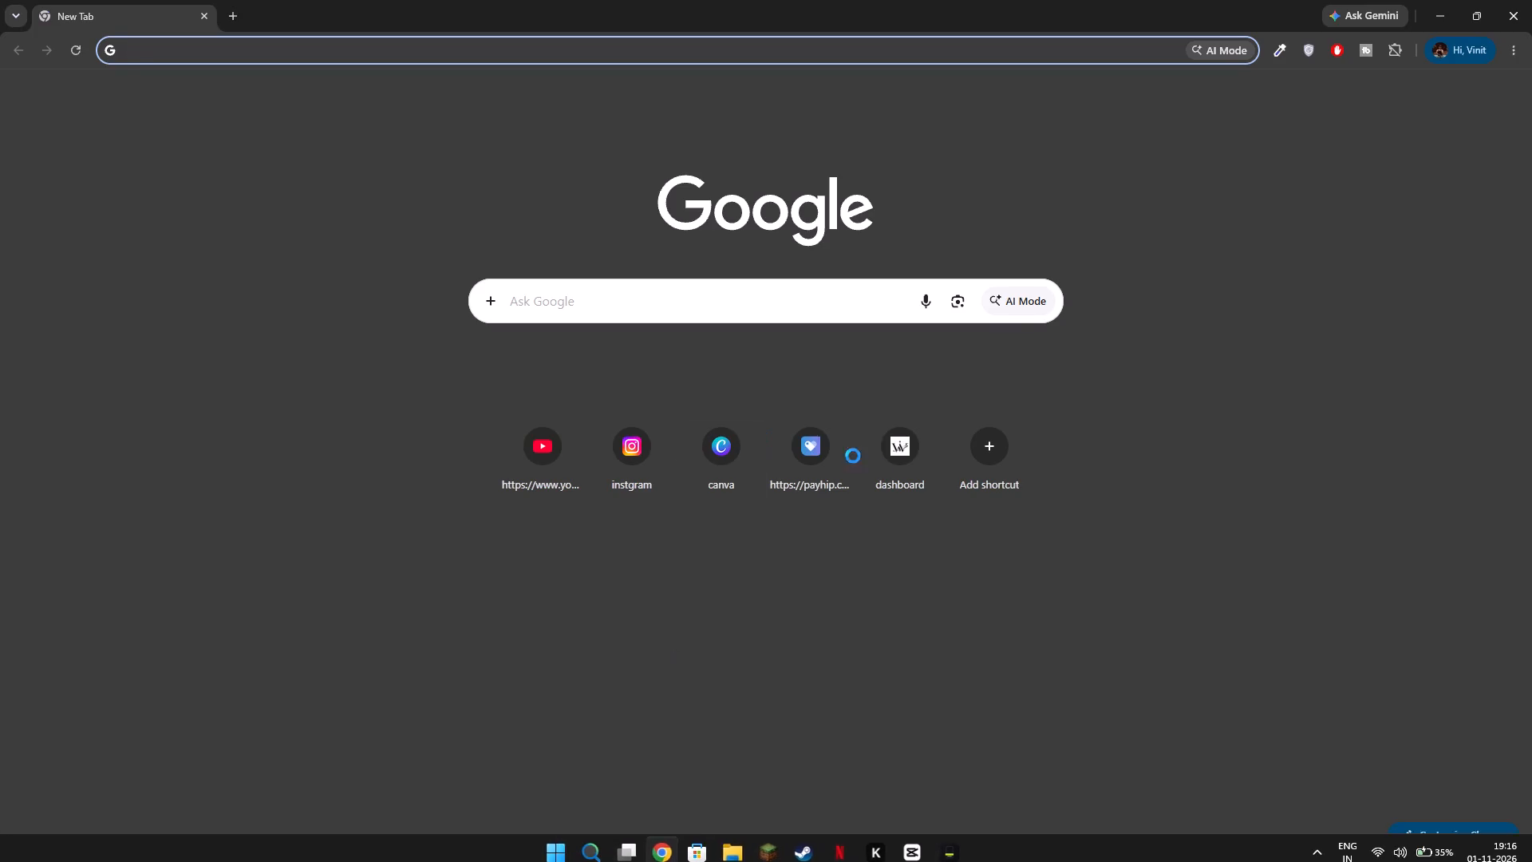
# Open the WordPress admin dashboard of the dev-weawear.pantheonsite.io site from the saved dashboard shortcut.
pyautogui.click(892, 482)
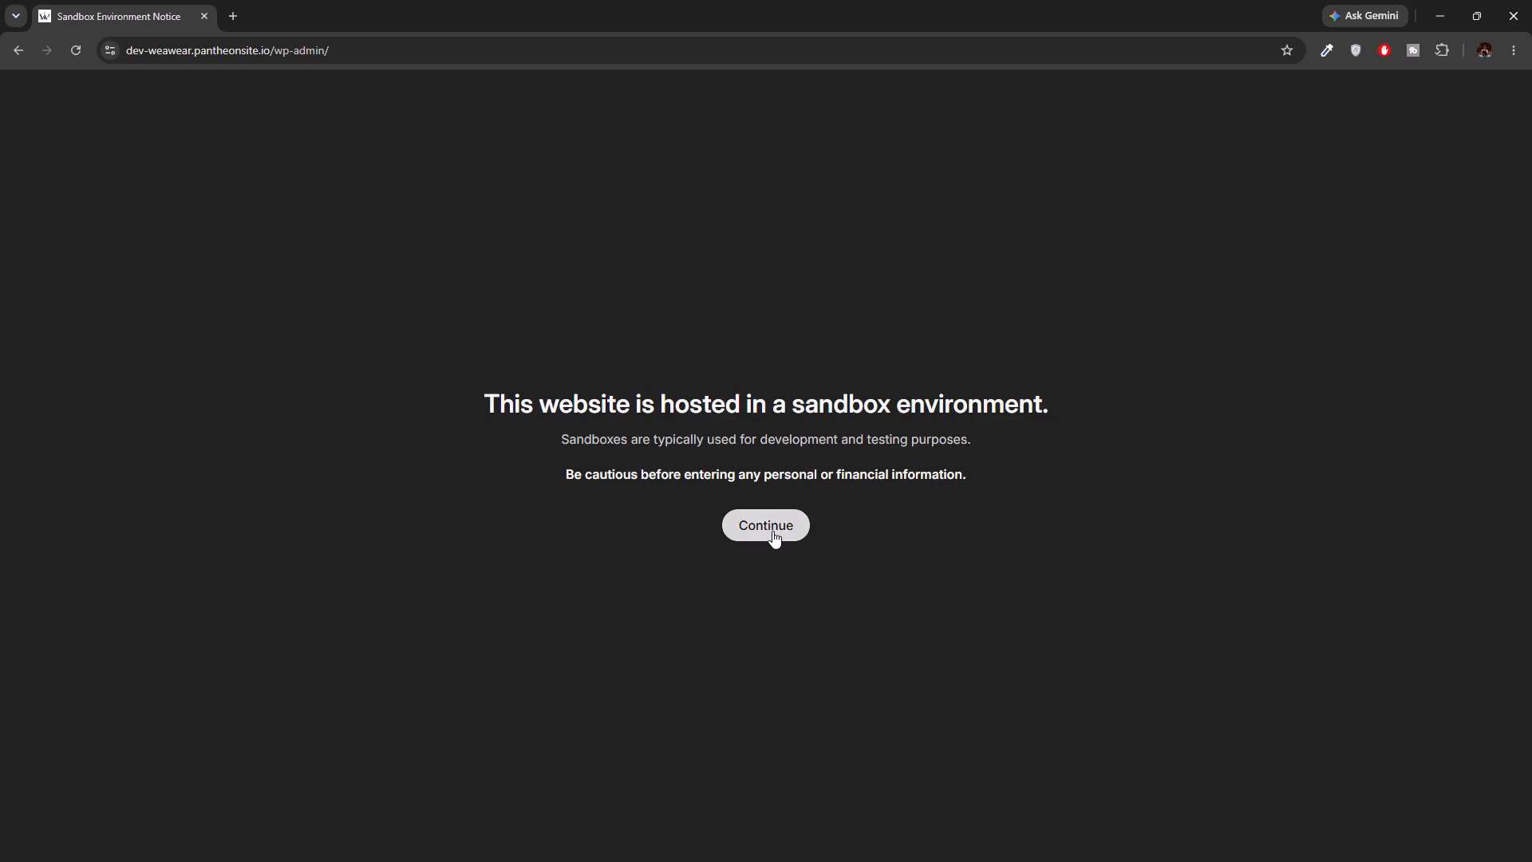
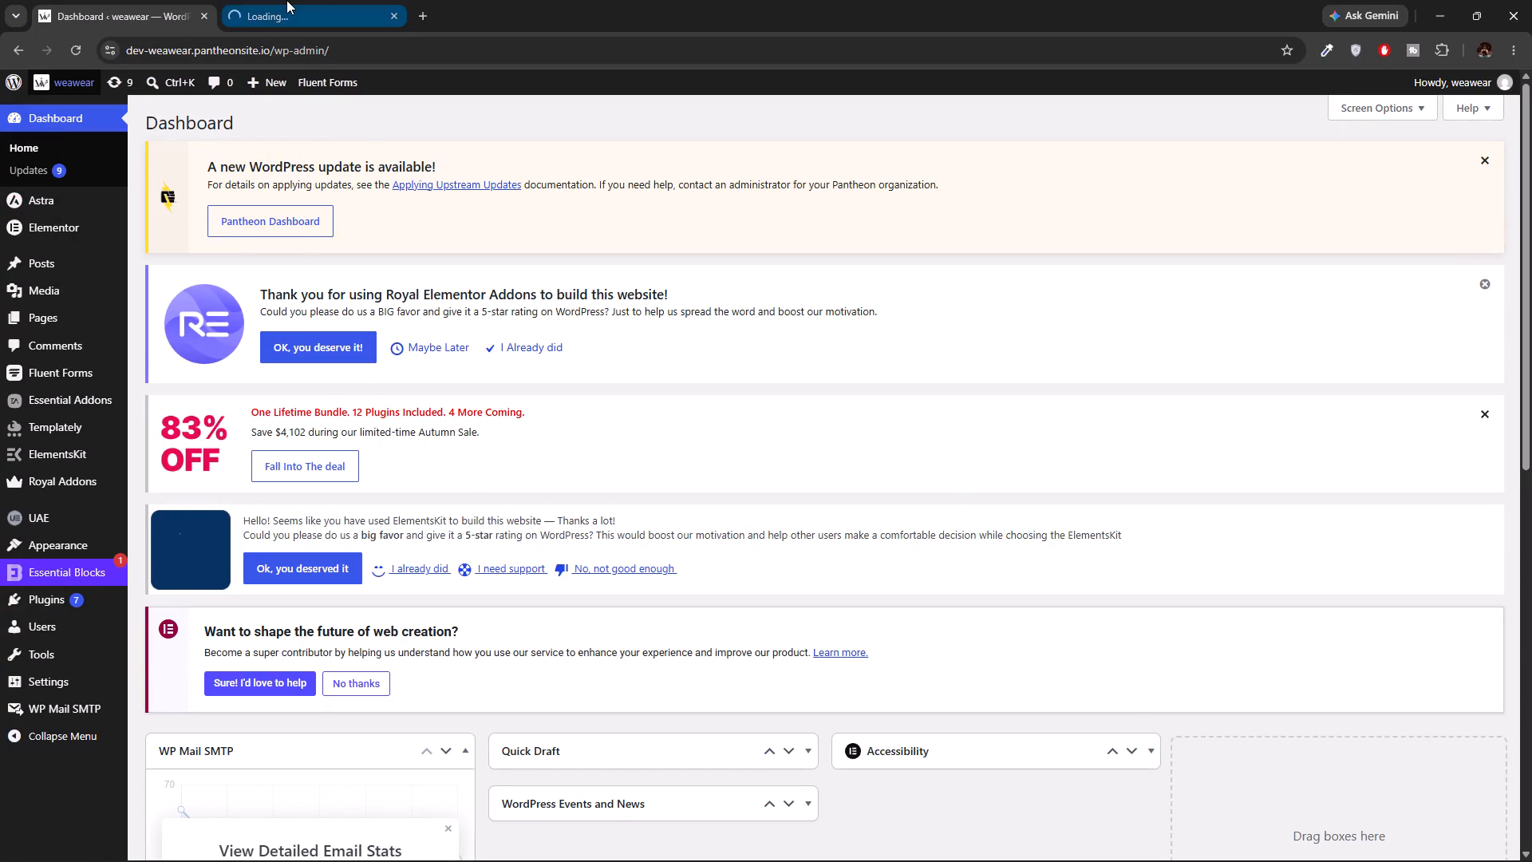
# Switch to the weawear site's front end and open its About page.
pyautogui.click(286, 0)
pyautogui.click(169, 0)
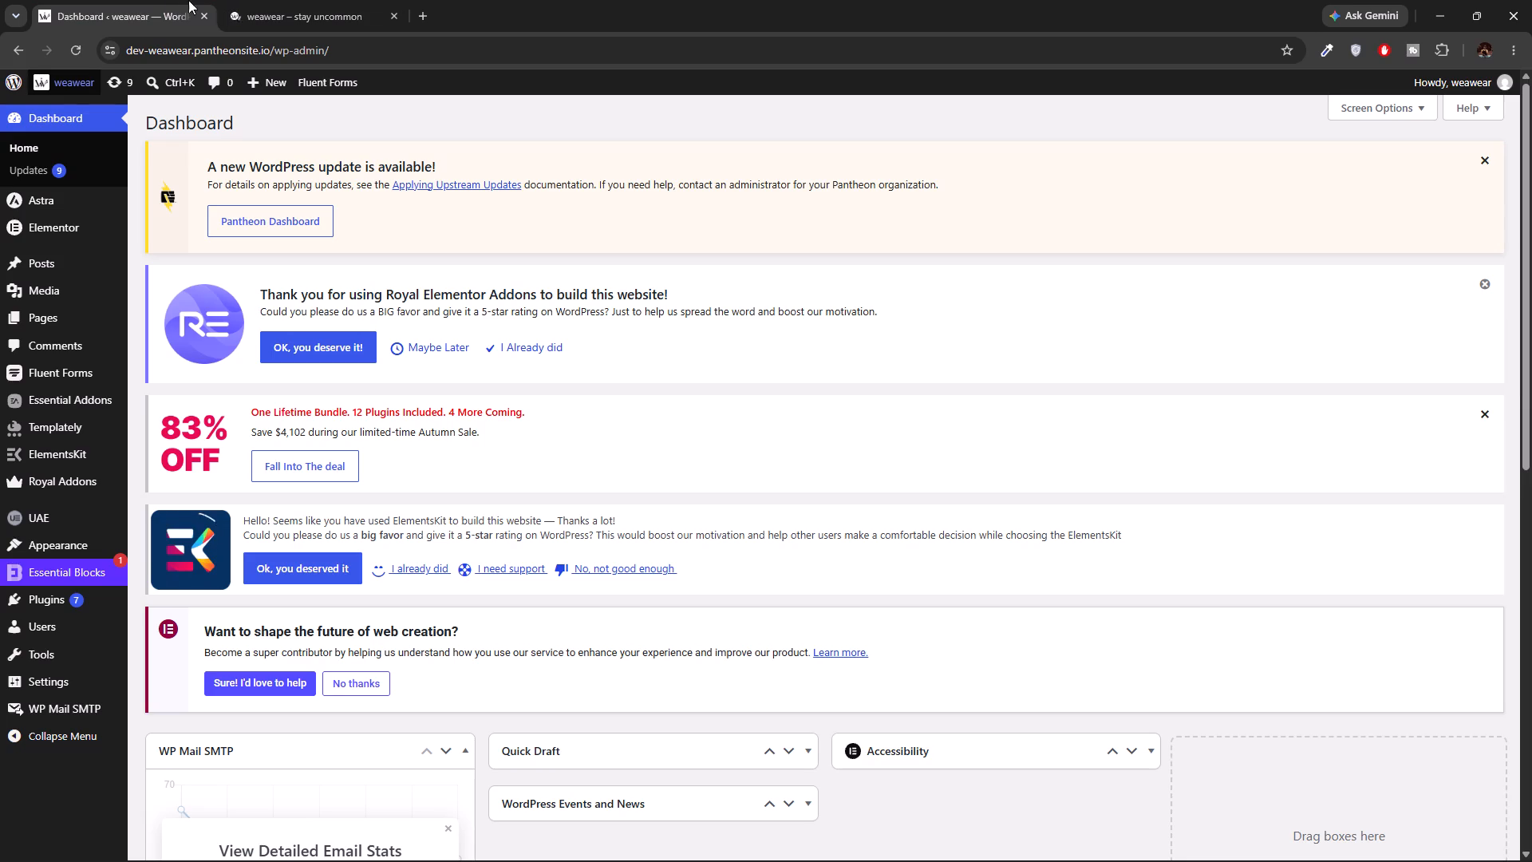
pyautogui.click(270, 3)
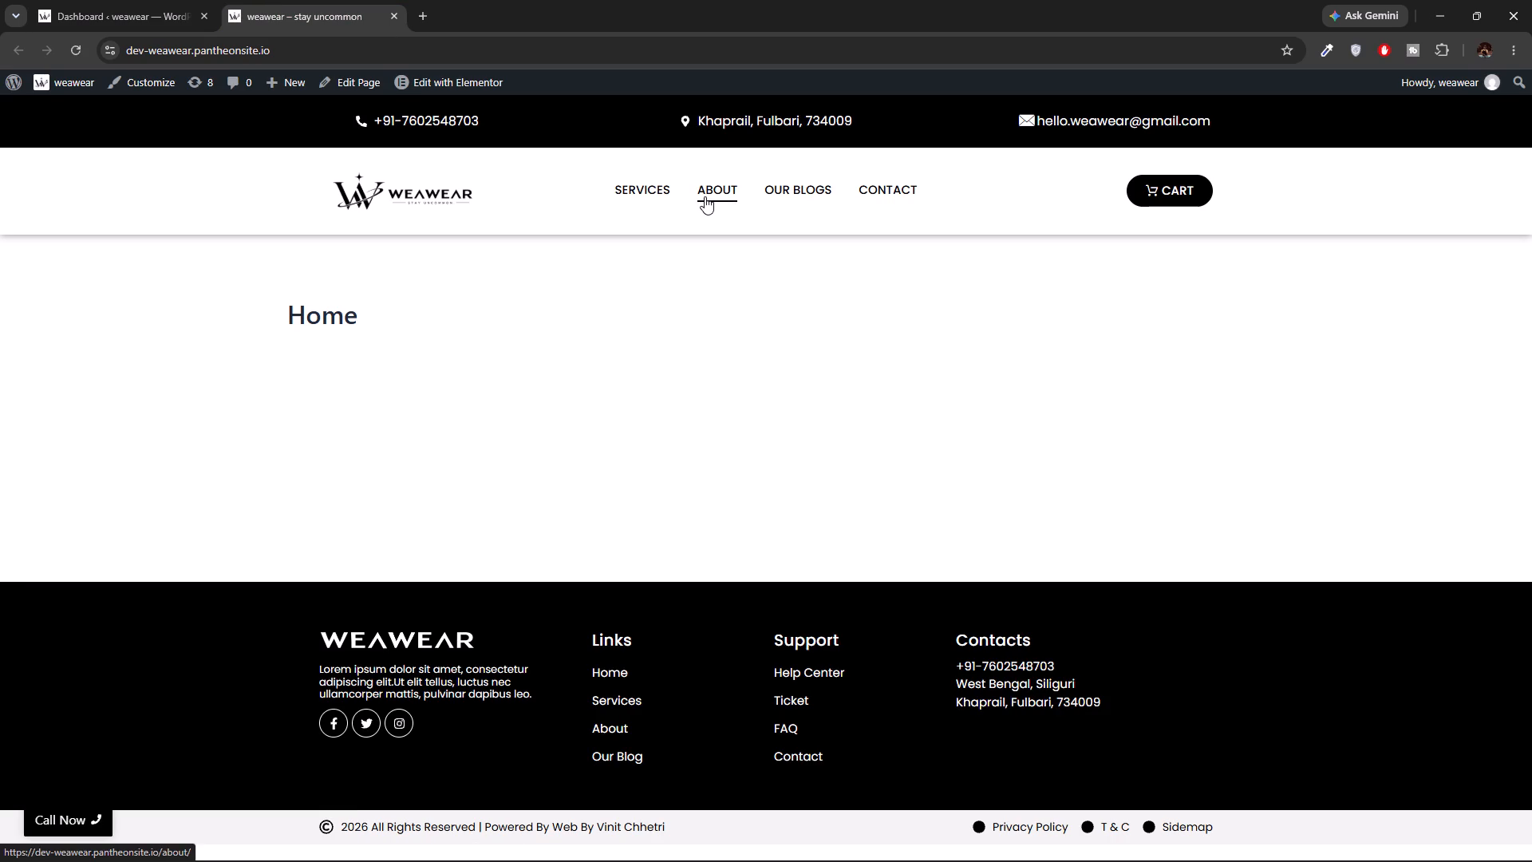
pyautogui.click(705, 196)
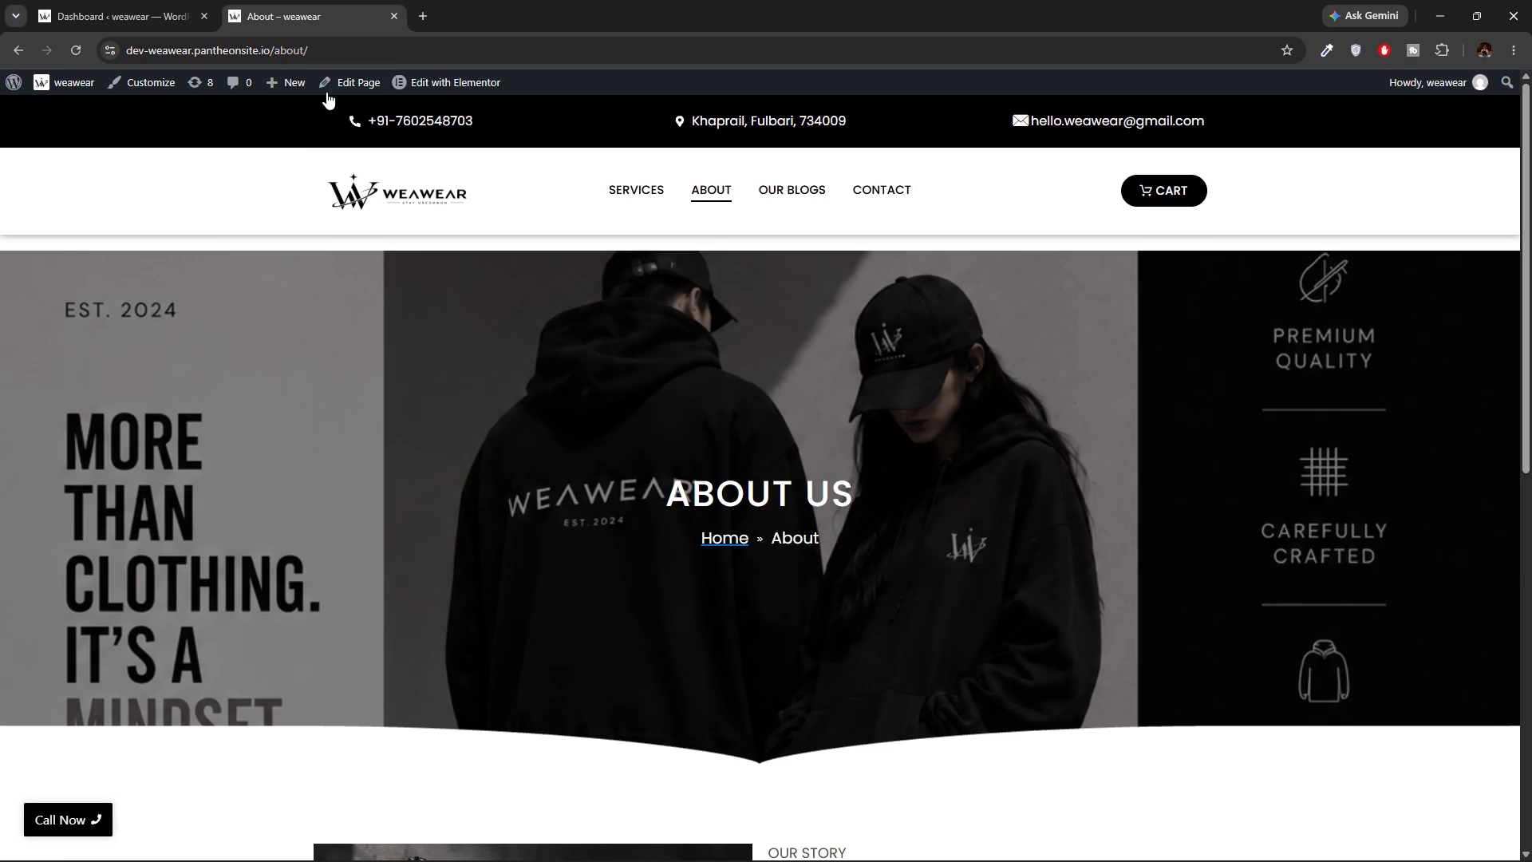
# Open the About page in the WordPress page editor and switch to editing it with Elementor, leaving the page editor without saving.
pyautogui.scroll(-6, 282, 284)
pyautogui.scroll(2, 282, 284)
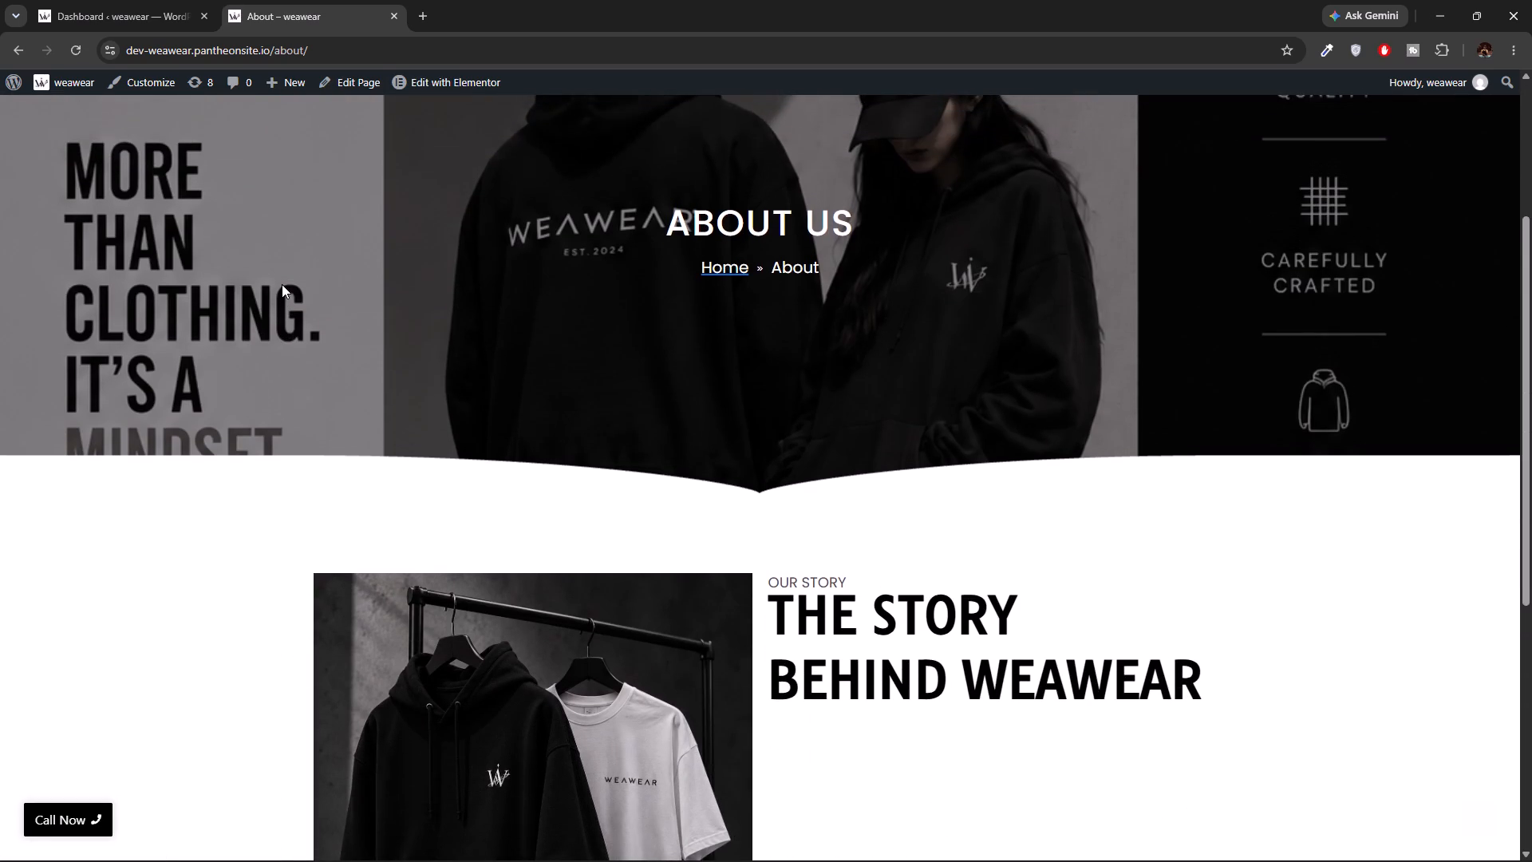
pyautogui.scroll(5, 282, 284)
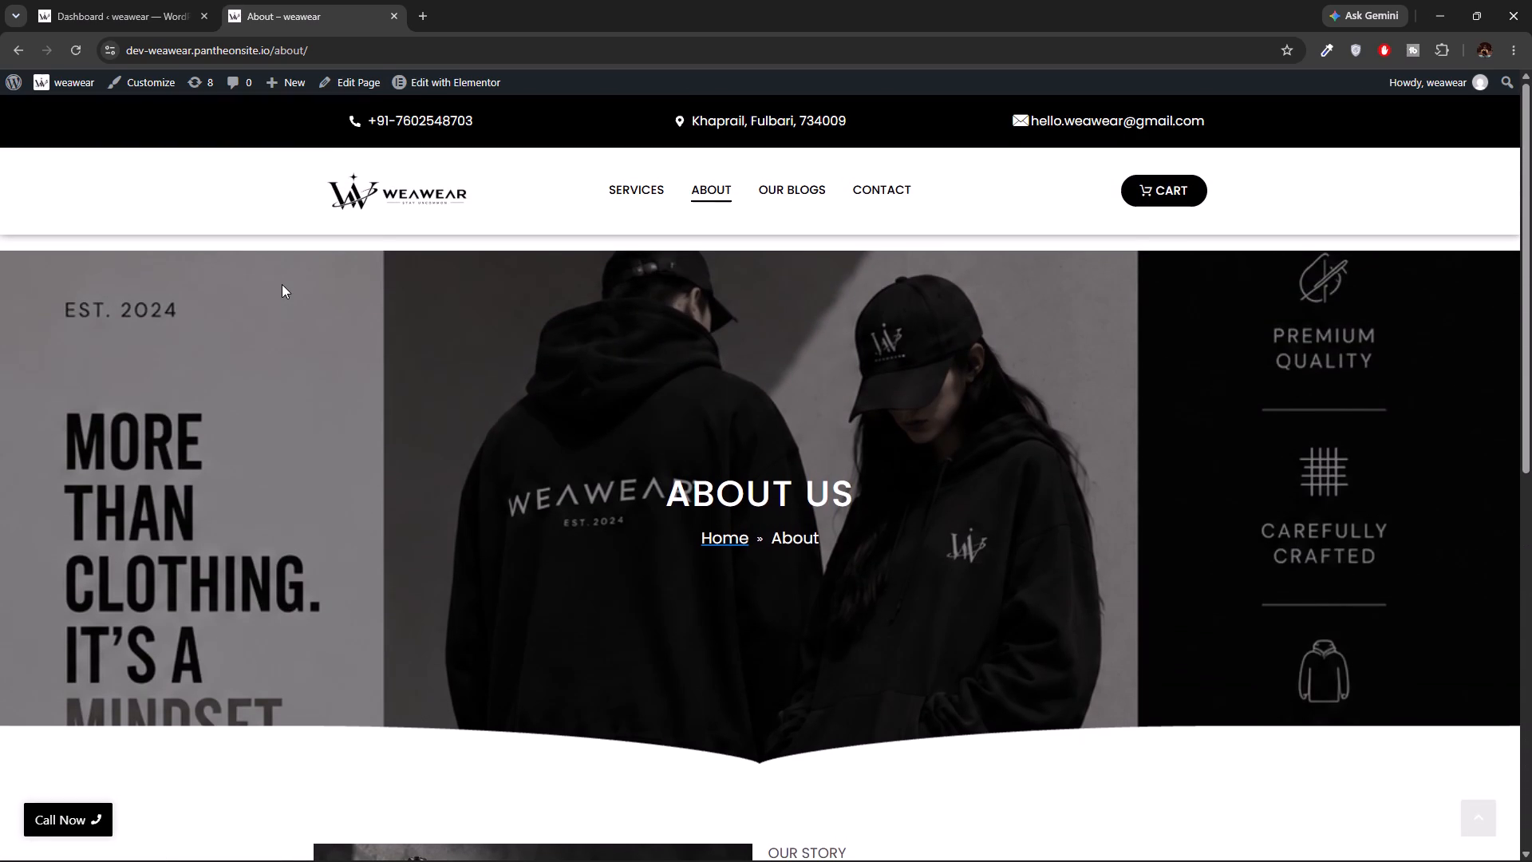
pyautogui.scroll(1, 282, 284)
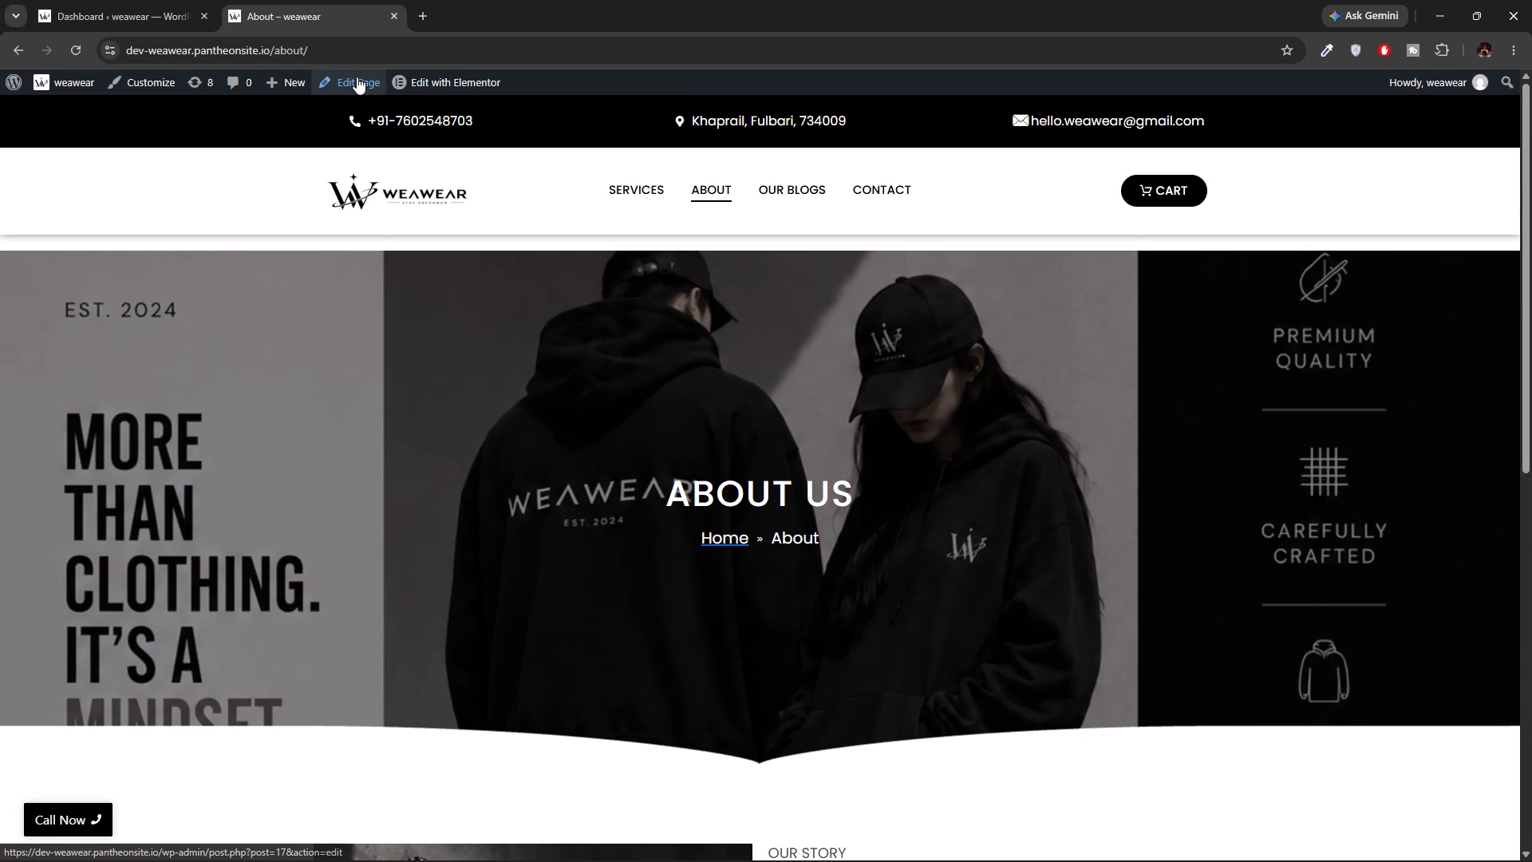
pyautogui.click(357, 77)
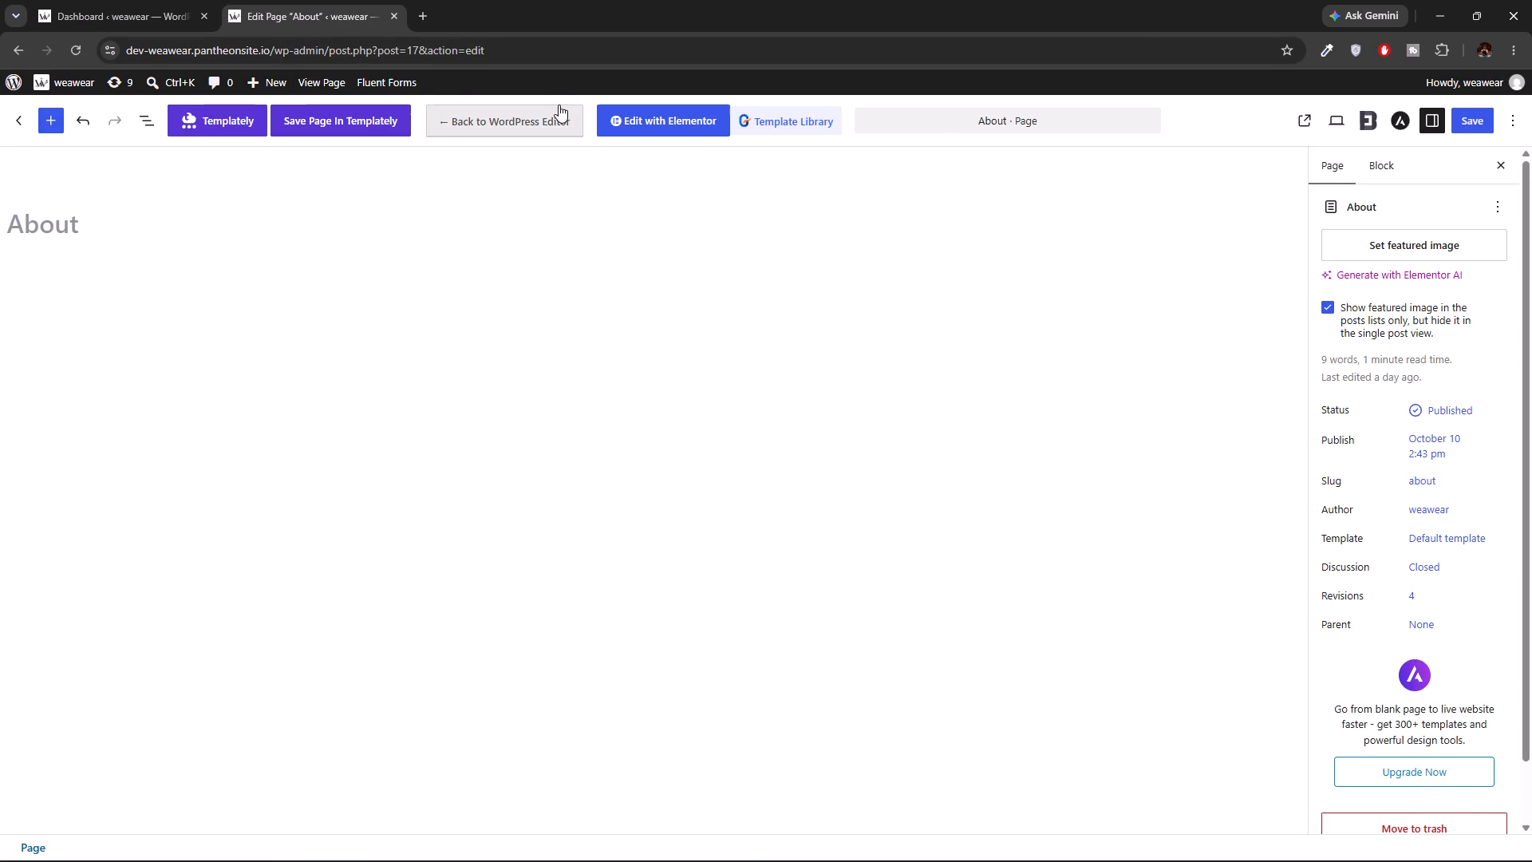
pyautogui.click(653, 119)
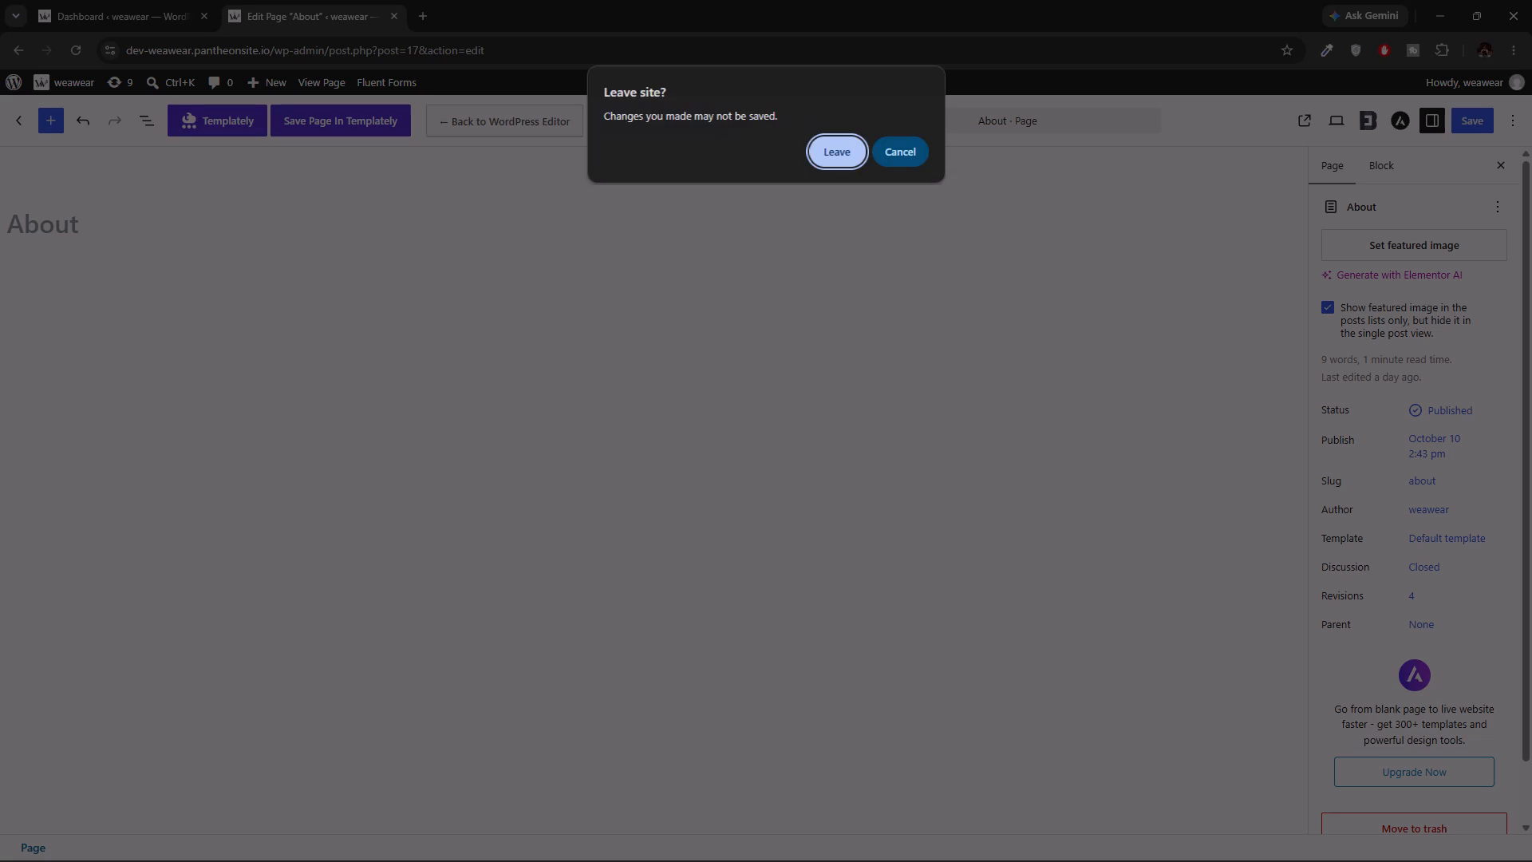
pyautogui.click(847, 159)
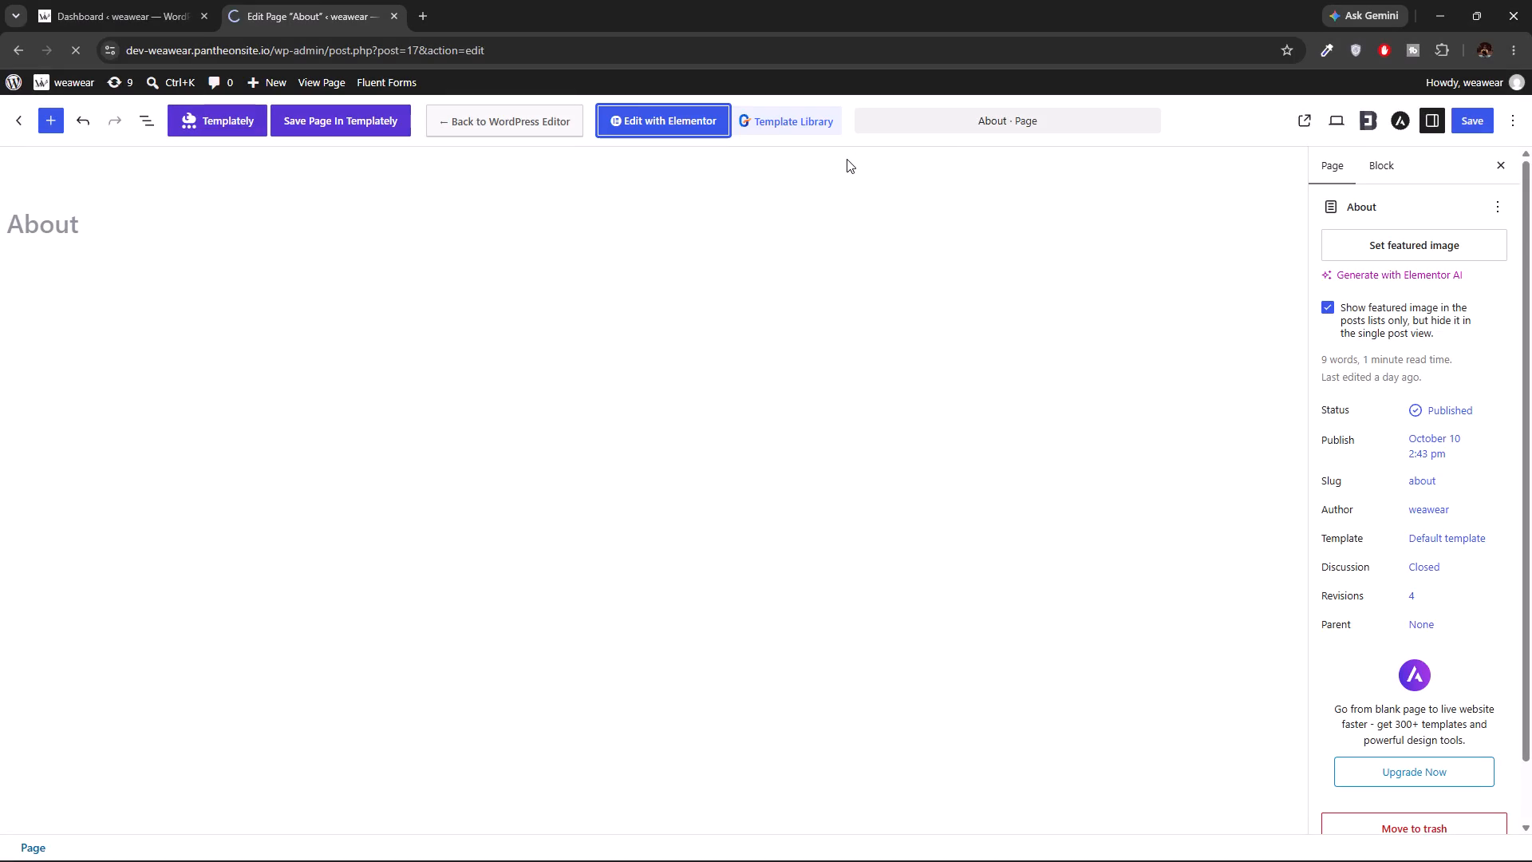
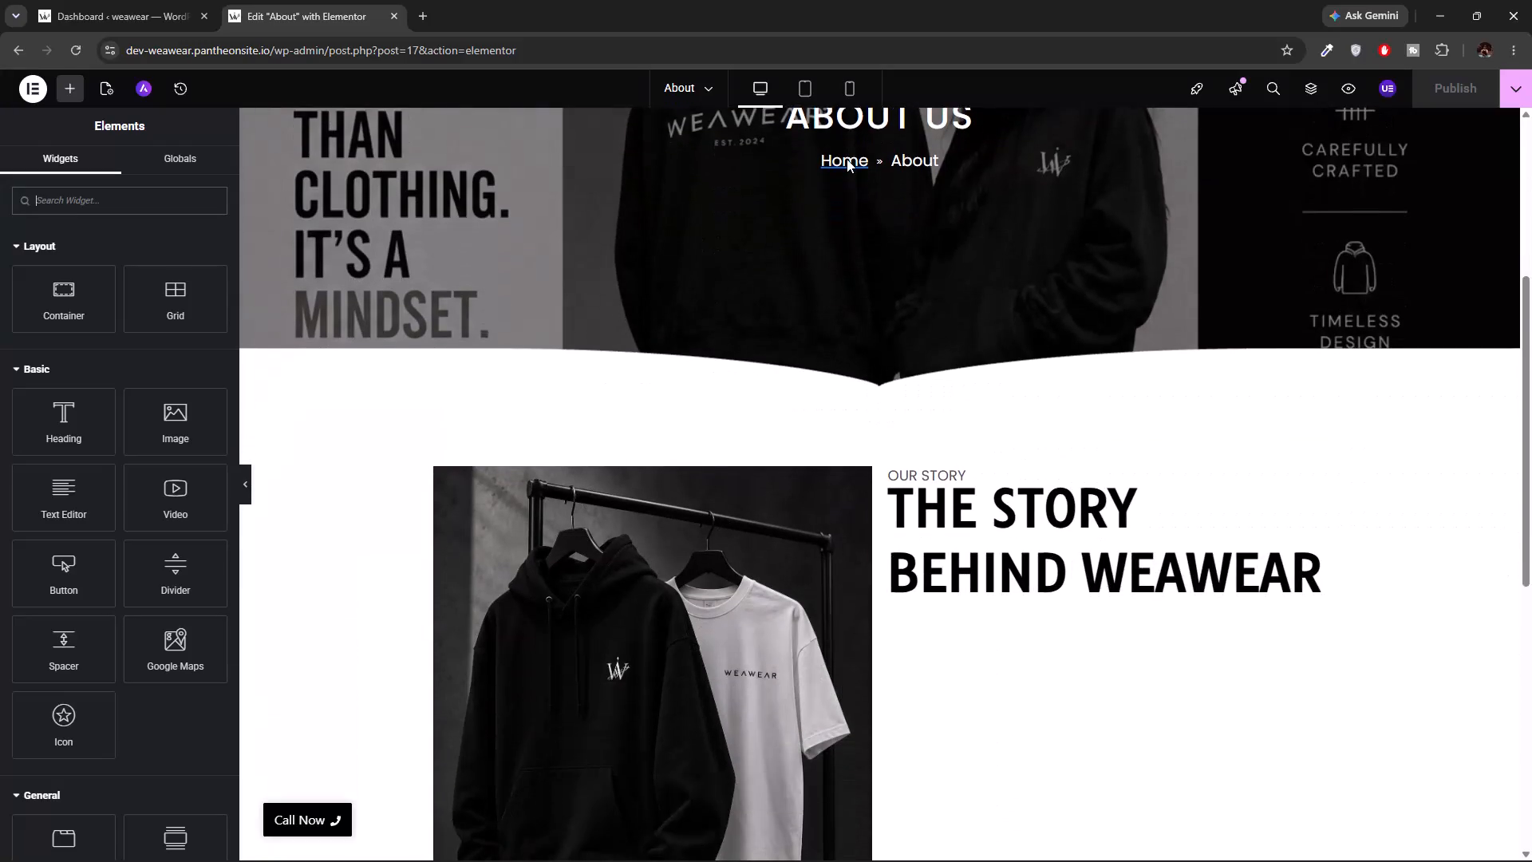
pyautogui.scroll(-1, 847, 159)
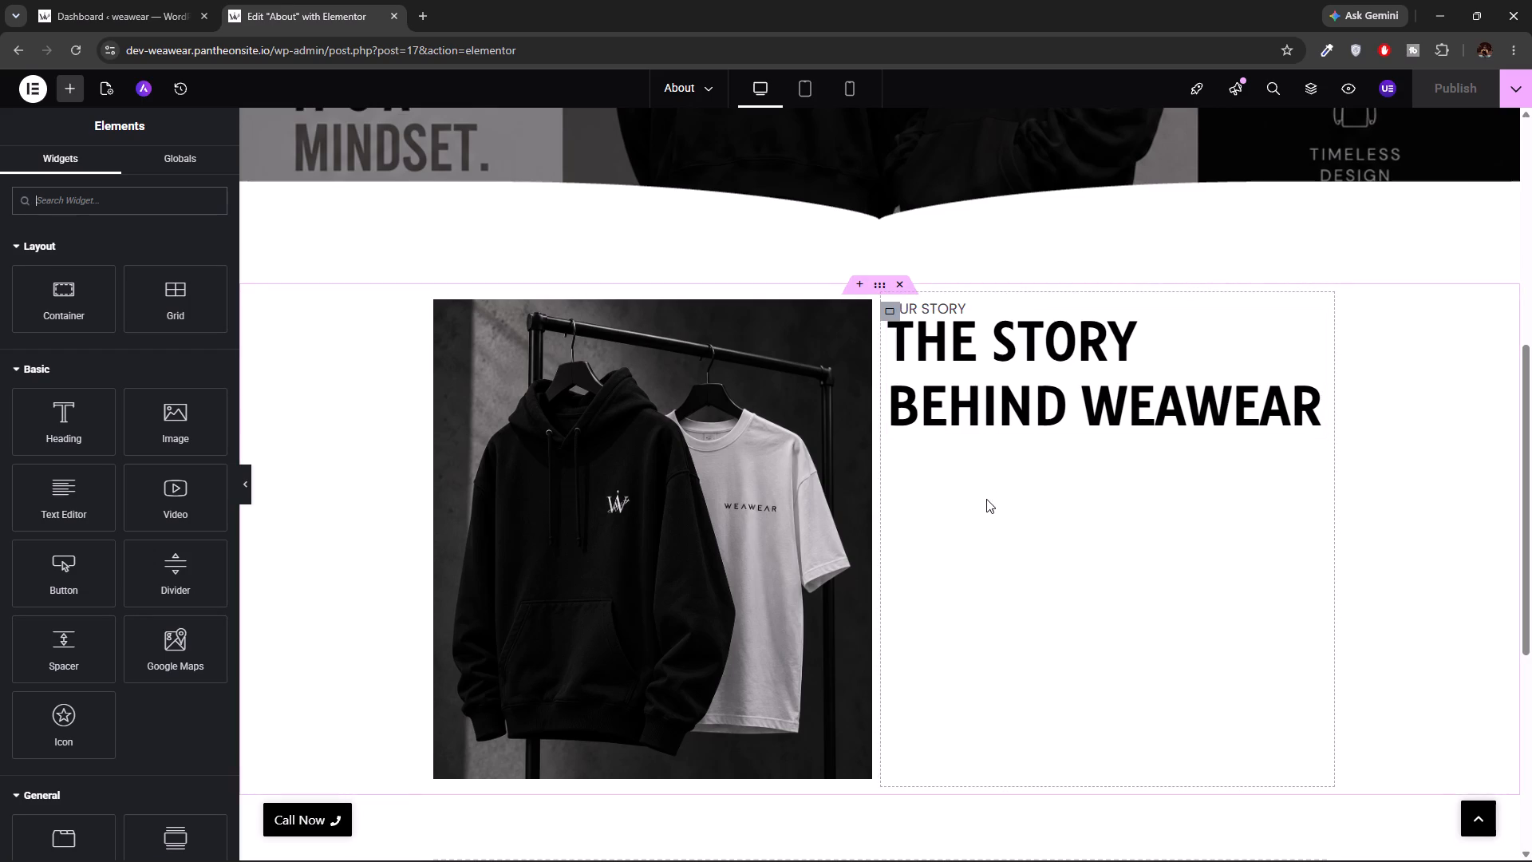
pyautogui.click(886, 318)
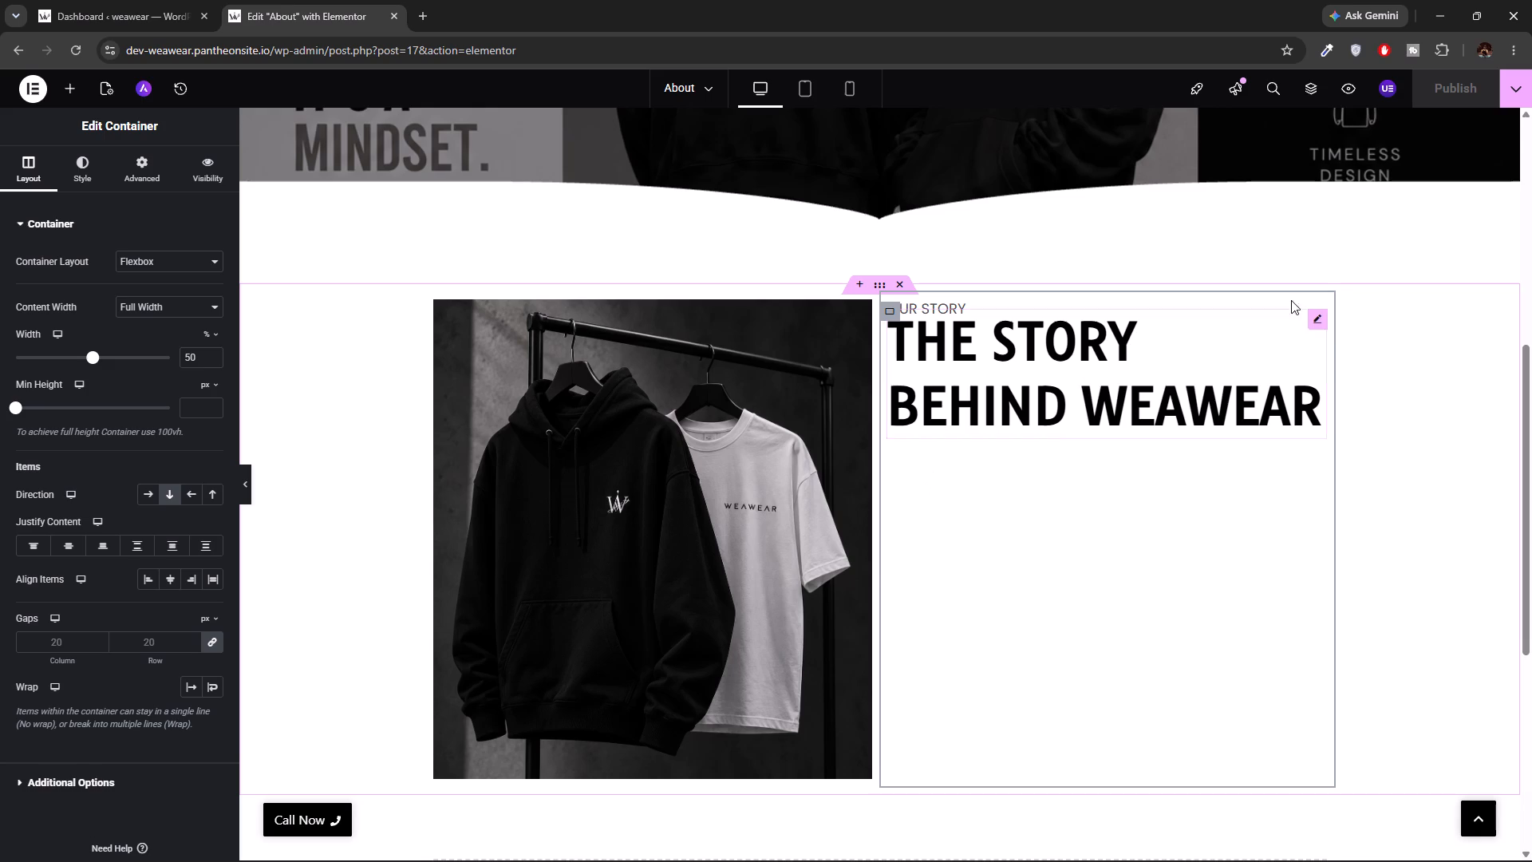
pyautogui.click(1322, 329)
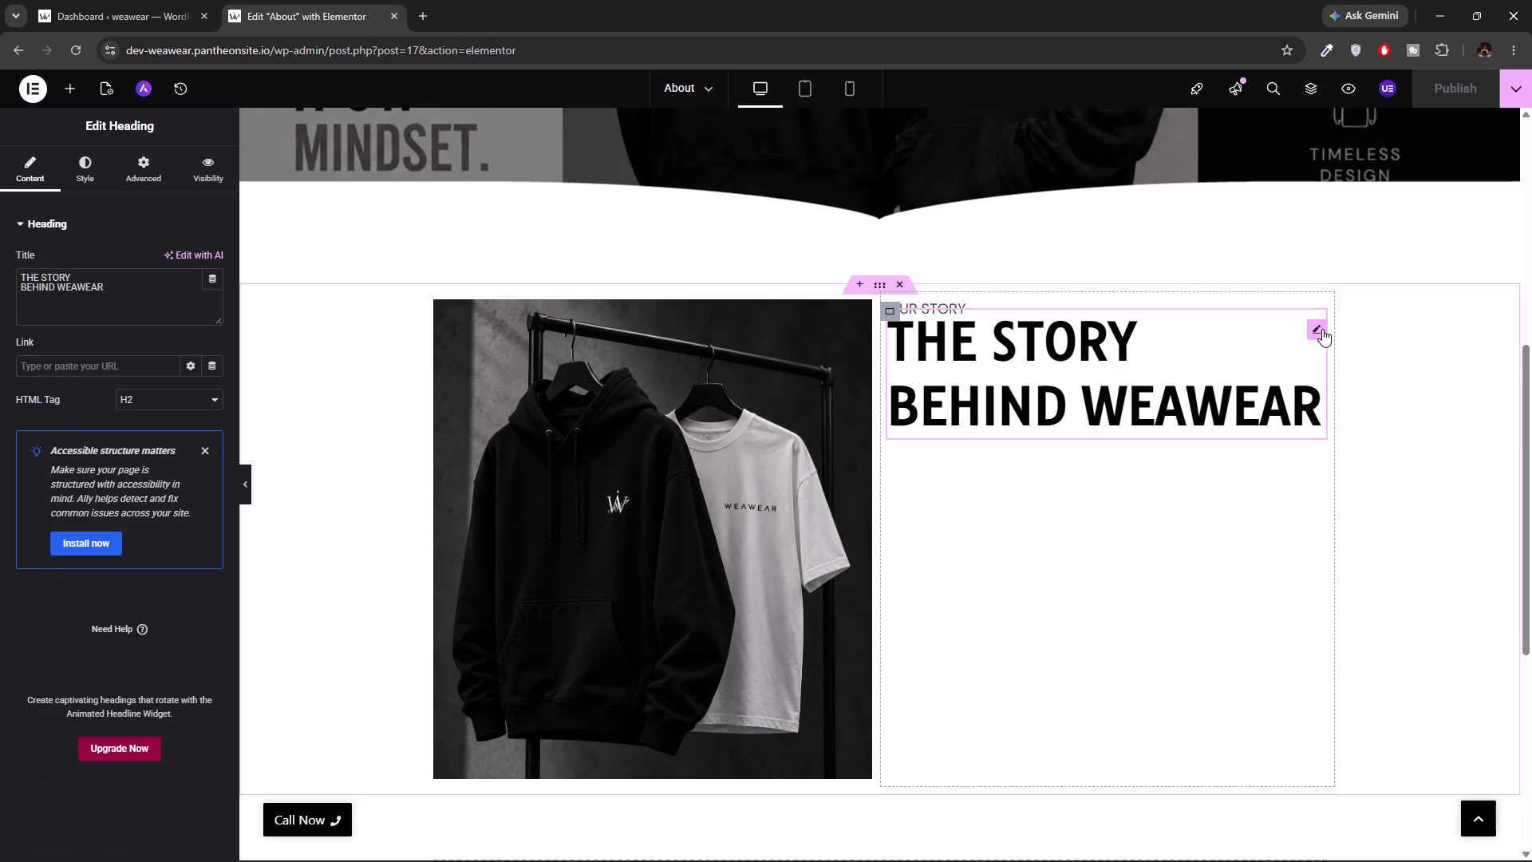
pyautogui.rightClick(1015, 413)
pyautogui.click(1036, 499)
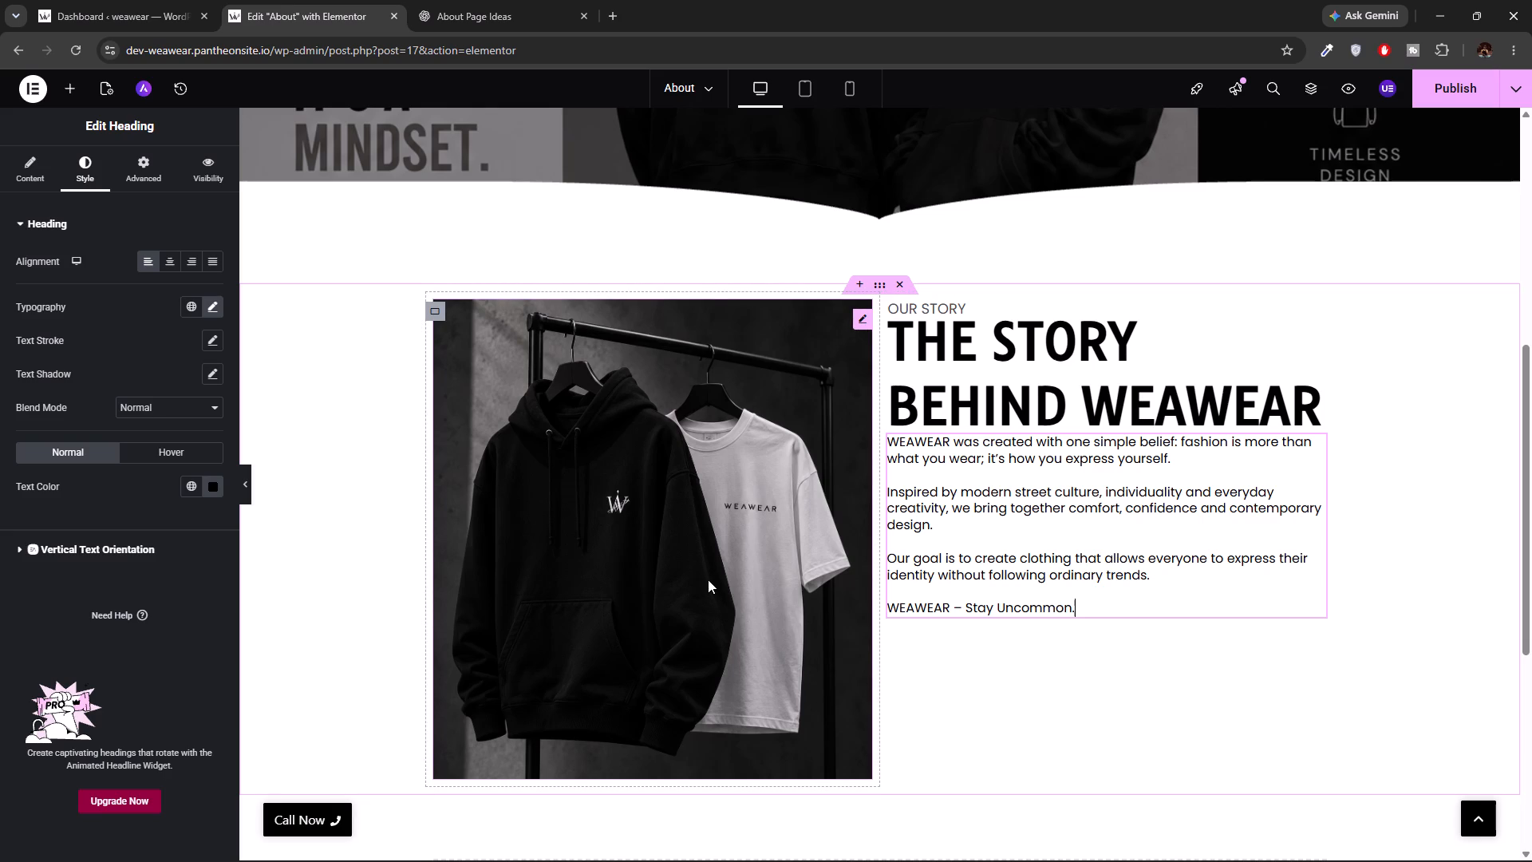
pyautogui.click(936, 666)
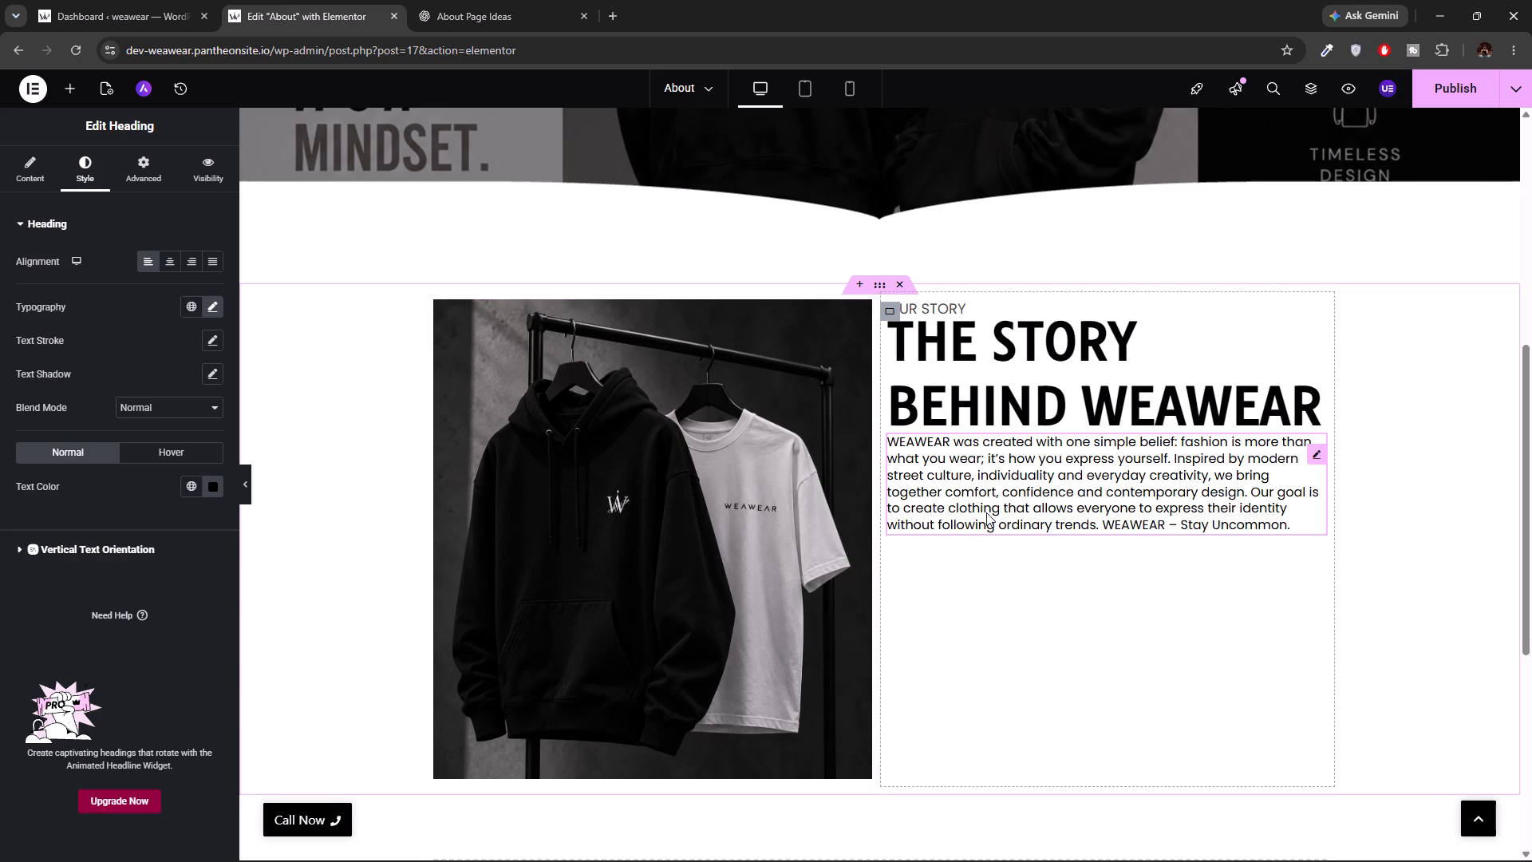
pyautogui.click(986, 511)
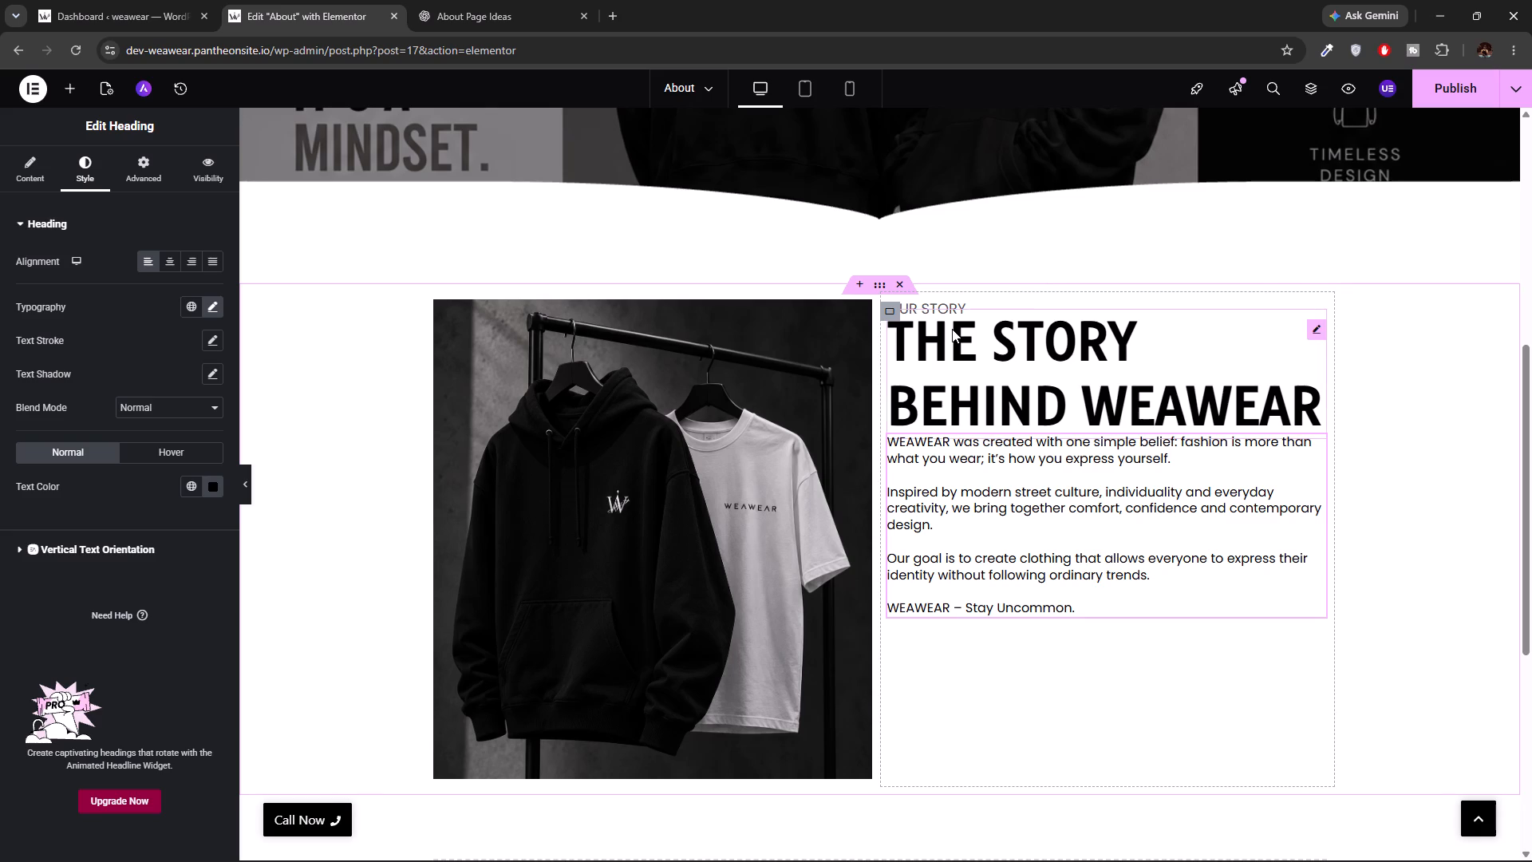
# Copy the text colour #4B4B4B from the "OUR STORY" heading and apply it to the story text.
pyautogui.click(943, 302)
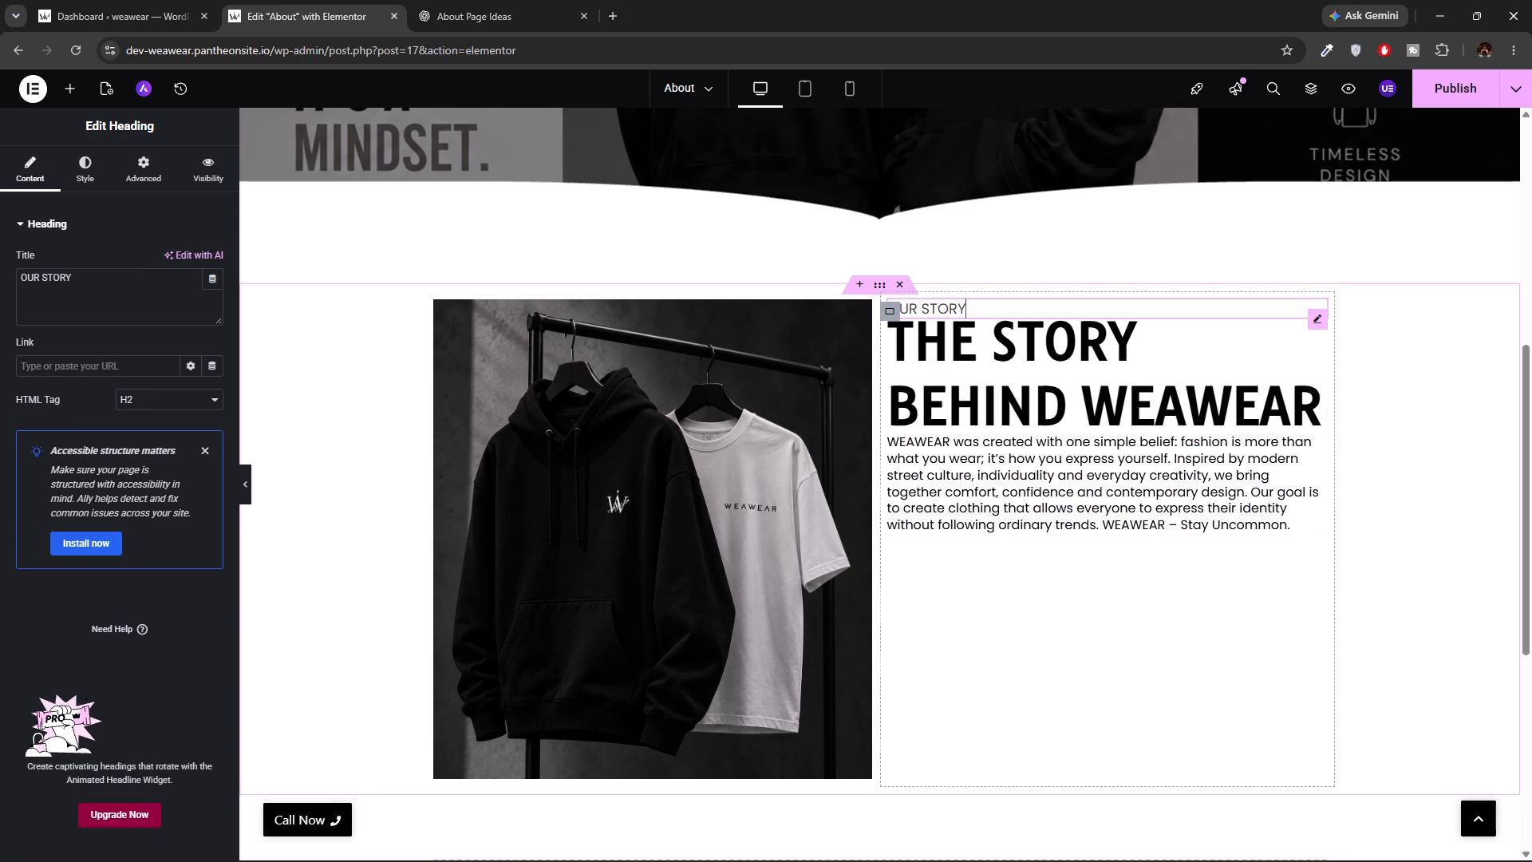
pyautogui.click(70, 162)
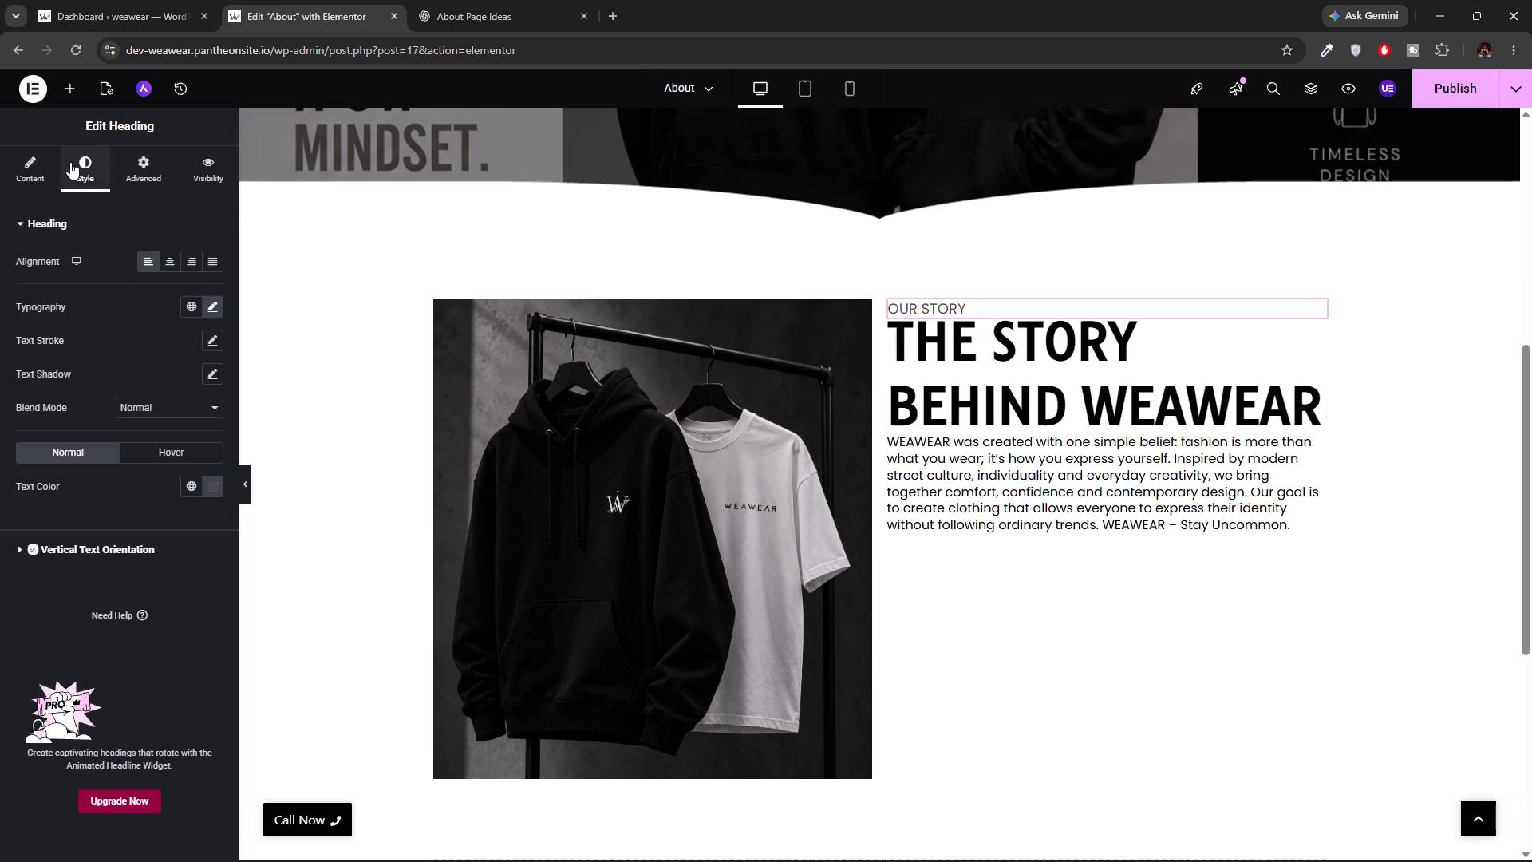
pyautogui.click(209, 480)
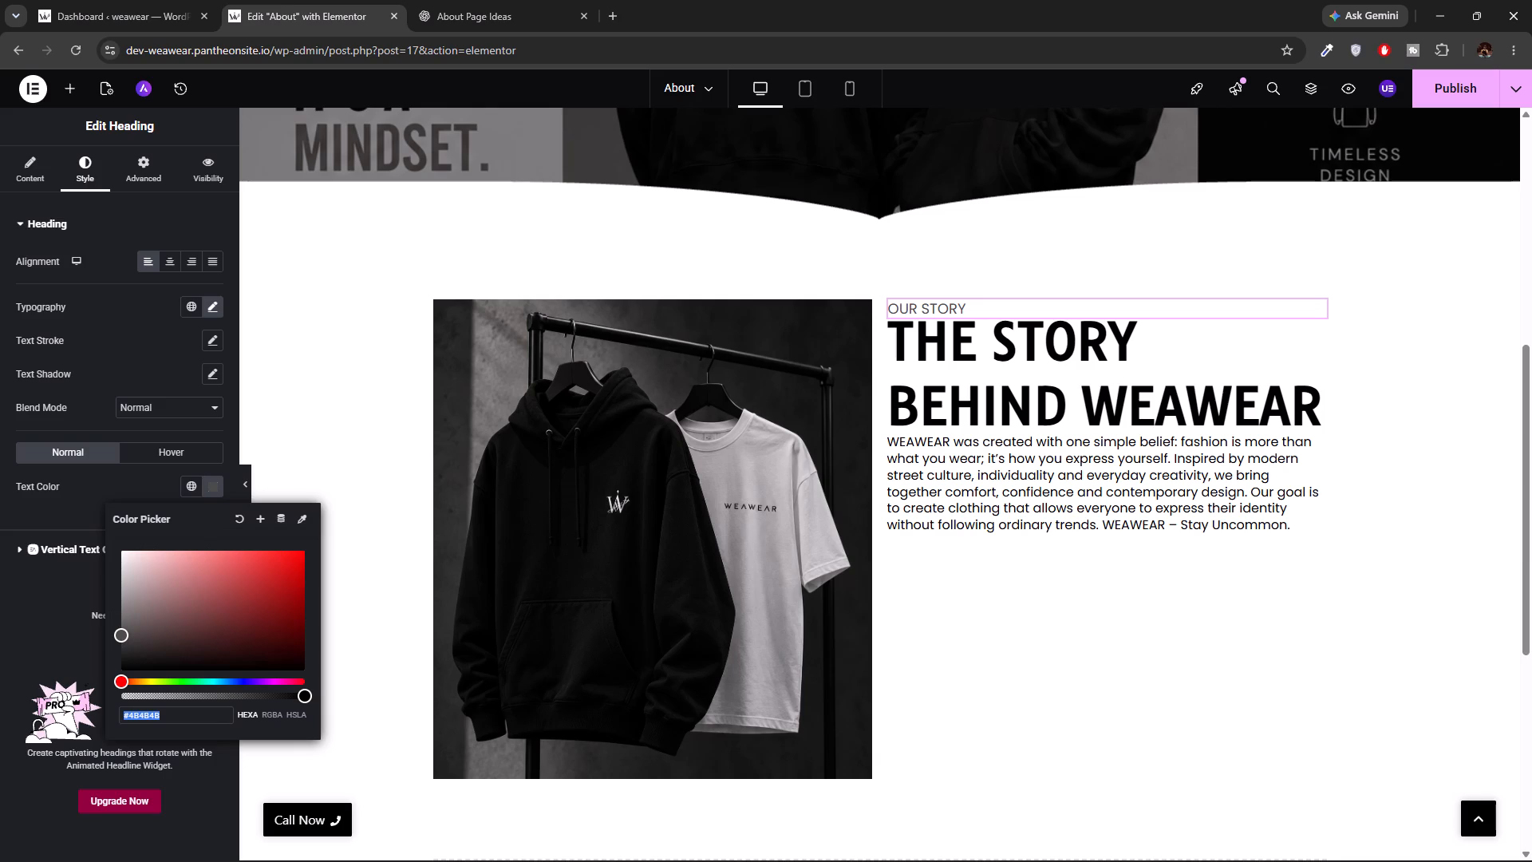
pyautogui.hotkey('ctrl', 'c')
pyautogui.click(942, 443)
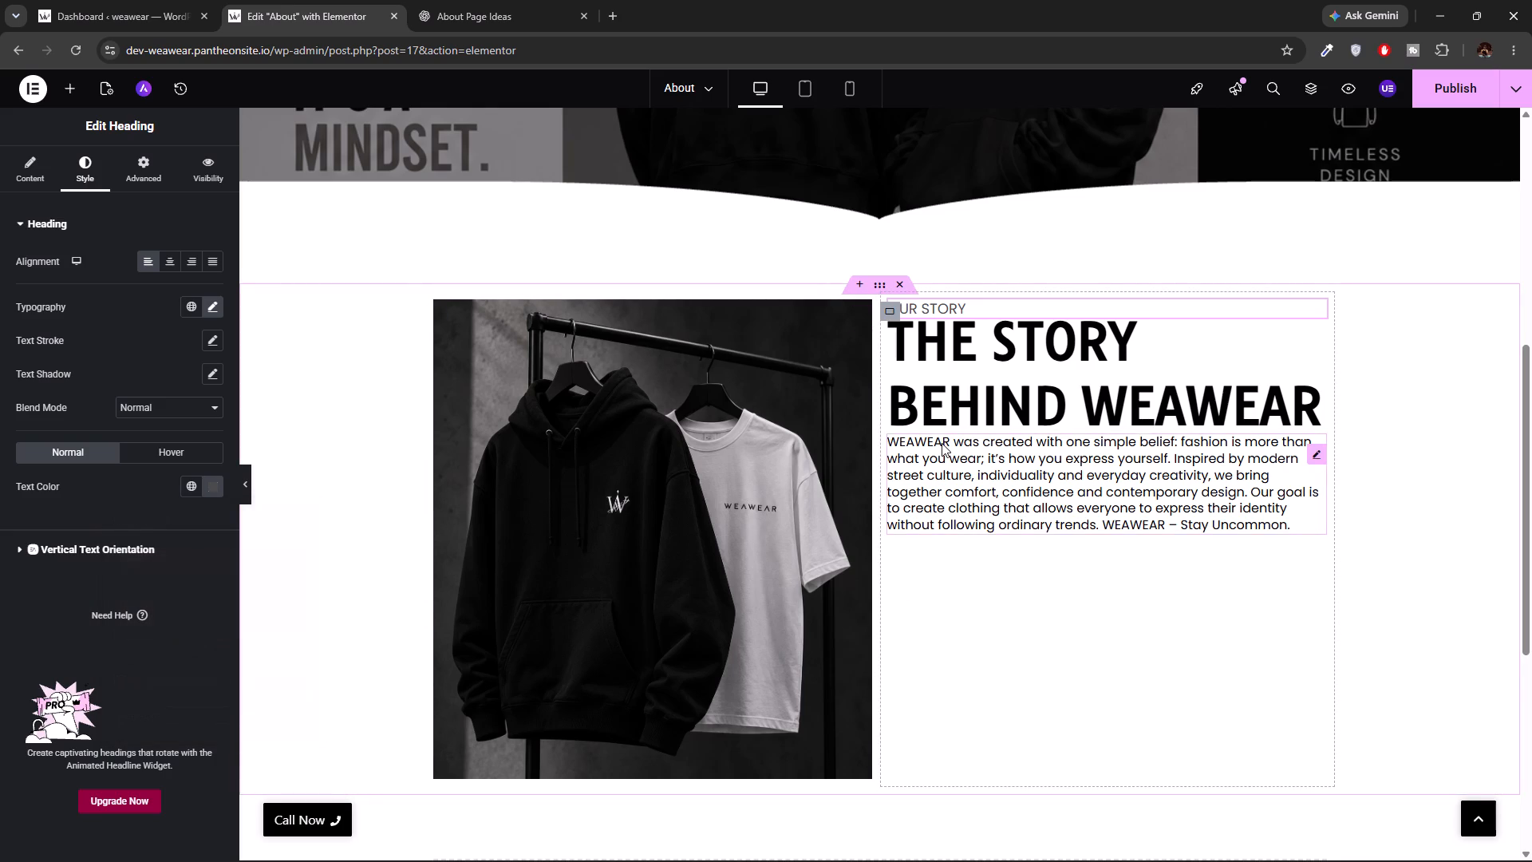
pyautogui.click(217, 312)
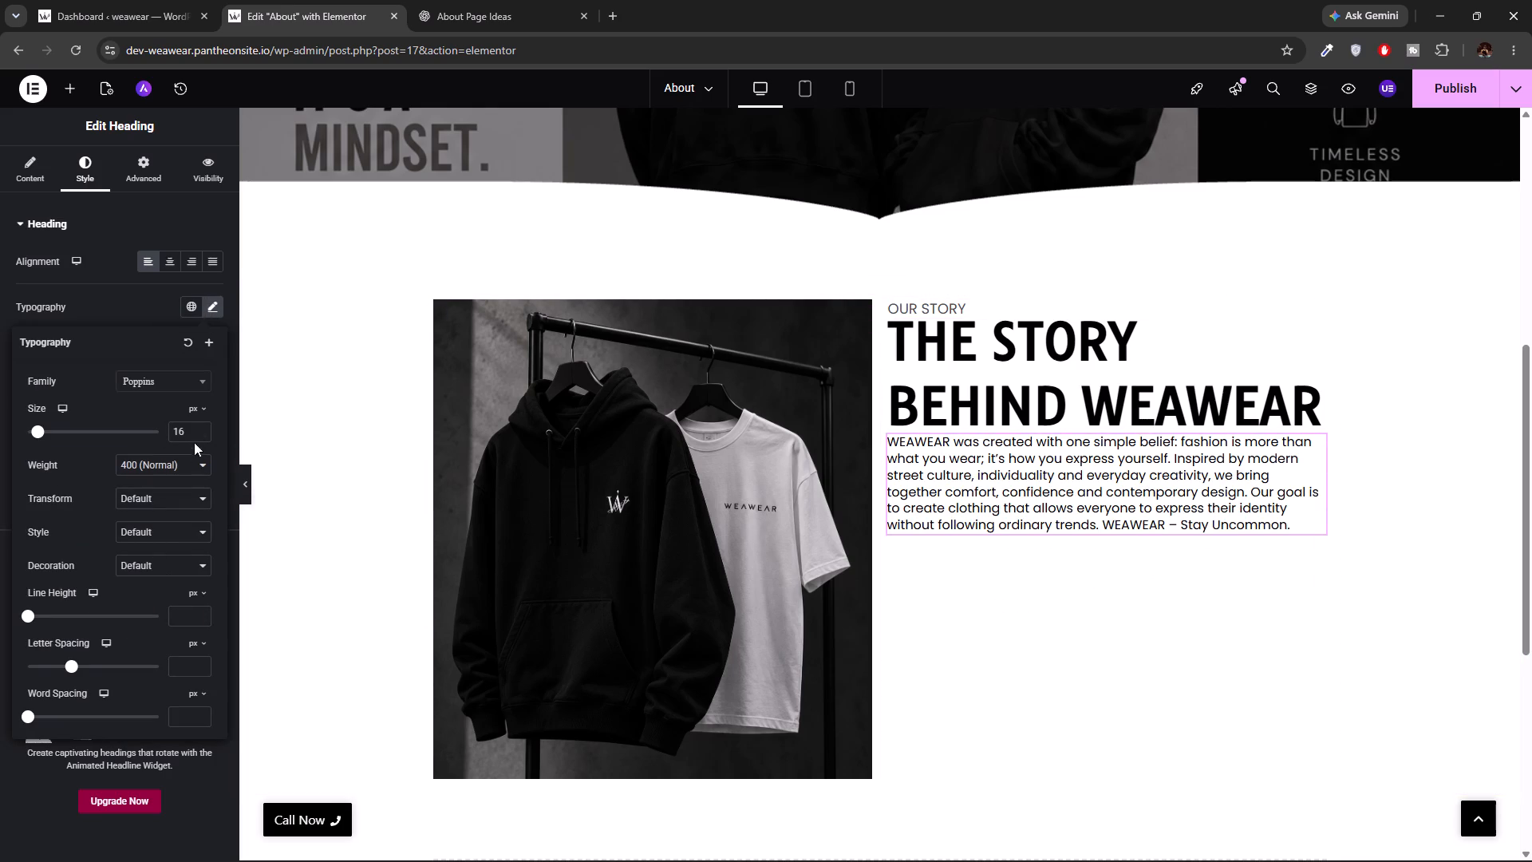
pyautogui.click(129, 312)
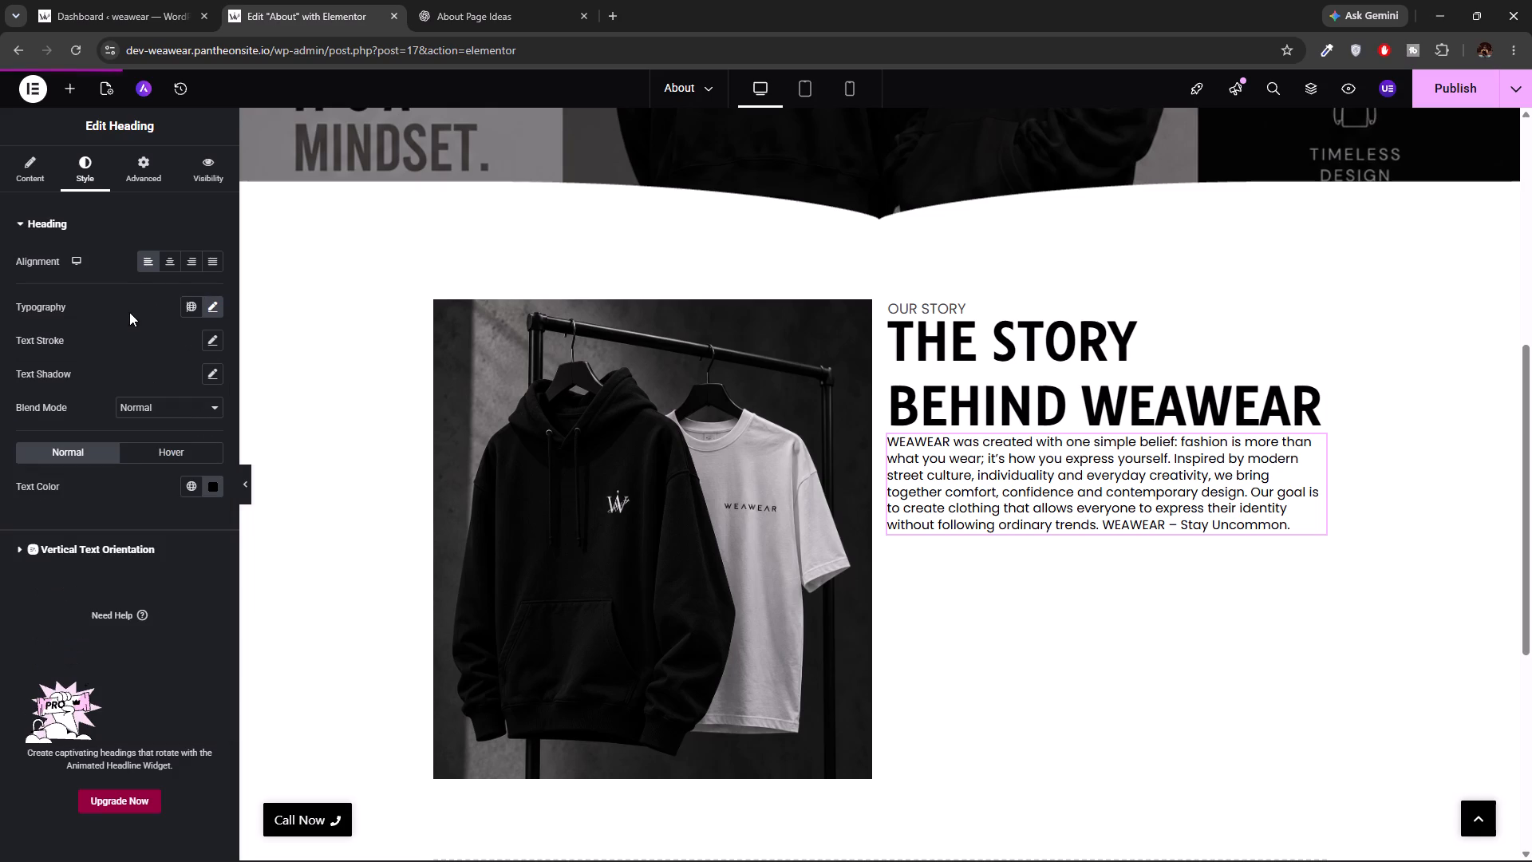
pyautogui.click(210, 476)
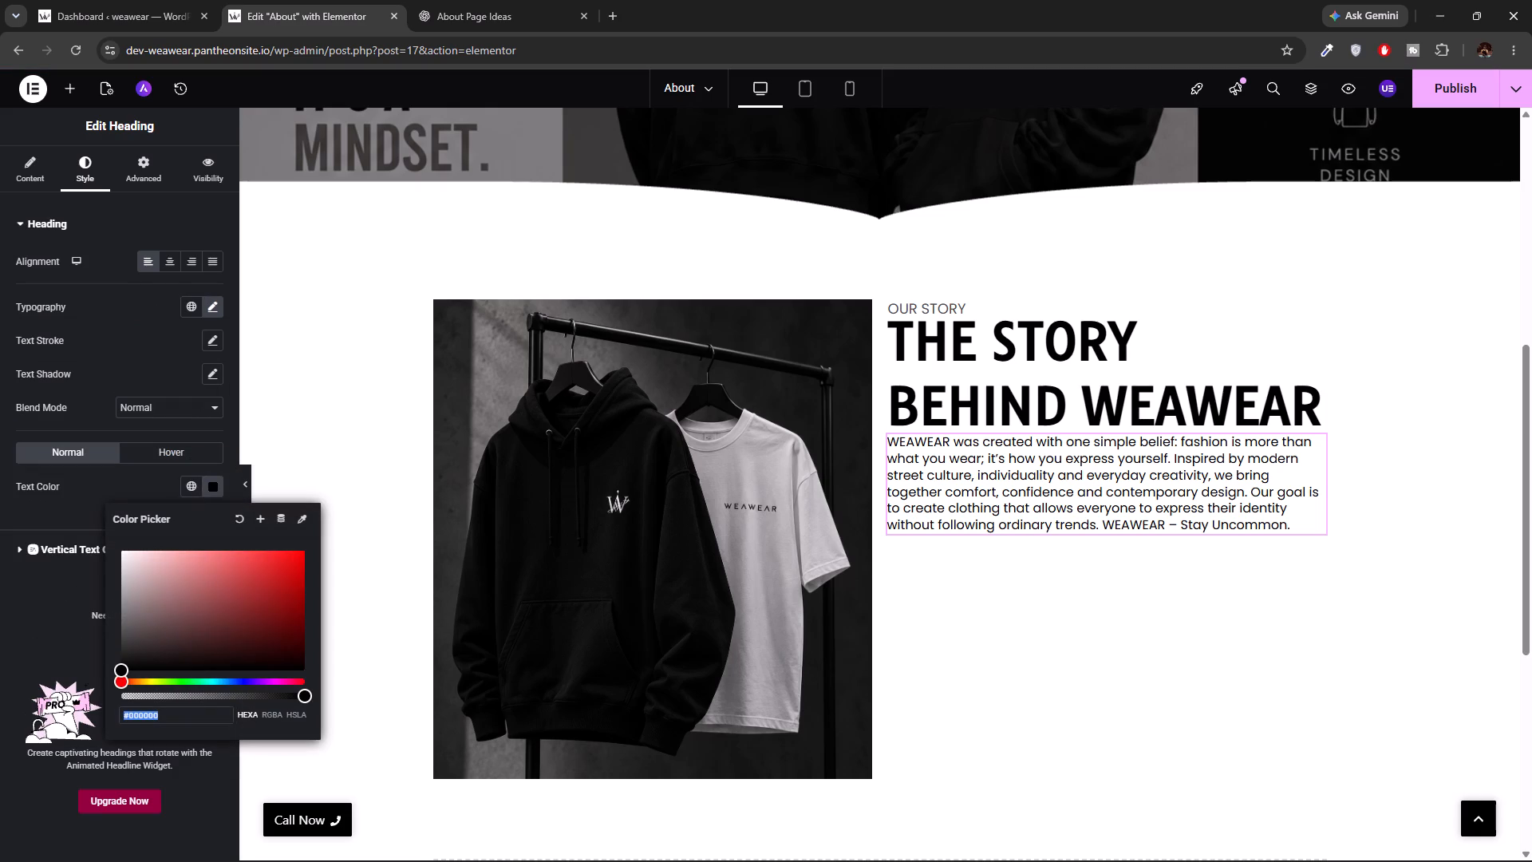
pyautogui.hotkey('ctrl', 'v')
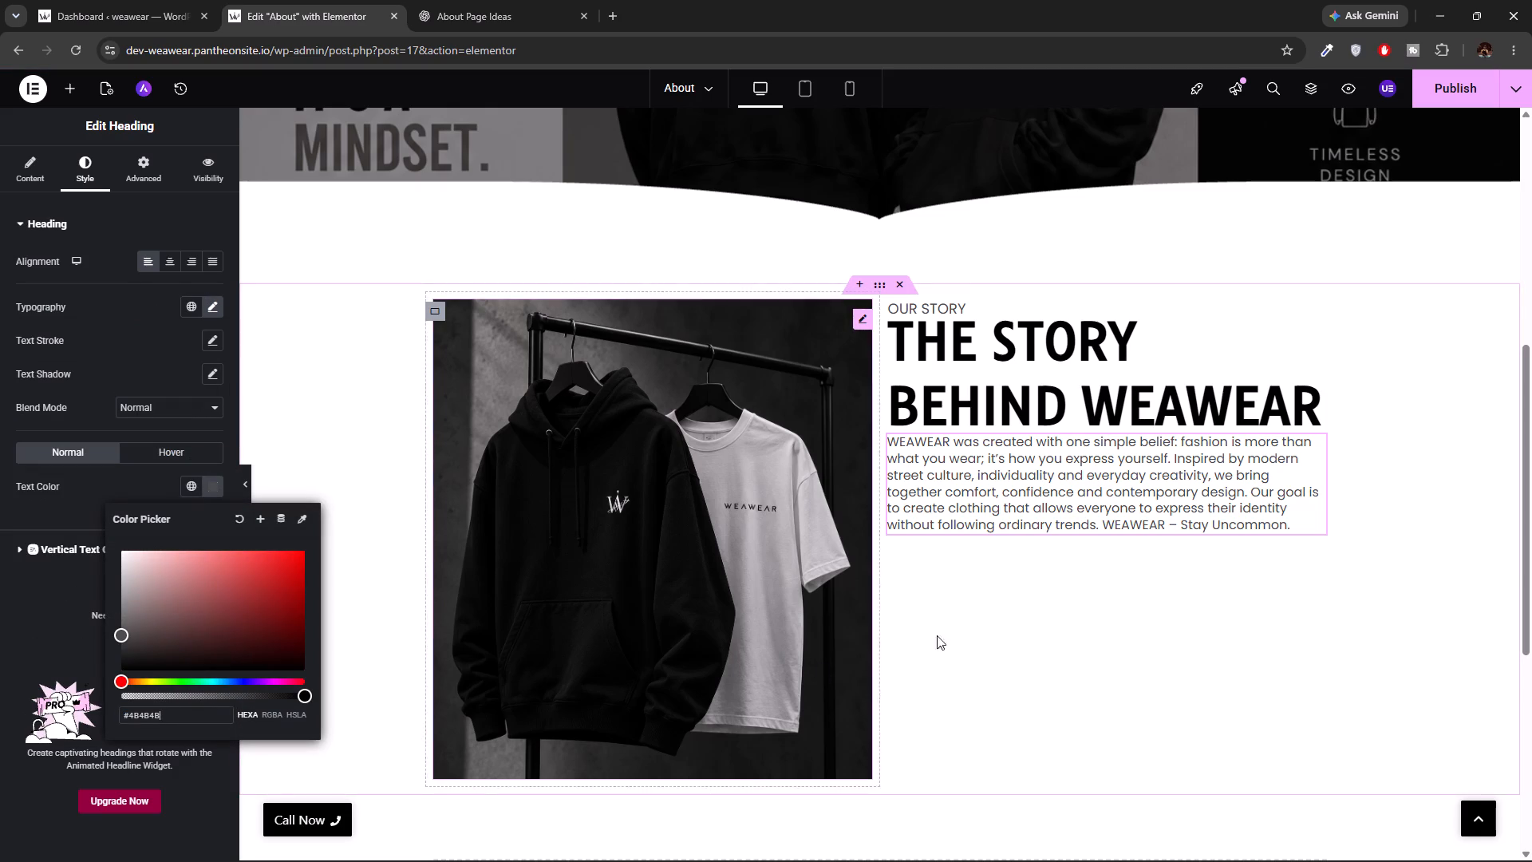
pyautogui.click(1097, 611)
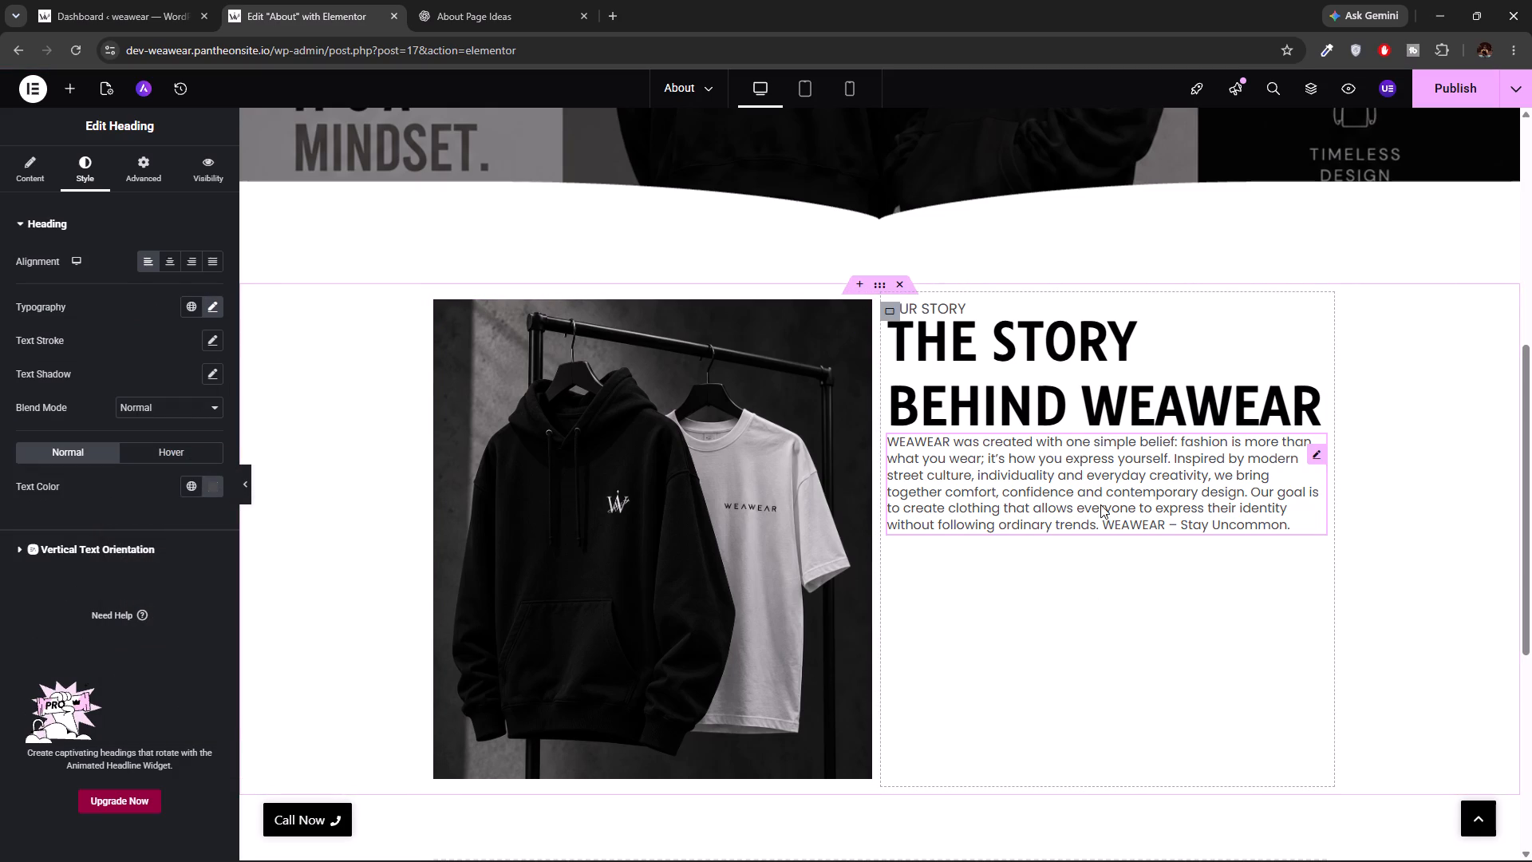
# Publish the About page with the styled story text.
pyautogui.click(1100, 504)
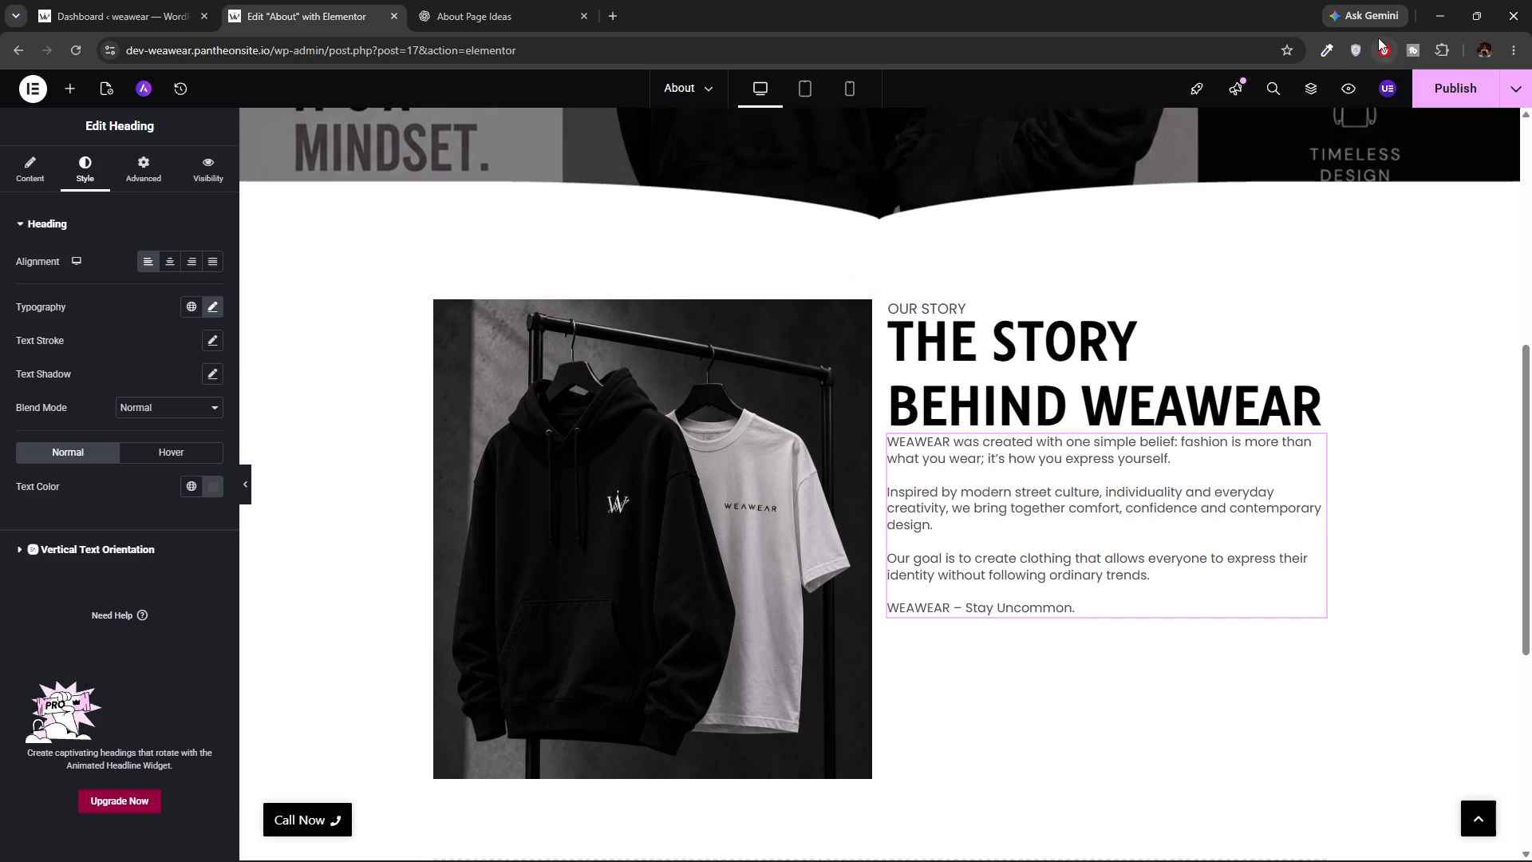
pyautogui.click(1452, 77)
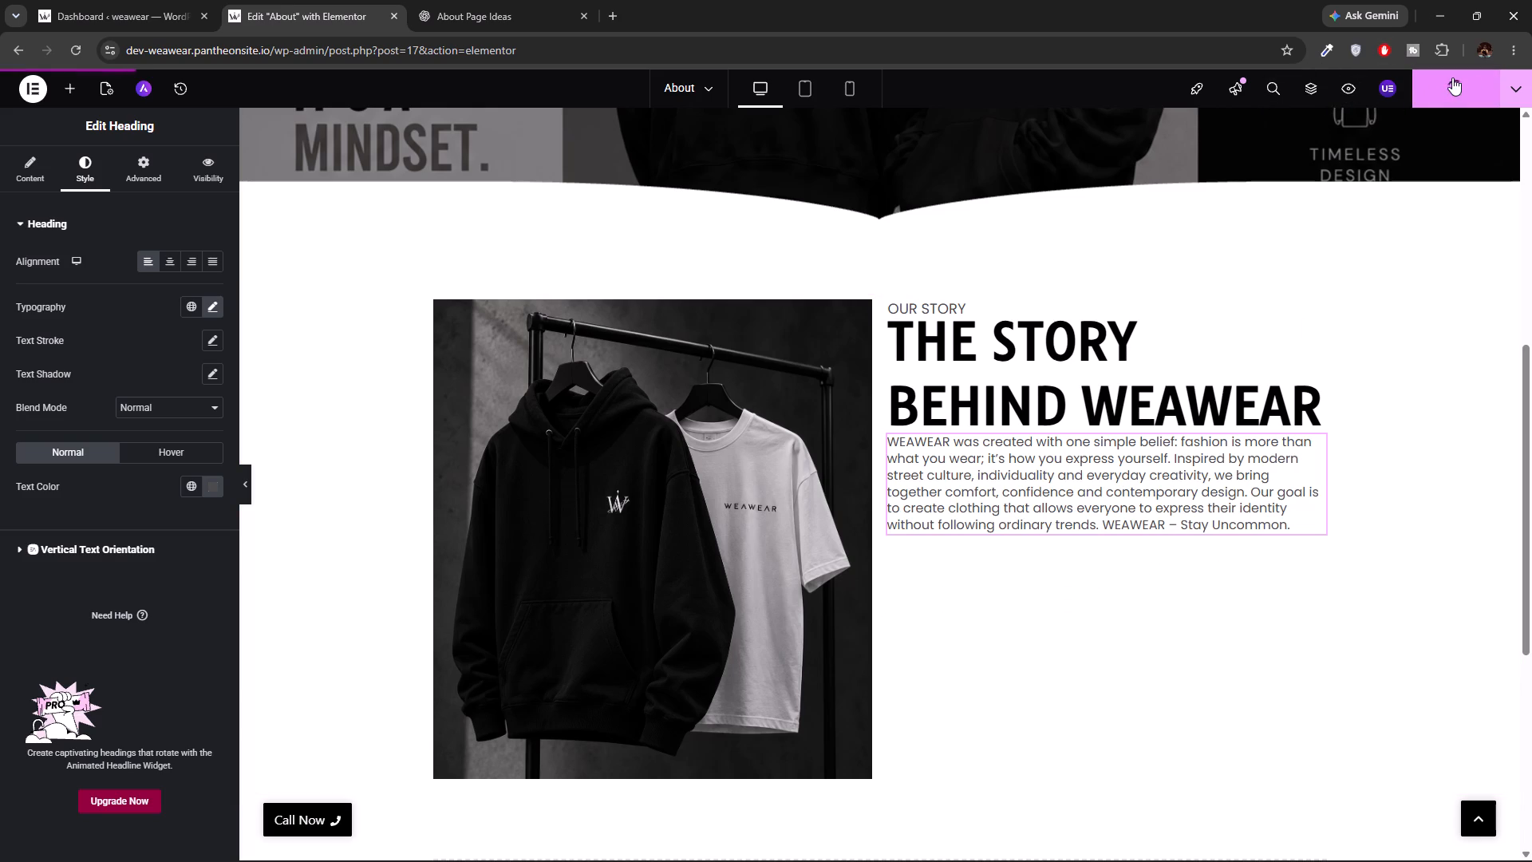
# Open the story text heading's title content to examine its paragraph breaks.
pyautogui.click(1206, 447)
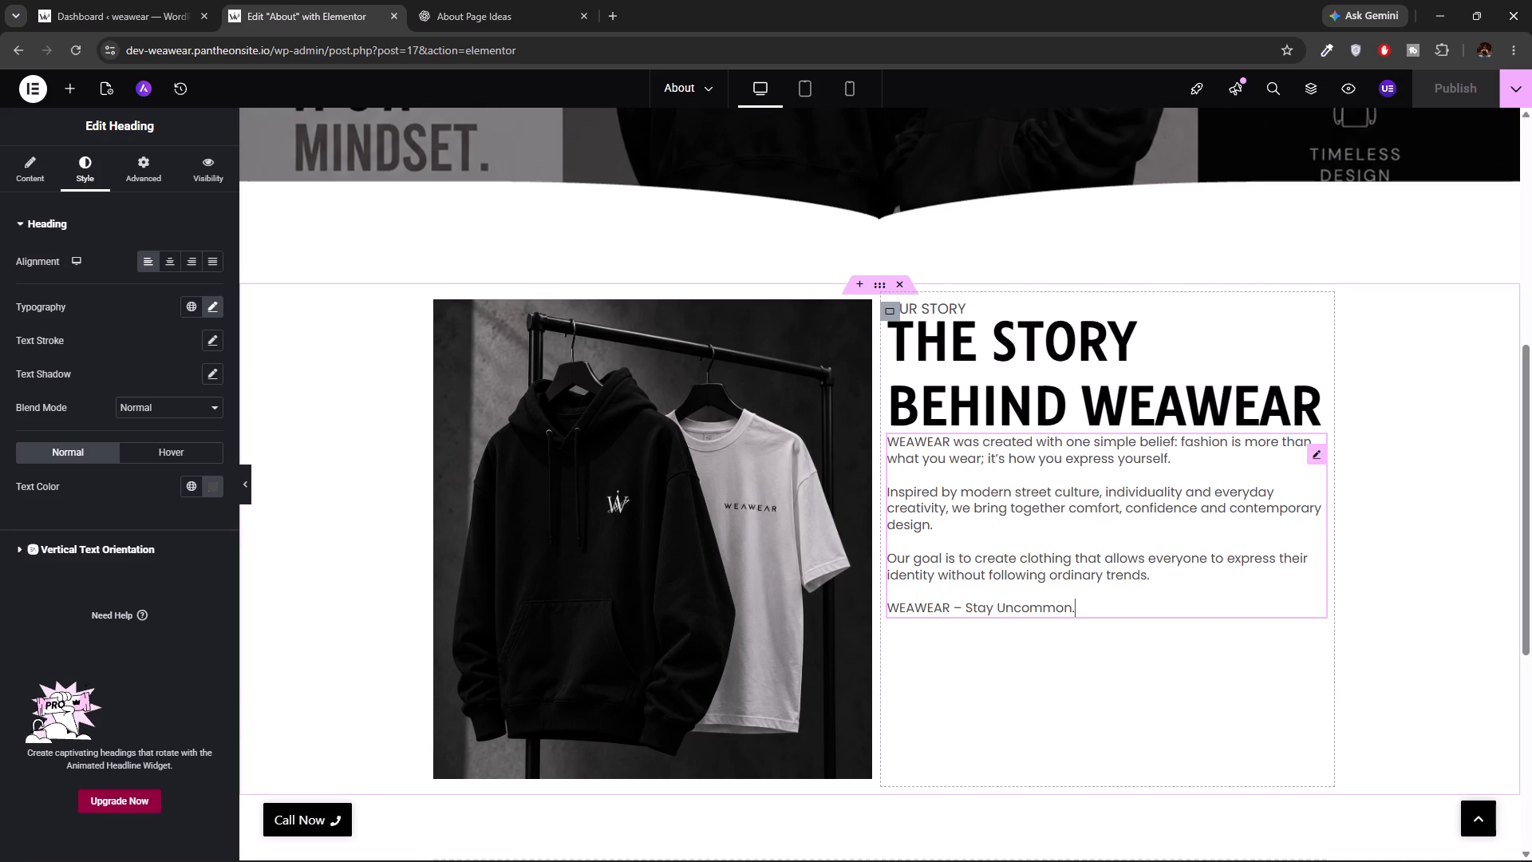
pyautogui.click(37, 155)
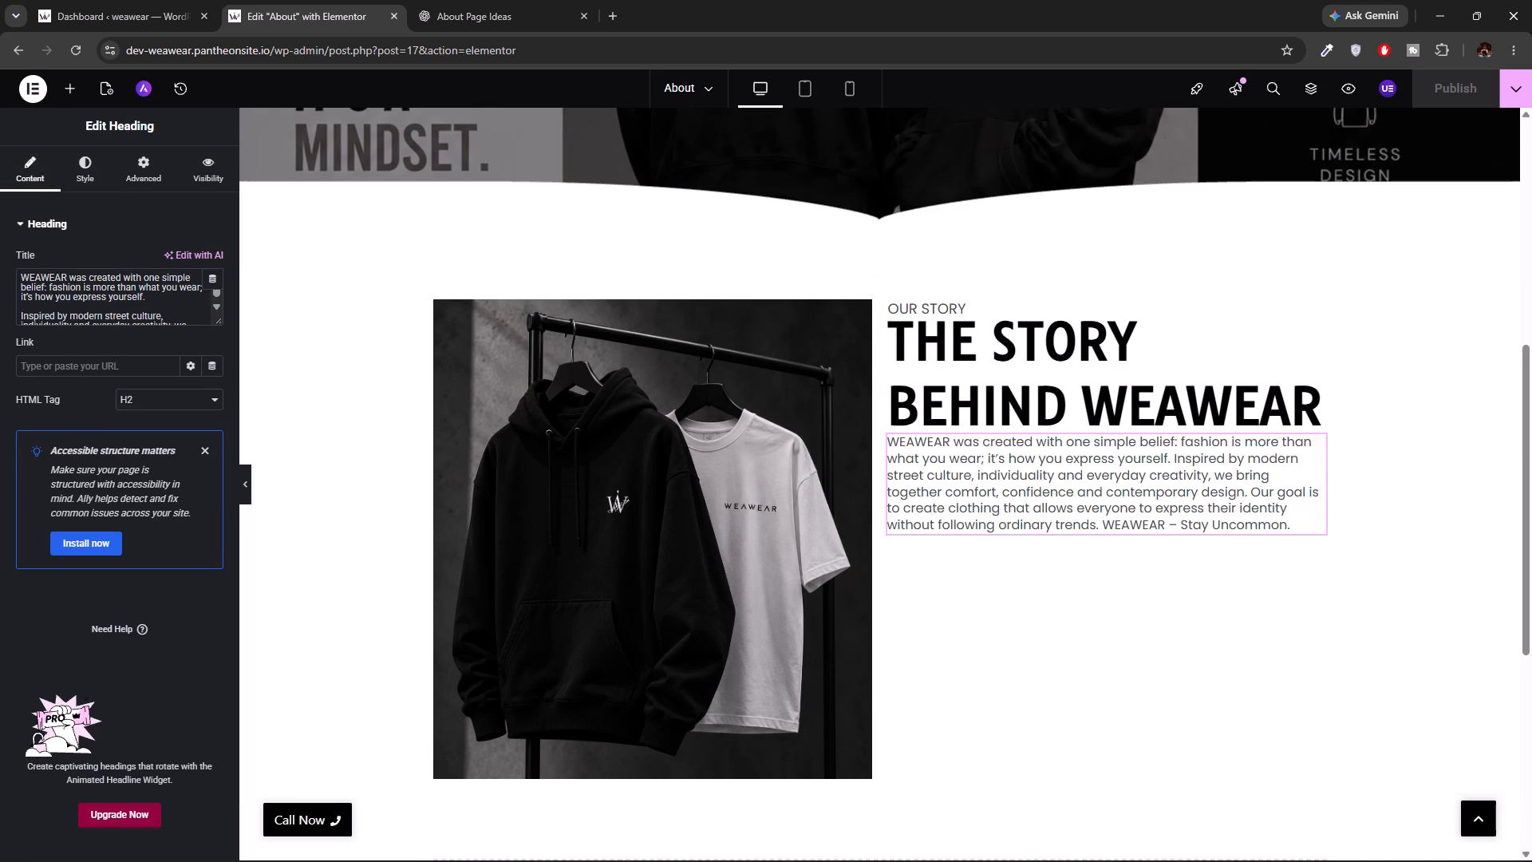
pyautogui.click(175, 303)
pyautogui.scroll(1, 175, 303)
# Preview the About page in a new browser tab and examine how the story text's paragraphs render.
pyautogui.click(1346, 83)
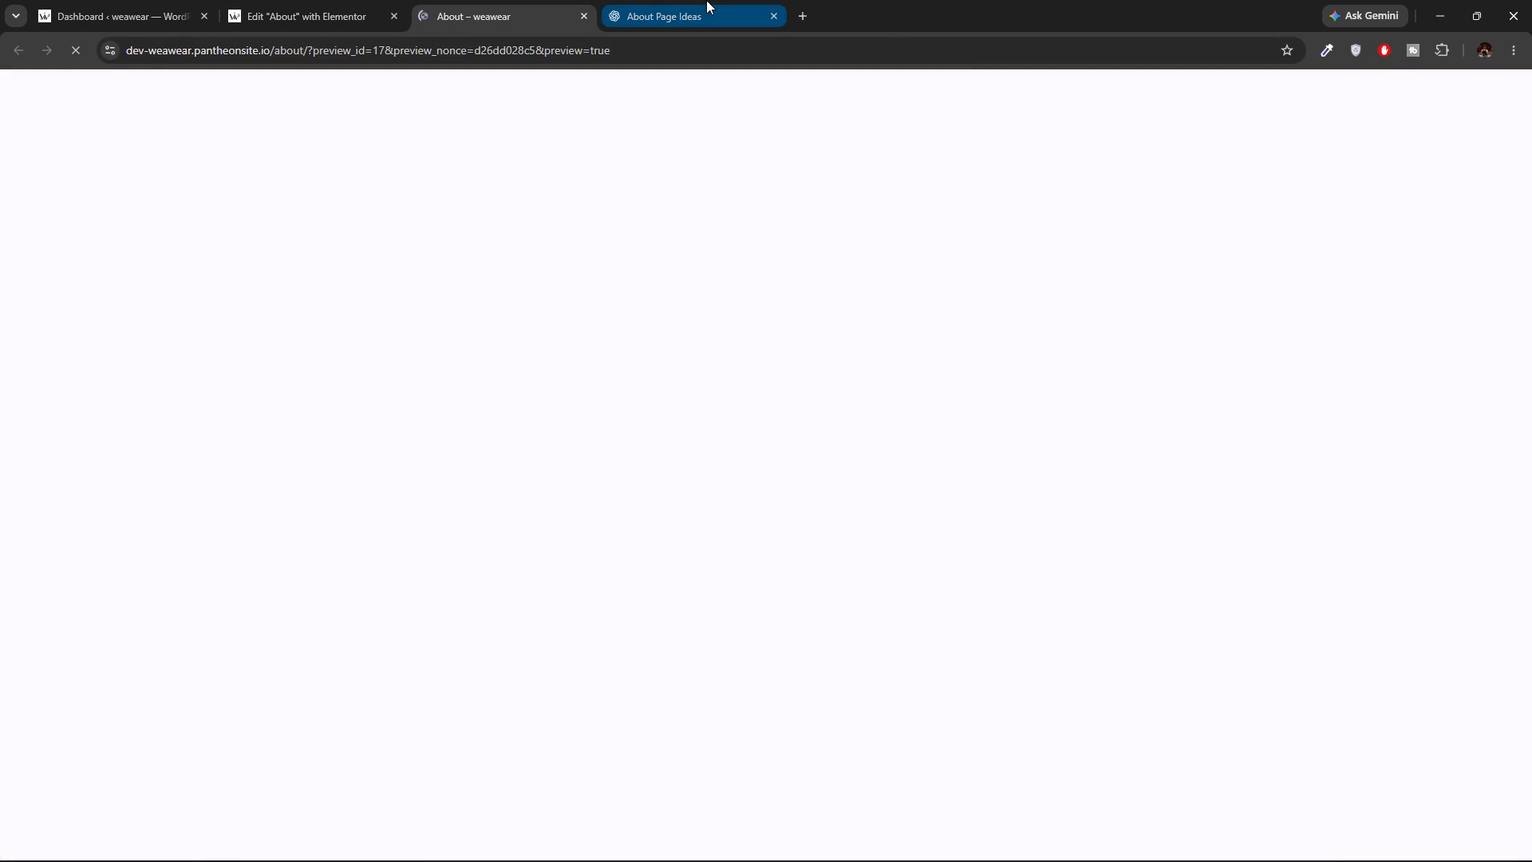
pyautogui.scroll(-5, 638, 427)
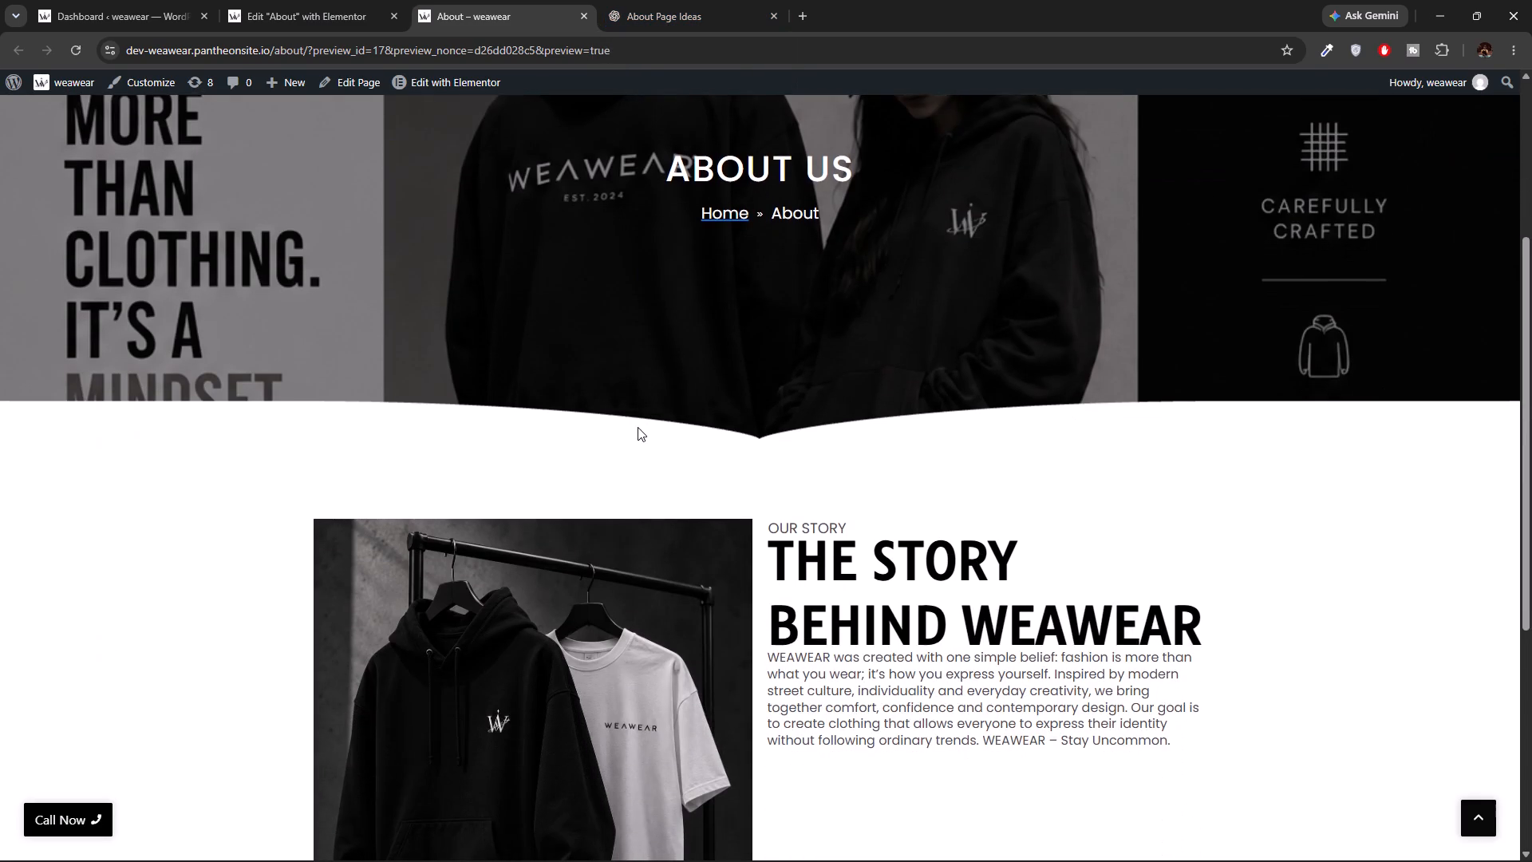
pyautogui.scroll(2, 638, 427)
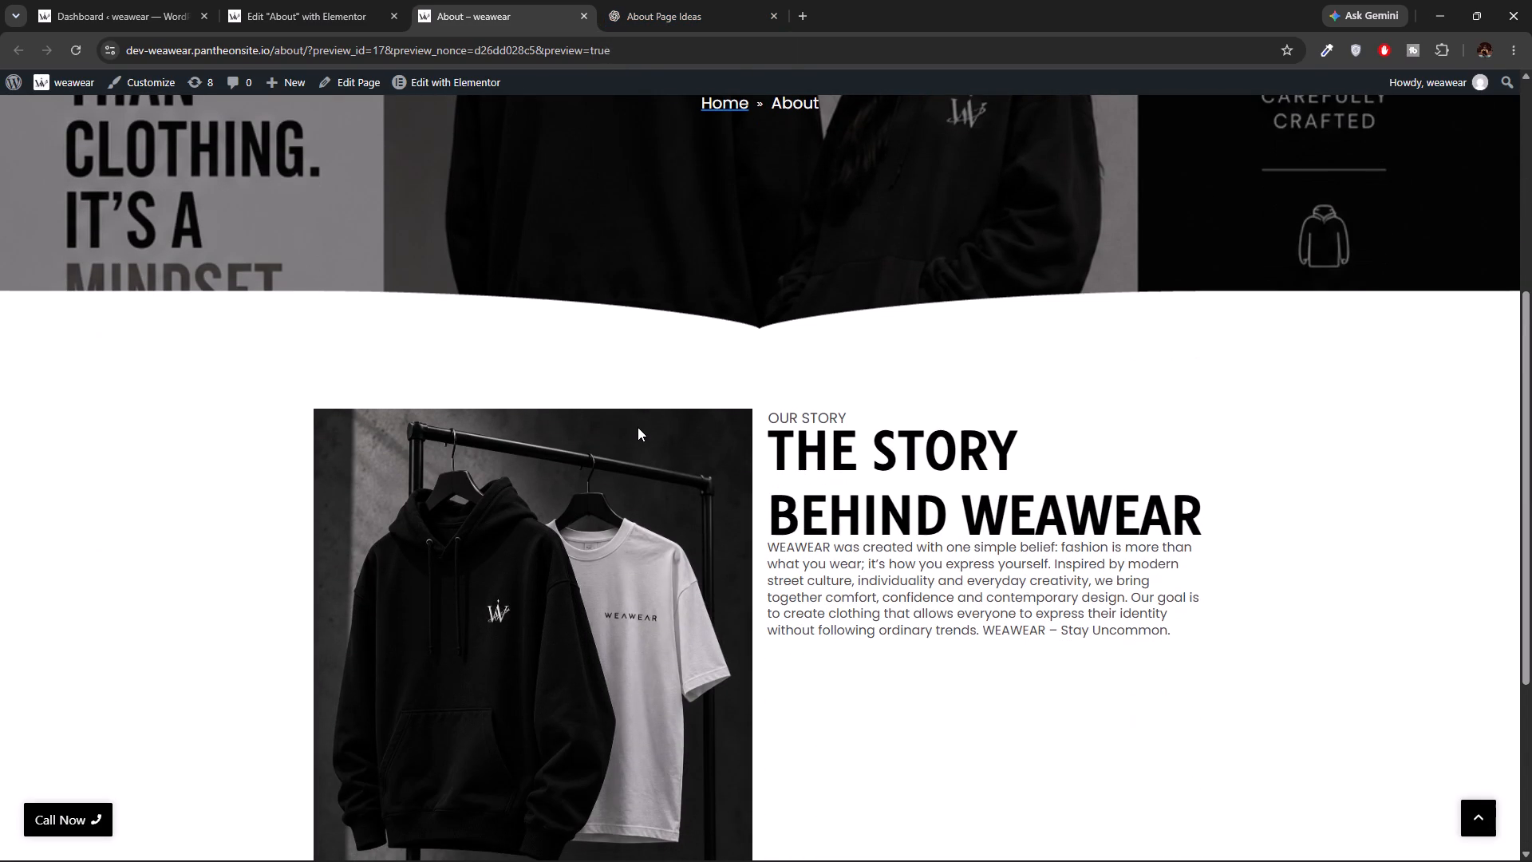
pyautogui.scroll(2, 638, 427)
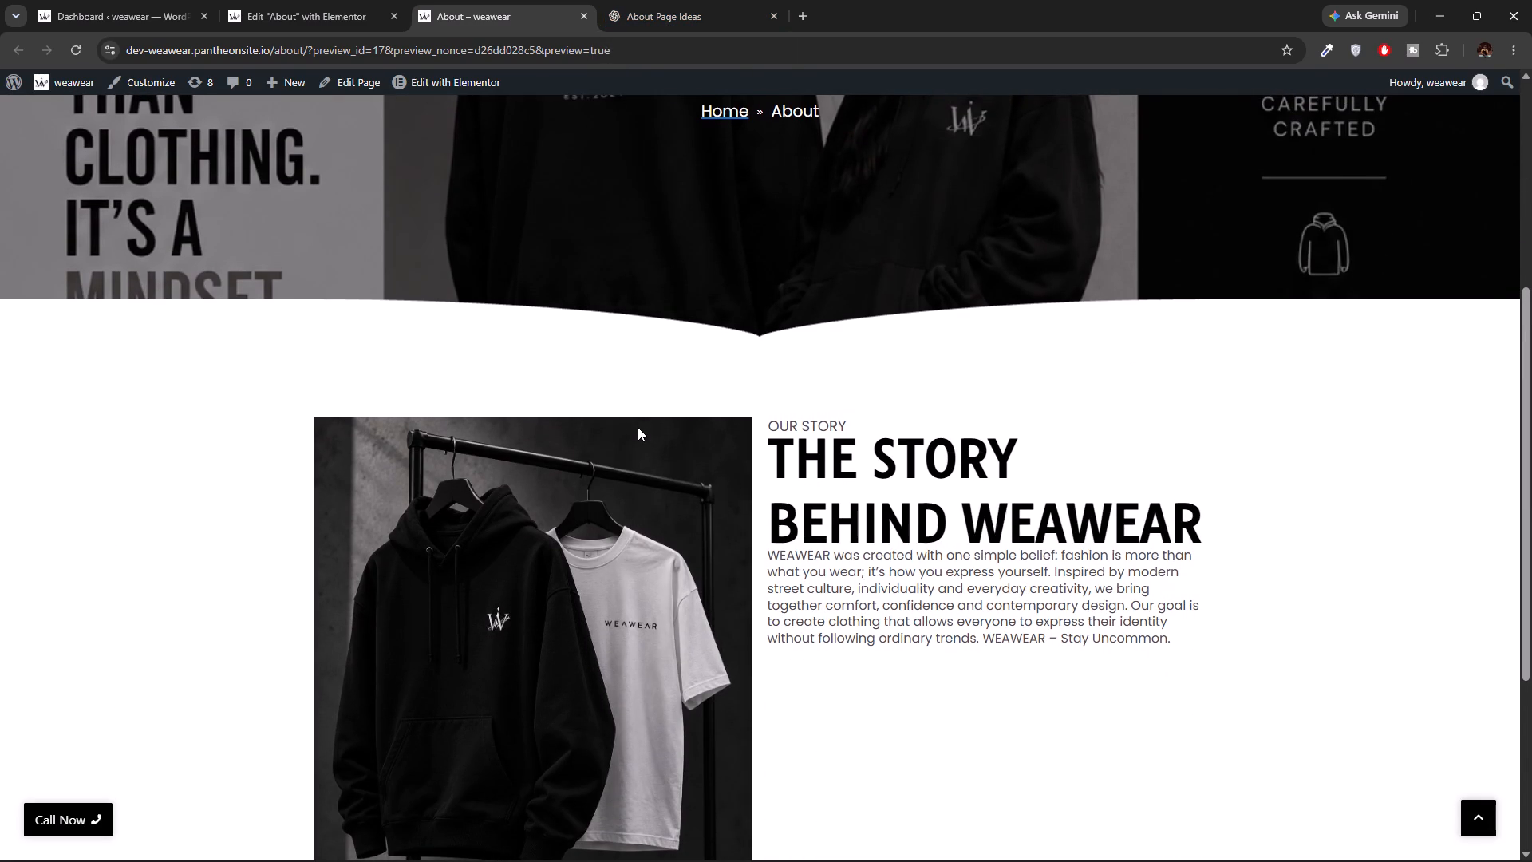
pyautogui.scroll(1, 638, 427)
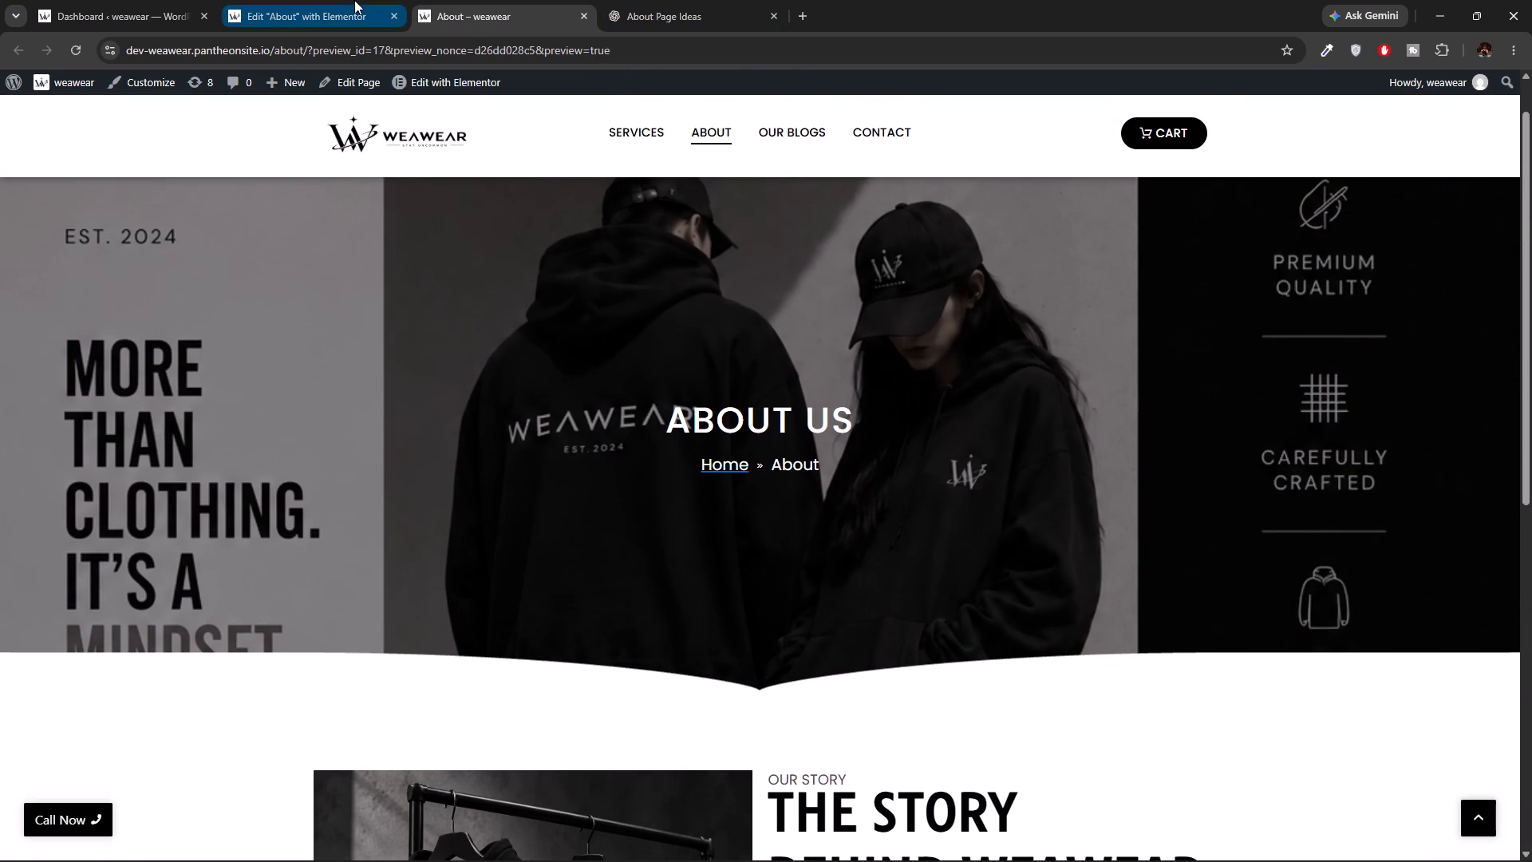
pyautogui.click(354, 0)
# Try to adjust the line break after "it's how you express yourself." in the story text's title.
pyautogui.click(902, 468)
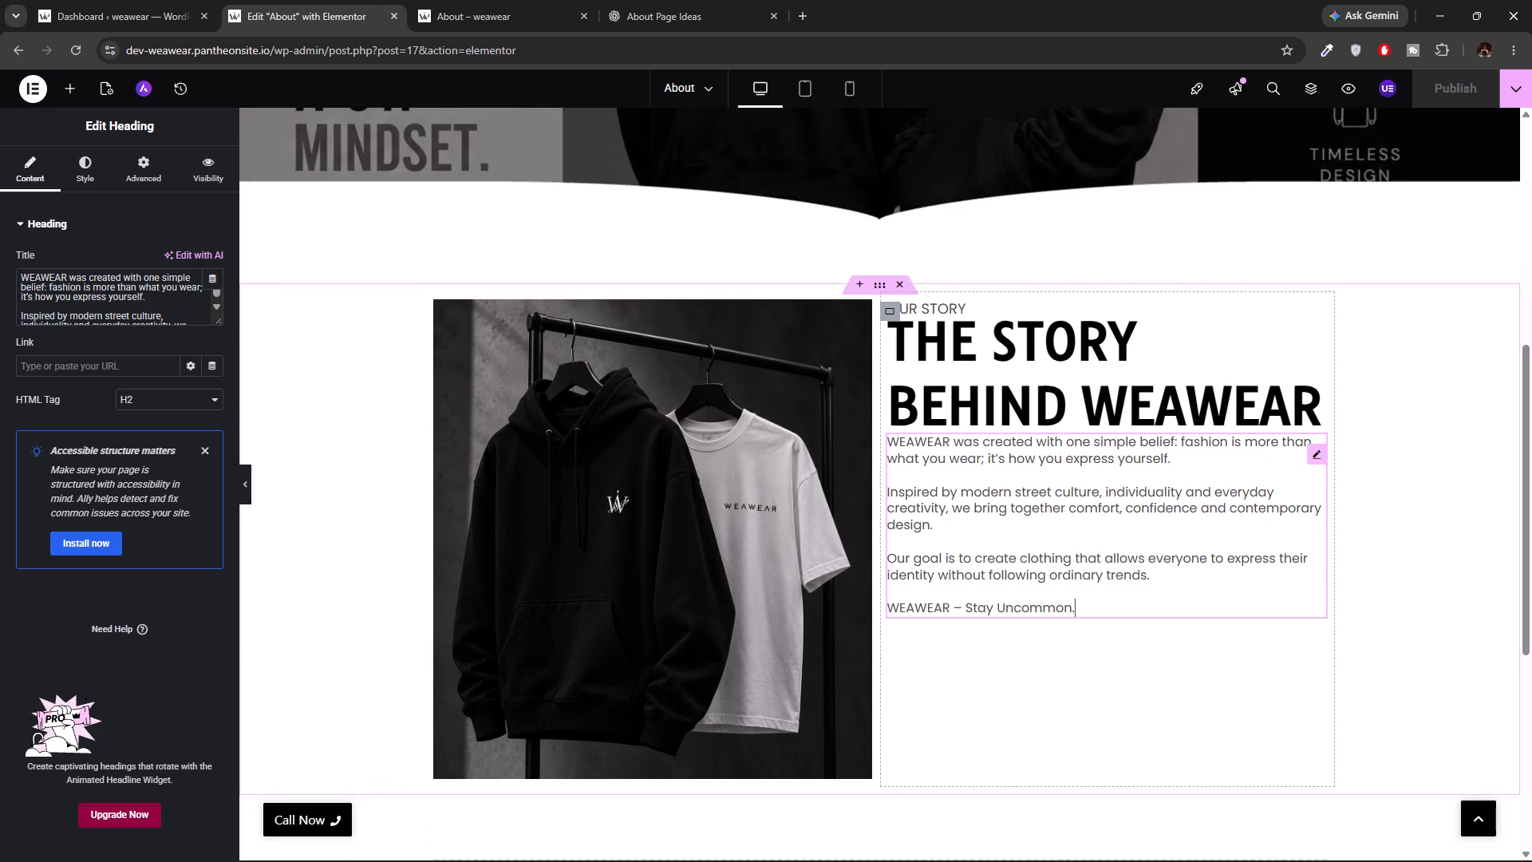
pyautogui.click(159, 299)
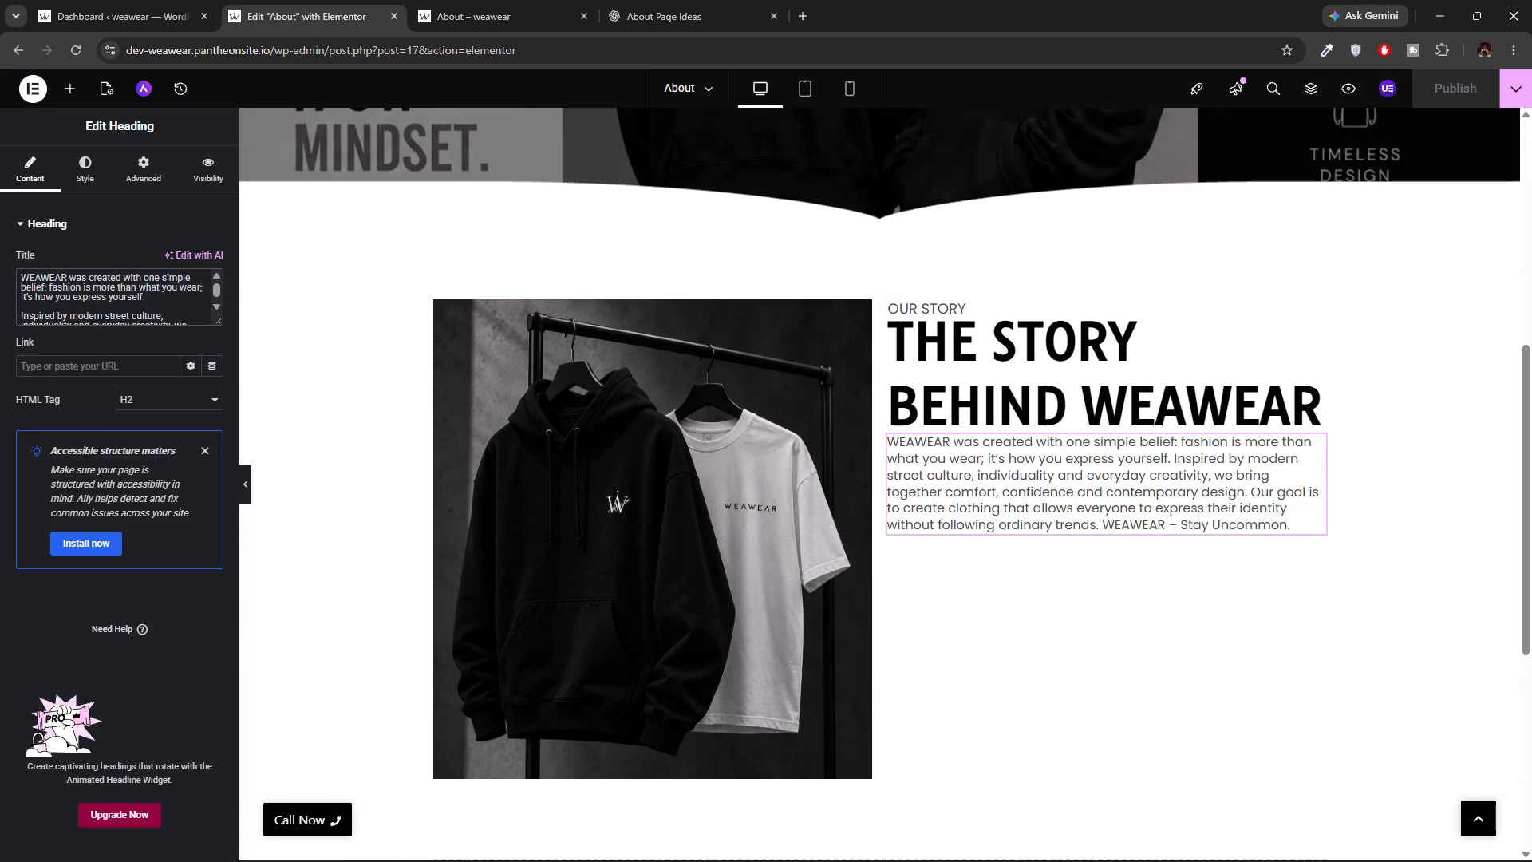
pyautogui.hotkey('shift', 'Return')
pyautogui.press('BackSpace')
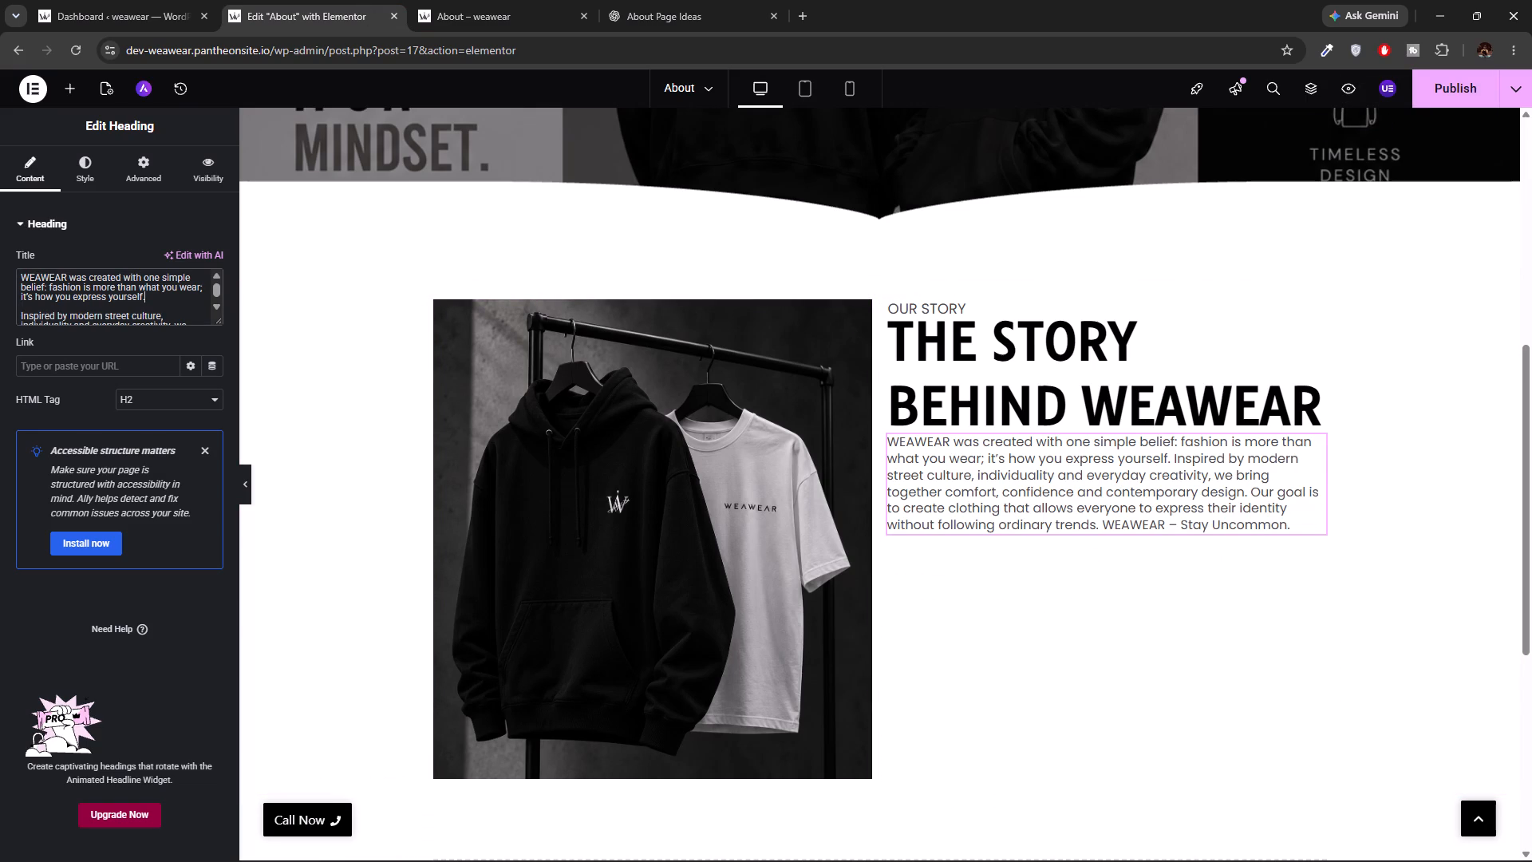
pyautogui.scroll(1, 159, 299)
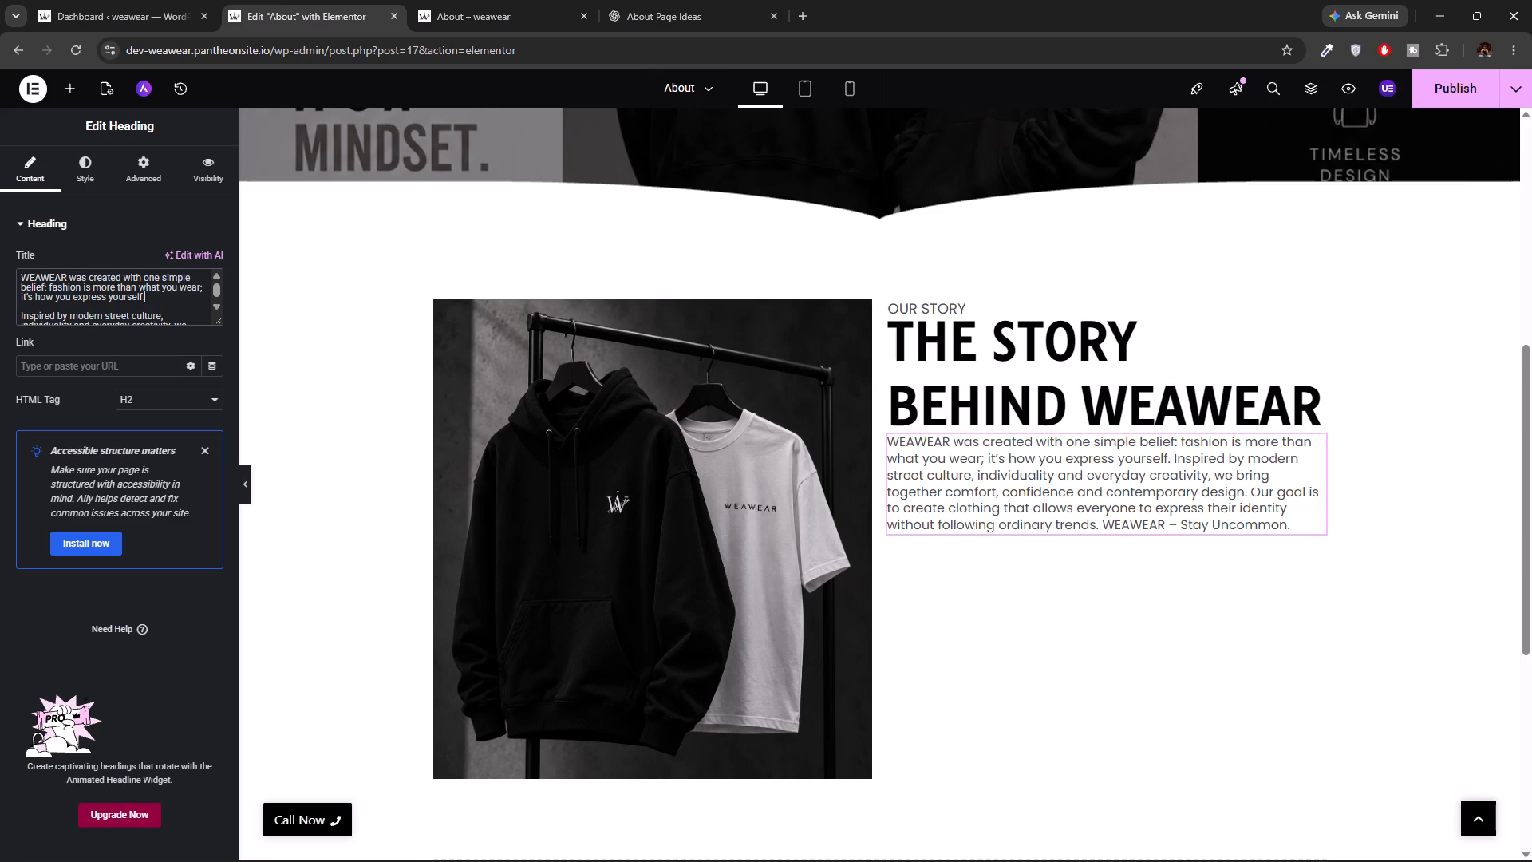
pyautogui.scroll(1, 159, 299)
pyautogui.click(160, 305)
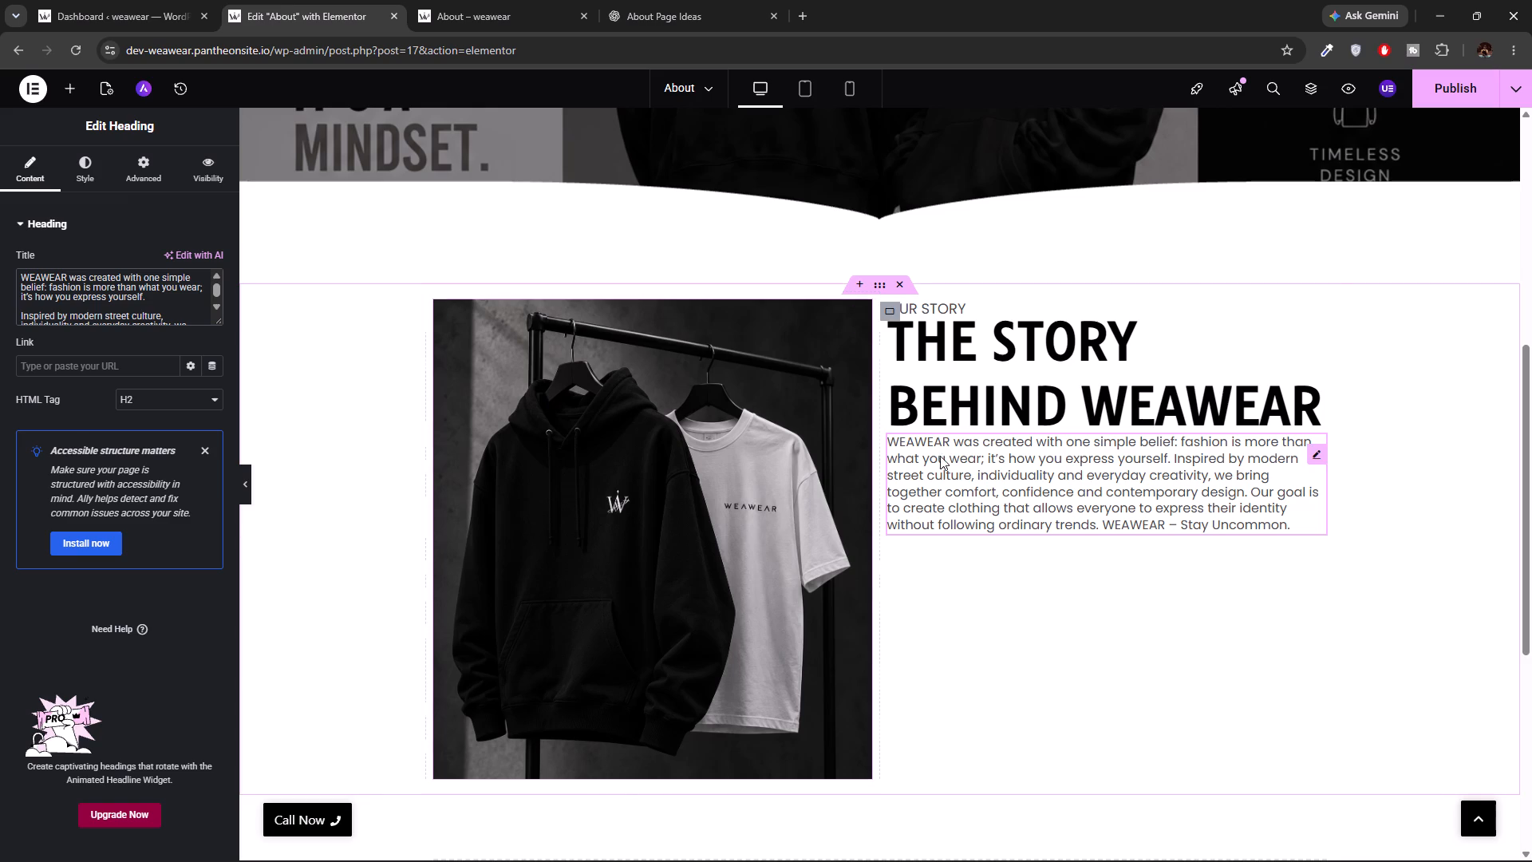
# Copy the full story text from the story heading's title.
pyautogui.tripleClick(19, 275)
pyautogui.doubleClick(19, 275)
pyautogui.moveTo(19, 275); pyautogui.dragTo(49, 288)
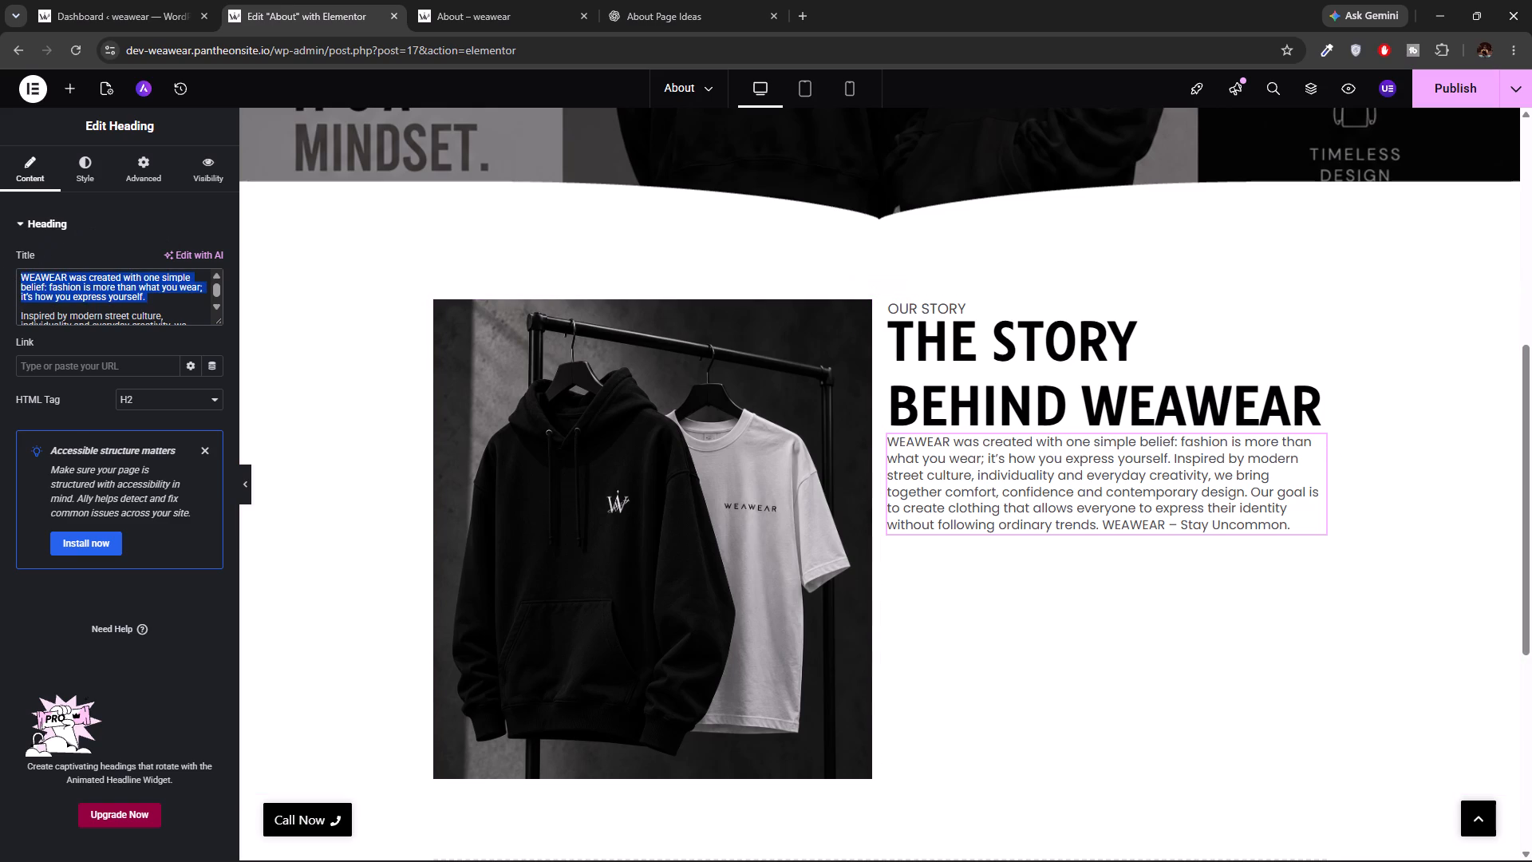
pyautogui.moveTo(49, 288); pyautogui.dragTo(205, 341)
pyautogui.hotkey('ctrl', 'c')
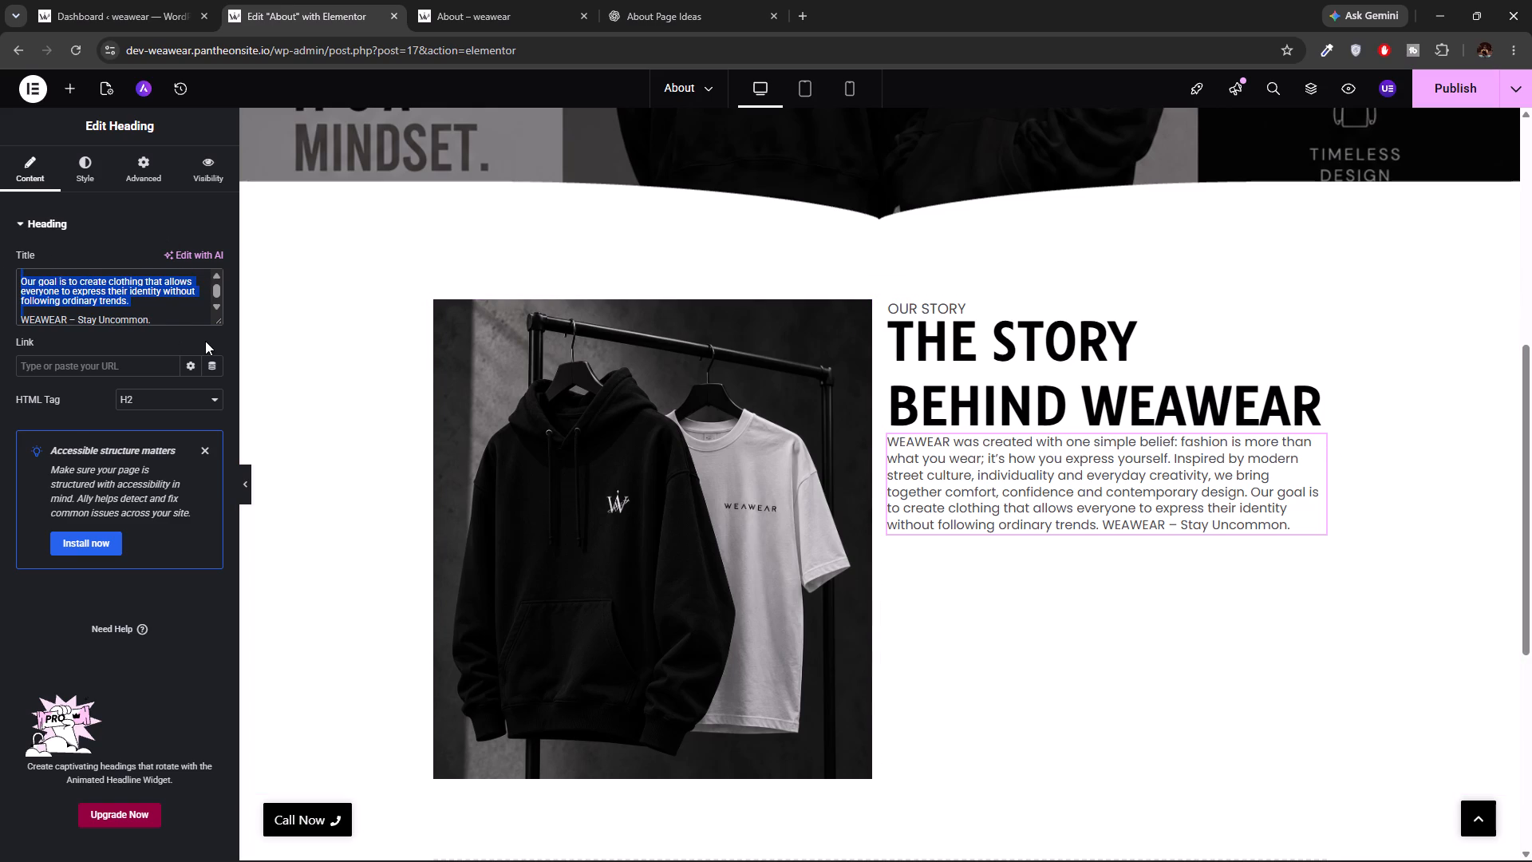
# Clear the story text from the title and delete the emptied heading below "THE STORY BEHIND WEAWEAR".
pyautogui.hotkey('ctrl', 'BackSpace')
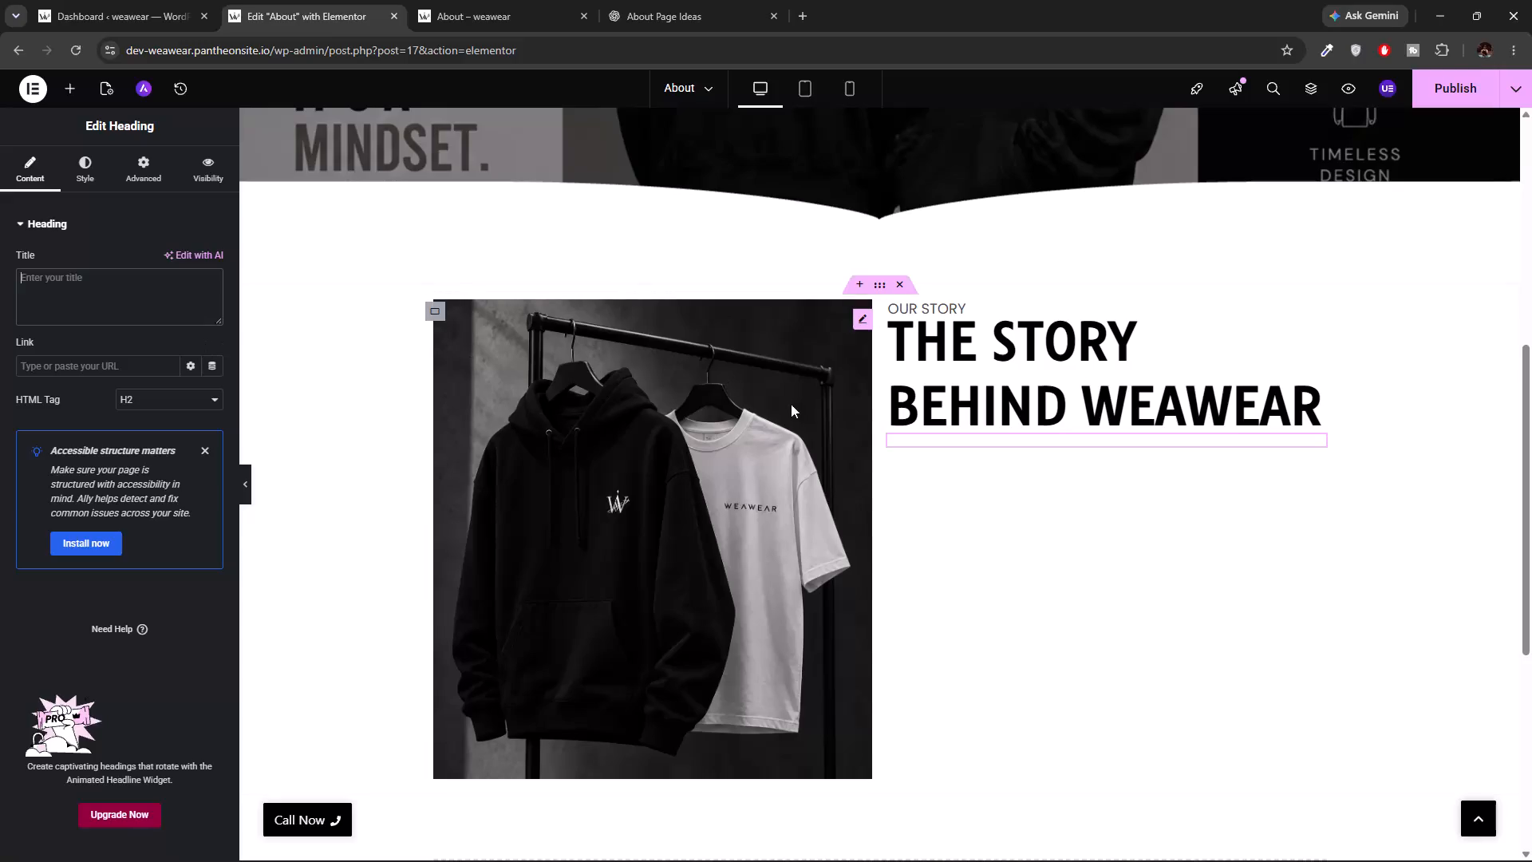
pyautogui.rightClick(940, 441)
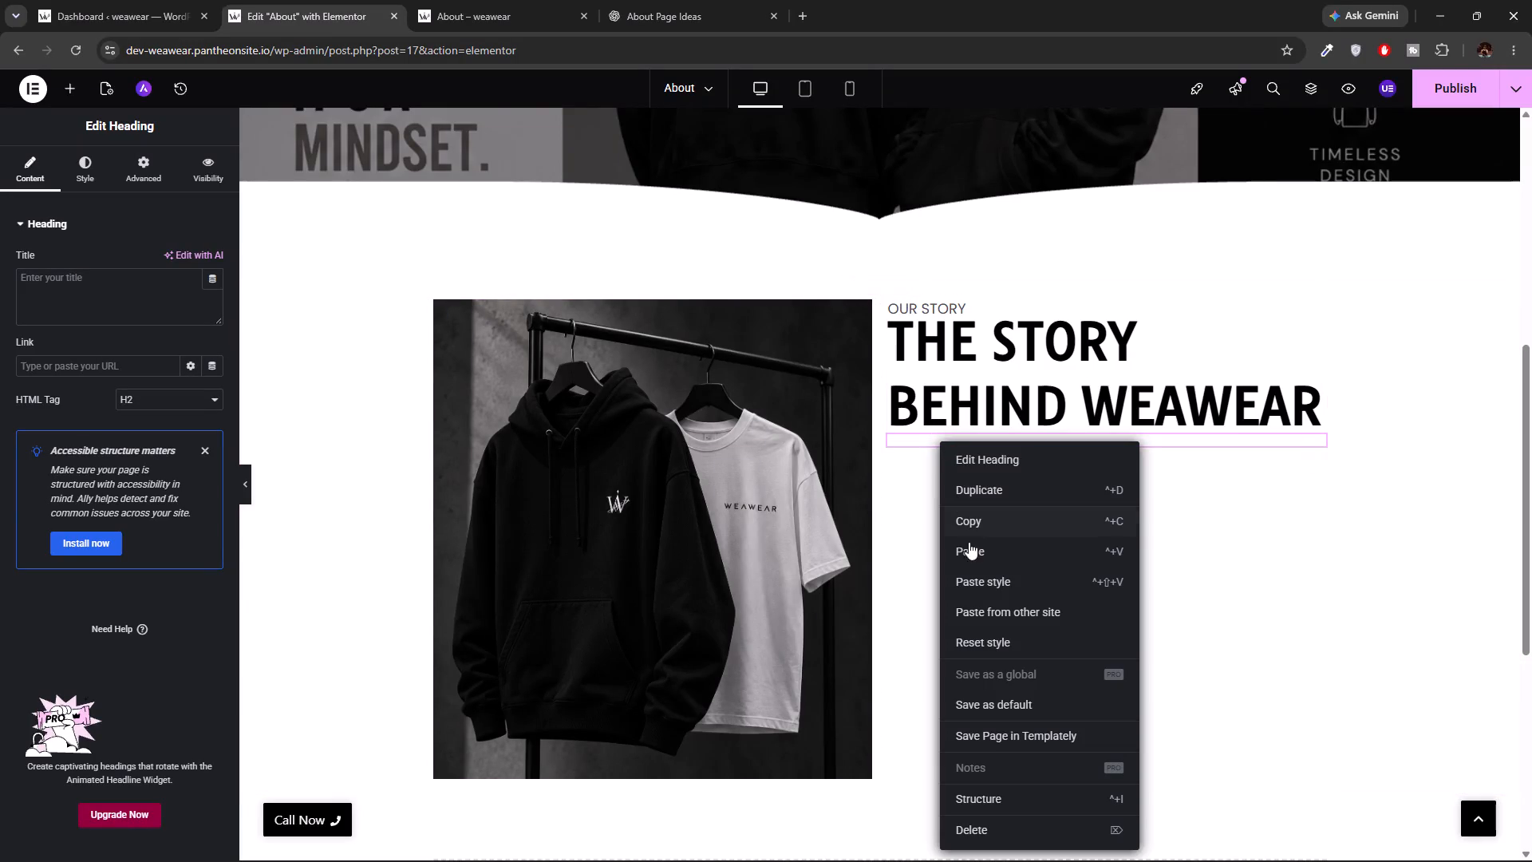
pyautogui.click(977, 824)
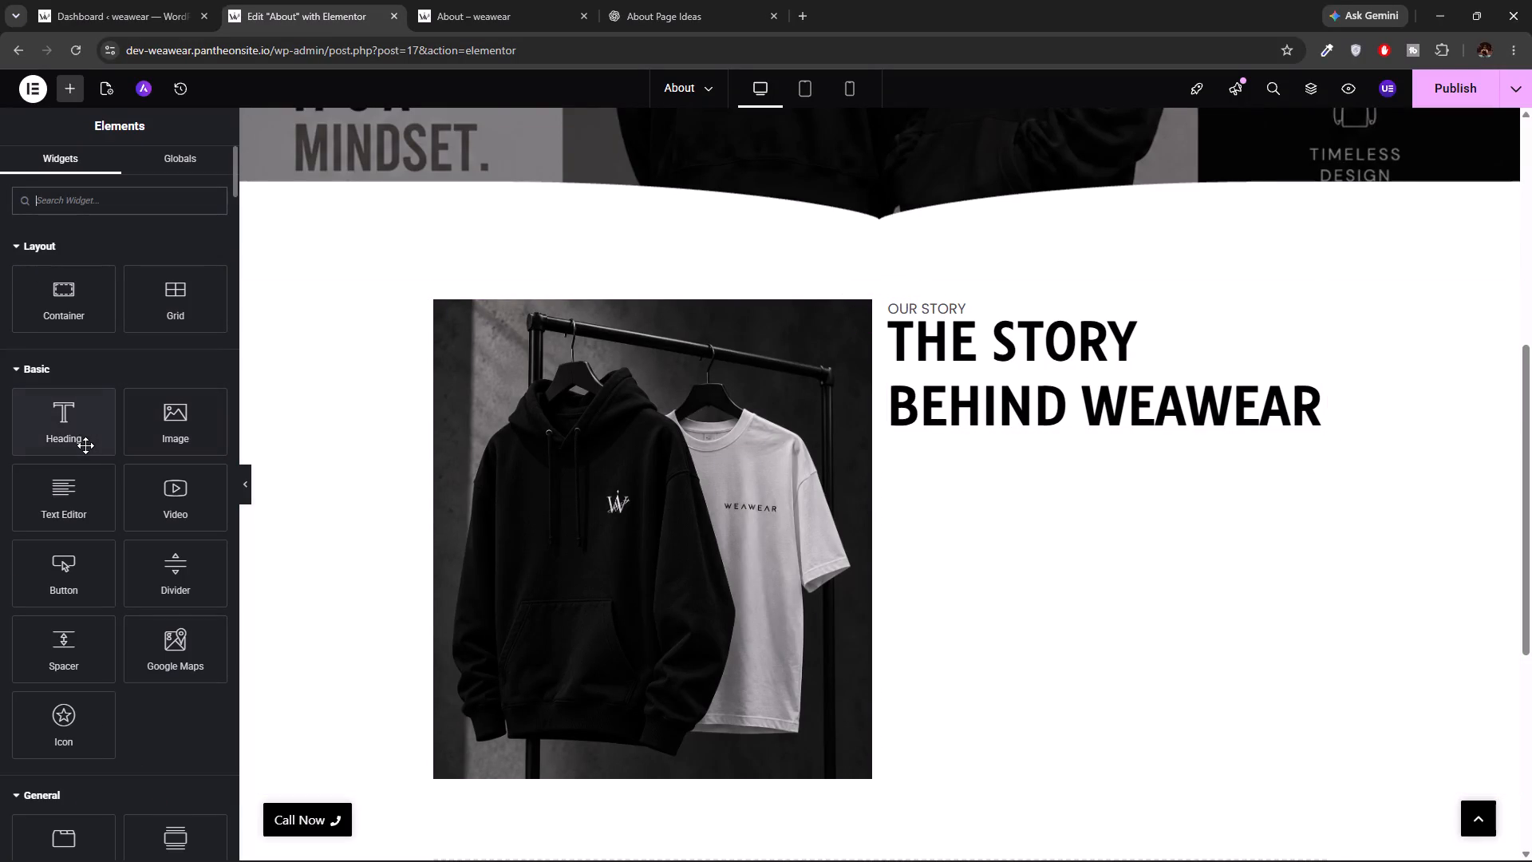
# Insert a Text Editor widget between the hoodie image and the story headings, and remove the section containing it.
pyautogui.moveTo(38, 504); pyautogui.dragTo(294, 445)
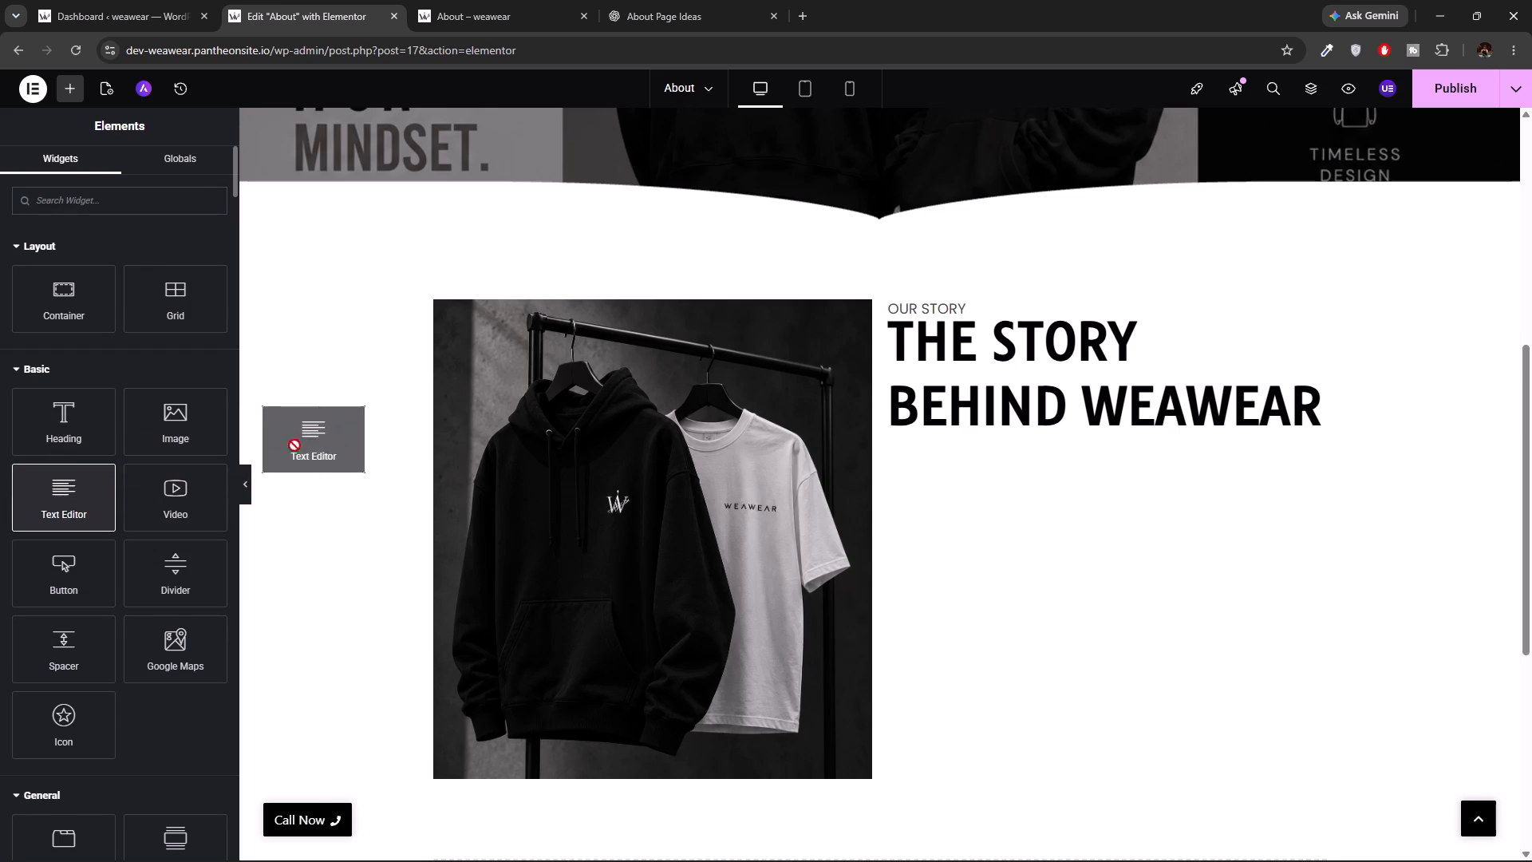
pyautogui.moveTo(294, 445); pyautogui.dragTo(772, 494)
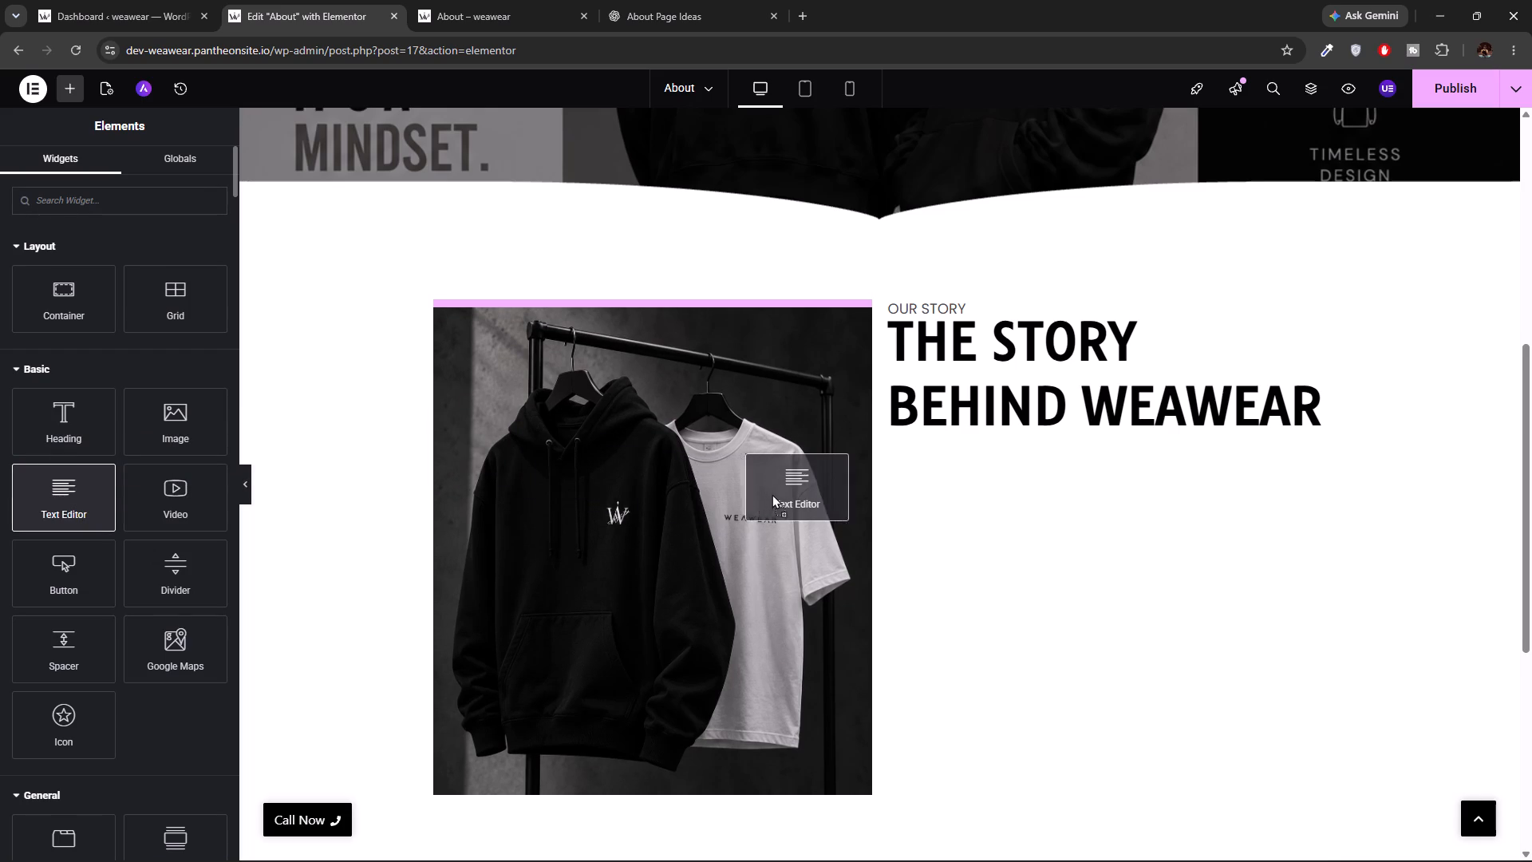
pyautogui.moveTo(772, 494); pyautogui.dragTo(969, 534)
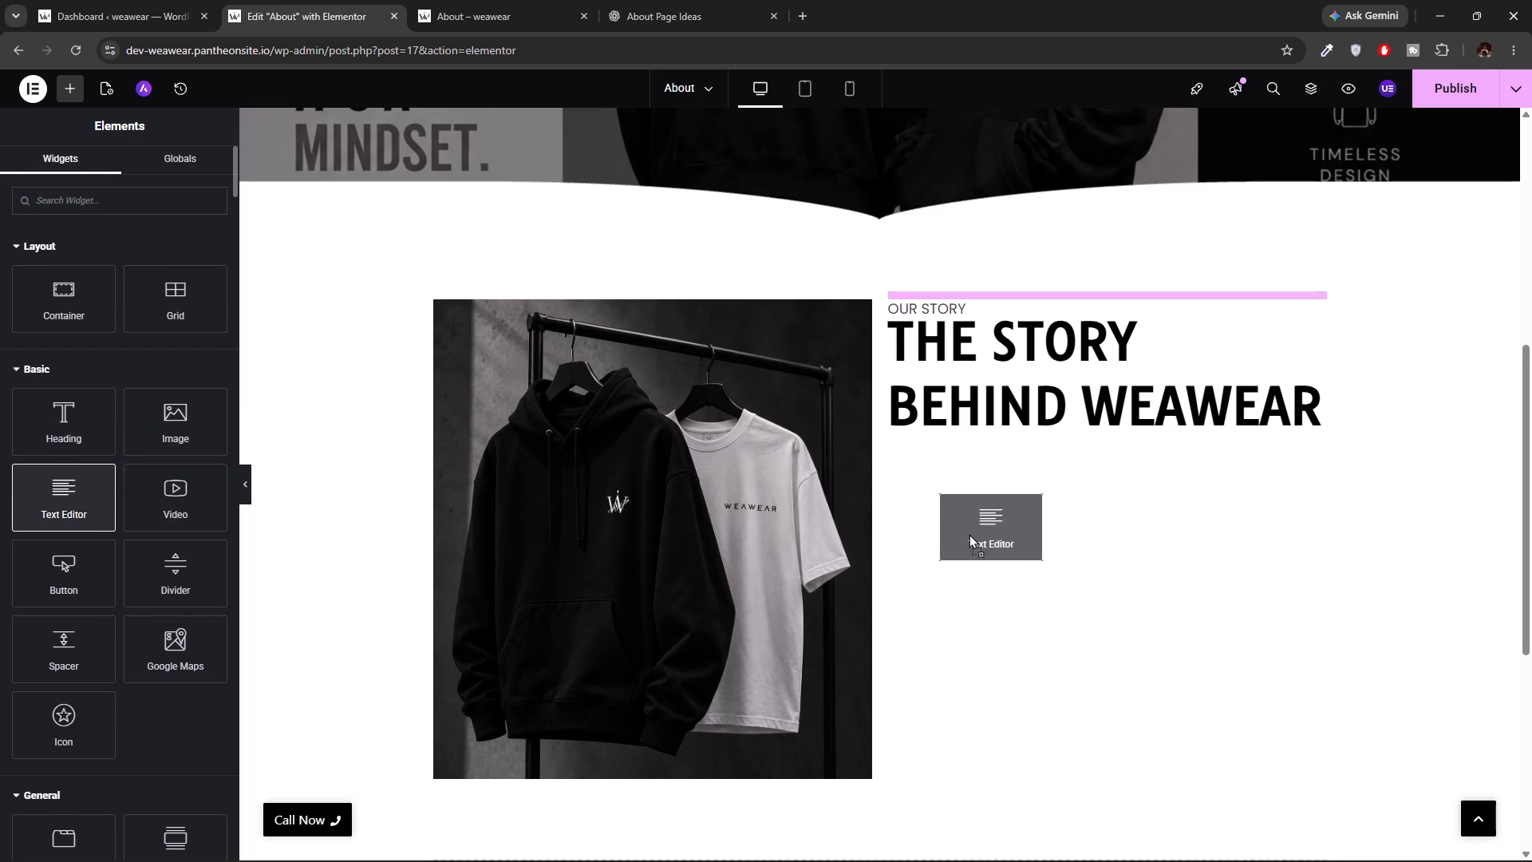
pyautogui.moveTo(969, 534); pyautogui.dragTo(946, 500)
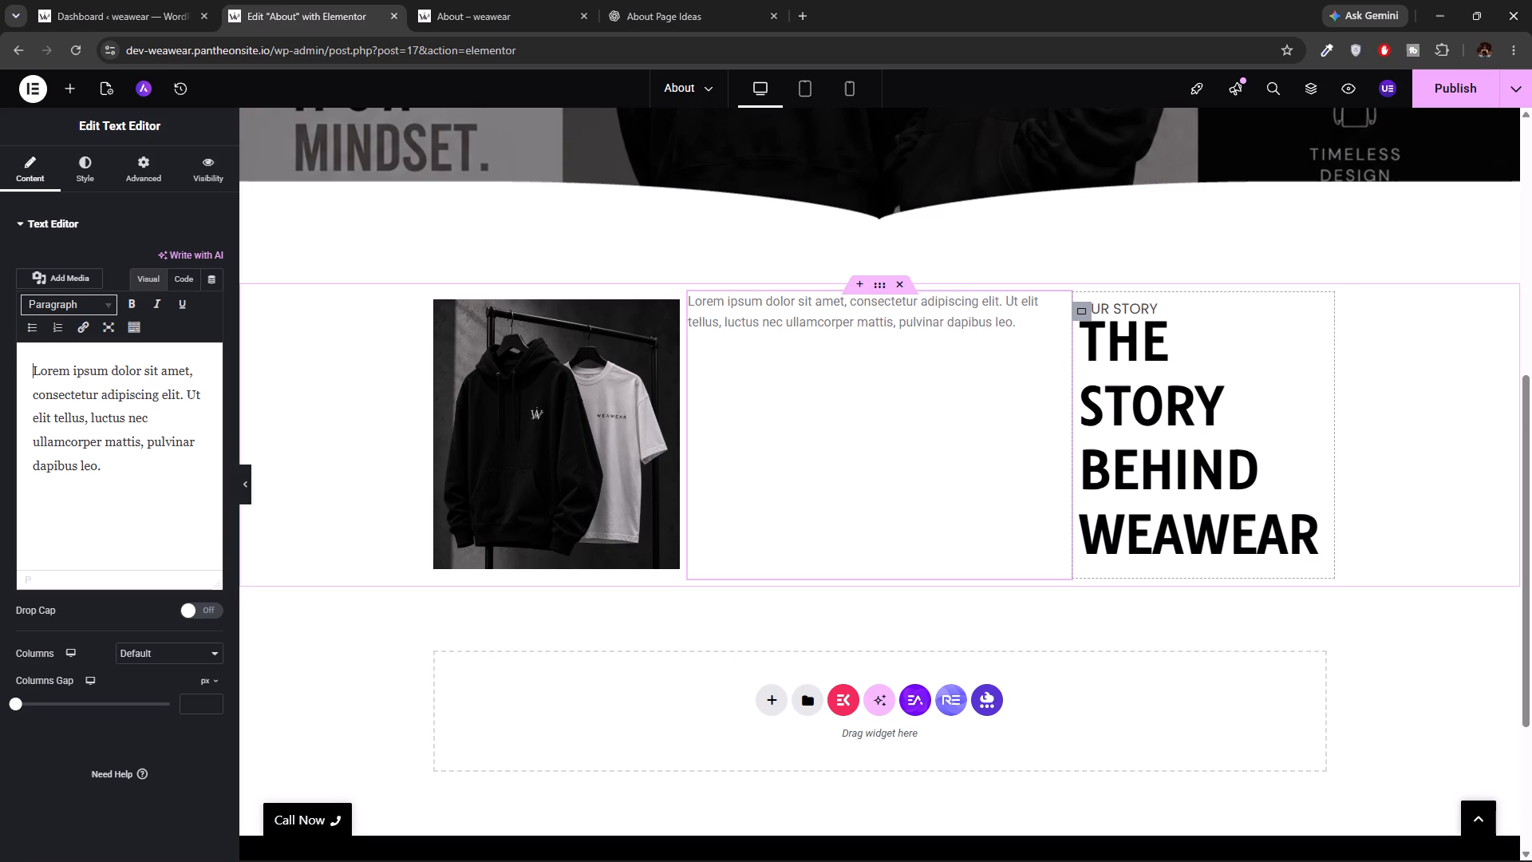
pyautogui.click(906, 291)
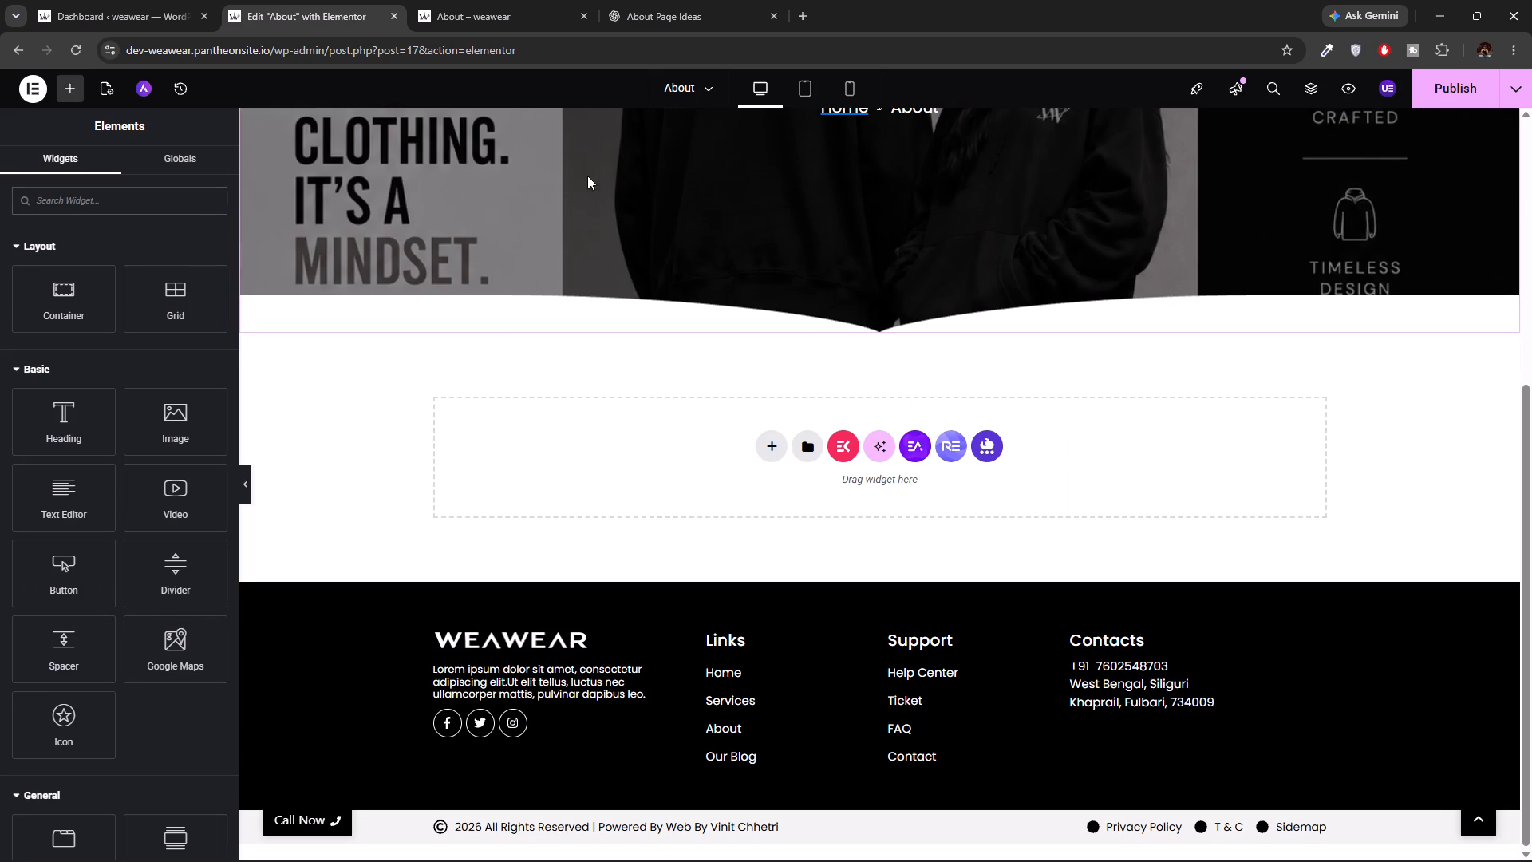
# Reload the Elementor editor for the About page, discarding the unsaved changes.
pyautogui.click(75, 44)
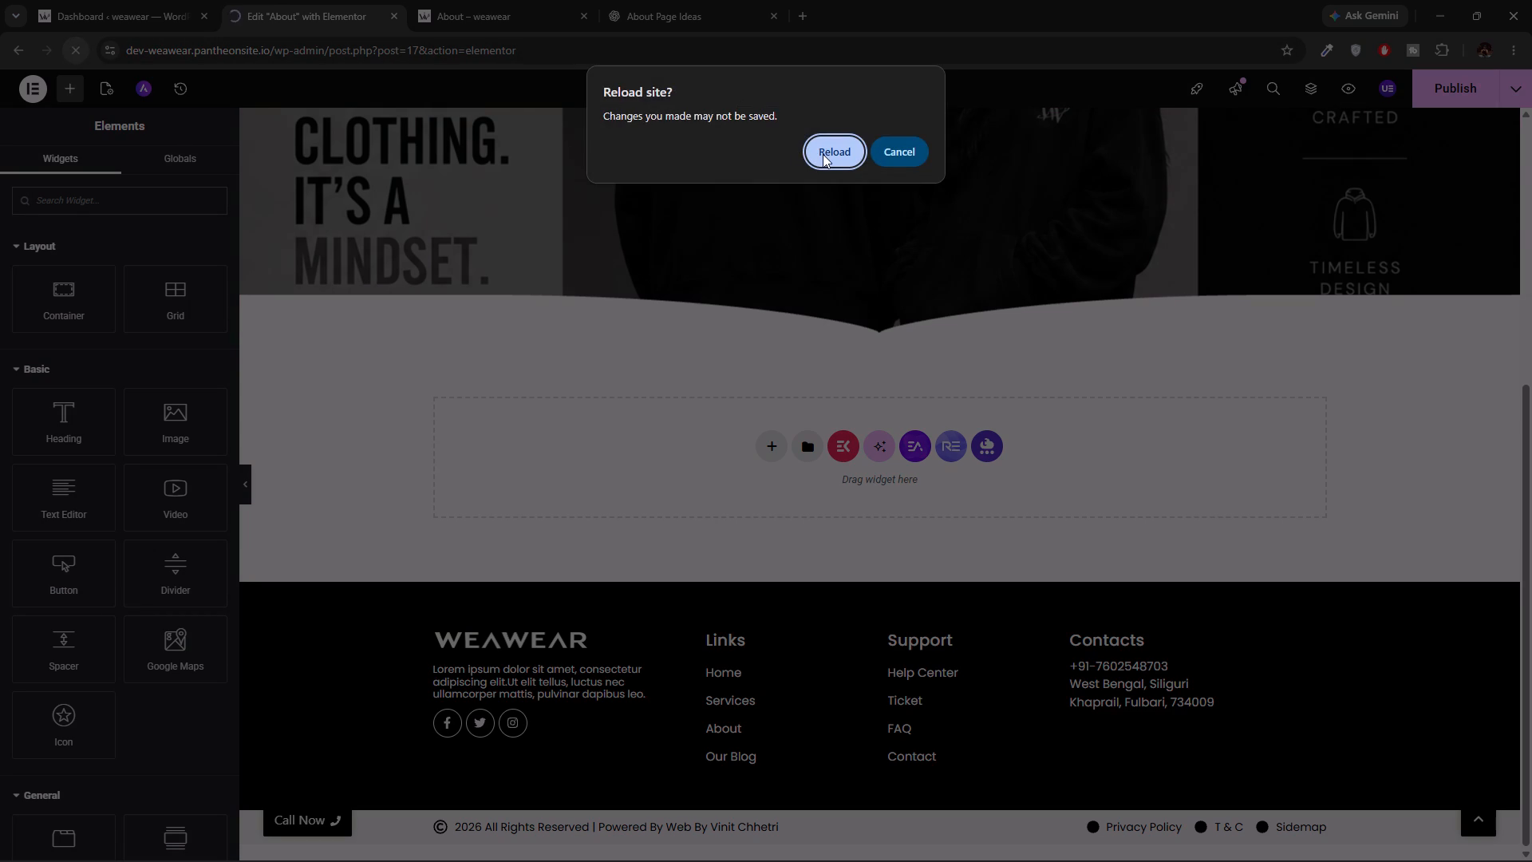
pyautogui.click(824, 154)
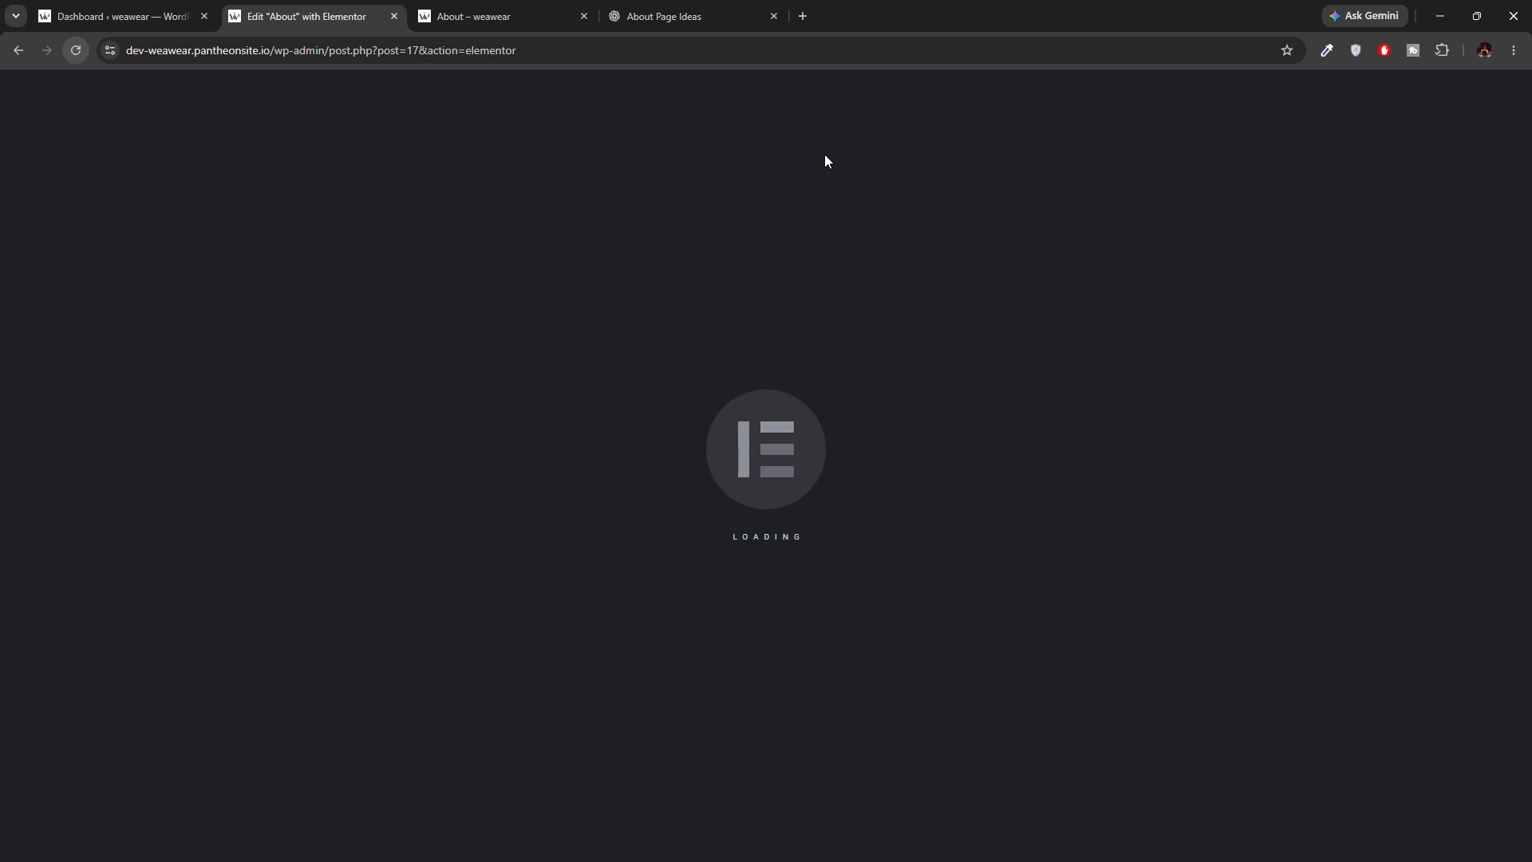
# Delete the heading holding the story text below "THE STORY BEHIND WEAWEAR".
pyautogui.scroll(-4, 824, 154)
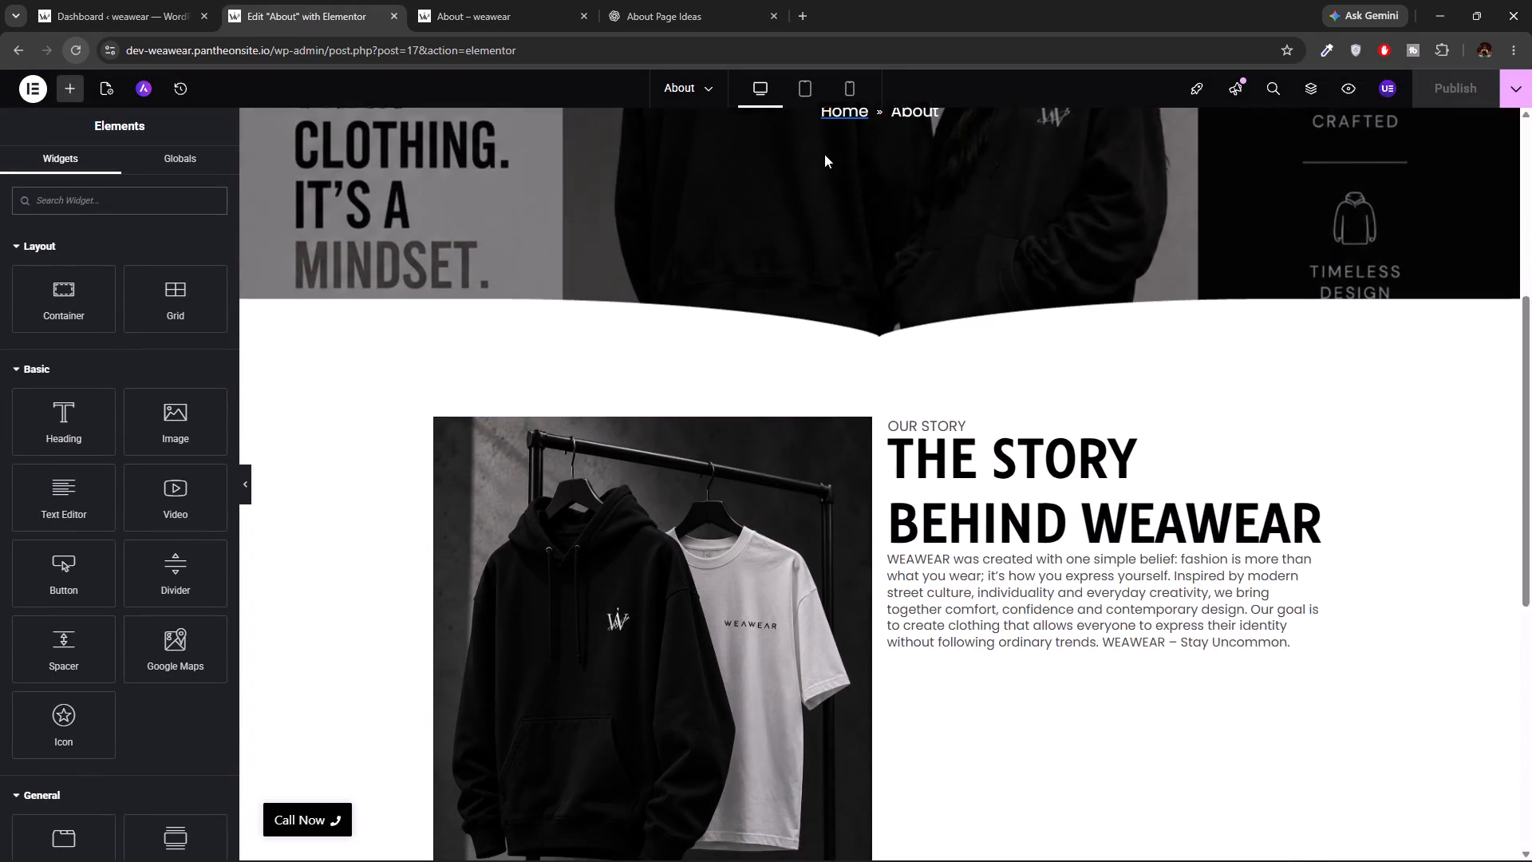
pyautogui.scroll(-1, 824, 154)
pyautogui.click(963, 427)
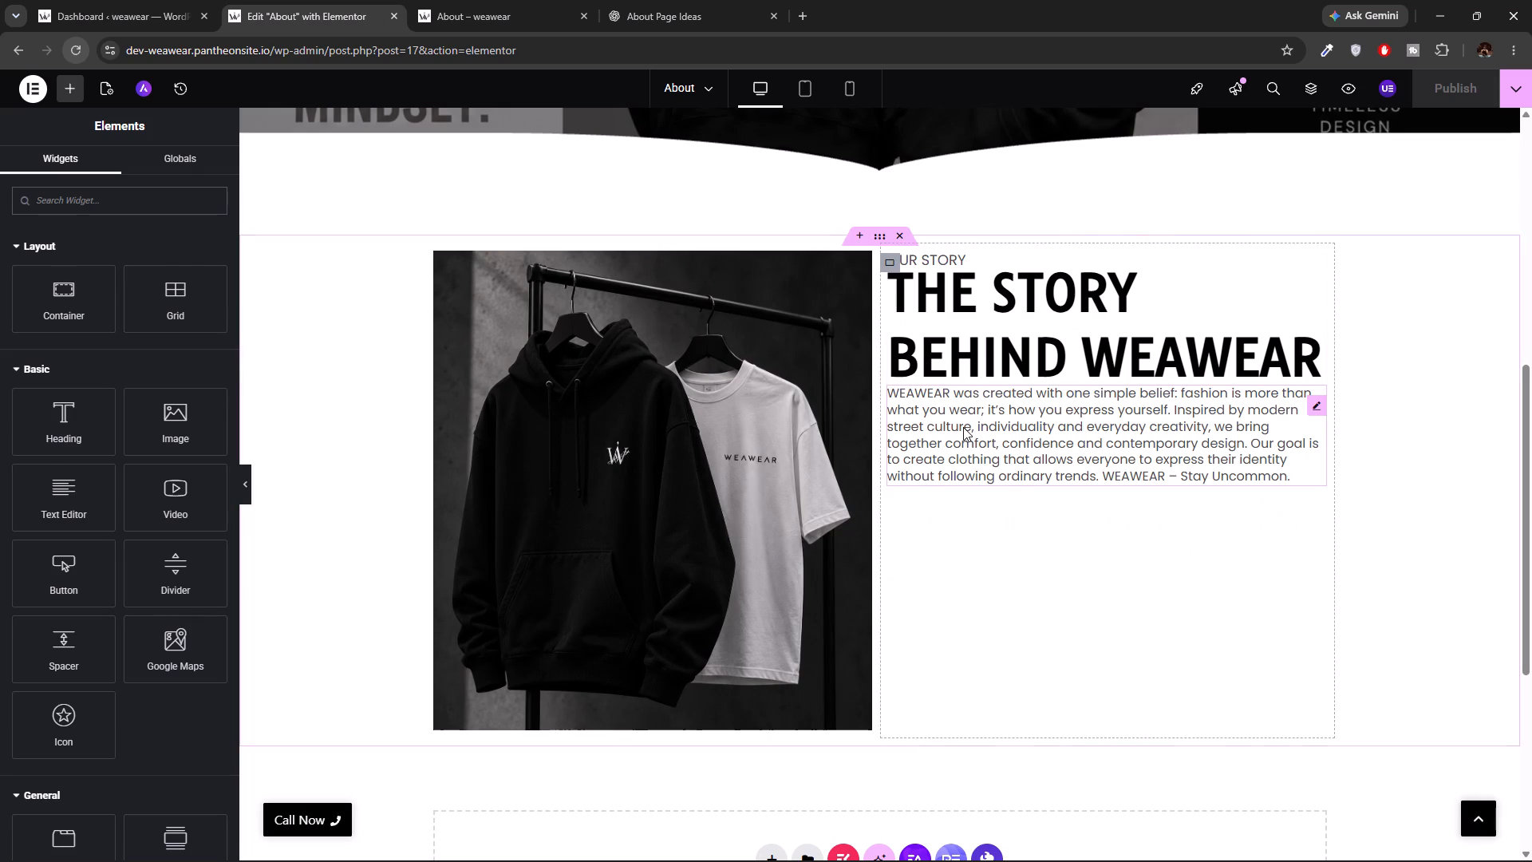
pyautogui.rightClick(963, 427)
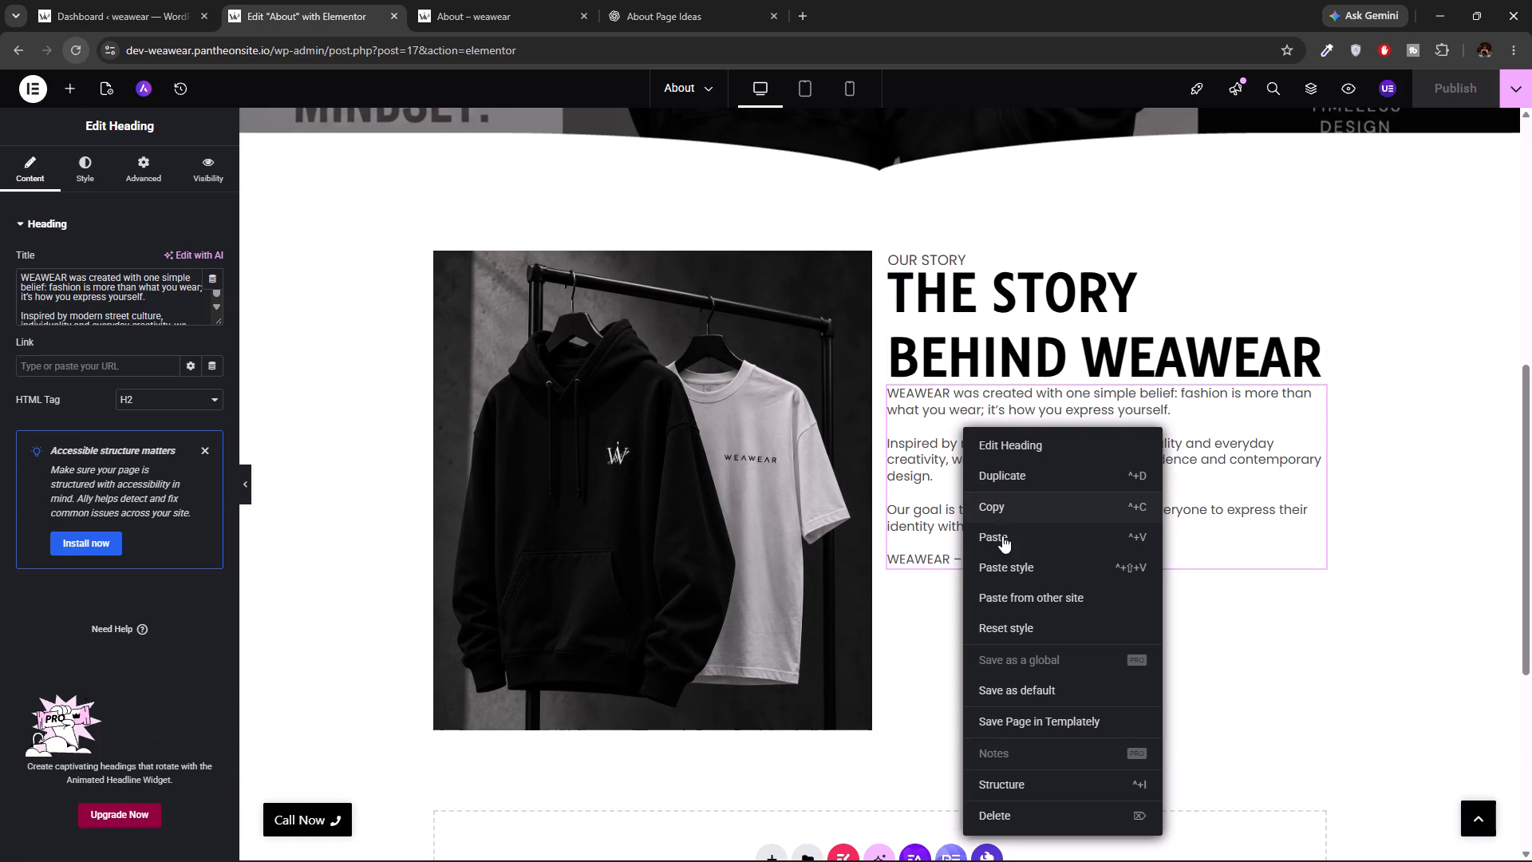
pyautogui.click(997, 818)
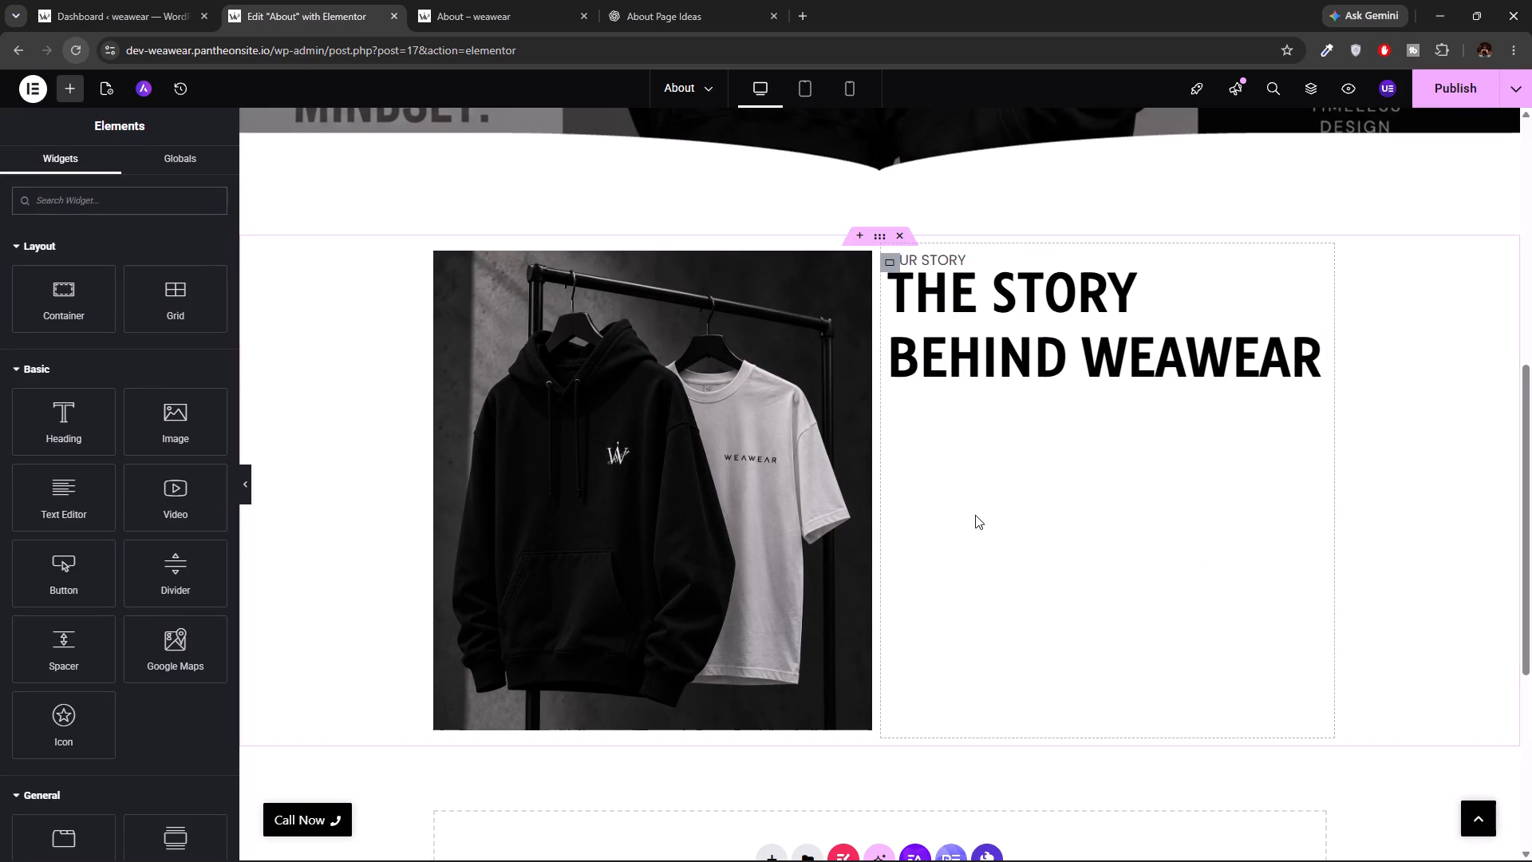
# Add a Text Editor widget below "THE STORY BEHIND WEAWEAR" in the headings' container and open it for editing.
pyautogui.click(975, 515)
pyautogui.click(890, 264)
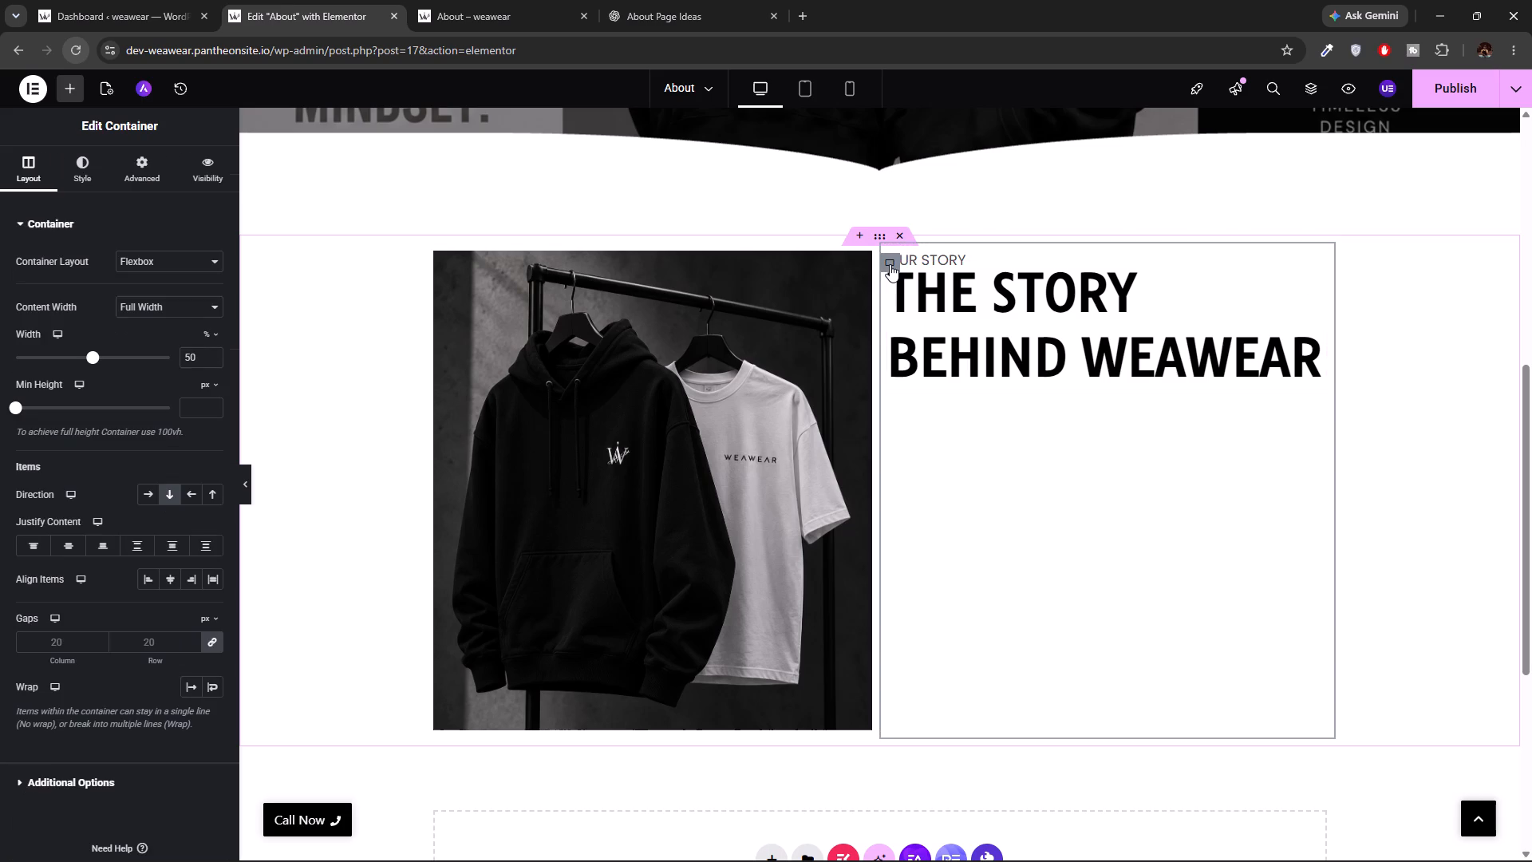
pyautogui.click(68, 94)
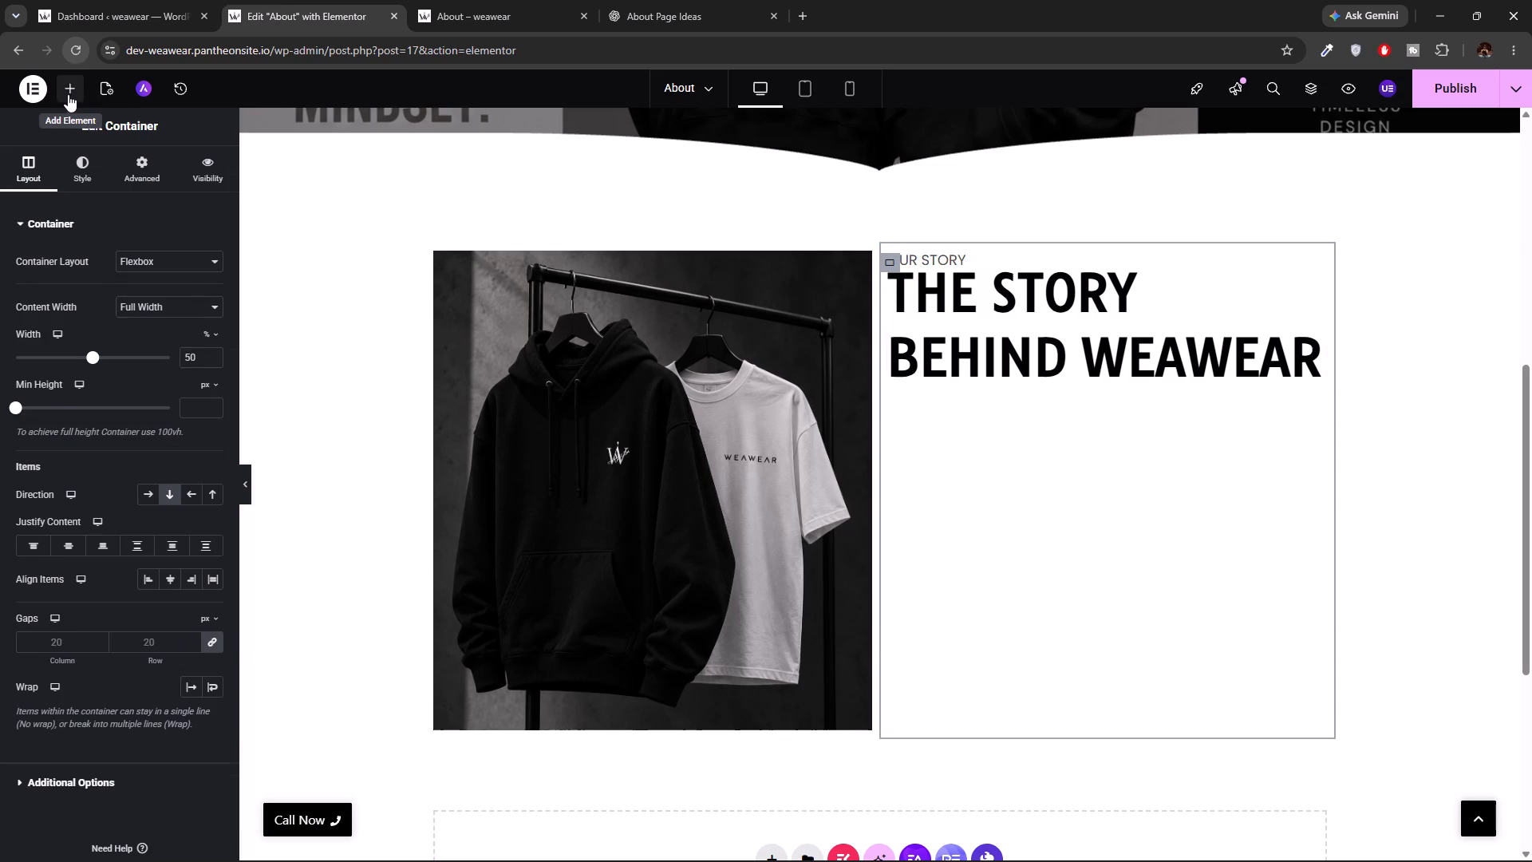
pyautogui.click(38, 506)
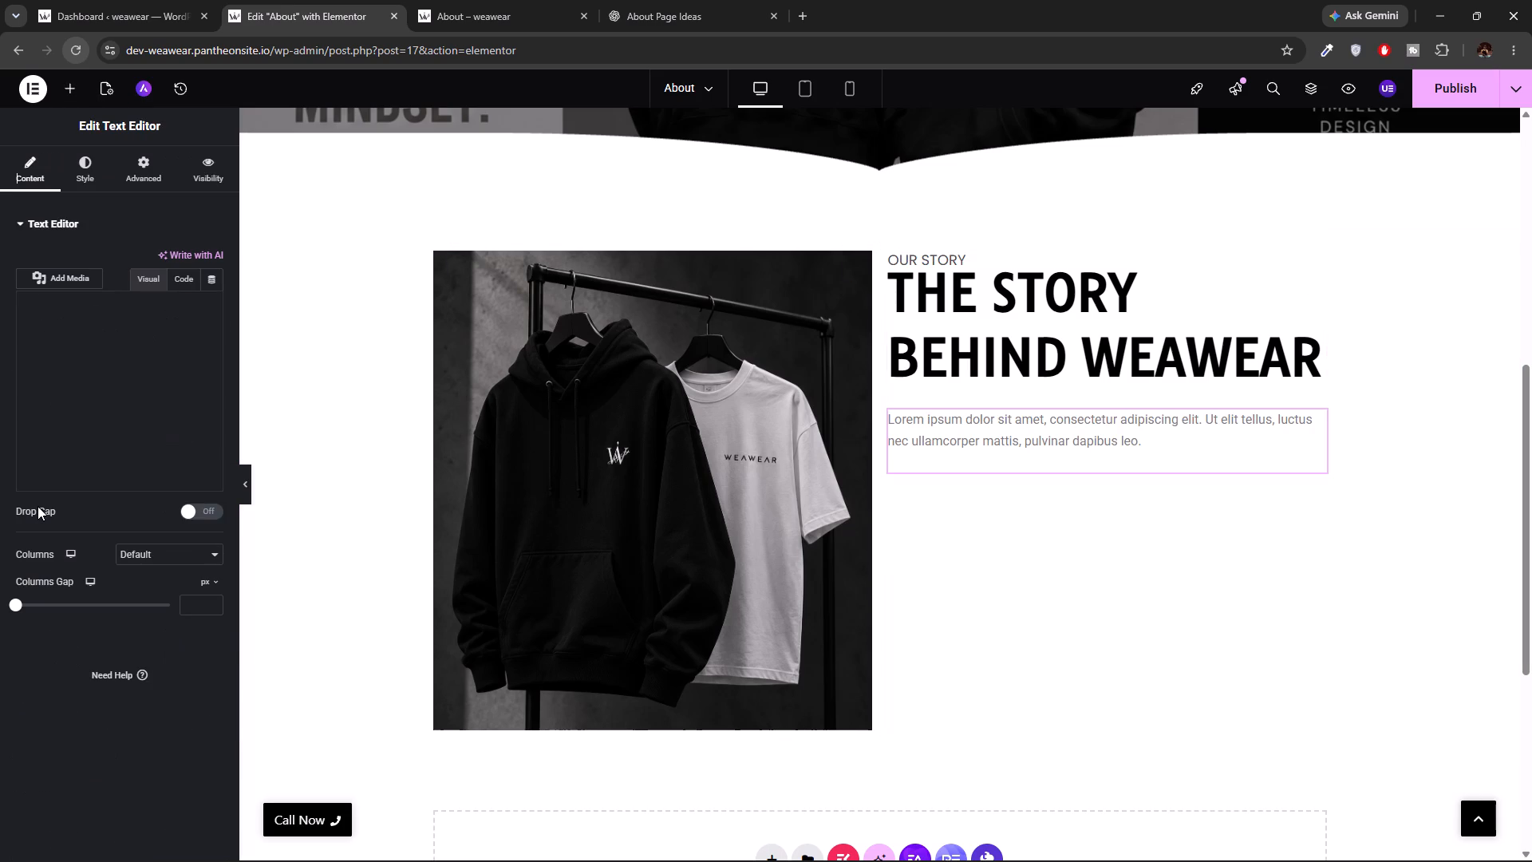
pyautogui.click(1309, 432)
pyautogui.click(1309, 432)
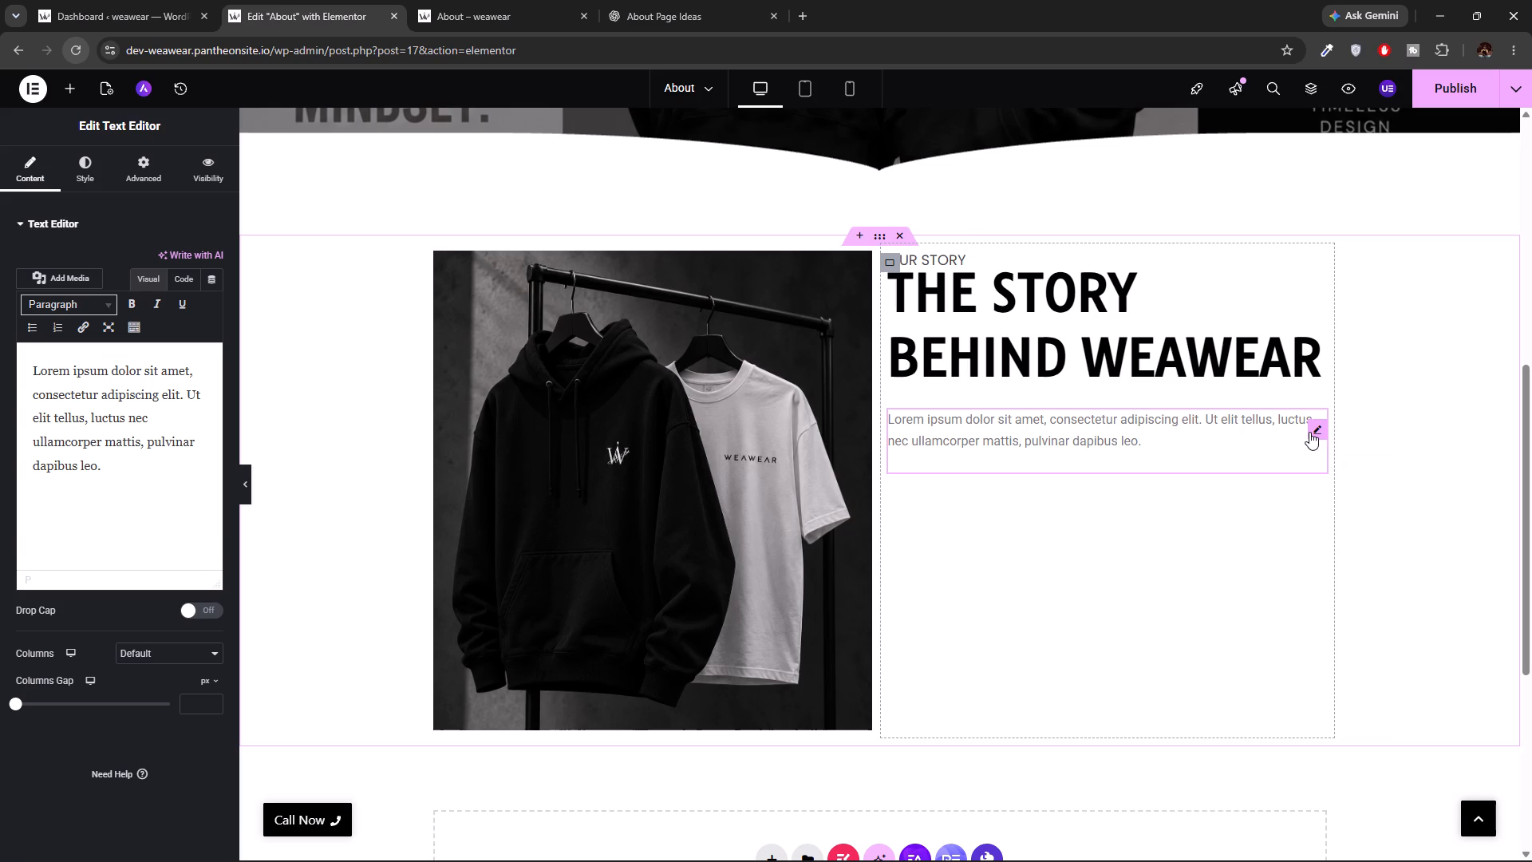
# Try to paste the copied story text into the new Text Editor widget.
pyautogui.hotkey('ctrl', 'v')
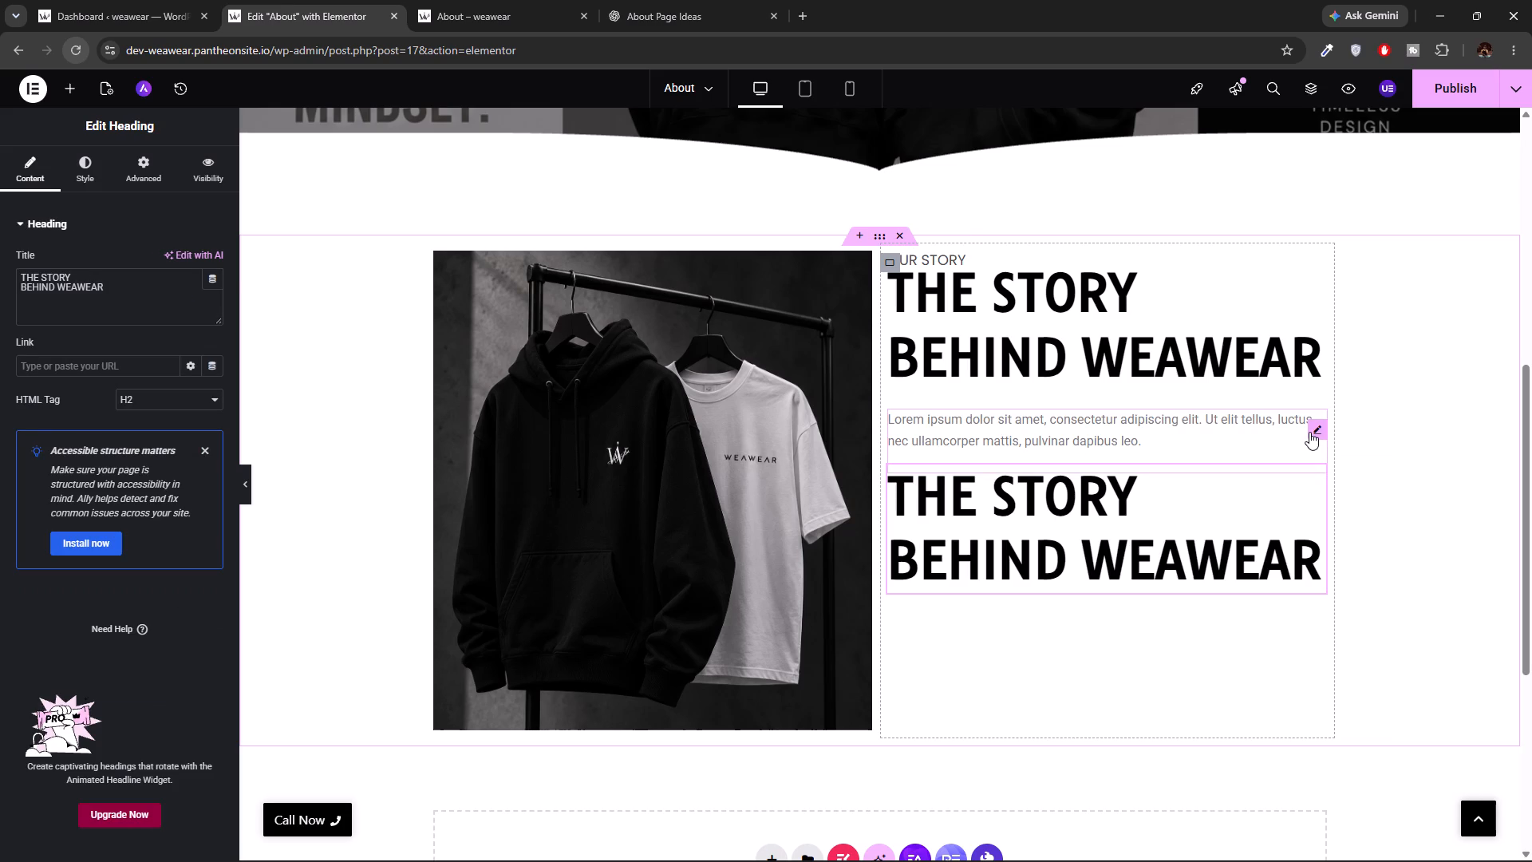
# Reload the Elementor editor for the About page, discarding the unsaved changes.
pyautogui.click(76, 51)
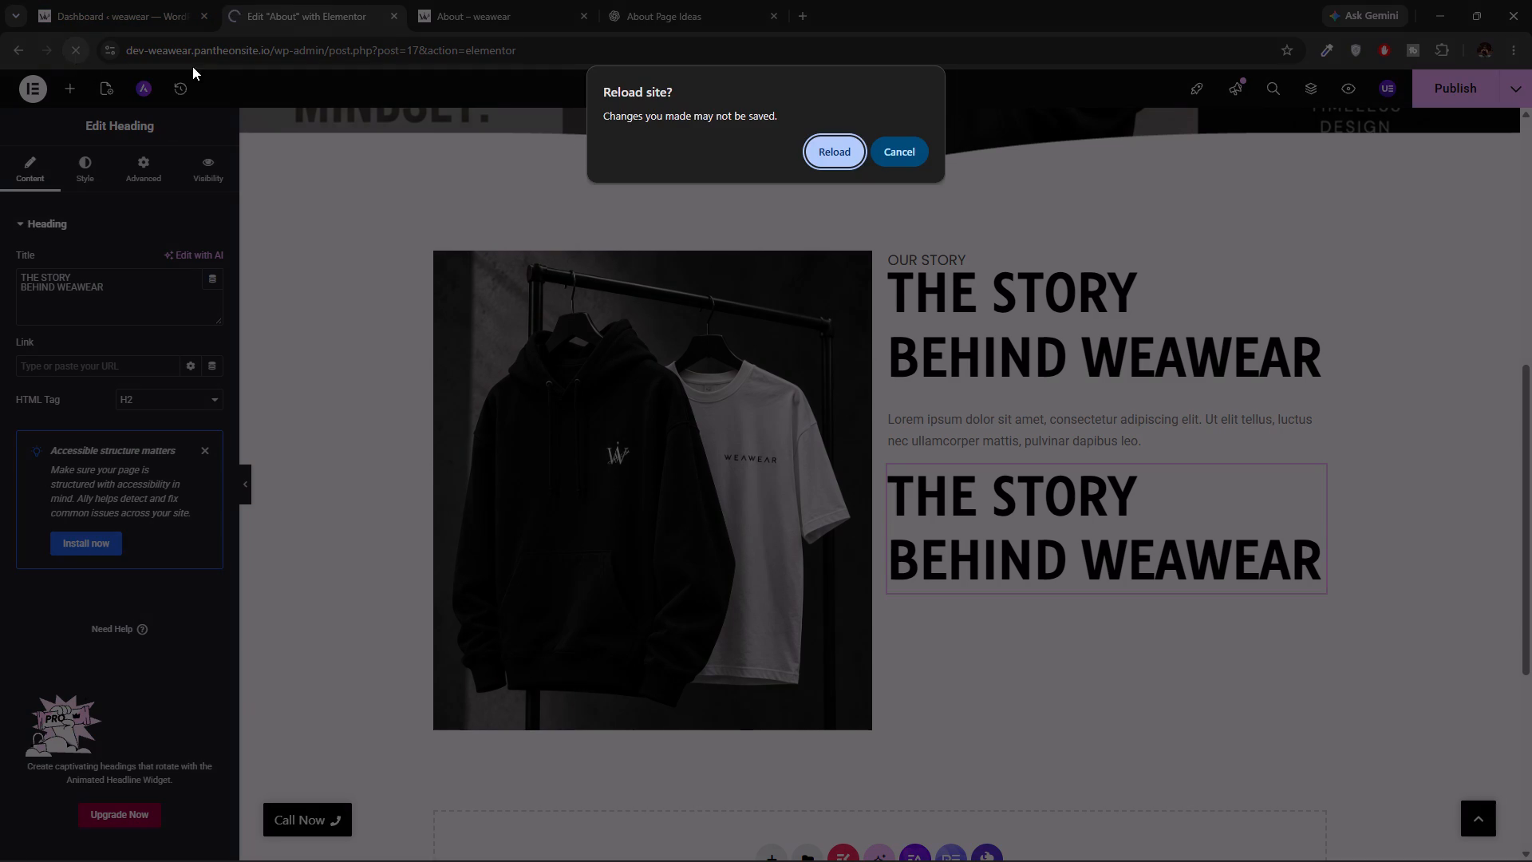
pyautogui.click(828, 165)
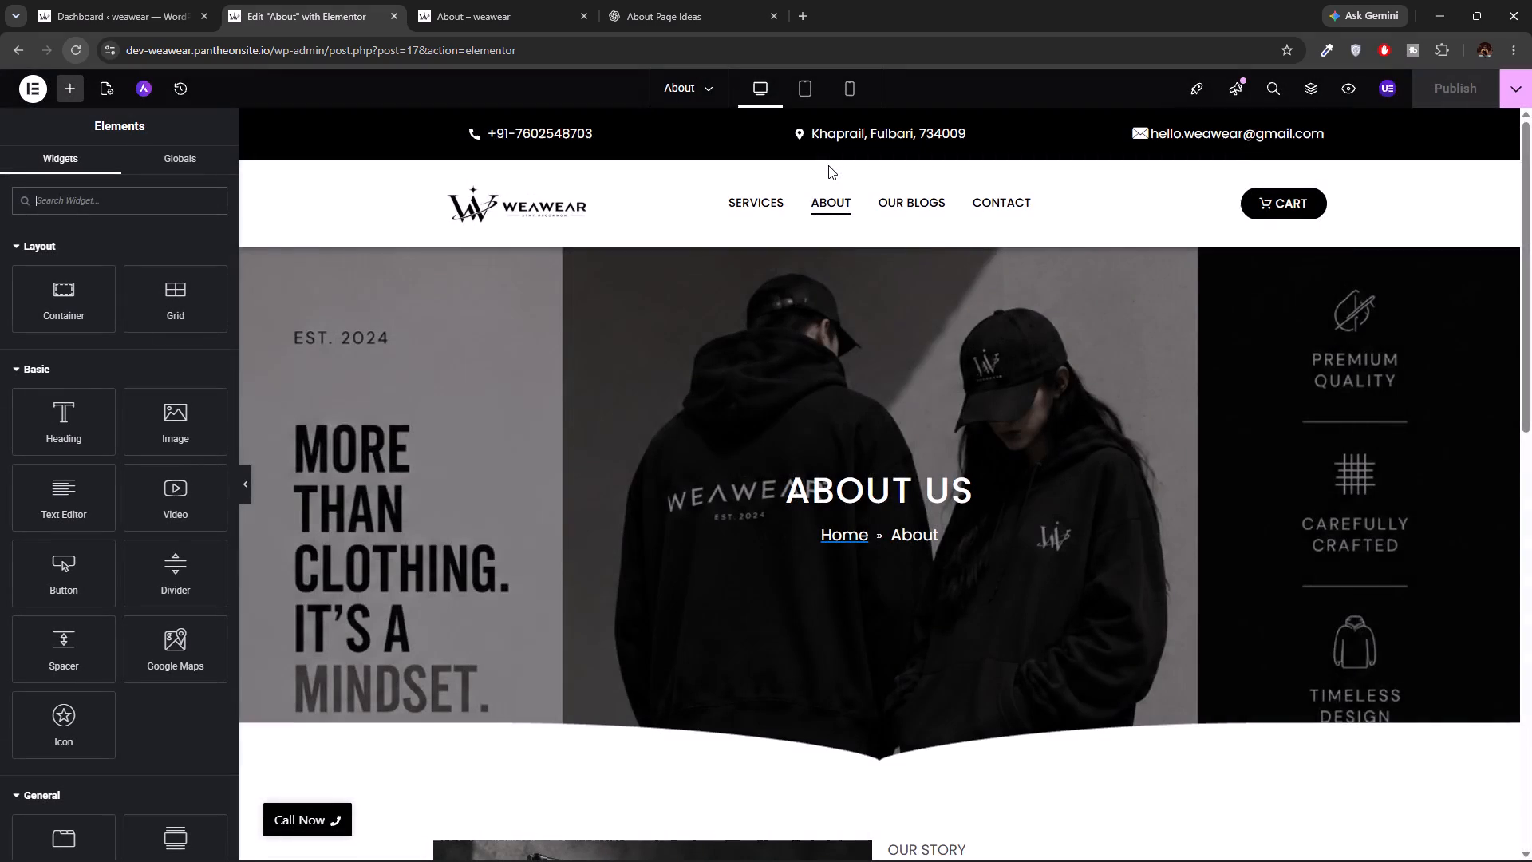
# Copy the full story text from the heading below "THE STORY BEHIND WEAWEAR".
pyautogui.scroll(-6, 828, 165)
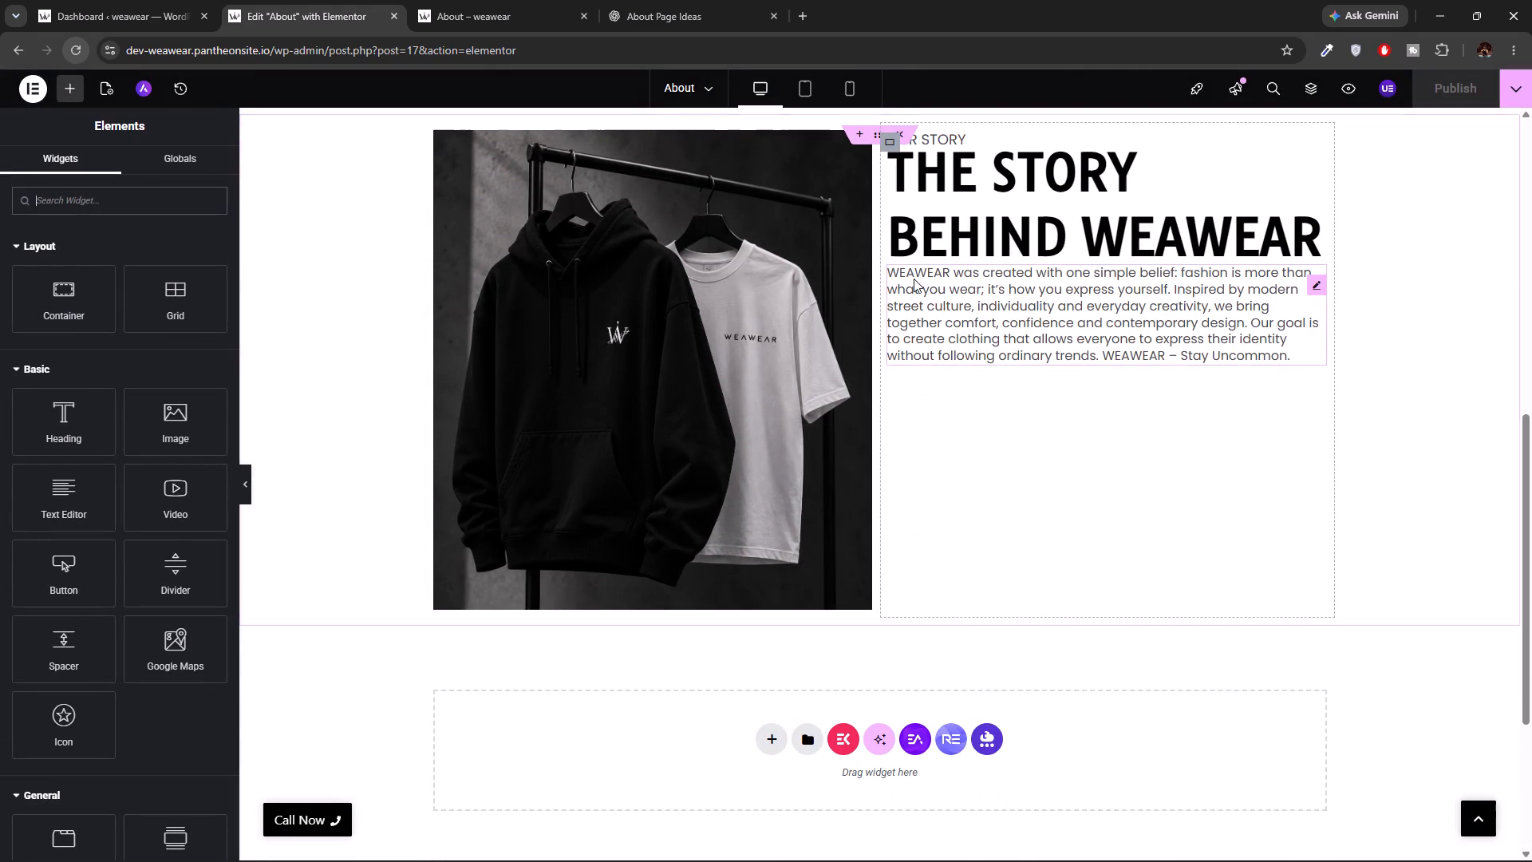
pyautogui.click(914, 279)
pyautogui.moveTo(888, 271); pyautogui.dragTo(1078, 445)
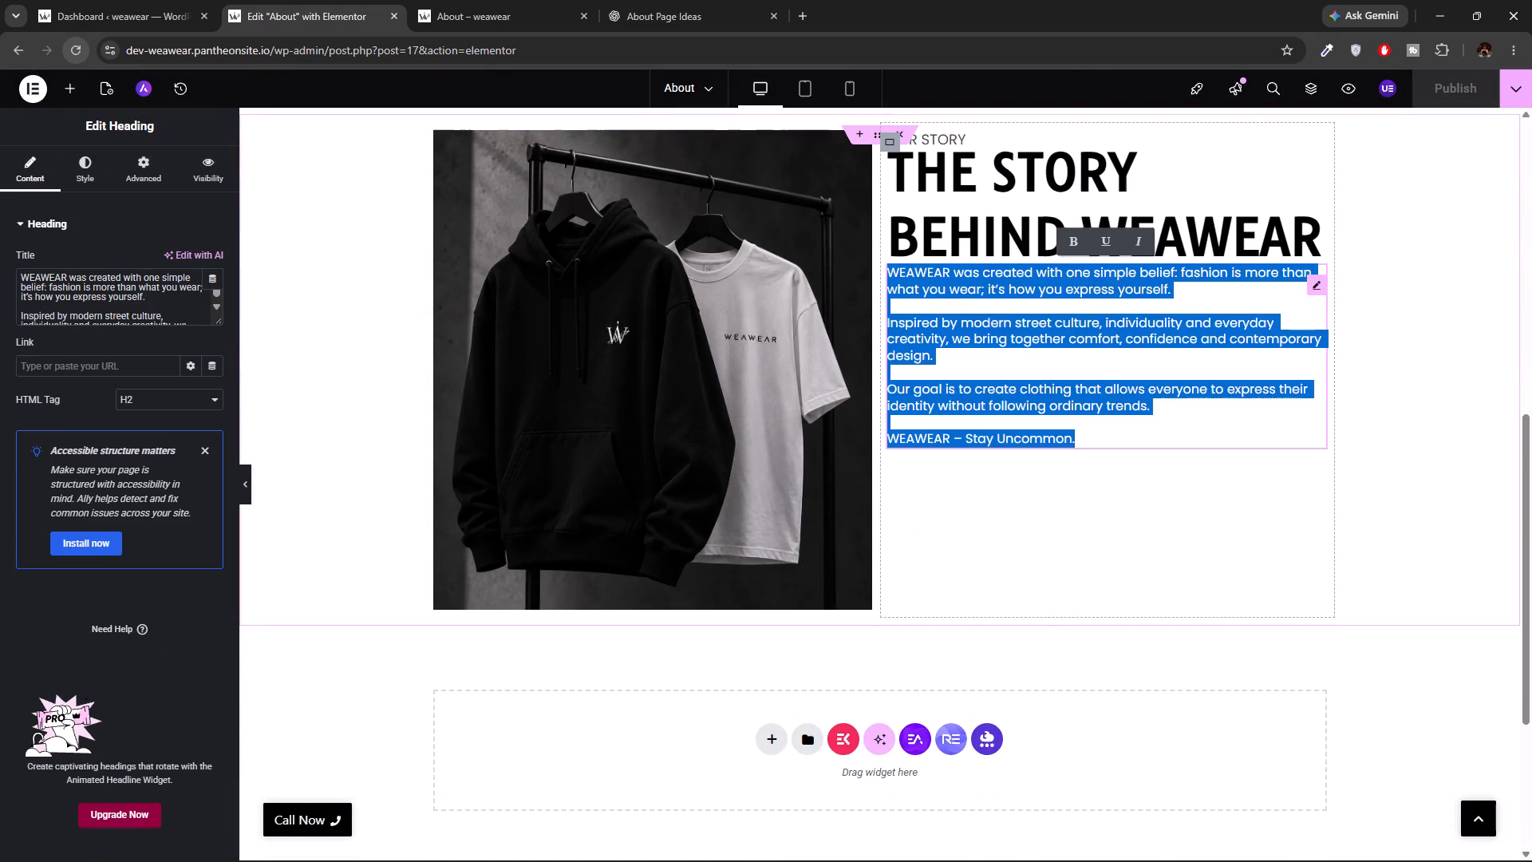
pyautogui.hotkey('ctrl', 'c')
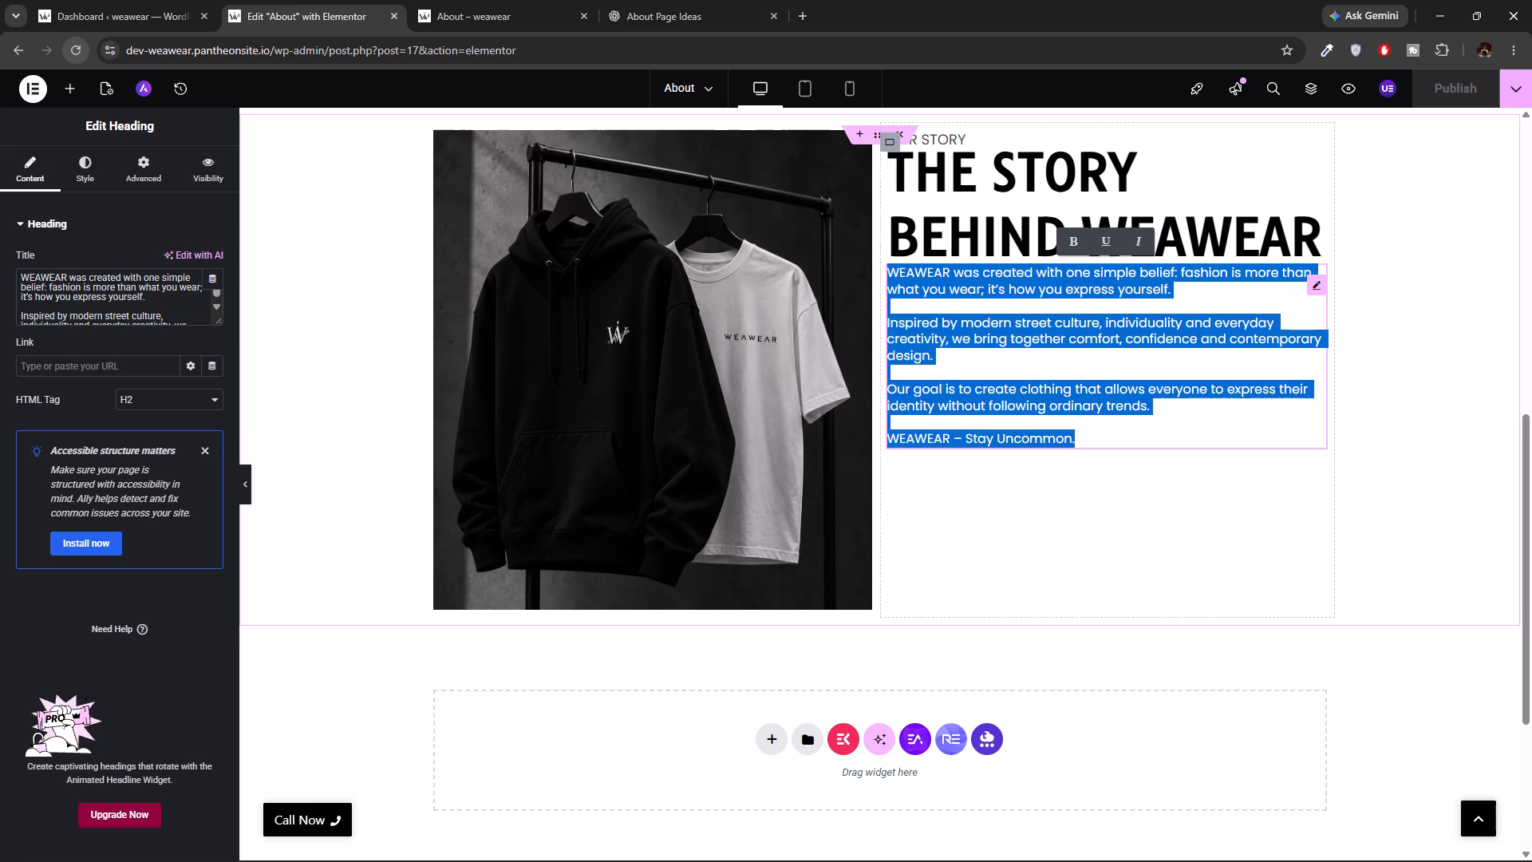
# Delete the heading holding the story text below "THE STORY BEHIND WEAWEAR".
pyautogui.rightClick(1270, 310)
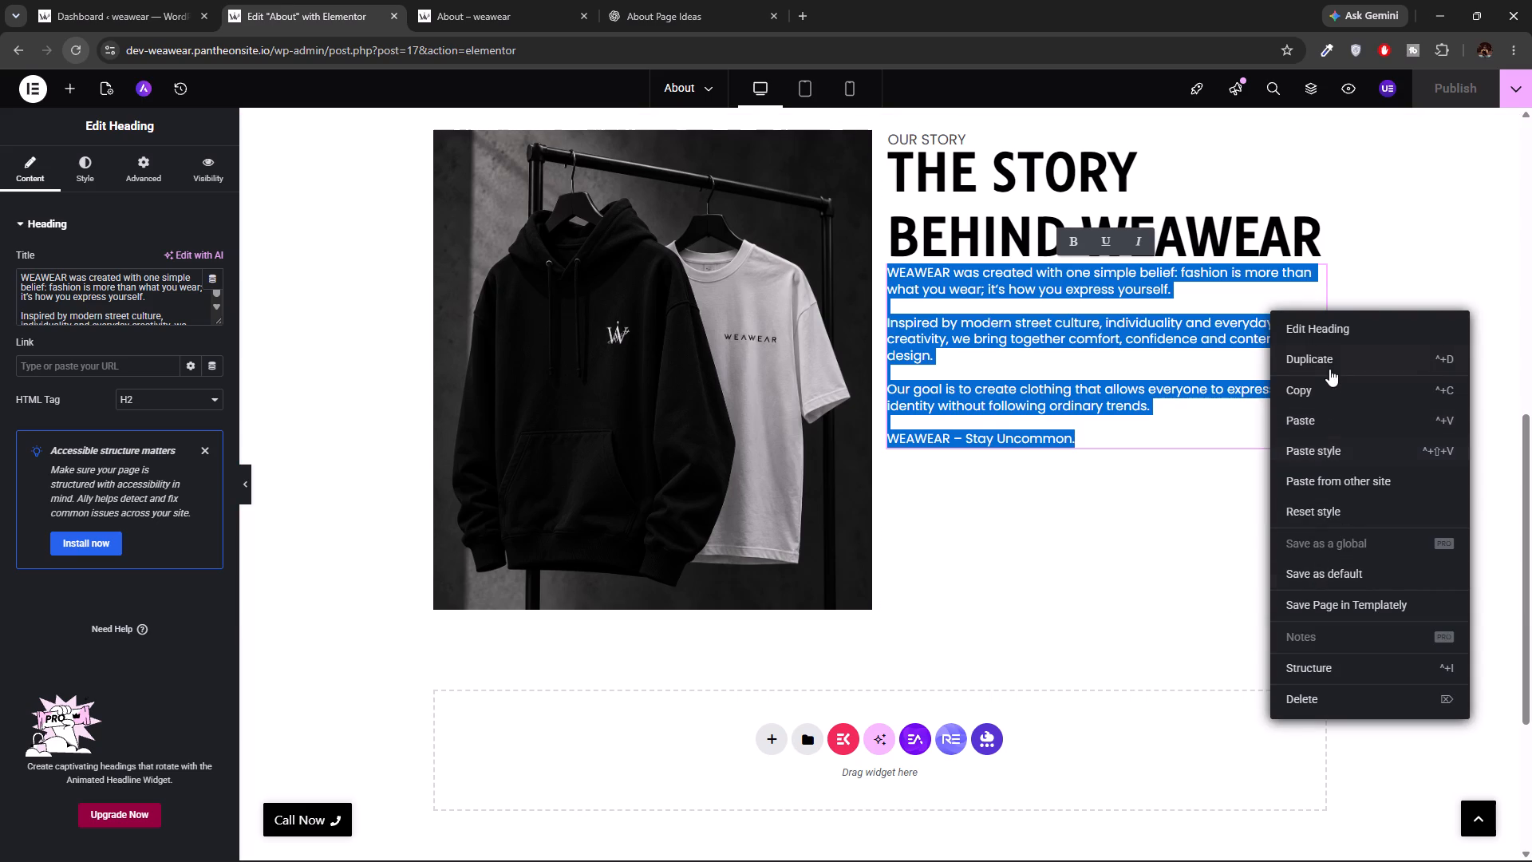
pyautogui.click(1293, 696)
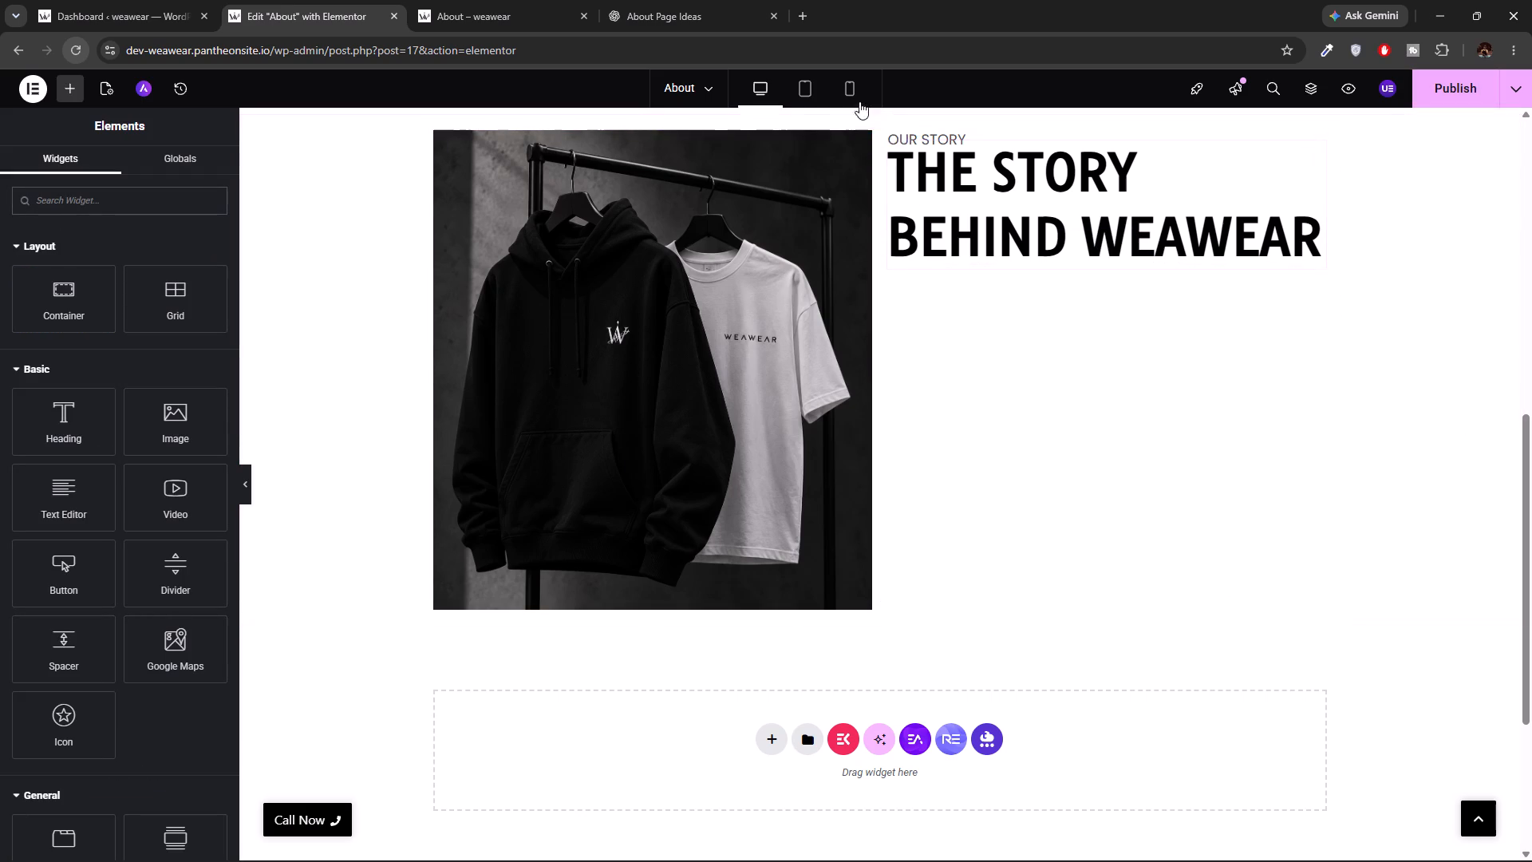
# Add a Text Editor widget below "THE STORY BEHIND WEAWEAR" in the headings' container.
pyautogui.click(886, 148)
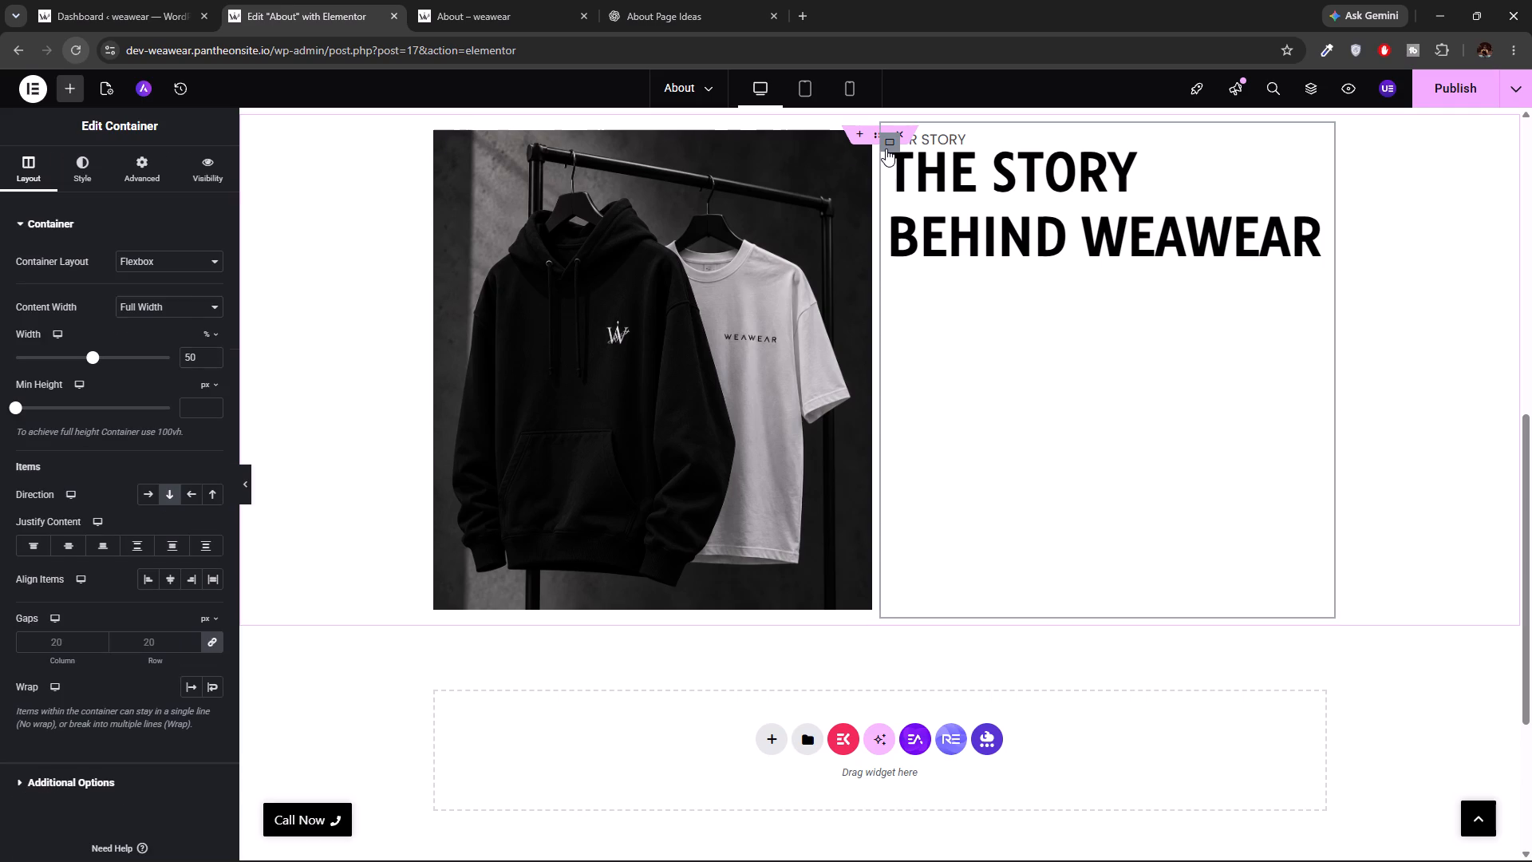
pyautogui.click(74, 97)
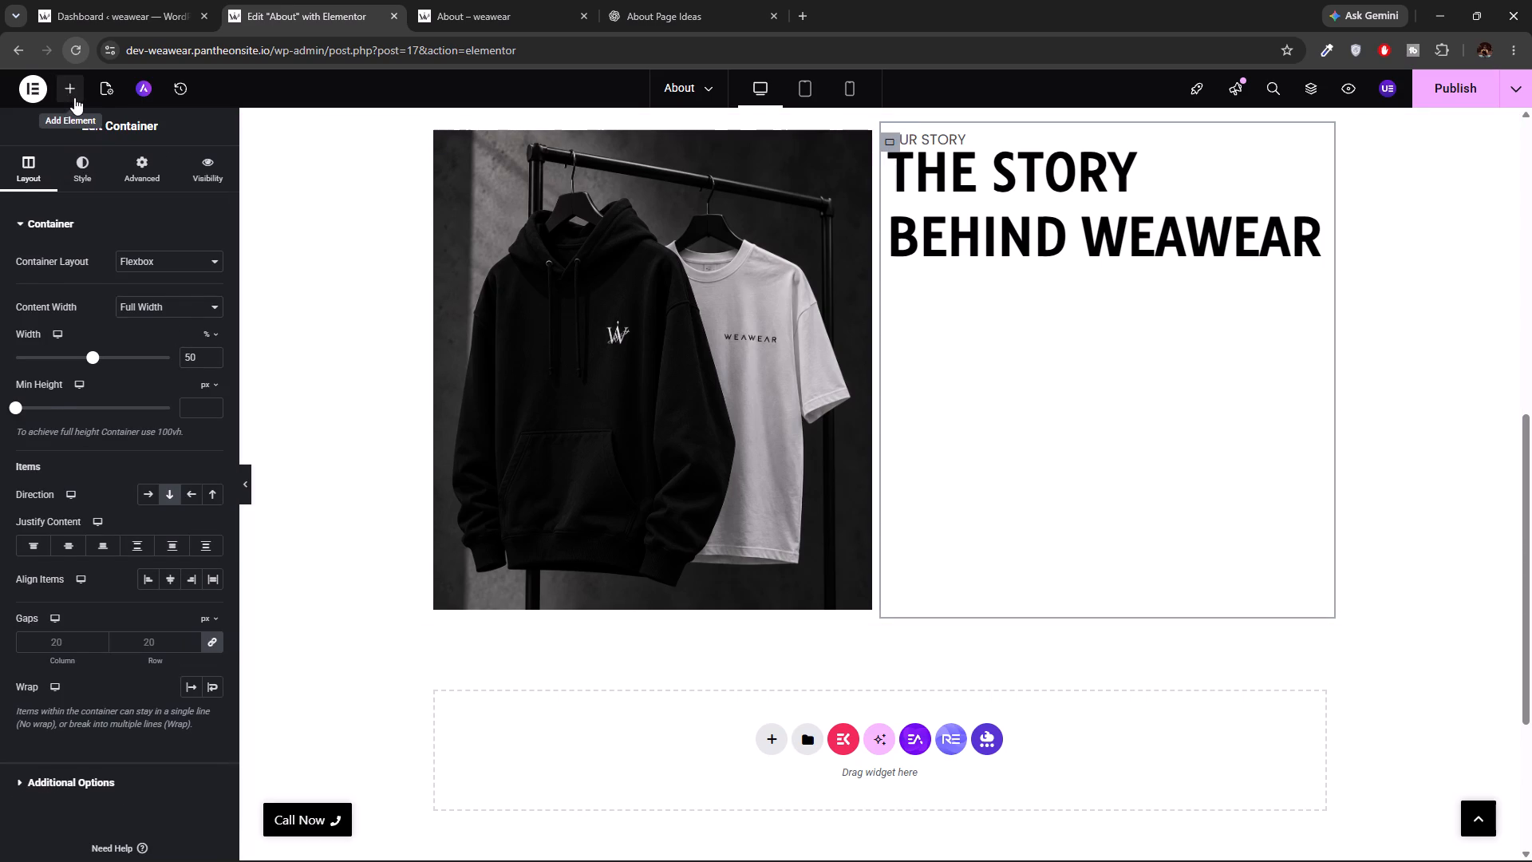
pyautogui.click(55, 504)
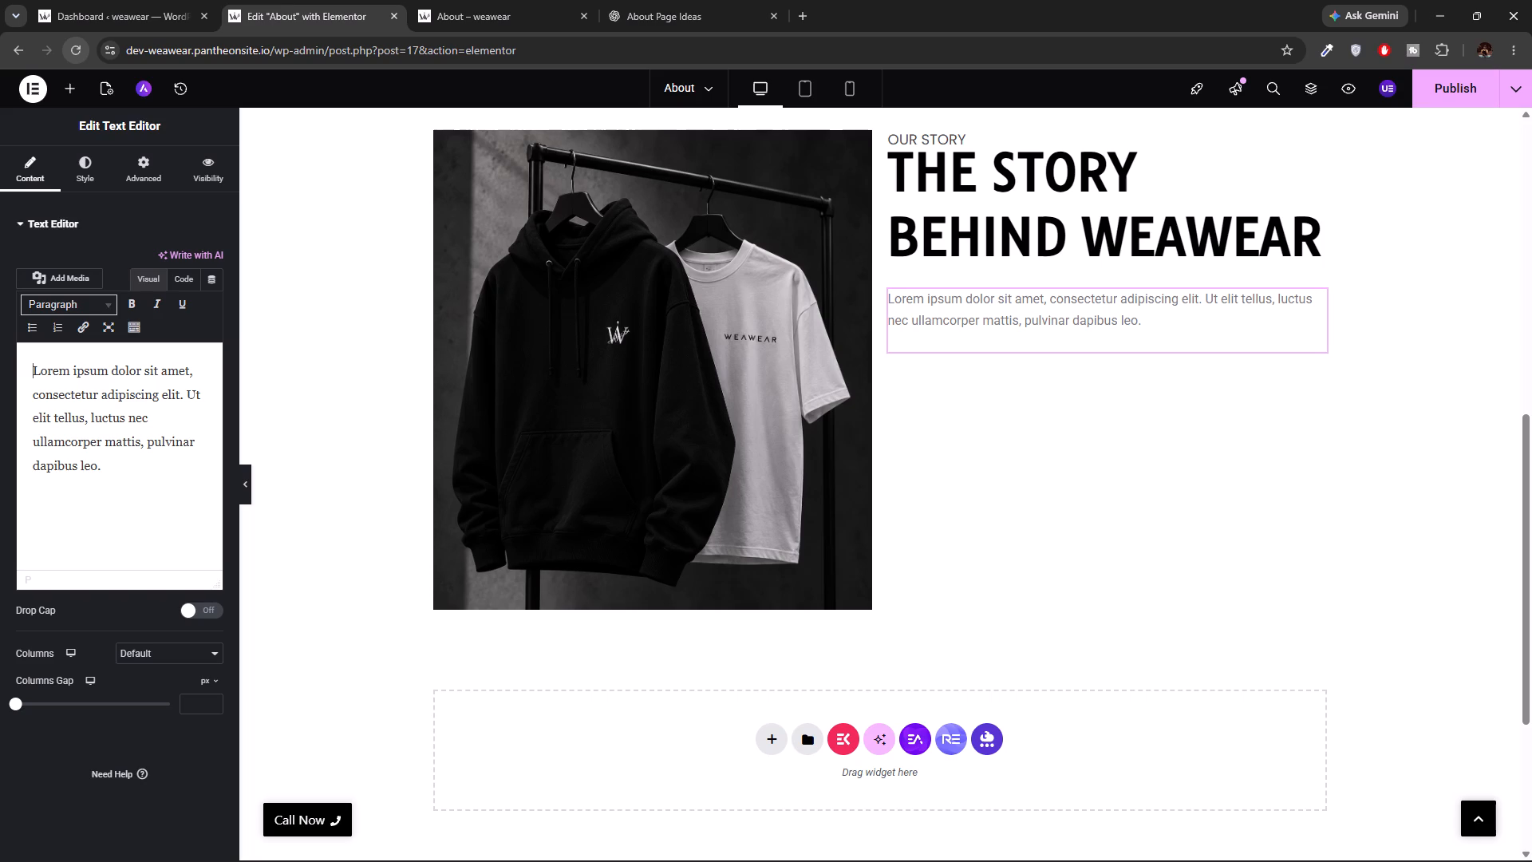
# Replace the lorem ipsum placeholder in the Text Editor widget with the copied story text.
pyautogui.moveTo(39, 370); pyautogui.dragTo(75, 413)
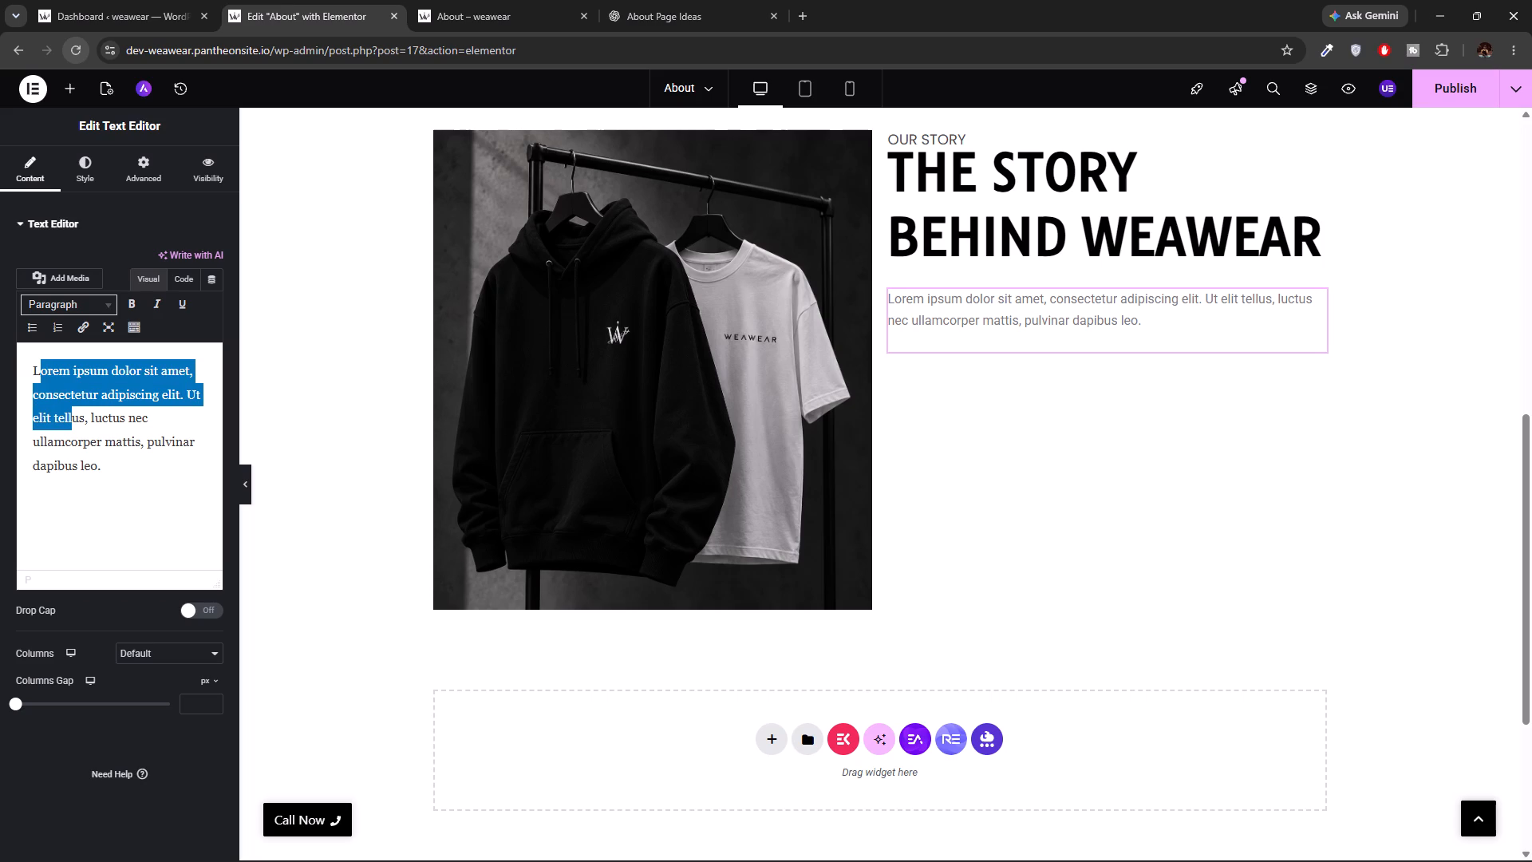
pyautogui.click(32, 369)
pyautogui.moveTo(32, 369); pyautogui.dragTo(101, 476)
pyautogui.hotkey('ctrl', 'v')
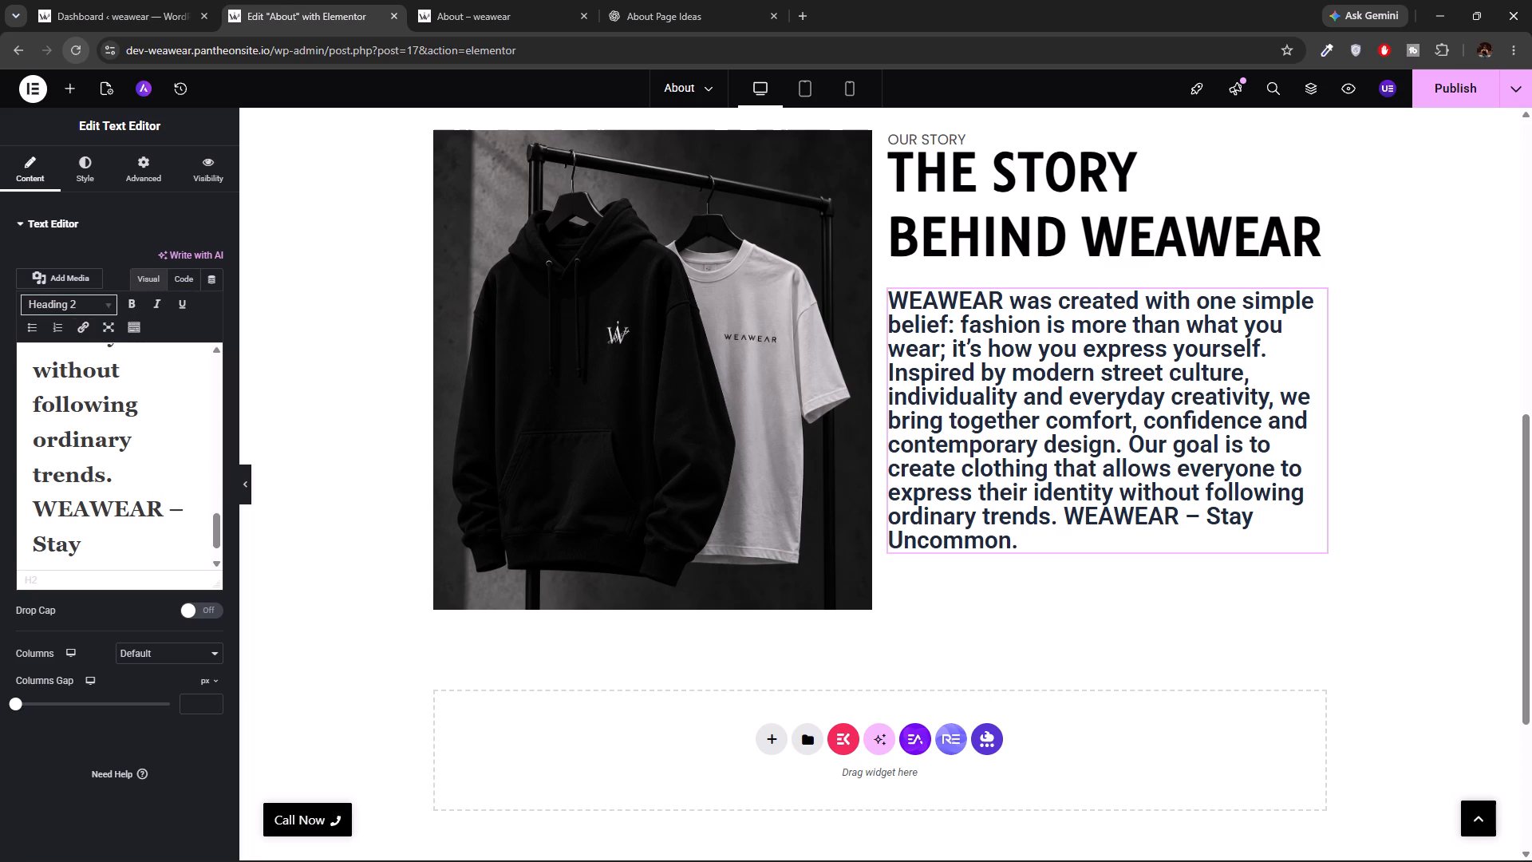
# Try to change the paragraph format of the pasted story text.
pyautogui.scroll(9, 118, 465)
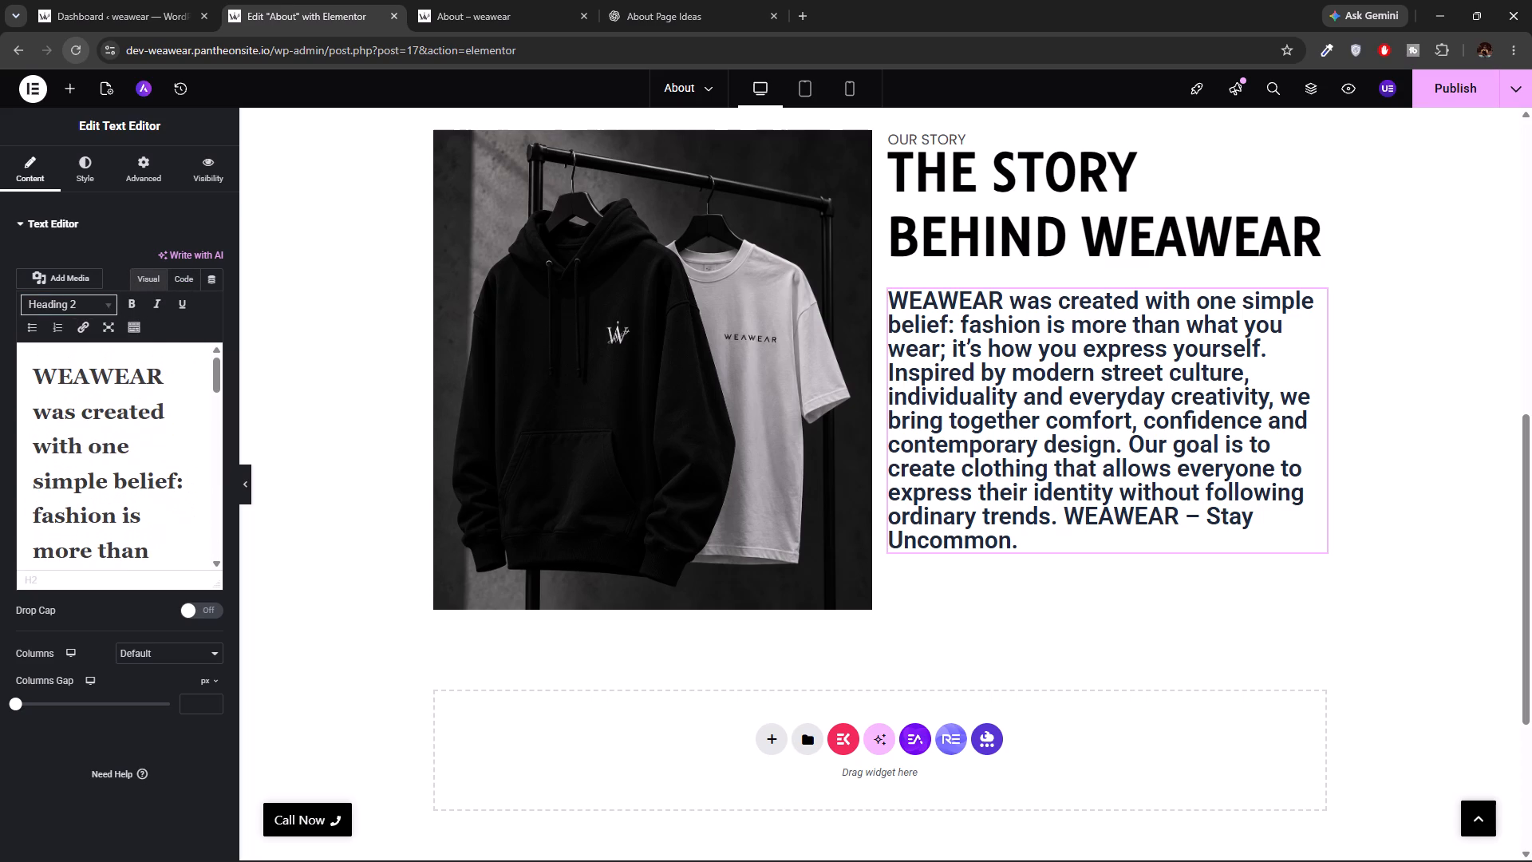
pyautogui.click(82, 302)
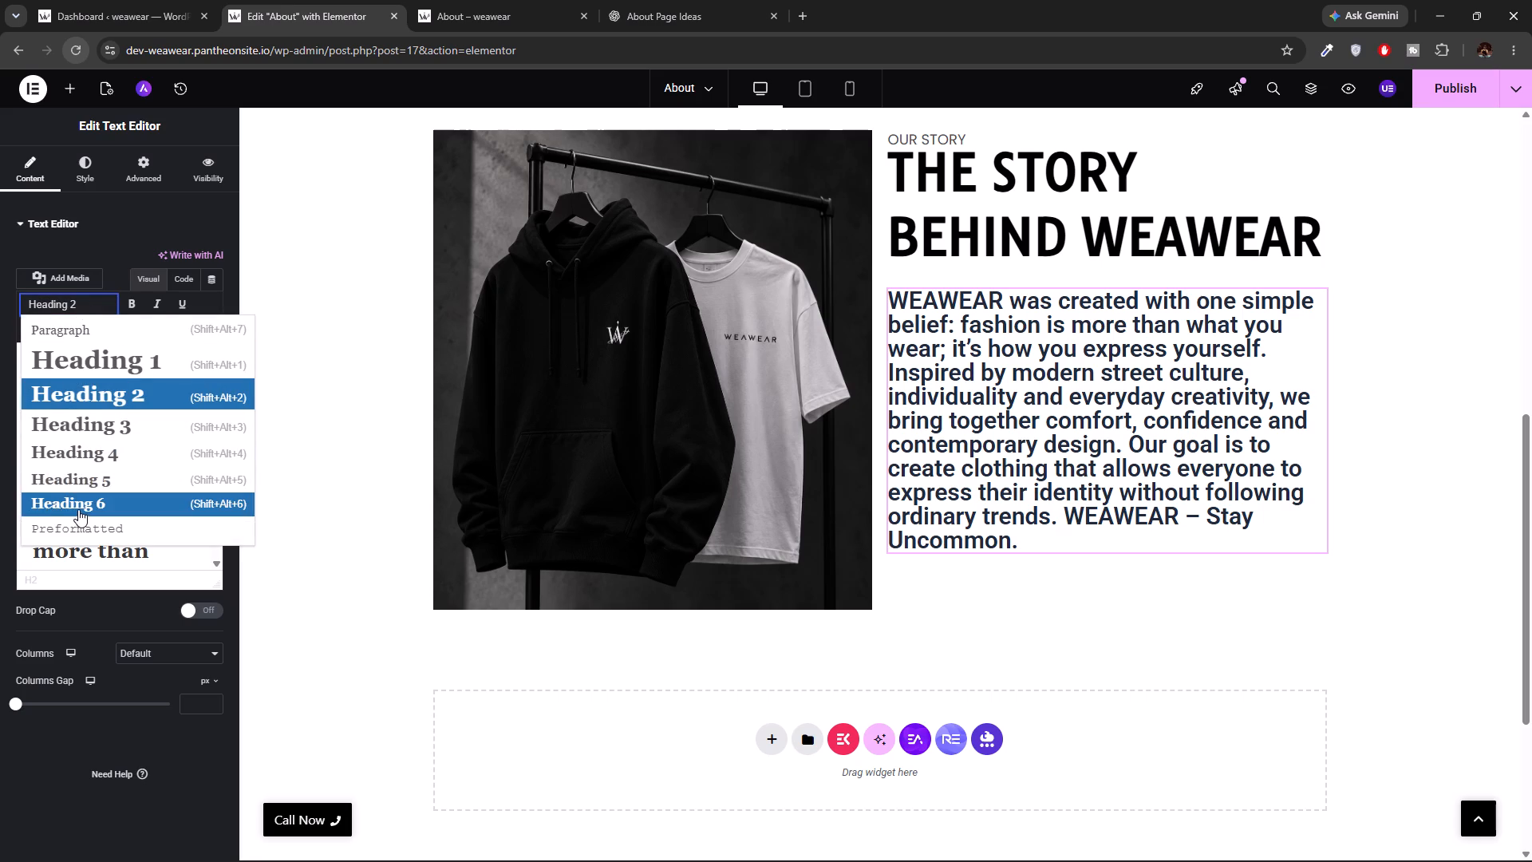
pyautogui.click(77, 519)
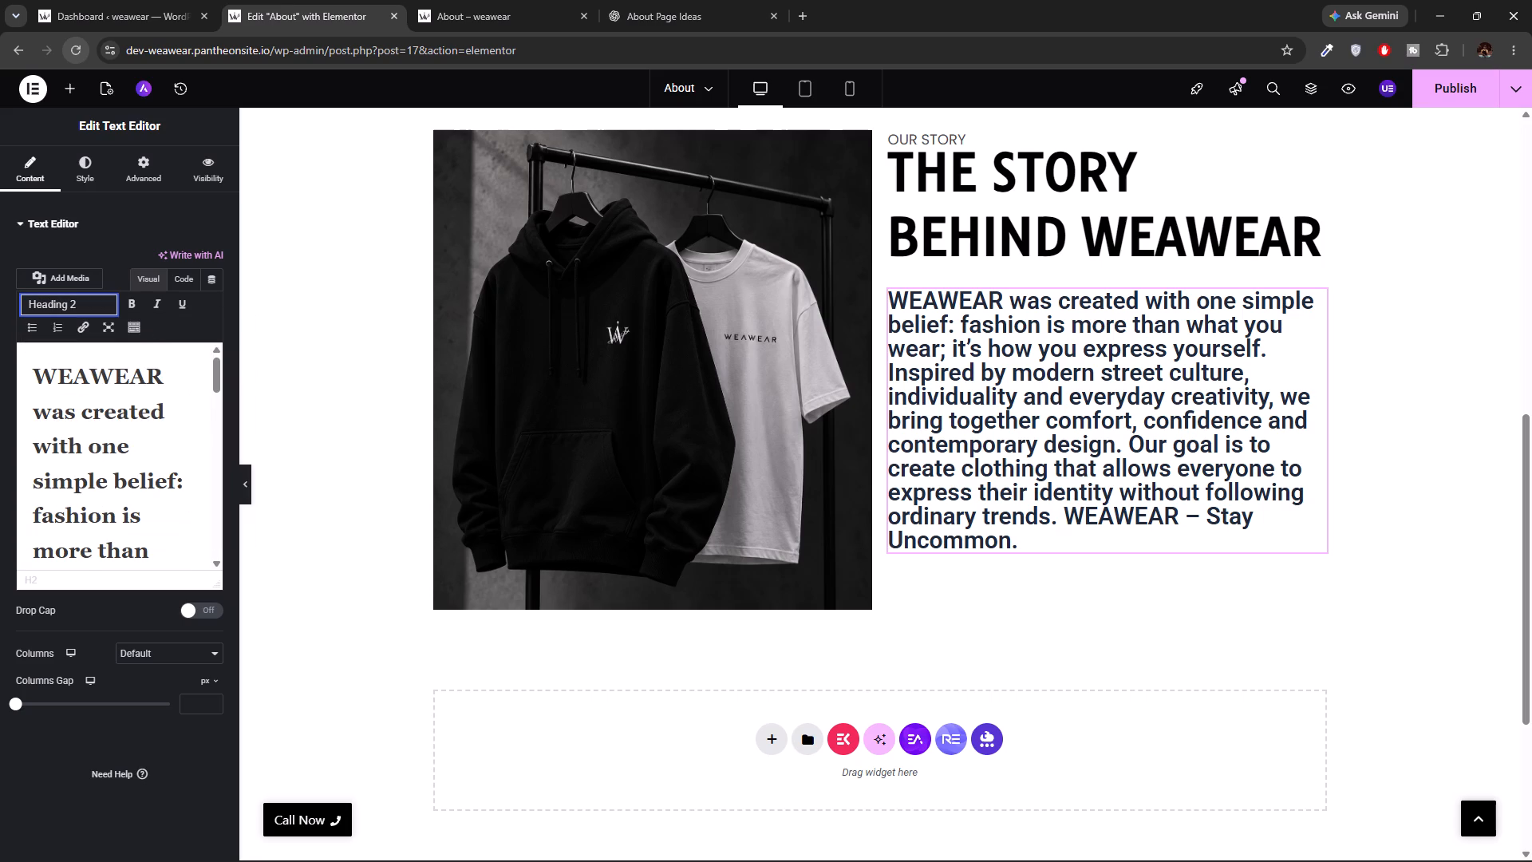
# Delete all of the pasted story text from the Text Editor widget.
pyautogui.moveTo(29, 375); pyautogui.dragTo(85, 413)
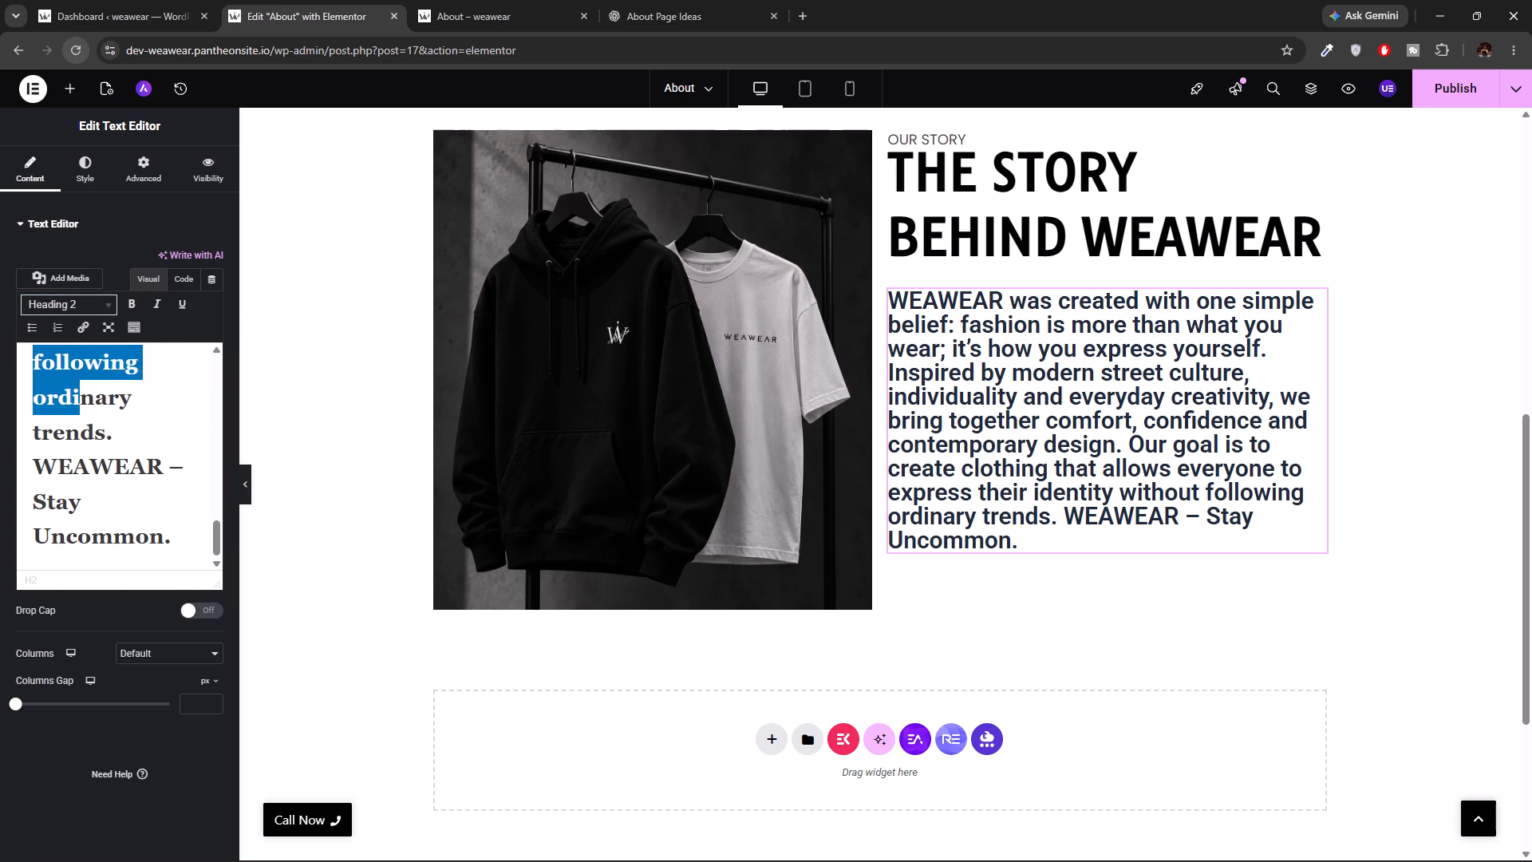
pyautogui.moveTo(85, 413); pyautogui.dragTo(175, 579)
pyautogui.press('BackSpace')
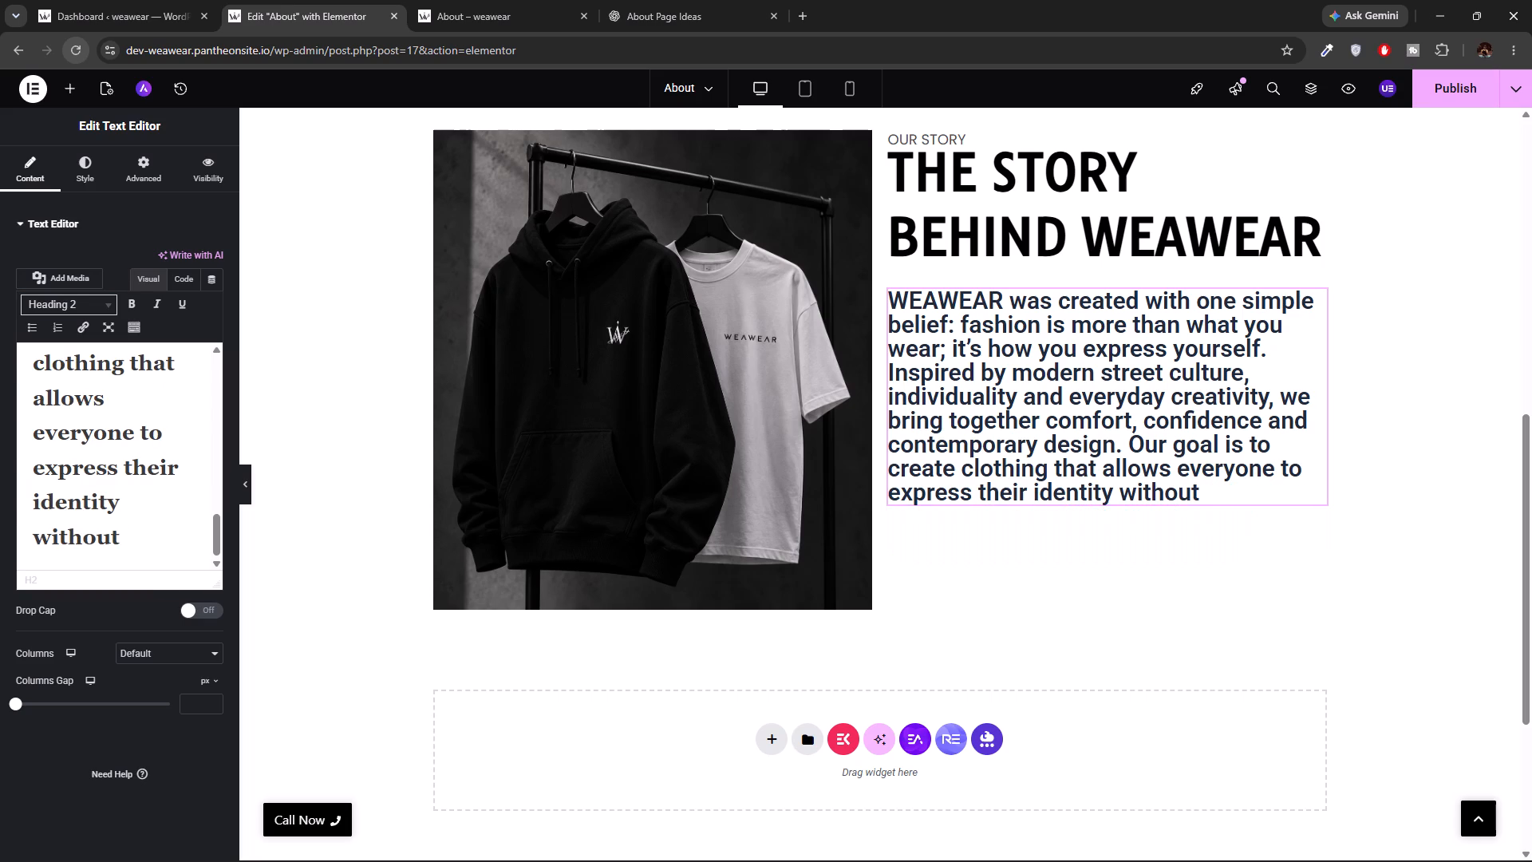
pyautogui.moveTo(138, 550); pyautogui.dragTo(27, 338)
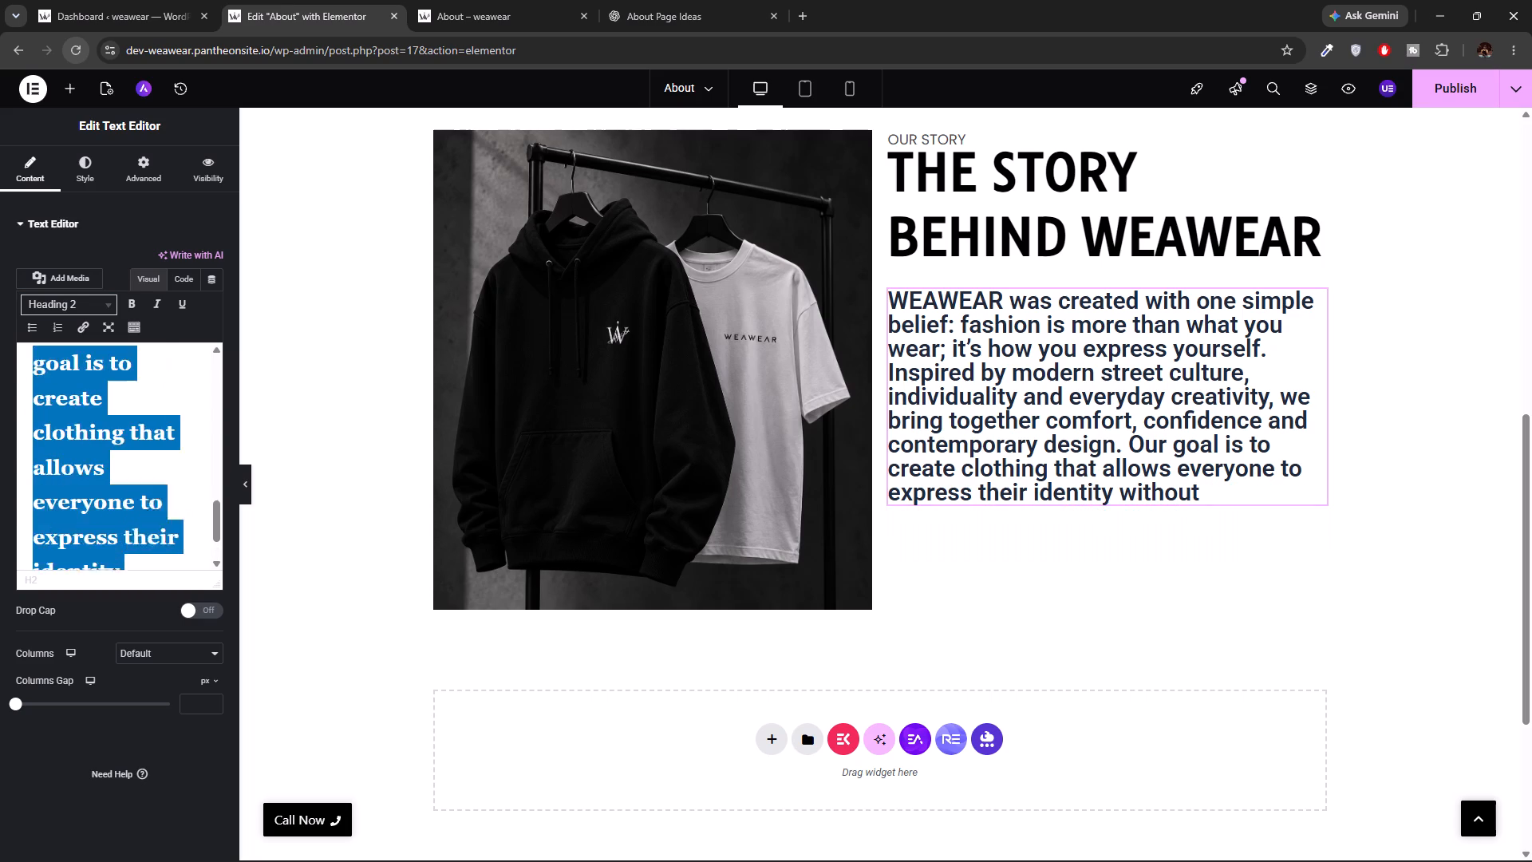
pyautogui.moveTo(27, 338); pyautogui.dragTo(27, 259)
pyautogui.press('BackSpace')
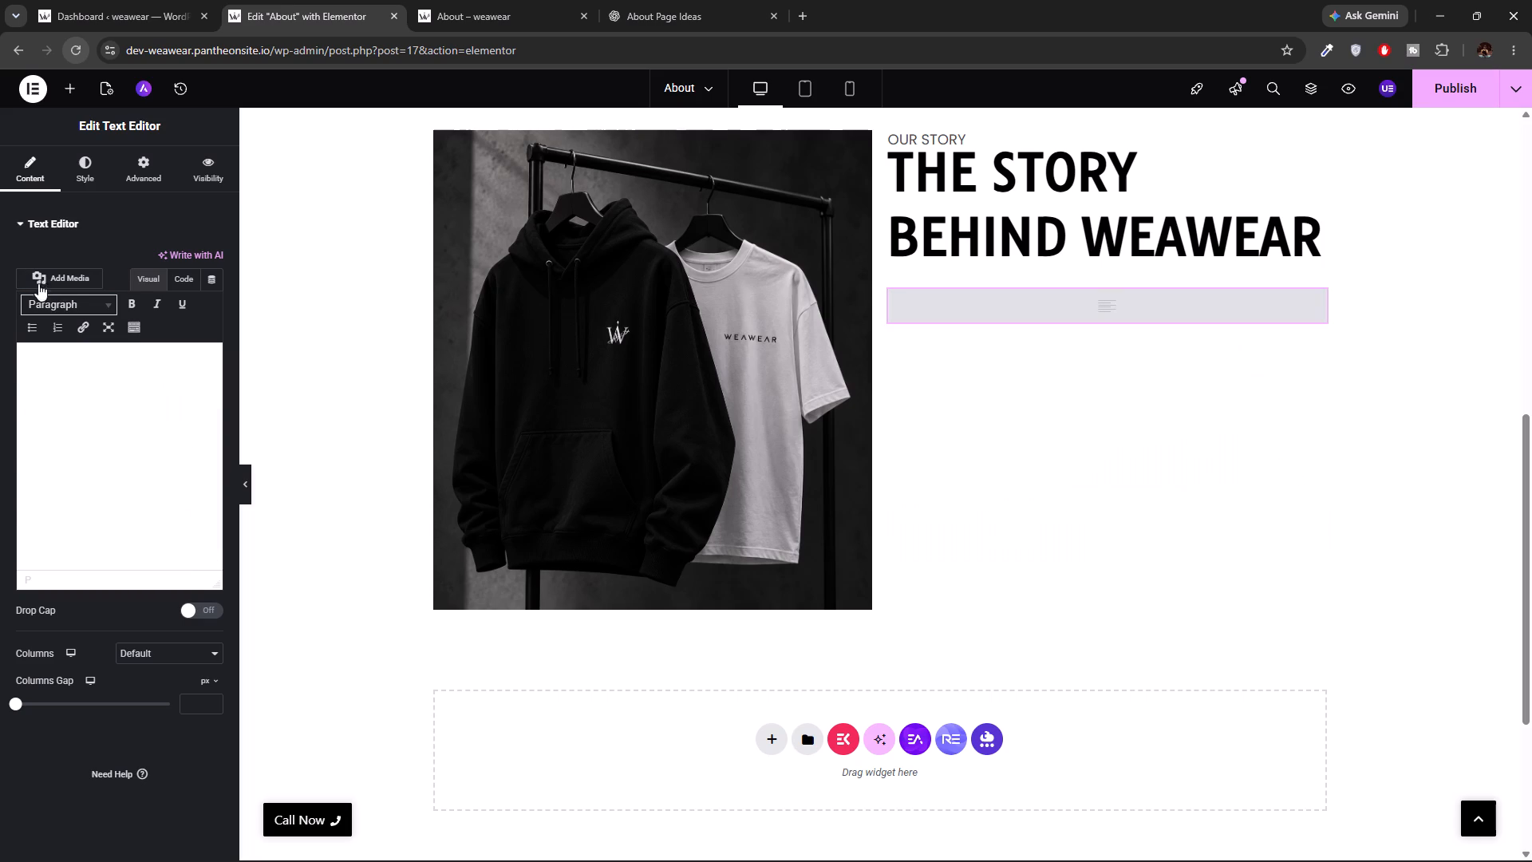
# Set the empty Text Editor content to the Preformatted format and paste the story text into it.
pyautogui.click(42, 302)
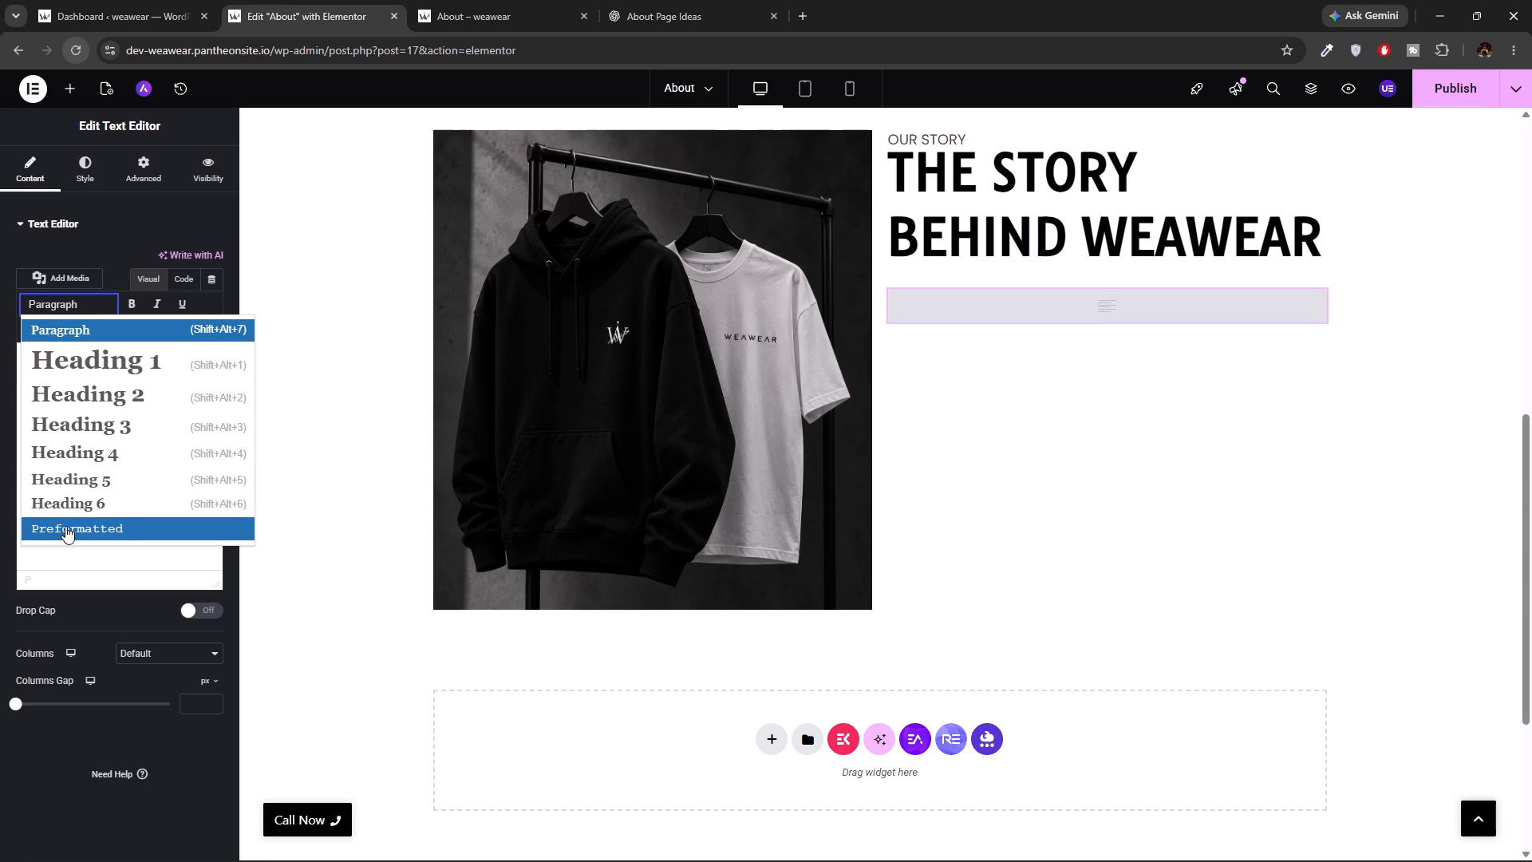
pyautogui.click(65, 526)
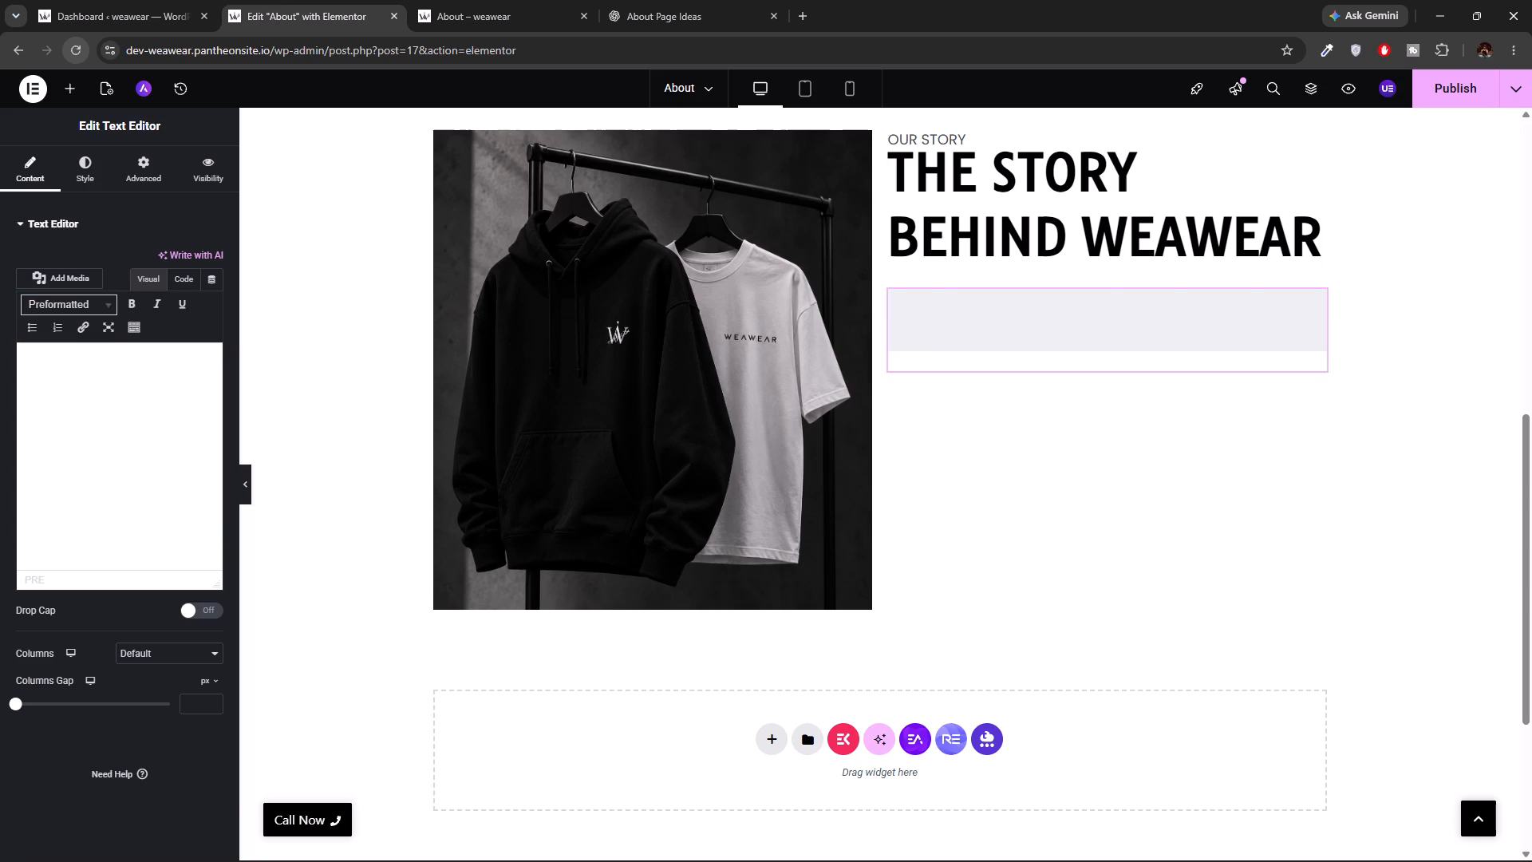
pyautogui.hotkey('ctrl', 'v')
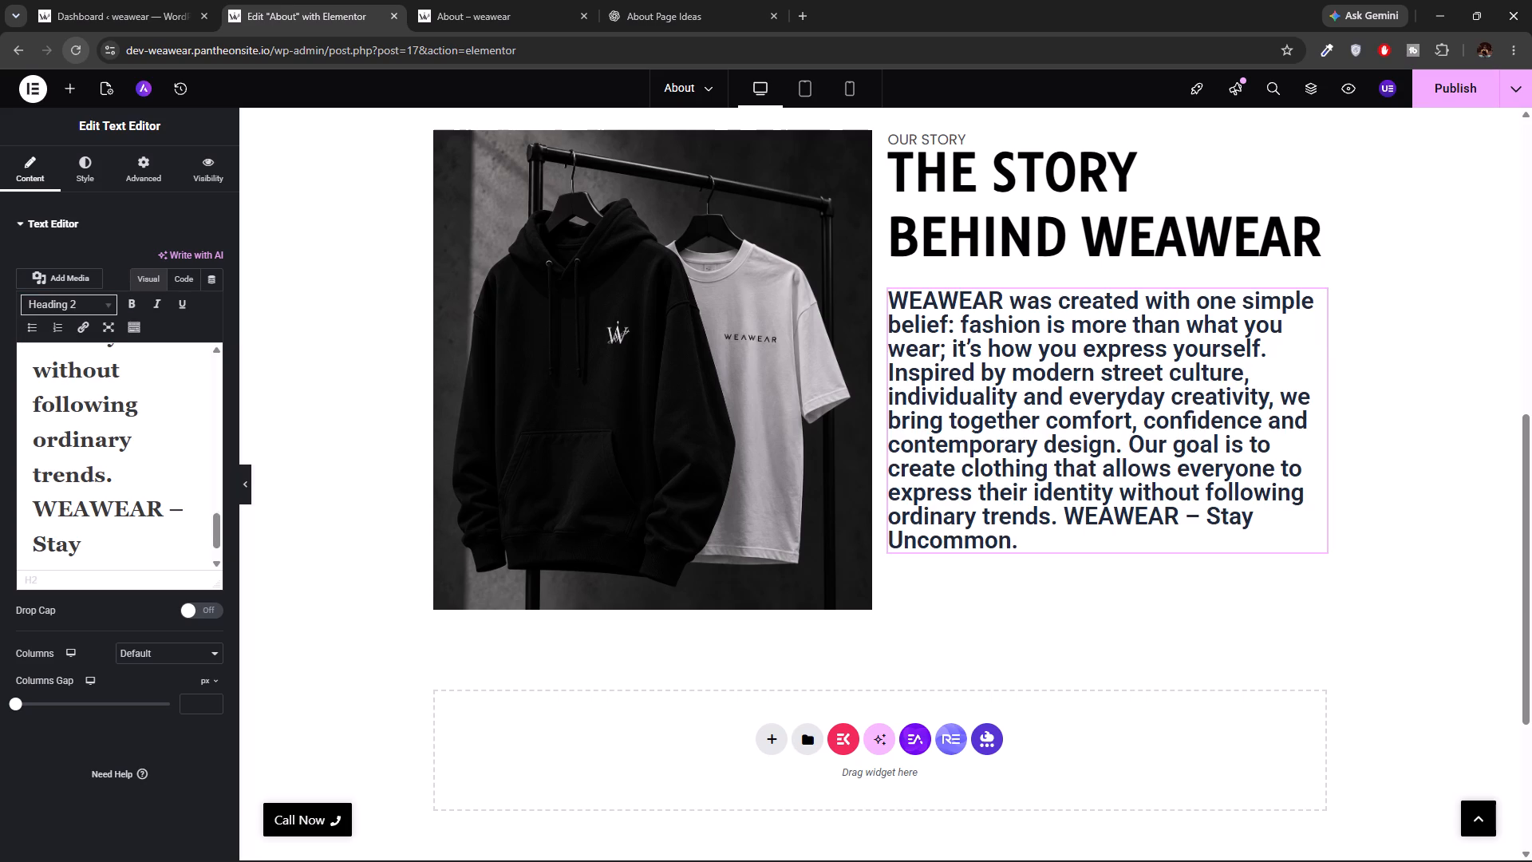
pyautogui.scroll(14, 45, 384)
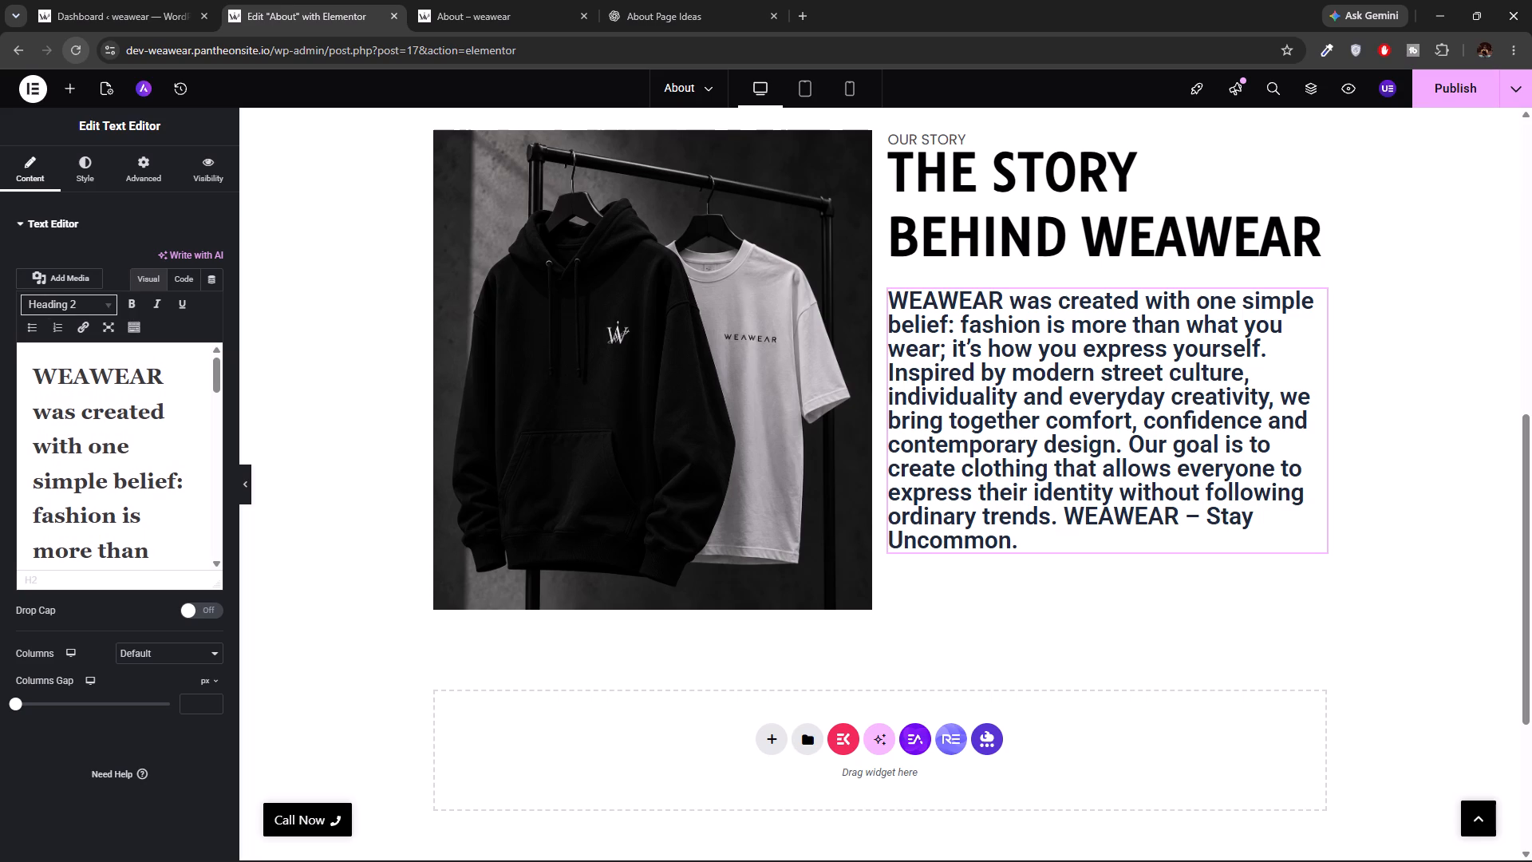
# Set the font family of the story text to Poppins in its typography settings.
pyautogui.click(98, 169)
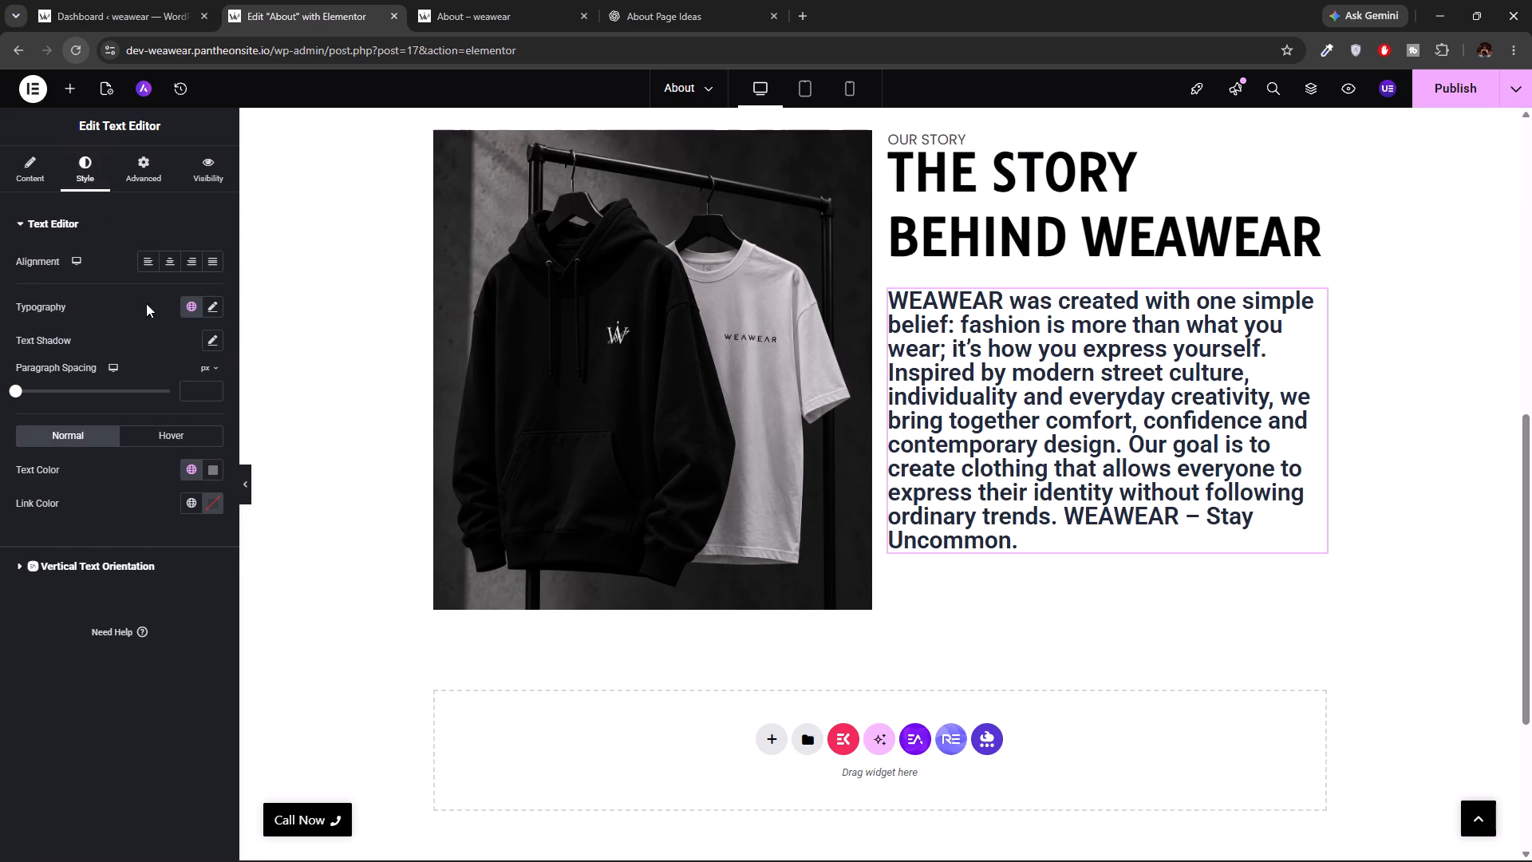
pyautogui.click(216, 305)
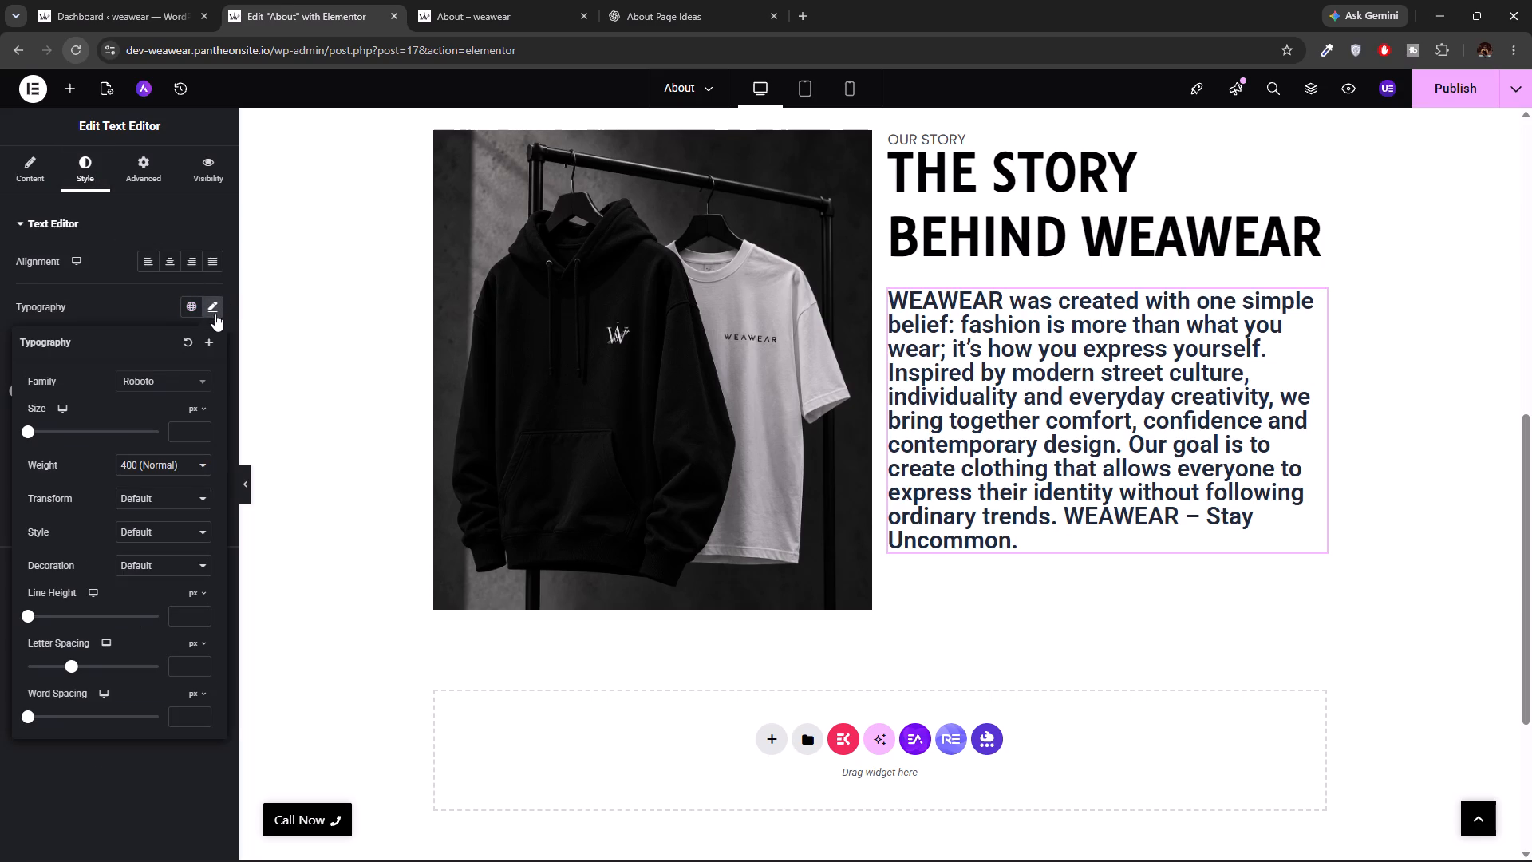
pyautogui.click(187, 378)
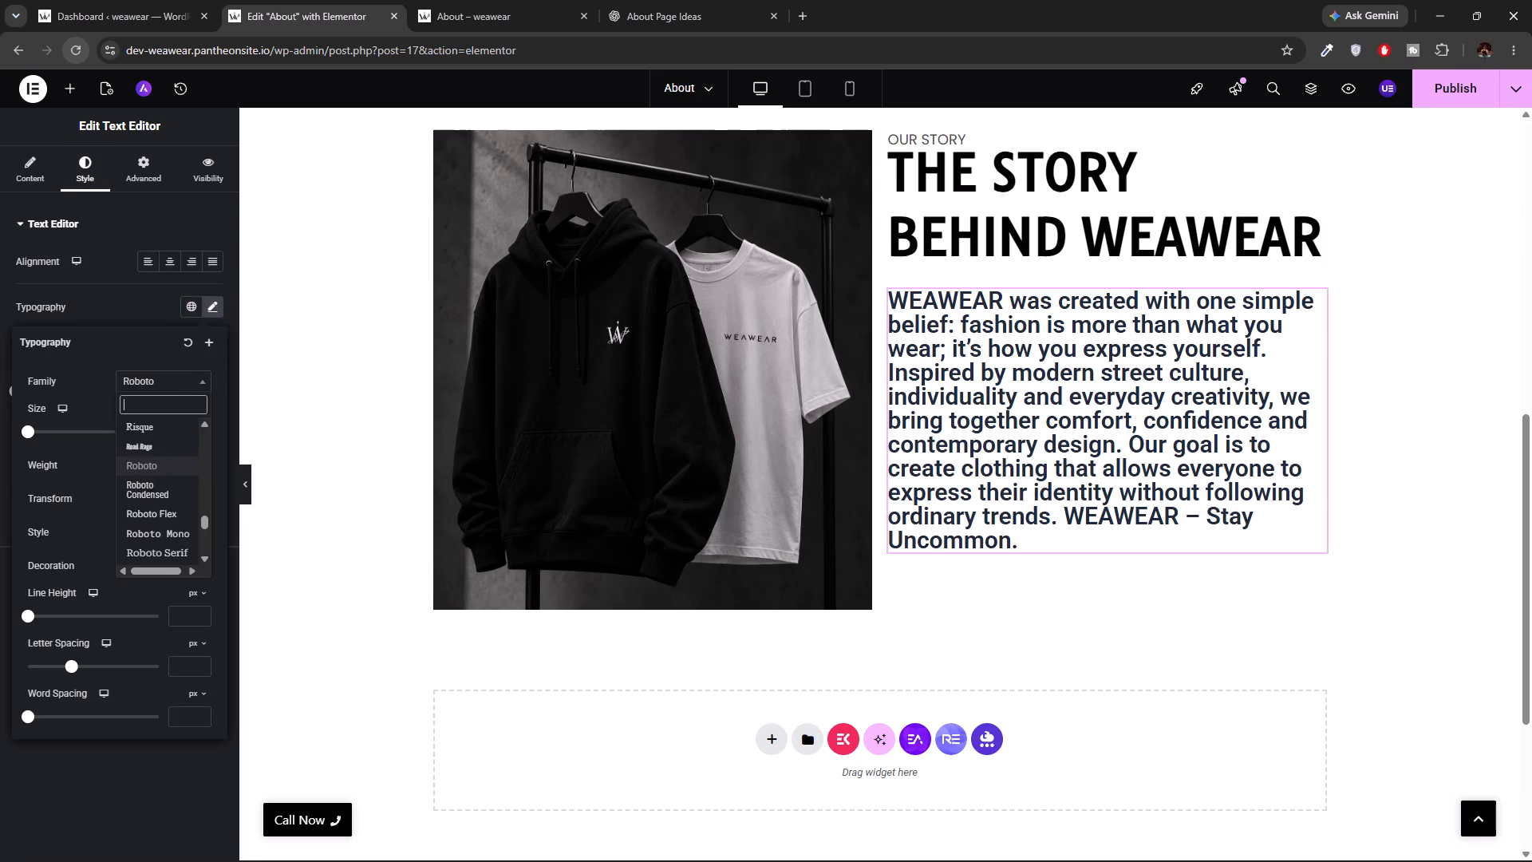
pyautogui.click(172, 402)
pyautogui.write('popp')
pyautogui.click(133, 449)
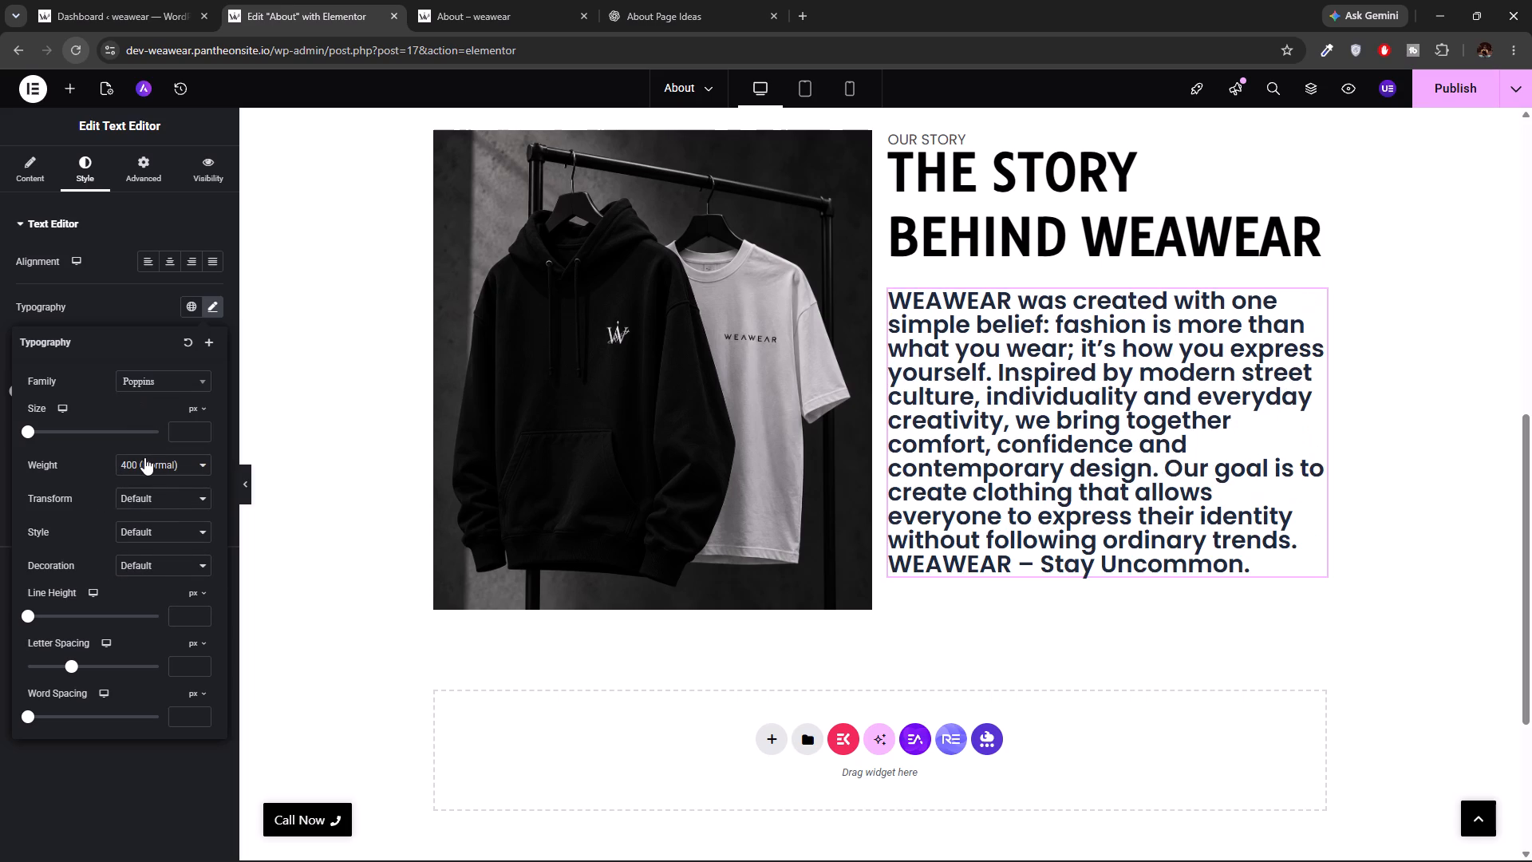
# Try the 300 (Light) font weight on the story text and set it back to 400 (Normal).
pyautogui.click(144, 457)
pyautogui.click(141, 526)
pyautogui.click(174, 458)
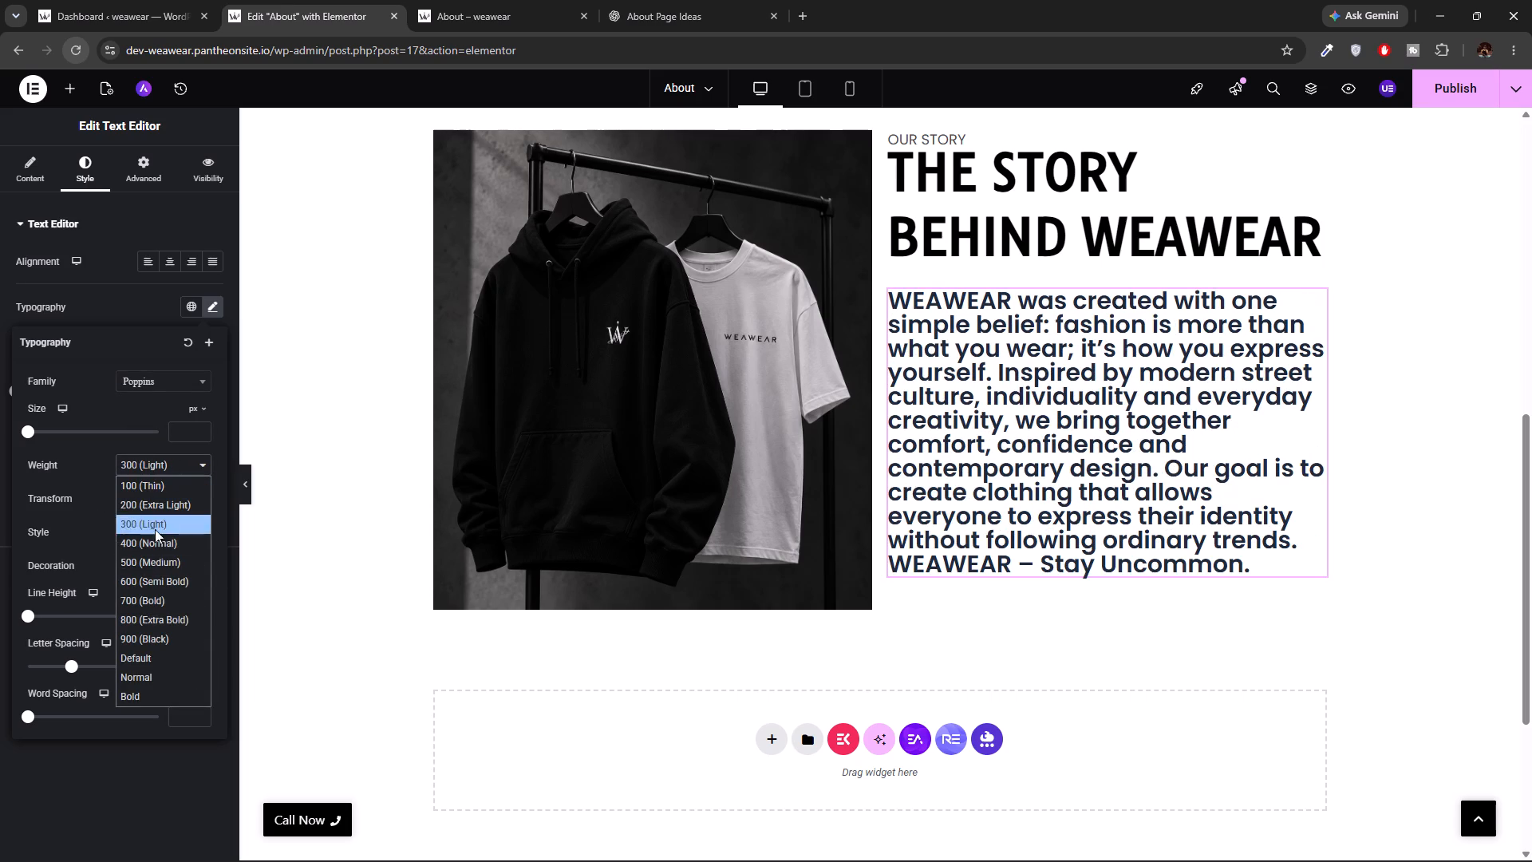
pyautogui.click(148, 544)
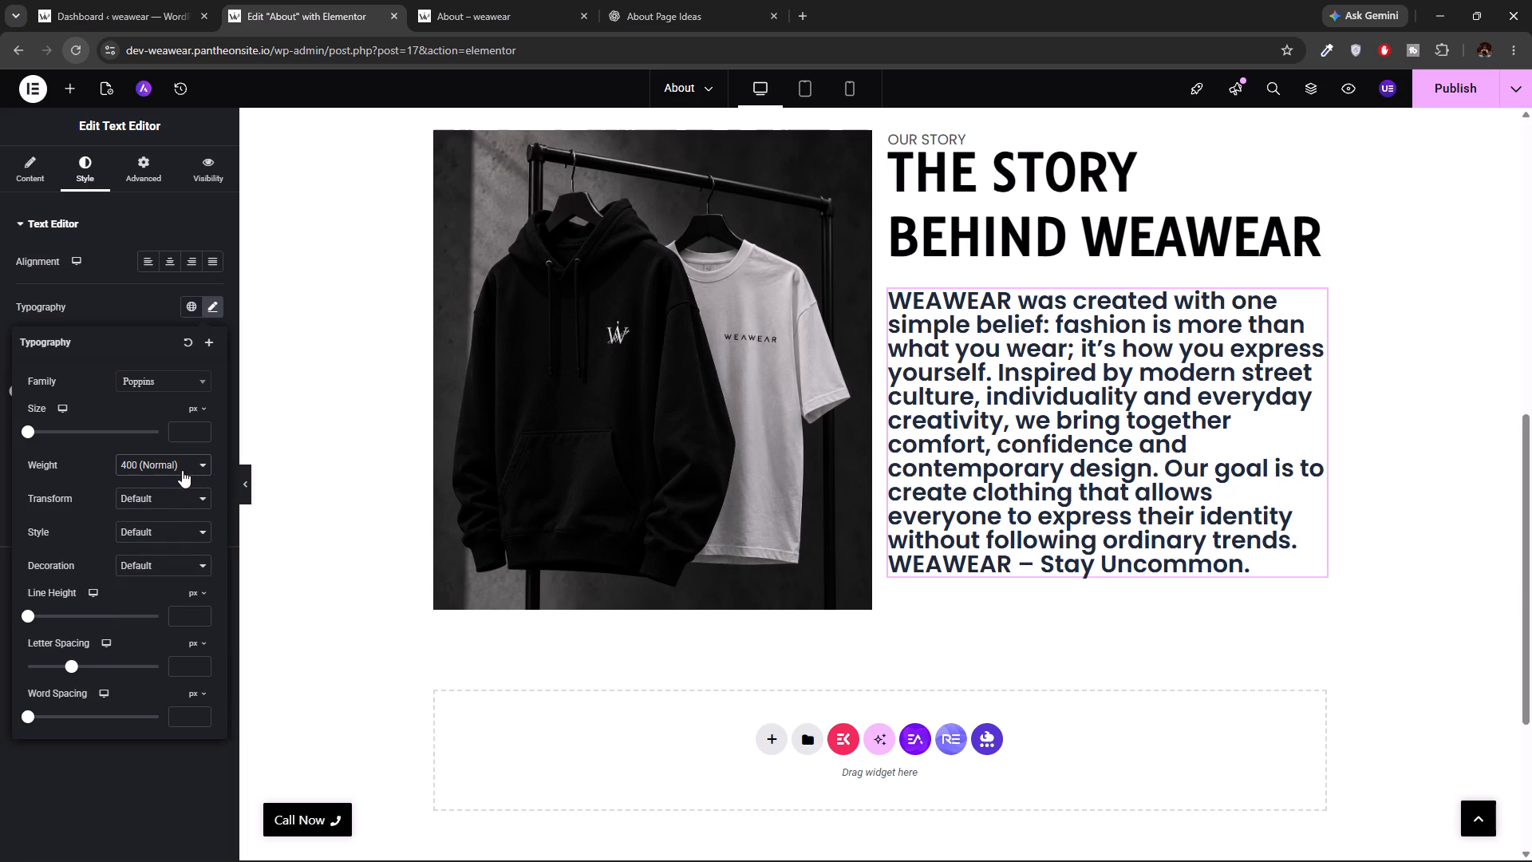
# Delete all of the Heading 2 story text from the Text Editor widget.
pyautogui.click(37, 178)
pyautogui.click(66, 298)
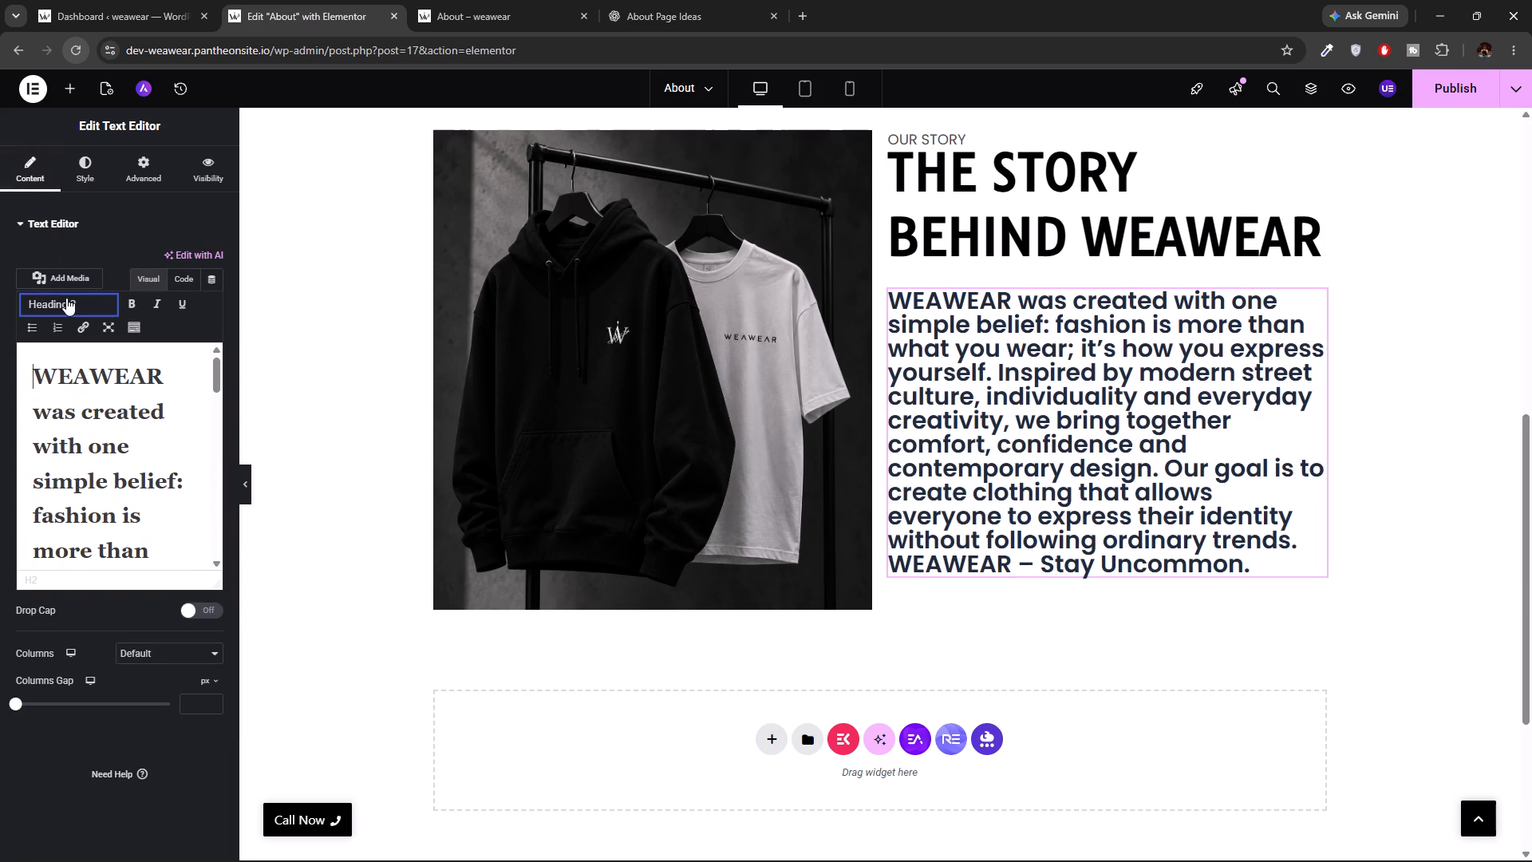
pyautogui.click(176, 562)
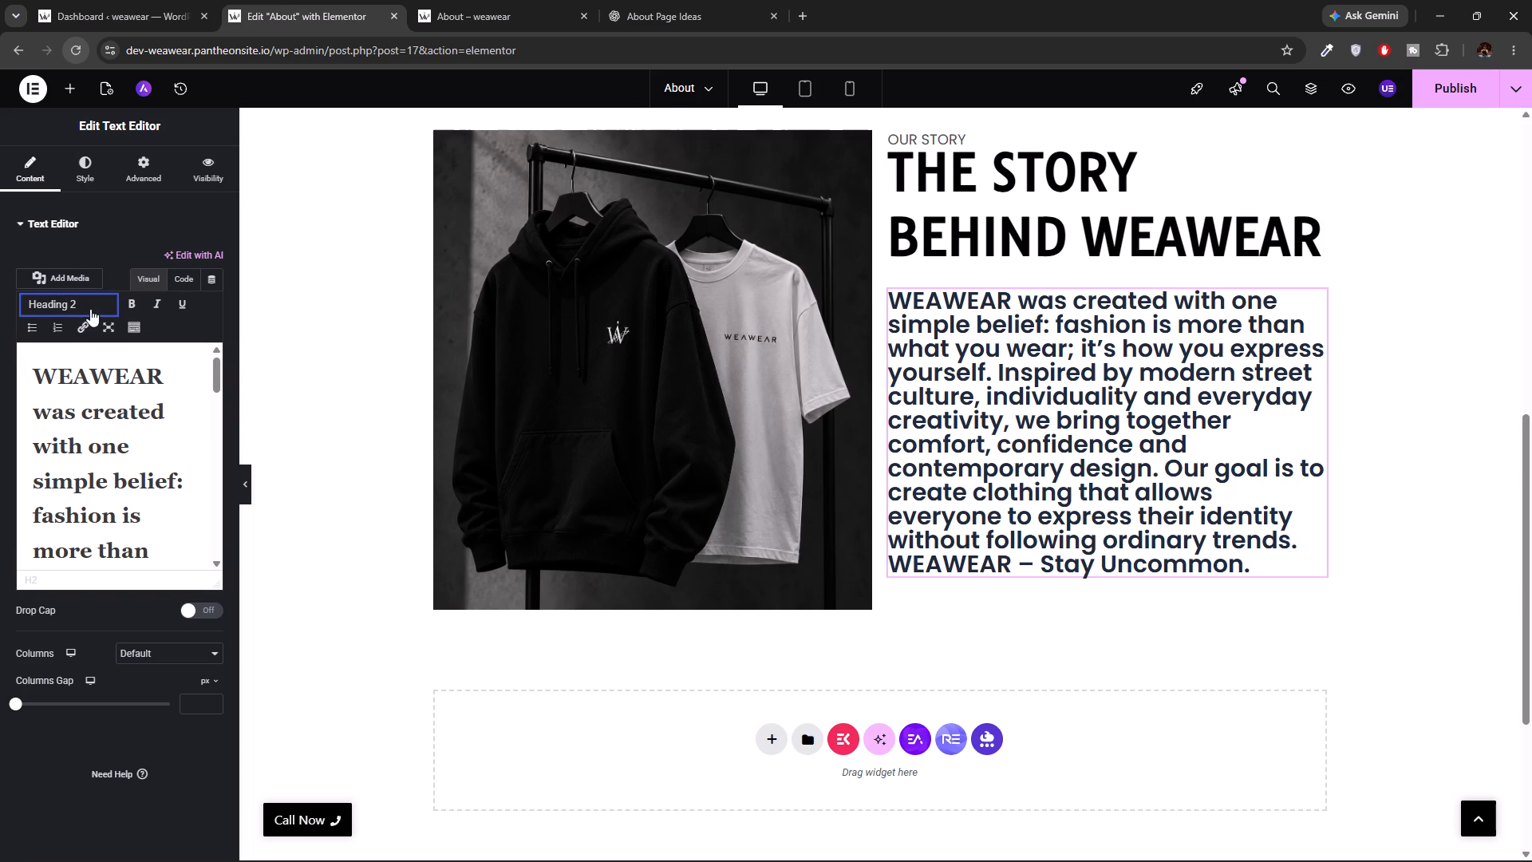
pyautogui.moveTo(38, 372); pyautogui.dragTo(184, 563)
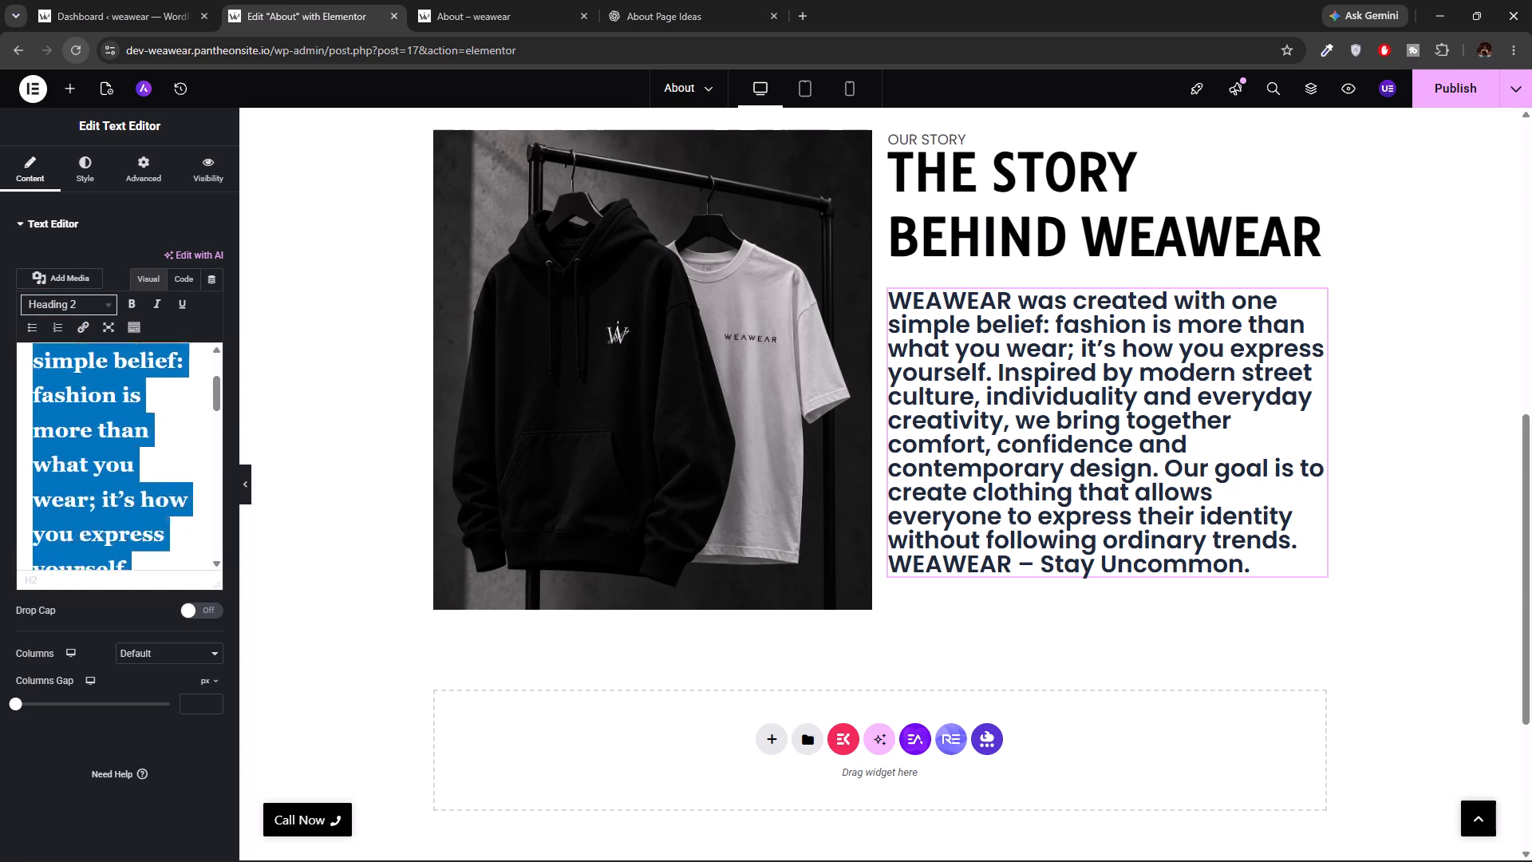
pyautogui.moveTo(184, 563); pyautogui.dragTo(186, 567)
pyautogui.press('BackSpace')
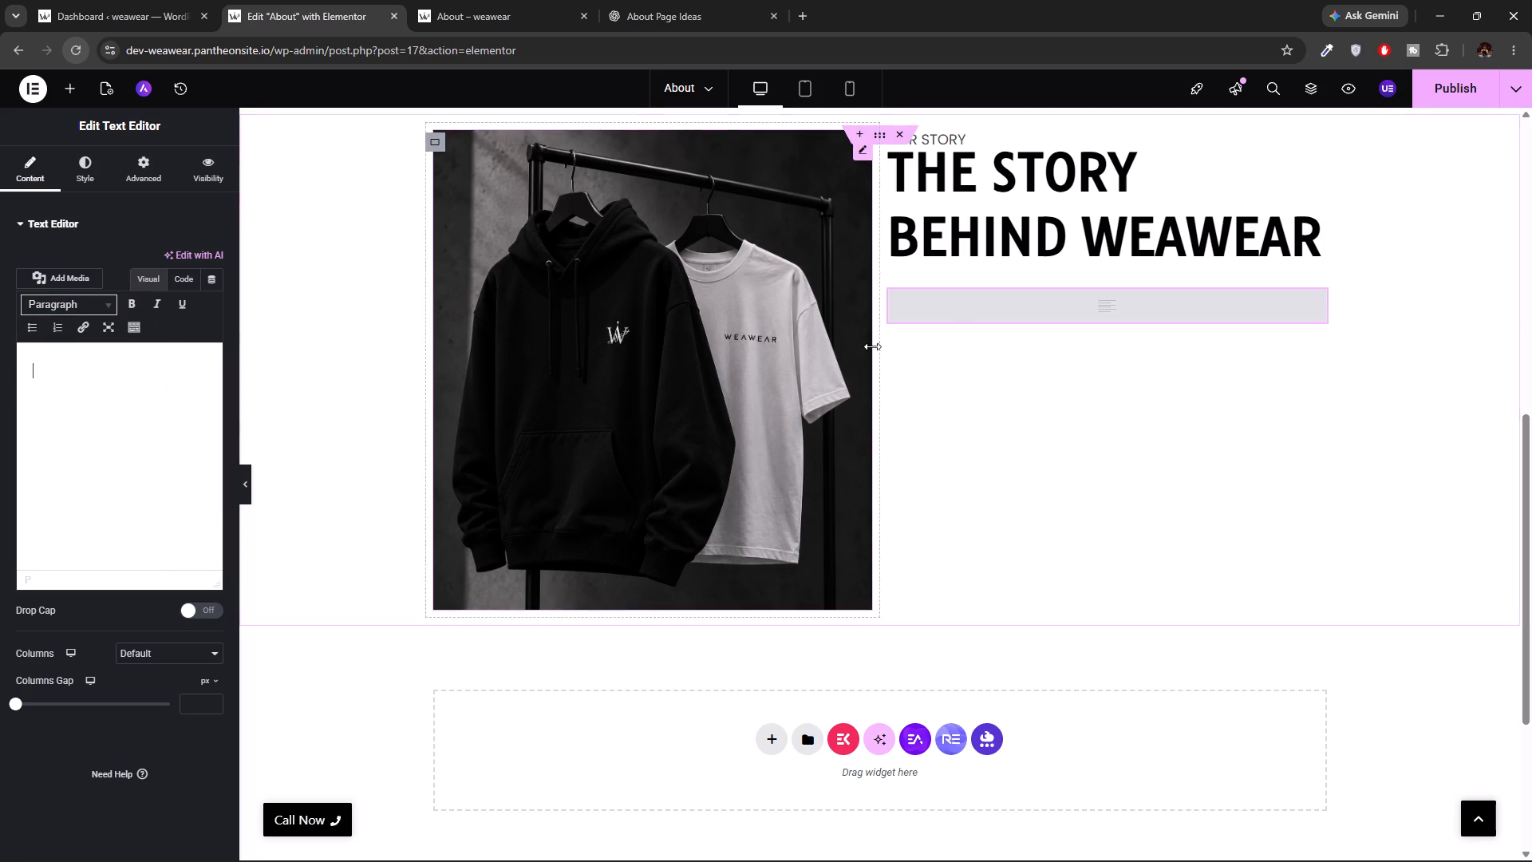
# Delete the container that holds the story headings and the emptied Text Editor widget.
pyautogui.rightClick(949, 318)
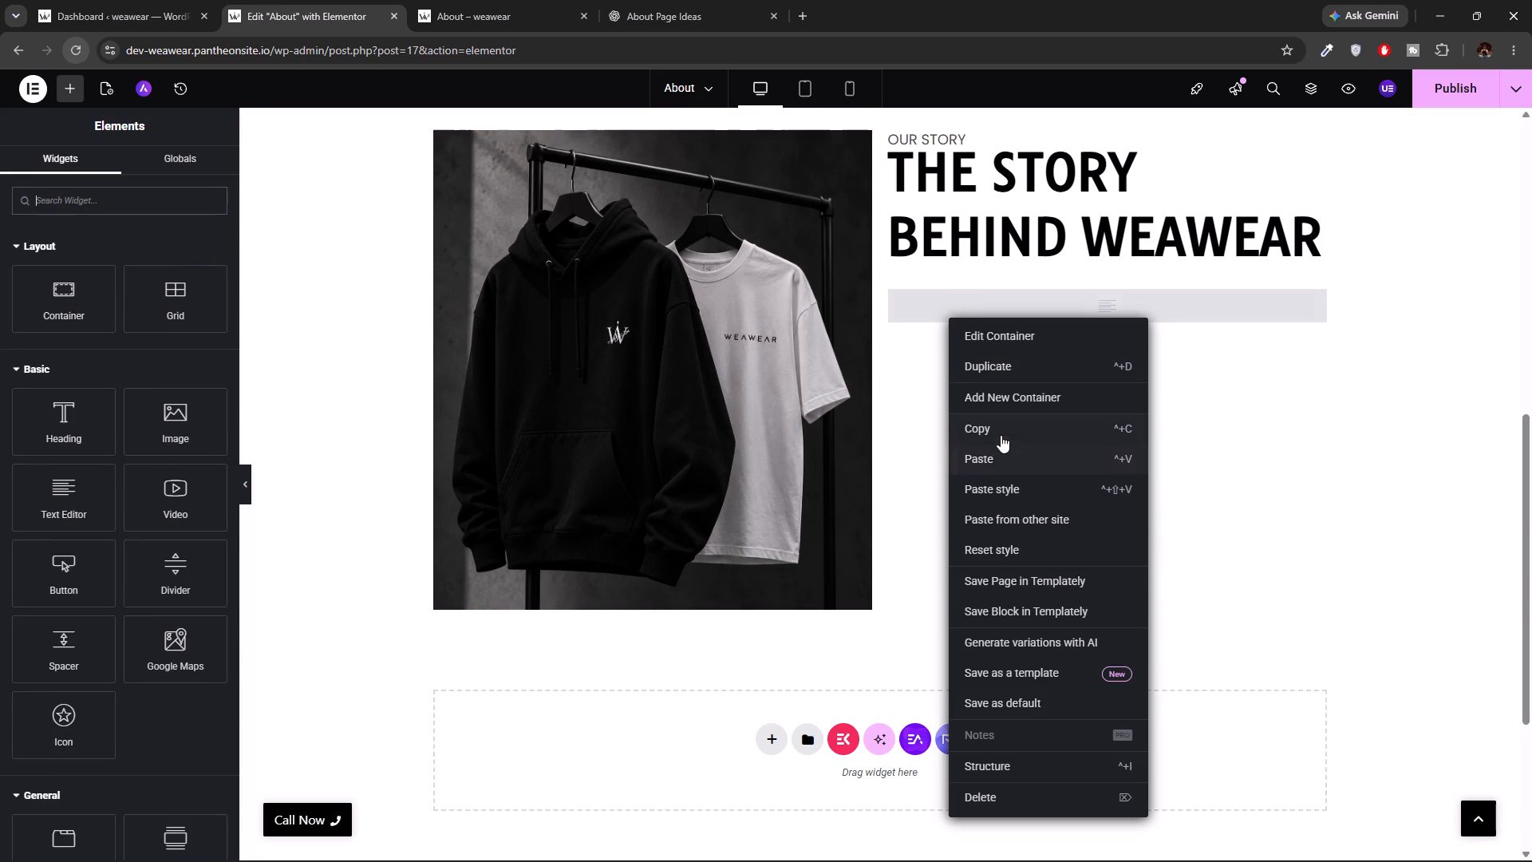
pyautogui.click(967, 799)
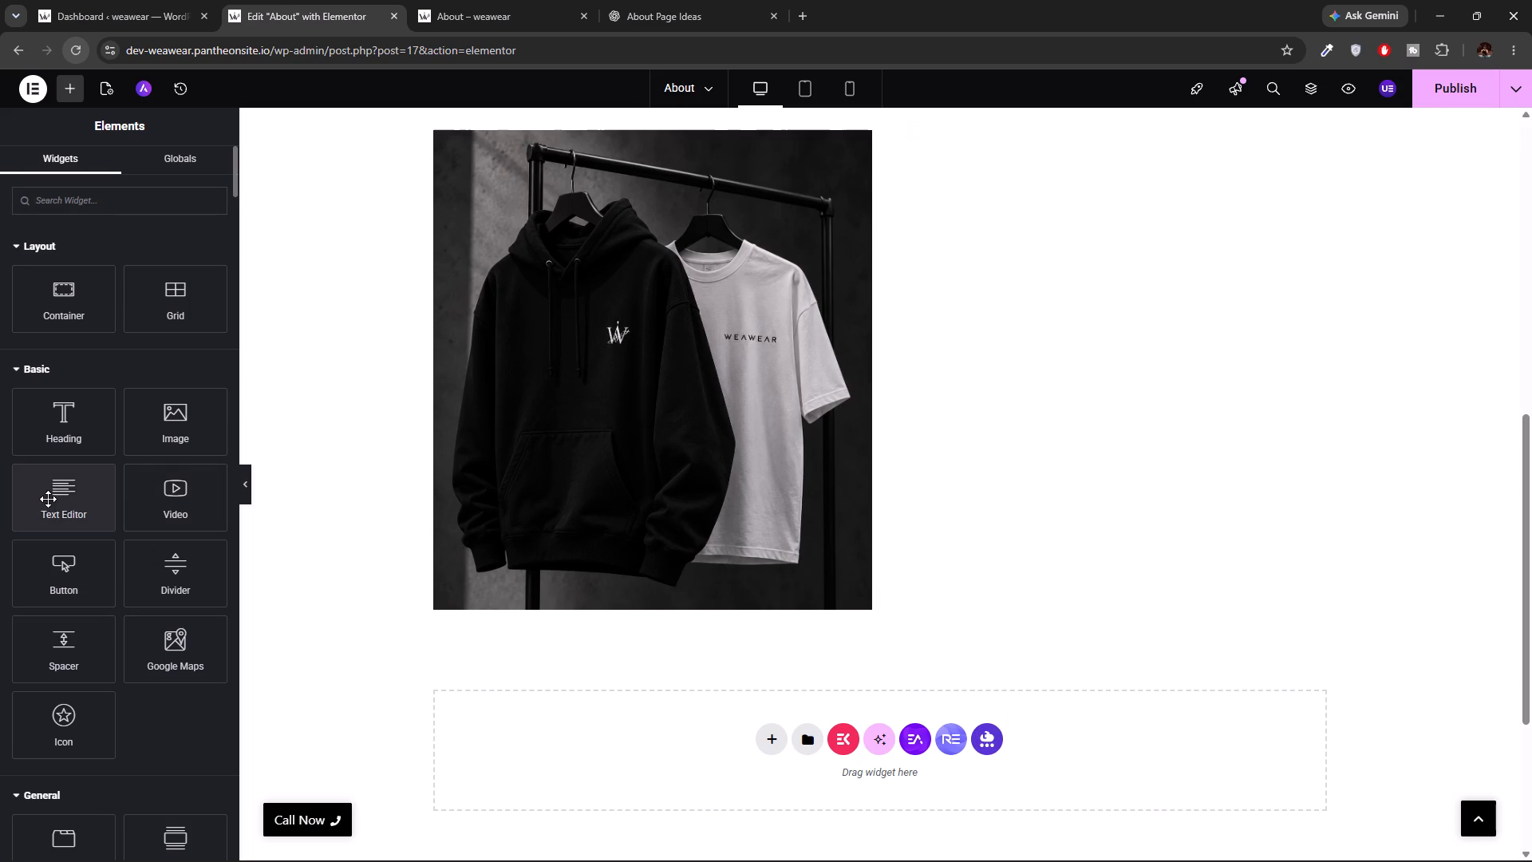
# Reload the Elementor editor page and discard the unsaved changes.
pyautogui.scroll(2, 811, 400)
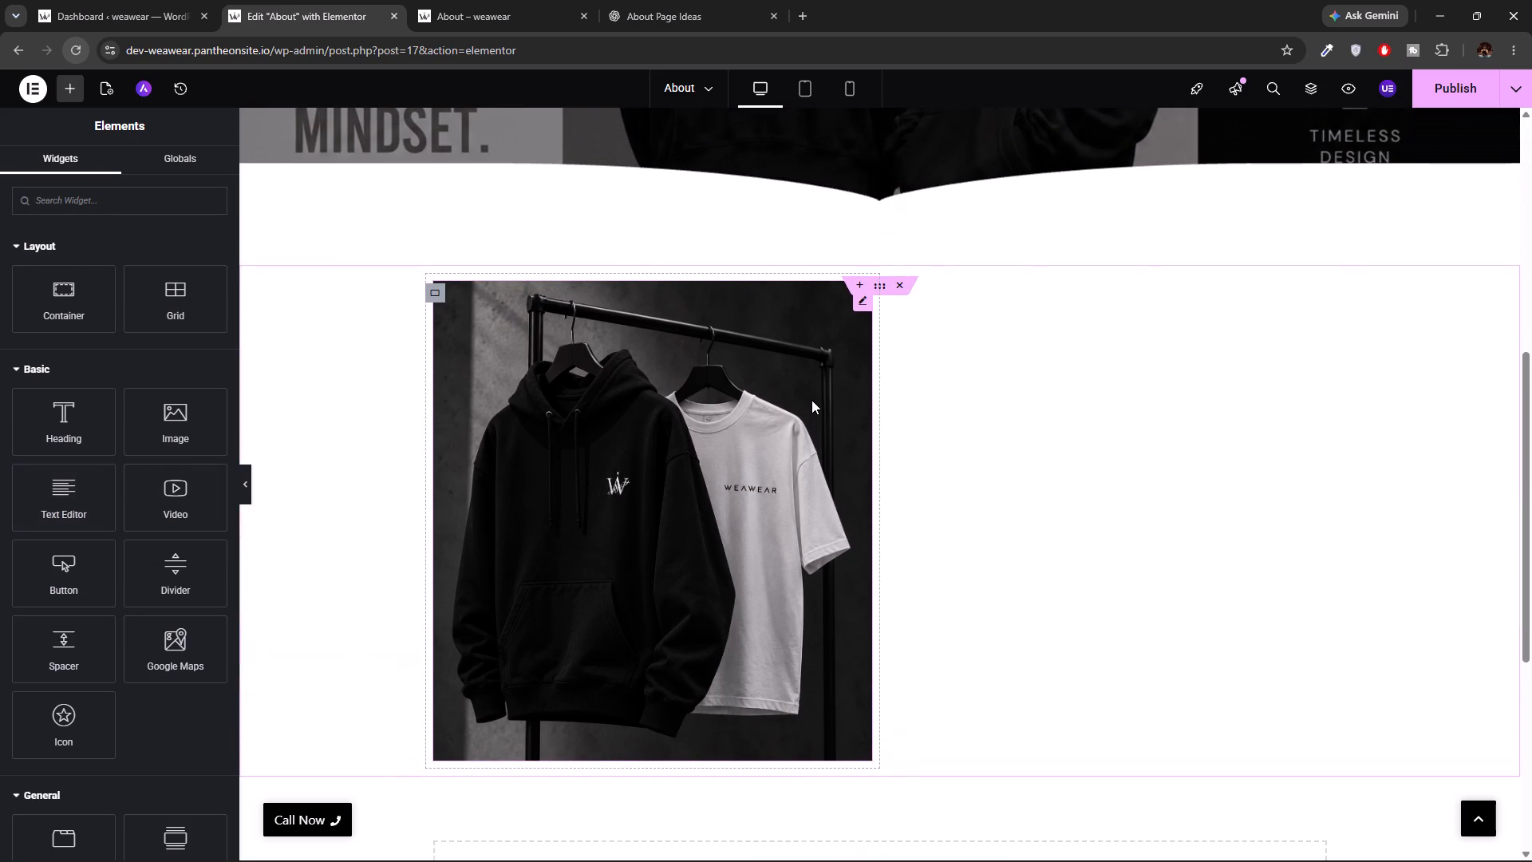
pyautogui.scroll(1, 811, 400)
pyautogui.click(76, 41)
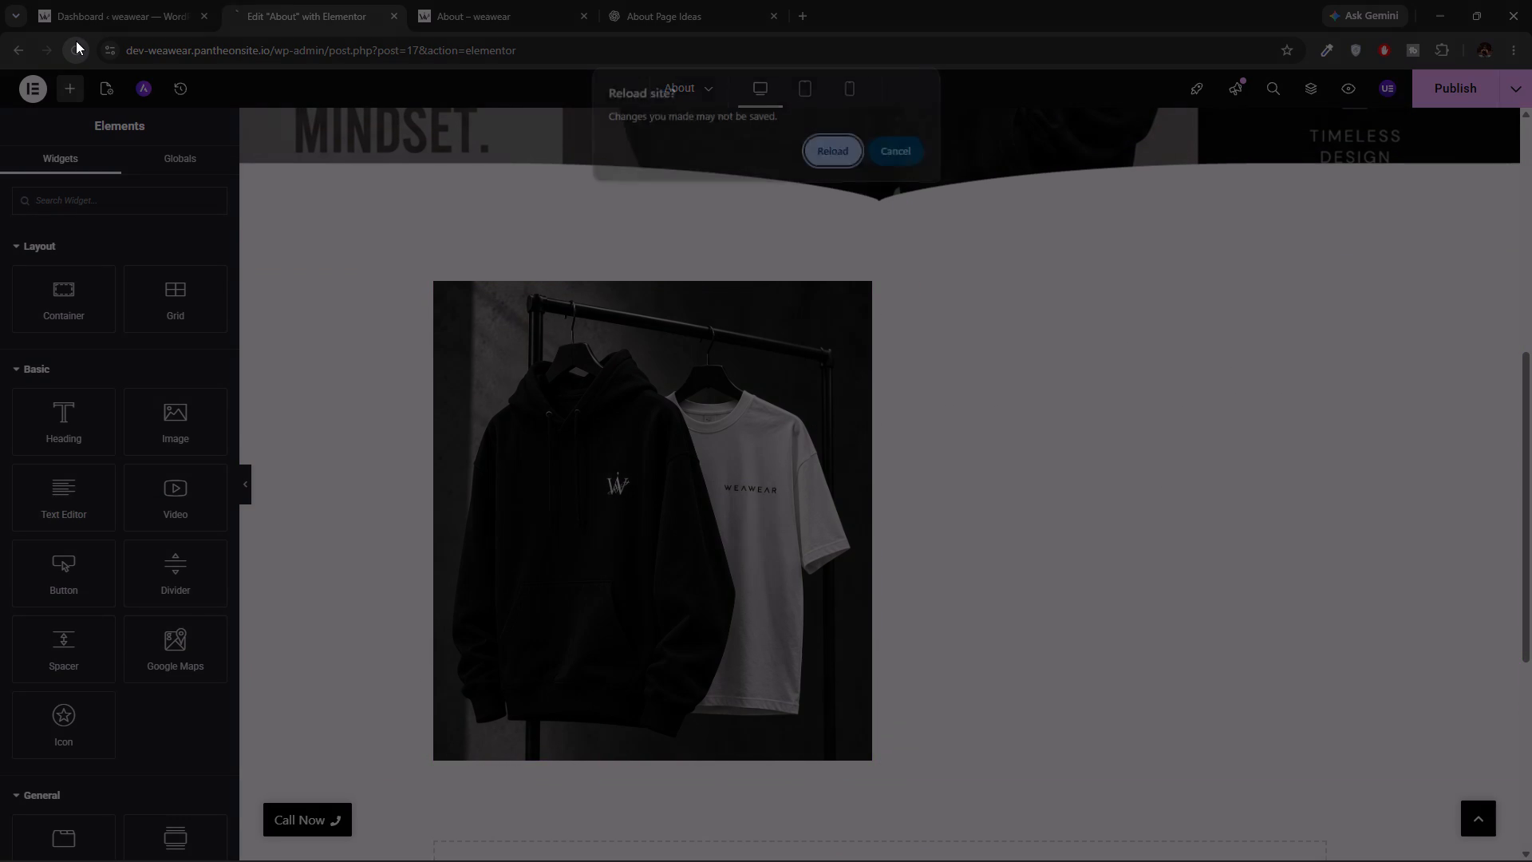
pyautogui.click(817, 144)
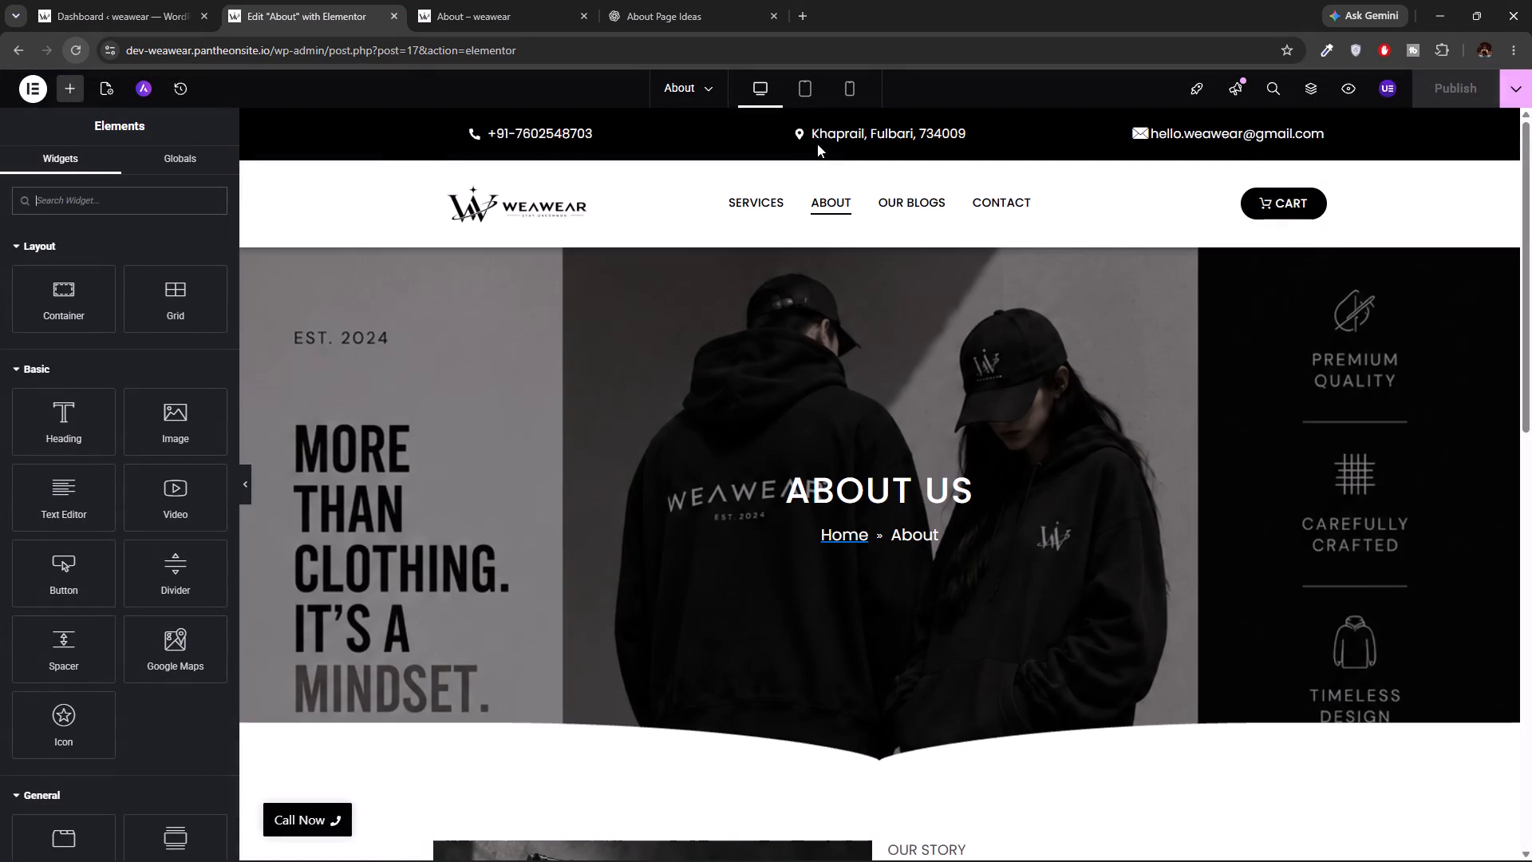
# Copy the full story text from the heading below THE STORY BEHIND WEAWEAR and clear its title.
pyautogui.scroll(-8, 817, 144)
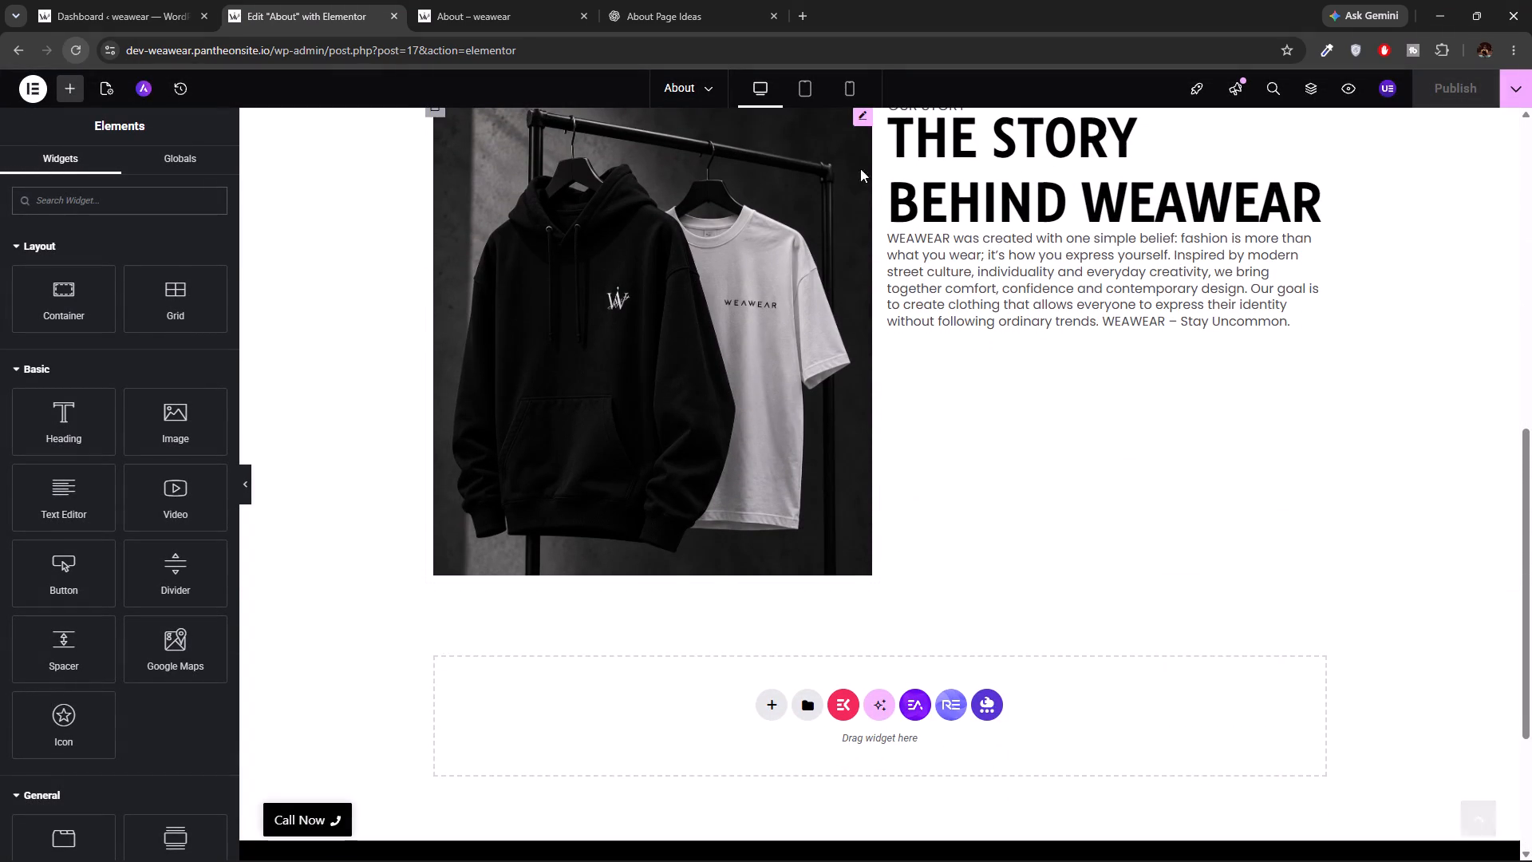
pyautogui.click(944, 350)
pyautogui.click(948, 287)
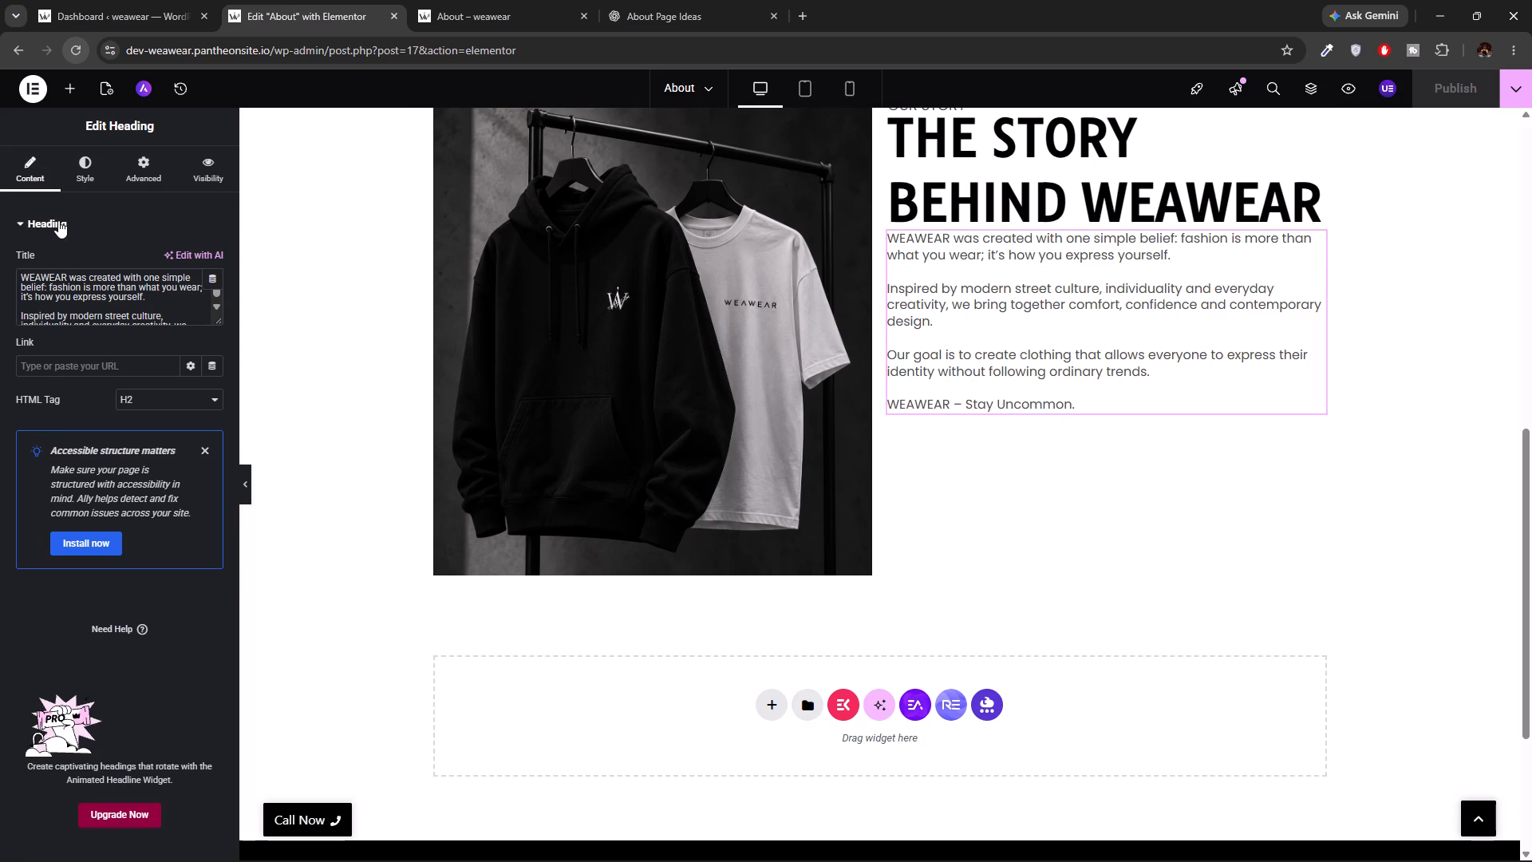
pyautogui.click(57, 219)
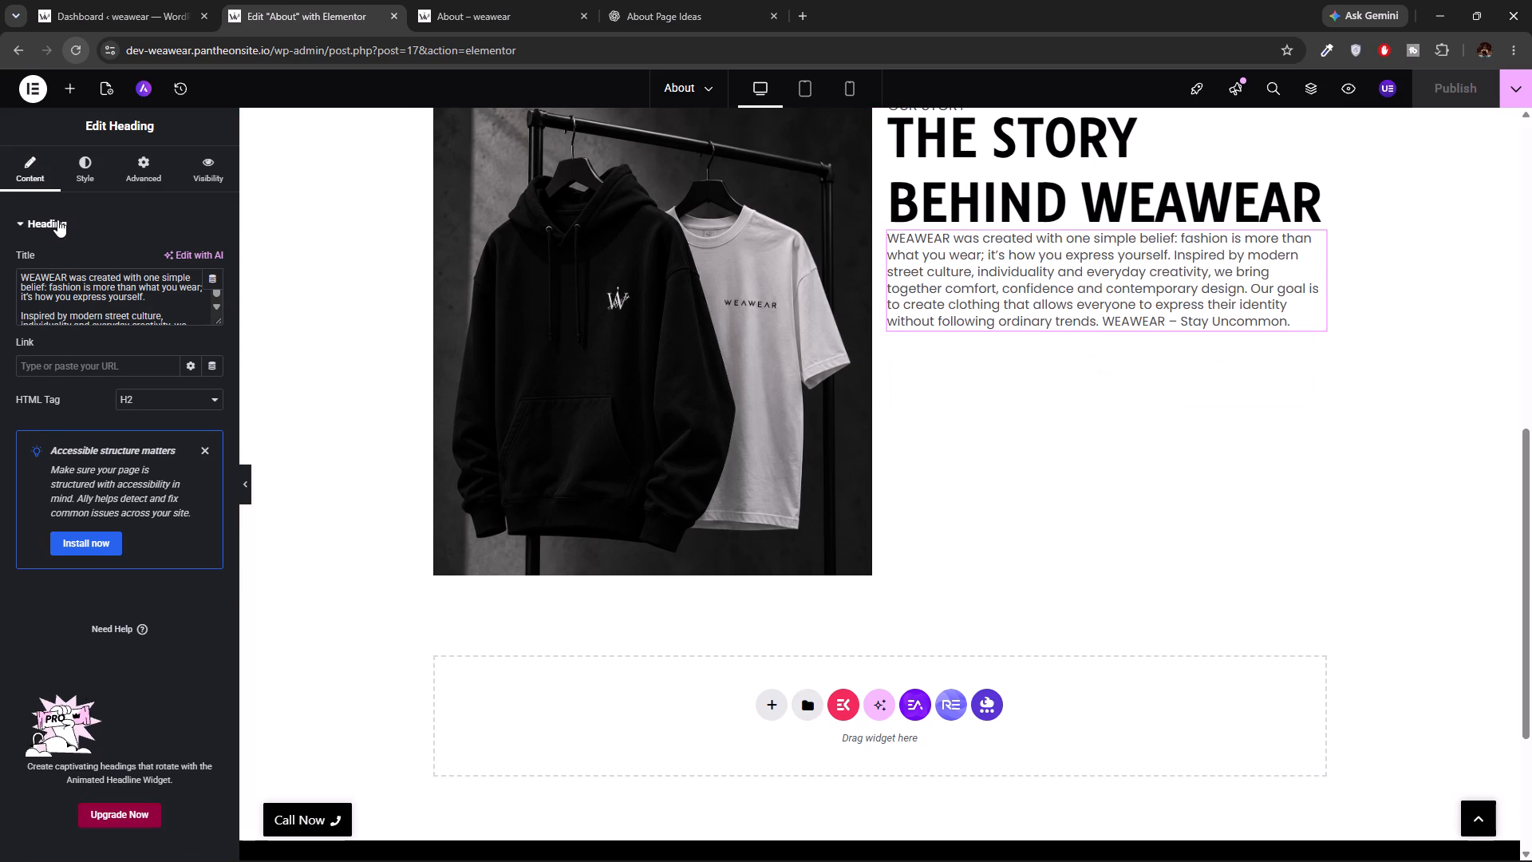
pyautogui.click(57, 219)
pyautogui.click(214, 309)
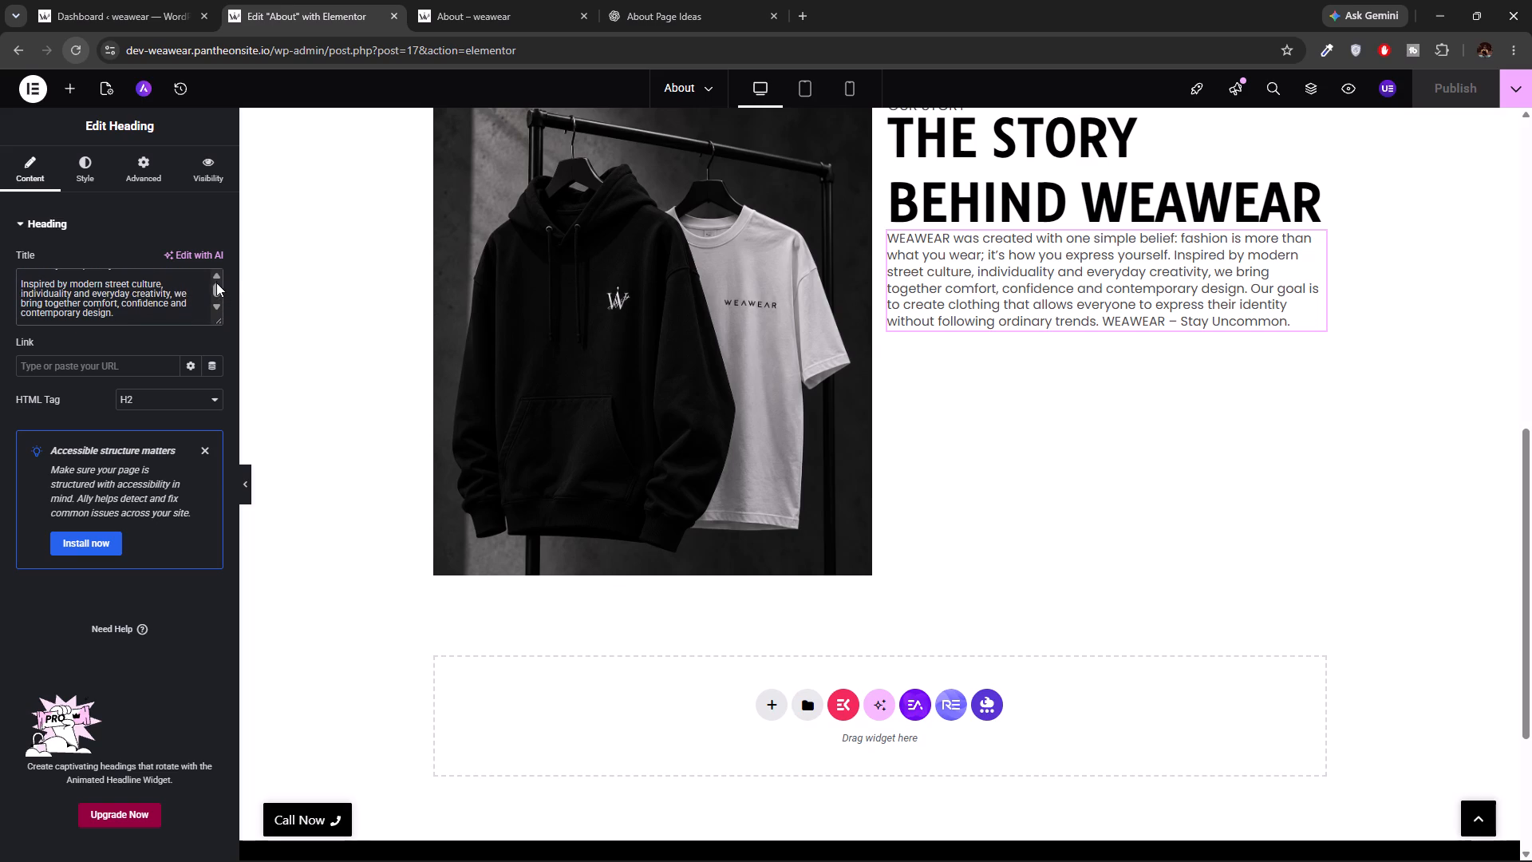
pyautogui.click(215, 280)
pyautogui.moveTo(21, 275); pyautogui.dragTo(218, 350)
pyautogui.hotkey('ctrl', 'c')
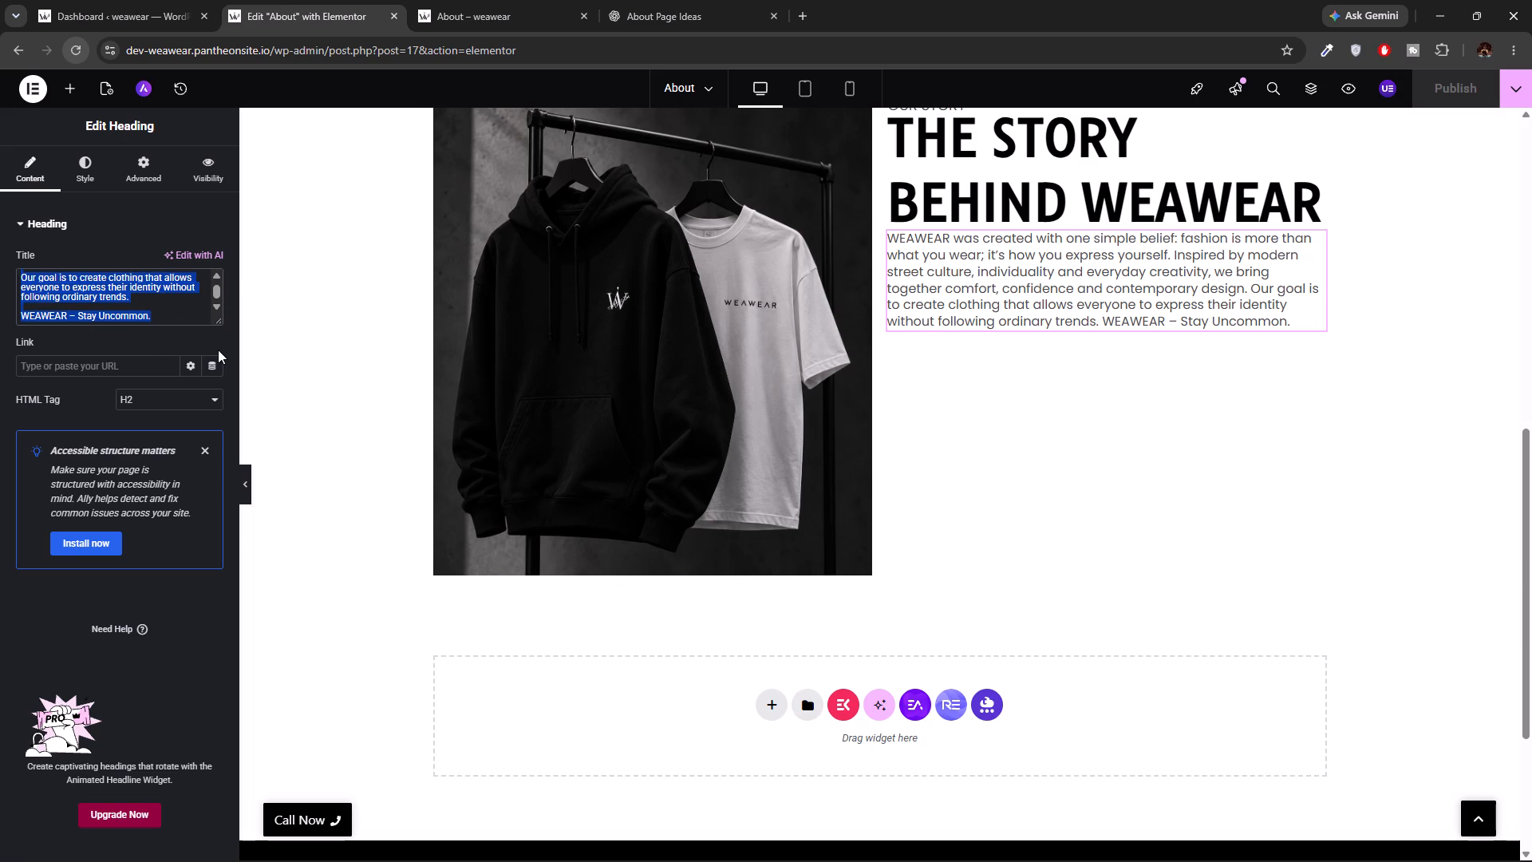
pyautogui.press('BackSpace')
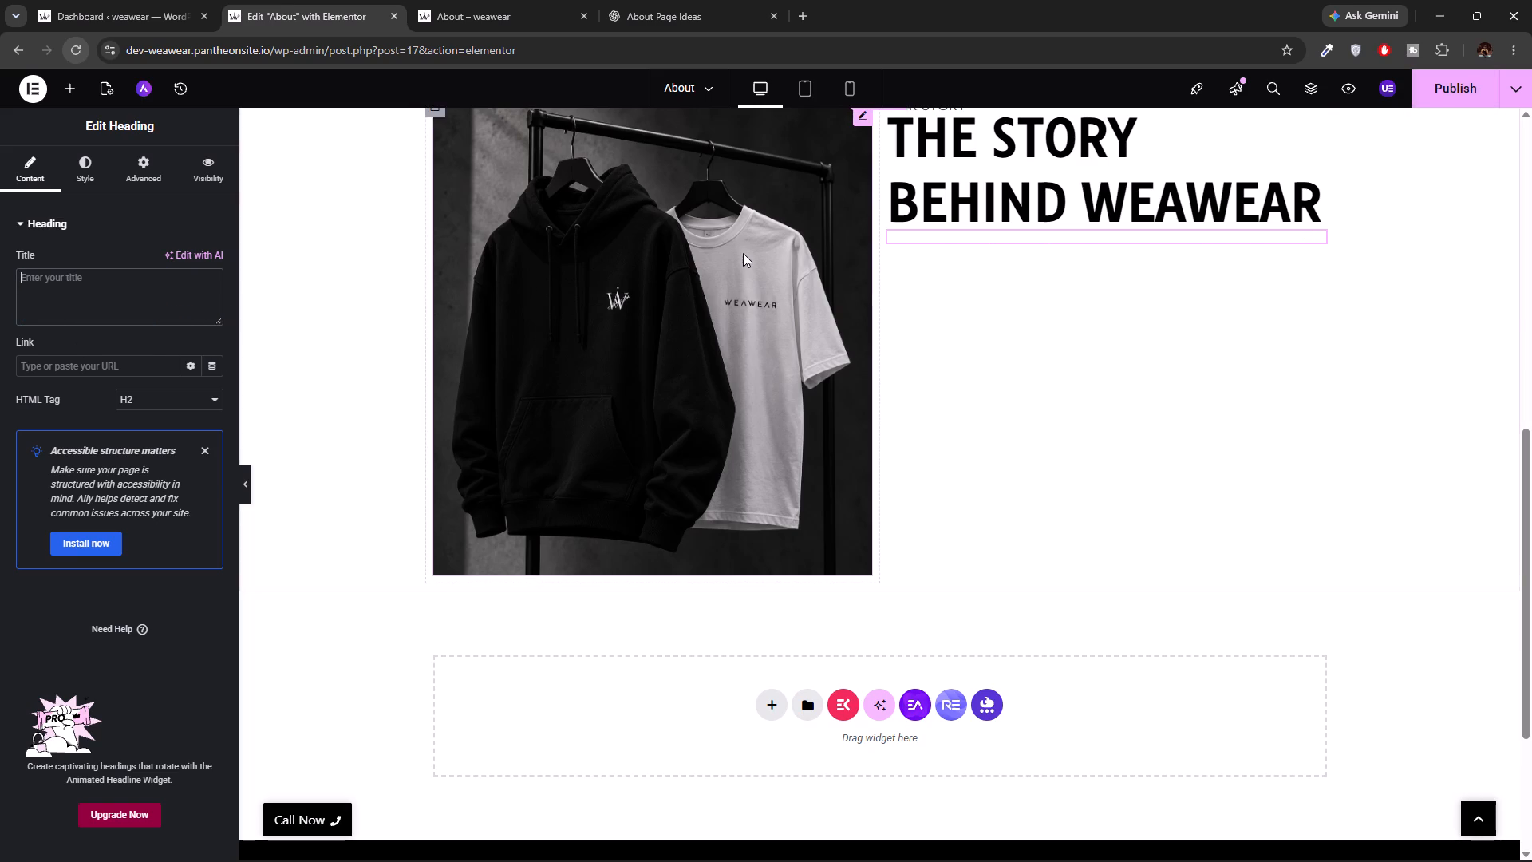
# Delete the emptied heading widget below THE STORY BEHIND WEAWEAR.
pyautogui.rightClick(1040, 235)
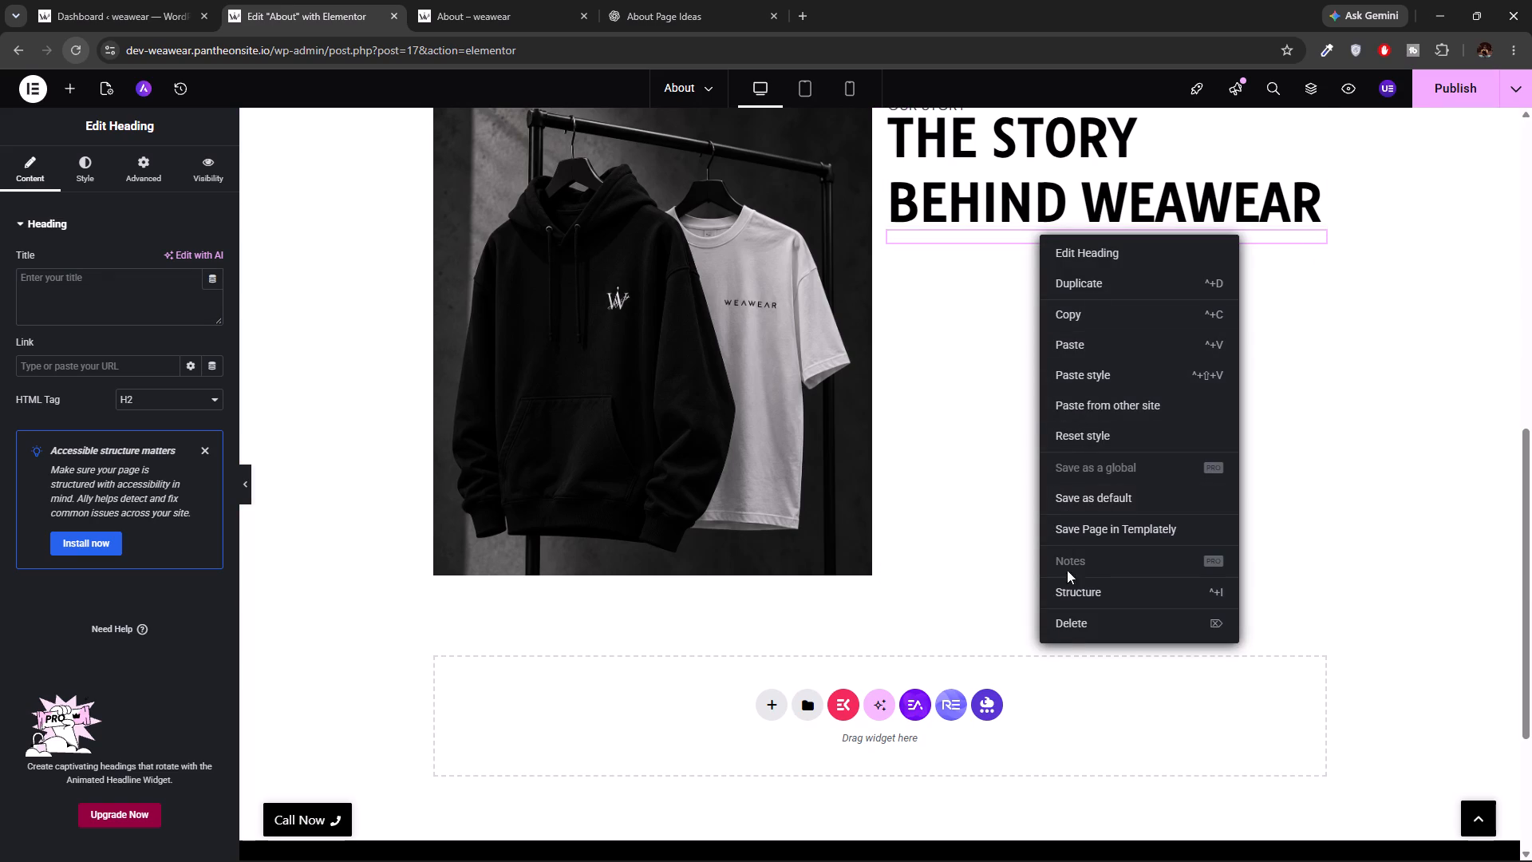
pyautogui.click(1066, 624)
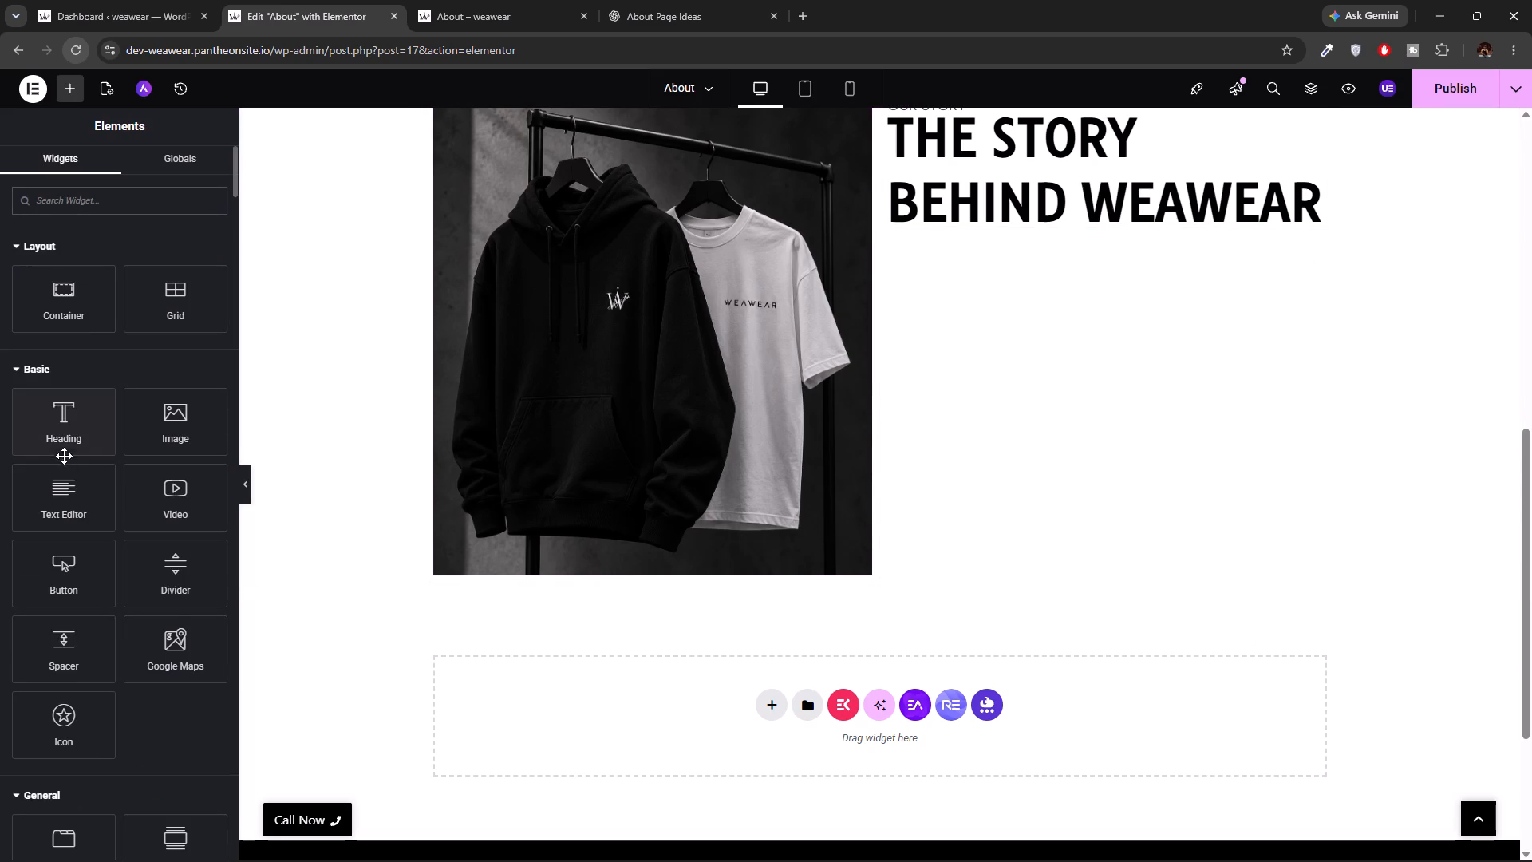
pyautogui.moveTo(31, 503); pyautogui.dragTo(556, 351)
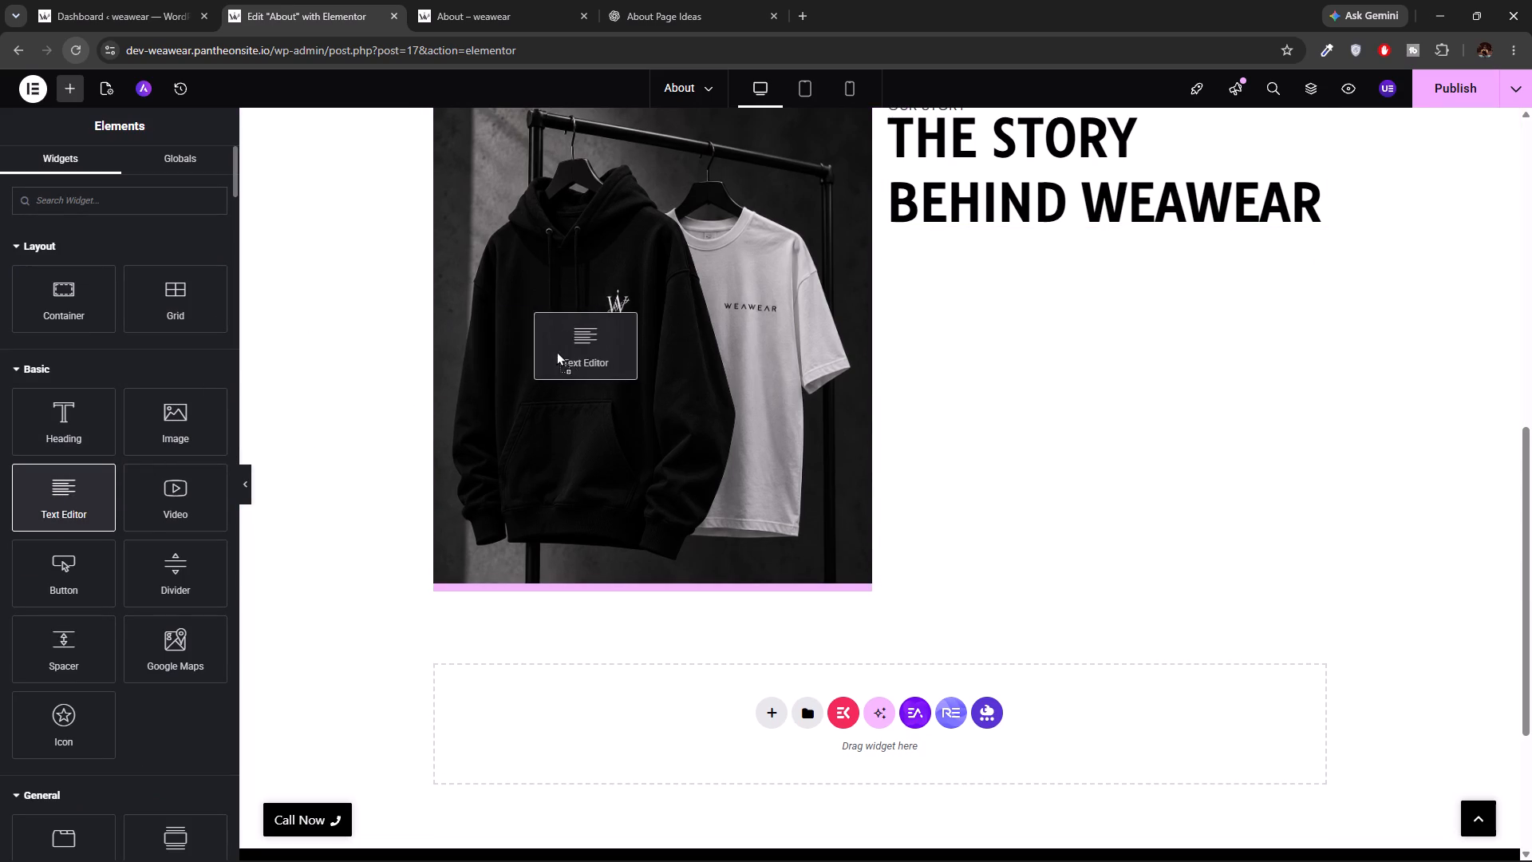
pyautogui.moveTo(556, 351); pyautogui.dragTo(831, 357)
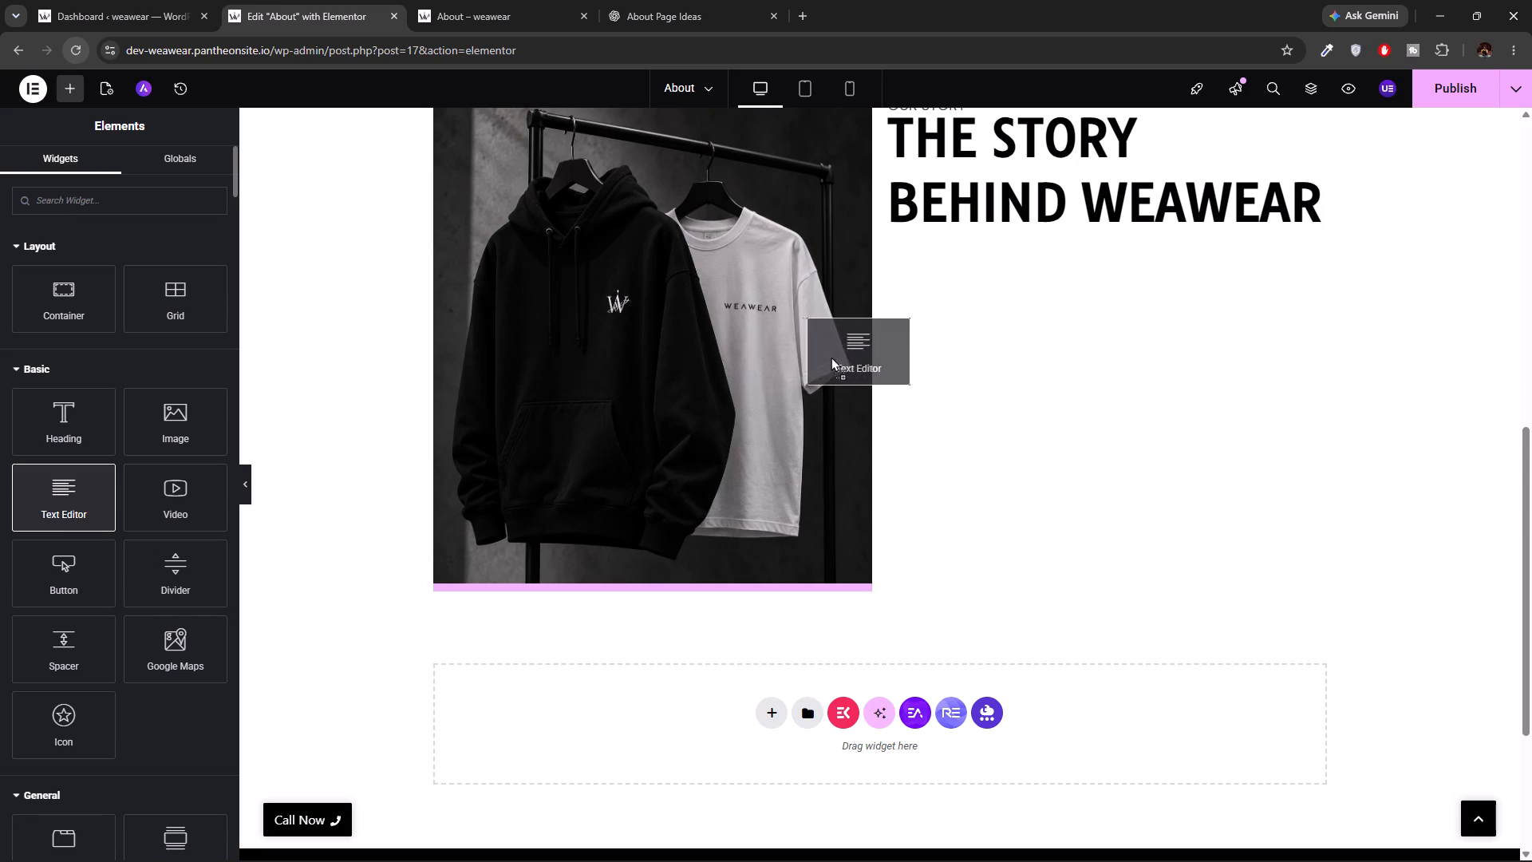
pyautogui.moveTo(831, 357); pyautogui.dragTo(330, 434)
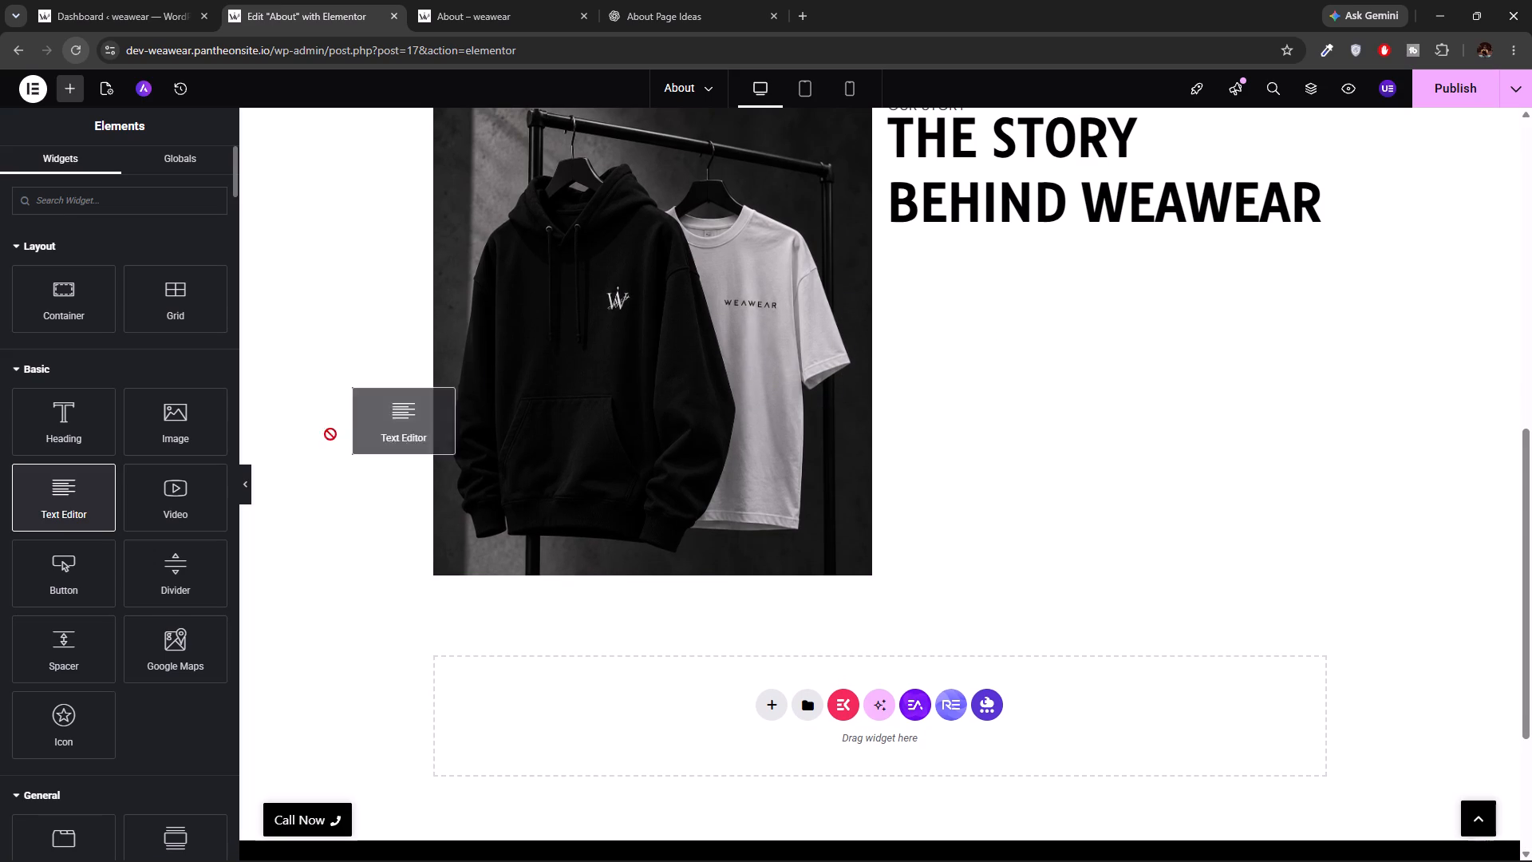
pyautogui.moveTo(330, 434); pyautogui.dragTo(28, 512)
# Add a Text Editor widget below THE STORY BEHIND WEAWEAR in the container beside the clothing image.
pyautogui.scroll(2, 782, 391)
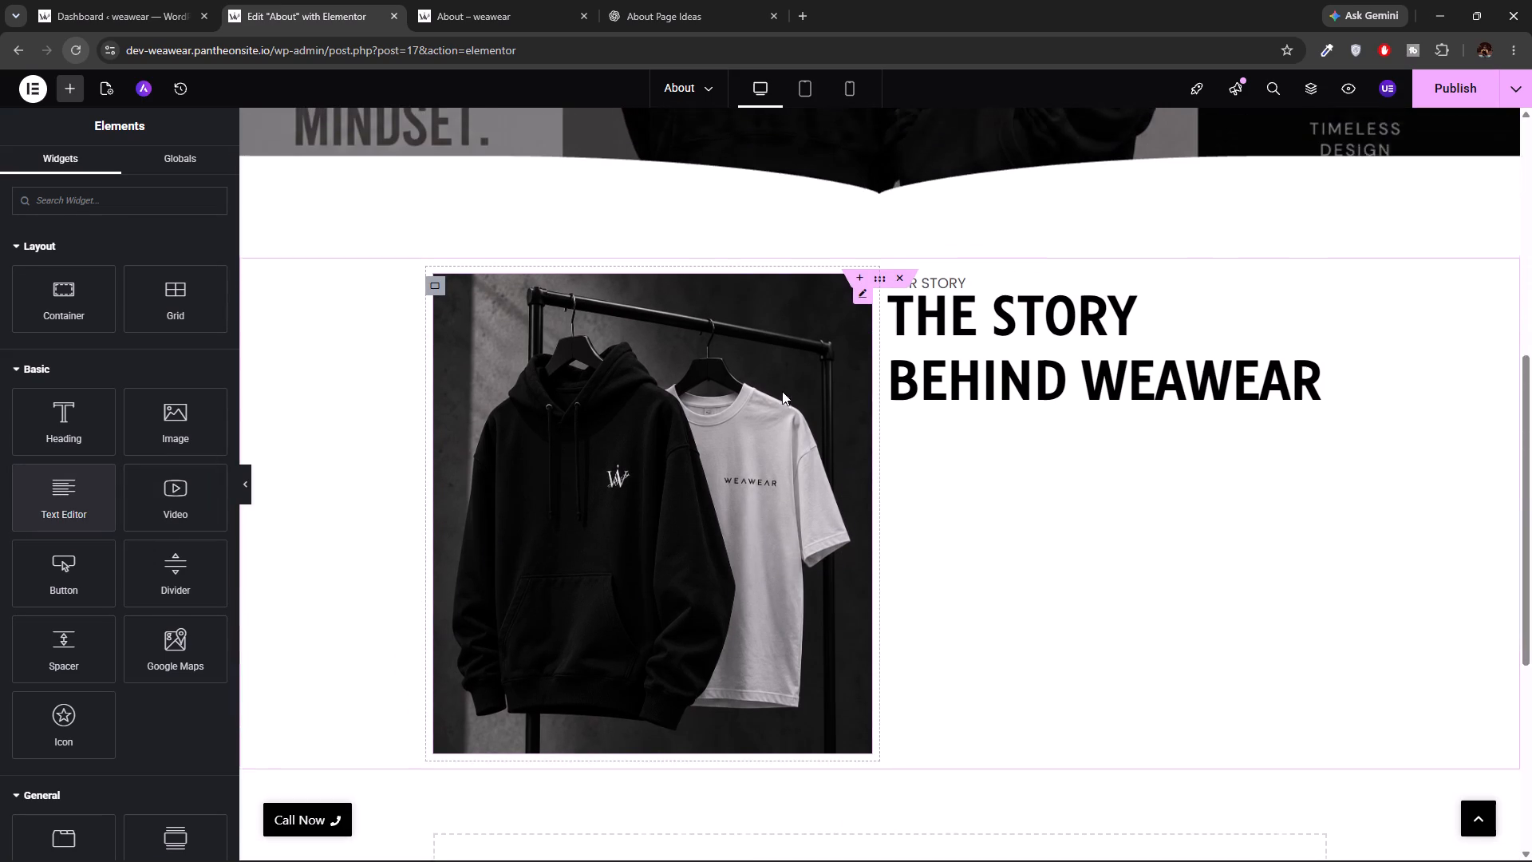
pyautogui.scroll(1, 782, 391)
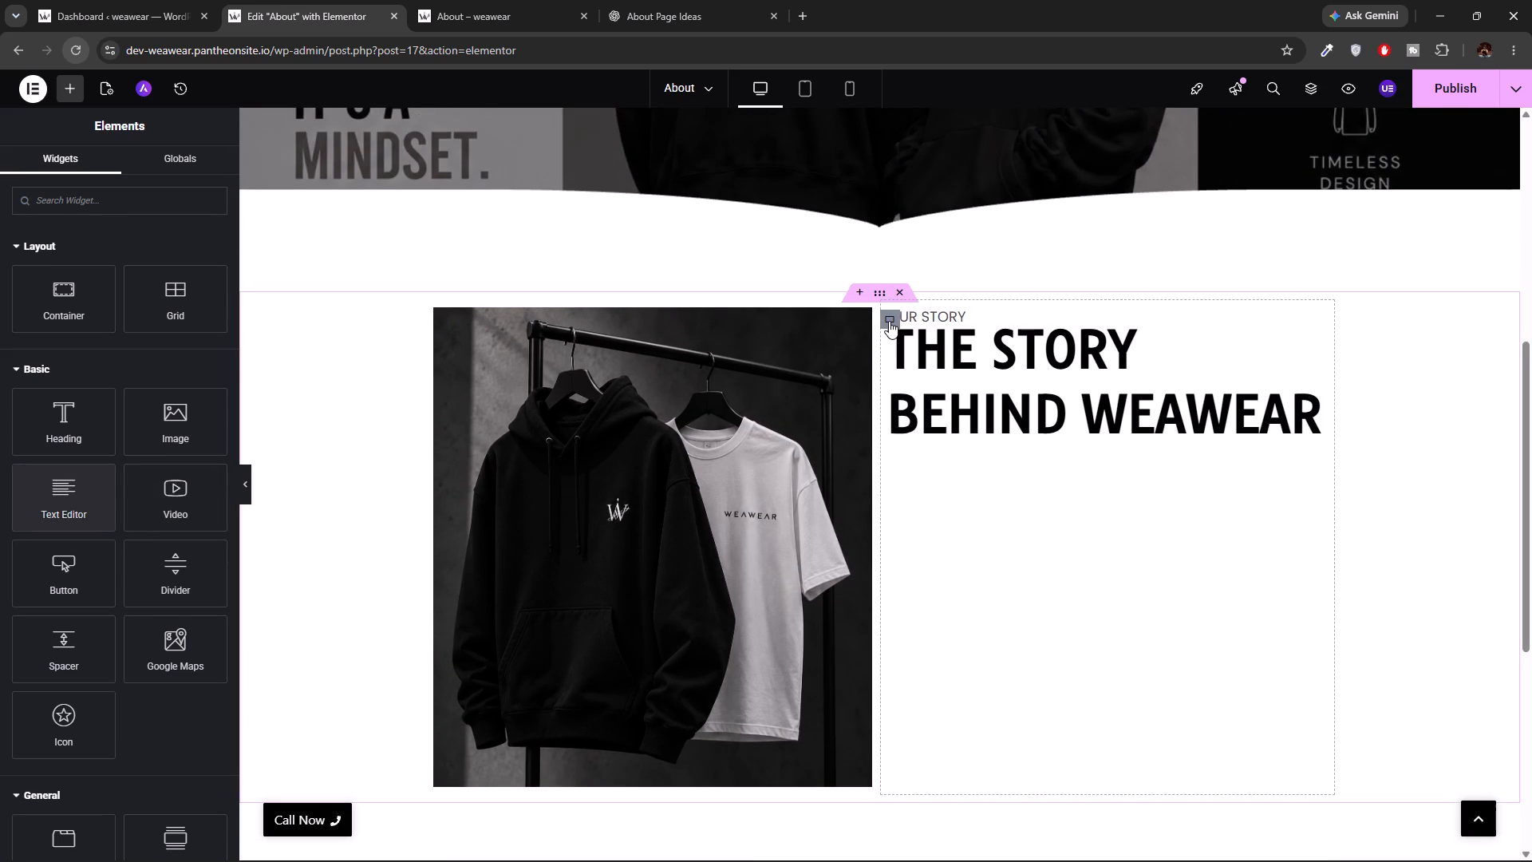
pyautogui.click(889, 321)
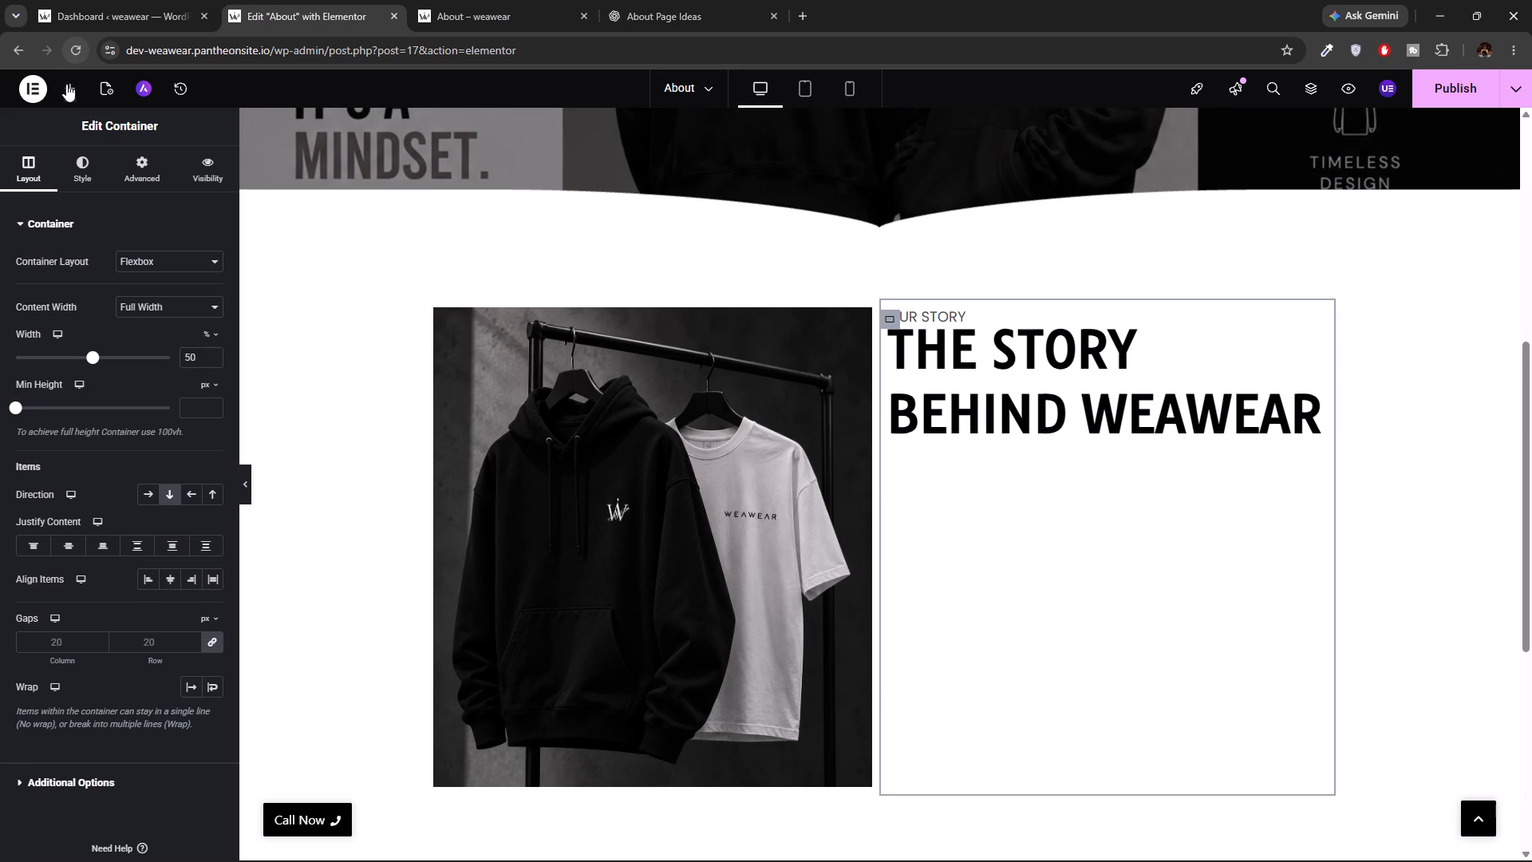
pyautogui.click(70, 101)
pyautogui.moveTo(22, 501); pyautogui.dragTo(646, 457)
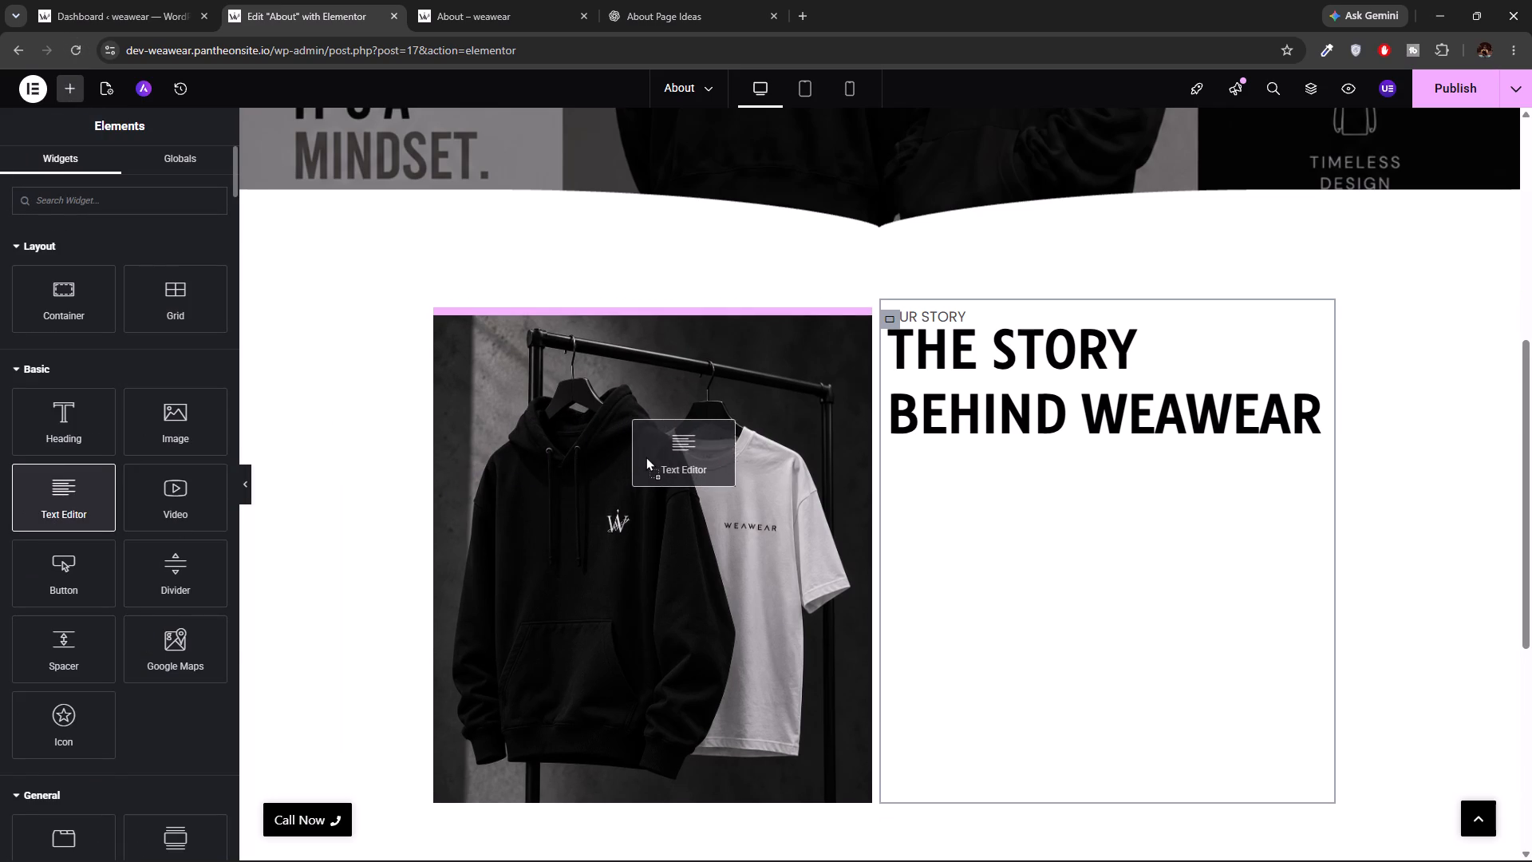
pyautogui.moveTo(646, 457); pyautogui.dragTo(860, 457)
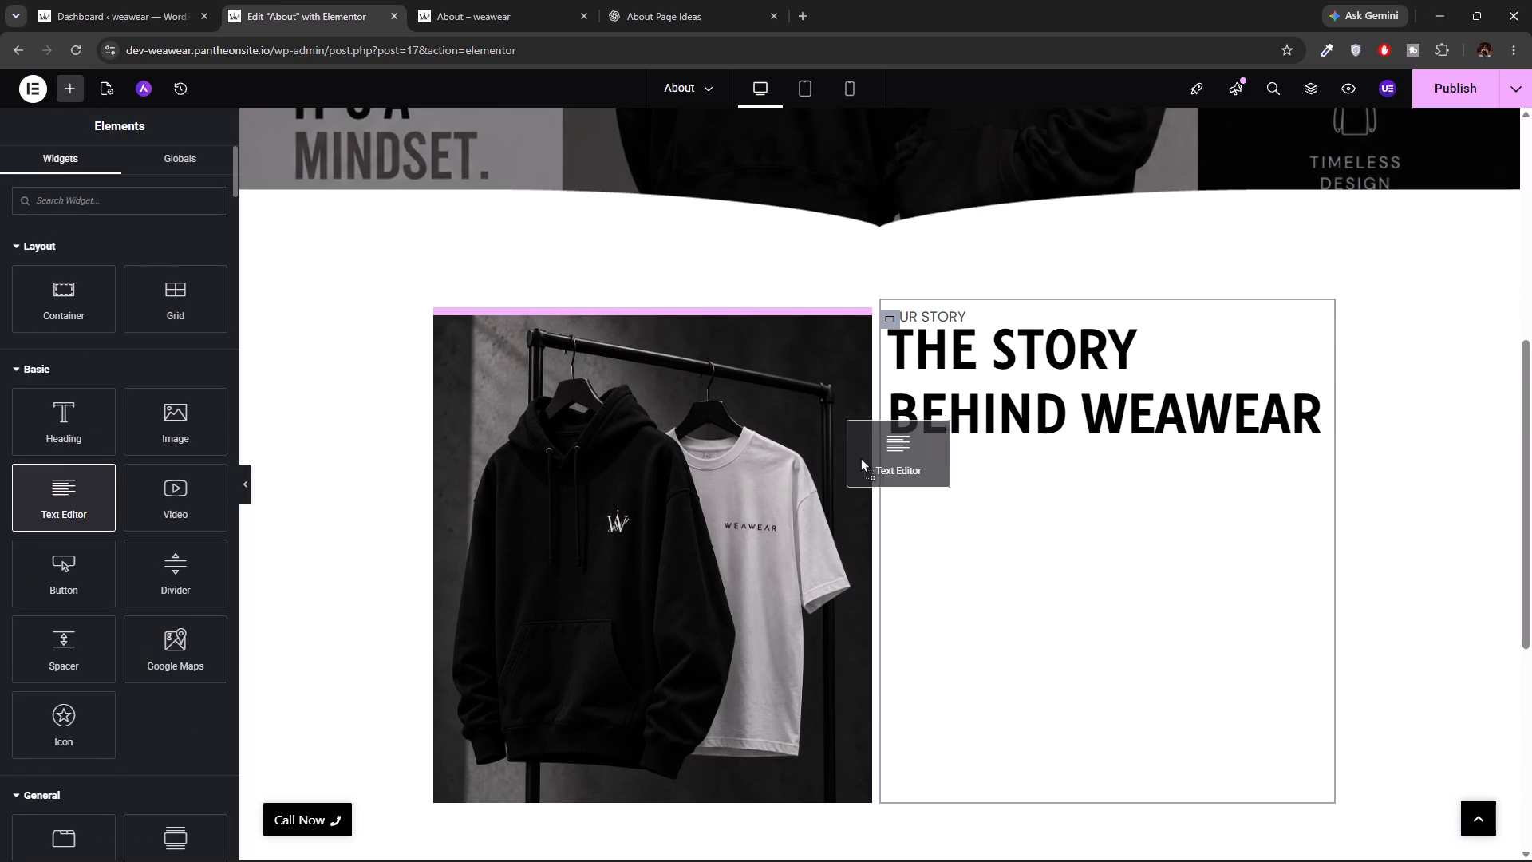
pyautogui.moveTo(860, 457); pyautogui.dragTo(944, 623)
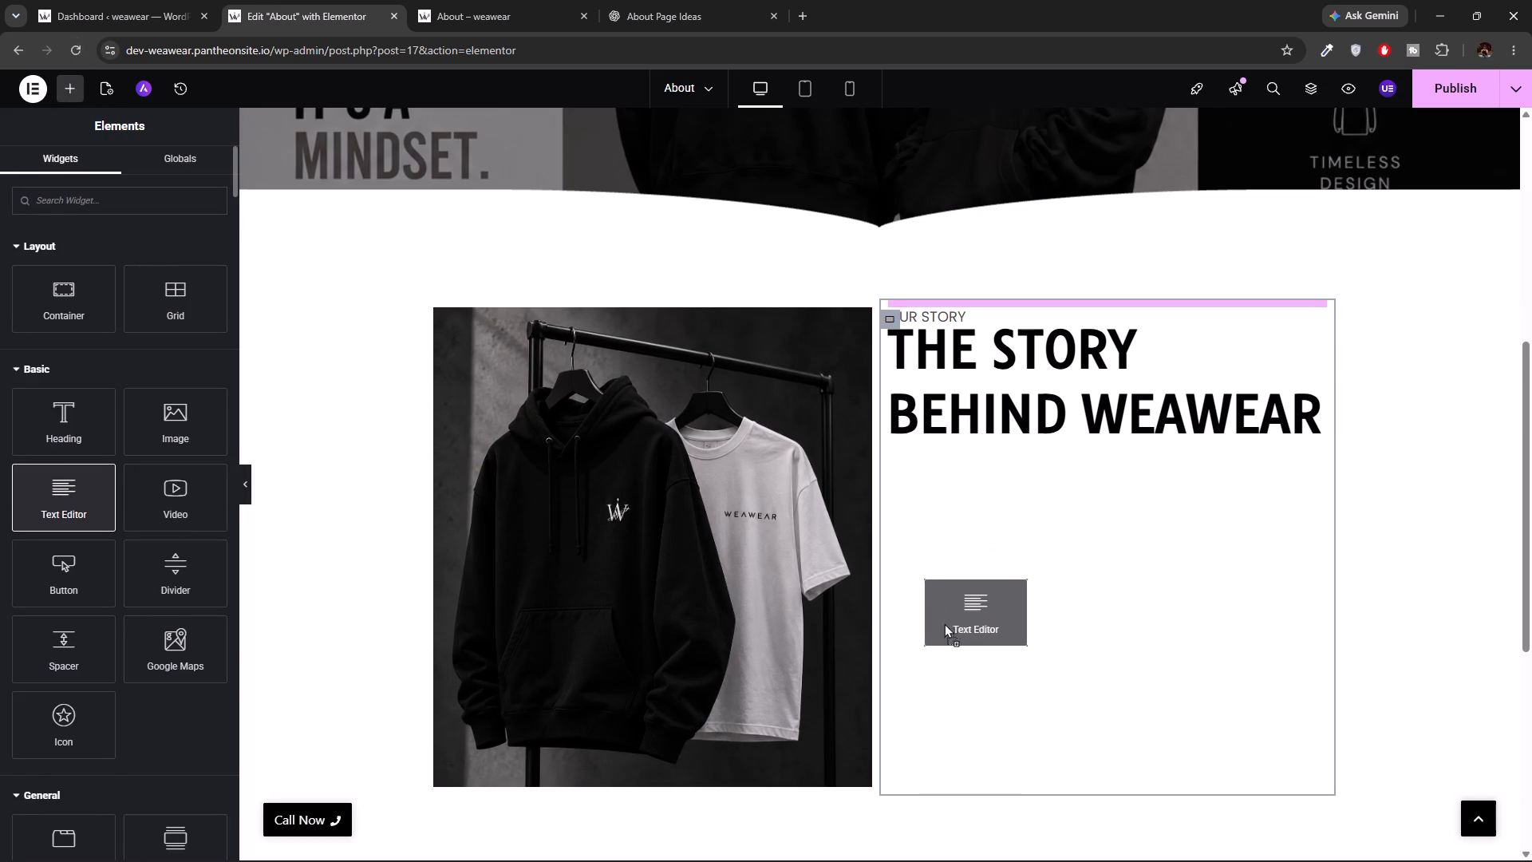
pyautogui.moveTo(944, 623); pyautogui.dragTo(170, 444)
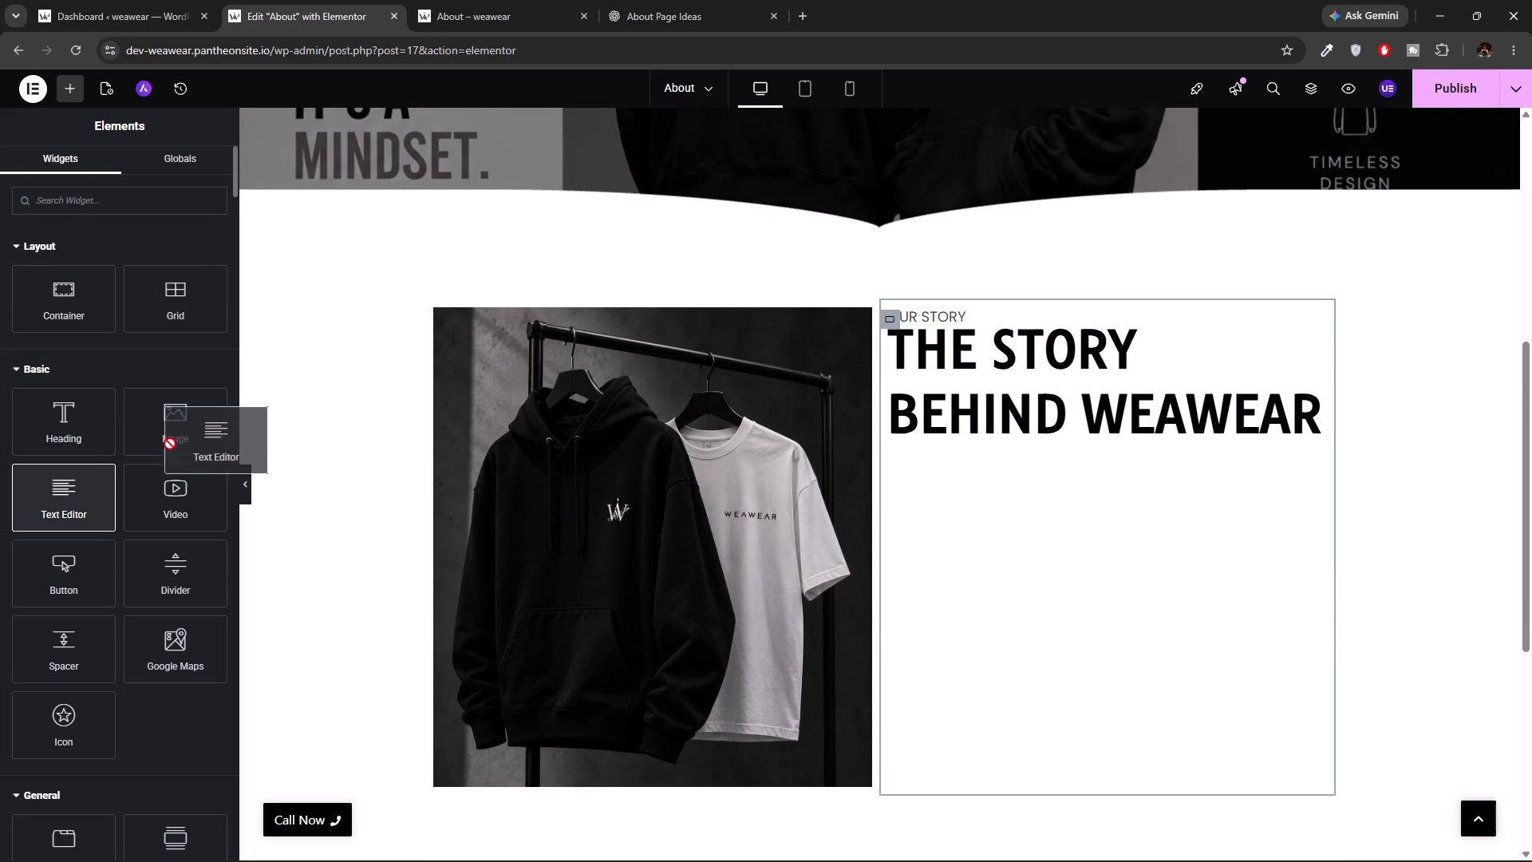
pyautogui.moveTo(170, 444); pyautogui.dragTo(41, 490)
pyautogui.click(41, 490)
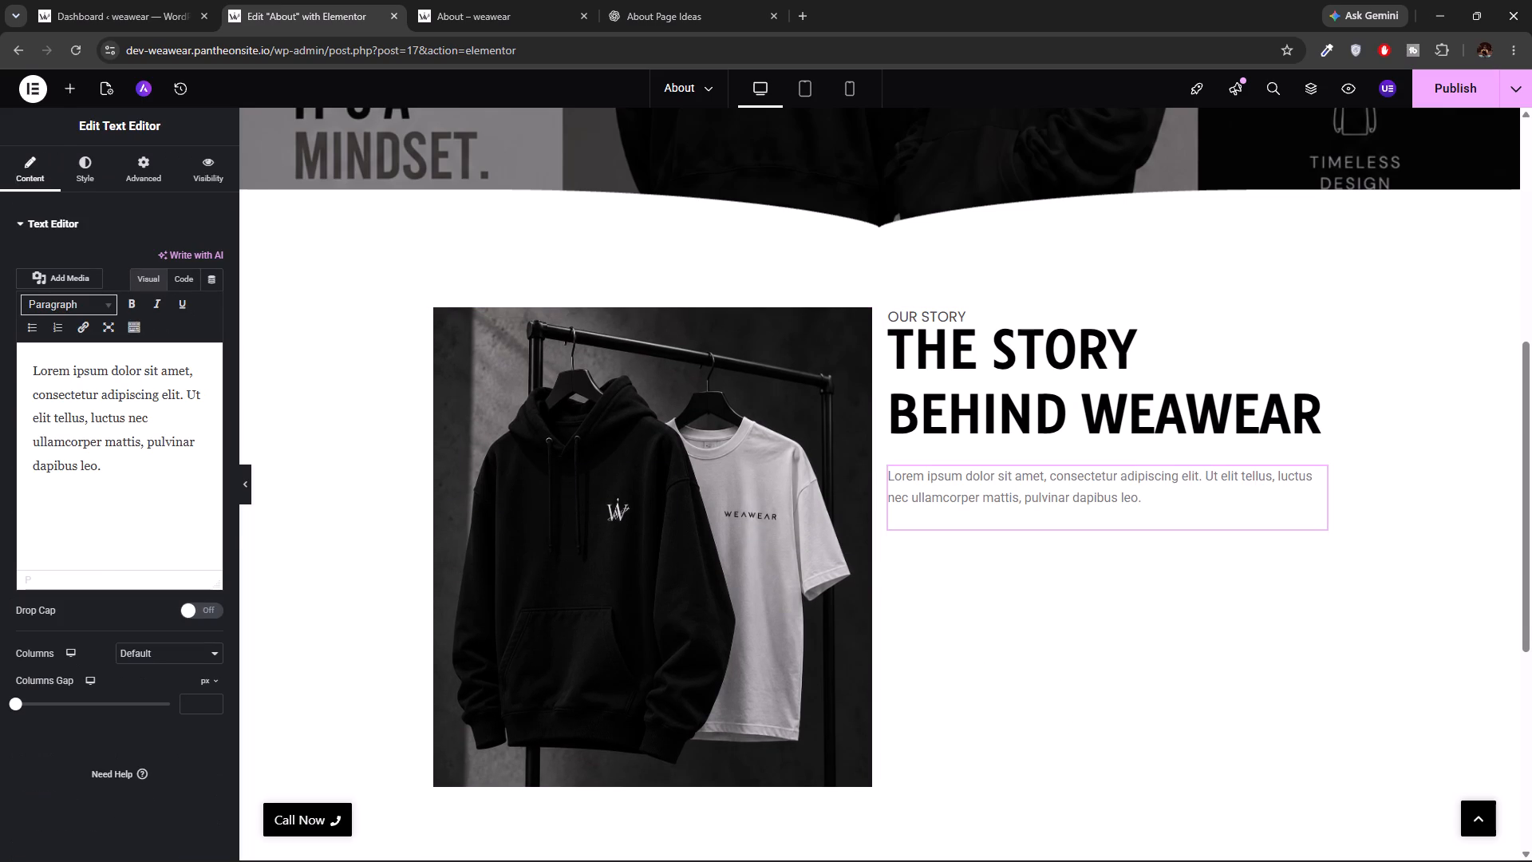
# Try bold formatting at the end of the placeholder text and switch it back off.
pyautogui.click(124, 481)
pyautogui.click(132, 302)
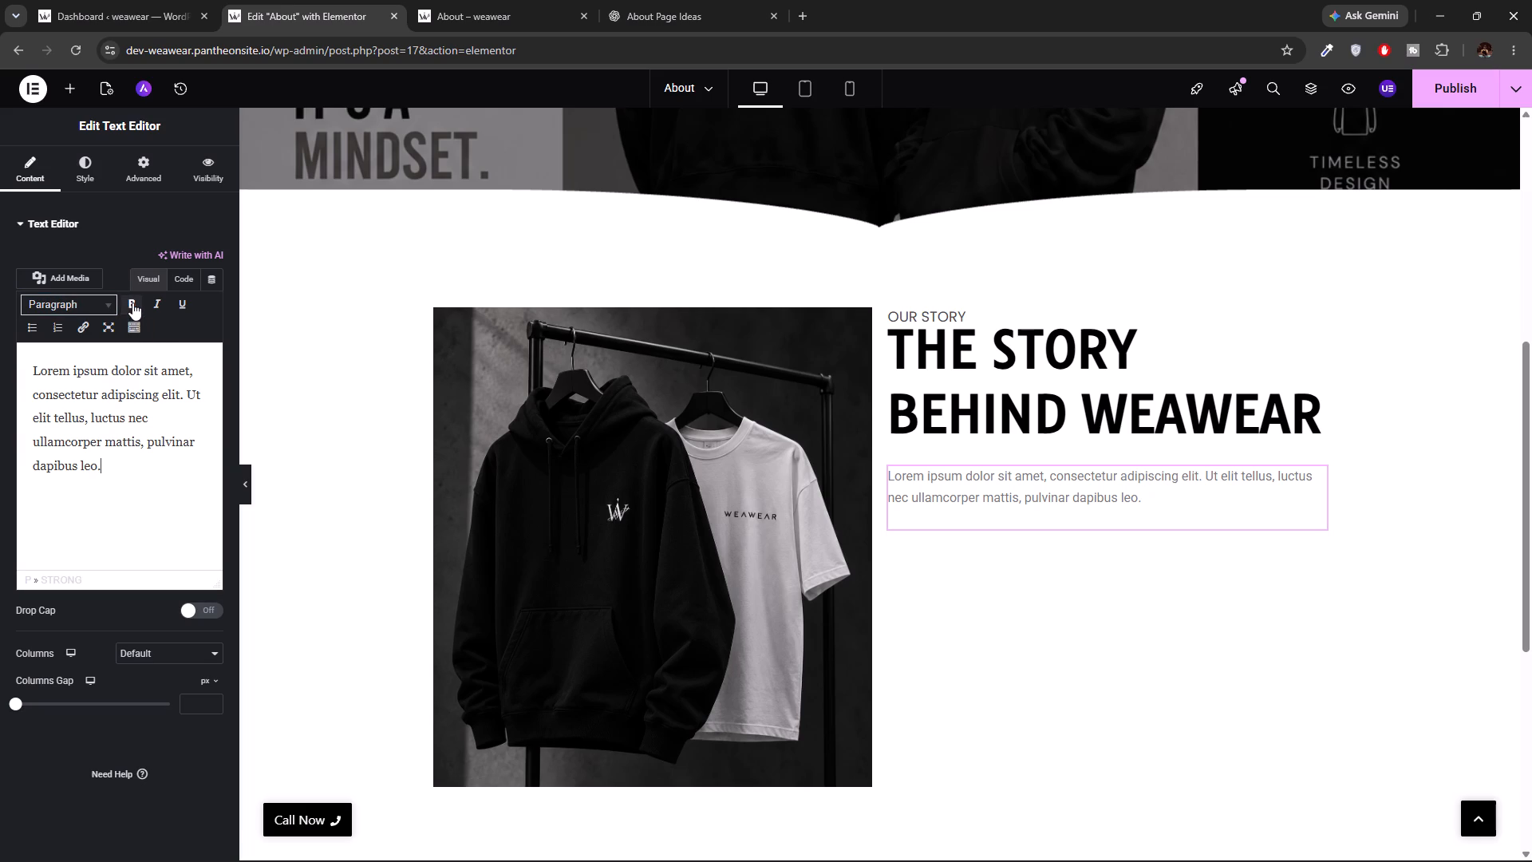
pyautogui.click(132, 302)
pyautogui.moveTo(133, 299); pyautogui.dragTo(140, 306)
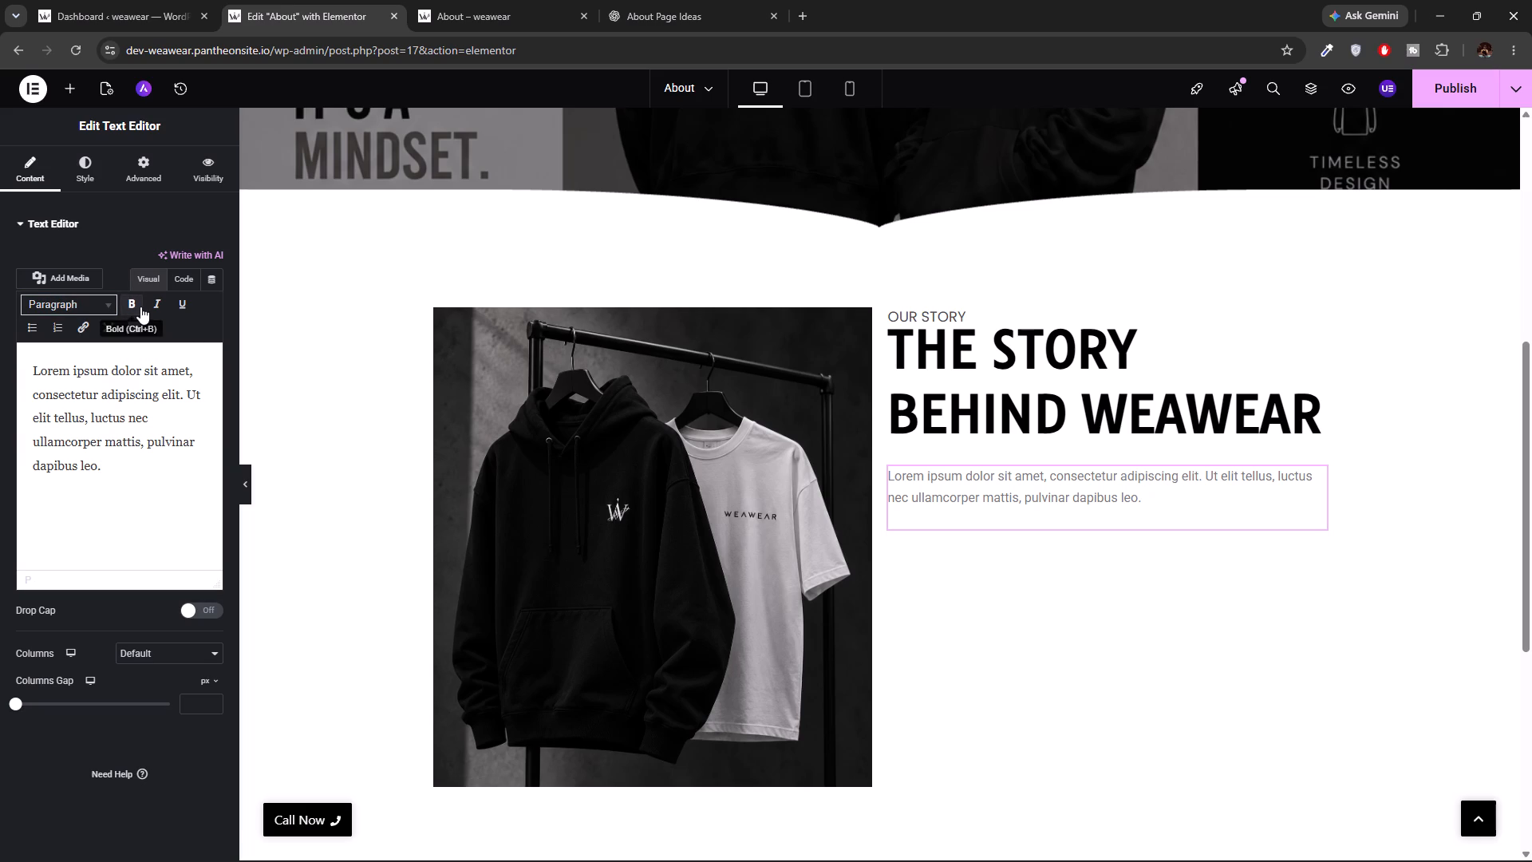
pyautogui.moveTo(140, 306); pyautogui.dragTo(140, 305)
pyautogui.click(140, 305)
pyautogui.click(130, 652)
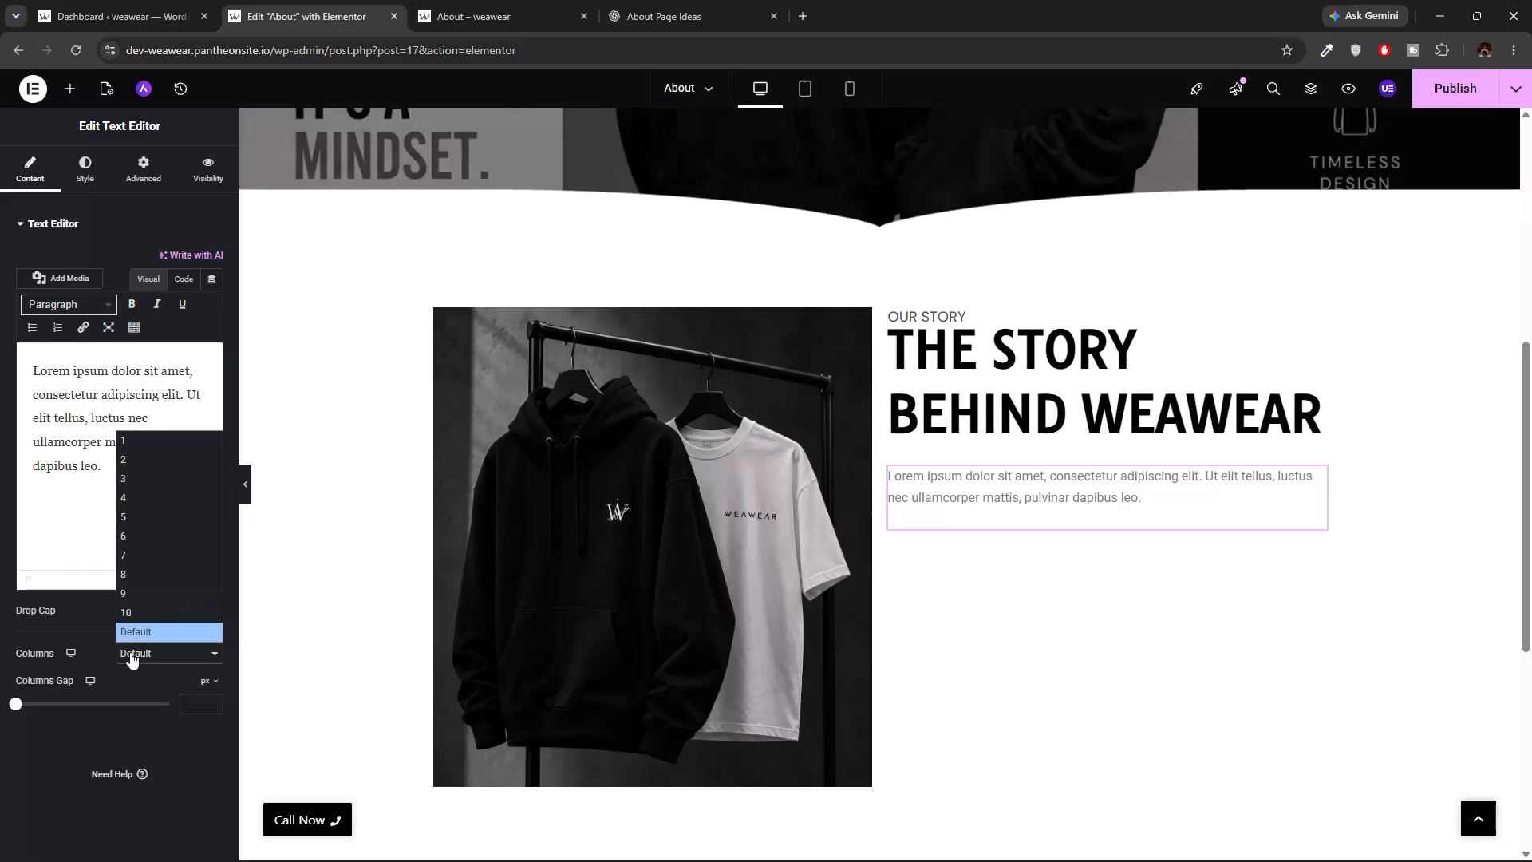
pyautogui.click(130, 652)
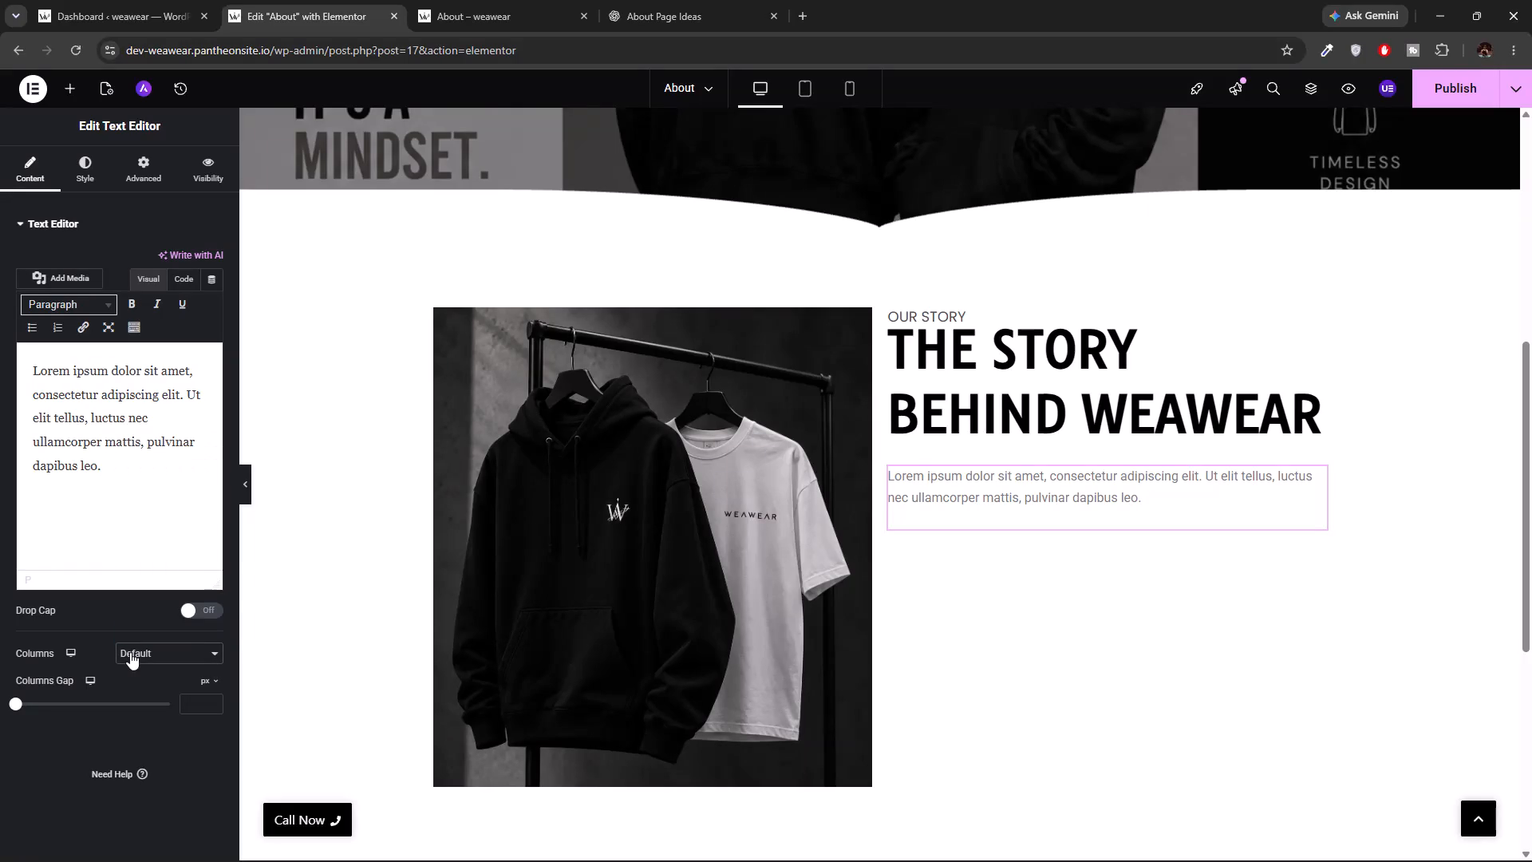
# Replace the Lorem ipsum placeholder in the Text Editor widget with the copied WEAWEAR story paragraphs.
pyautogui.moveTo(31, 374); pyautogui.dragTo(119, 483)
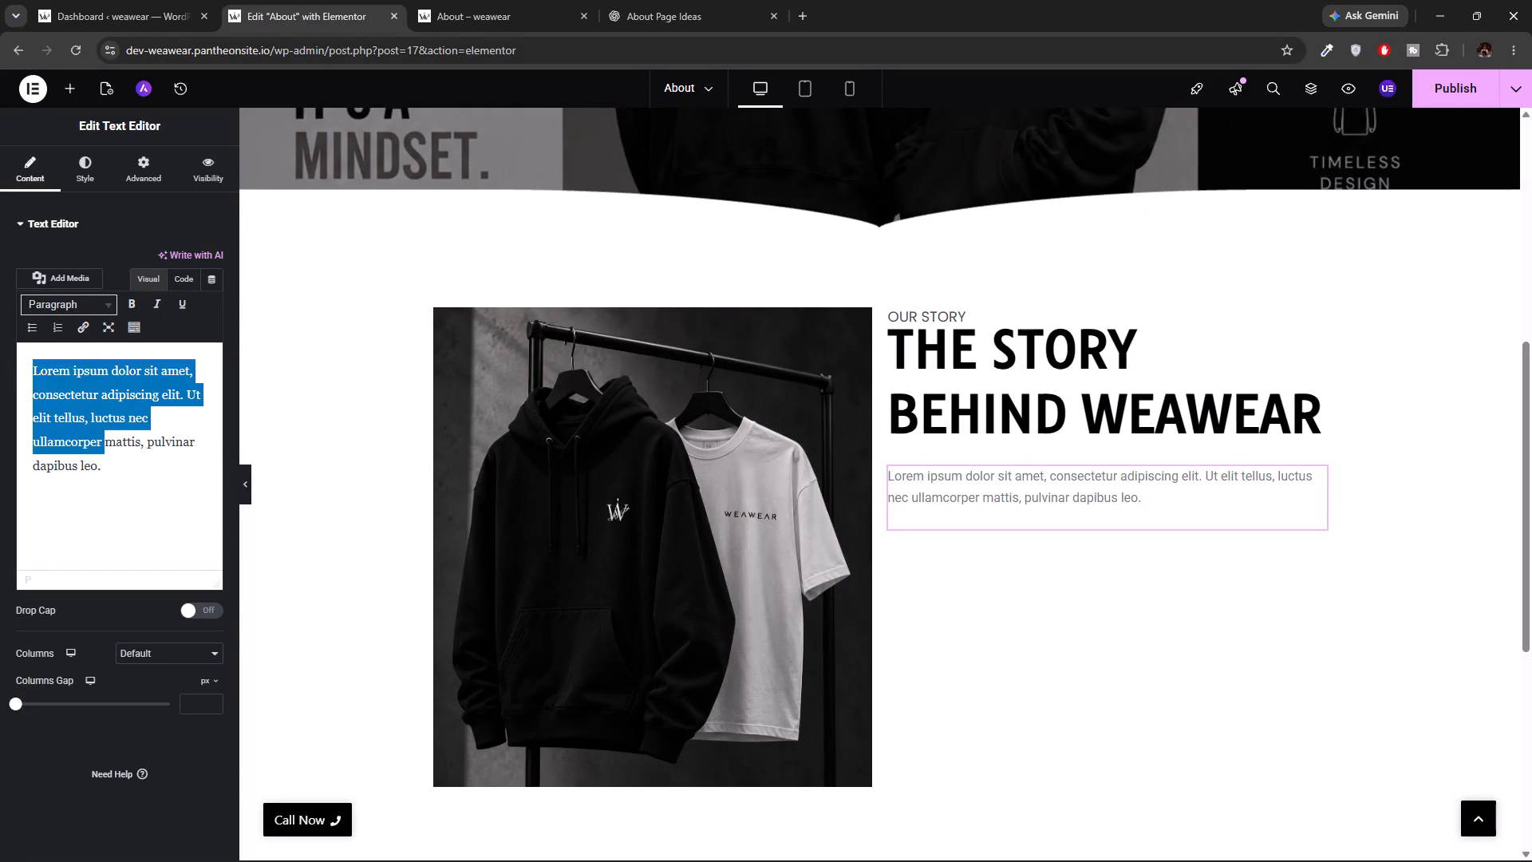
pyautogui.moveTo(119, 483); pyautogui.dragTo(119, 482)
pyautogui.hotkey('ctrl', 'v')
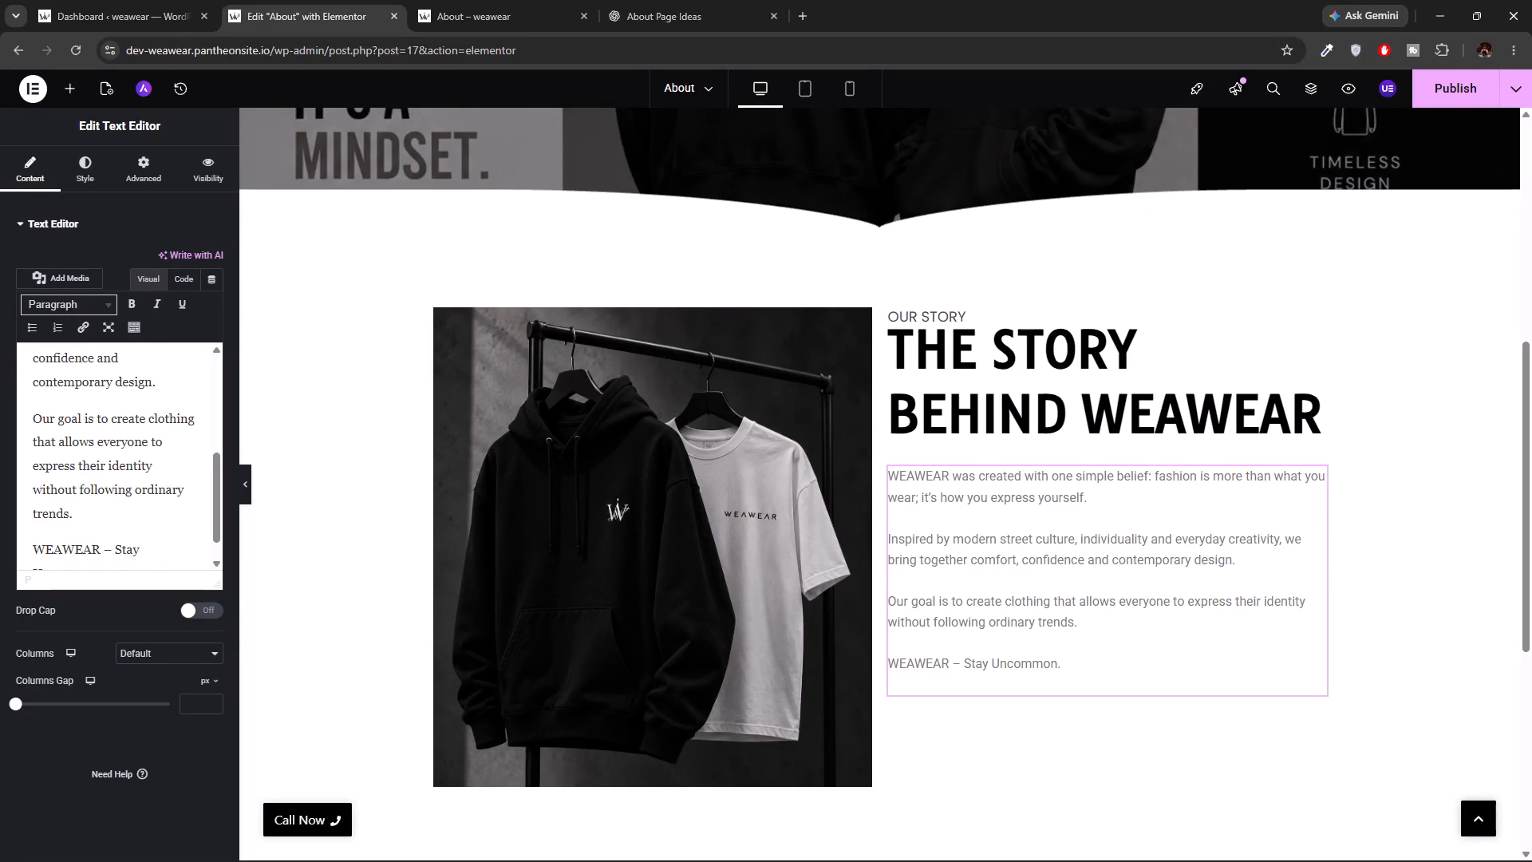
pyautogui.scroll(7, 119, 482)
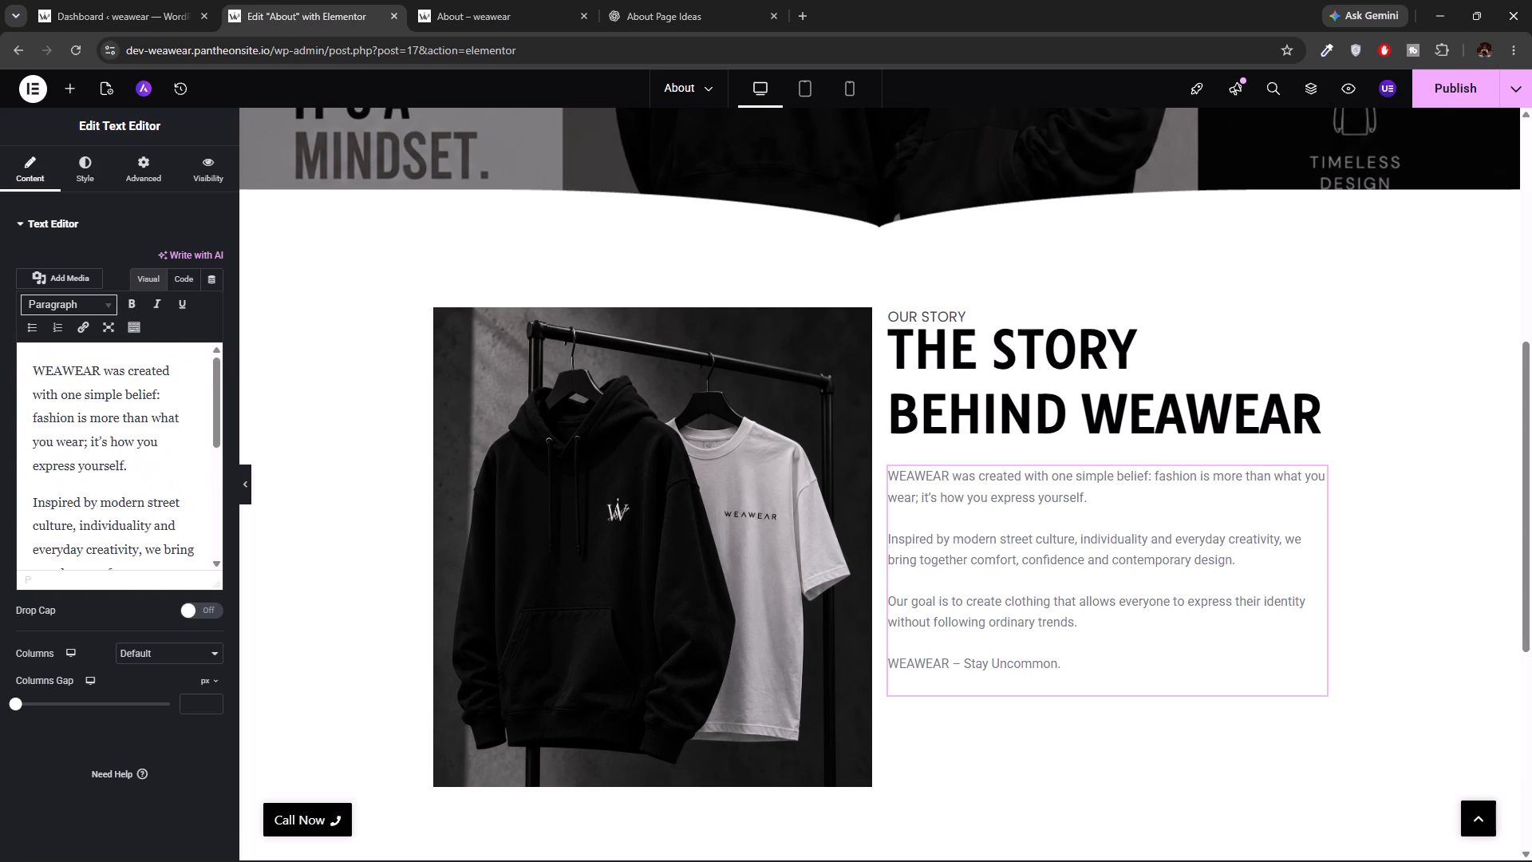
pyautogui.scroll(2, 119, 482)
pyautogui.click(195, 487)
# Set the story text's font family to Poppins.
pyautogui.click(84, 161)
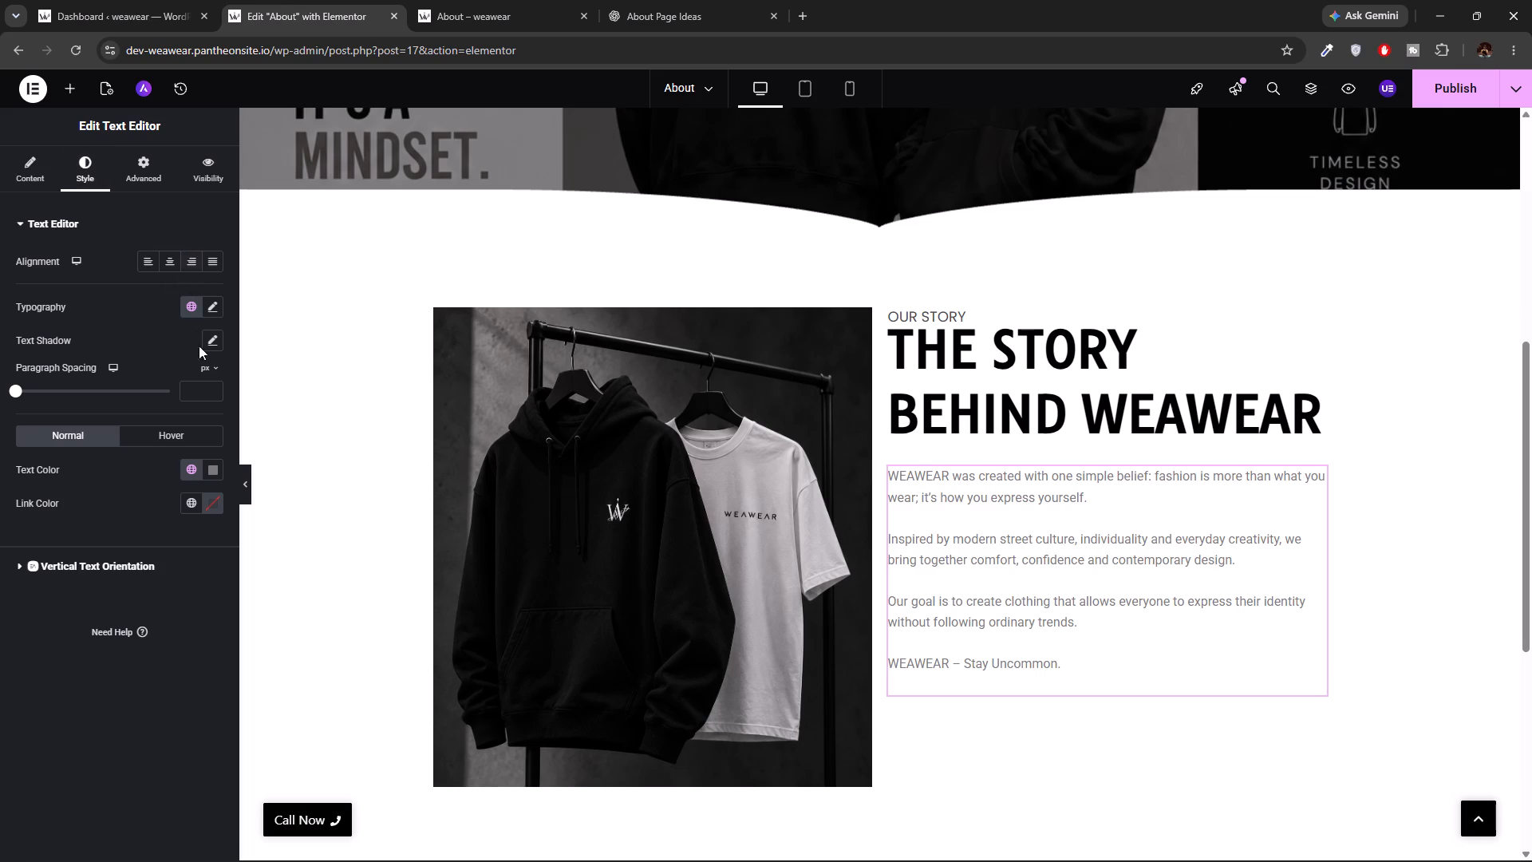
pyautogui.click(211, 301)
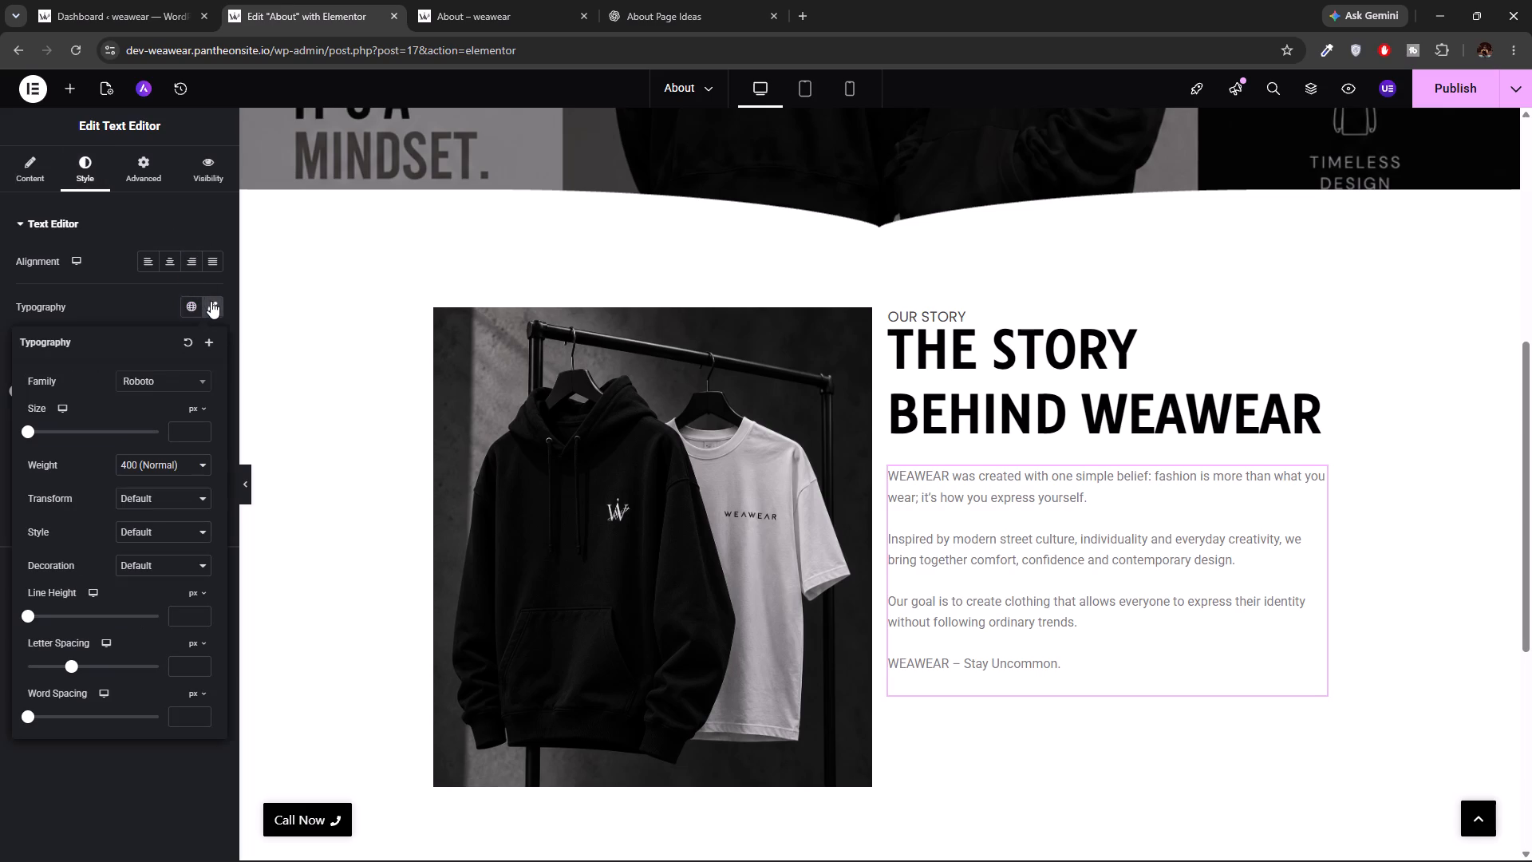
pyautogui.click(172, 375)
pyautogui.write('pop')
pyautogui.press('p')
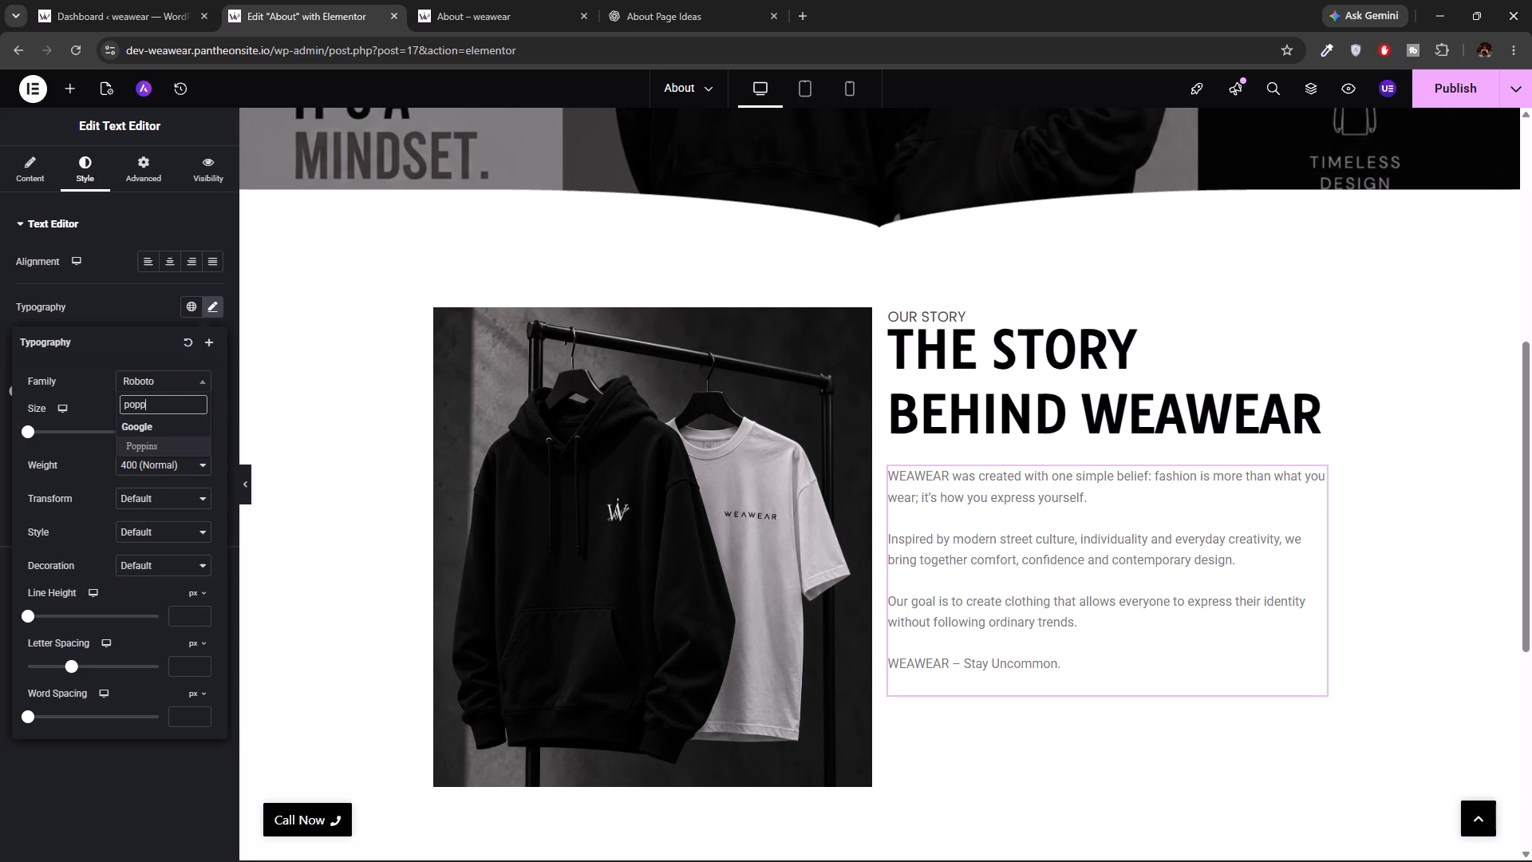
pyautogui.click(142, 445)
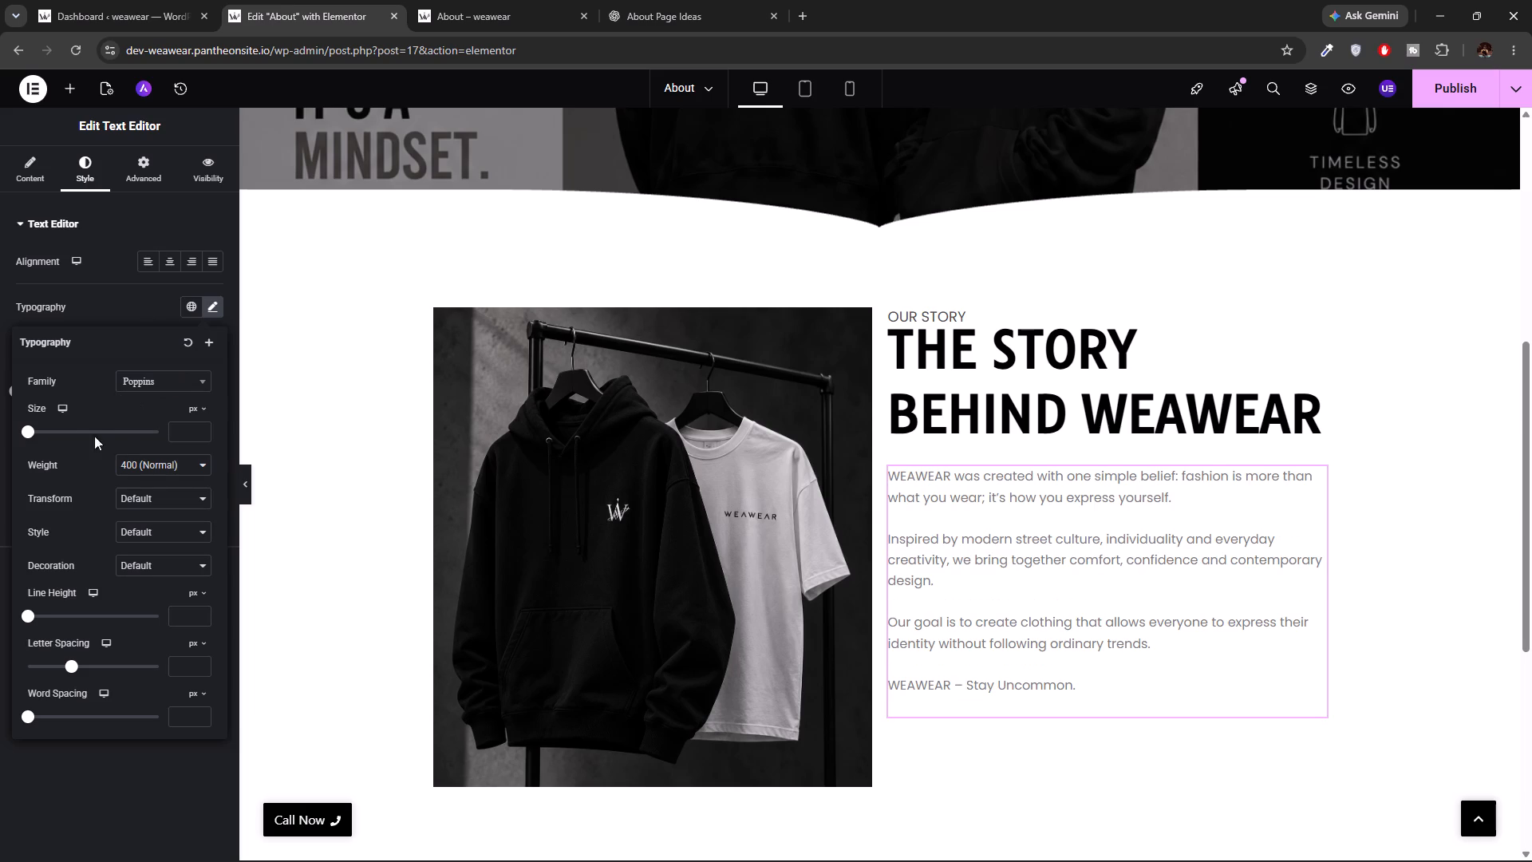
# Set the story text's font size to 18 px.
pyautogui.moveTo(26, 430); pyautogui.dragTo(33, 433)
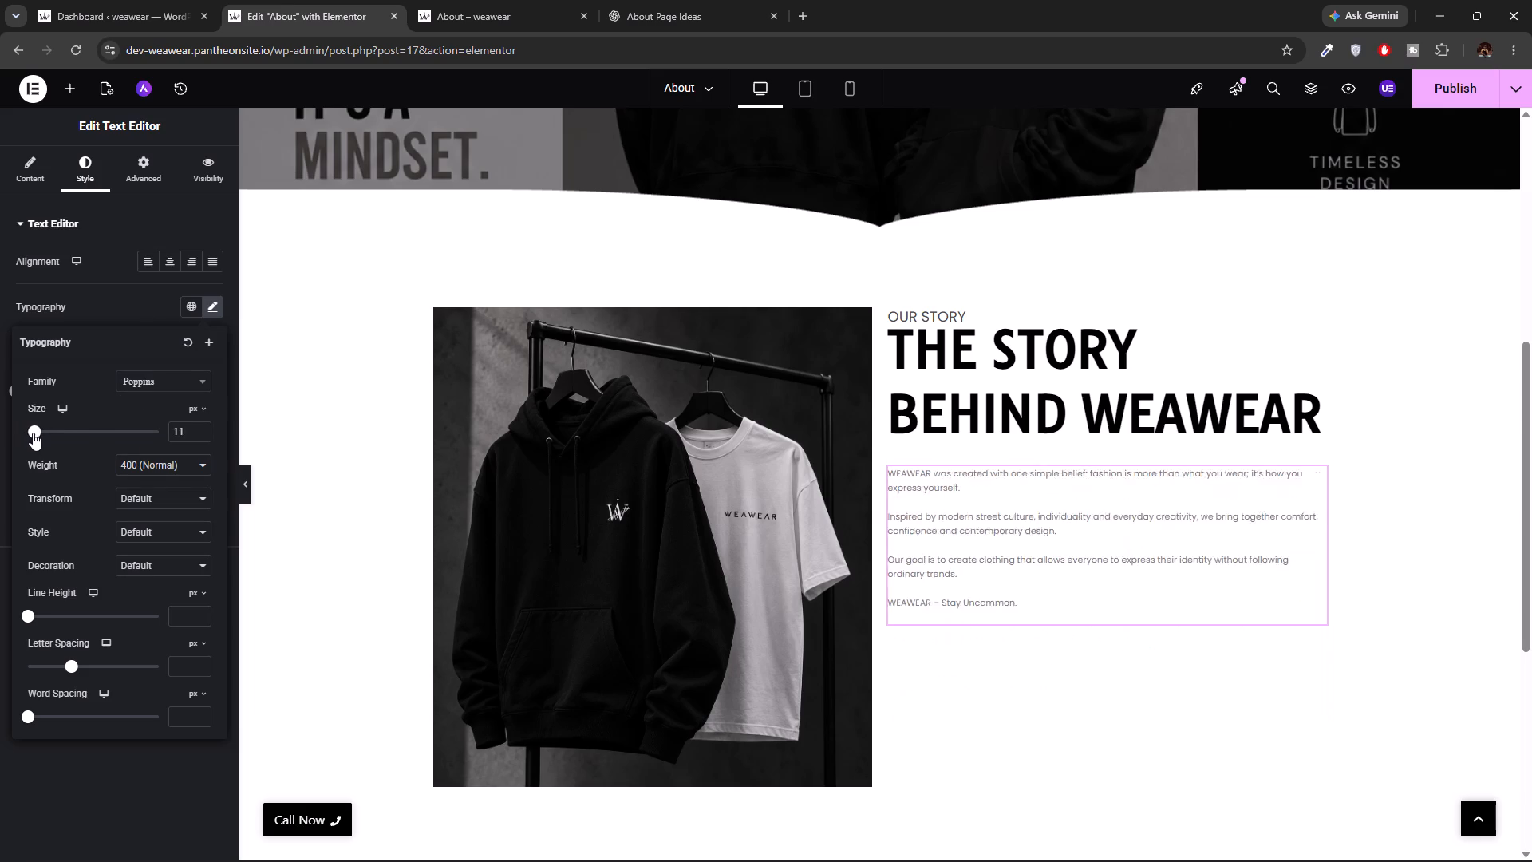
pyautogui.moveTo(33, 433); pyautogui.dragTo(38, 433)
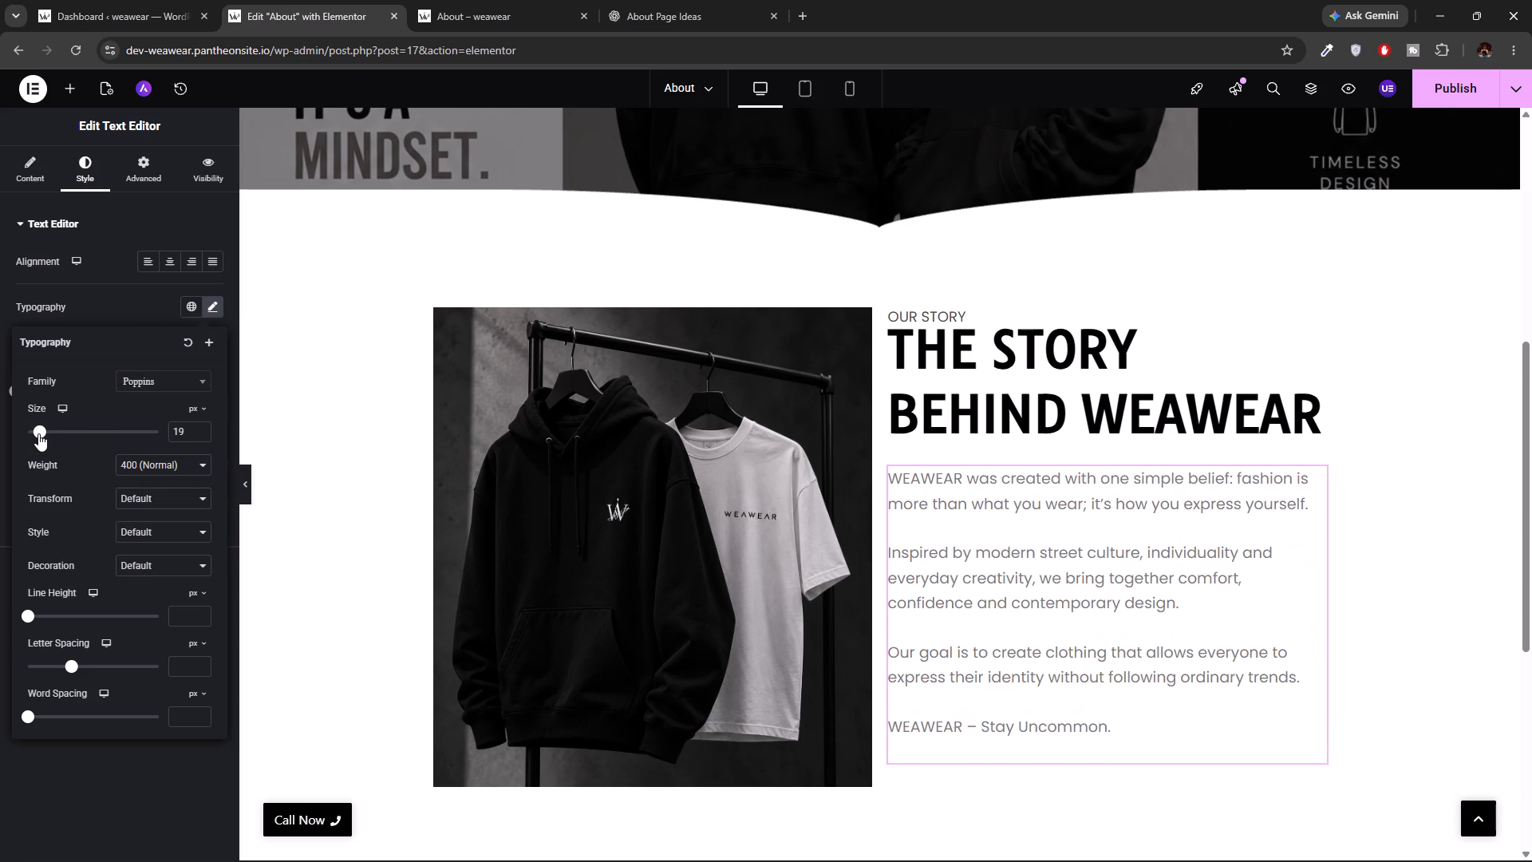
pyautogui.moveTo(38, 433); pyautogui.dragTo(36, 432)
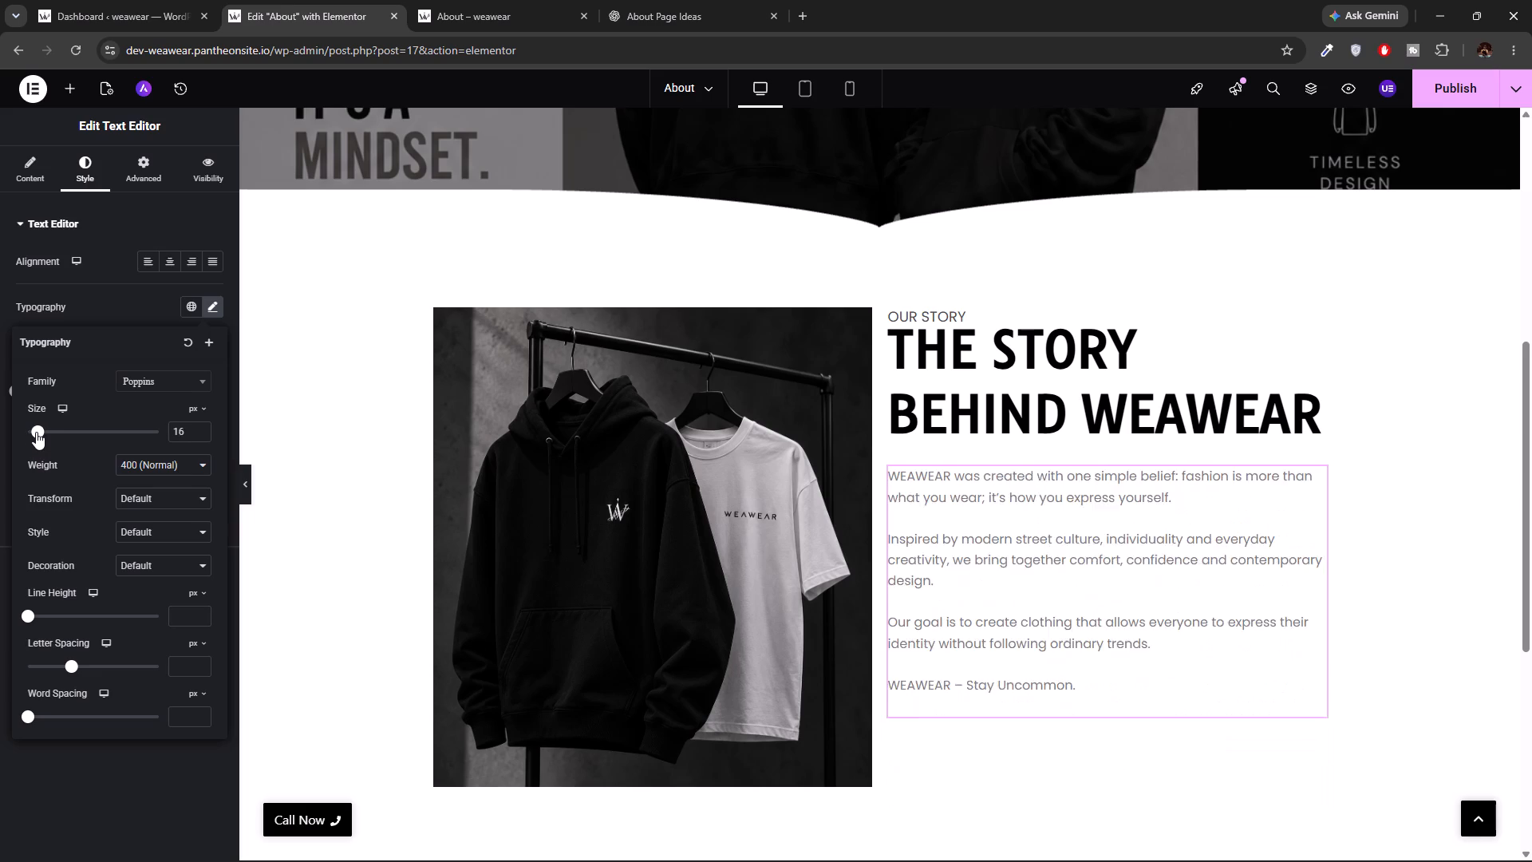
pyautogui.moveTo(36, 432); pyautogui.dragTo(37, 432)
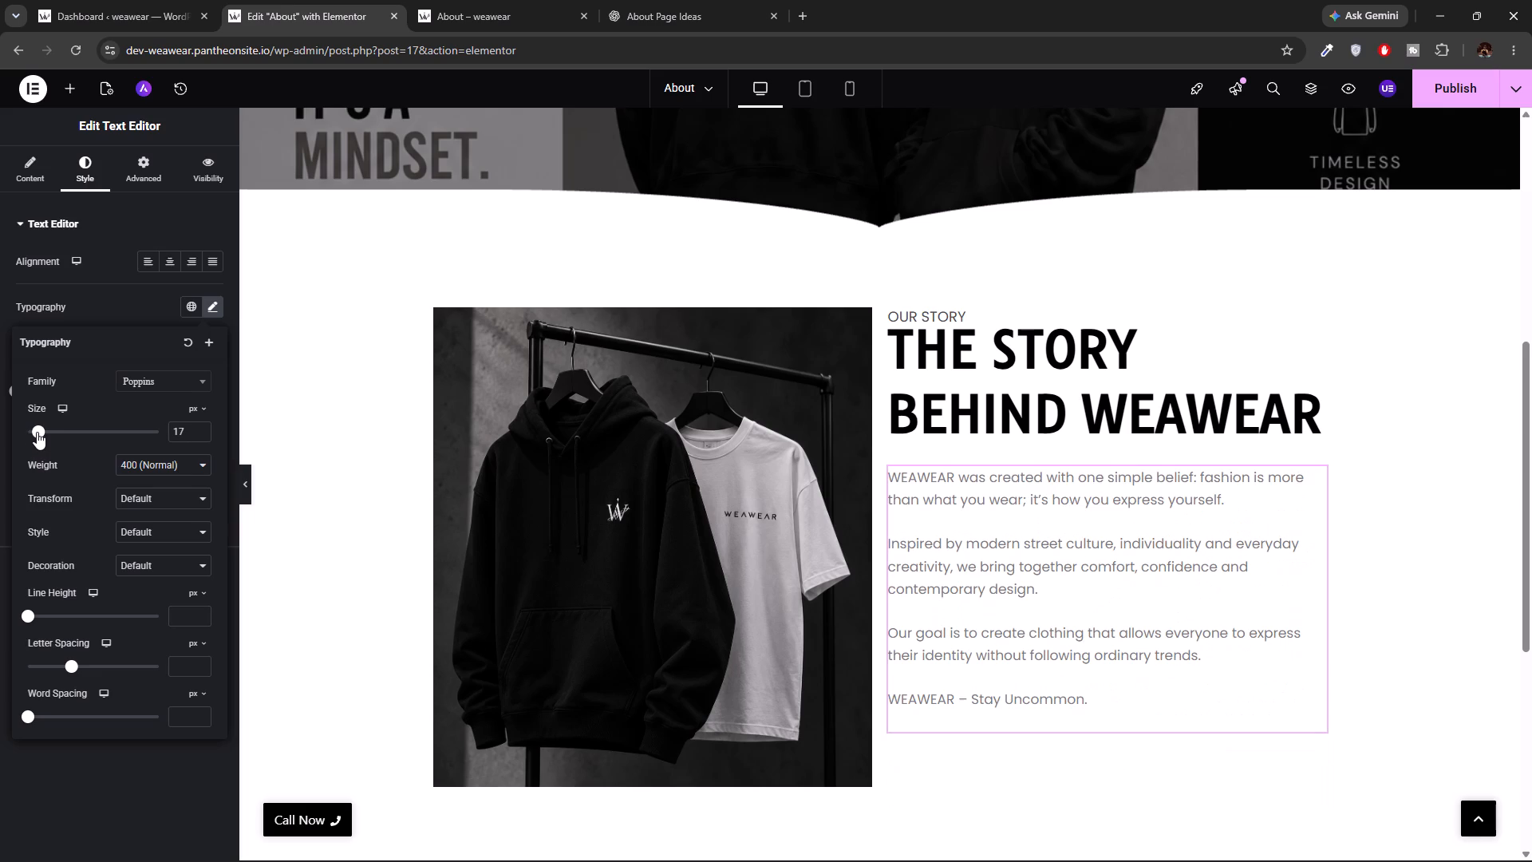
pyautogui.moveTo(37, 432); pyautogui.dragTo(38, 433)
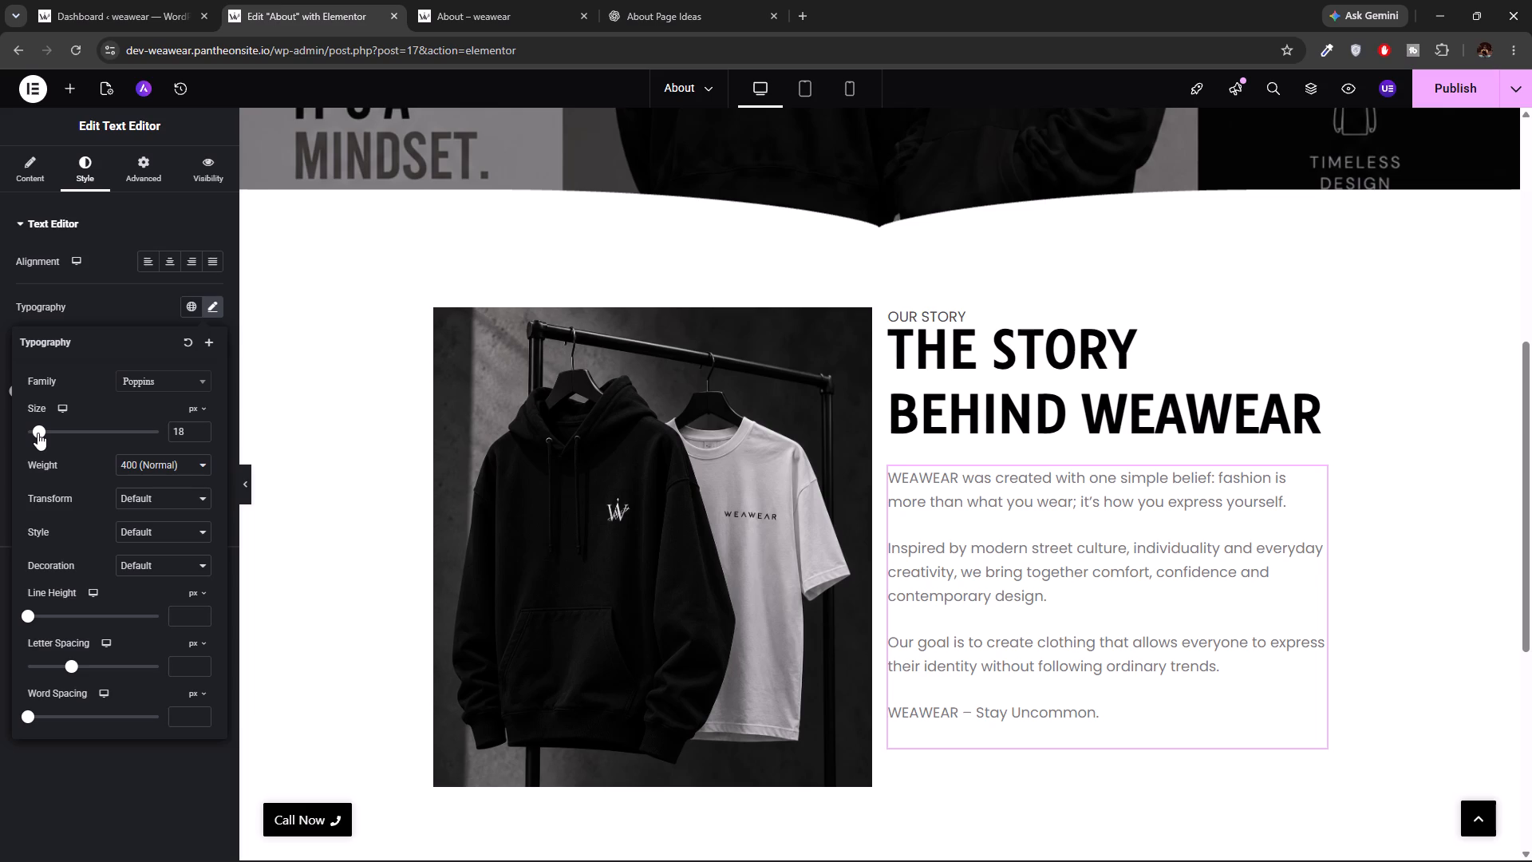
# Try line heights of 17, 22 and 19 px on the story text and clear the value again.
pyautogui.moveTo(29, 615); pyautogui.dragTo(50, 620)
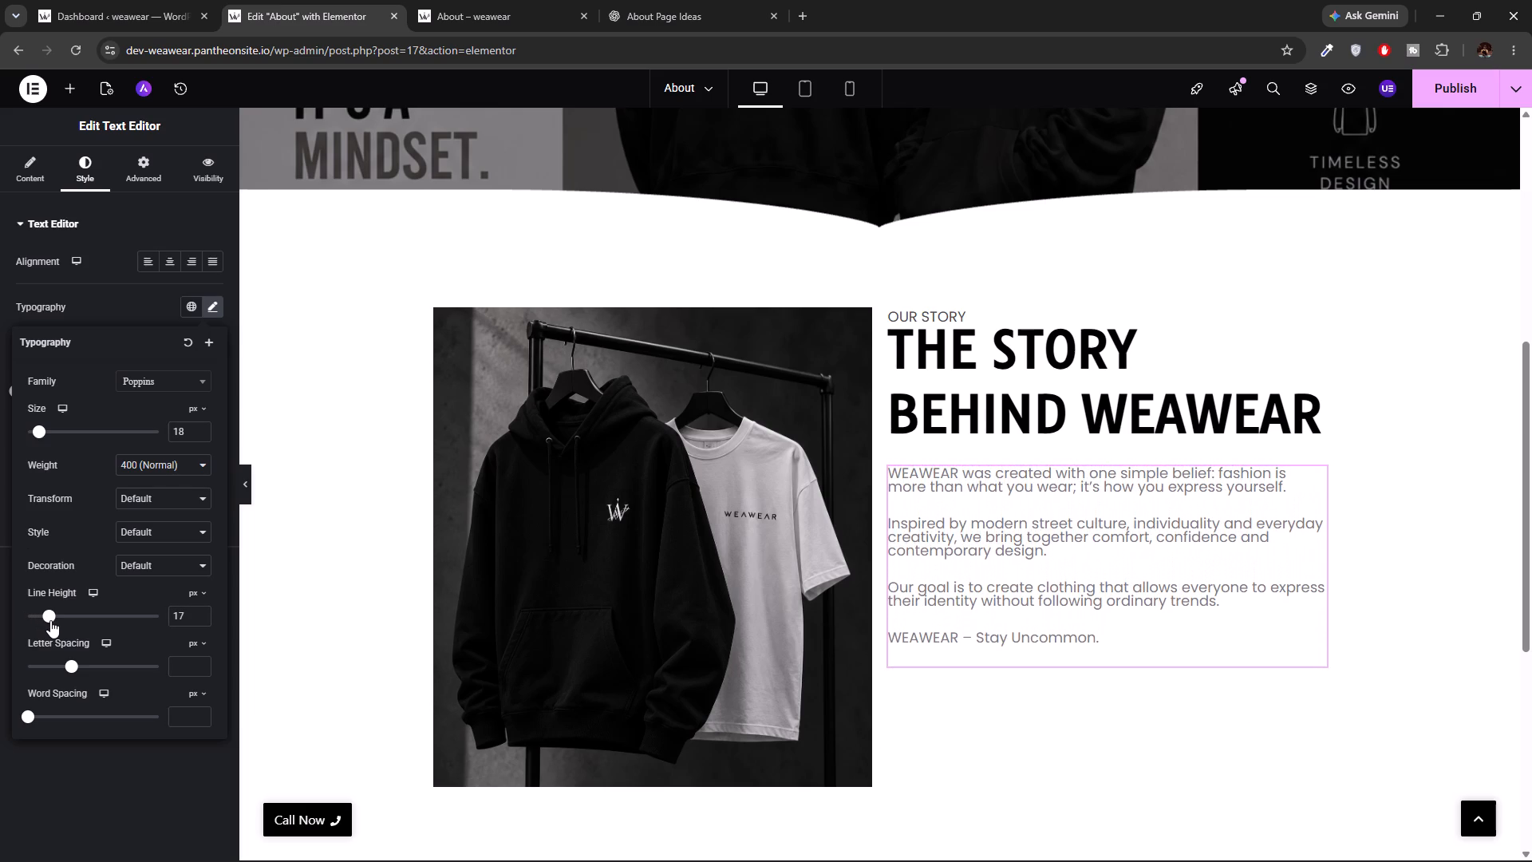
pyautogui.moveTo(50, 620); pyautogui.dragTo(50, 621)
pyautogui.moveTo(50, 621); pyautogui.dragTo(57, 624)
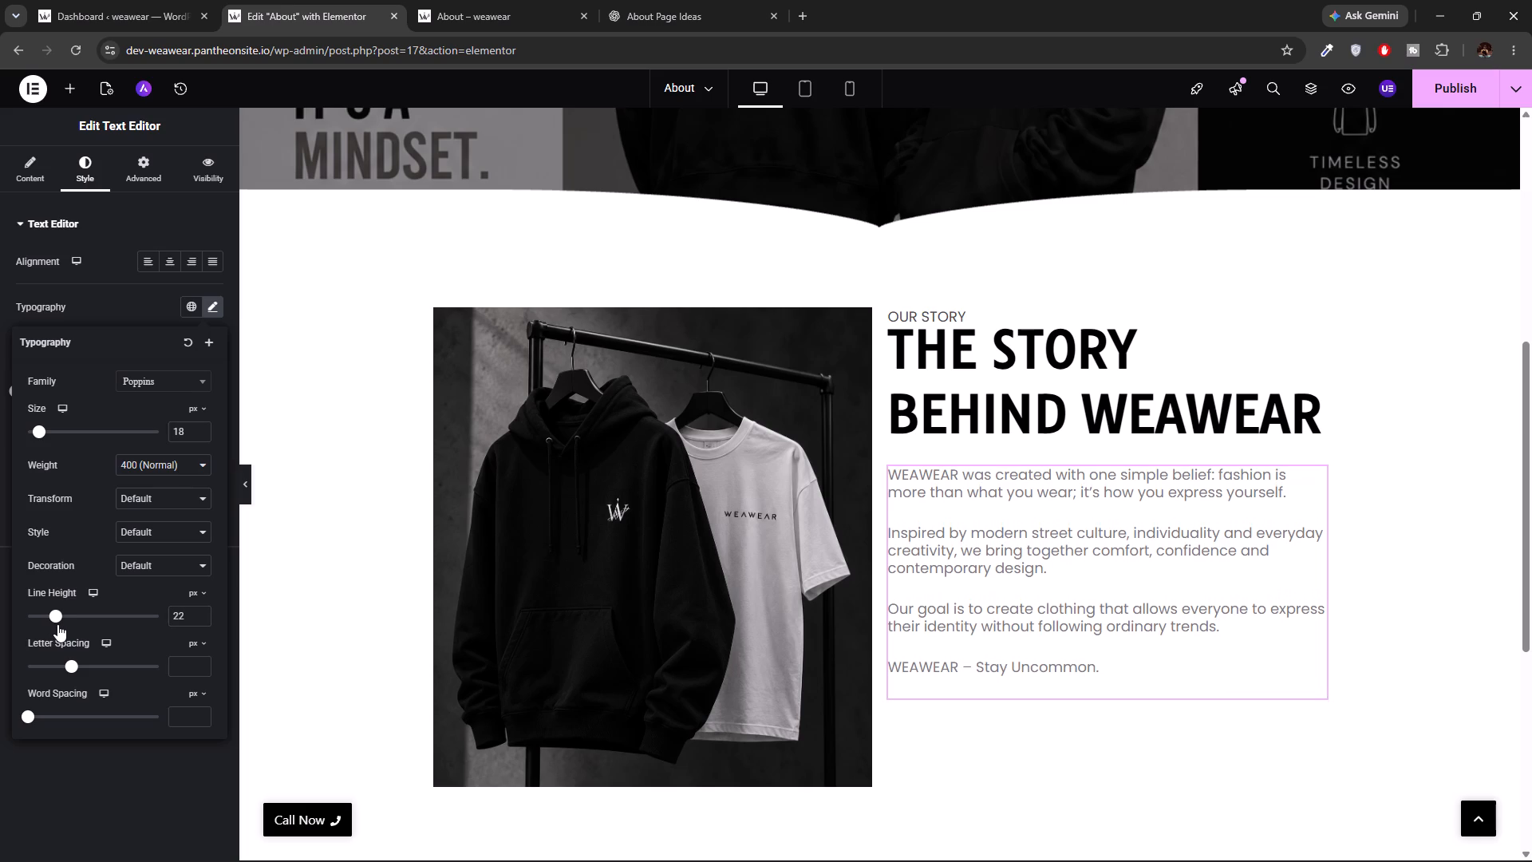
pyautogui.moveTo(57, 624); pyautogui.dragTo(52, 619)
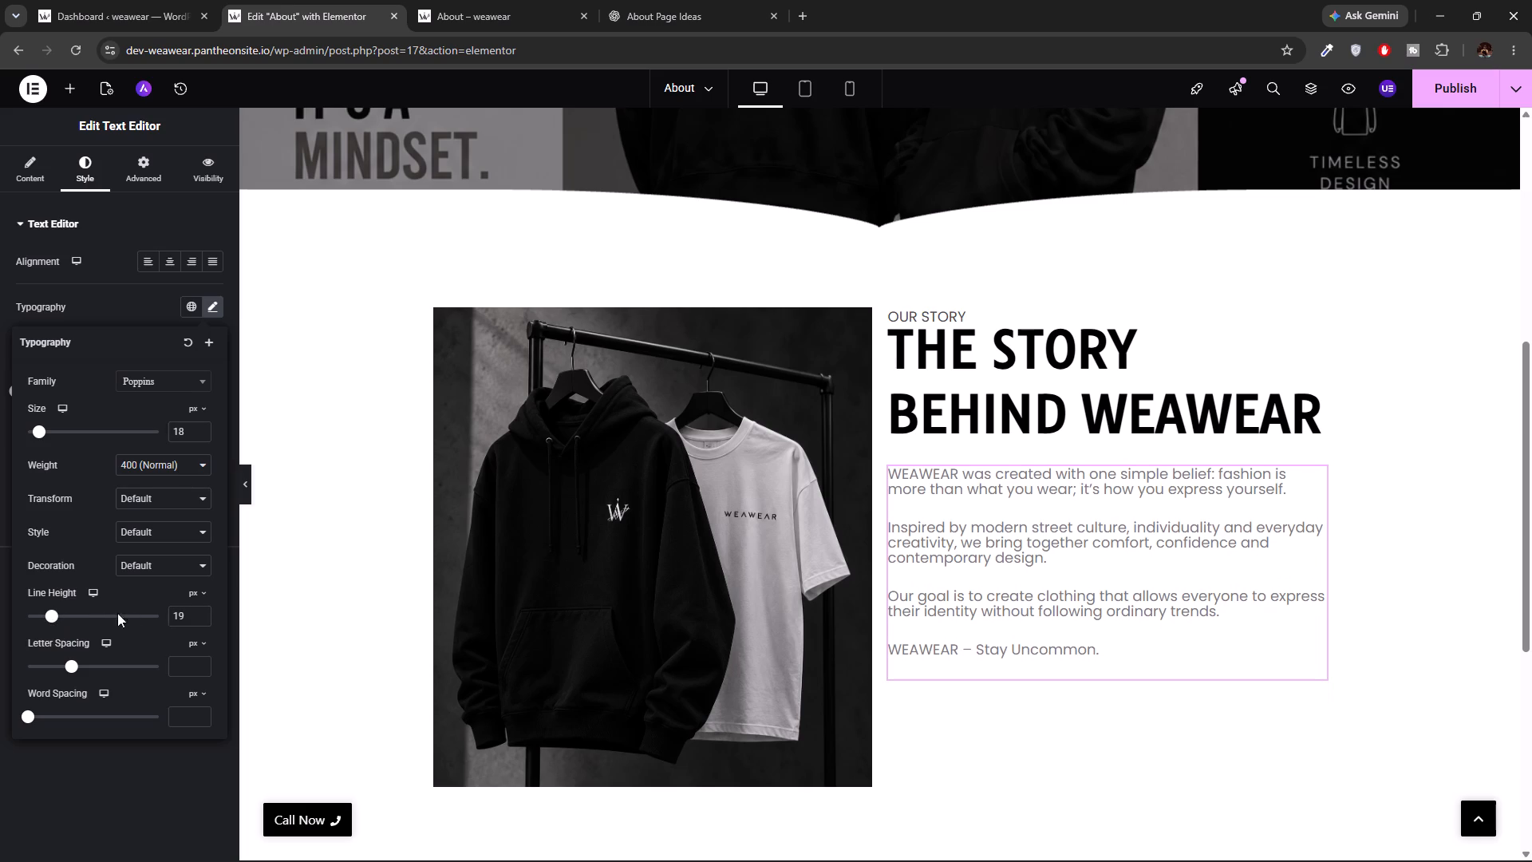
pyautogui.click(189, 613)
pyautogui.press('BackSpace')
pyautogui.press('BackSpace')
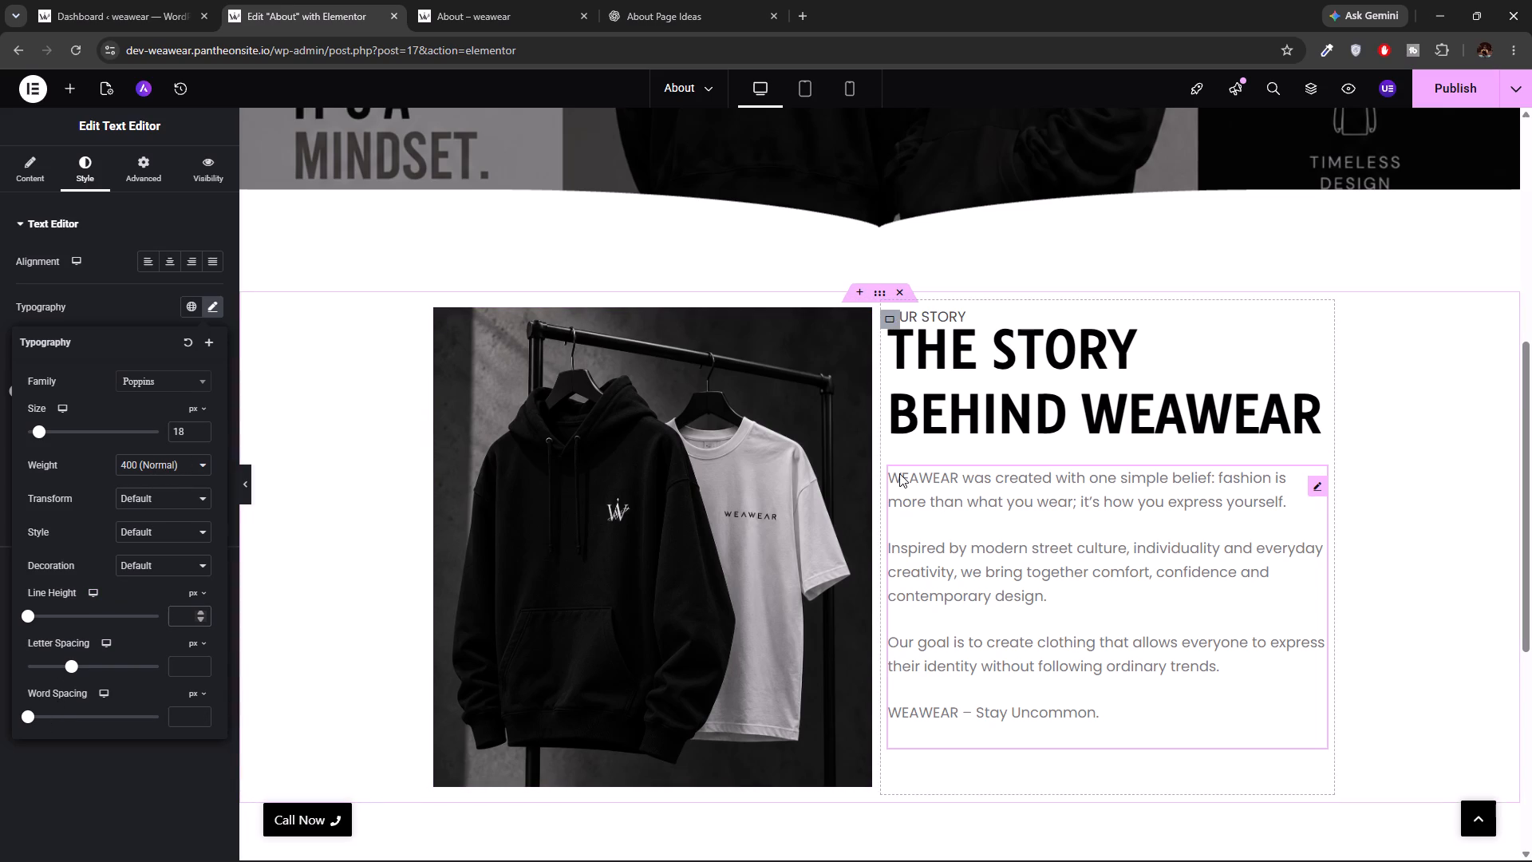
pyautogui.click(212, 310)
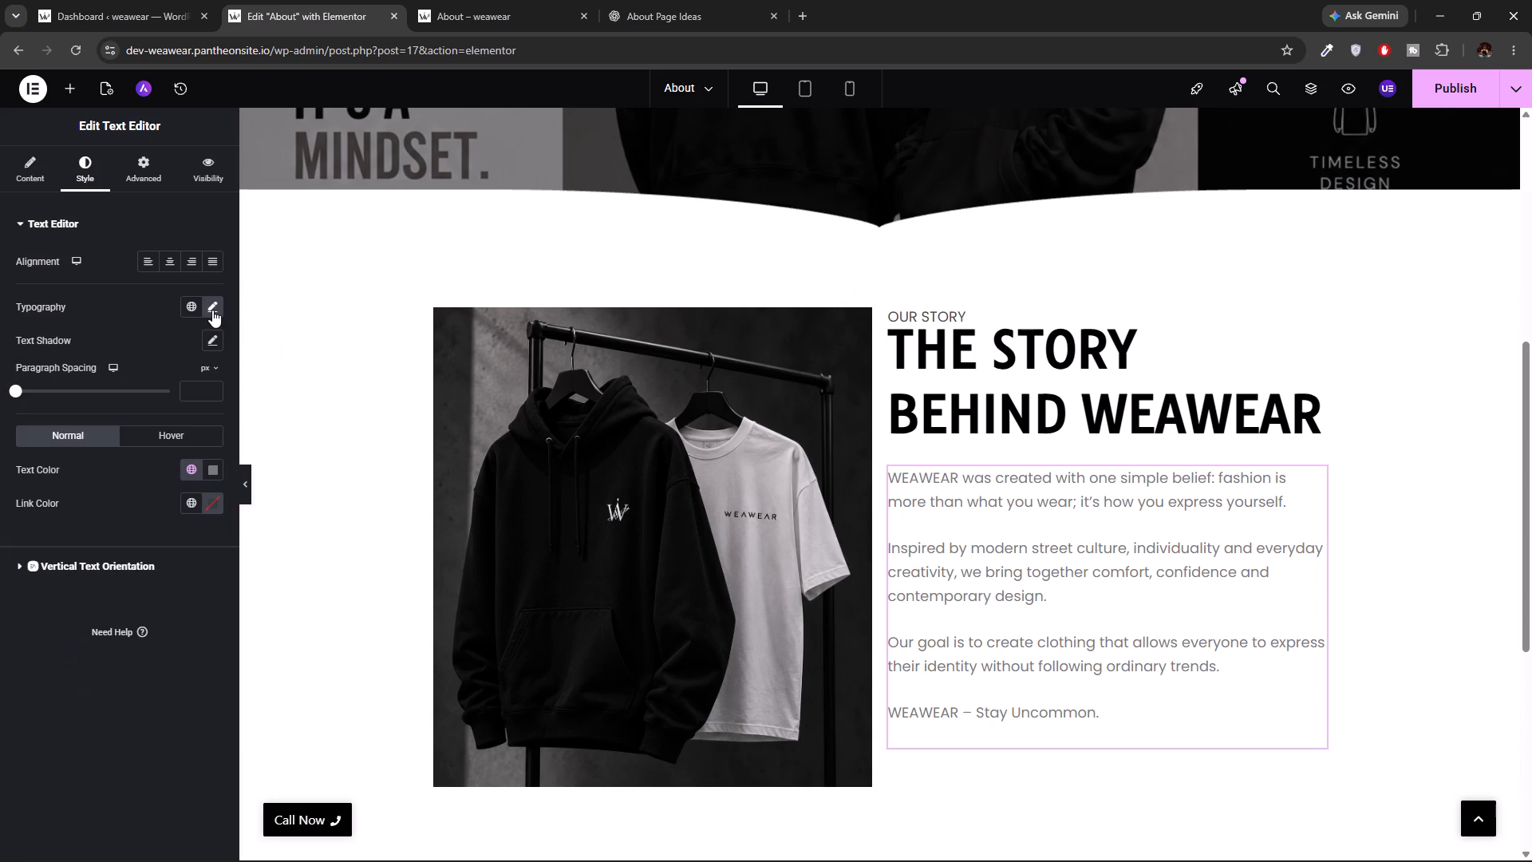
# Darken the story text's color to #444444.
pyautogui.click(212, 473)
pyautogui.moveTo(124, 598); pyautogui.dragTo(120, 621)
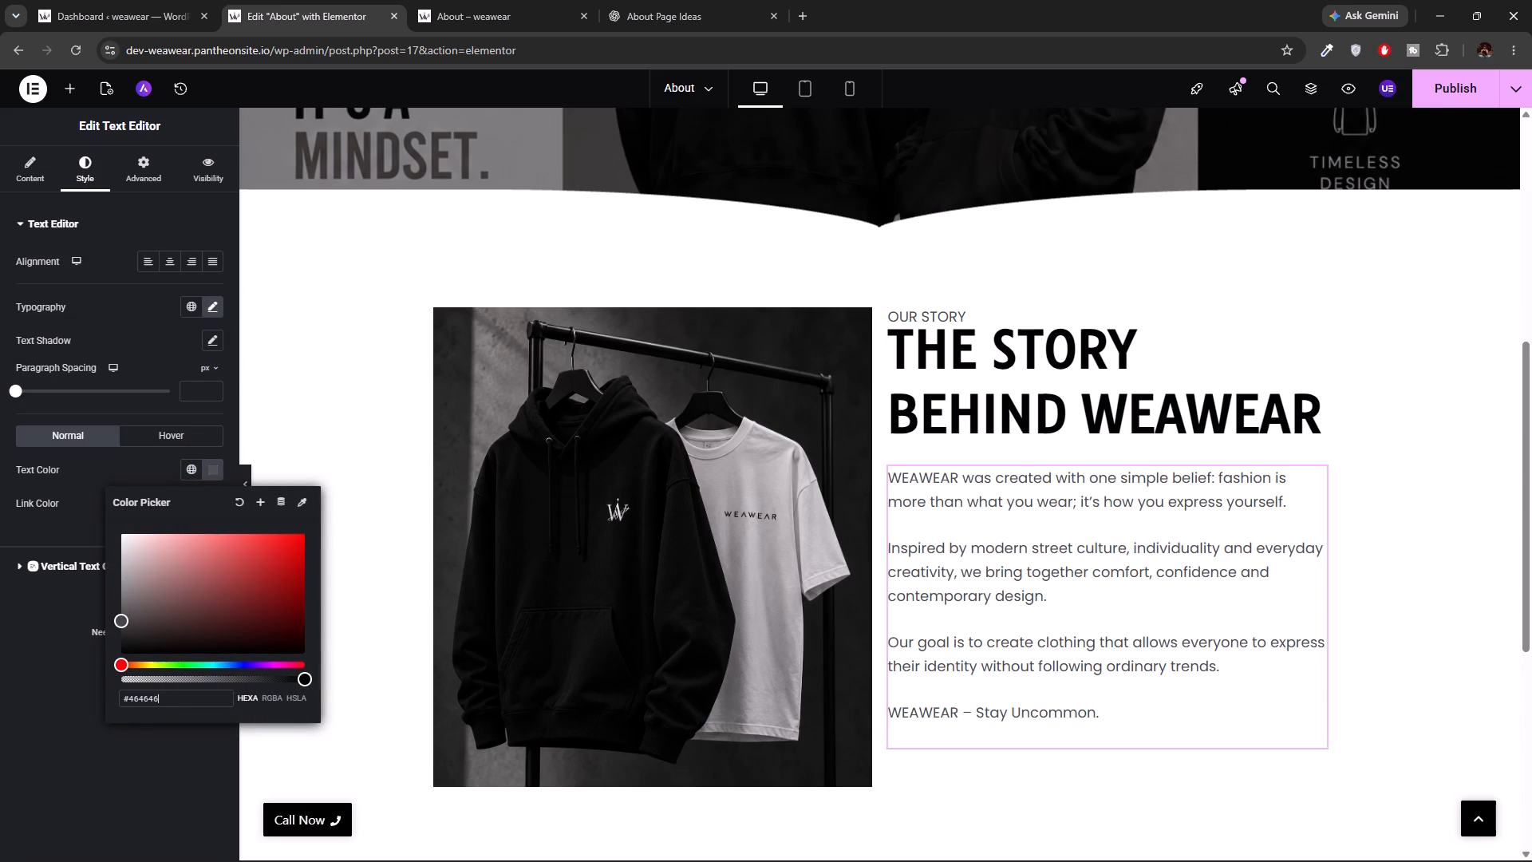
pyautogui.moveTo(120, 621); pyautogui.dragTo(120, 622)
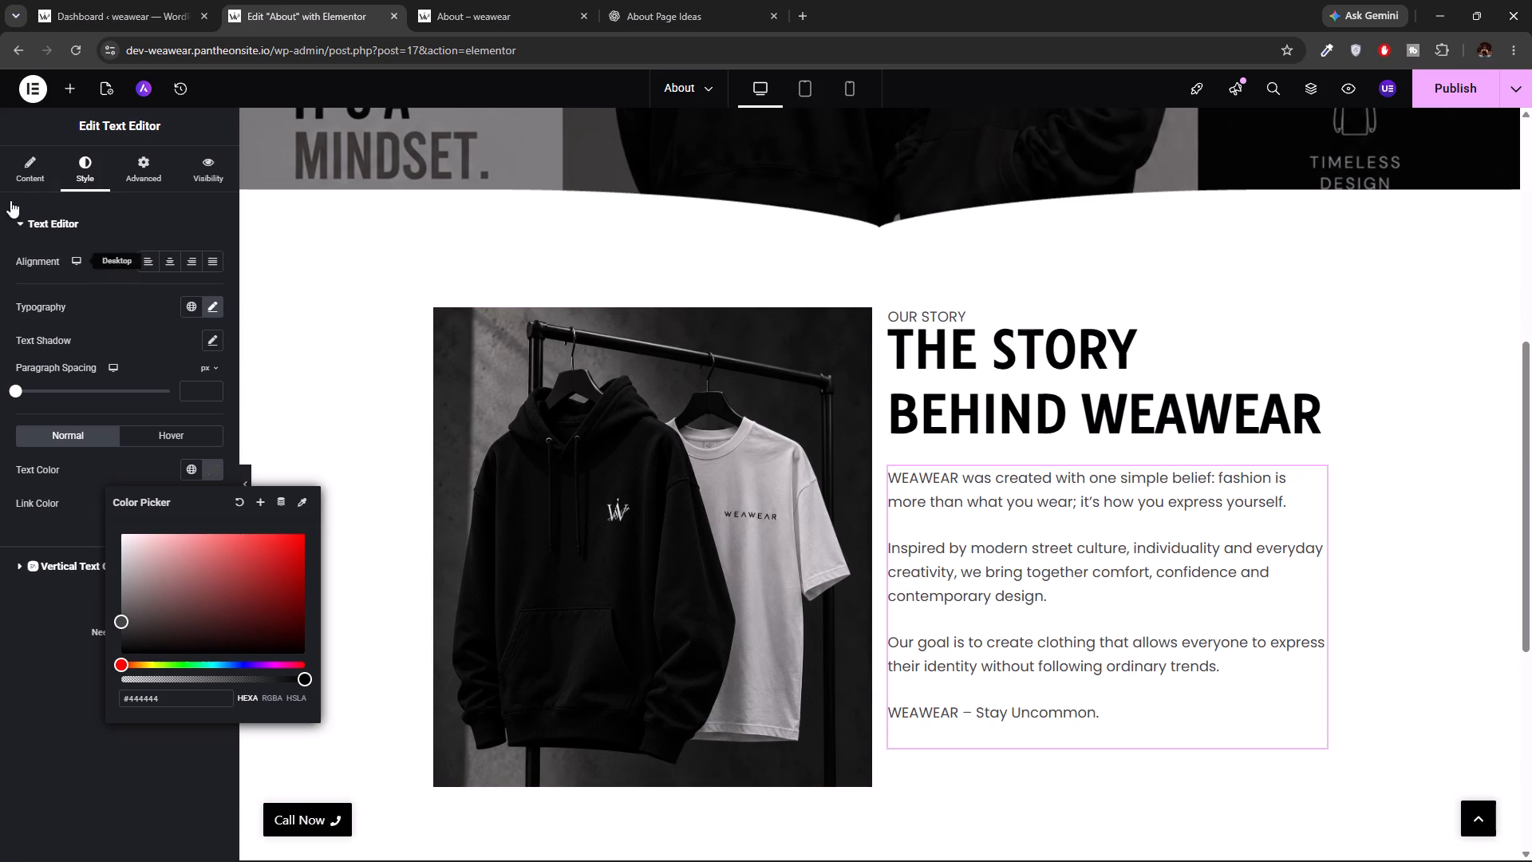
# Unlink the story text widget's margin values and set its top margin to -40 px, leaving the other sides at 0.
pyautogui.click(126, 153)
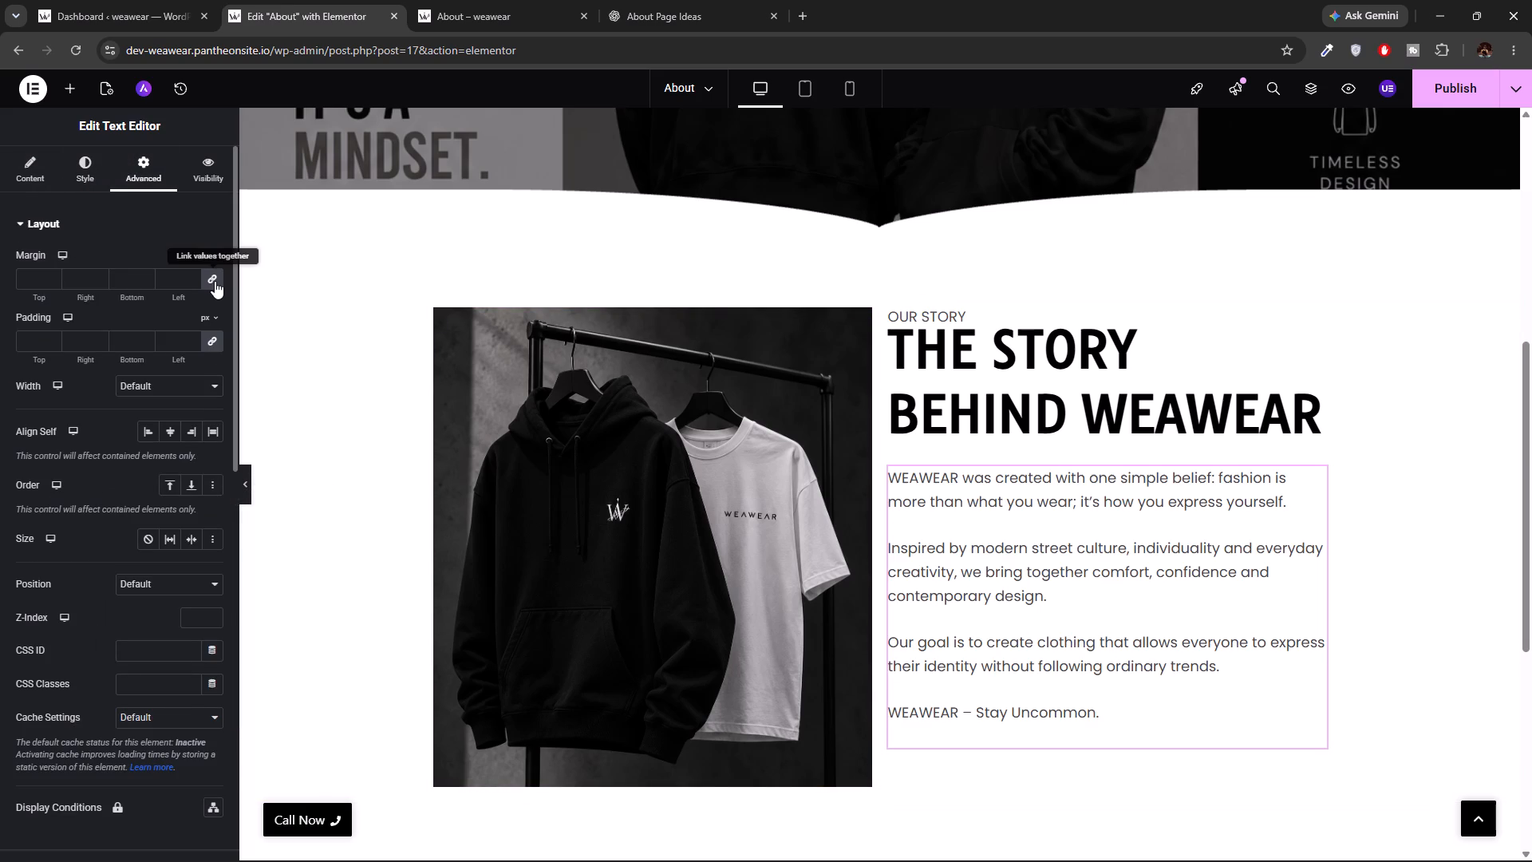
pyautogui.click(215, 281)
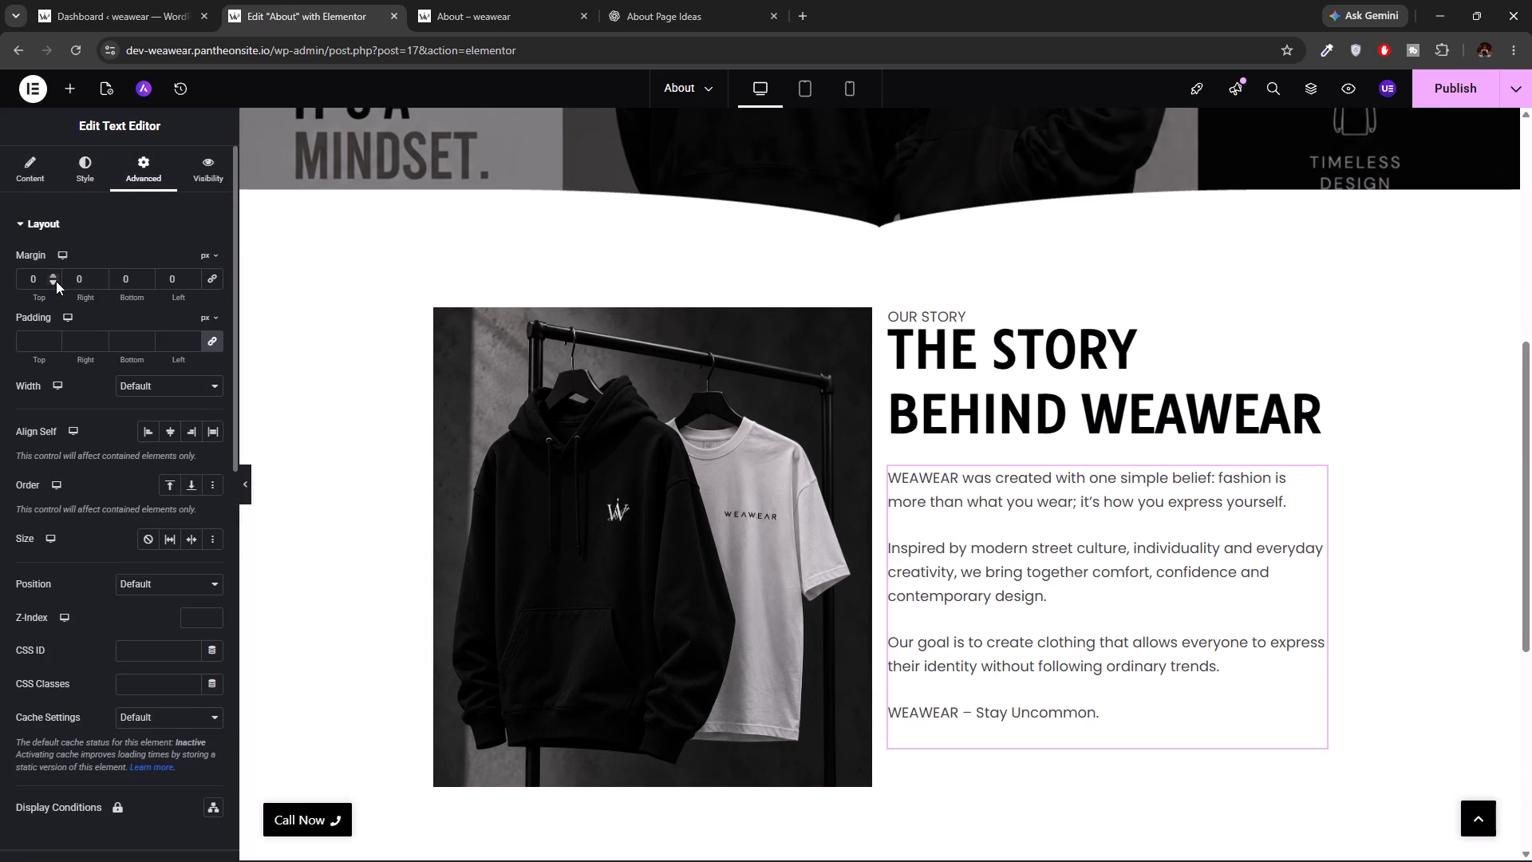
pyautogui.click(56, 283)
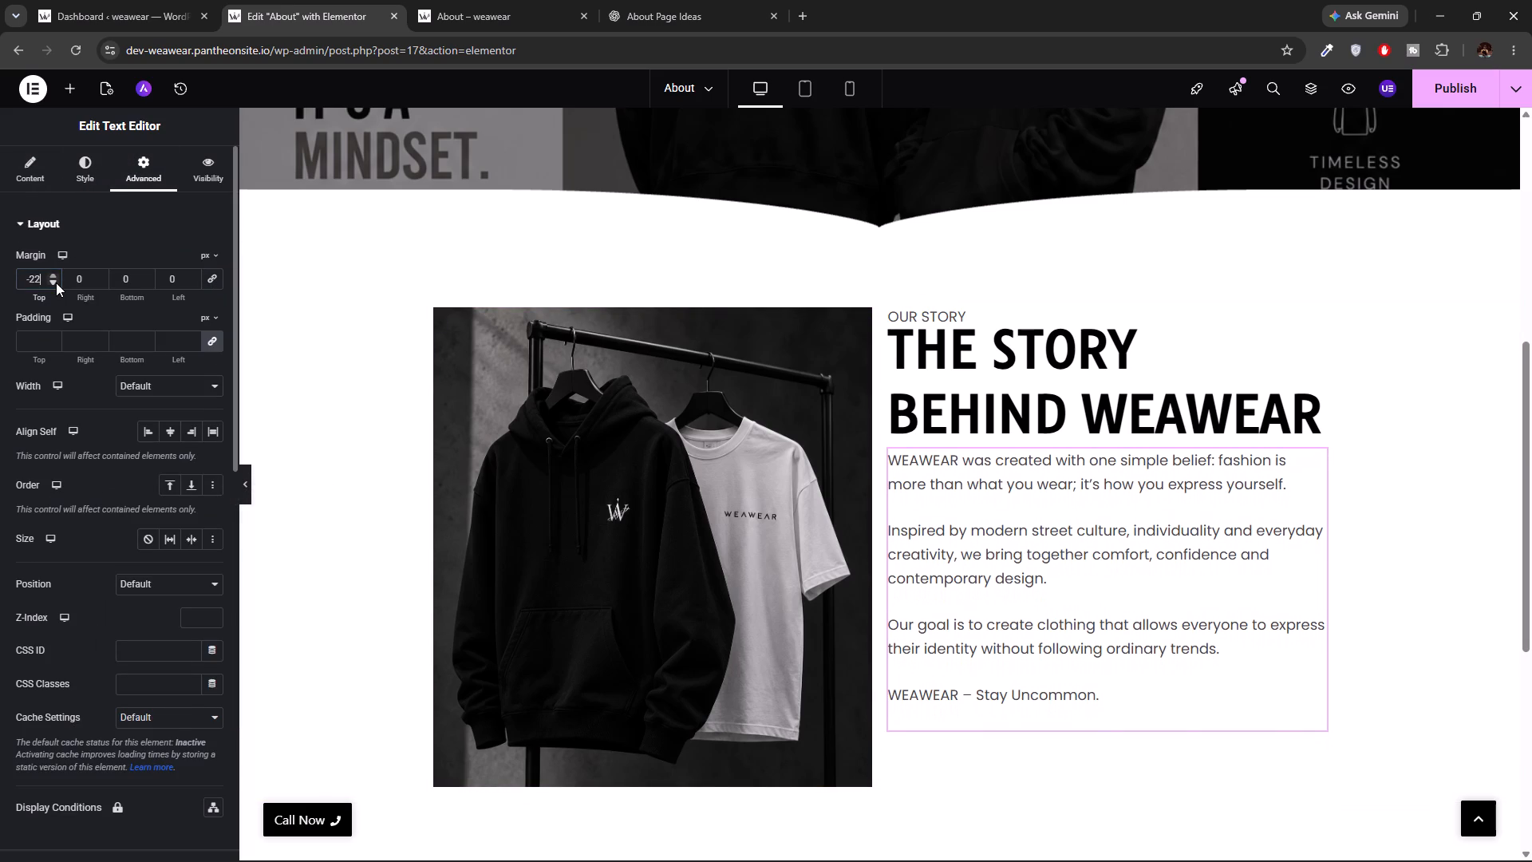
pyautogui.tripleClick(56, 283)
pyautogui.tripleClick(56, 283)
pyautogui.tripleClick(56, 283)
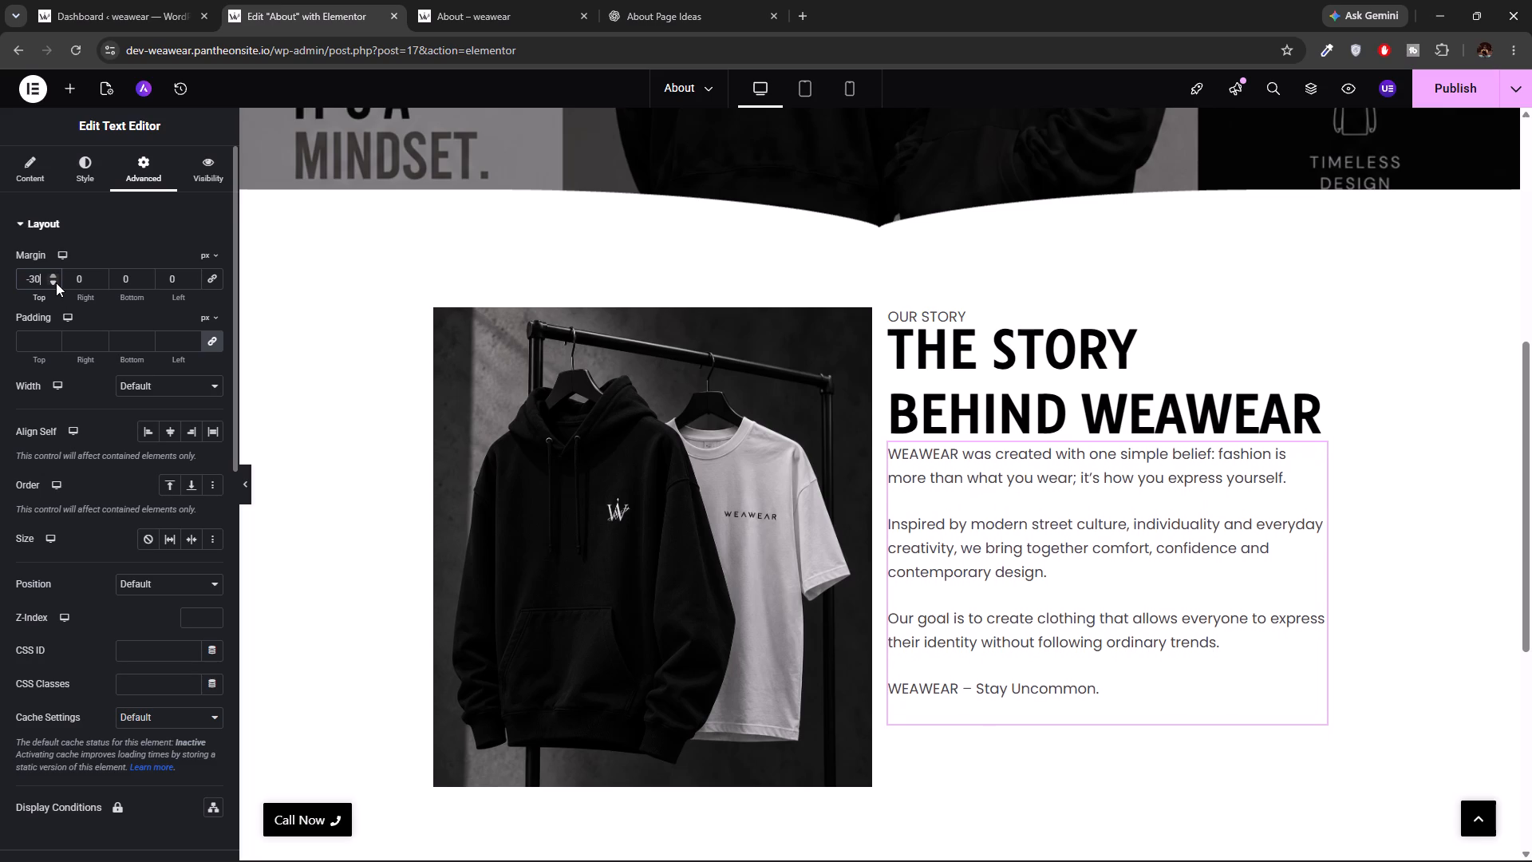
pyautogui.click(56, 283)
pyautogui.tripleClick(56, 283)
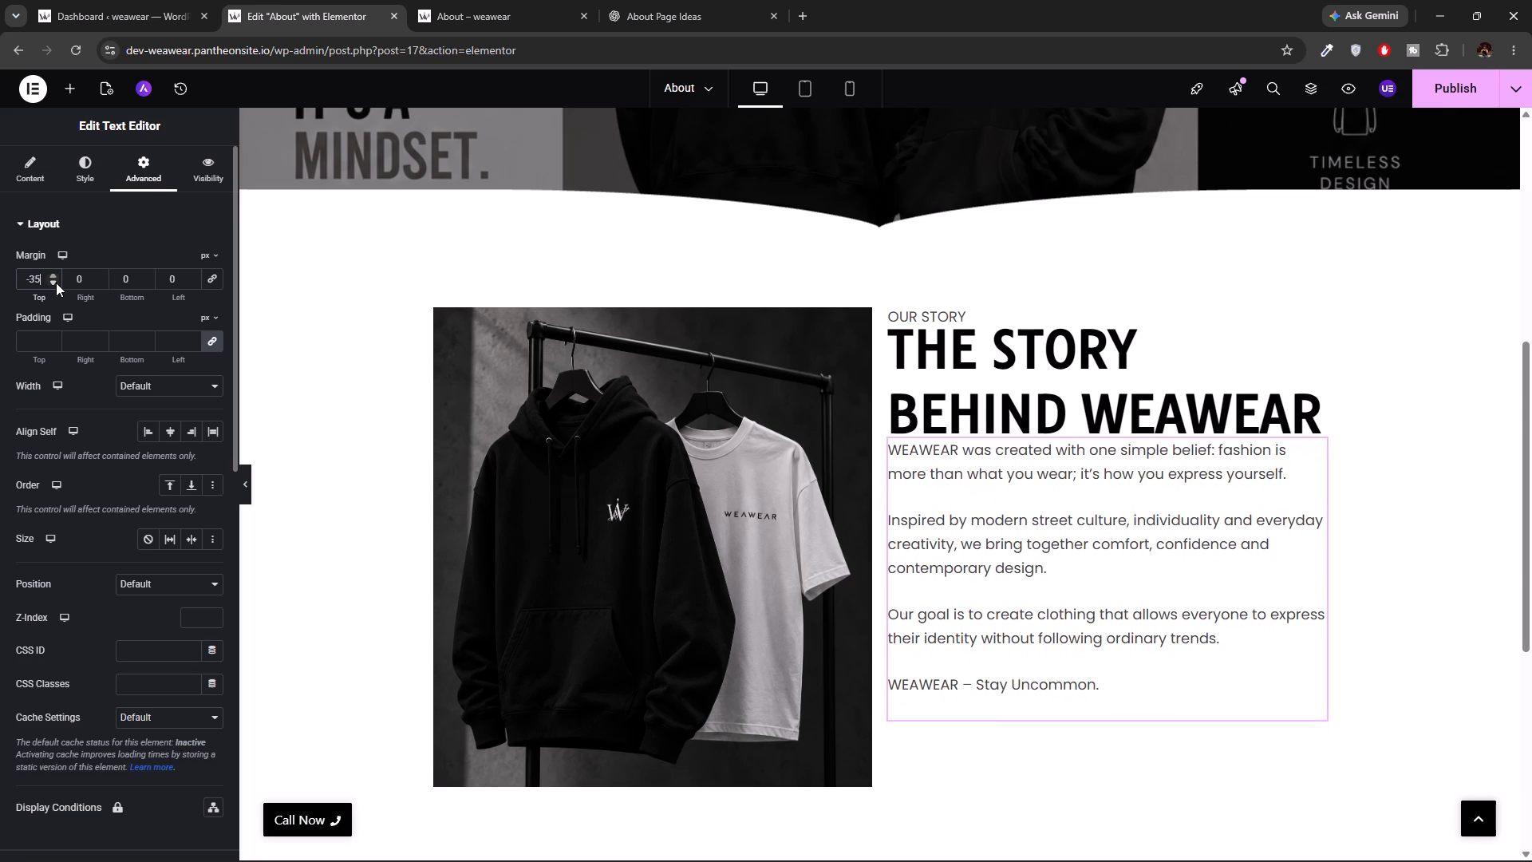
pyautogui.click(56, 283)
pyautogui.click(56, 283)
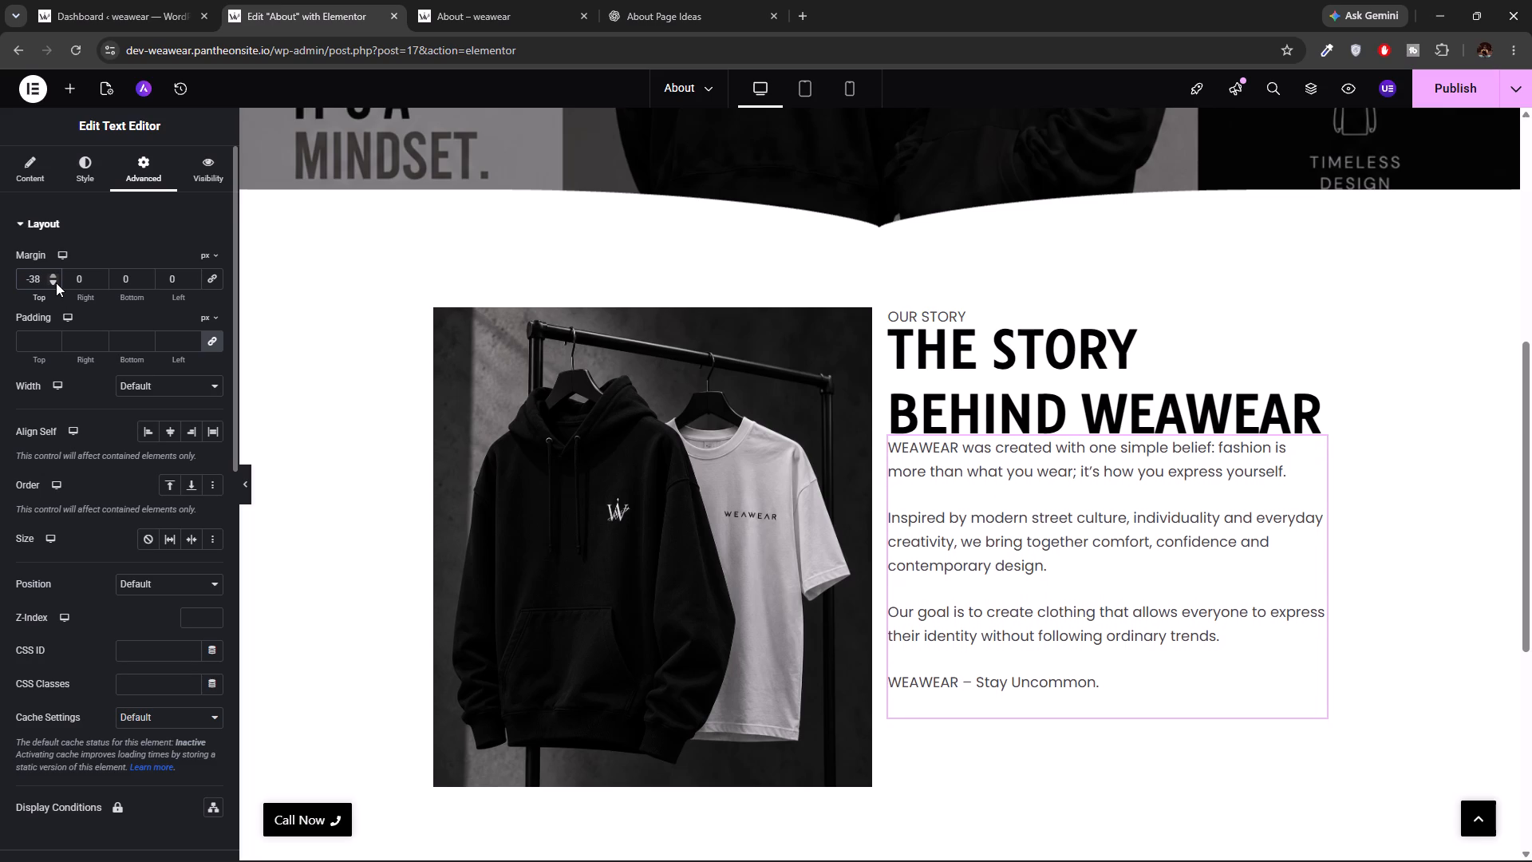
pyautogui.click(56, 283)
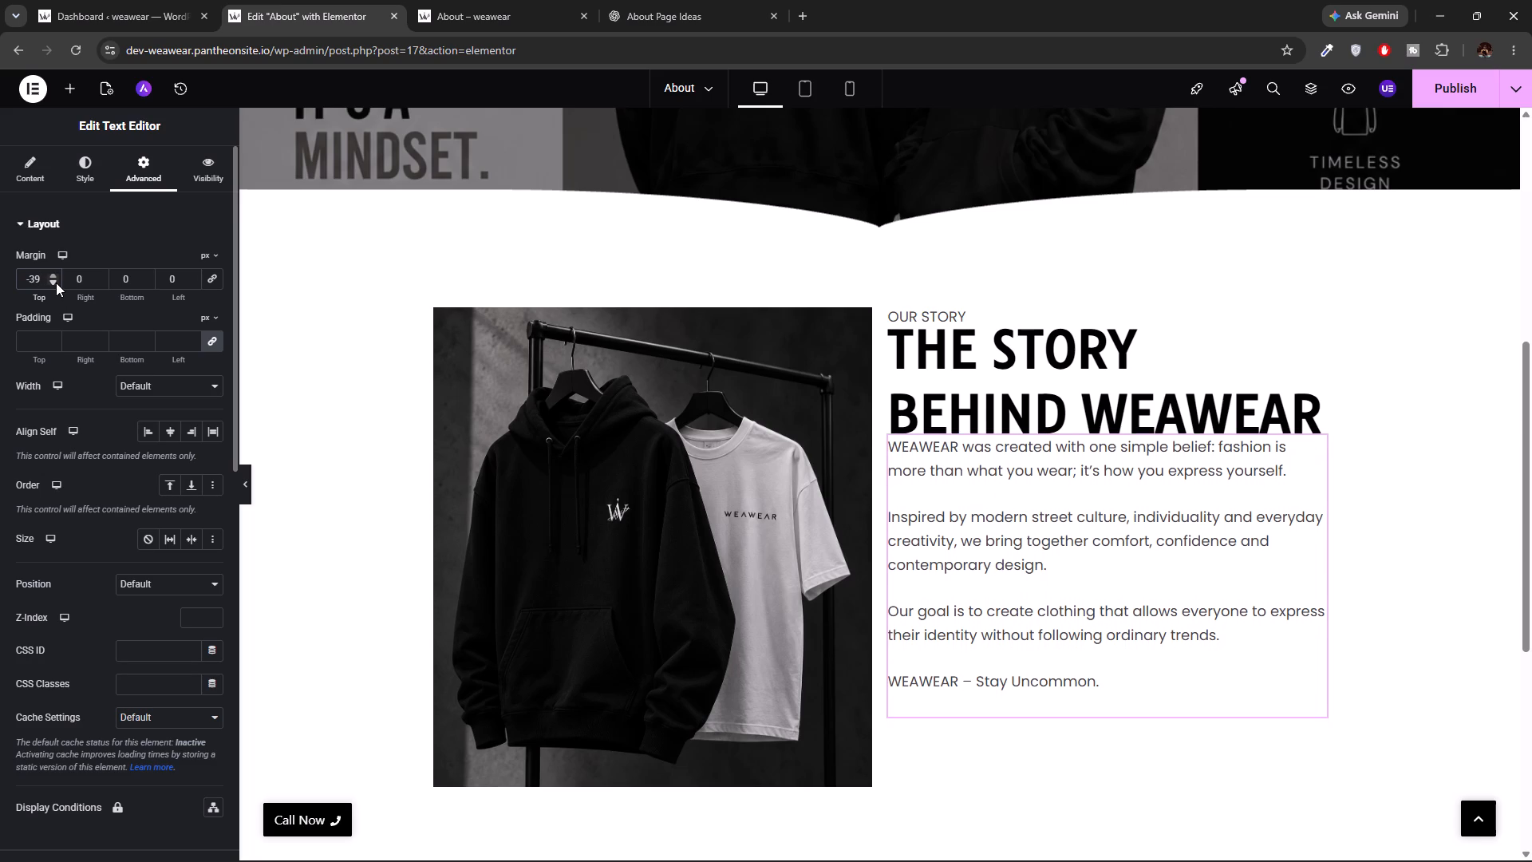
pyautogui.click(54, 271)
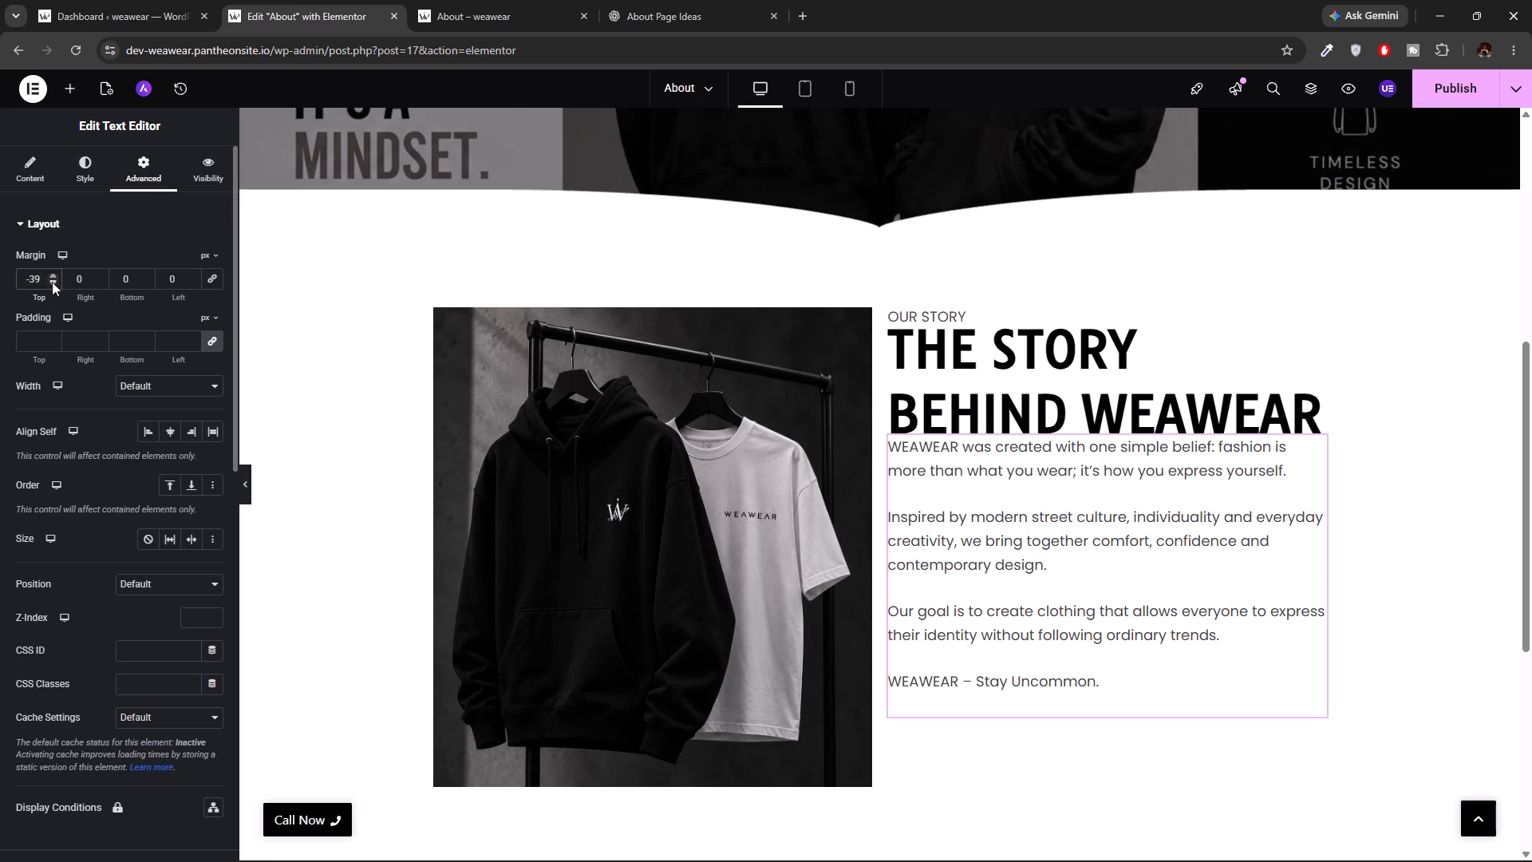
pyautogui.moveTo(52, 282); pyautogui.dragTo(59, 286)
pyautogui.click(59, 286)
pyautogui.tripleClick(53, 277)
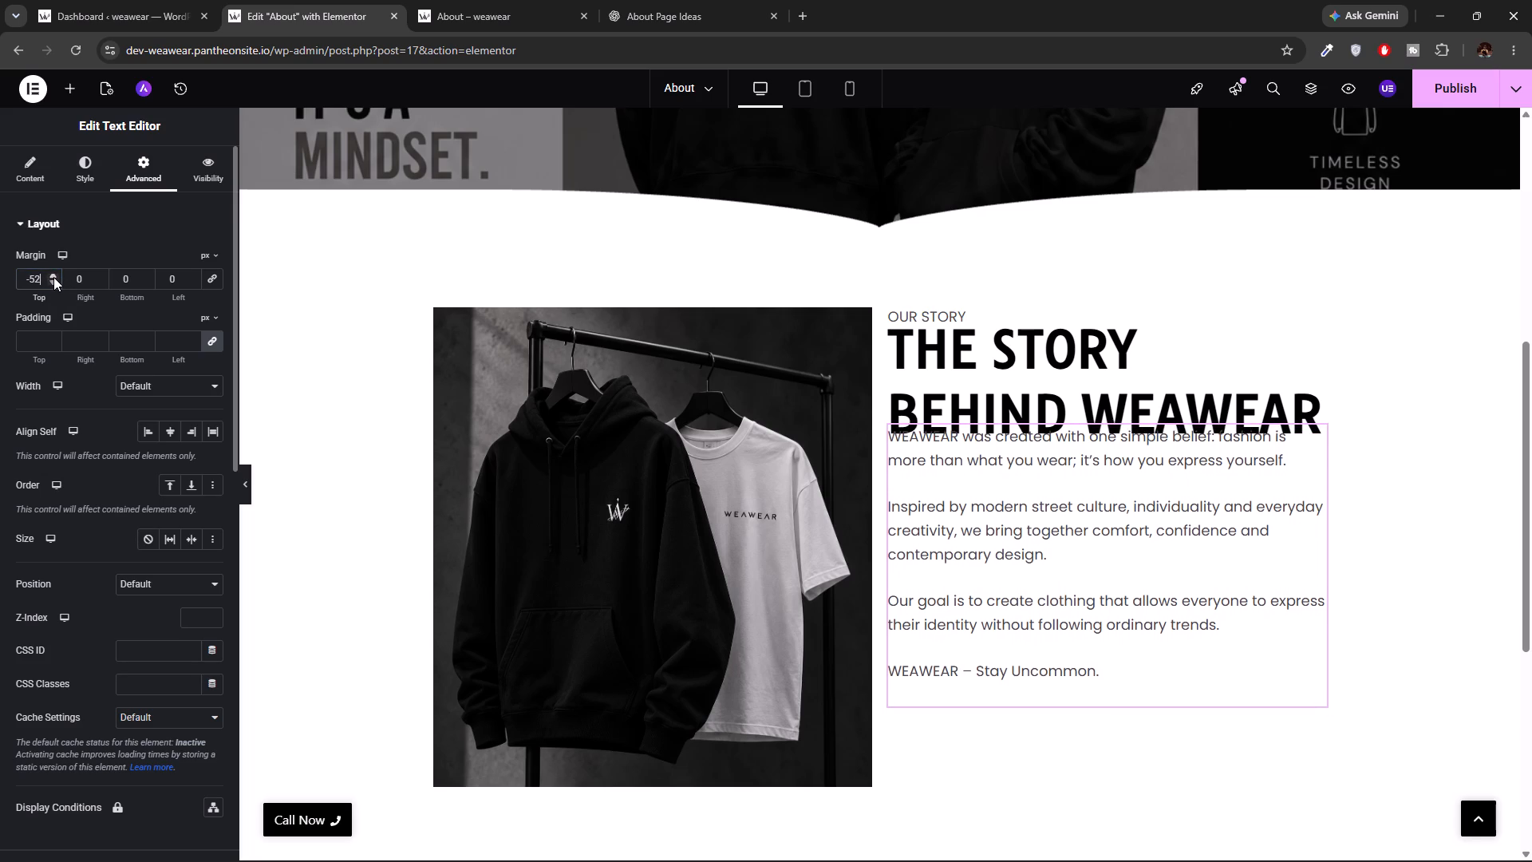
pyautogui.tripleClick(53, 277)
pyautogui.tripleClick(53, 277)
pyautogui.tripleClick(53, 277)
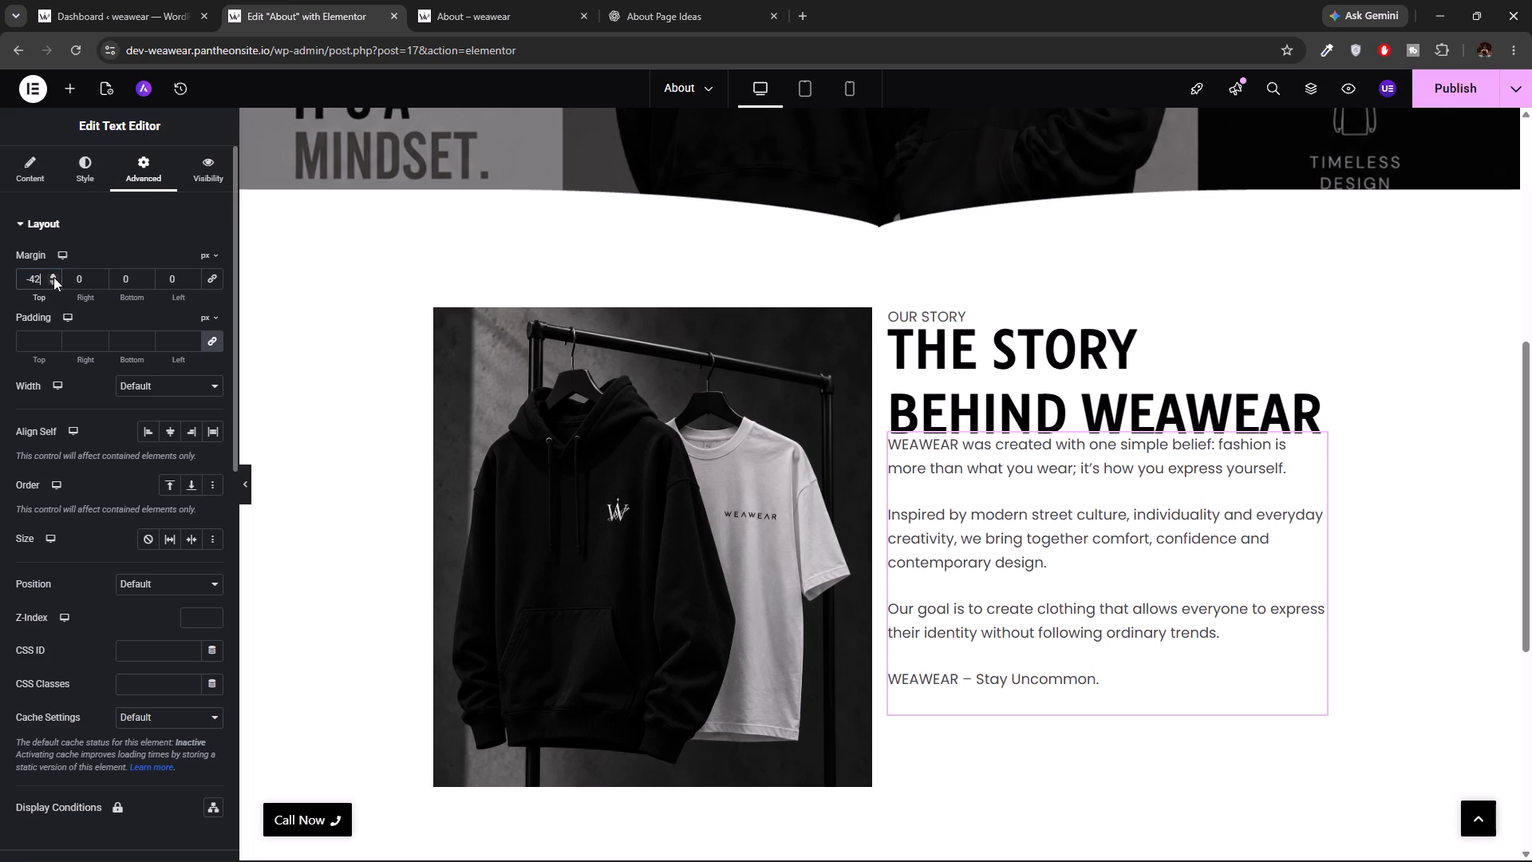
pyautogui.doubleClick(53, 277)
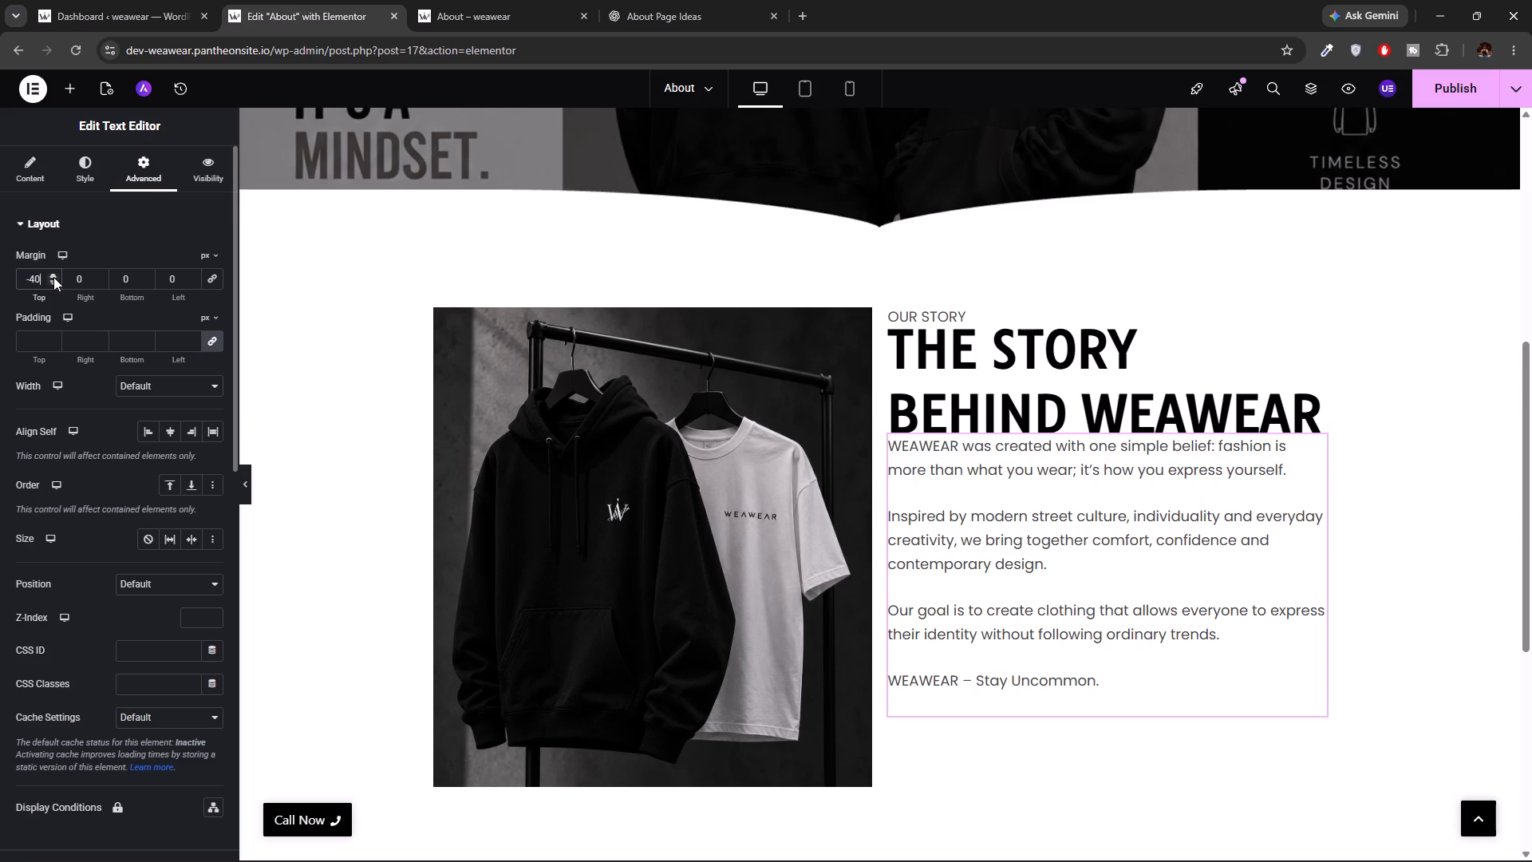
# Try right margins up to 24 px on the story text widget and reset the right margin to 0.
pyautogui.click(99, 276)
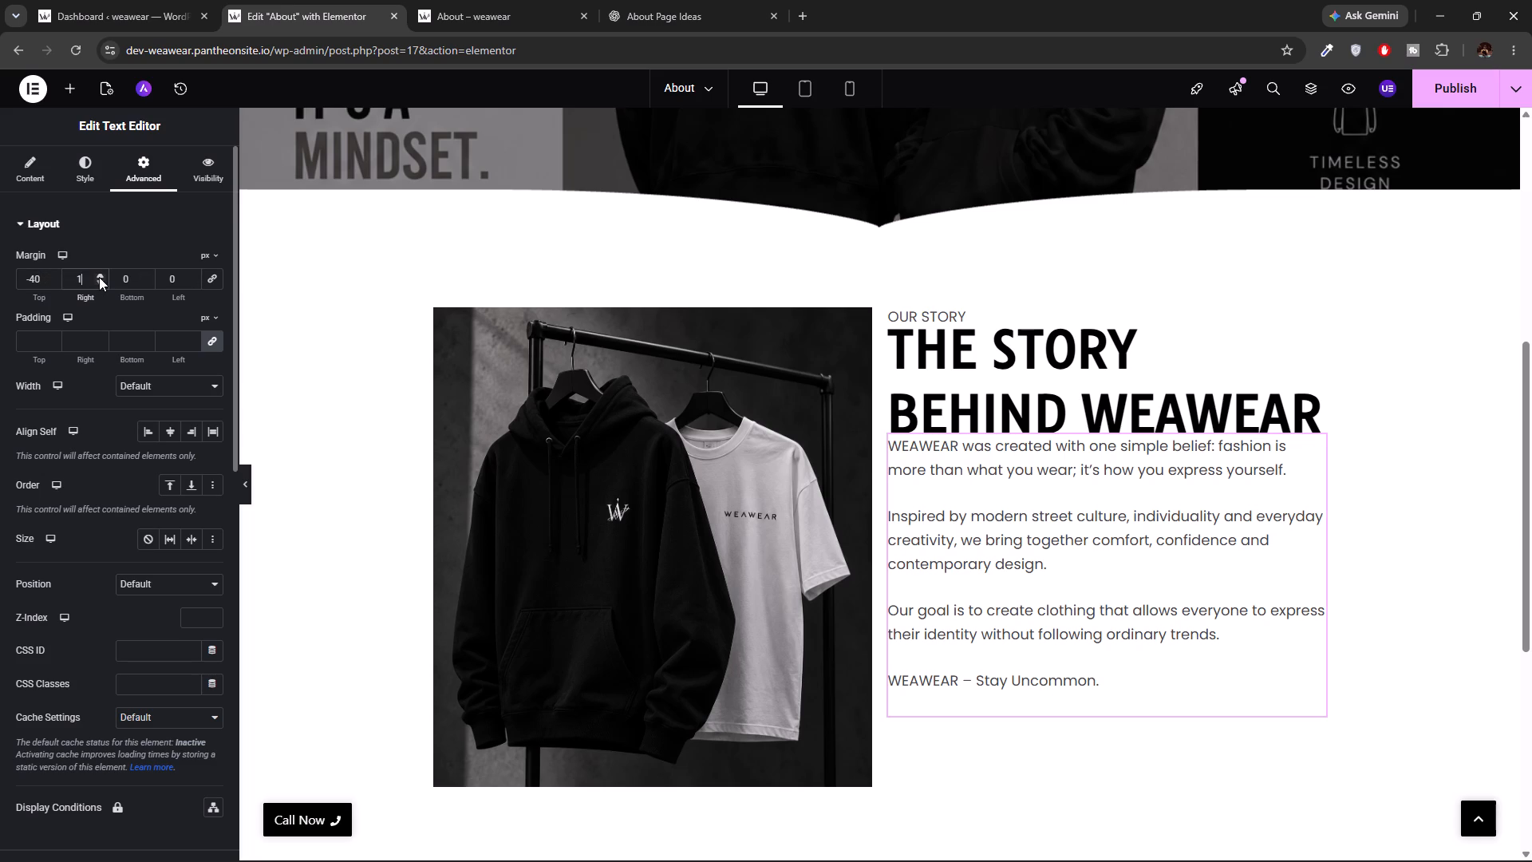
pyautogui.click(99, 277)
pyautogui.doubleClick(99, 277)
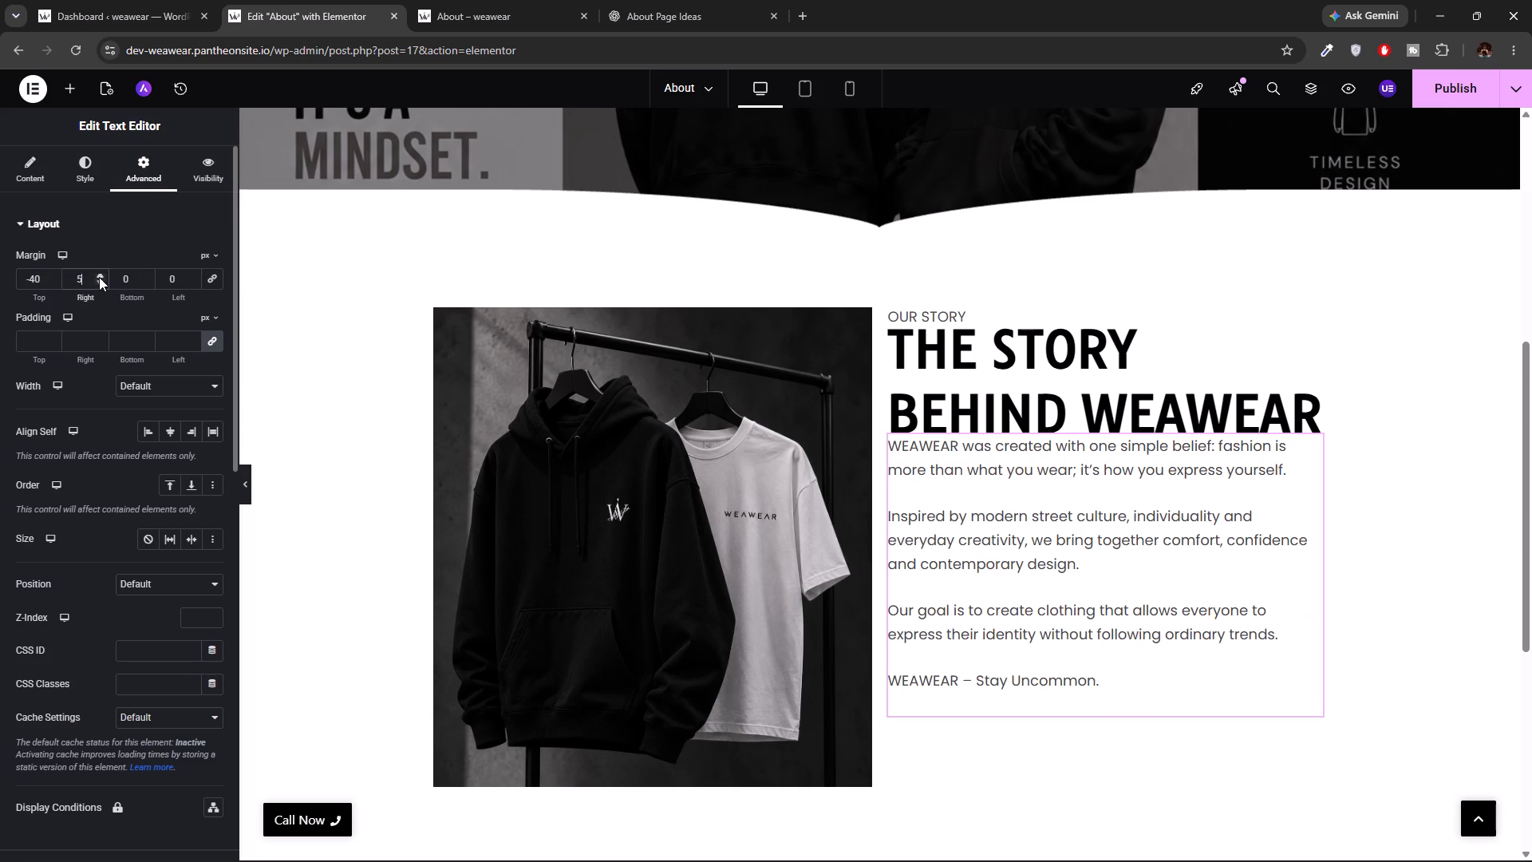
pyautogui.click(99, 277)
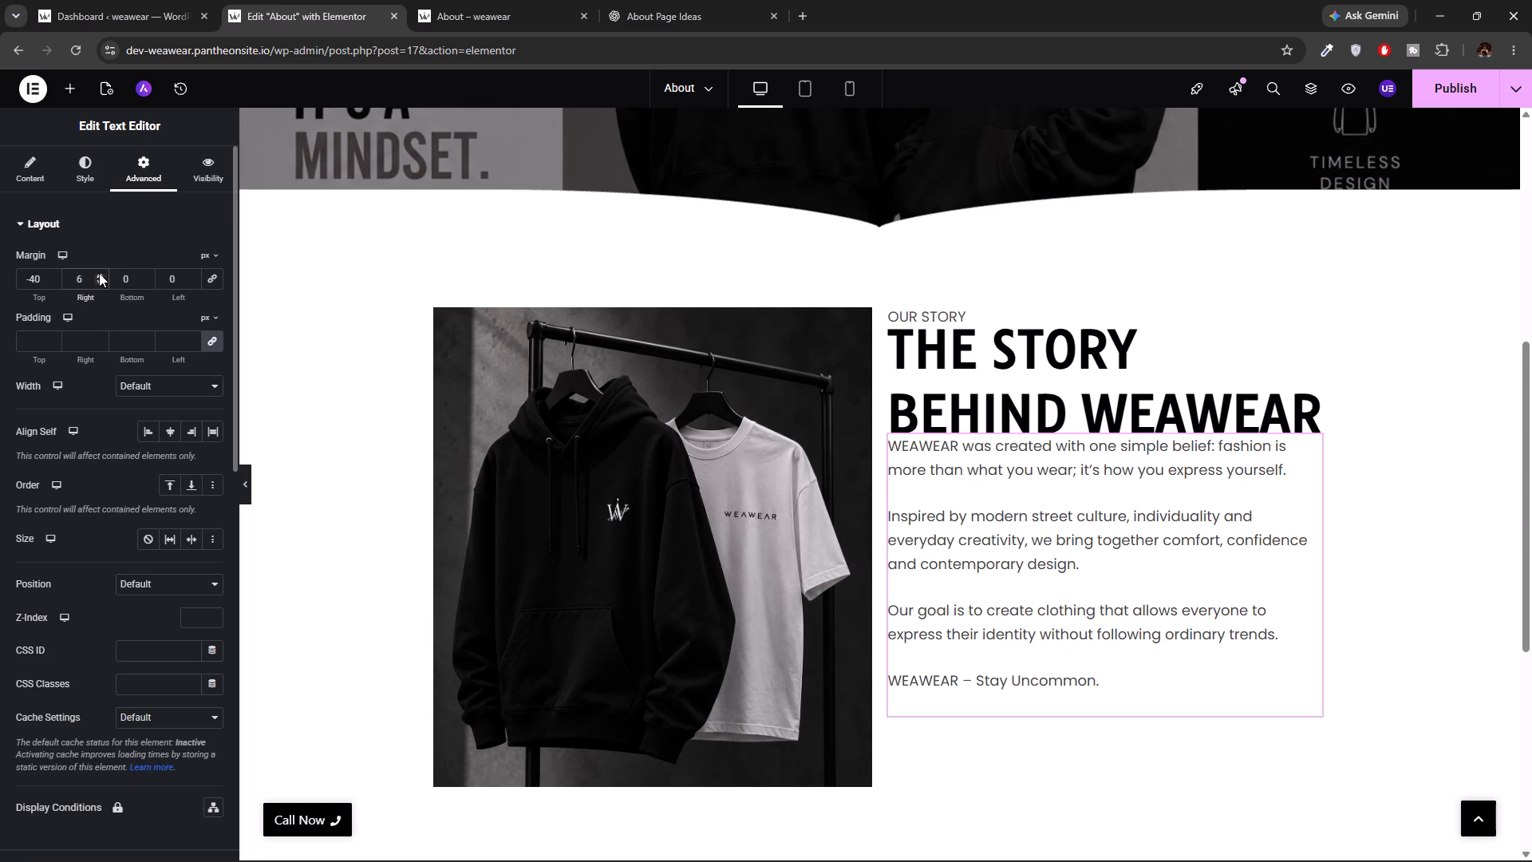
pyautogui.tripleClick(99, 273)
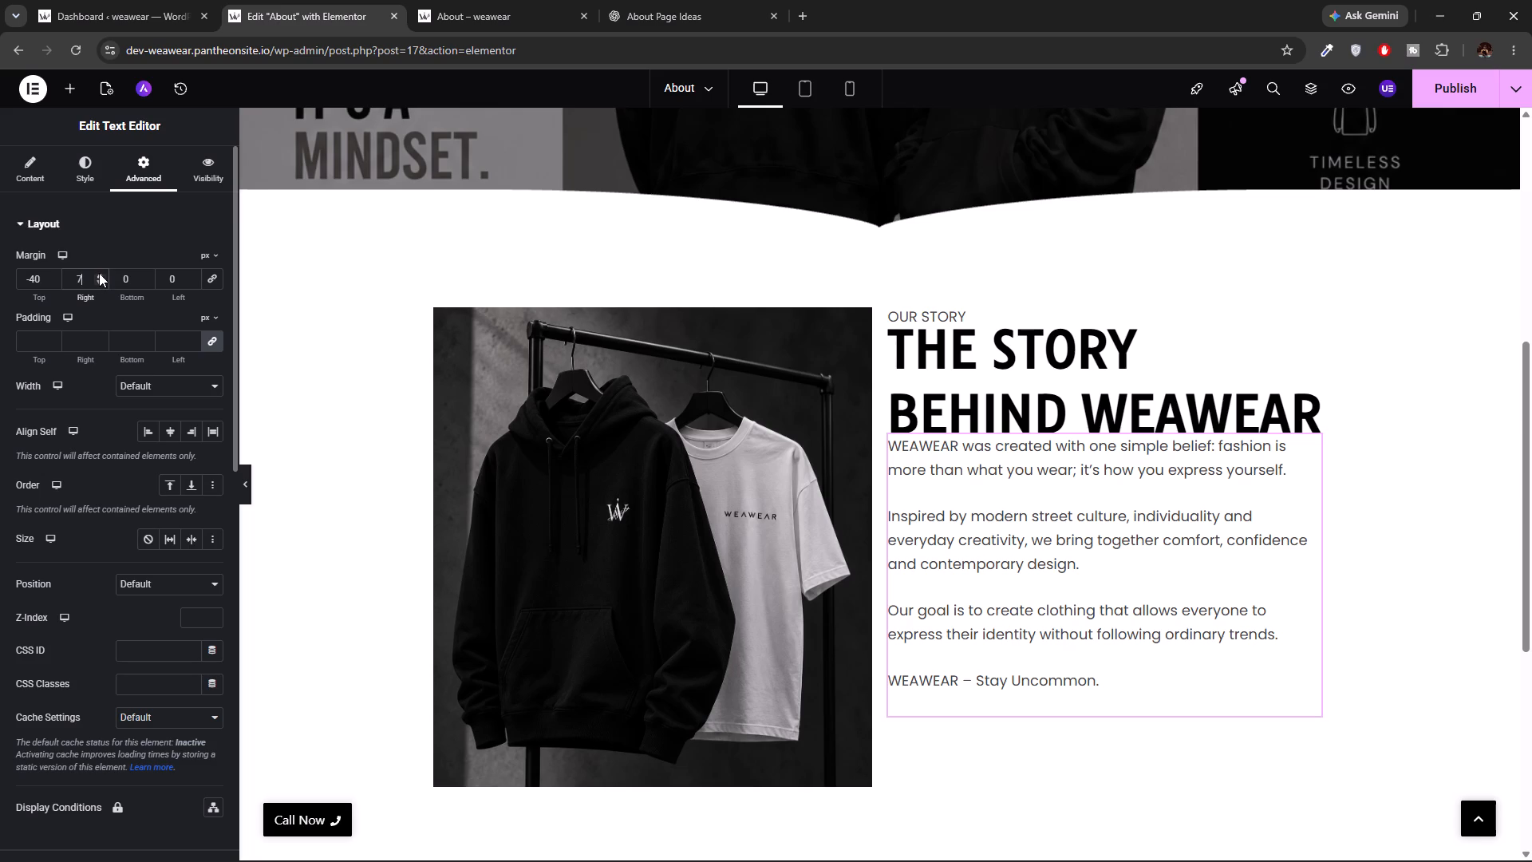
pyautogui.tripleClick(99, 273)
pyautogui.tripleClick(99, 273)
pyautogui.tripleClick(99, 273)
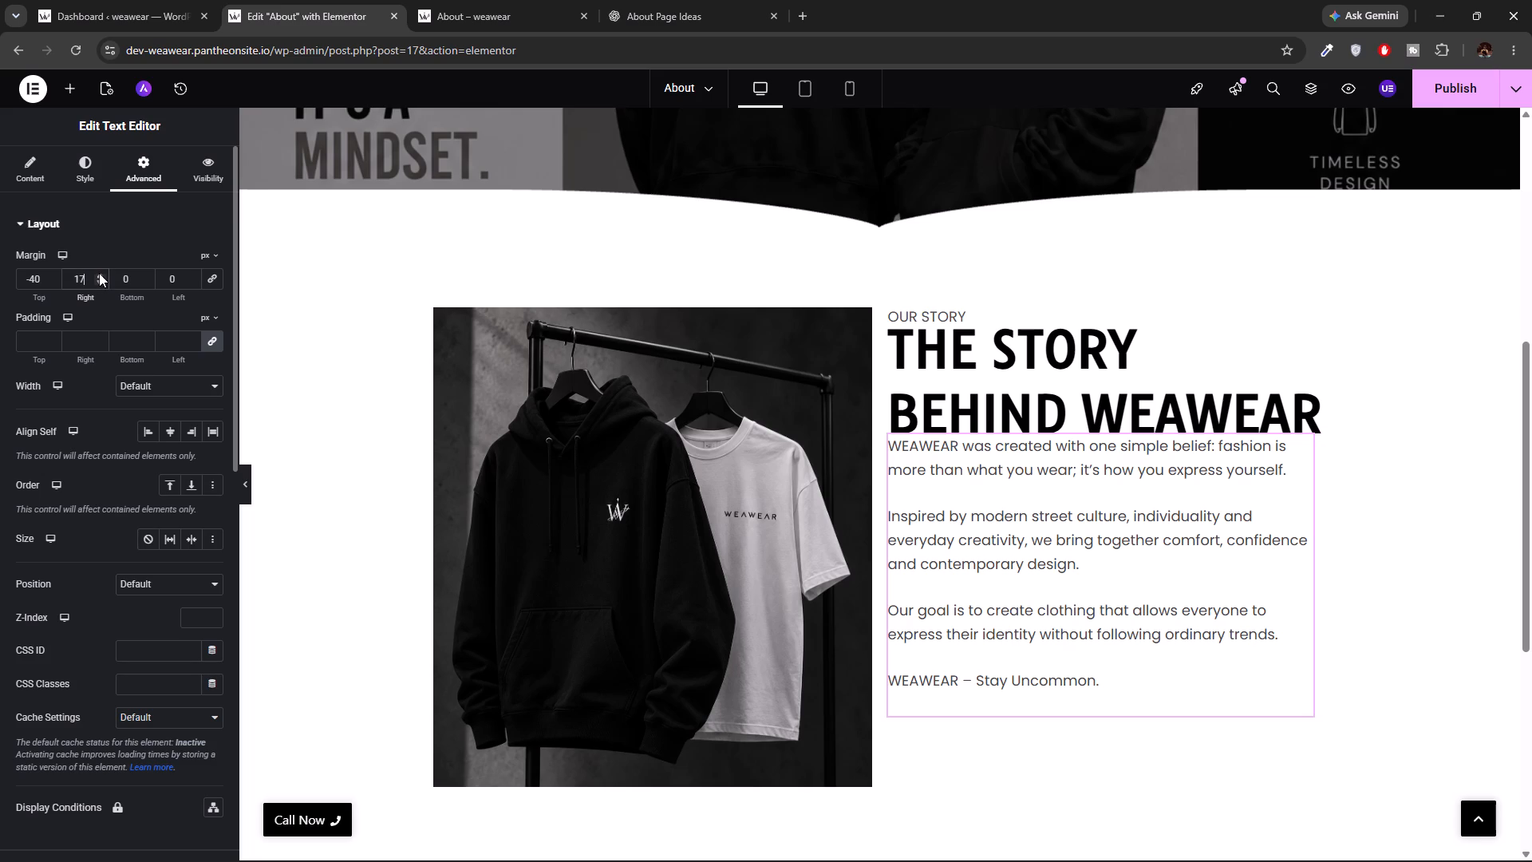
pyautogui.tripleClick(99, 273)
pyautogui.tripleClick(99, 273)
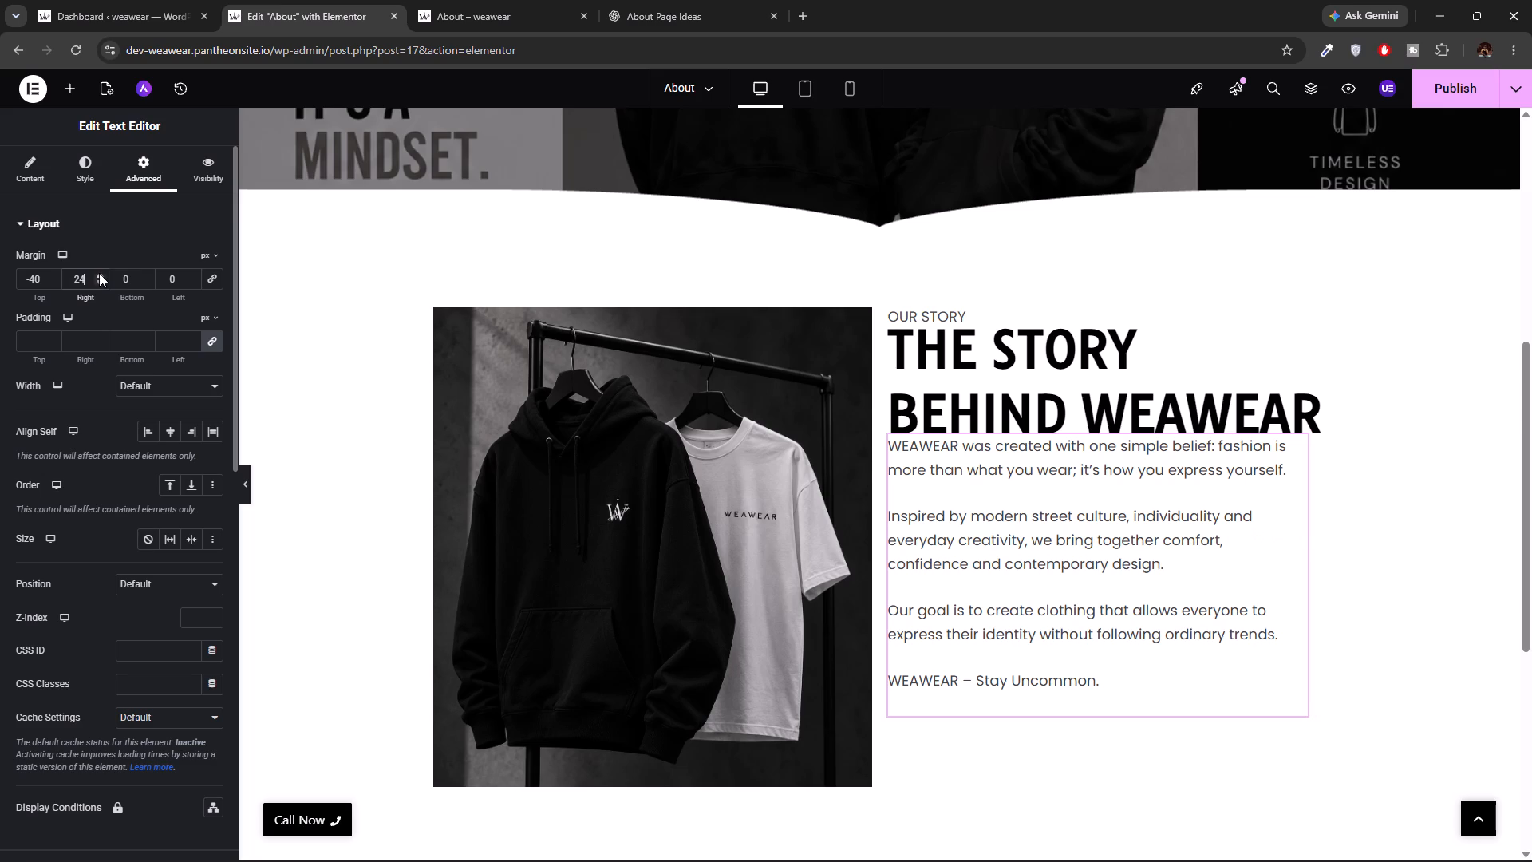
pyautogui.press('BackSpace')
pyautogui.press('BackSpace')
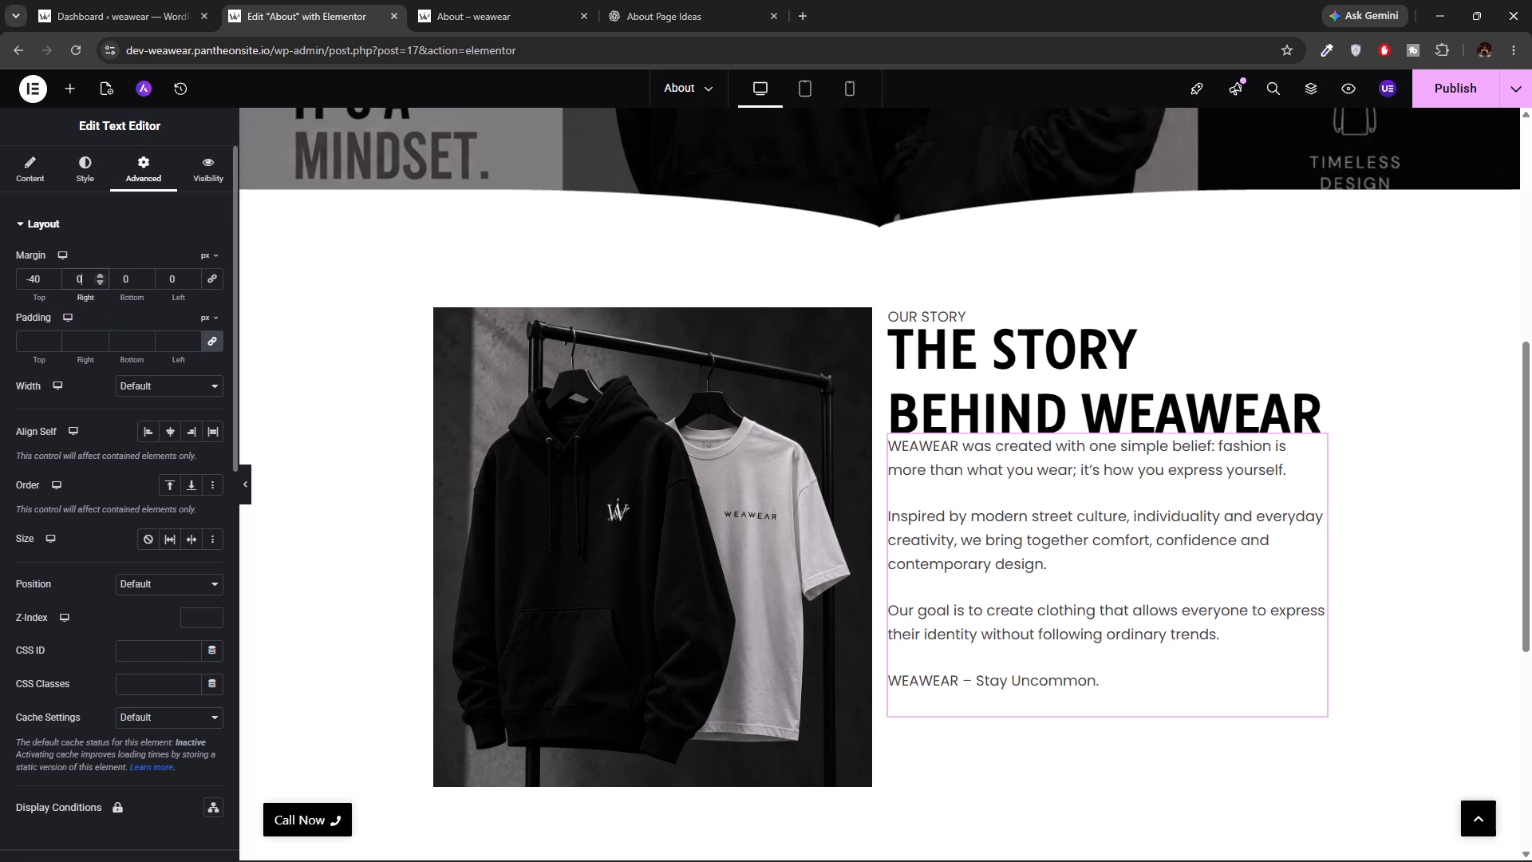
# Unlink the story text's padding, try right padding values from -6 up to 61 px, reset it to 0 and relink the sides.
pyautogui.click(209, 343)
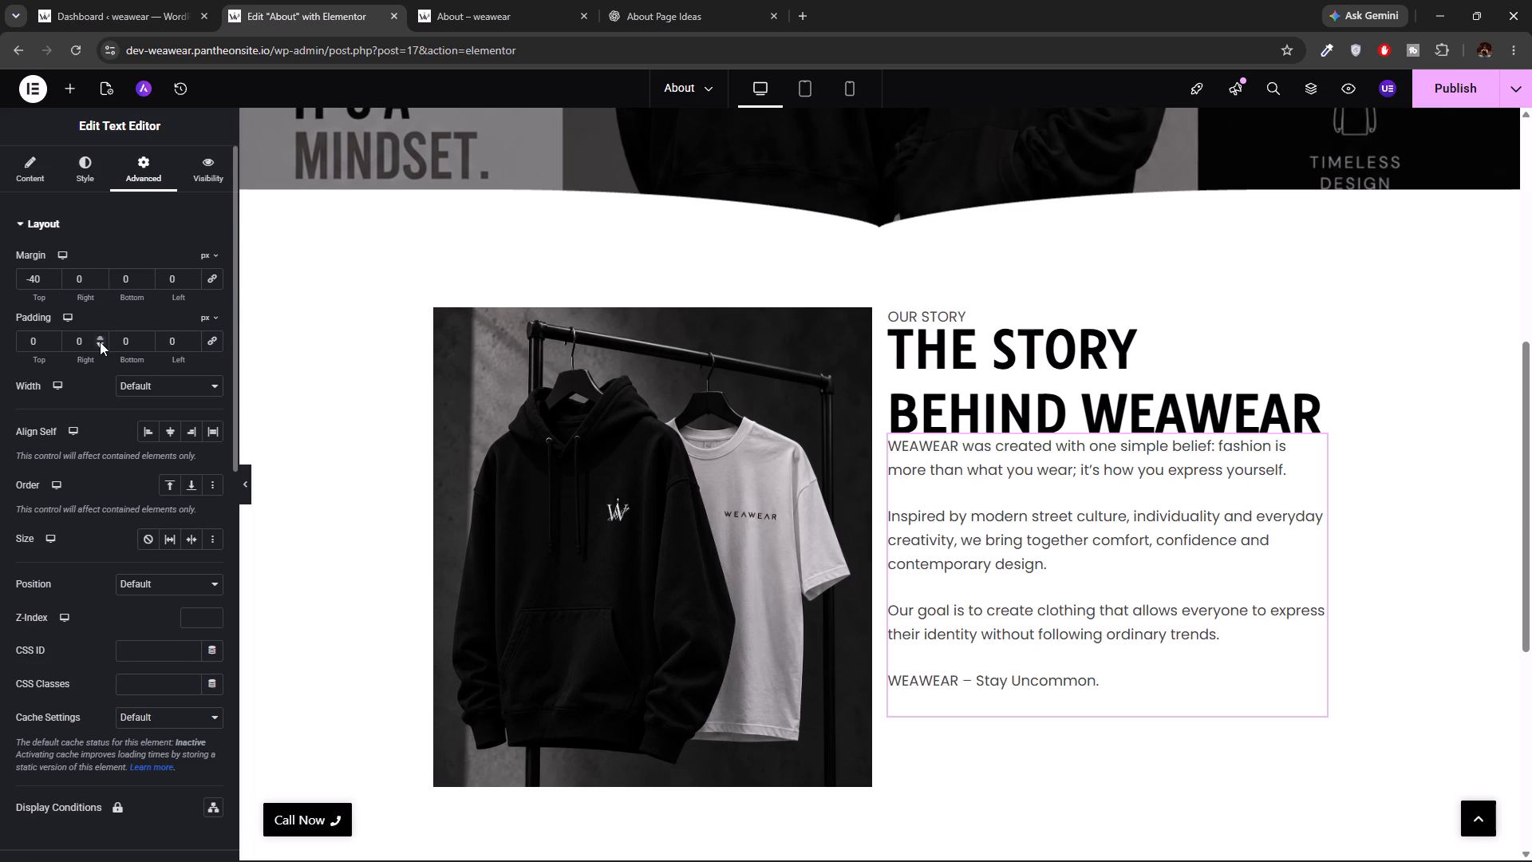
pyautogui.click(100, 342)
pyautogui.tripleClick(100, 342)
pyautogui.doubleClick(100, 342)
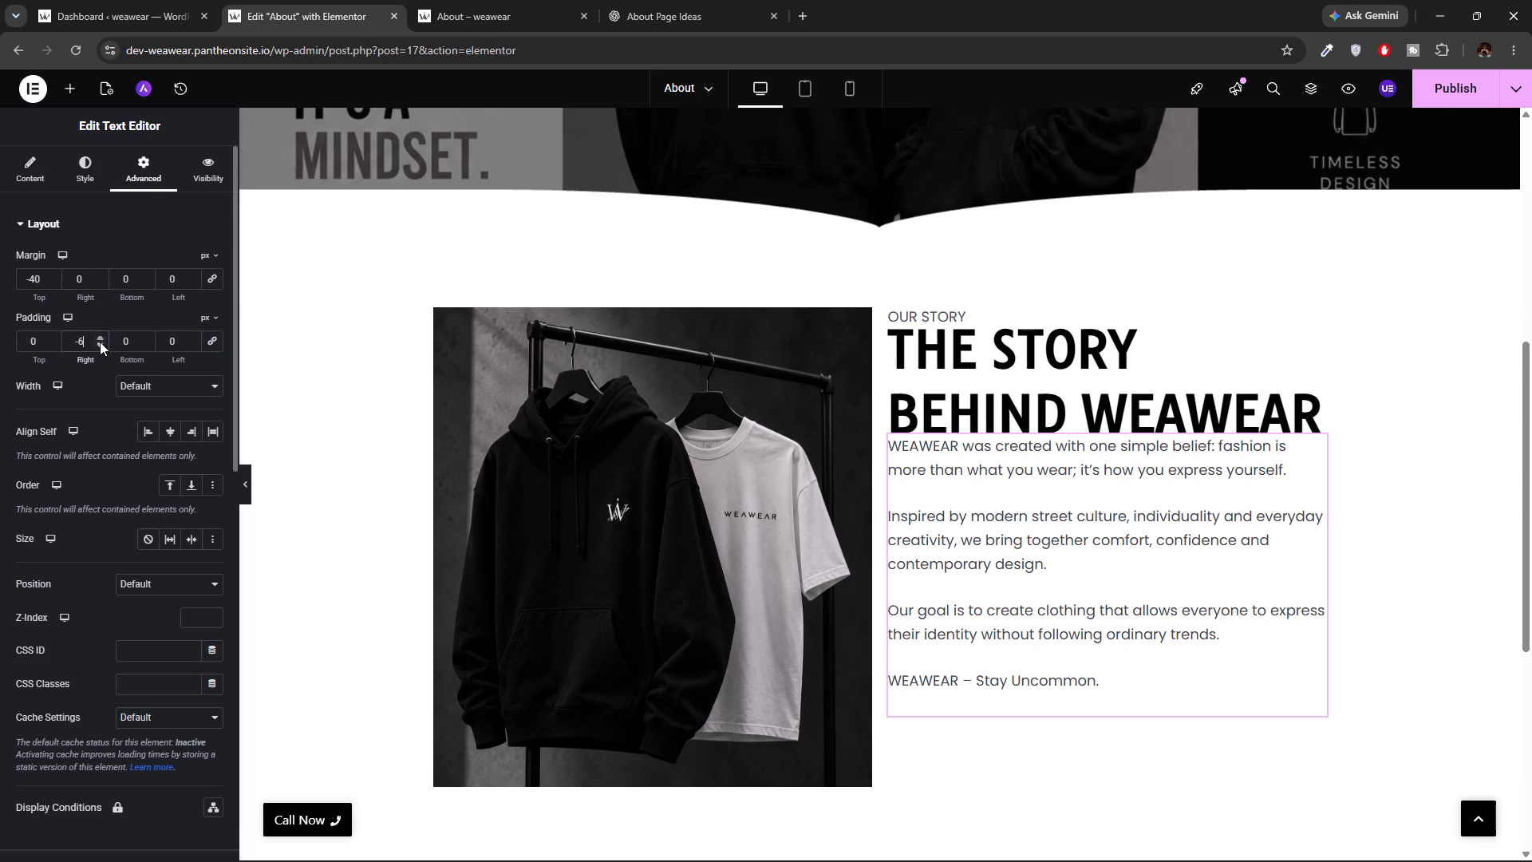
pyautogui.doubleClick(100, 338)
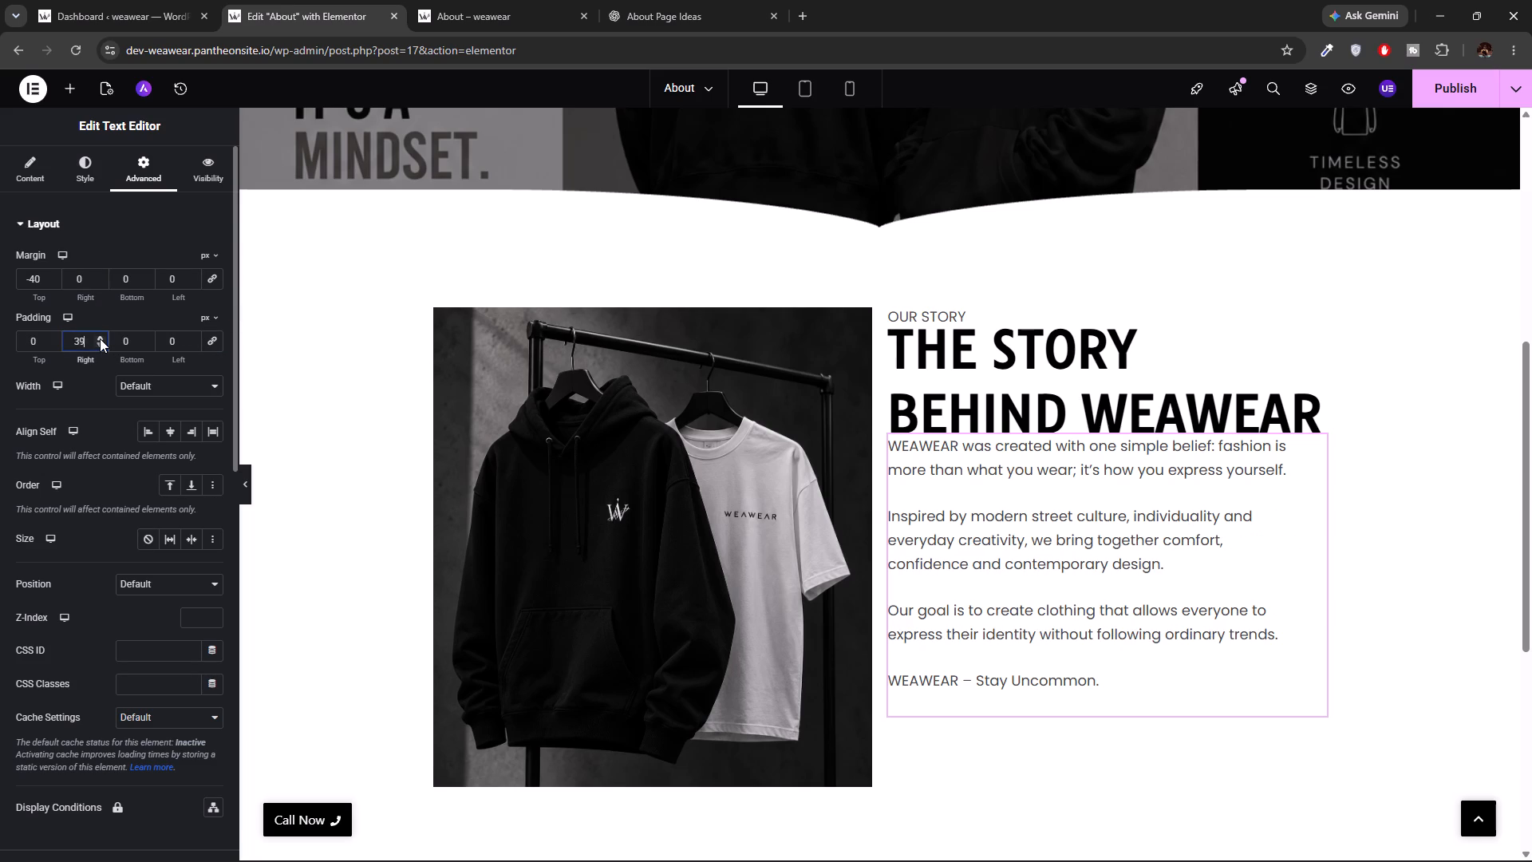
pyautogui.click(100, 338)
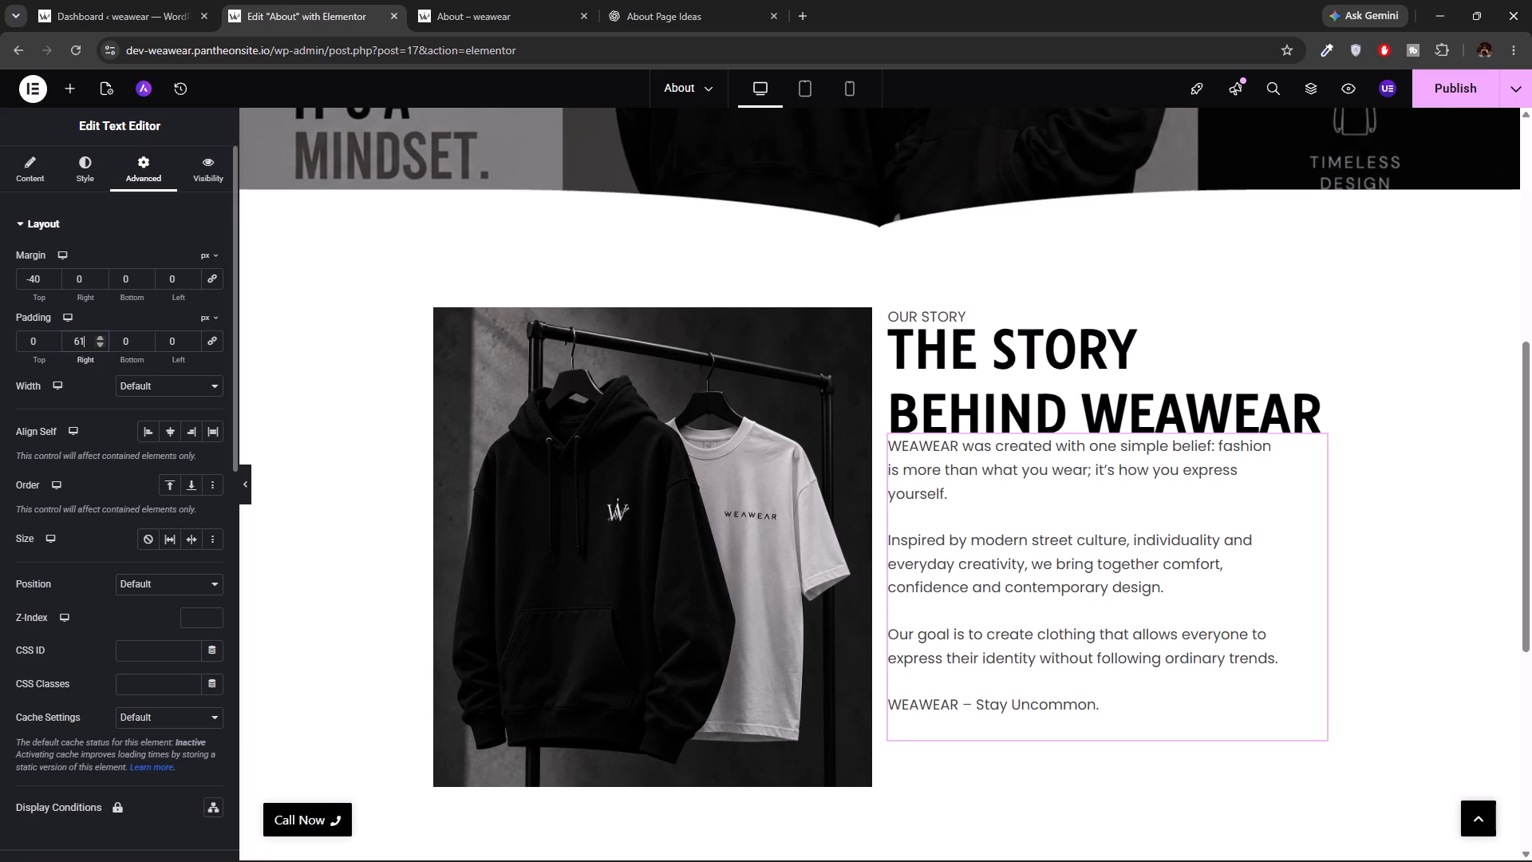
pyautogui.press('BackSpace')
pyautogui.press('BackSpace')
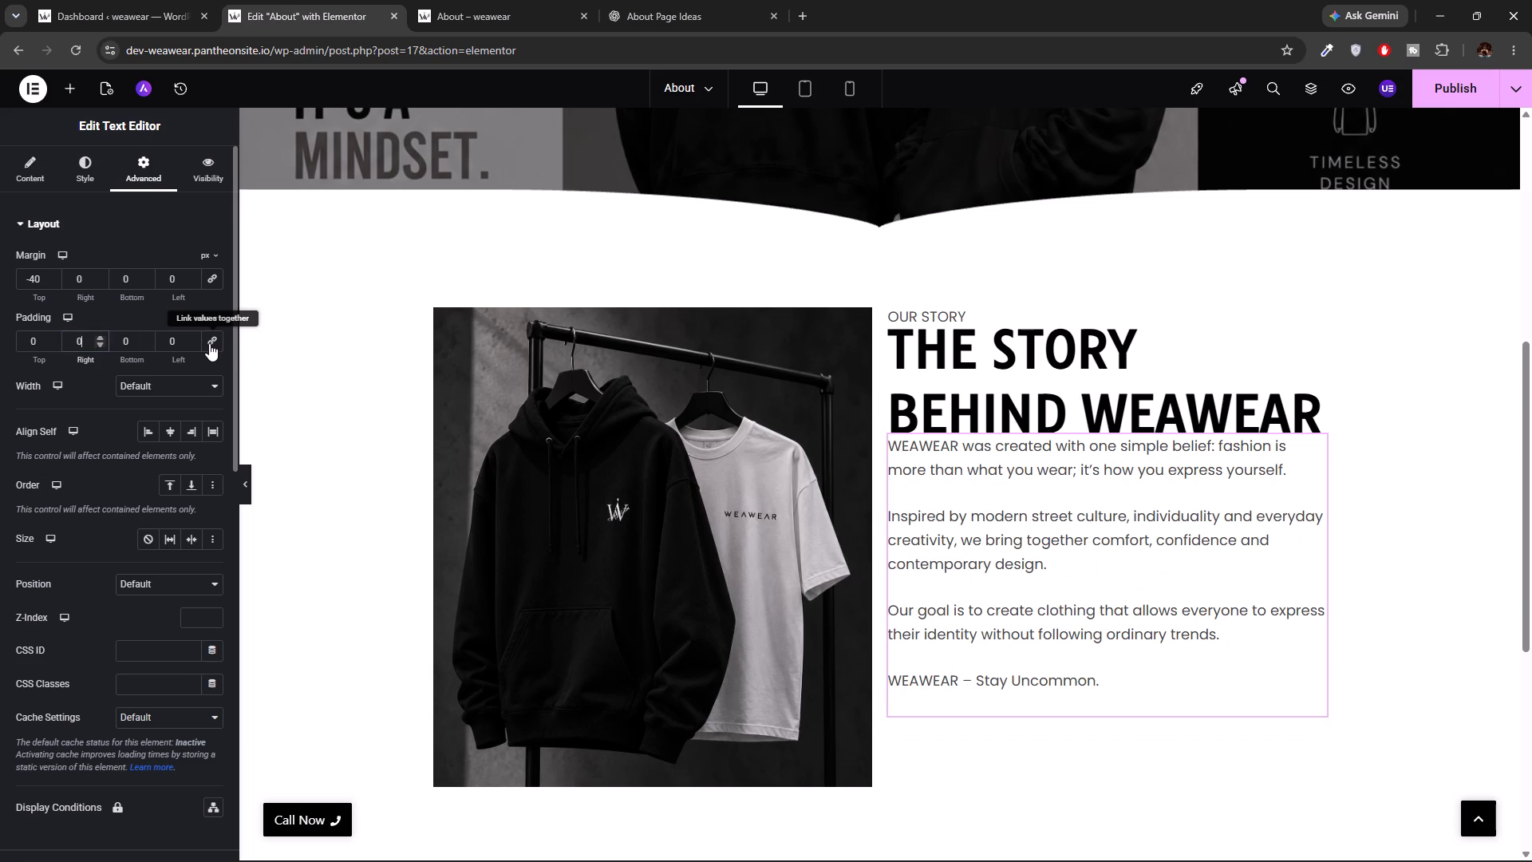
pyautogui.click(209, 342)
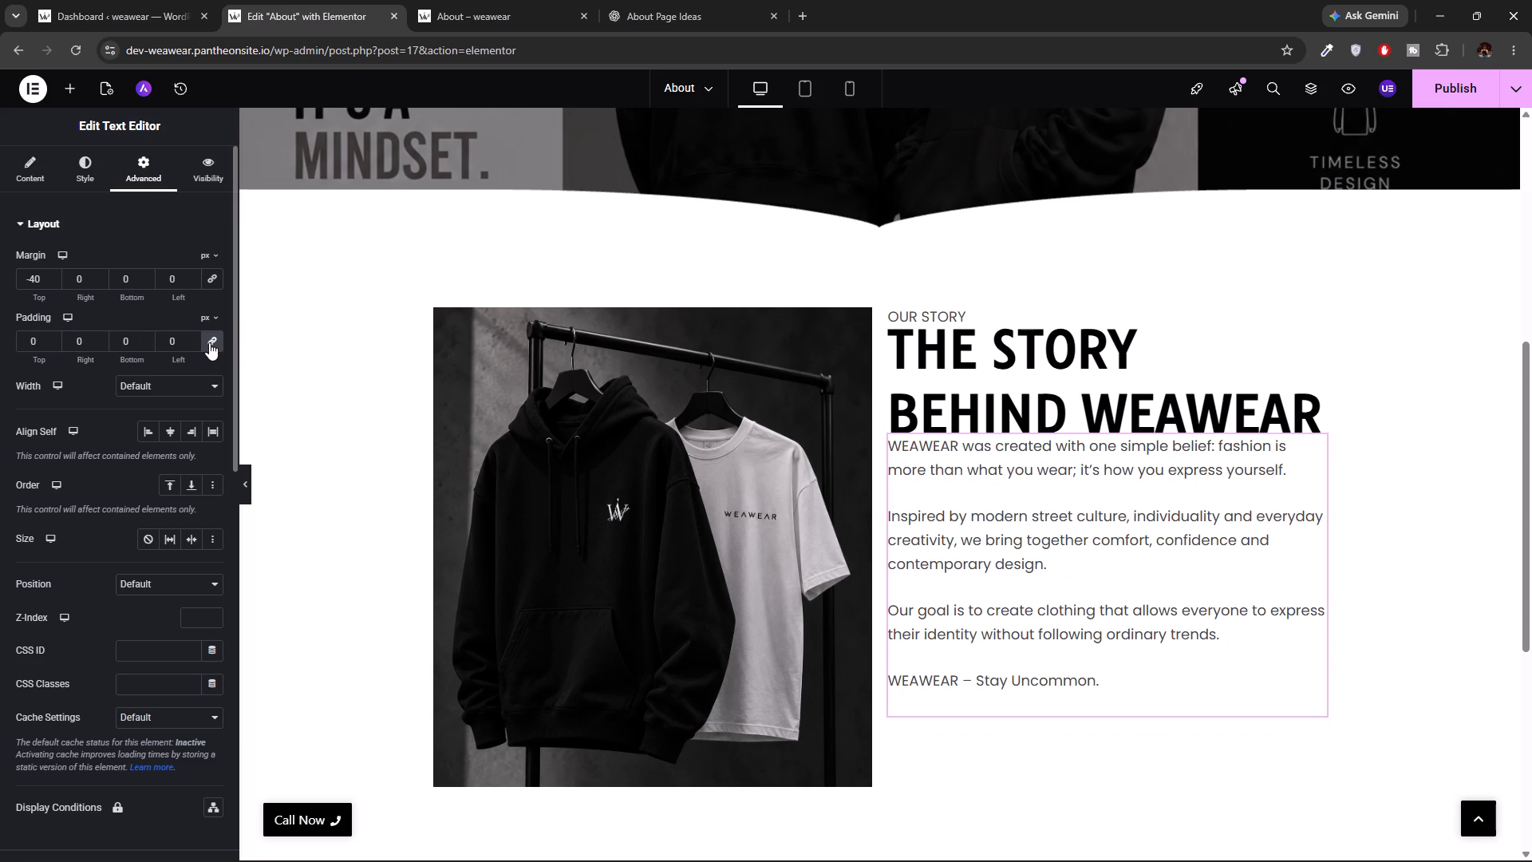
# Set the story text widget's left margin to 3 px.
pyautogui.click(191, 281)
pyautogui.click(191, 281)
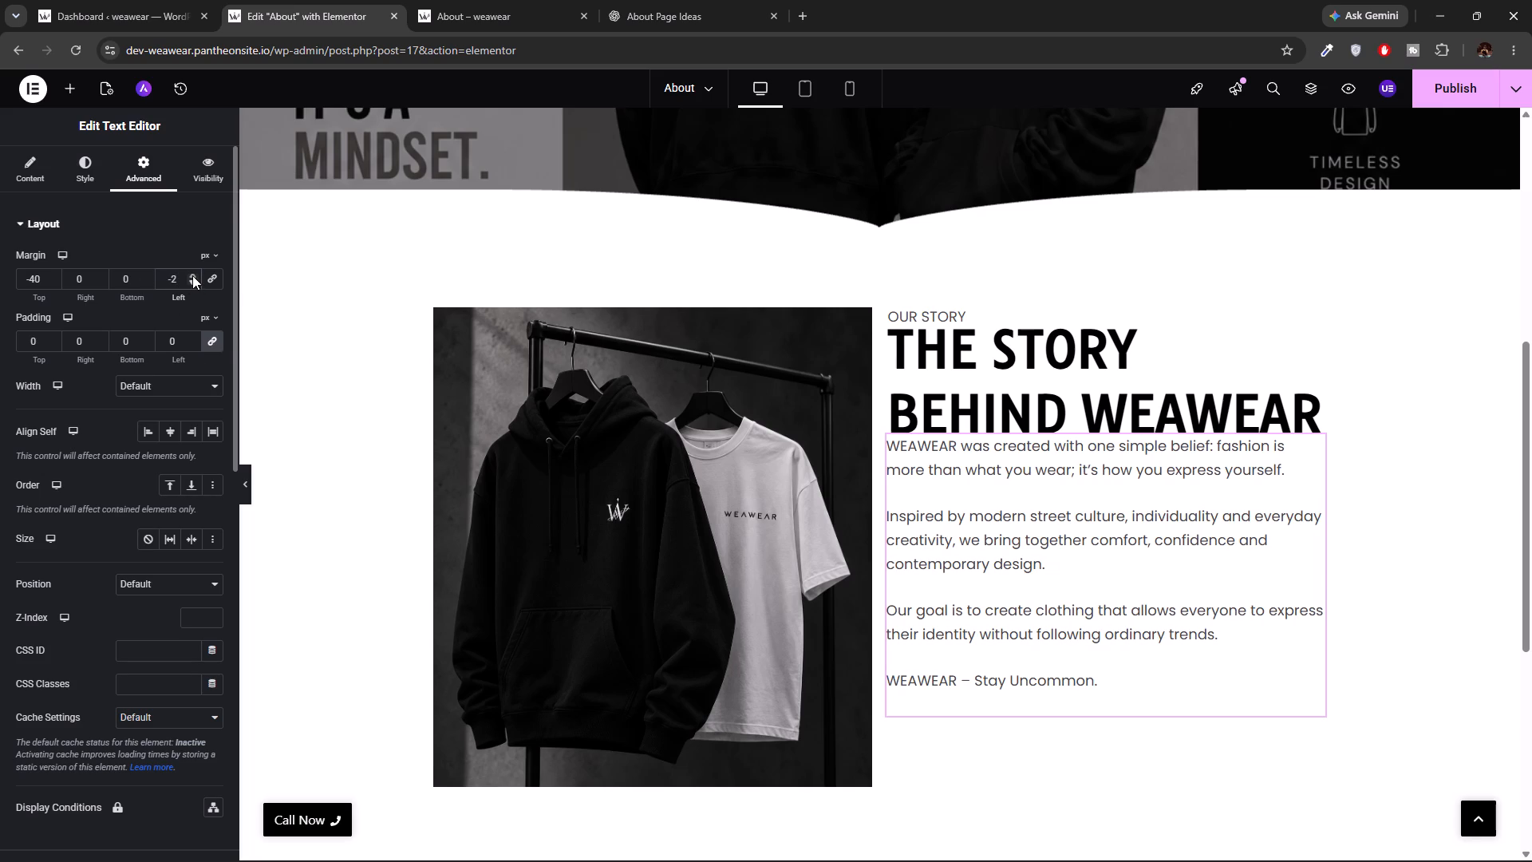
pyautogui.click(192, 275)
pyautogui.click(192, 275)
pyautogui.doubleClick(192, 275)
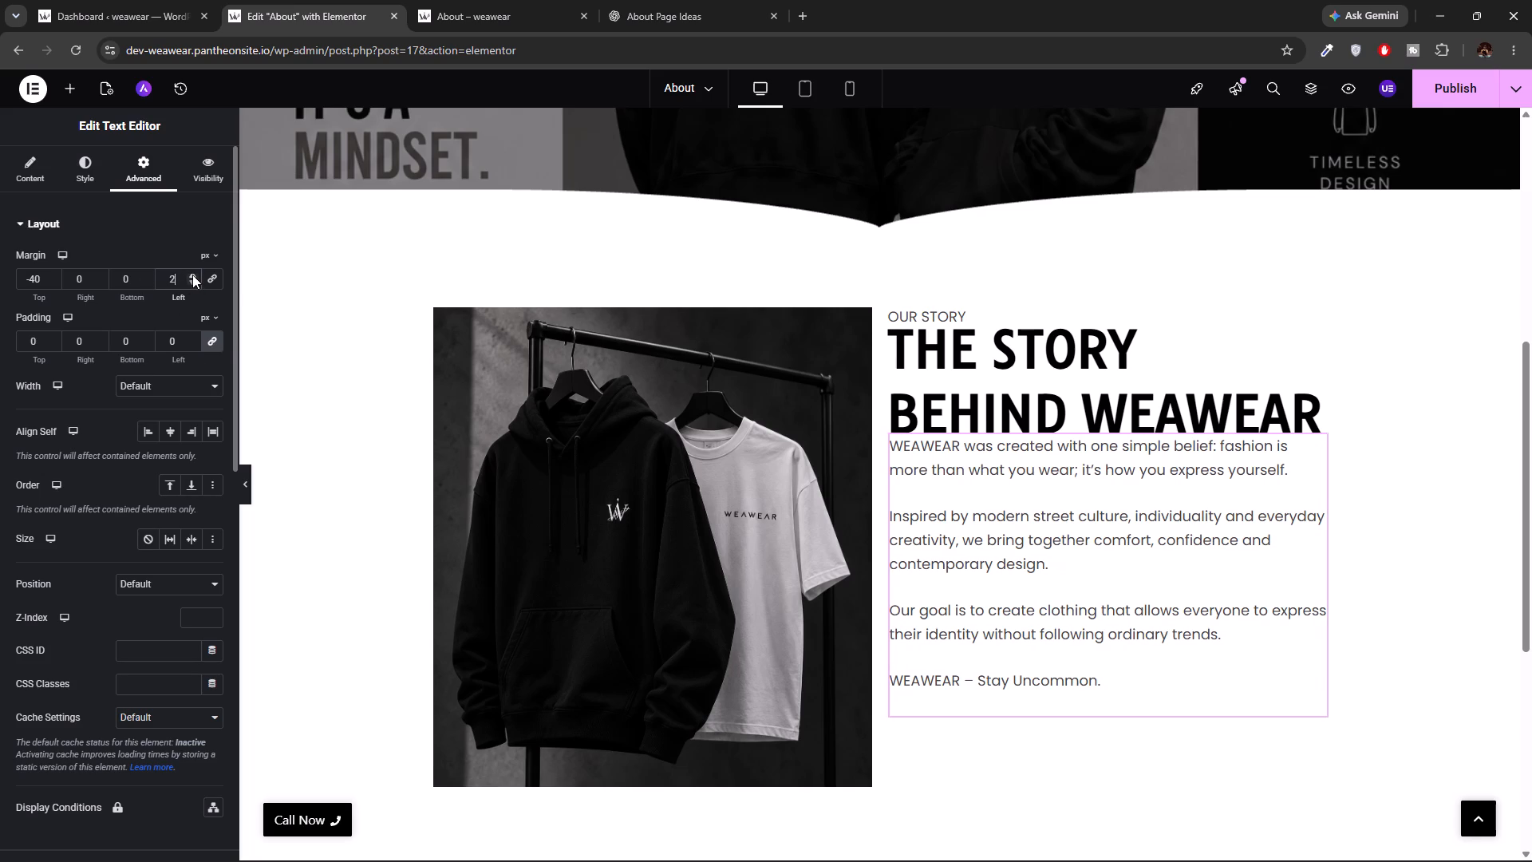
pyautogui.click(192, 275)
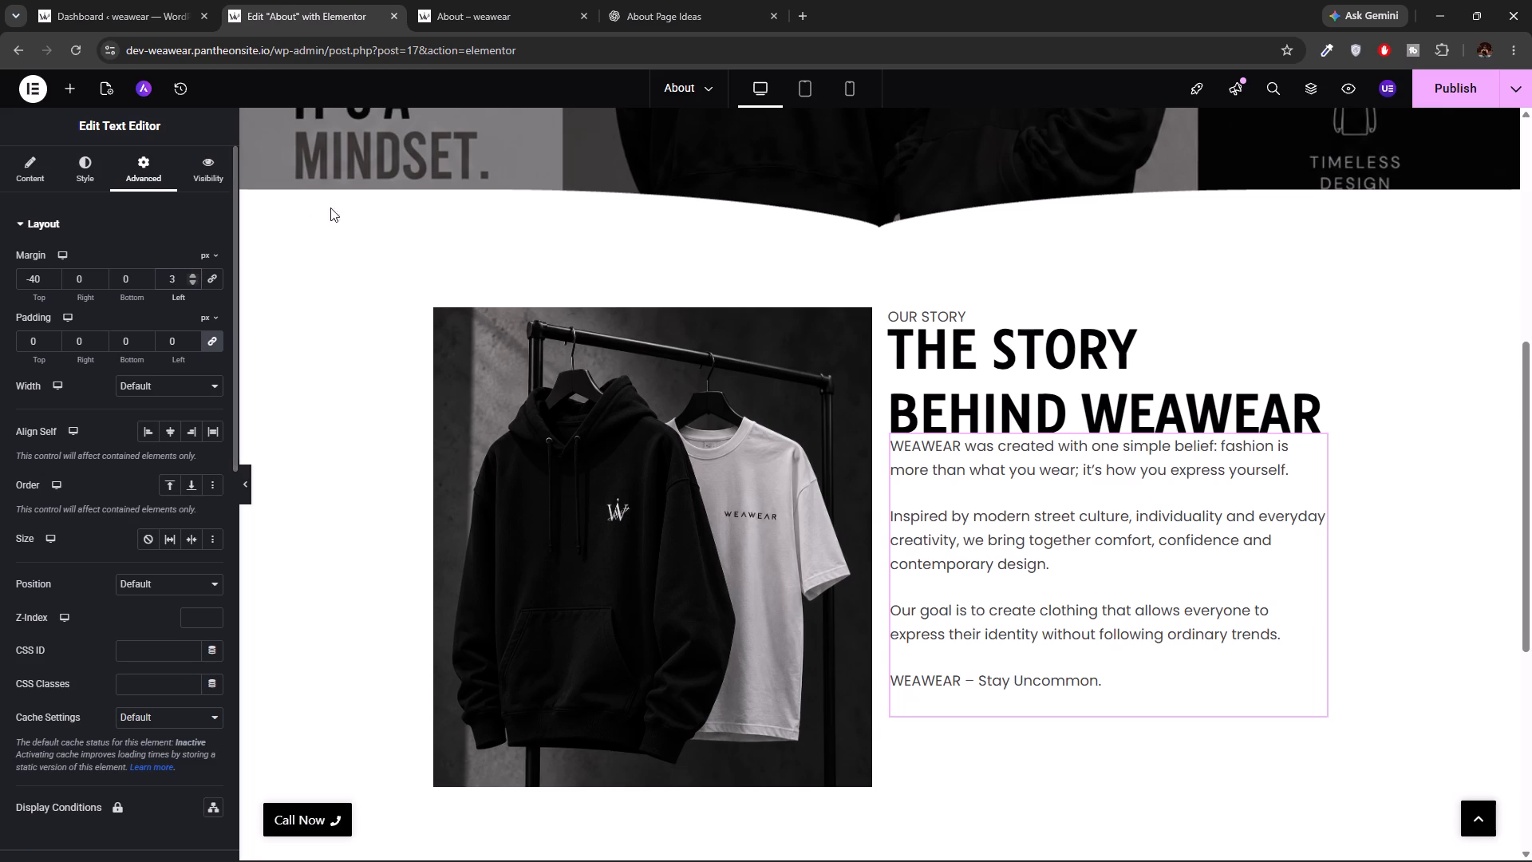
pyautogui.click(413, 227)
# Review the layout of the story section's image and text columns, with the text column's container selected.
pyautogui.scroll(-1, 619, 352)
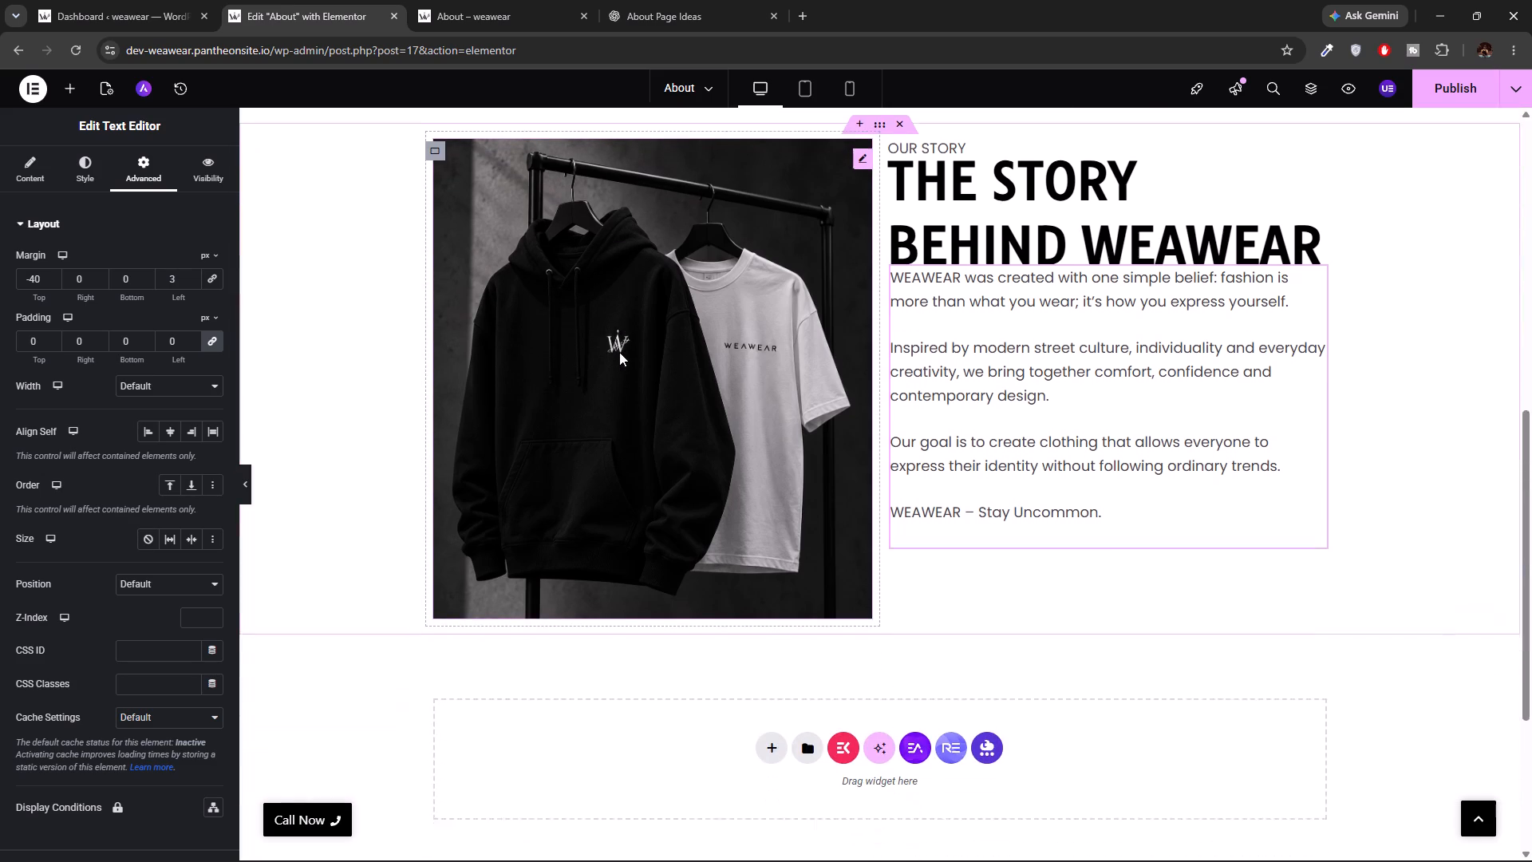
pyautogui.scroll(-2, 619, 352)
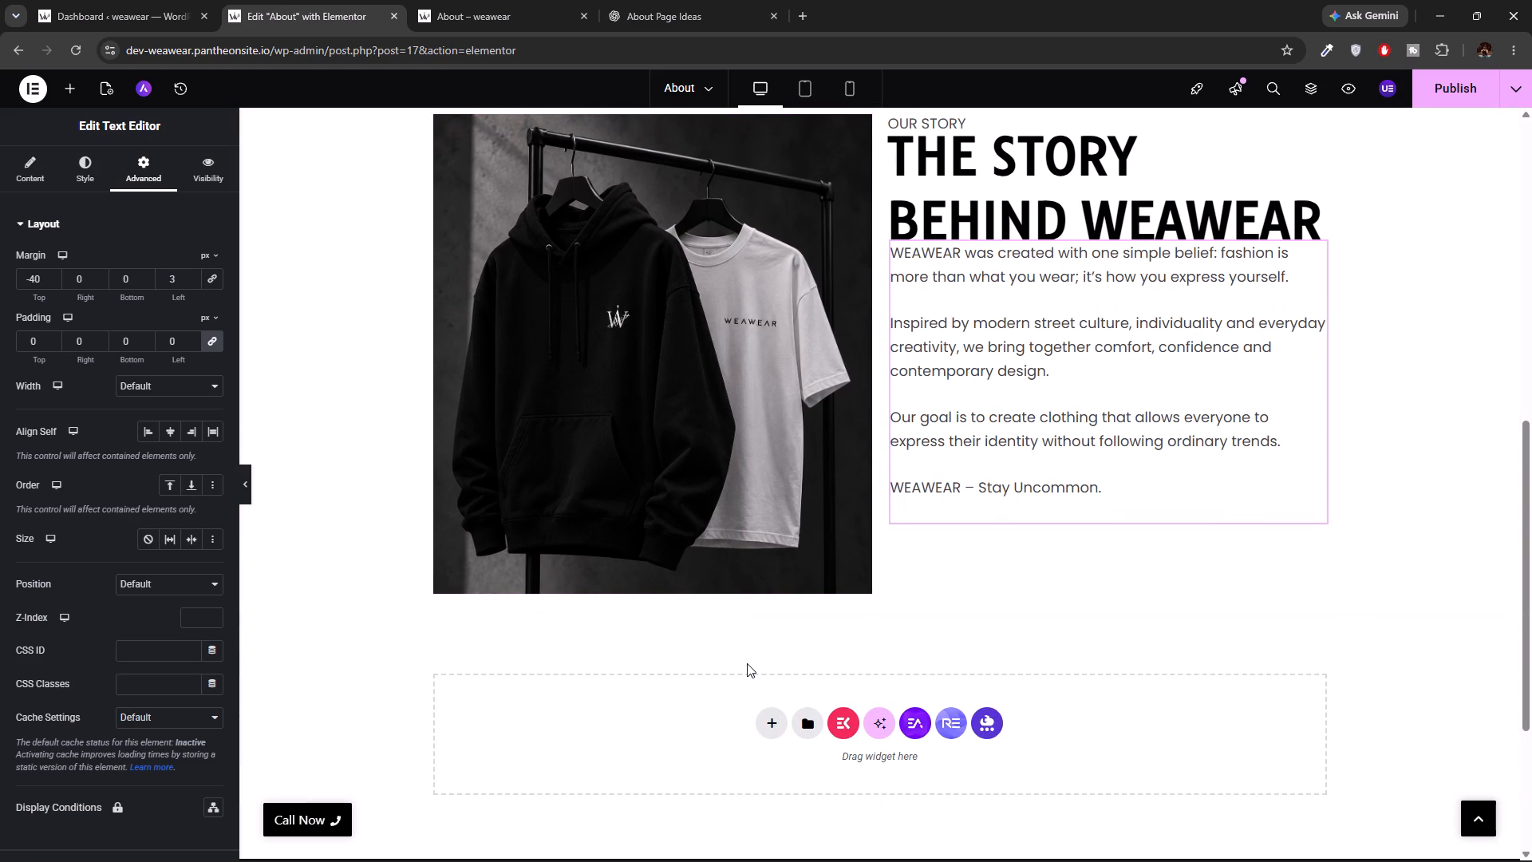
pyautogui.click(747, 663)
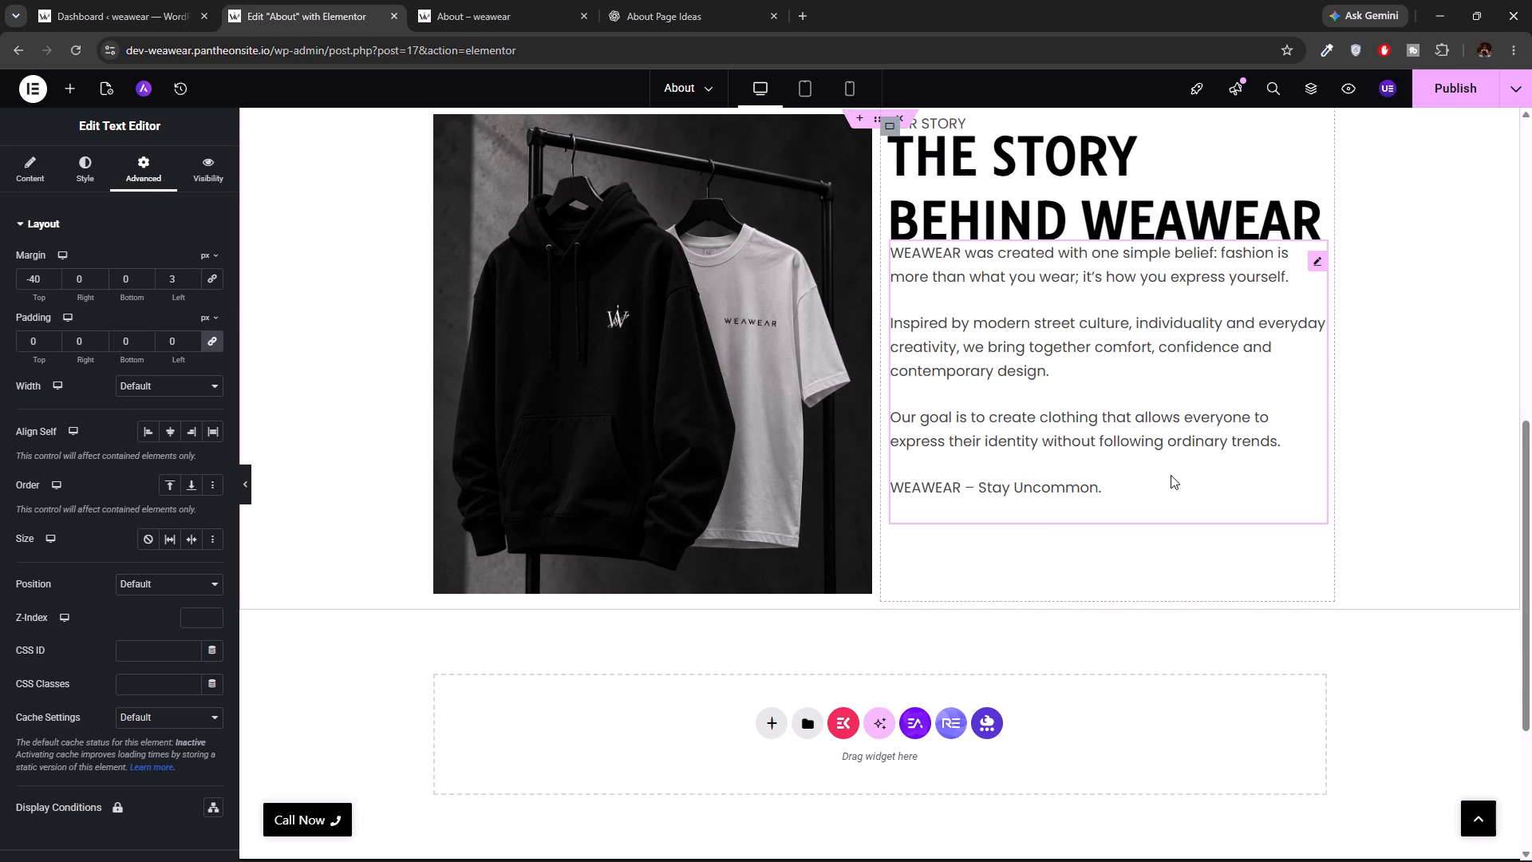
pyautogui.click(1390, 495)
pyautogui.scroll(2, 1237, 466)
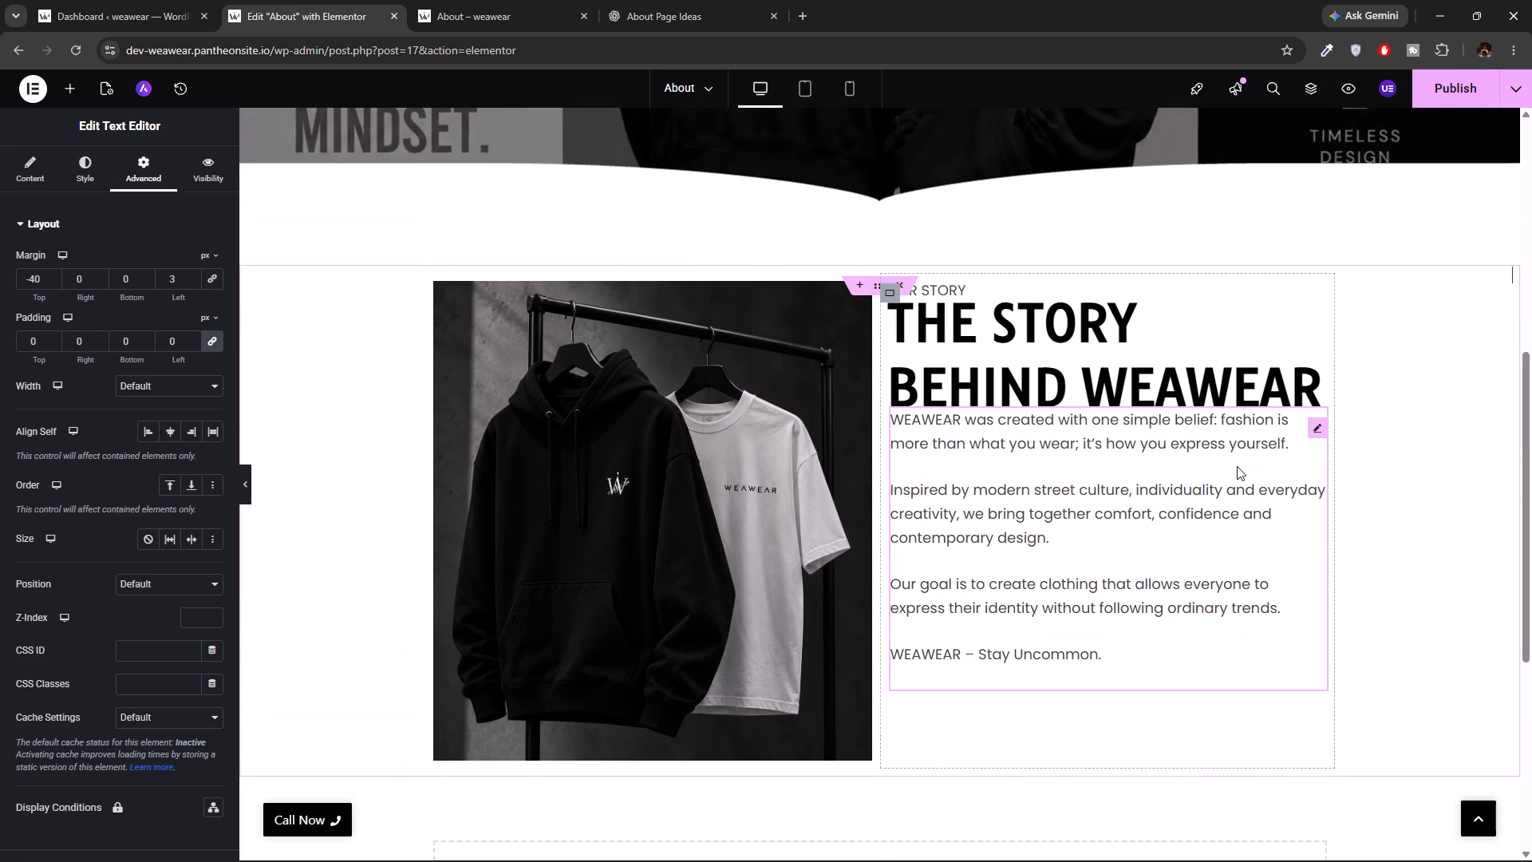
pyautogui.click(888, 293)
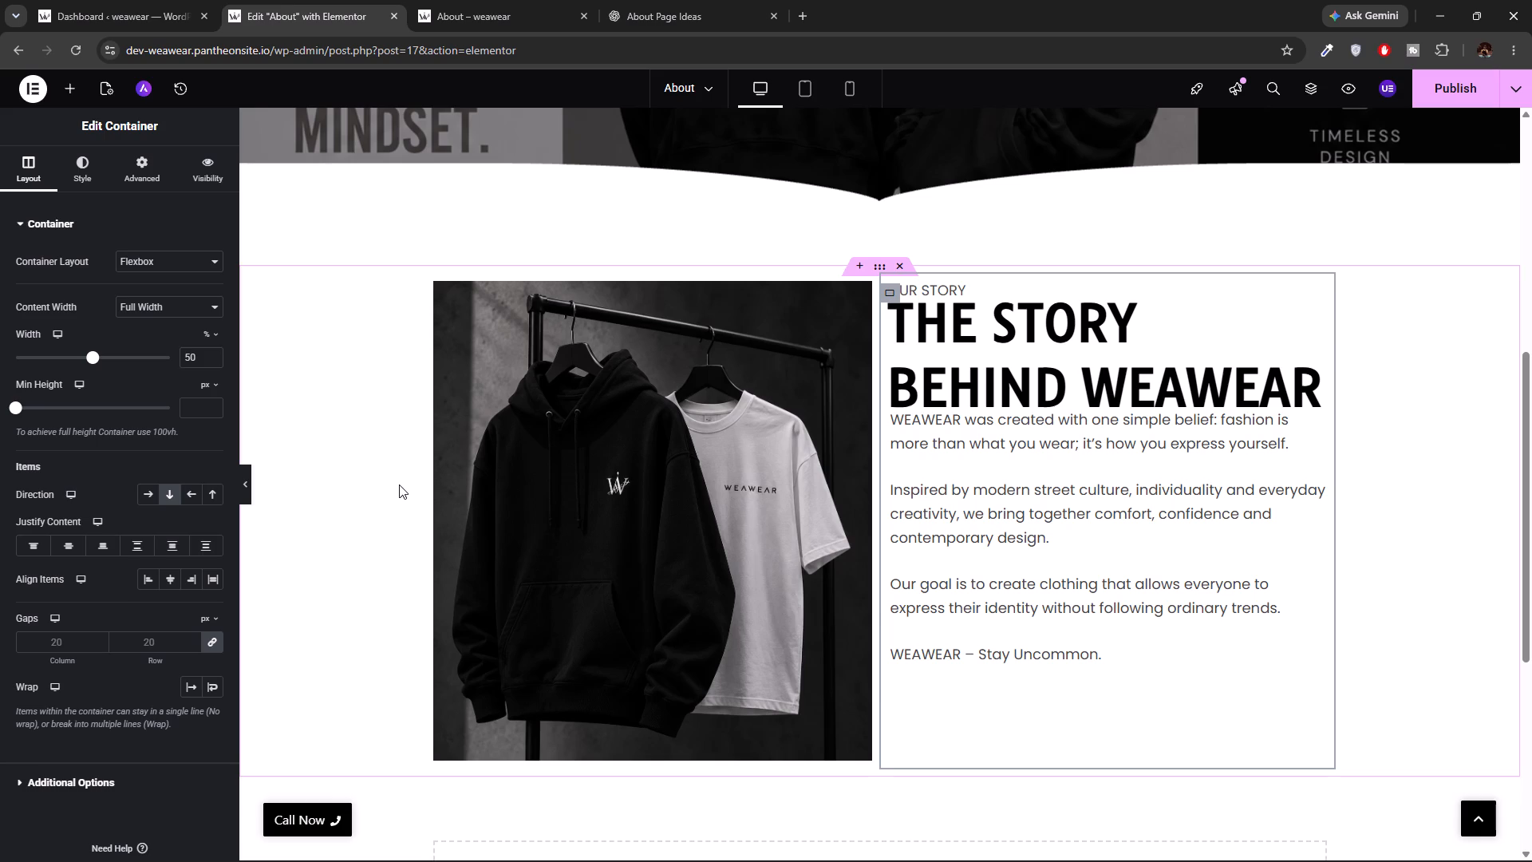
pyautogui.scroll(-5, 399, 484)
pyautogui.scroll(1, 399, 484)
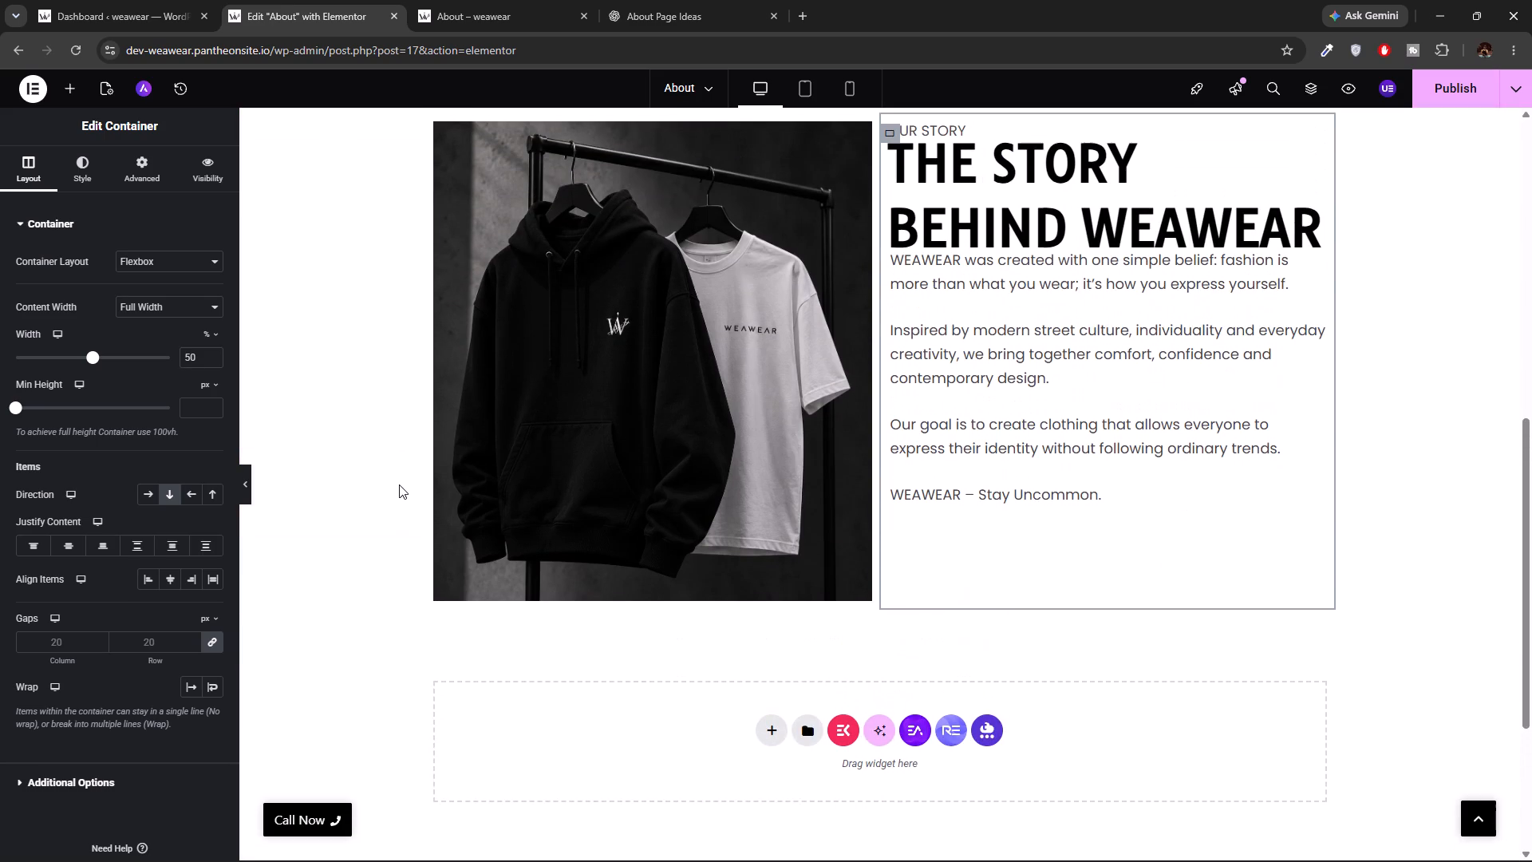
pyautogui.scroll(3, 399, 484)
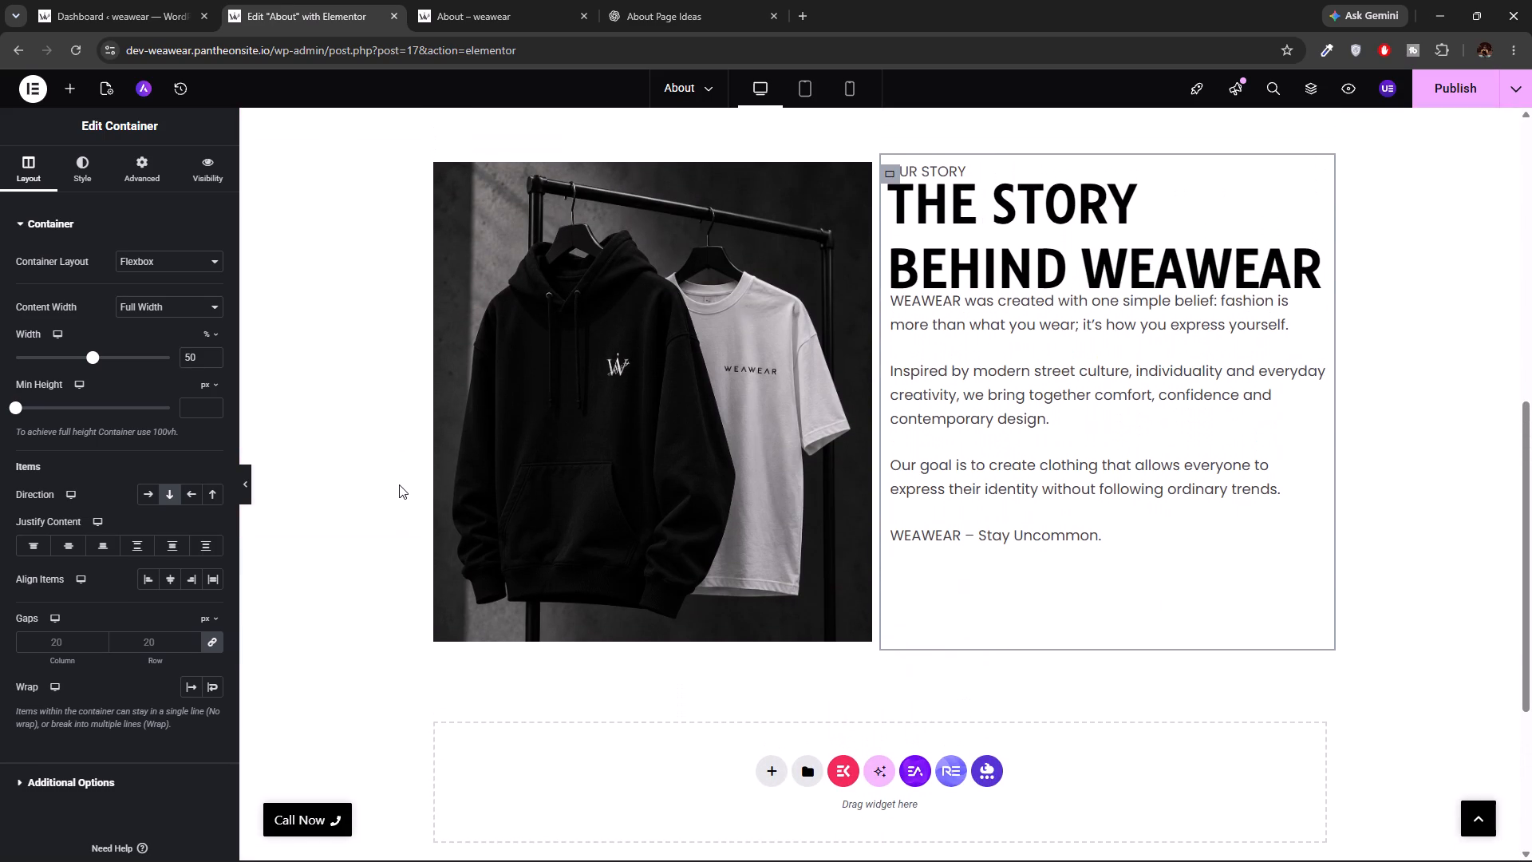
pyautogui.scroll(2, 399, 484)
pyautogui.scroll(-1, 399, 484)
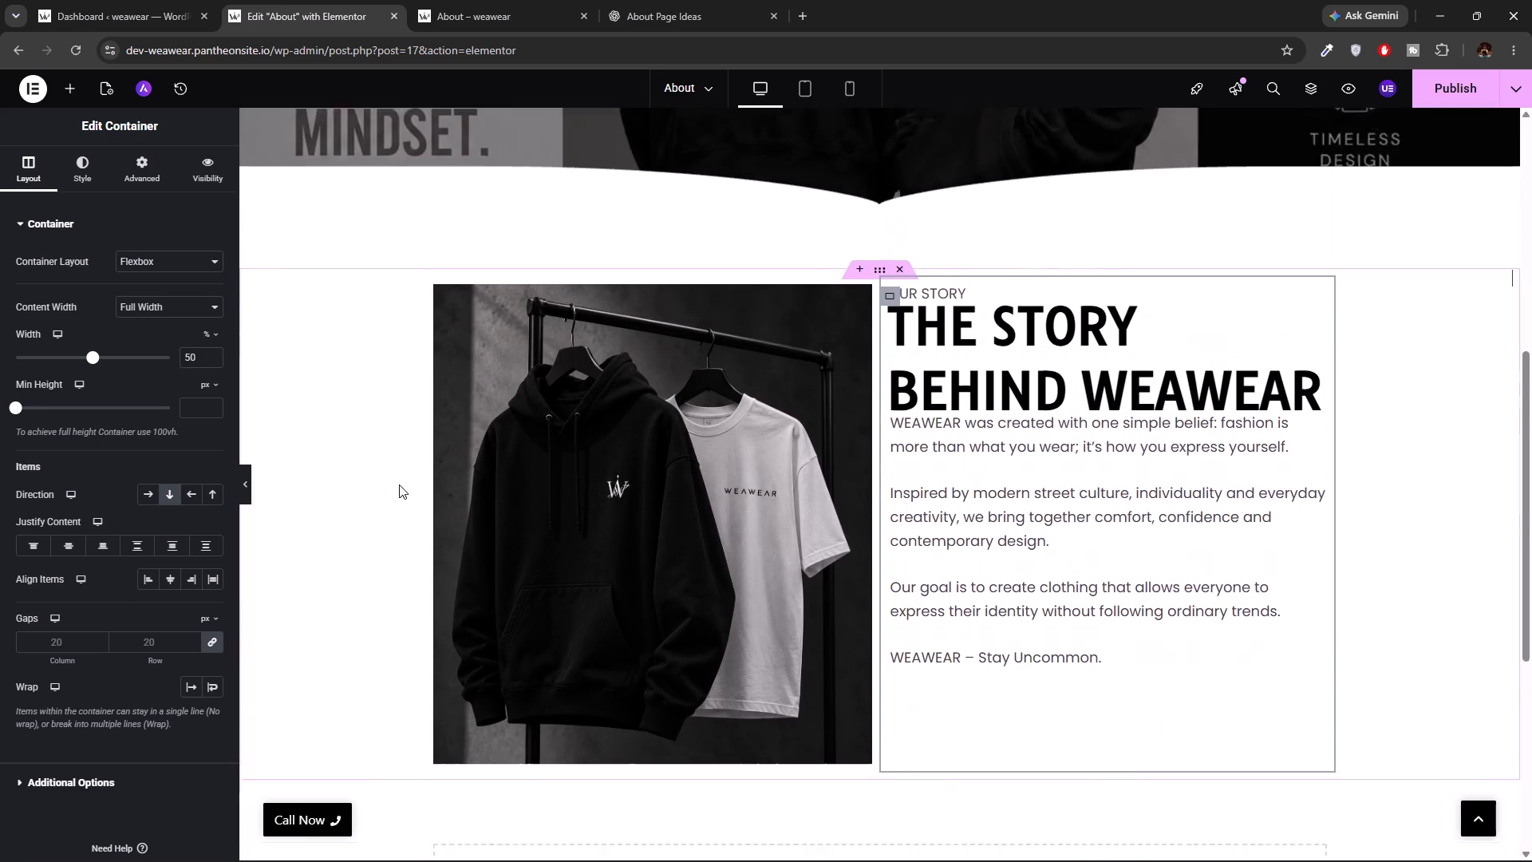
pyautogui.scroll(-1, 399, 484)
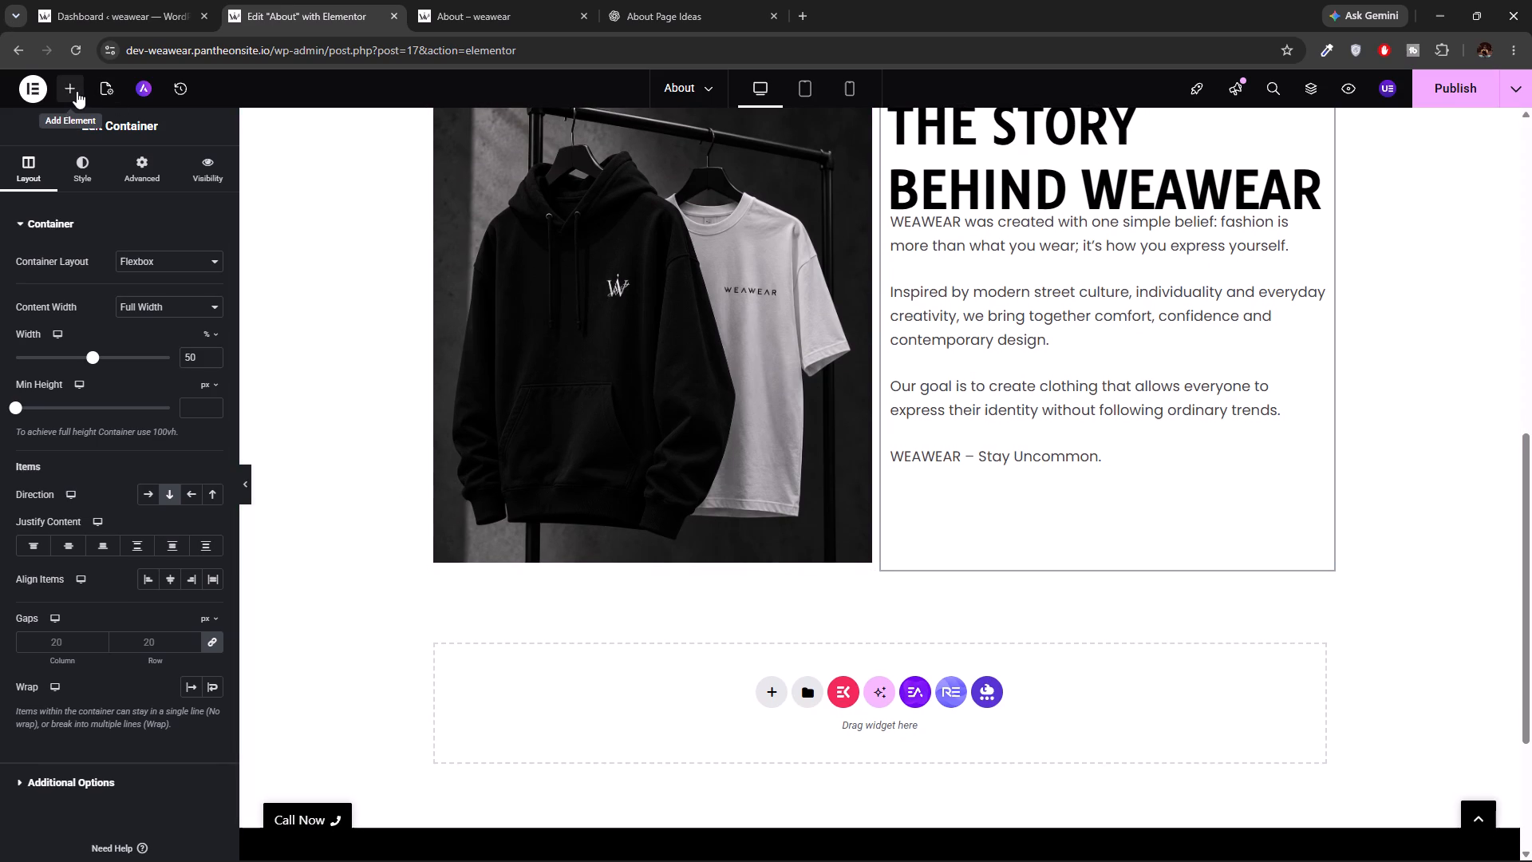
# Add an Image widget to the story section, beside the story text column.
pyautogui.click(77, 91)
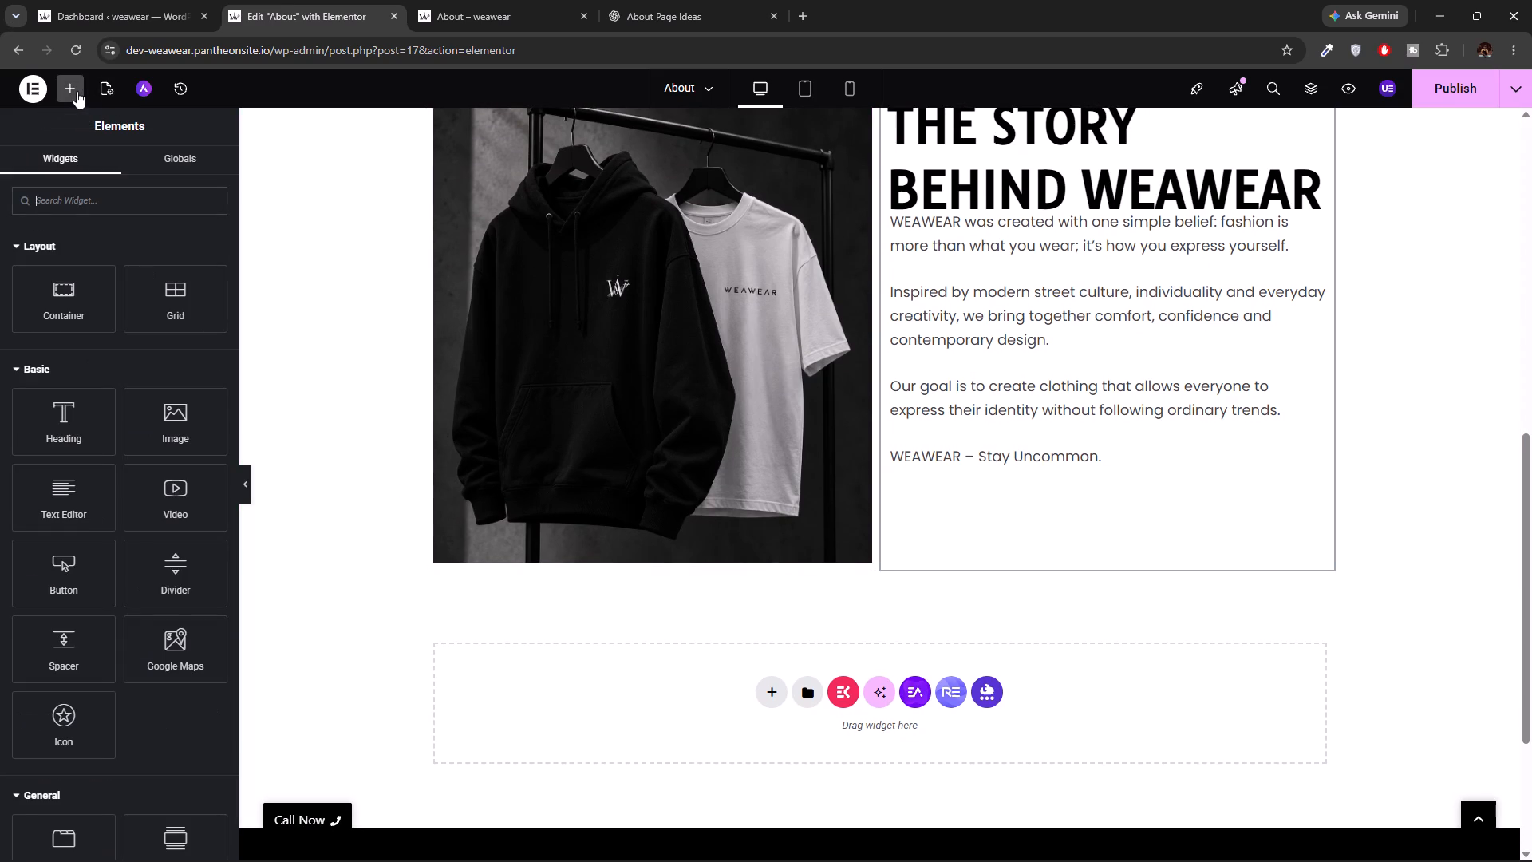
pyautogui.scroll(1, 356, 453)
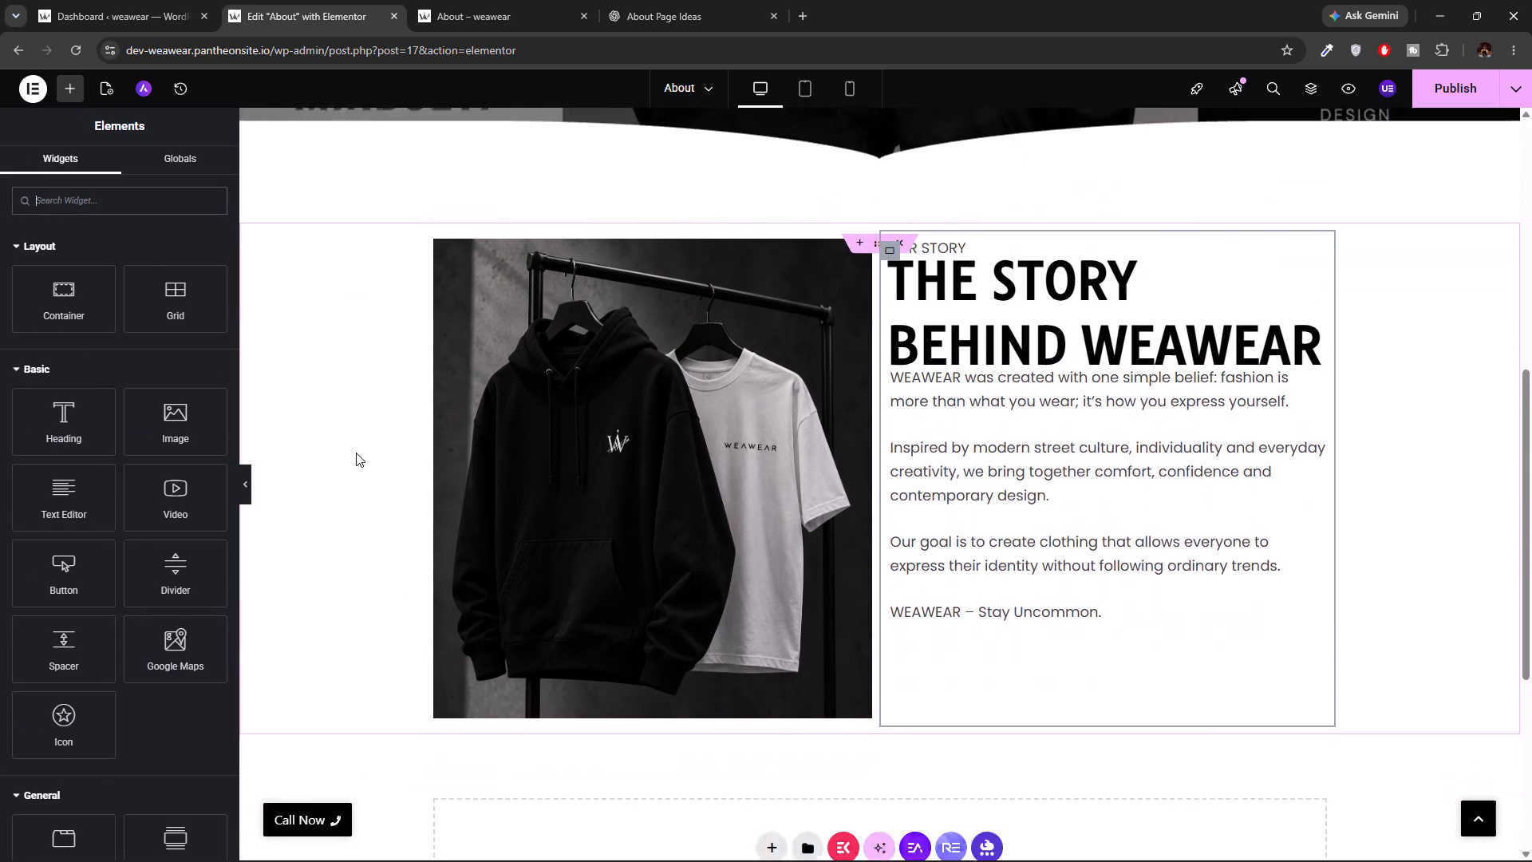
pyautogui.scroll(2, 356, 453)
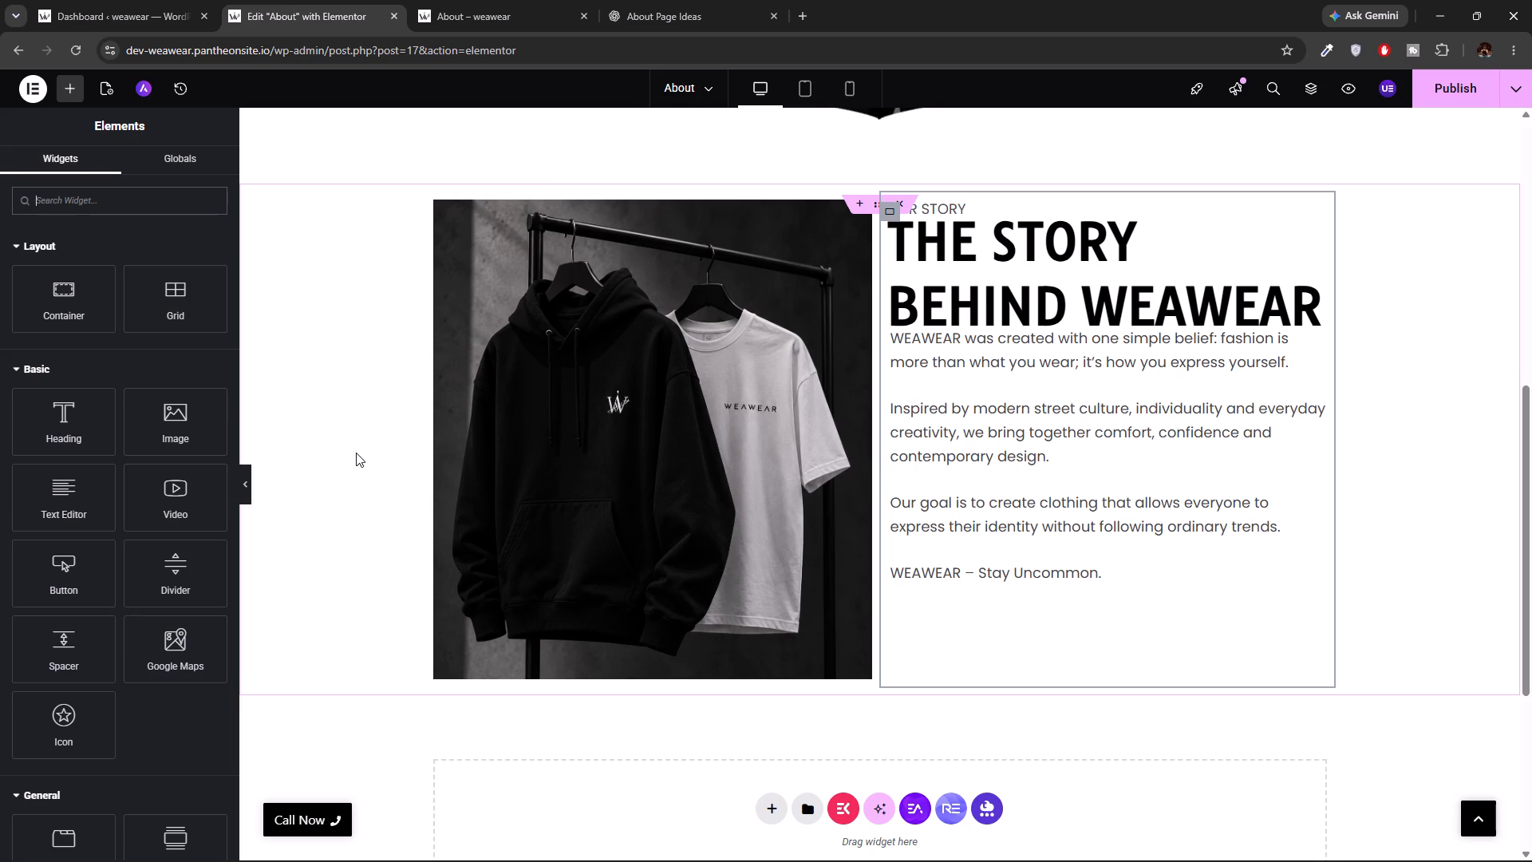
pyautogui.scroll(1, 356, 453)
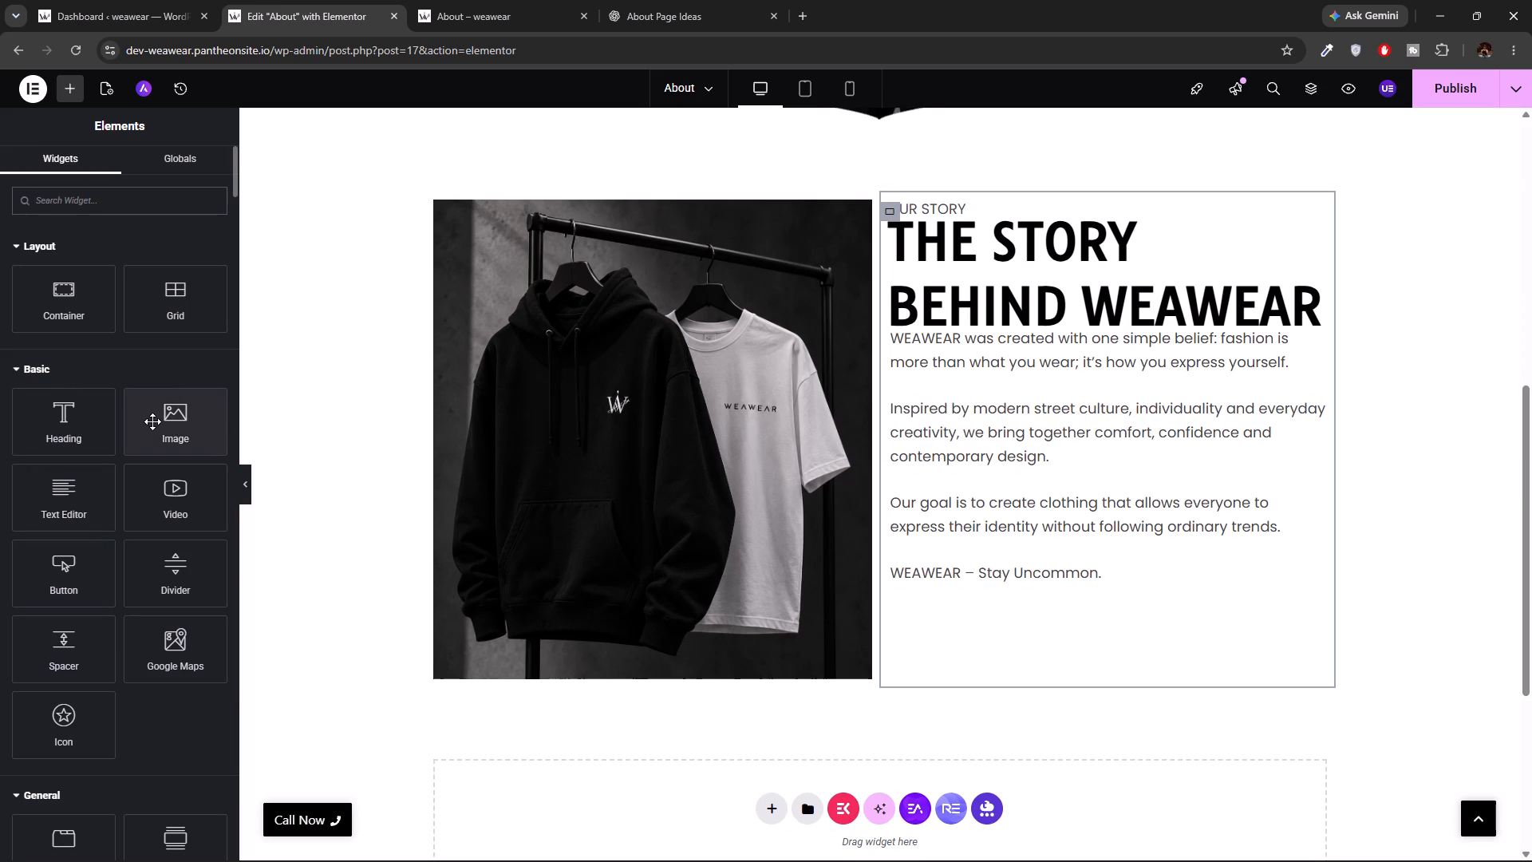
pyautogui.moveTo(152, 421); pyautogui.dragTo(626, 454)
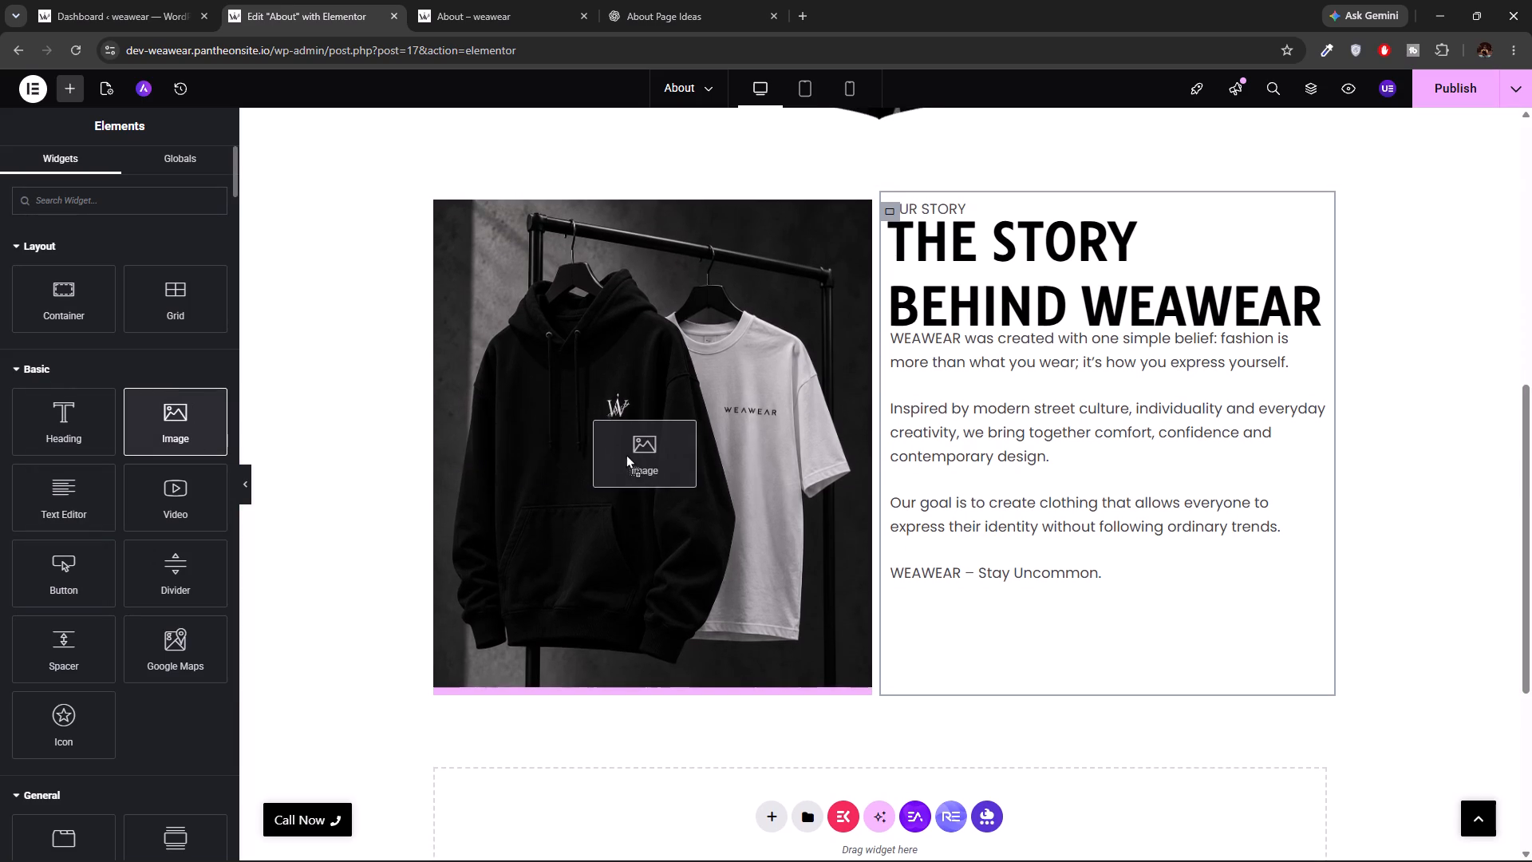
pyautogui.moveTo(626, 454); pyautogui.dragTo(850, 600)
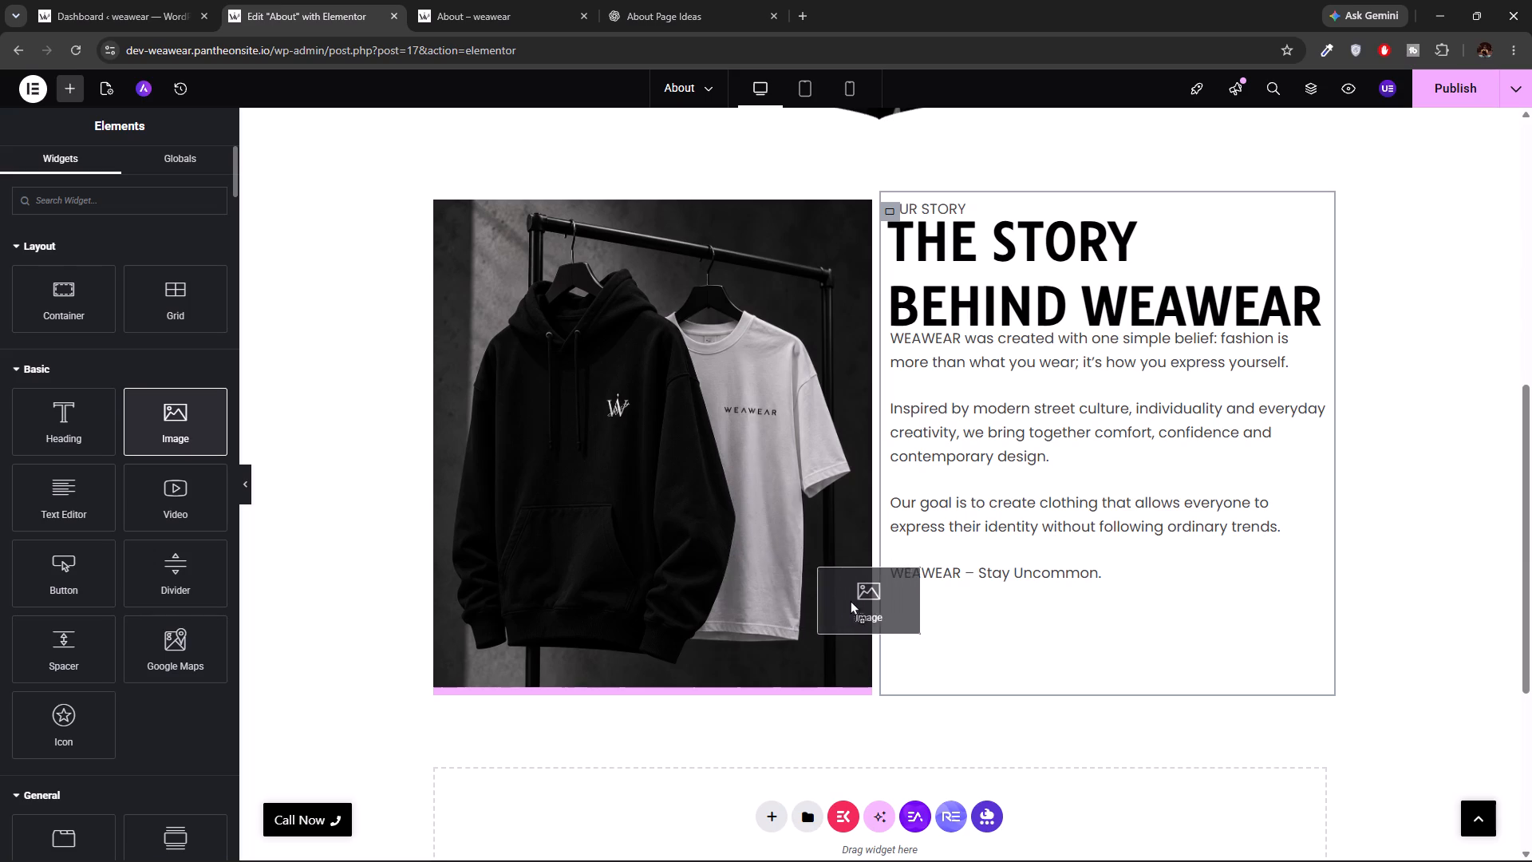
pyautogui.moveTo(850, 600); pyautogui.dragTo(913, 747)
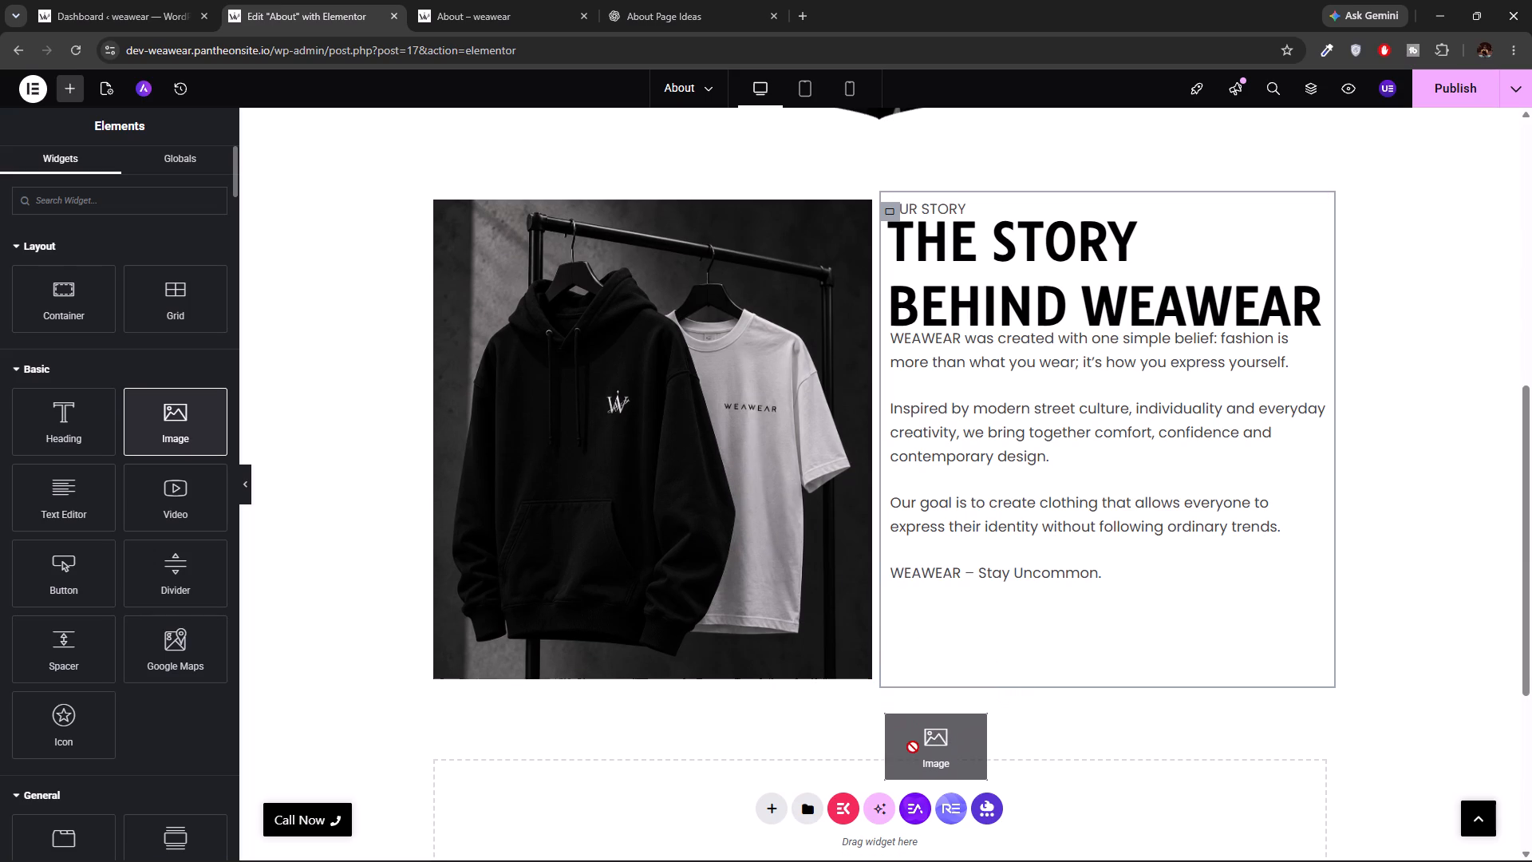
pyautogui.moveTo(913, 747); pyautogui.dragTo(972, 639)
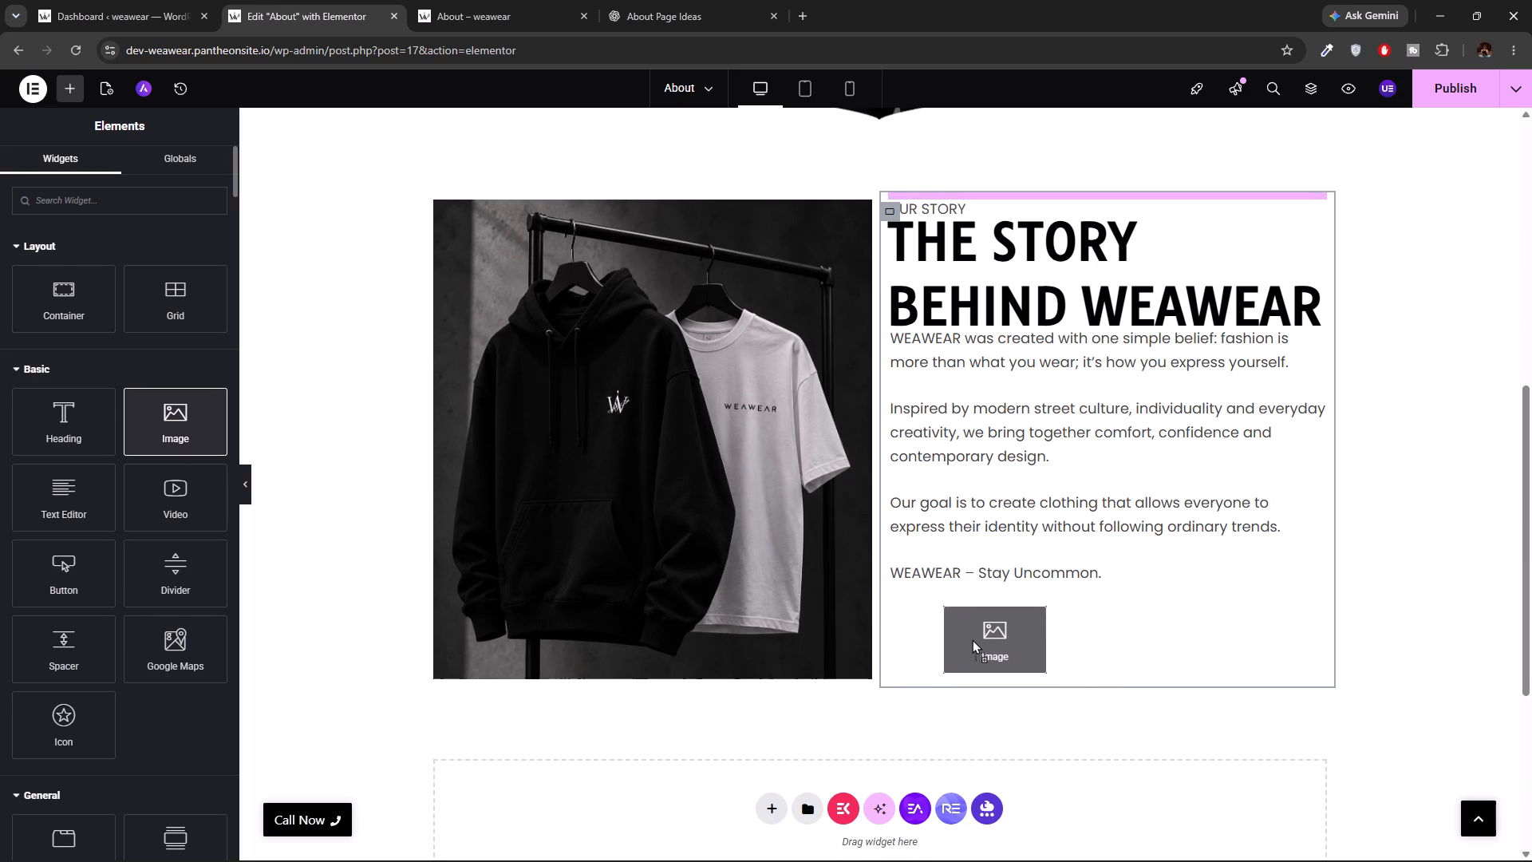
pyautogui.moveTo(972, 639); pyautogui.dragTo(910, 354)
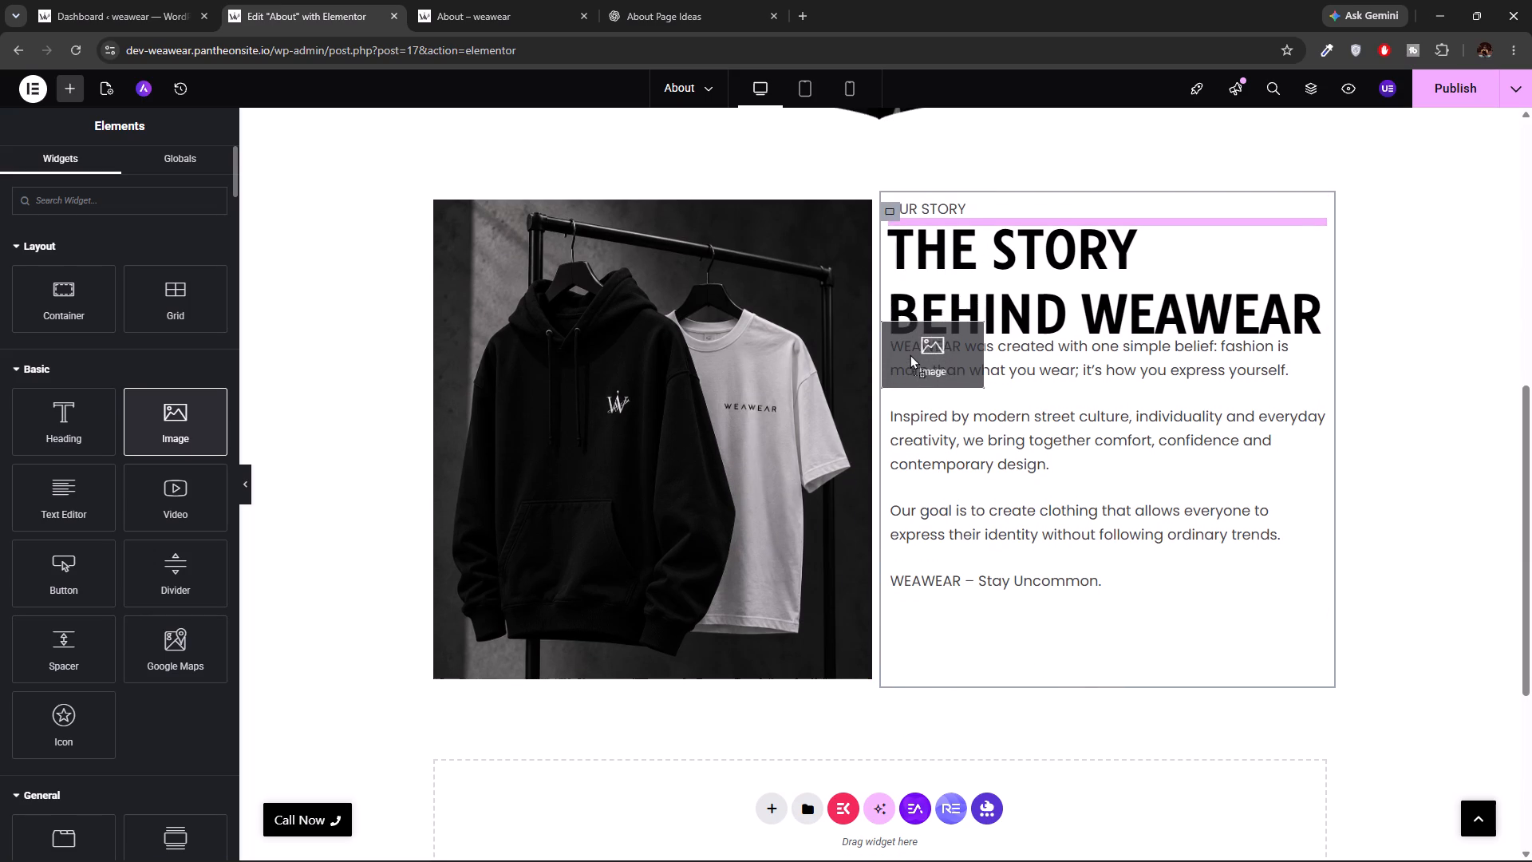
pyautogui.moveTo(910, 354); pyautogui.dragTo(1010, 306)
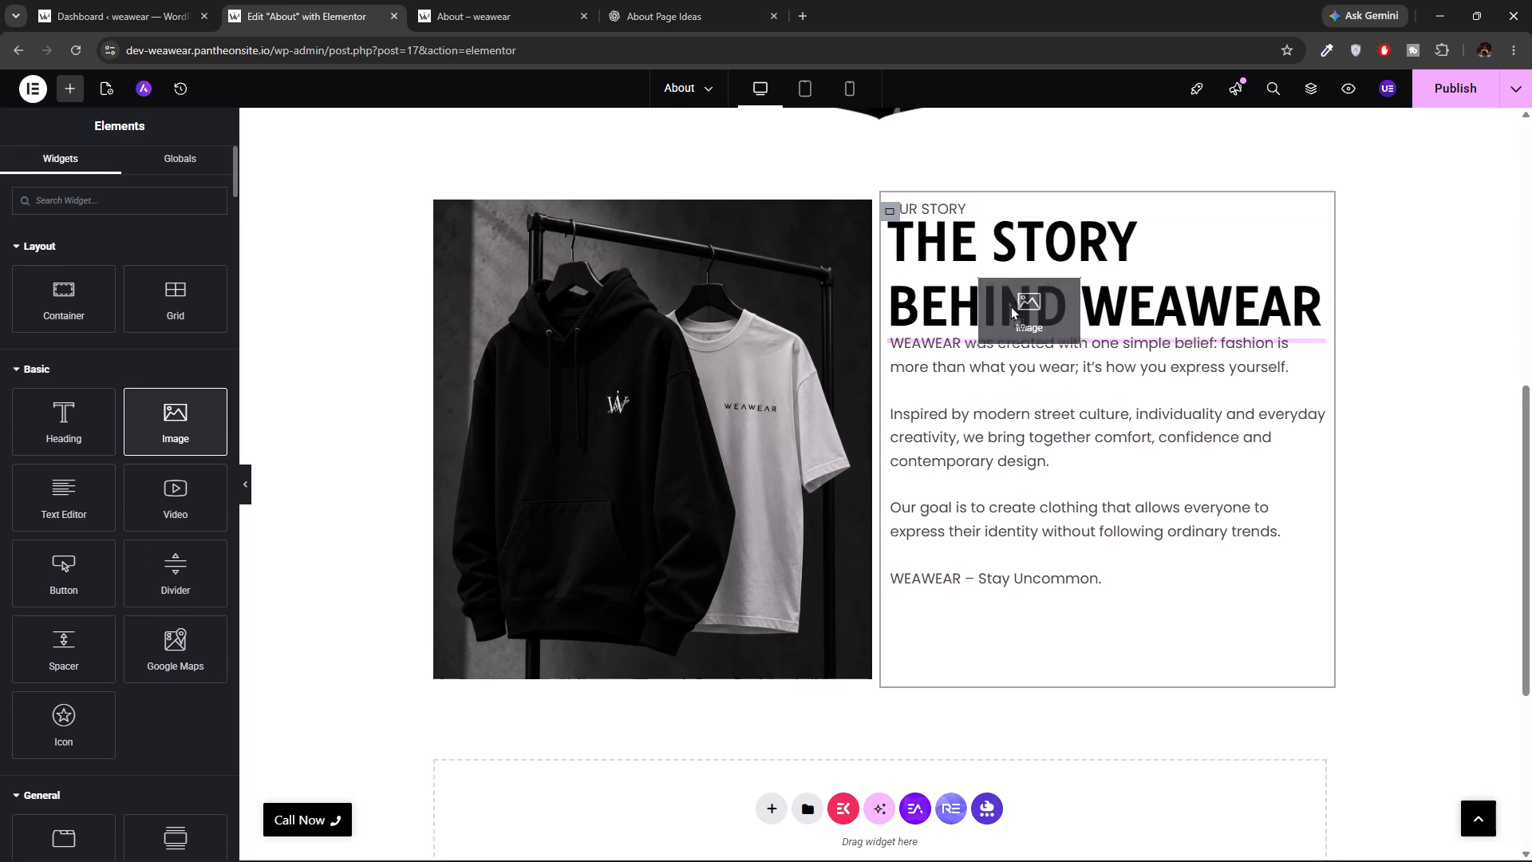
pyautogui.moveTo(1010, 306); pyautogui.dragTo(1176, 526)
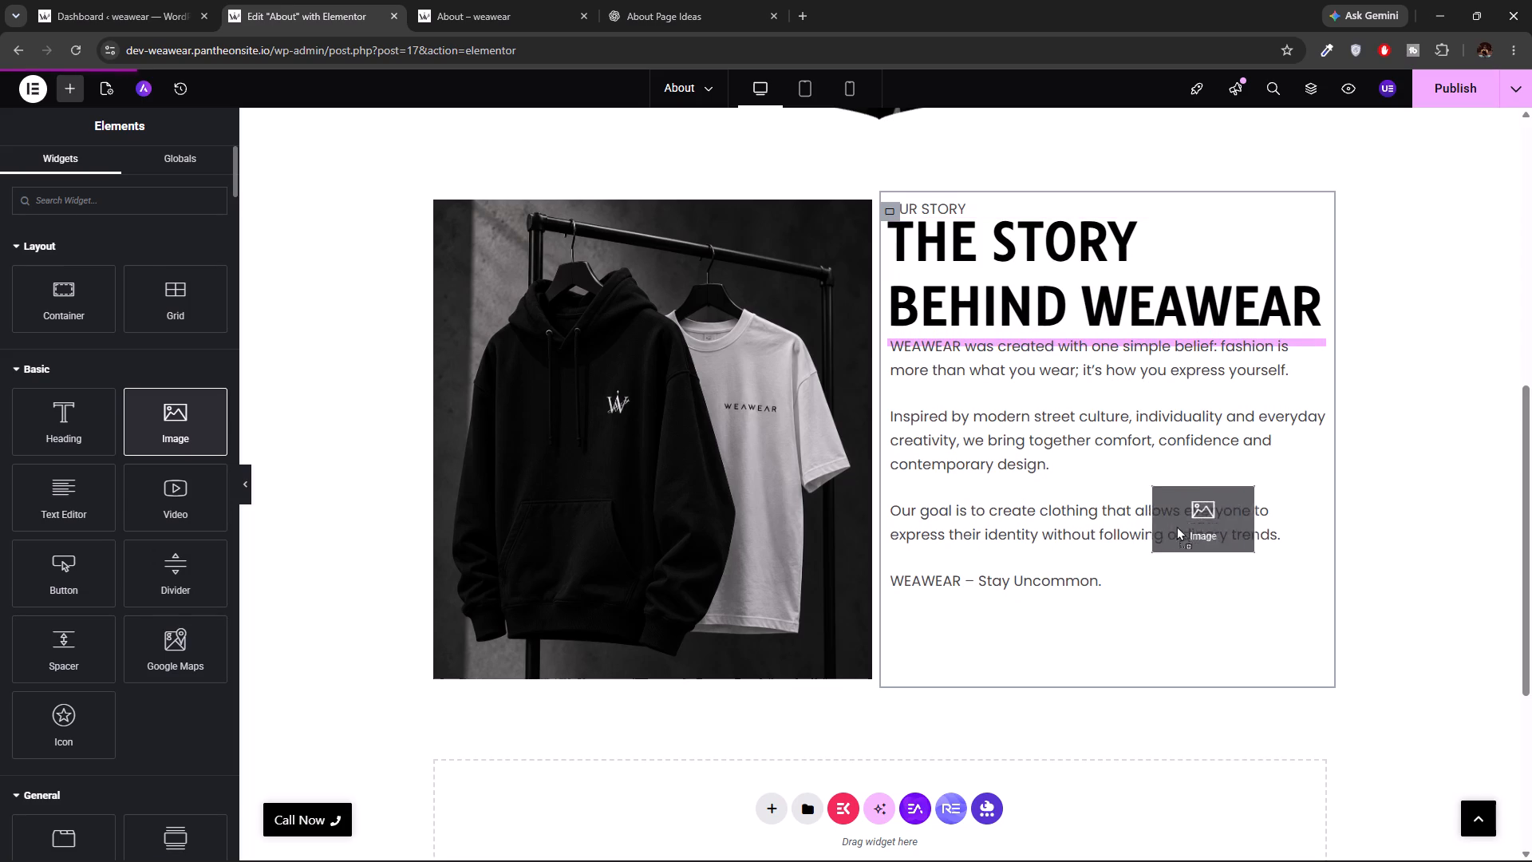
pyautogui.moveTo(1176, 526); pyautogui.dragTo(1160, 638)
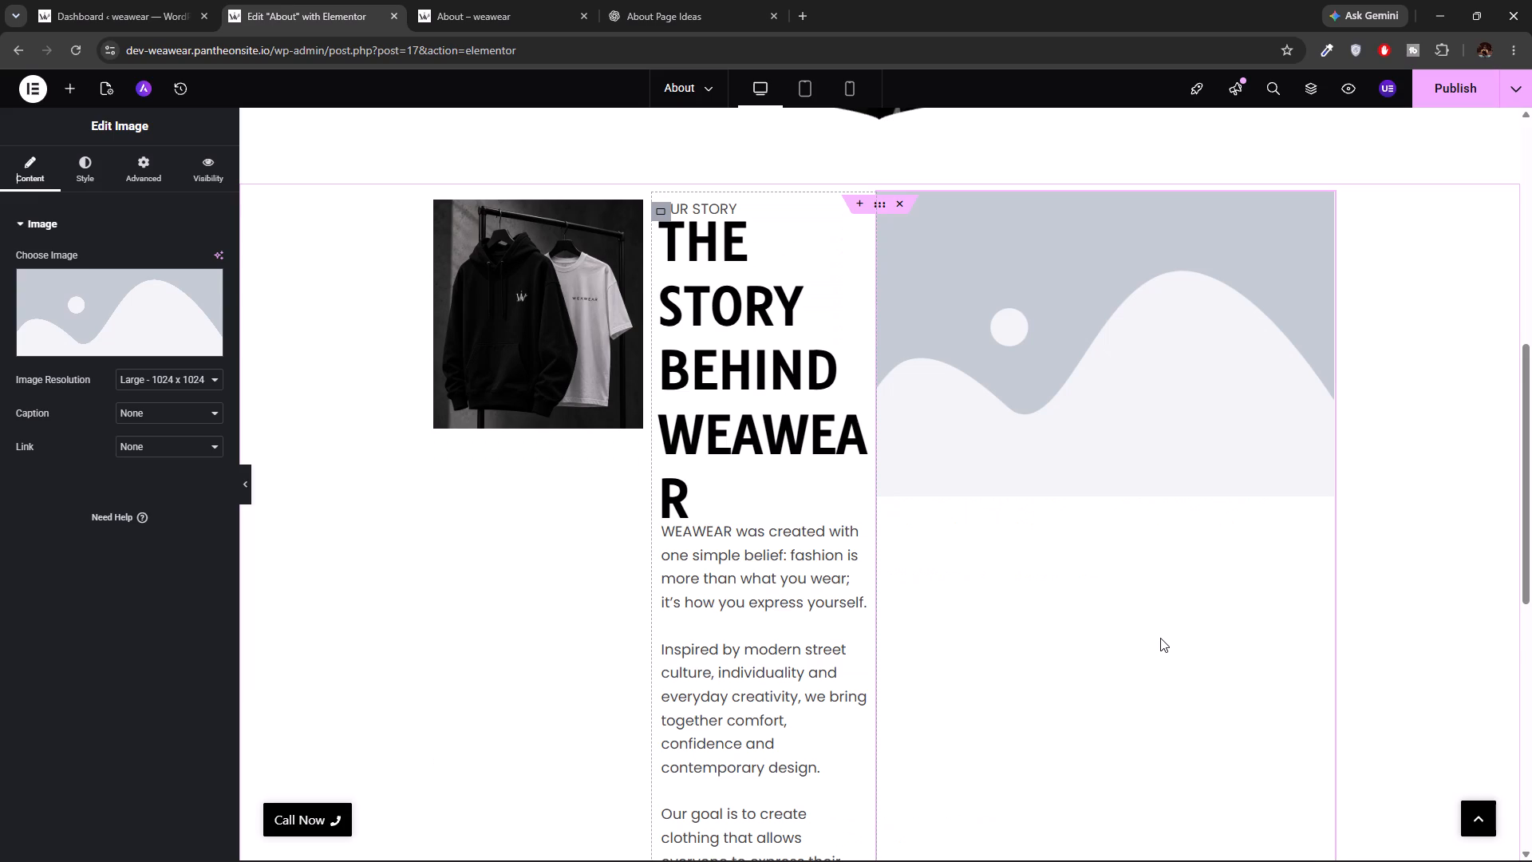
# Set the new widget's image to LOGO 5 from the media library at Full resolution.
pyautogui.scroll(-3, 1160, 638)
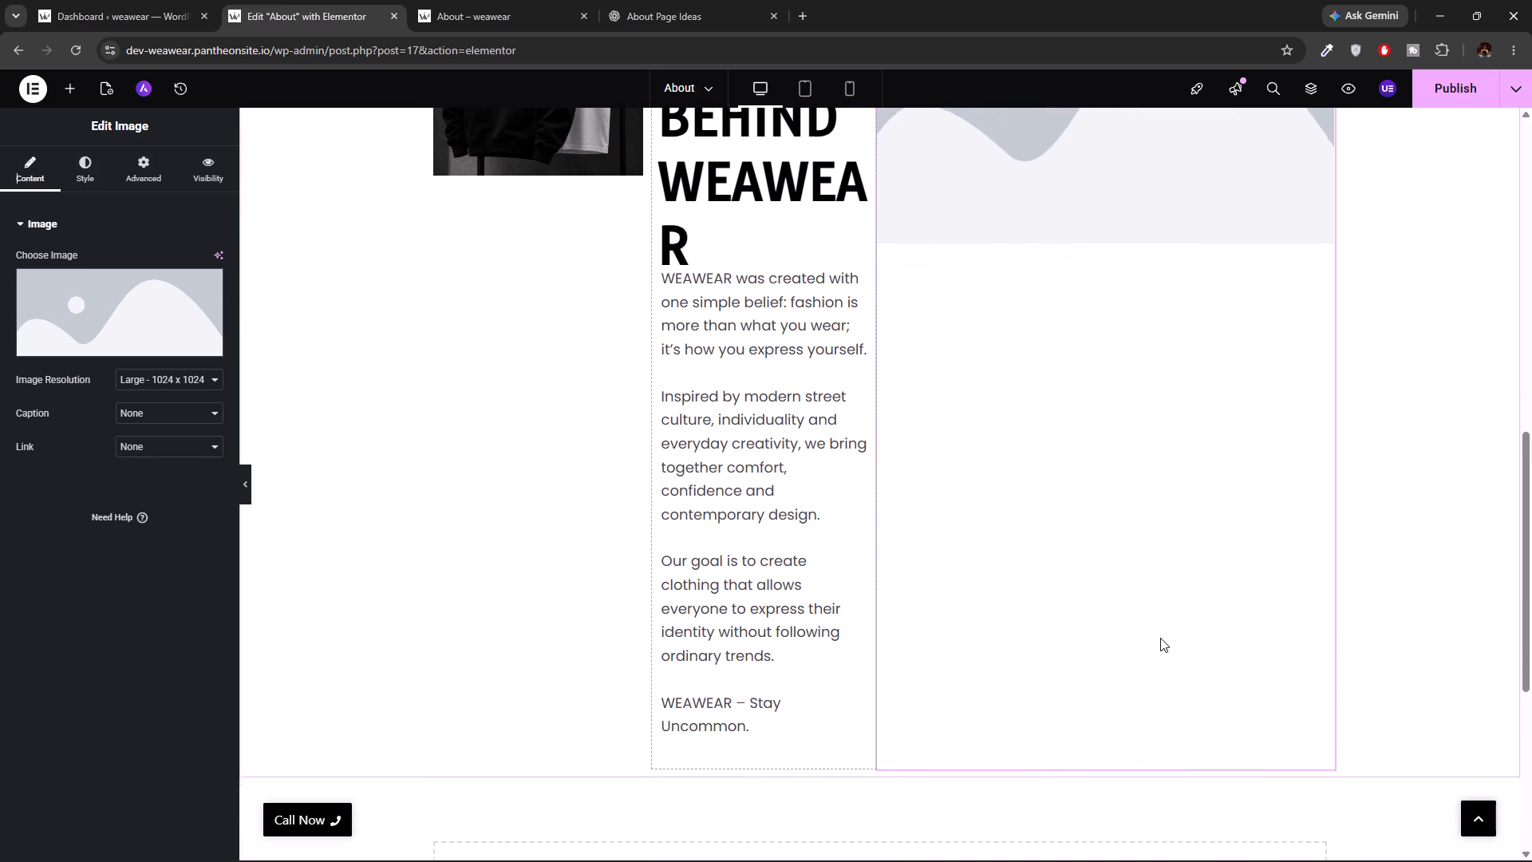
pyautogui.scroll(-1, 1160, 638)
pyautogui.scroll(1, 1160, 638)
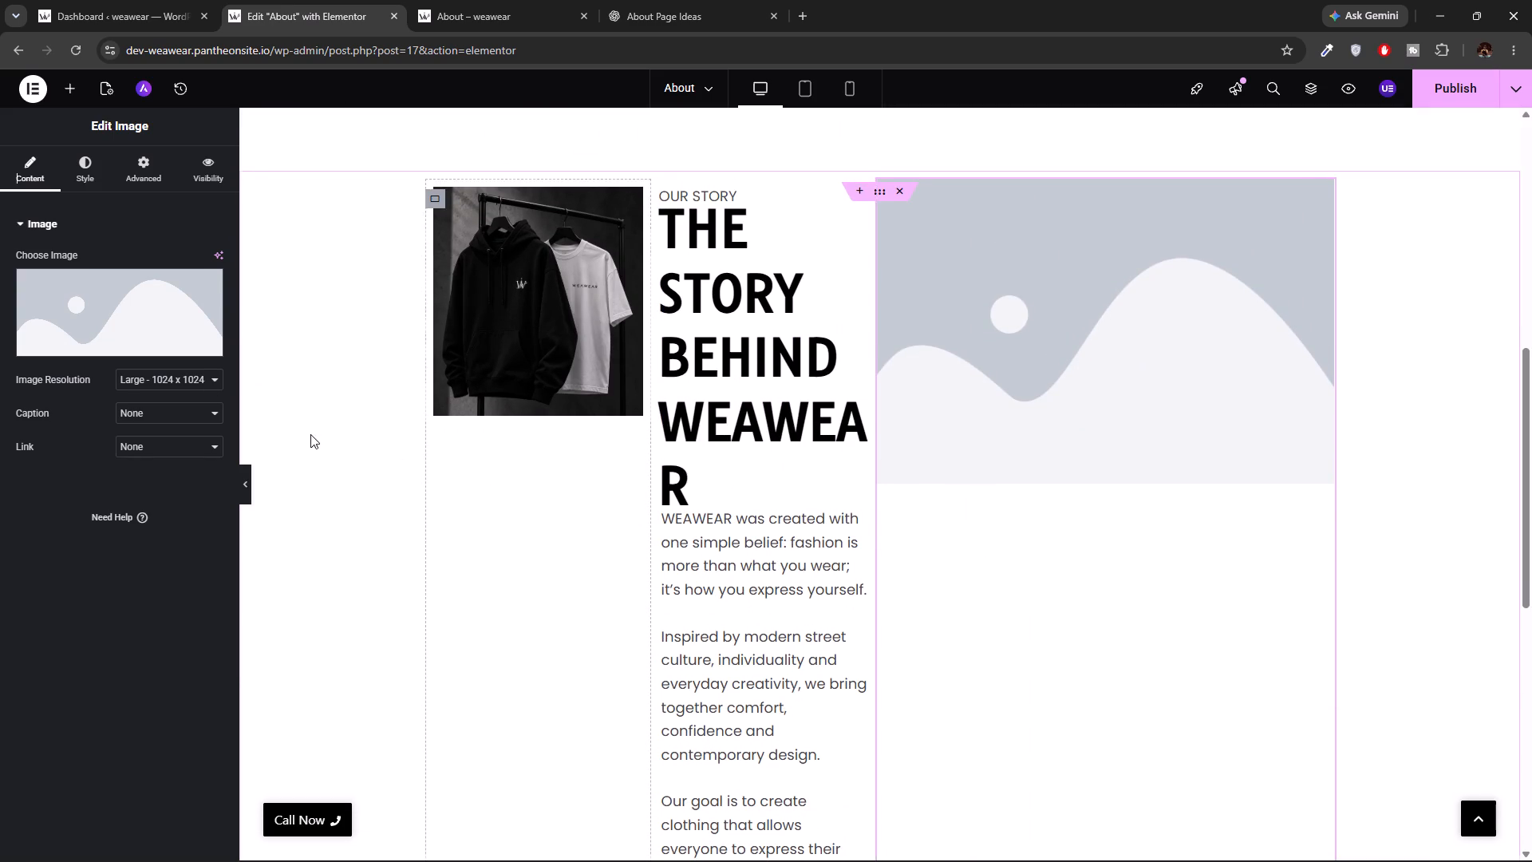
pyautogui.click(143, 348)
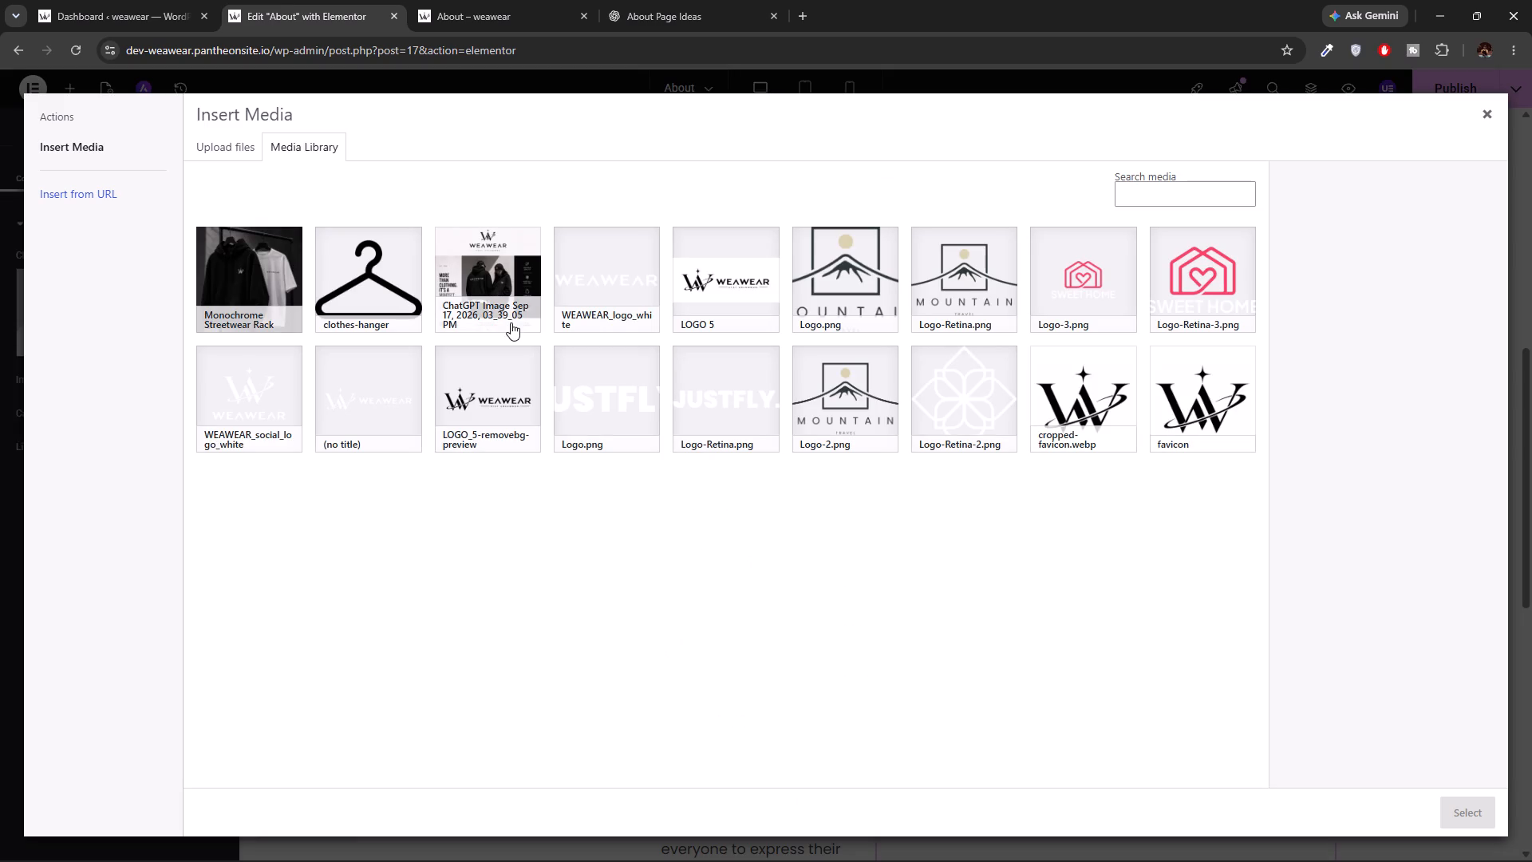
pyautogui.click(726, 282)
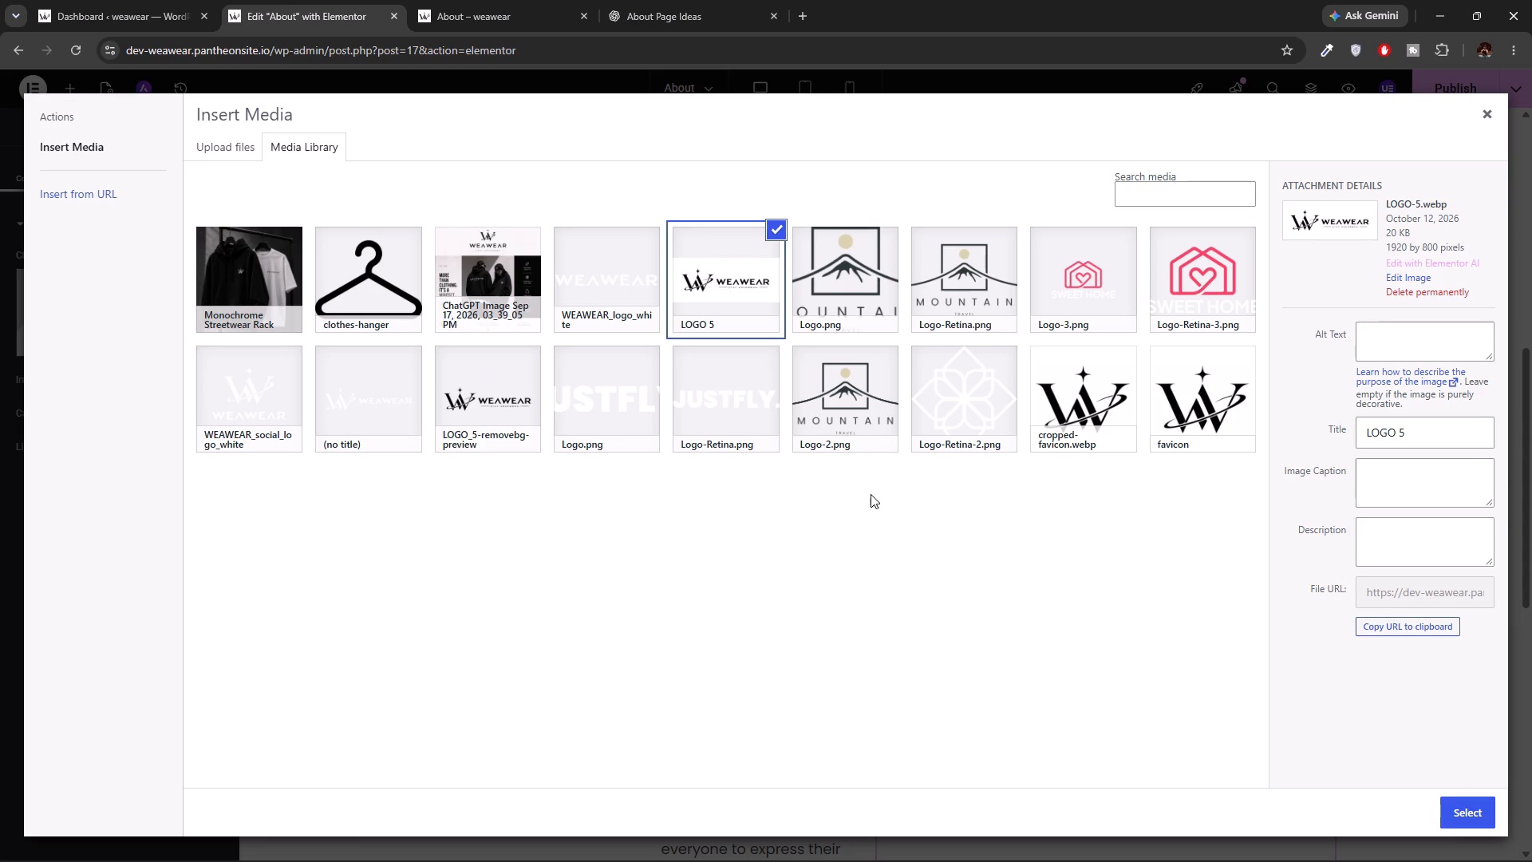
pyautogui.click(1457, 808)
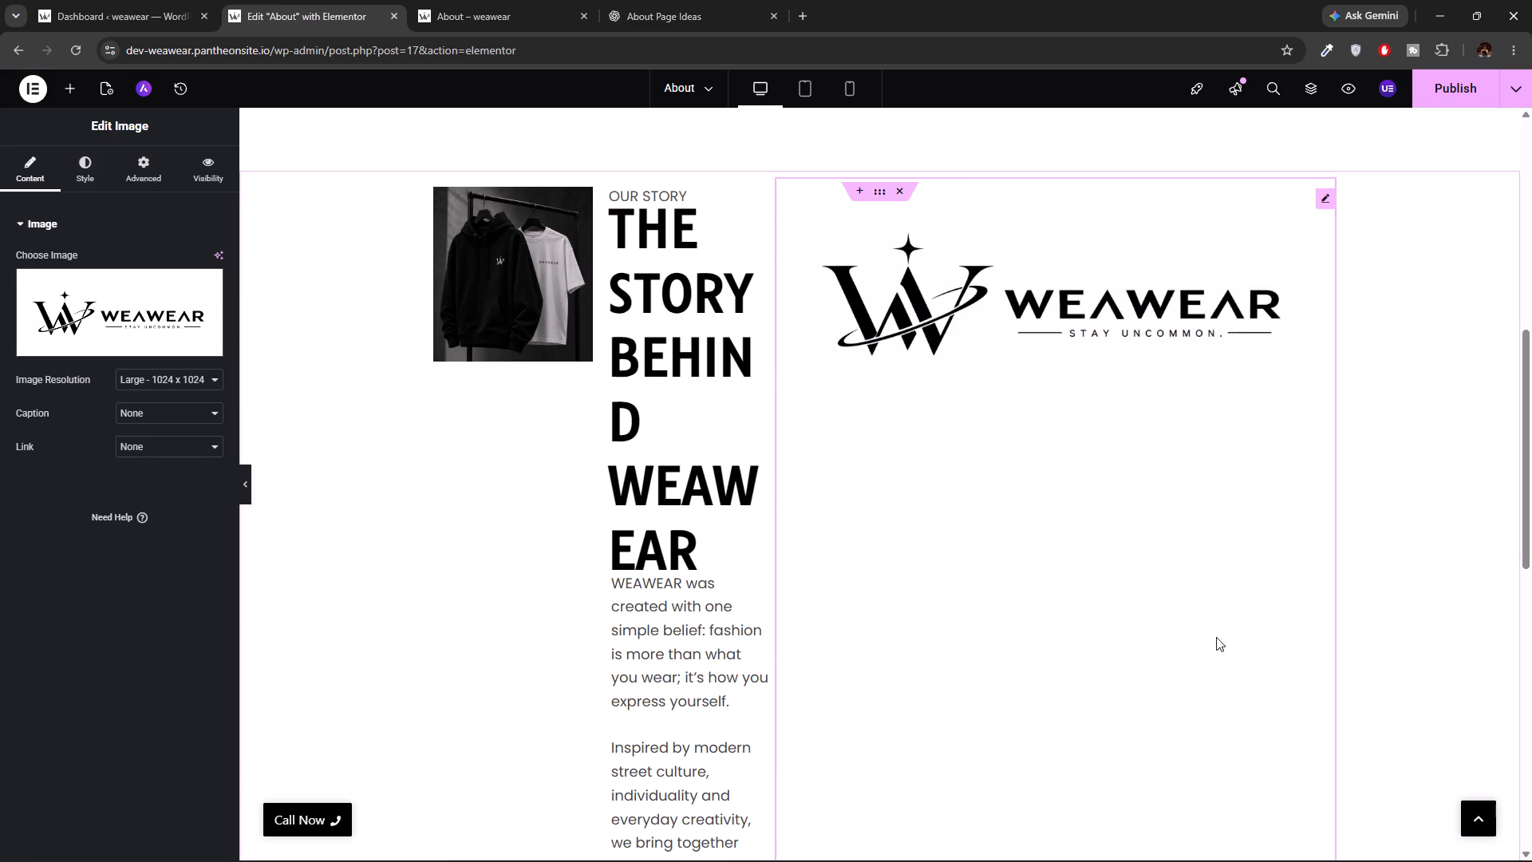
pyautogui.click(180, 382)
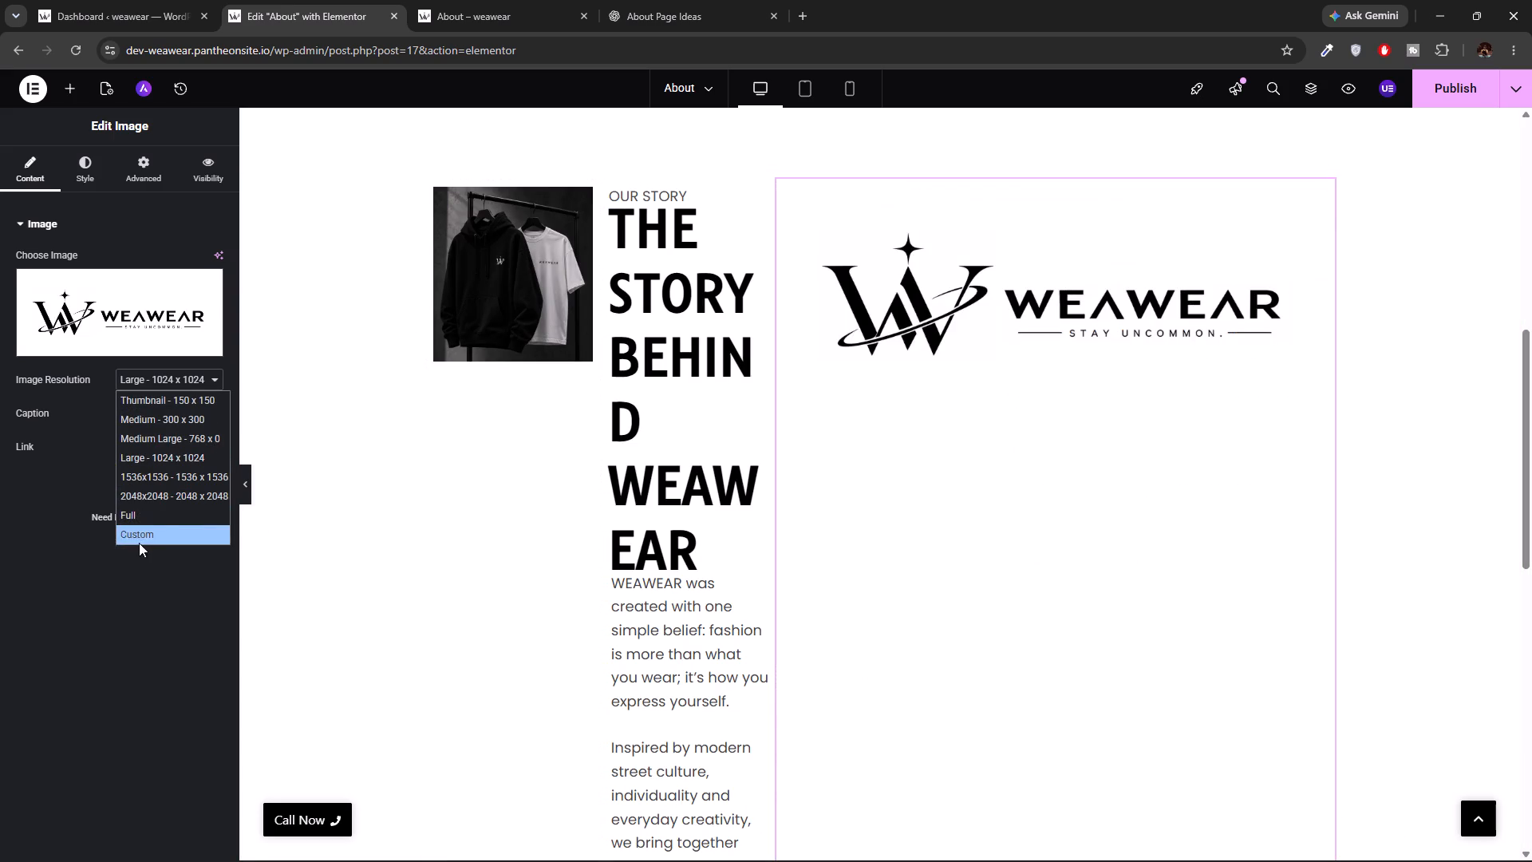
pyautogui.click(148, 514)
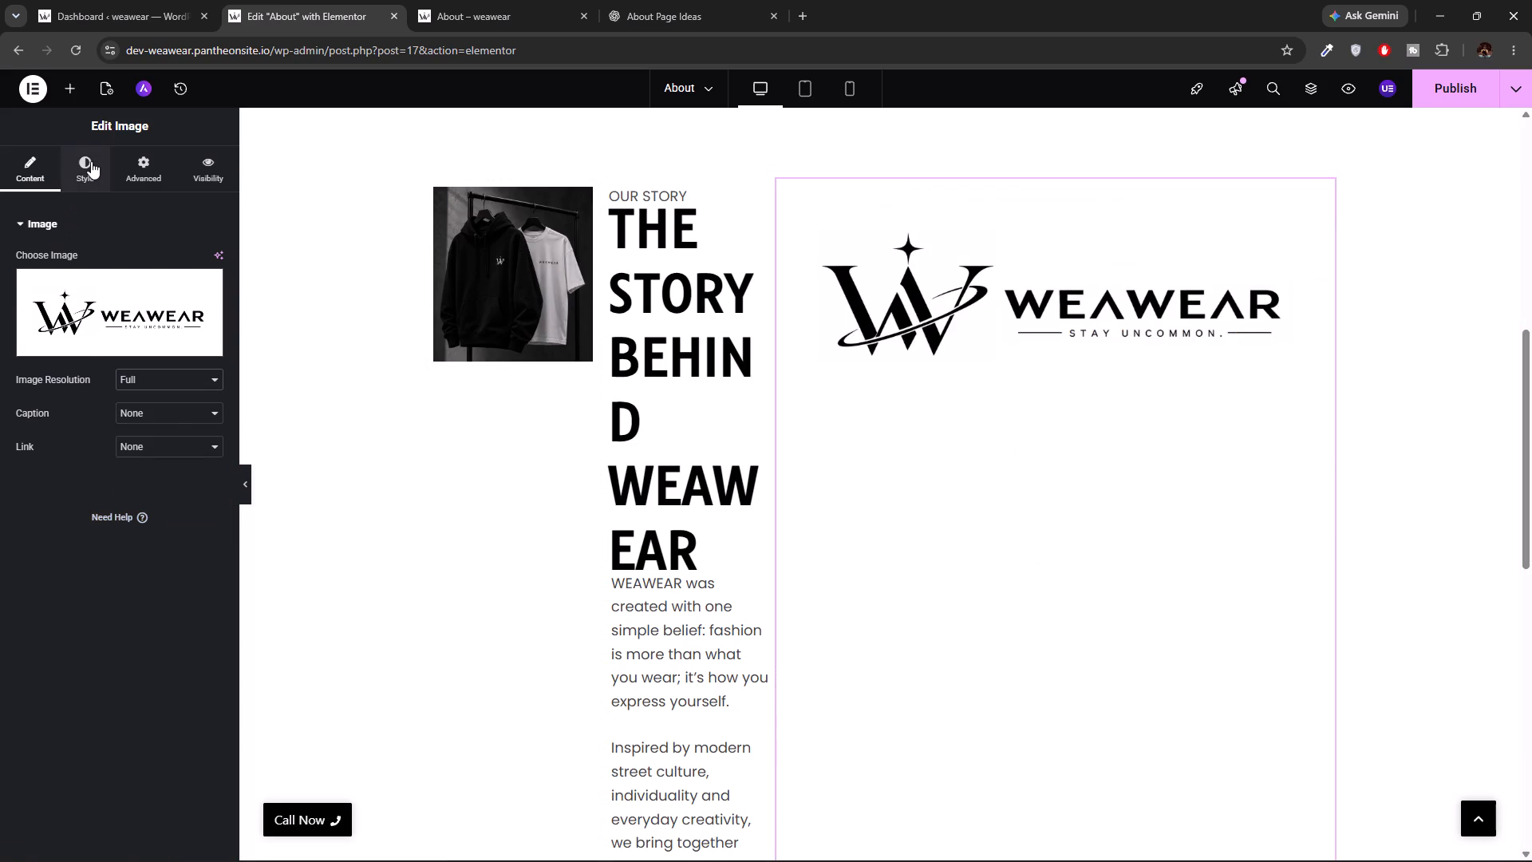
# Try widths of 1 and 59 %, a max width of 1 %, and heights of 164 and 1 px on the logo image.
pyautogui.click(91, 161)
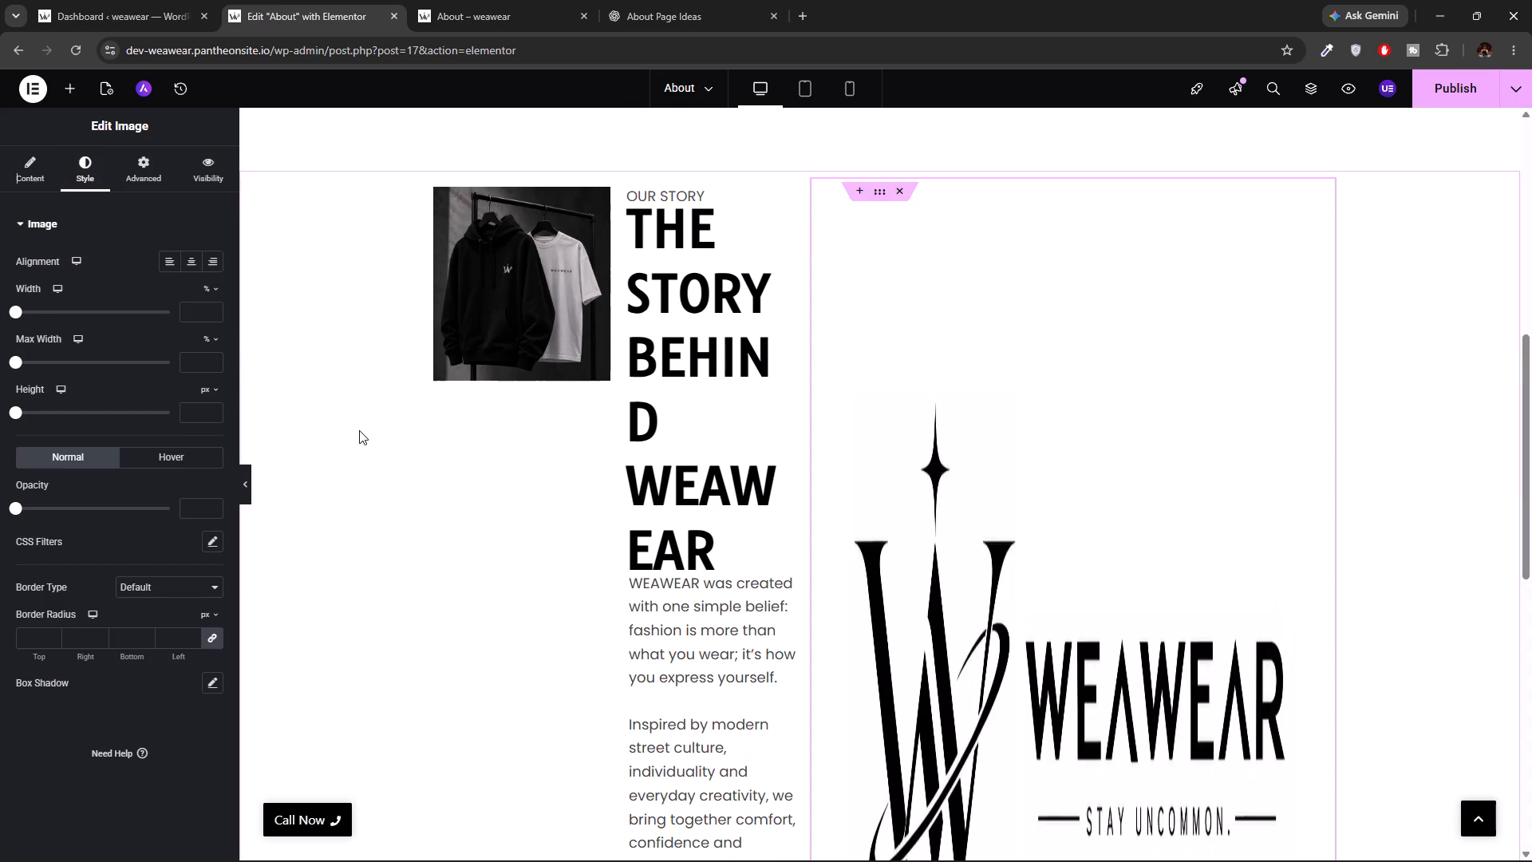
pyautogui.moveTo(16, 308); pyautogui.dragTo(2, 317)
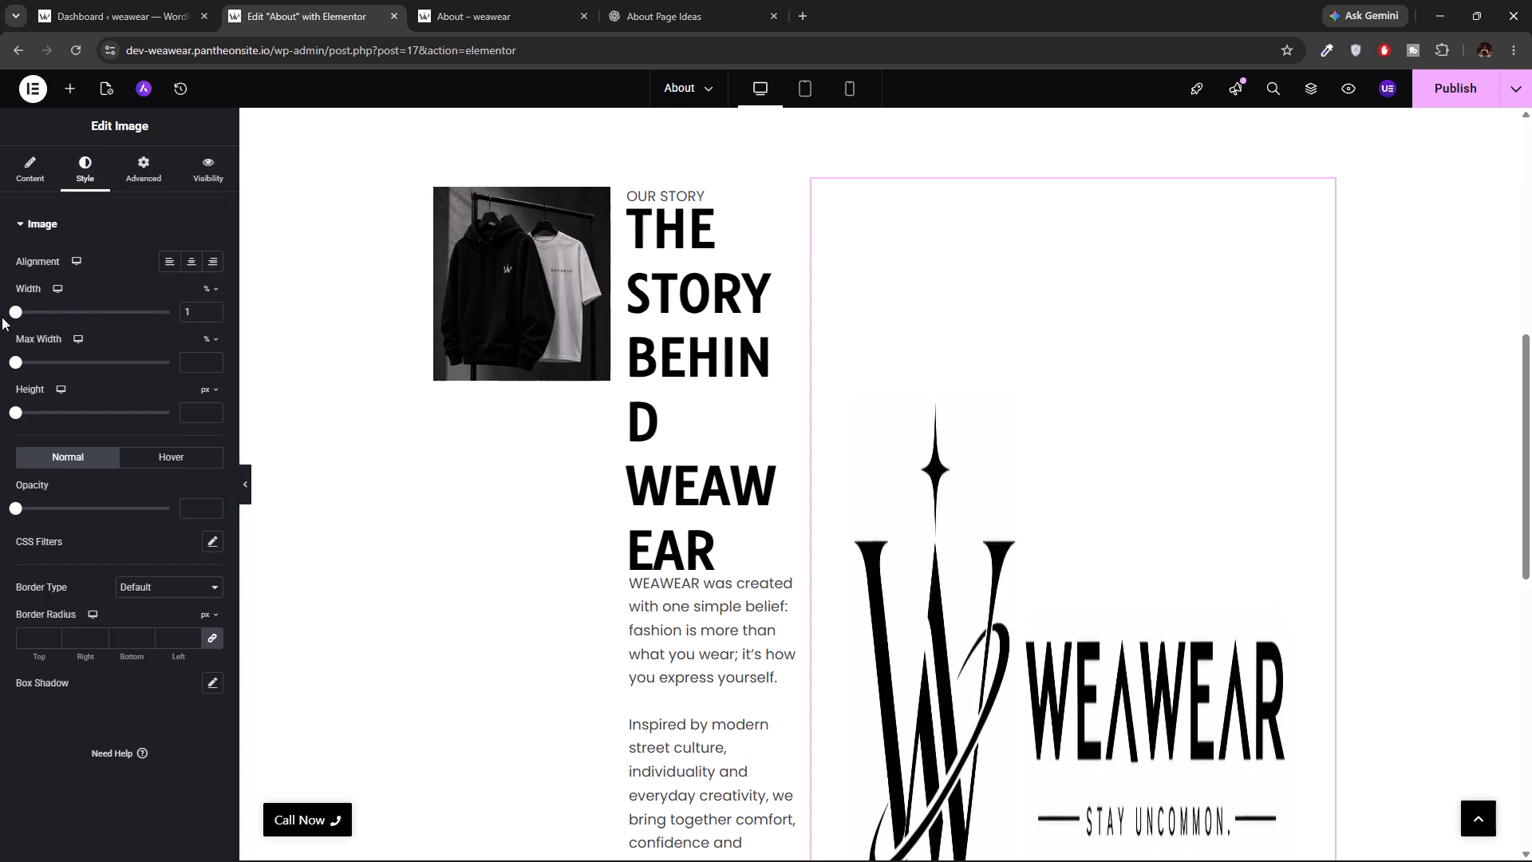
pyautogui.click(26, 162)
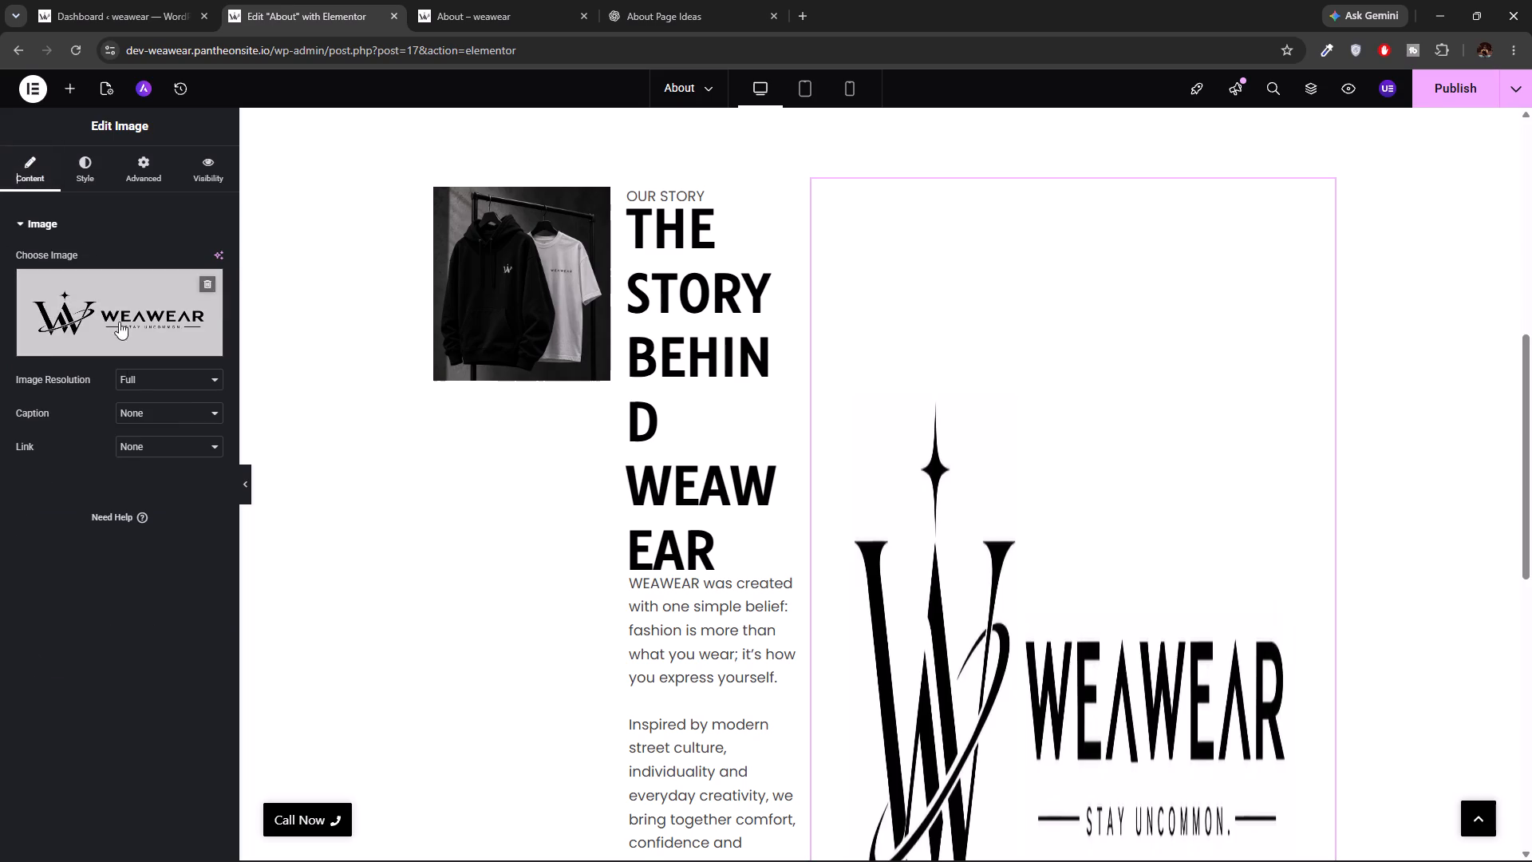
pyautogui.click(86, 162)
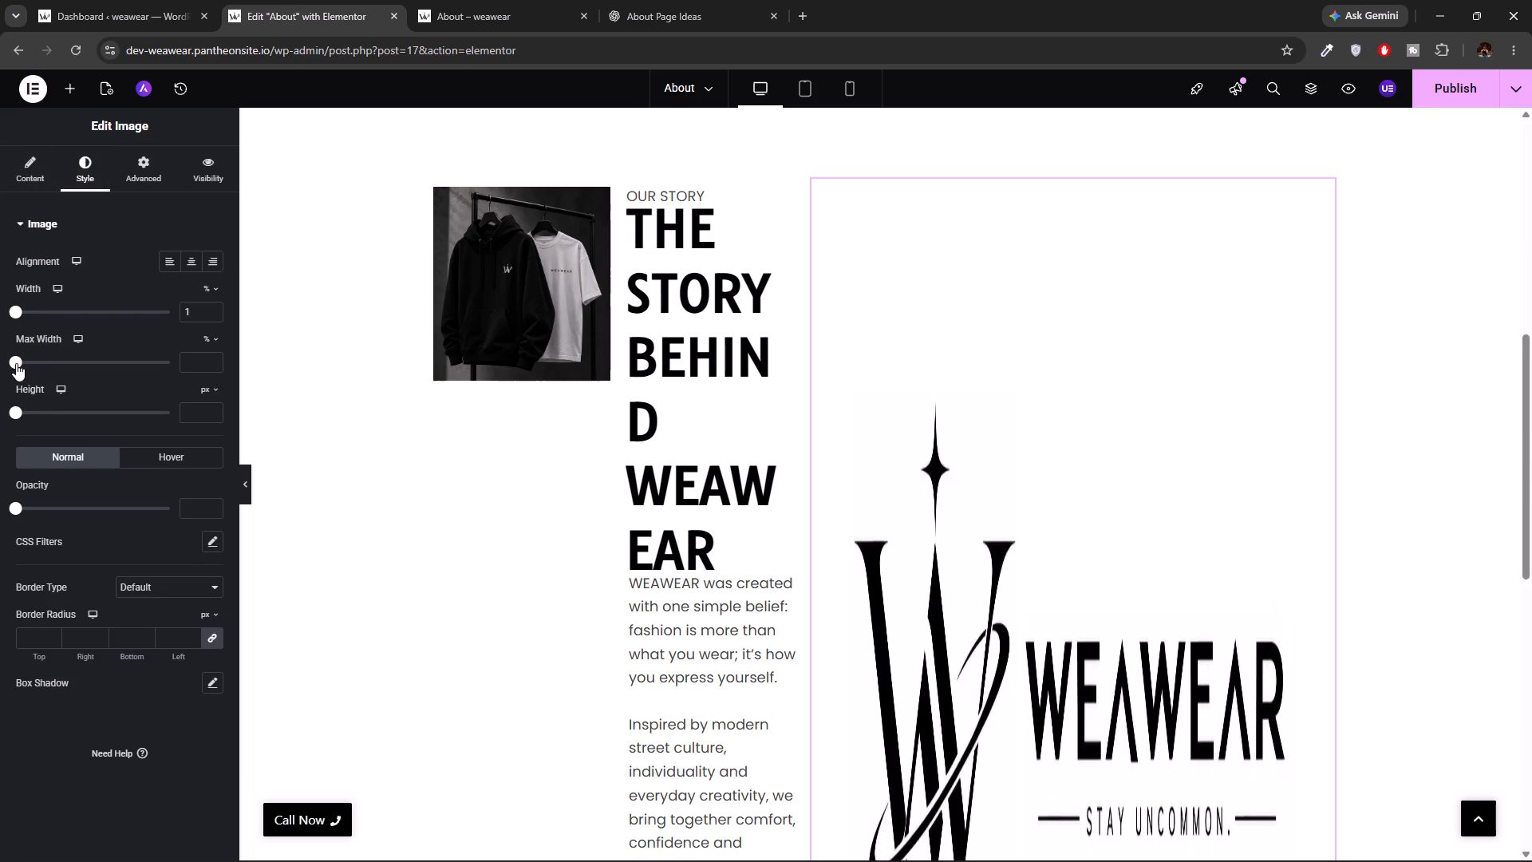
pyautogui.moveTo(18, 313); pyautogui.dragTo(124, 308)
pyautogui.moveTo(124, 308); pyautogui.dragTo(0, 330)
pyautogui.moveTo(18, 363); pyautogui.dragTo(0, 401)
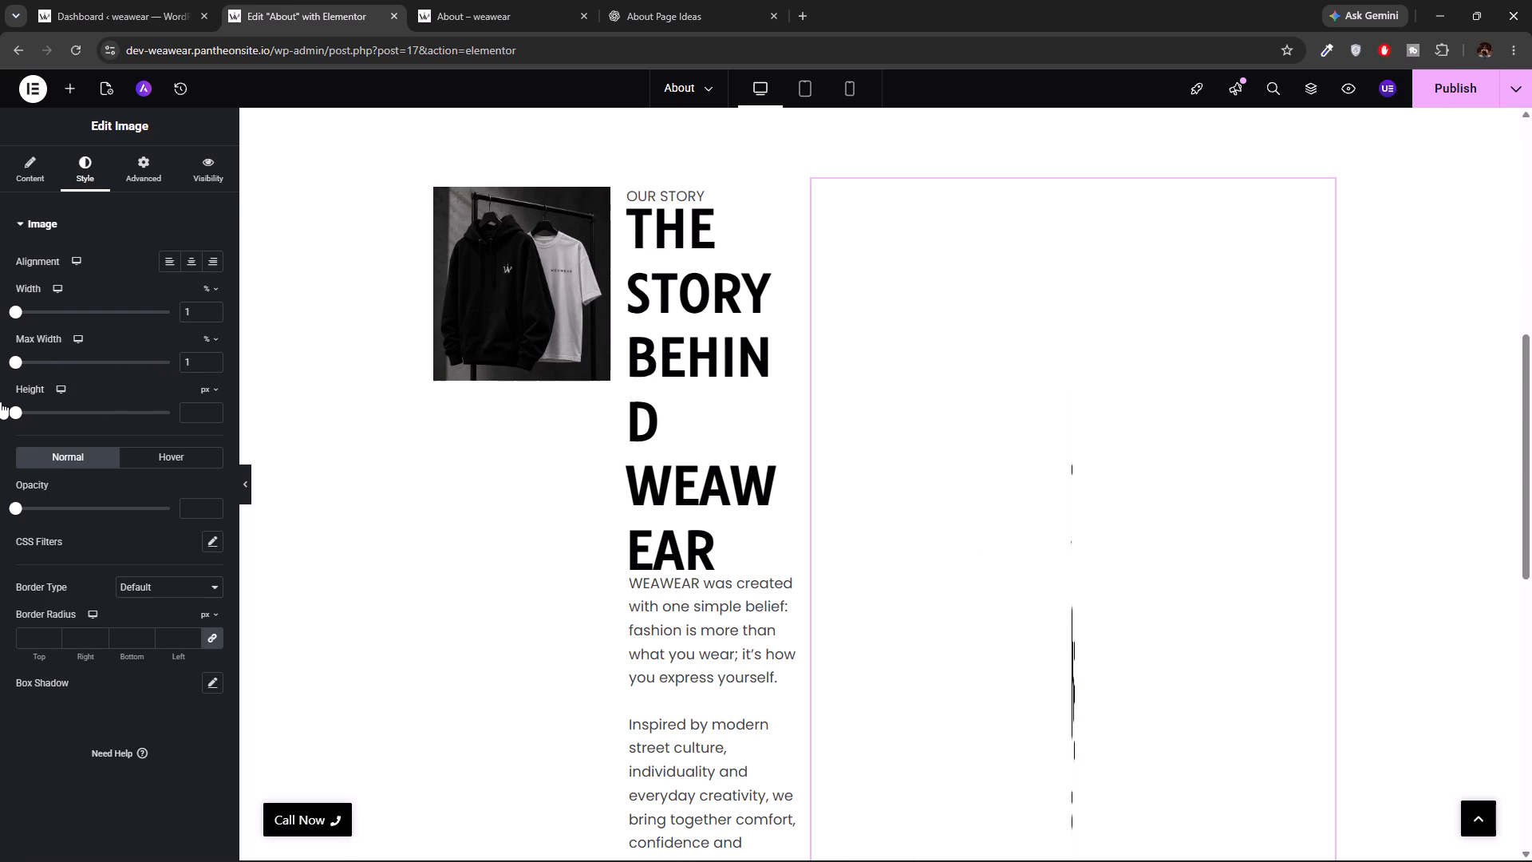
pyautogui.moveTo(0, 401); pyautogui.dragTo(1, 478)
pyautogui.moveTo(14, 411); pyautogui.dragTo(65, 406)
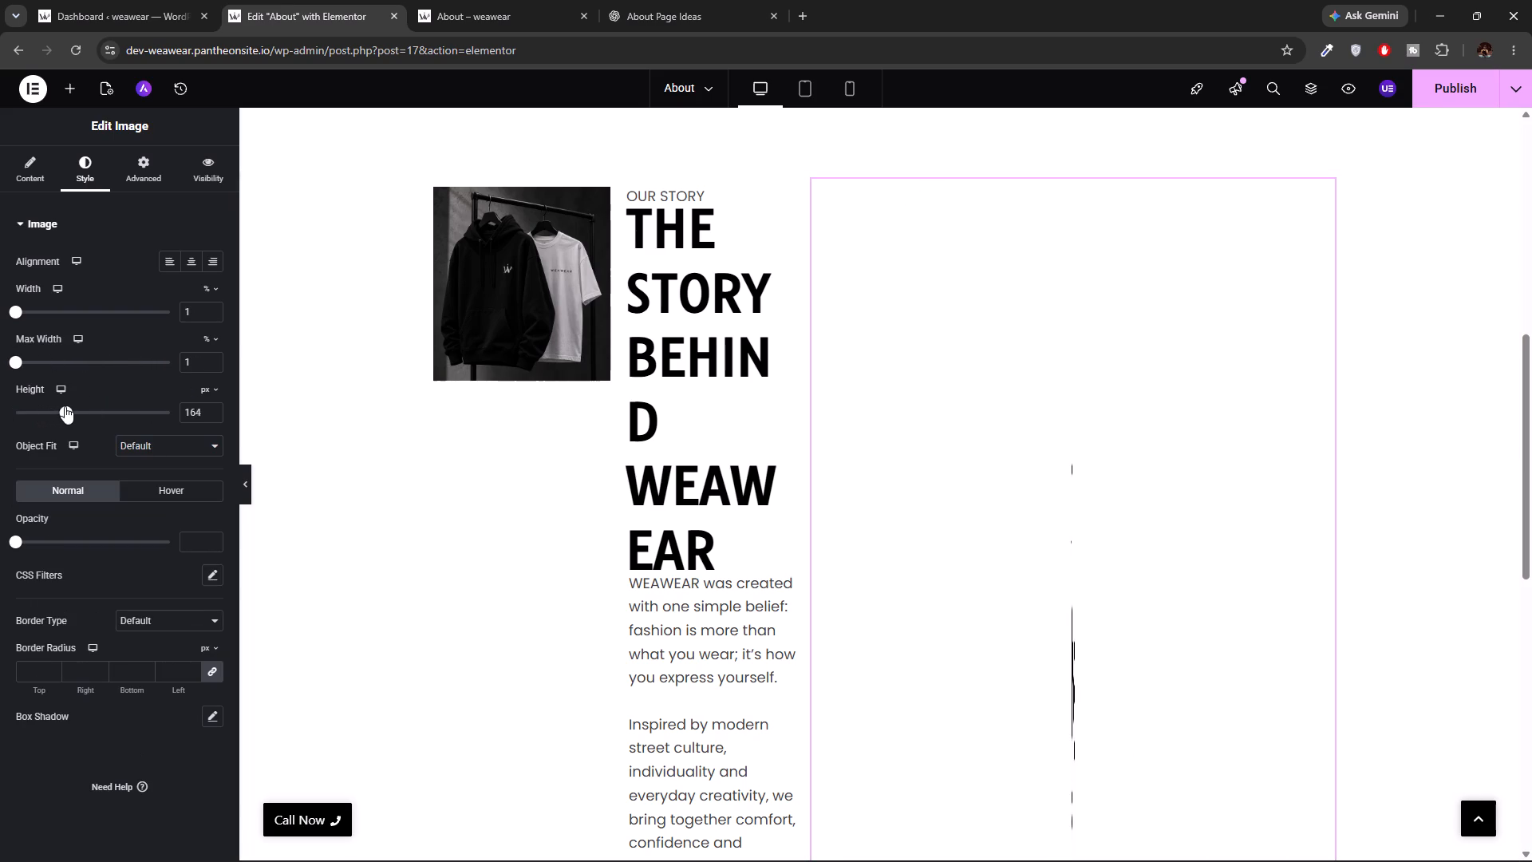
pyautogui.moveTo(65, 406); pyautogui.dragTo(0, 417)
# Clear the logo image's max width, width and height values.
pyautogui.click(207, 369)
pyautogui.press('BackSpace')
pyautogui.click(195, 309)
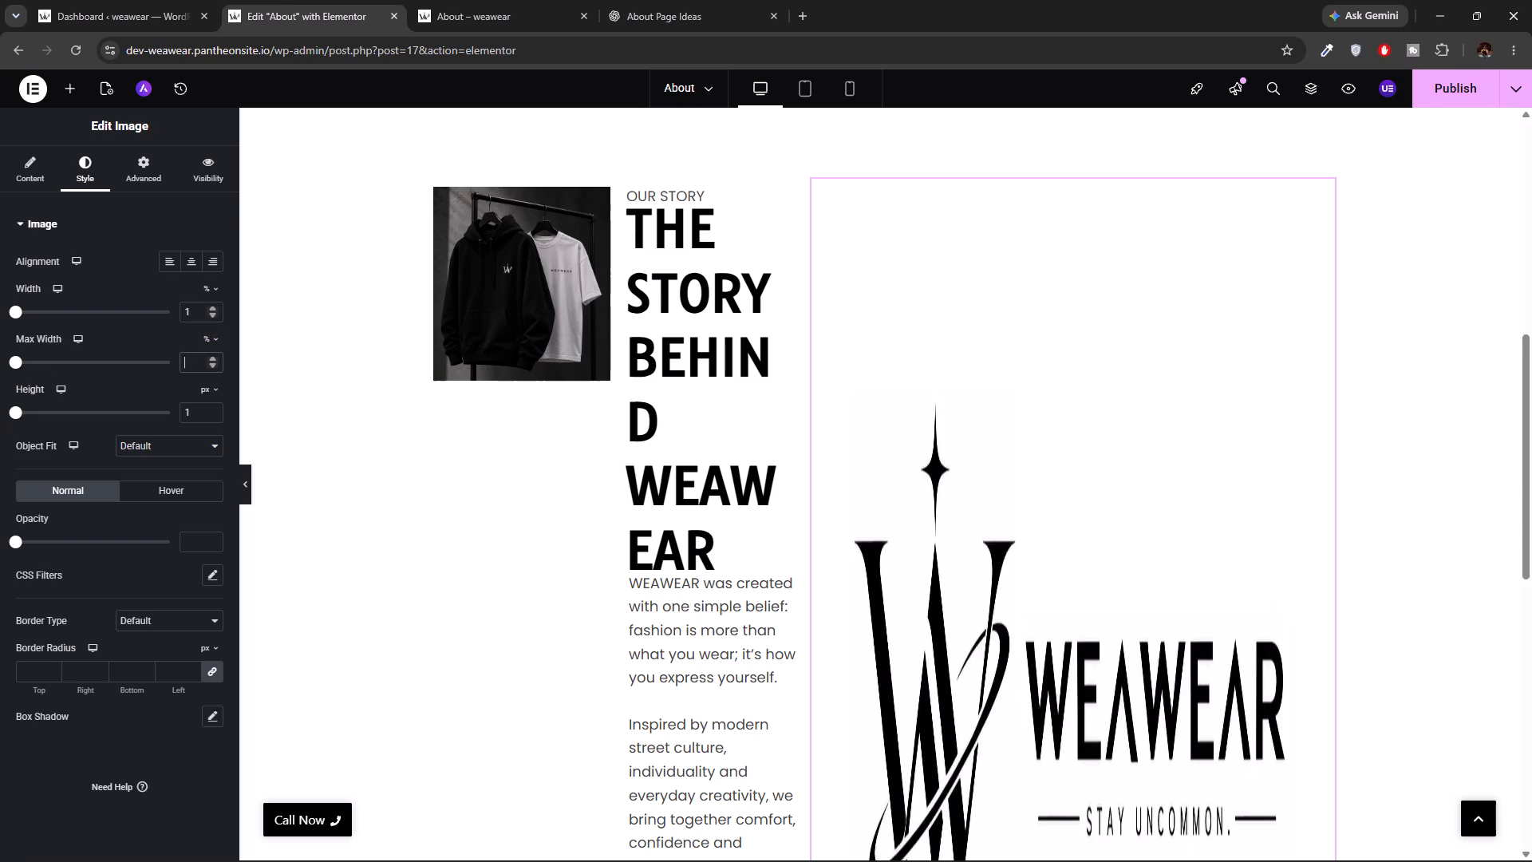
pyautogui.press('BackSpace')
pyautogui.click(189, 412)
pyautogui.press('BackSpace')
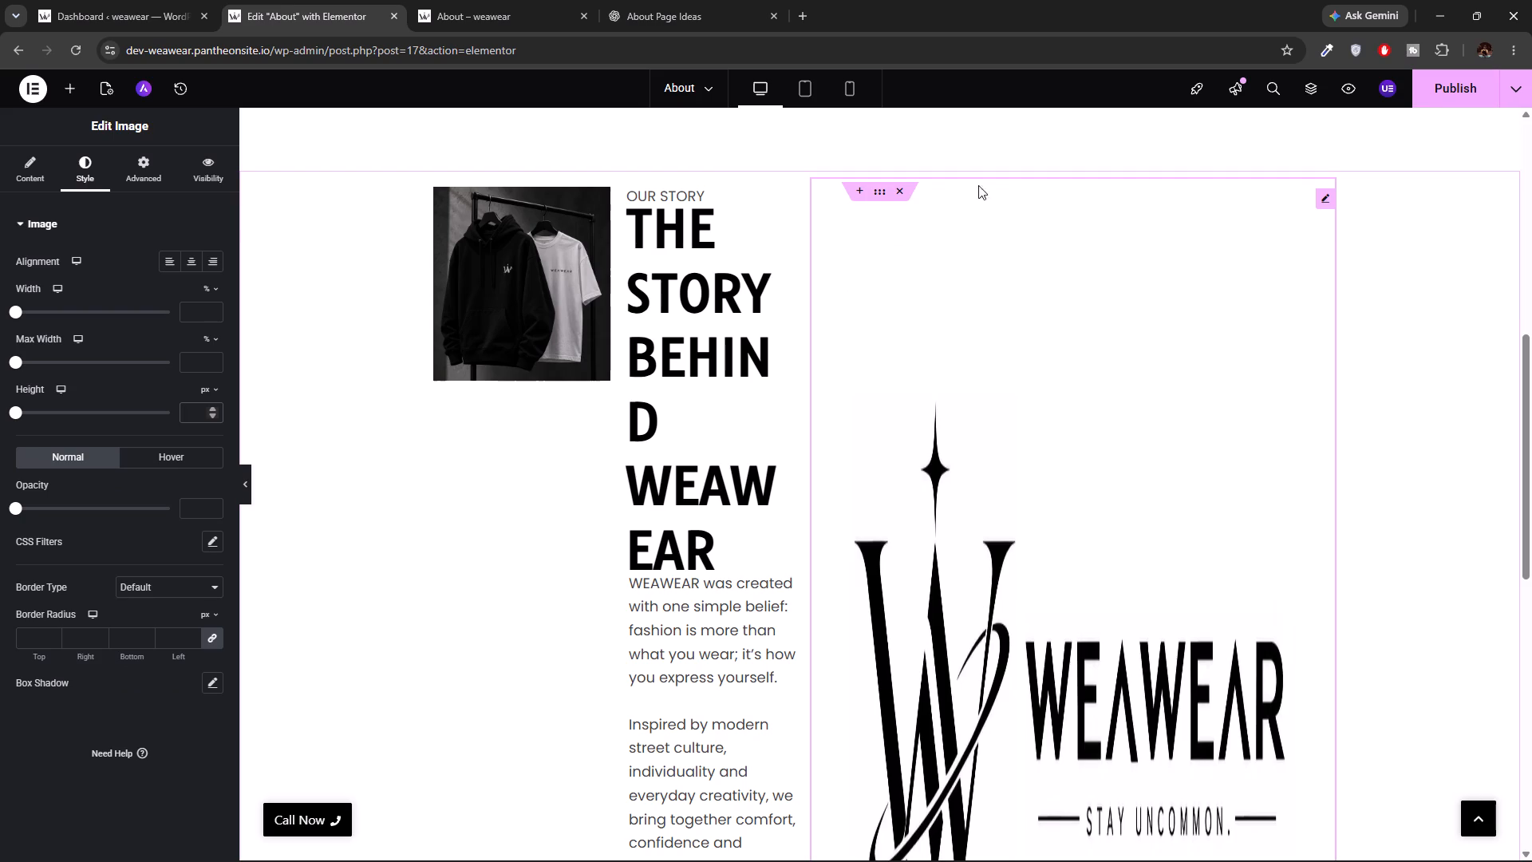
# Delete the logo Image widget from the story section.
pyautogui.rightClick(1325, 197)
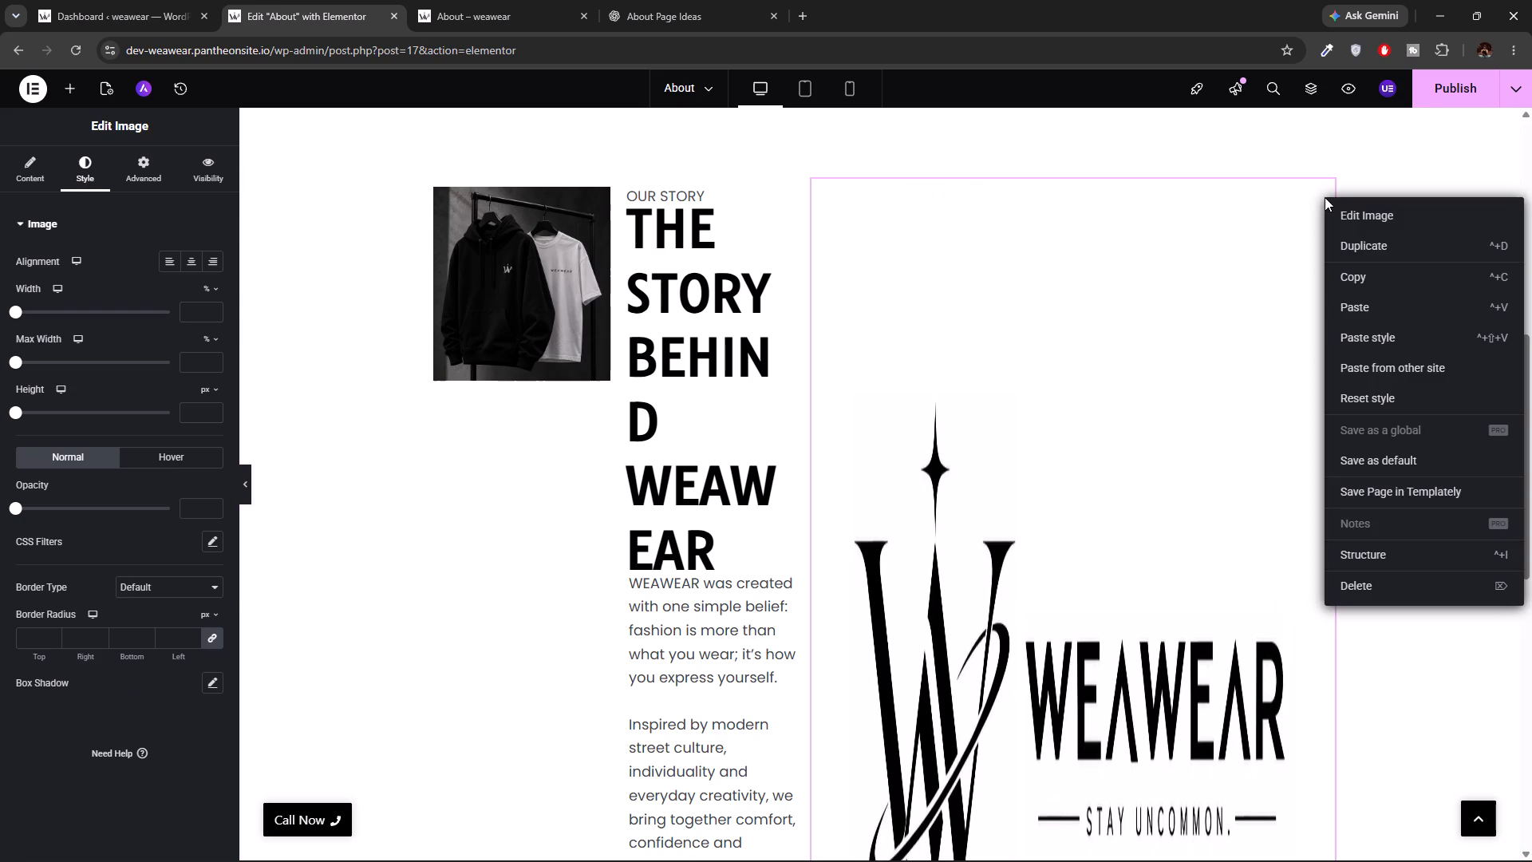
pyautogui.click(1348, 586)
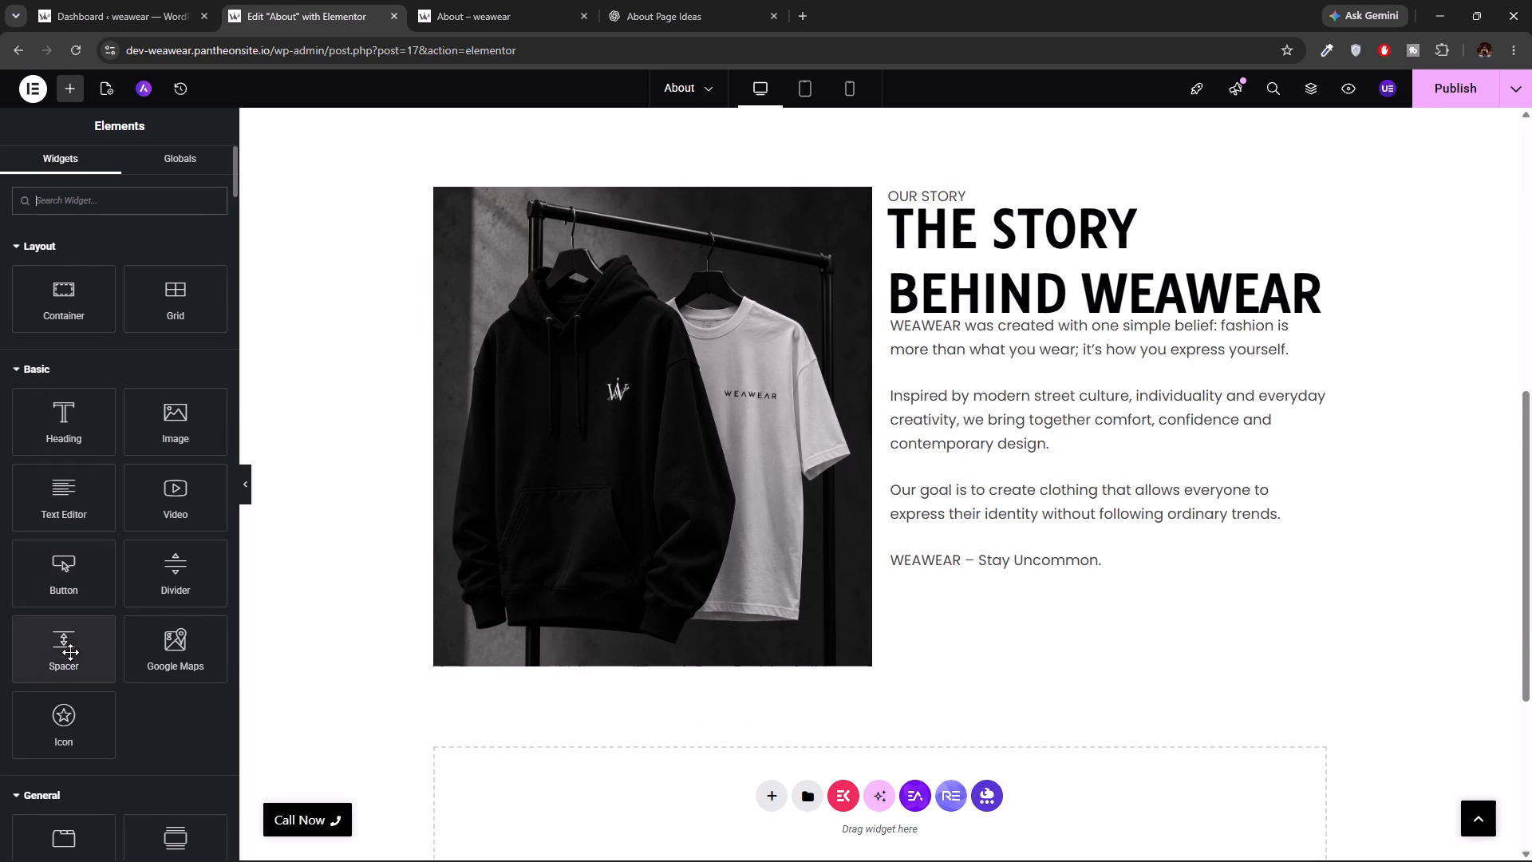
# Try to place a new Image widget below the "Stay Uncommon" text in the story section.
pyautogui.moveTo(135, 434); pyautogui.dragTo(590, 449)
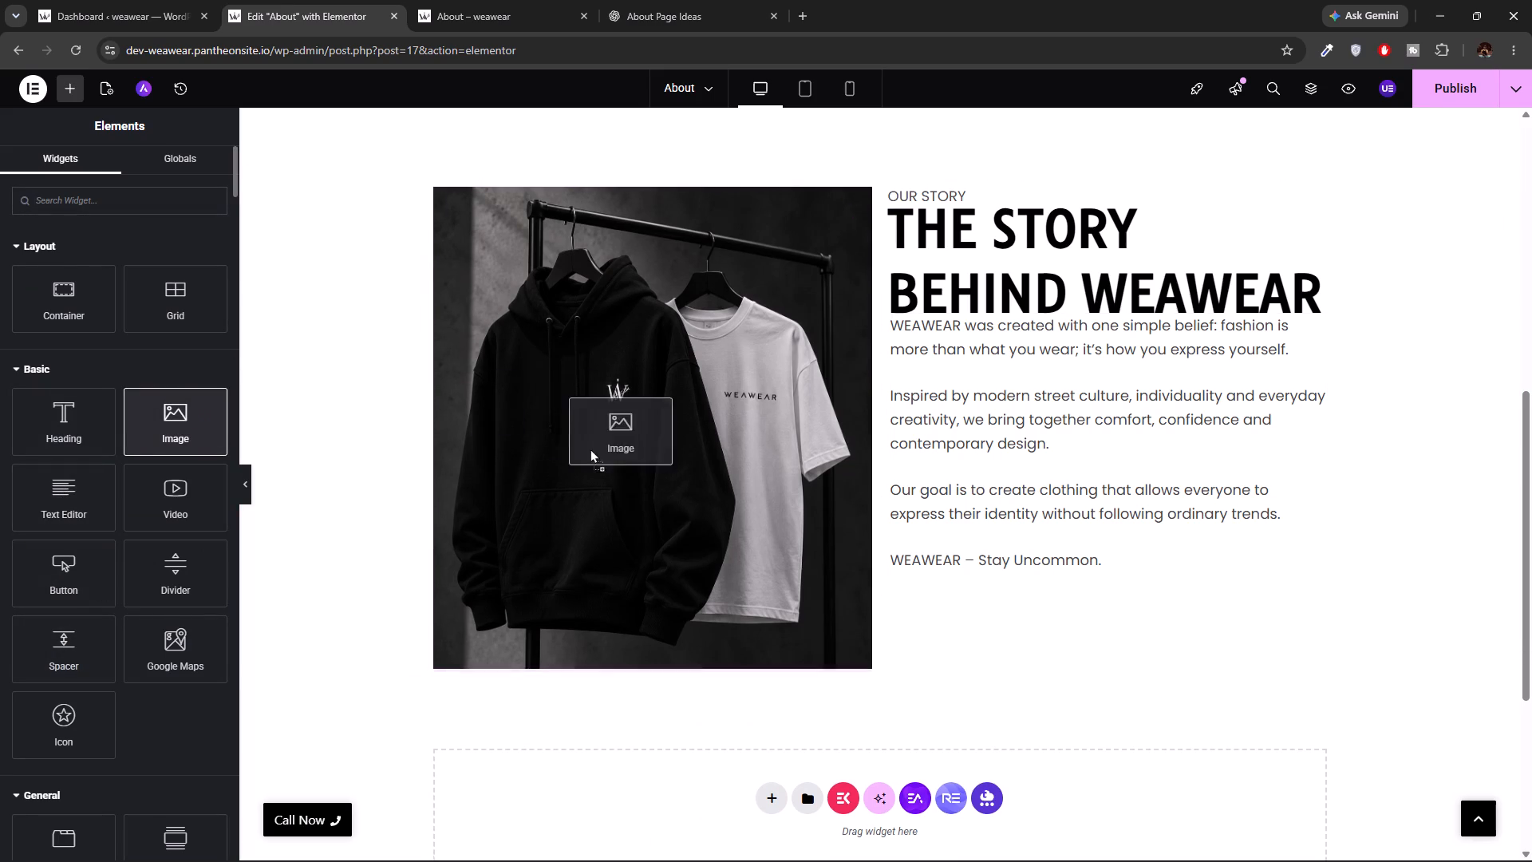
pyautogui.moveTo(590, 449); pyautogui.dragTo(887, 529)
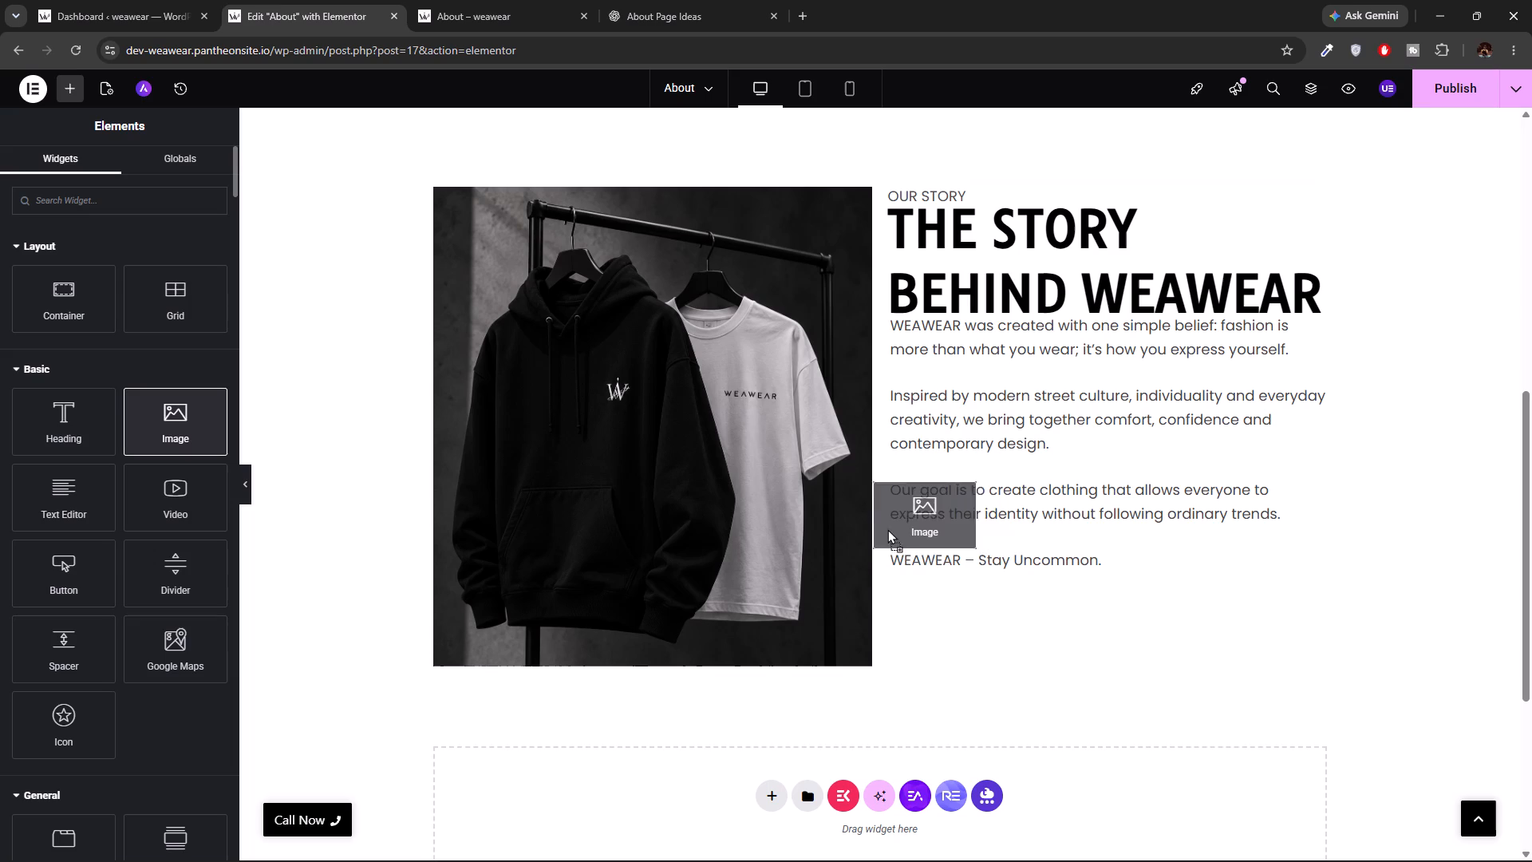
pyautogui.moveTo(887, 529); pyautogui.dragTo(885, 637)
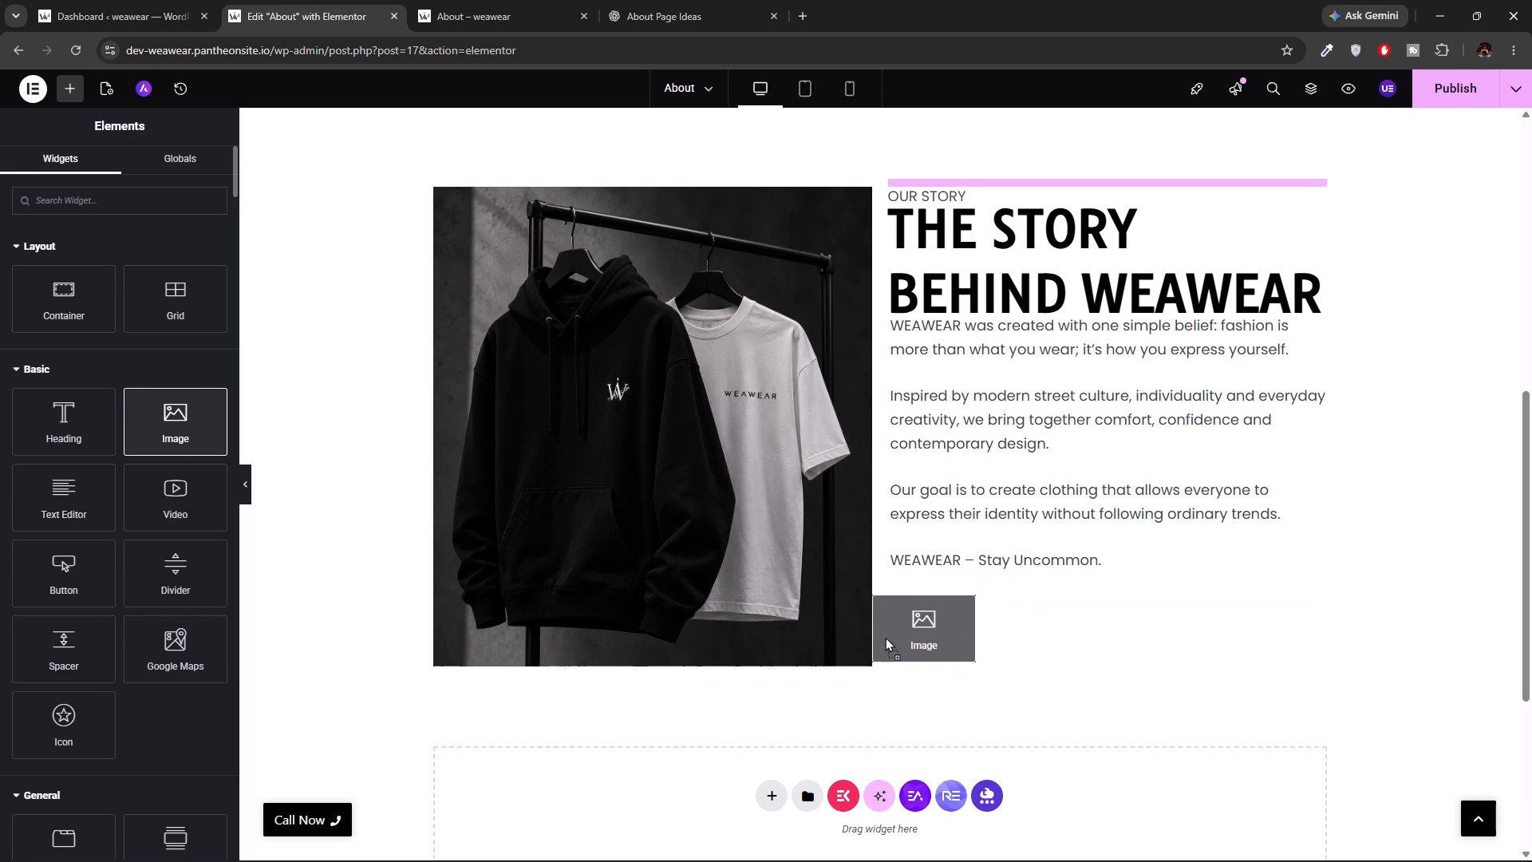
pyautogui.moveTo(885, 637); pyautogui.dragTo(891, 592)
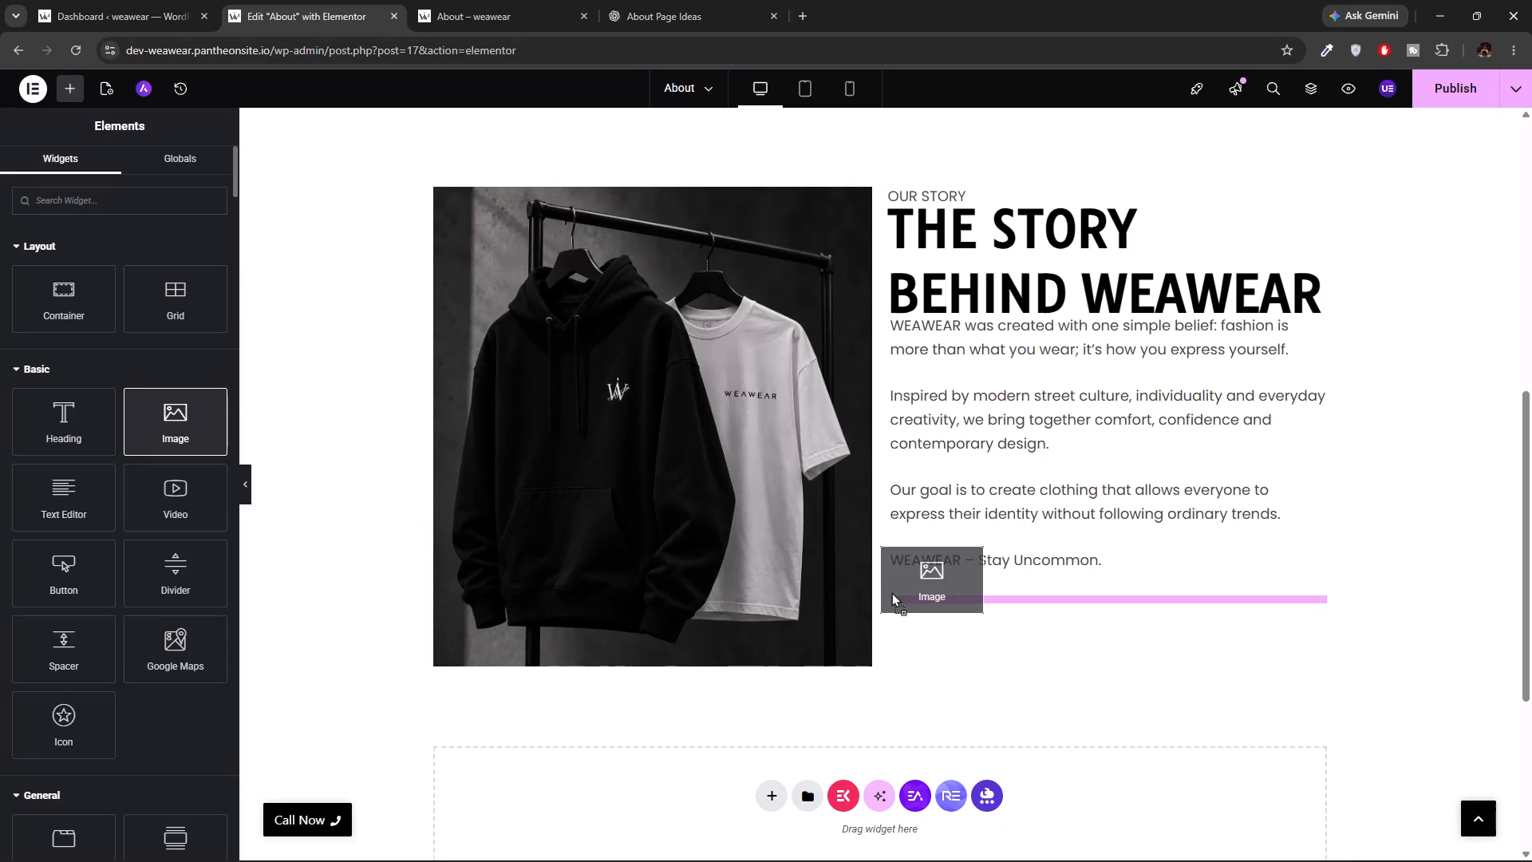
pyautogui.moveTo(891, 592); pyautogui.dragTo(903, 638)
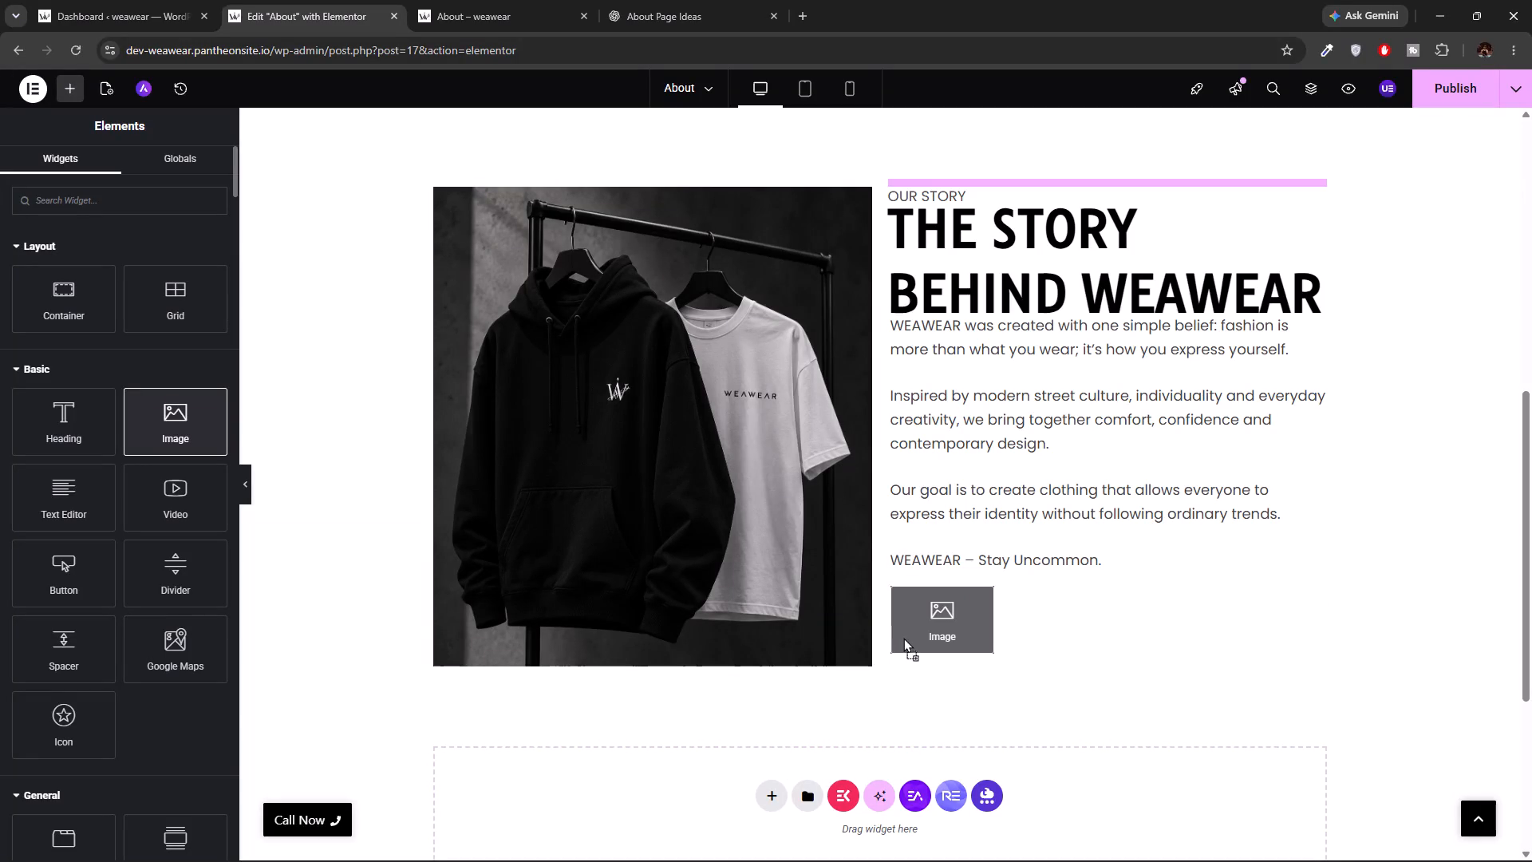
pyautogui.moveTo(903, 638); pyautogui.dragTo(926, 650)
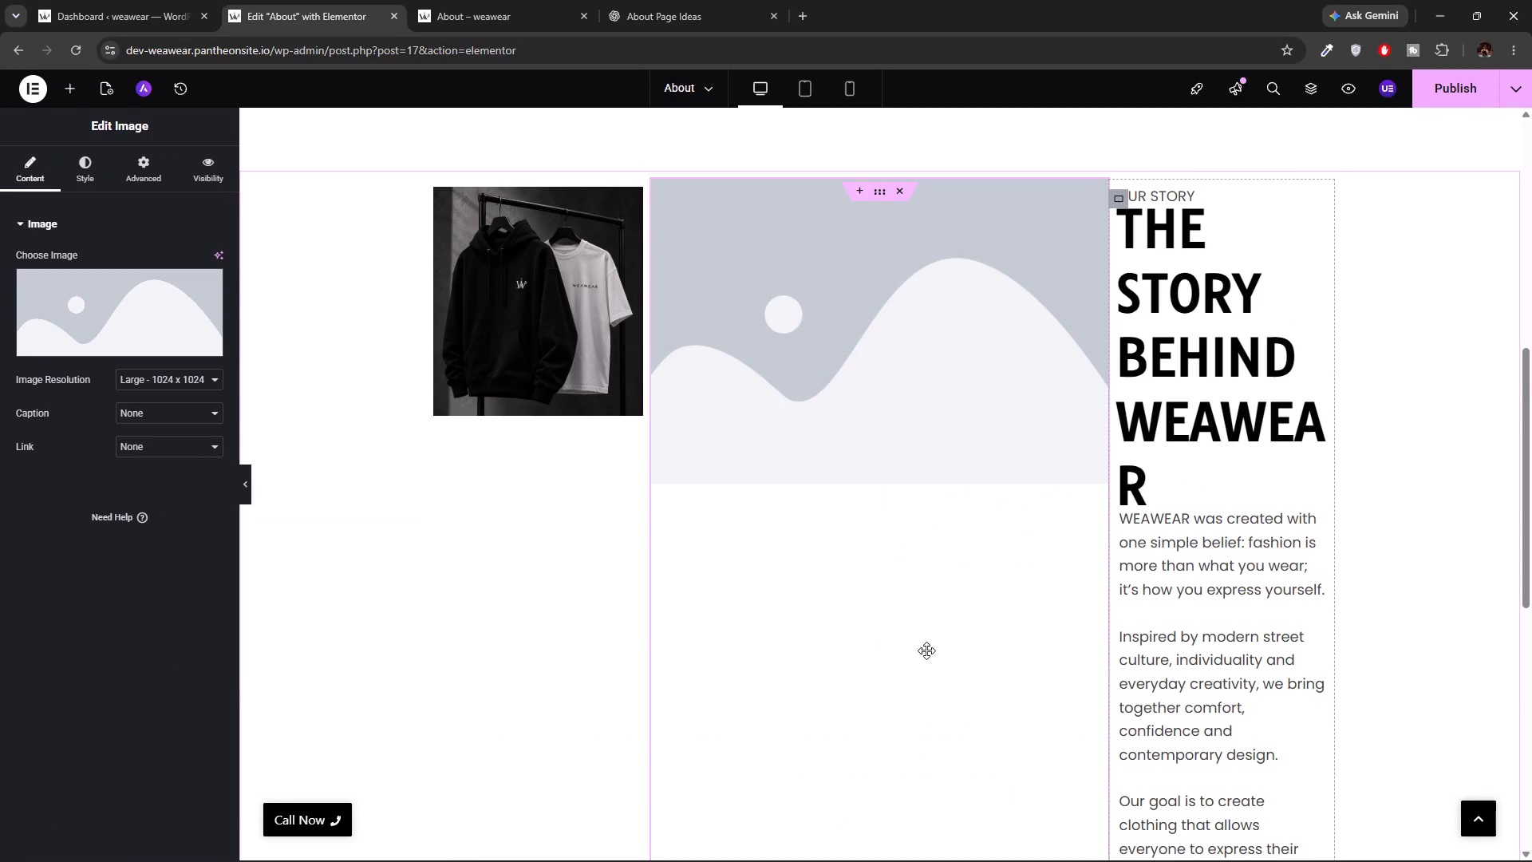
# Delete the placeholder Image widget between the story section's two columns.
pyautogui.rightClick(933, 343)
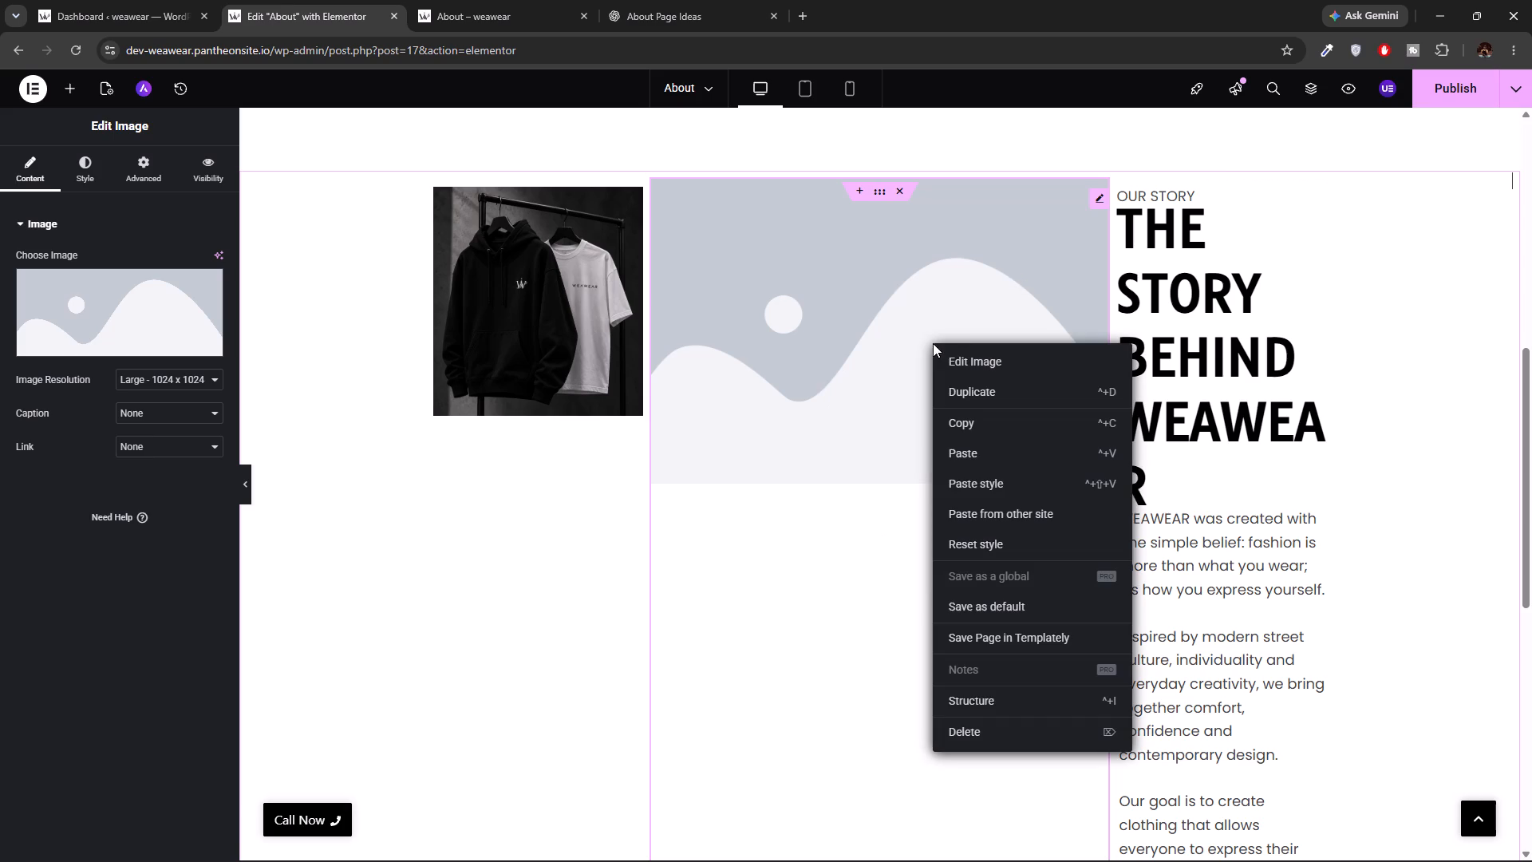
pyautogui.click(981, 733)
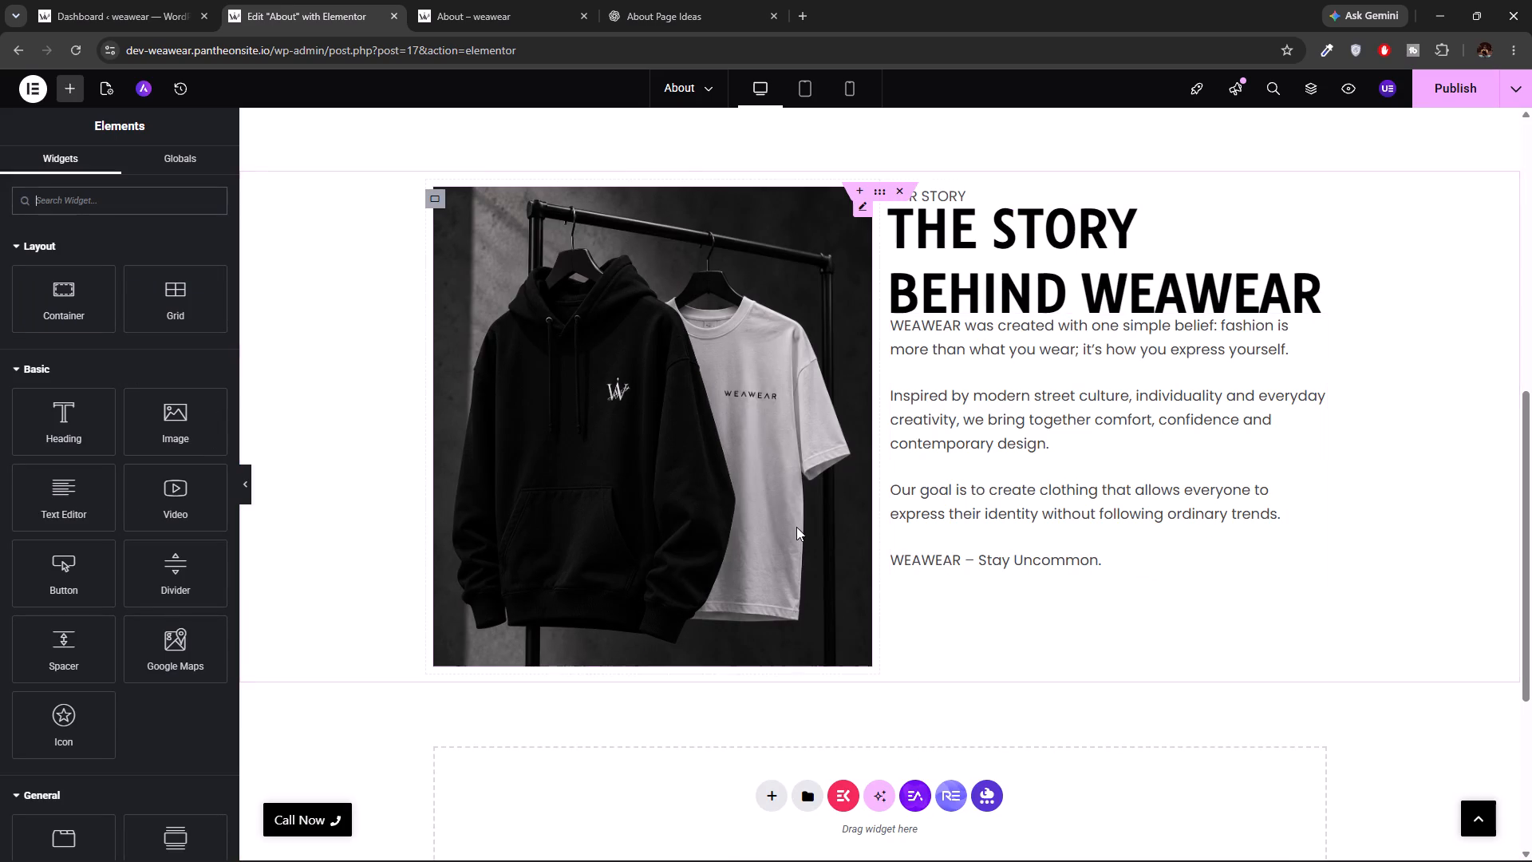
# Add a new container with two equal columns below the story section.
pyautogui.scroll(-1, 776, 734)
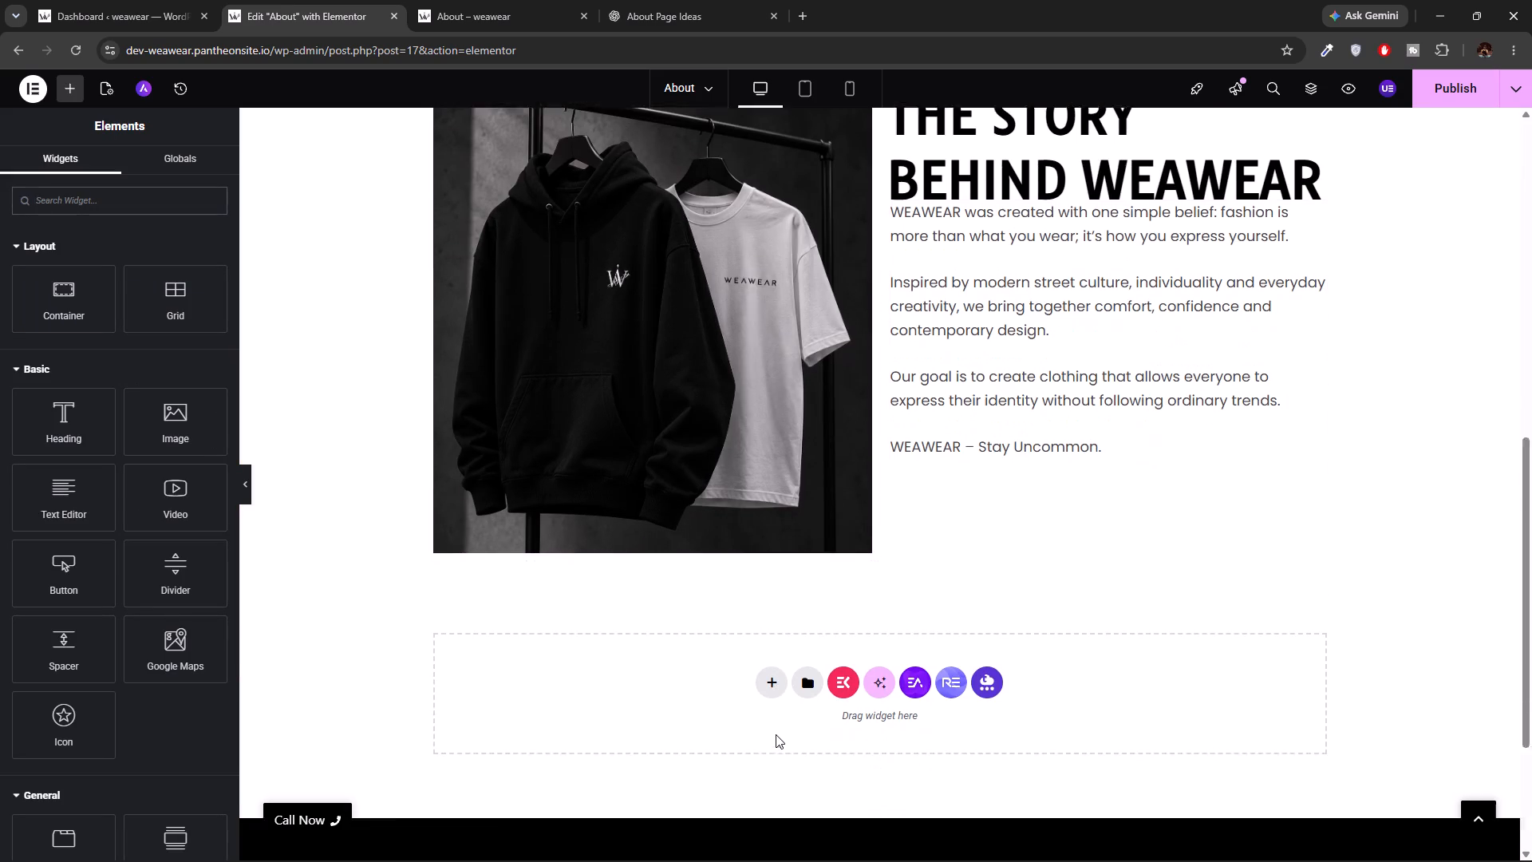
pyautogui.scroll(-2, 776, 734)
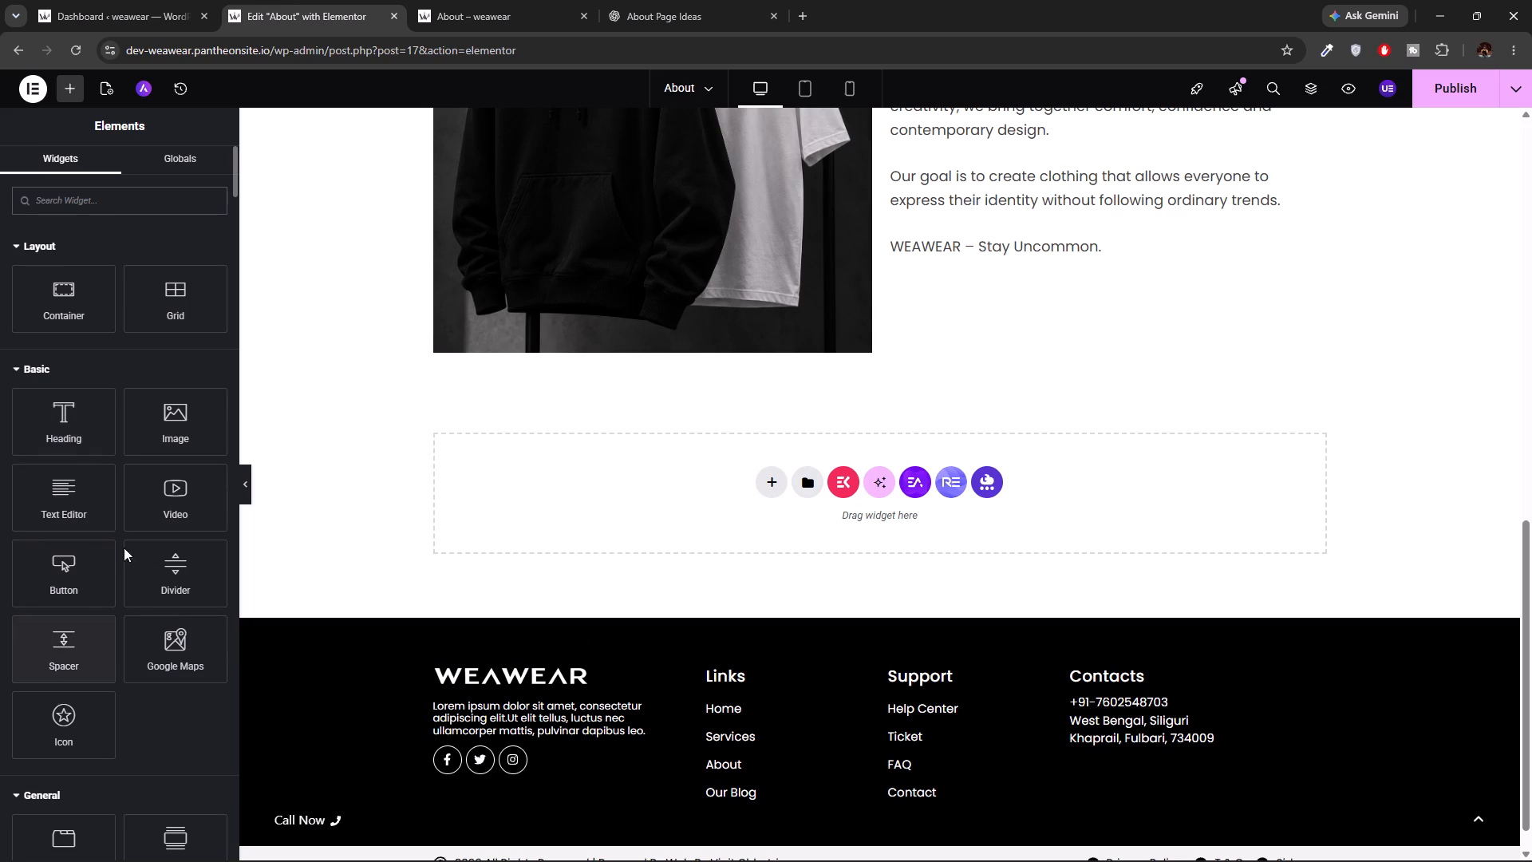
pyautogui.moveTo(190, 437); pyautogui.dragTo(780, 490)
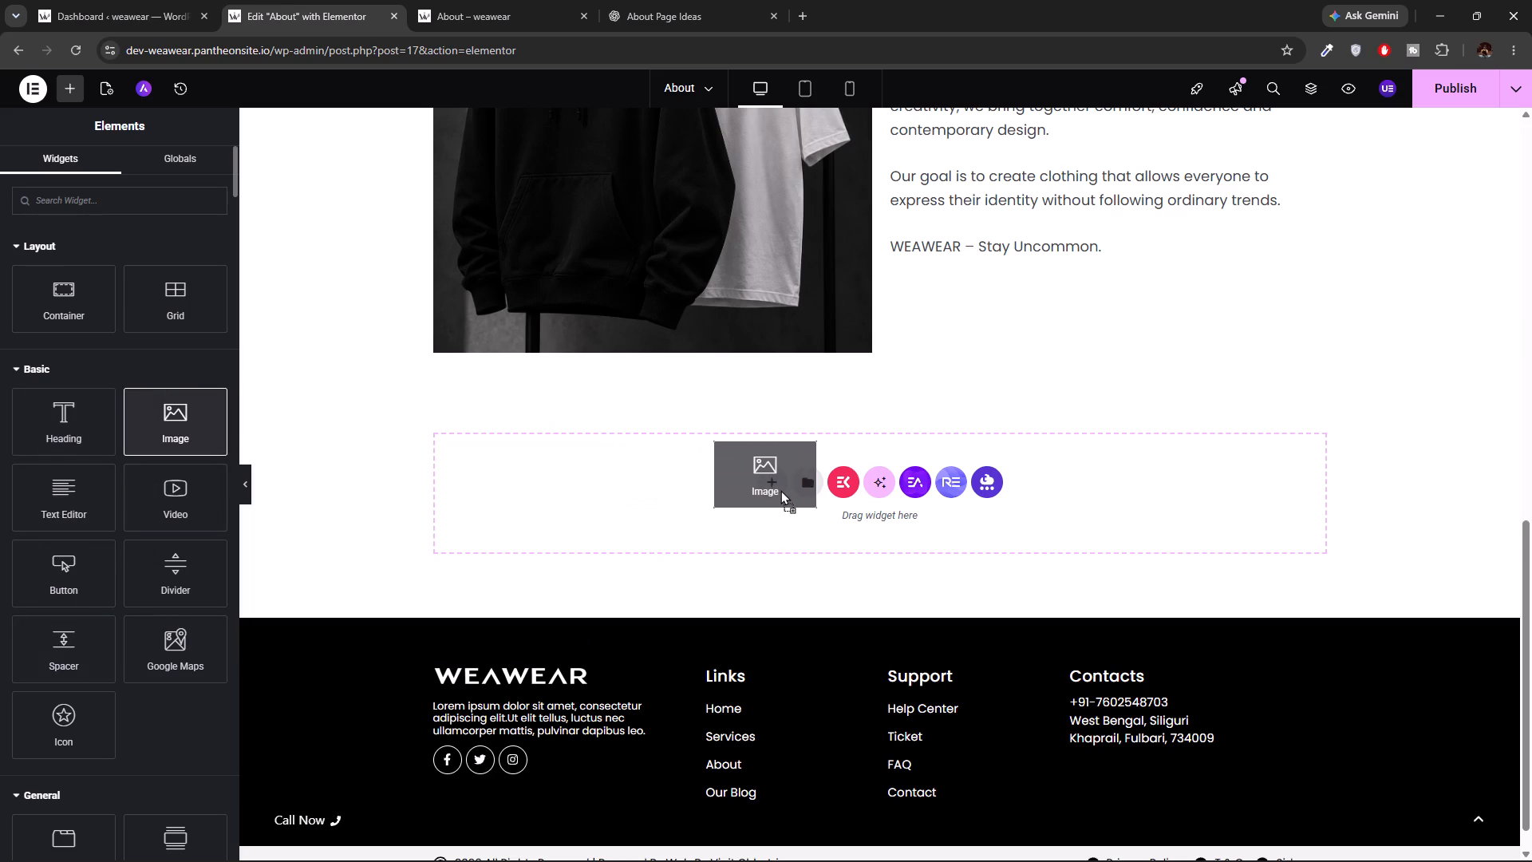
pyautogui.moveTo(780, 490); pyautogui.dragTo(169, 440)
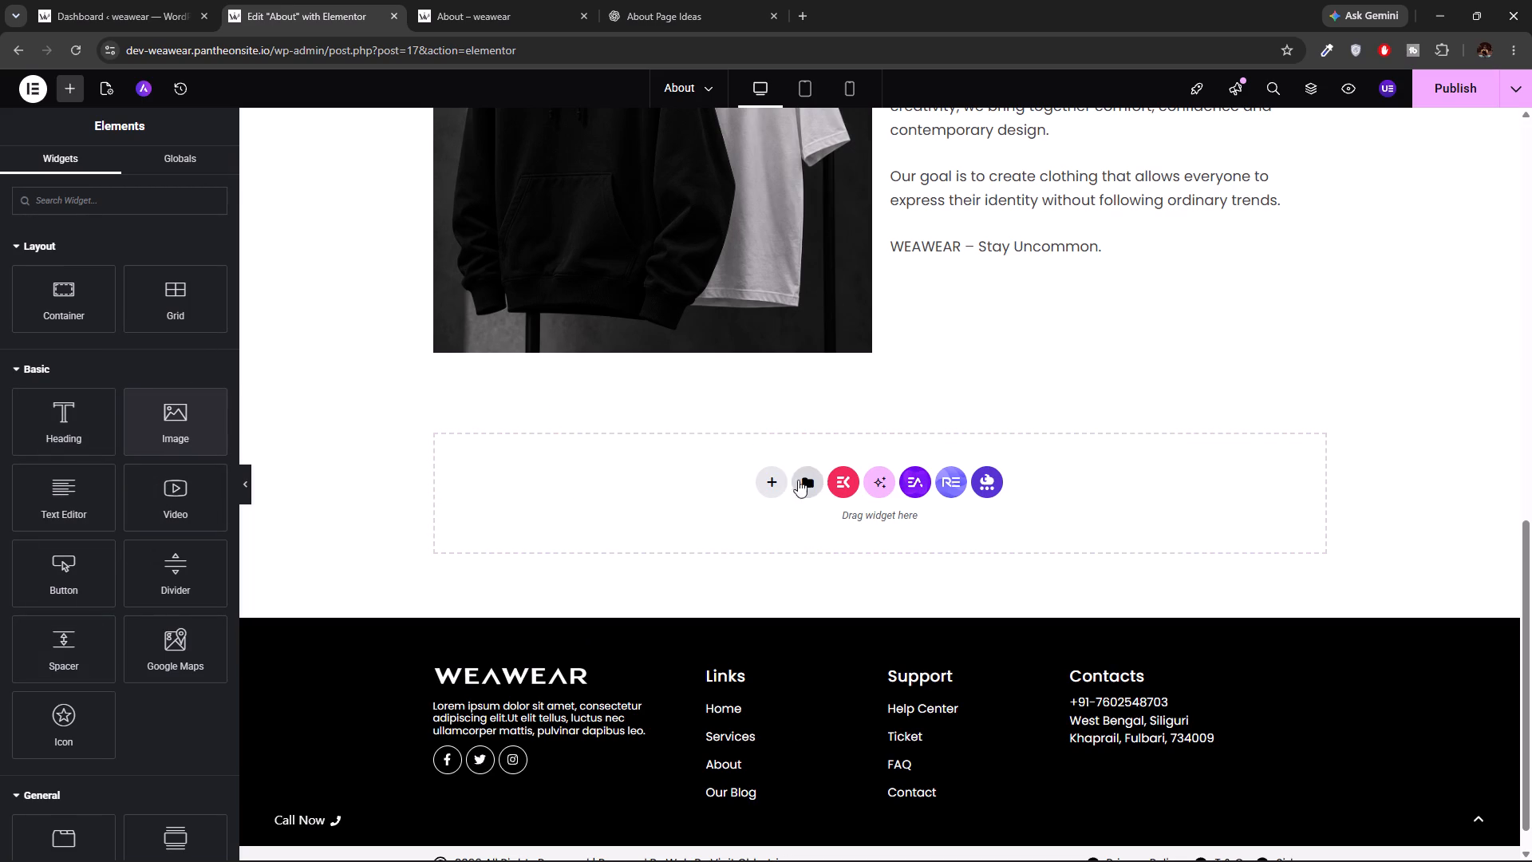
pyautogui.click(764, 483)
pyautogui.click(855, 528)
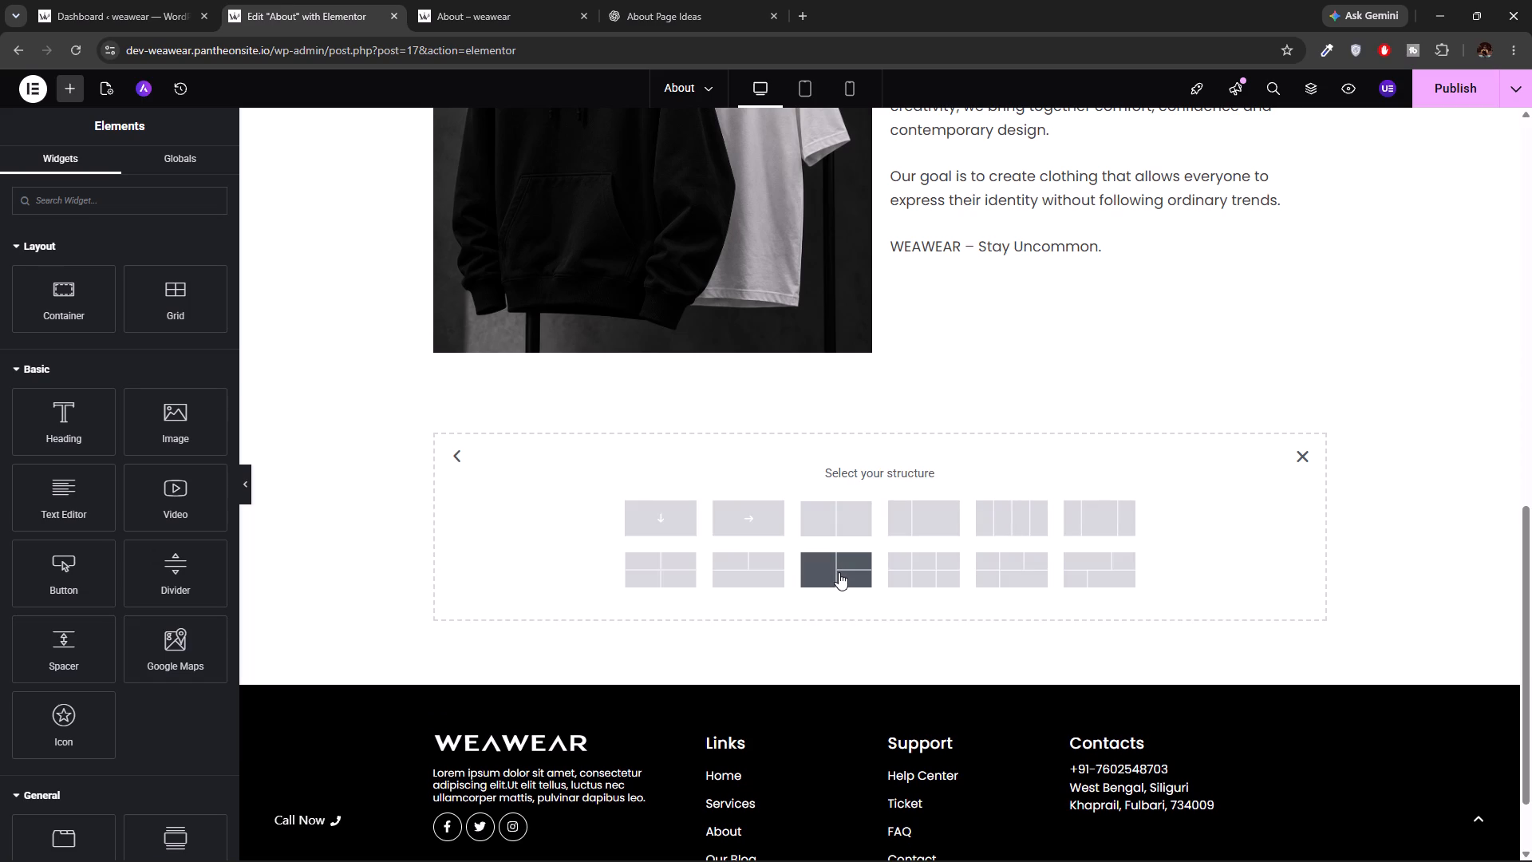
pyautogui.click(819, 529)
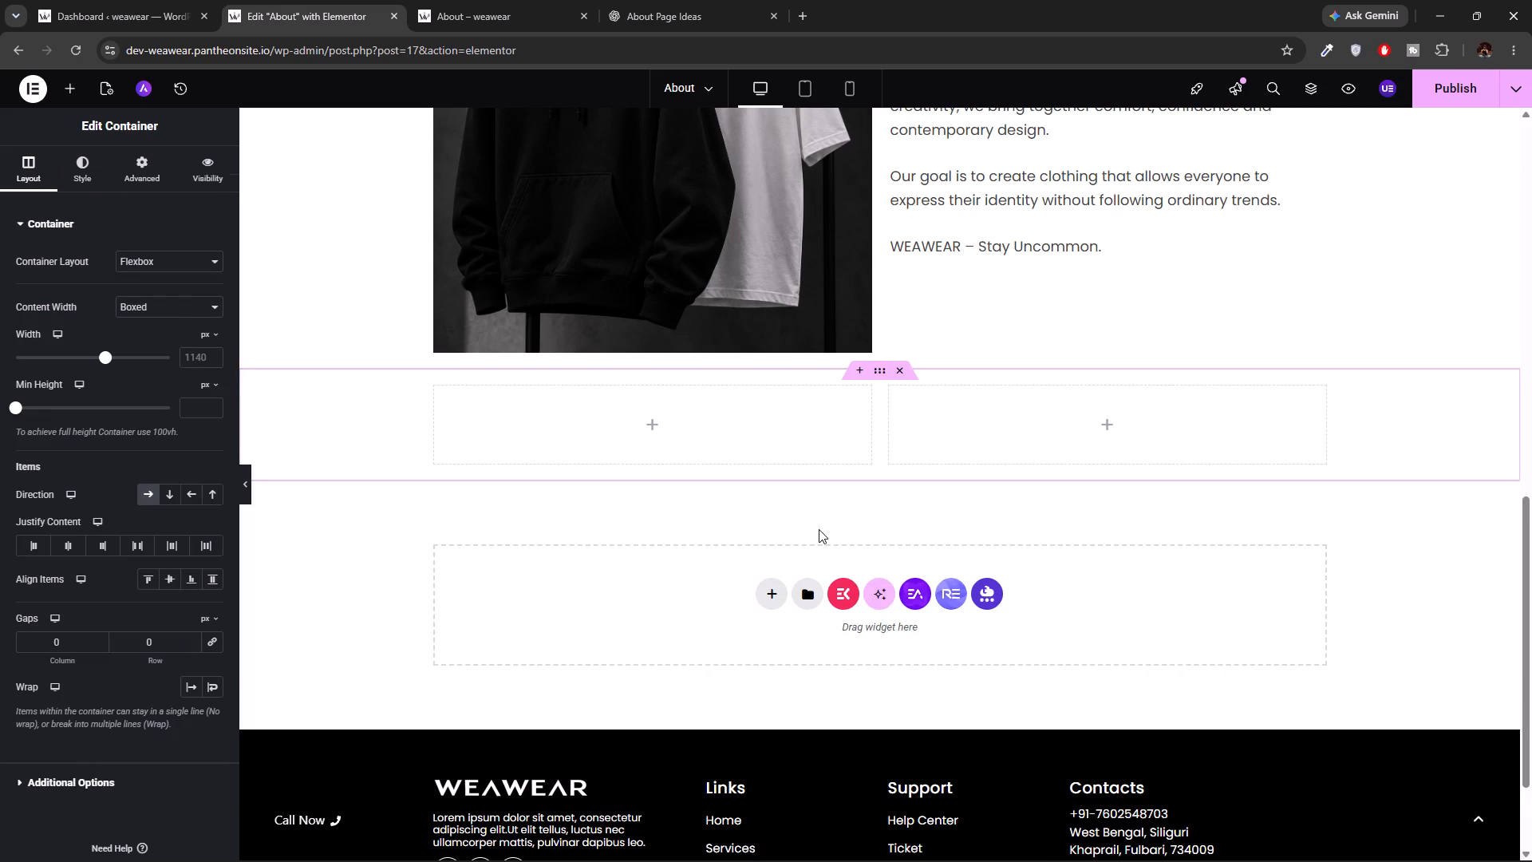
# Add an Image widget to the new two-column container.
pyautogui.click(69, 89)
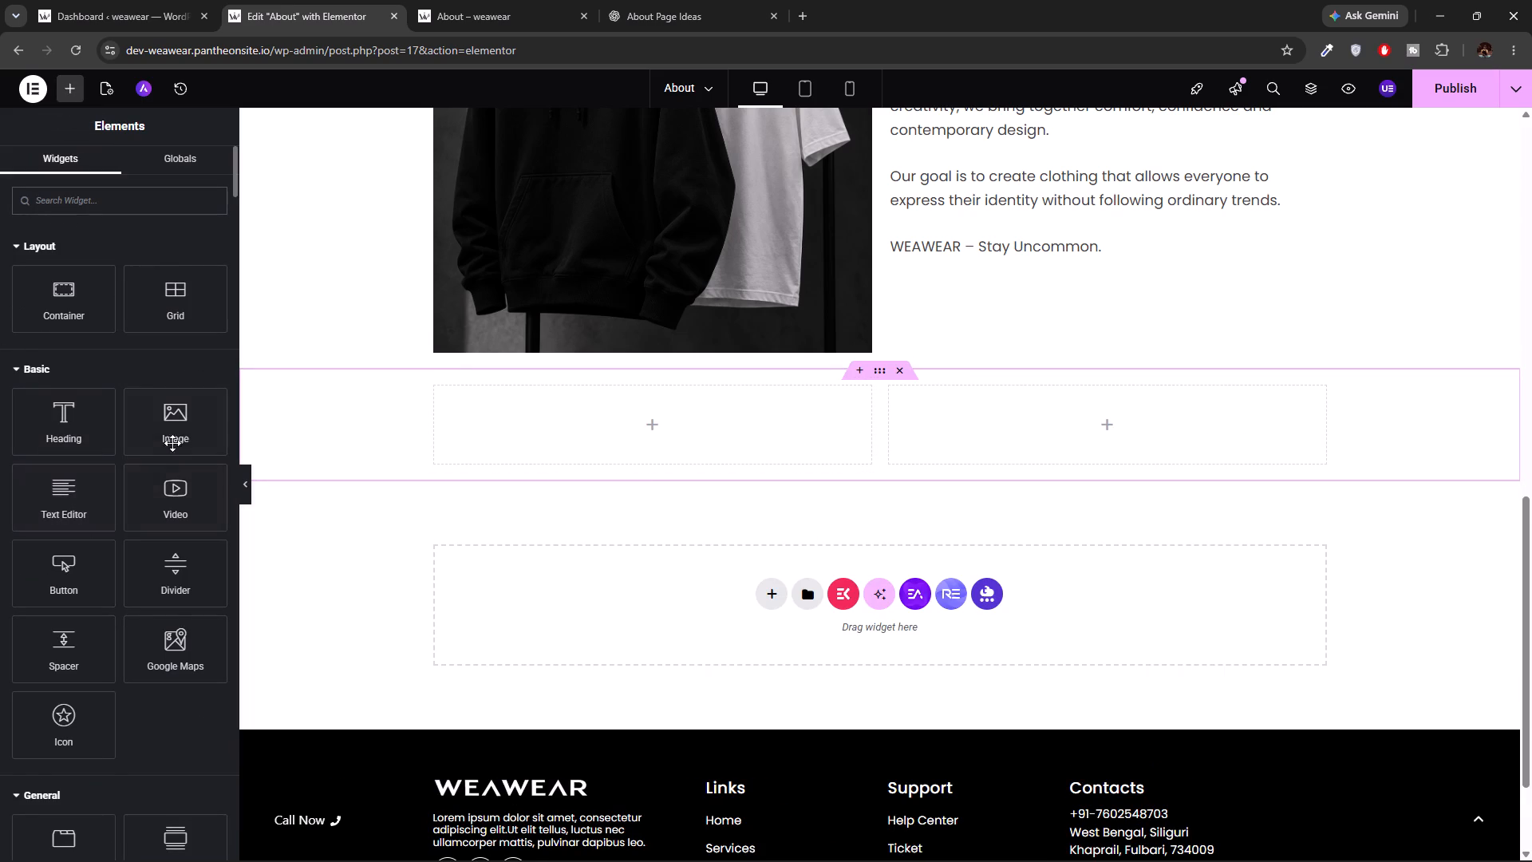
pyautogui.click(171, 433)
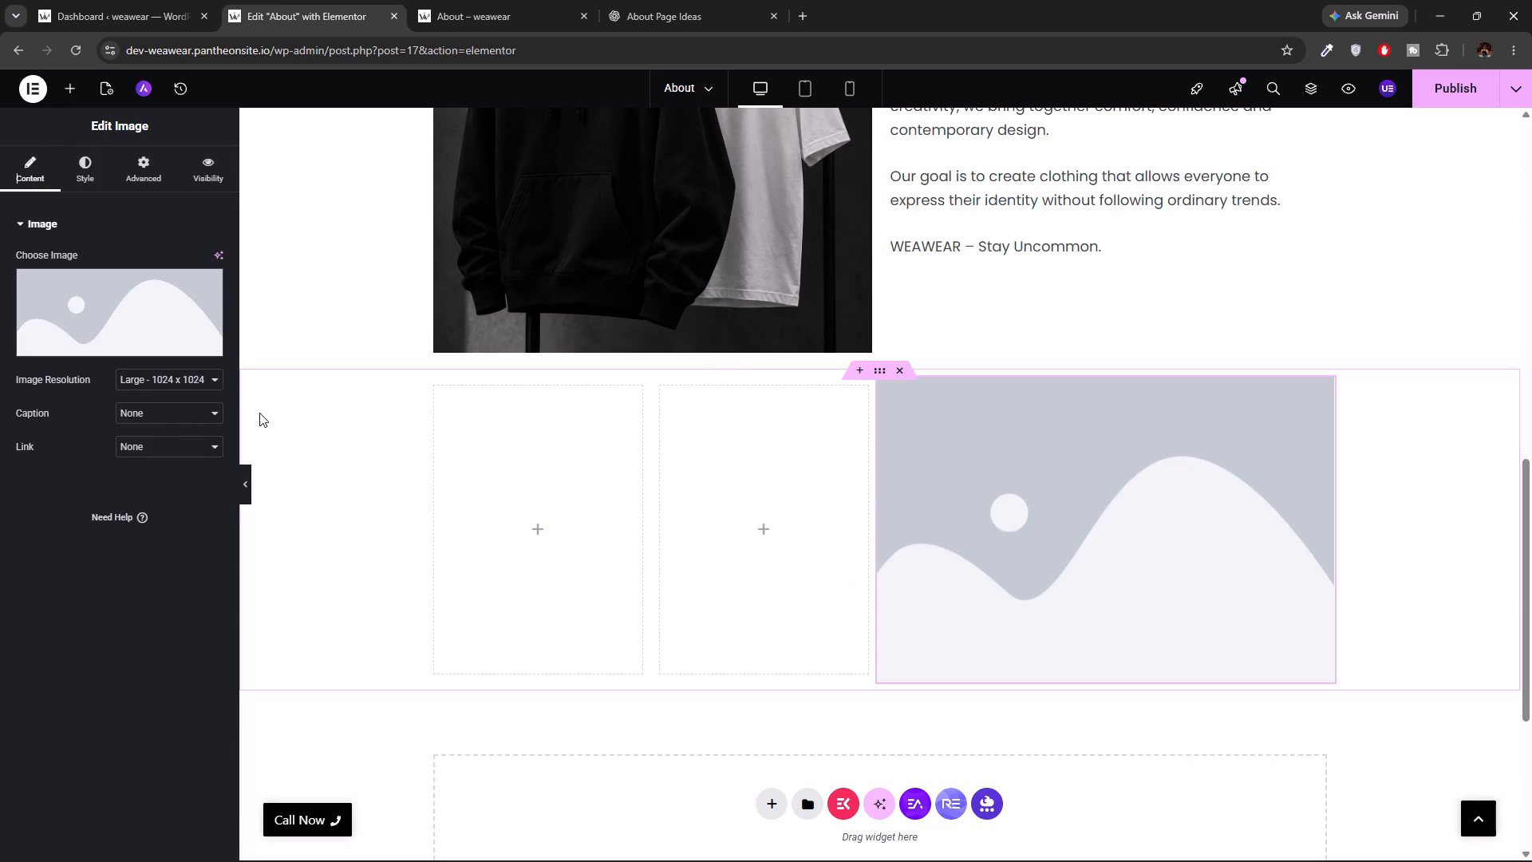
# Delete the empty middle column next to the placeholder image in the new container.
pyautogui.rightClick(662, 390)
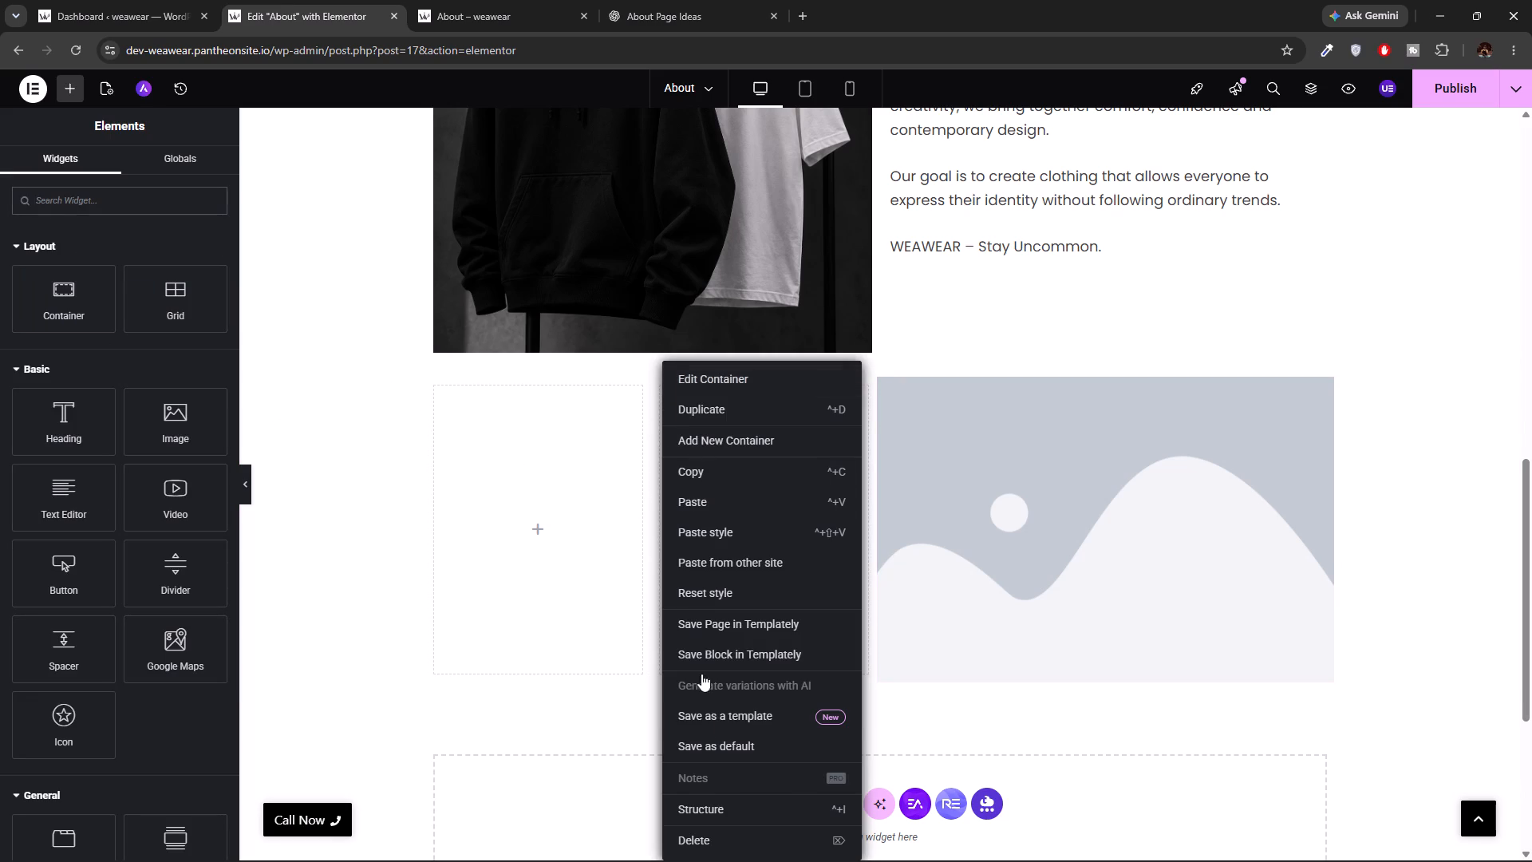
pyautogui.click(721, 851)
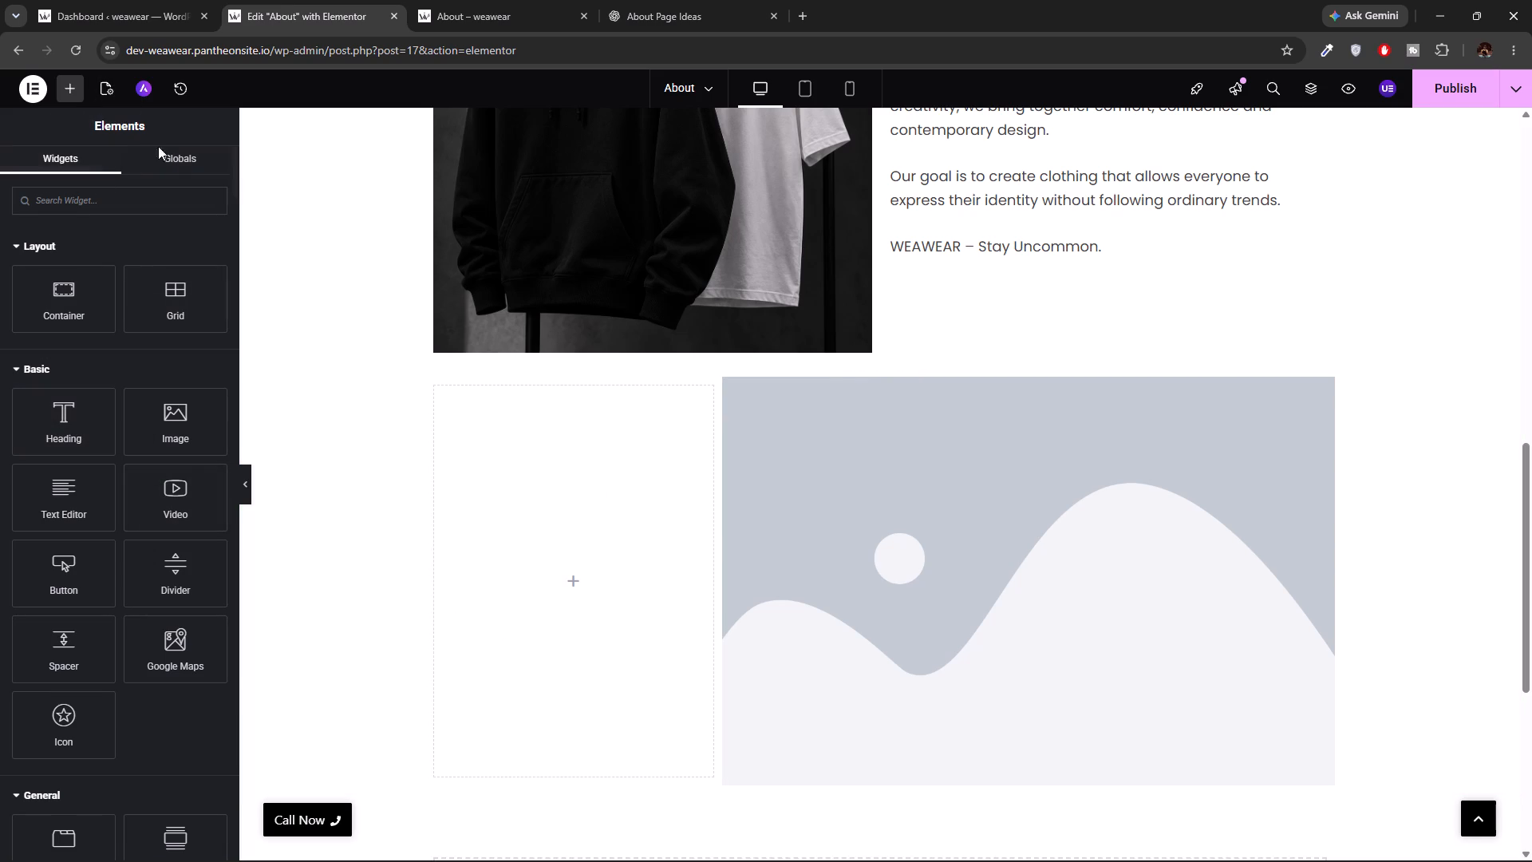
# Set the placeholder image to LOGO 5 from the media library.
pyautogui.click(800, 563)
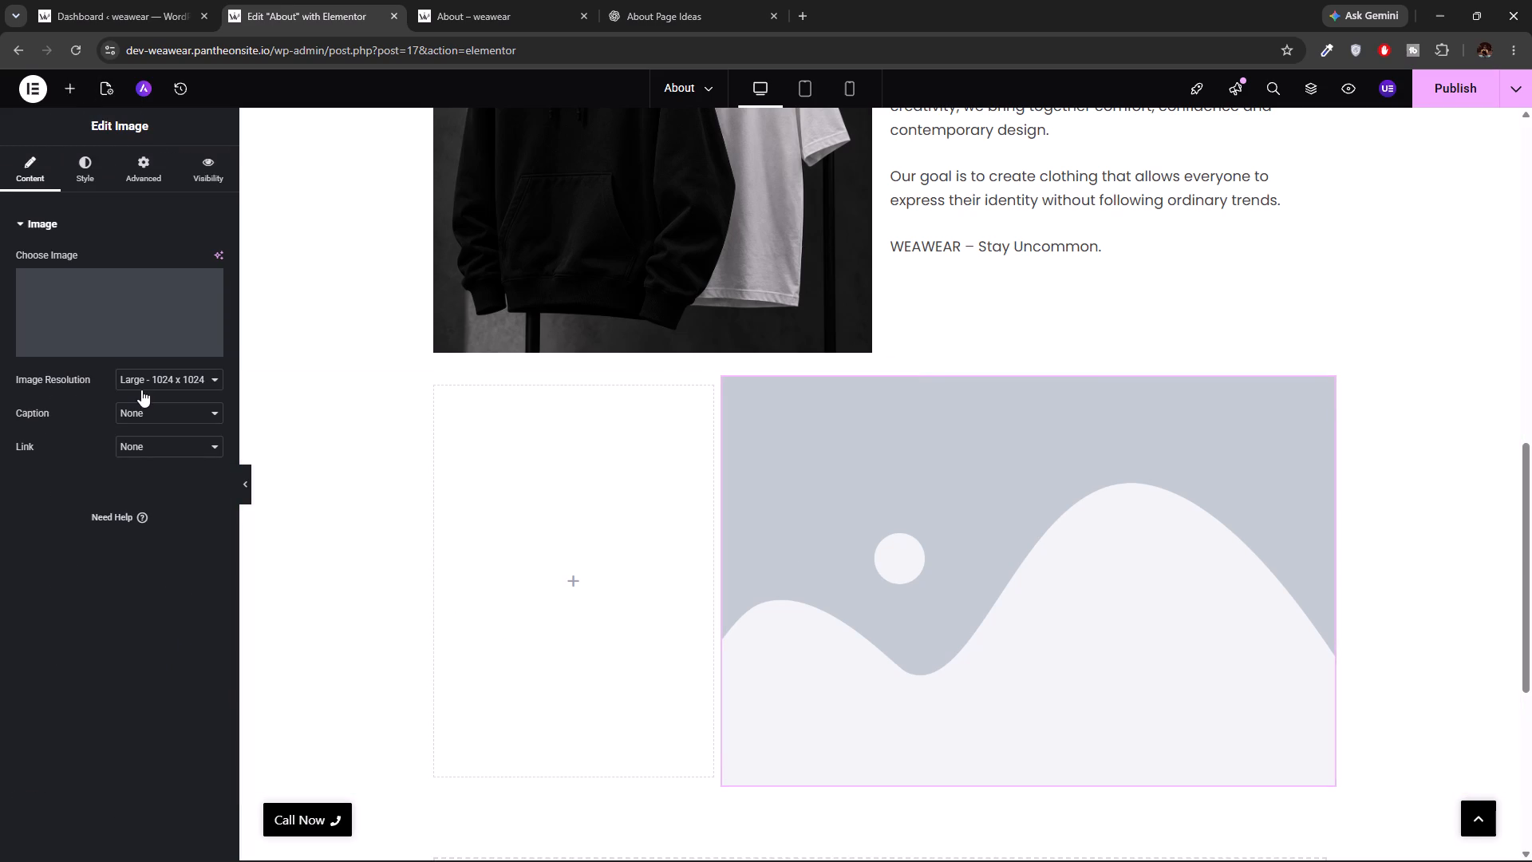
pyautogui.click(131, 343)
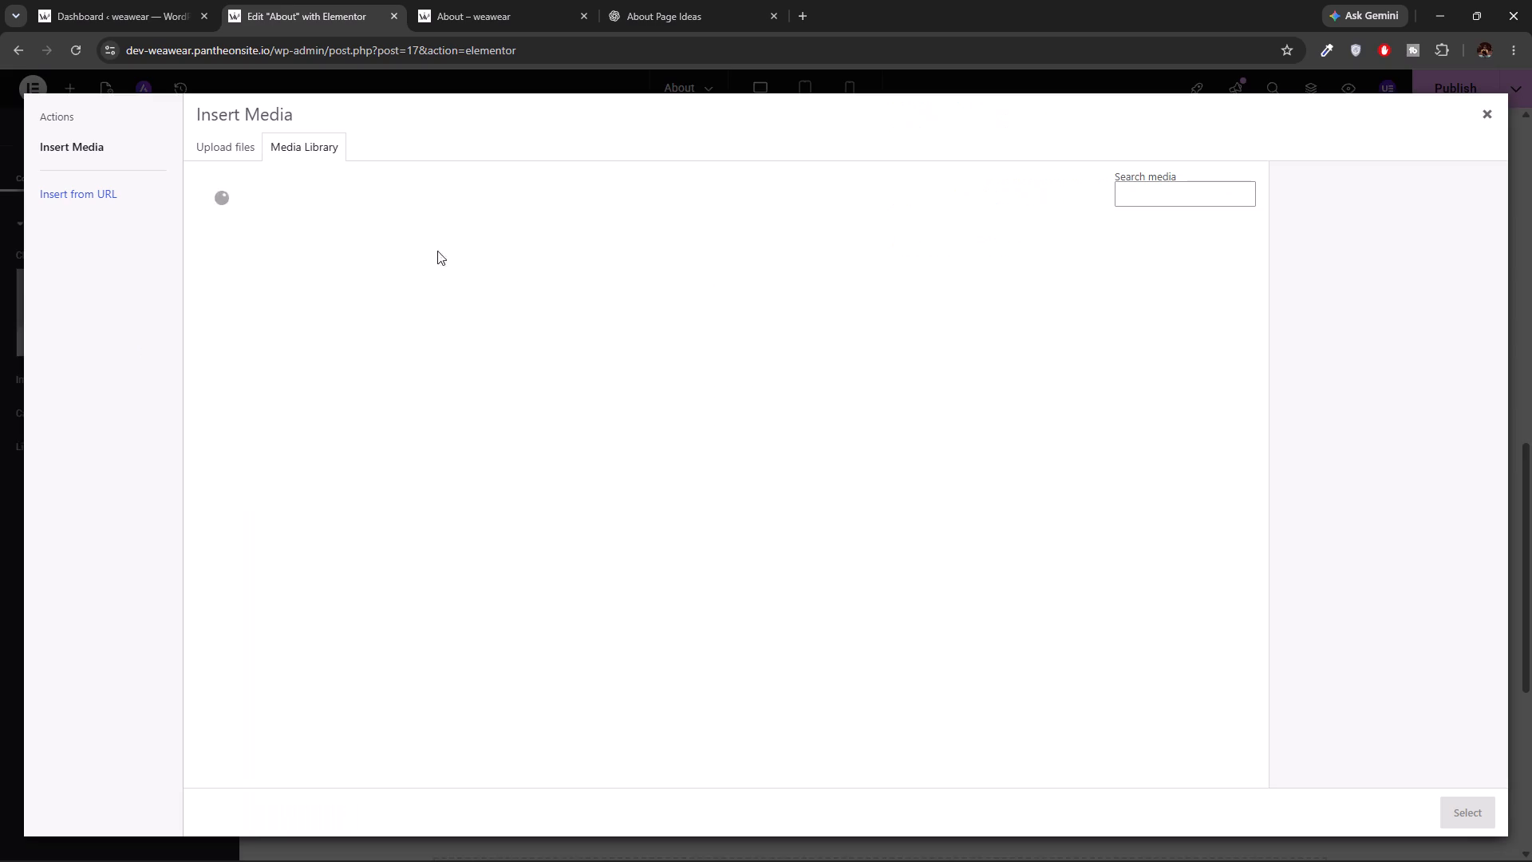
pyautogui.click(713, 298)
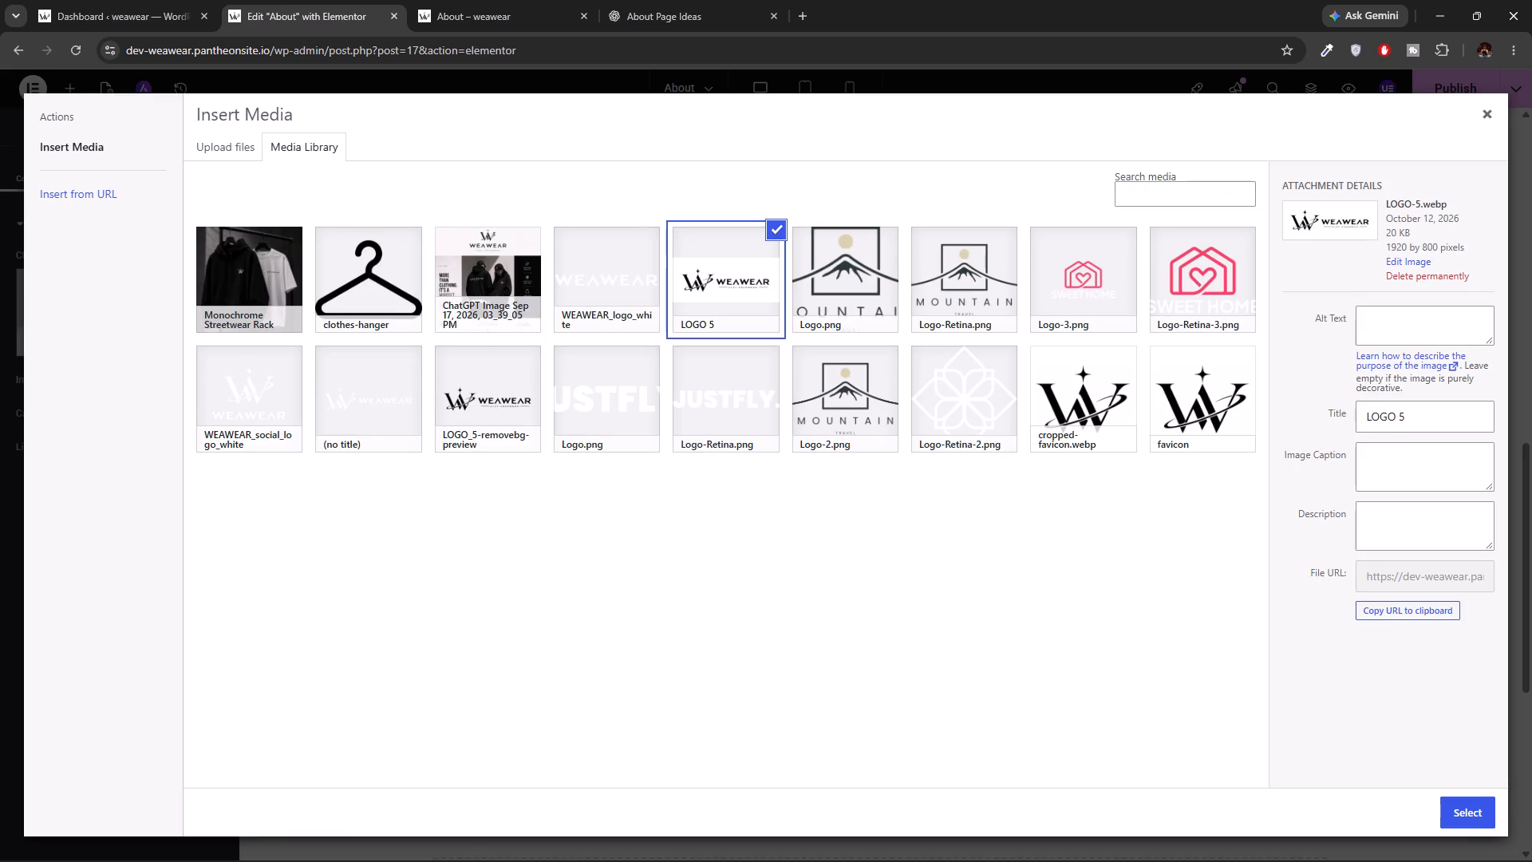
pyautogui.click(1465, 800)
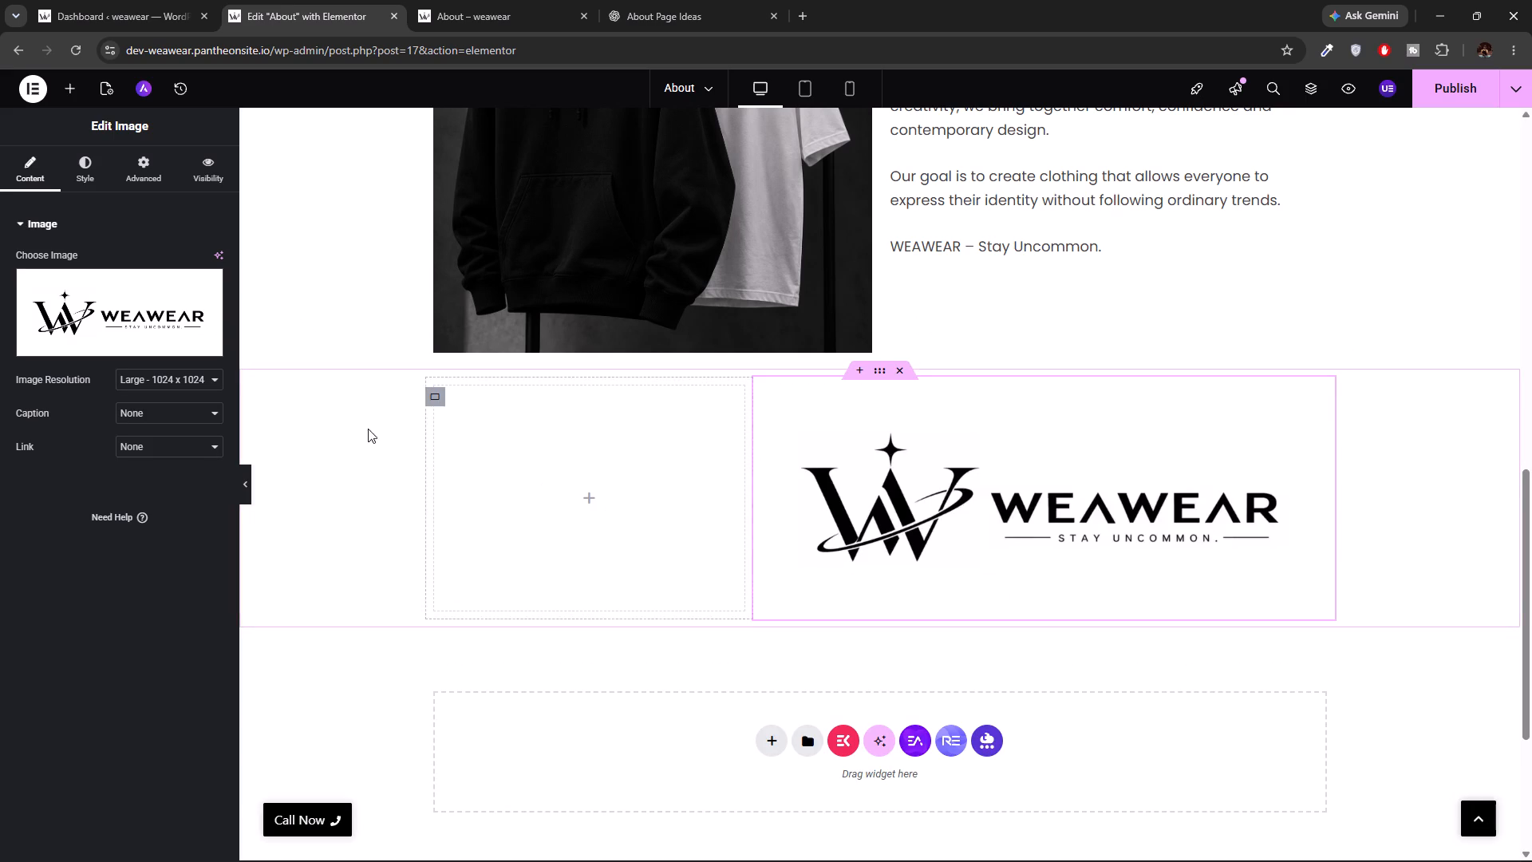
# Set the logo image's width to 42 %.
pyautogui.click(101, 181)
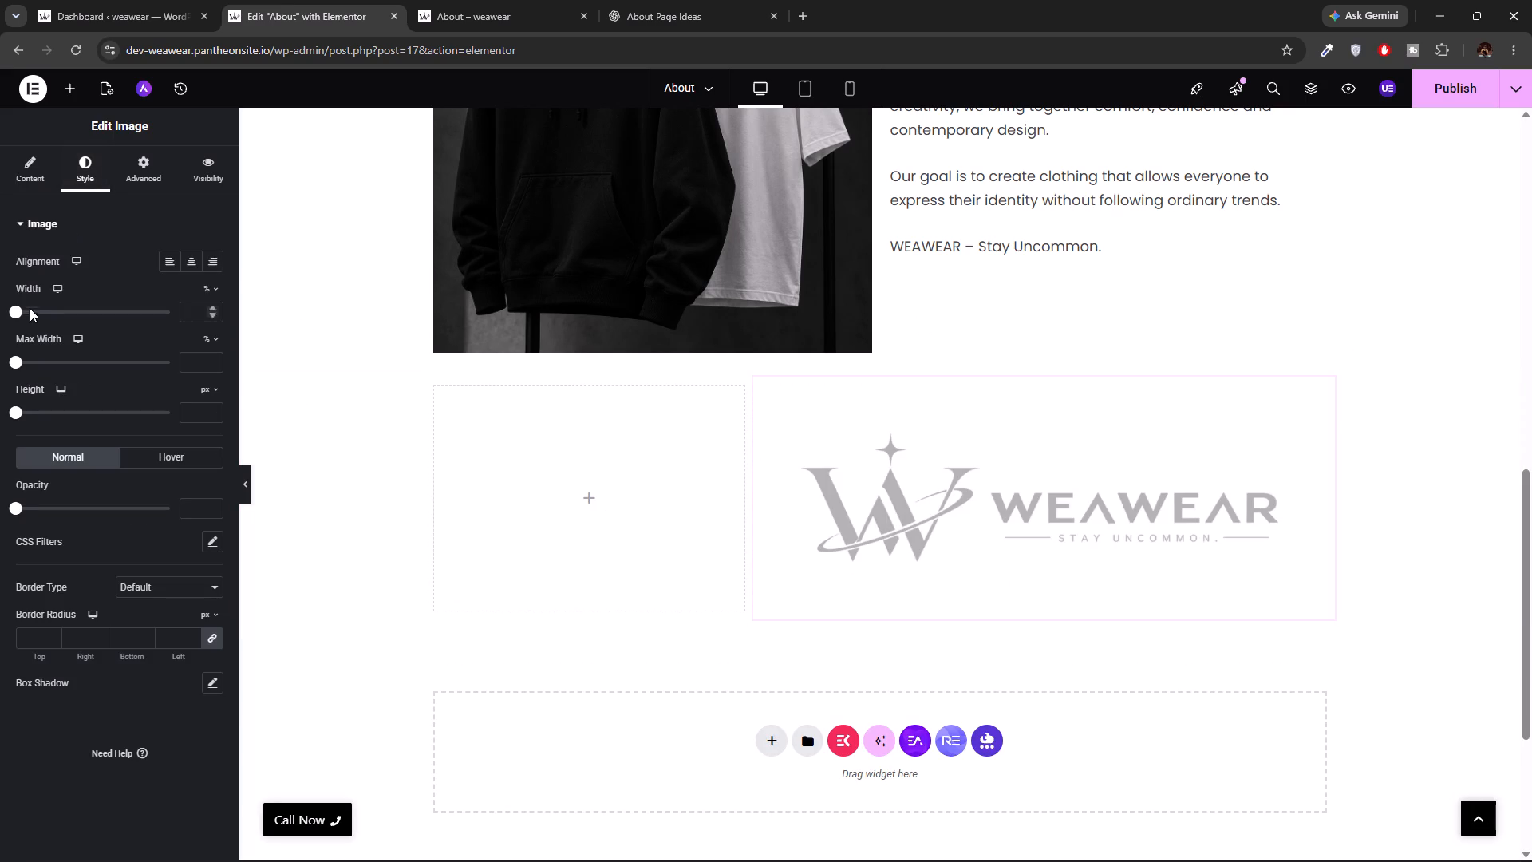
pyautogui.moveTo(17, 309); pyautogui.dragTo(24, 314)
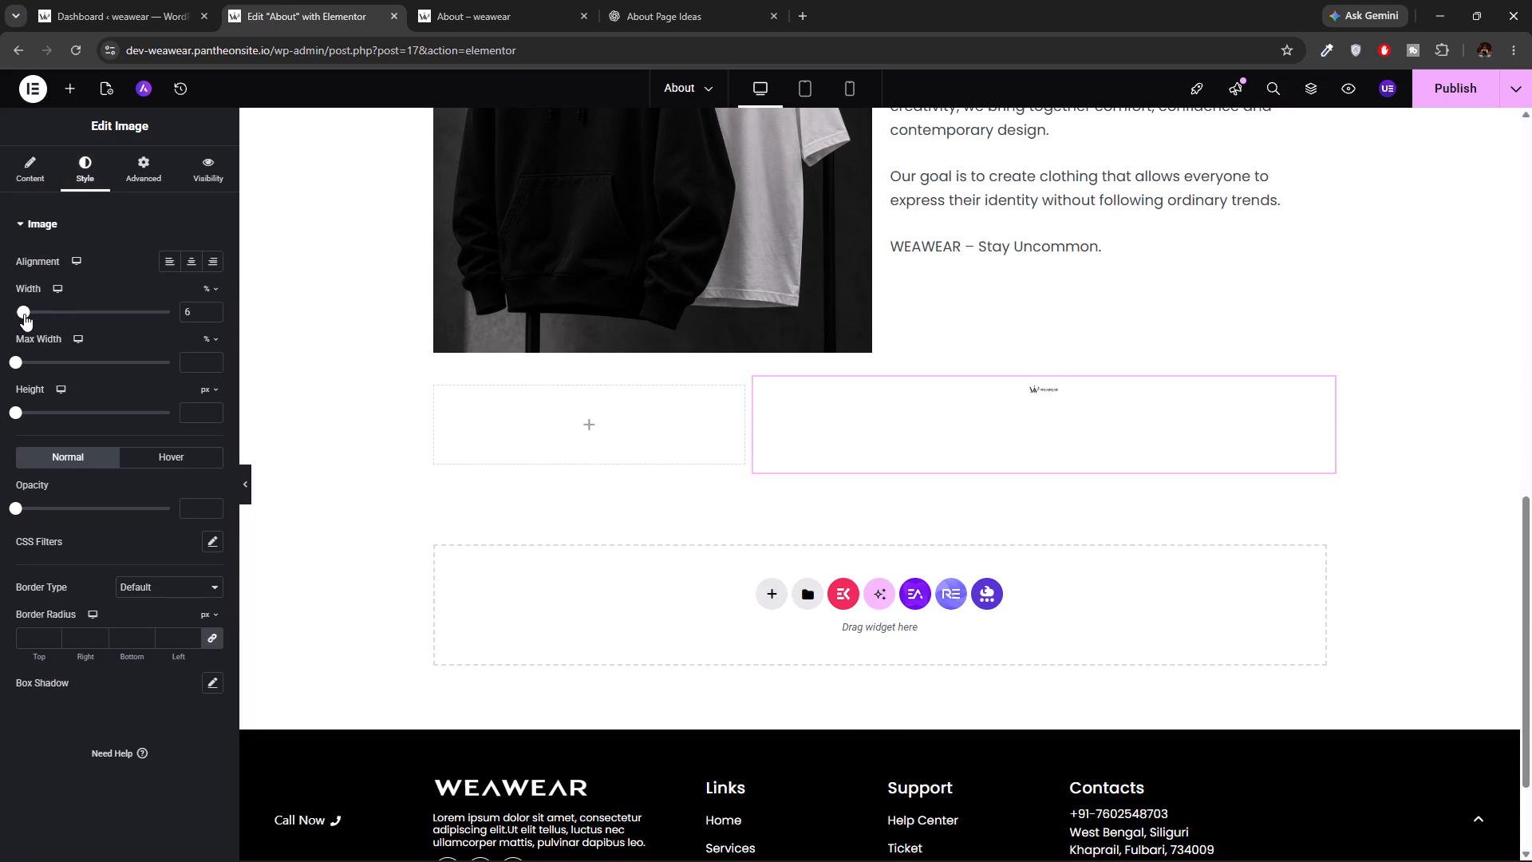
pyautogui.moveTo(24, 314); pyautogui.dragTo(49, 311)
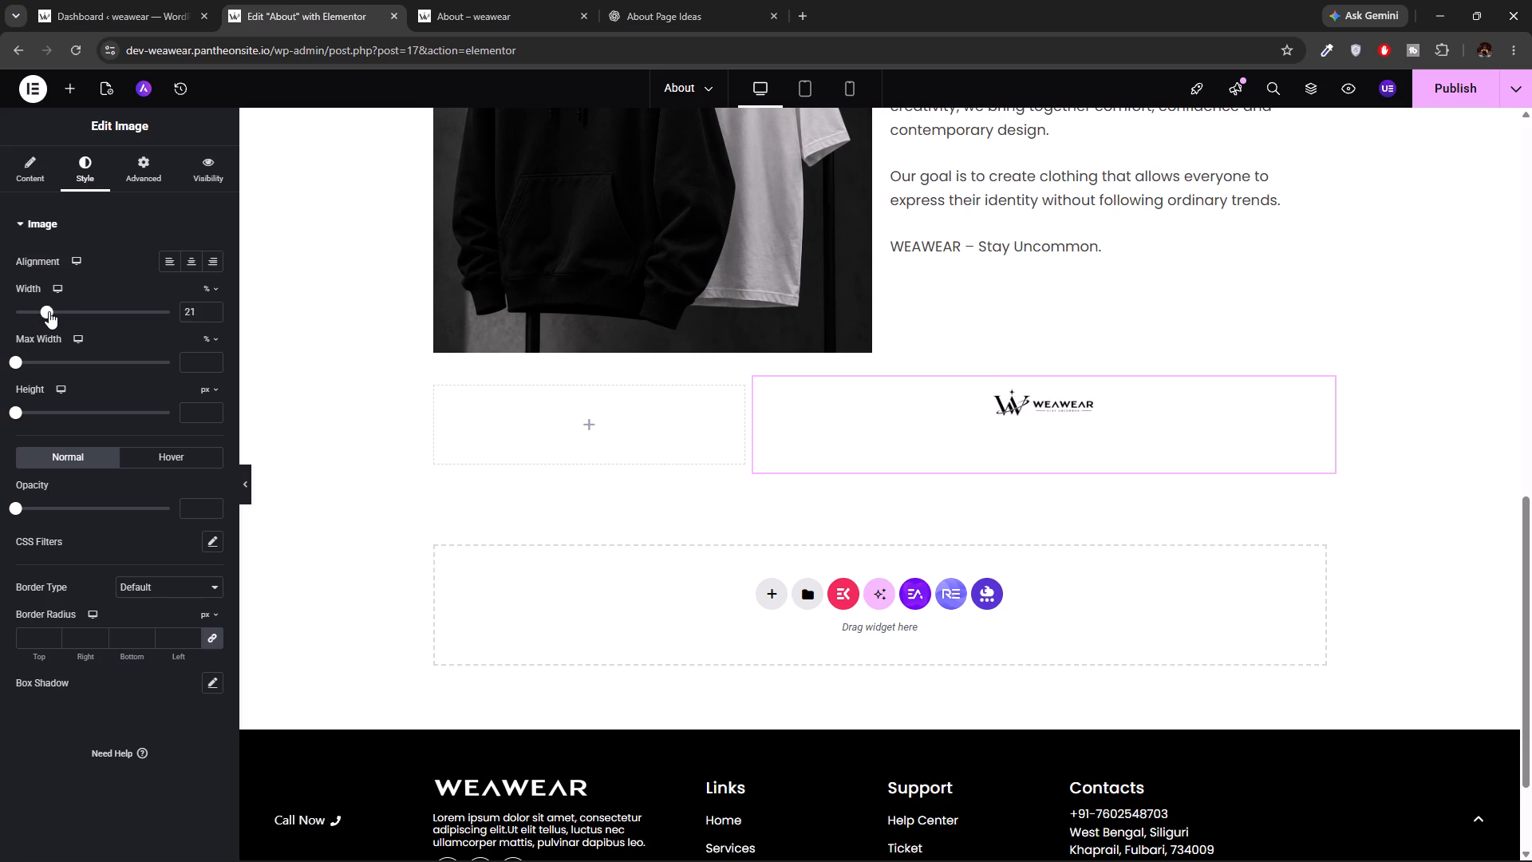
pyautogui.moveTo(49, 311); pyautogui.dragTo(70, 312)
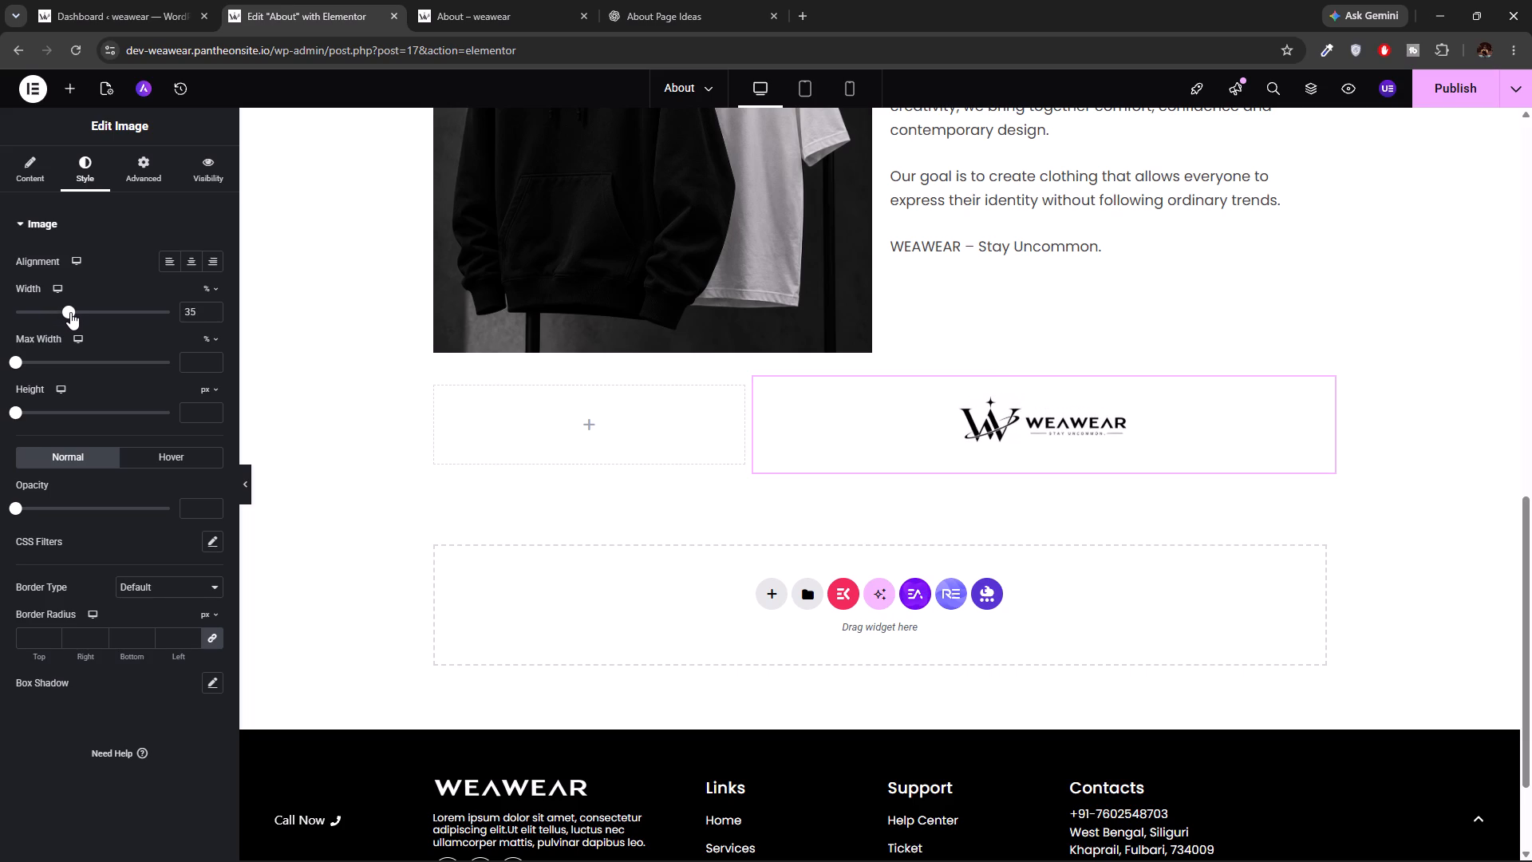
pyautogui.moveTo(70, 312); pyautogui.dragTo(77, 312)
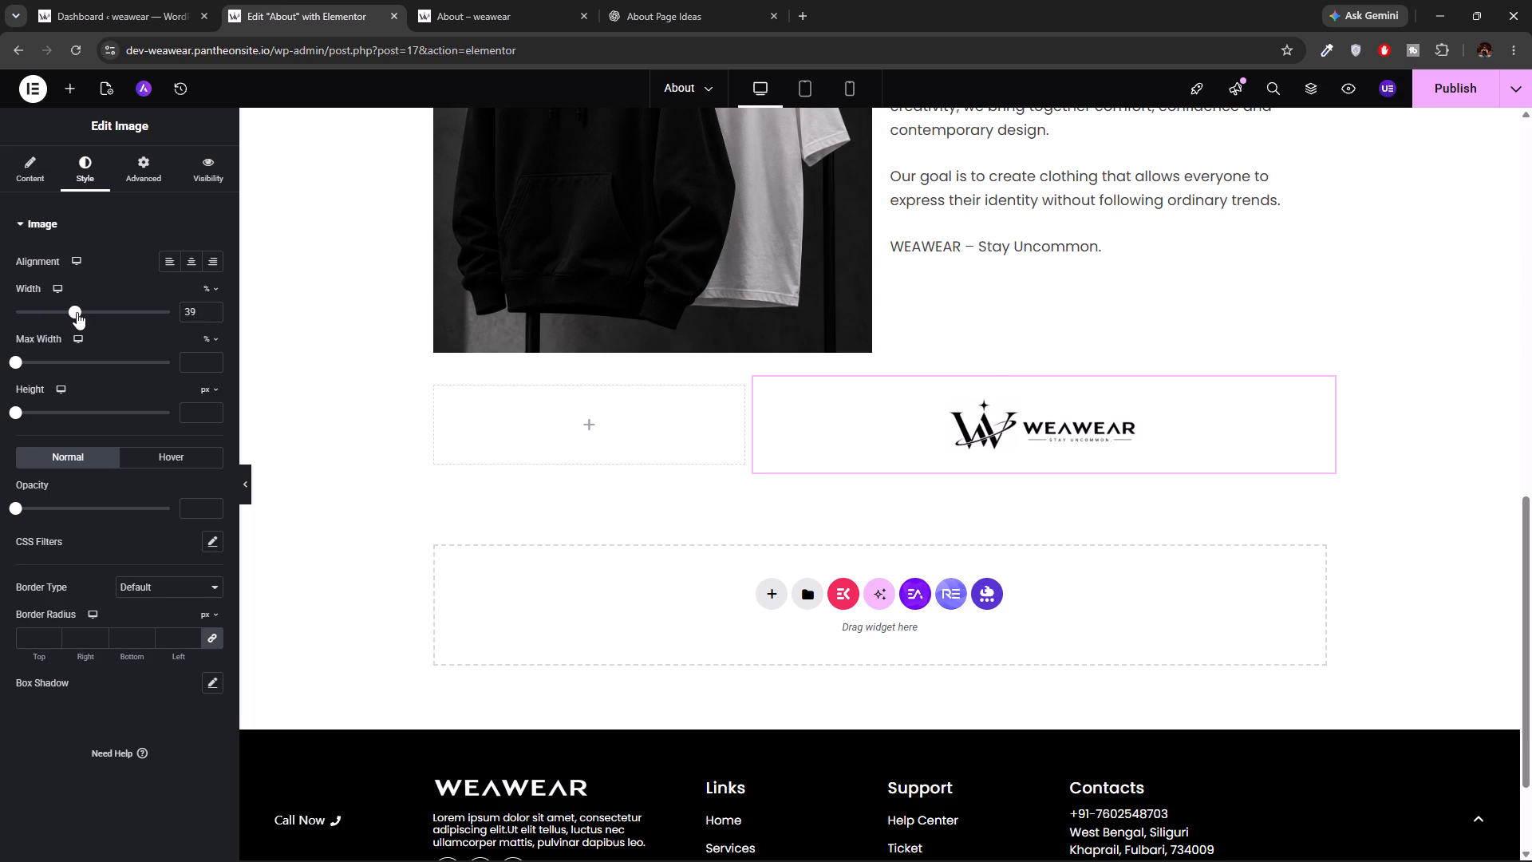
pyautogui.moveTo(77, 312); pyautogui.dragTo(81, 312)
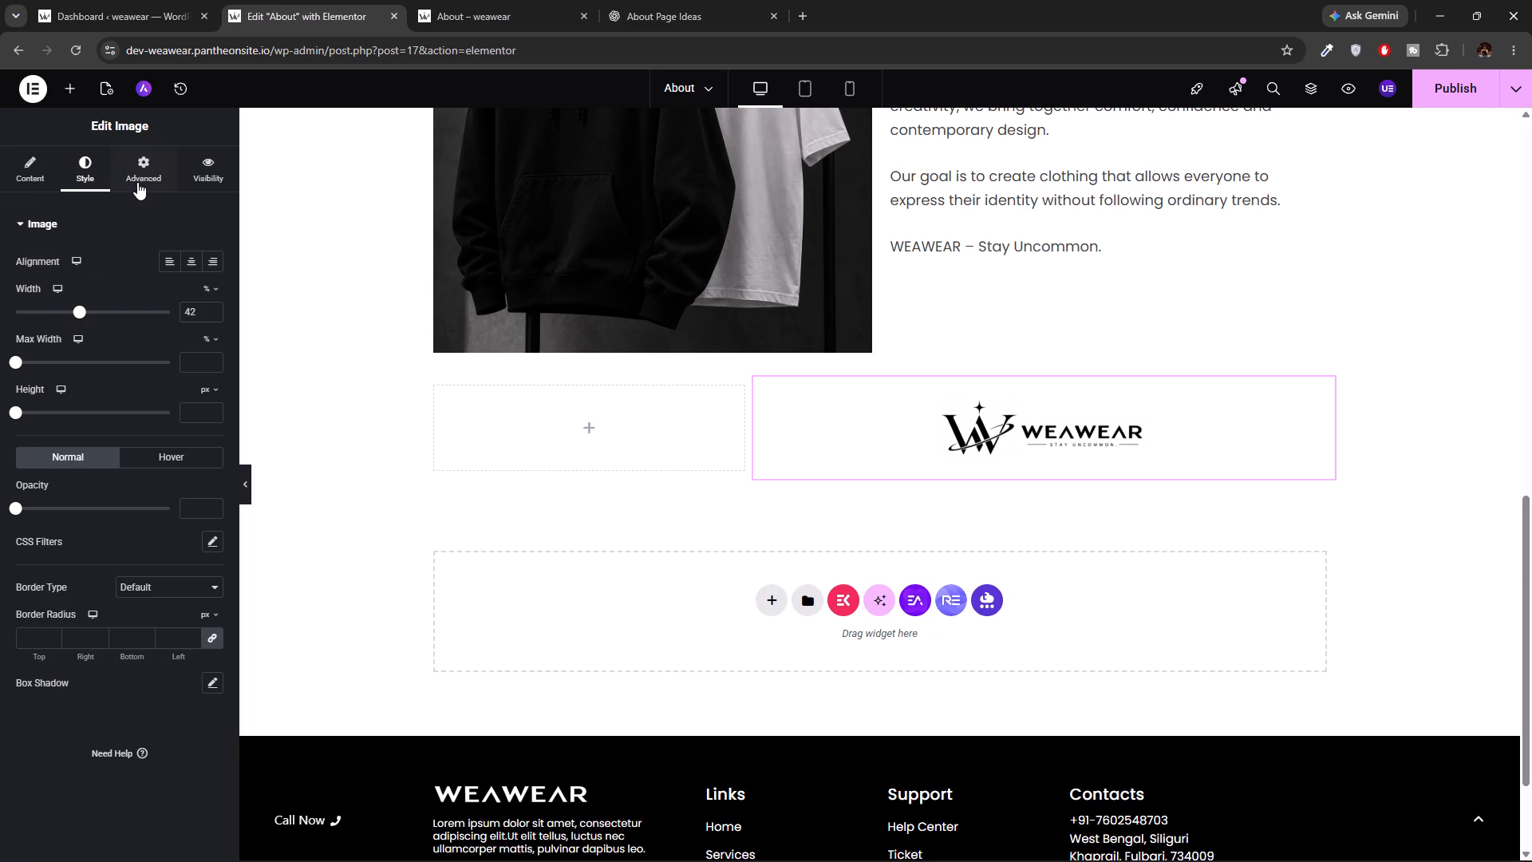
# Unlink the logo image's margin values and set its top margin to -141 px.
pyautogui.click(138, 181)
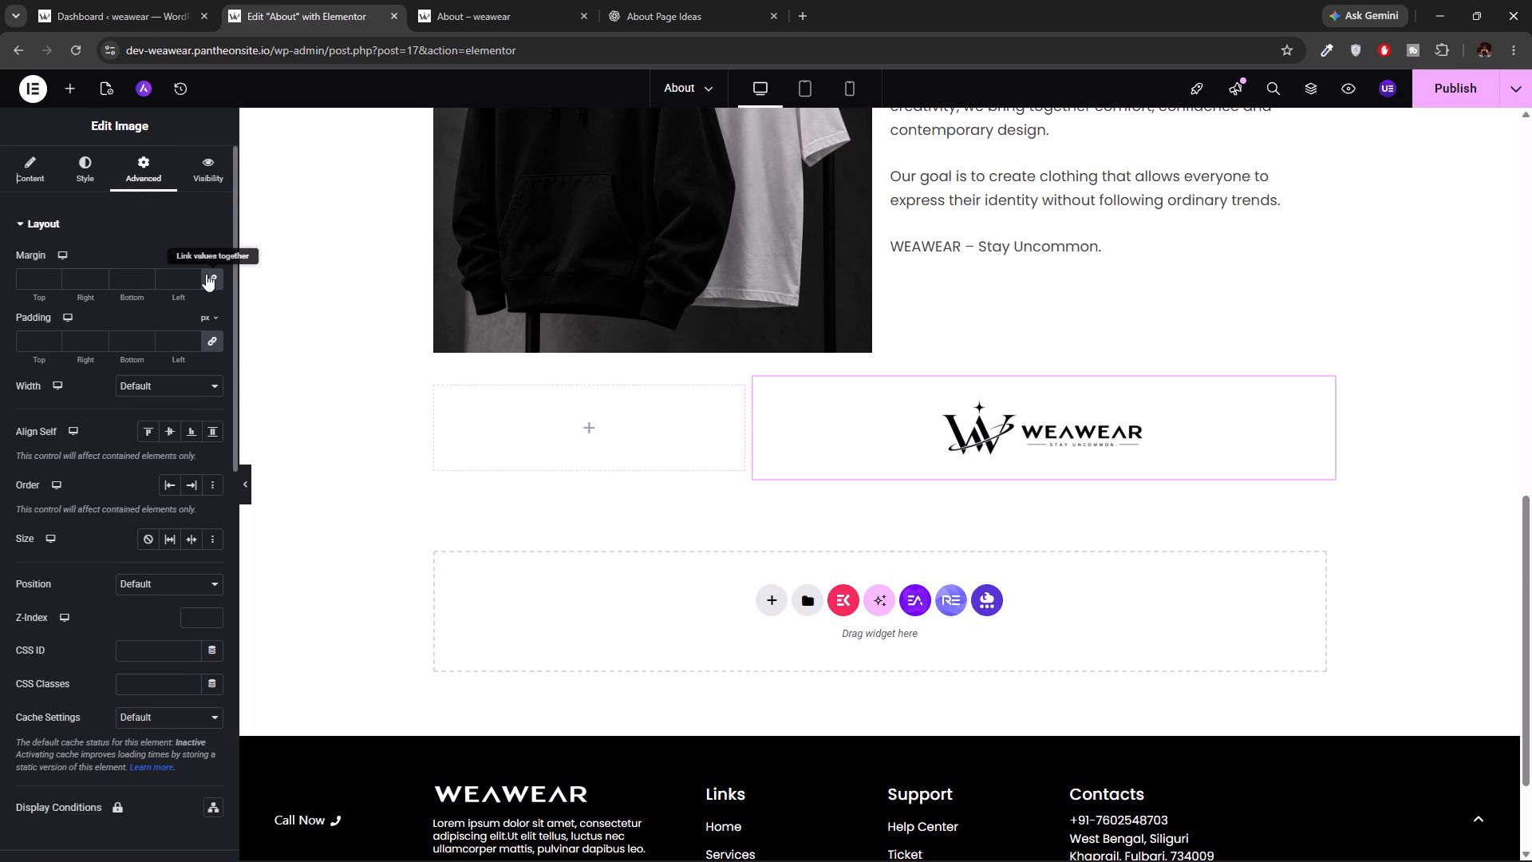
pyautogui.click(213, 278)
pyautogui.click(52, 283)
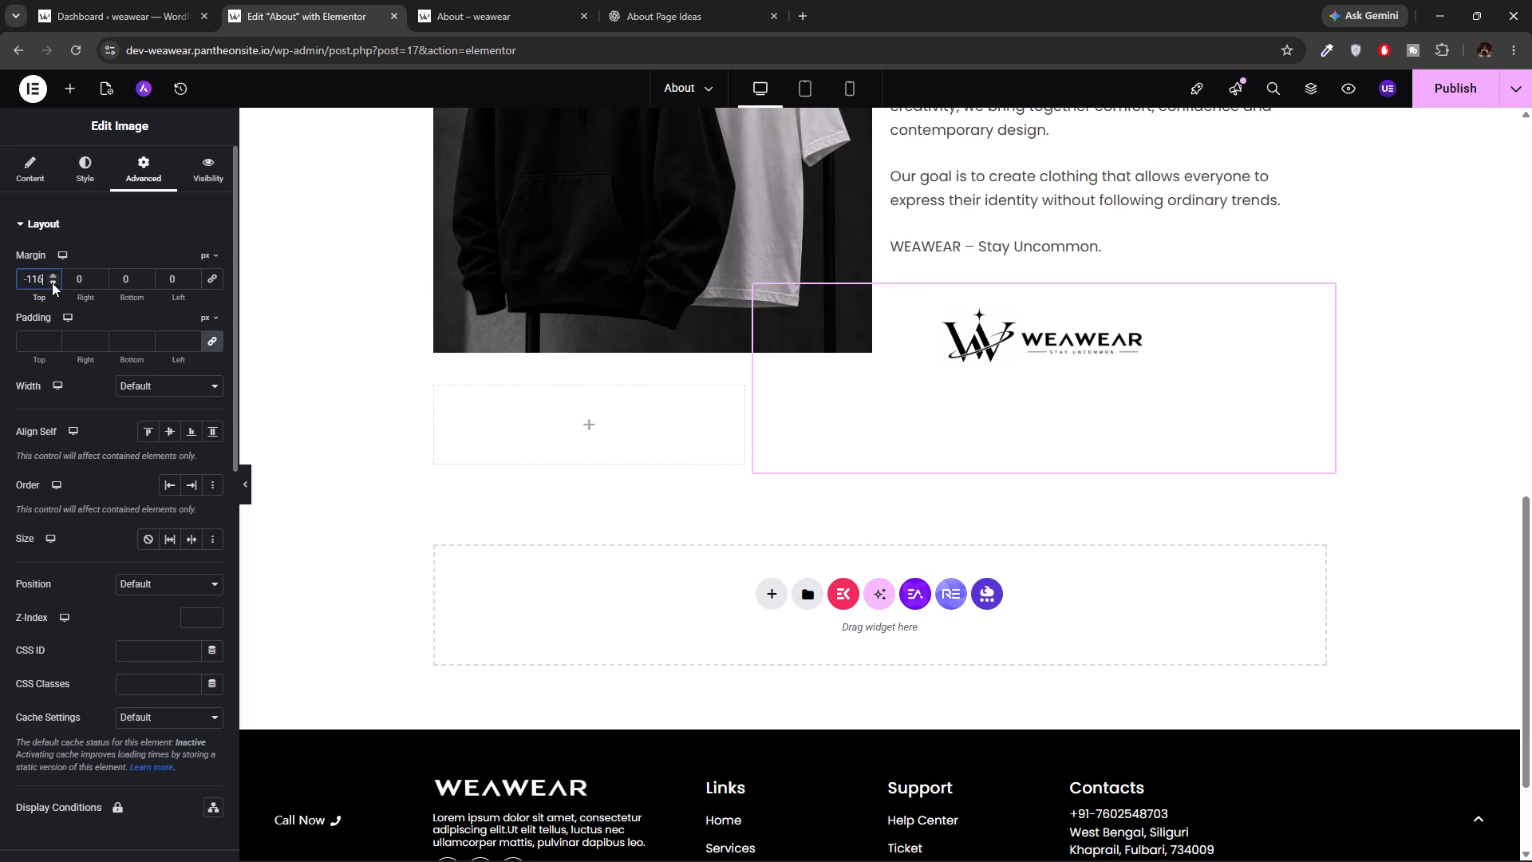
pyautogui.tripleClick(52, 283)
pyautogui.tripleClick(52, 283)
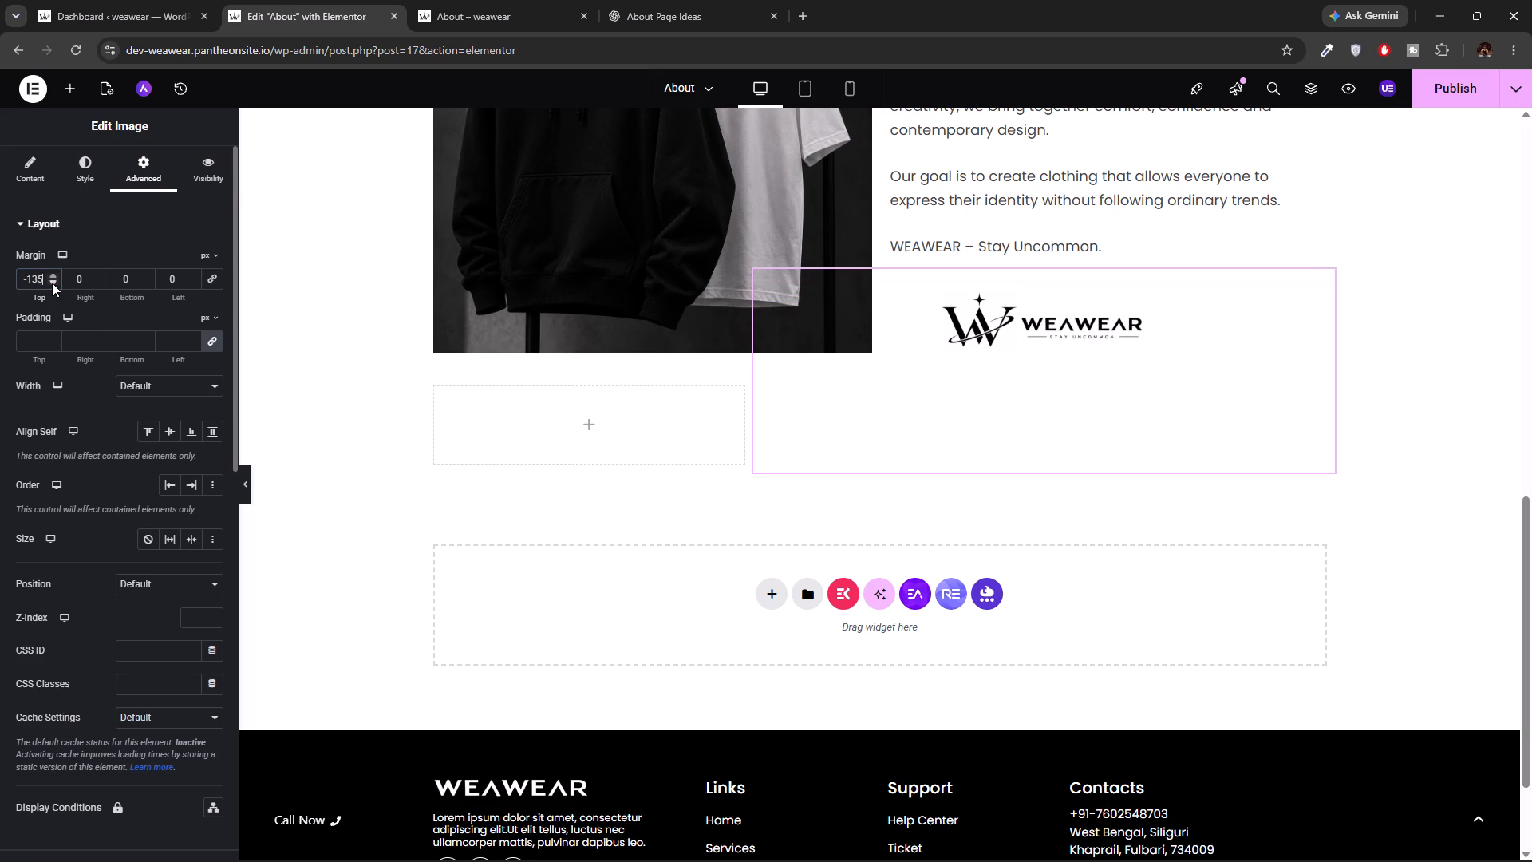
pyautogui.tripleClick(52, 283)
pyautogui.click(52, 283)
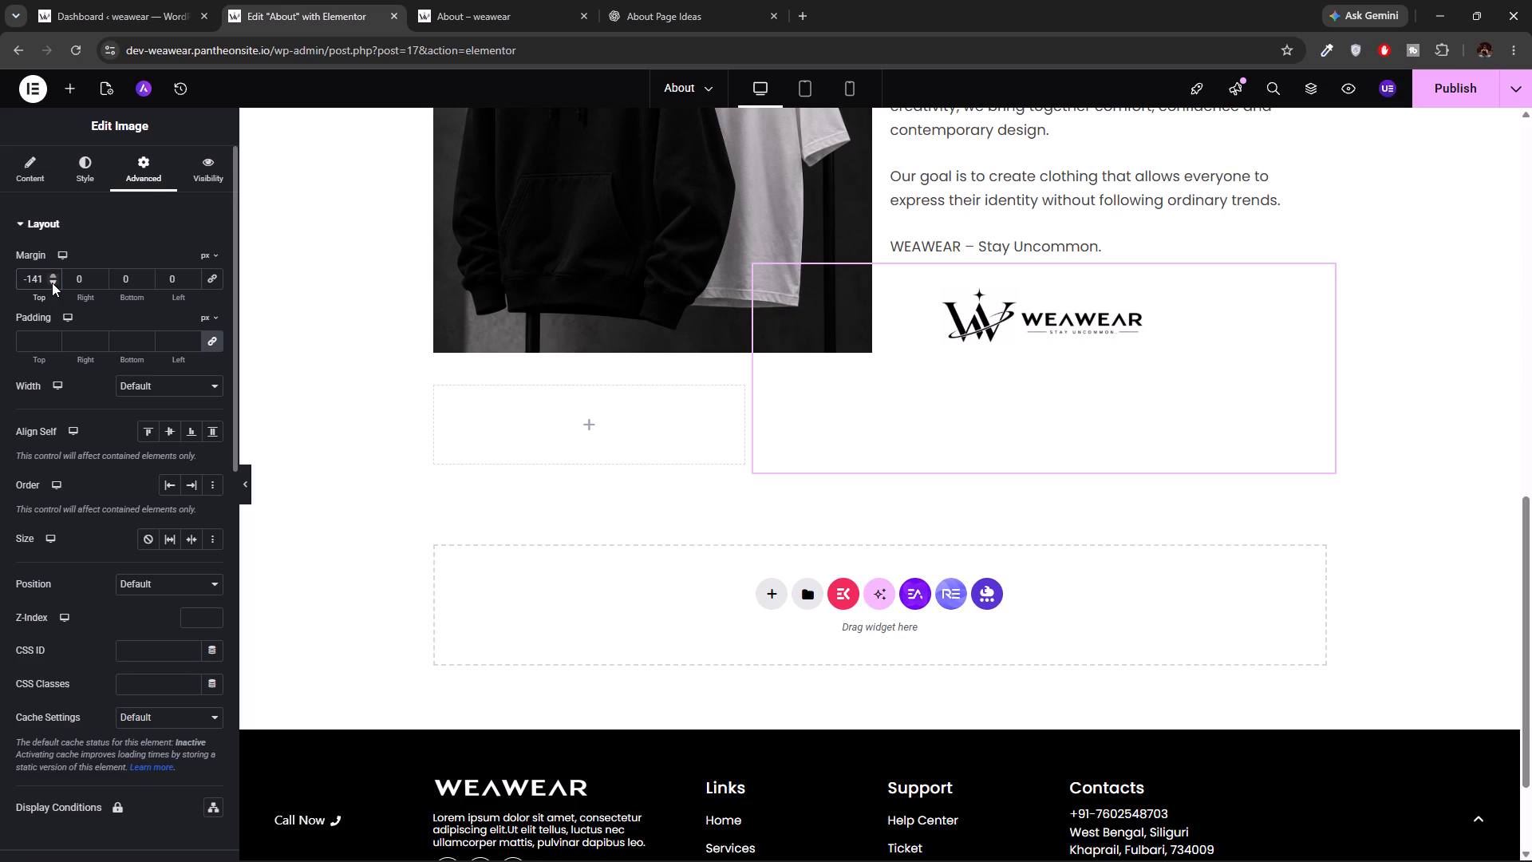
# Set the logo image's resolution to Full.
pyautogui.click(20, 162)
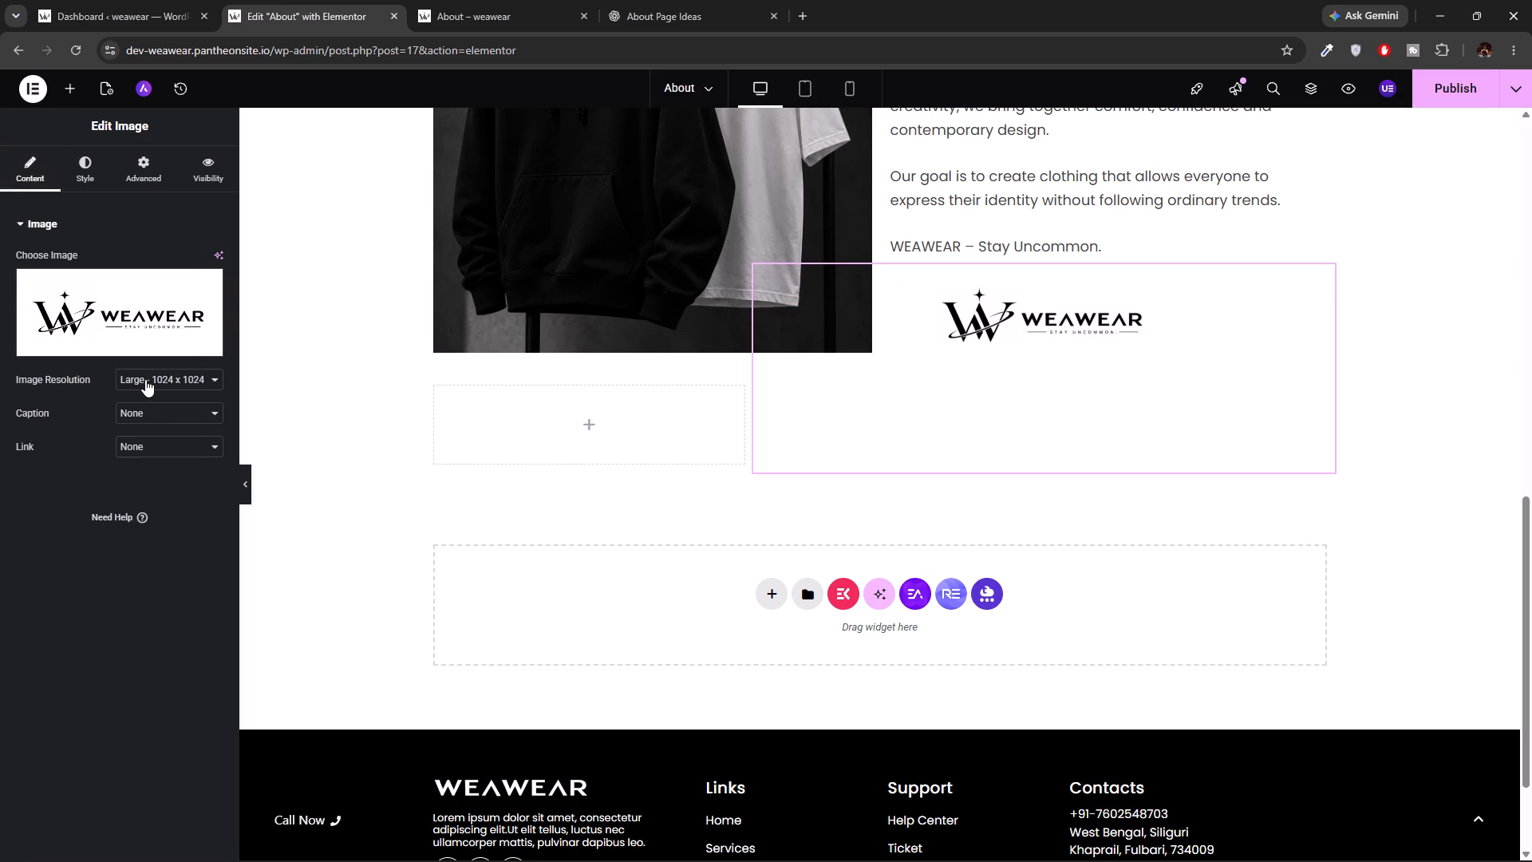
pyautogui.click(145, 379)
pyautogui.click(149, 514)
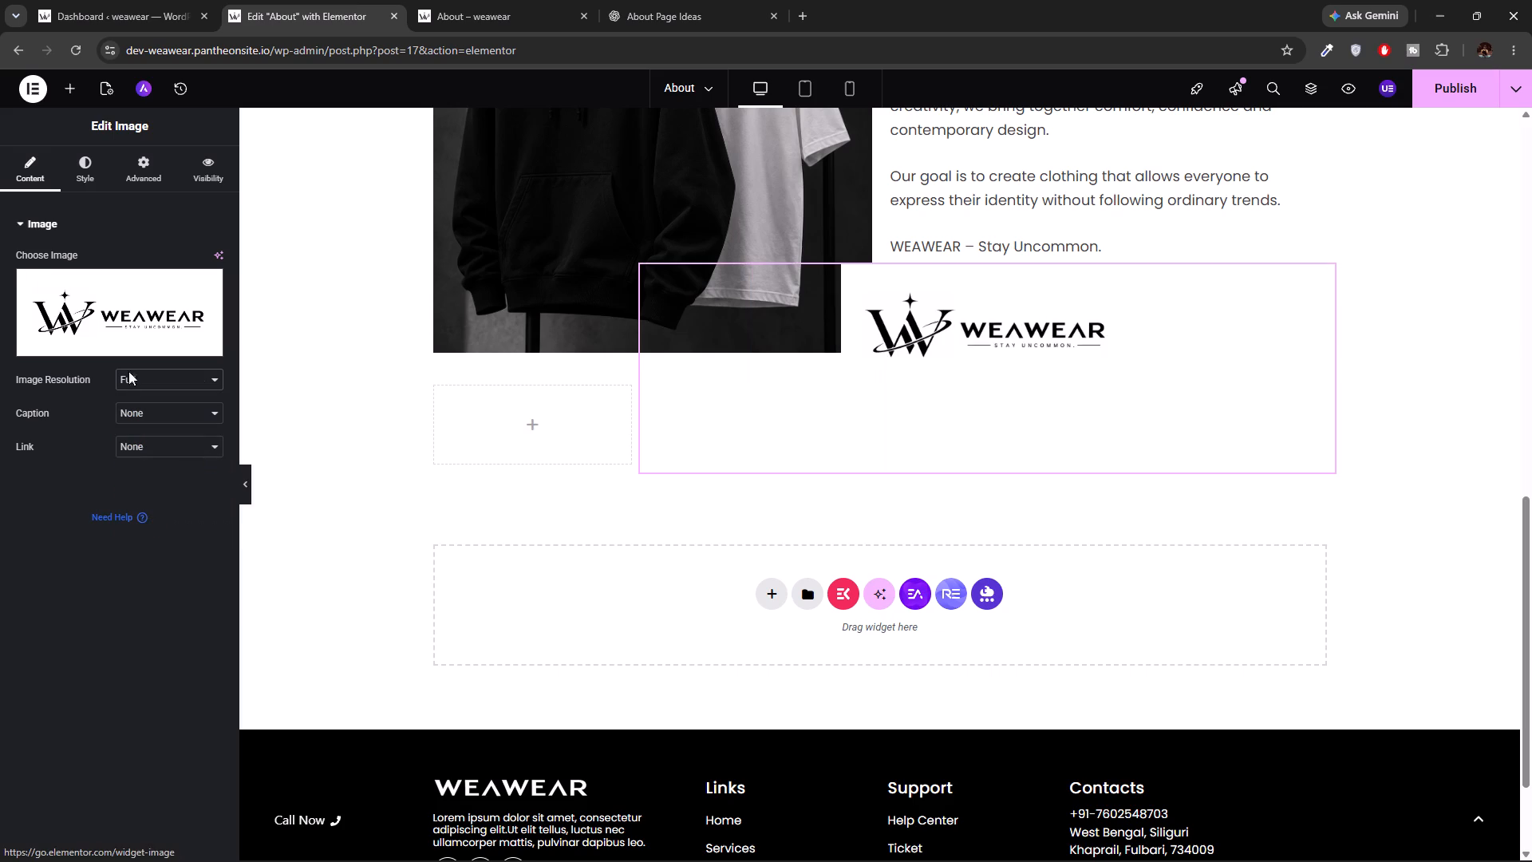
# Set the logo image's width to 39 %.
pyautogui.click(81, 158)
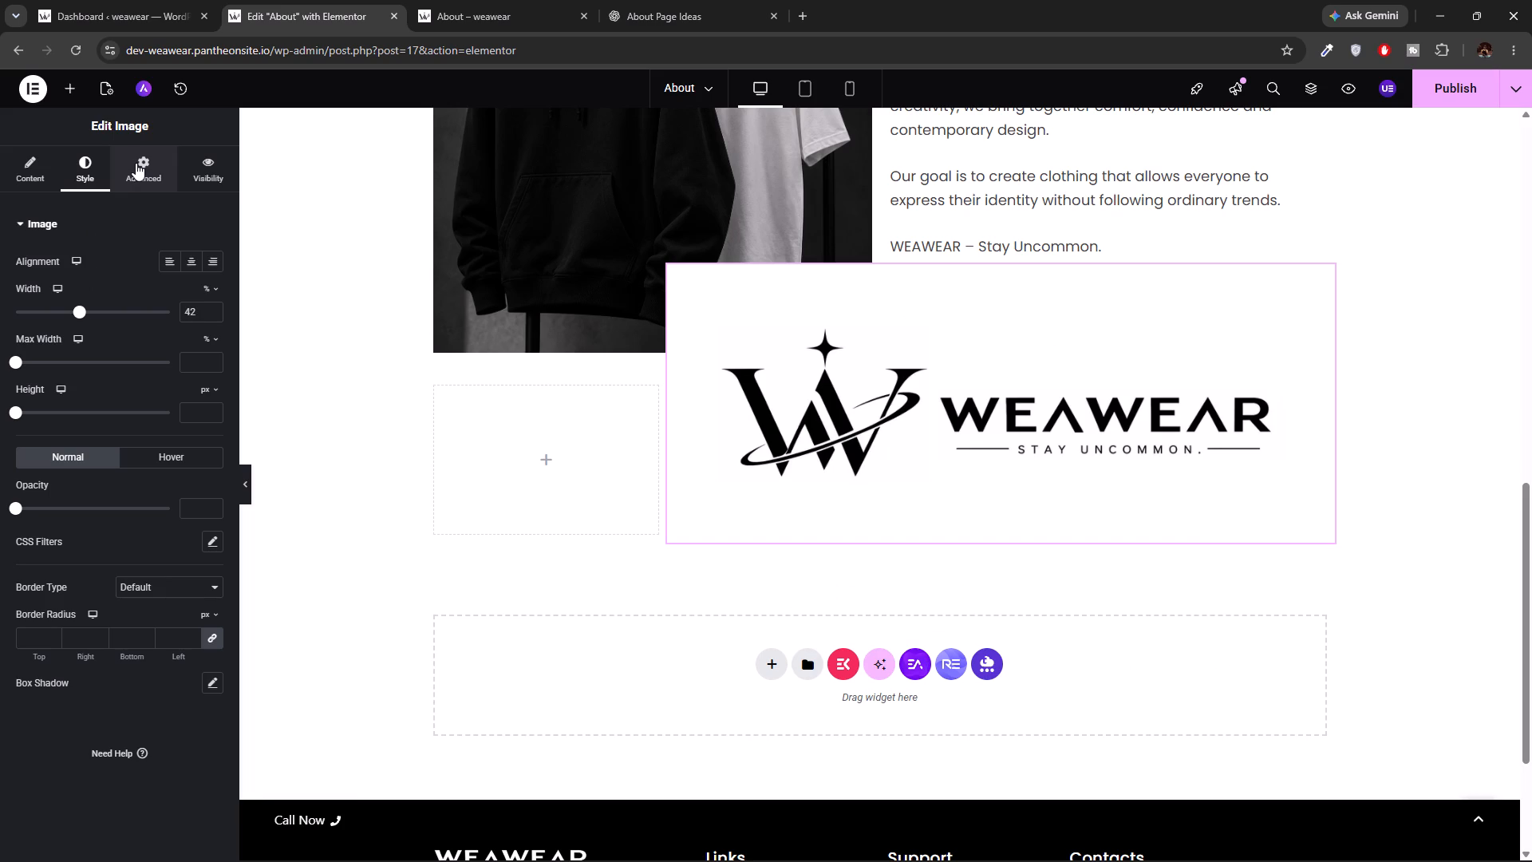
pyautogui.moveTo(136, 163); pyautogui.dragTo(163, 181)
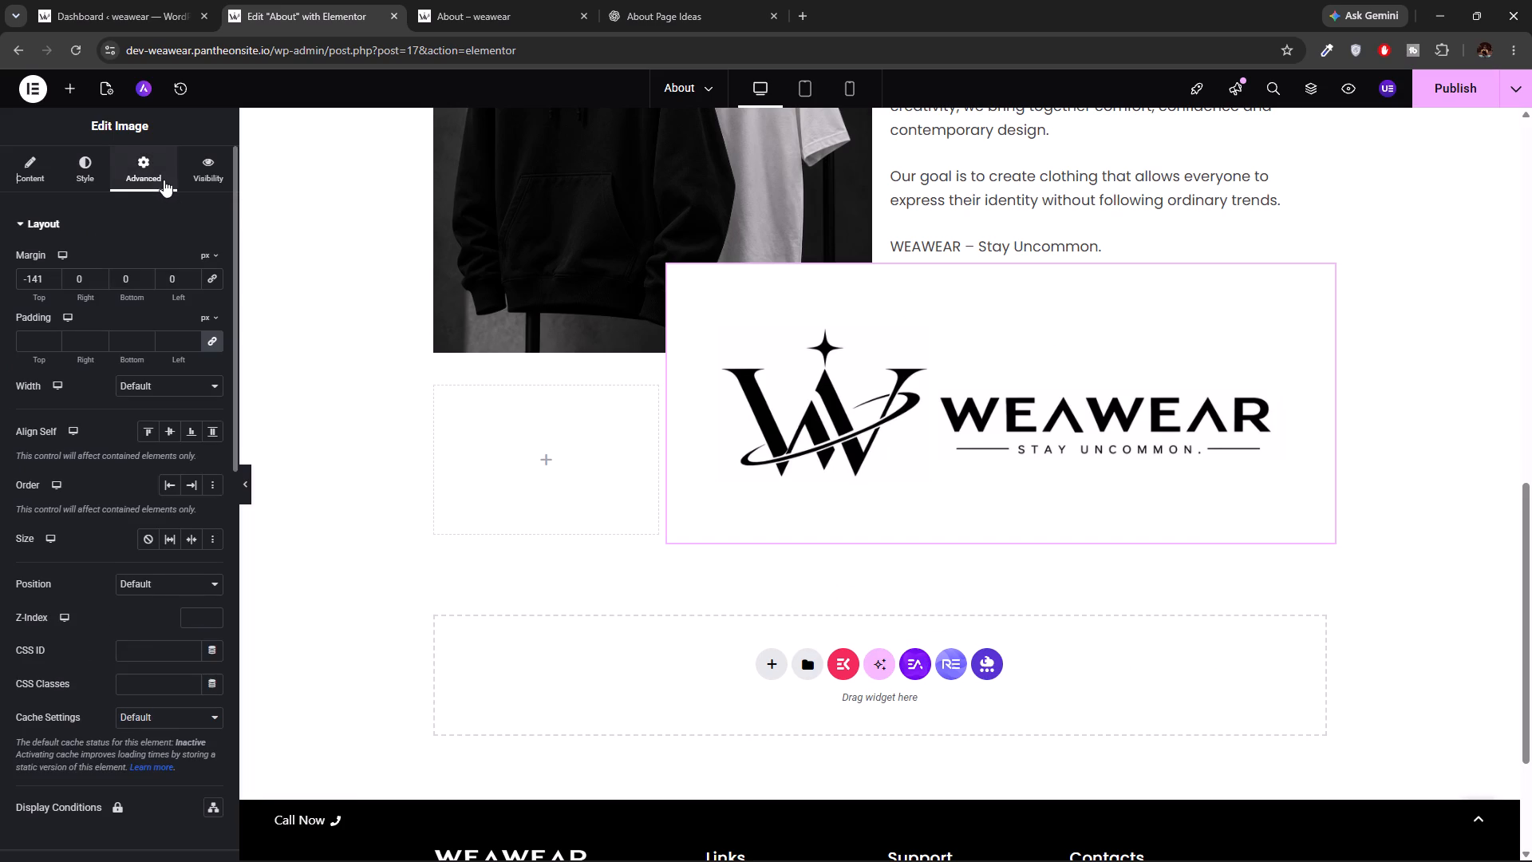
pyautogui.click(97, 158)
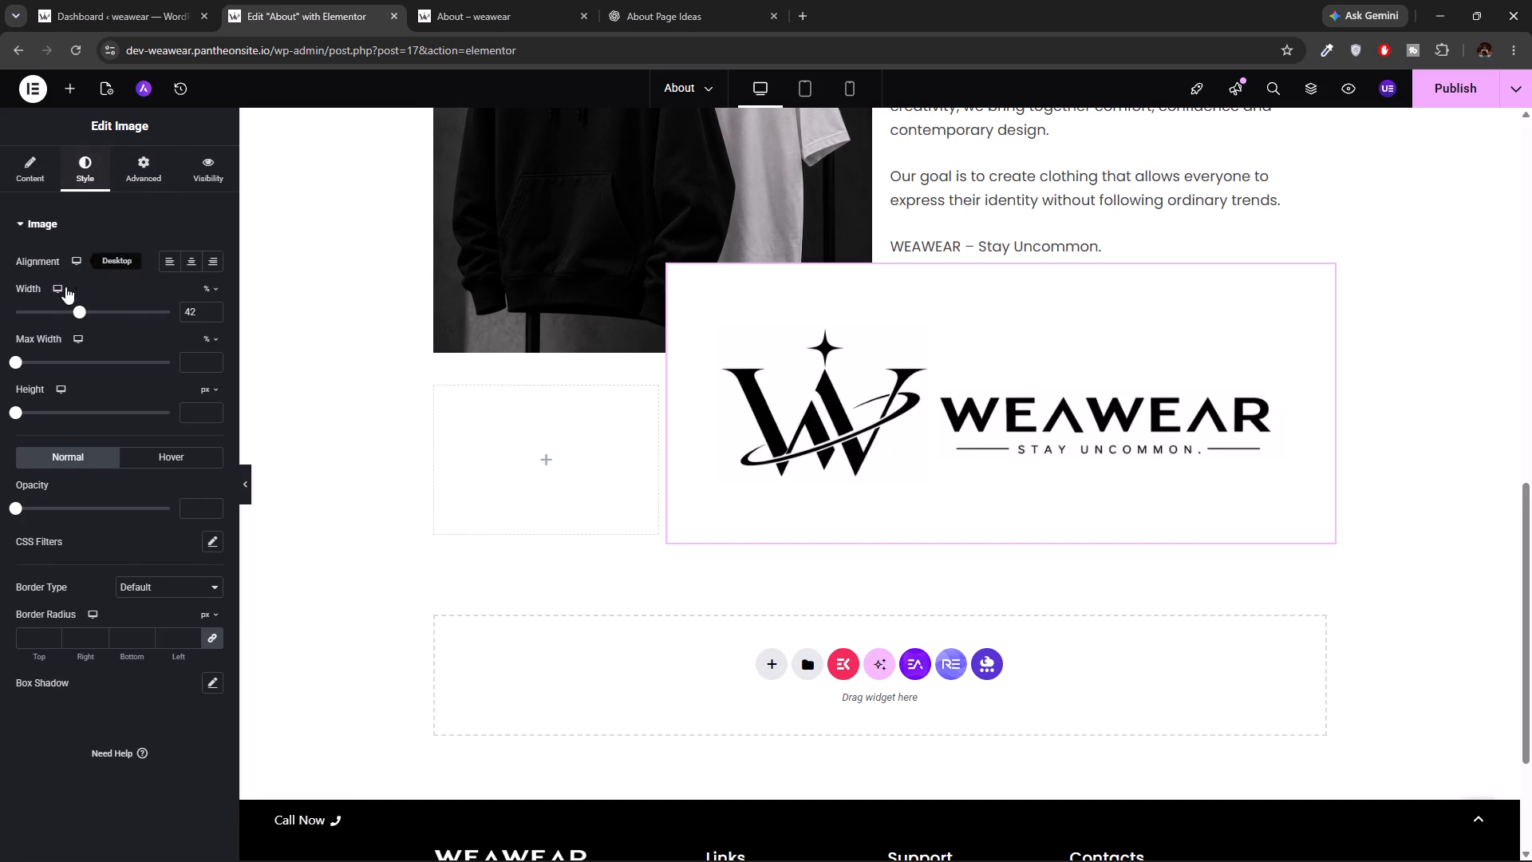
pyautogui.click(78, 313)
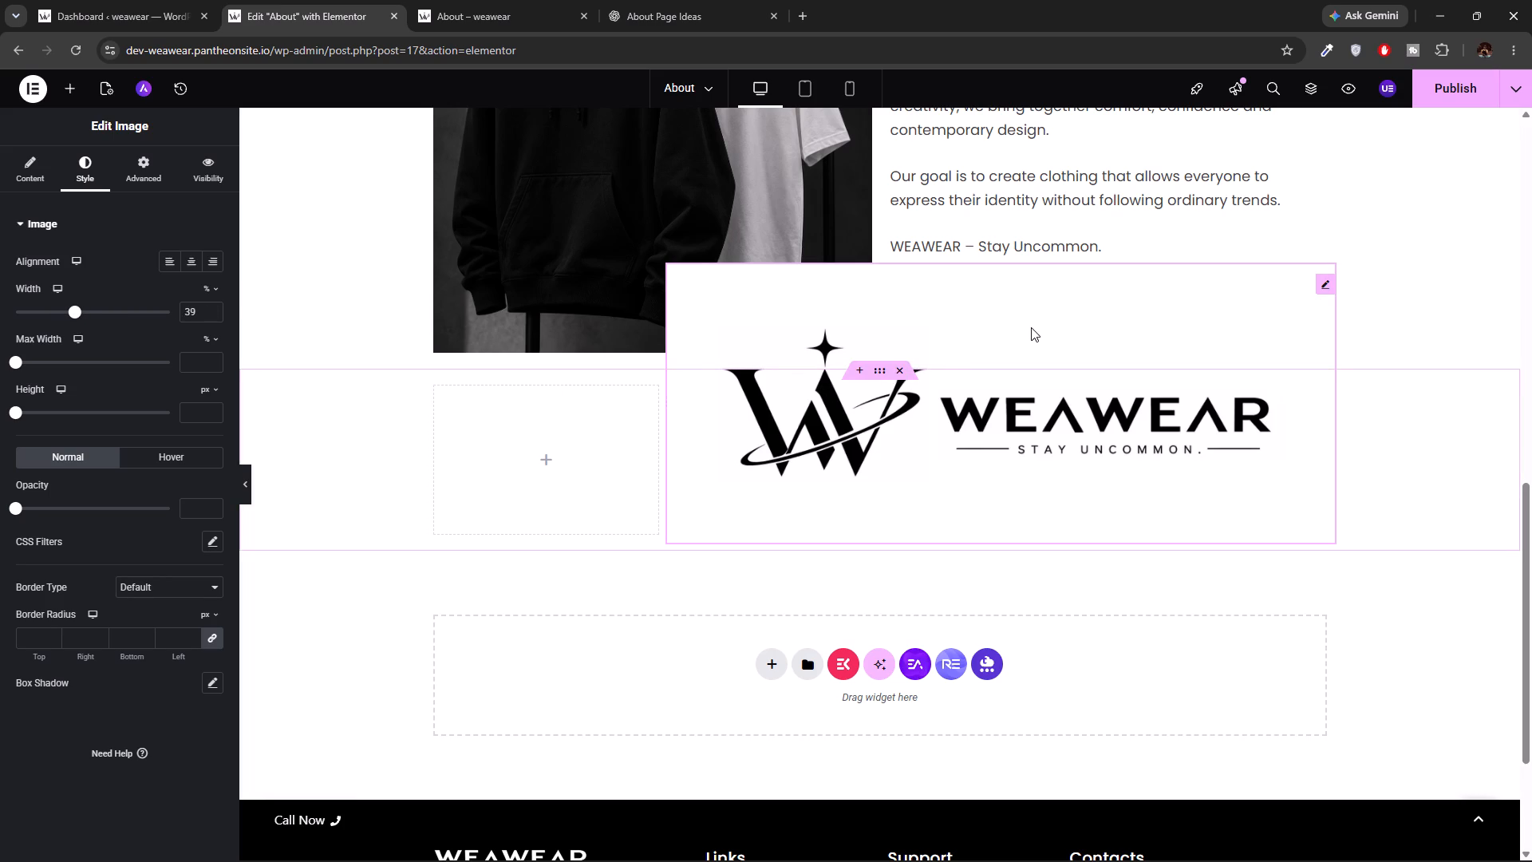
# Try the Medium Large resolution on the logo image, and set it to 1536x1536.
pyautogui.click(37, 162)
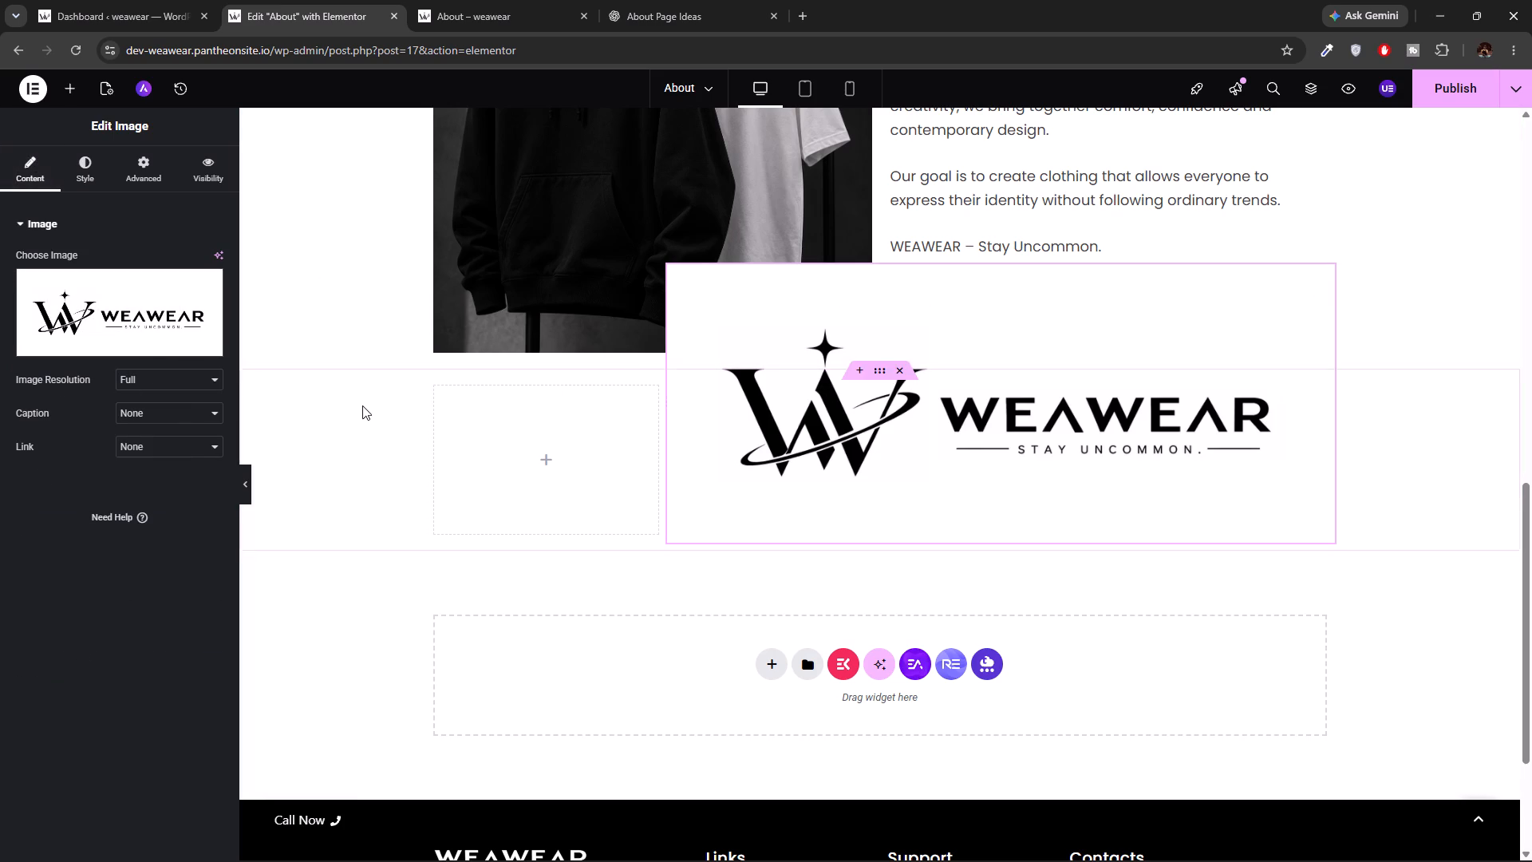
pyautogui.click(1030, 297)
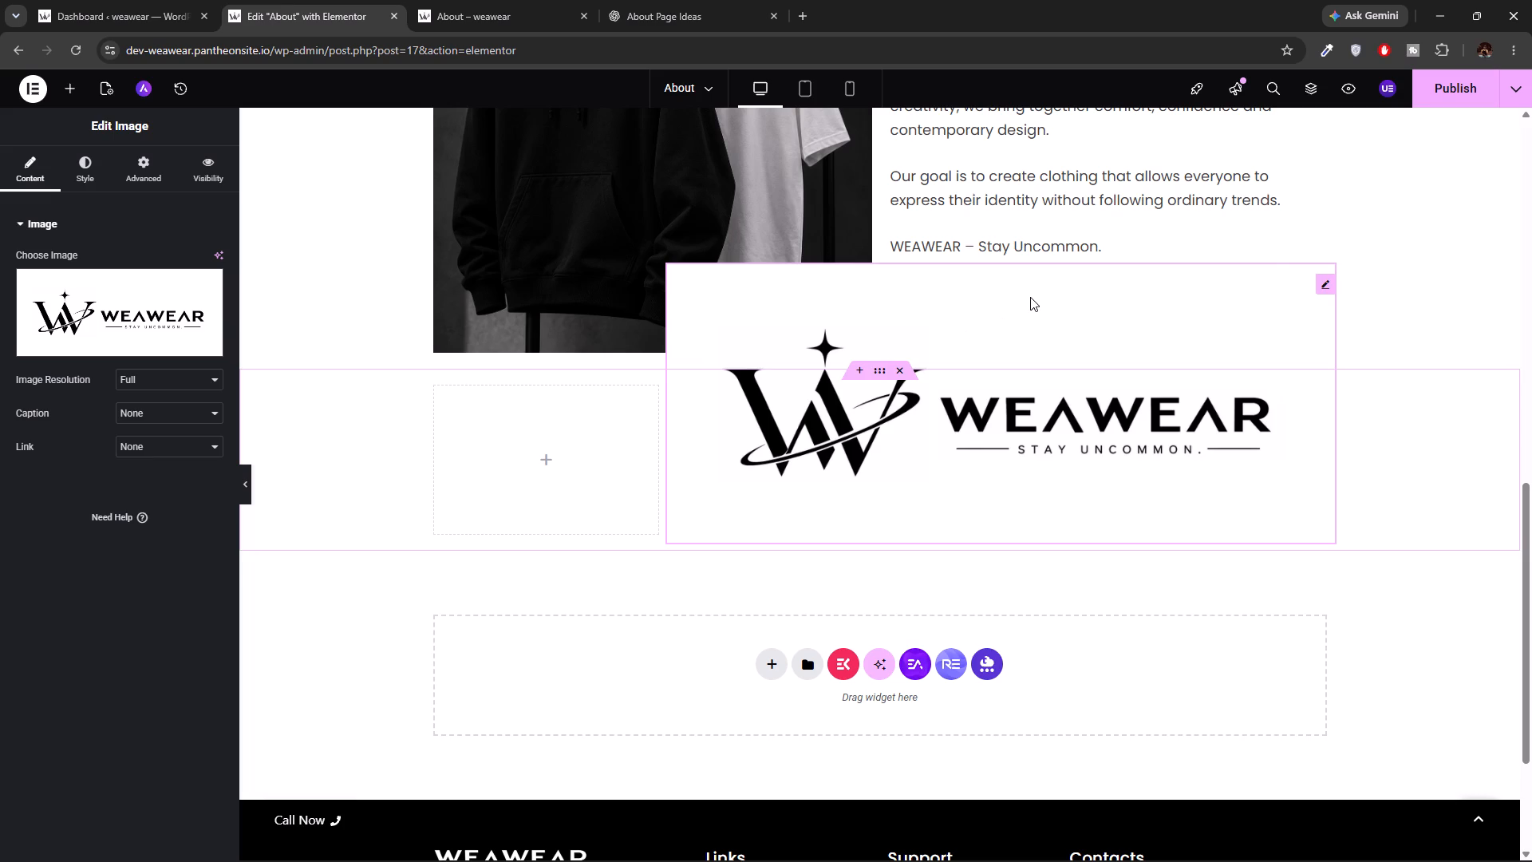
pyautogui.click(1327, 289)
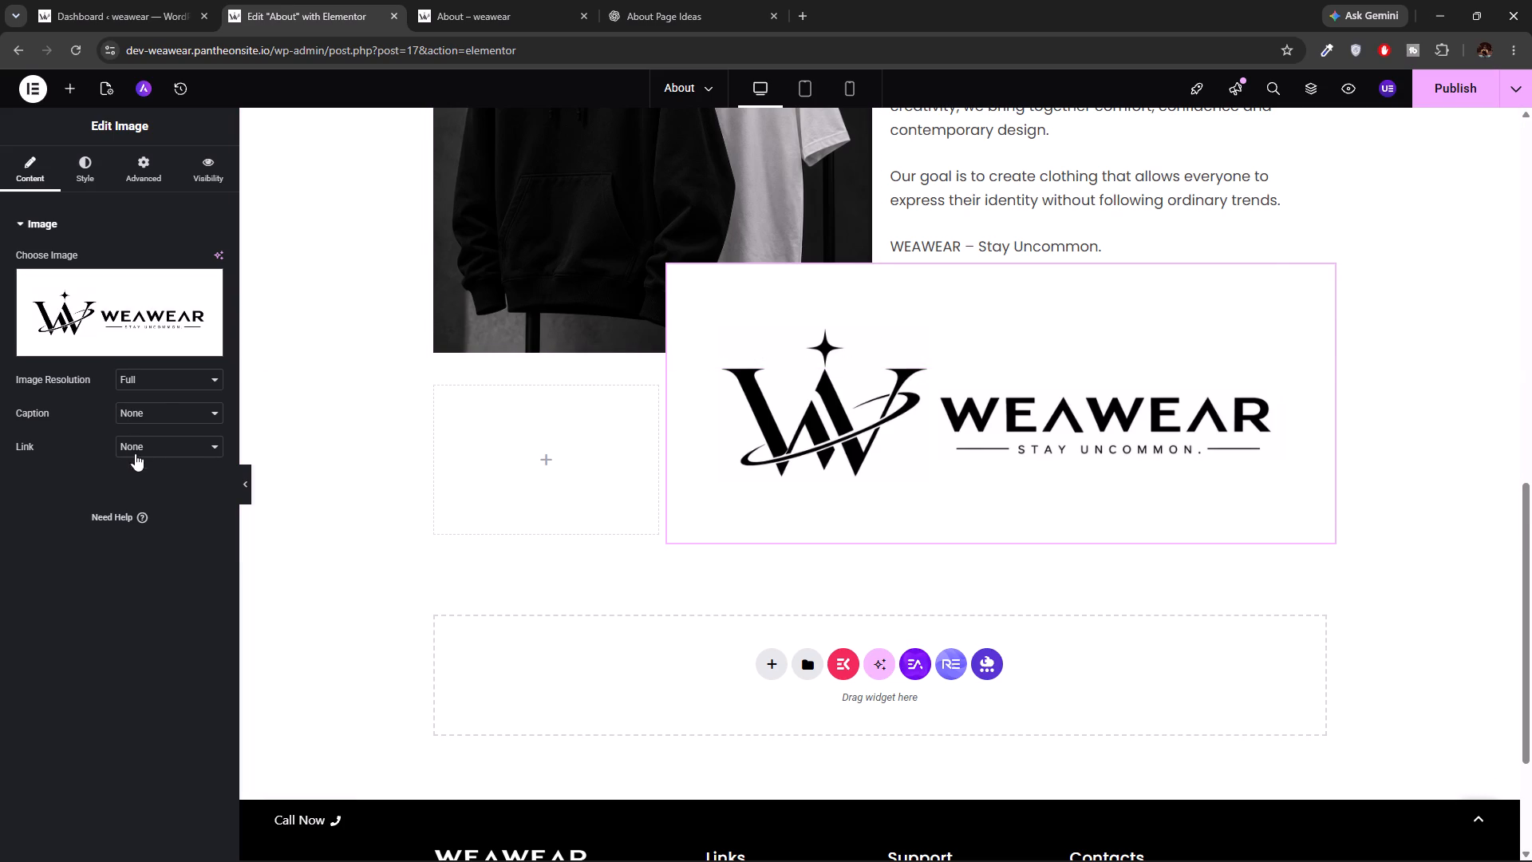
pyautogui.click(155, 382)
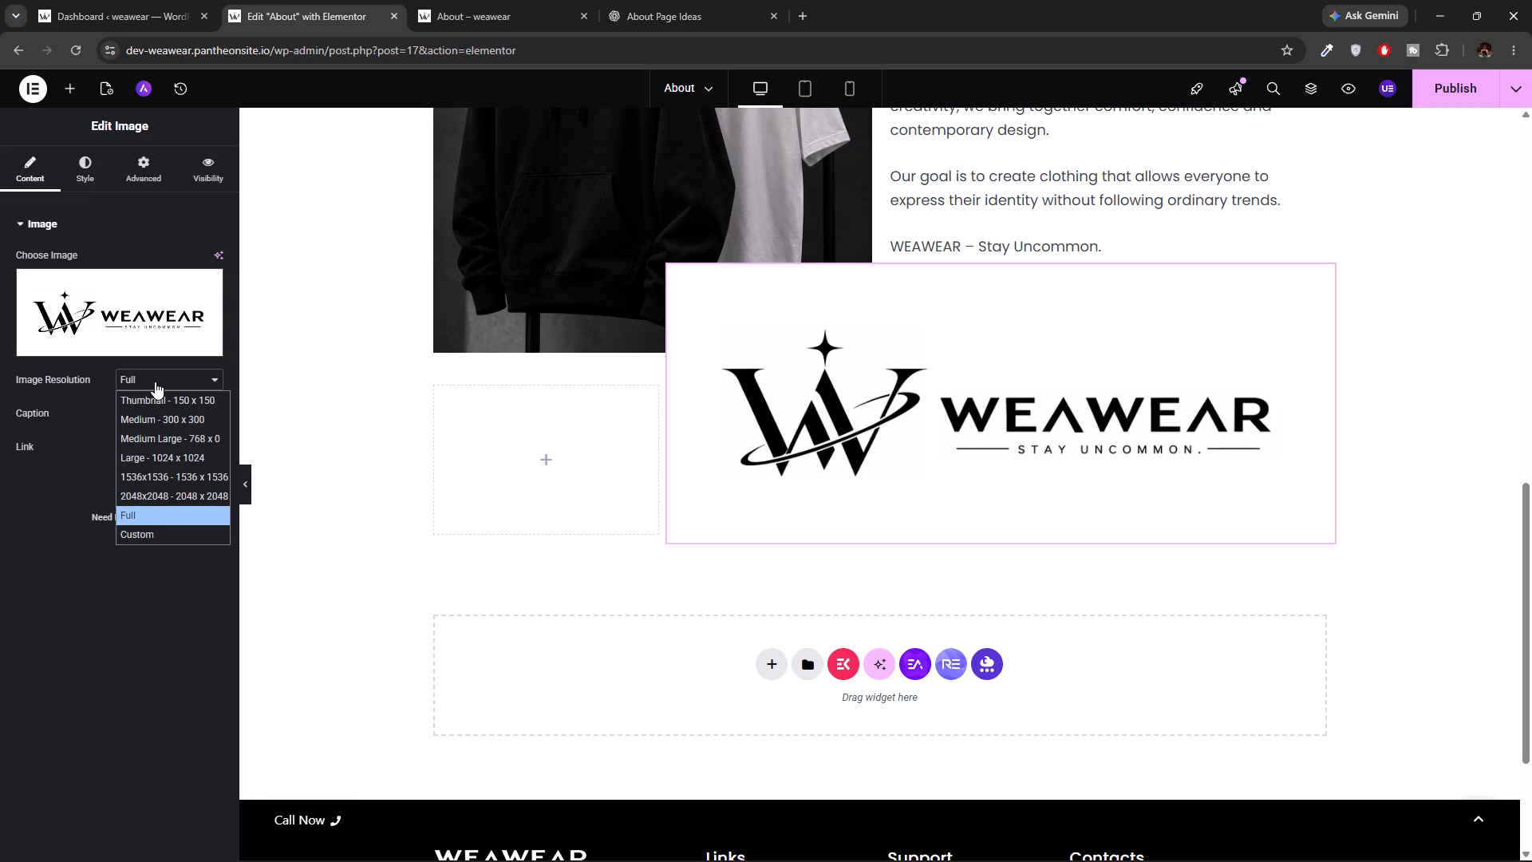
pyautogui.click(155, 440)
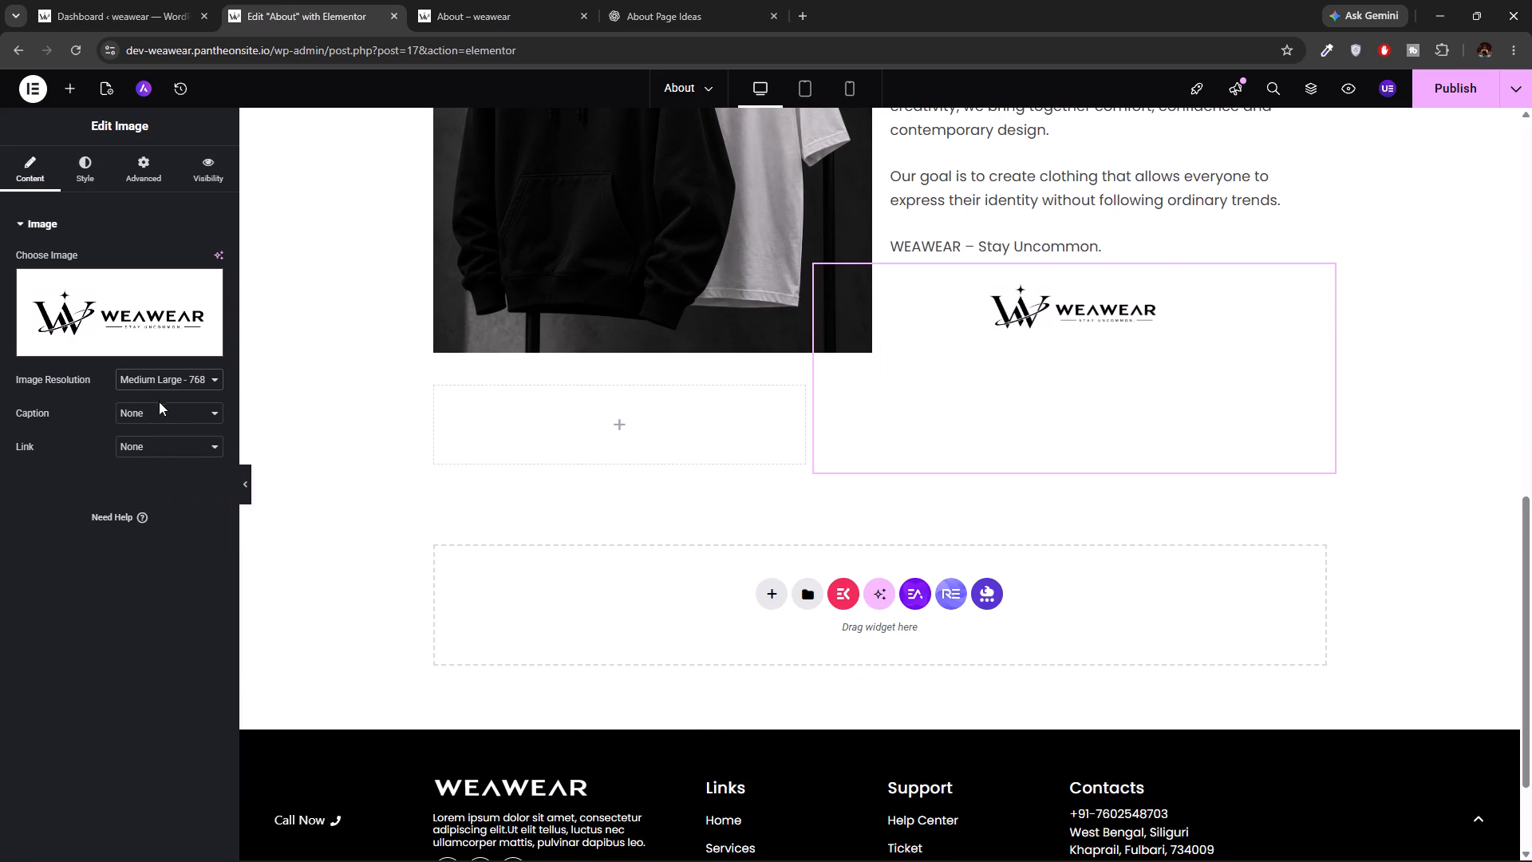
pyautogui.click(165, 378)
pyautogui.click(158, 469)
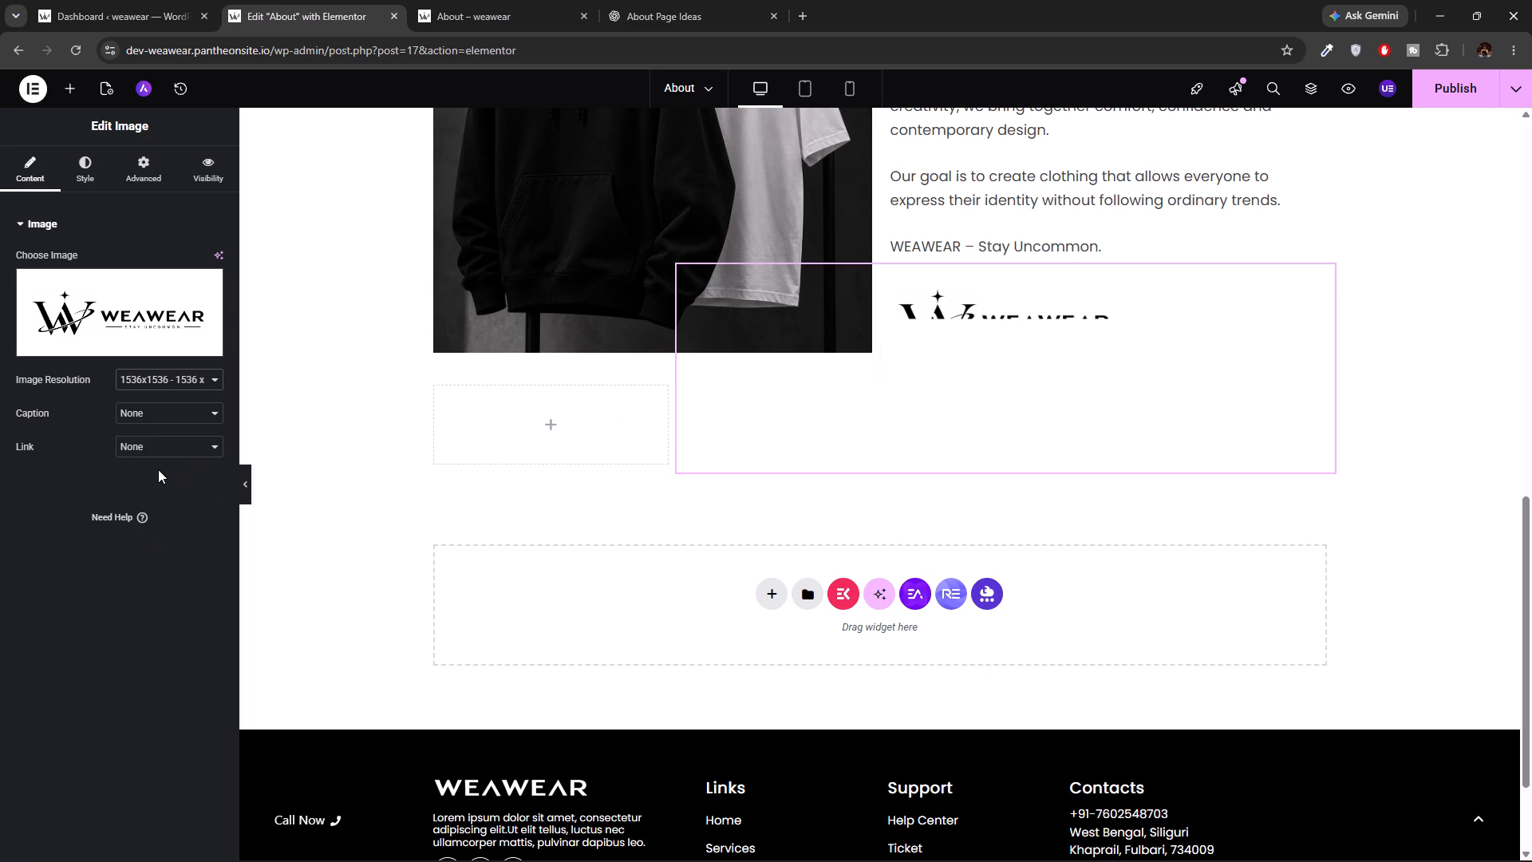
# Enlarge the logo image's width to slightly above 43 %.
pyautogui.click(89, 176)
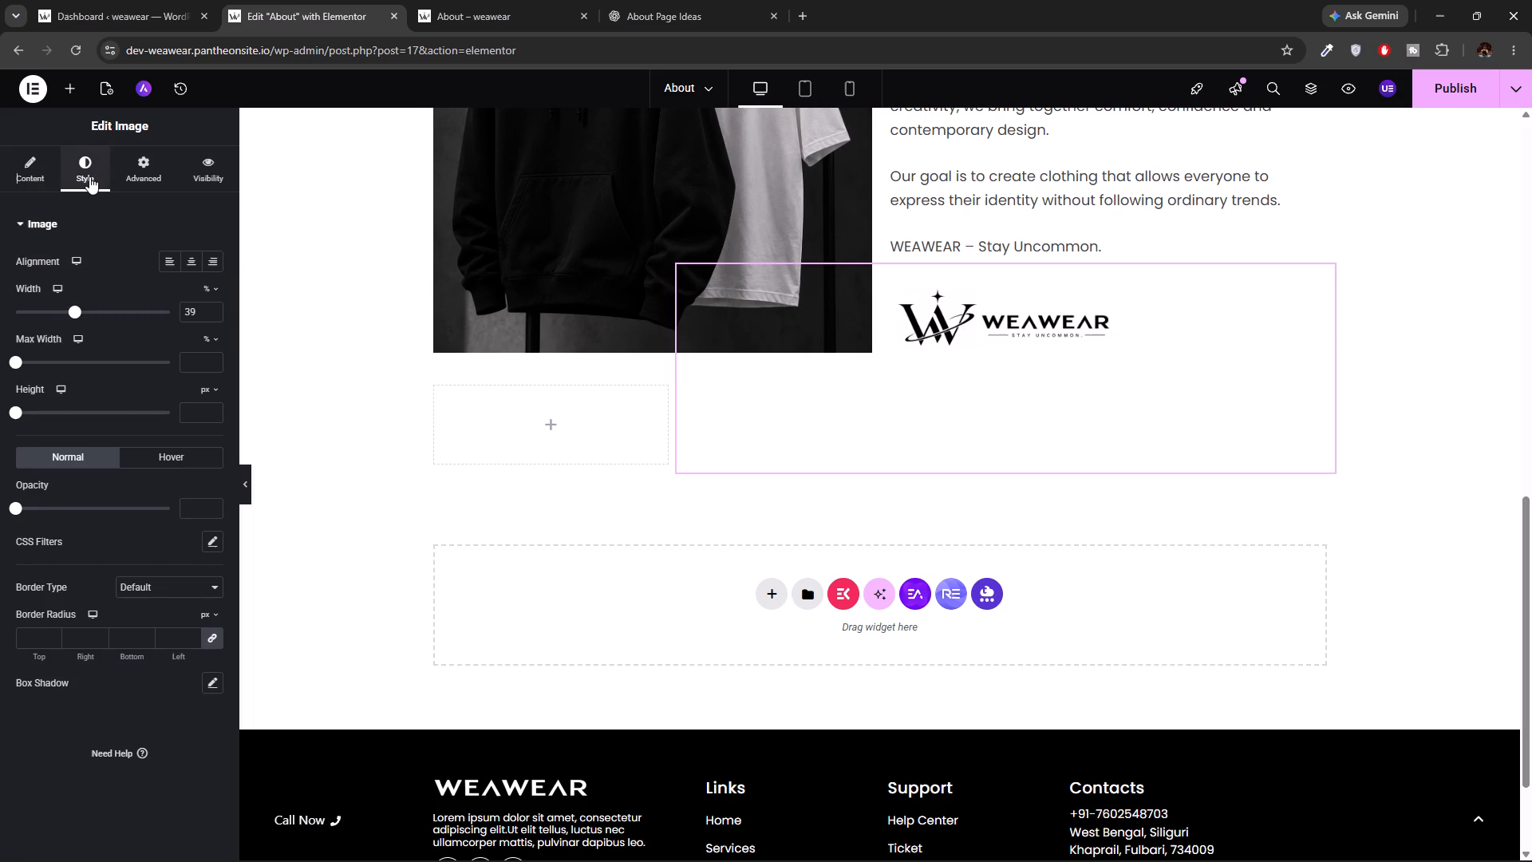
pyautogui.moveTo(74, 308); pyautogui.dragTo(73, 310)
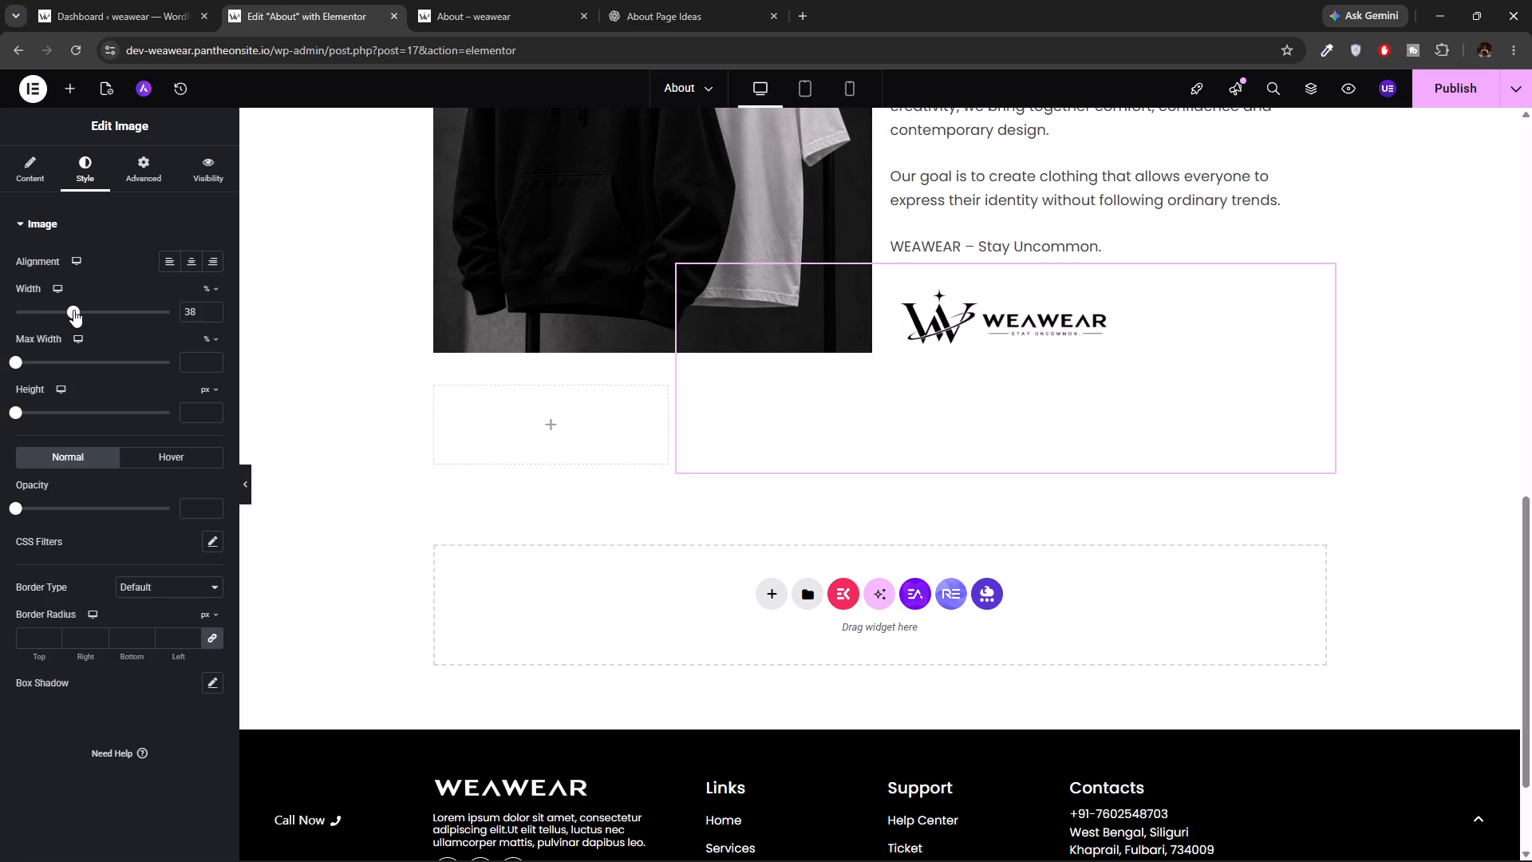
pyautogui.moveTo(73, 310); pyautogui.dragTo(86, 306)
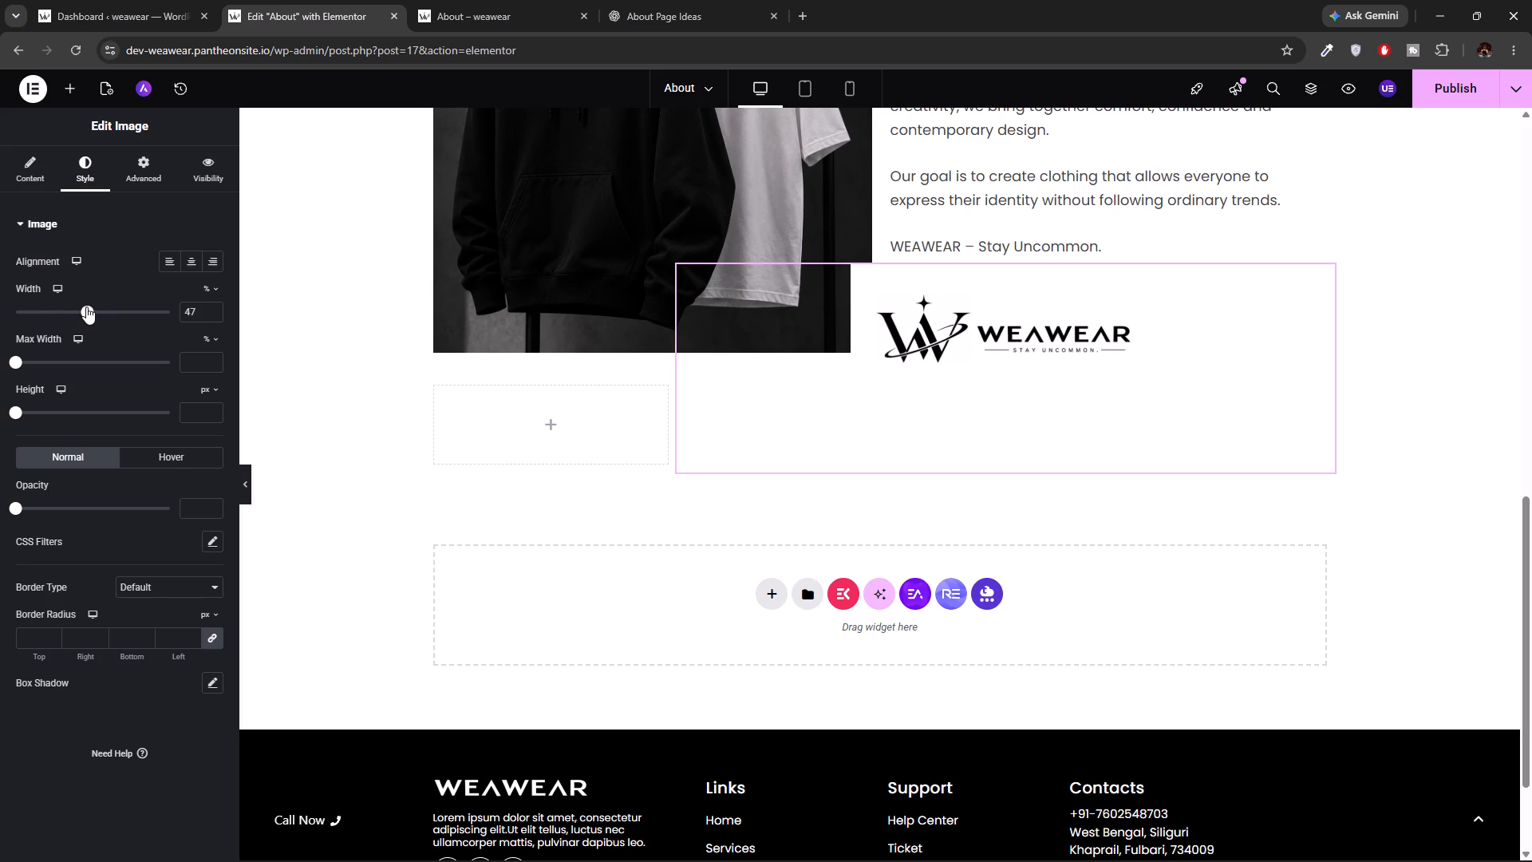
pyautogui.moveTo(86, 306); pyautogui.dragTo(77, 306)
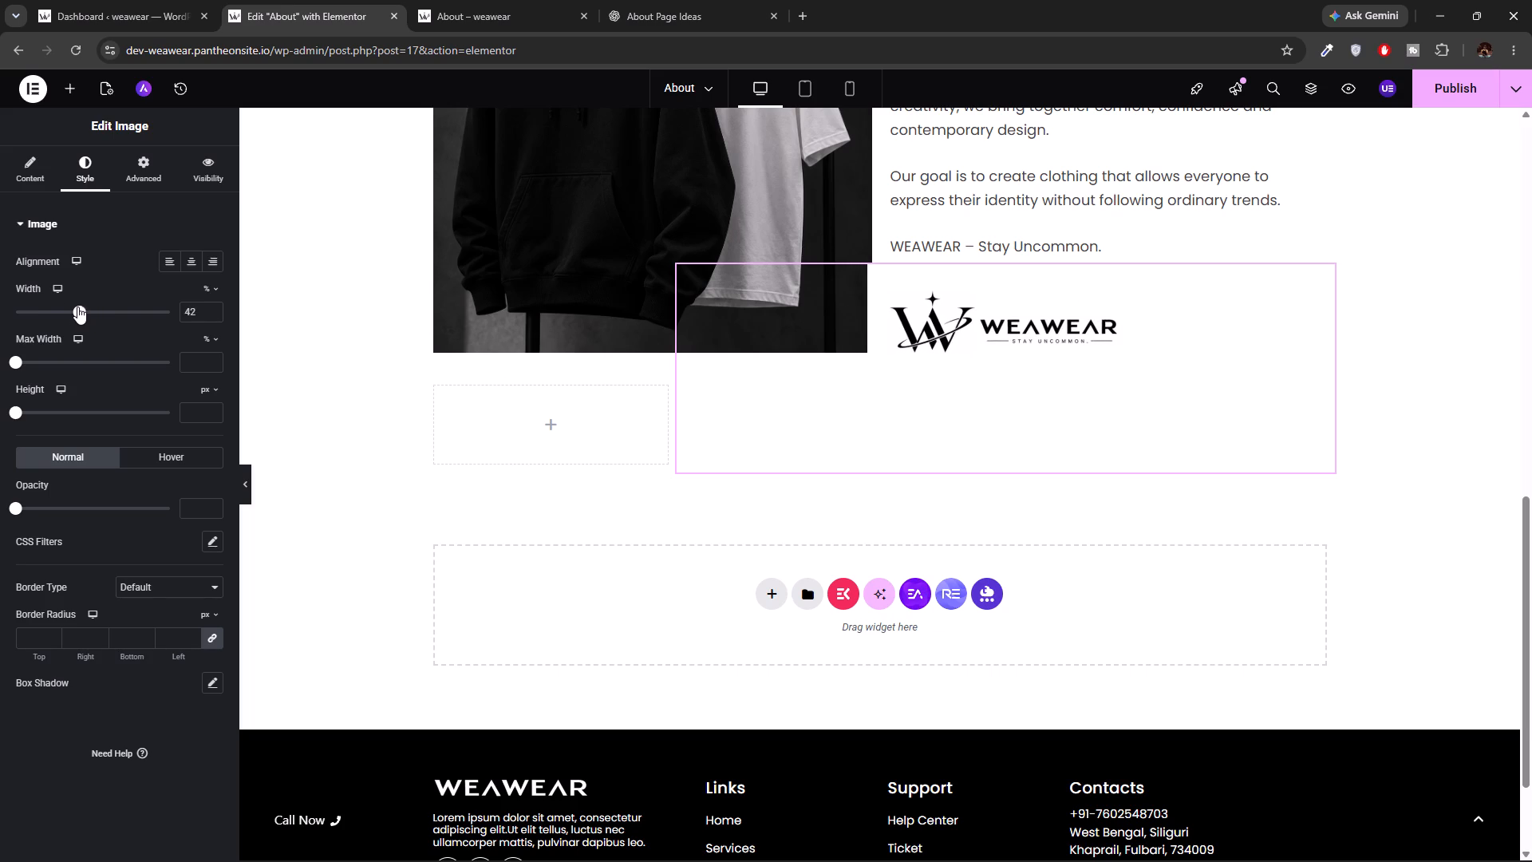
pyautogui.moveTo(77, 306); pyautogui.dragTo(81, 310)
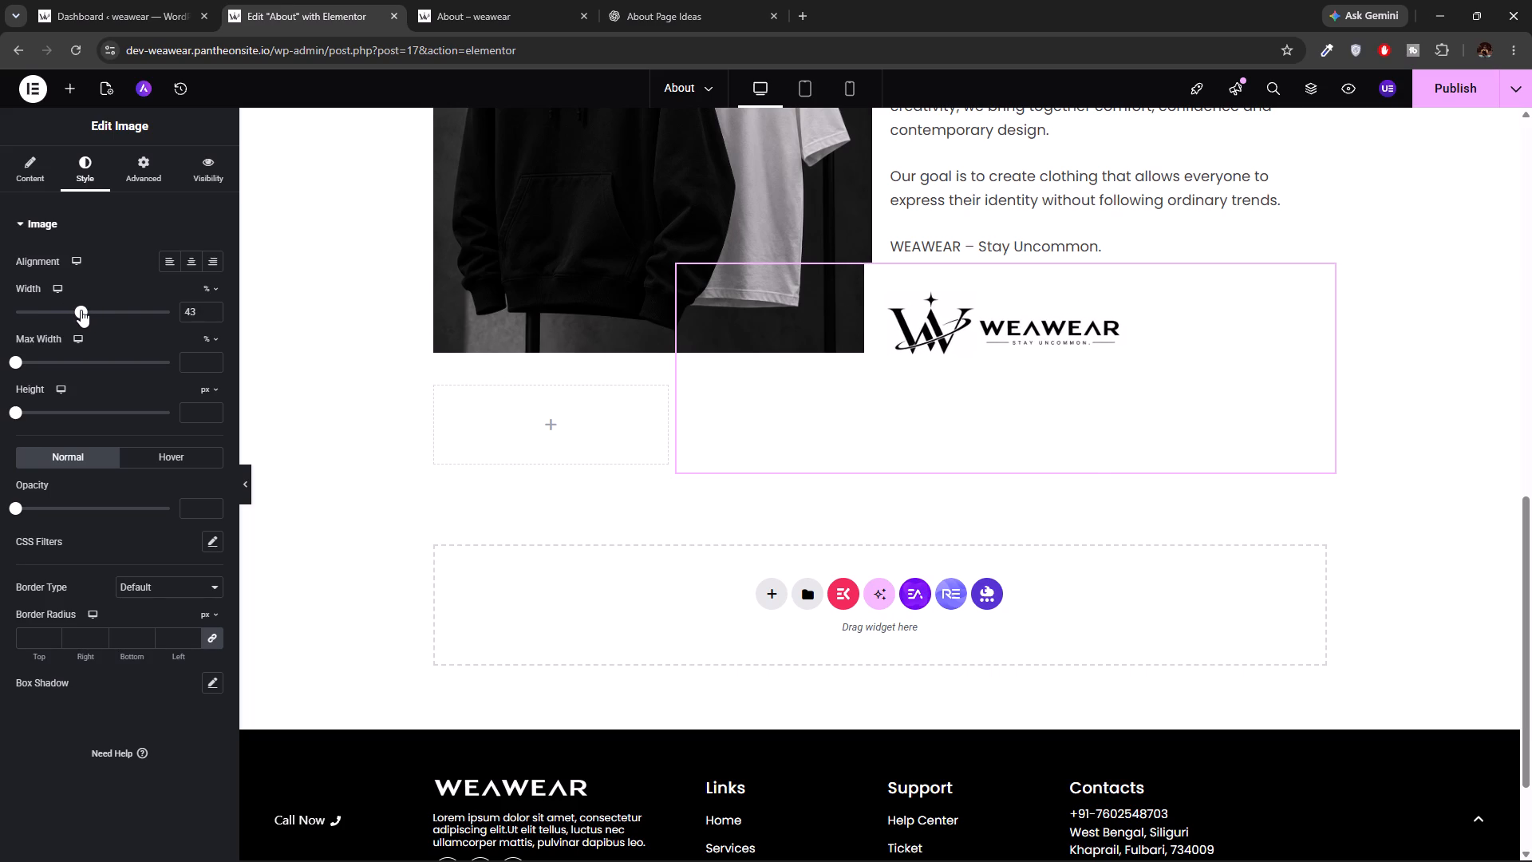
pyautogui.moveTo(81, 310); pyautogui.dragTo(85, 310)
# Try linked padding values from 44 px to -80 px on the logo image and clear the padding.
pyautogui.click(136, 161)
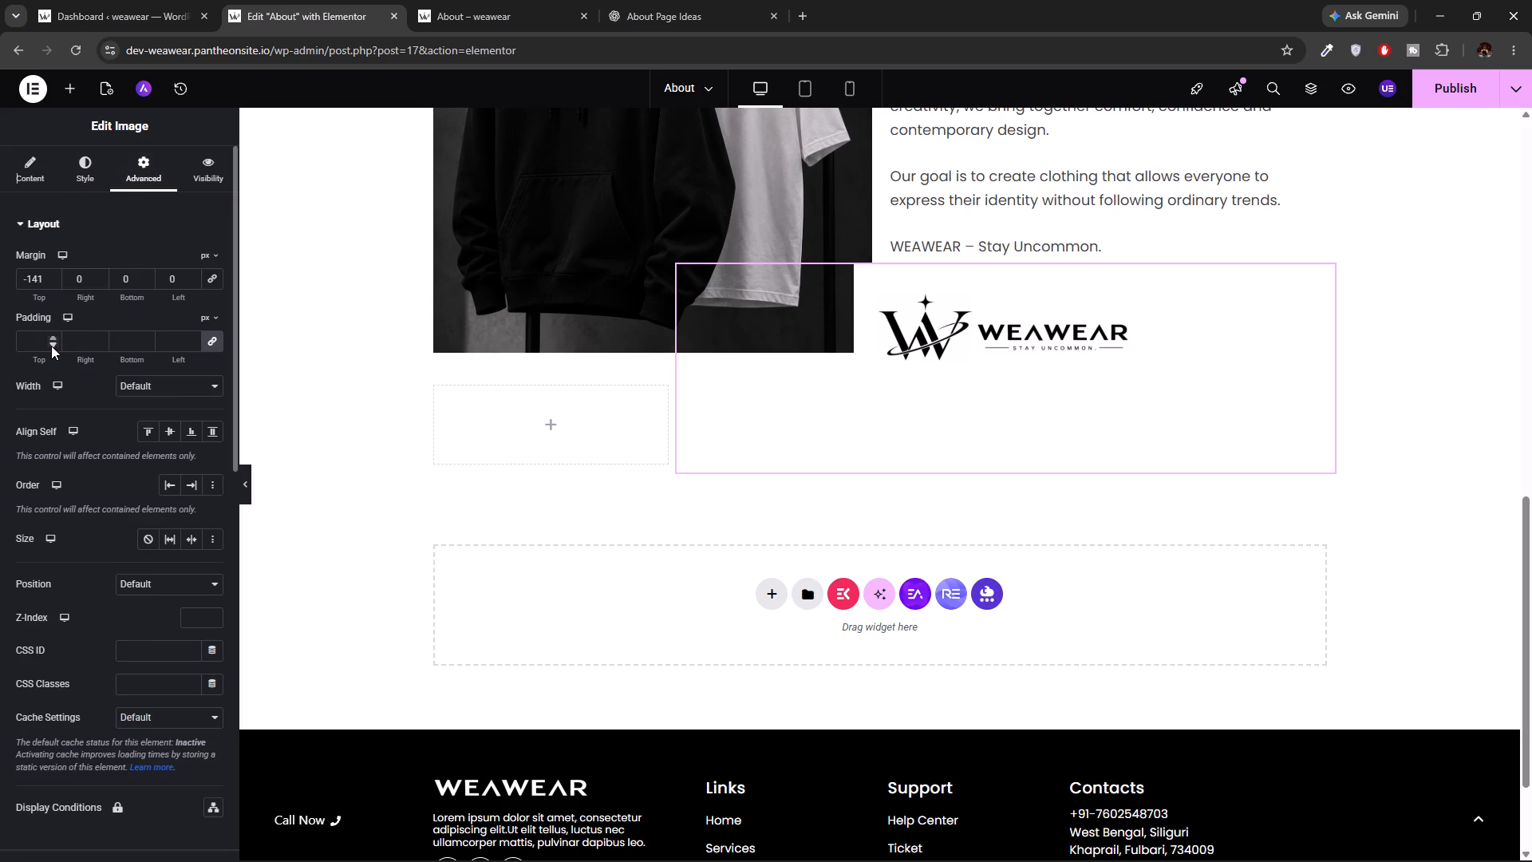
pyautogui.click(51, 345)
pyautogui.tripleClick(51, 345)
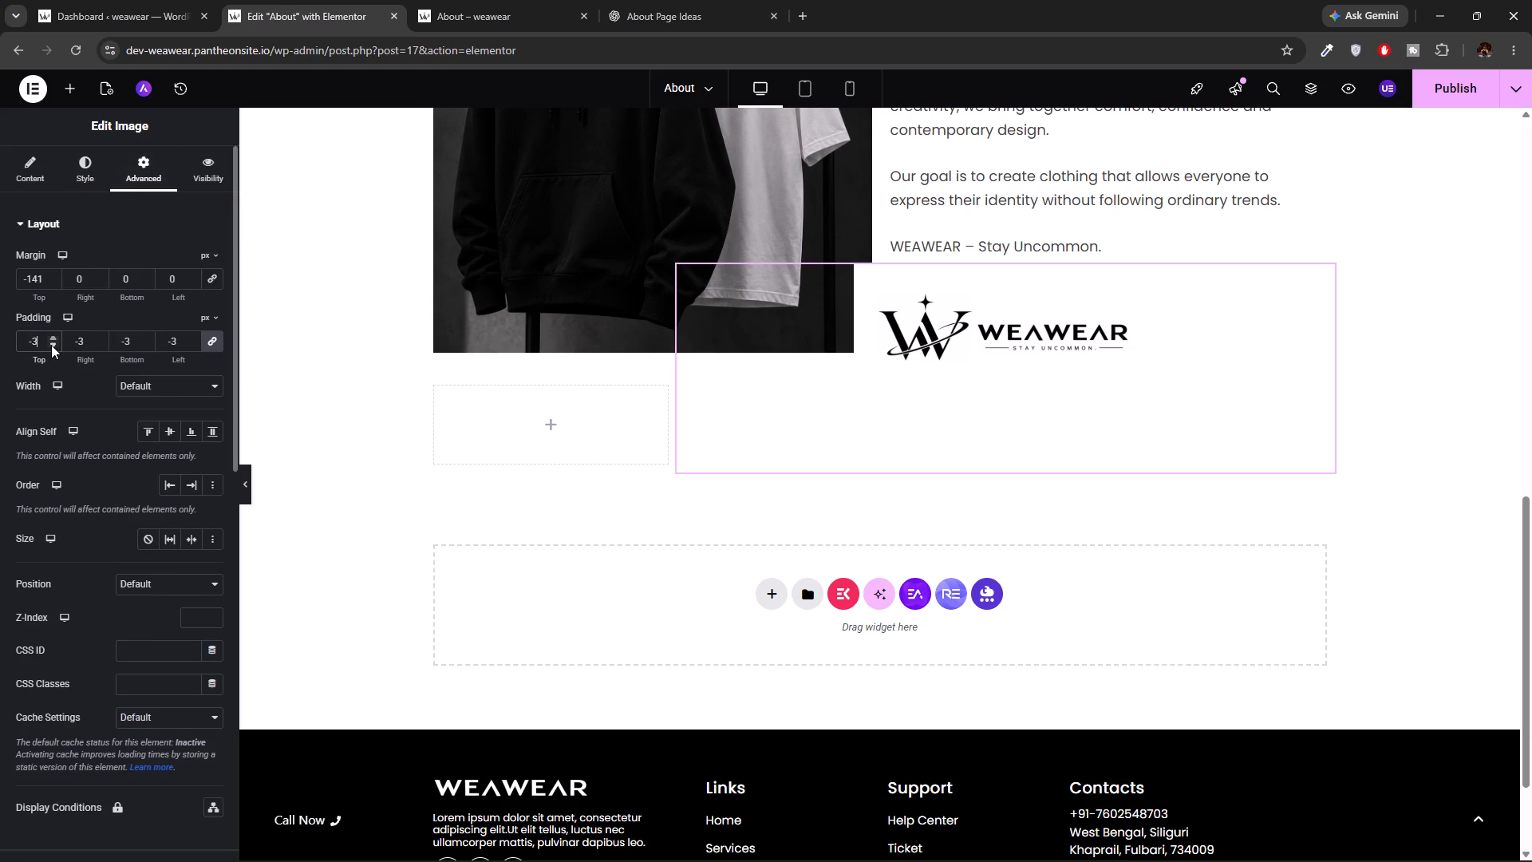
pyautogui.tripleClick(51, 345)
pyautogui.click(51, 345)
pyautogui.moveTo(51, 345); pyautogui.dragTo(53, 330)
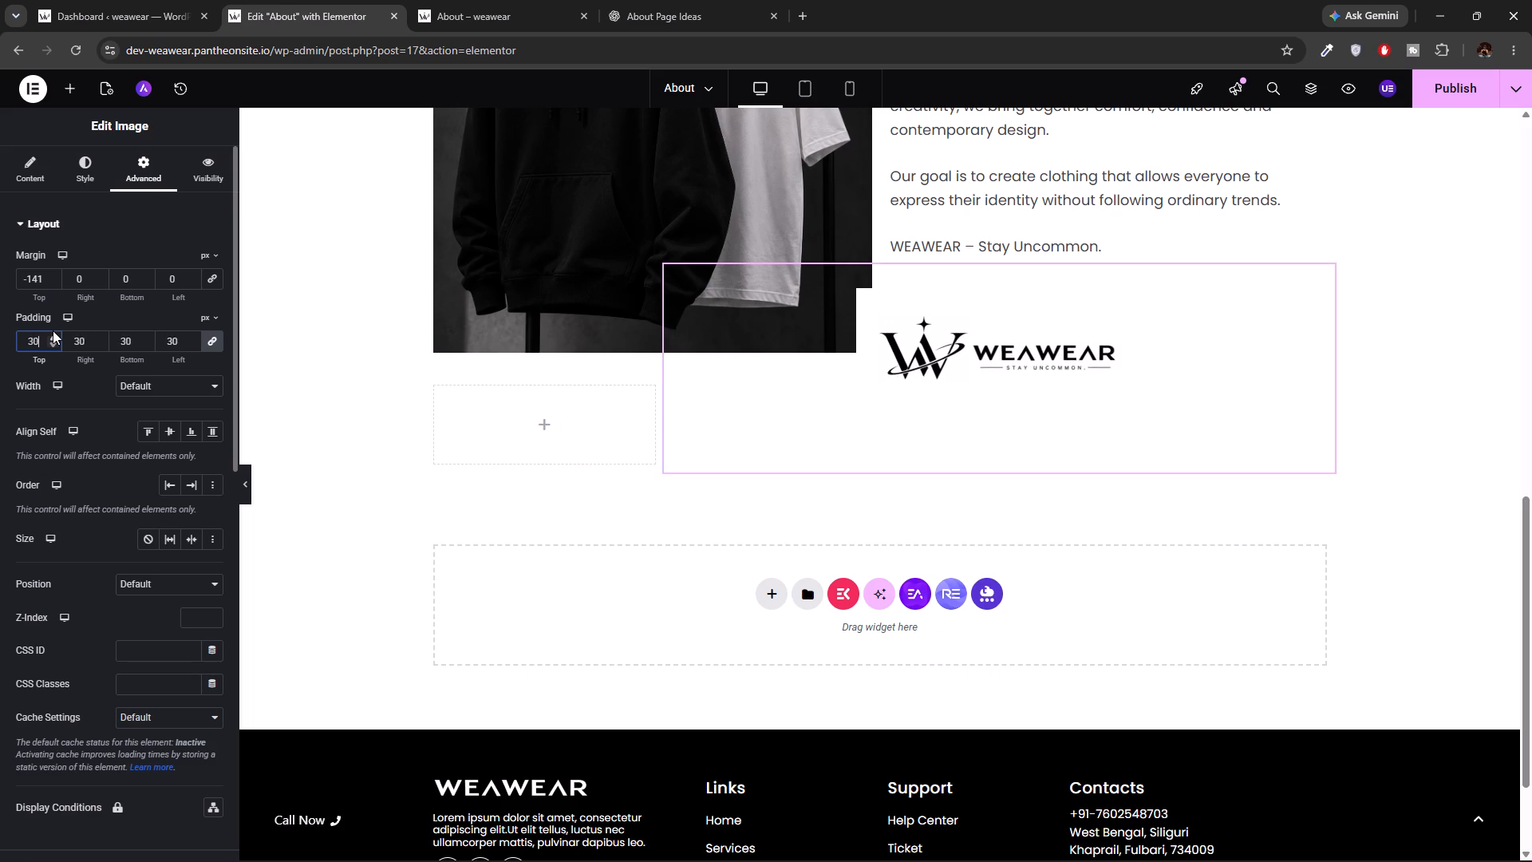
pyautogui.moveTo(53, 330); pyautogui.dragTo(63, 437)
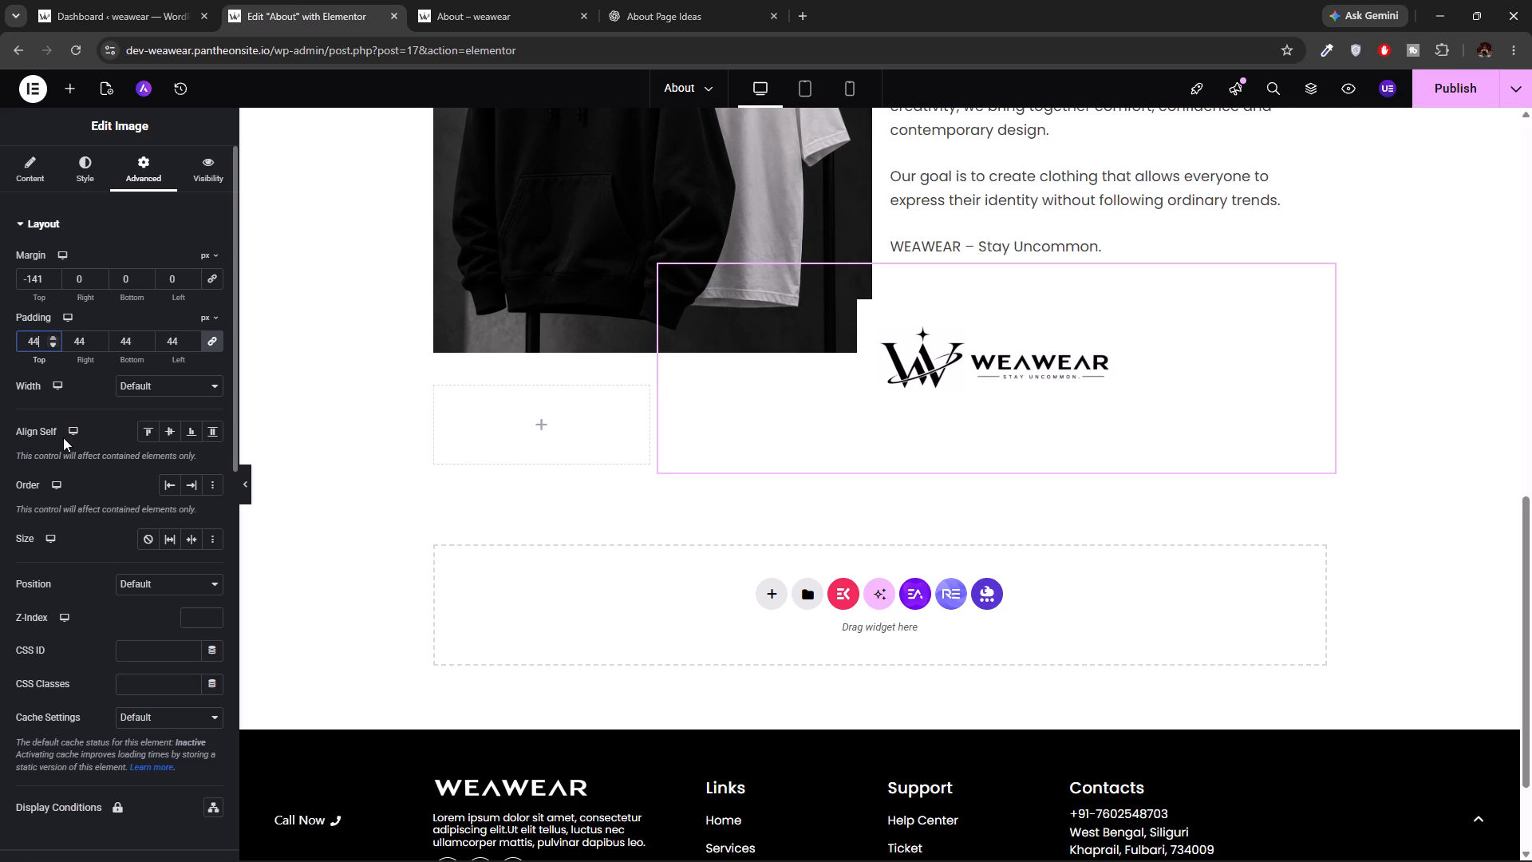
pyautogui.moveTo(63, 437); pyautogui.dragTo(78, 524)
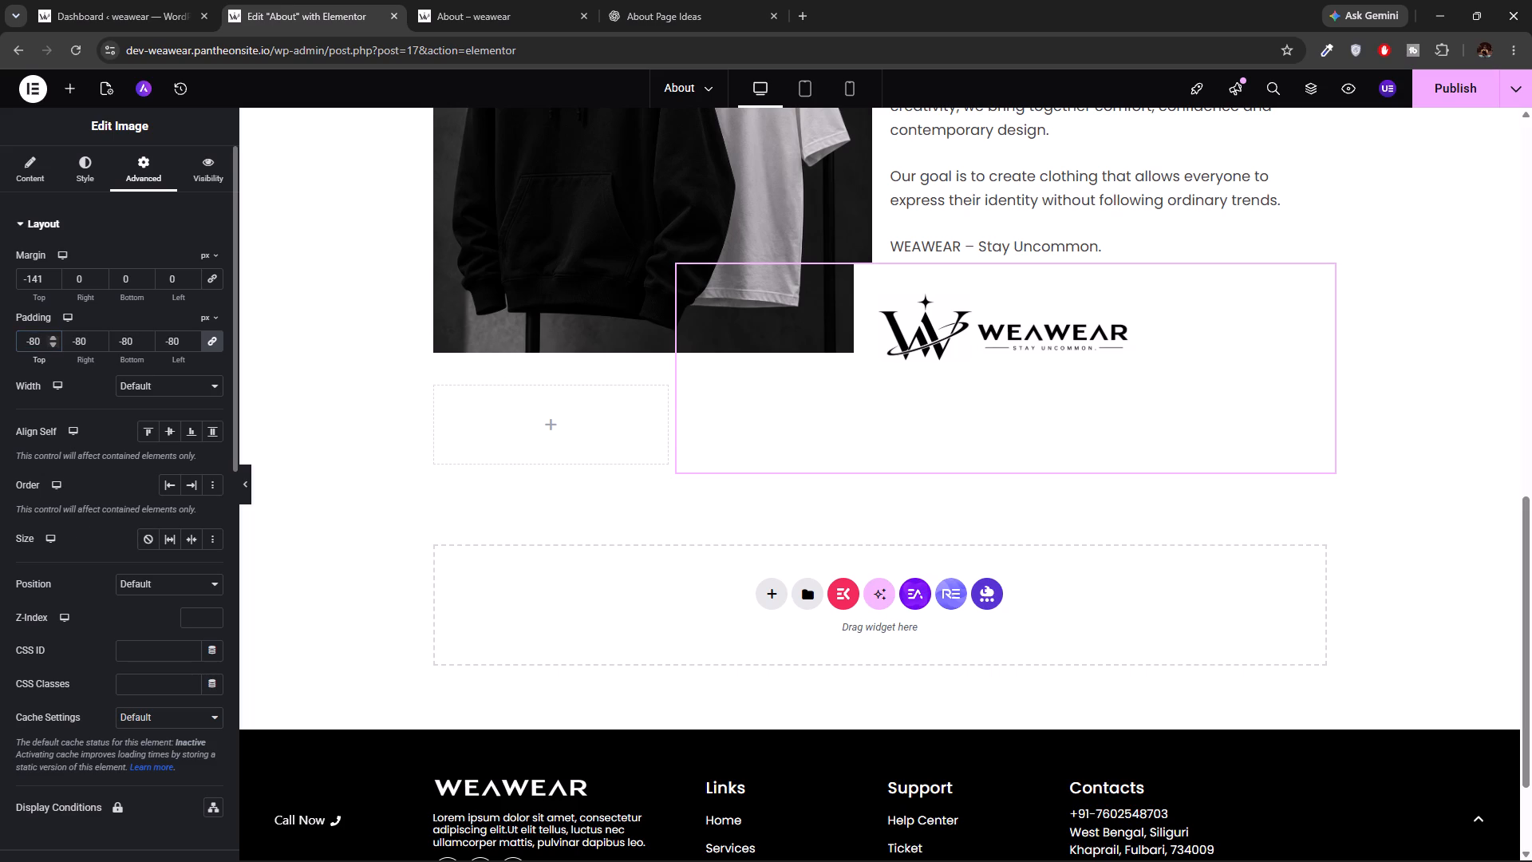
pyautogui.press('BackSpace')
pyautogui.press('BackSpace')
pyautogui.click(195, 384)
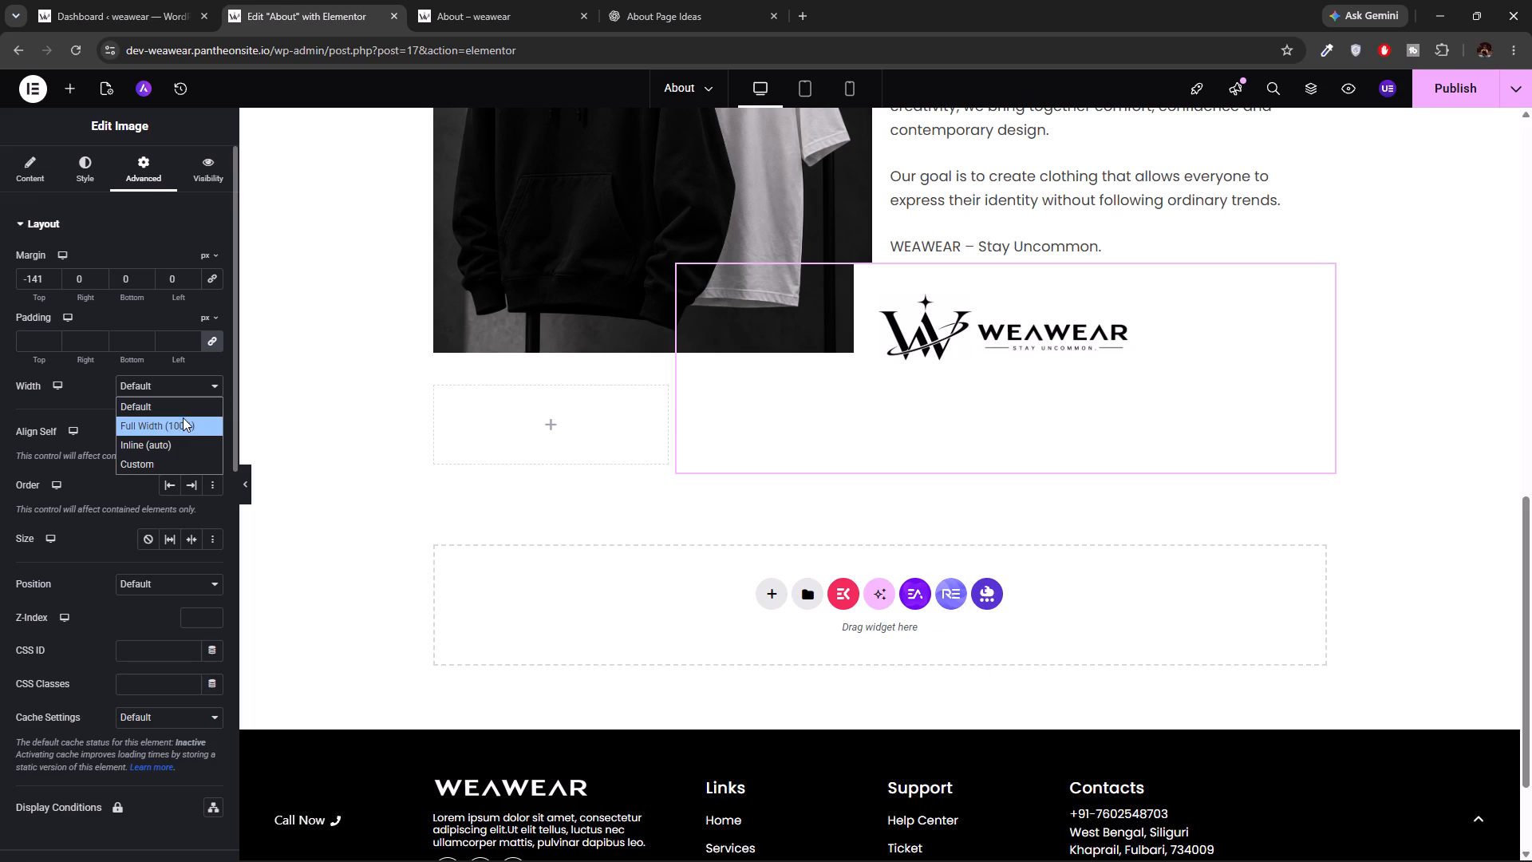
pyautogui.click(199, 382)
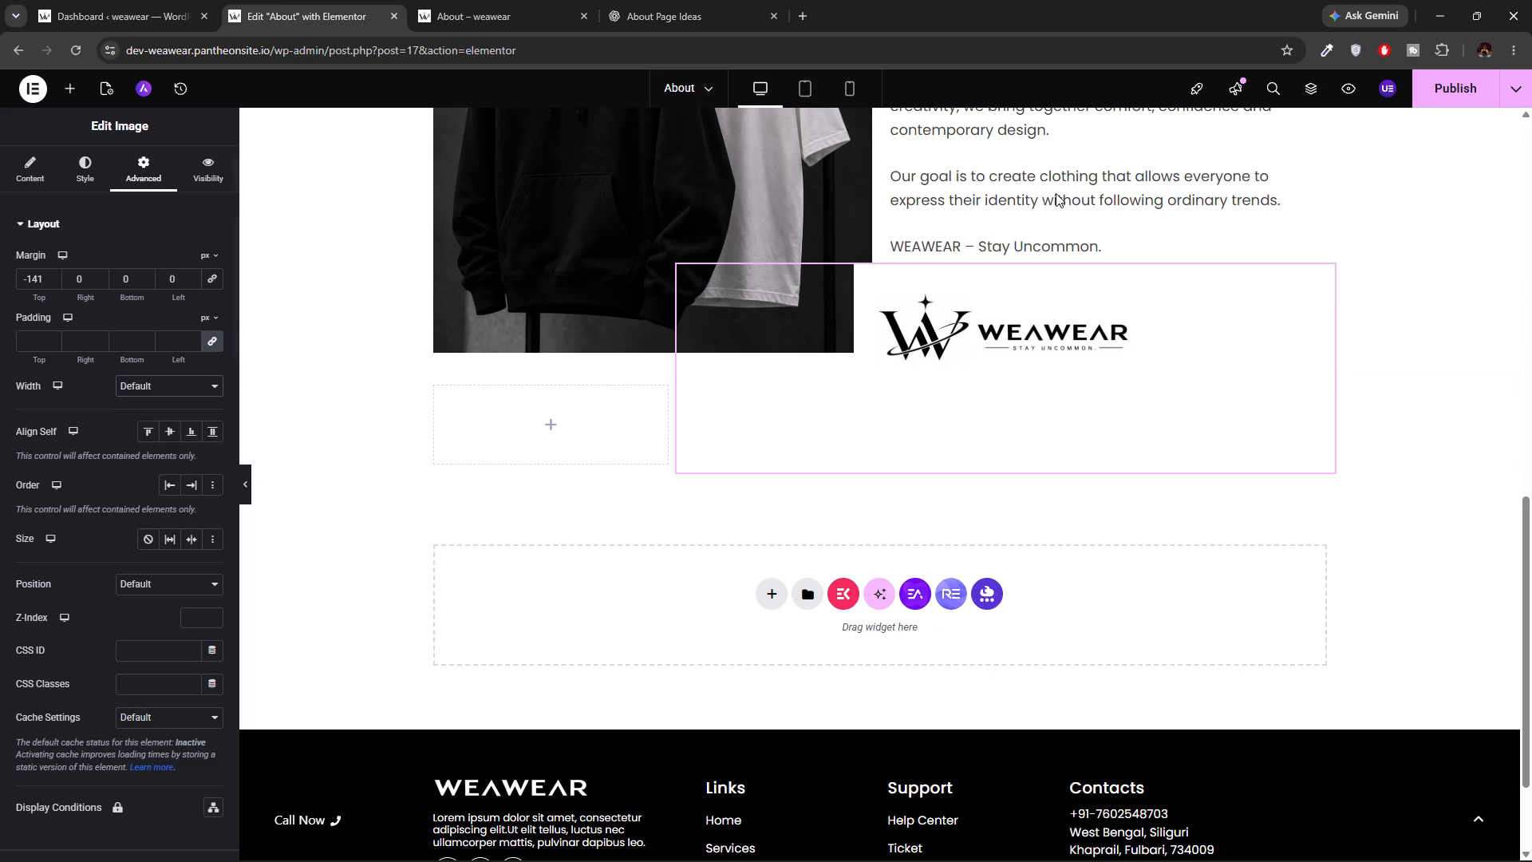
# Delete the logo image and the empty inner container beside it beneath the story section.
pyautogui.rightClick(1245, 297)
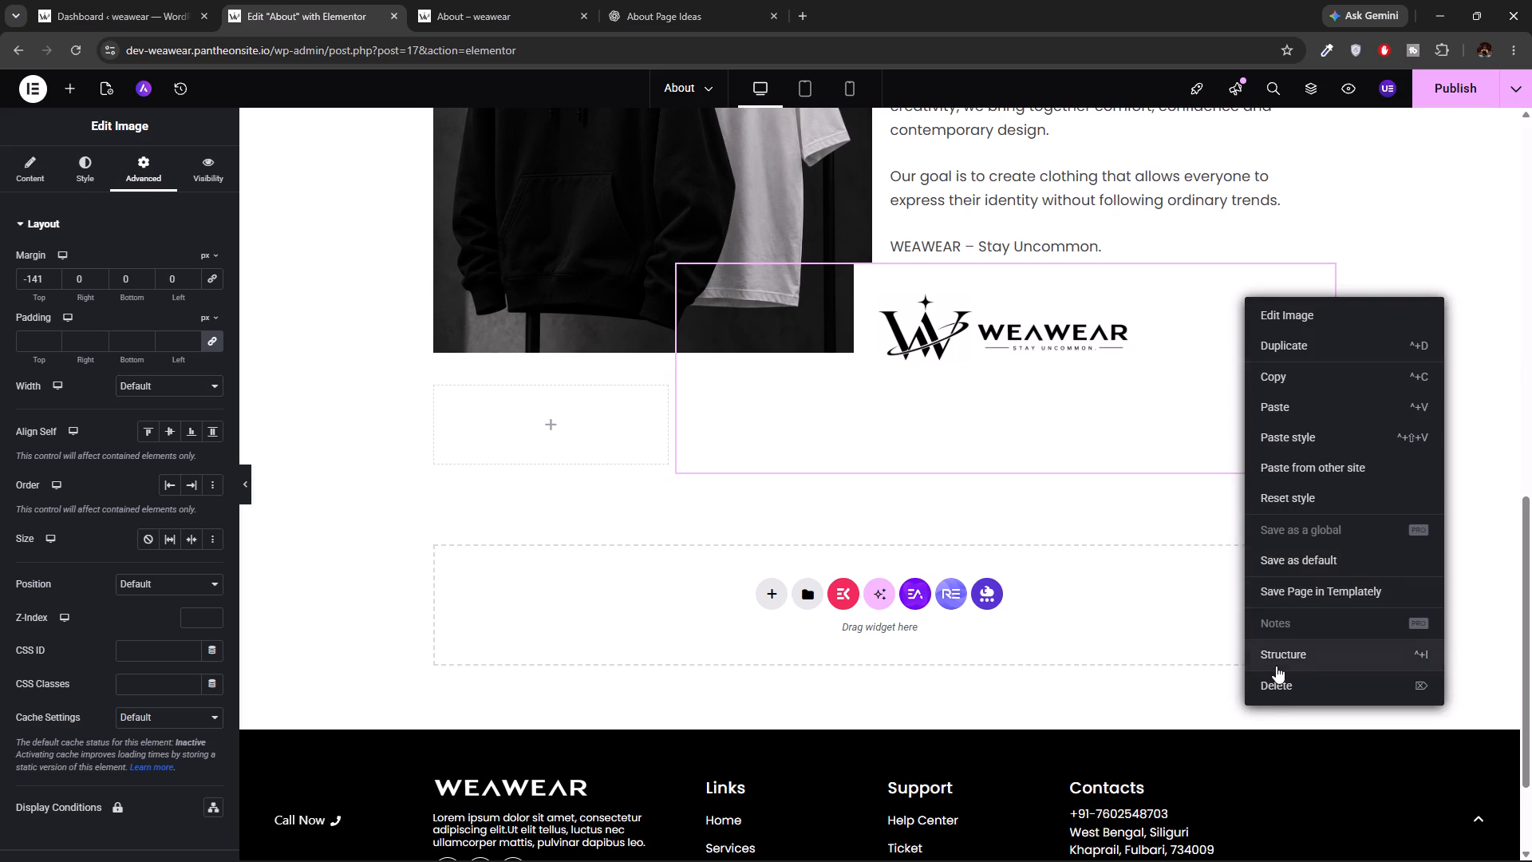
pyautogui.click(1273, 686)
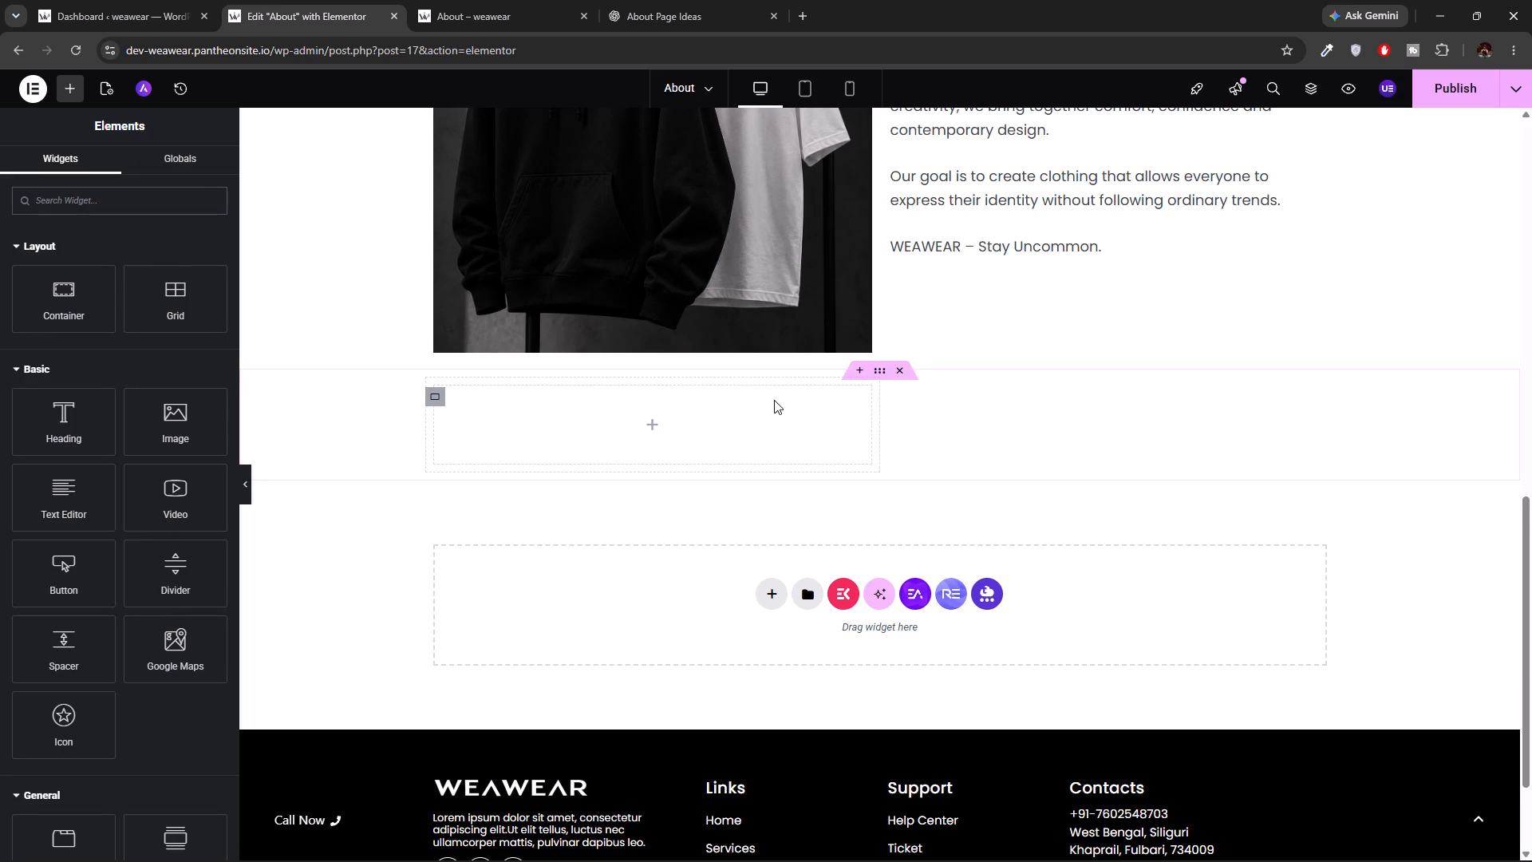
pyautogui.rightClick(804, 436)
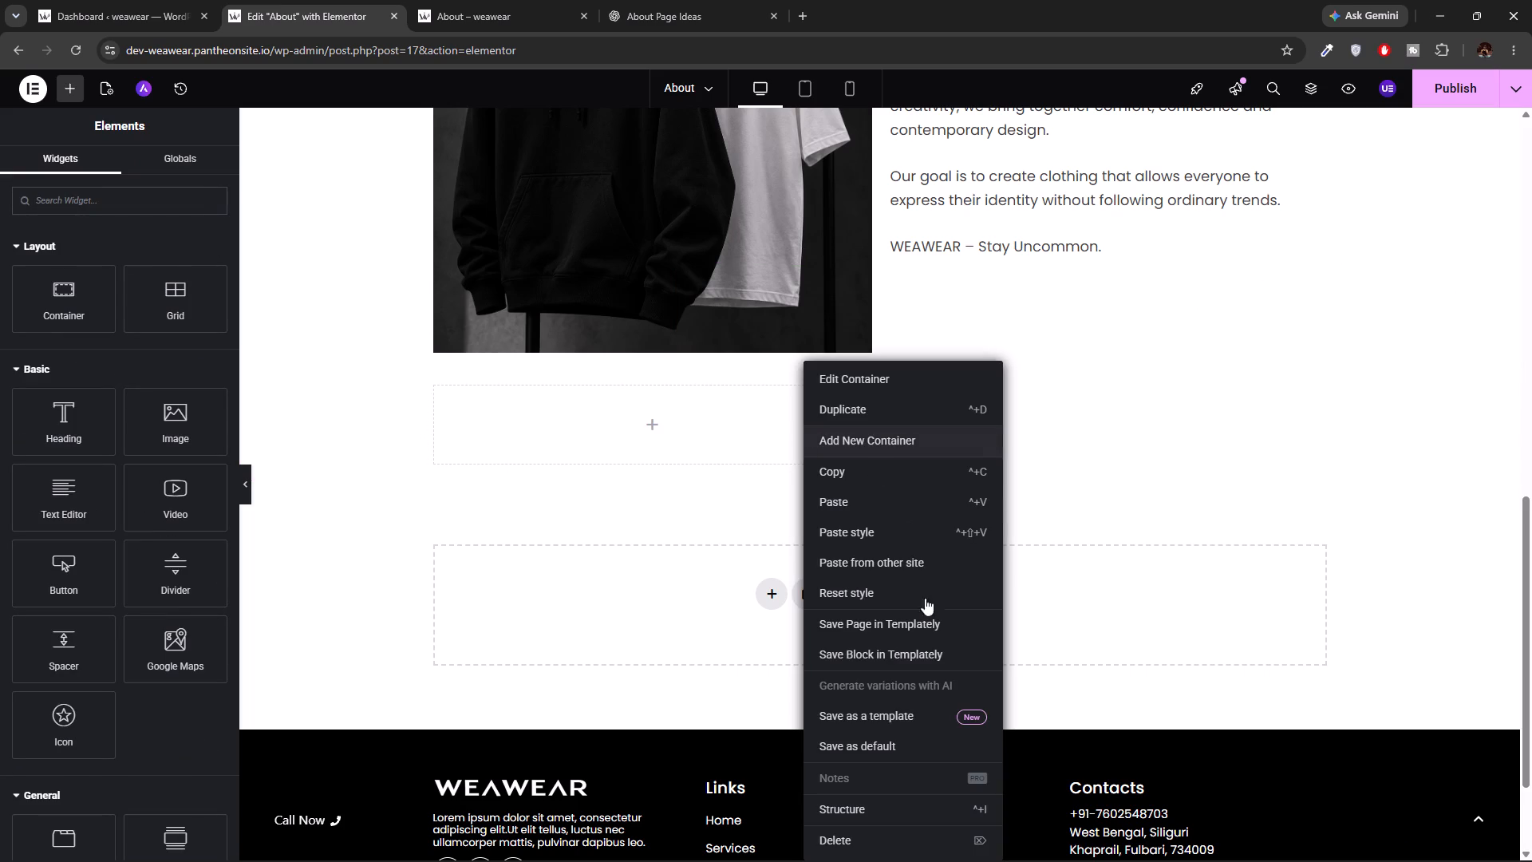
pyautogui.click(862, 839)
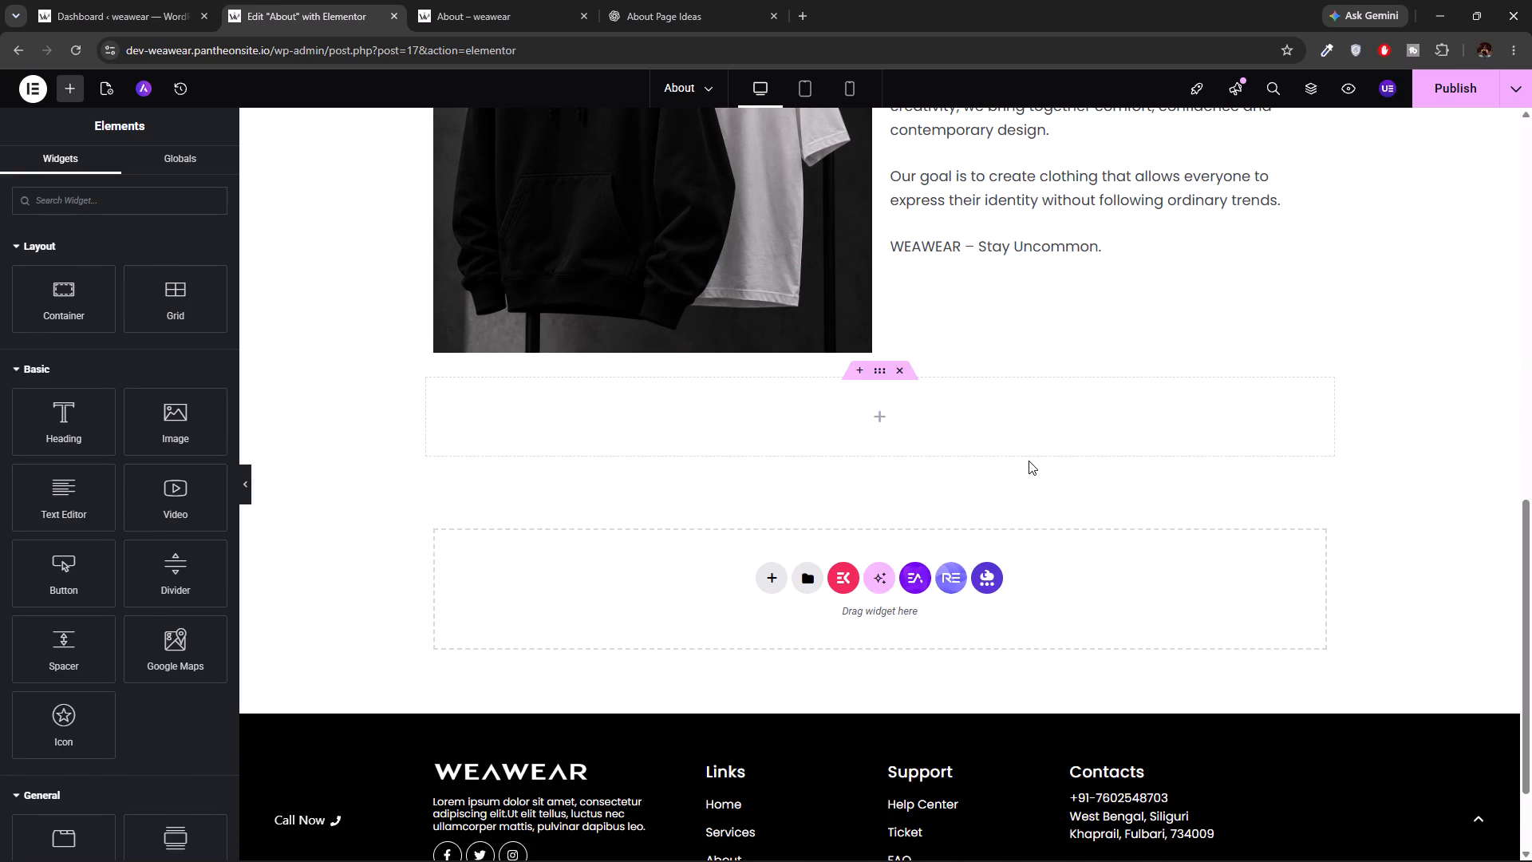
# Search the widgets for "lo" and clear the search.
pyautogui.scroll(4, 1029, 461)
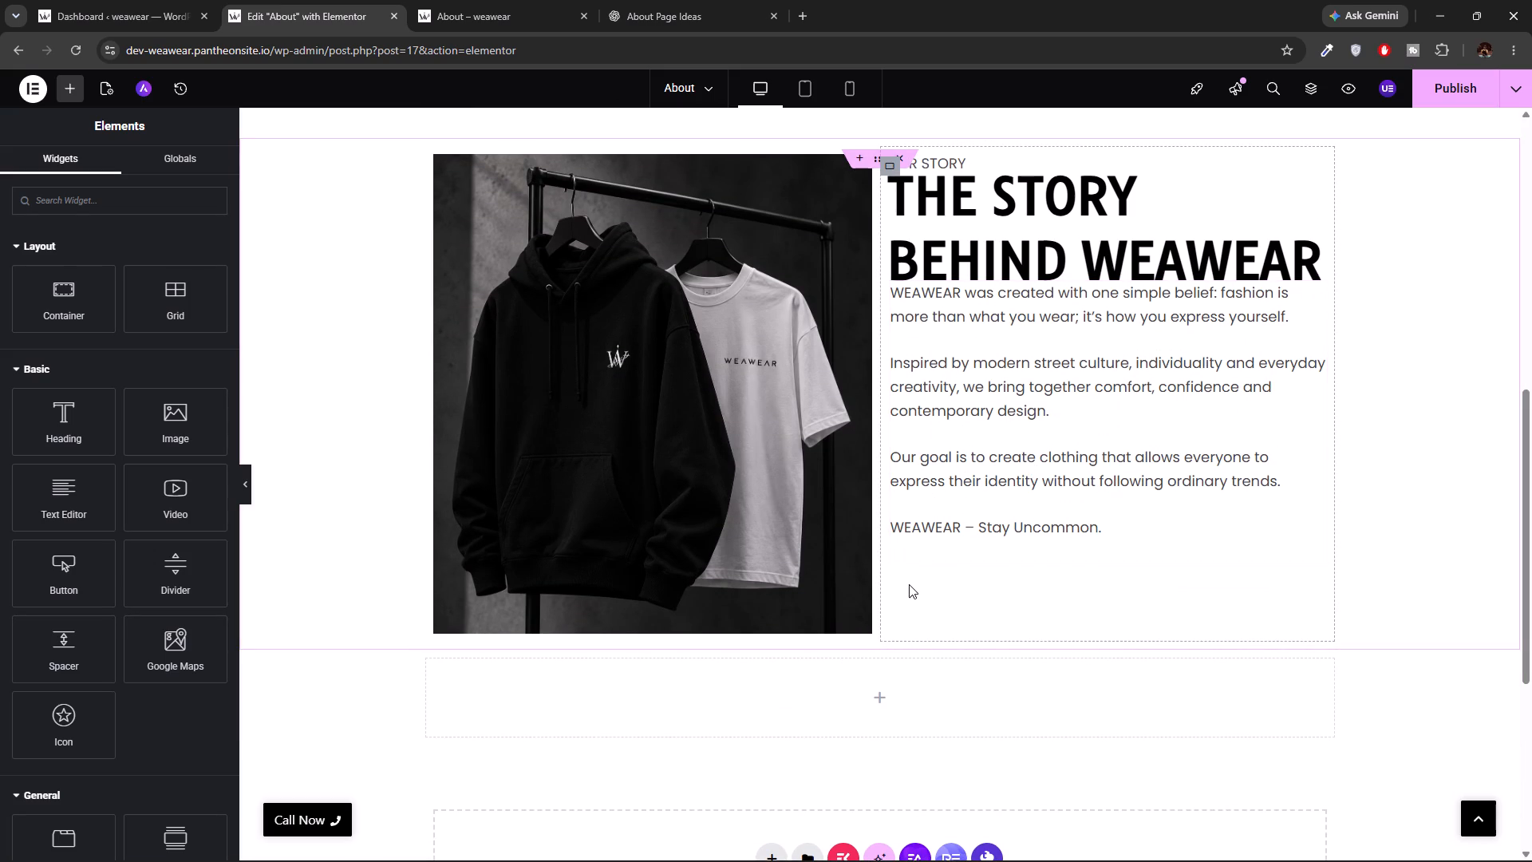
pyautogui.click(134, 208)
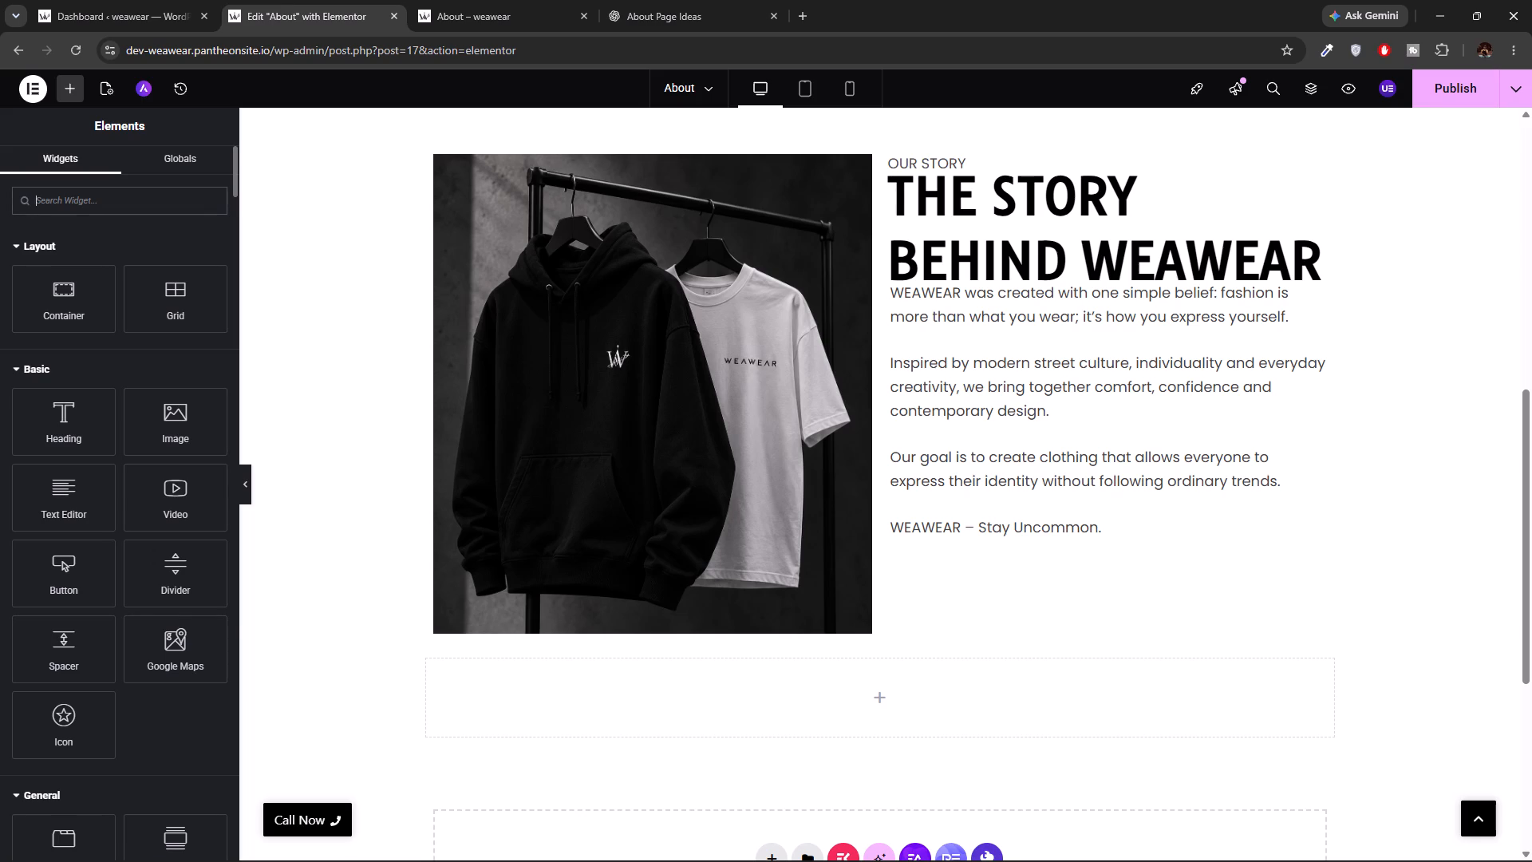
pyautogui.write('lo')
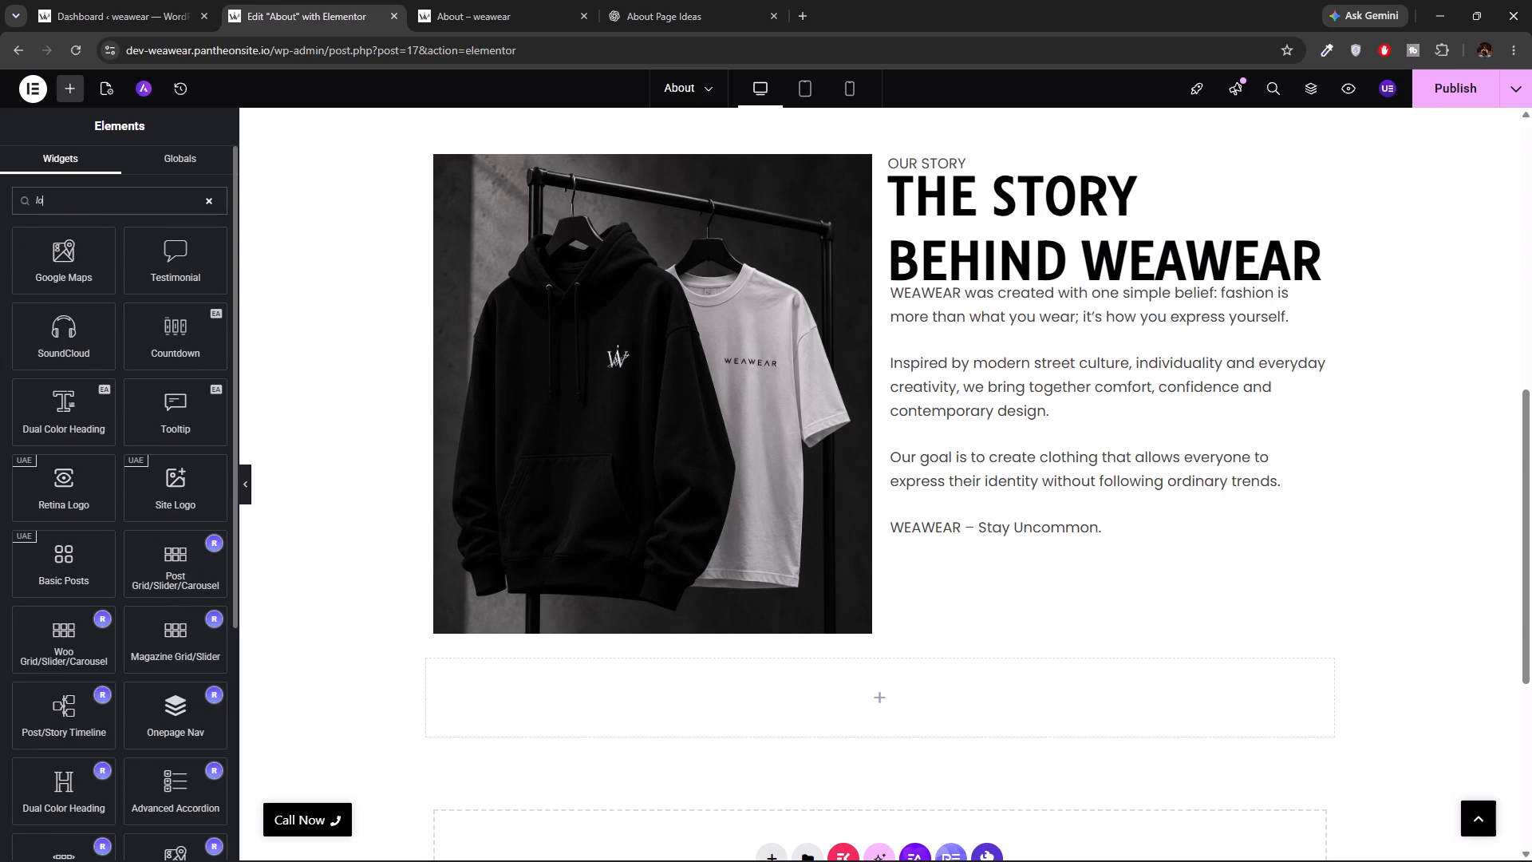
pyautogui.press('BackSpace')
pyautogui.press('BackSpace')
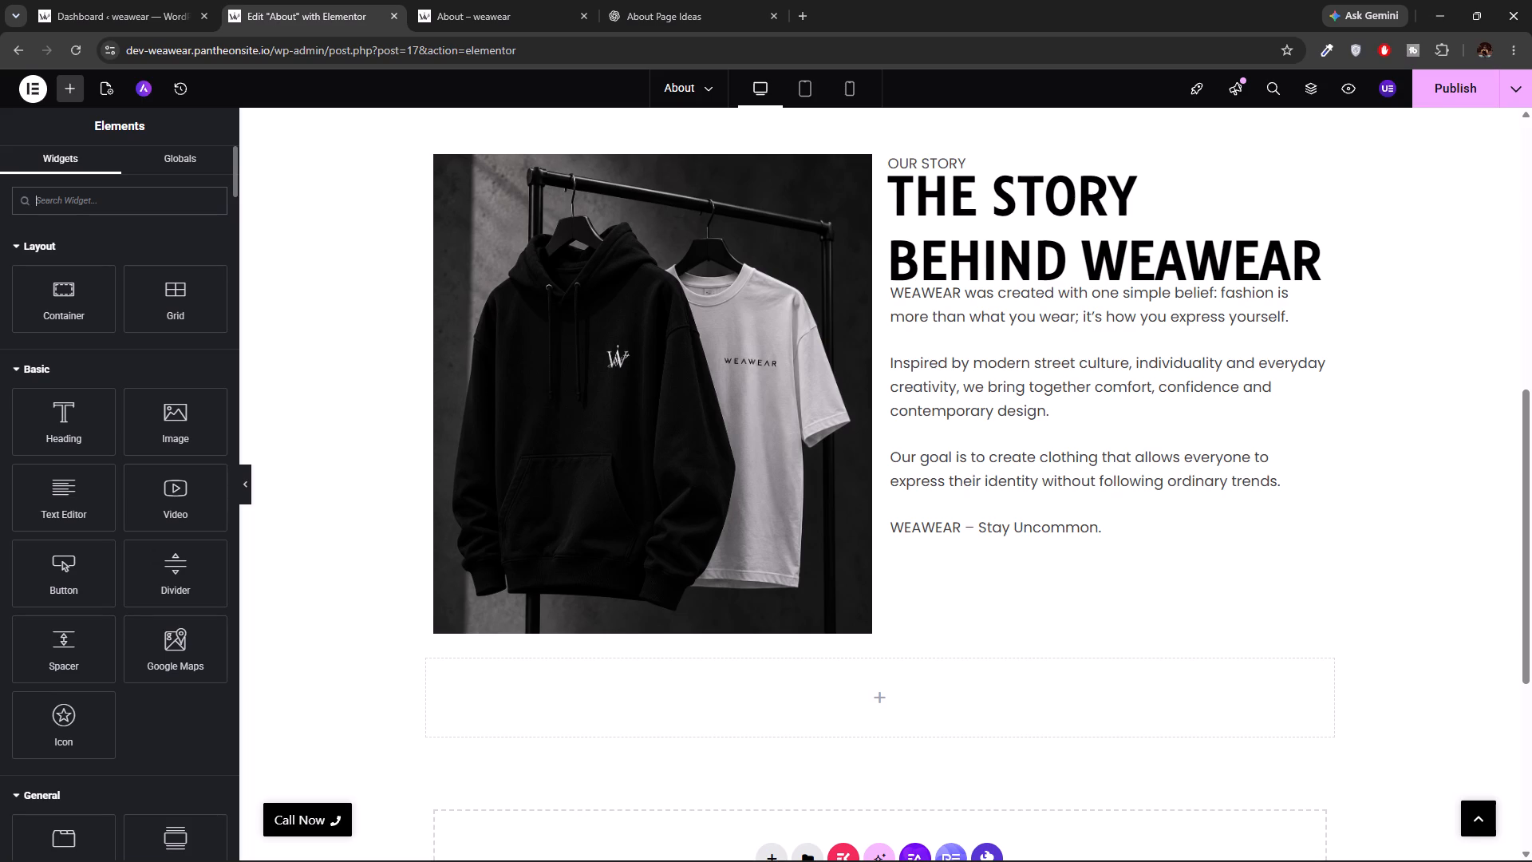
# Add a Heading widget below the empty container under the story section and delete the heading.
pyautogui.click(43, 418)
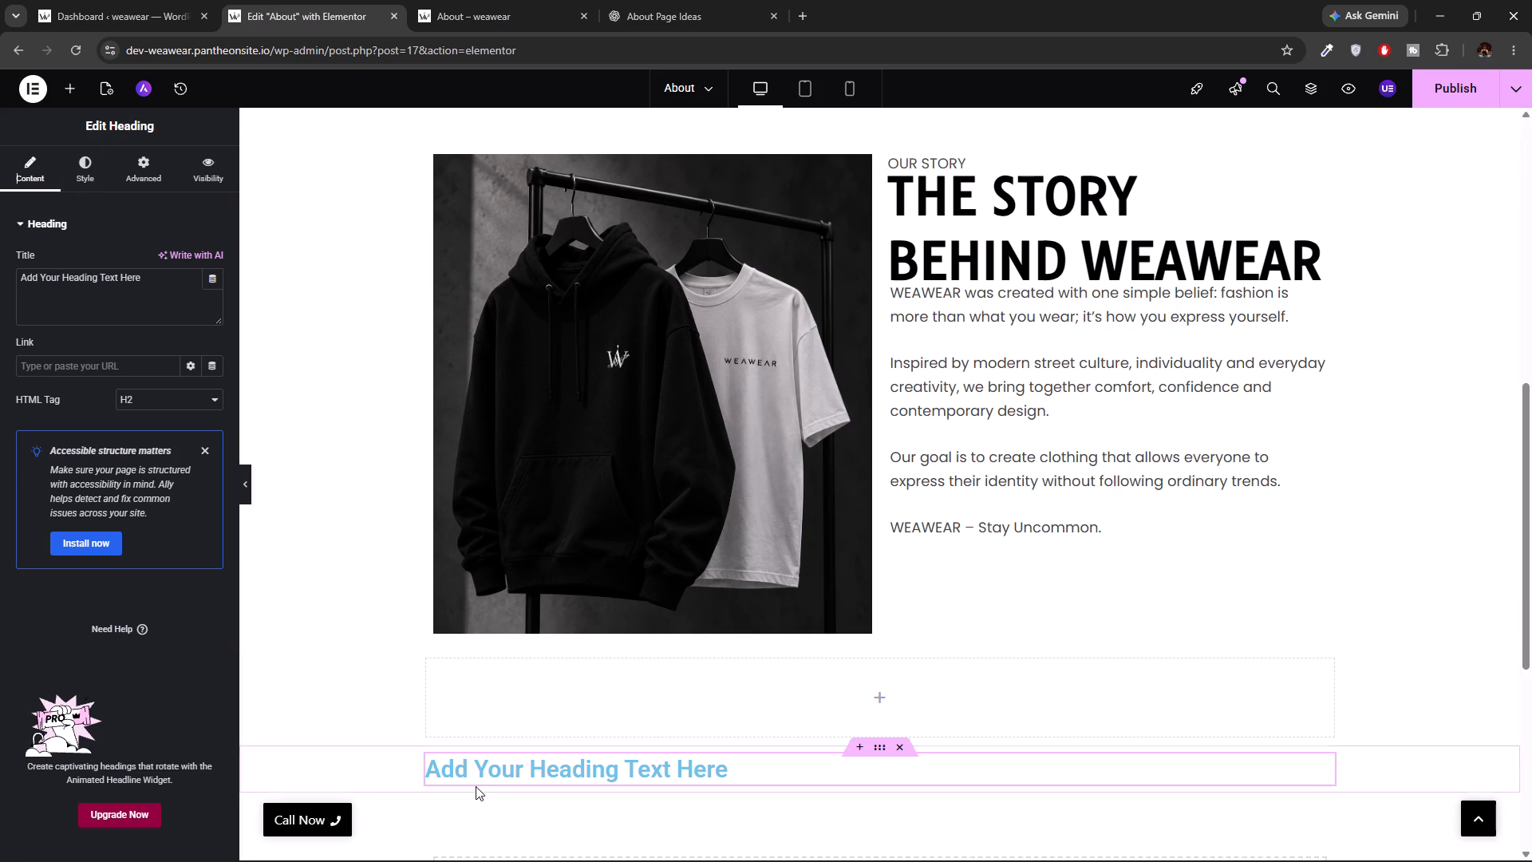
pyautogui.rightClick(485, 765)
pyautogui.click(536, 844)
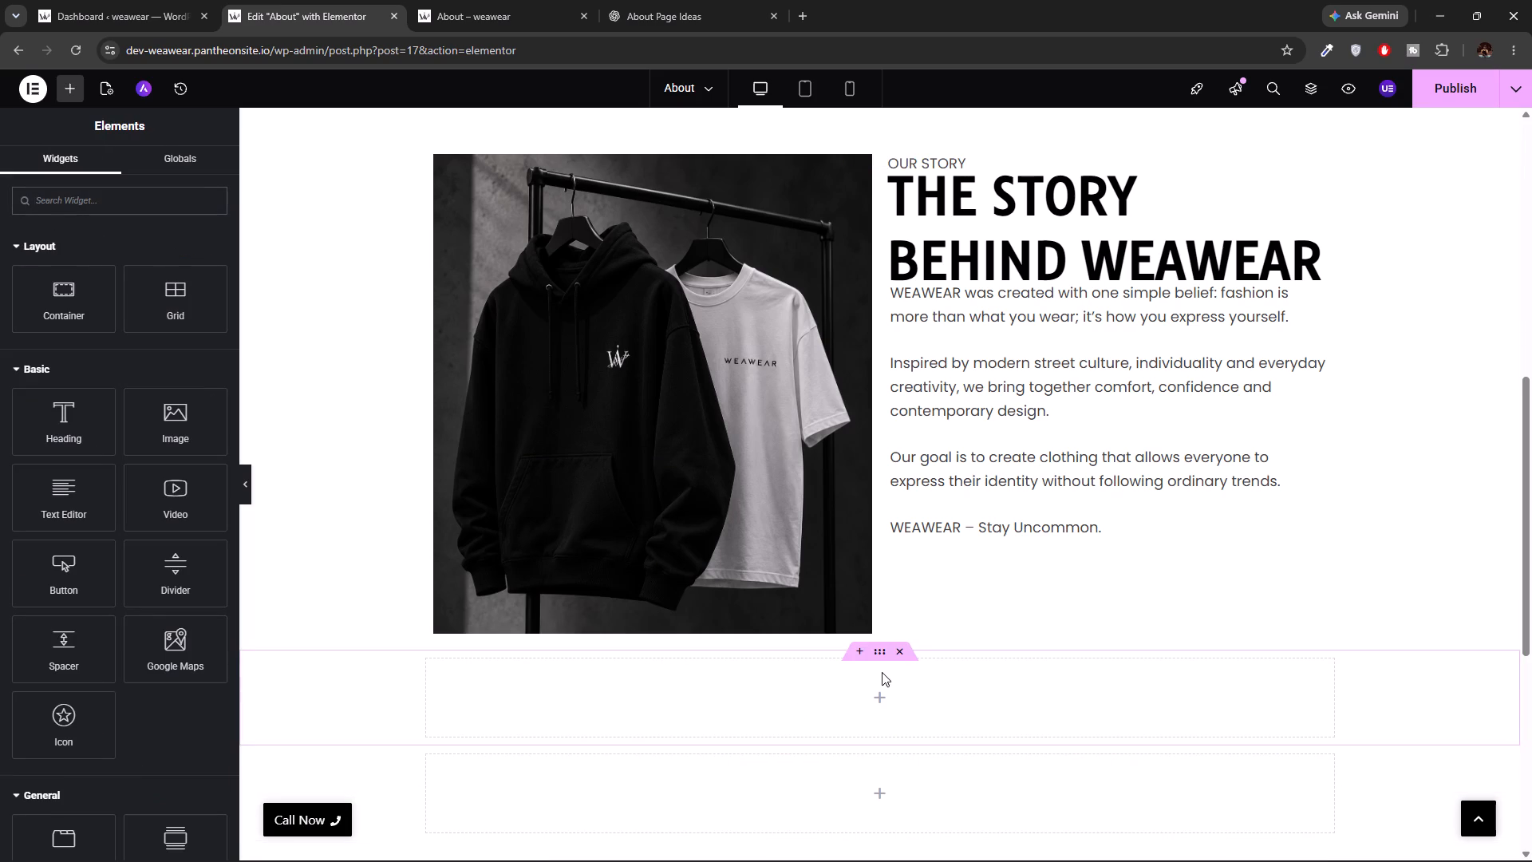
# Delete both empty containers beneath the story section.
pyautogui.click(906, 645)
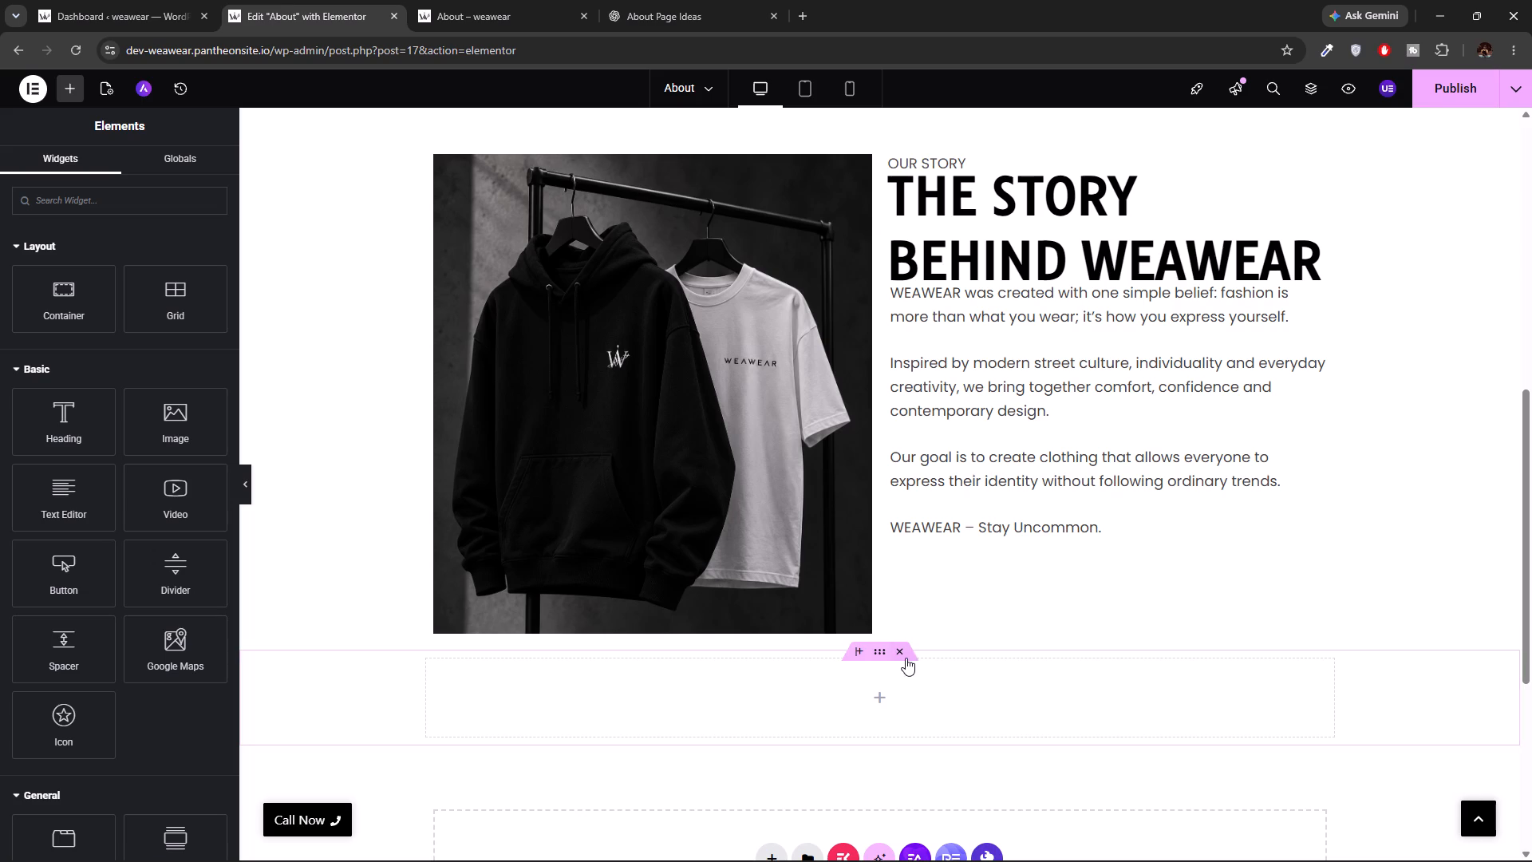
pyautogui.click(902, 654)
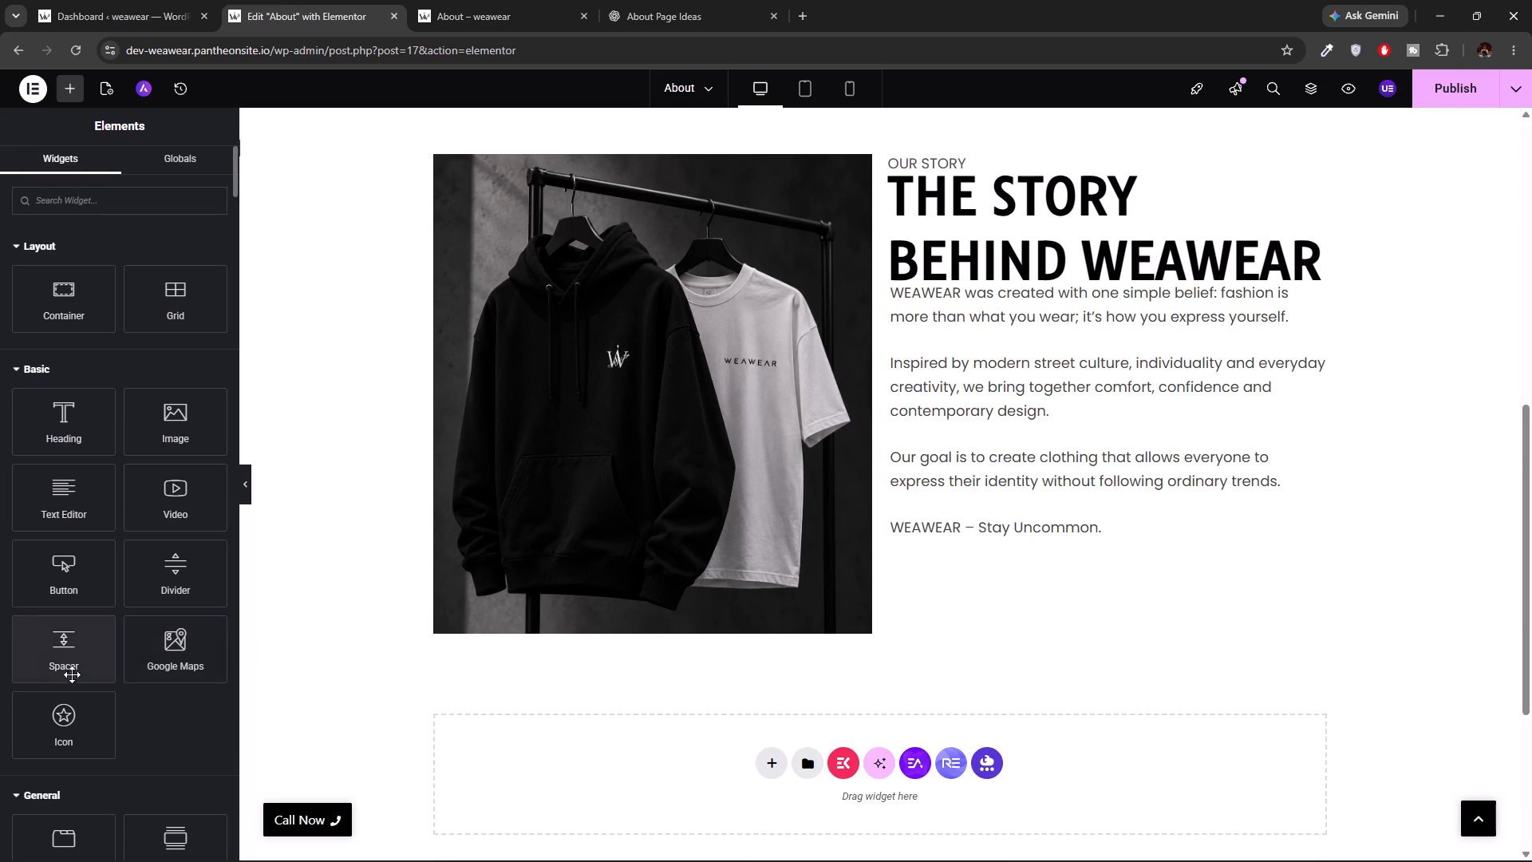
# Look through the available widget categories, including General and ElementsKit, for an element to place beneath the story section.
pyautogui.scroll(-4, 128, 726)
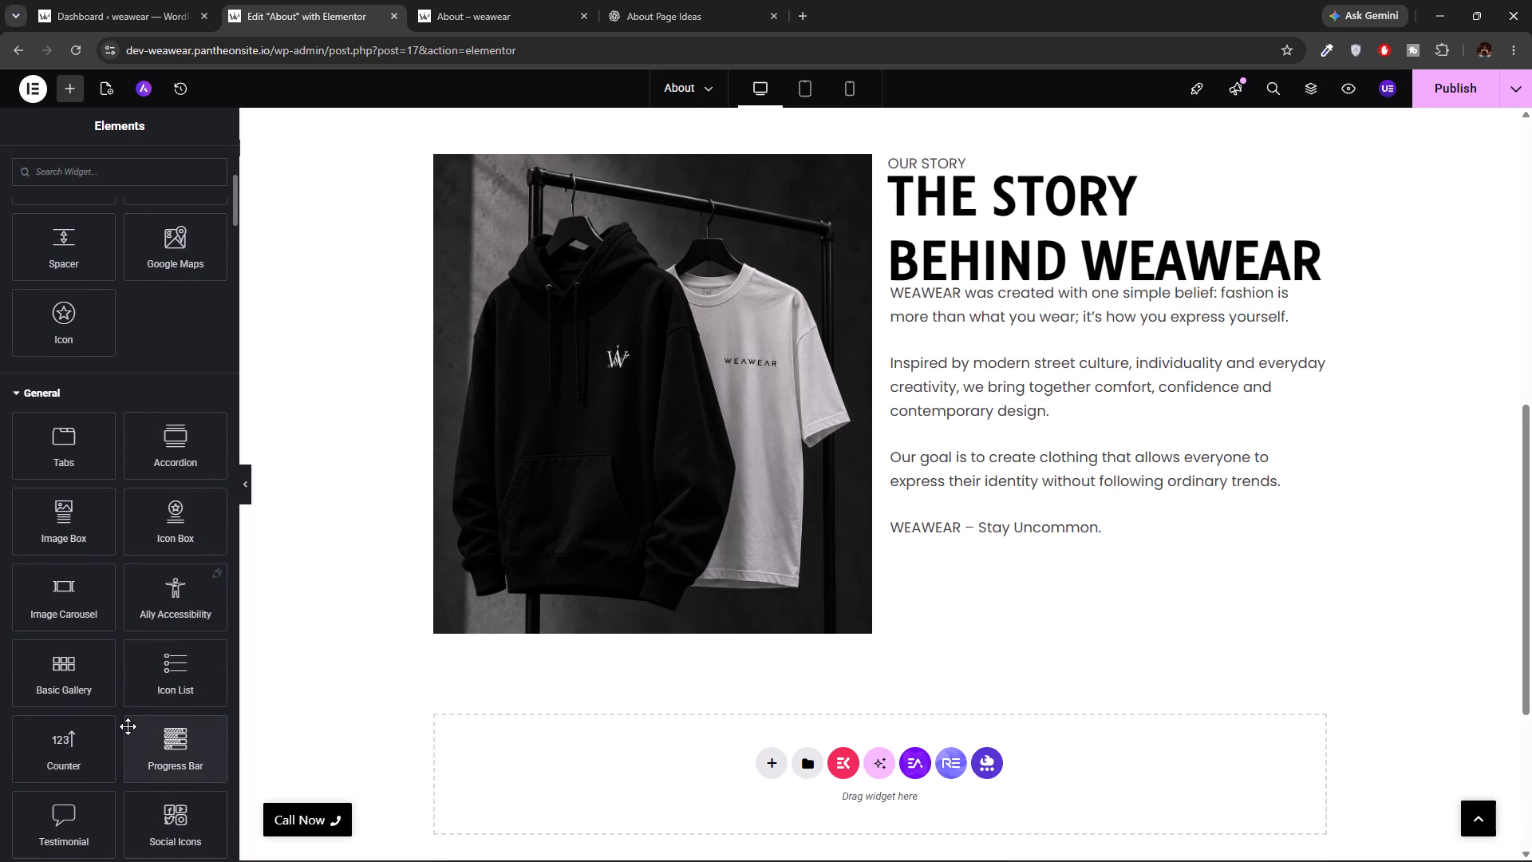
pyautogui.scroll(-3, 128, 726)
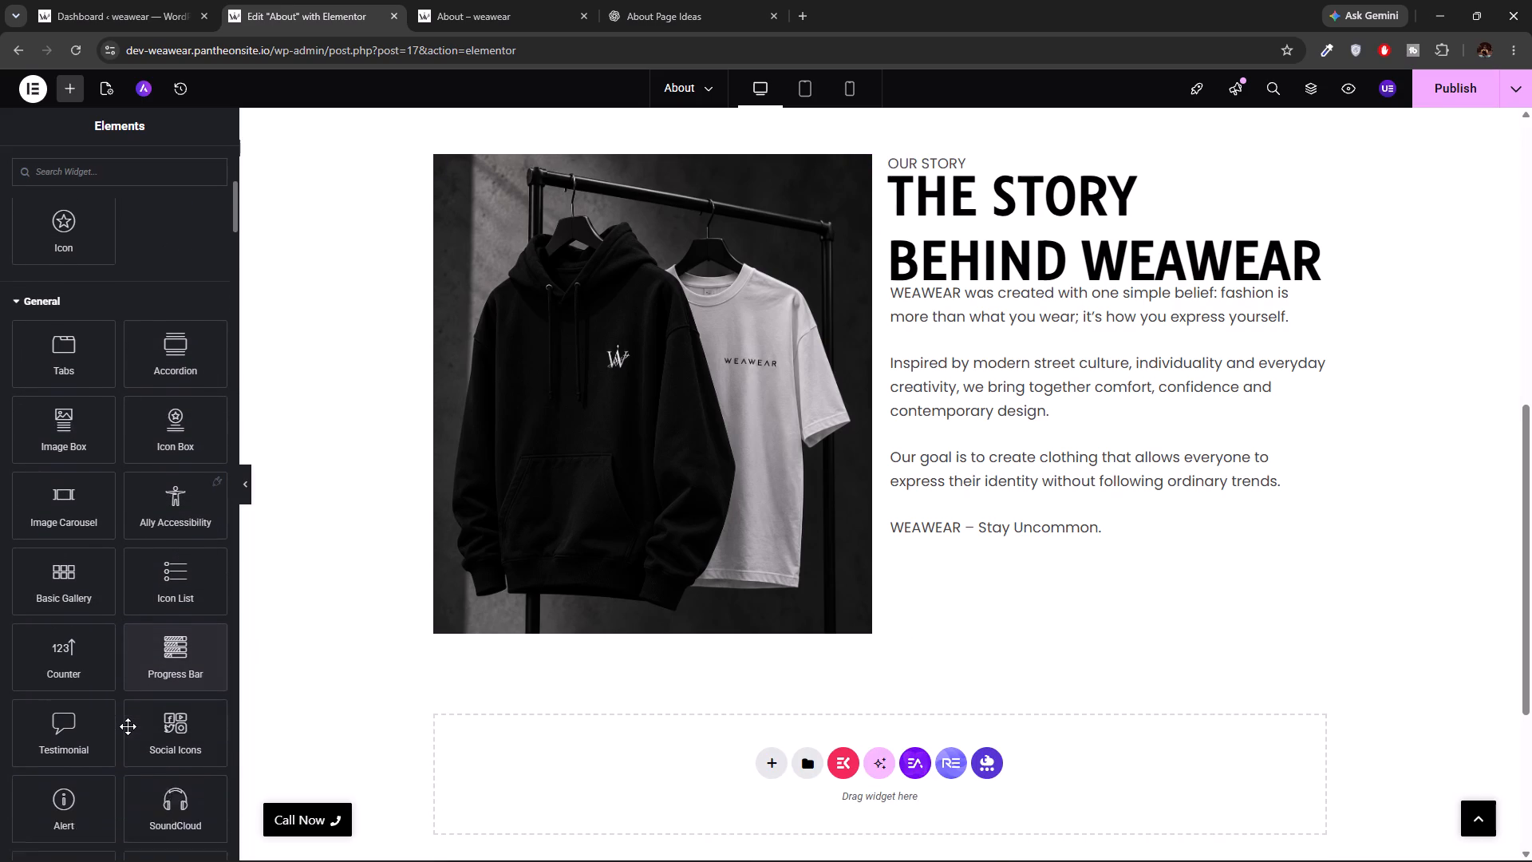
pyautogui.scroll(-3, 128, 726)
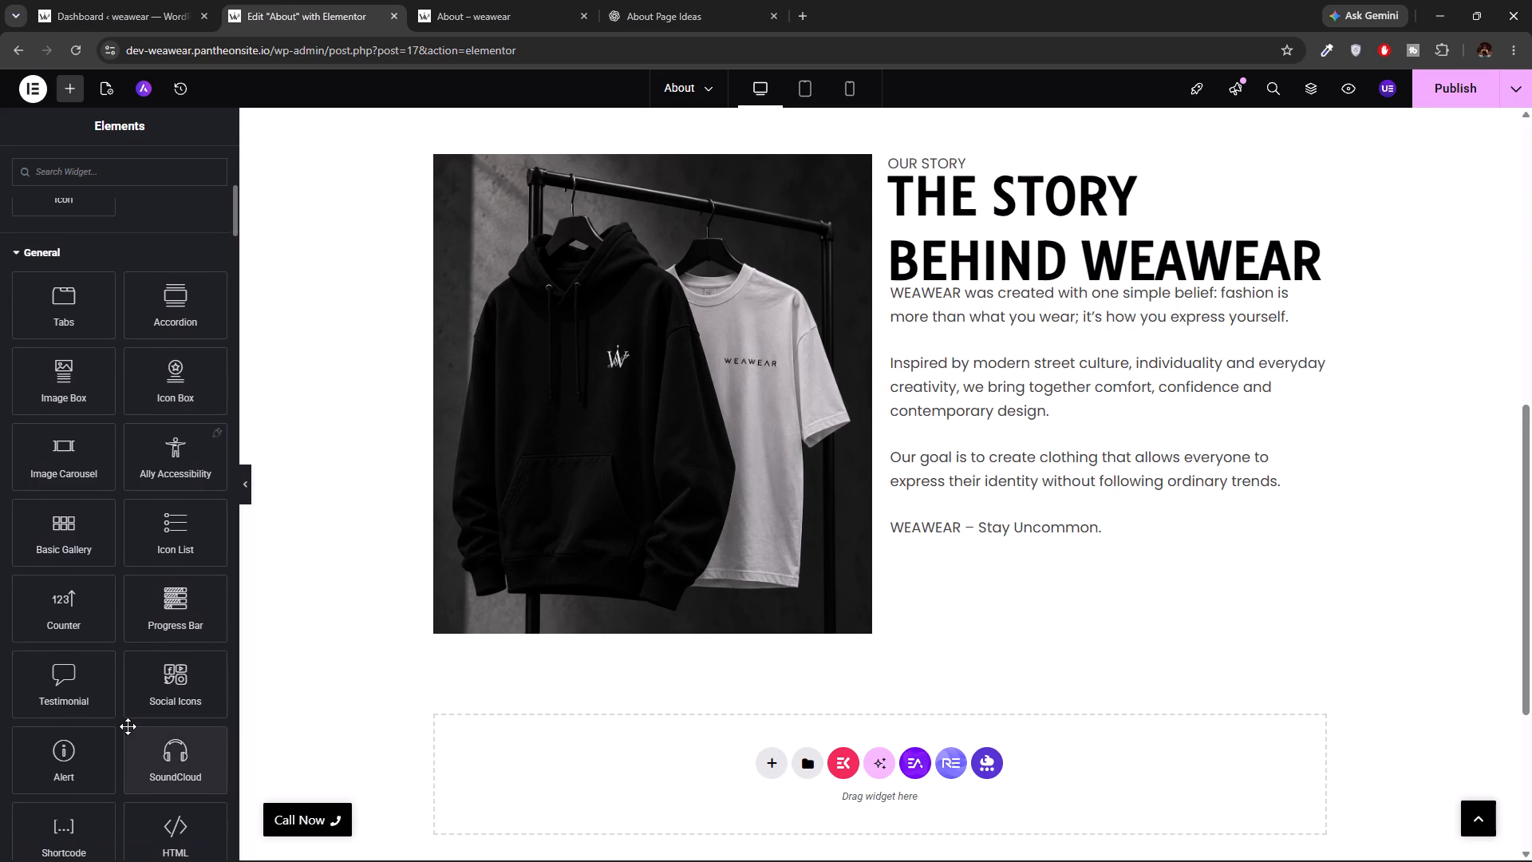
pyautogui.scroll(-2, 128, 726)
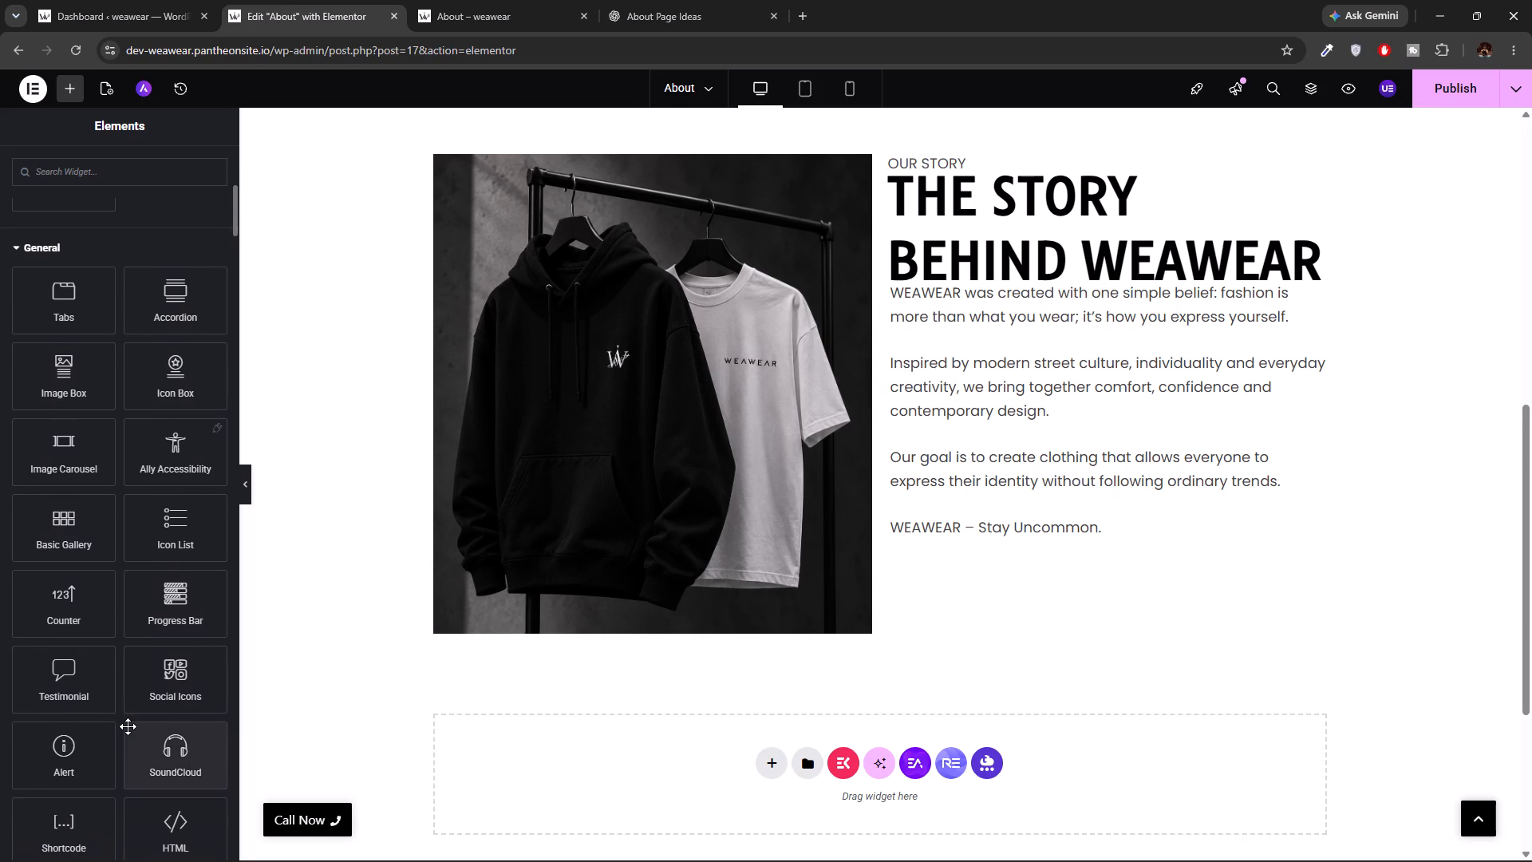
pyautogui.scroll(-2, 128, 726)
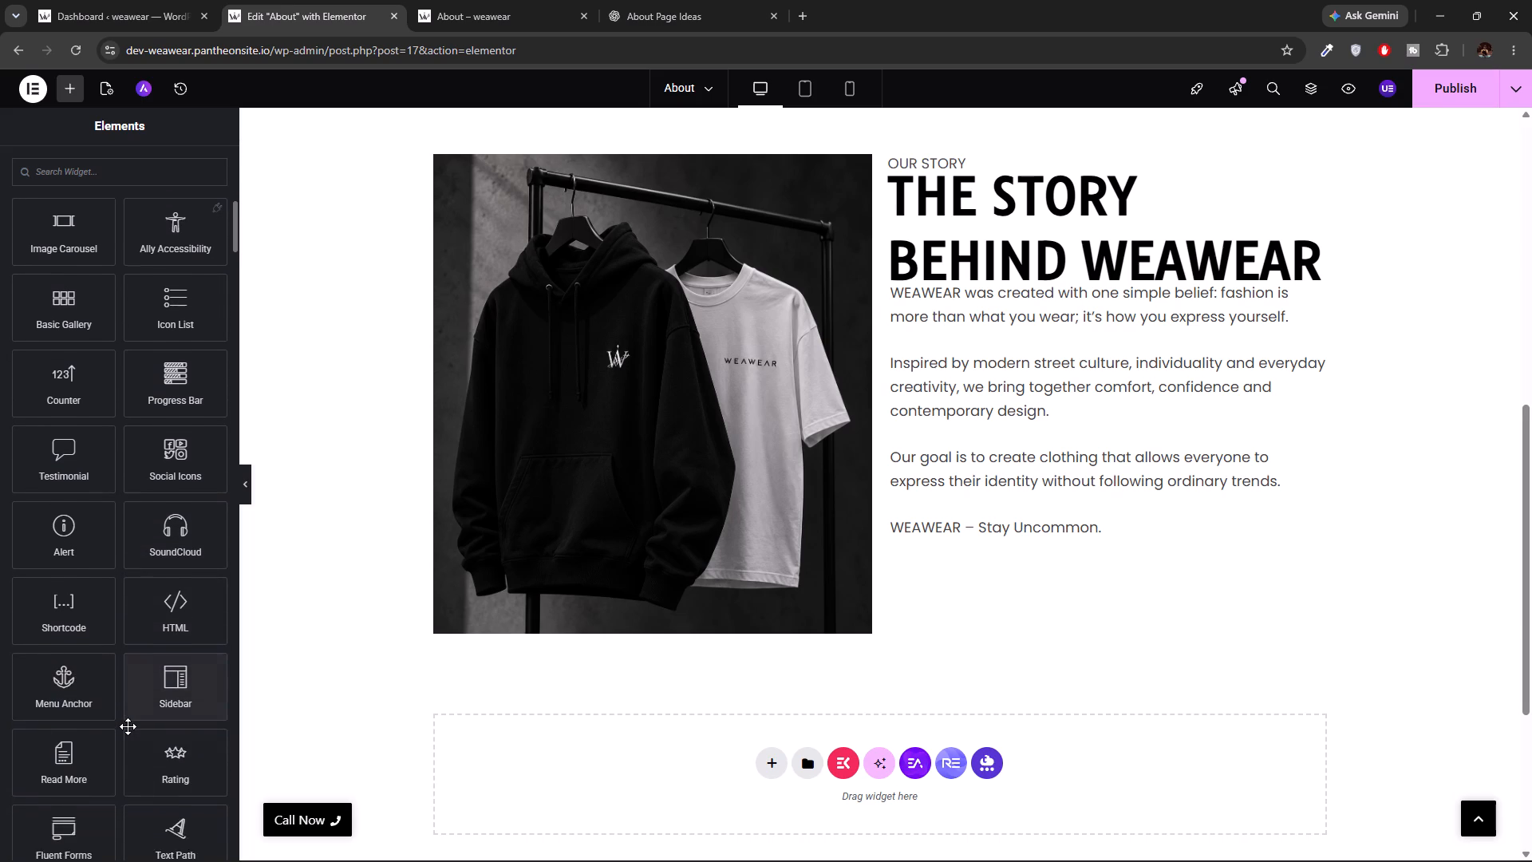
pyautogui.scroll(-4, 128, 726)
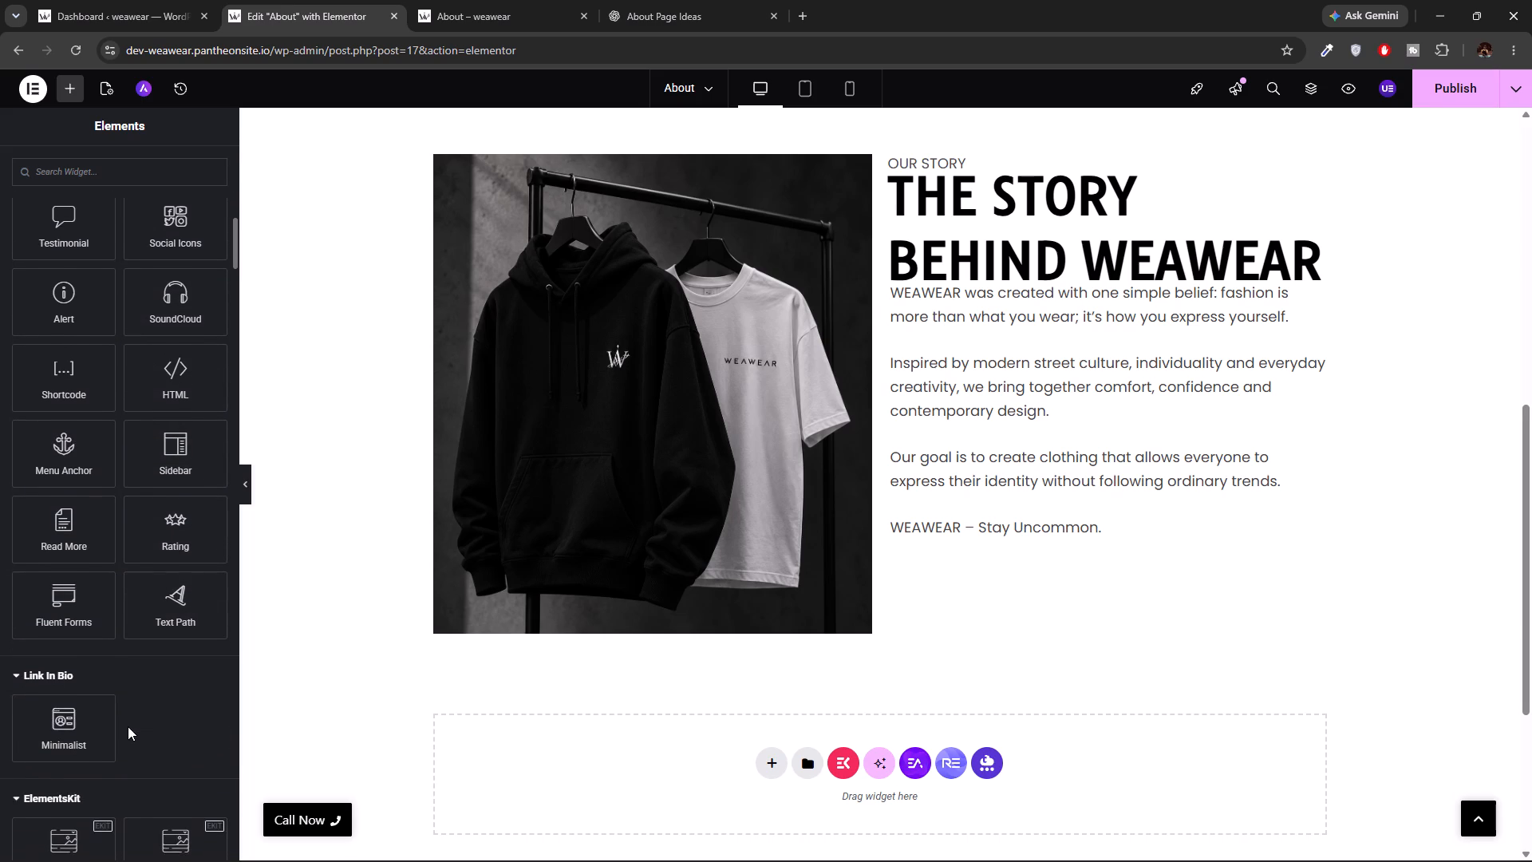
pyautogui.scroll(-3, 128, 726)
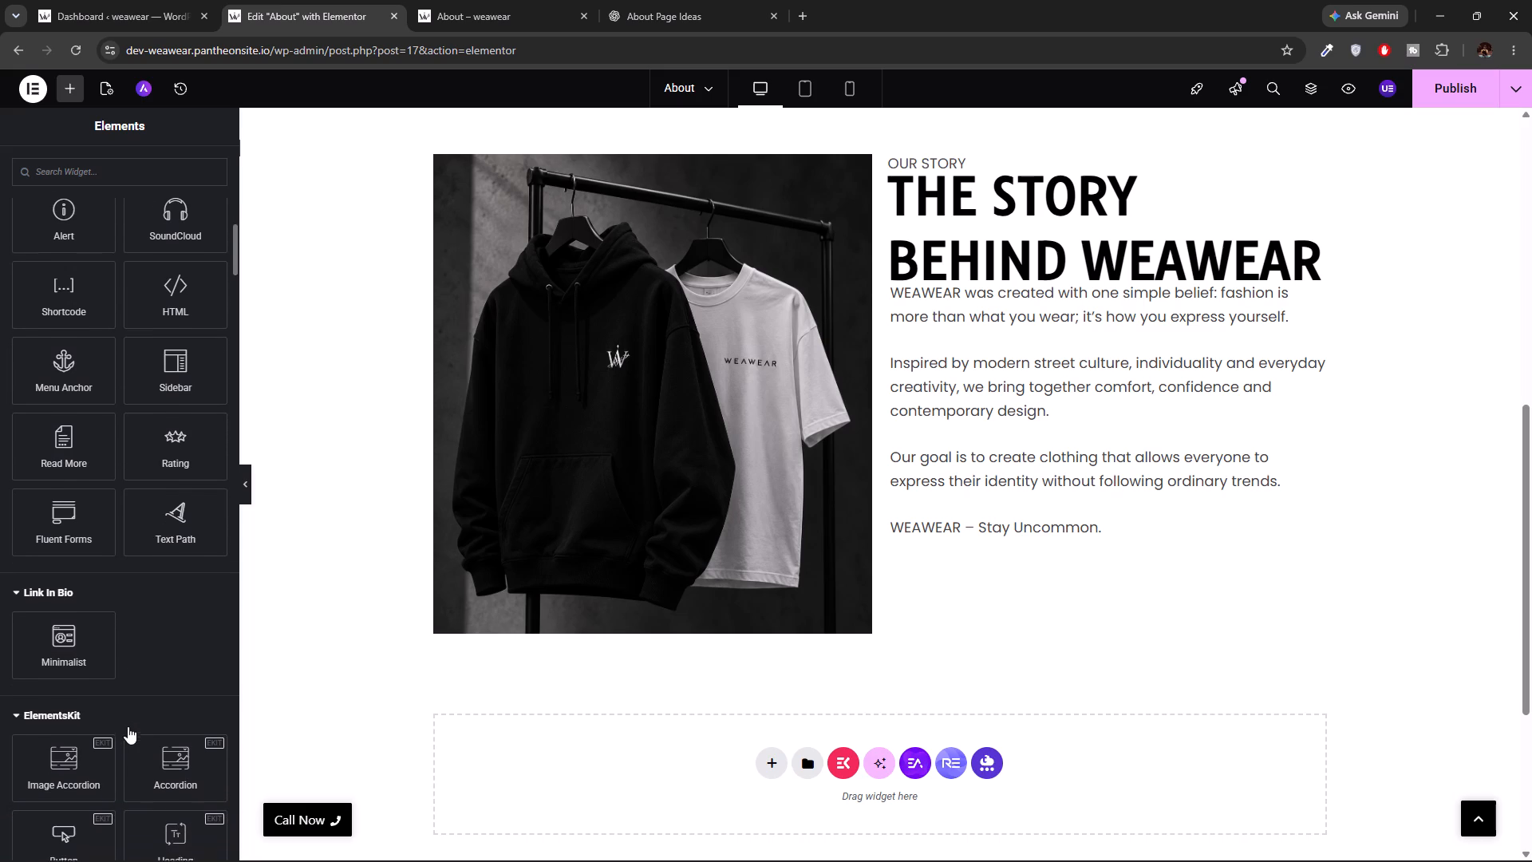
pyautogui.scroll(-5, 128, 726)
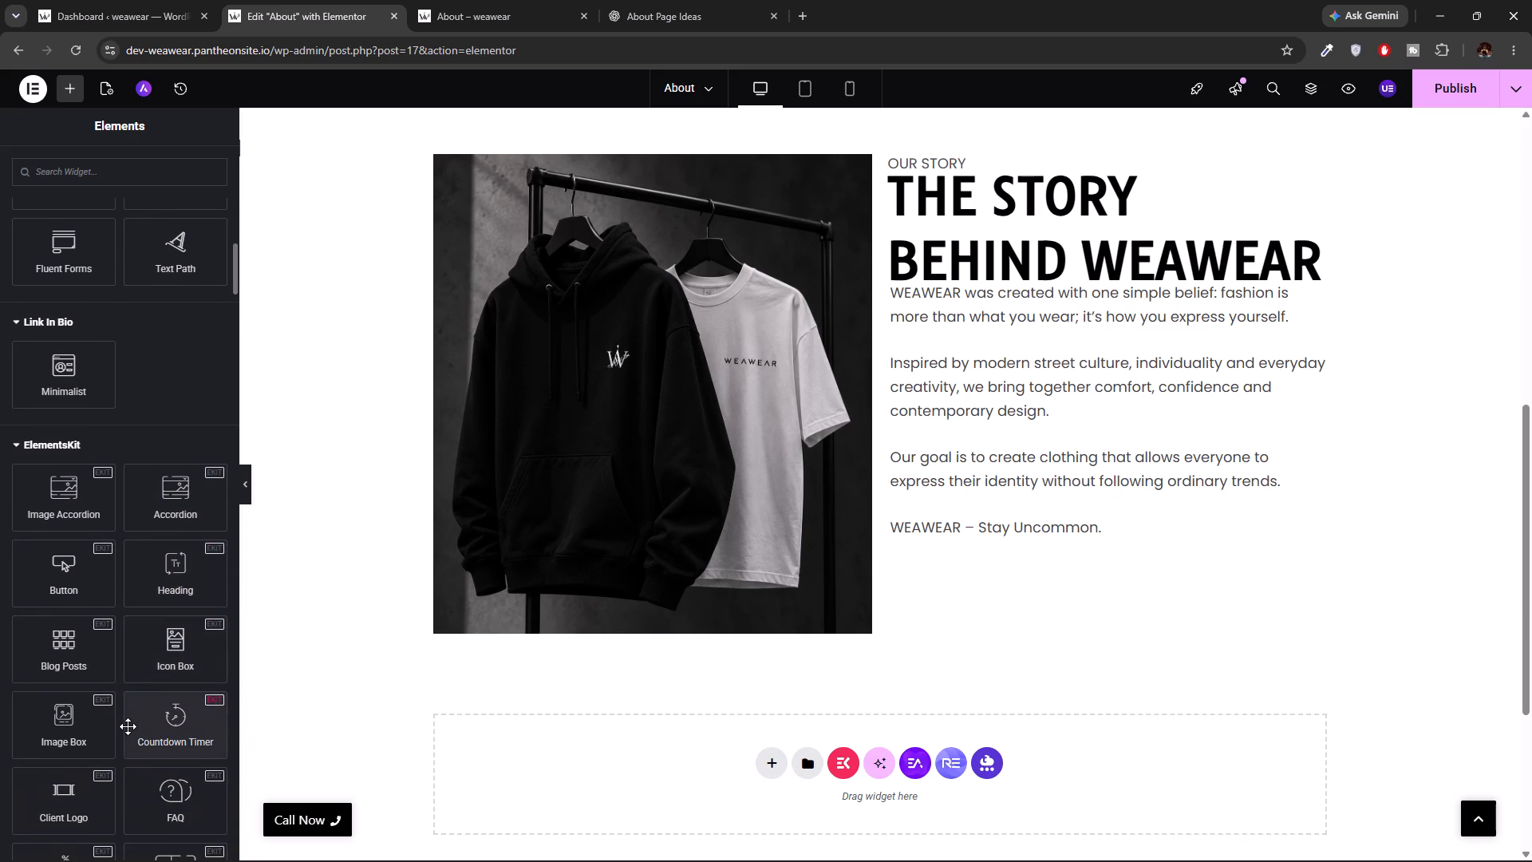
pyautogui.scroll(-4, 128, 726)
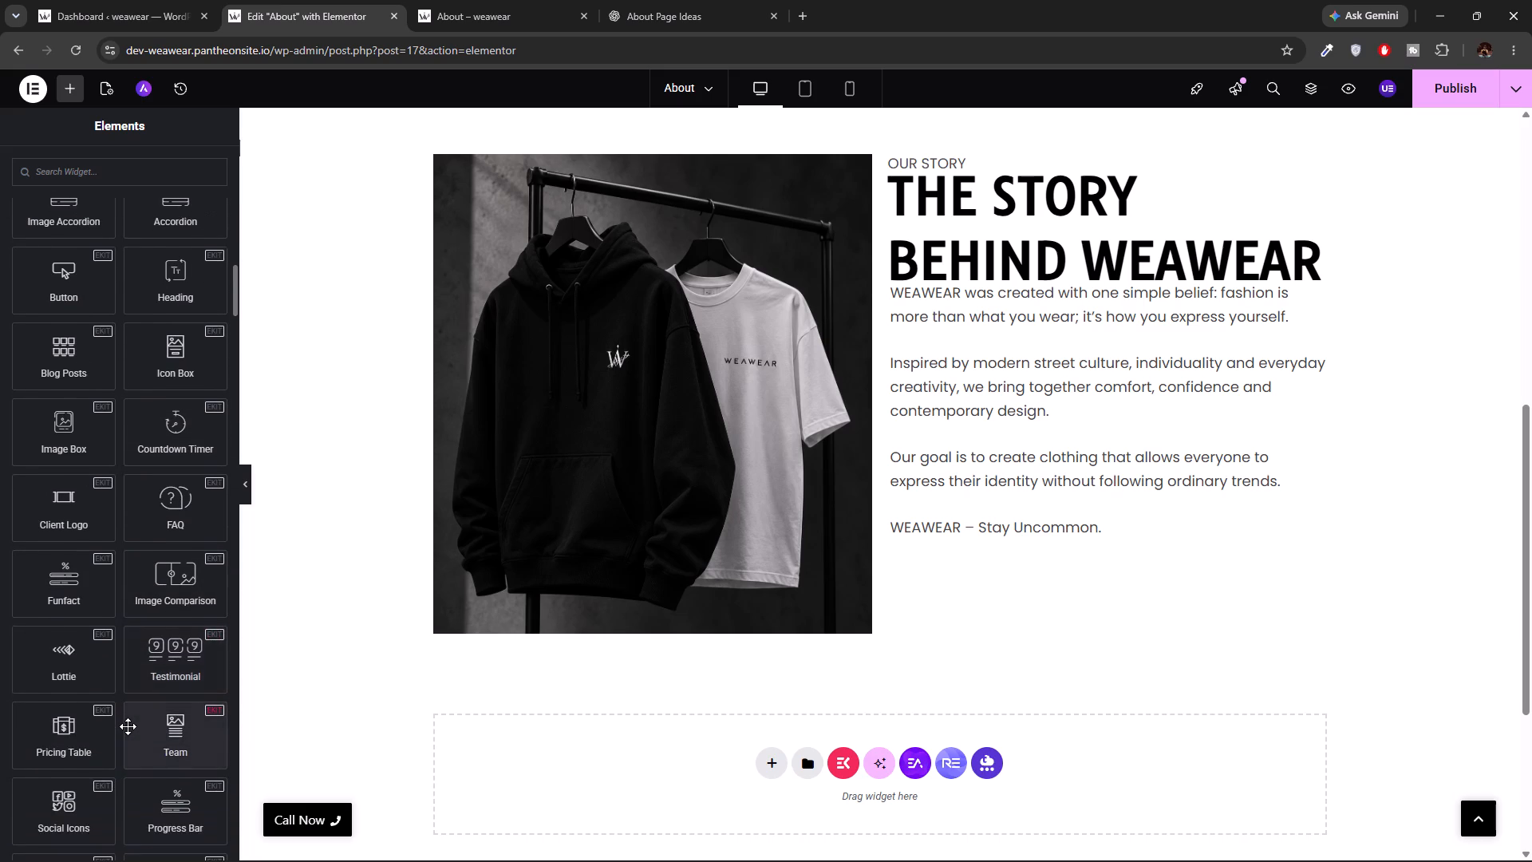
pyautogui.scroll(-5, 128, 726)
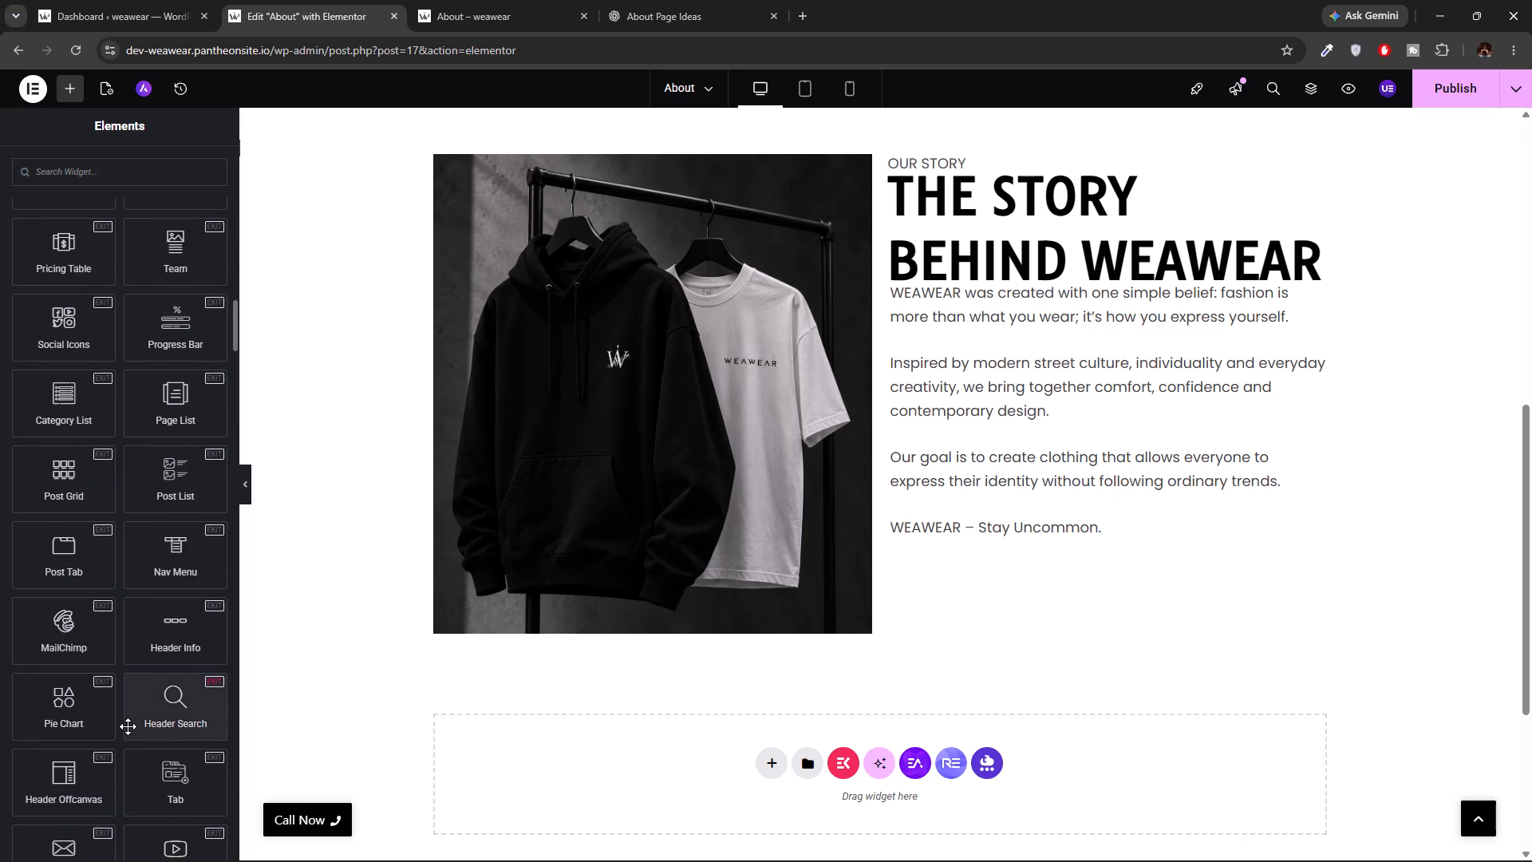
pyautogui.scroll(-3, 128, 726)
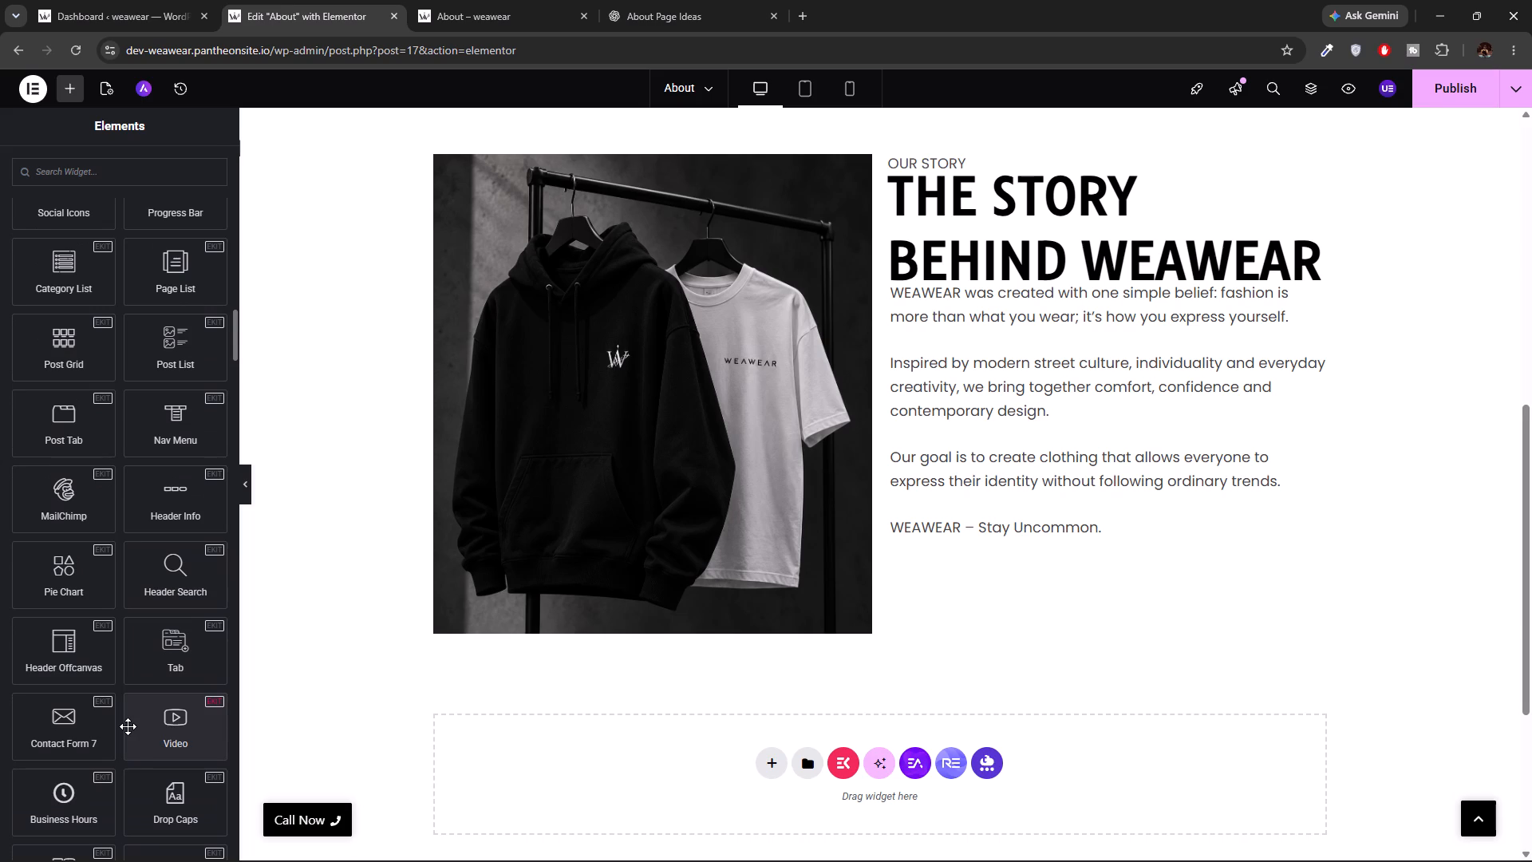
pyautogui.scroll(-2, 89, 676)
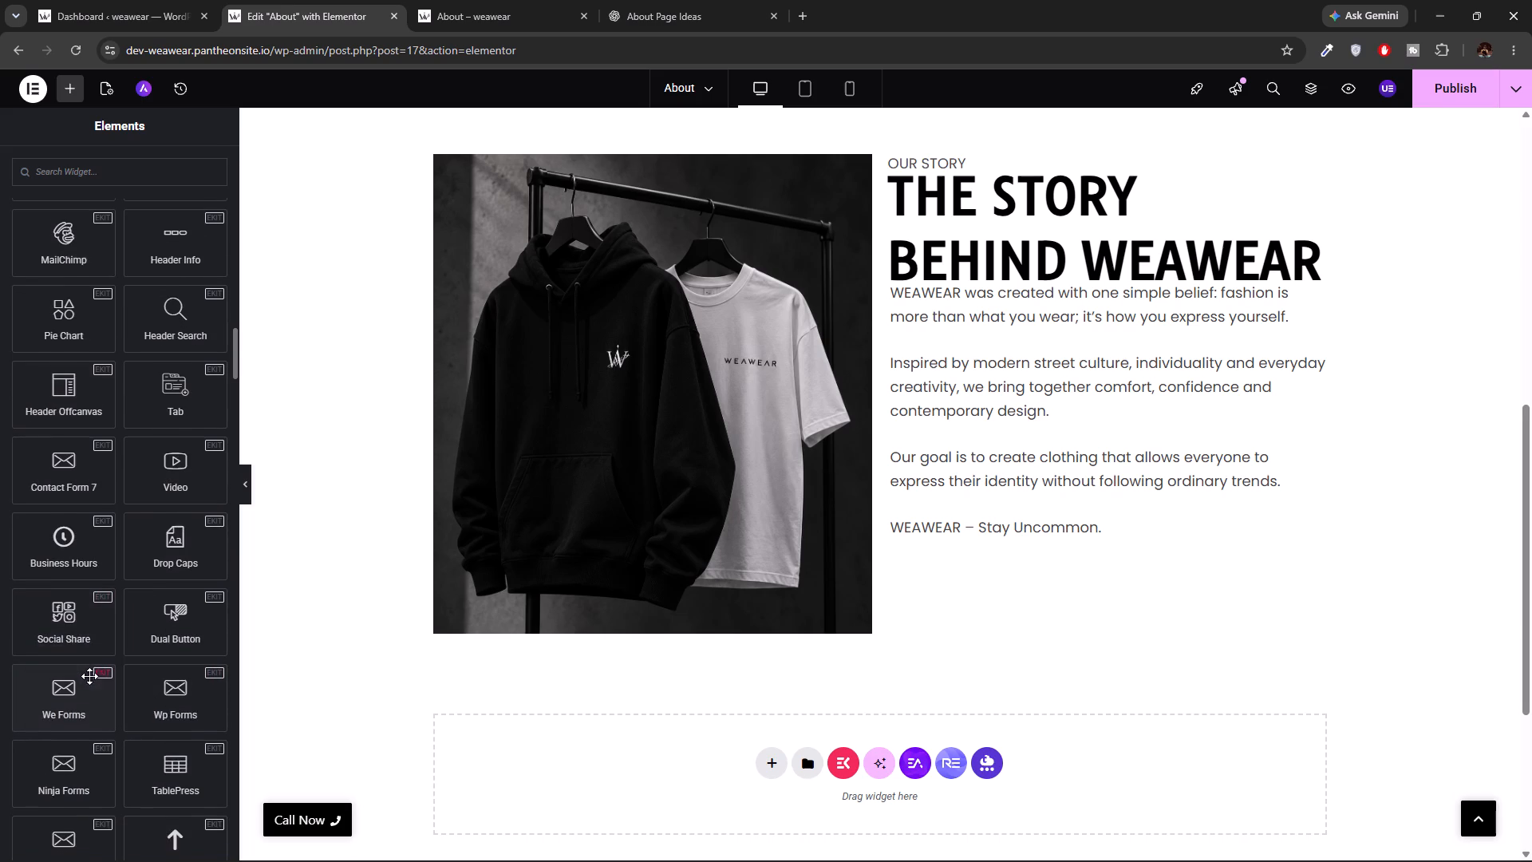
pyautogui.scroll(-4, 89, 676)
# Search the widgets for "image" and look through the matching image widgets.
pyautogui.scroll(17, 89, 676)
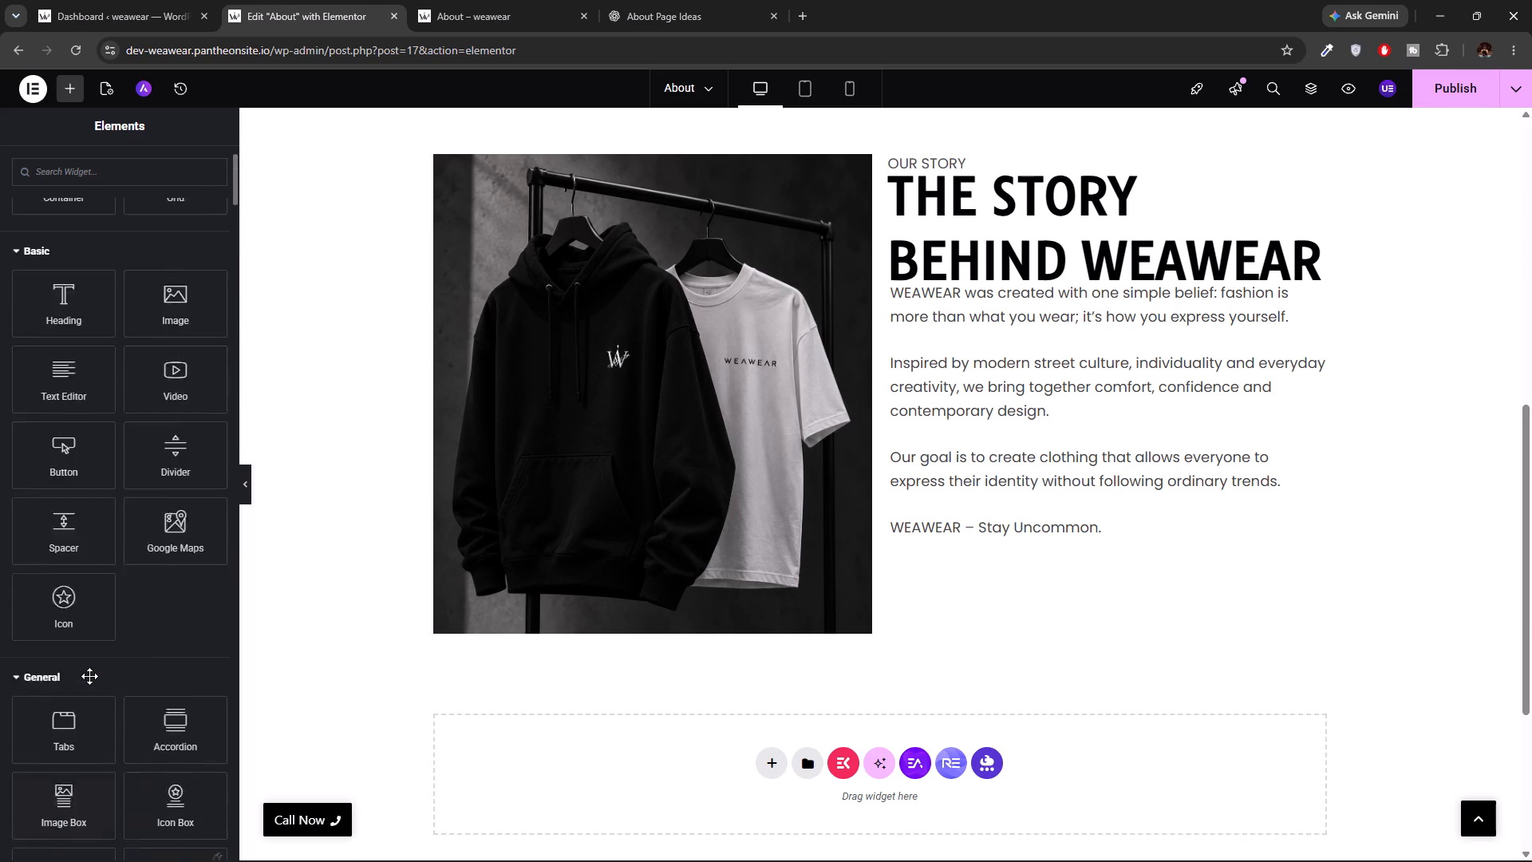
pyautogui.scroll(3, 89, 676)
pyautogui.click(115, 199)
pyautogui.write('image')
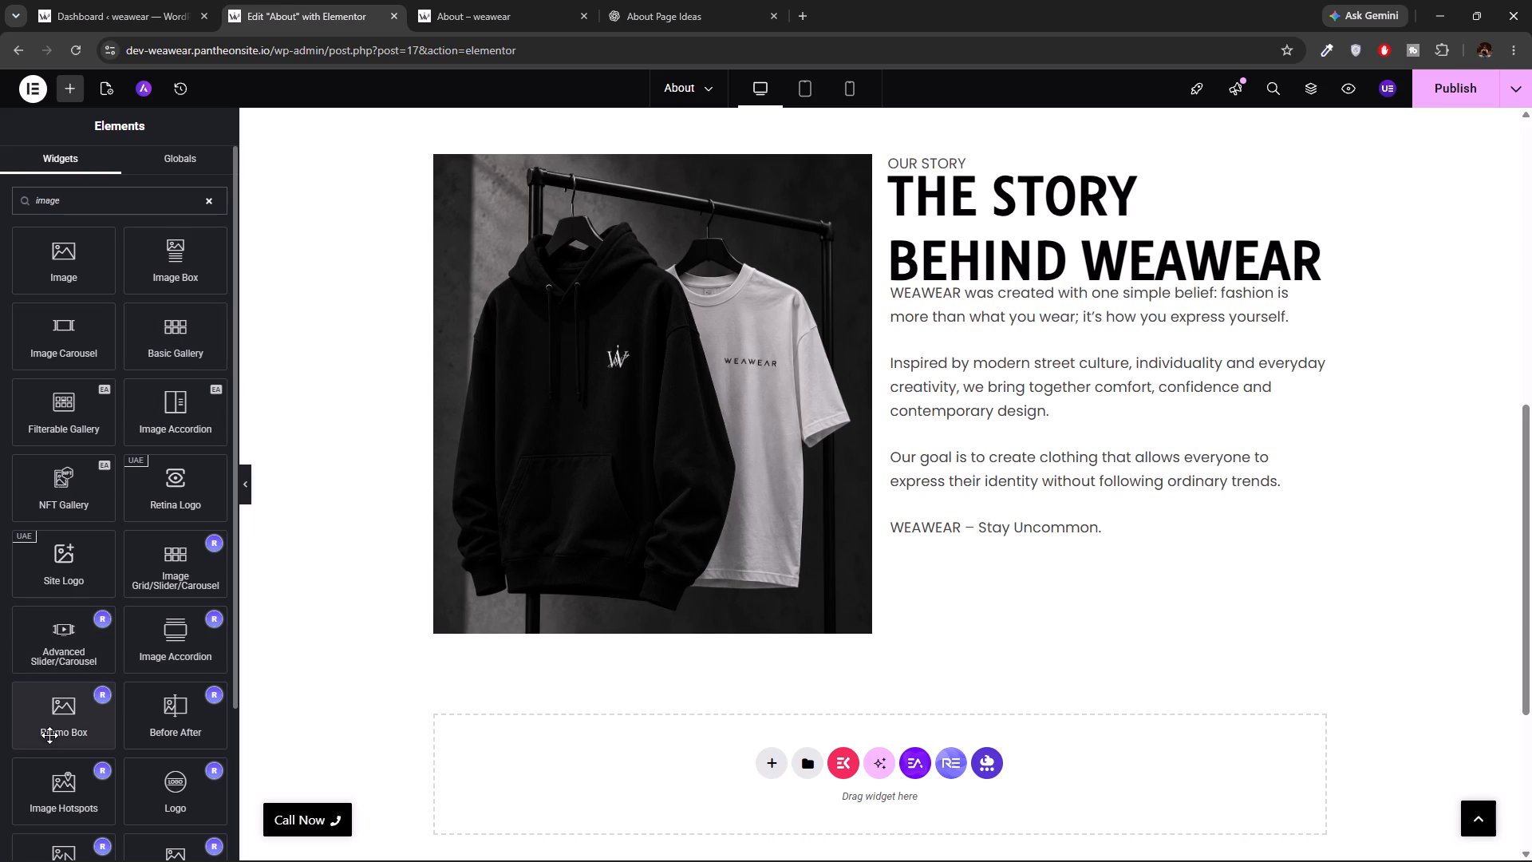
pyautogui.scroll(-2, 49, 735)
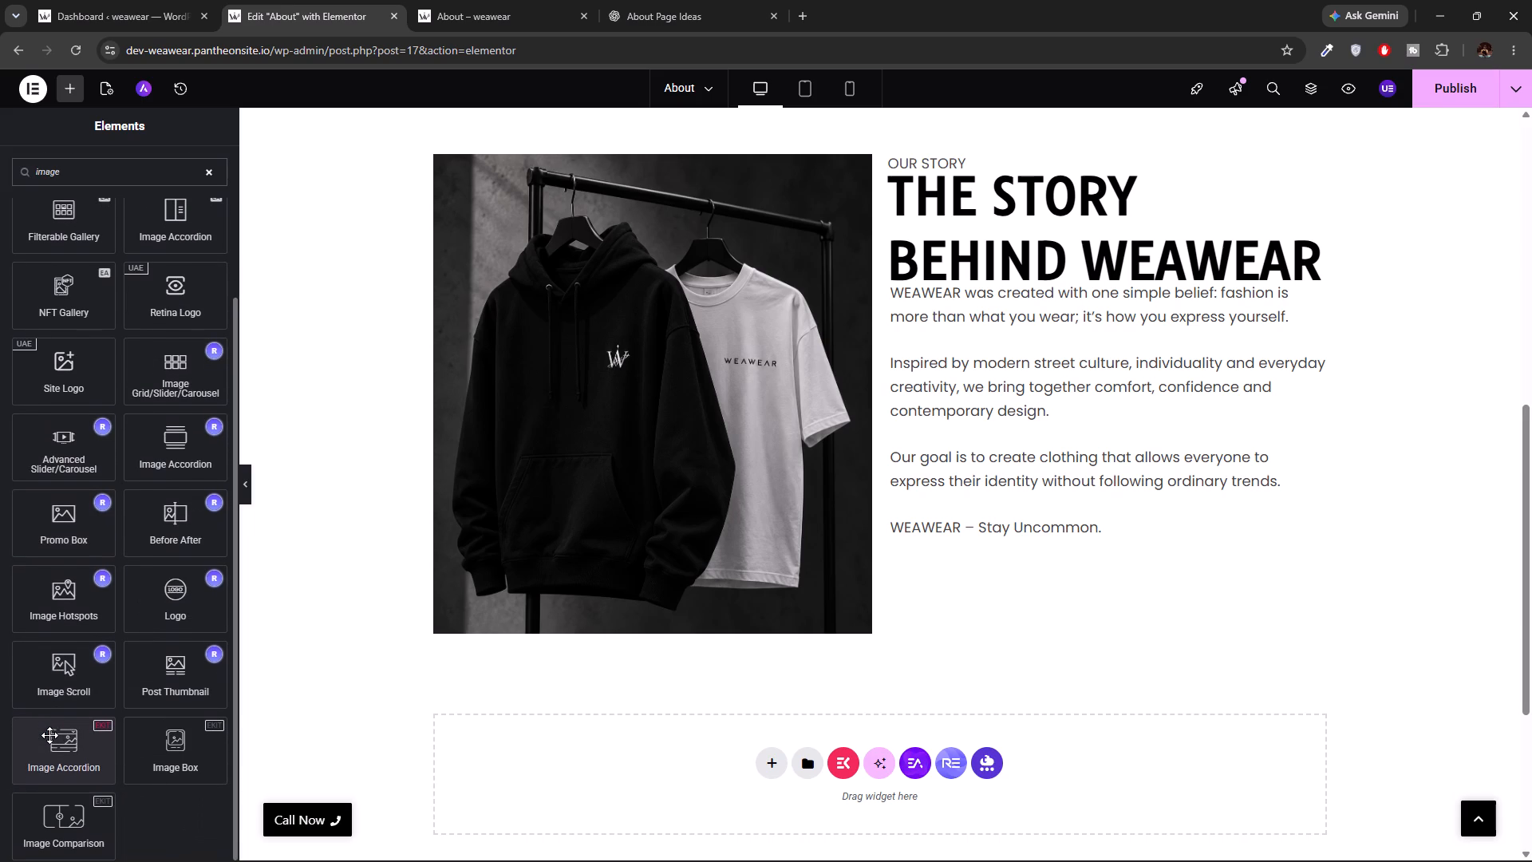
pyautogui.scroll(-1, 49, 735)
pyautogui.scroll(4, 174, 318)
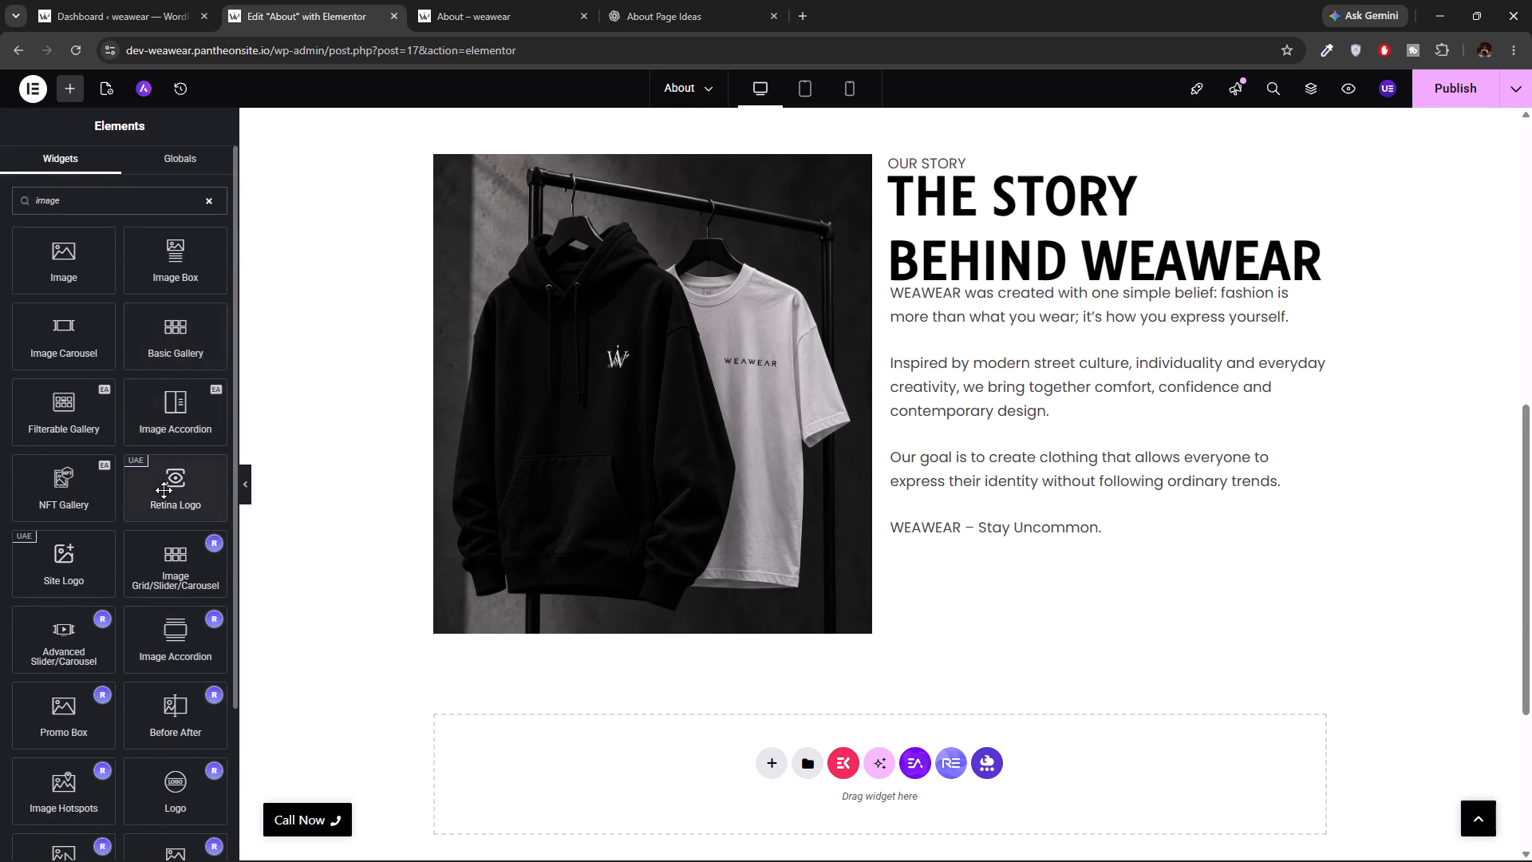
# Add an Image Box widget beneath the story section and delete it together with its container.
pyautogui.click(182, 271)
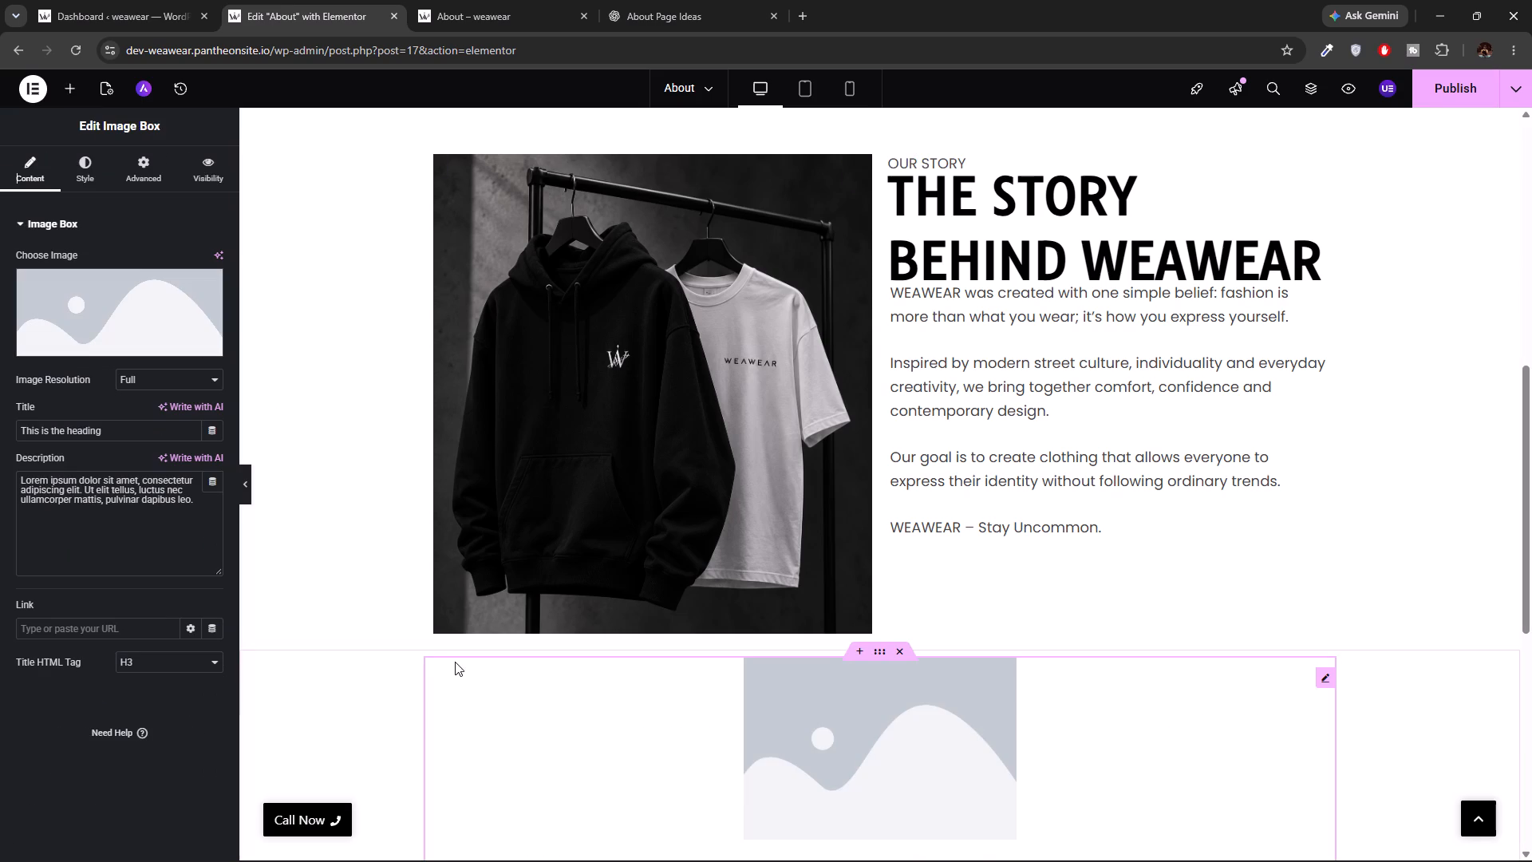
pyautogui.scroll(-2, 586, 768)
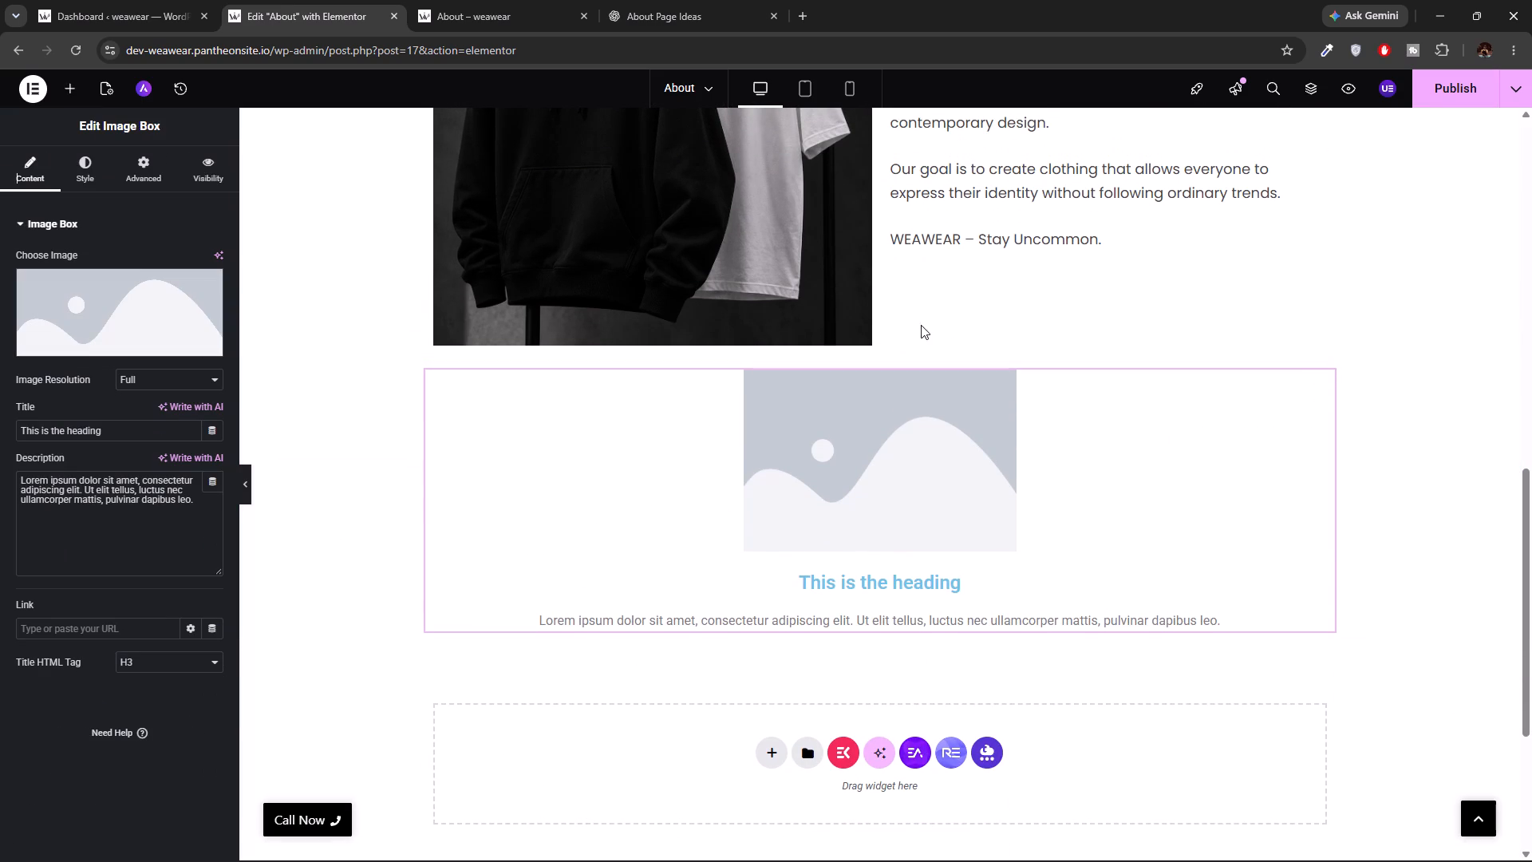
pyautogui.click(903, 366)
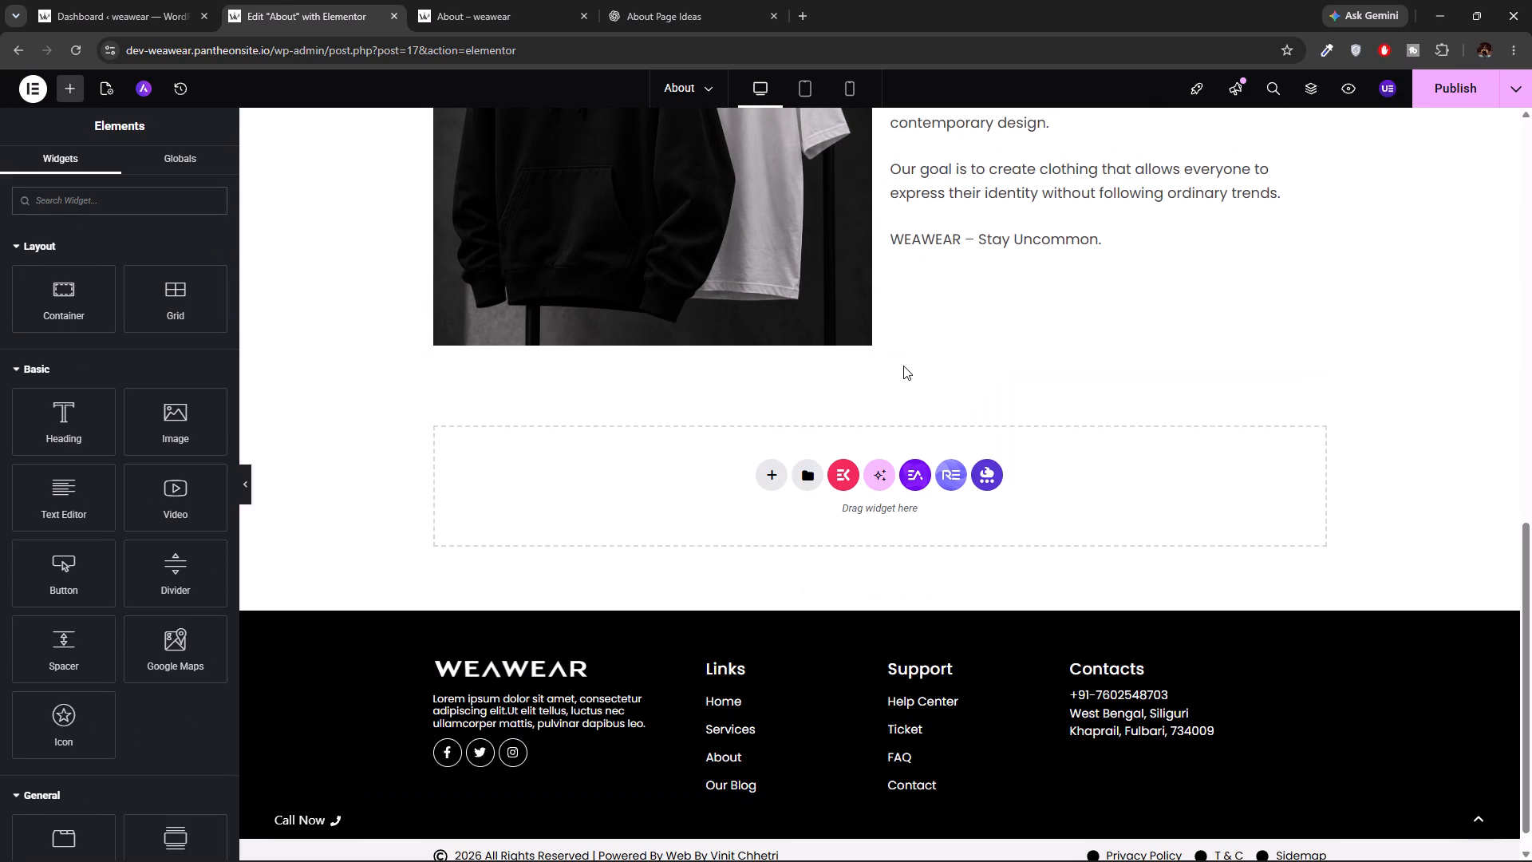
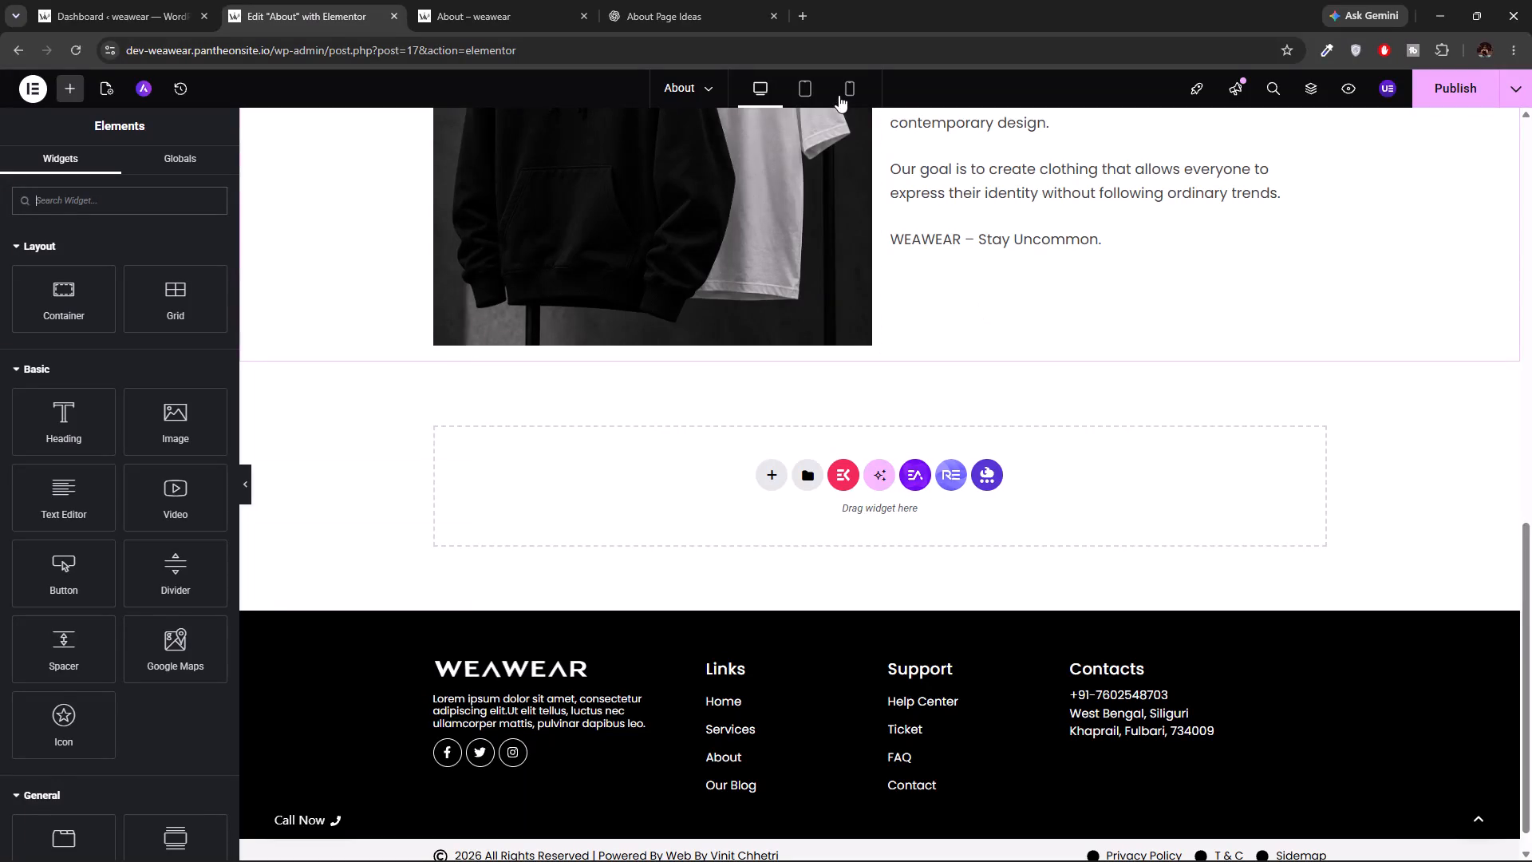
# In the mobile view, set the font size of the "THE STORY BEHIND WEAWEAR" heading to 50 px.
pyautogui.click(847, 92)
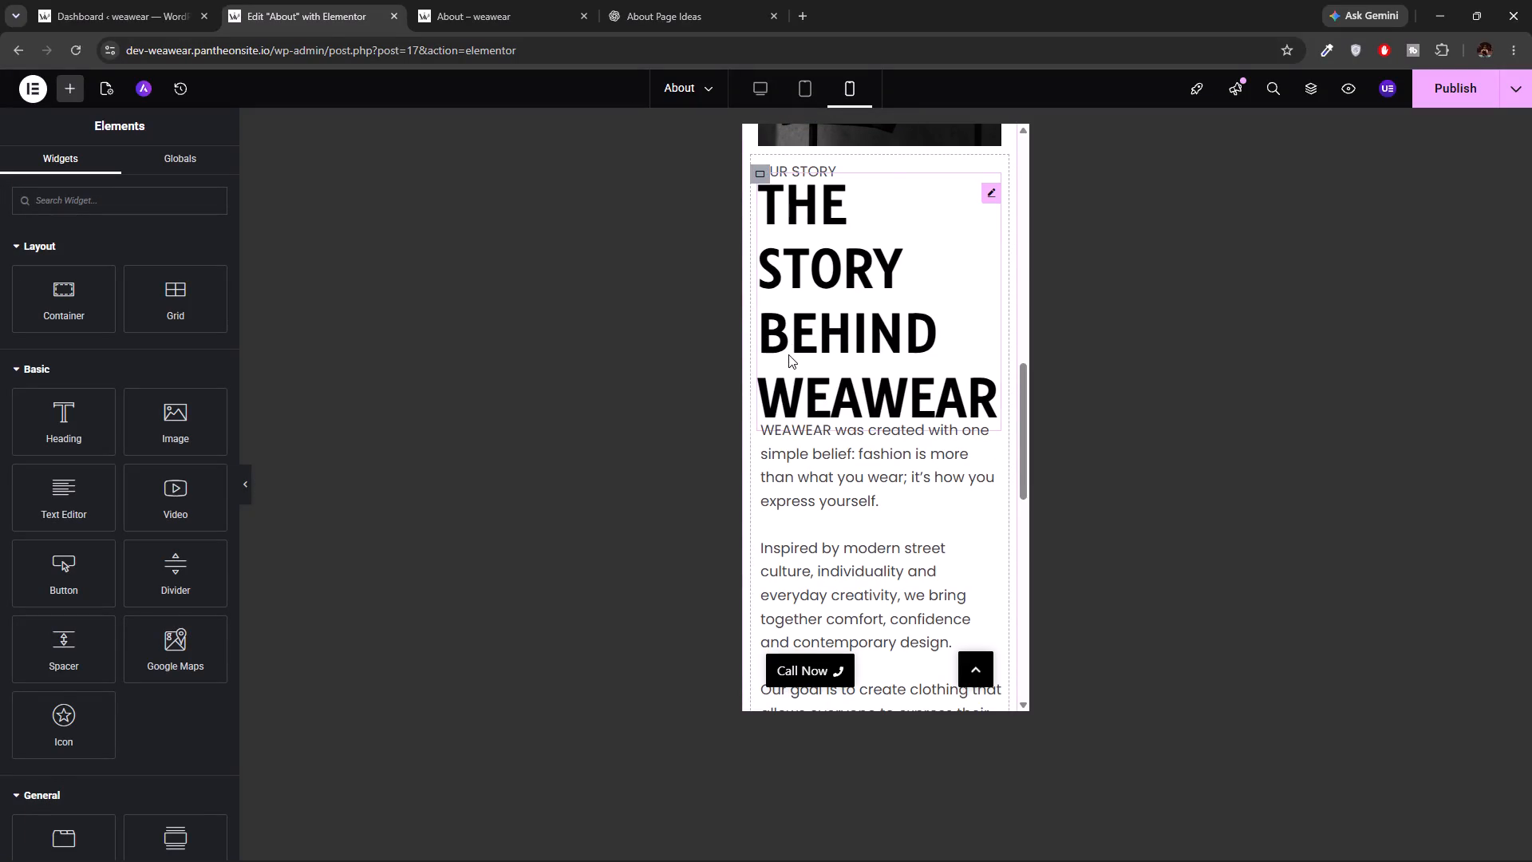
pyautogui.click(1244, 411)
pyautogui.click(1238, 402)
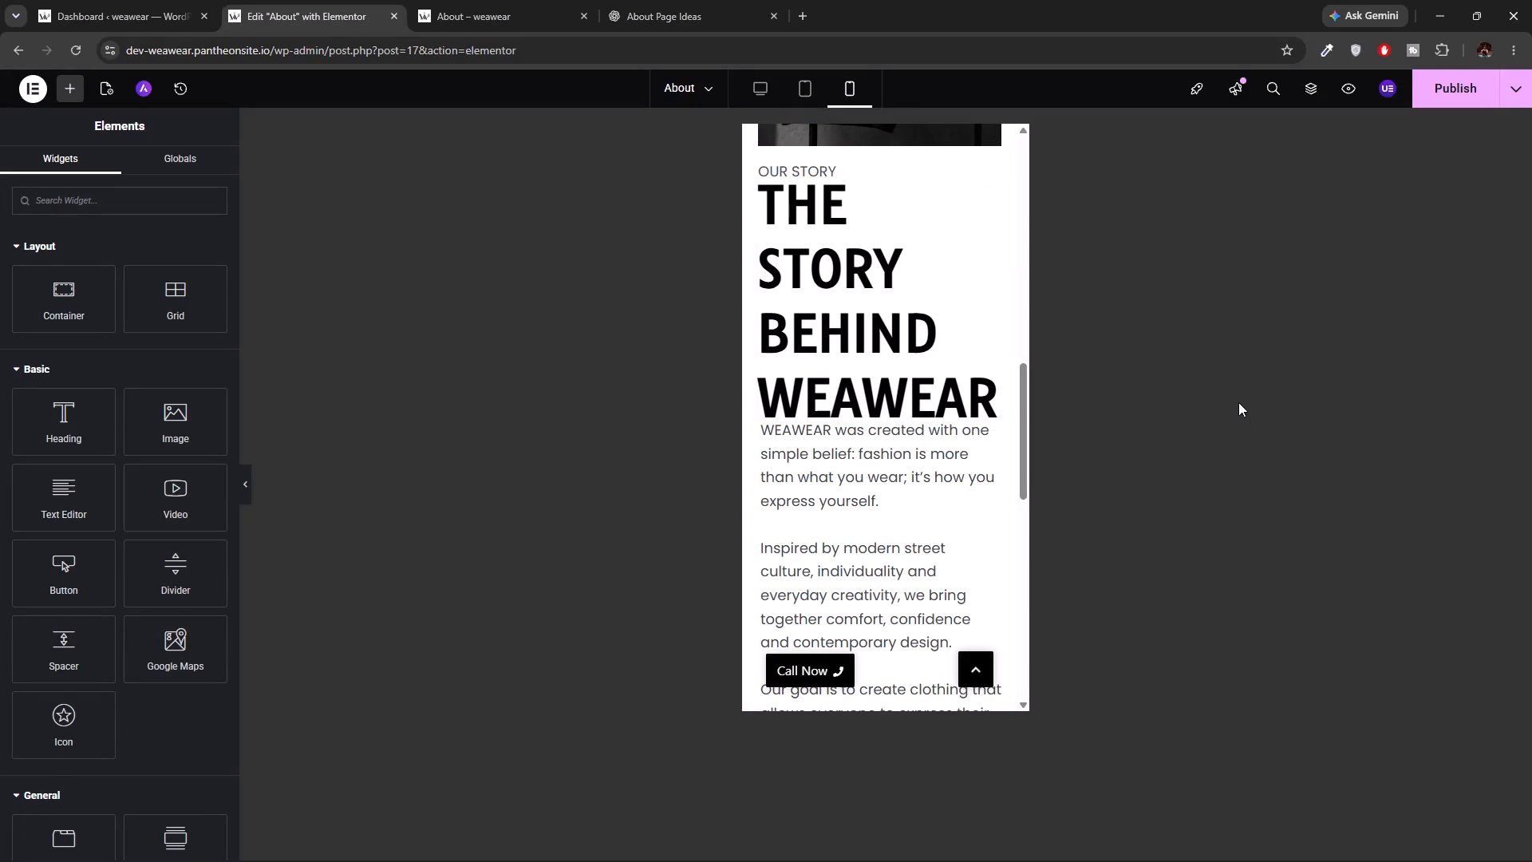
pyautogui.scroll(2, 1187, 368)
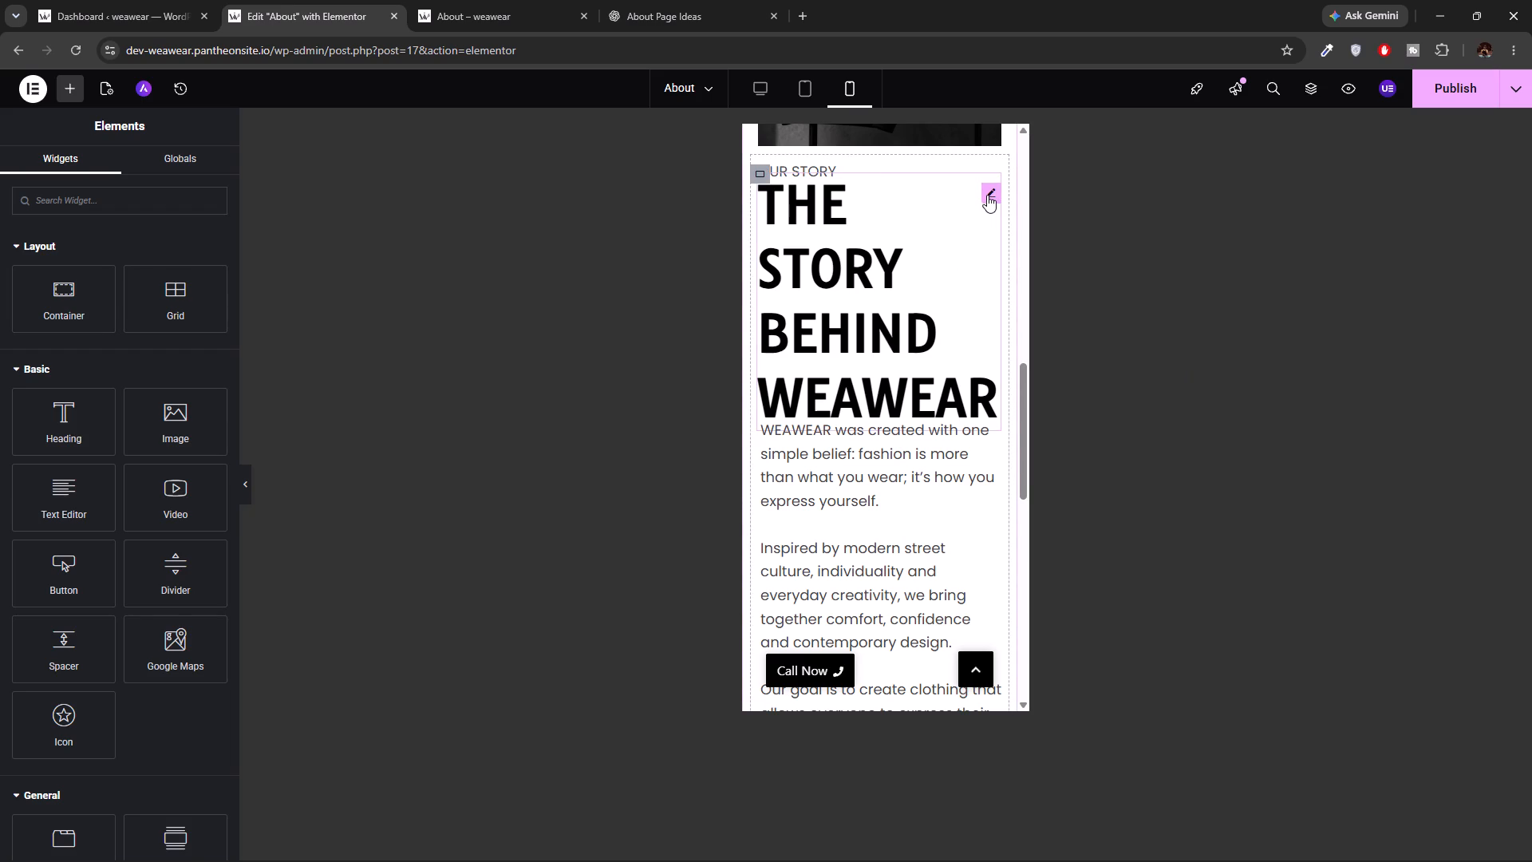
pyautogui.click(987, 195)
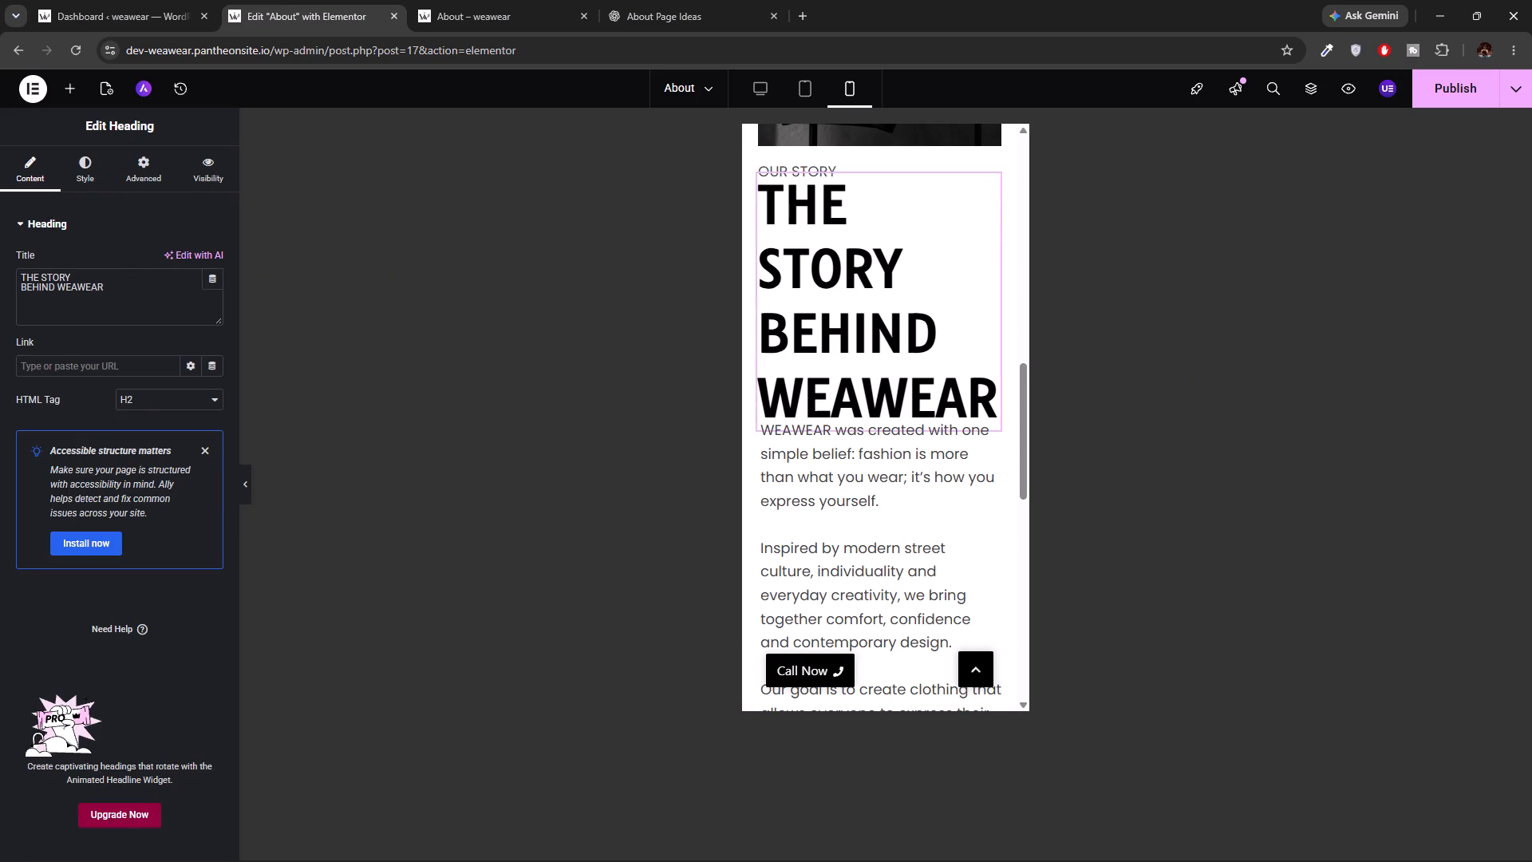
pyautogui.click(82, 161)
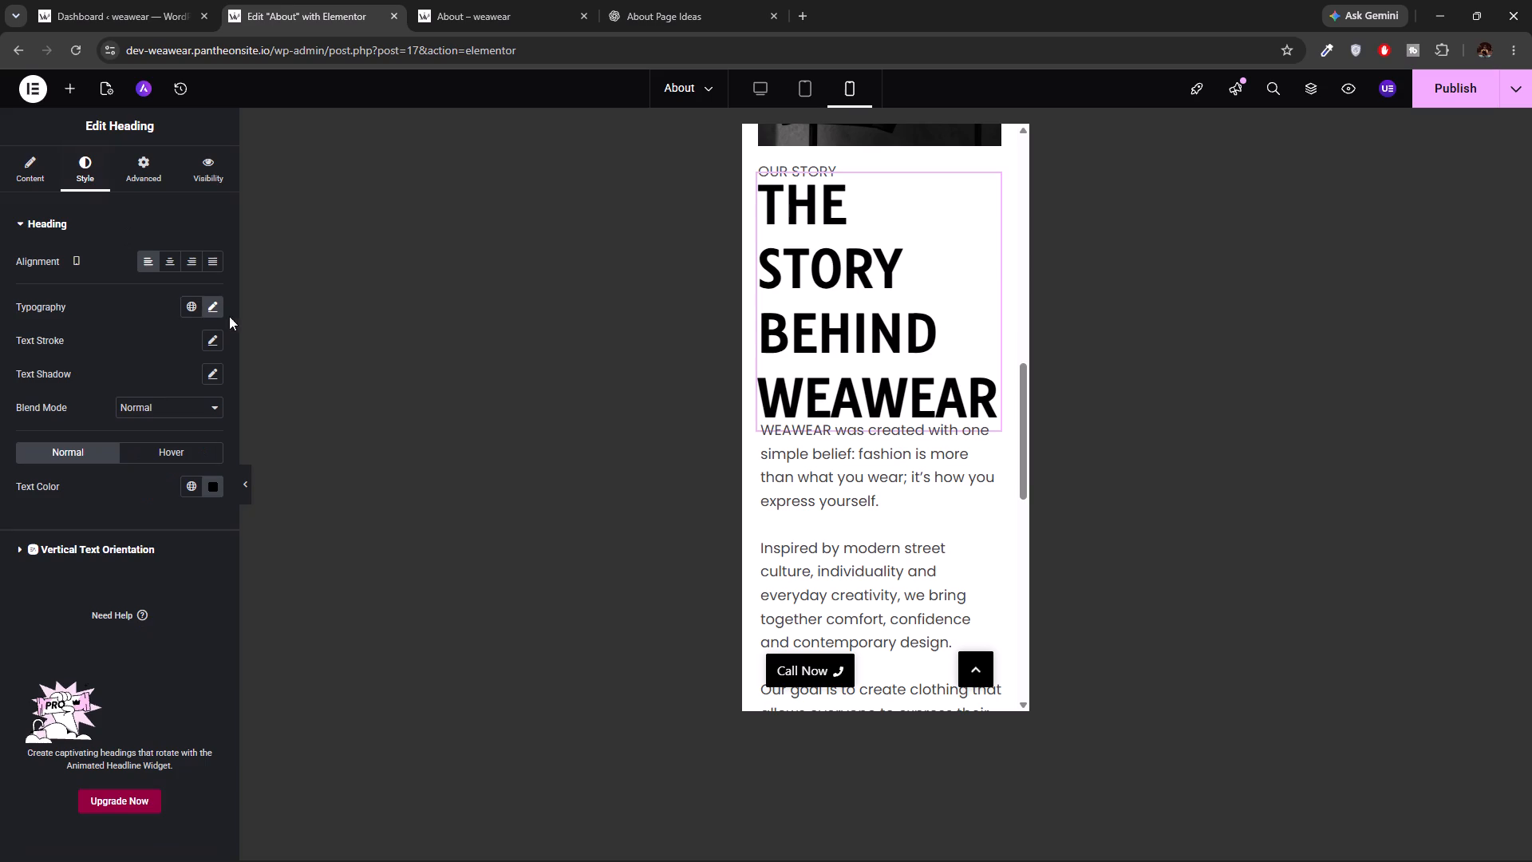
pyautogui.click(214, 302)
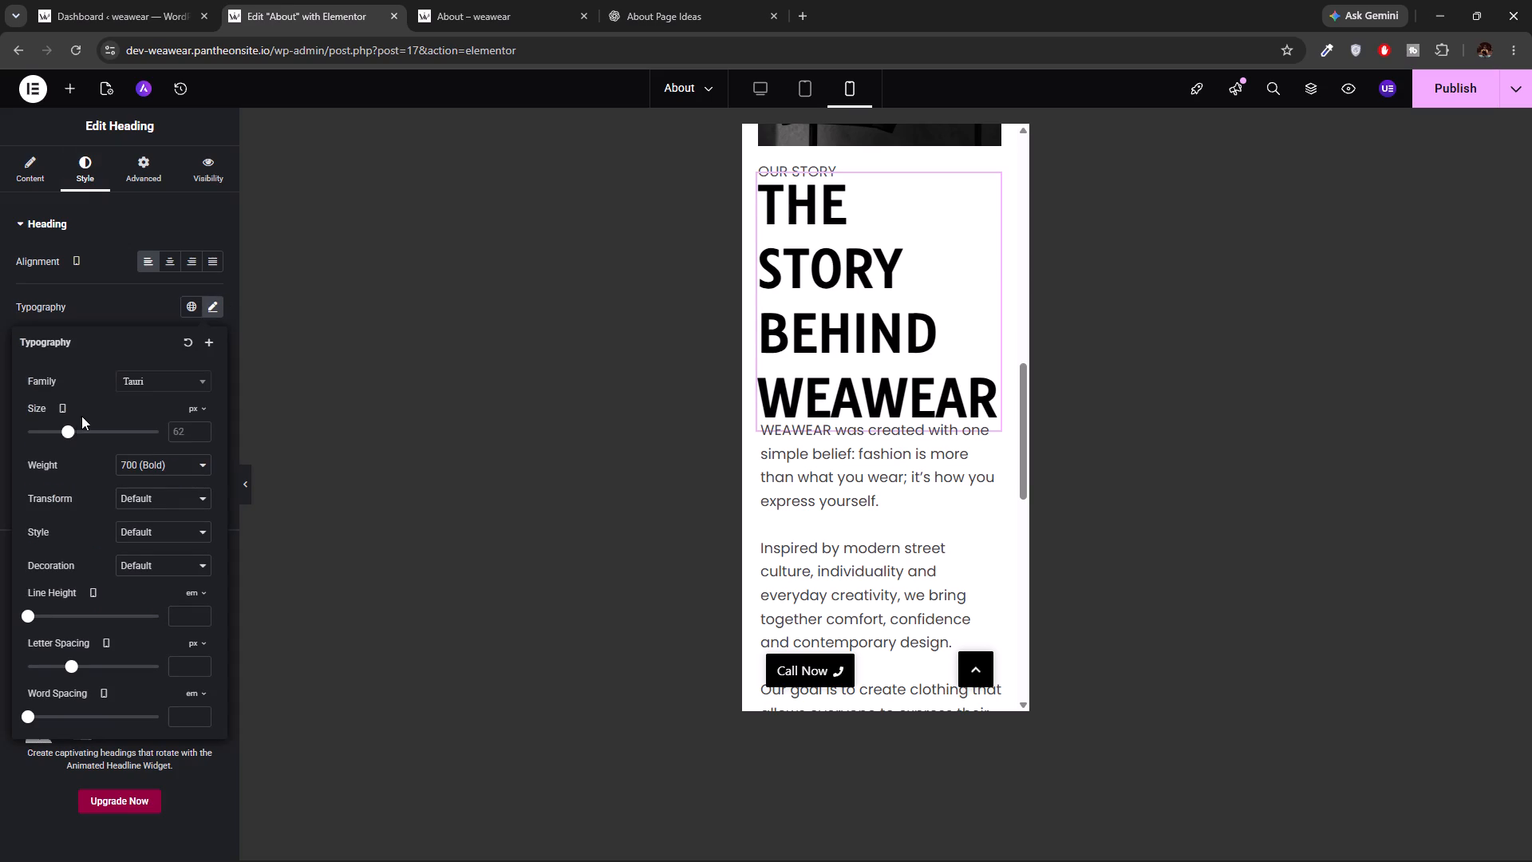
pyautogui.moveTo(68, 430); pyautogui.dragTo(65, 430)
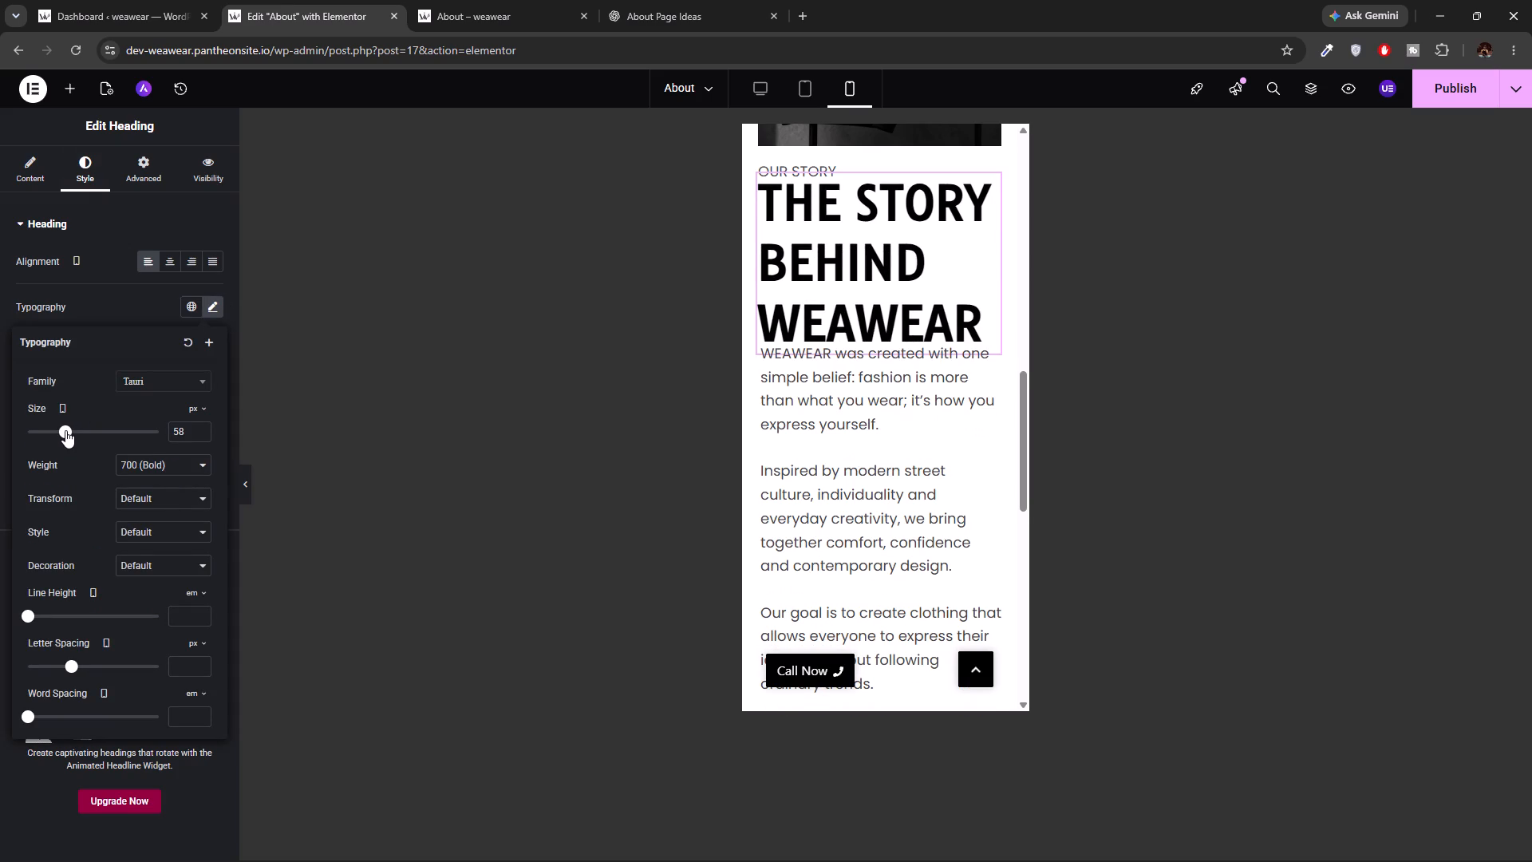
pyautogui.moveTo(65, 430); pyautogui.dragTo(61, 430)
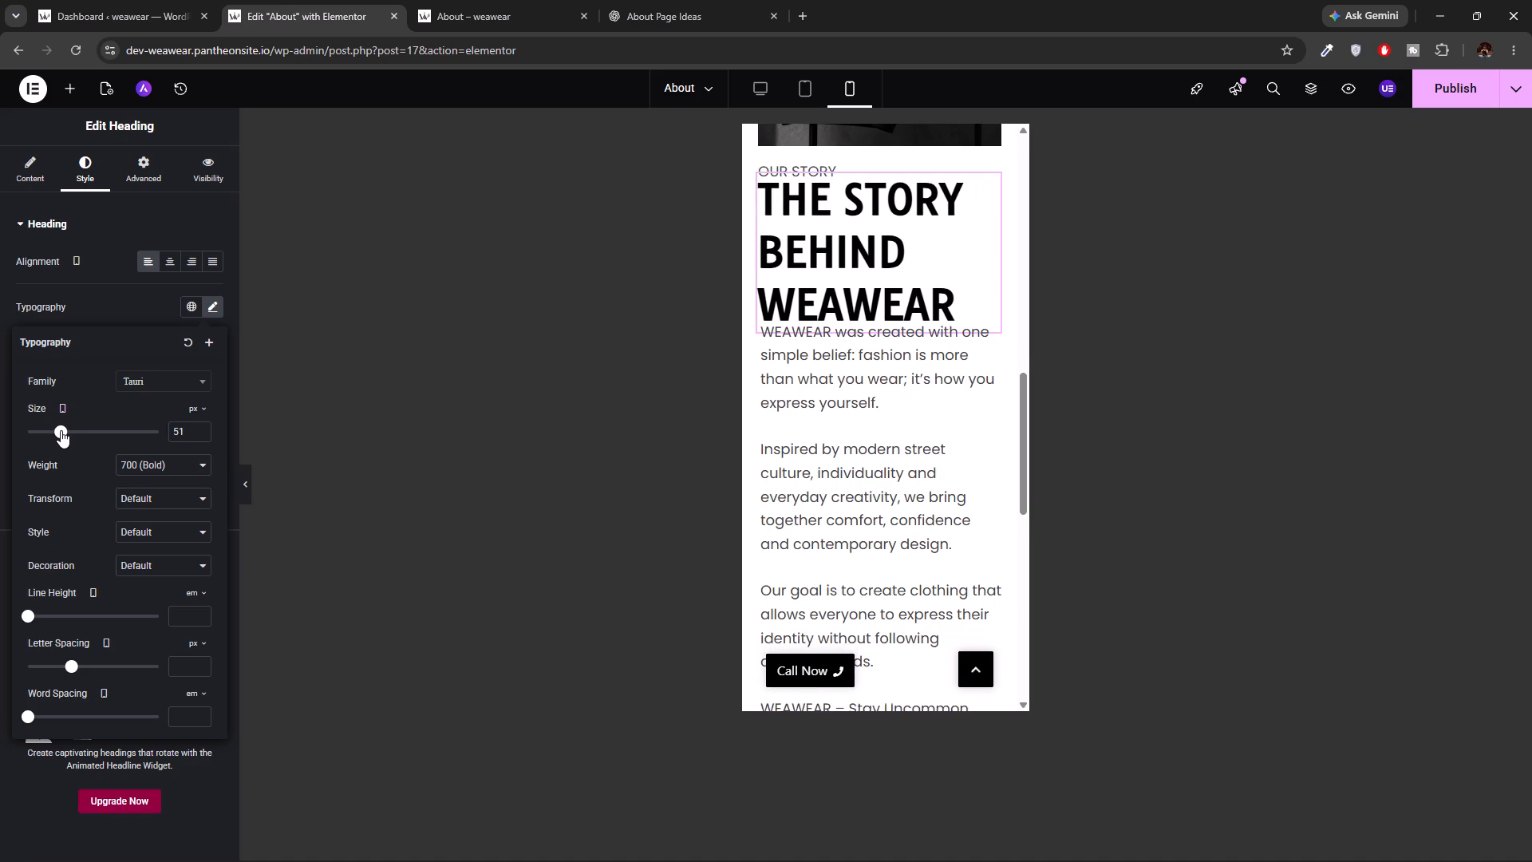
pyautogui.moveTo(61, 430); pyautogui.dragTo(58, 430)
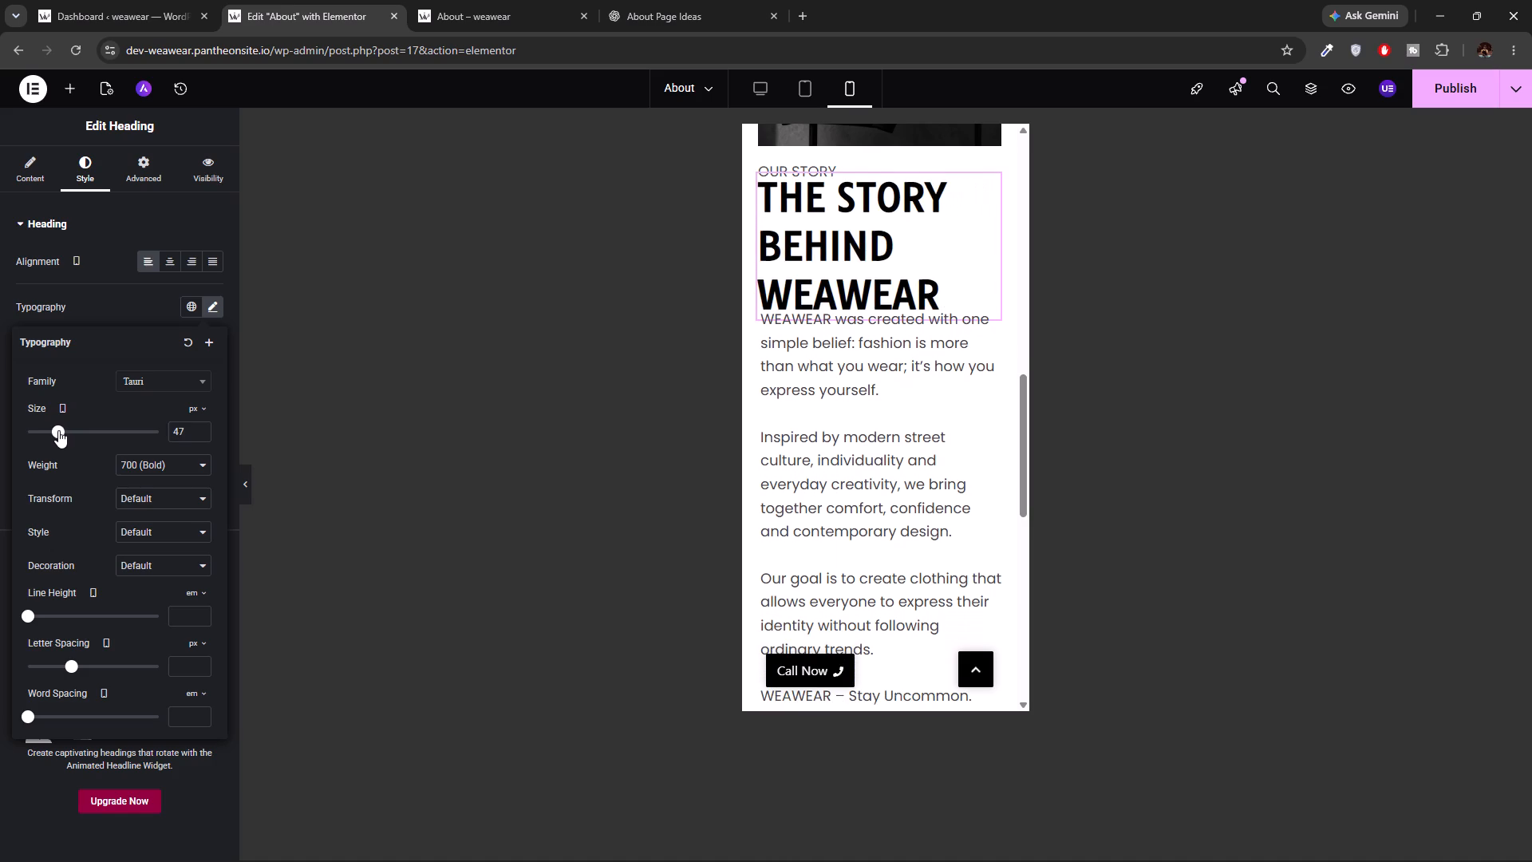
pyautogui.moveTo(58, 430); pyautogui.dragTo(61, 430)
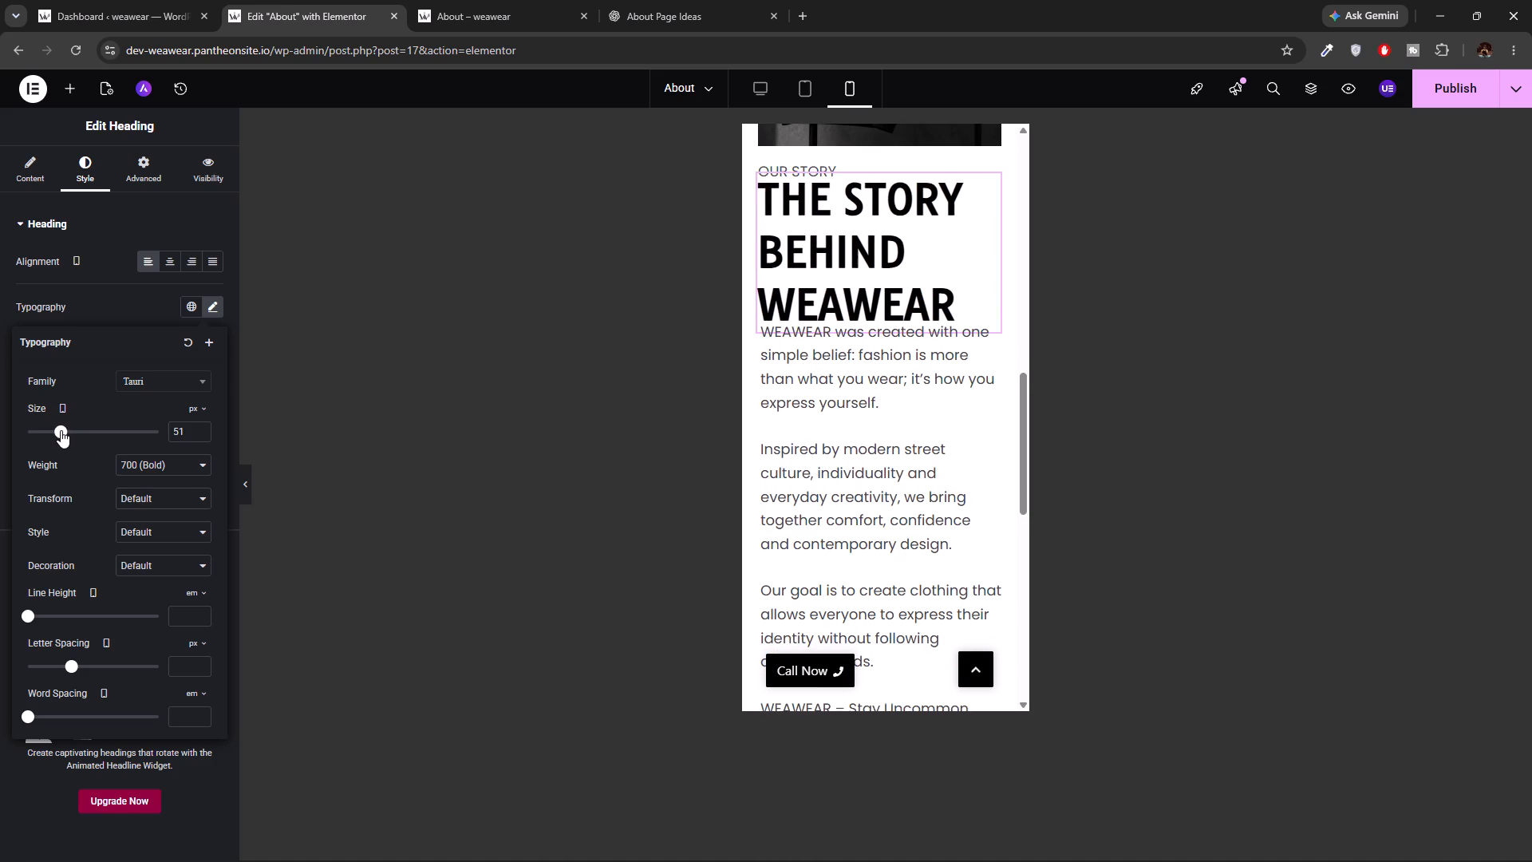
pyautogui.moveTo(61, 430); pyautogui.dragTo(59, 430)
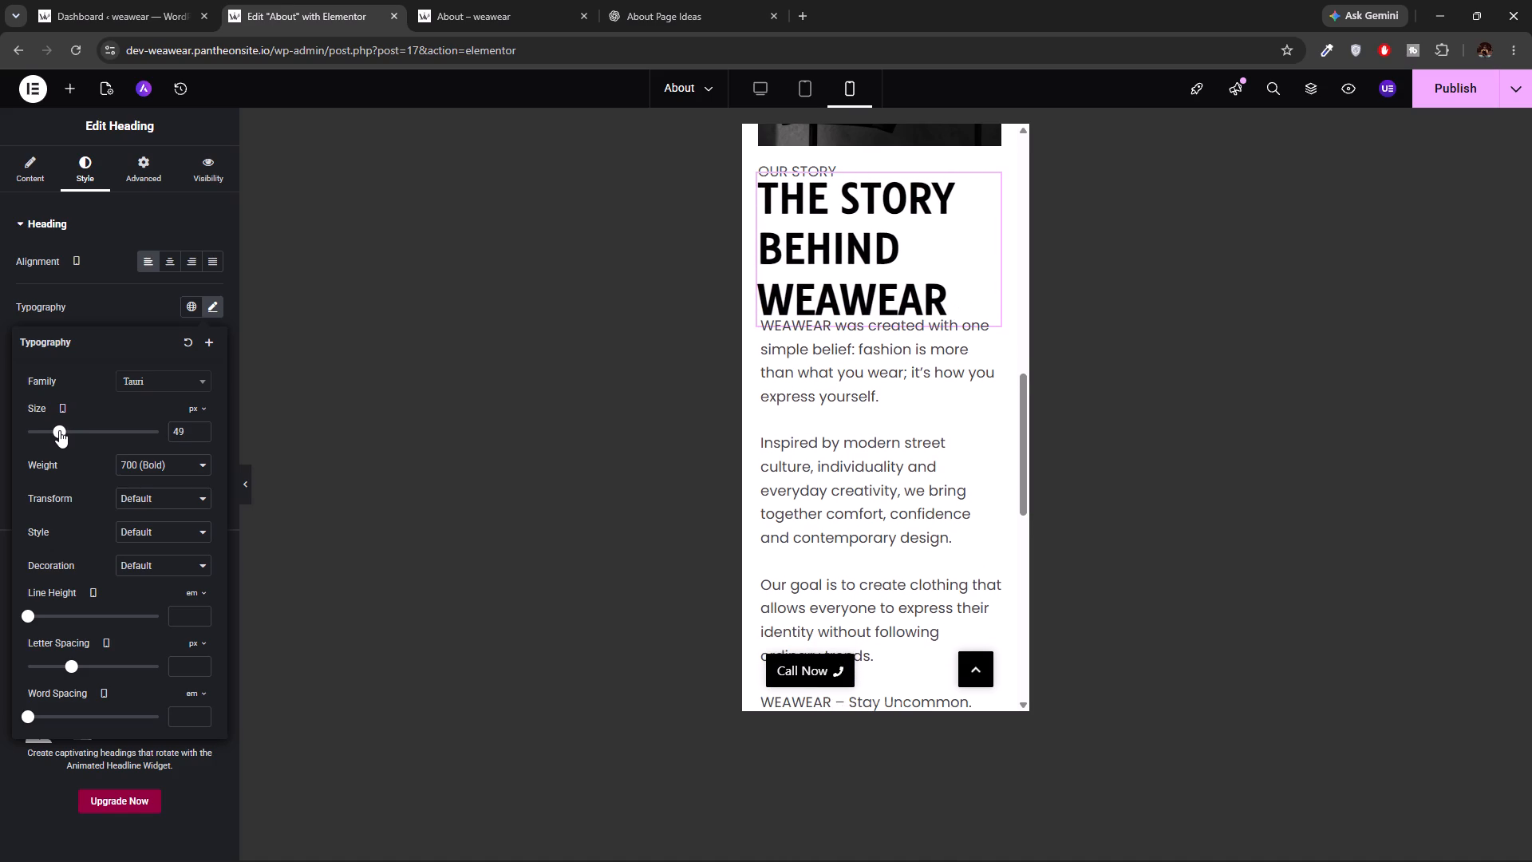
pyautogui.moveTo(59, 430); pyautogui.dragTo(54, 431)
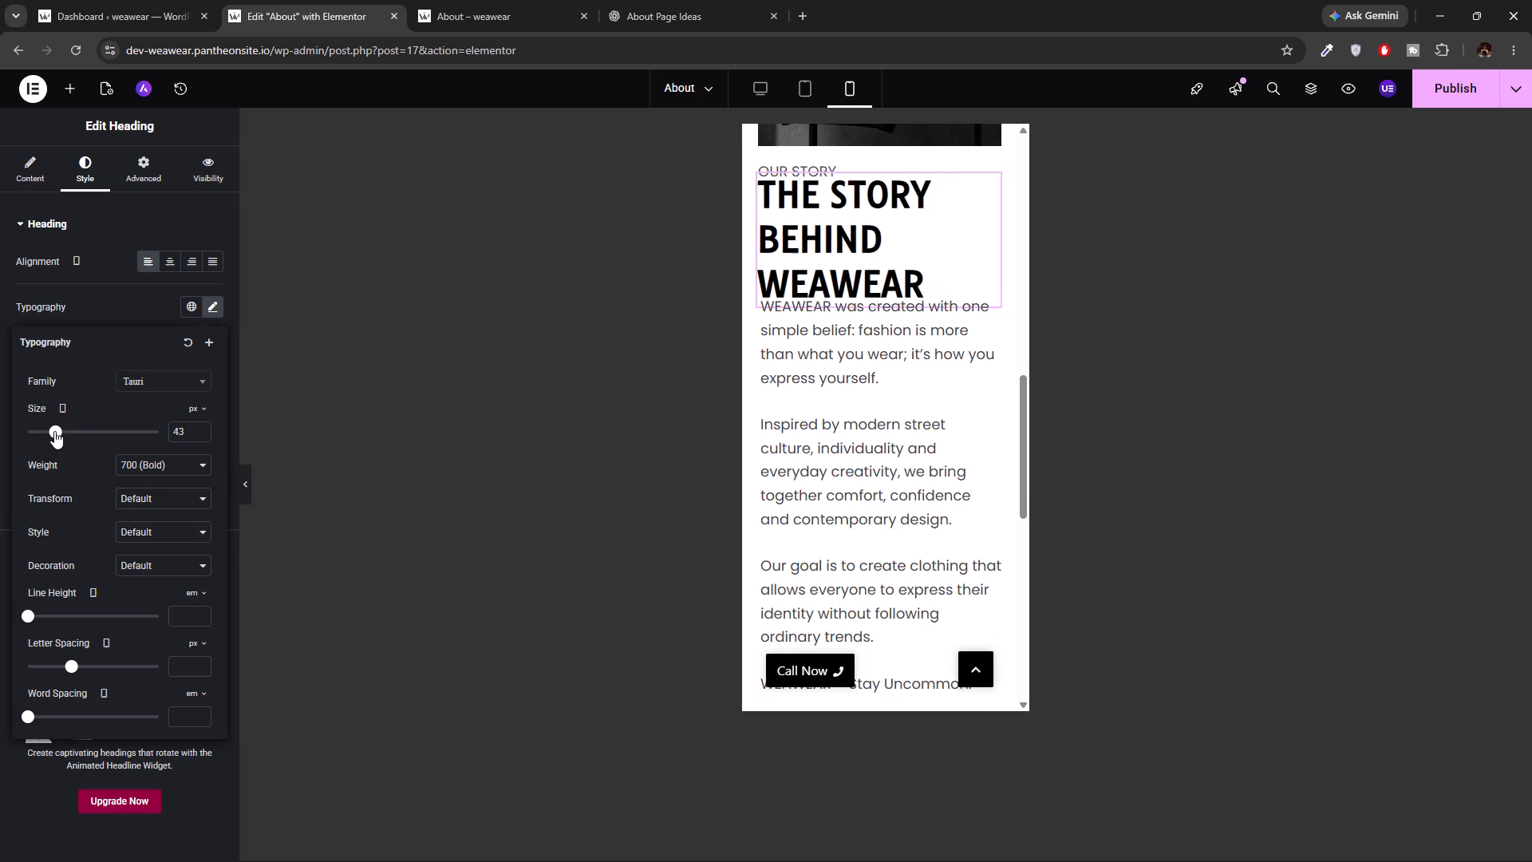
pyautogui.moveTo(54, 431); pyautogui.dragTo(49, 430)
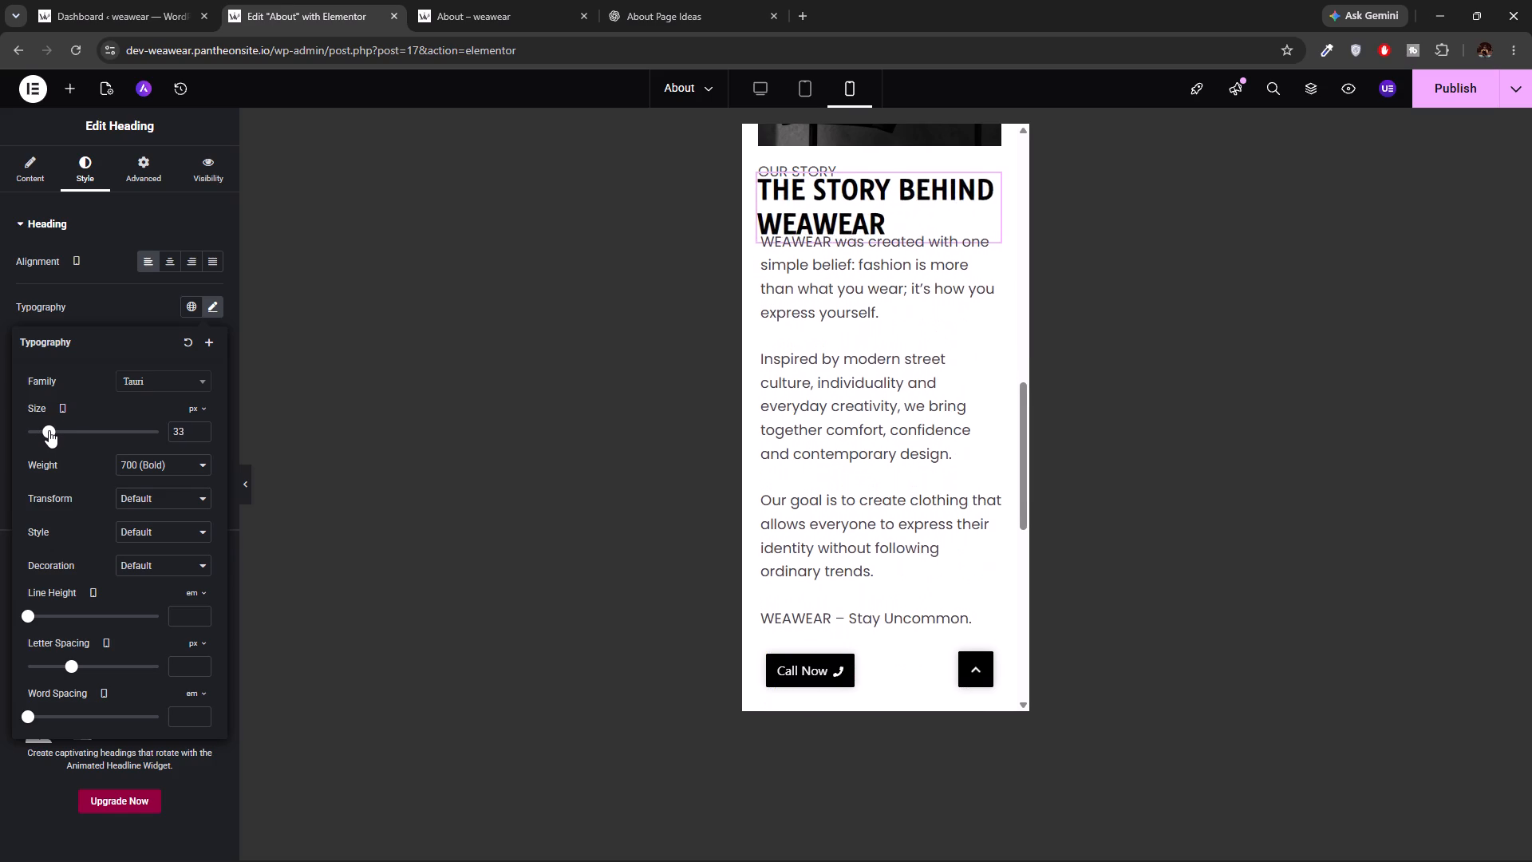
pyautogui.moveTo(49, 430); pyautogui.dragTo(60, 432)
pyautogui.click(1130, 460)
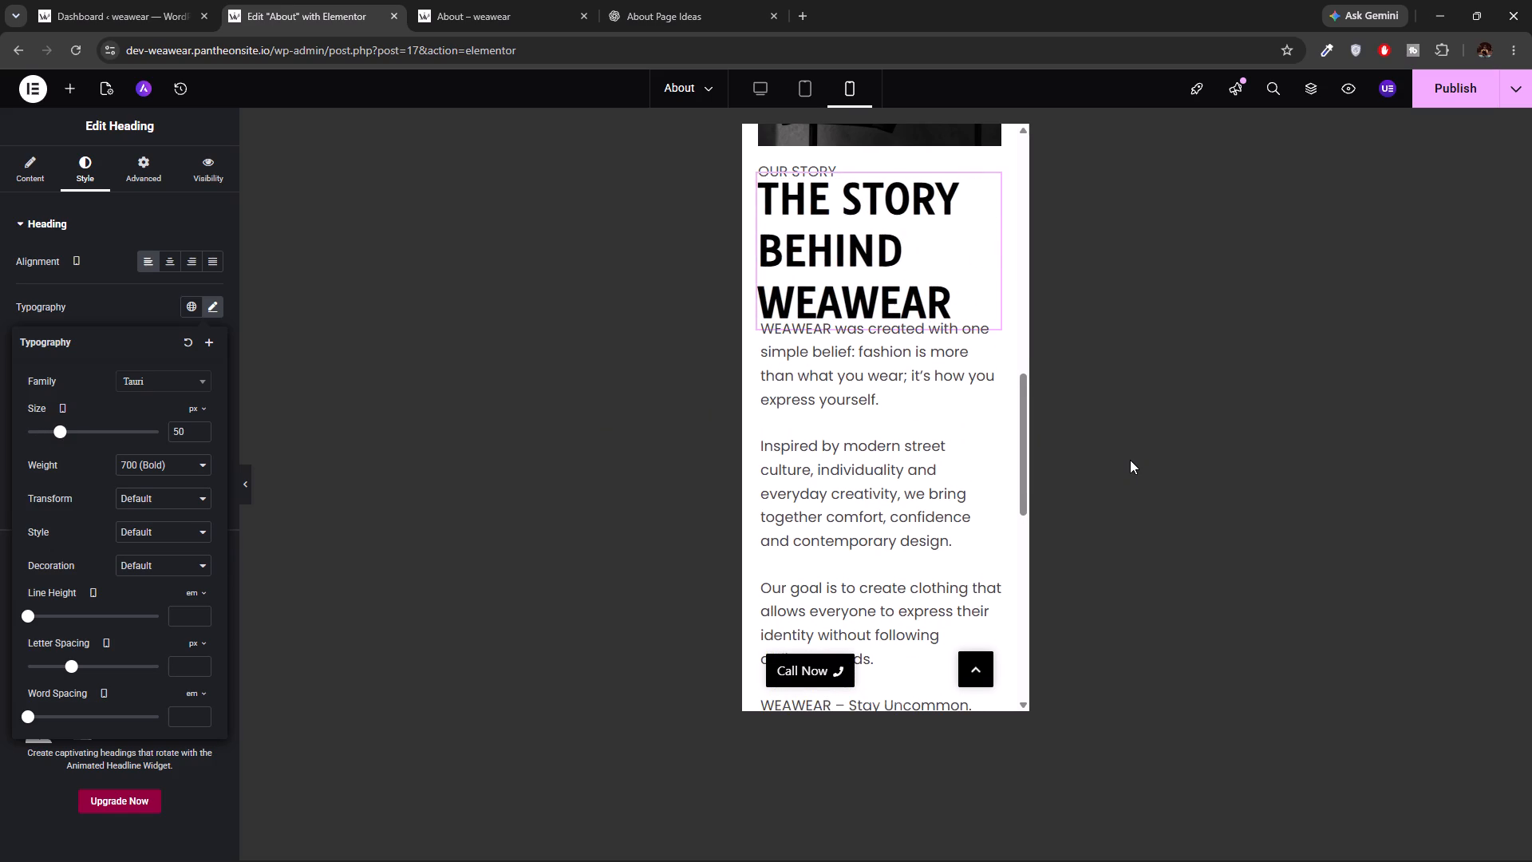
# Check the story section's layout in the mobile view and again in the desktop view.
pyautogui.scroll(-5, 977, 538)
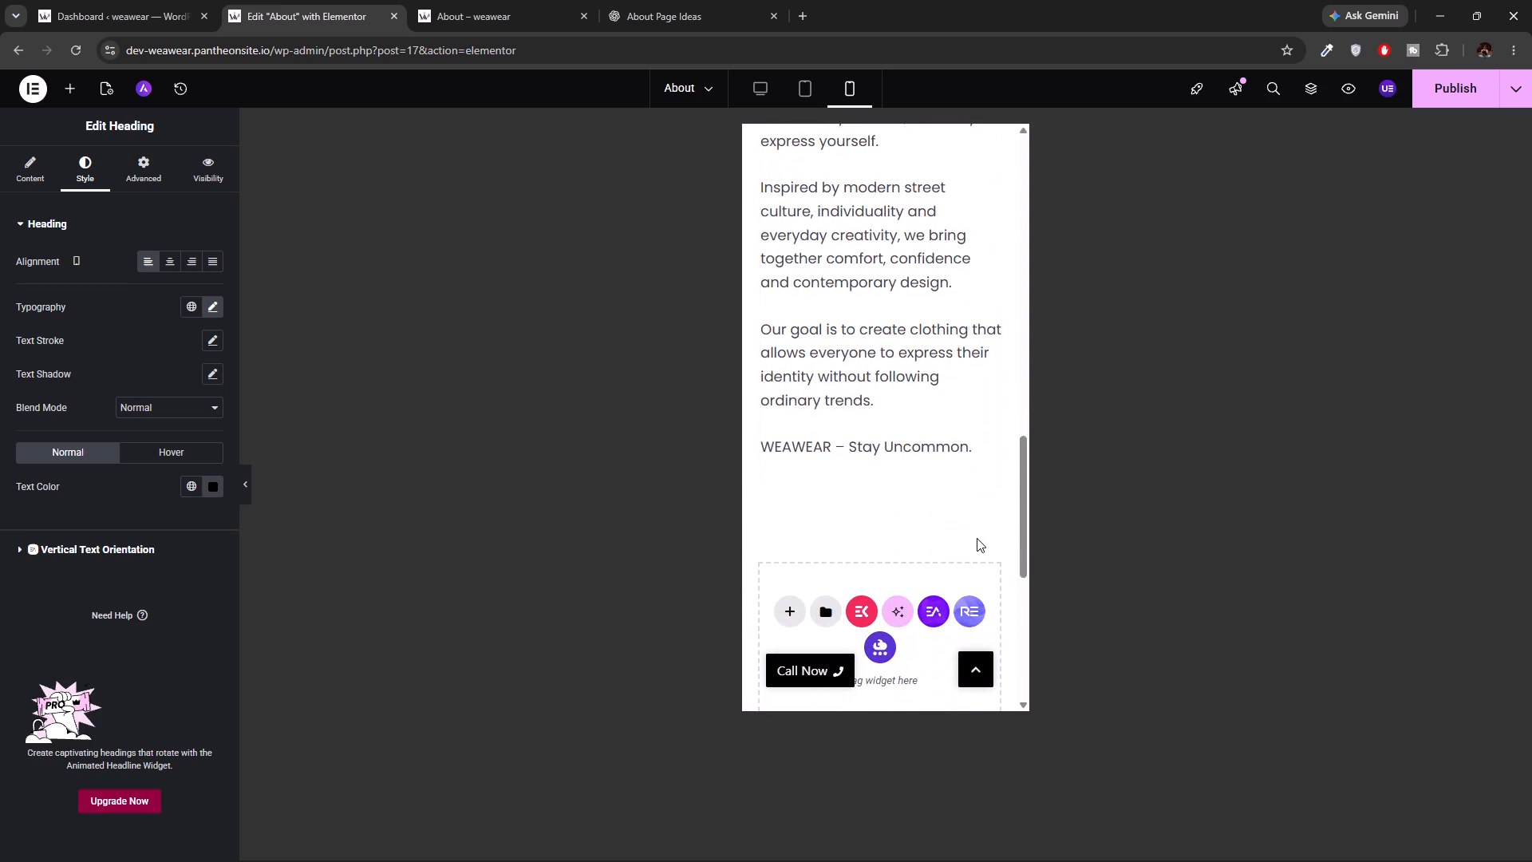
pyautogui.scroll(7, 977, 538)
pyautogui.scroll(-2, 977, 538)
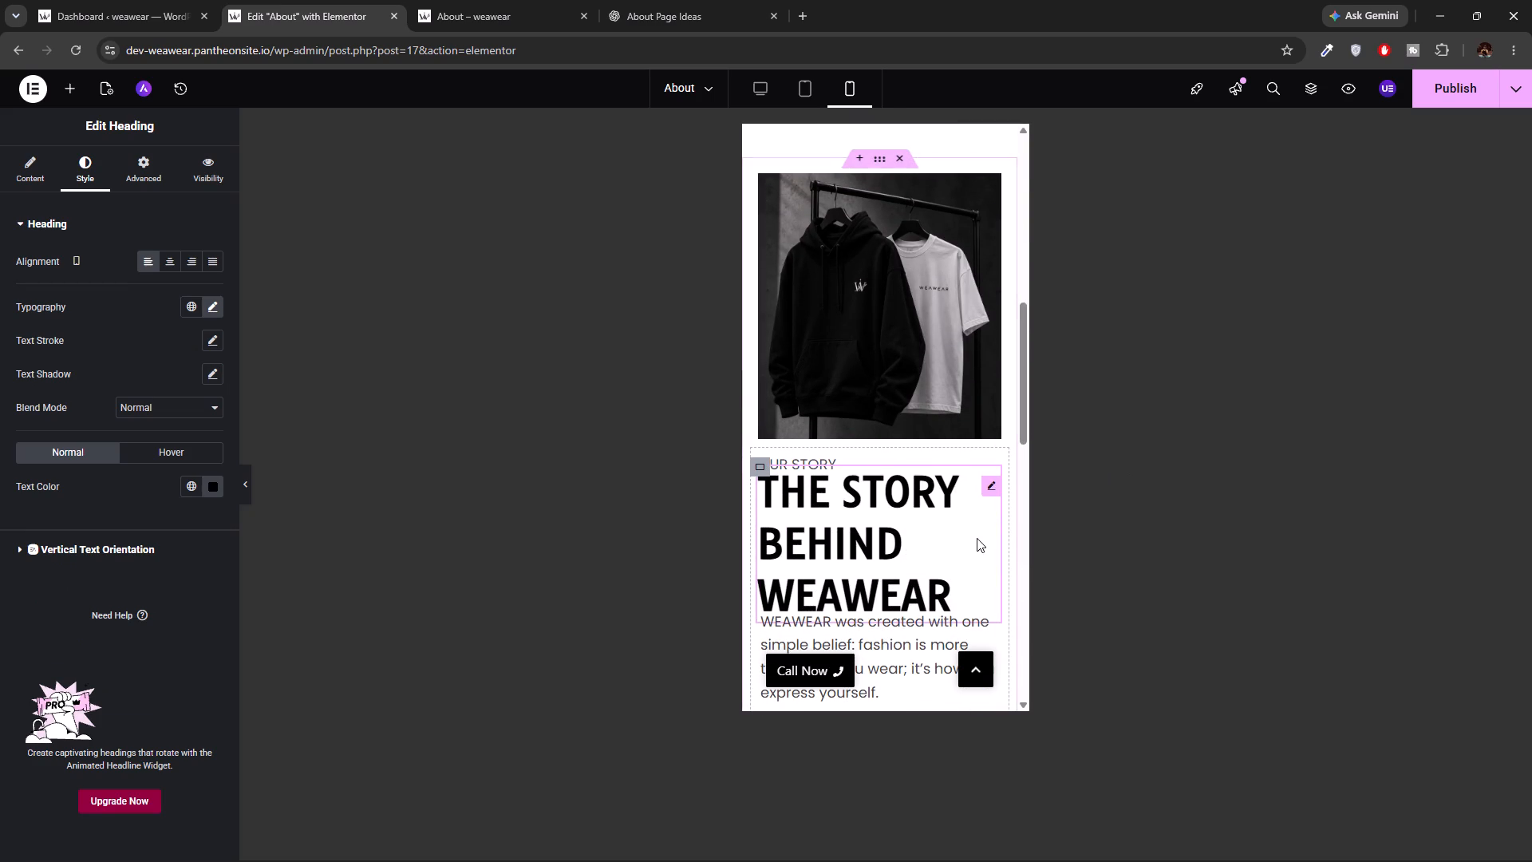
pyautogui.scroll(-2, 977, 538)
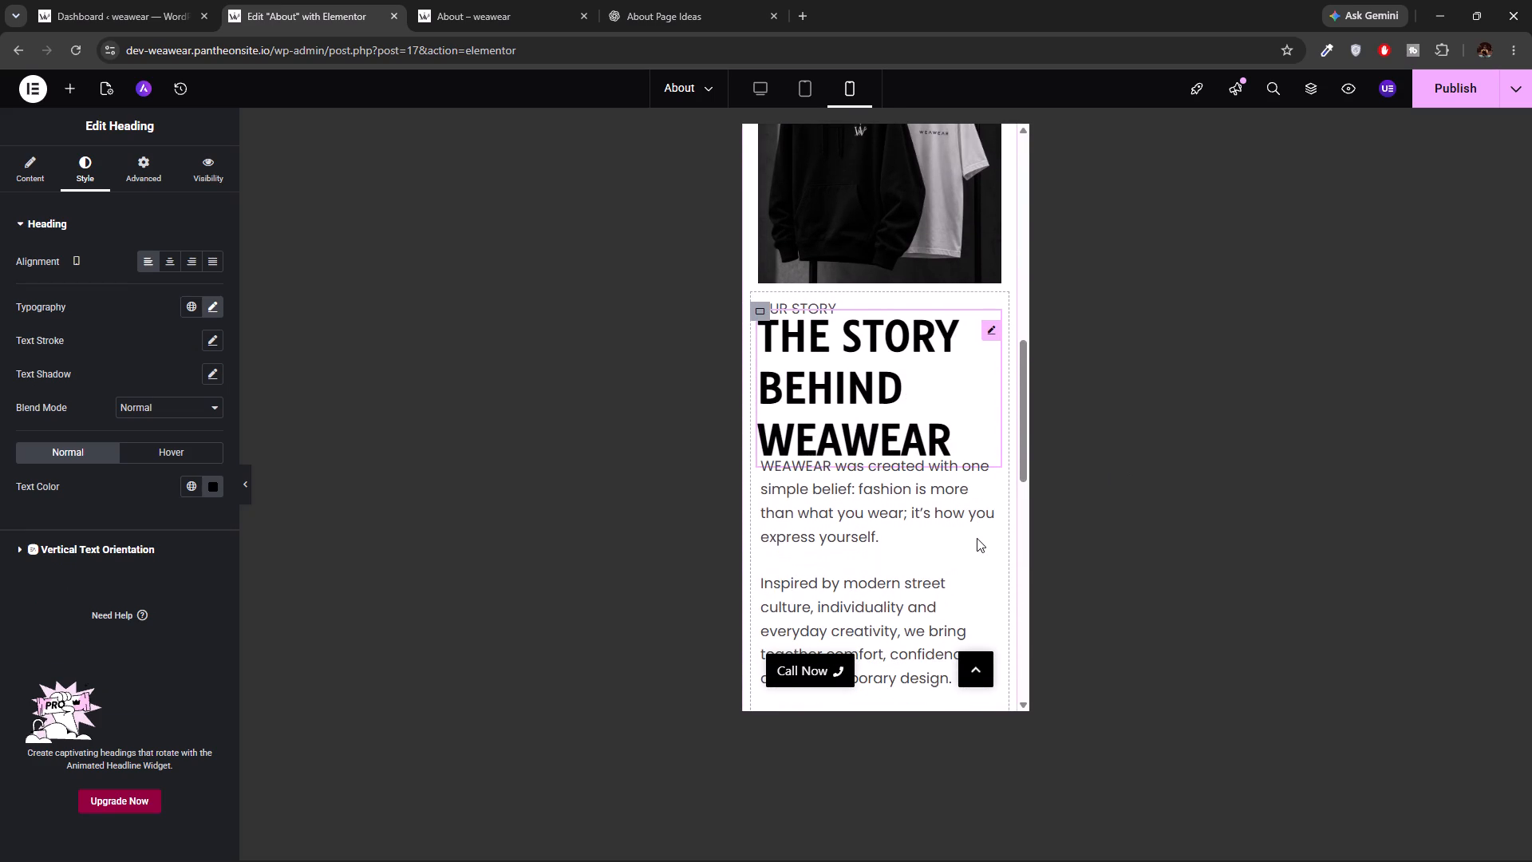
pyautogui.scroll(-2, 977, 538)
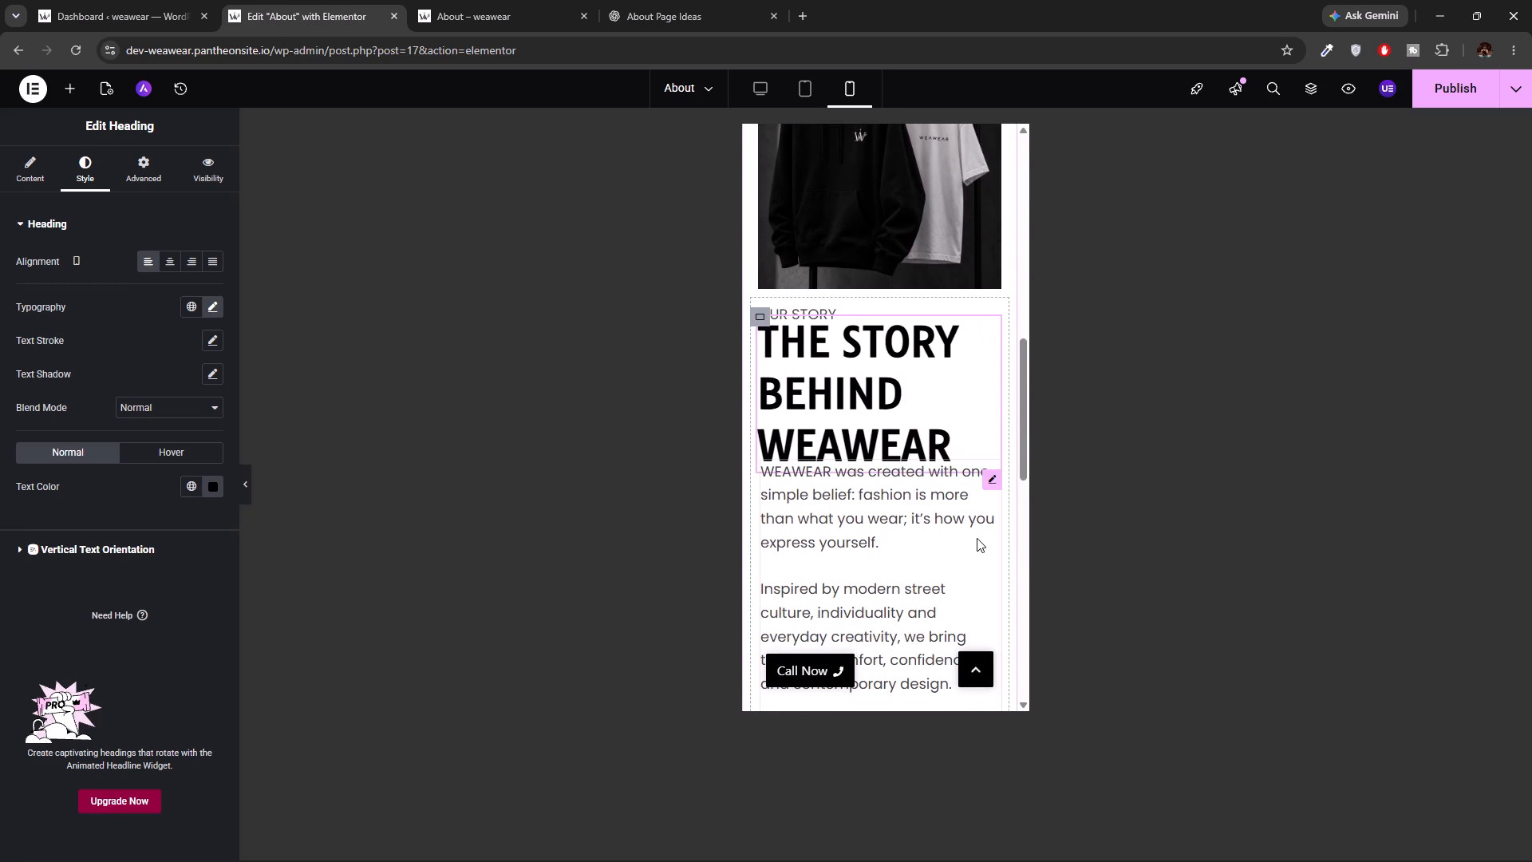
pyautogui.click(764, 98)
pyautogui.scroll(6, 764, 546)
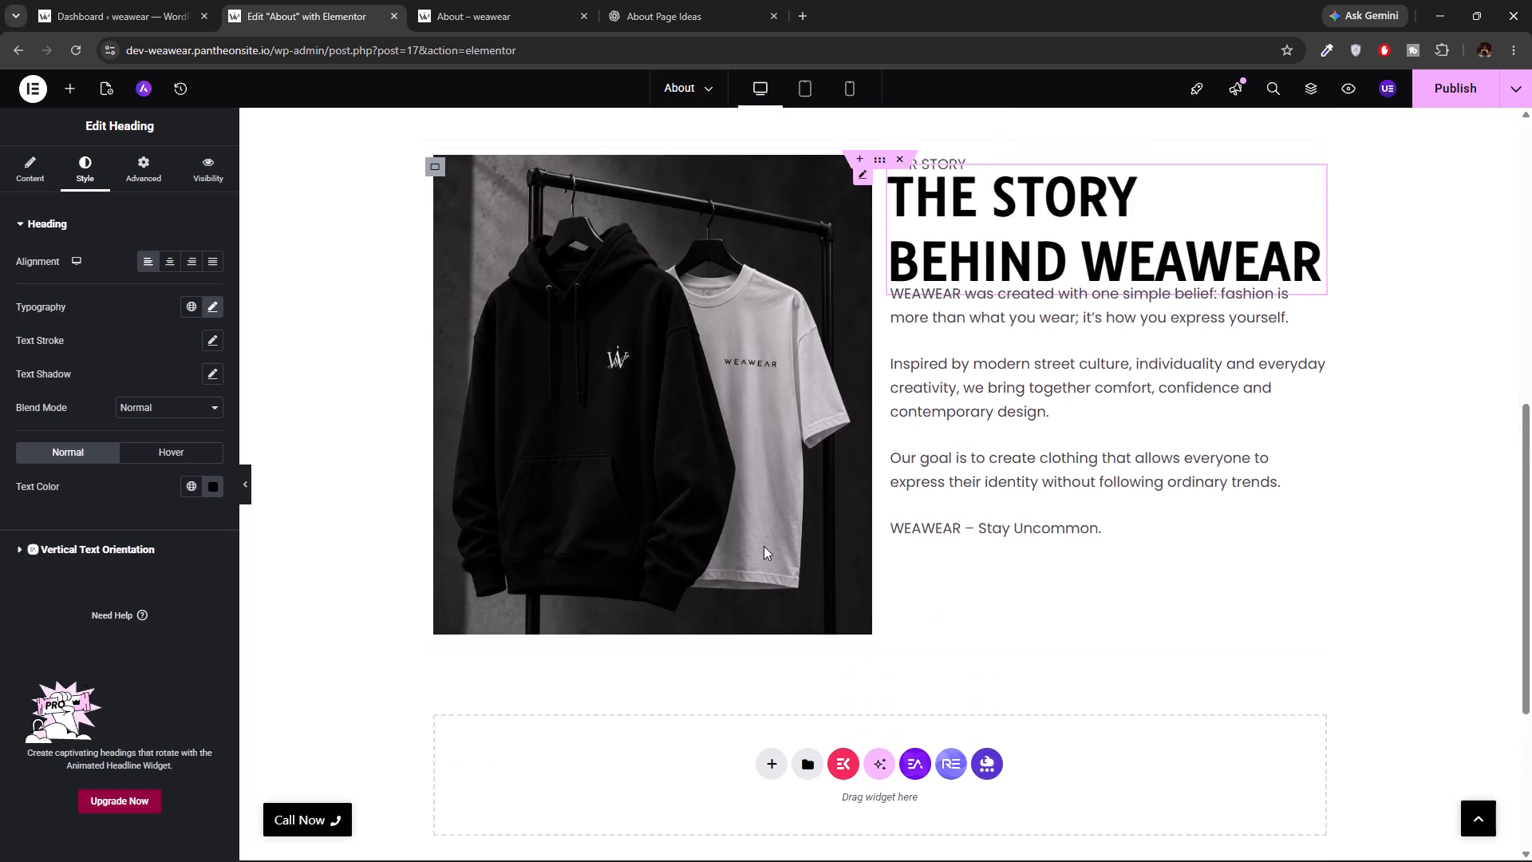
pyautogui.scroll(-8, 764, 546)
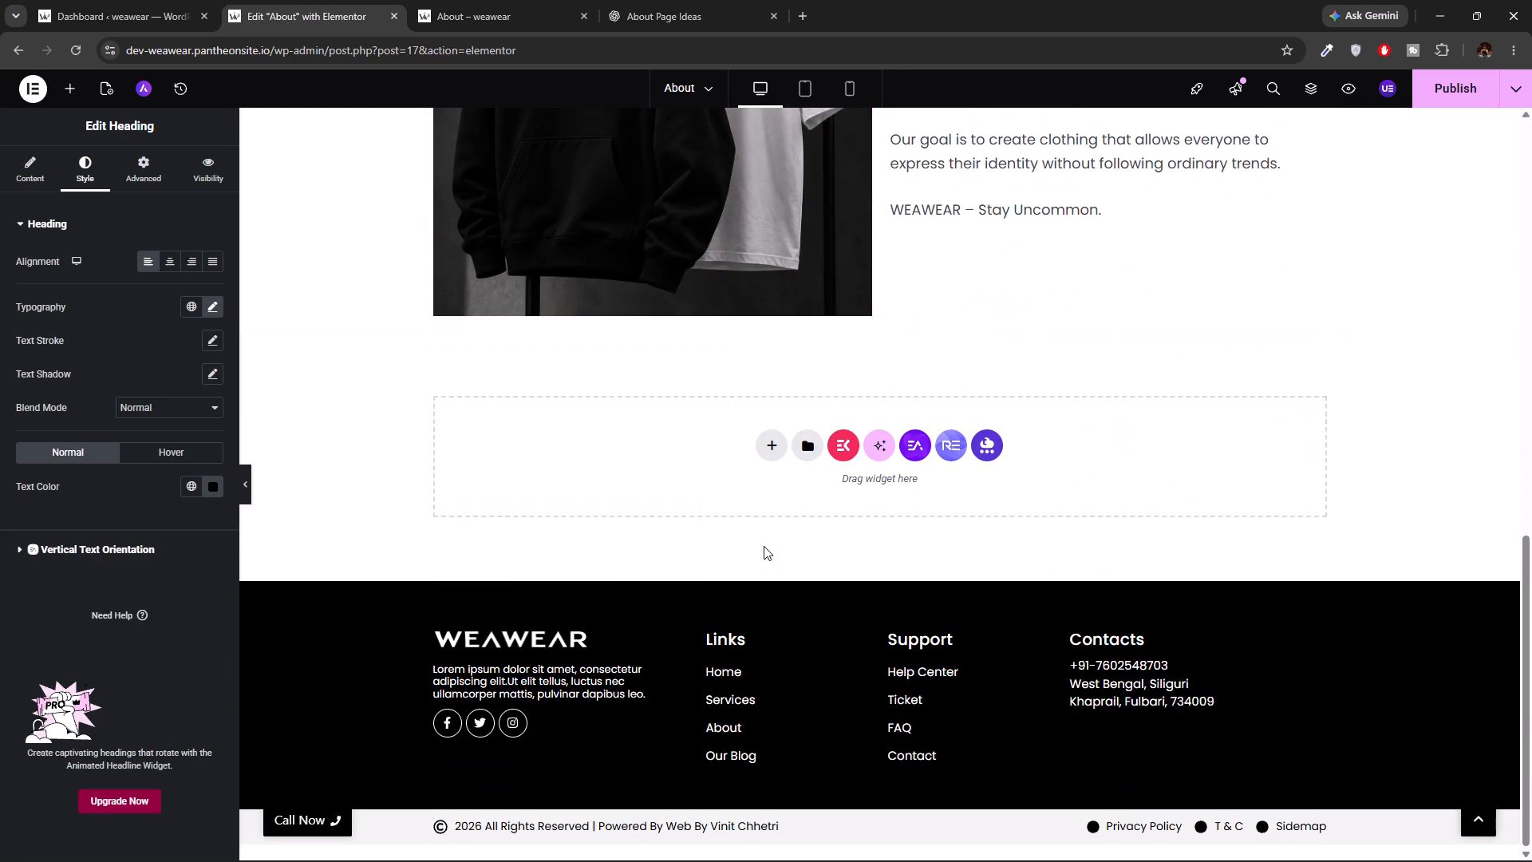
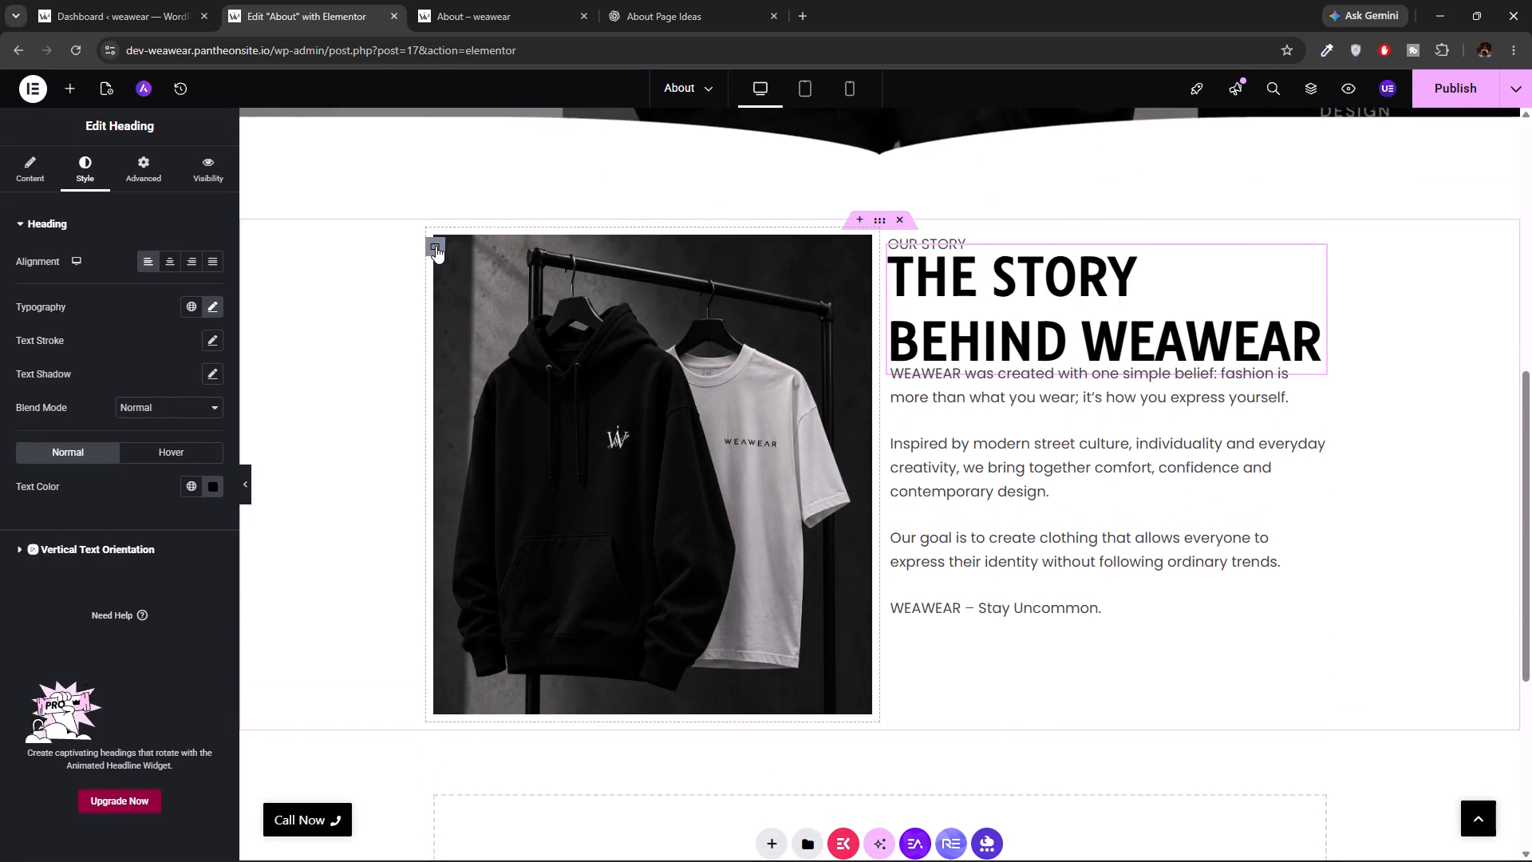
# Try the Slide In Right entrance animation on the story section's hoodie and T-shirt image container, finally setting it to Slide In Left.
pyautogui.click(436, 246)
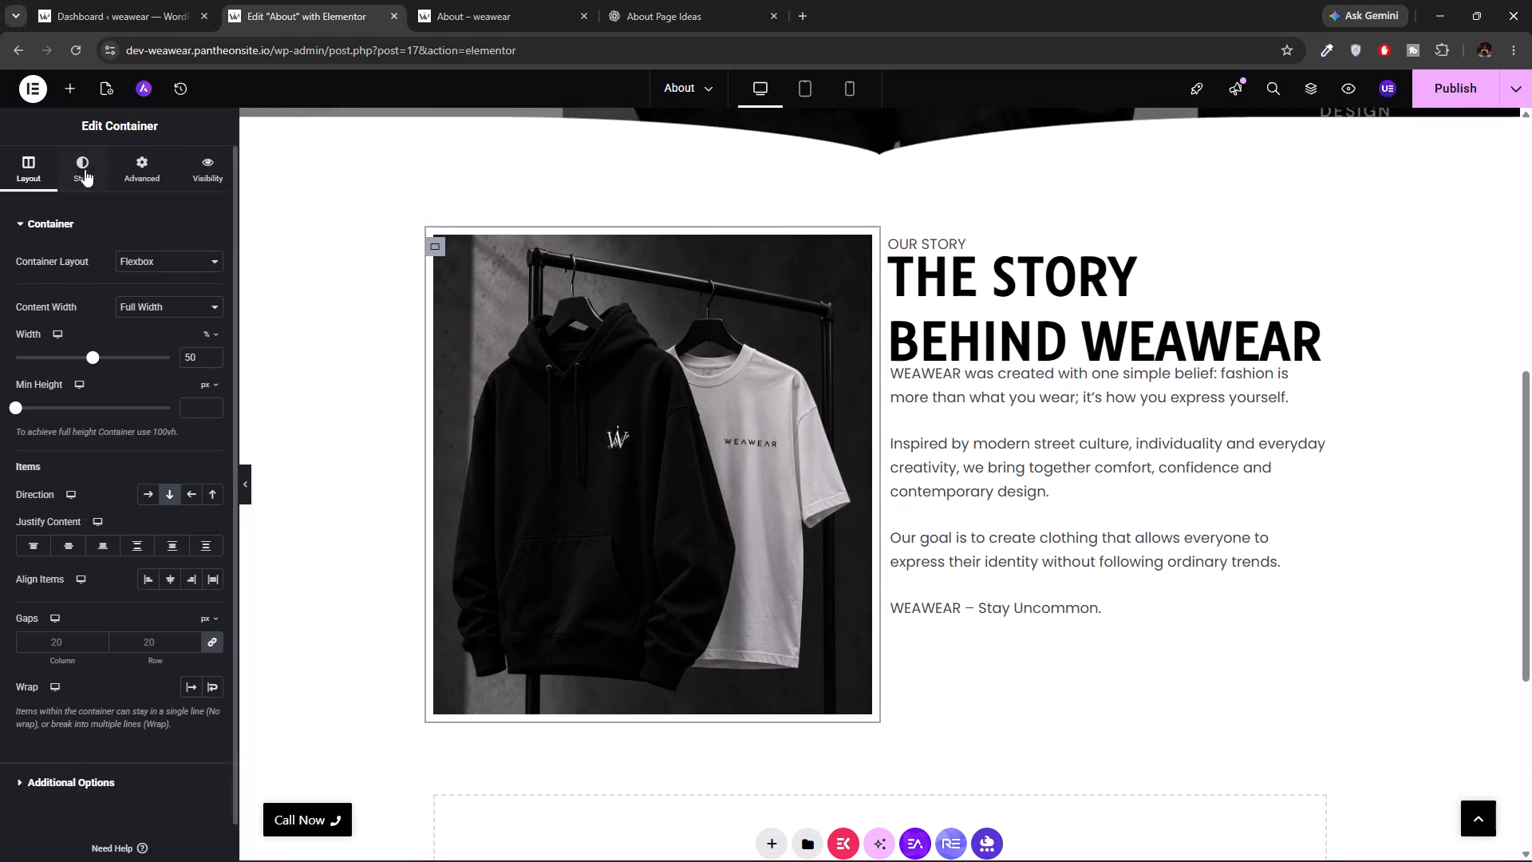
pyautogui.click(78, 171)
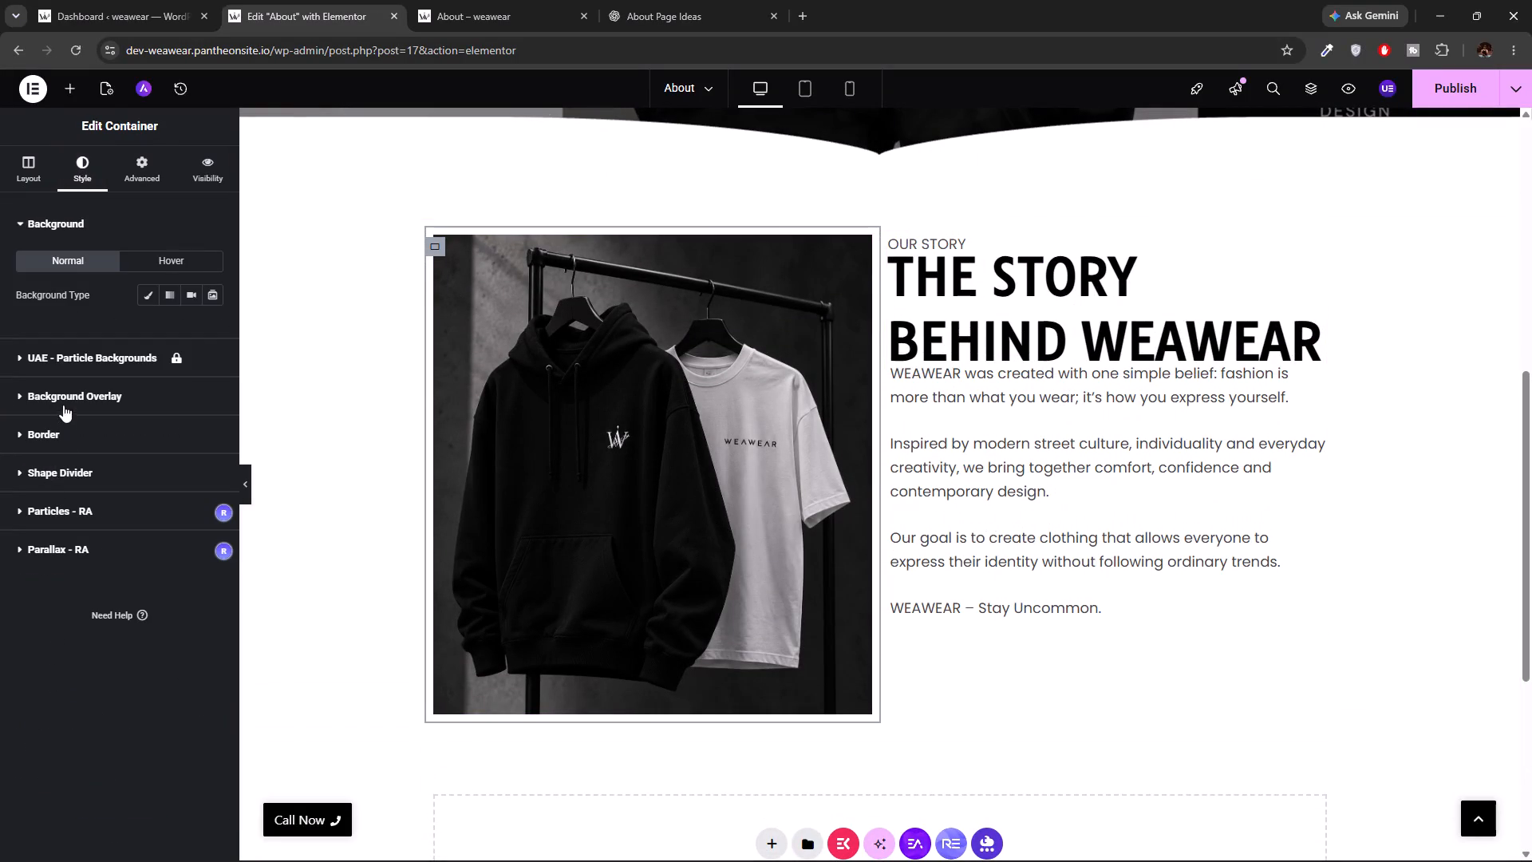
pyautogui.scroll(-1, 43, 475)
pyautogui.click(135, 156)
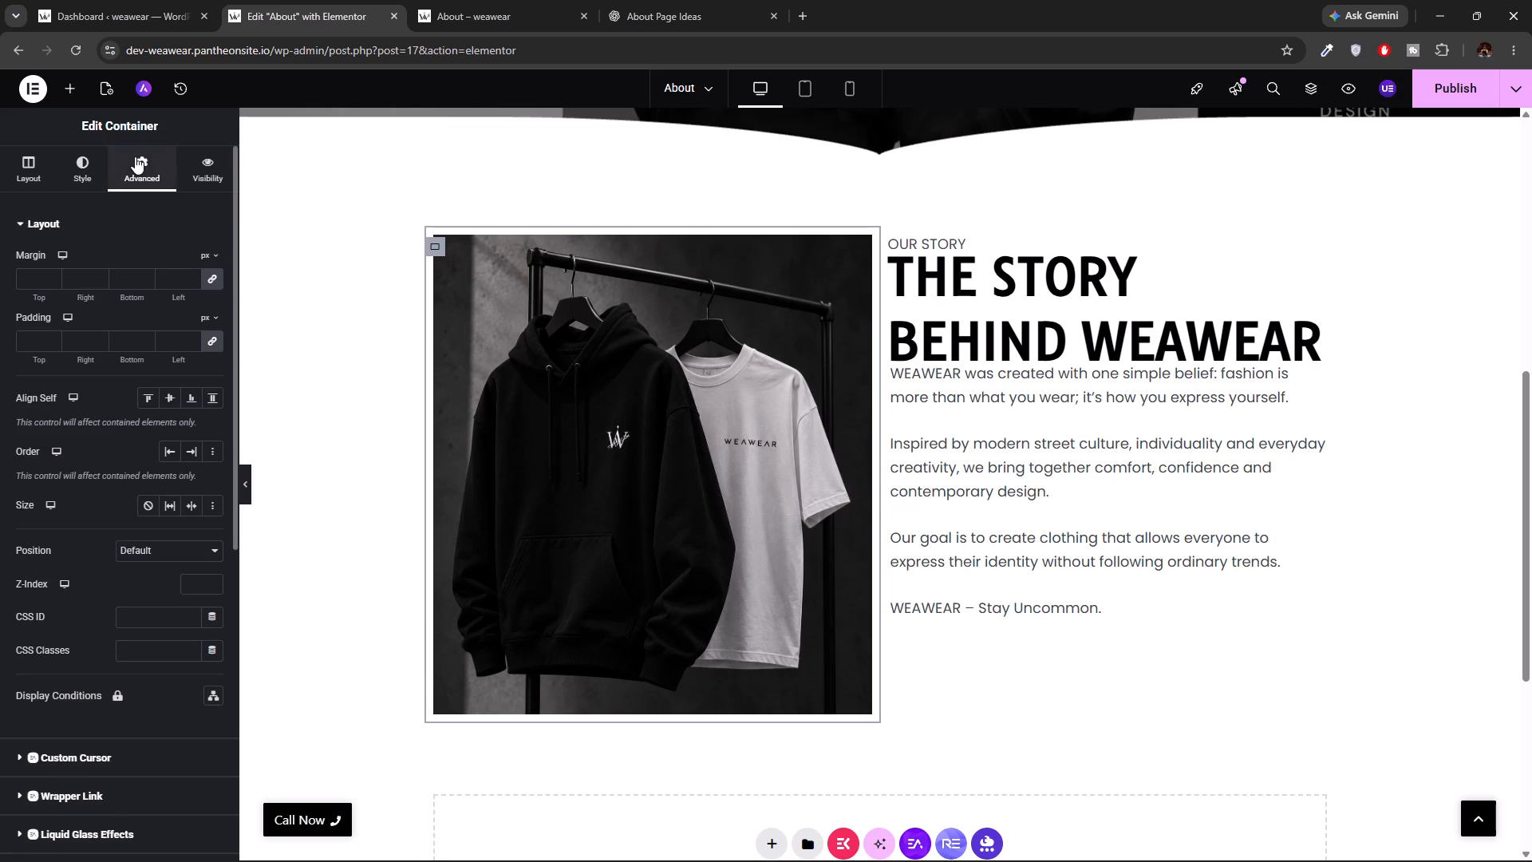
pyautogui.scroll(-4, 30, 622)
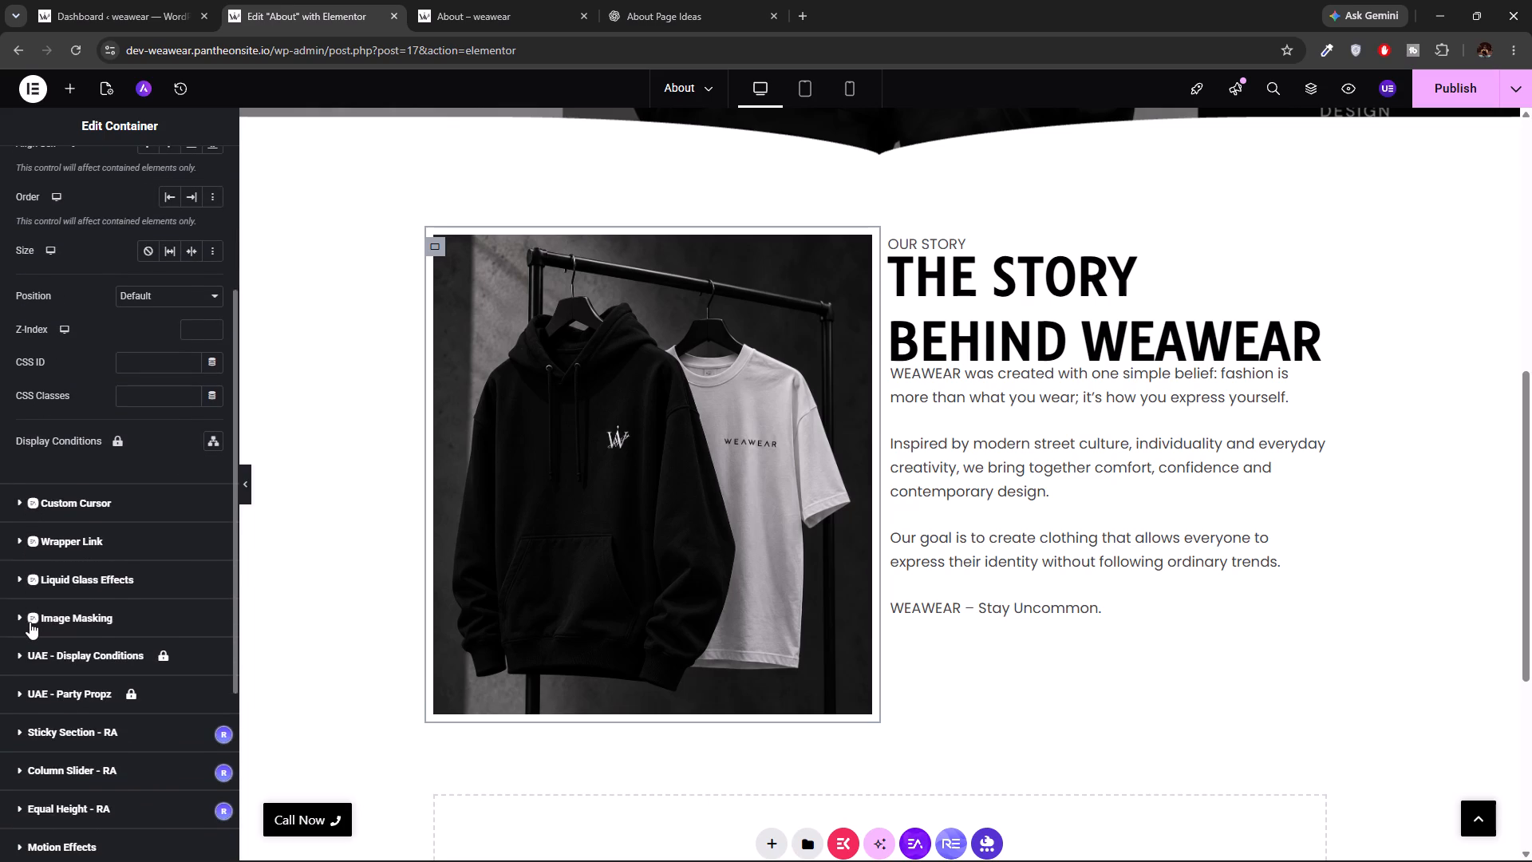
pyautogui.scroll(-4, 30, 622)
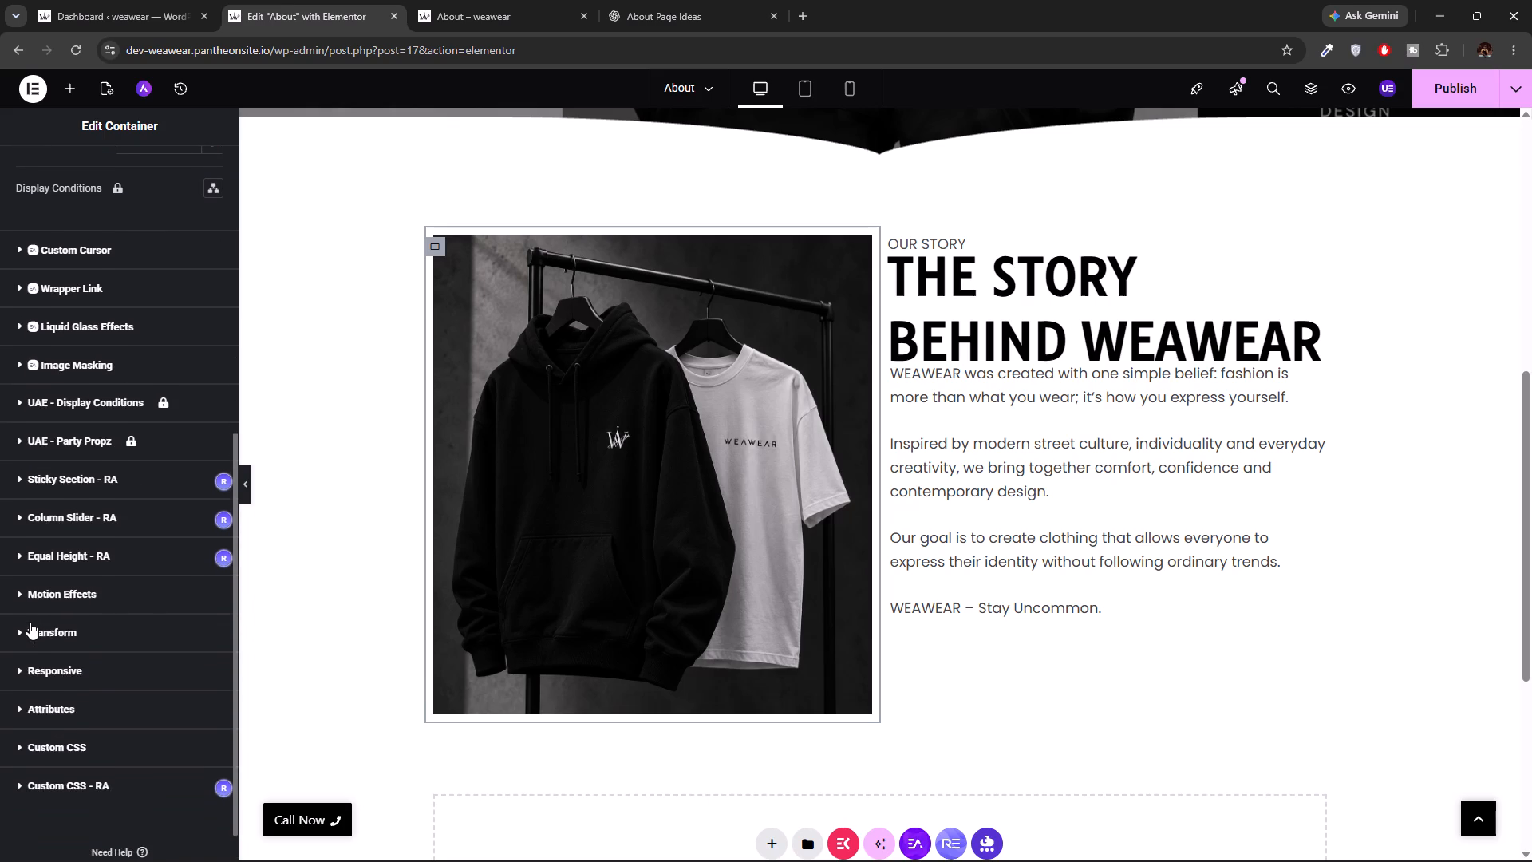
pyautogui.scroll(-1, 30, 622)
pyautogui.click(38, 585)
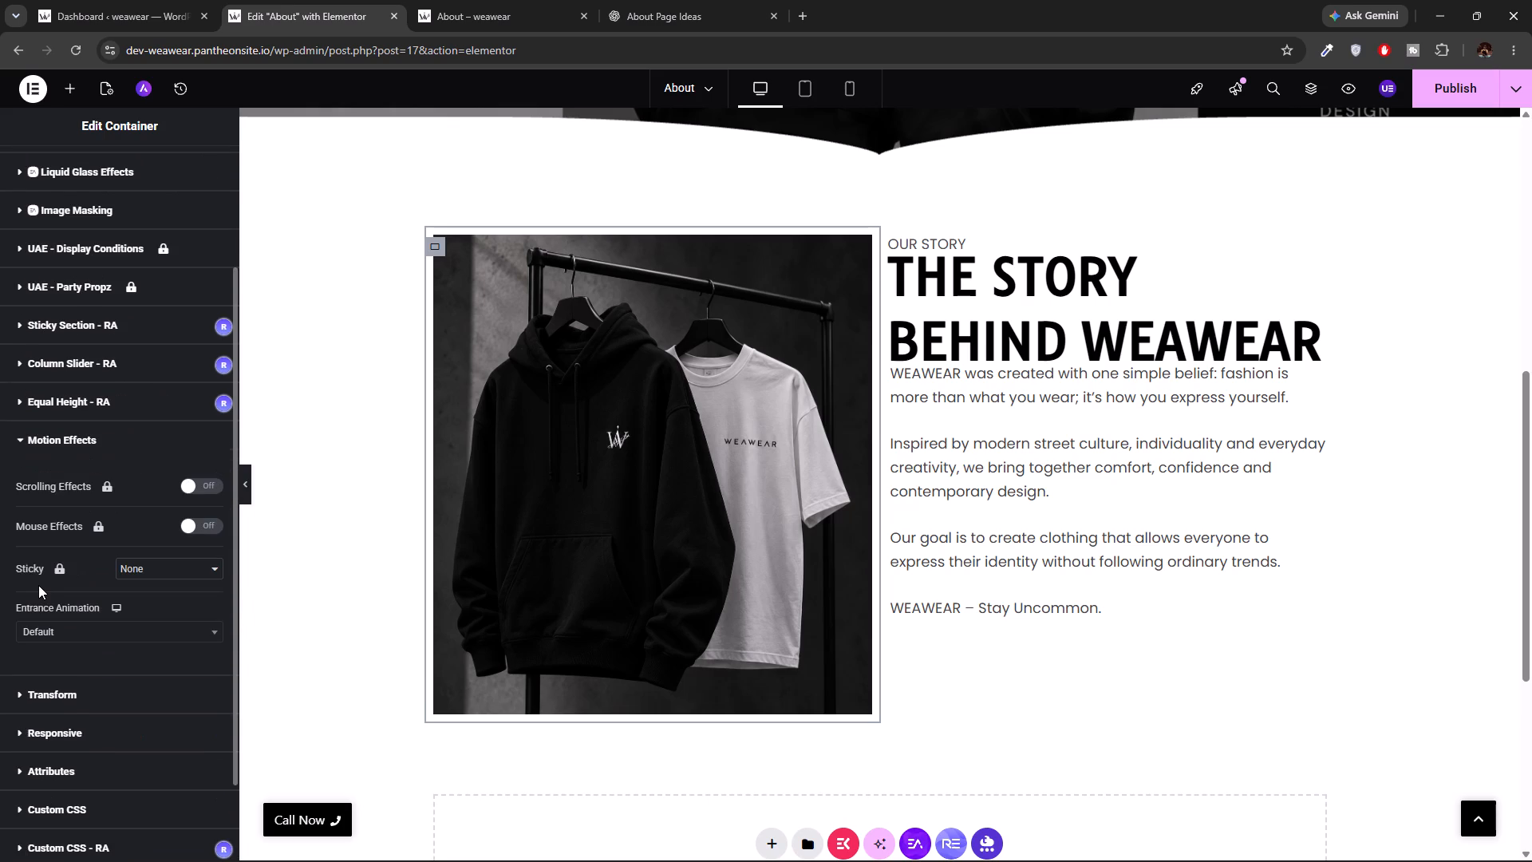
pyautogui.click(113, 633)
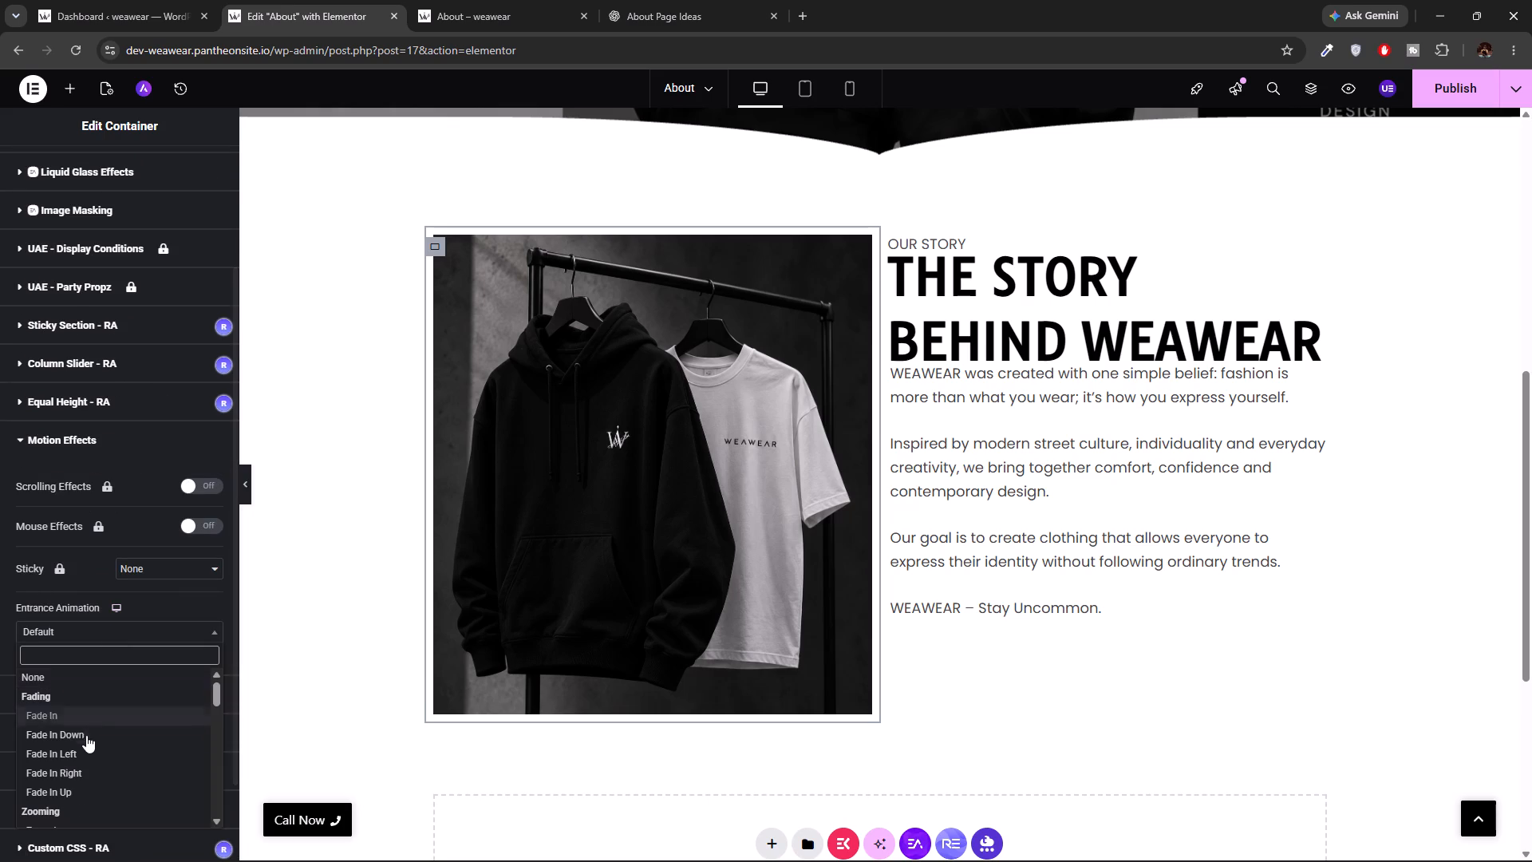
pyautogui.scroll(-6, 85, 737)
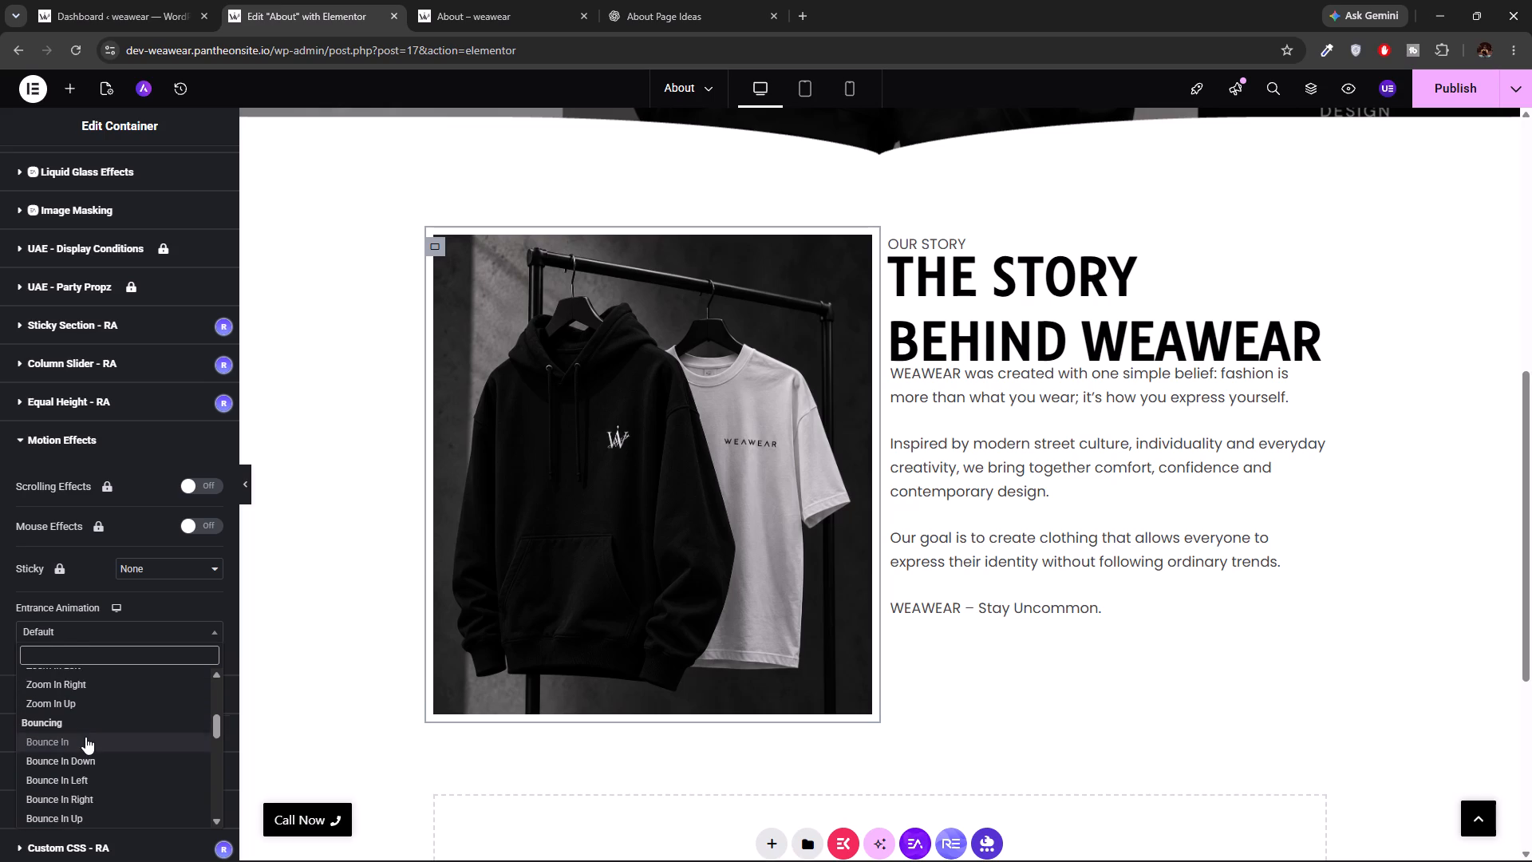
pyautogui.scroll(-1, 85, 737)
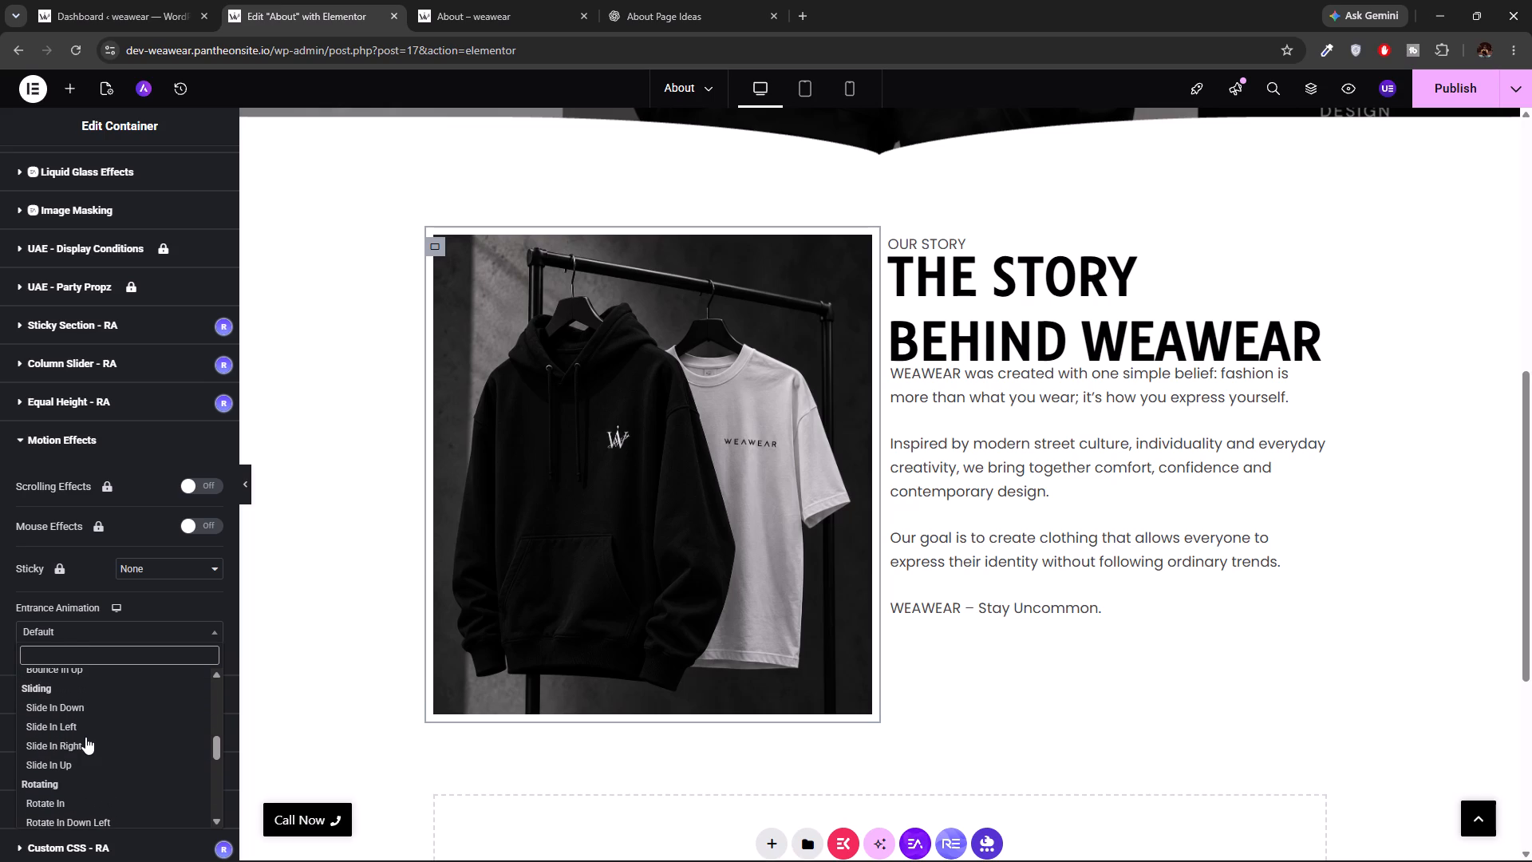
pyautogui.scroll(-2, 85, 737)
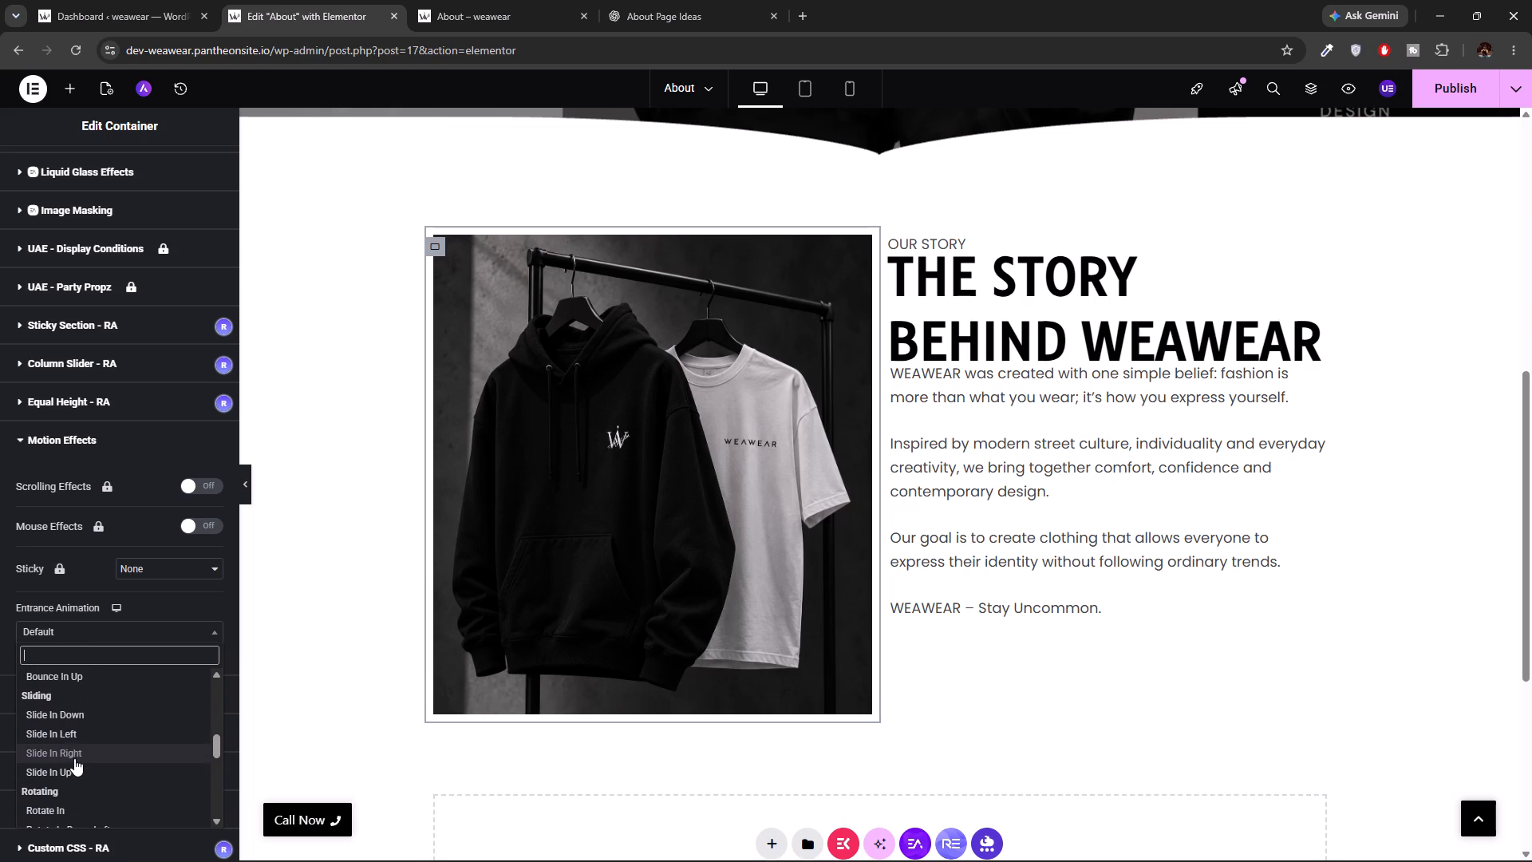
pyautogui.click(74, 758)
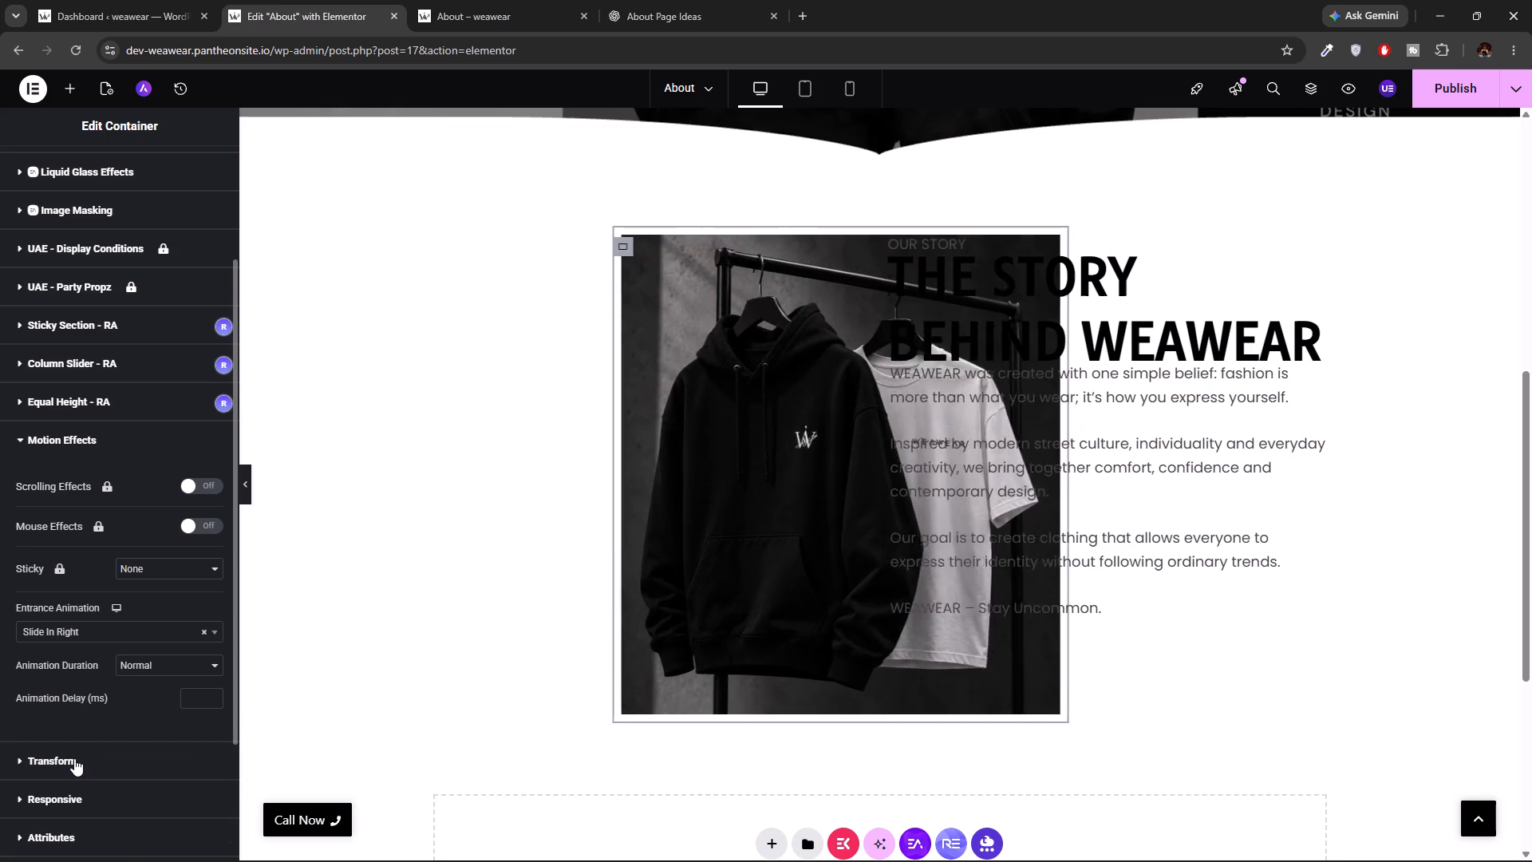
pyautogui.click(70, 636)
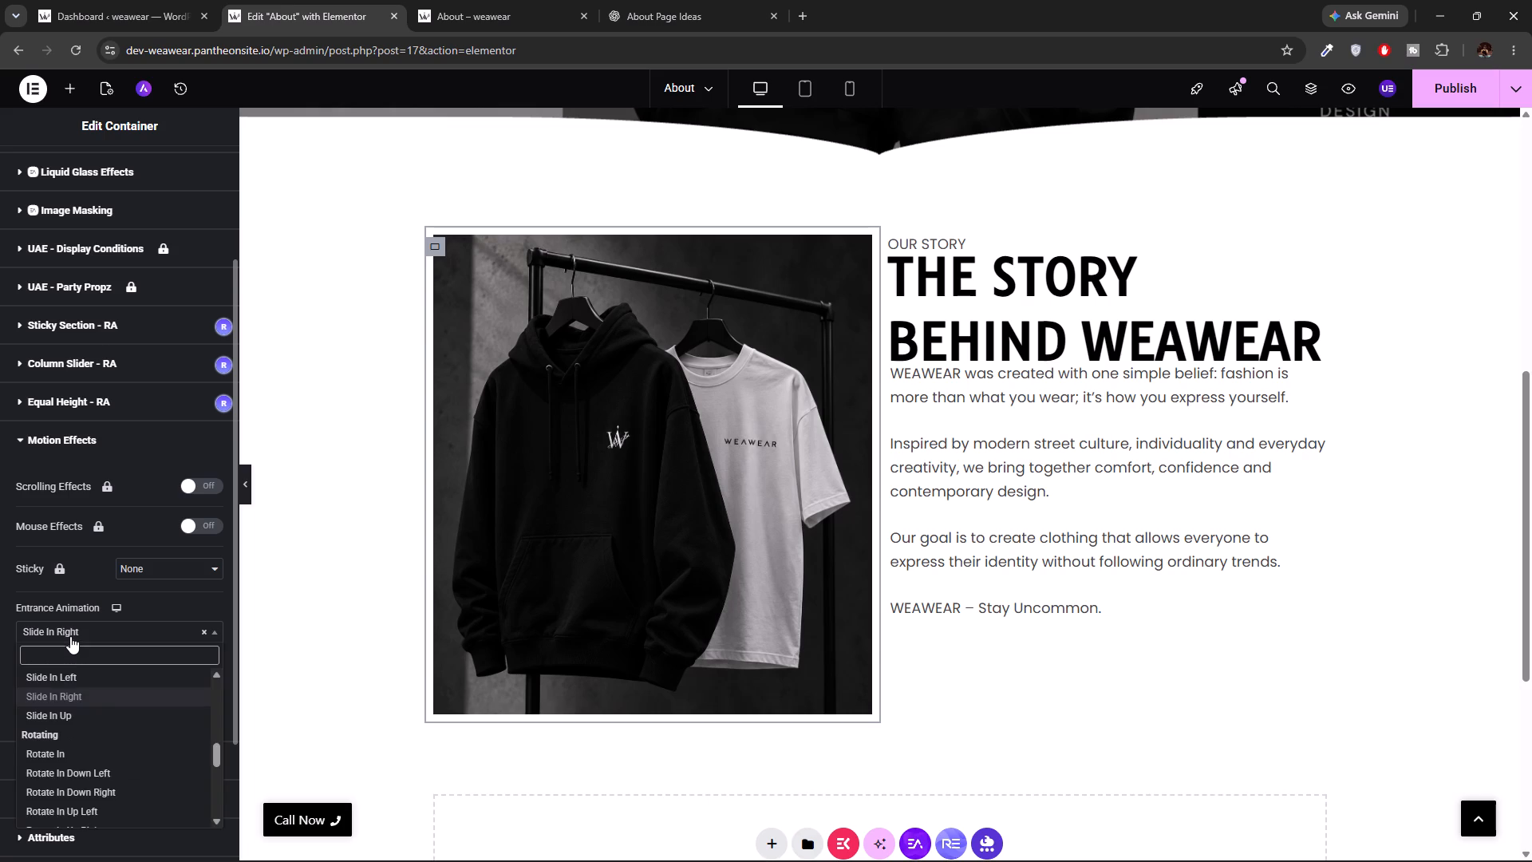
pyautogui.click(69, 686)
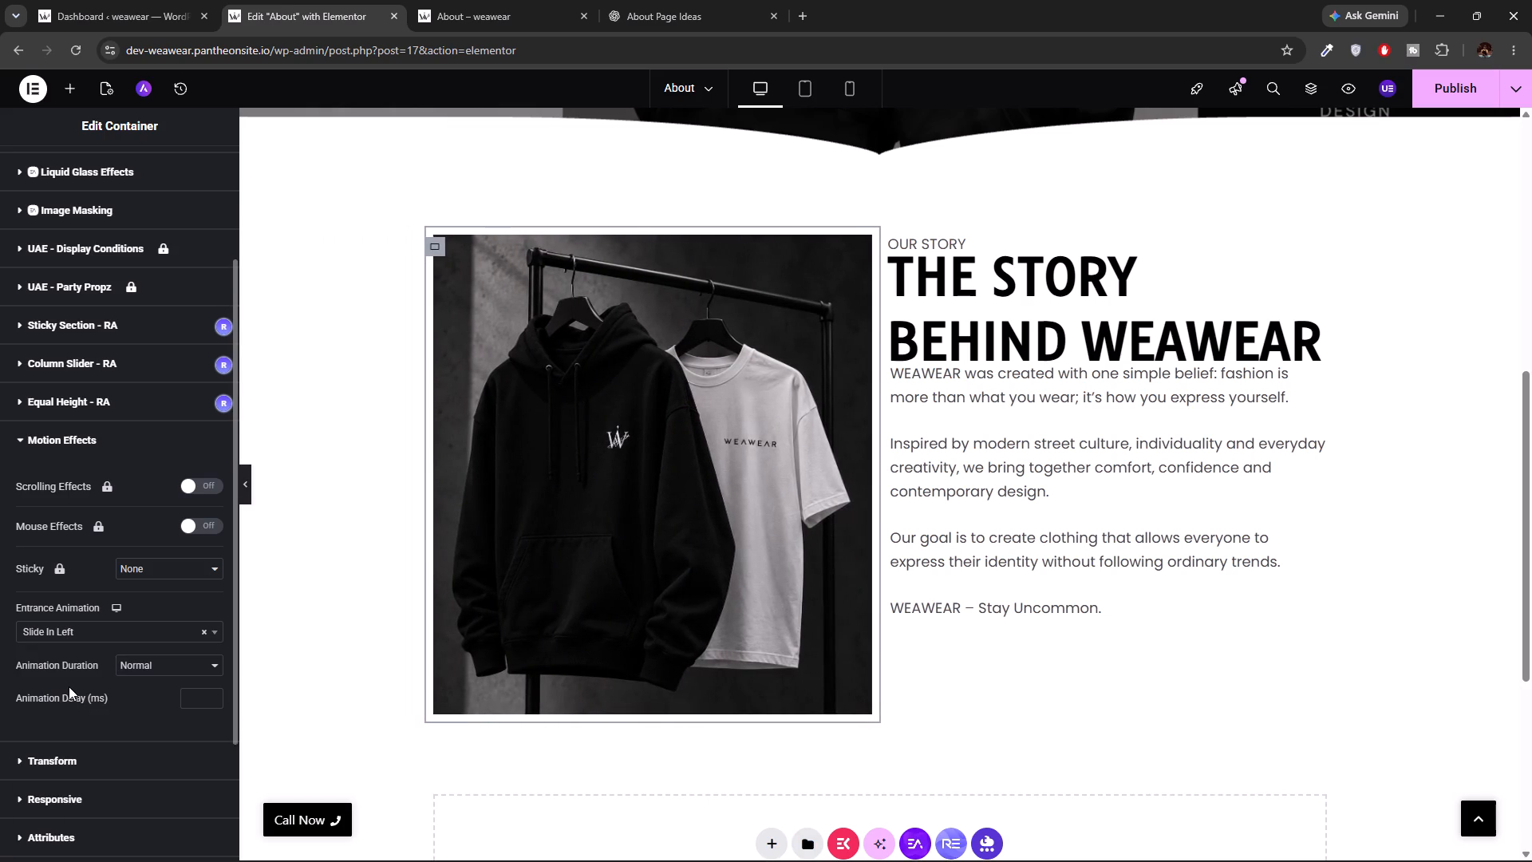
pyautogui.click(200, 704)
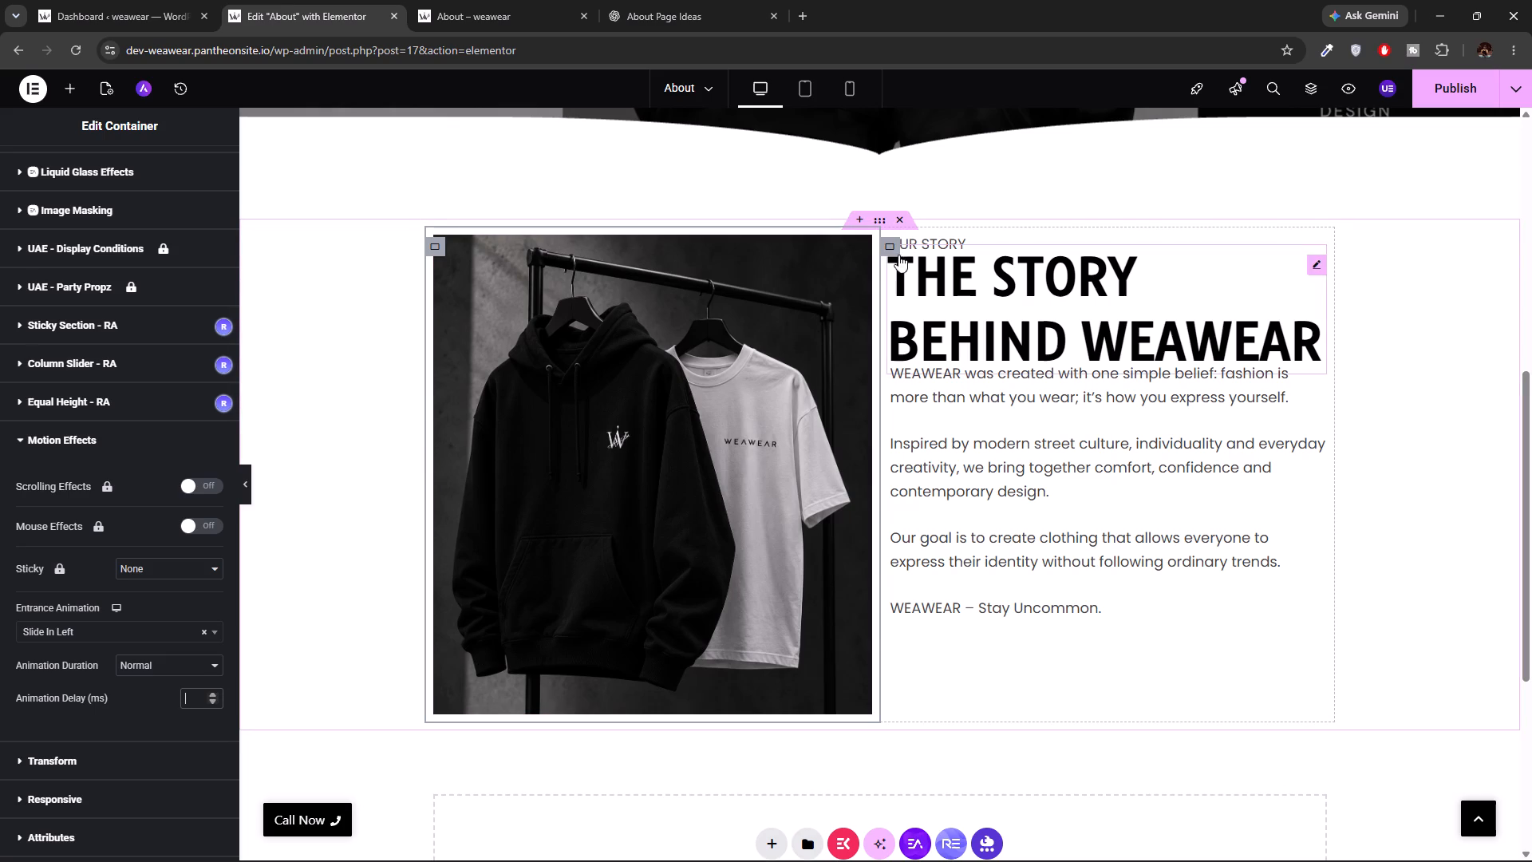
# Set the entrance animation of the story section's text container to Slide In Right.
pyautogui.click(889, 245)
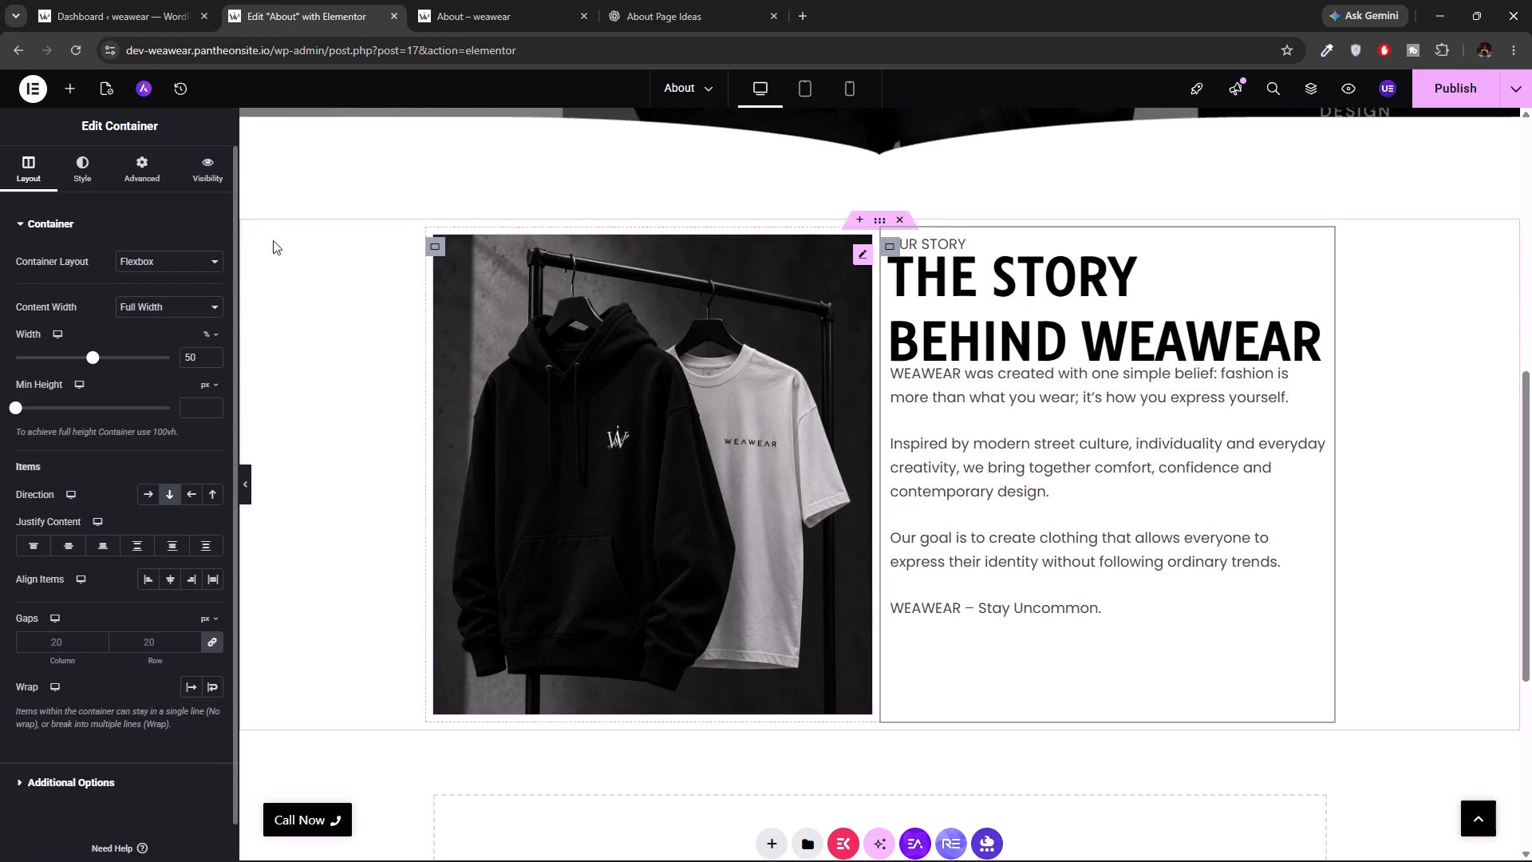
pyautogui.click(156, 176)
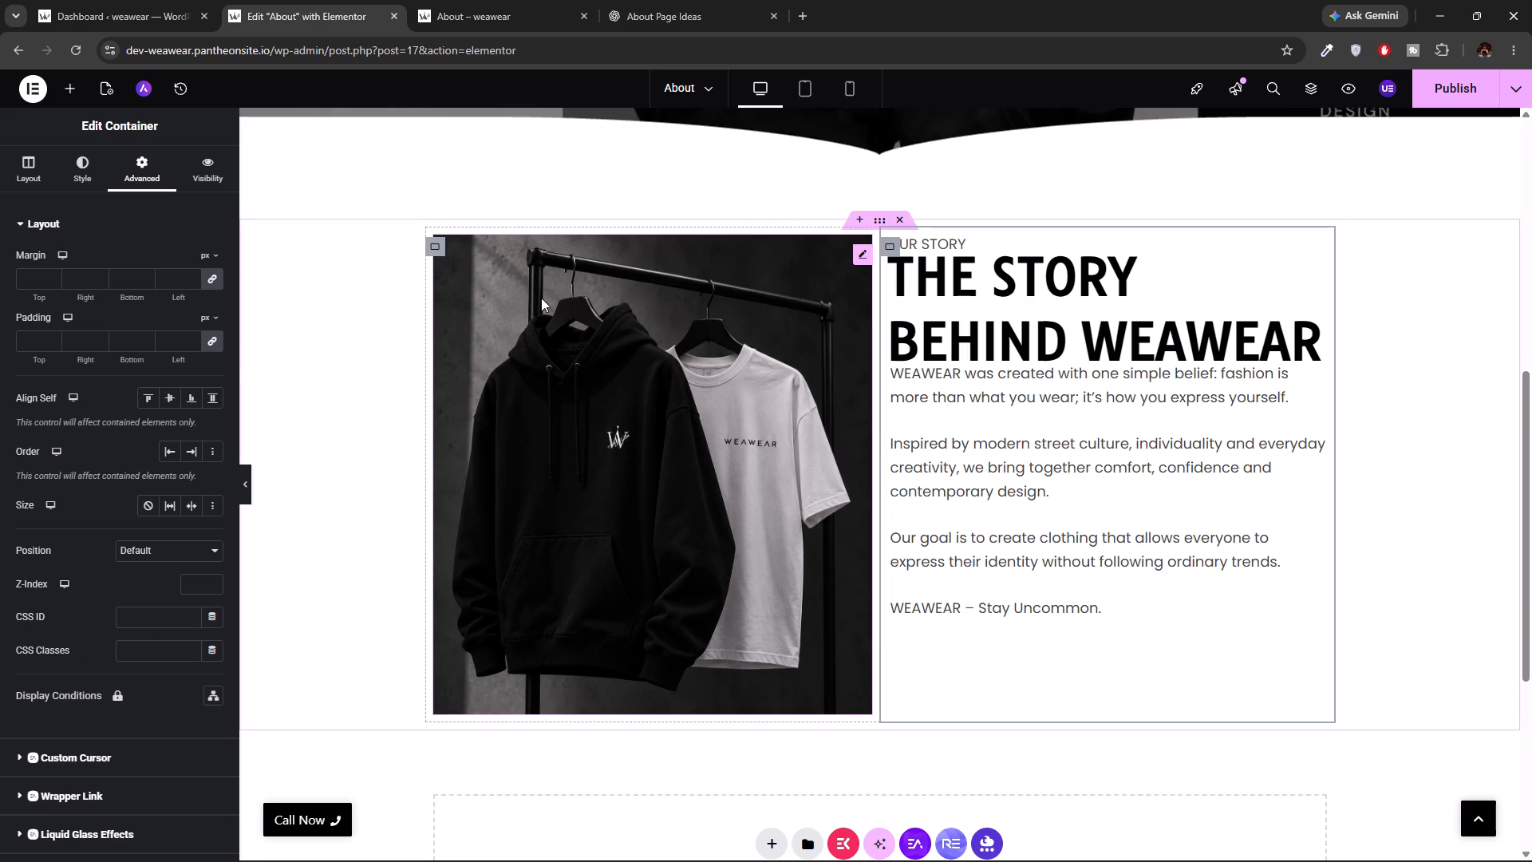
pyautogui.scroll(-2, 81, 801)
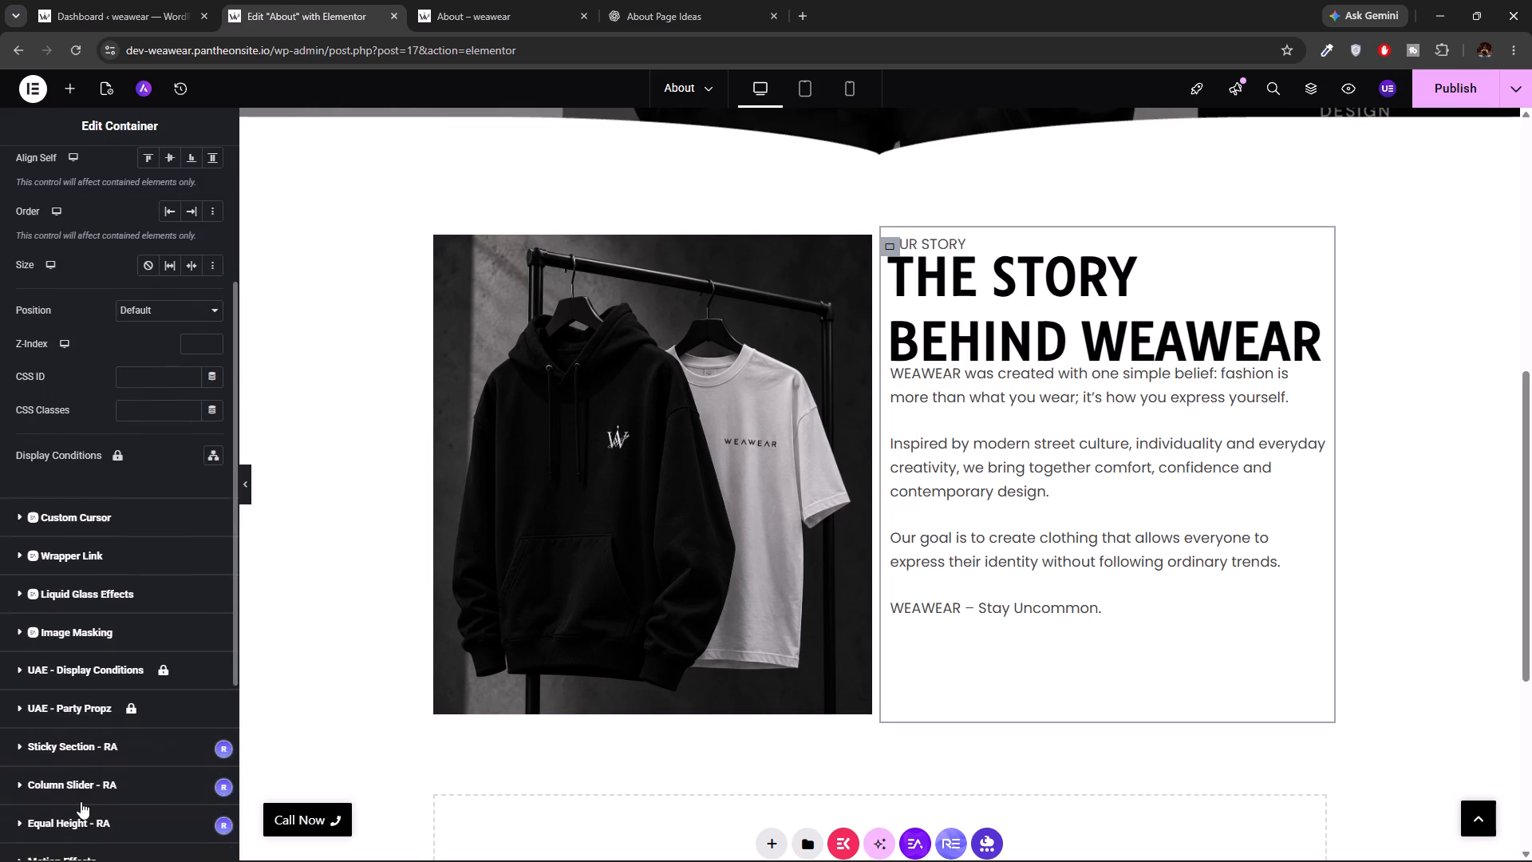
pyautogui.scroll(-3, 81, 801)
pyautogui.click(61, 644)
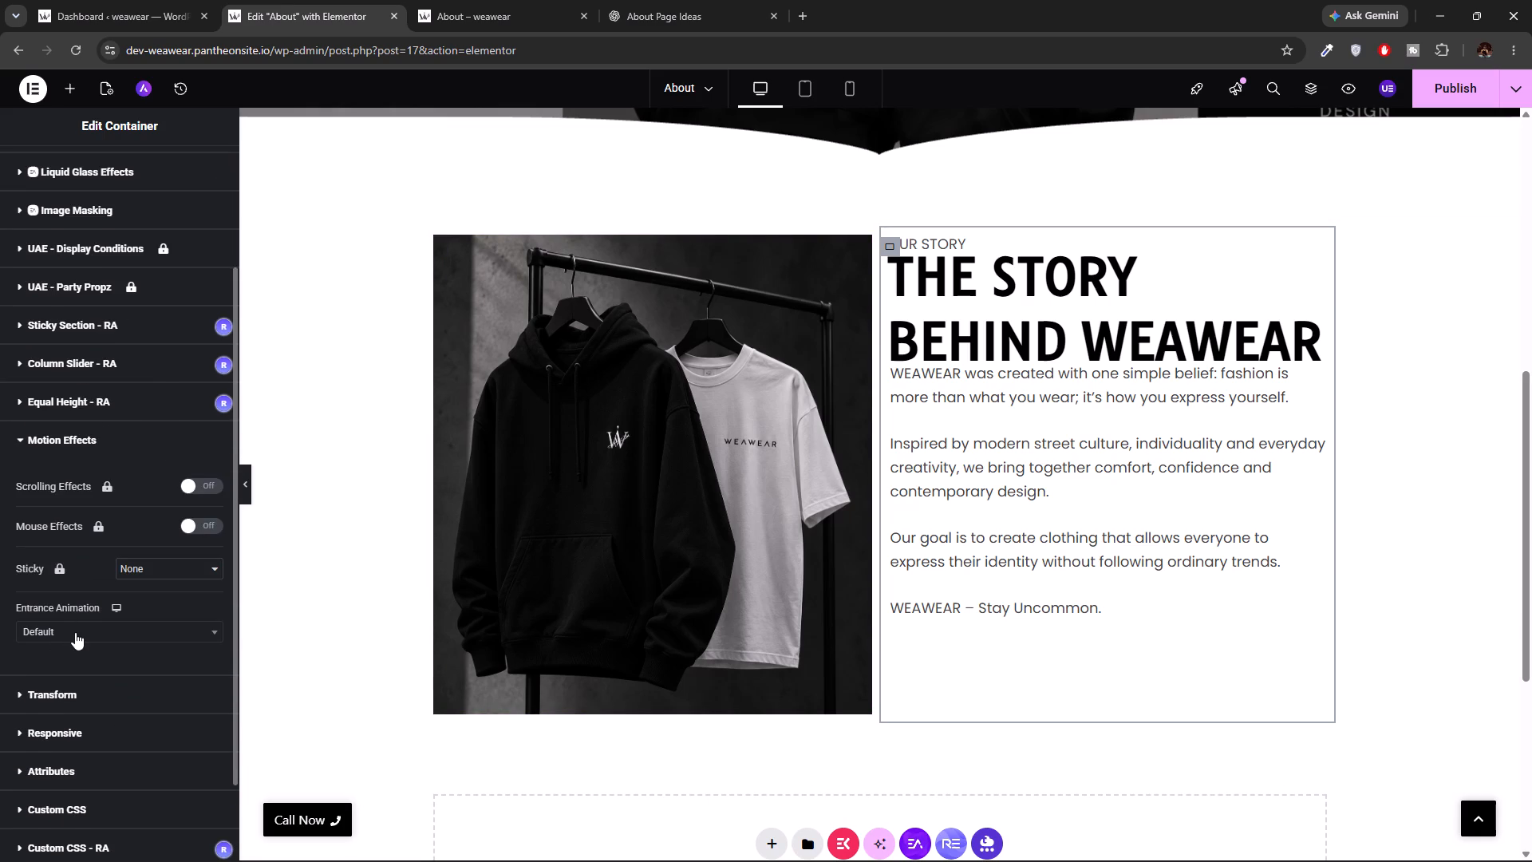
pyautogui.click(75, 632)
pyautogui.scroll(-3, 48, 761)
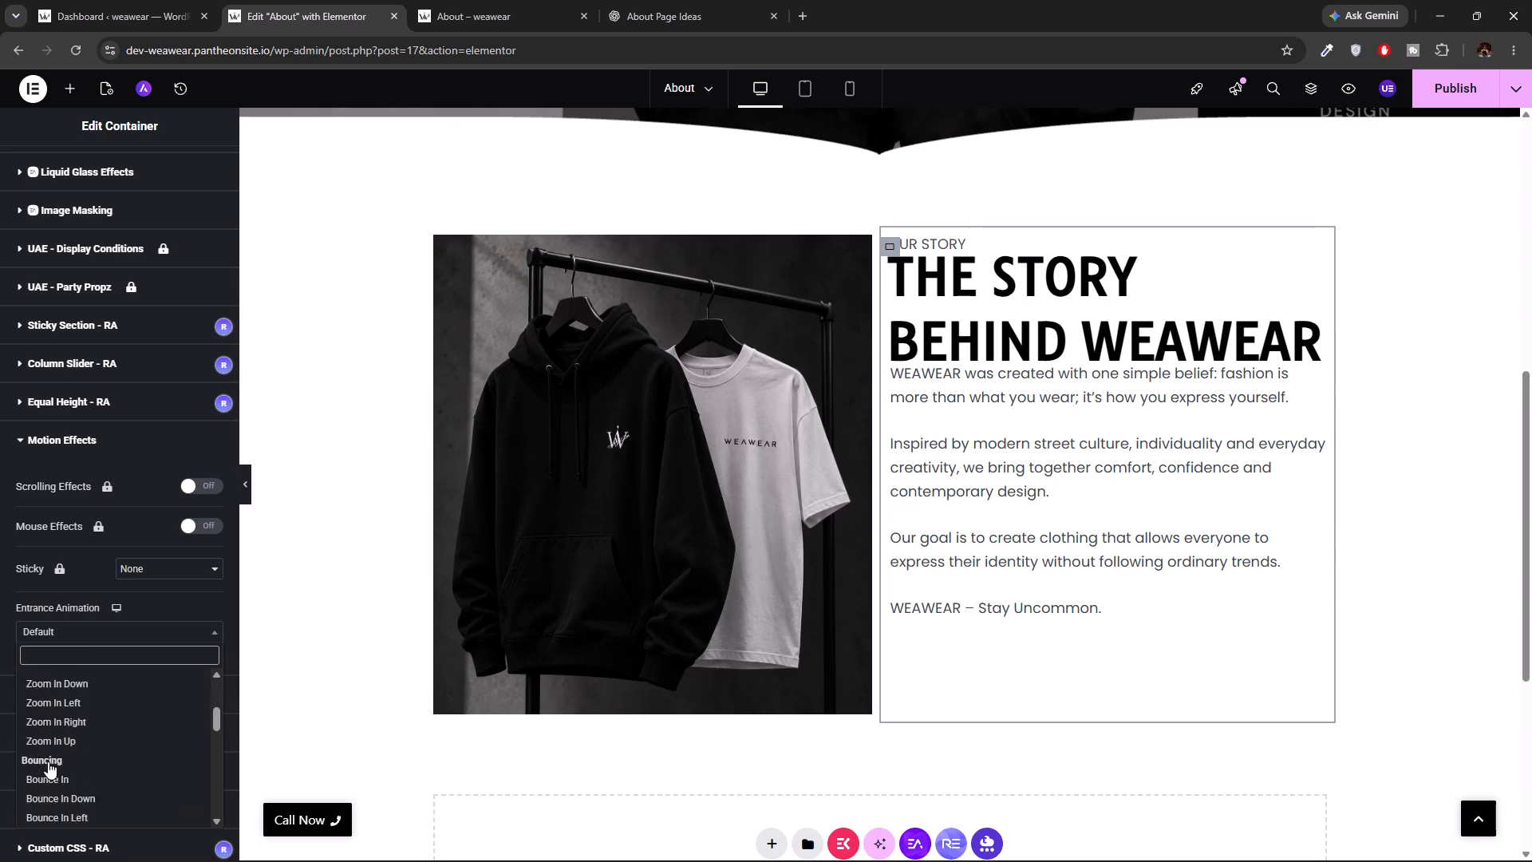
pyautogui.scroll(-1, 48, 761)
pyautogui.scroll(3, 48, 761)
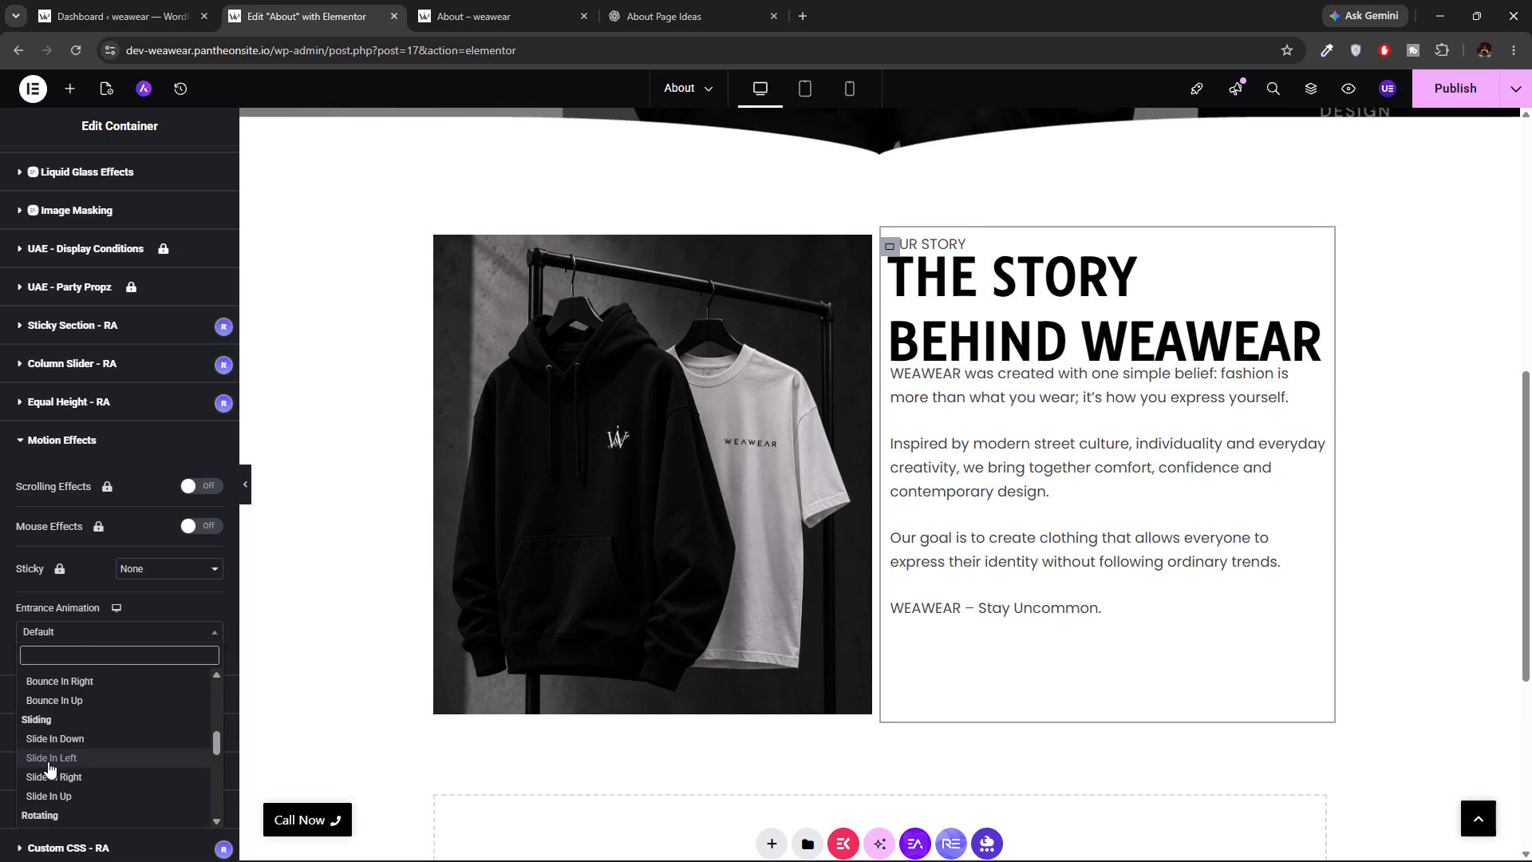
pyautogui.click(47, 775)
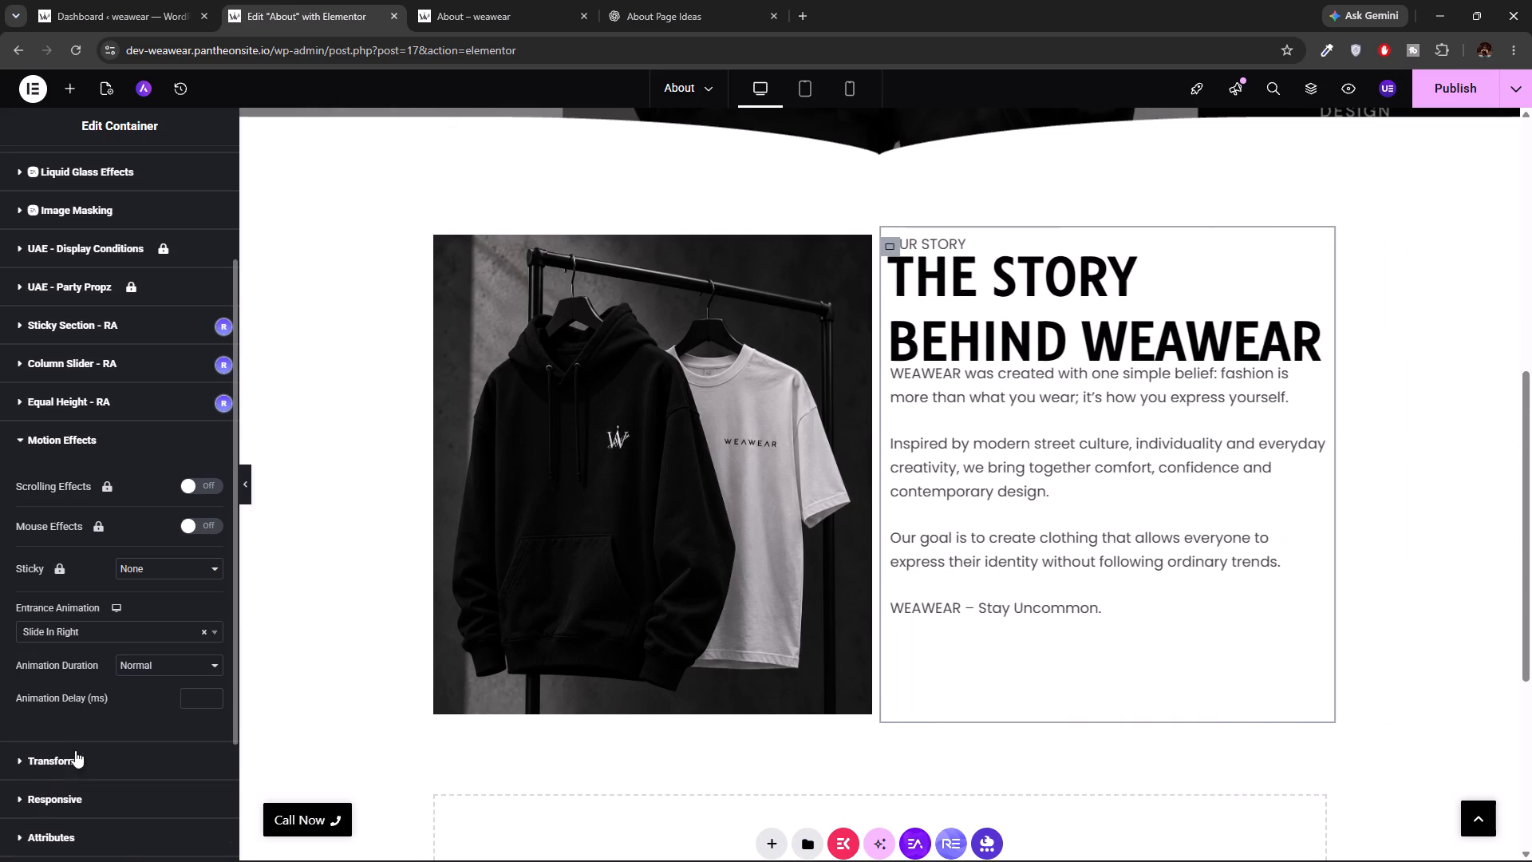
# Review the page from the hero banner through the story section to the empty area above the footer.
pyautogui.scroll(7, 365, 487)
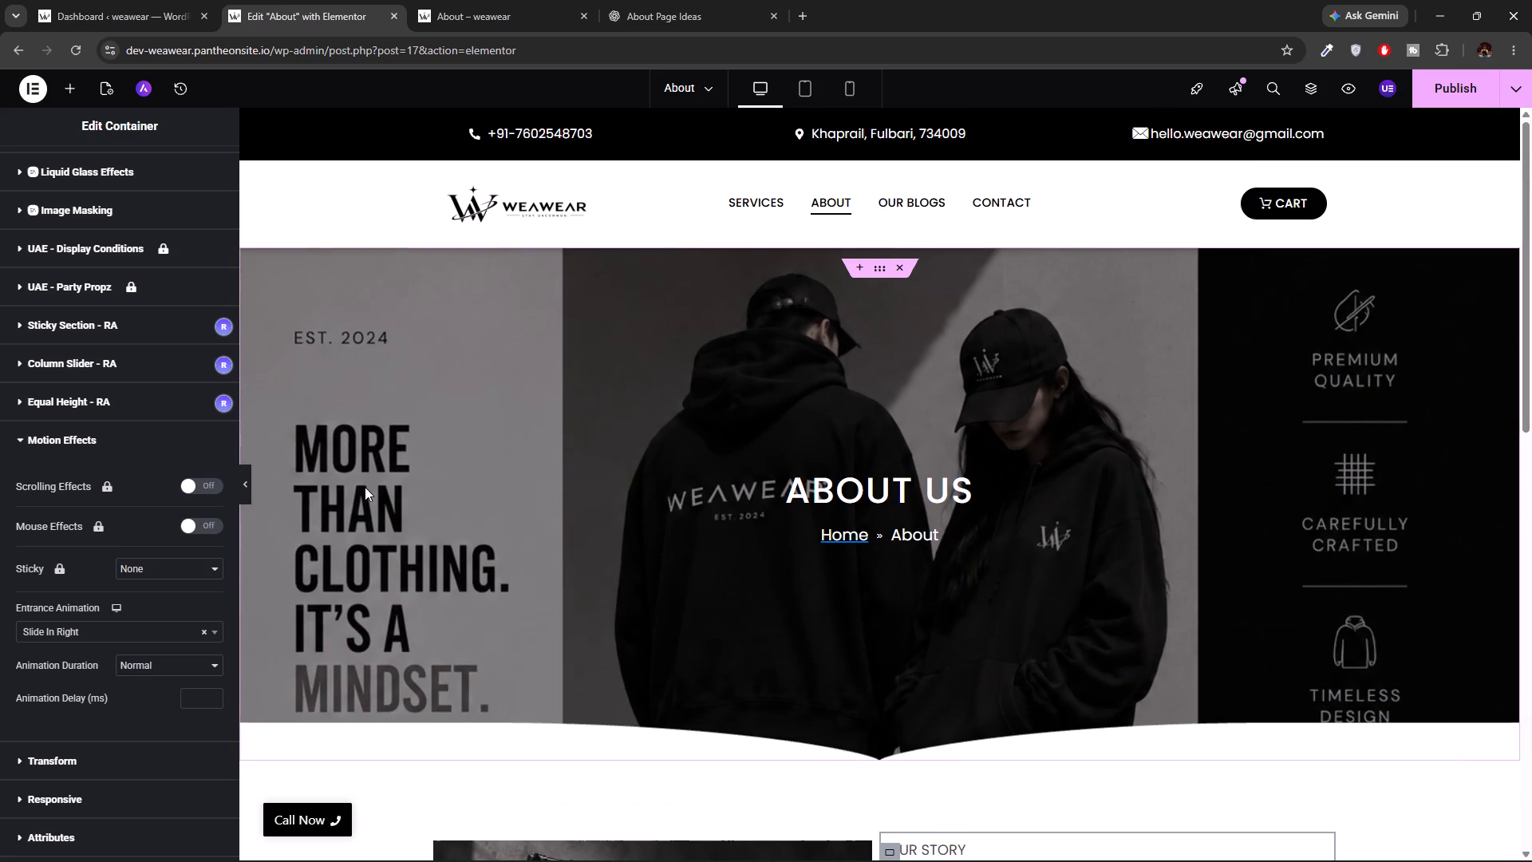
pyautogui.scroll(-7, 365, 487)
pyautogui.scroll(6, 365, 487)
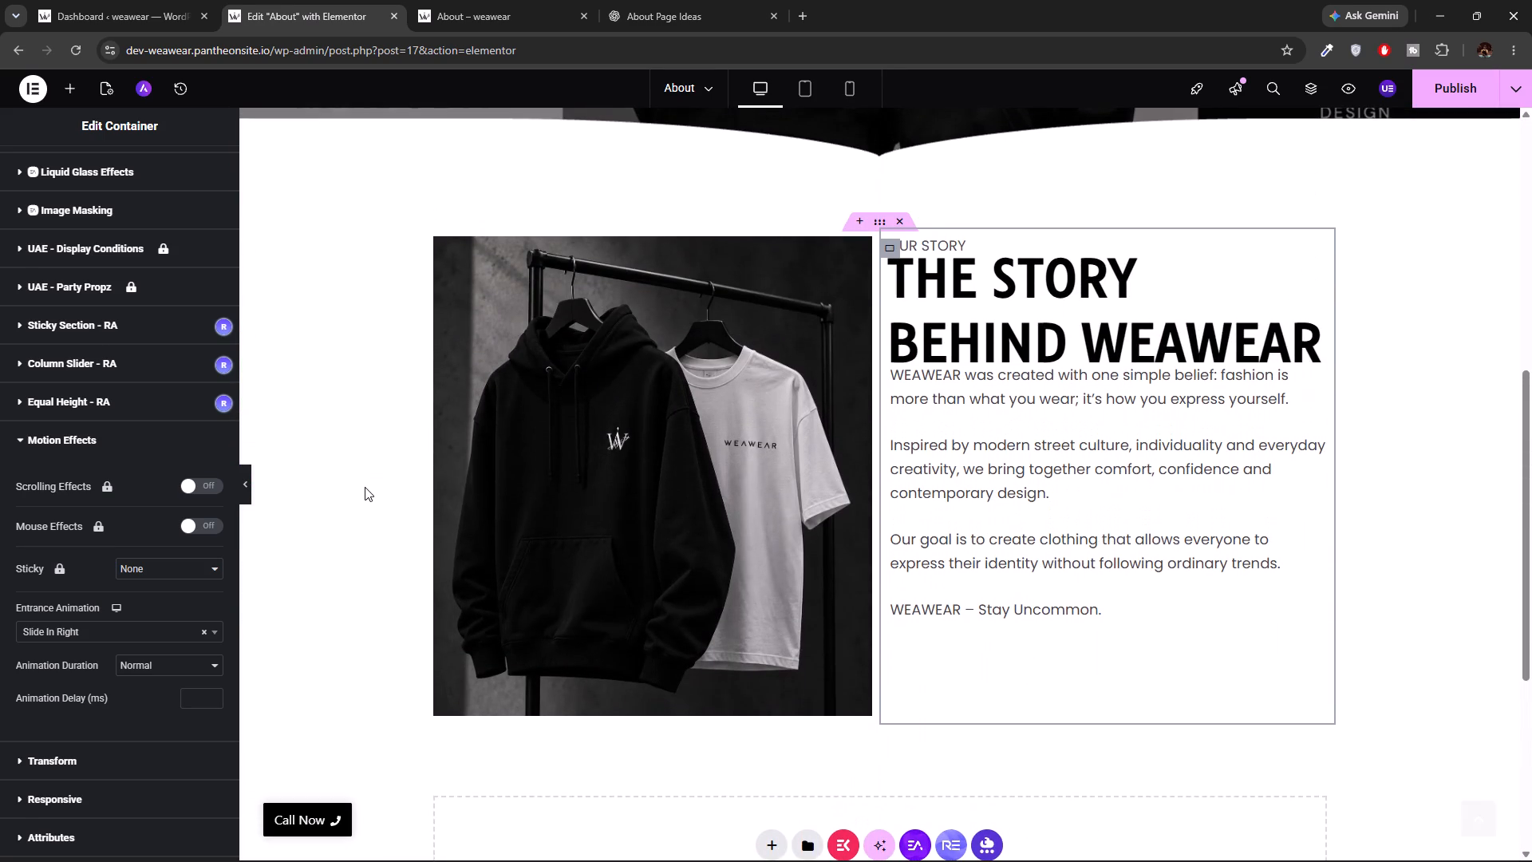
pyautogui.scroll(-1, 365, 487)
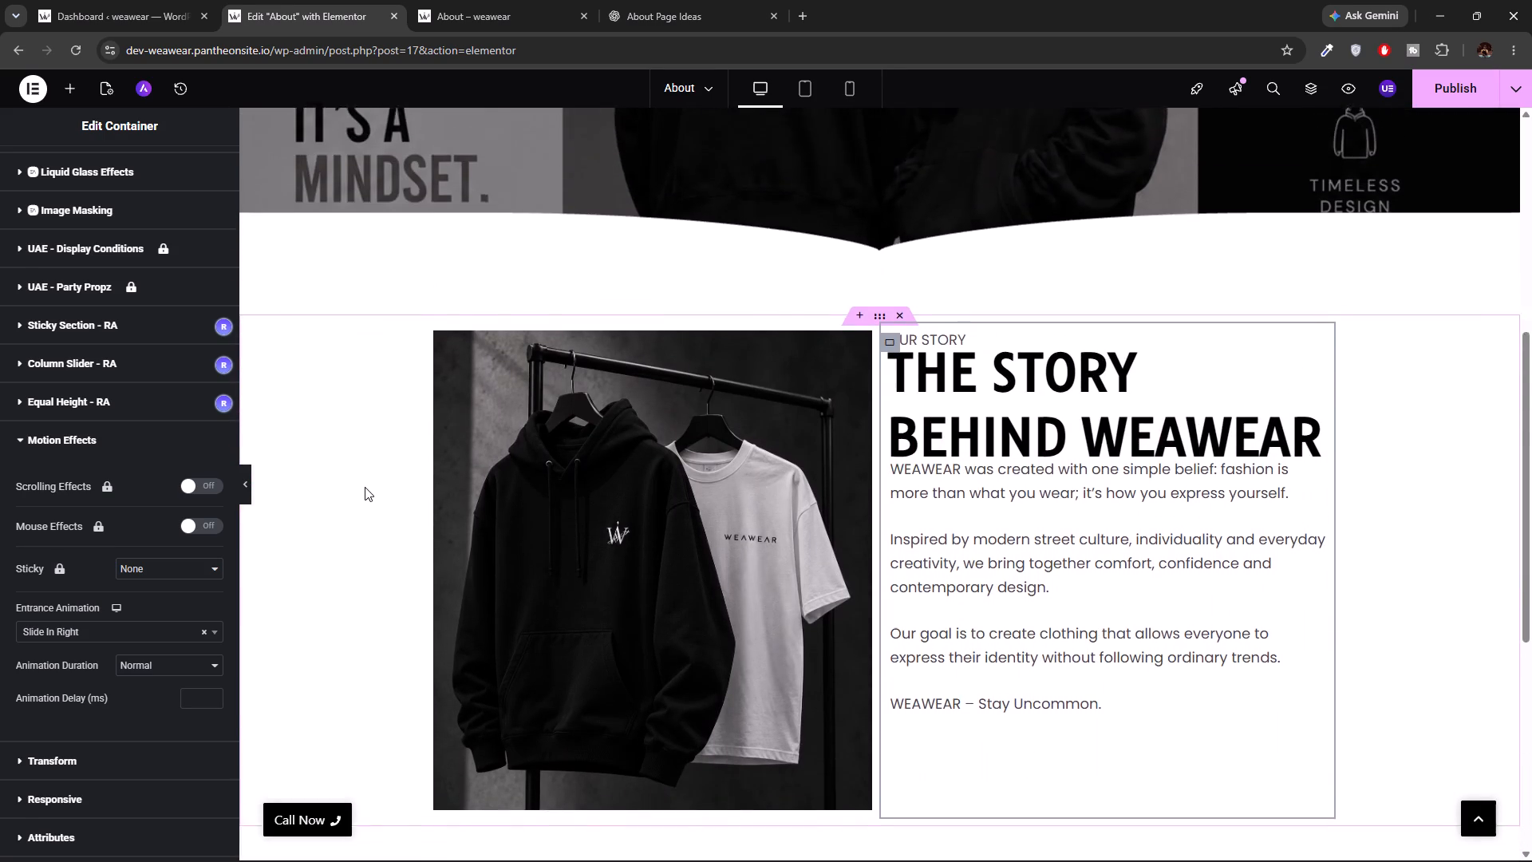
pyautogui.scroll(-1, 365, 487)
pyautogui.scroll(4, 392, 439)
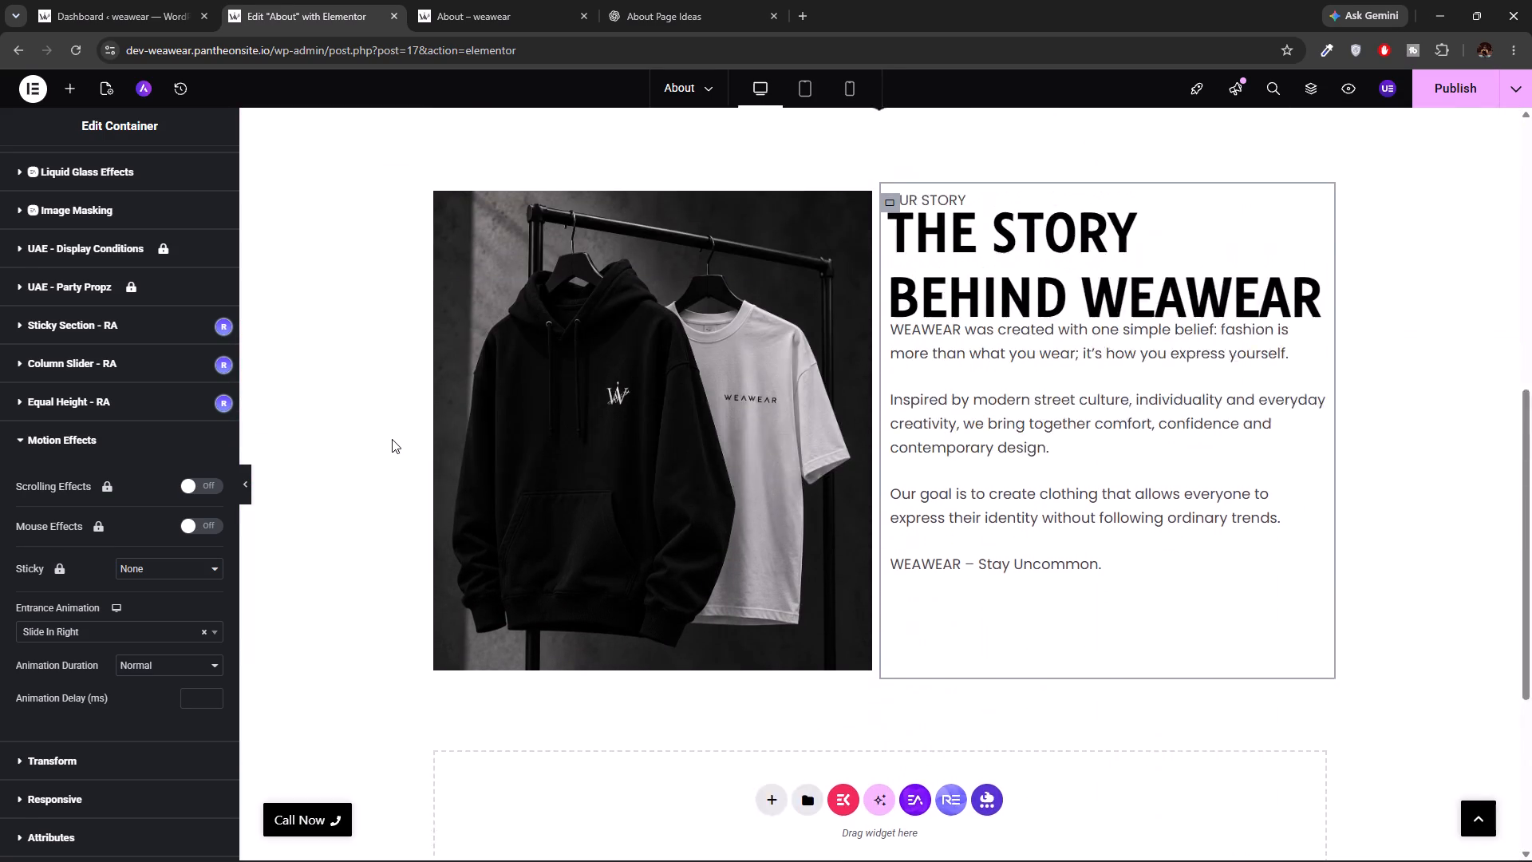
pyautogui.scroll(-1, 392, 439)
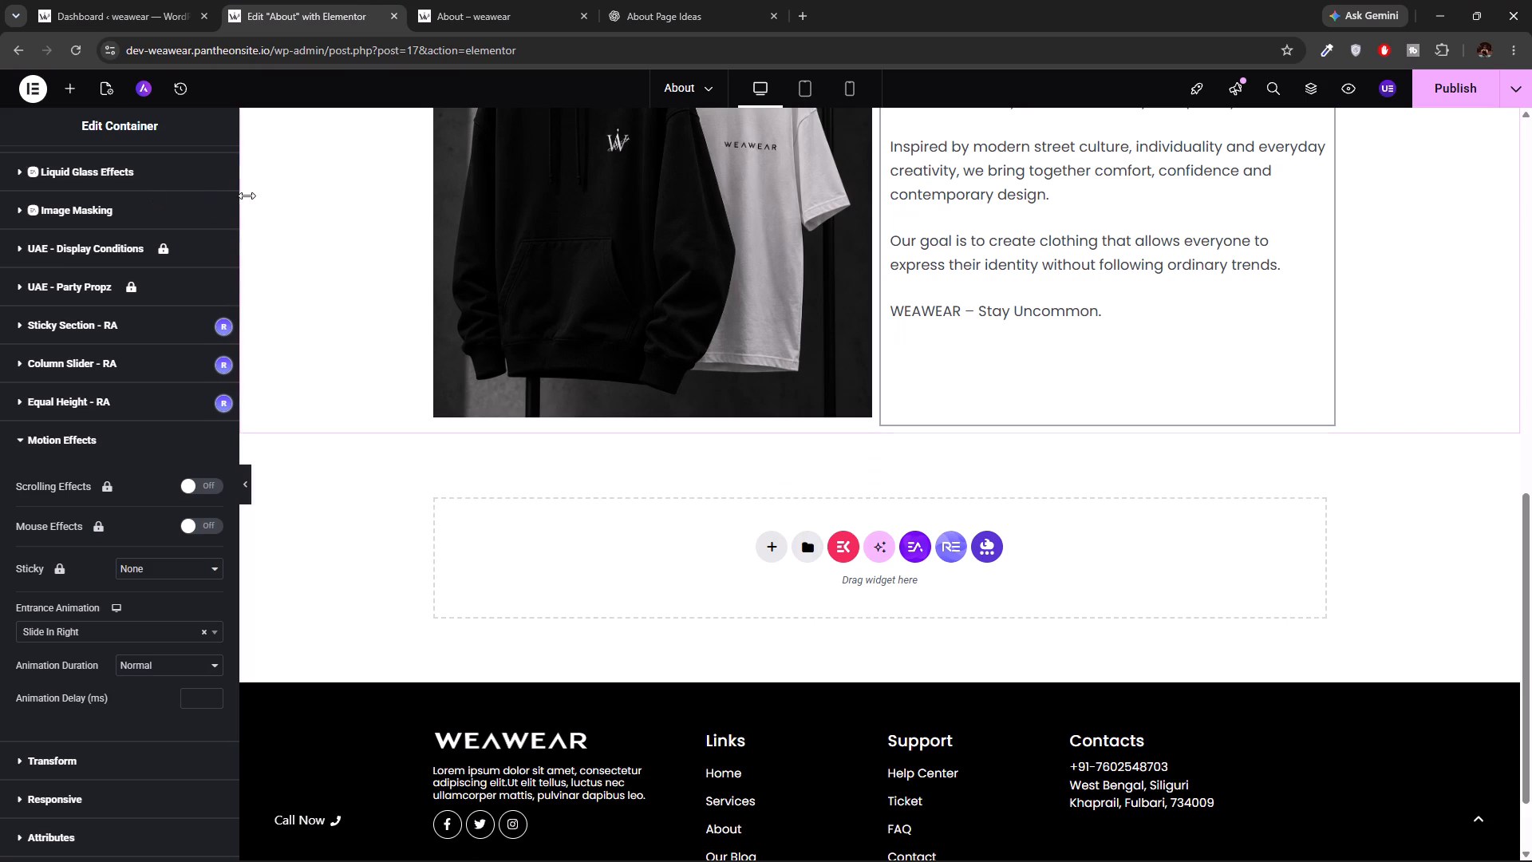
pyautogui.scroll(6, 306, 202)
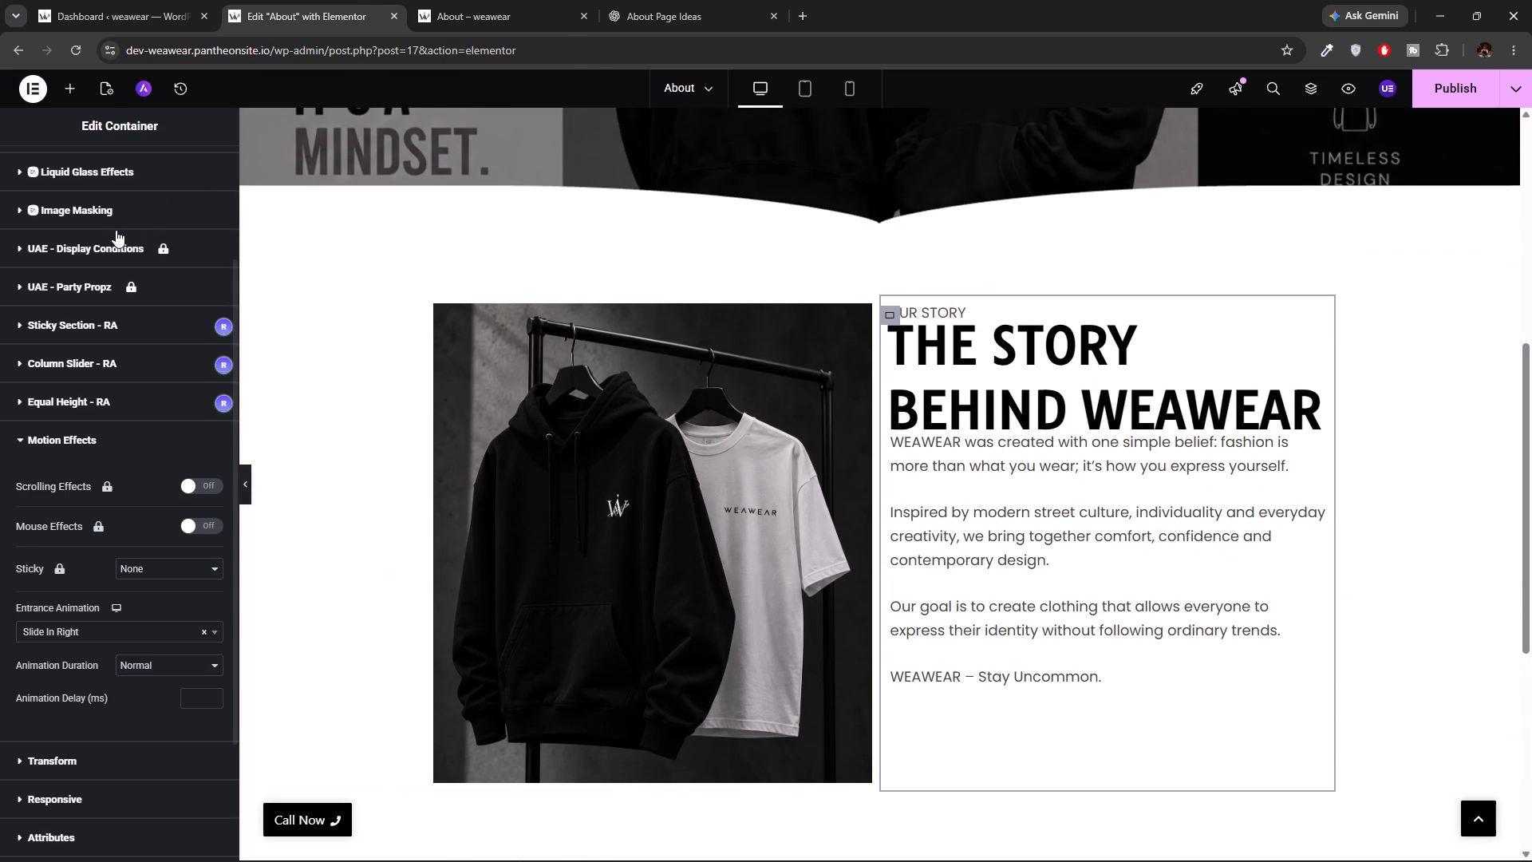
pyautogui.scroll(6, 113, 230)
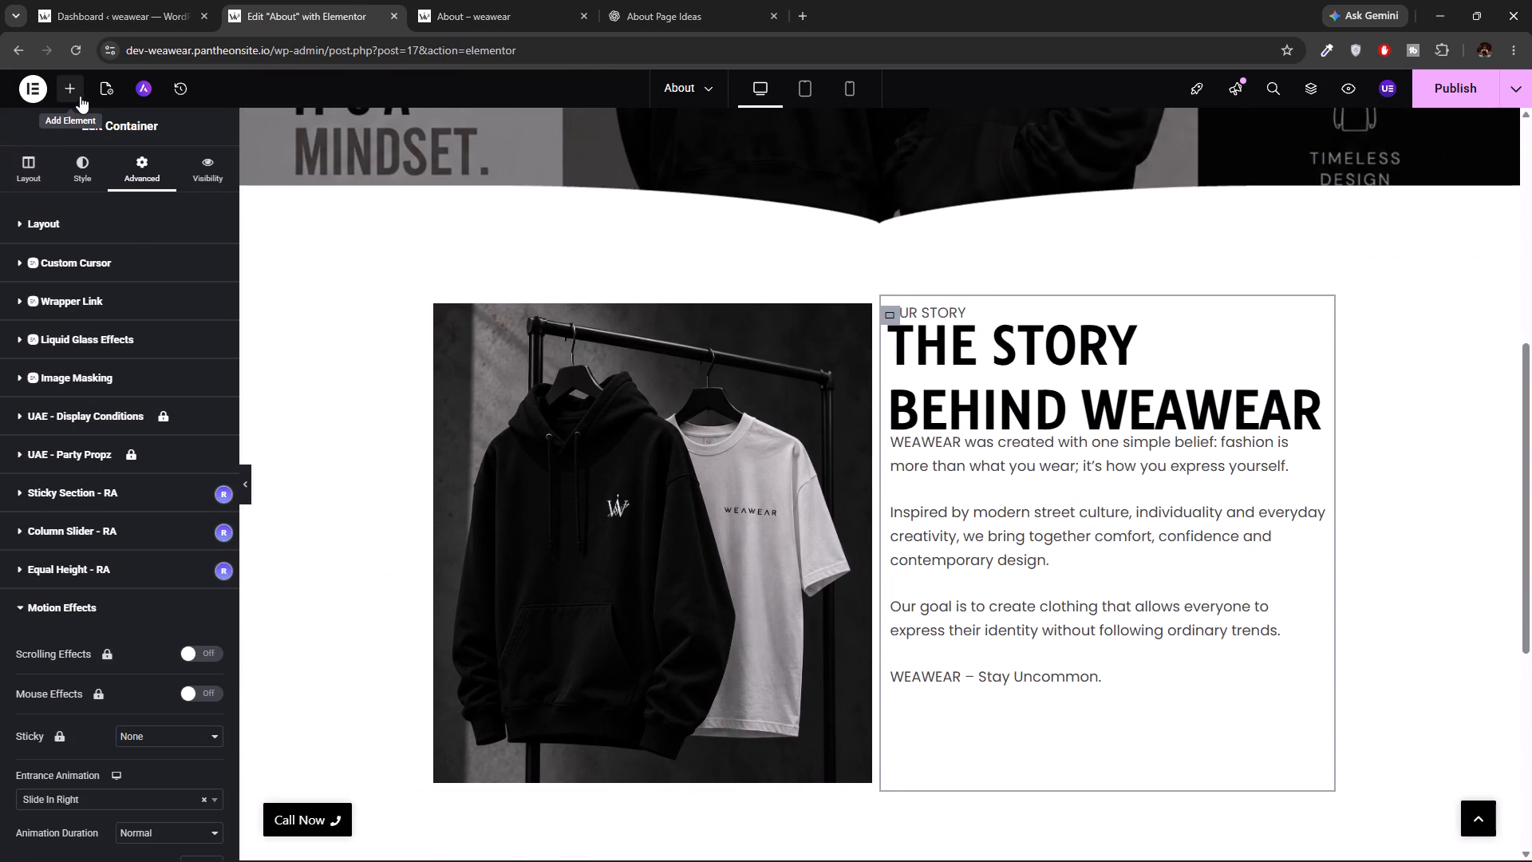
pyautogui.click(80, 95)
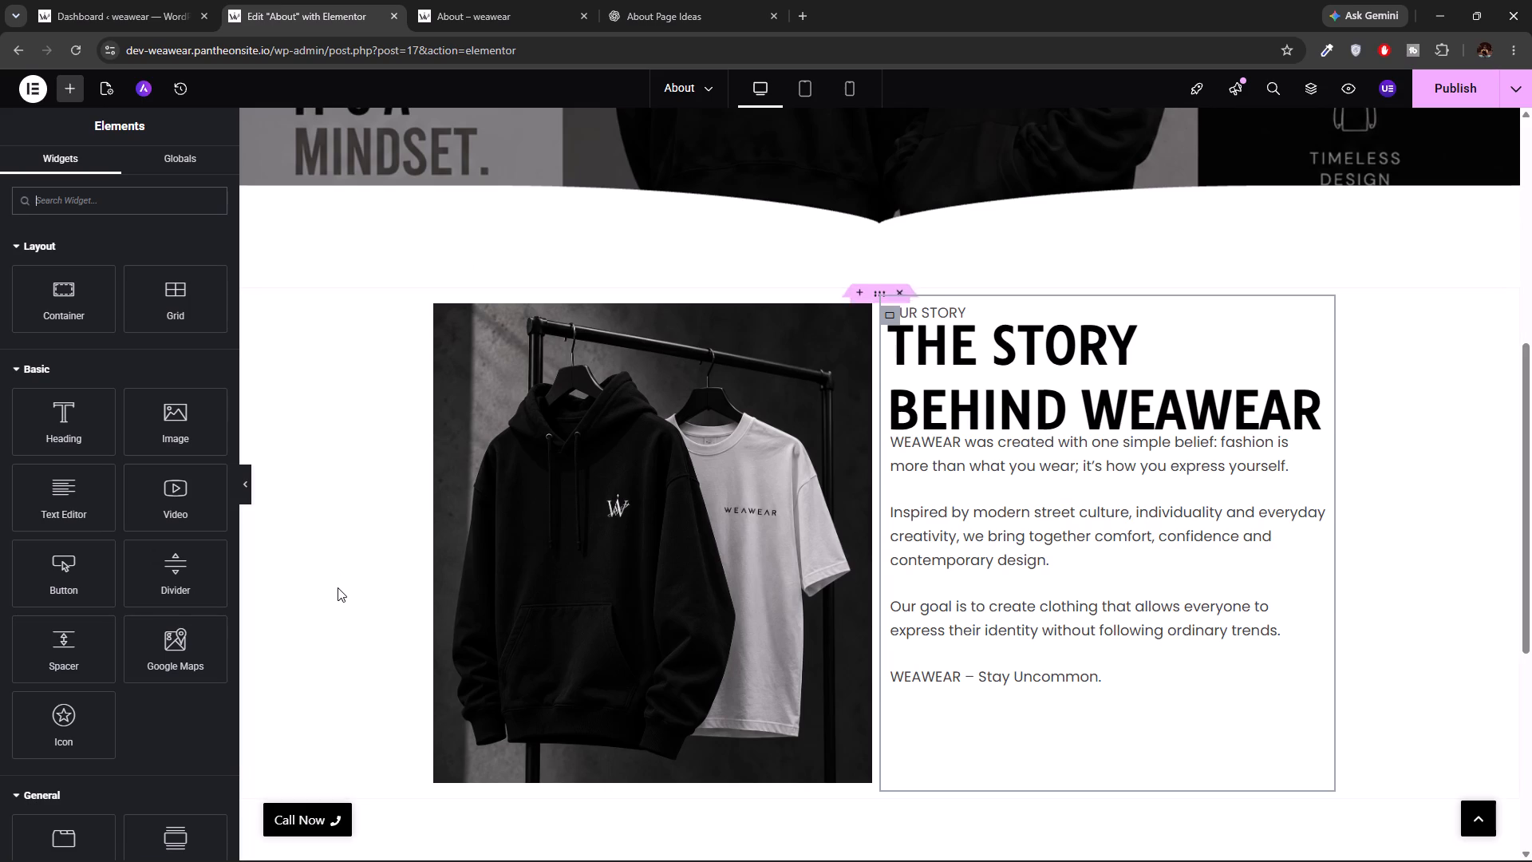
pyautogui.scroll(-5, 337, 590)
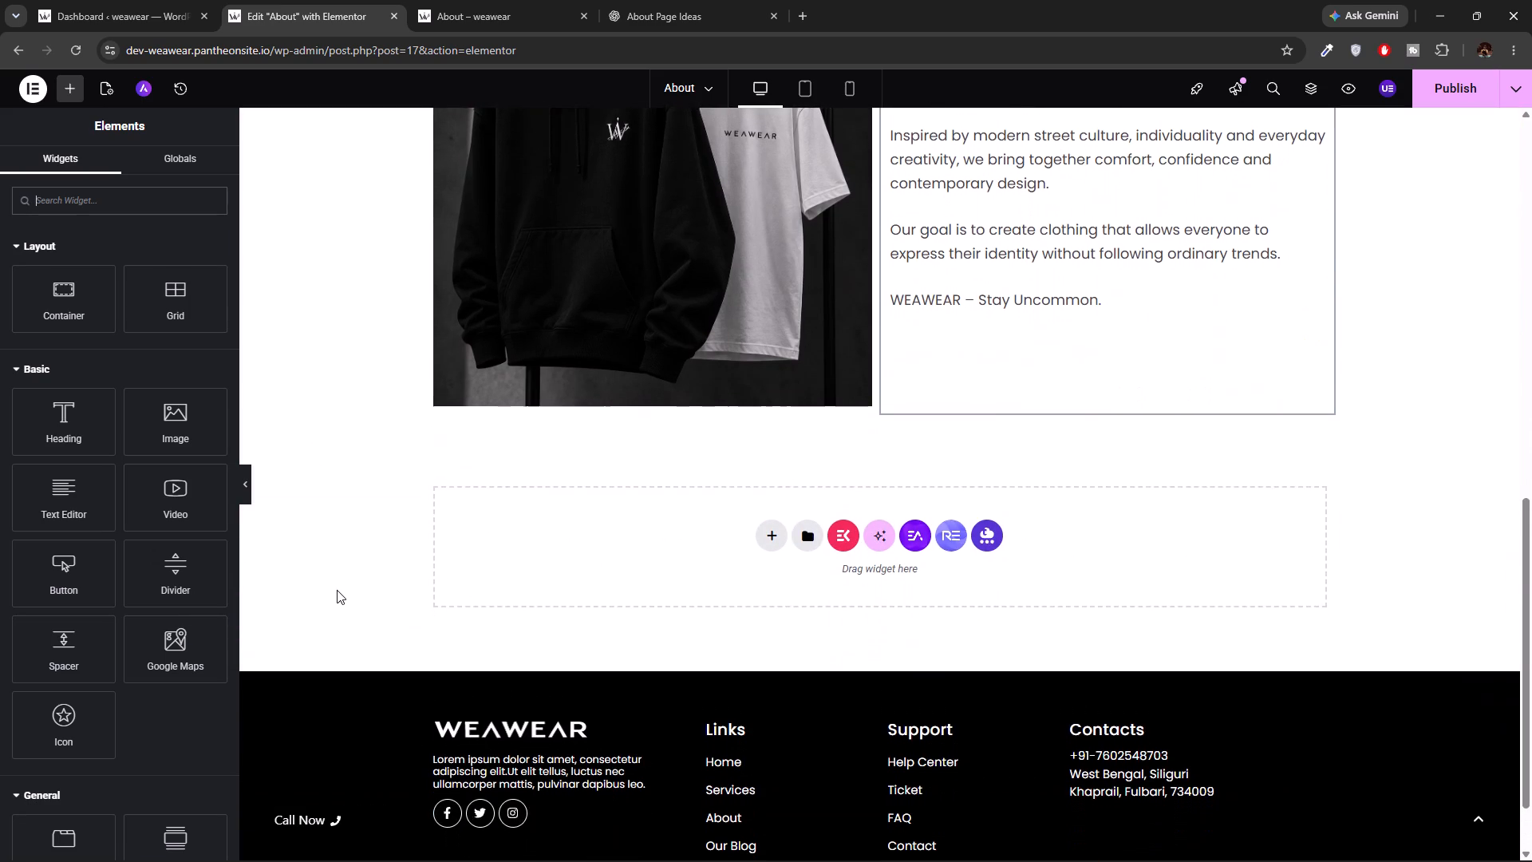
pyautogui.scroll(-1, 337, 590)
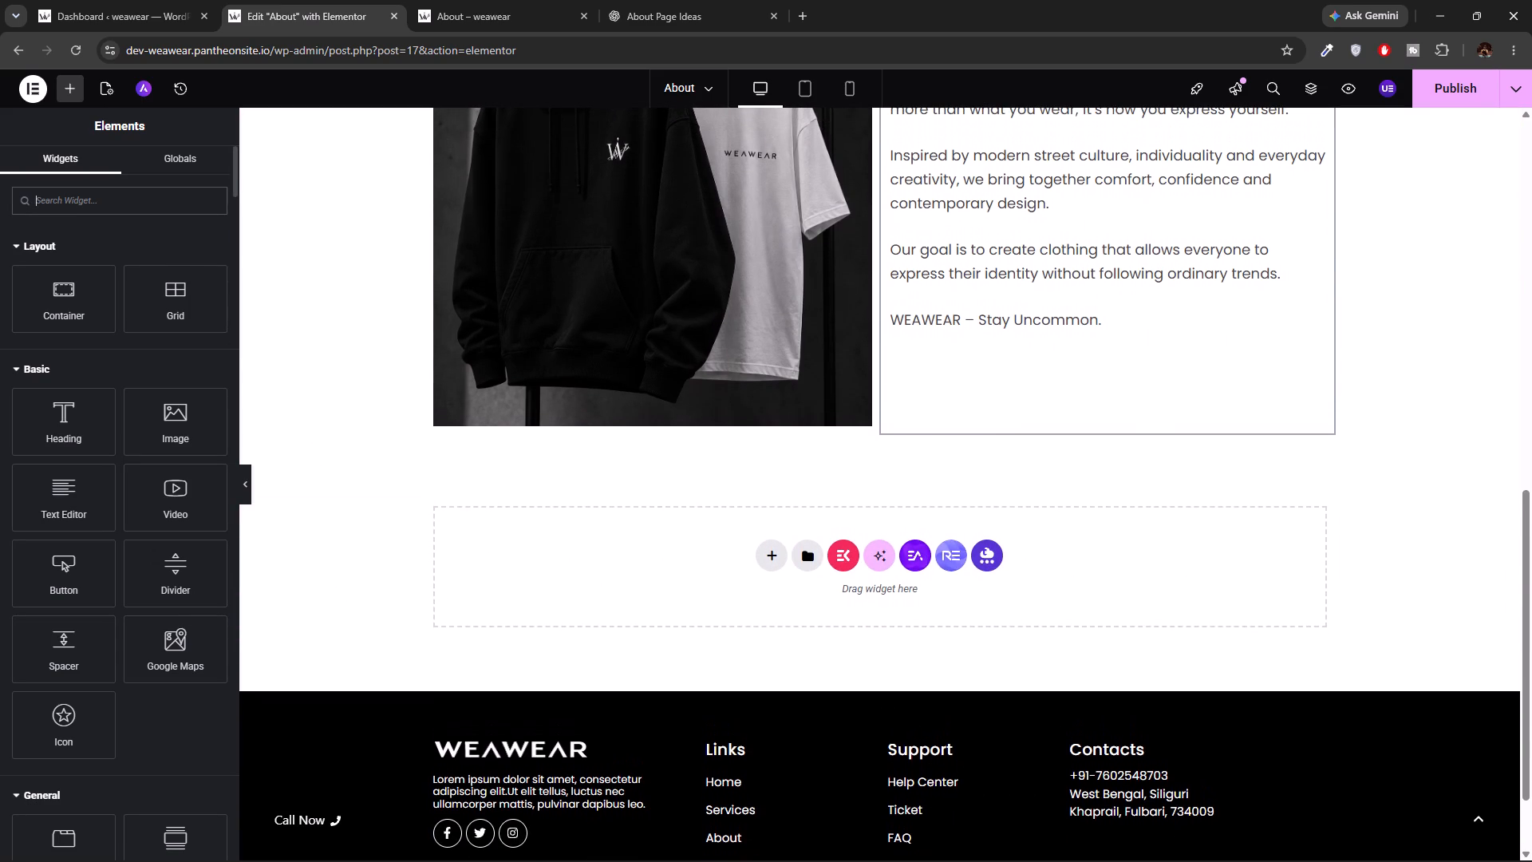
pyautogui.click(188, 168)
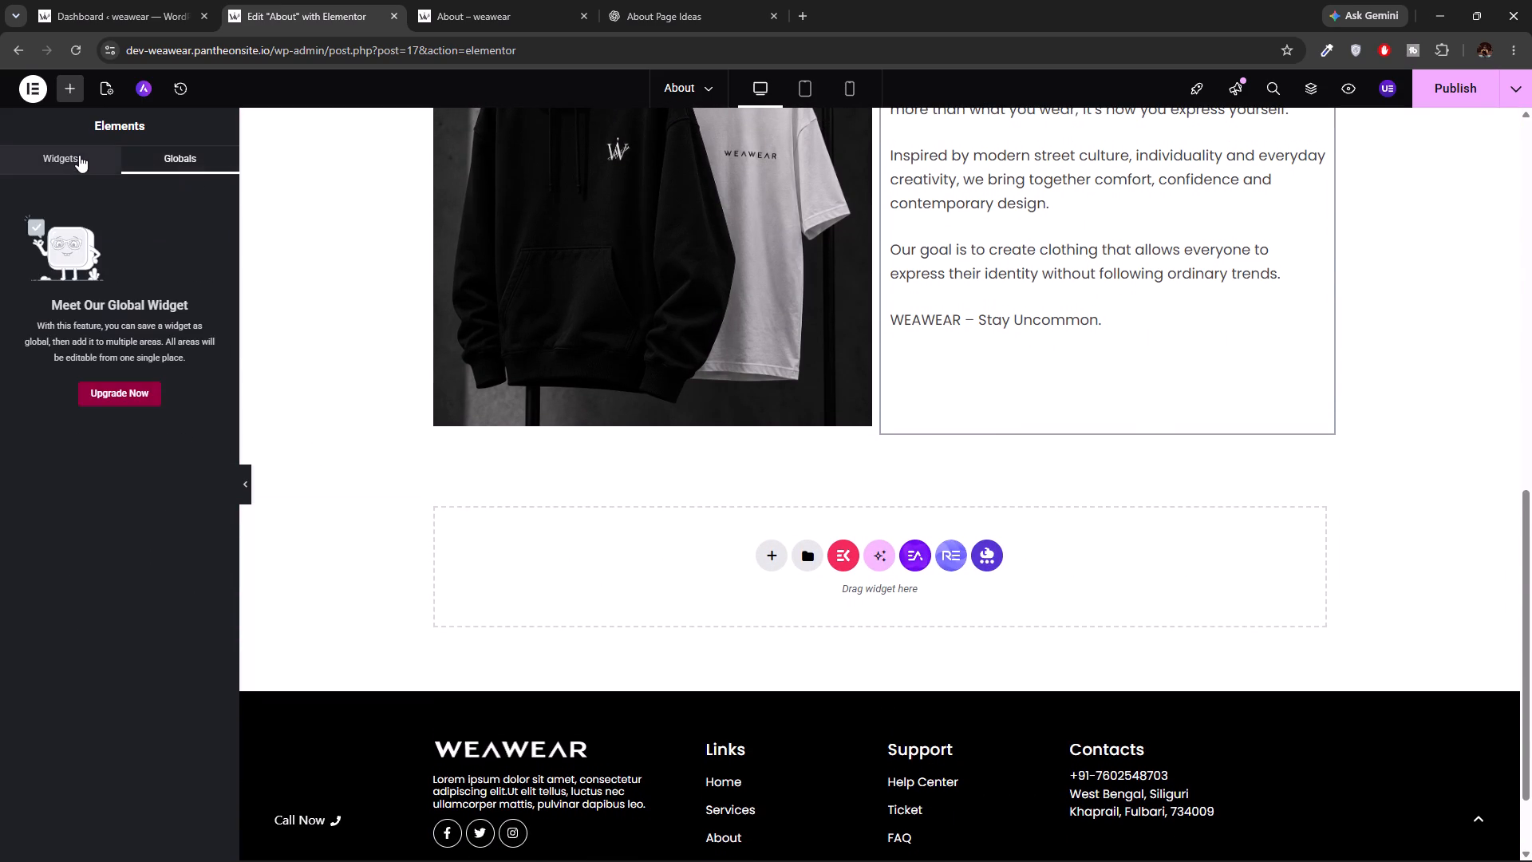
pyautogui.click(79, 155)
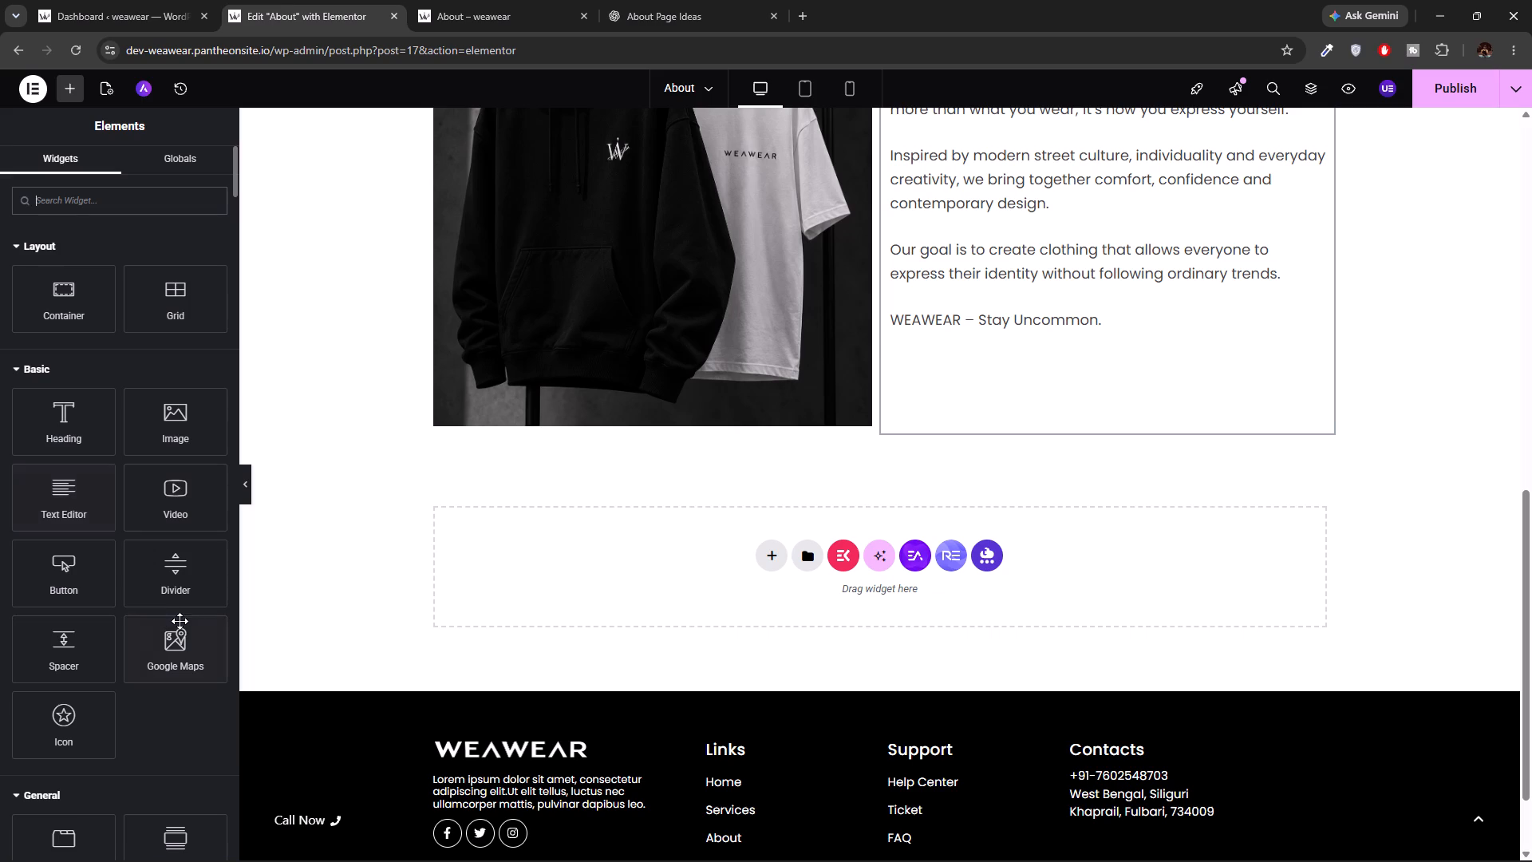
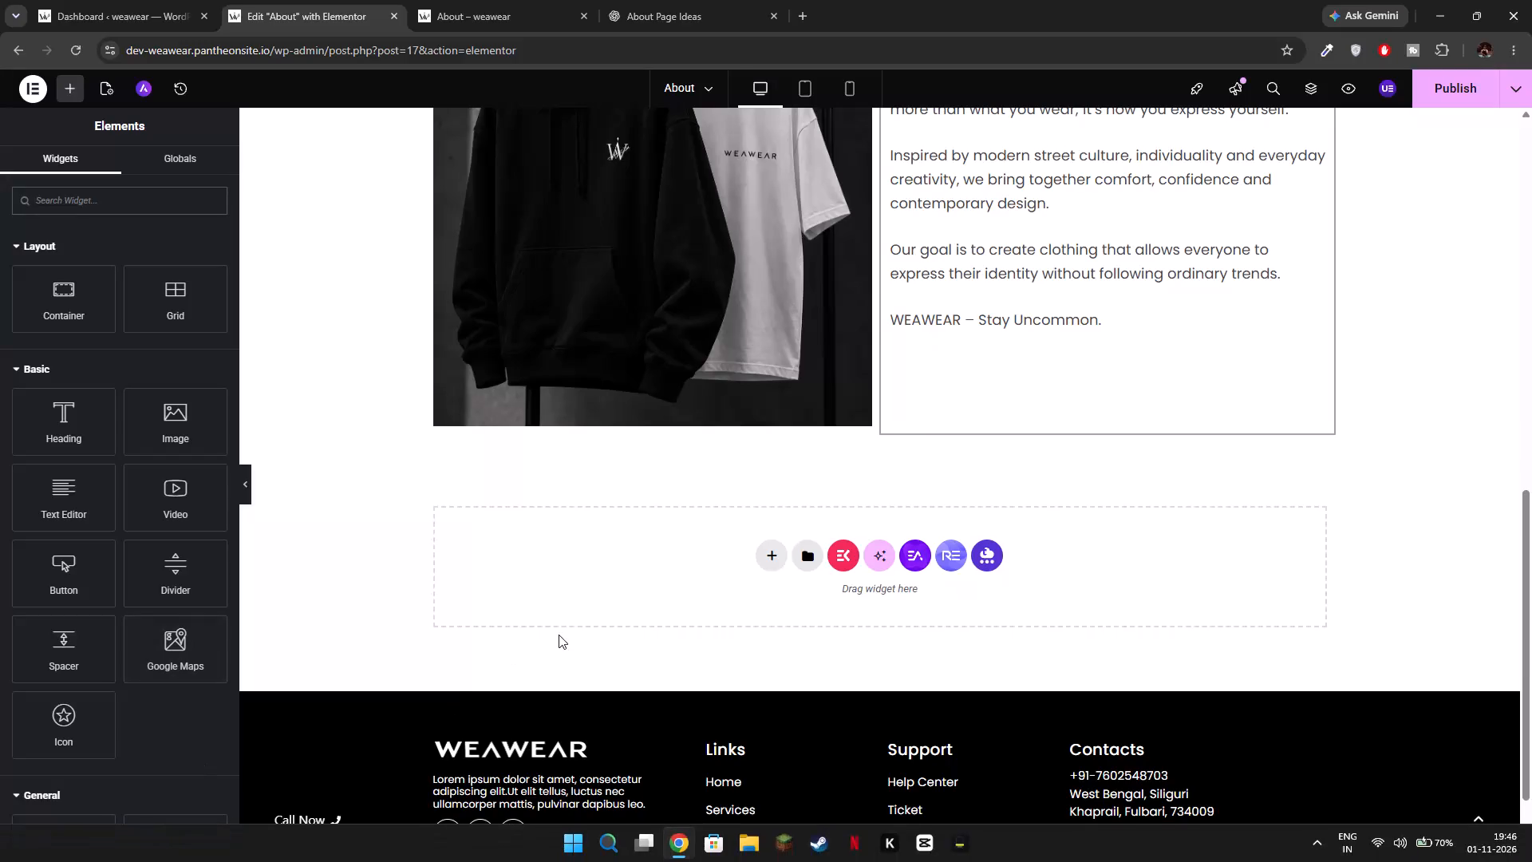
# Add a Flexbox container with a two-by-two structure of four cells in the empty area below the story section.
pyautogui.click(773, 559)
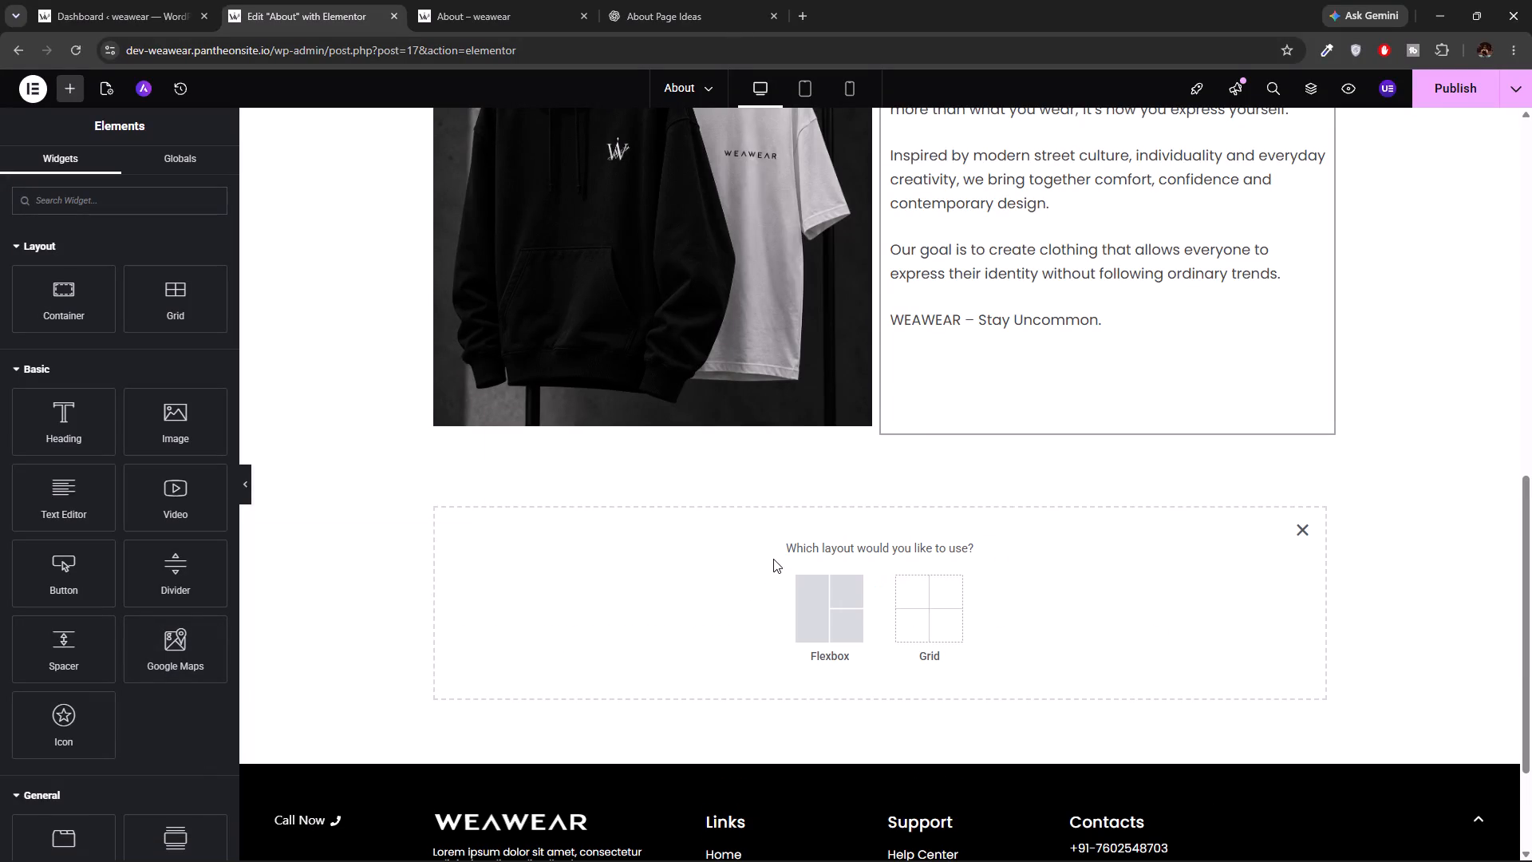
pyautogui.click(828, 590)
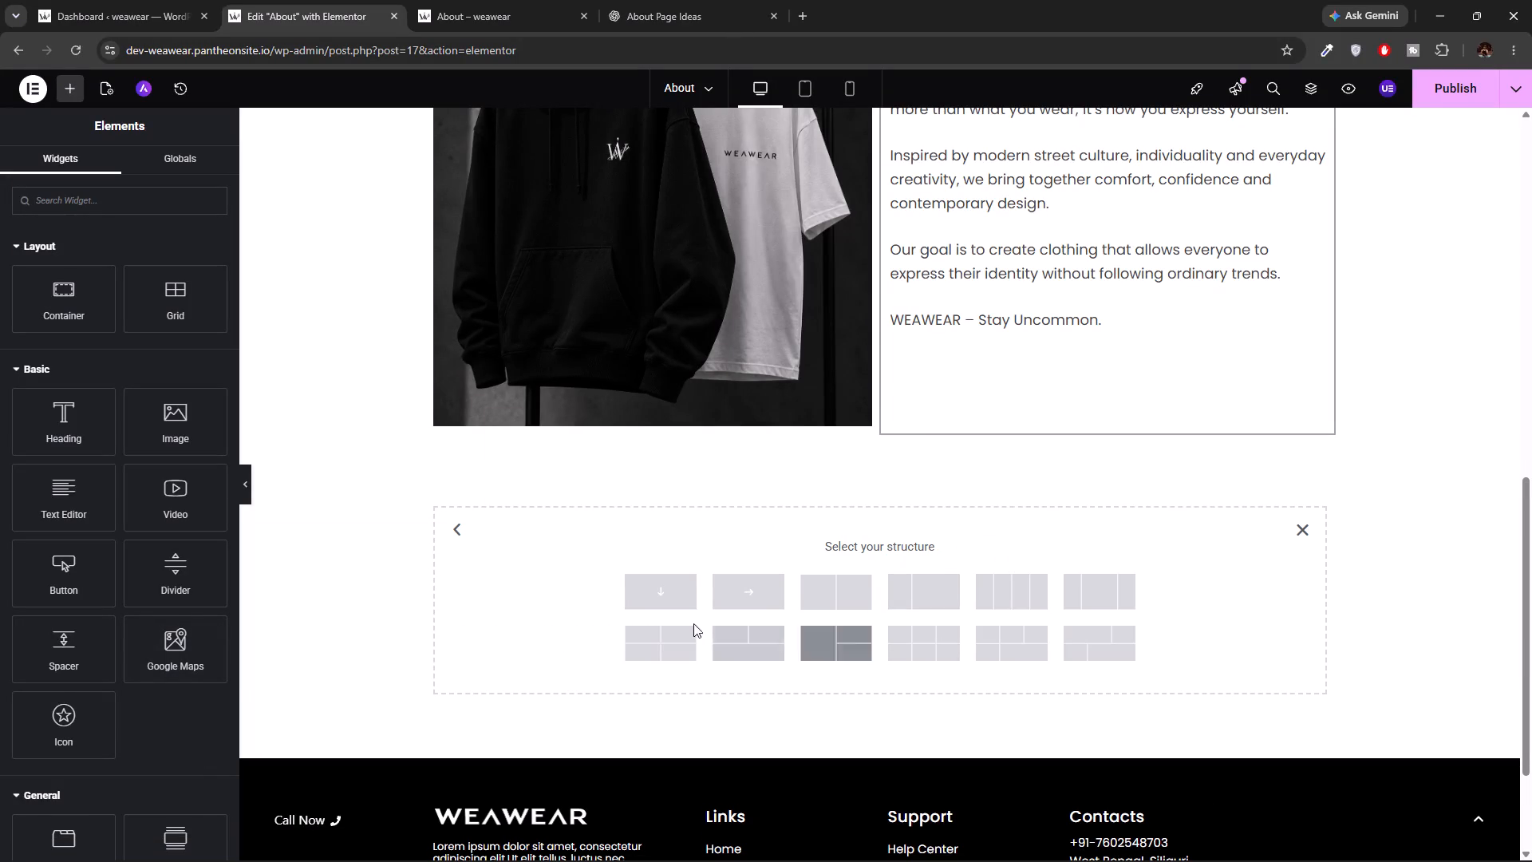
pyautogui.click(672, 641)
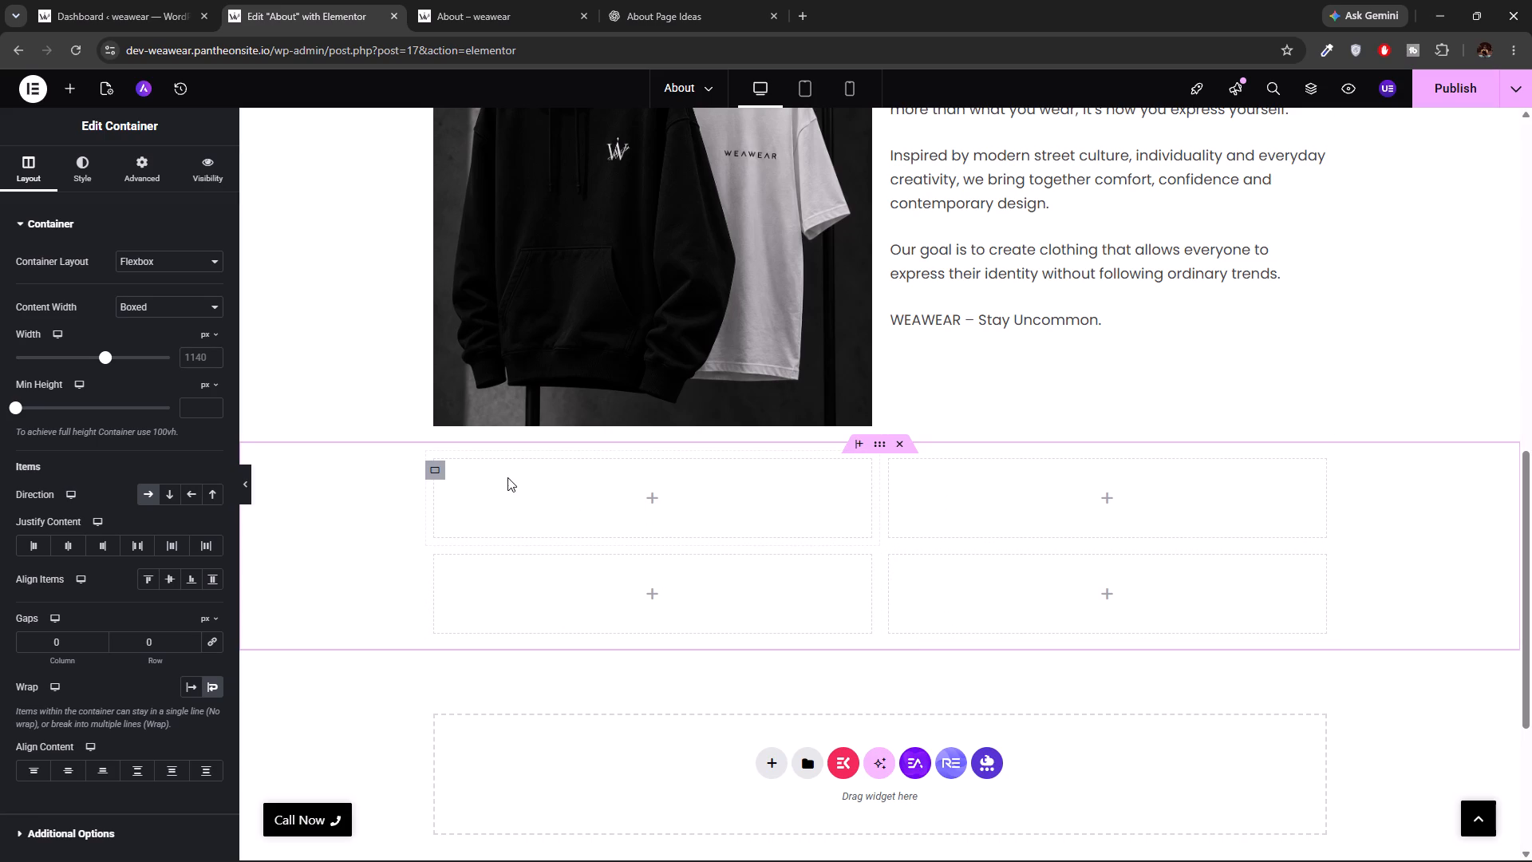
# Find the Icon Box widget by searching "icon" and place it in the first cell of the new four-cell container.
pyautogui.scroll(3, 256, 324)
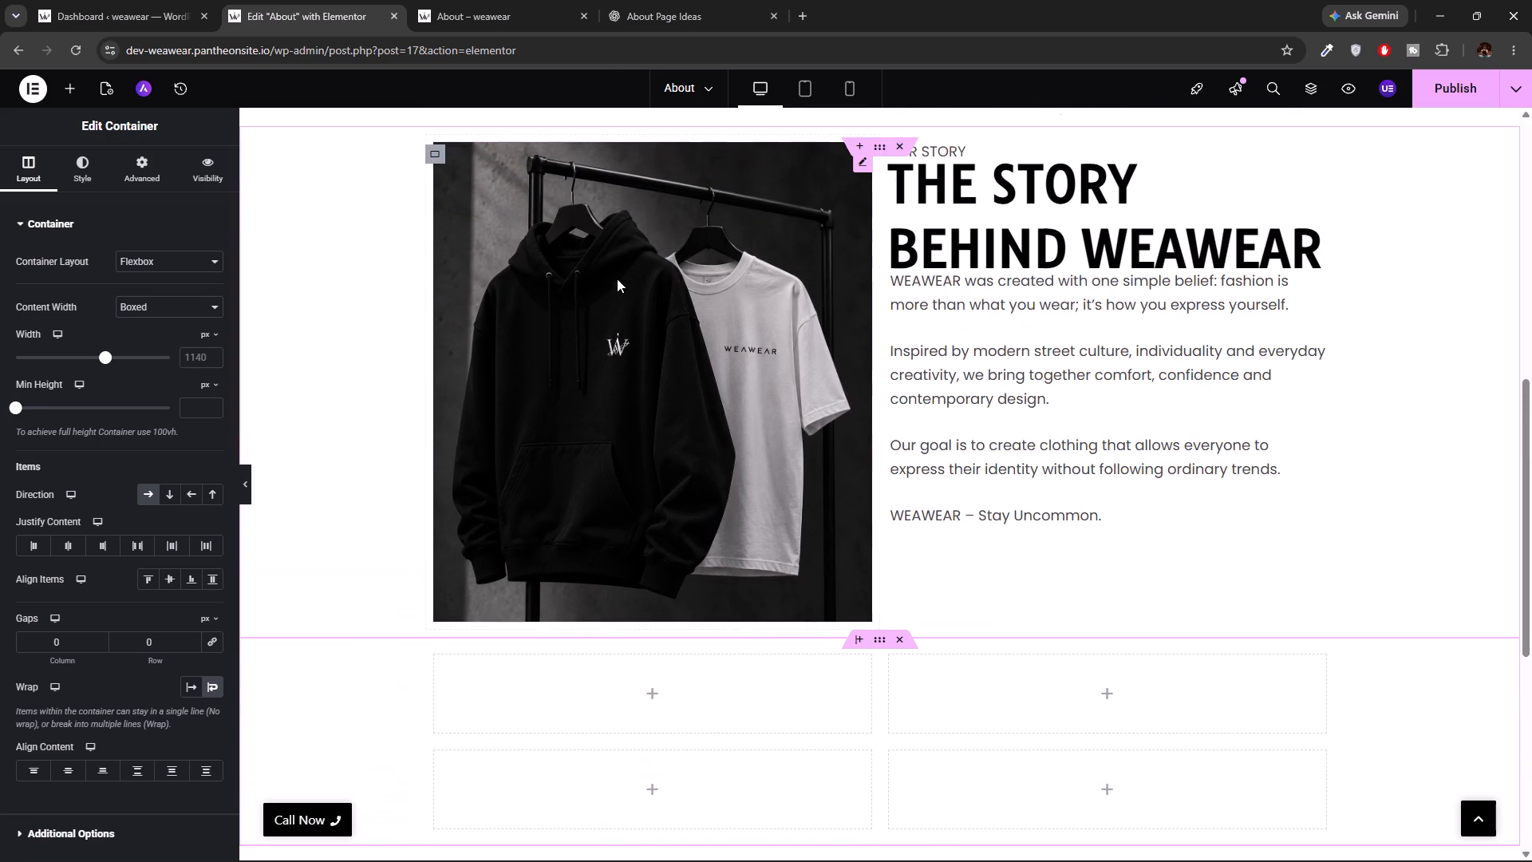
pyautogui.click(67, 88)
pyautogui.click(61, 200)
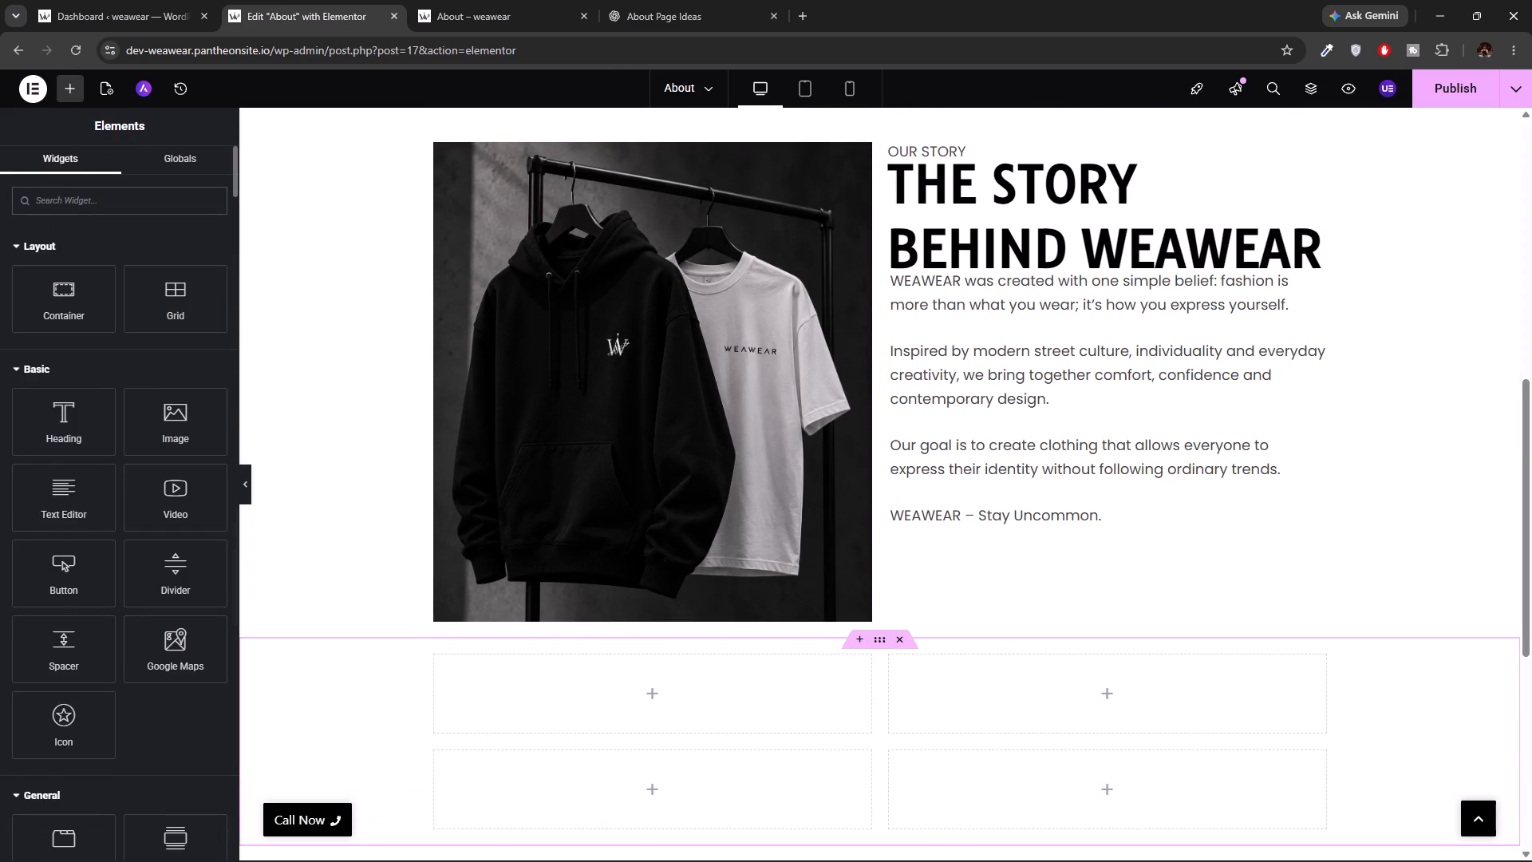
pyautogui.write('icon')
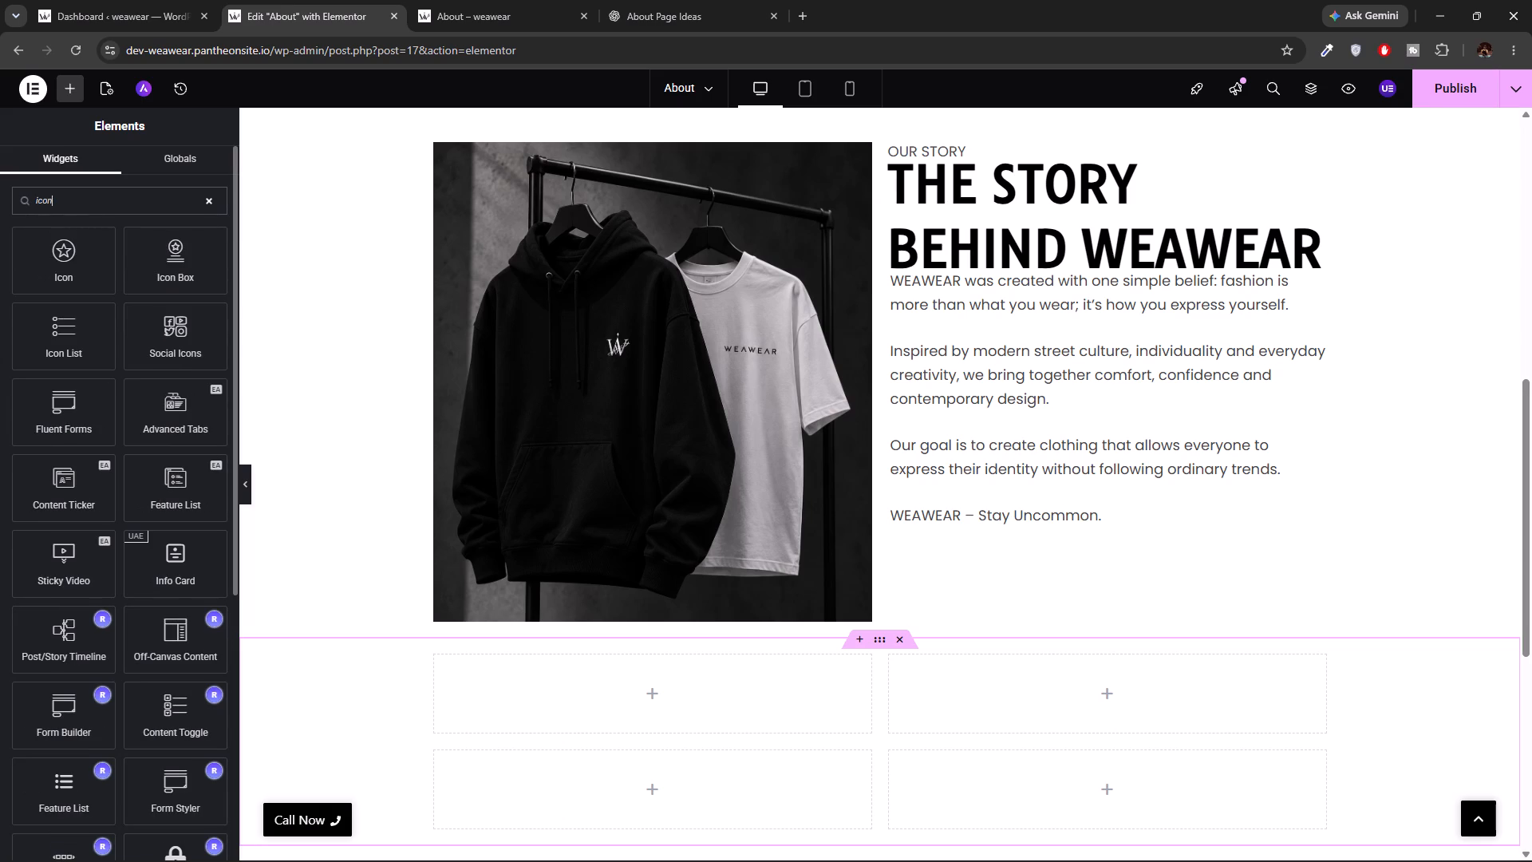
pyautogui.scroll(-2, 366, 404)
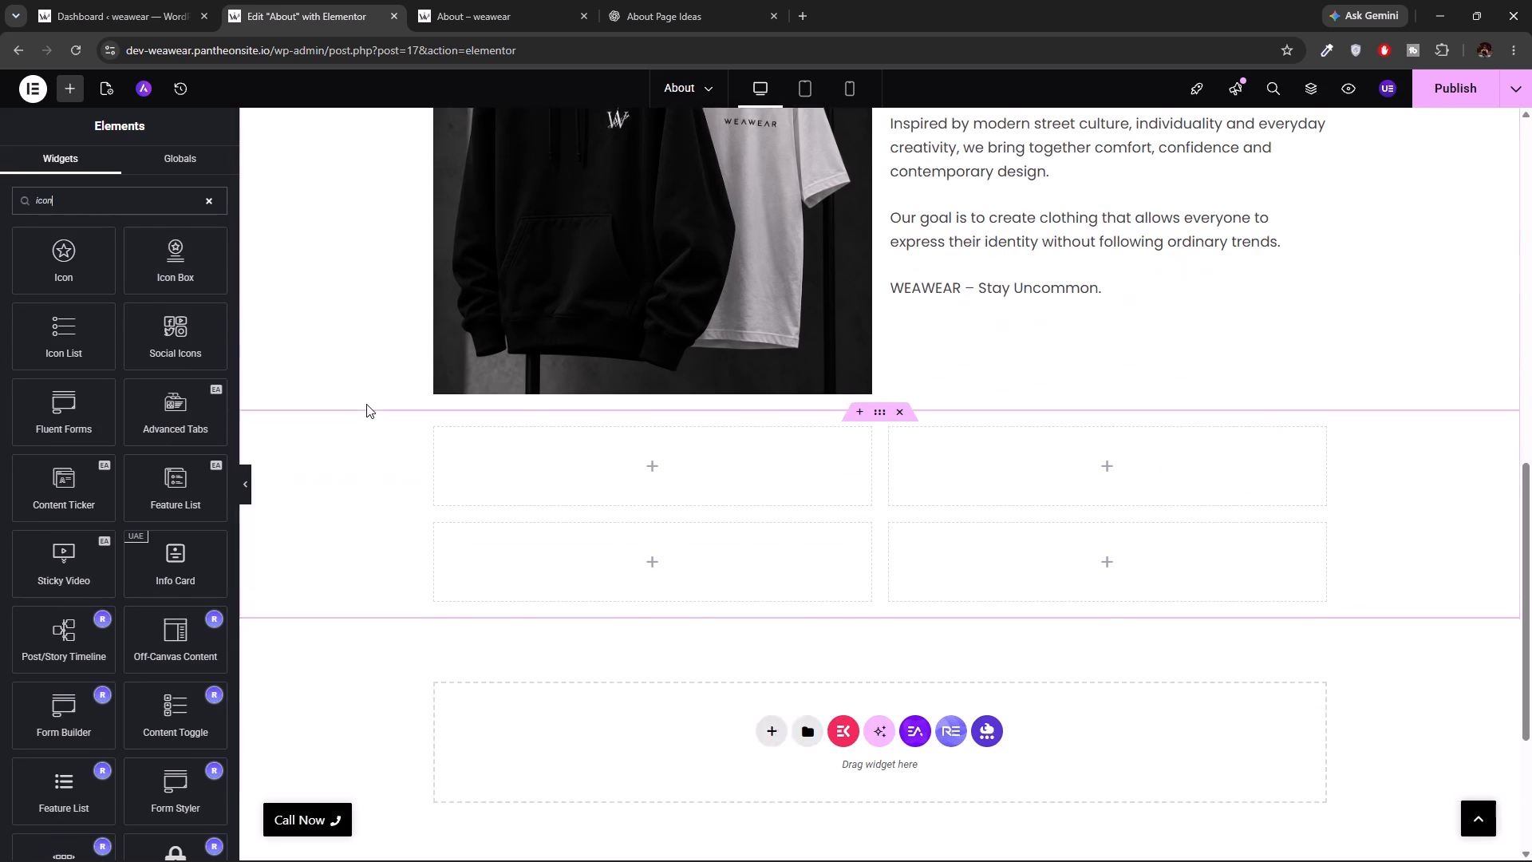
pyautogui.scroll(-3, 366, 404)
pyautogui.moveTo(191, 247); pyautogui.dragTo(314, 230)
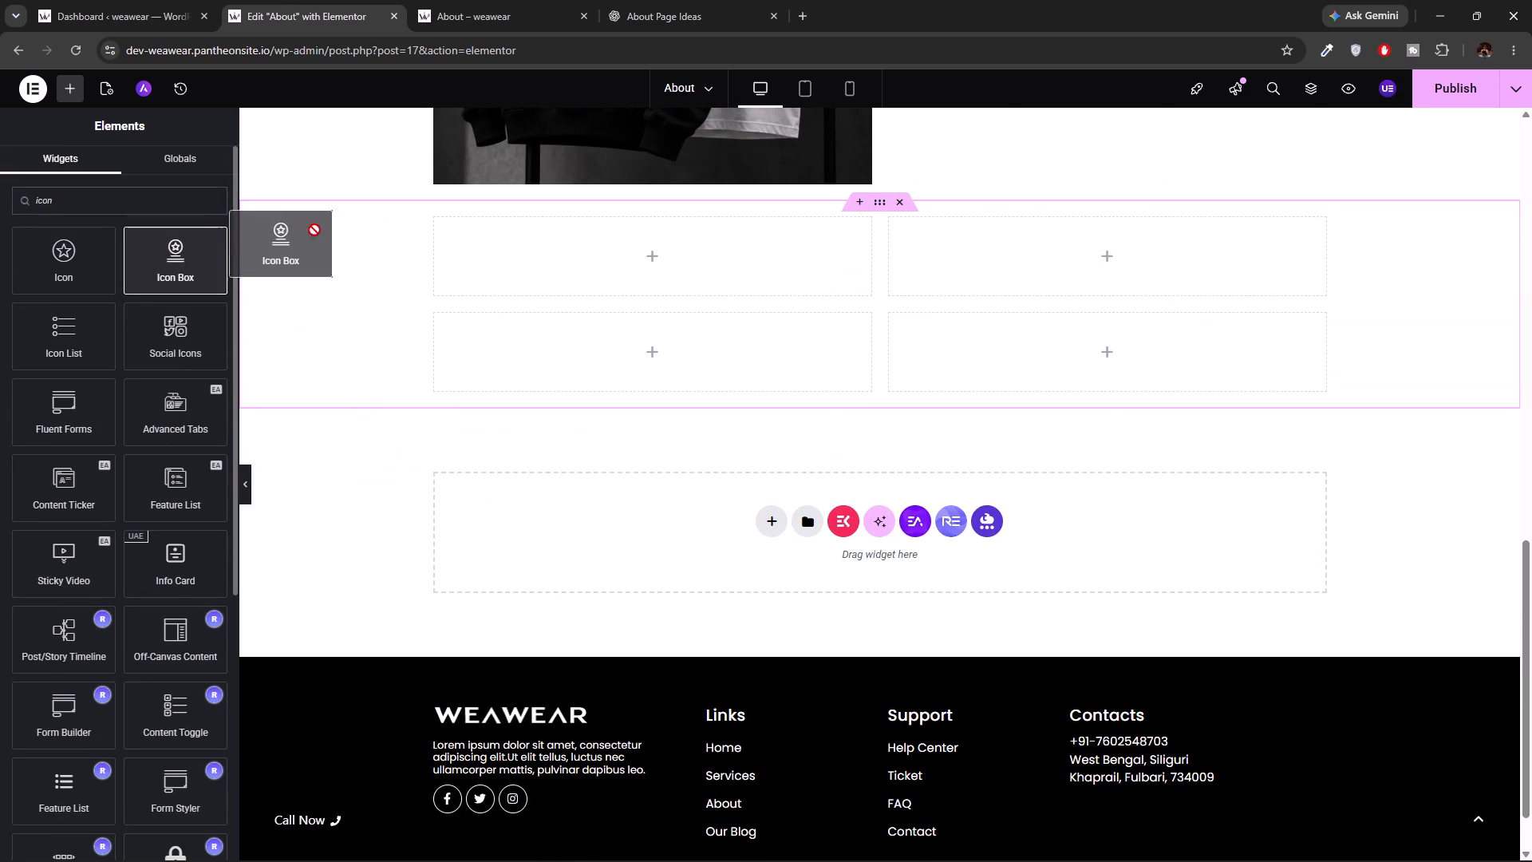
pyautogui.moveTo(314, 230); pyautogui.dragTo(521, 235)
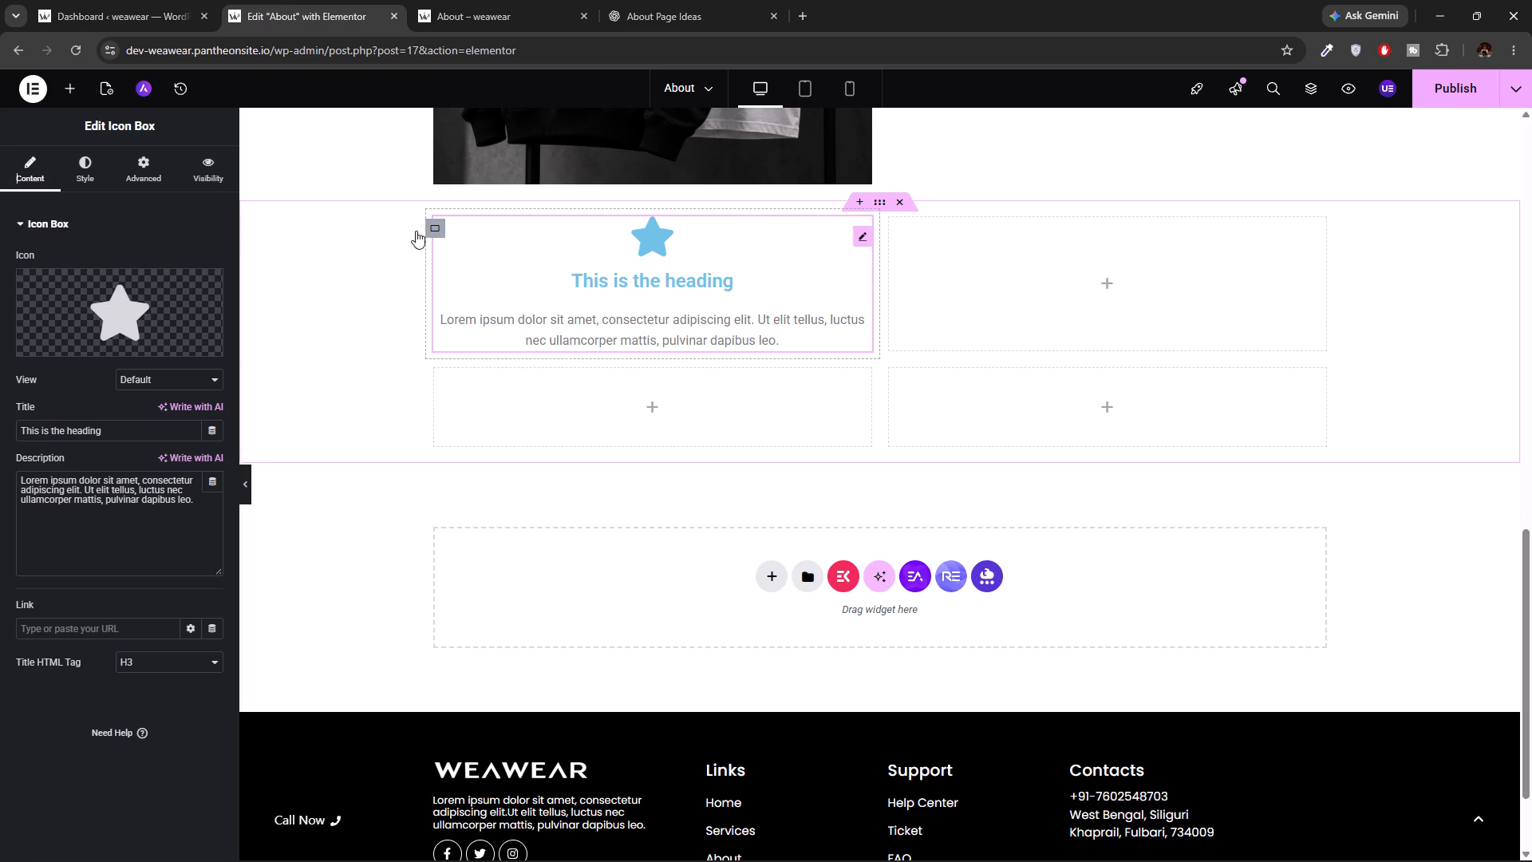
# Search the widget library for "icon" again.
pyautogui.click(59, 80)
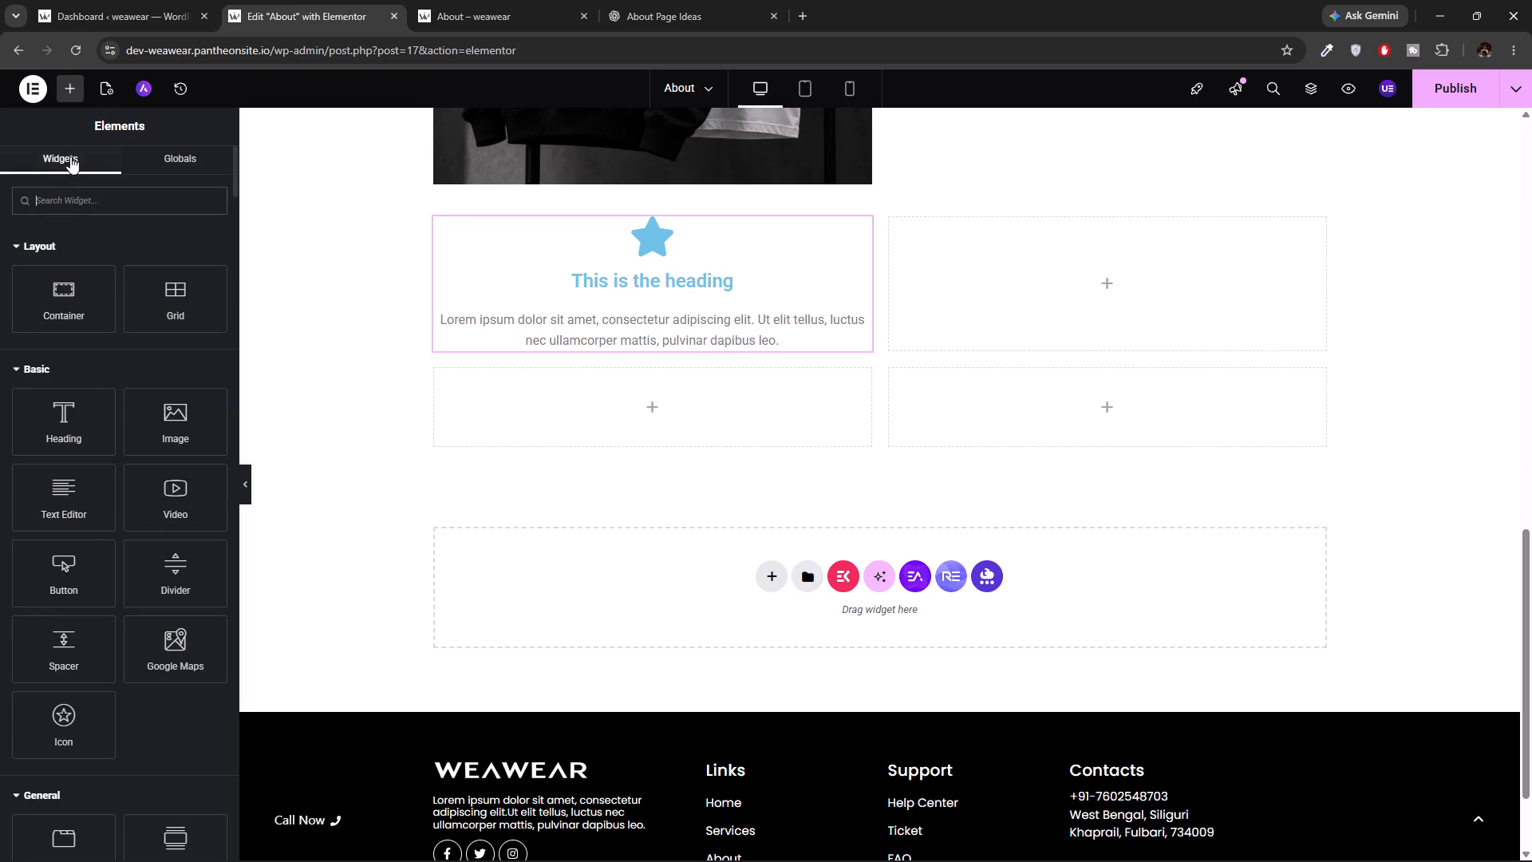
pyautogui.click(65, 191)
pyautogui.write('icon')
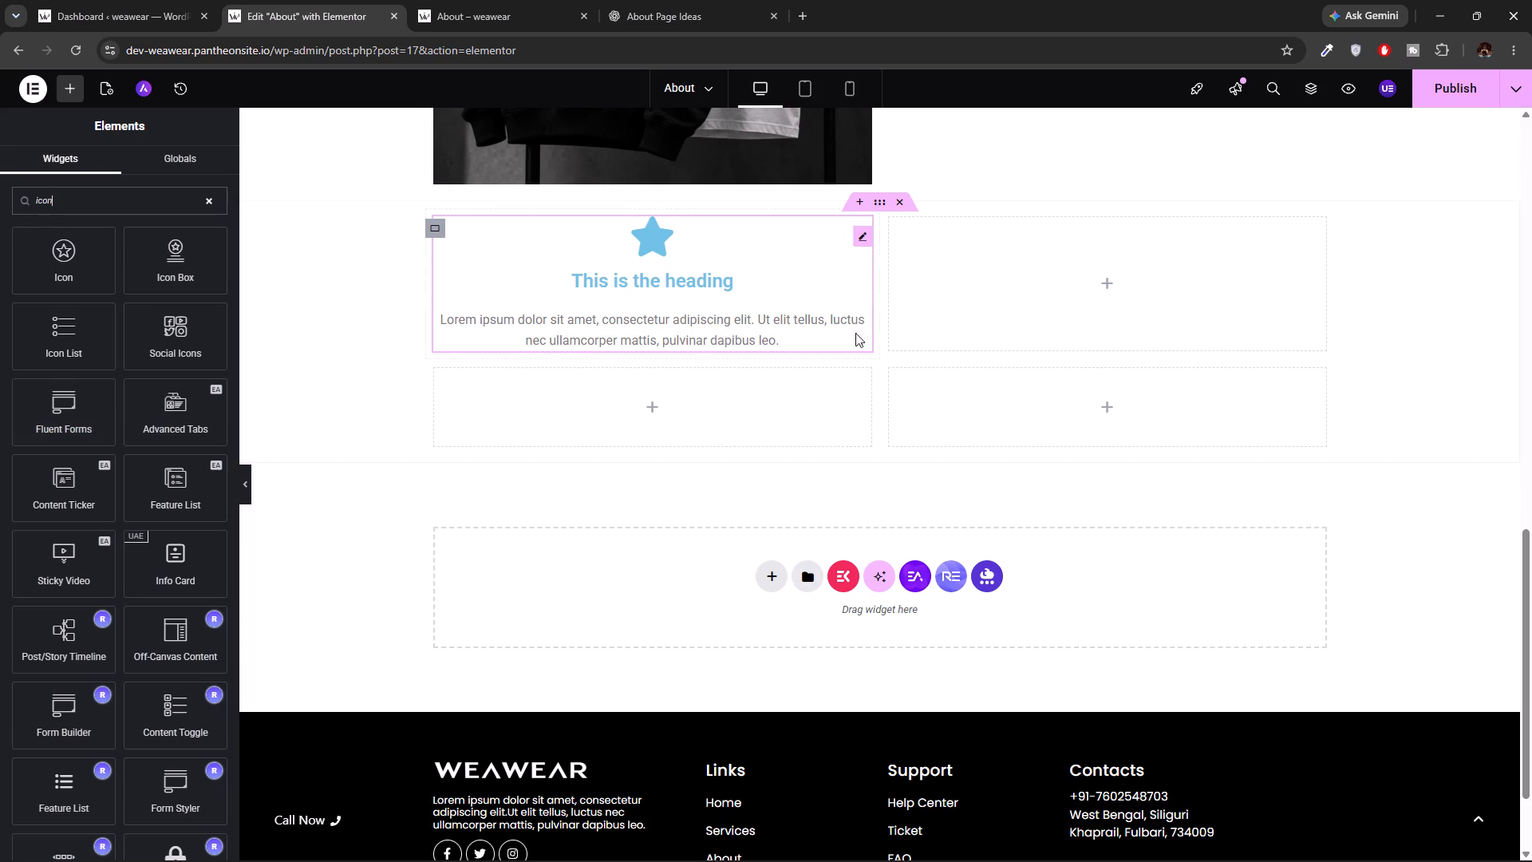
pyautogui.scroll(2, 698, 328)
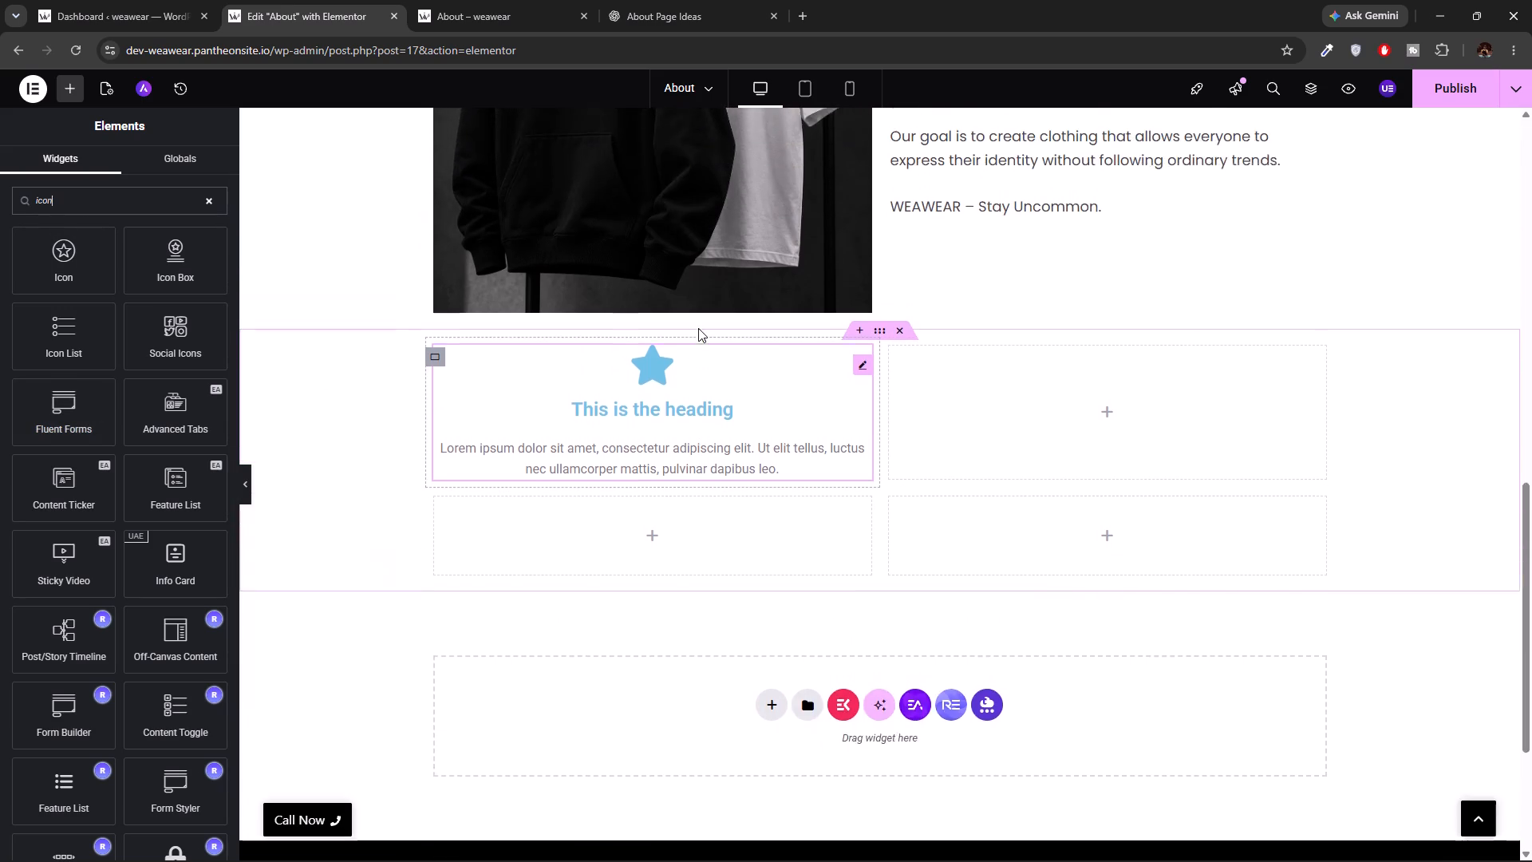
pyautogui.scroll(3, 698, 328)
# Check the card icons in ChatGPT's four-card design, and open the Flaticon website in a new browser tab.
pyautogui.click(527, 1)
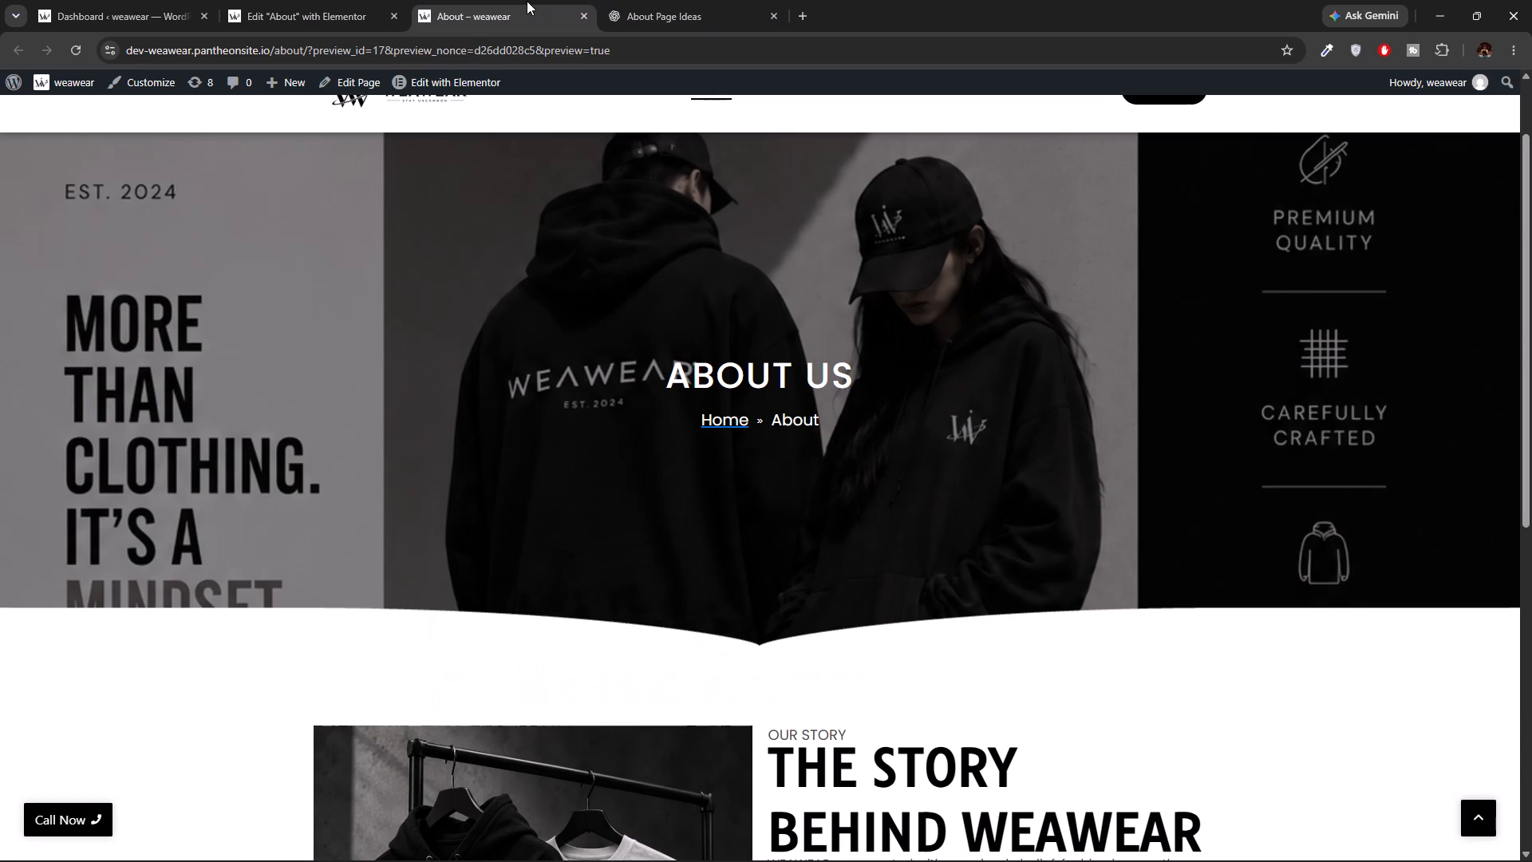
pyautogui.click(717, 0)
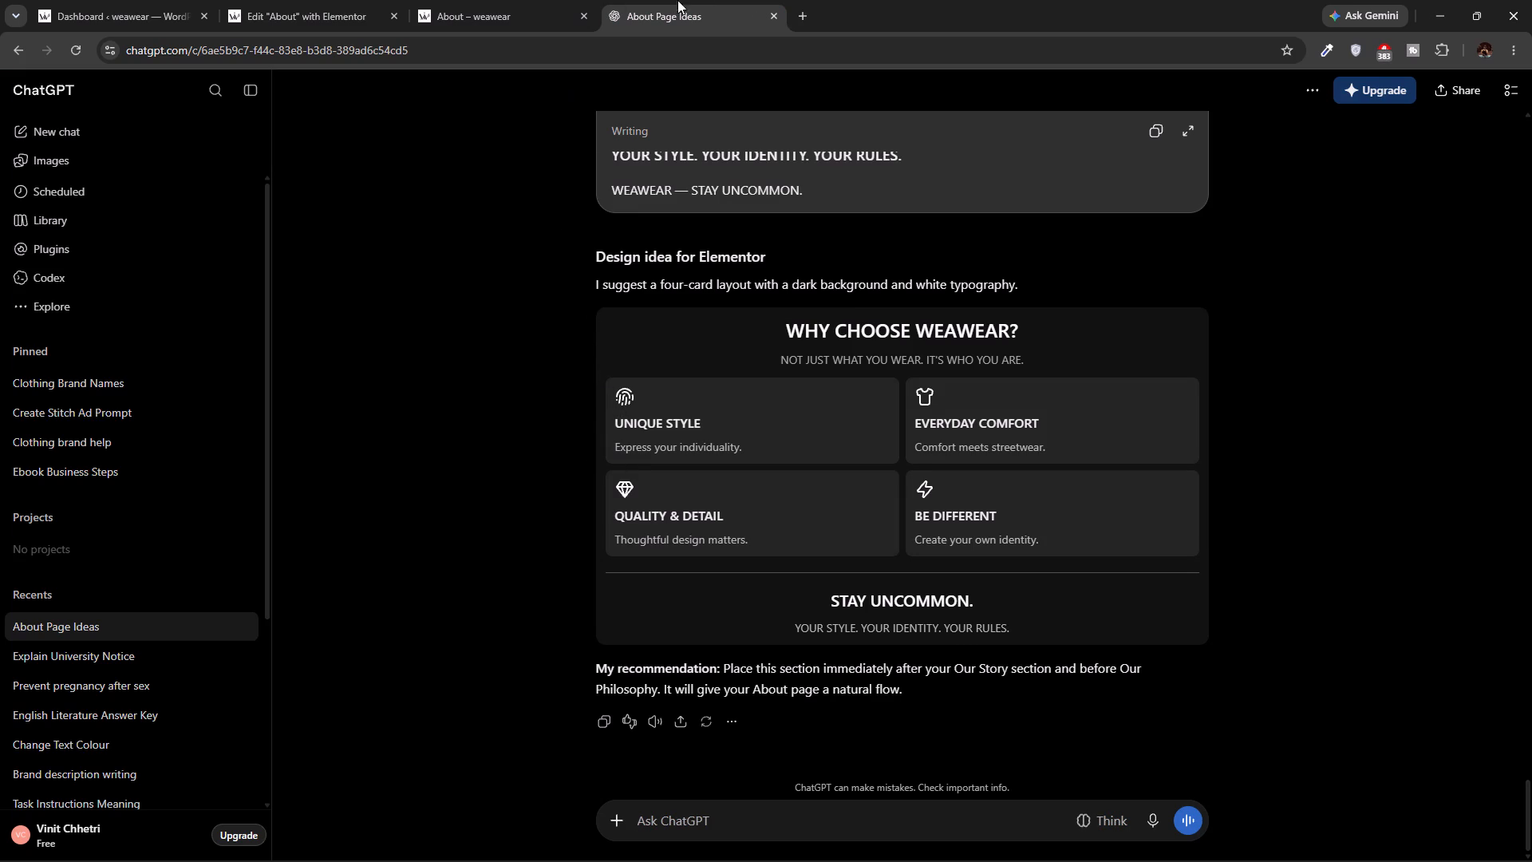
pyautogui.click(792, 22)
pyautogui.click(800, 14)
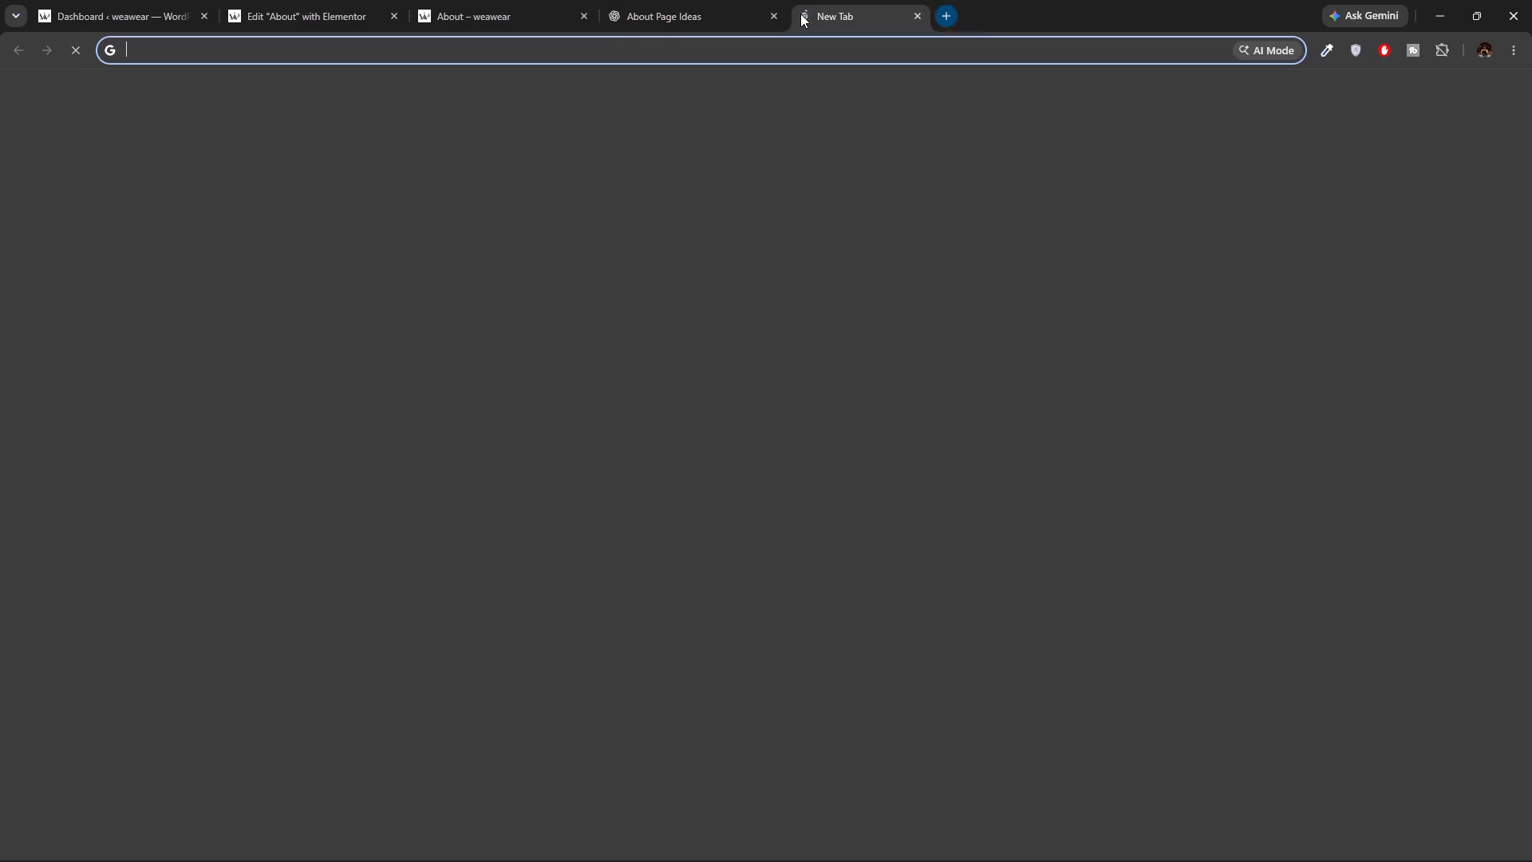
pyautogui.write('flat')
pyautogui.press('Return')
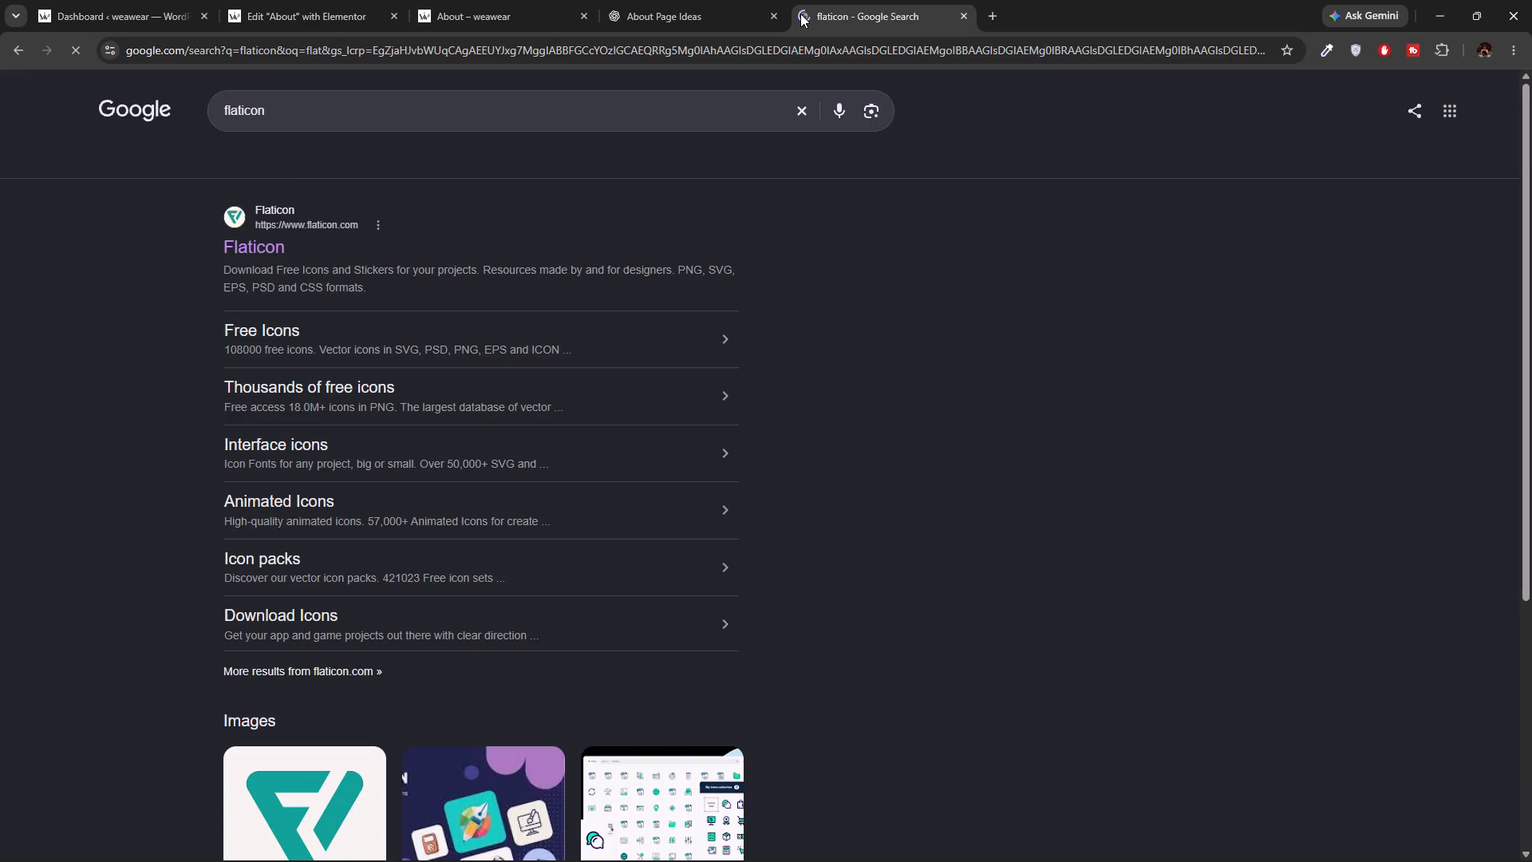
pyautogui.click(257, 235)
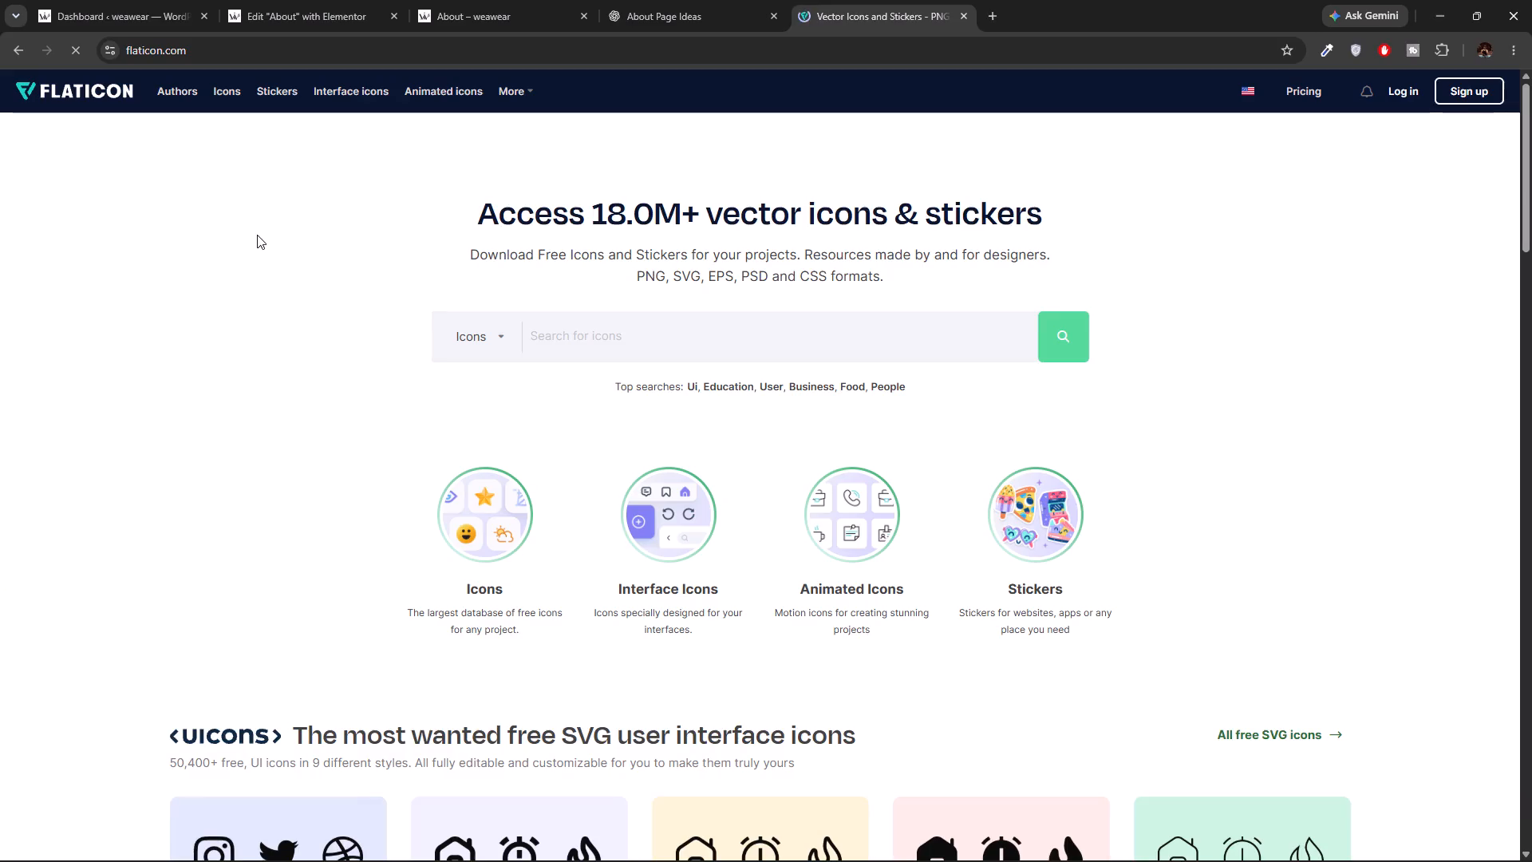
# Search Flaticon for "finger print" and download the first fingerprint icon in the results as a free PNG.
pyautogui.click(541, 338)
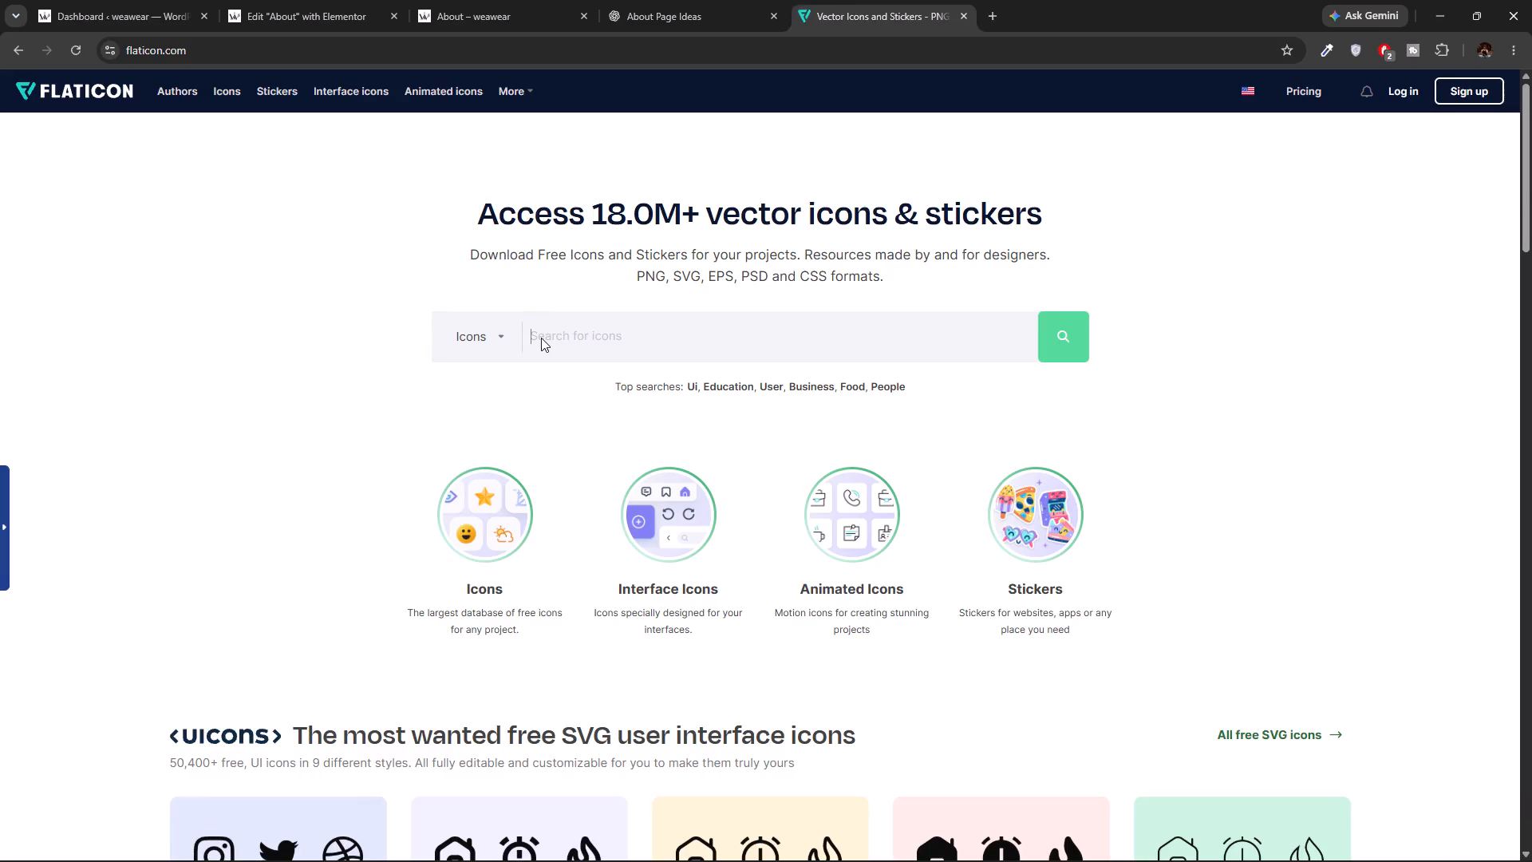
pyautogui.write('fin')
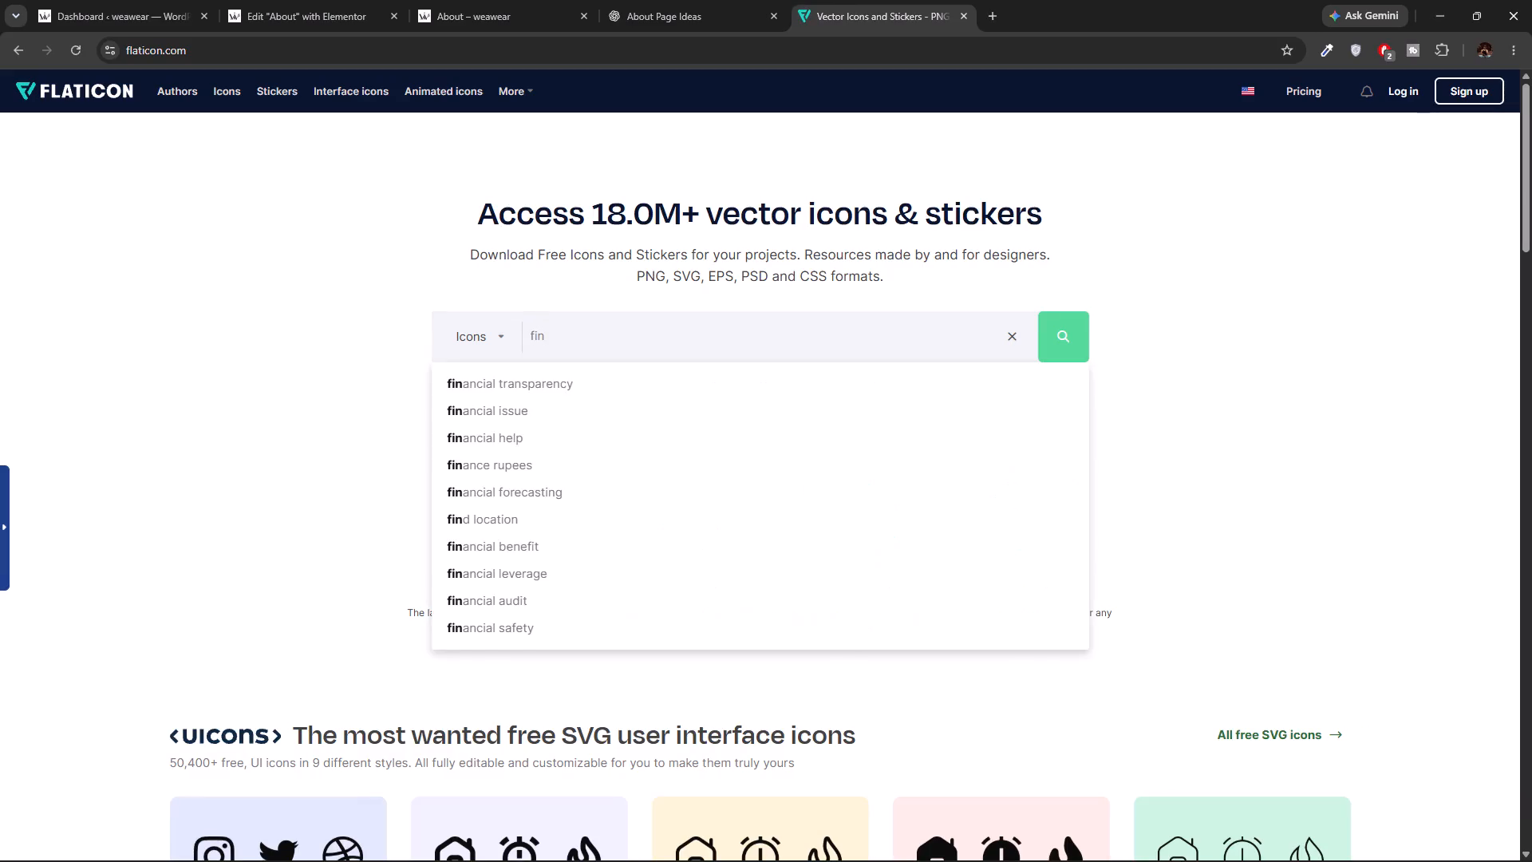
pyautogui.write('gerprint')
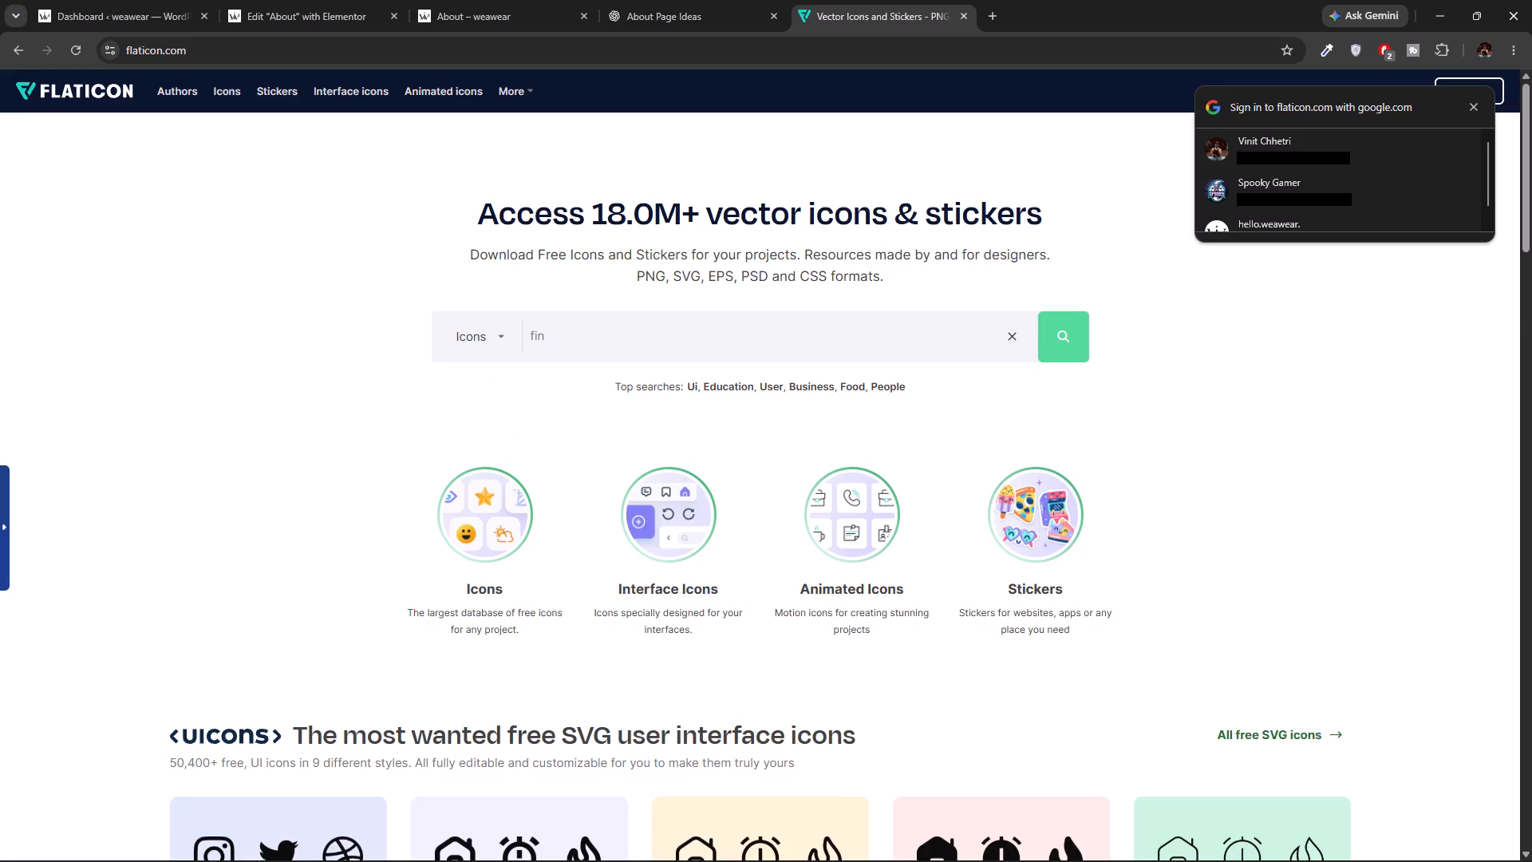
pyautogui.press('Return')
pyautogui.click(541, 338)
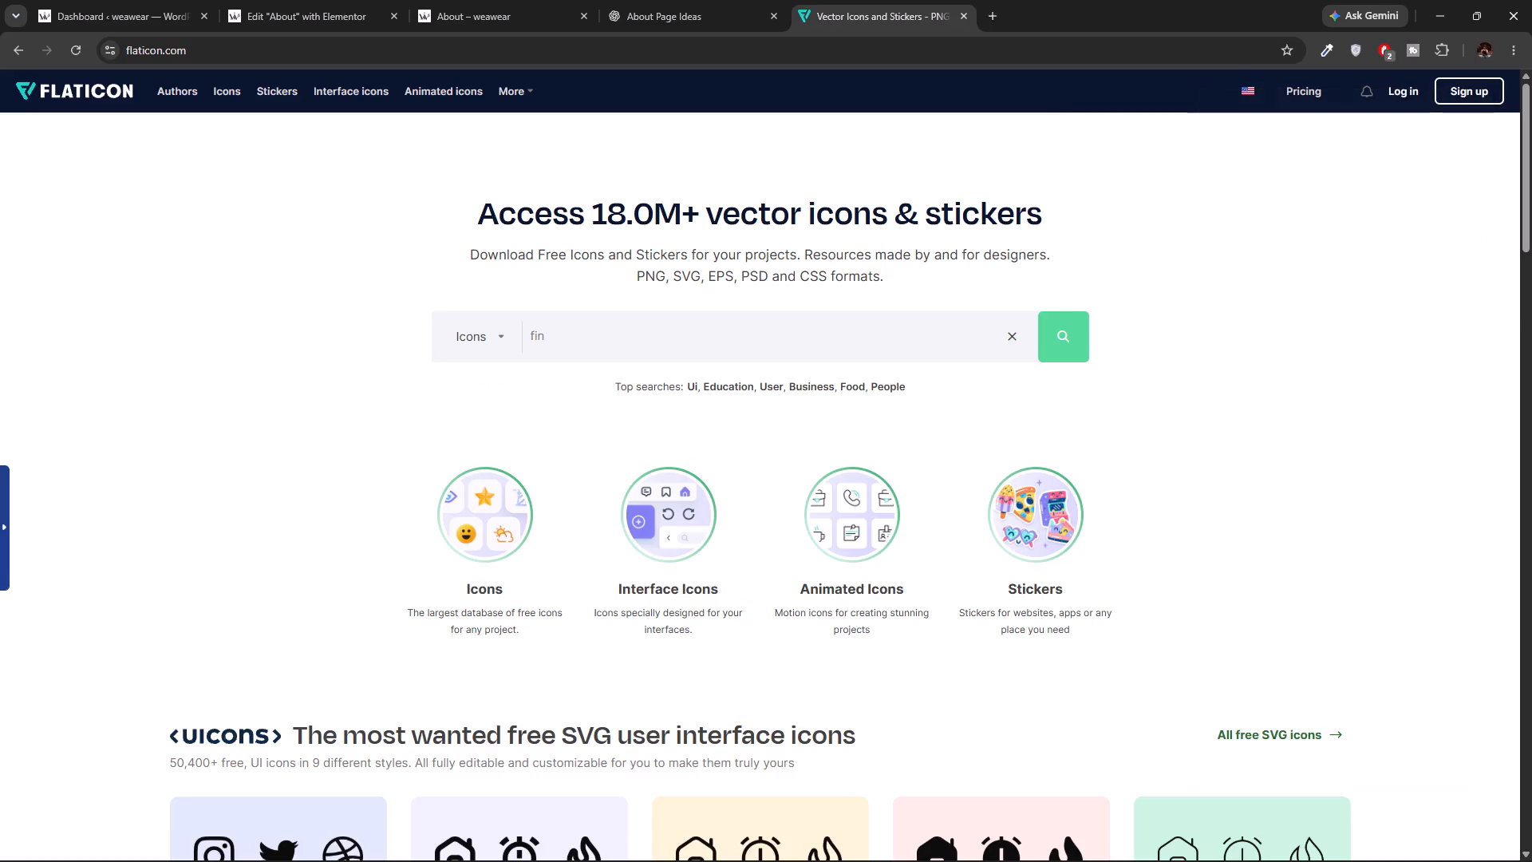
pyautogui.press('BackSpace')
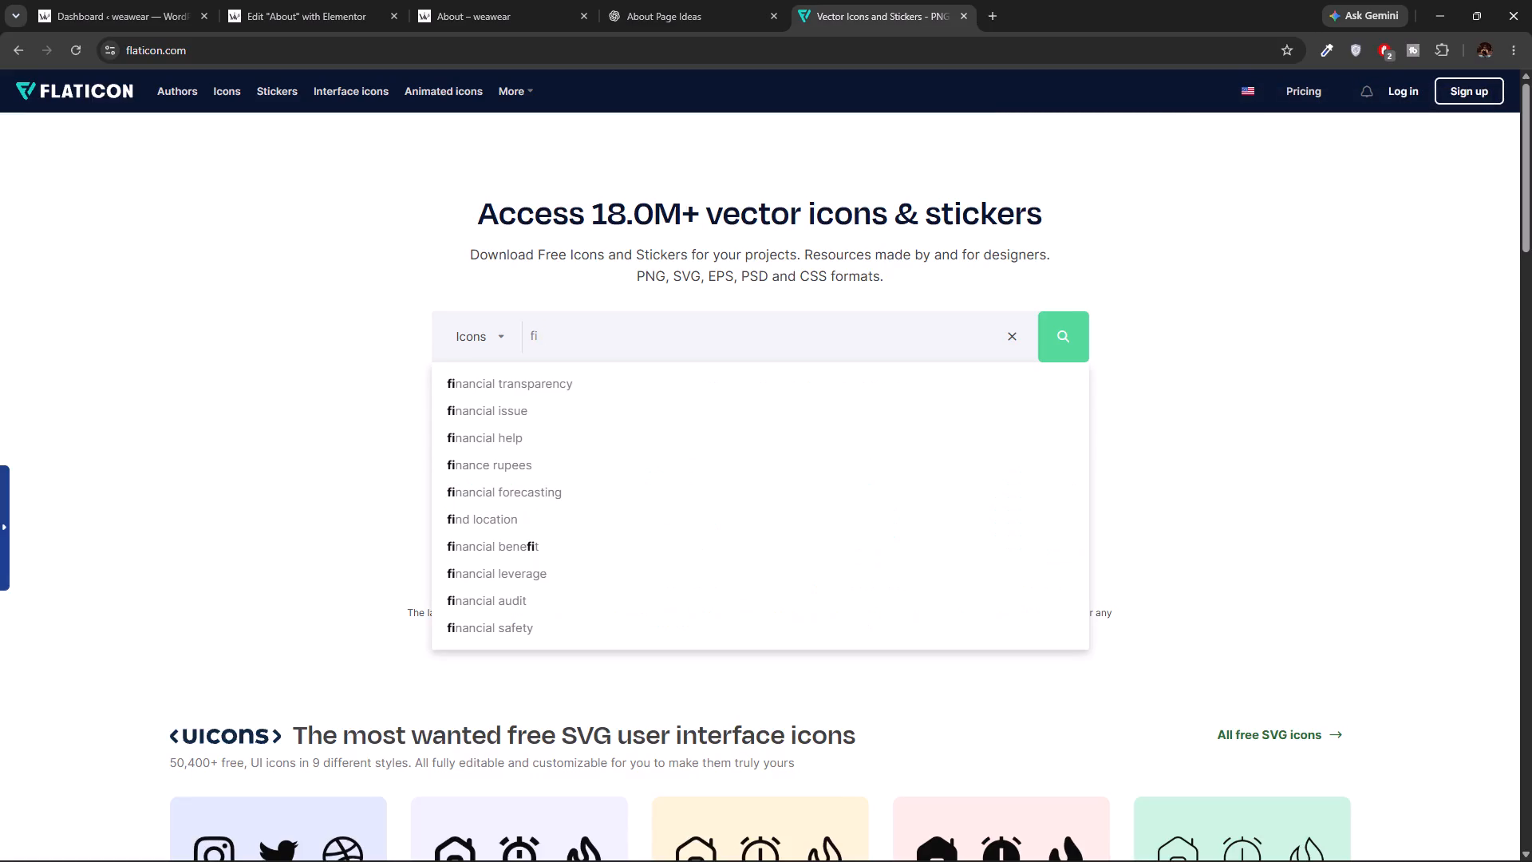
pyautogui.write('nger')
pyautogui.press('space')
pyautogui.write('print')
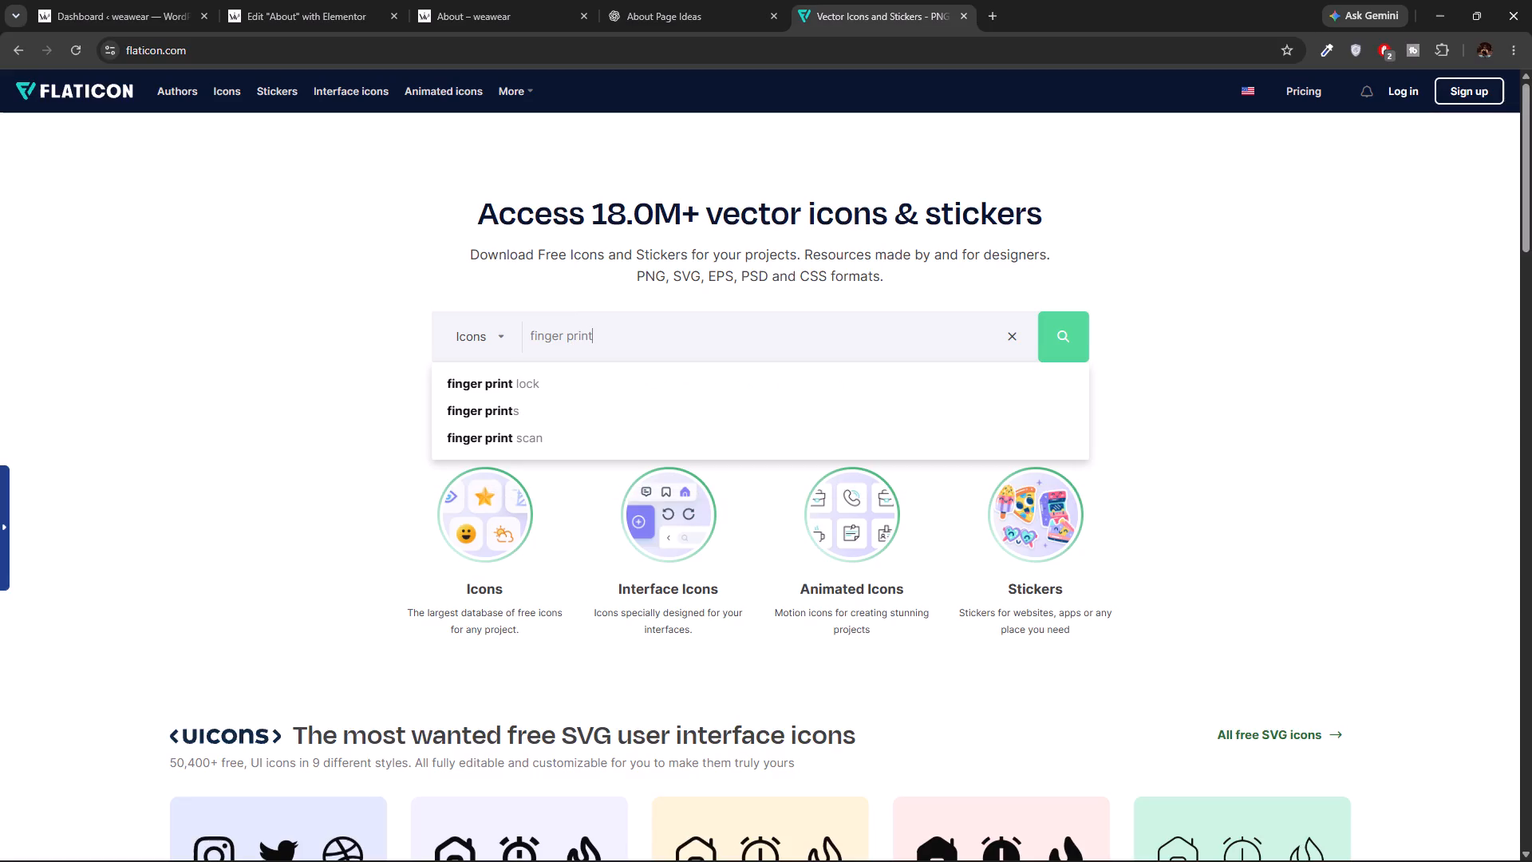
pyautogui.press('Return')
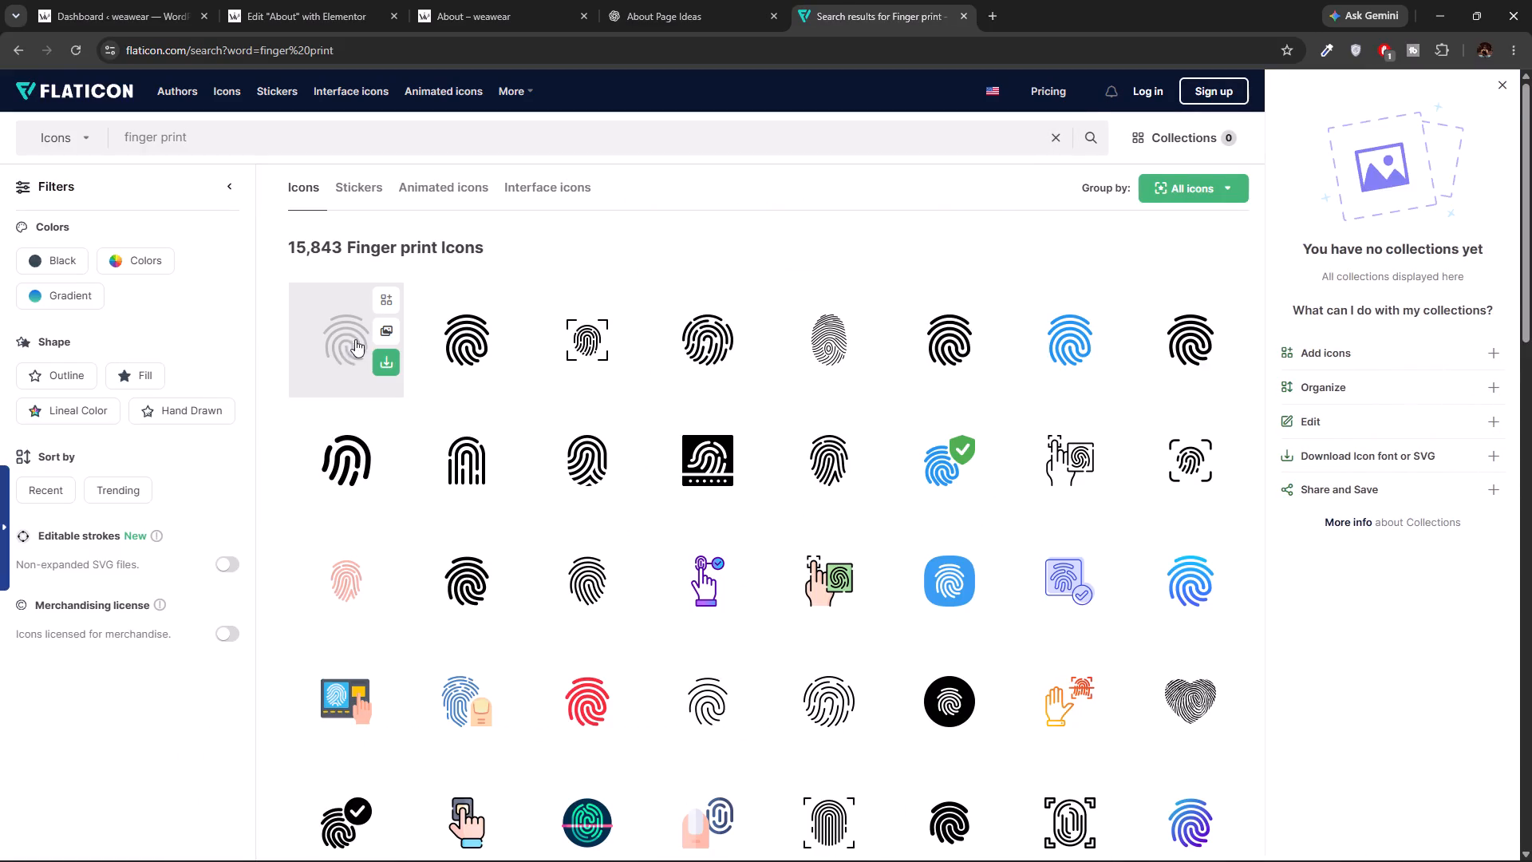
pyautogui.click(393, 368)
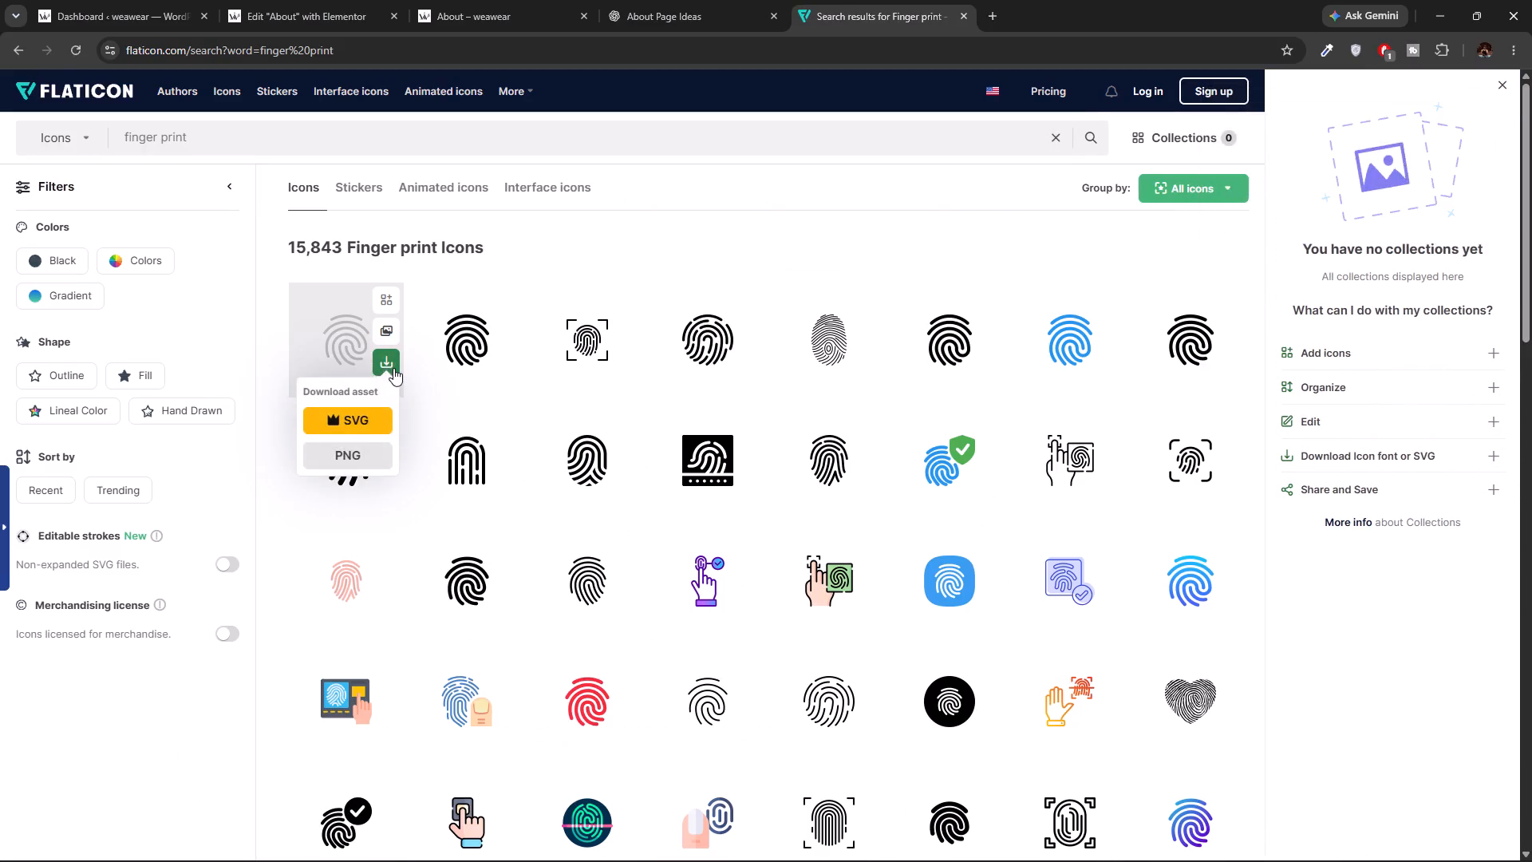
pyautogui.click(360, 450)
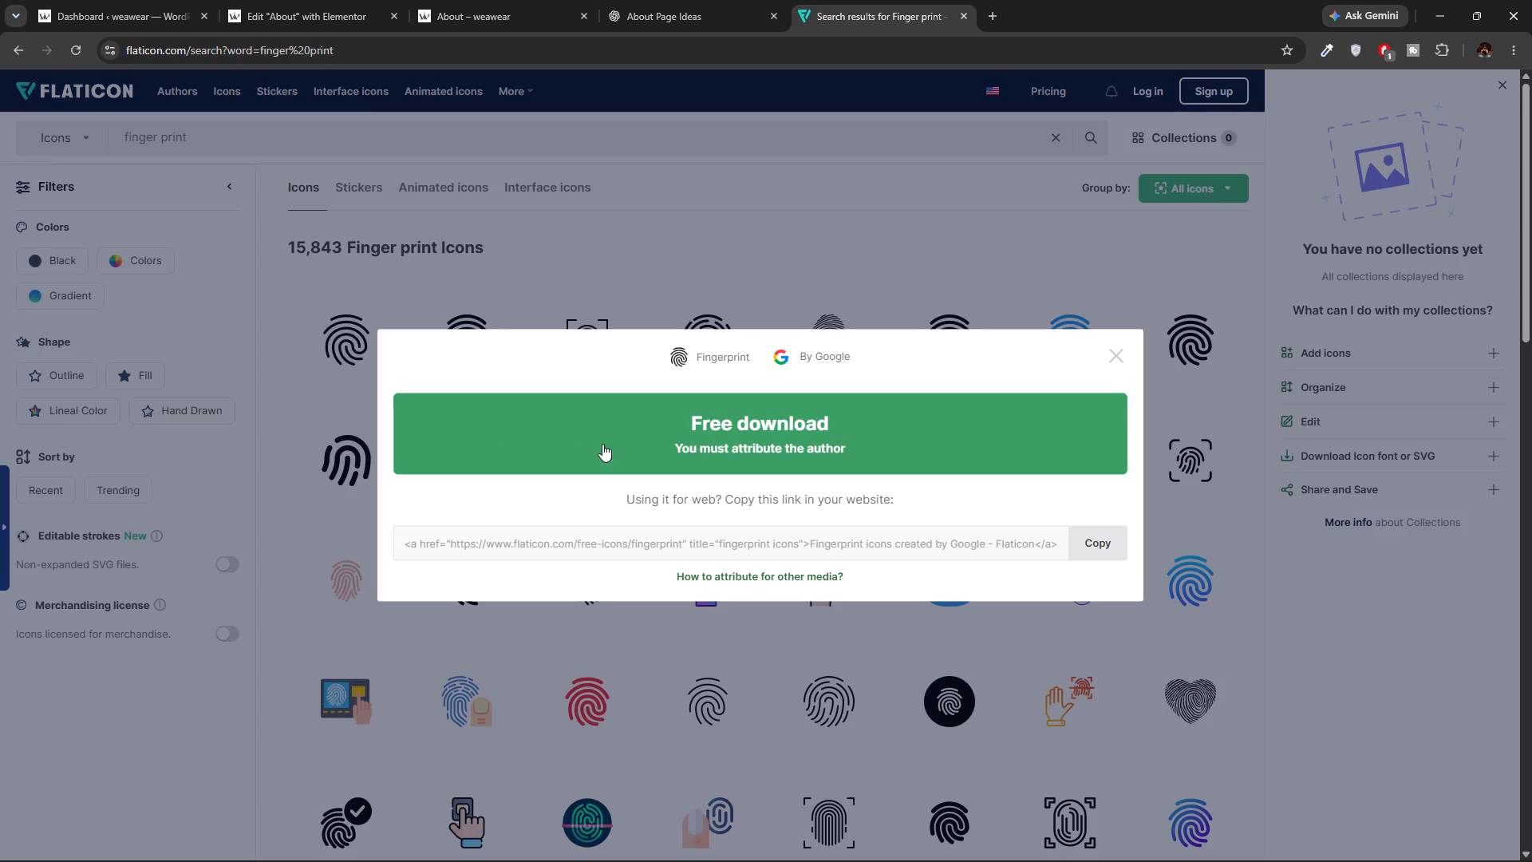
pyautogui.click(626, 445)
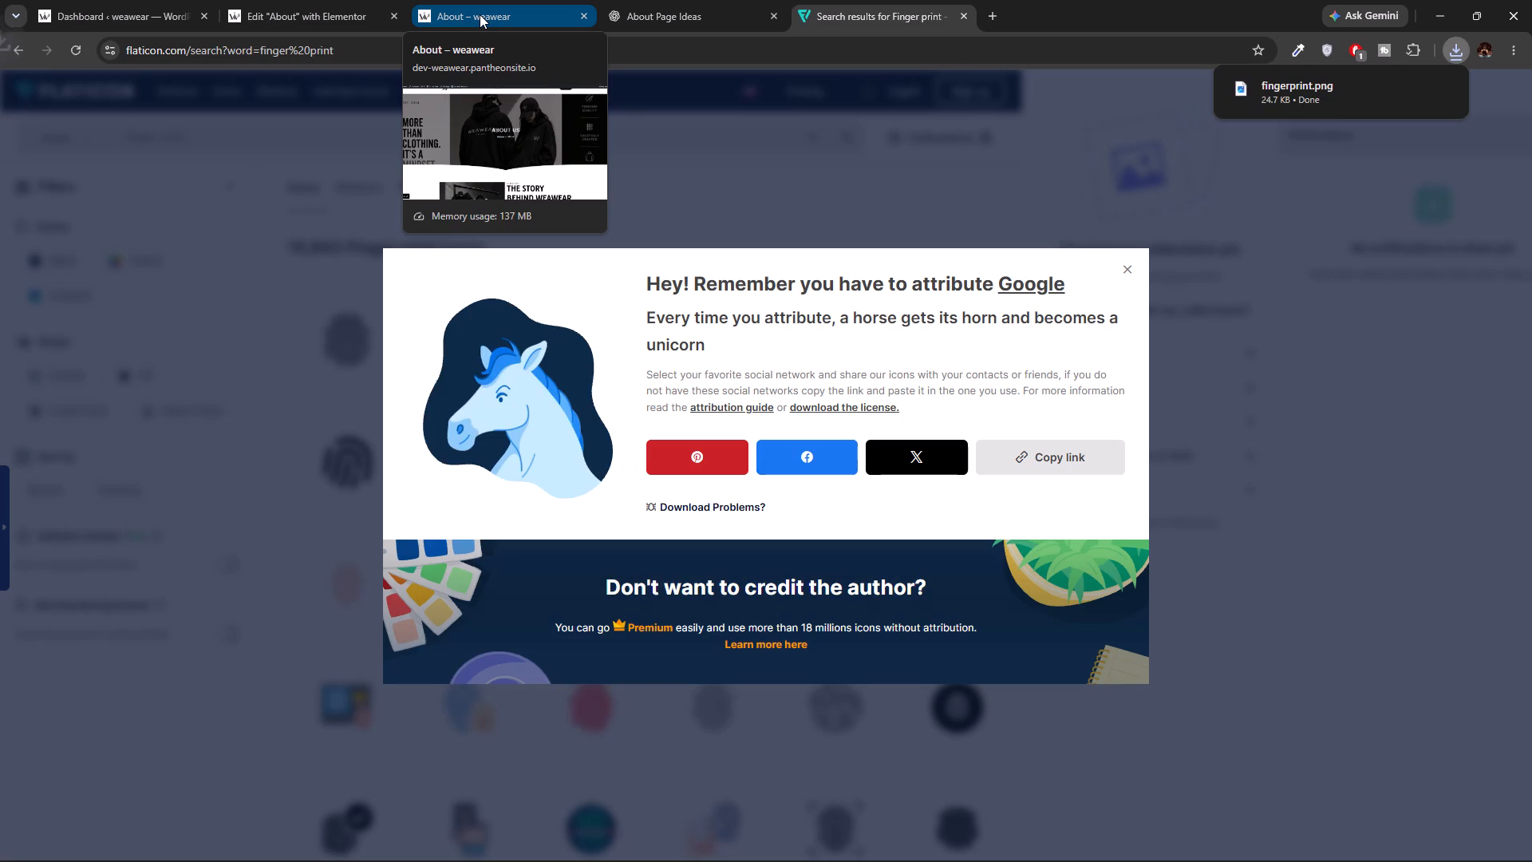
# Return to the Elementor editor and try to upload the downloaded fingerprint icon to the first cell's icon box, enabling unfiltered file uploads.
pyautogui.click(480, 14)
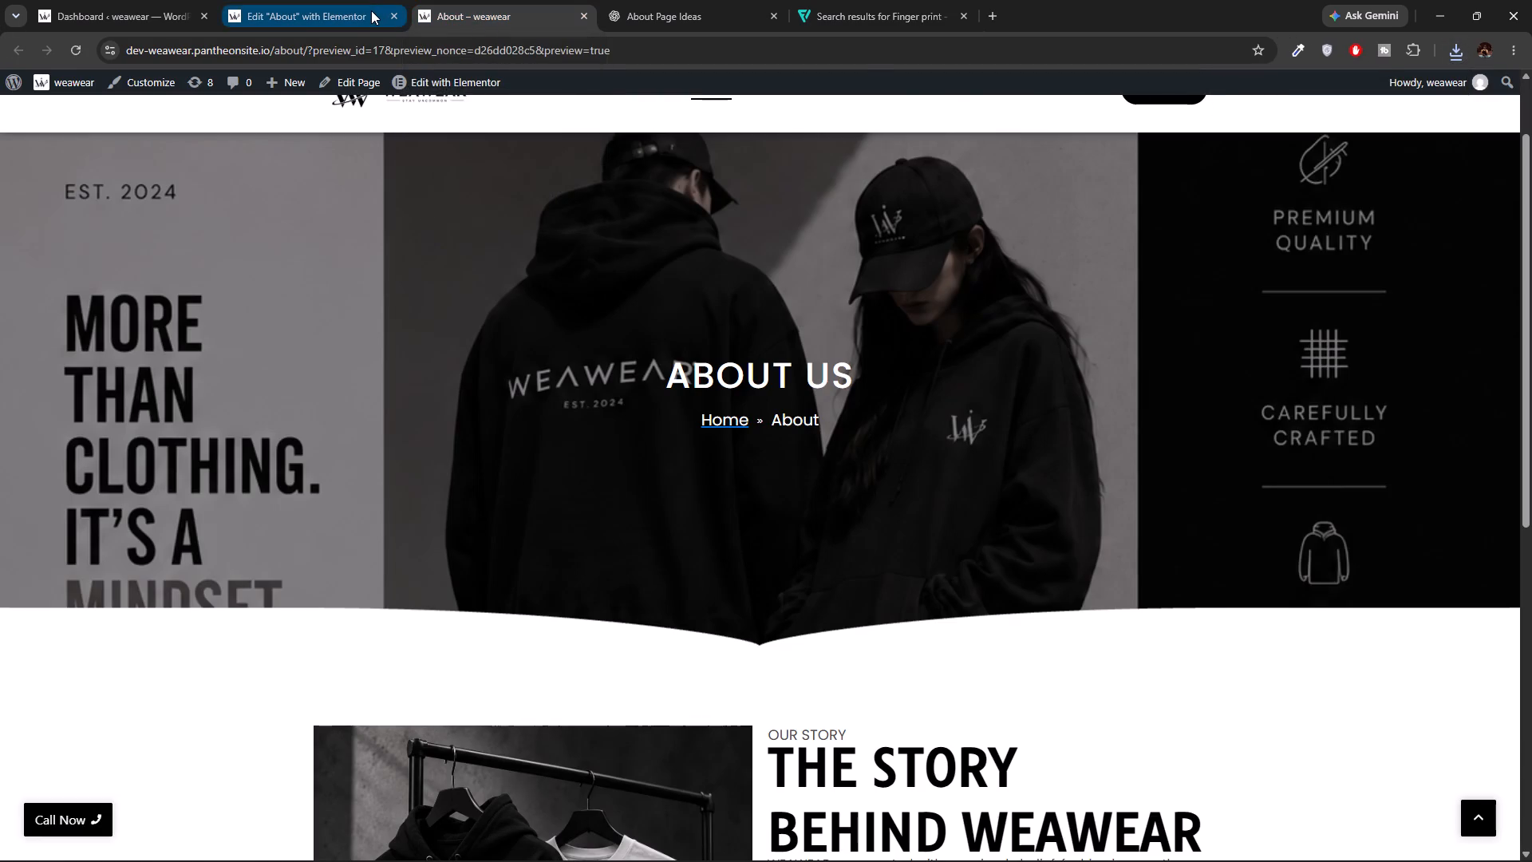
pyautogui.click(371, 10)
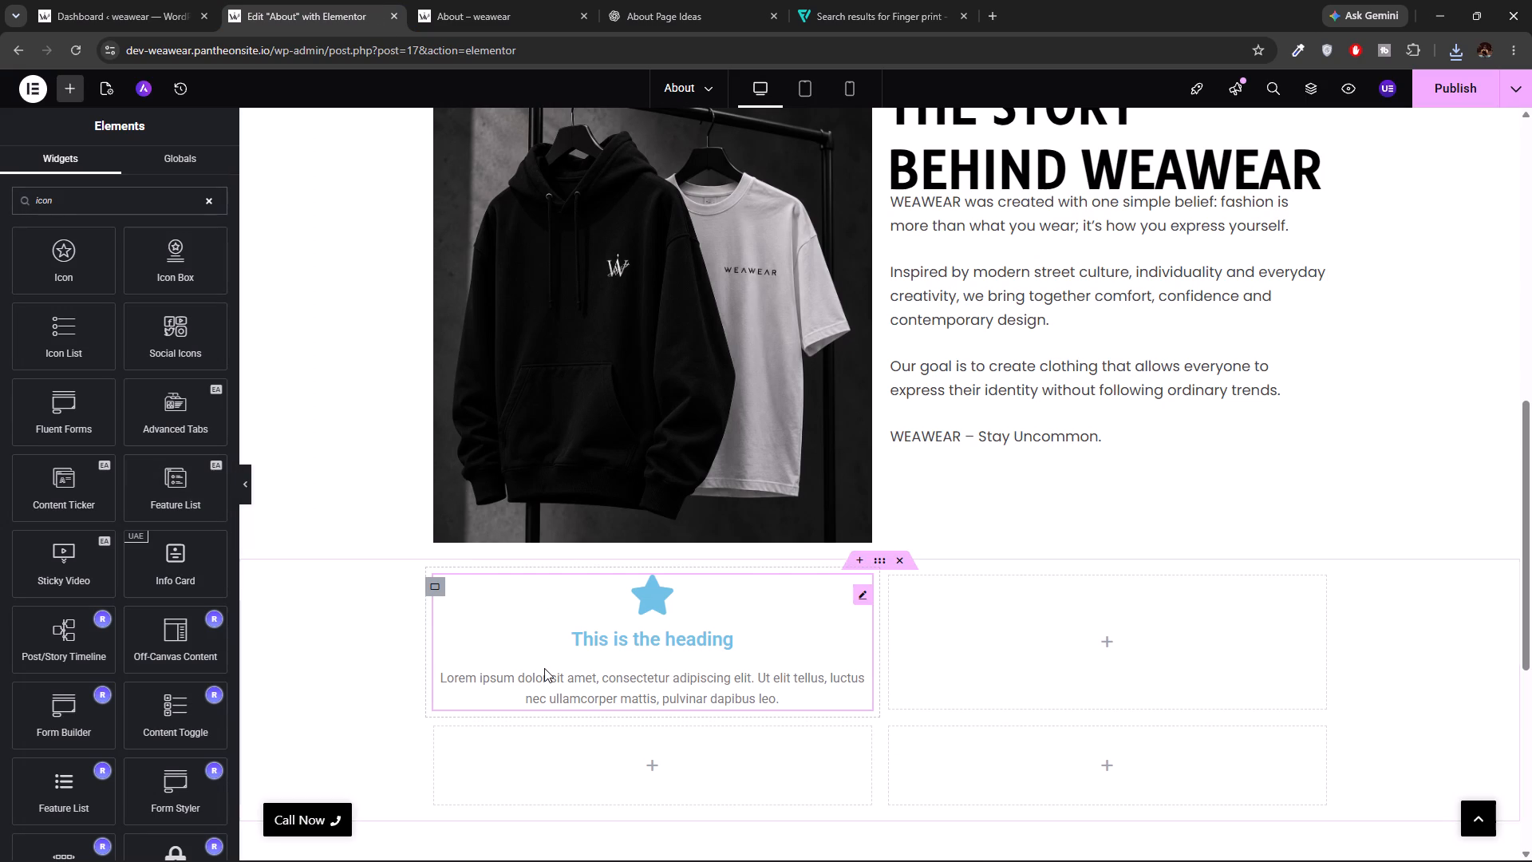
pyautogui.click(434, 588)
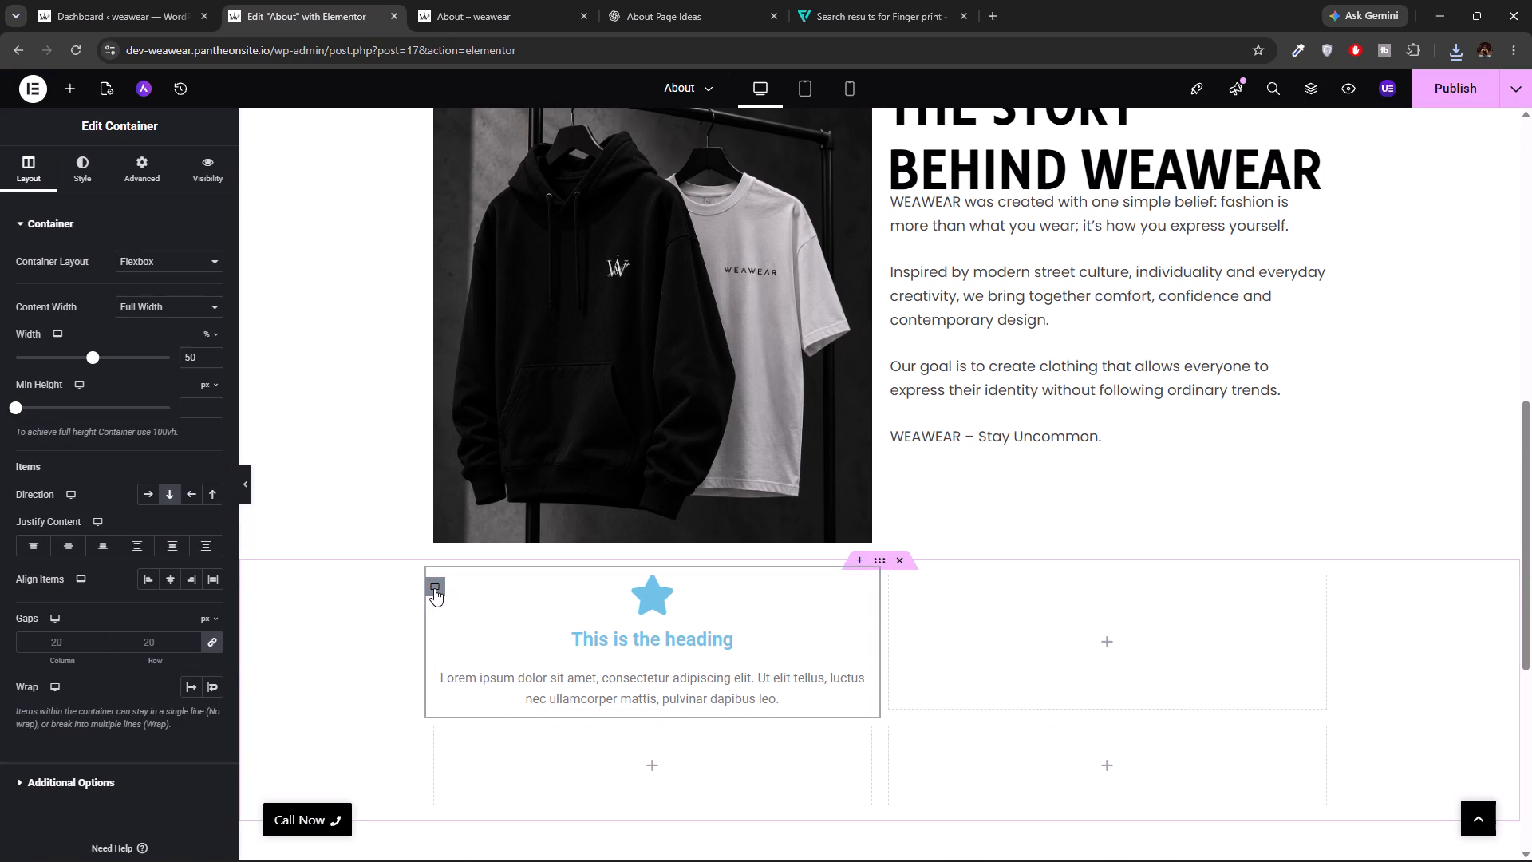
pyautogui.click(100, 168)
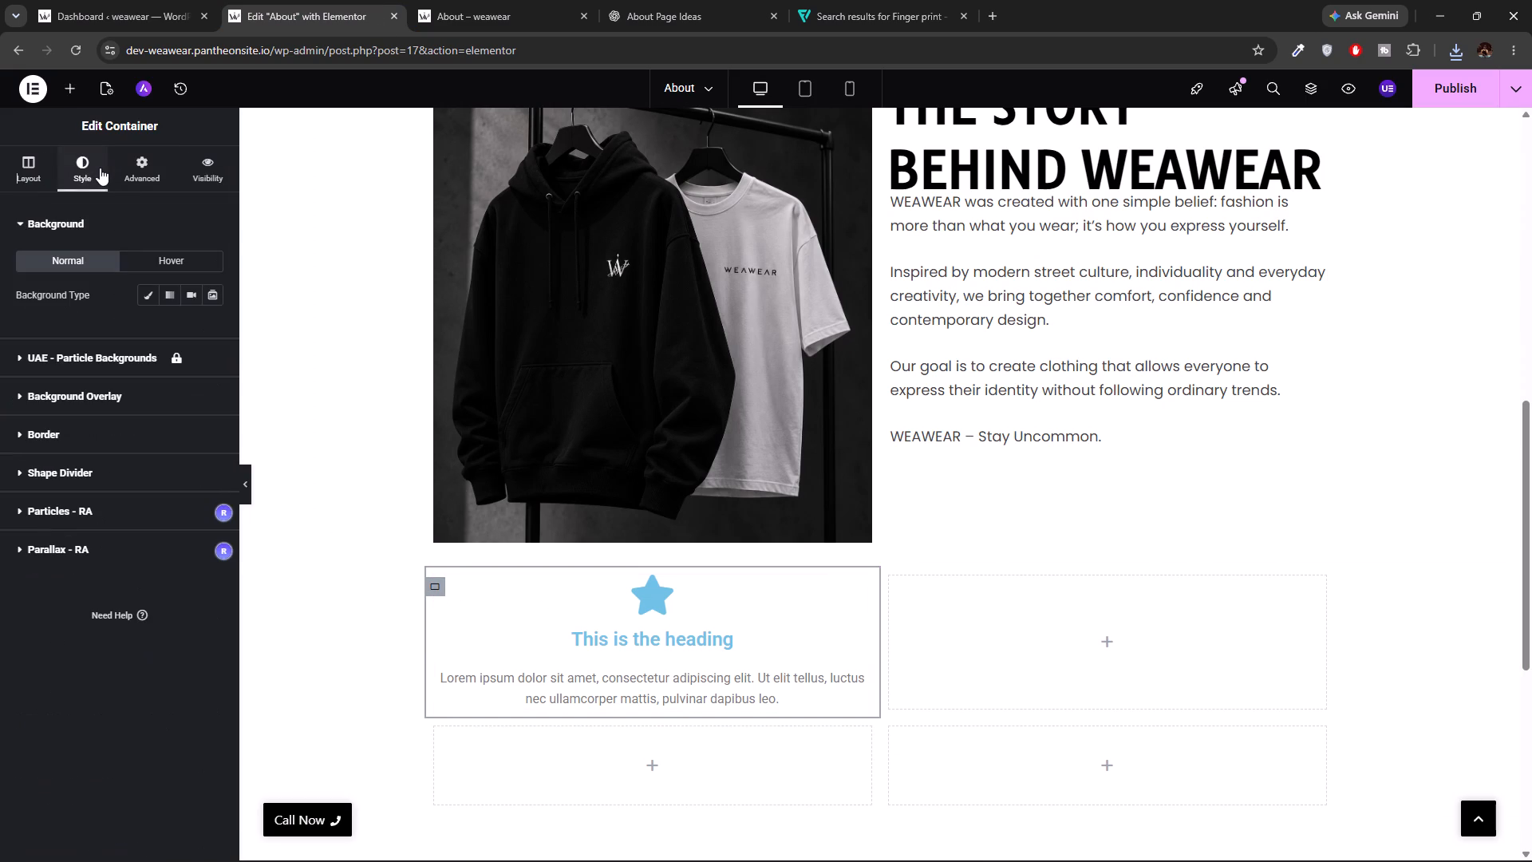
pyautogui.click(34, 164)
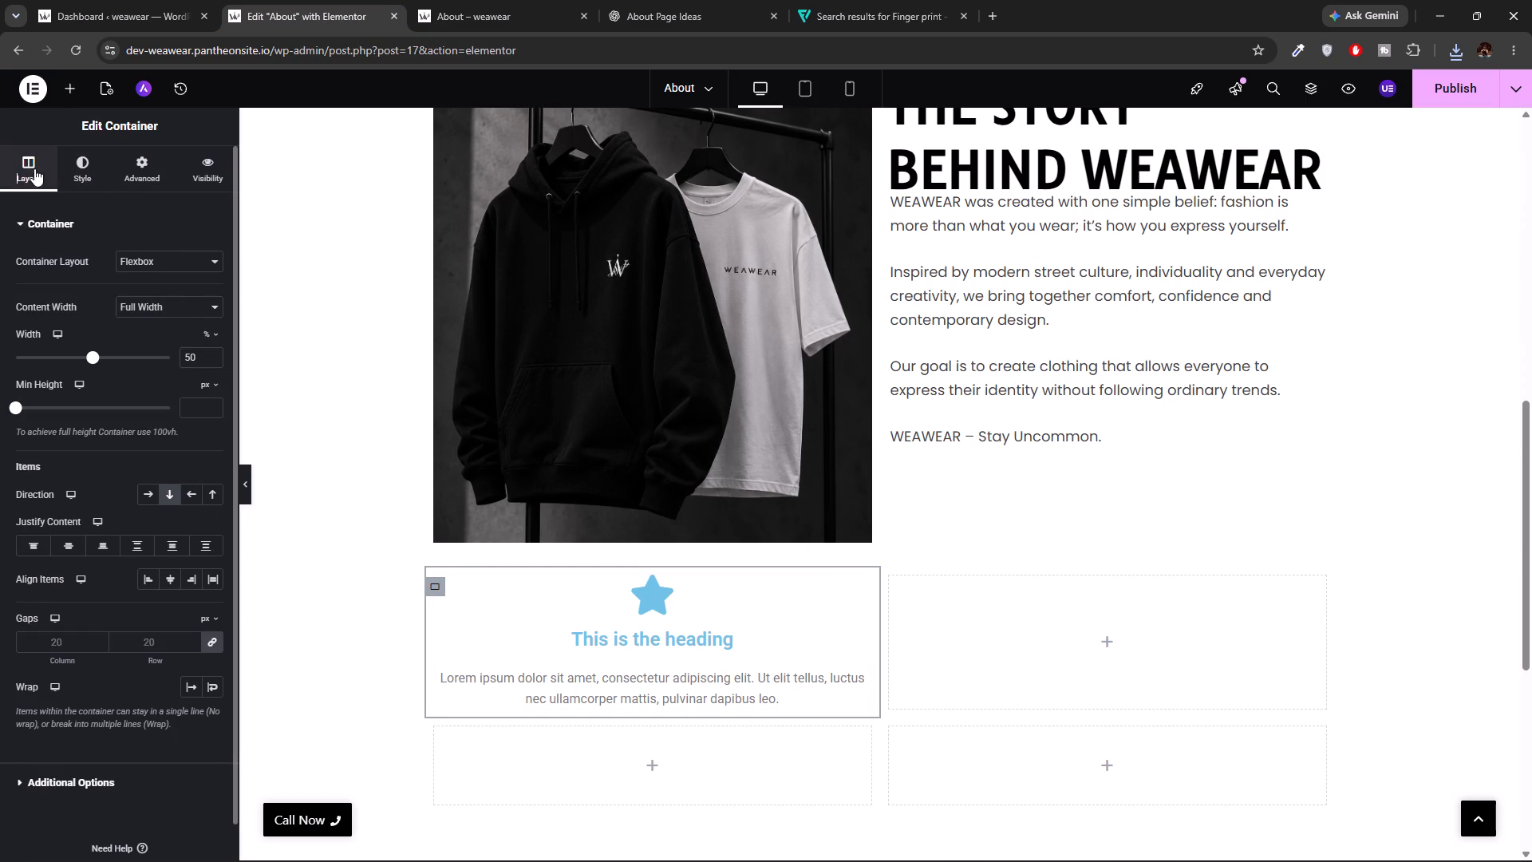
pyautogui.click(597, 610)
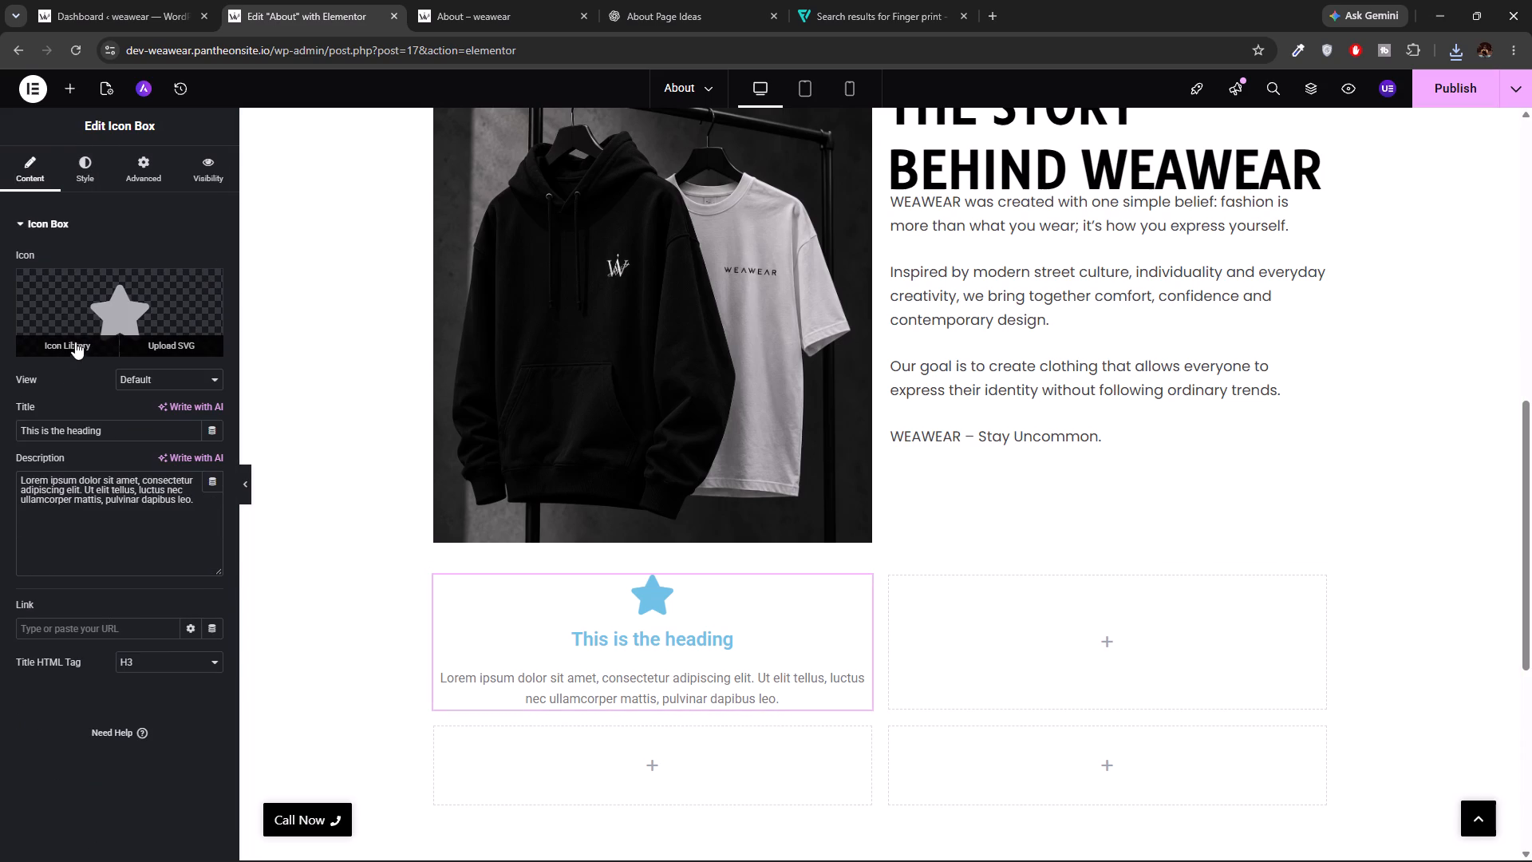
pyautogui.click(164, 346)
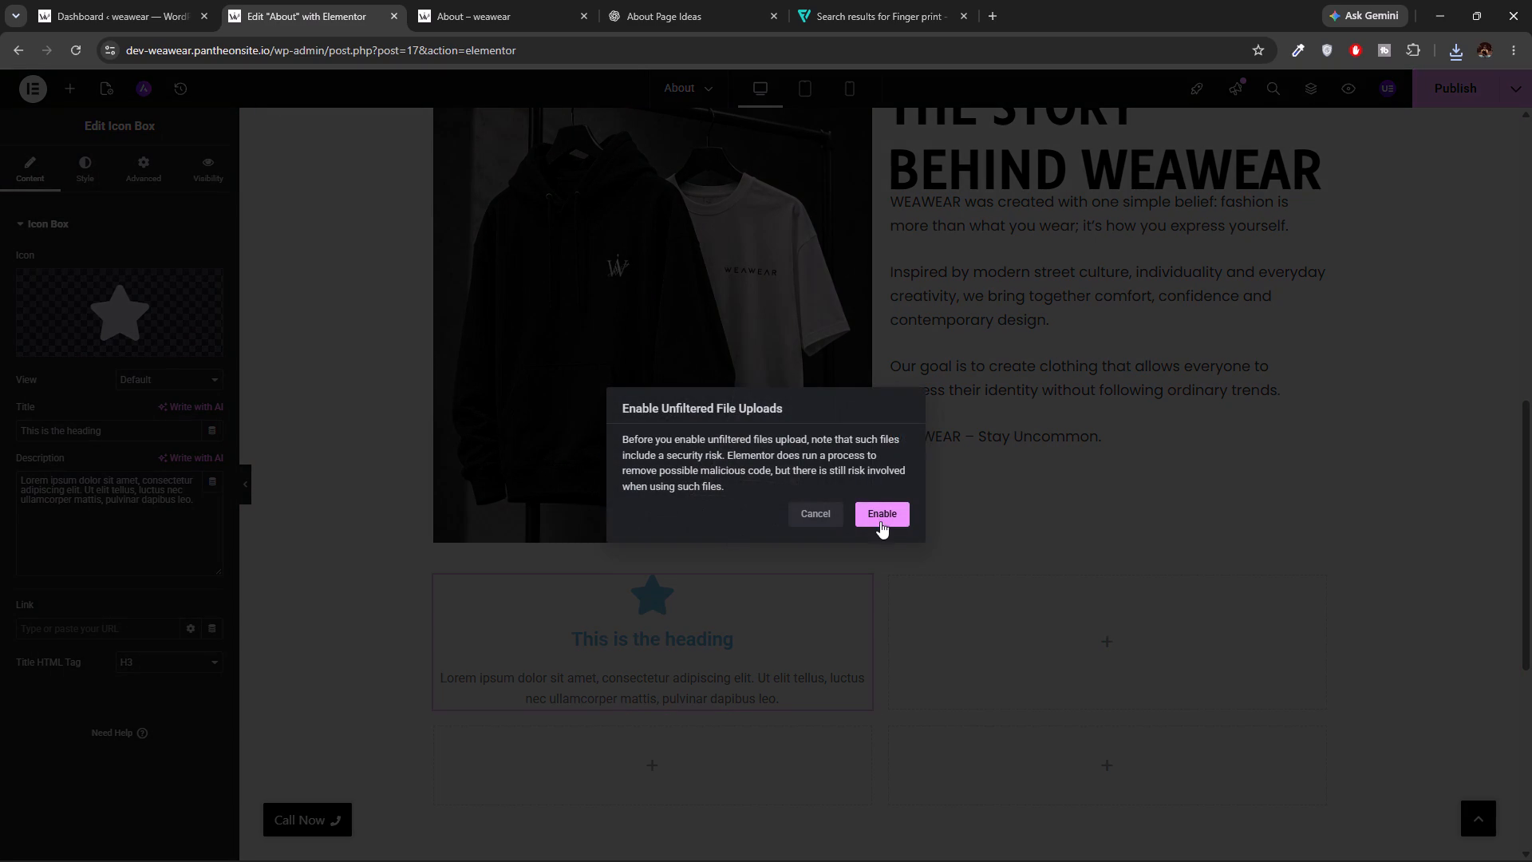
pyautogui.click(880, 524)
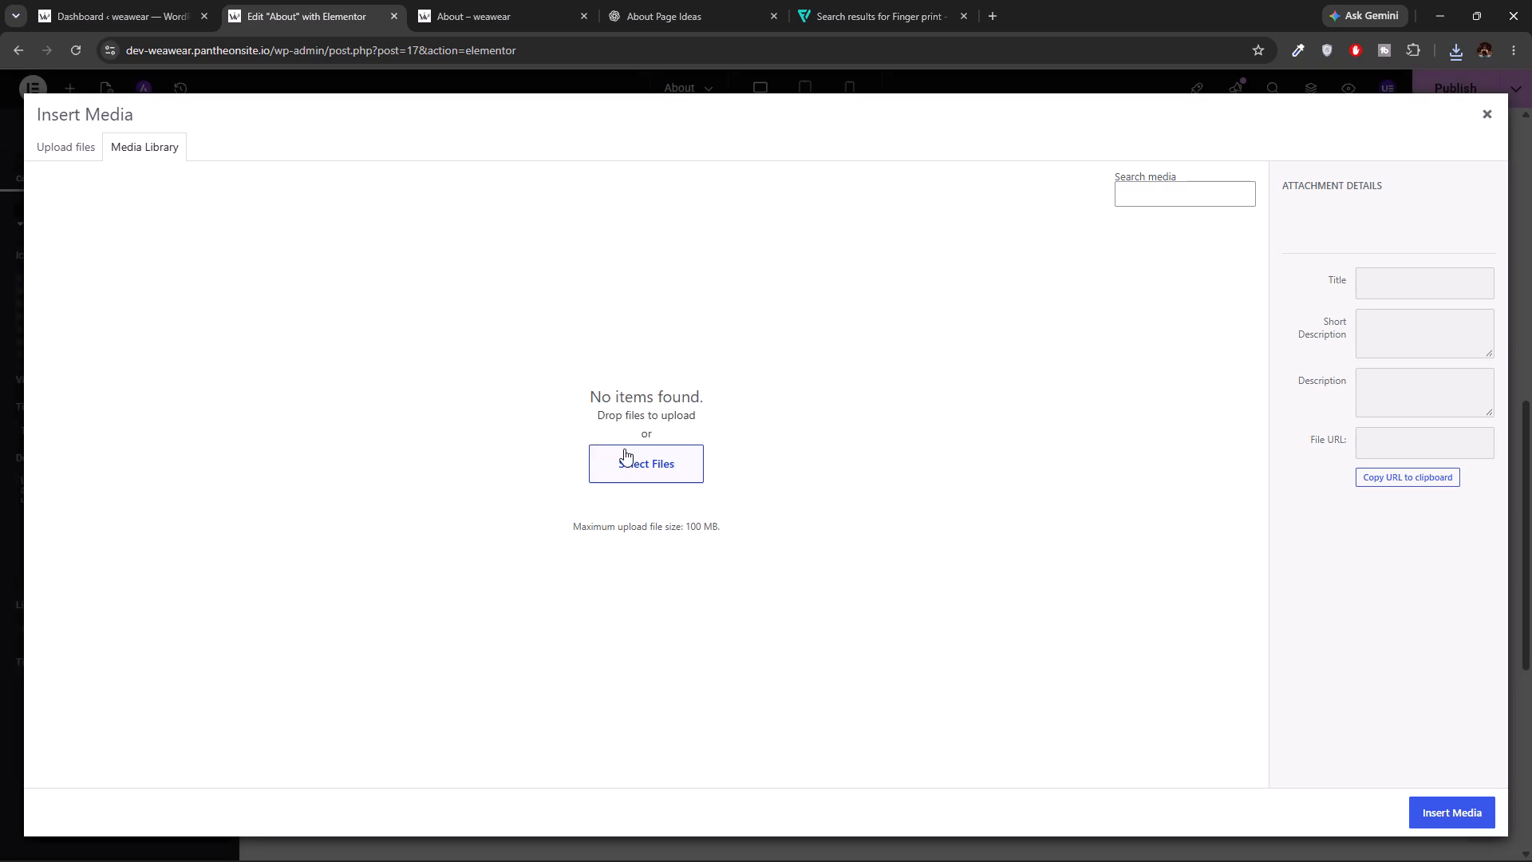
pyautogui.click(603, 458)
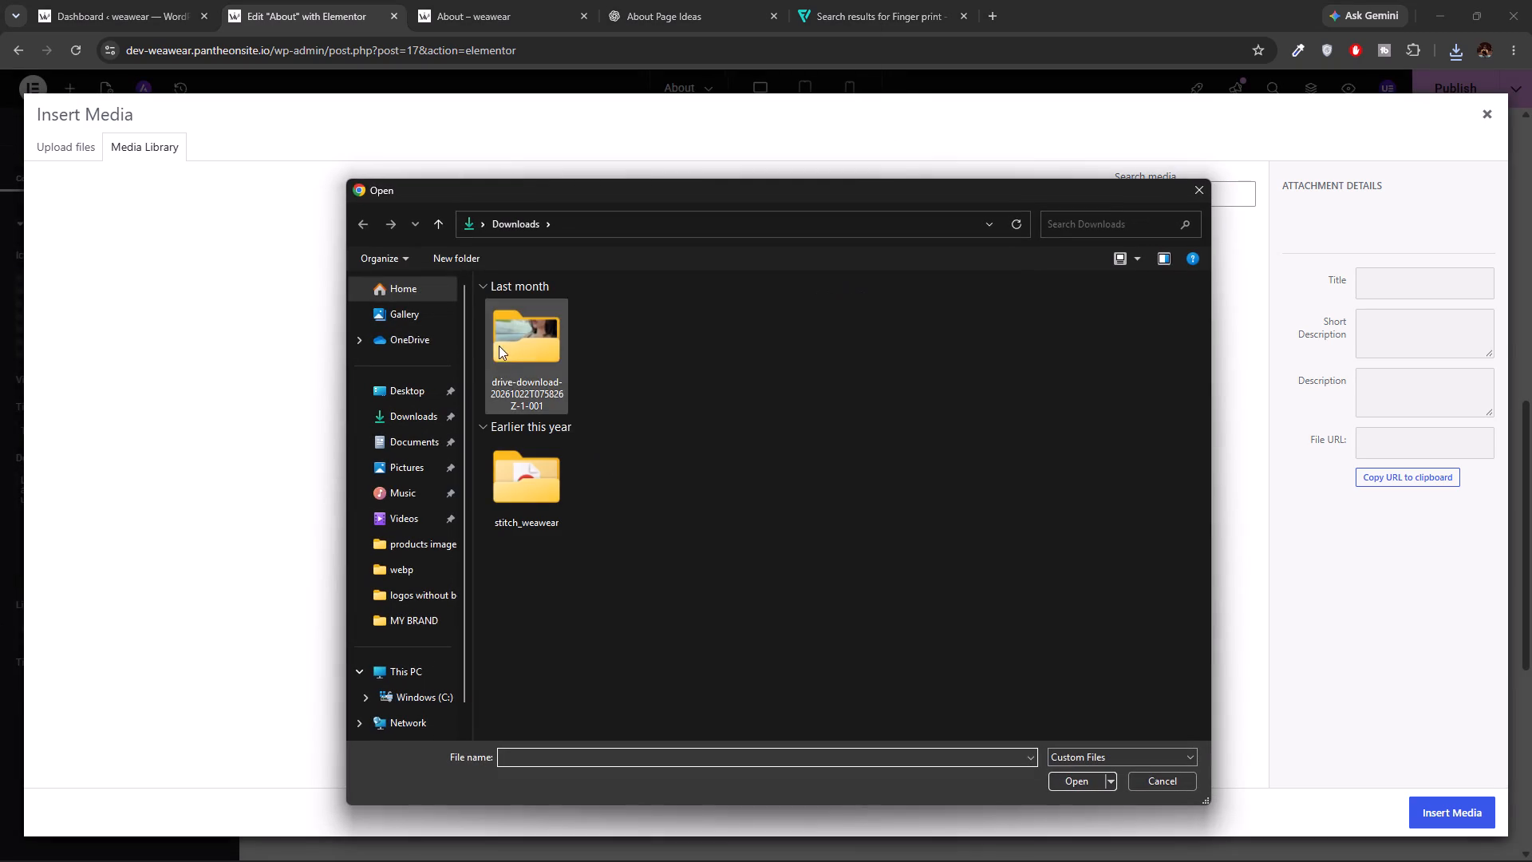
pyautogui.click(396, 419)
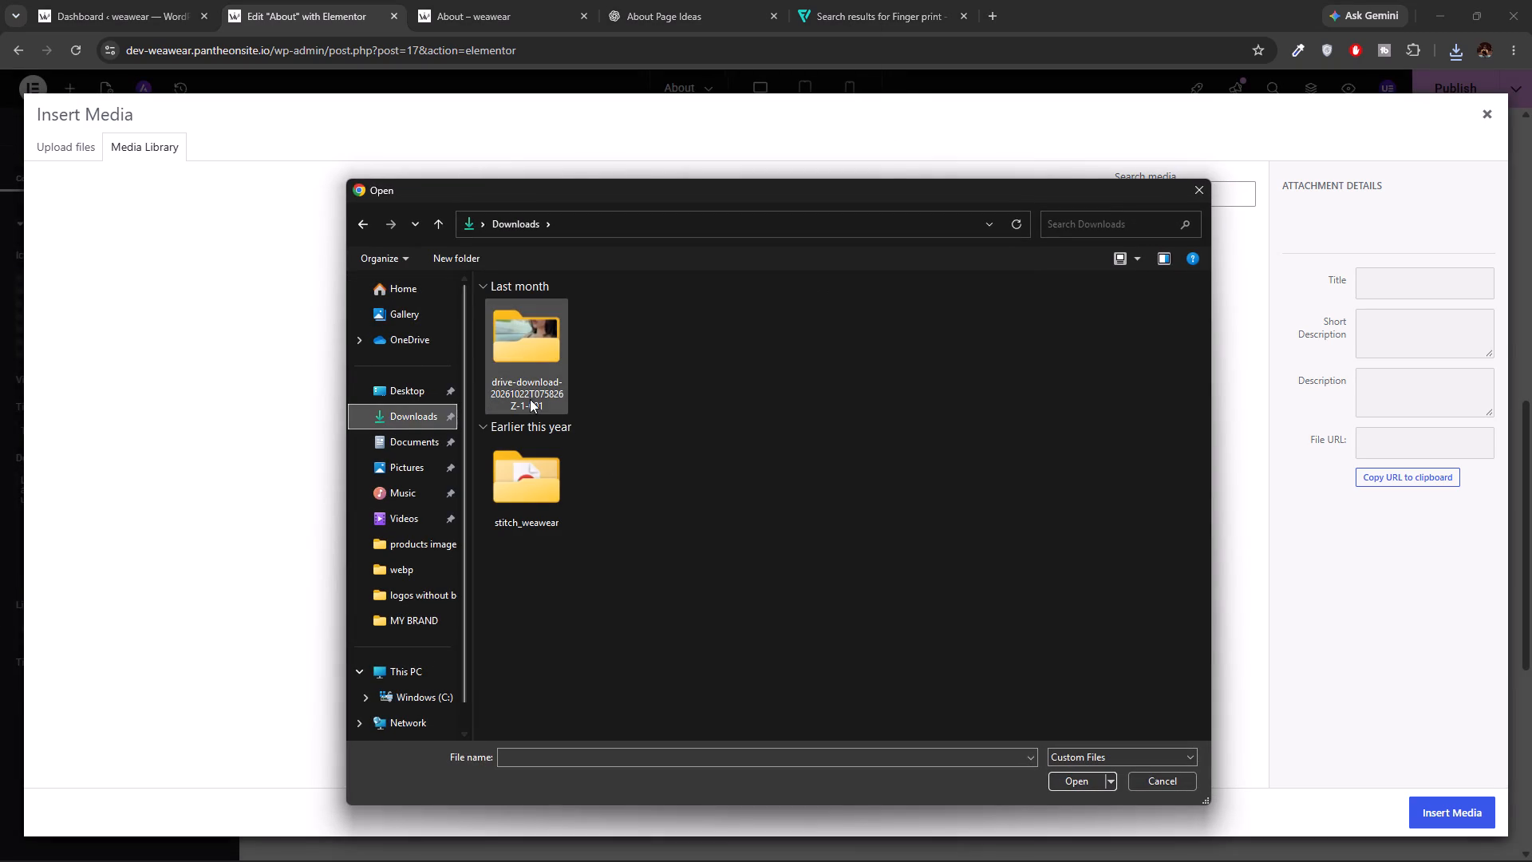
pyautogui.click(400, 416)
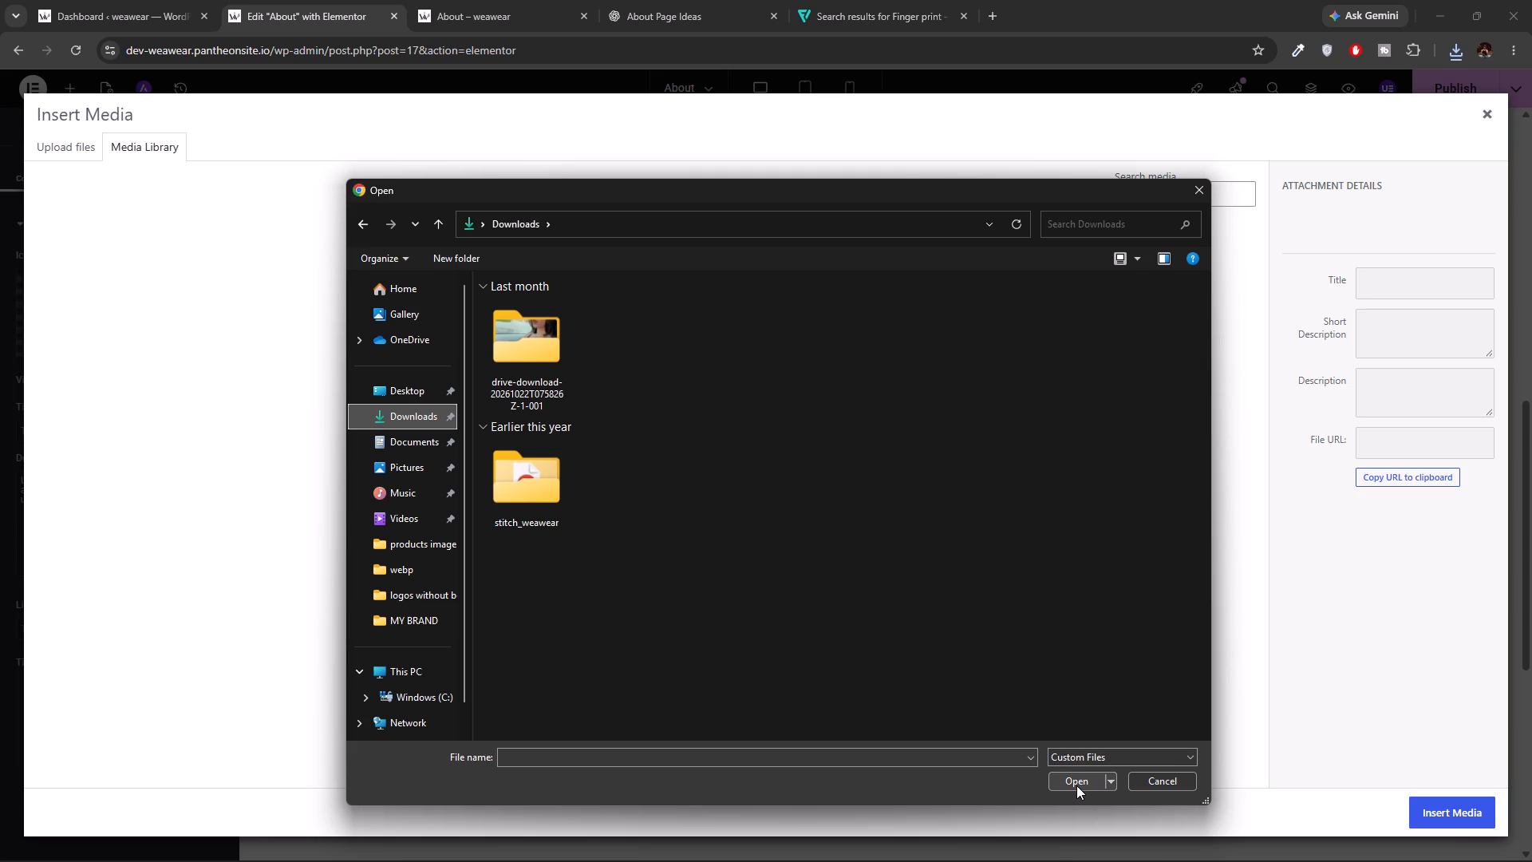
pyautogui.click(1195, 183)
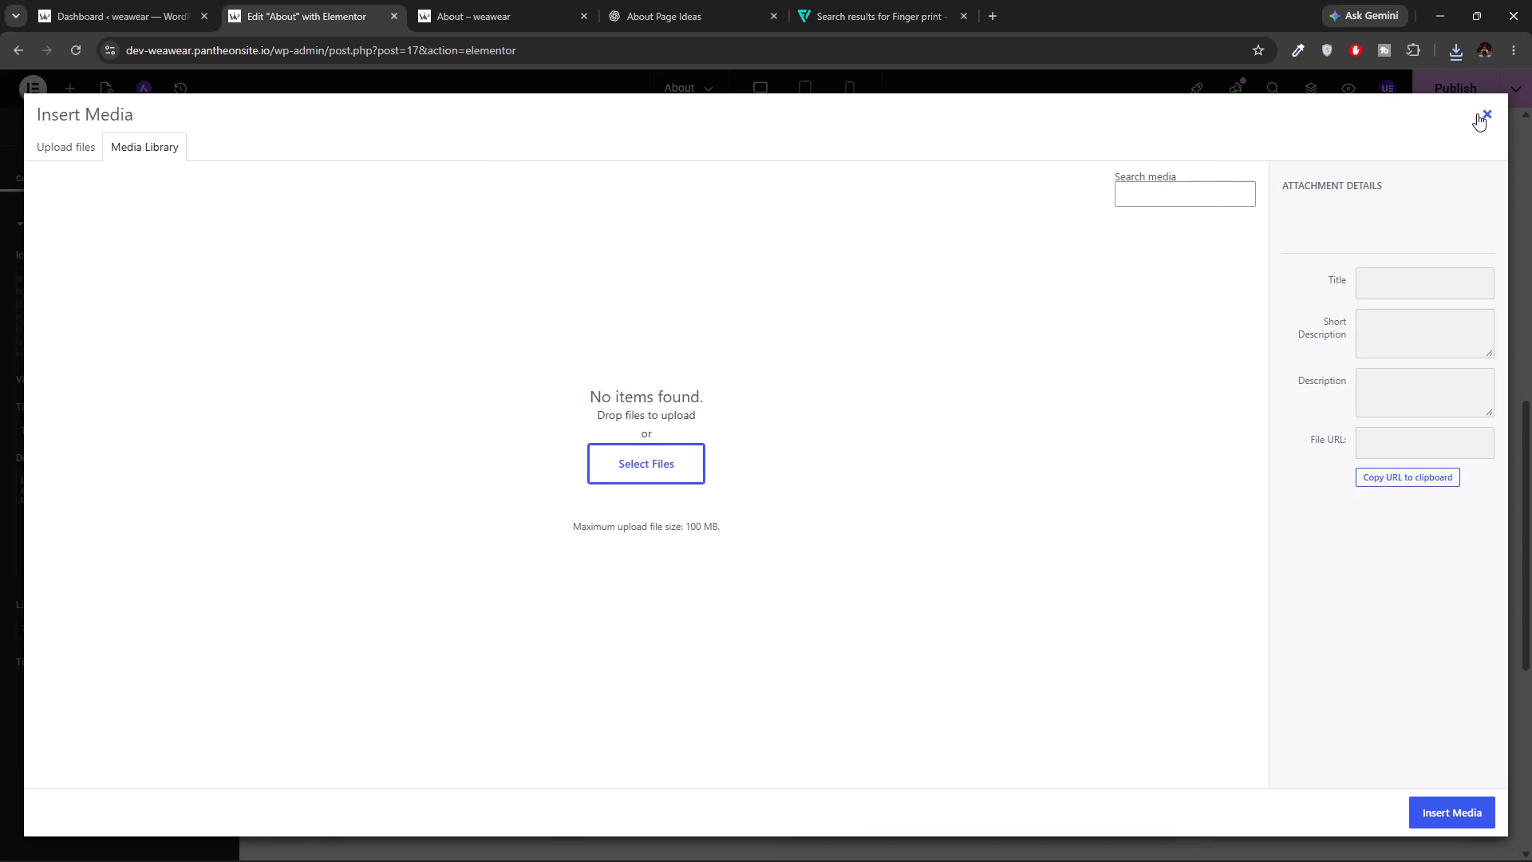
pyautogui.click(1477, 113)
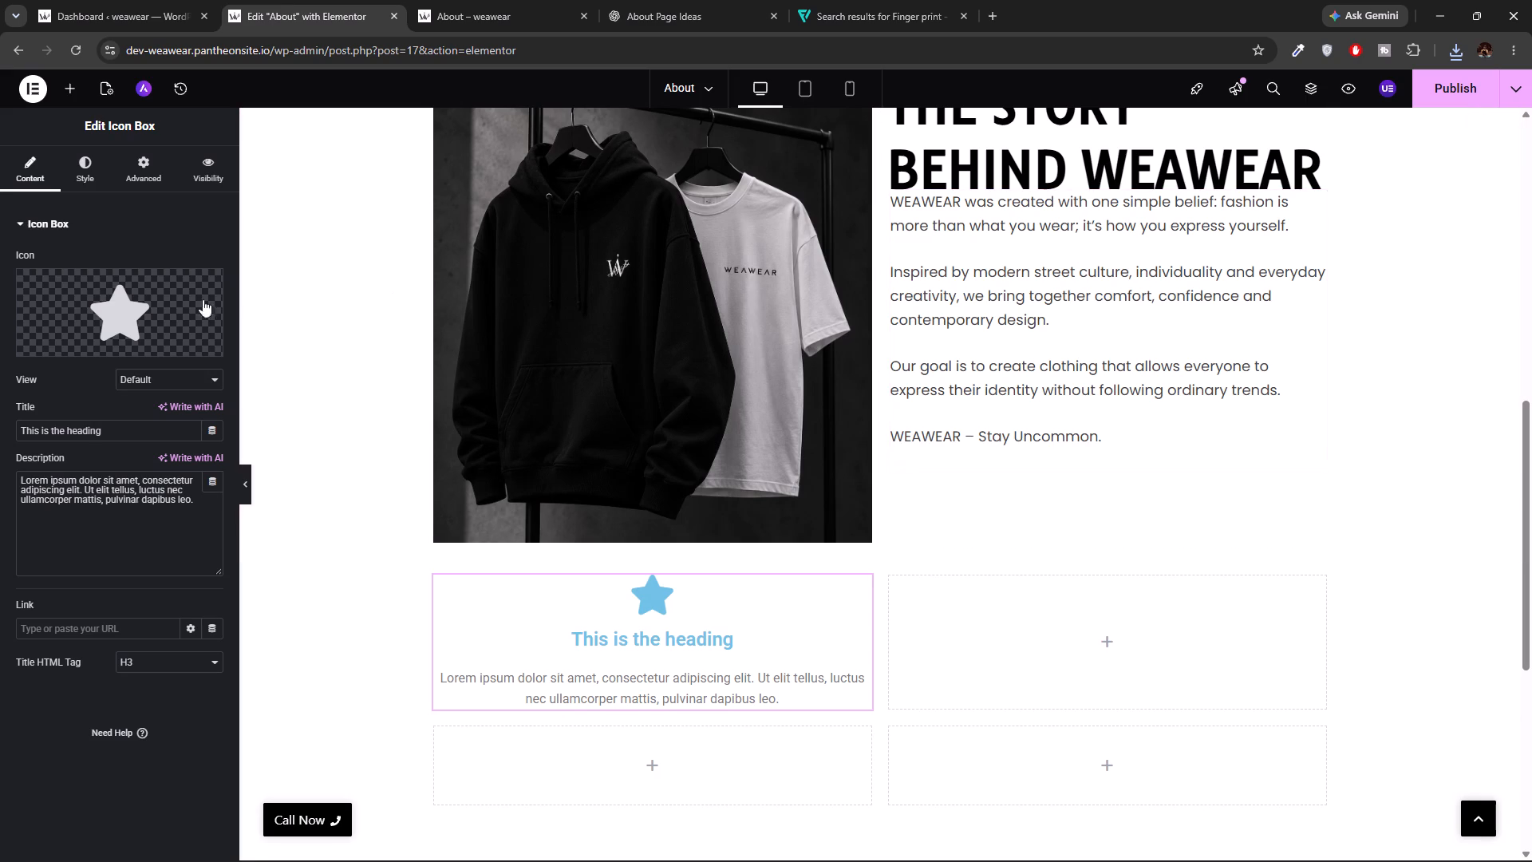
# Search the icon library for "fin" and insert the fingerprint icon in the first cell's icon box.
pyautogui.click(94, 344)
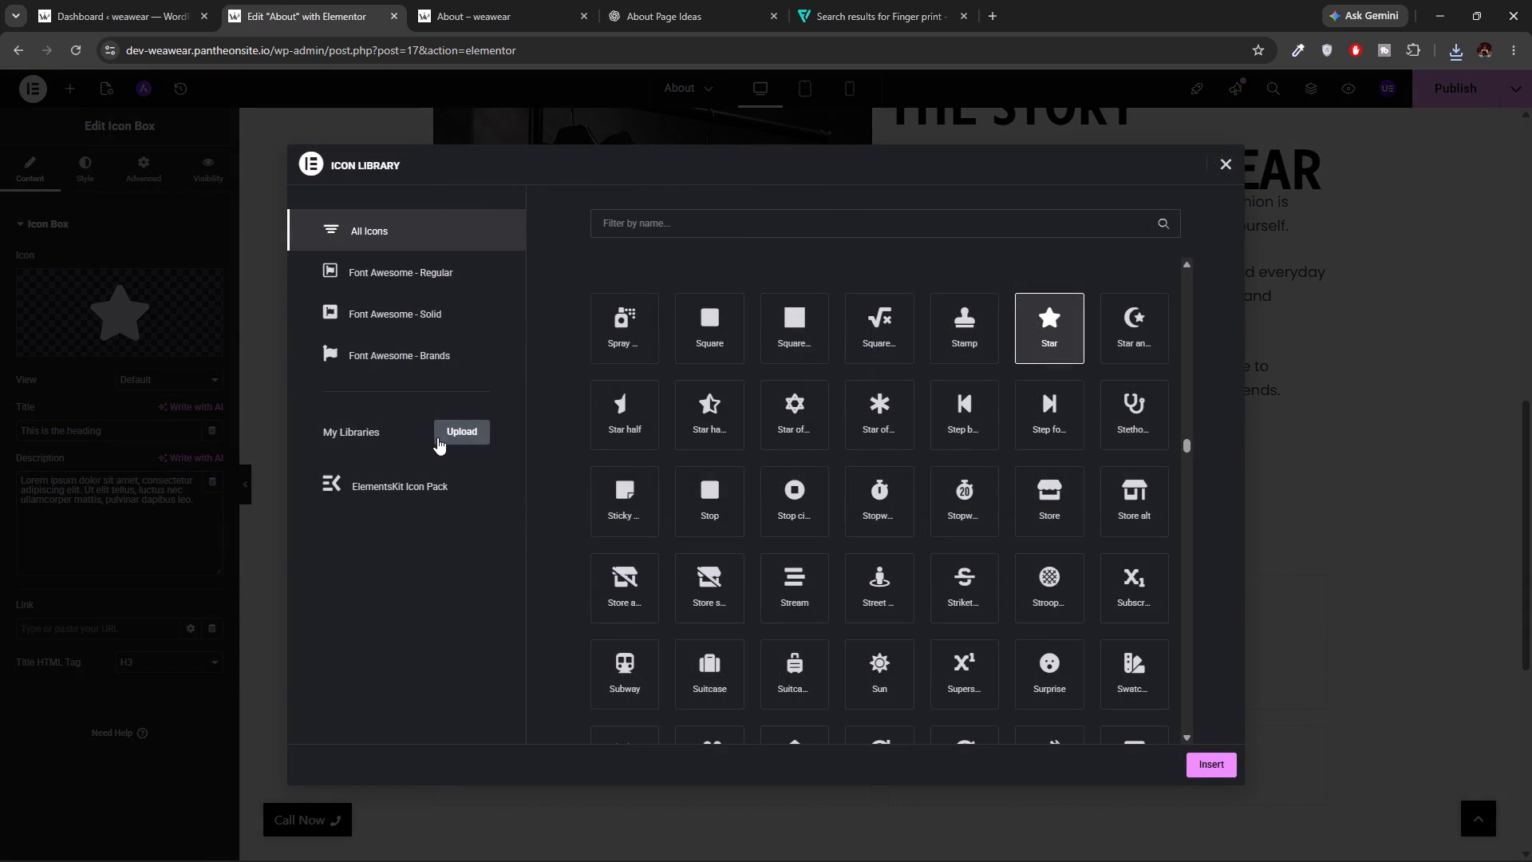
pyautogui.click(450, 439)
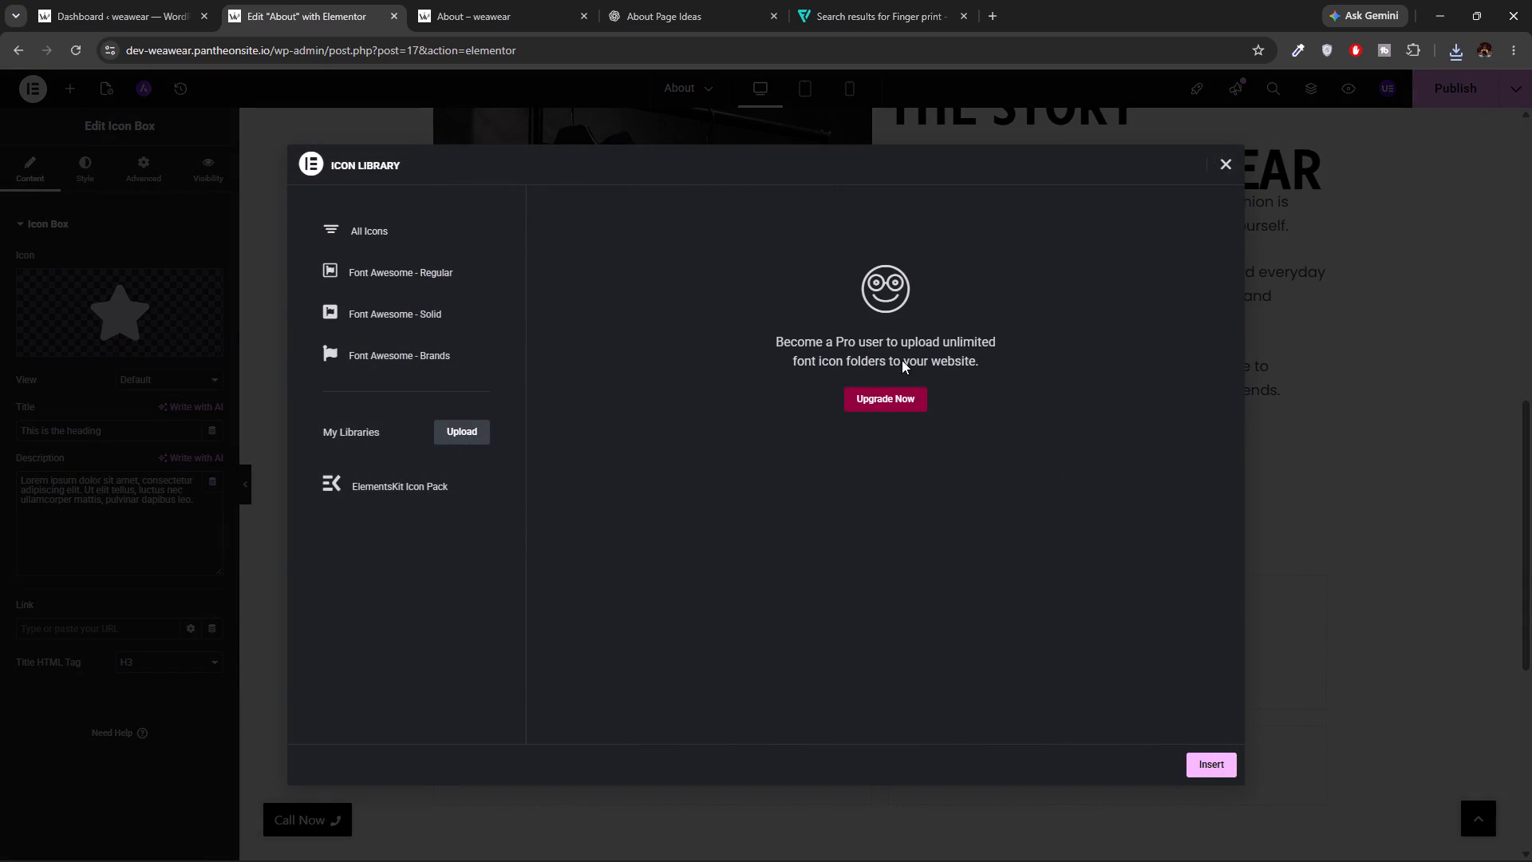
pyautogui.click(413, 230)
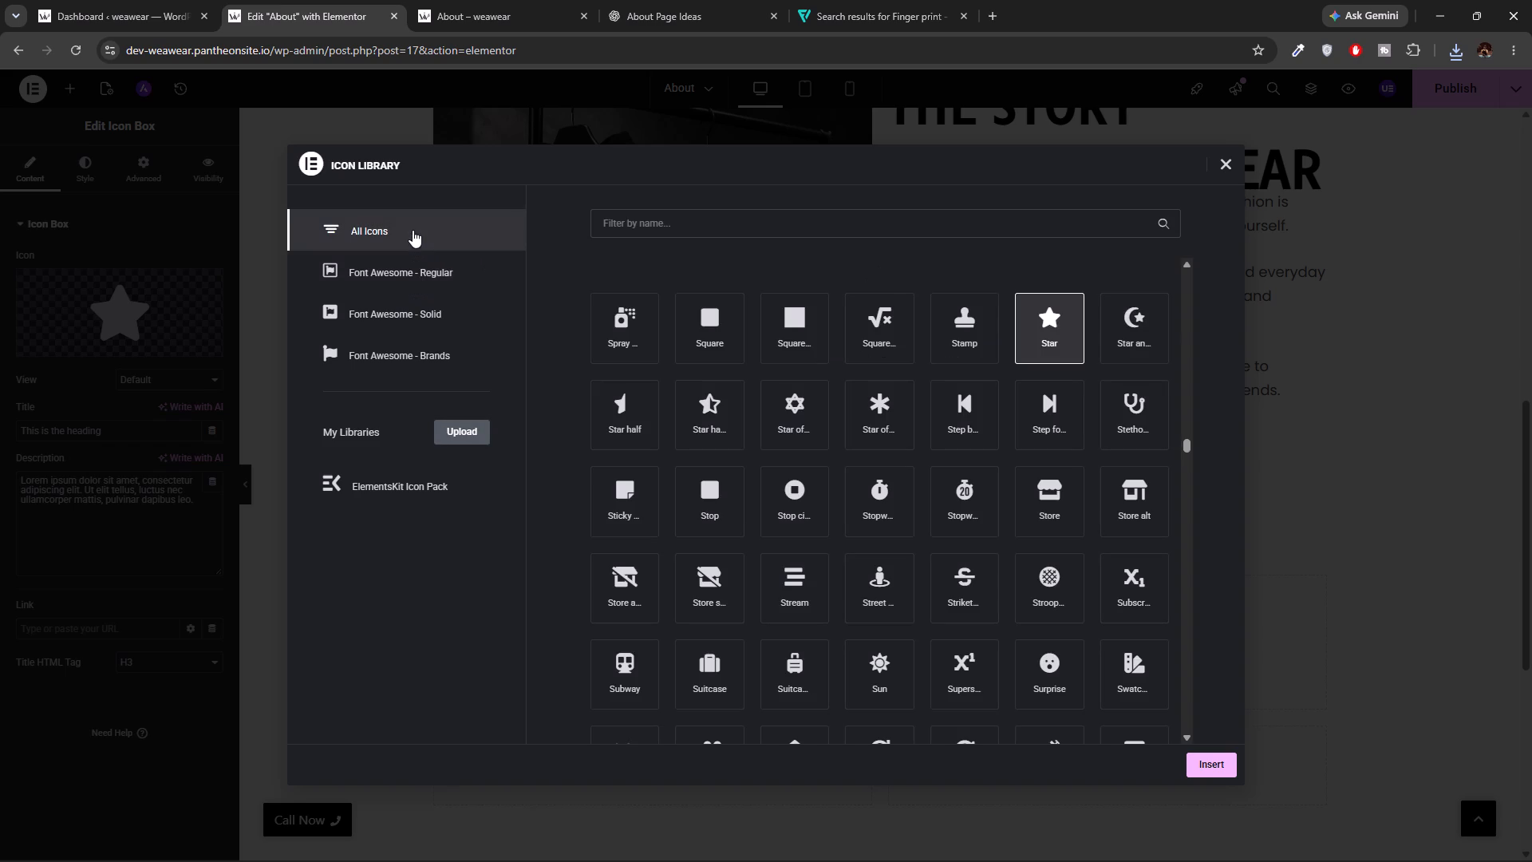
pyautogui.click(660, 230)
pyautogui.write('fin')
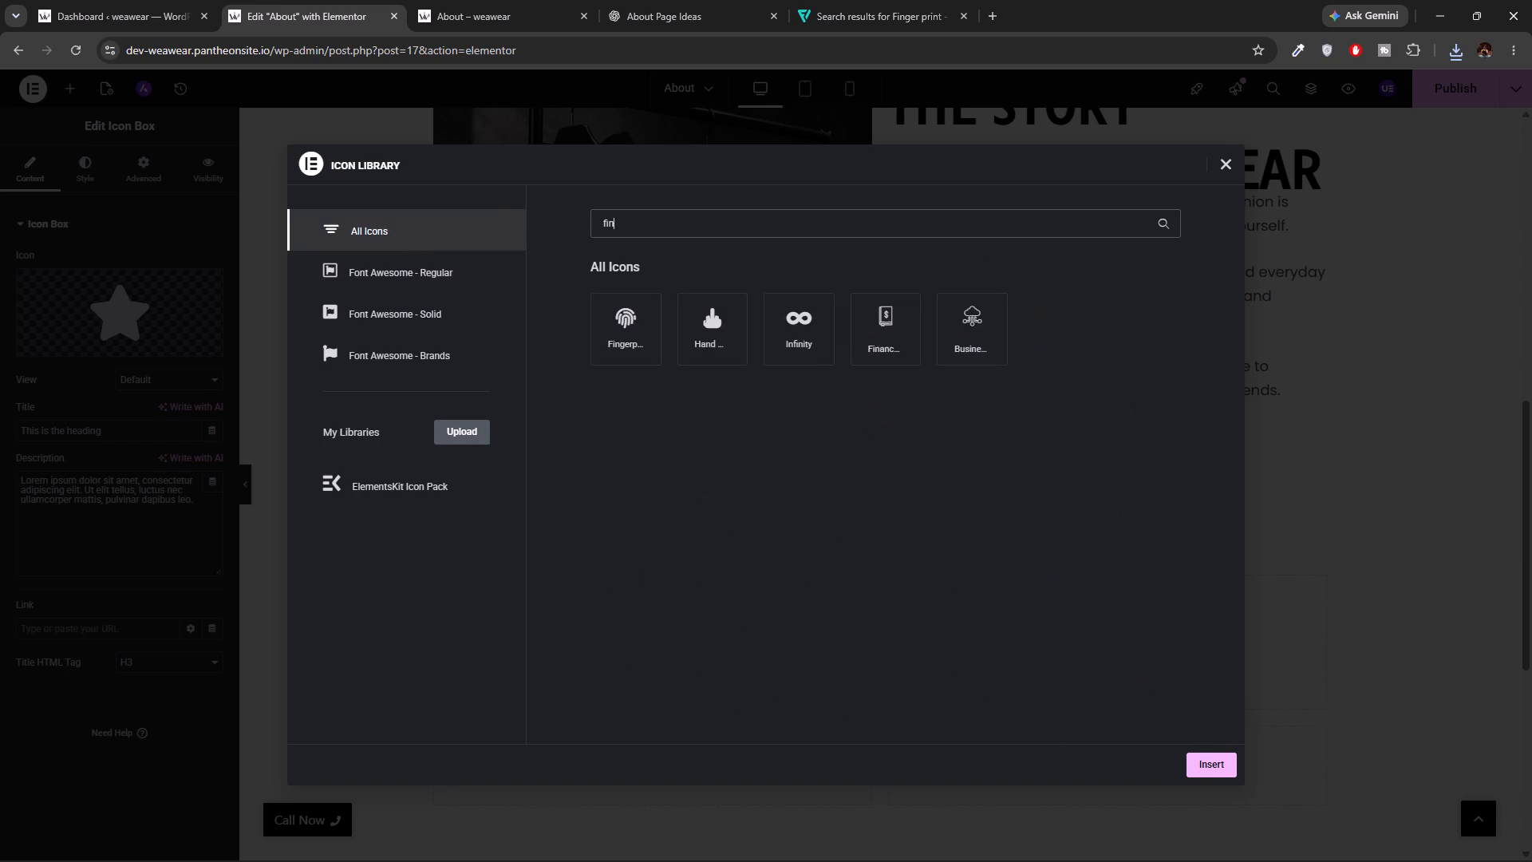
pyautogui.click(618, 328)
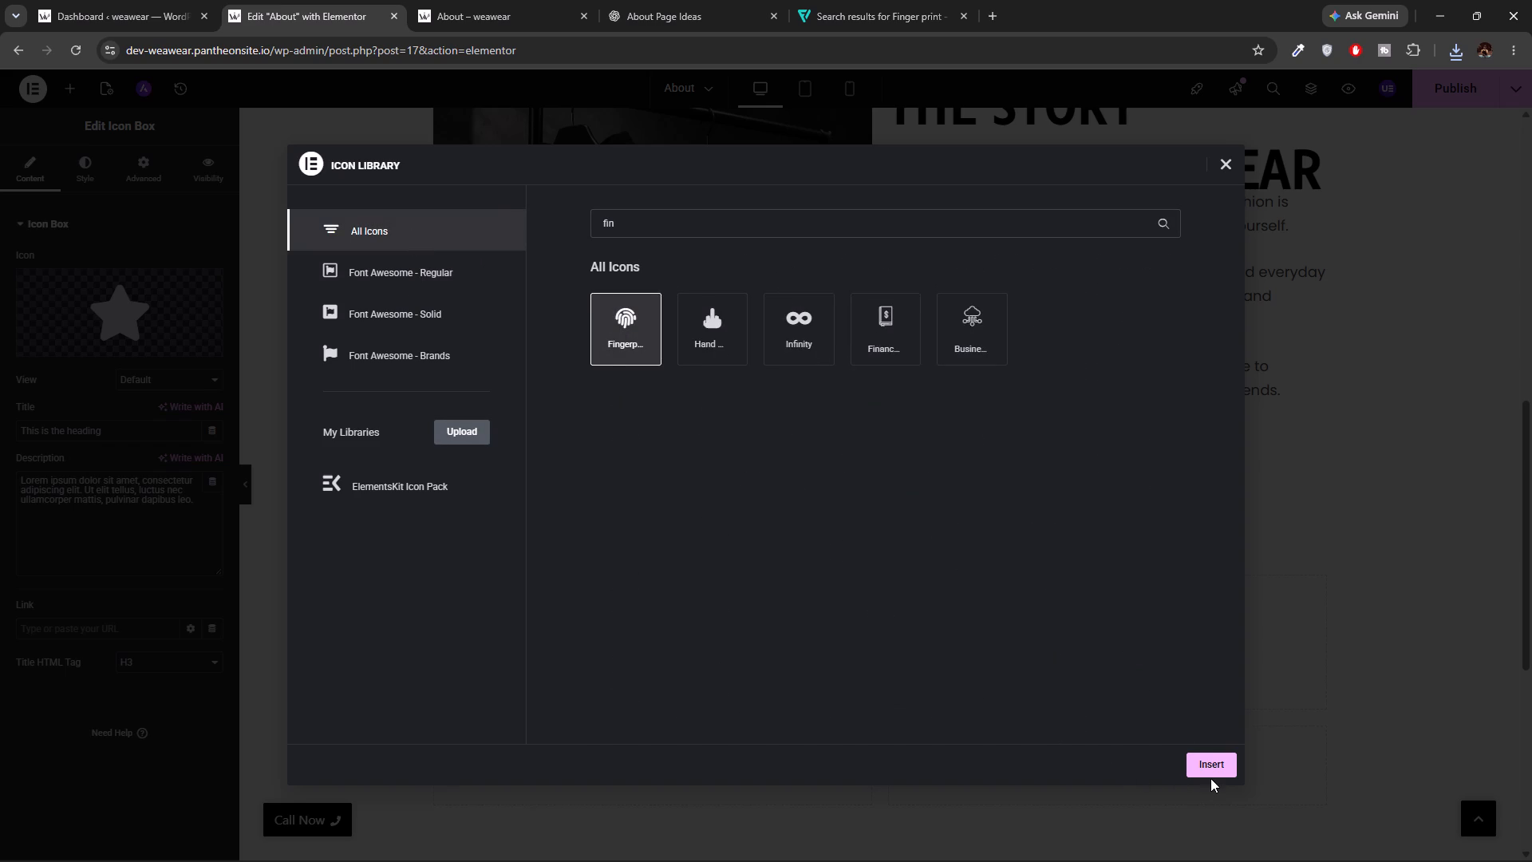
pyautogui.click(1210, 769)
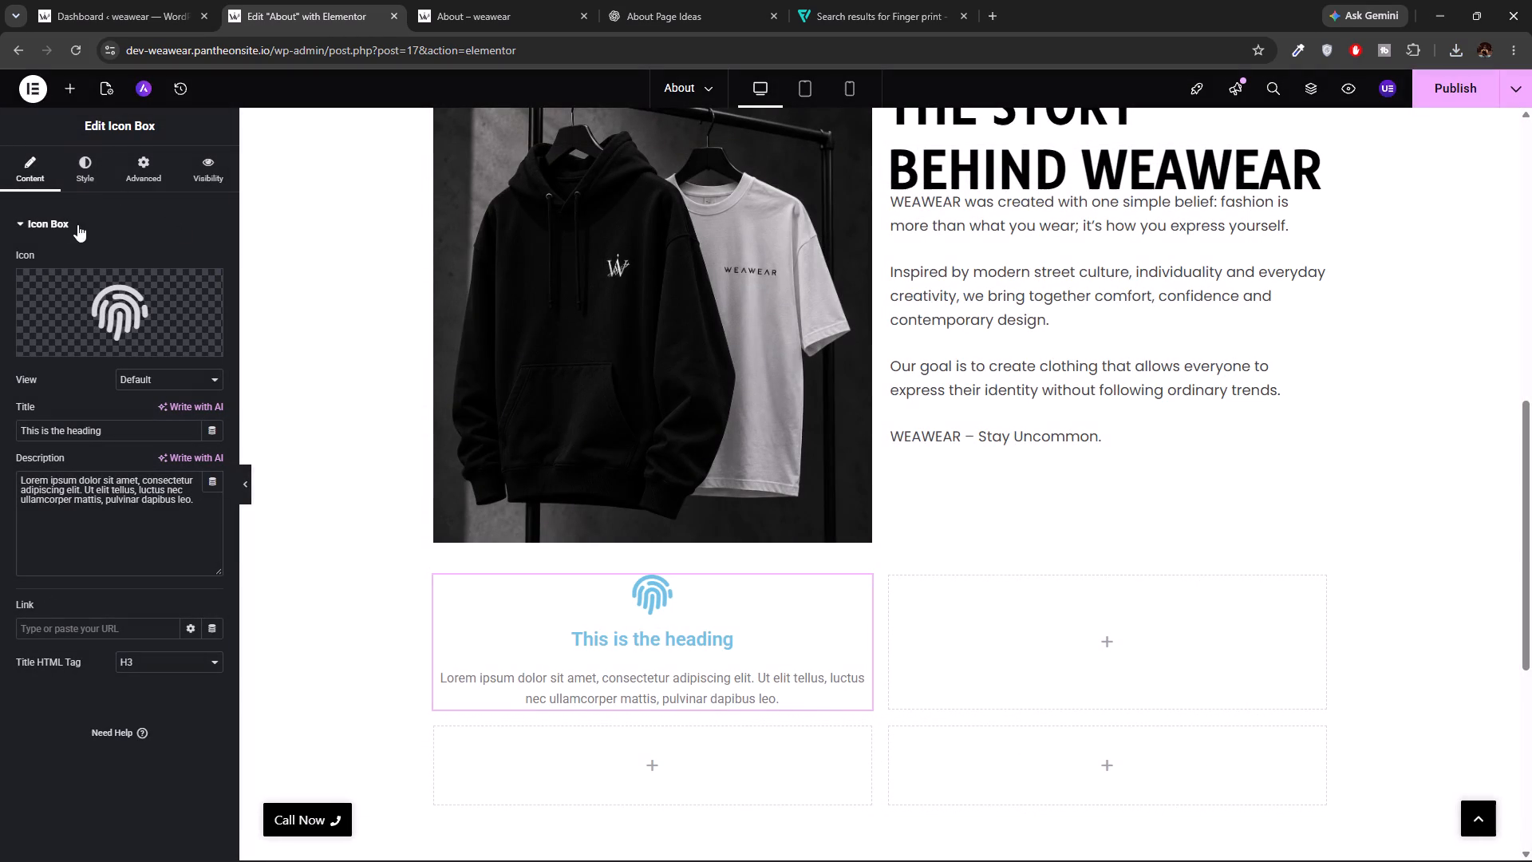
# Set the first icon box's icon position to Start, beside its heading and description.
pyautogui.click(85, 183)
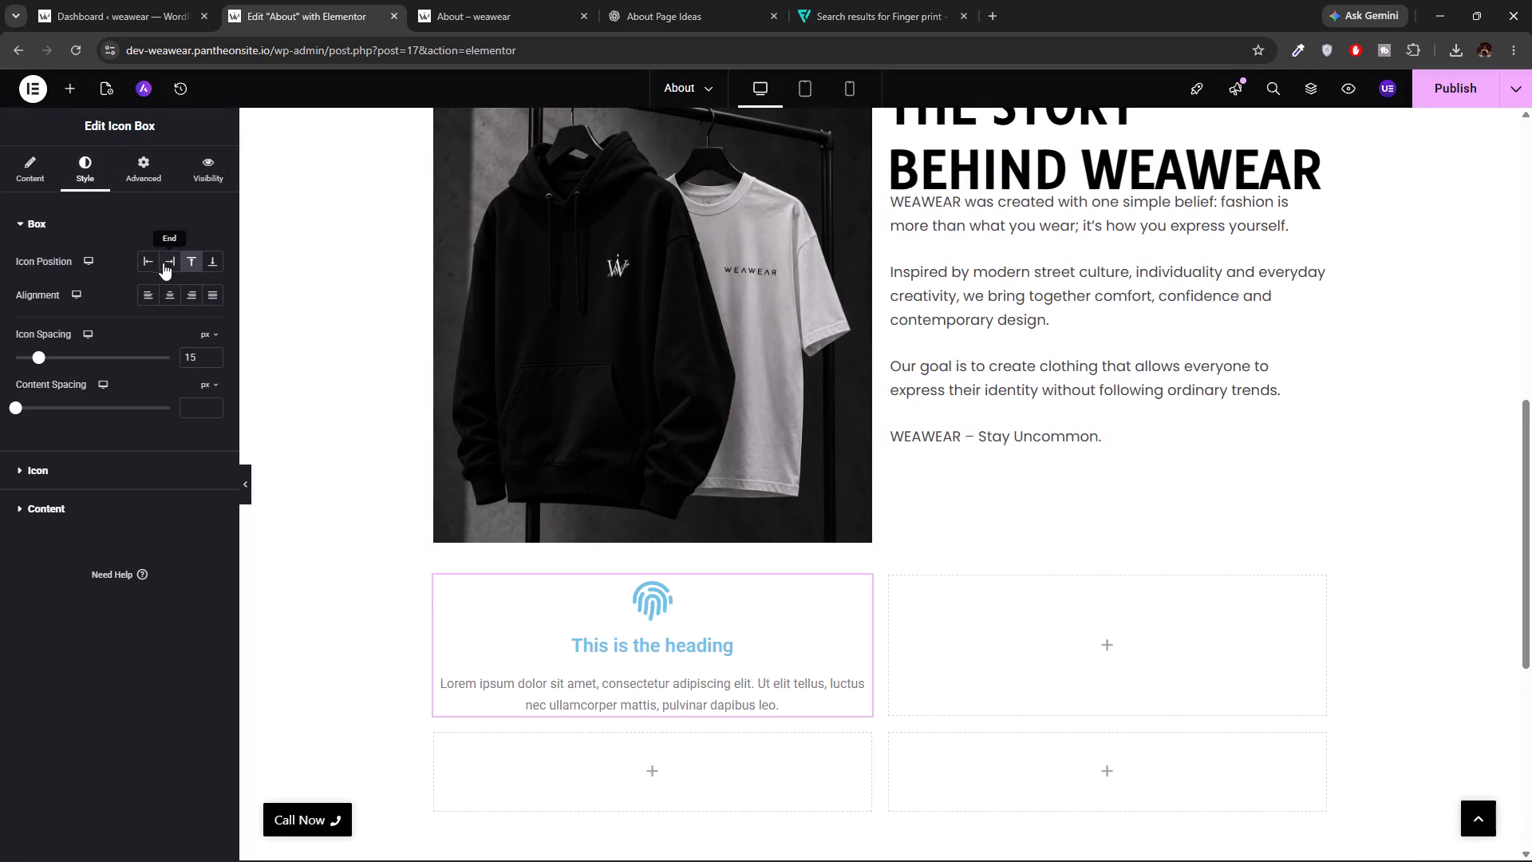
pyautogui.click(149, 267)
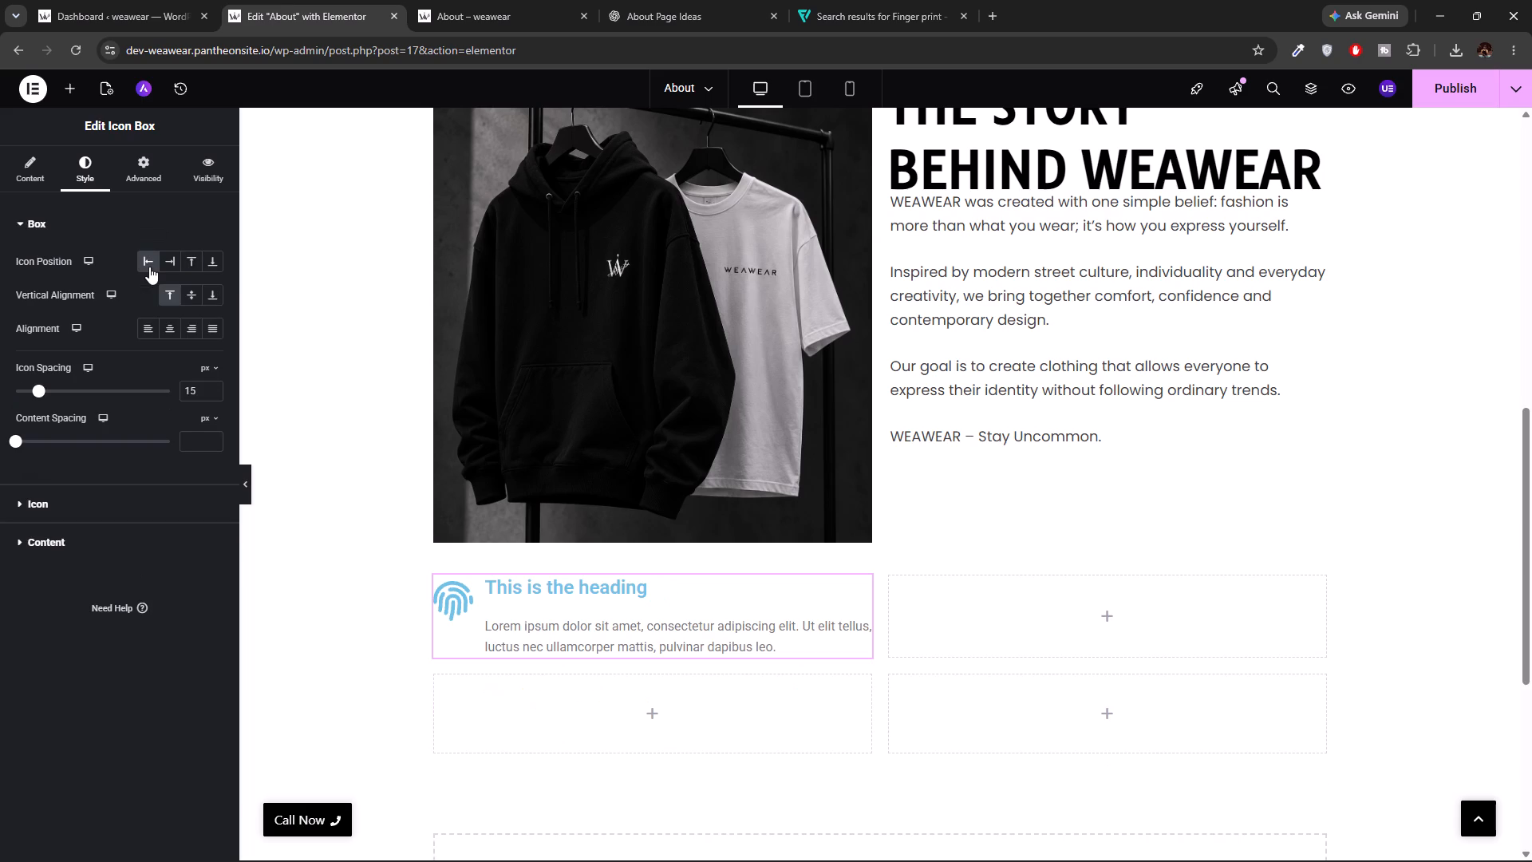
pyautogui.click(30, 176)
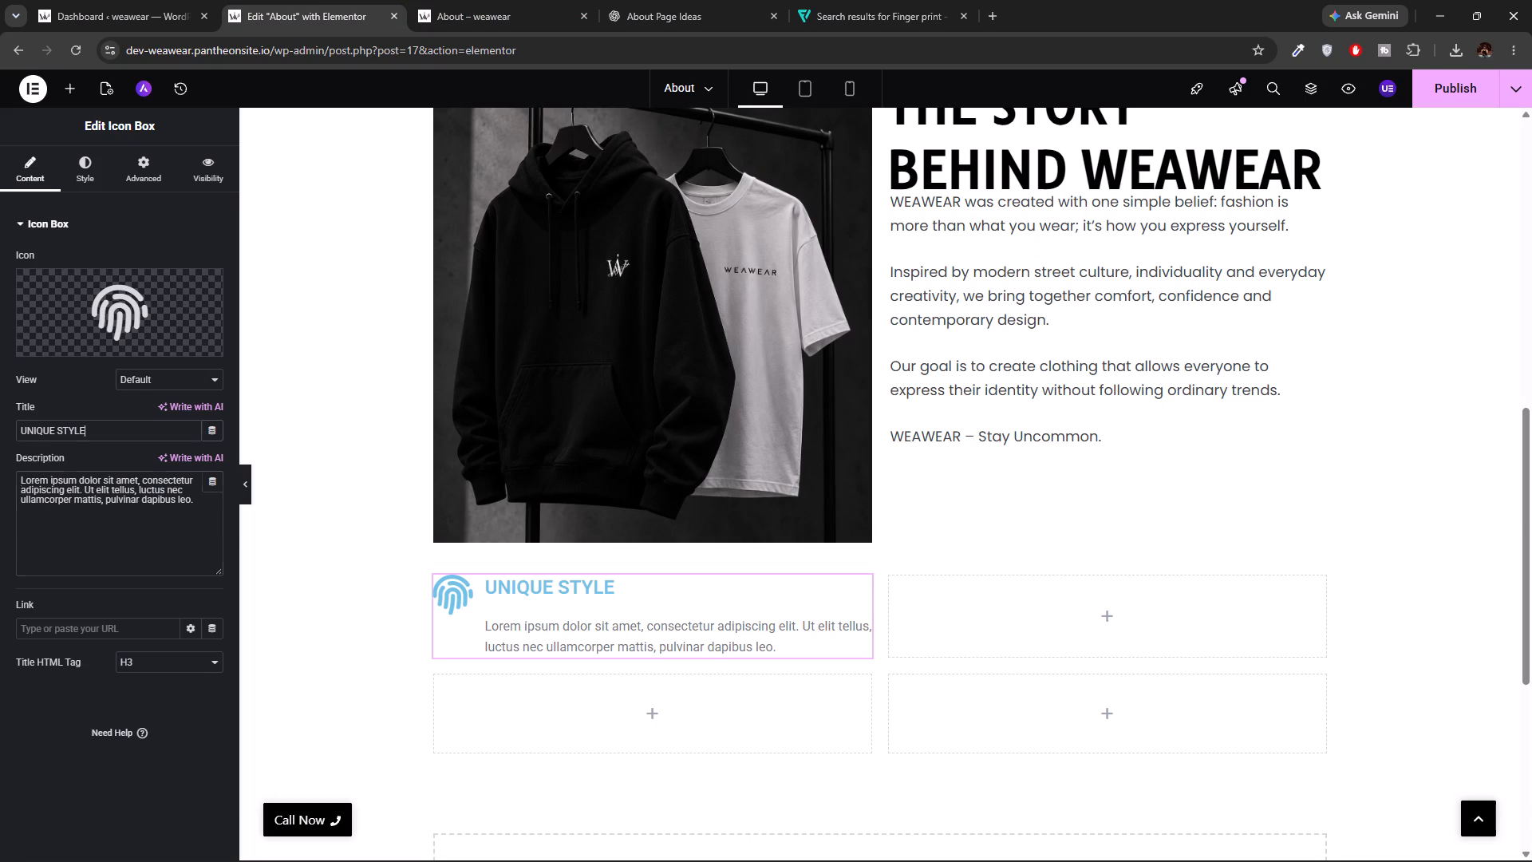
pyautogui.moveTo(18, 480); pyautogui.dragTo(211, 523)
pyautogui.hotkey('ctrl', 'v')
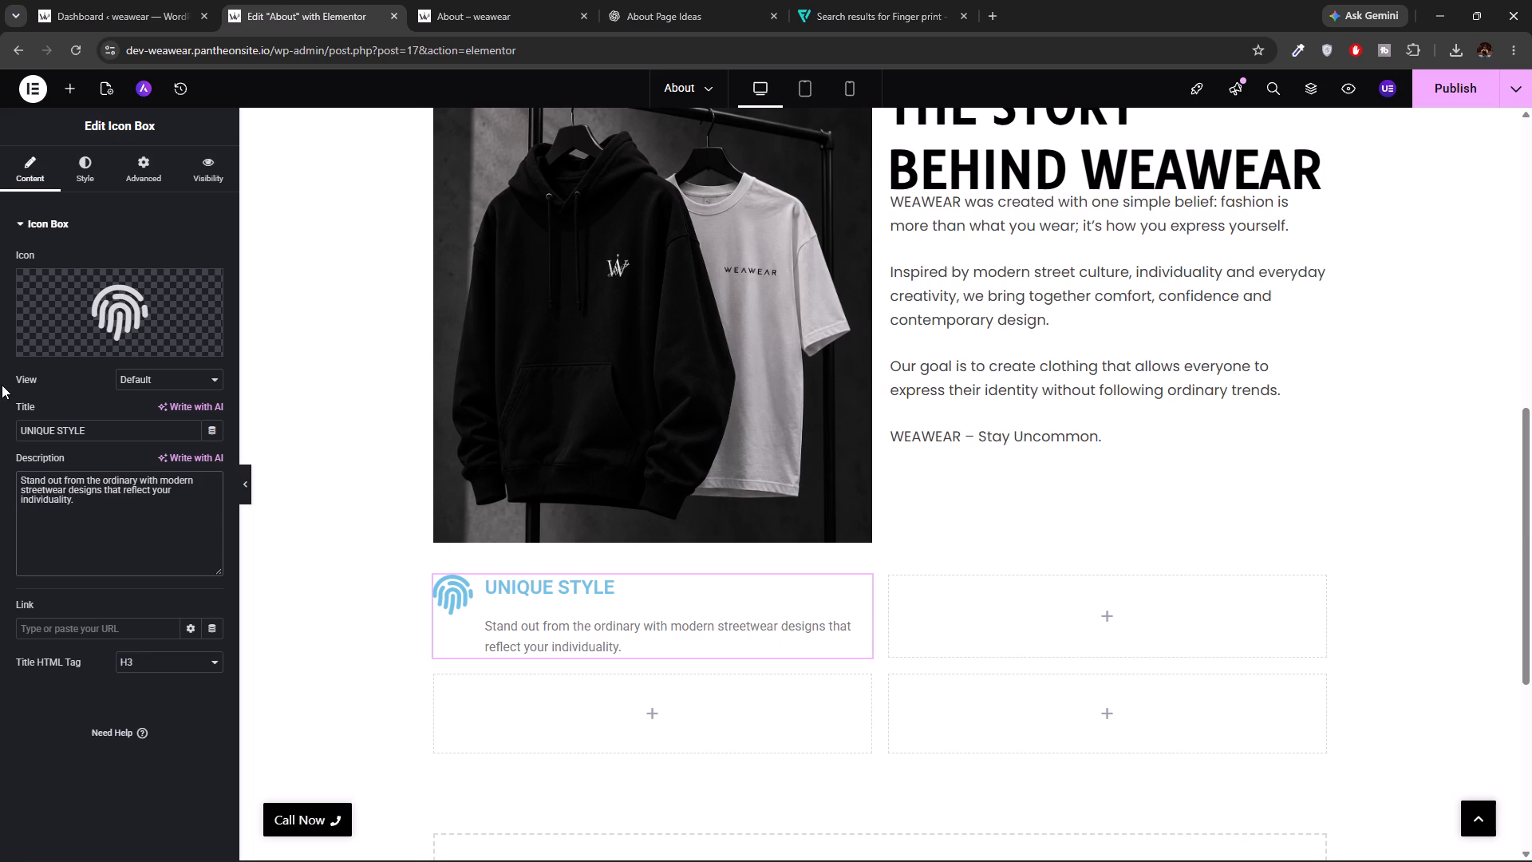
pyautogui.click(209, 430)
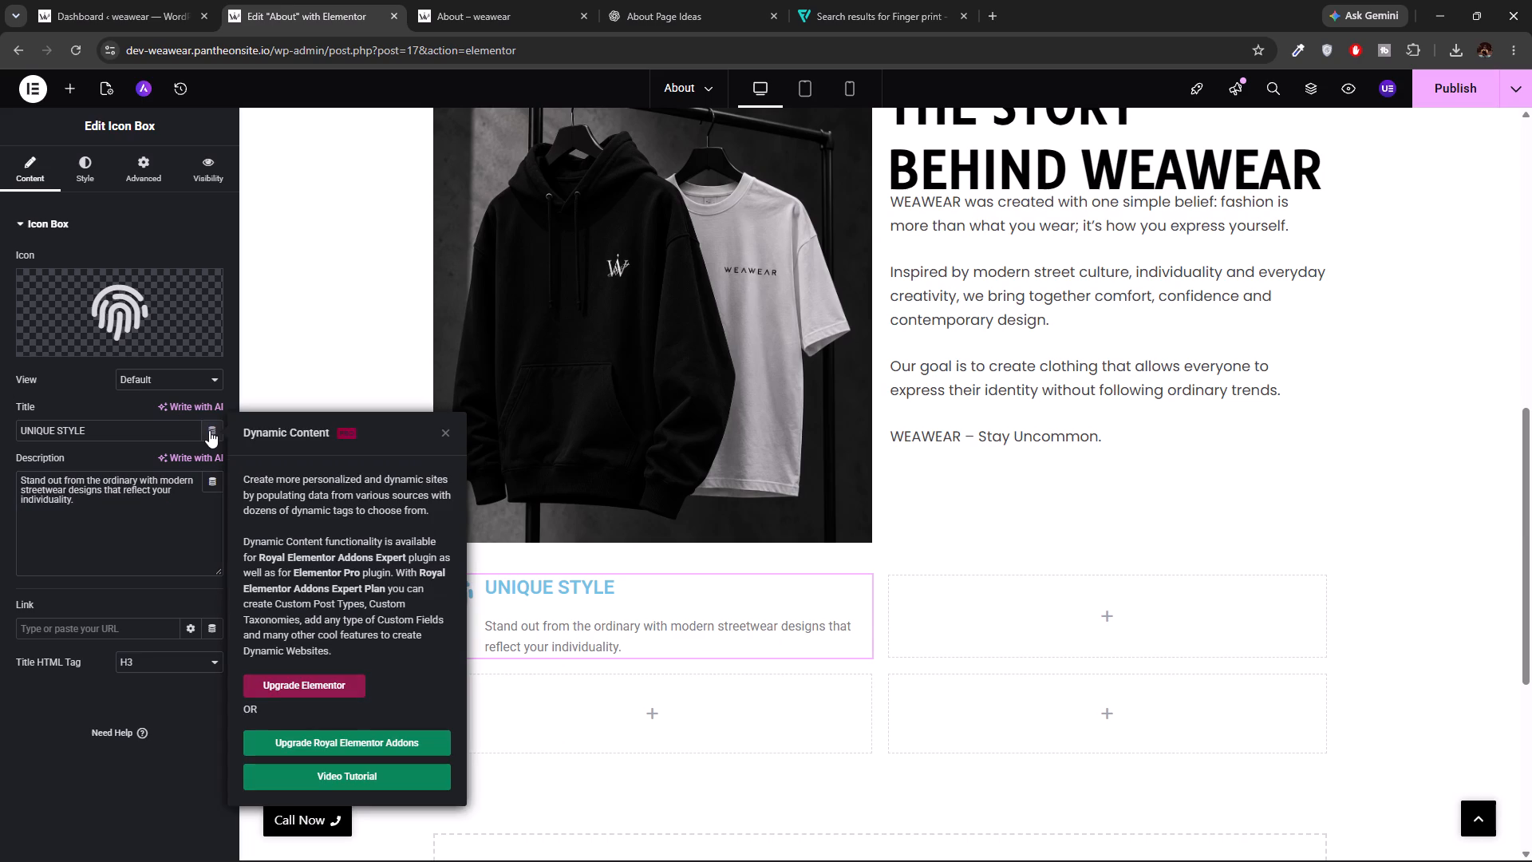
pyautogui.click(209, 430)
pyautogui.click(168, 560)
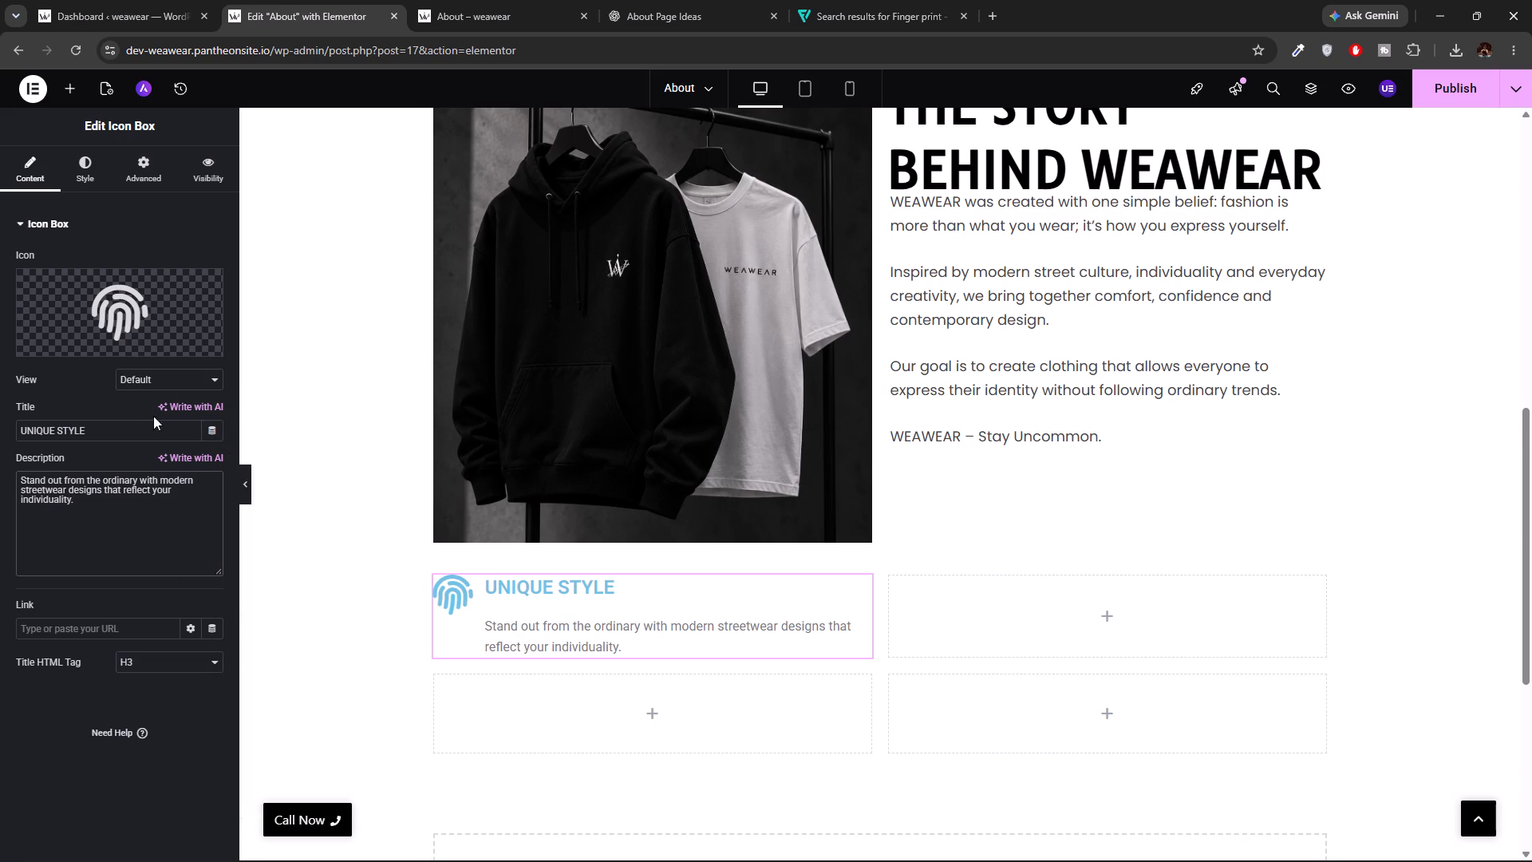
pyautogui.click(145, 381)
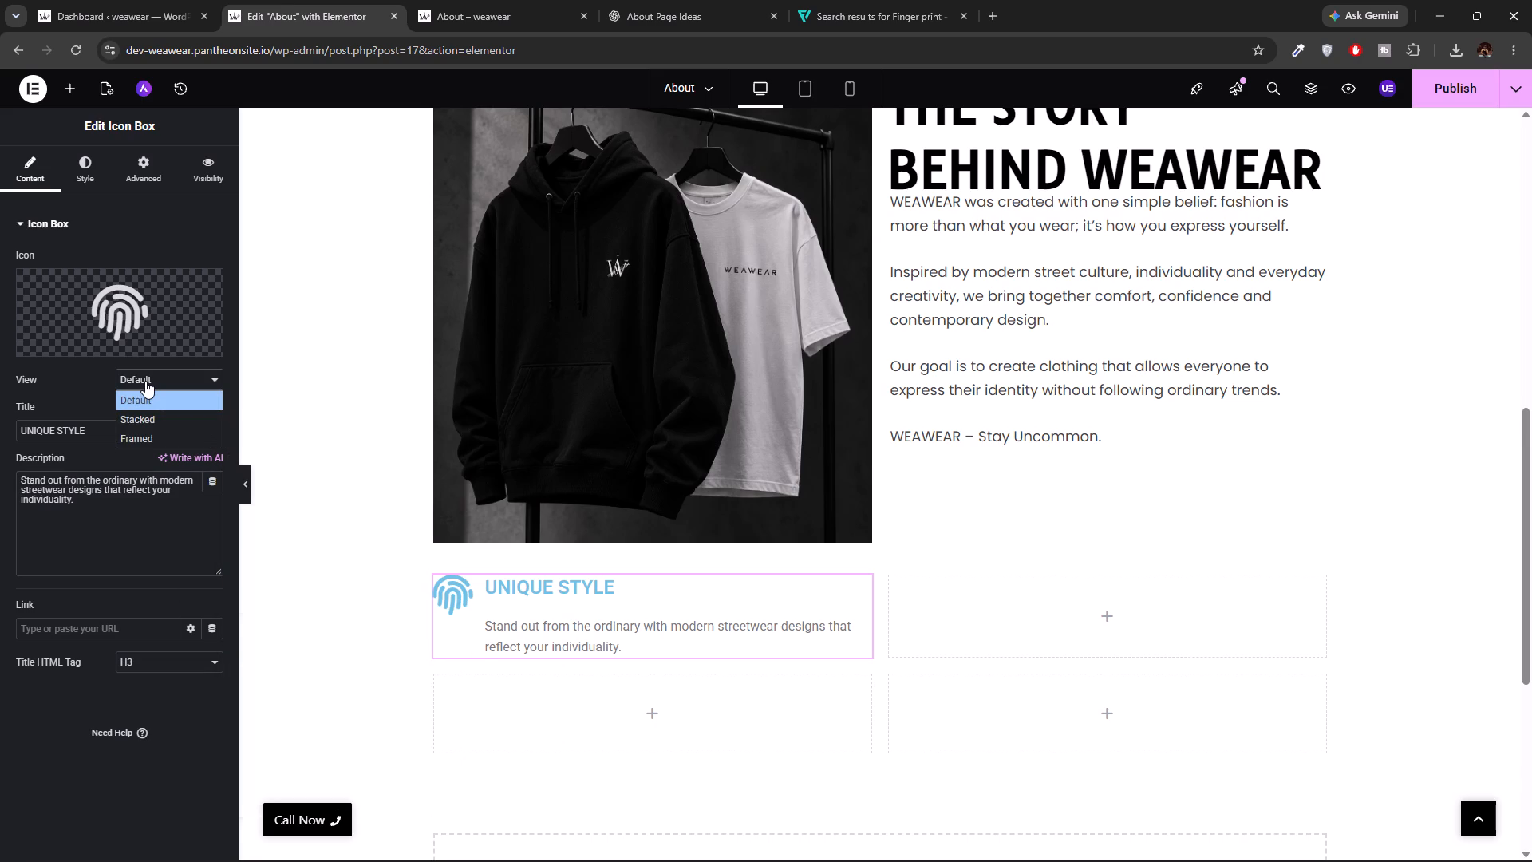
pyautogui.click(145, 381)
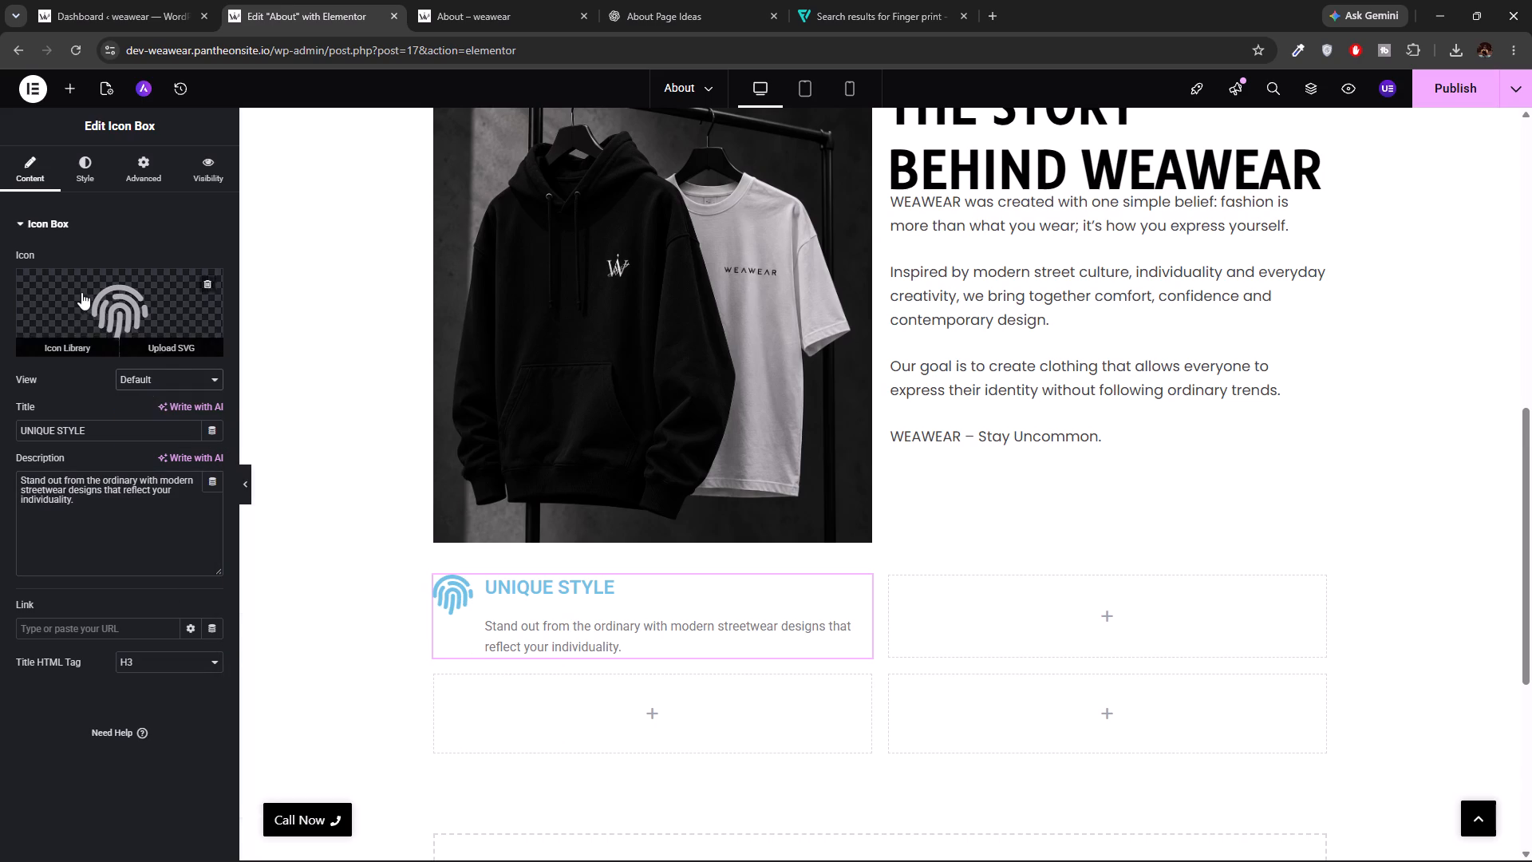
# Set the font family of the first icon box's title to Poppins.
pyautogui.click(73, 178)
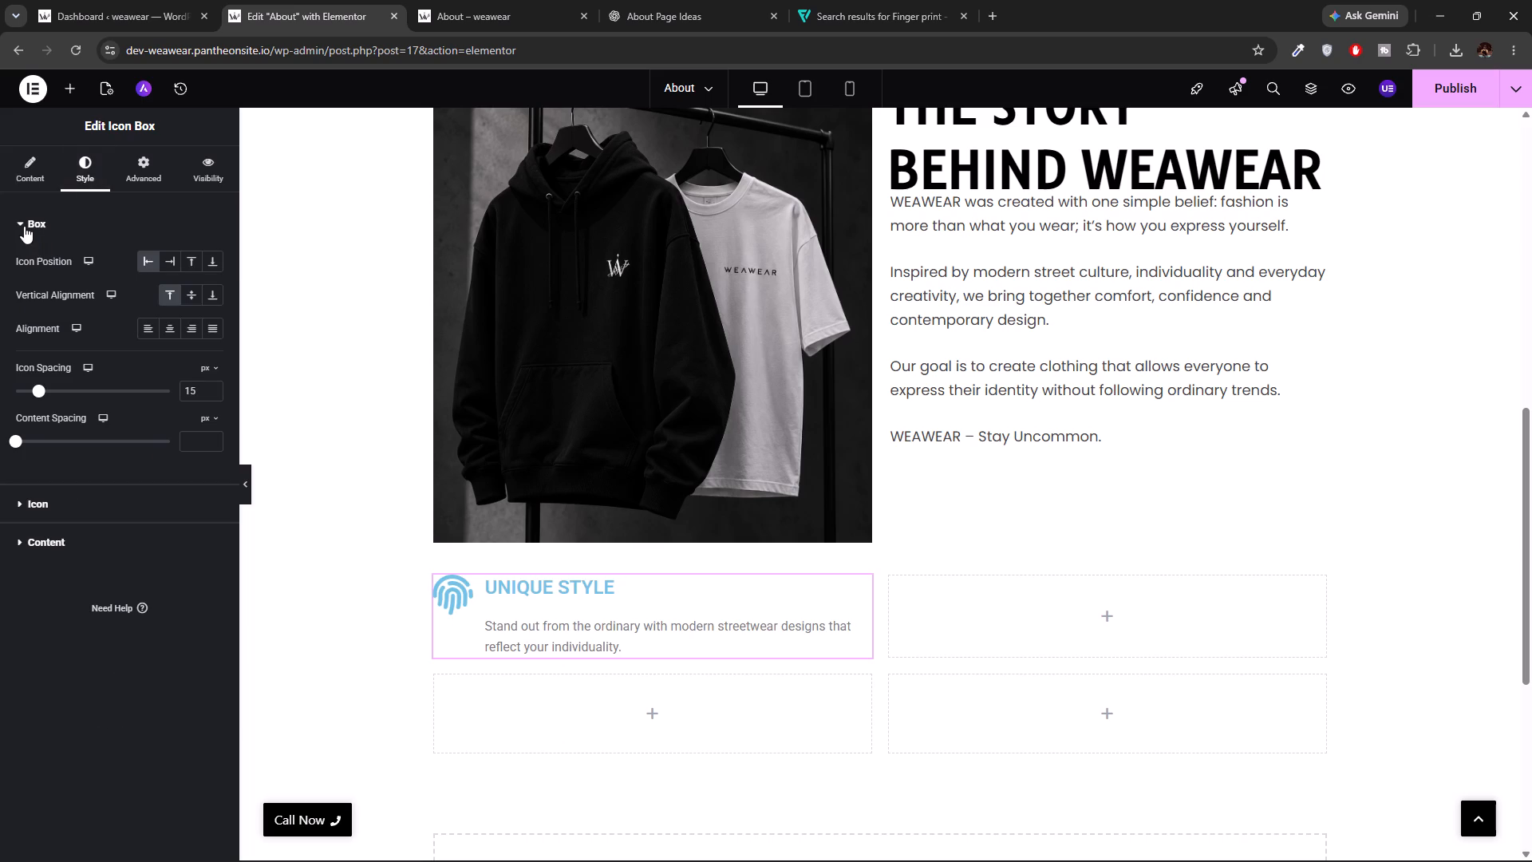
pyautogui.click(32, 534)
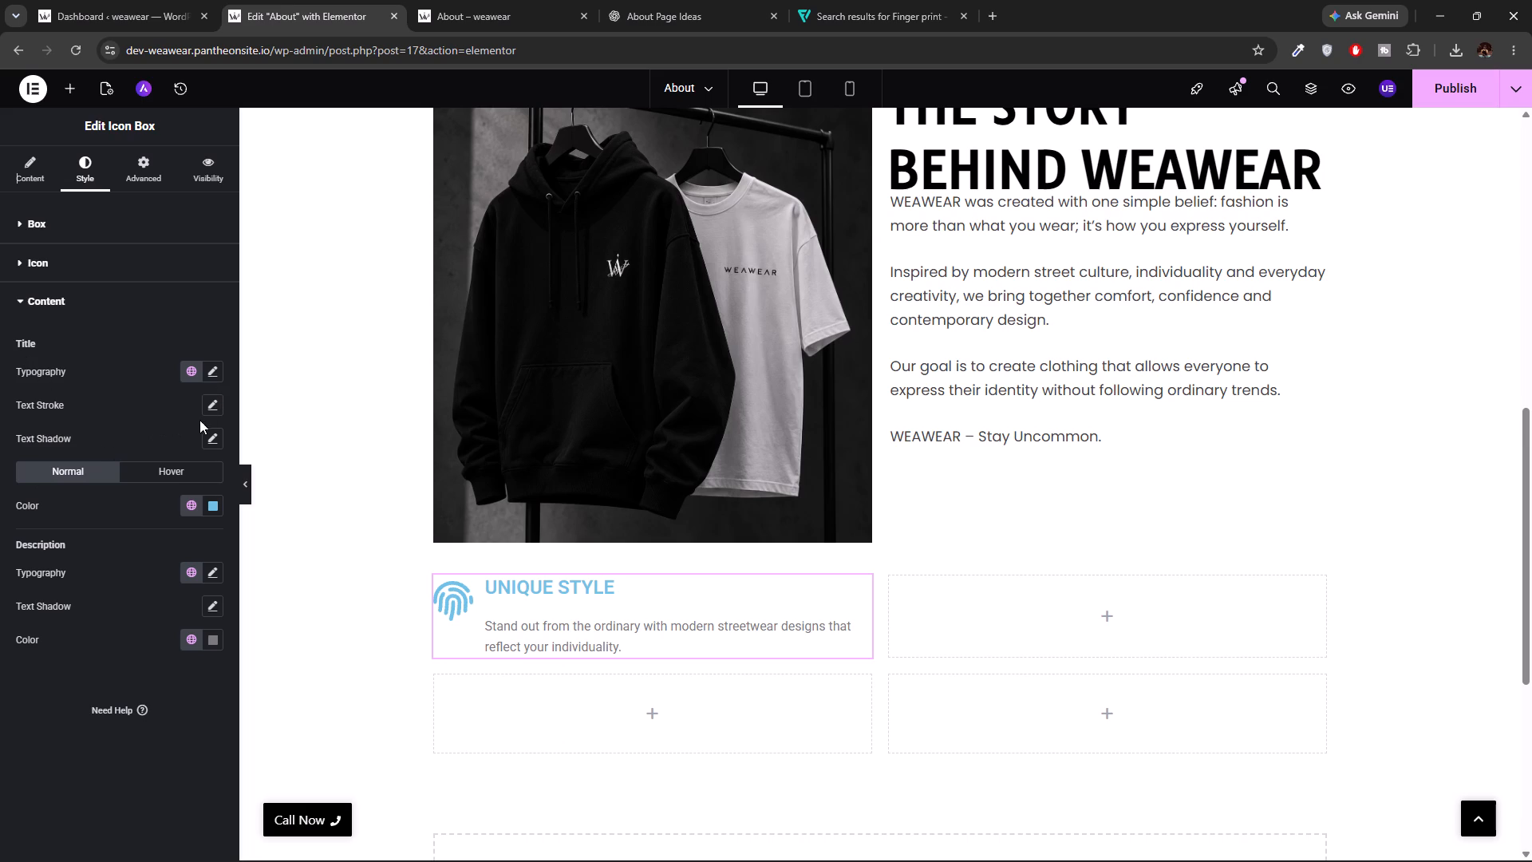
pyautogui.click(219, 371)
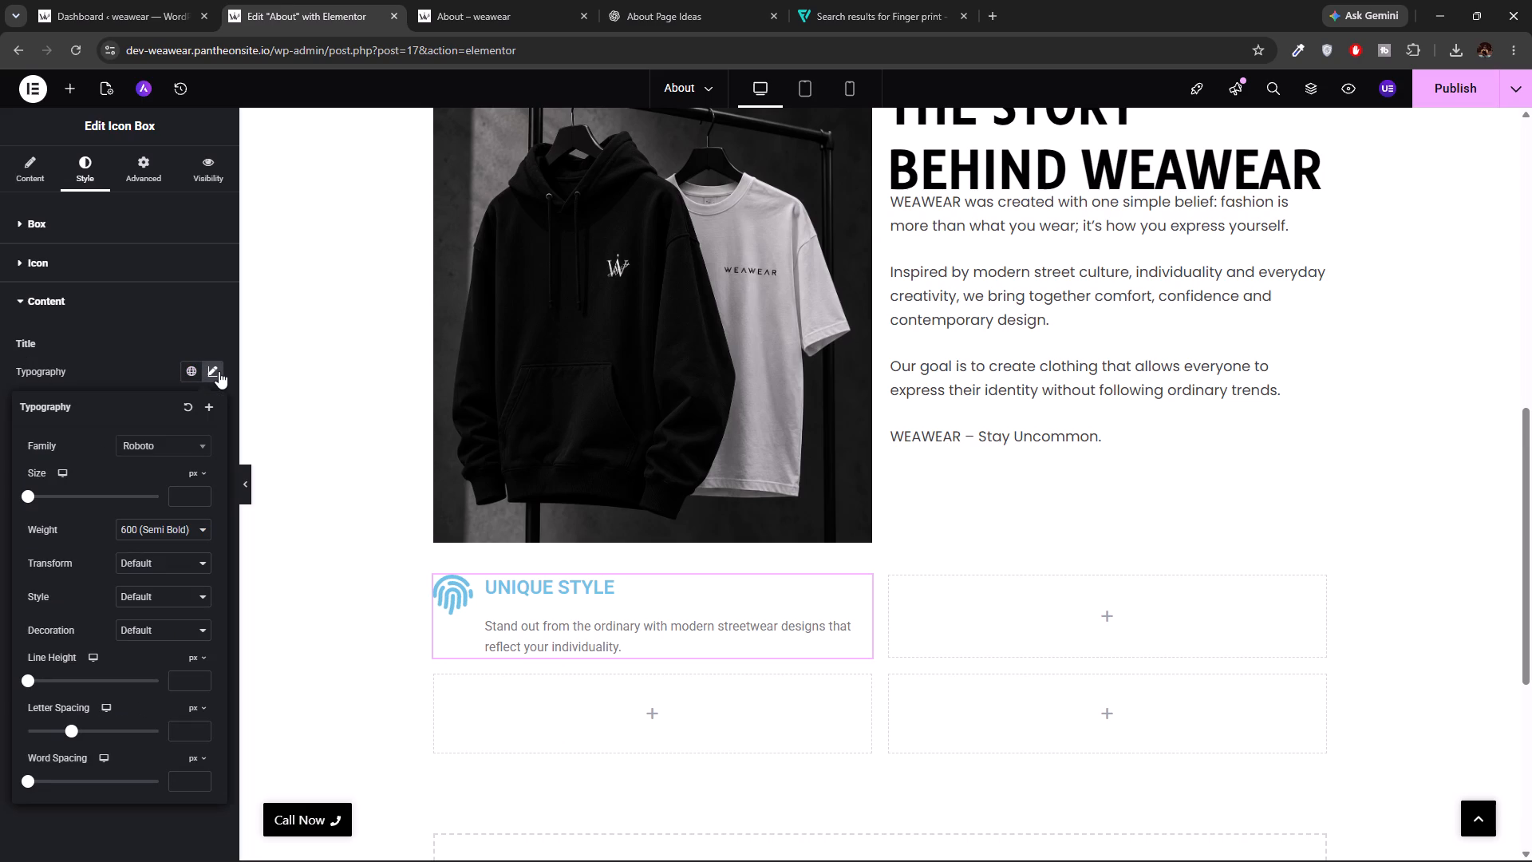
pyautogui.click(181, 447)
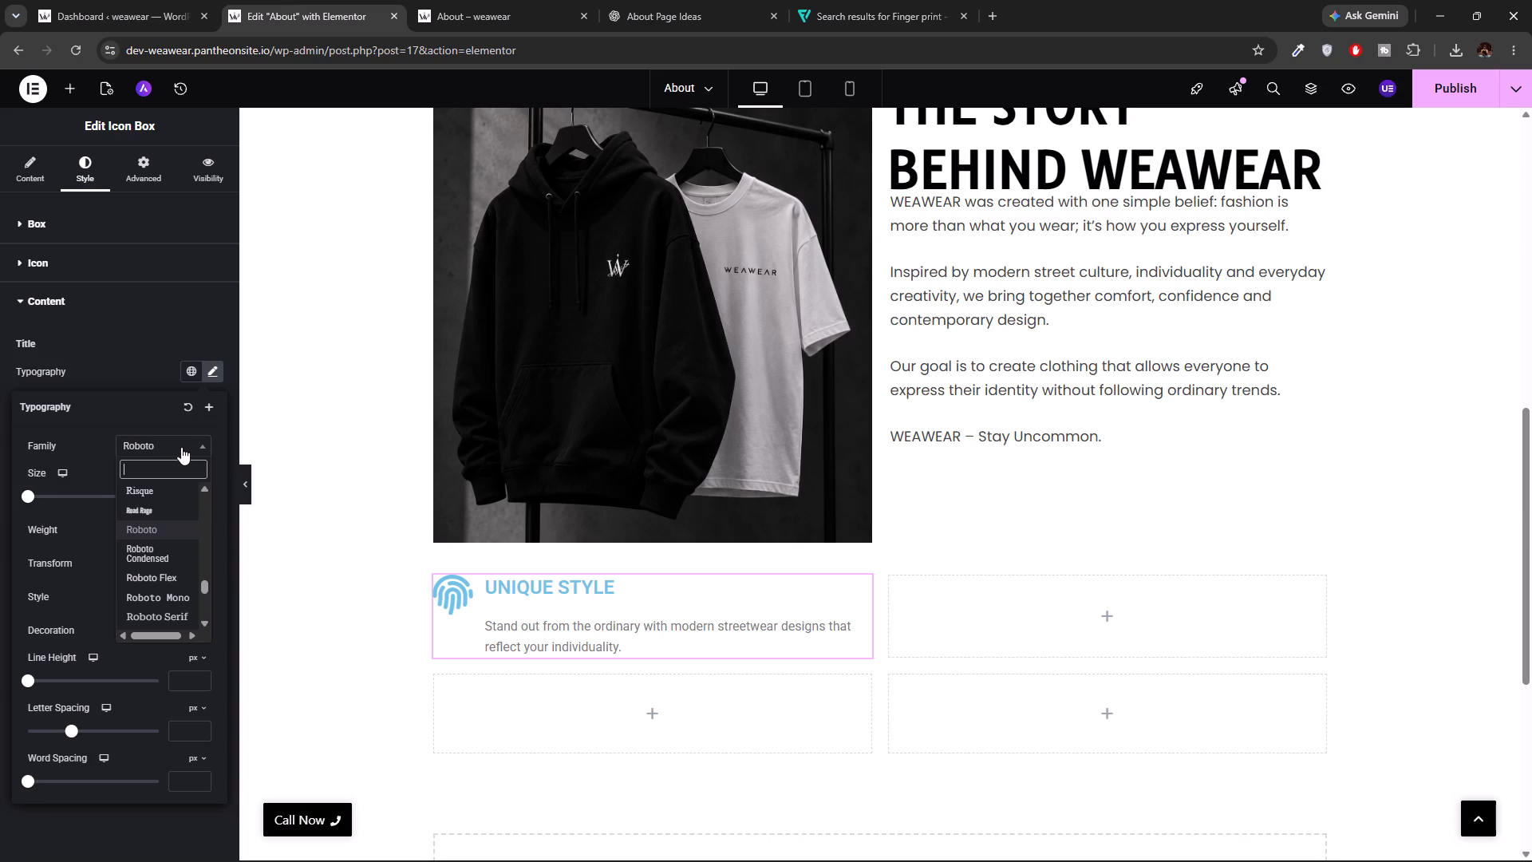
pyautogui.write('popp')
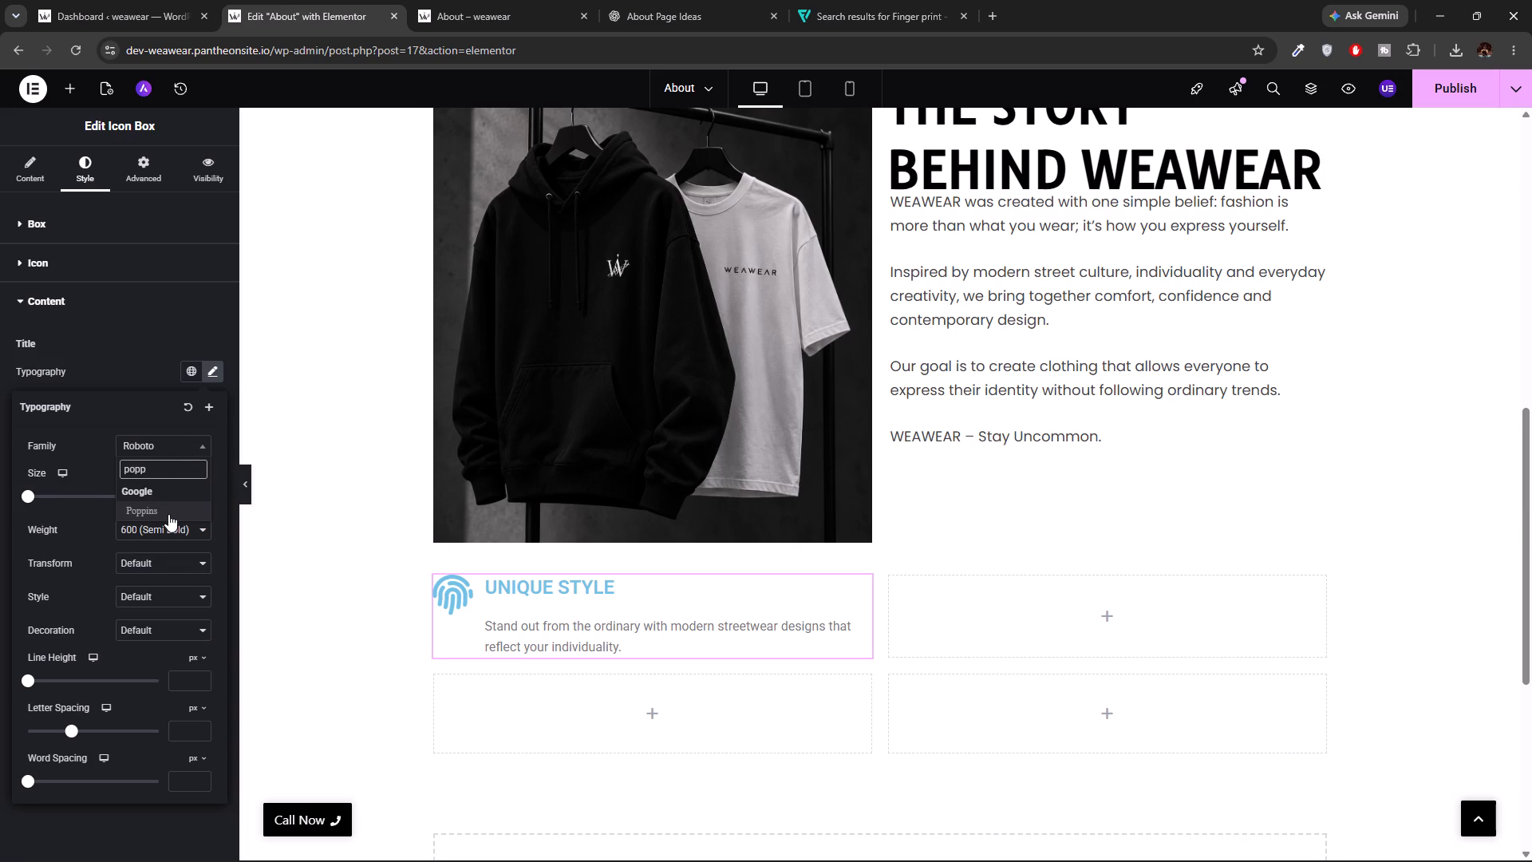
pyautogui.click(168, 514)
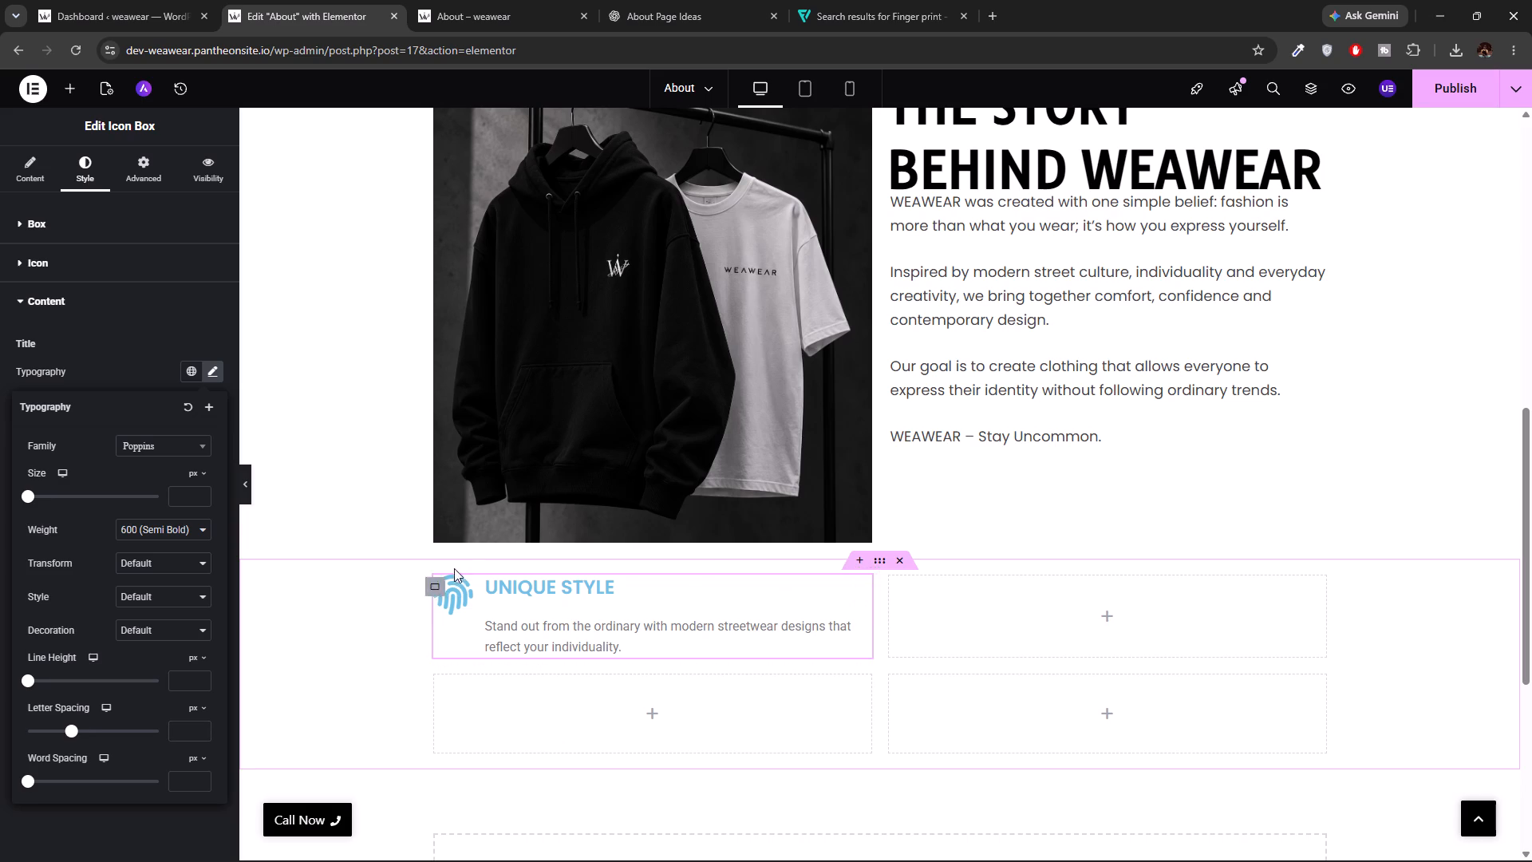
# Delete the "UNIQUE STYLE" icon box from the first grid cell.
pyautogui.rightClick(799, 589)
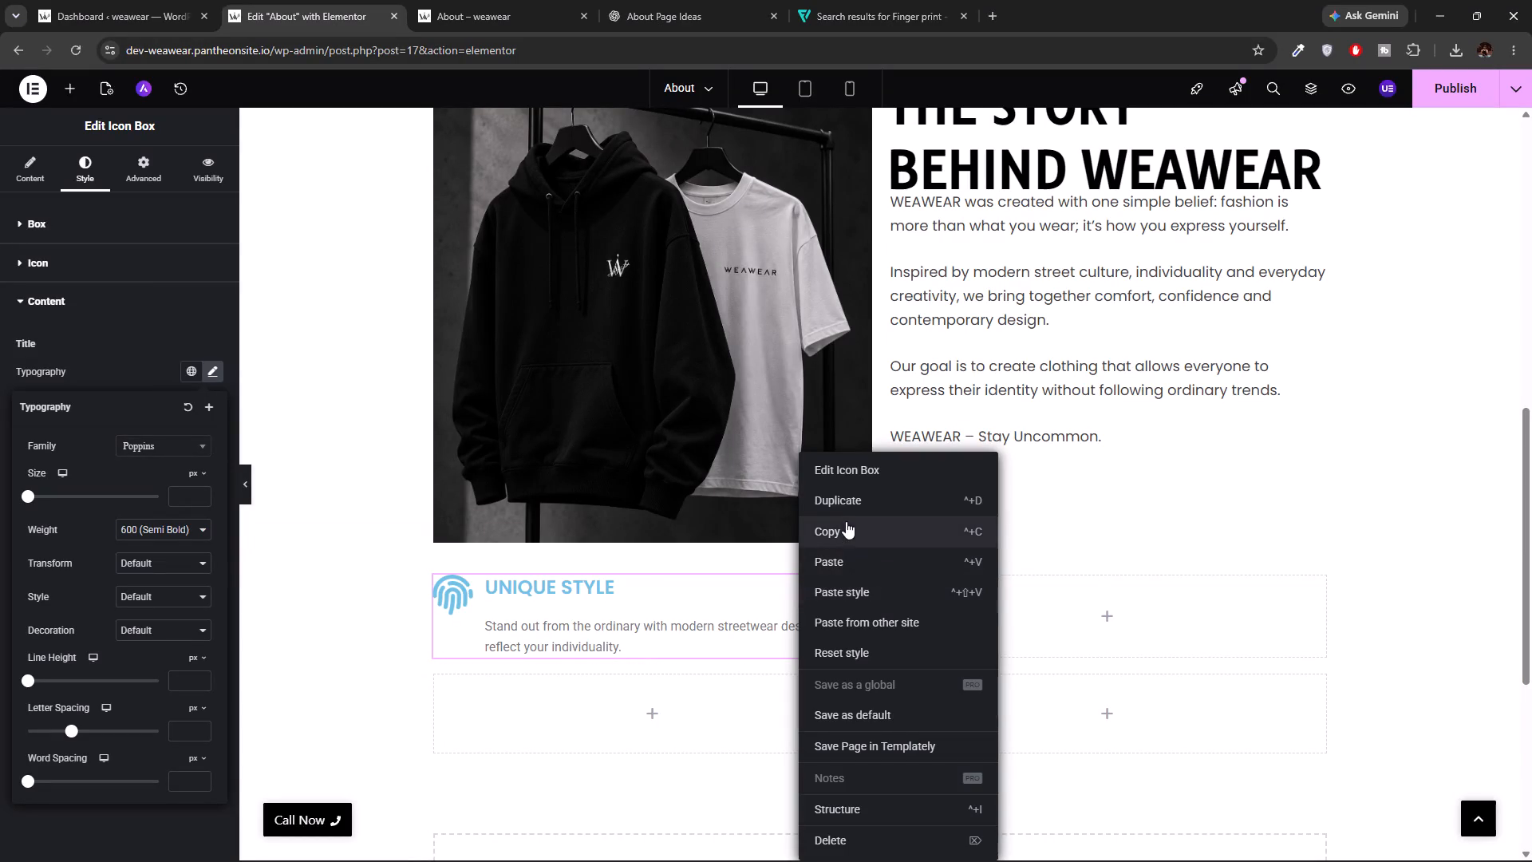
pyautogui.click(826, 841)
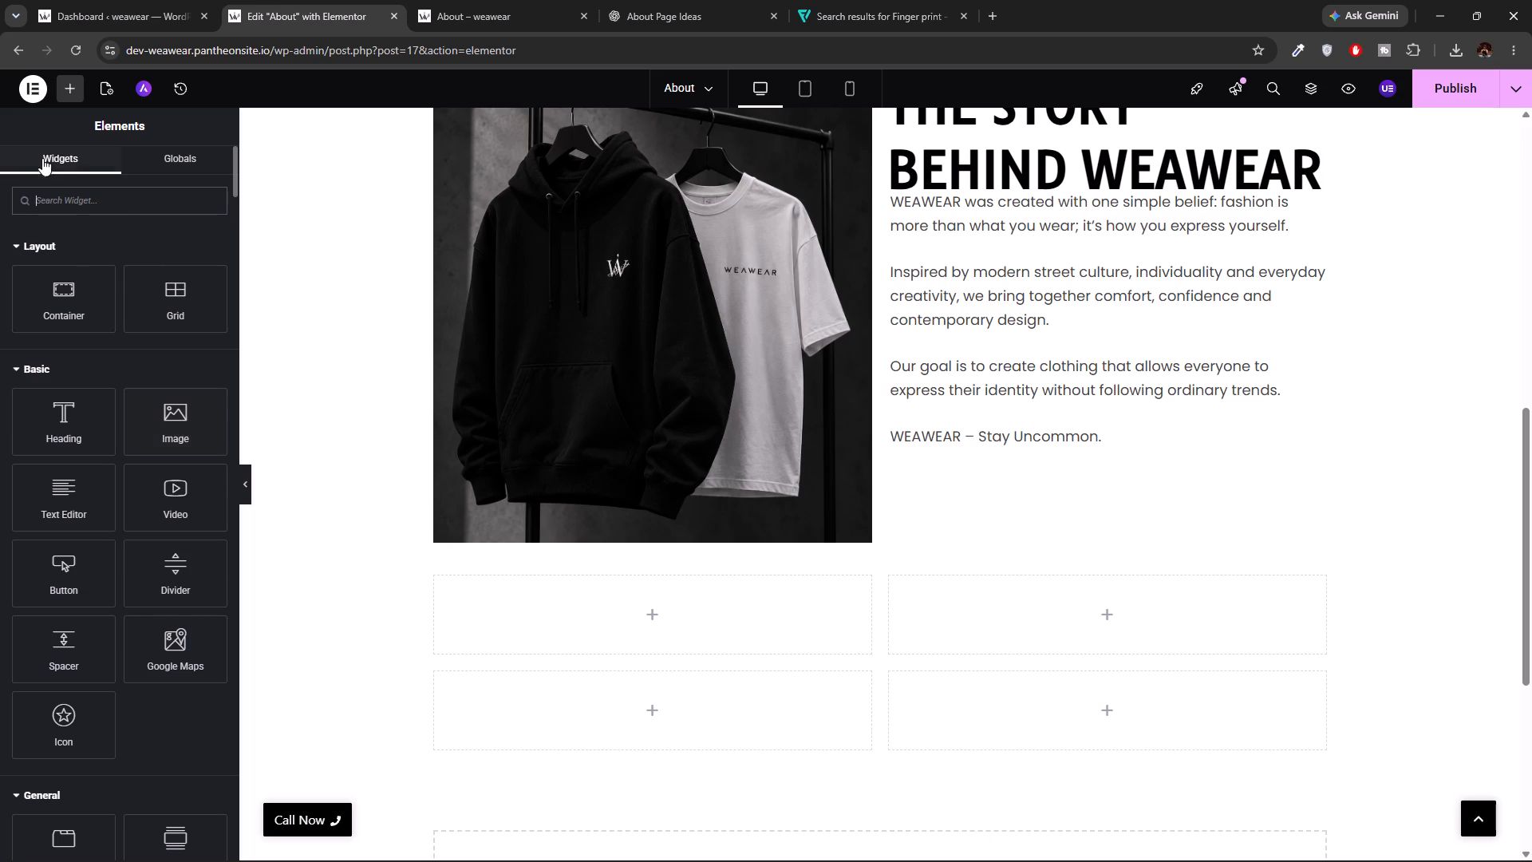
# Search the widgets for "ima" and add an Image Box to the first grid cell.
pyautogui.click(53, 207)
pyautogui.write('ima')
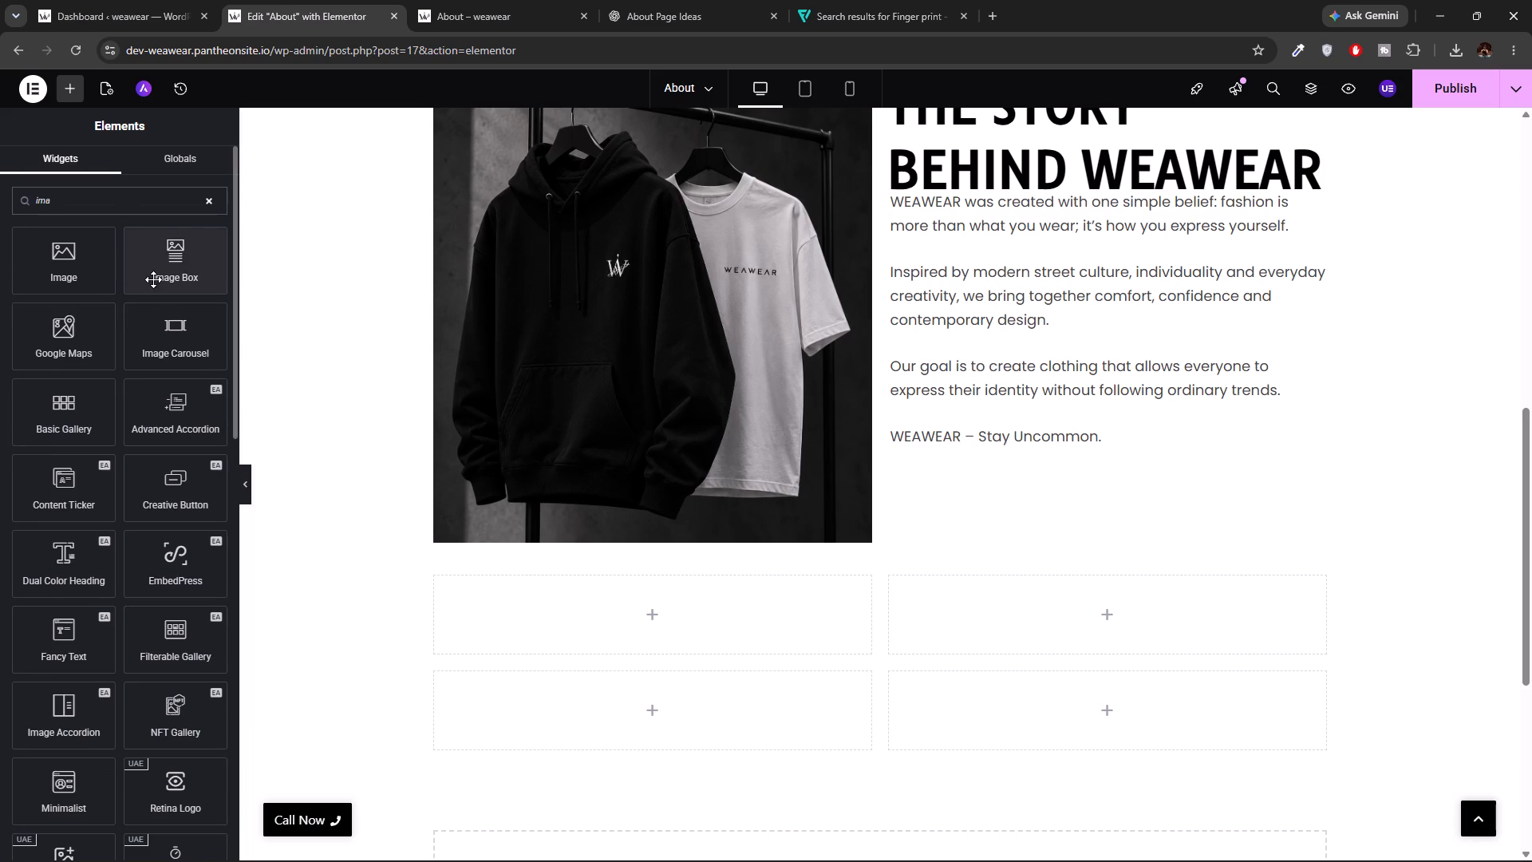
pyautogui.moveTo(153, 279); pyautogui.dragTo(247, 289)
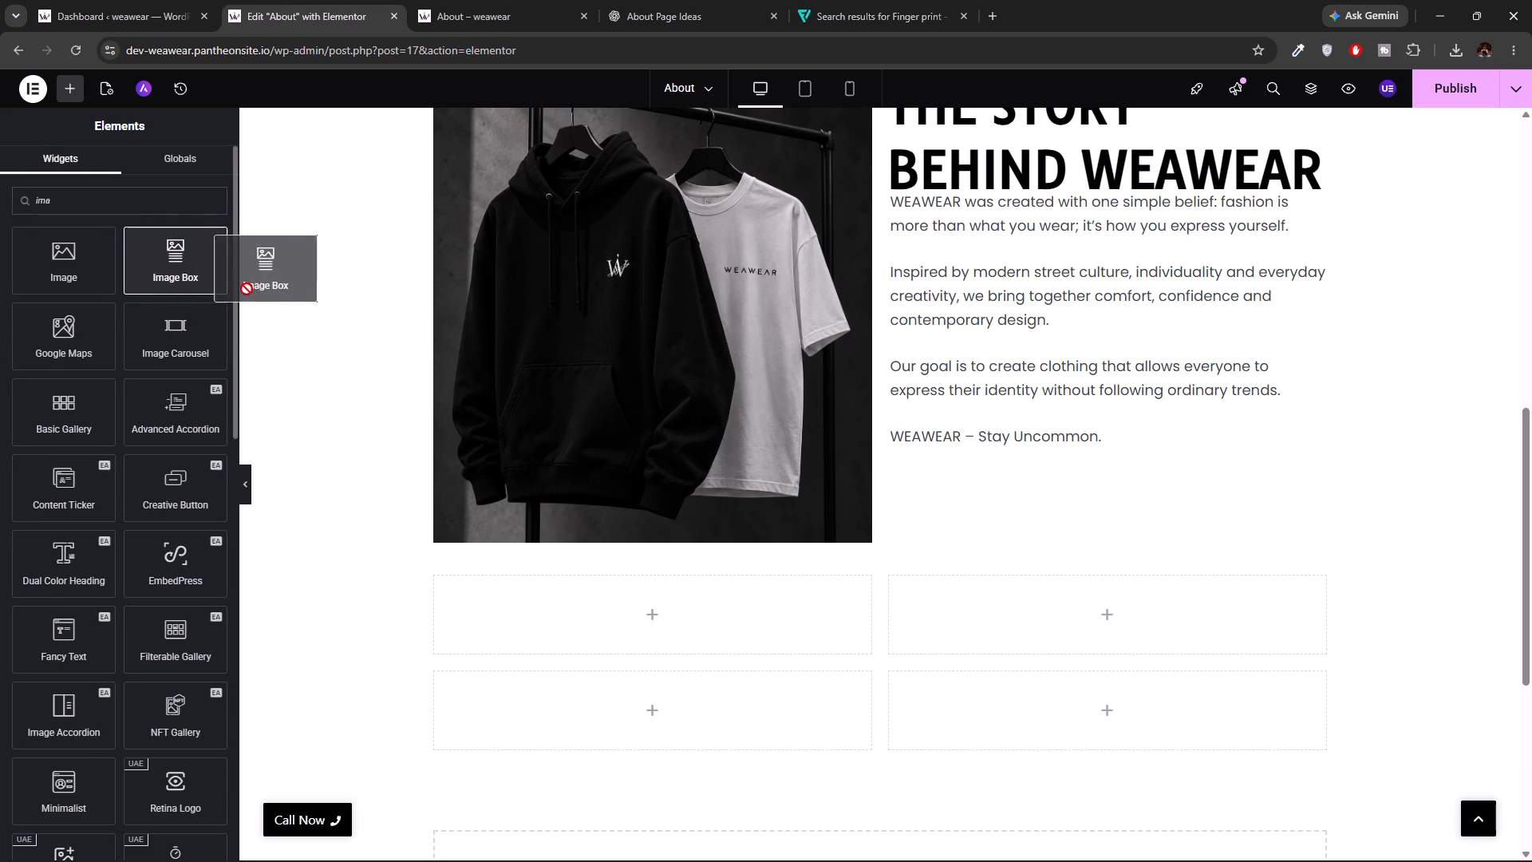
pyautogui.moveTo(247, 289); pyautogui.dragTo(441, 640)
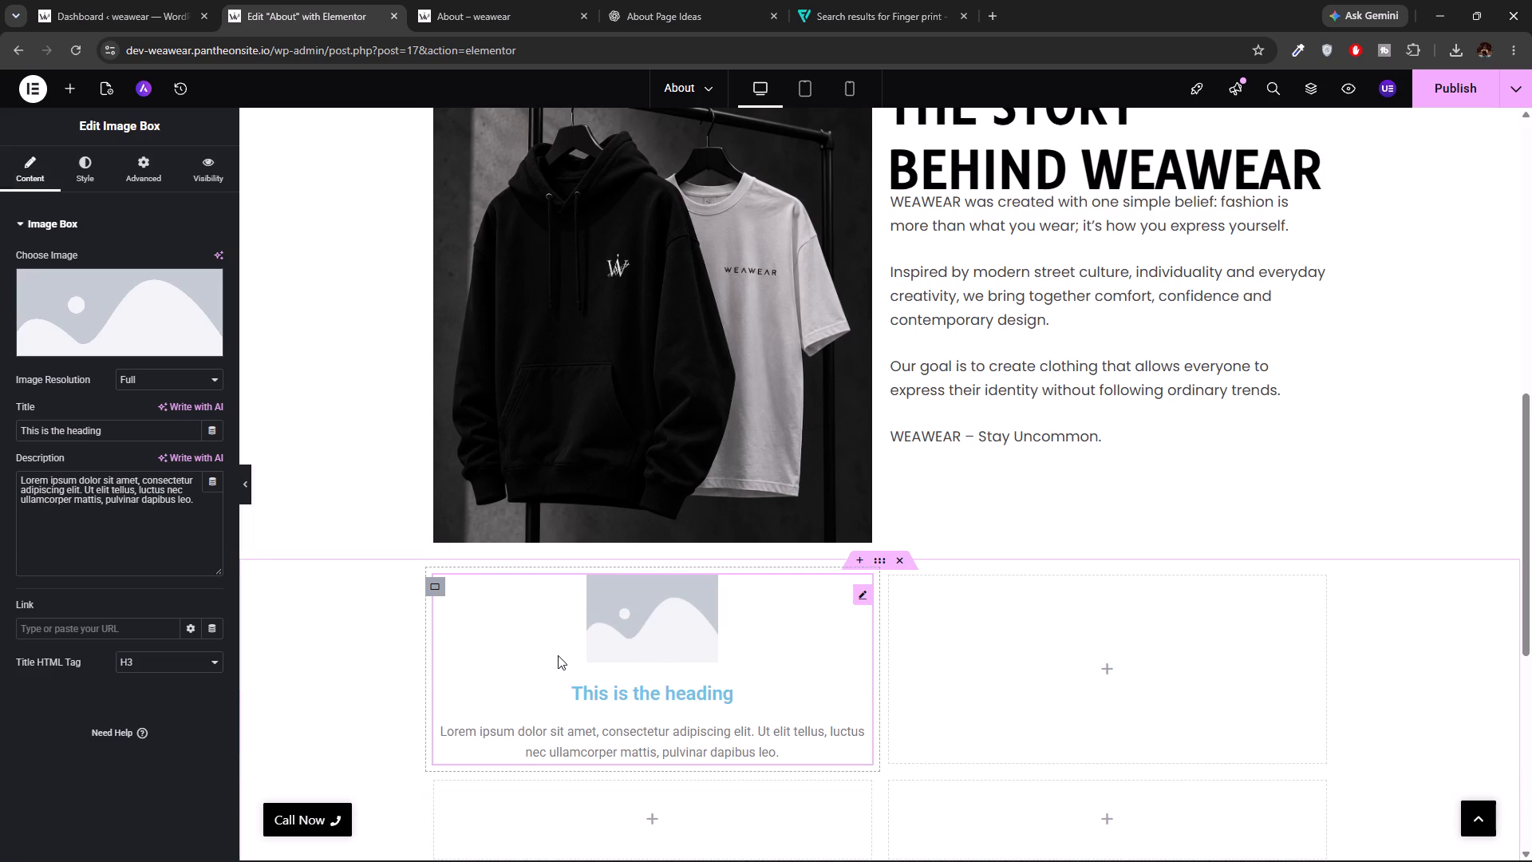
# Upload the fingerprint file from Downloads and use it as the first image box's picture.
pyautogui.click(863, 596)
pyautogui.click(120, 349)
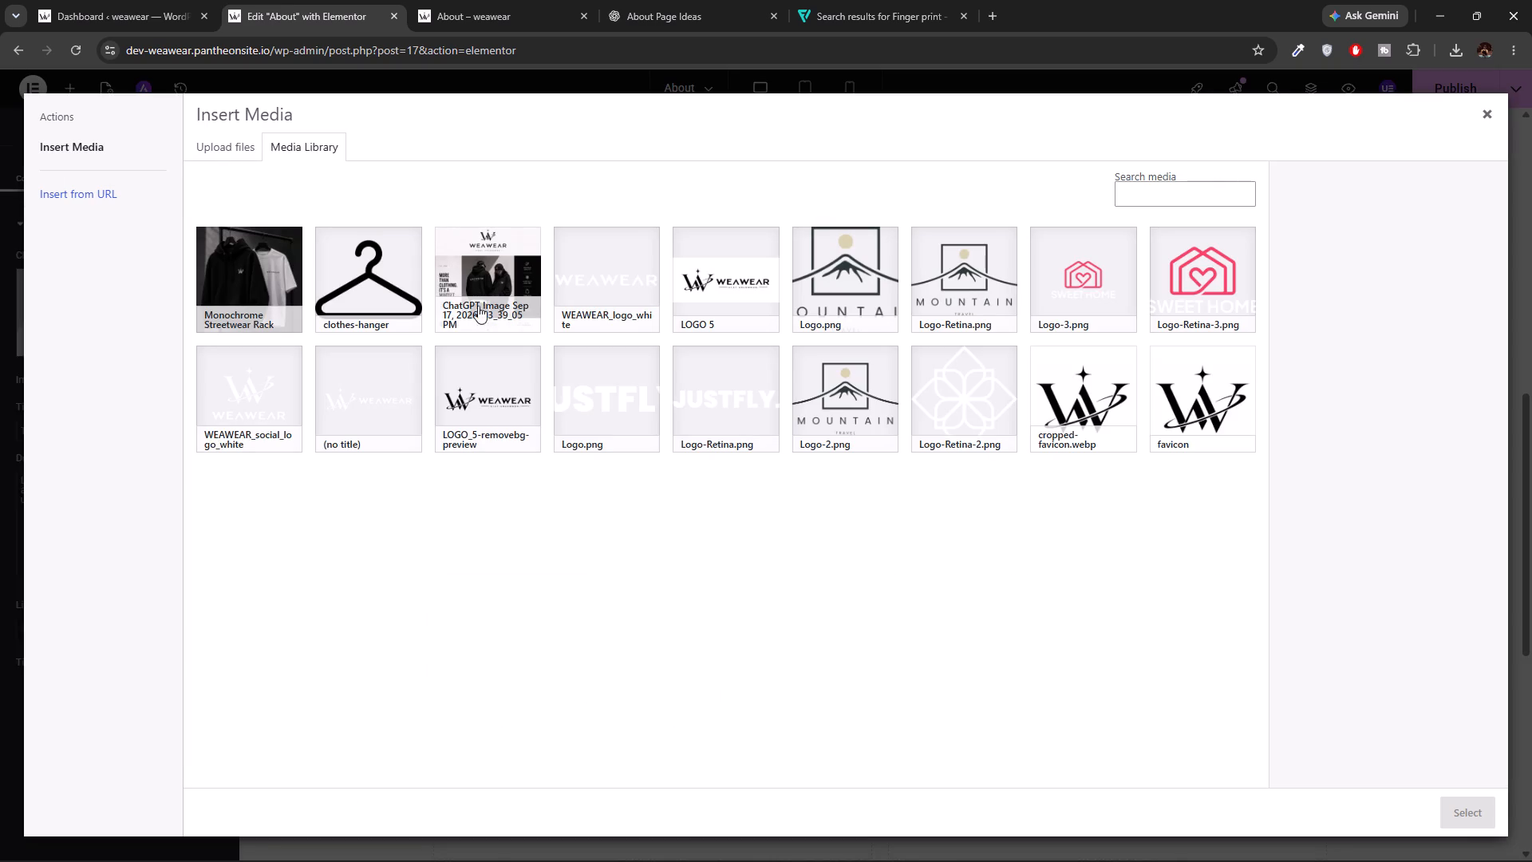
pyautogui.click(255, 148)
pyautogui.click(863, 433)
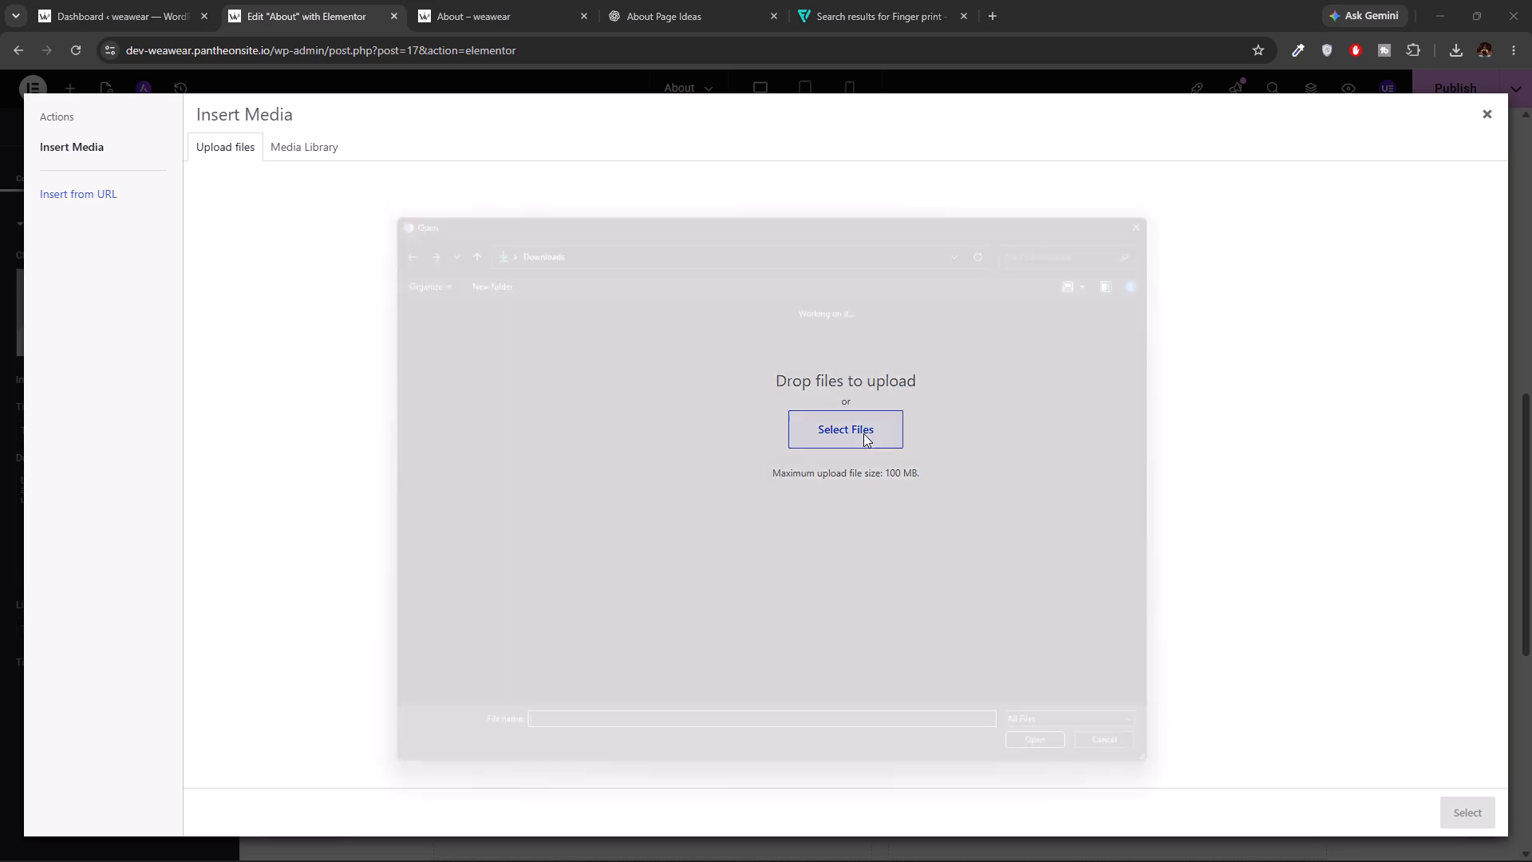
pyautogui.click(525, 305)
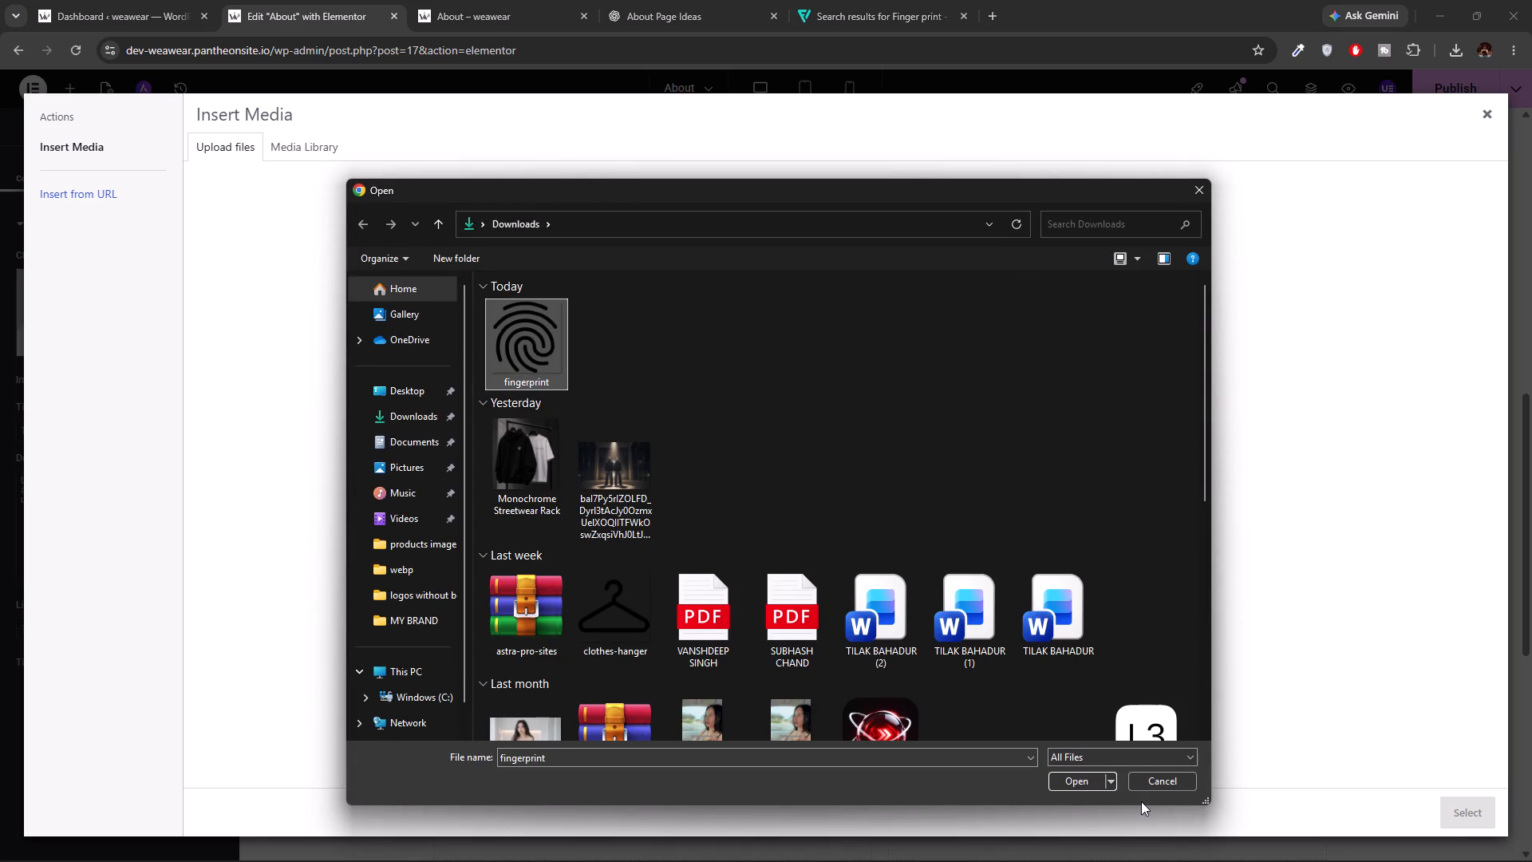
pyautogui.click(1093, 781)
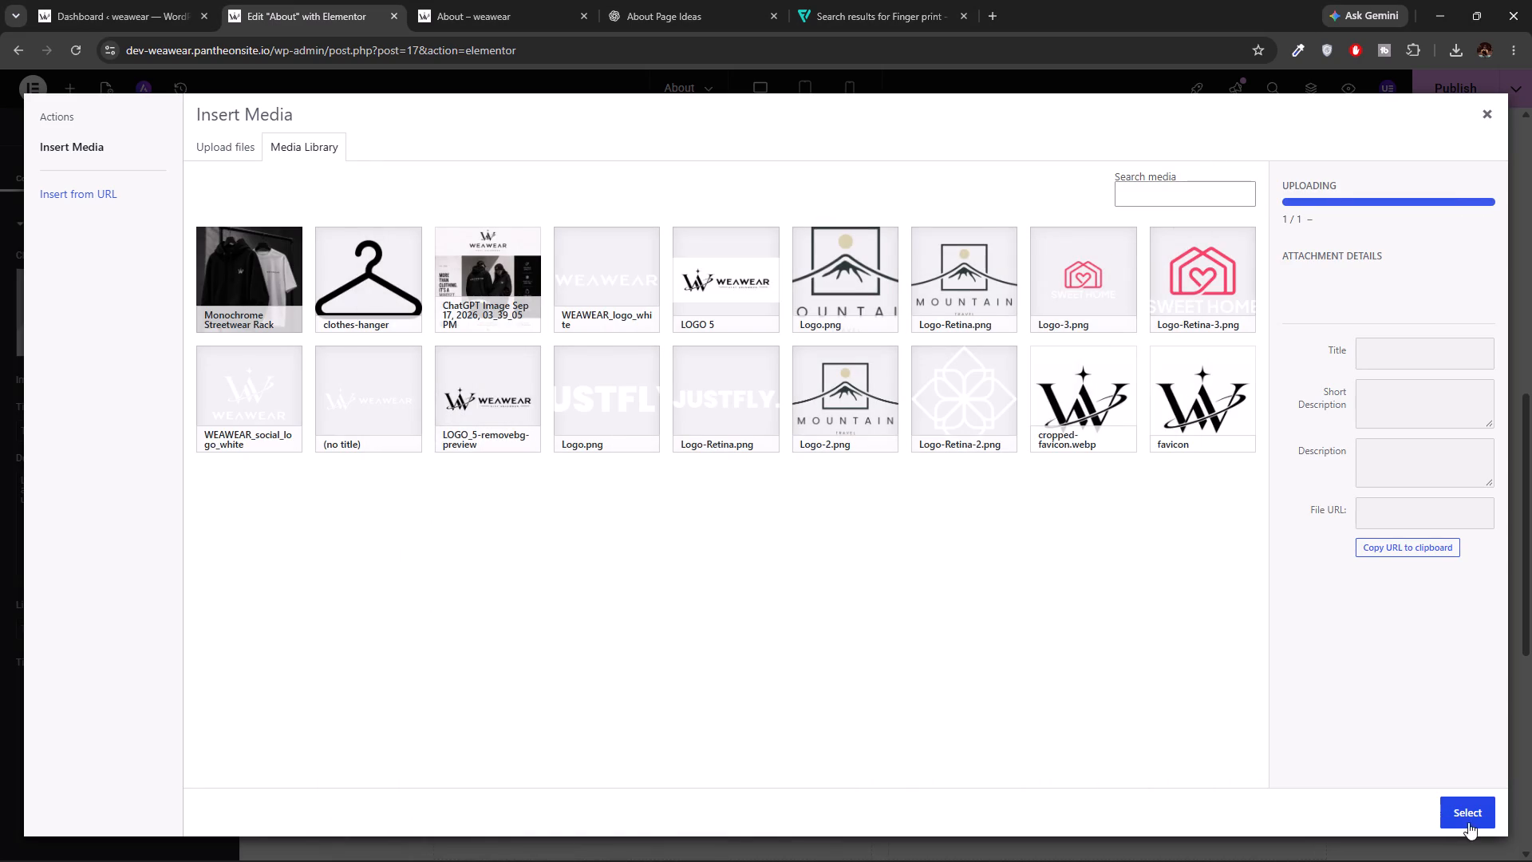
pyautogui.click(1469, 818)
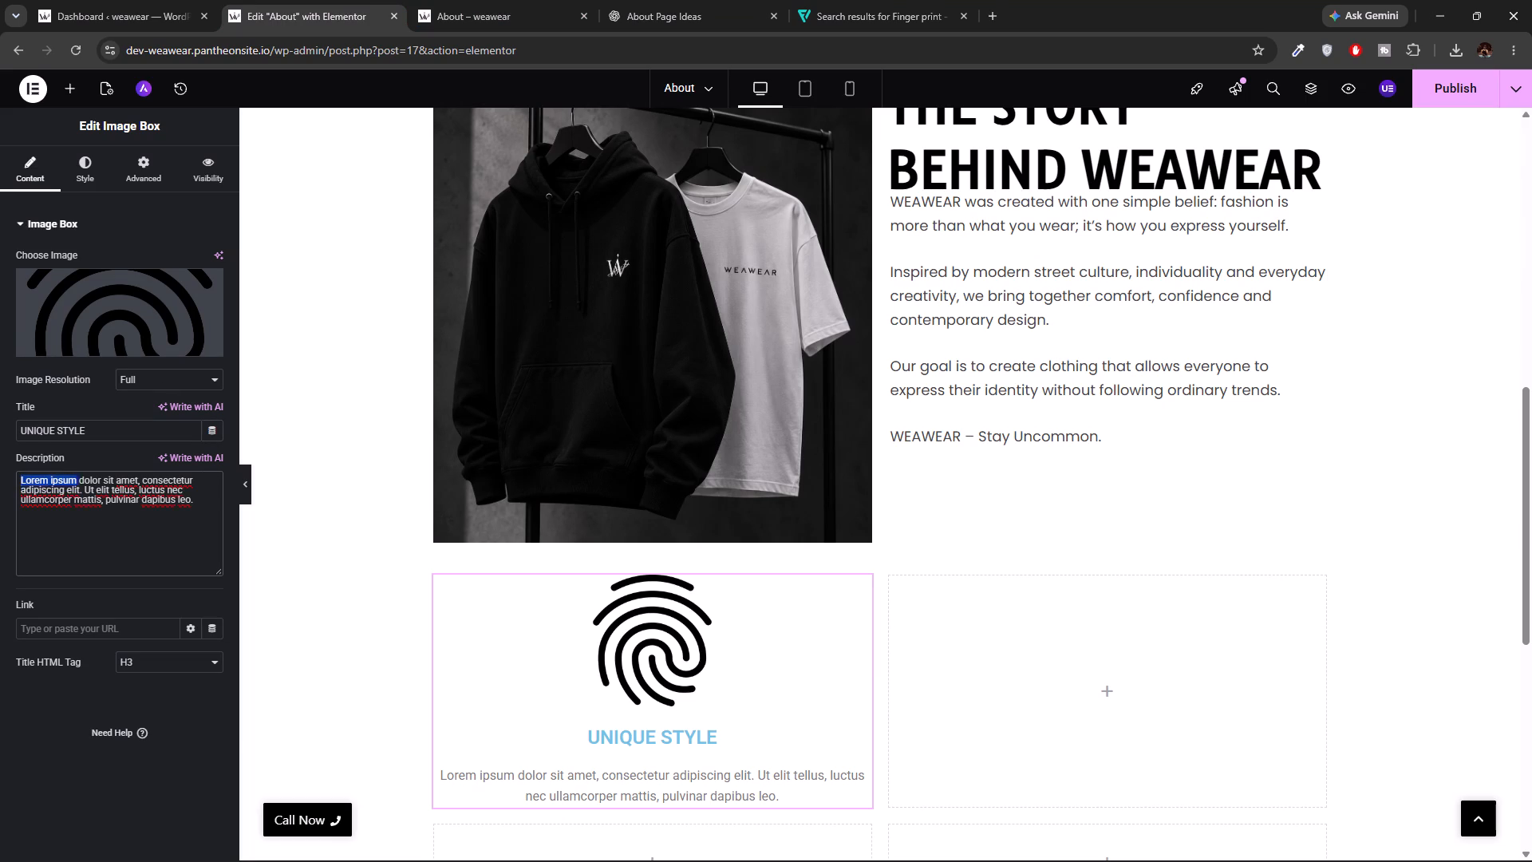
pyautogui.moveTo(93, 486); pyautogui.dragTo(193, 500)
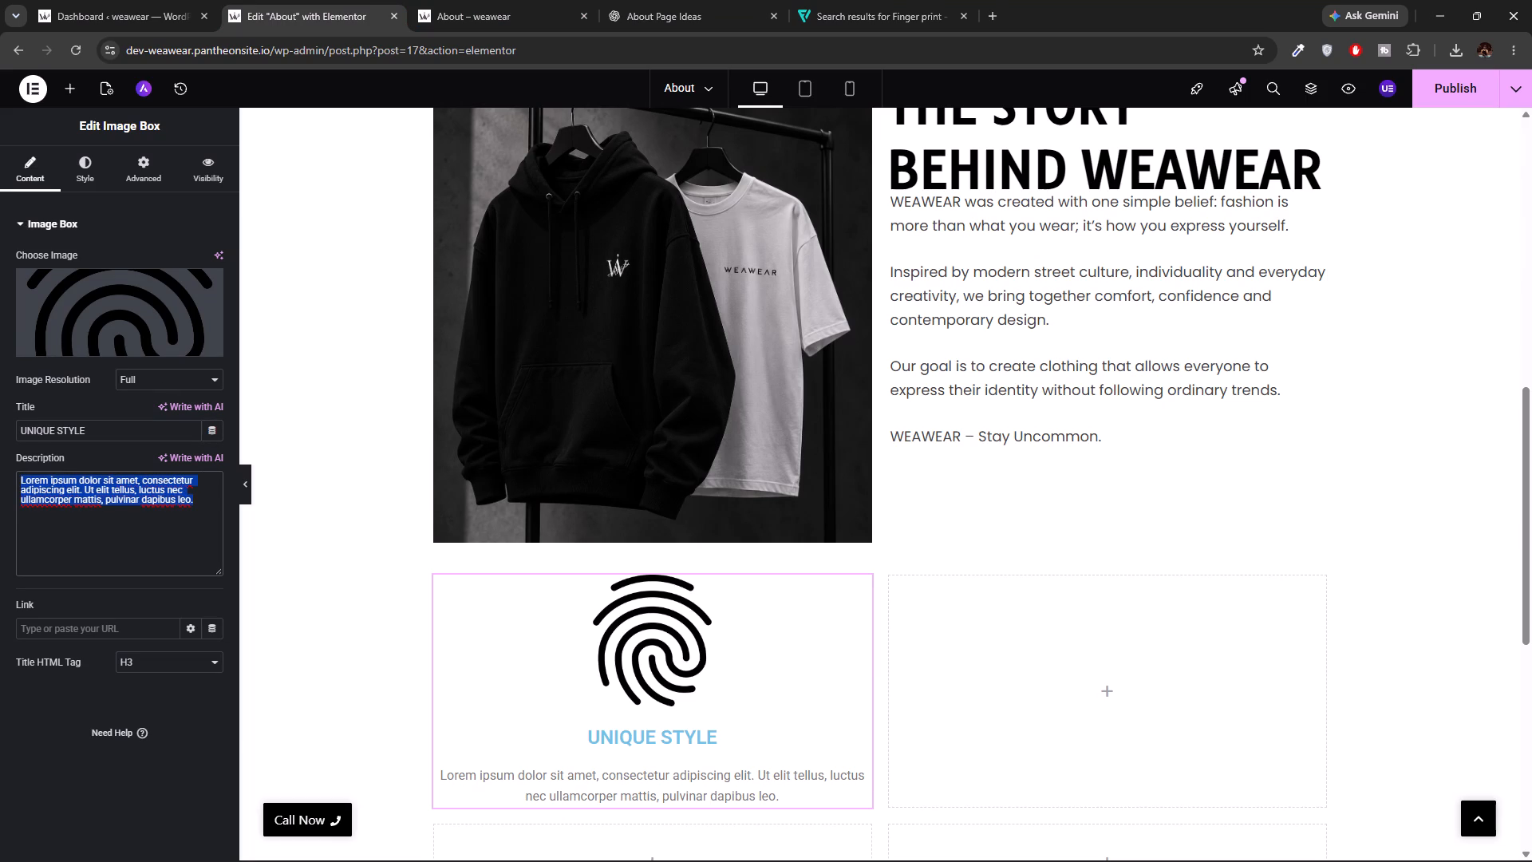
pyautogui.hotkey('ctrl', 'v')
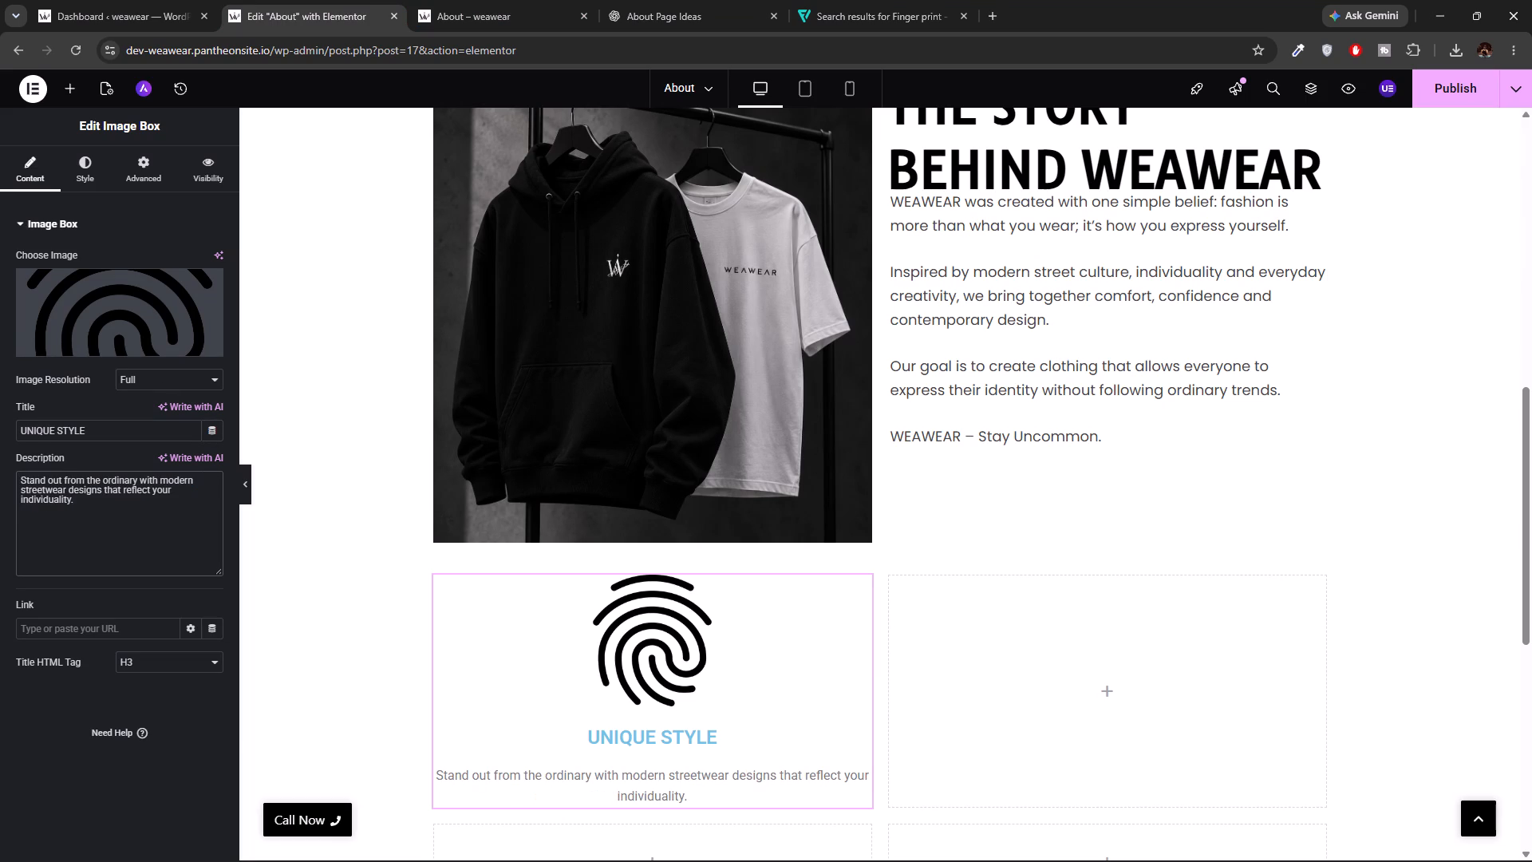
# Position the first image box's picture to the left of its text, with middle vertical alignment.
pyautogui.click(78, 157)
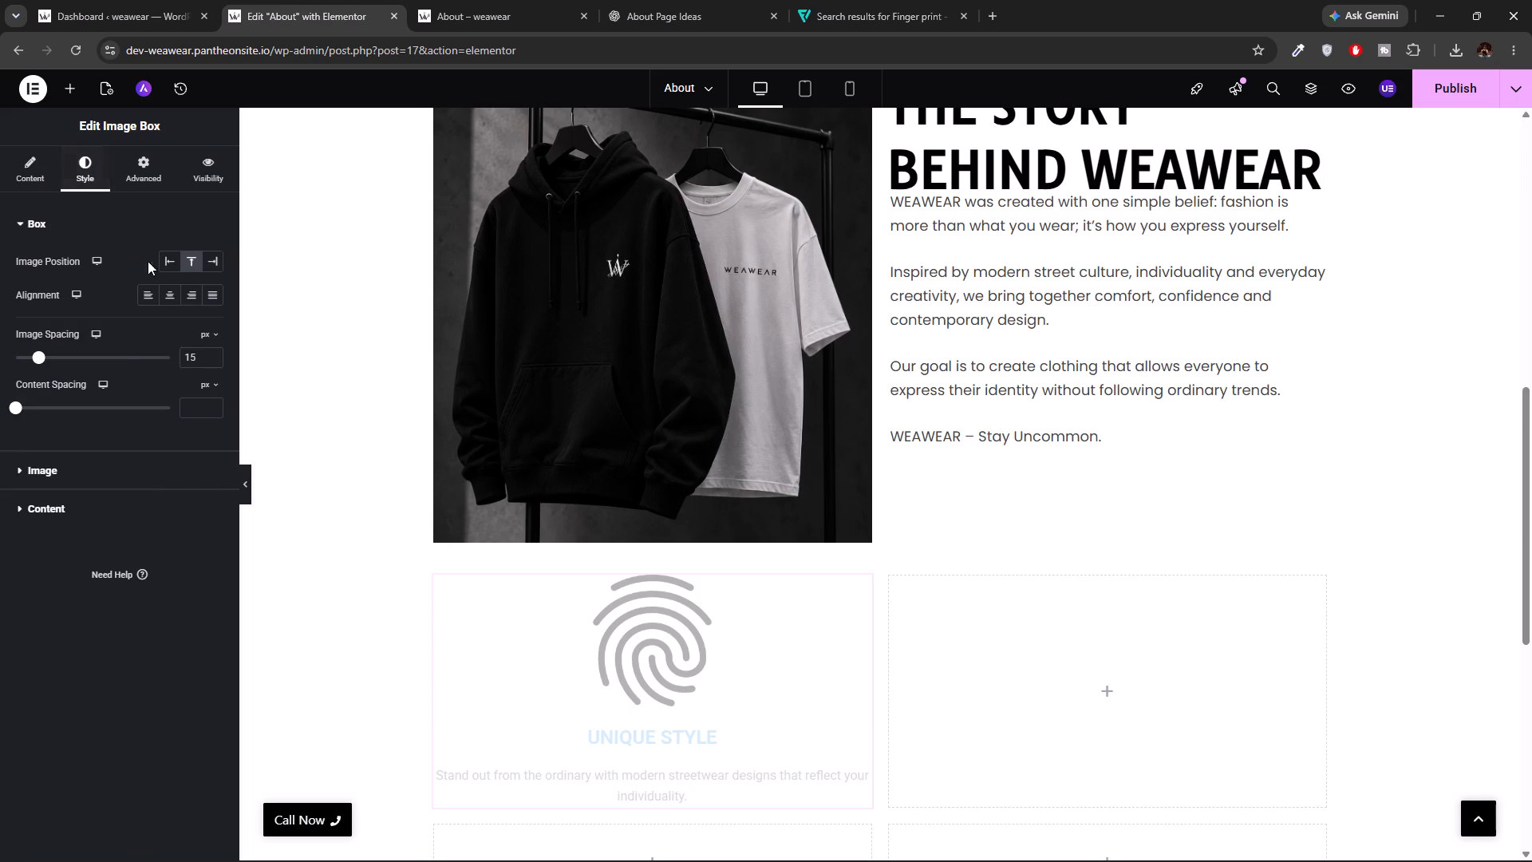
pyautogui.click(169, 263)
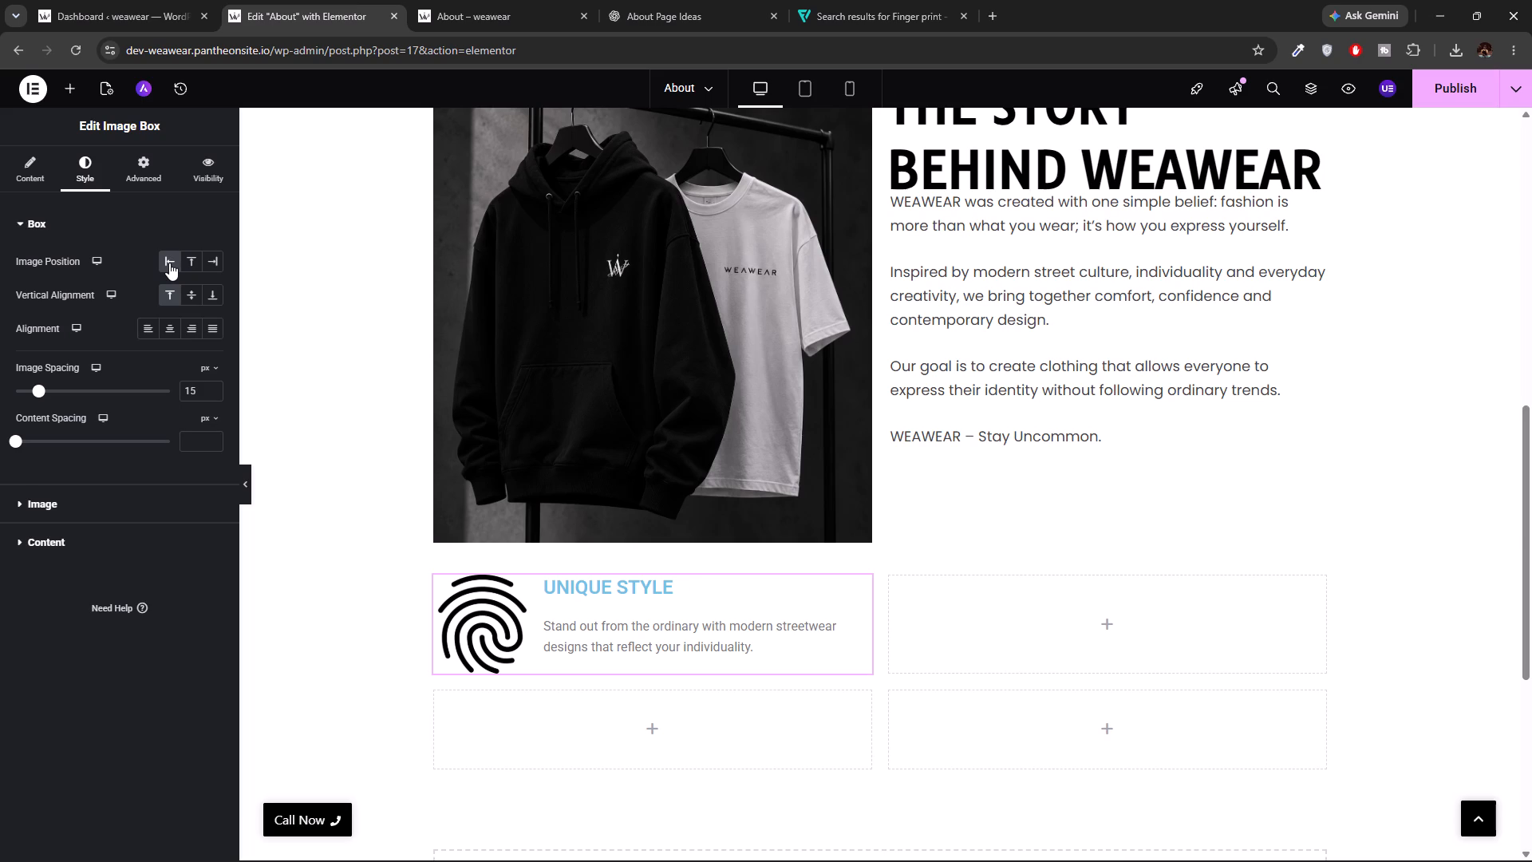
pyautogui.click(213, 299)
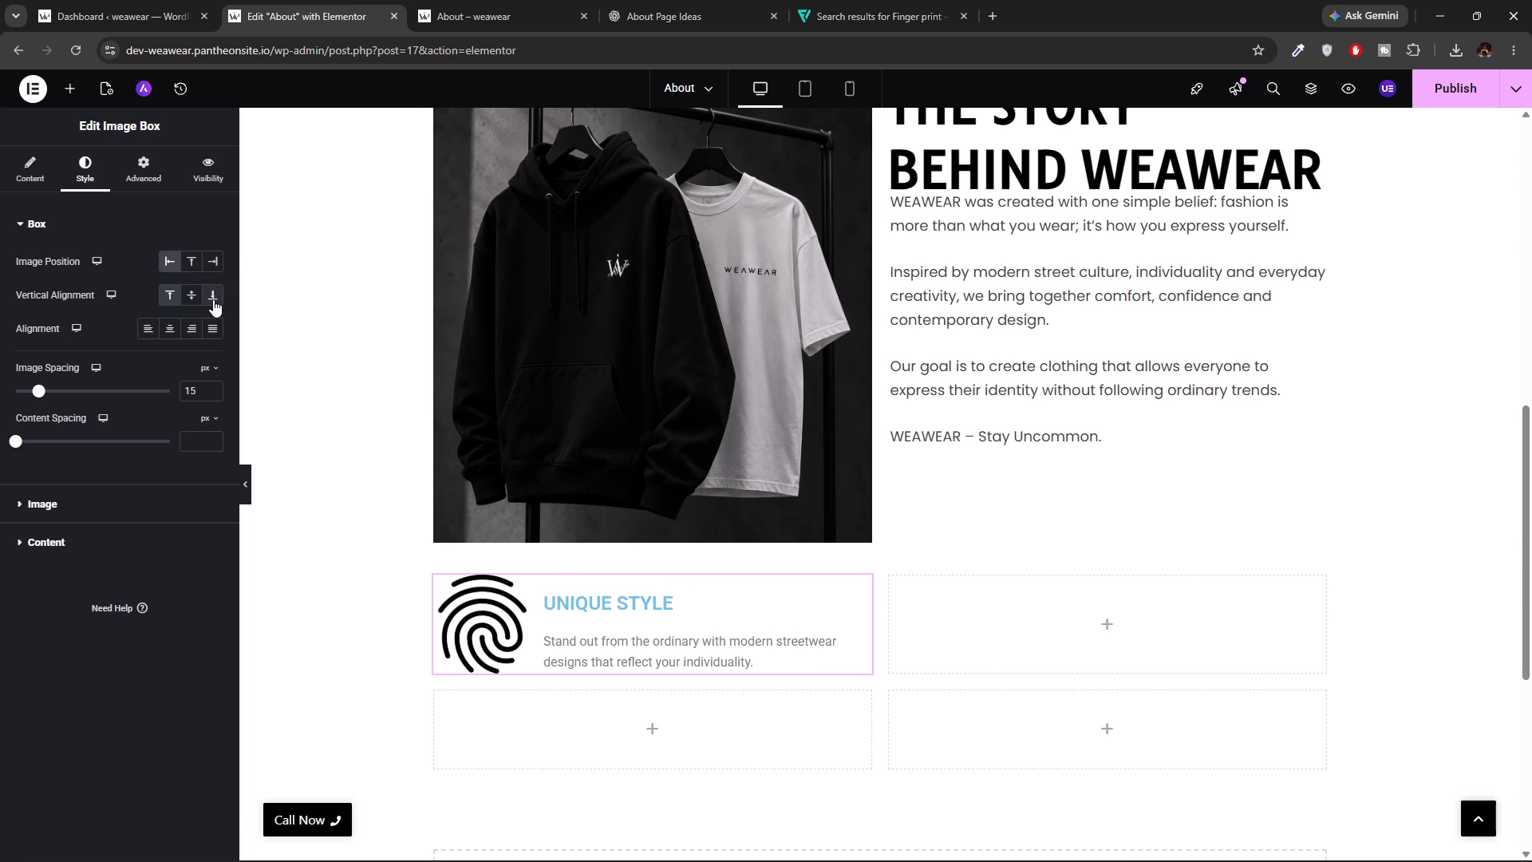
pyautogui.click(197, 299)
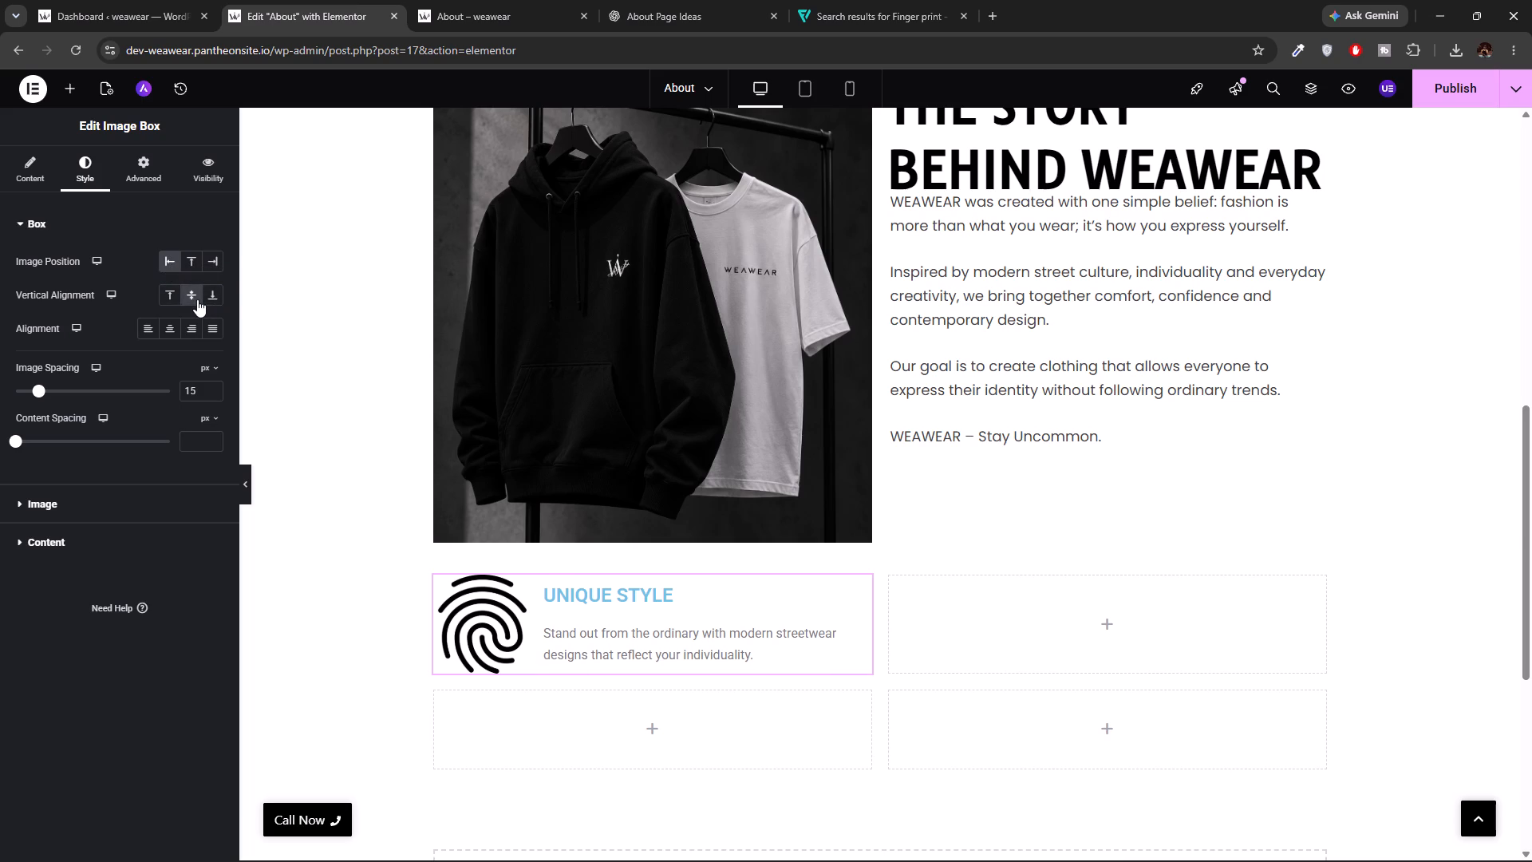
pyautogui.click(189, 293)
# Try the center, end and justified text alignments on the first image box, settling on start alignment.
pyautogui.click(156, 328)
pyautogui.click(166, 330)
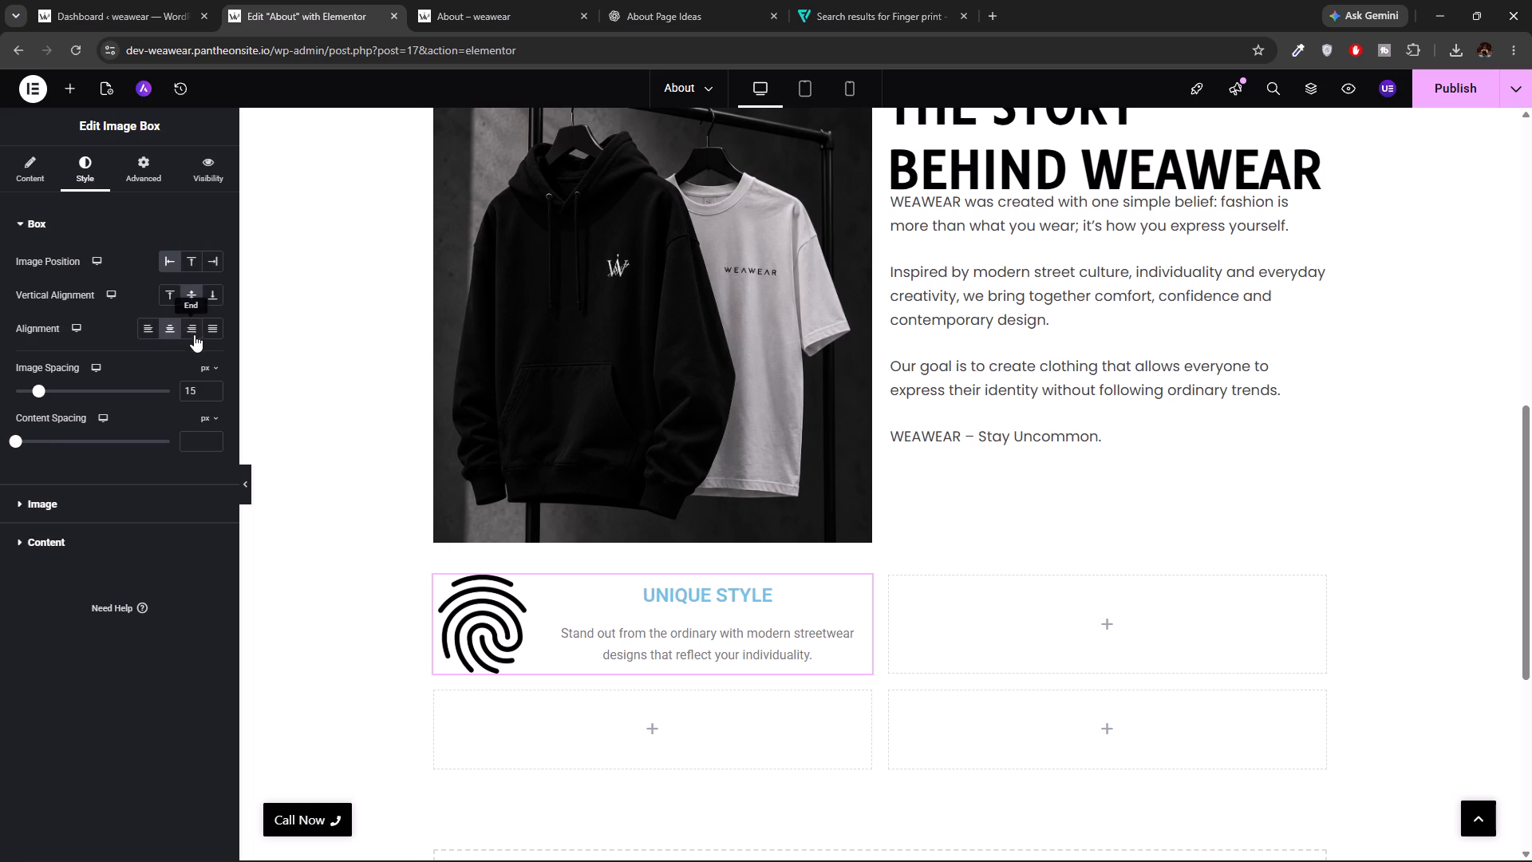
pyautogui.click(194, 333)
pyautogui.click(210, 334)
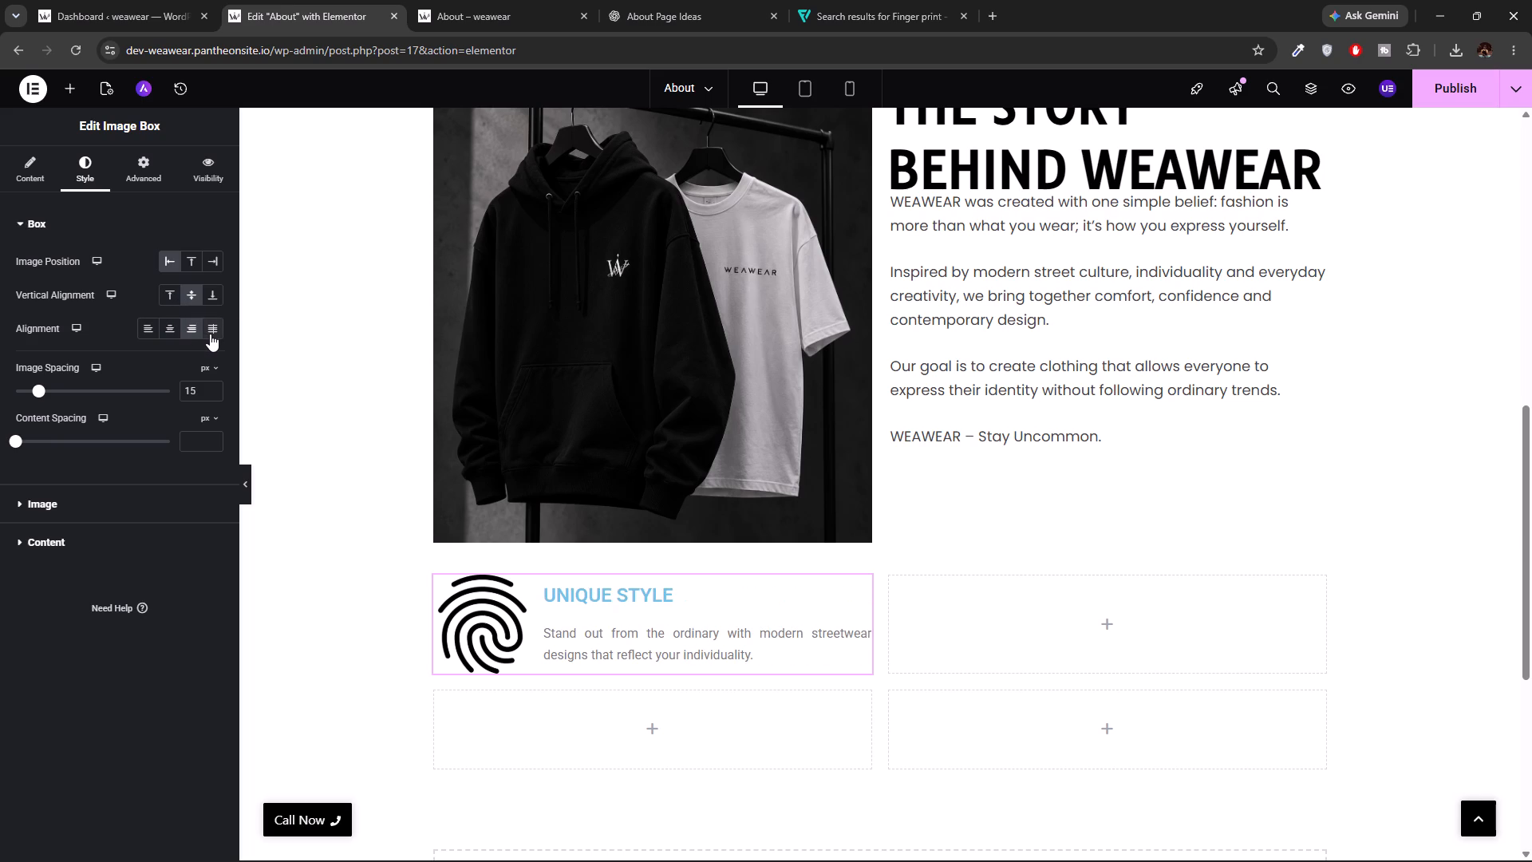
pyautogui.click(150, 328)
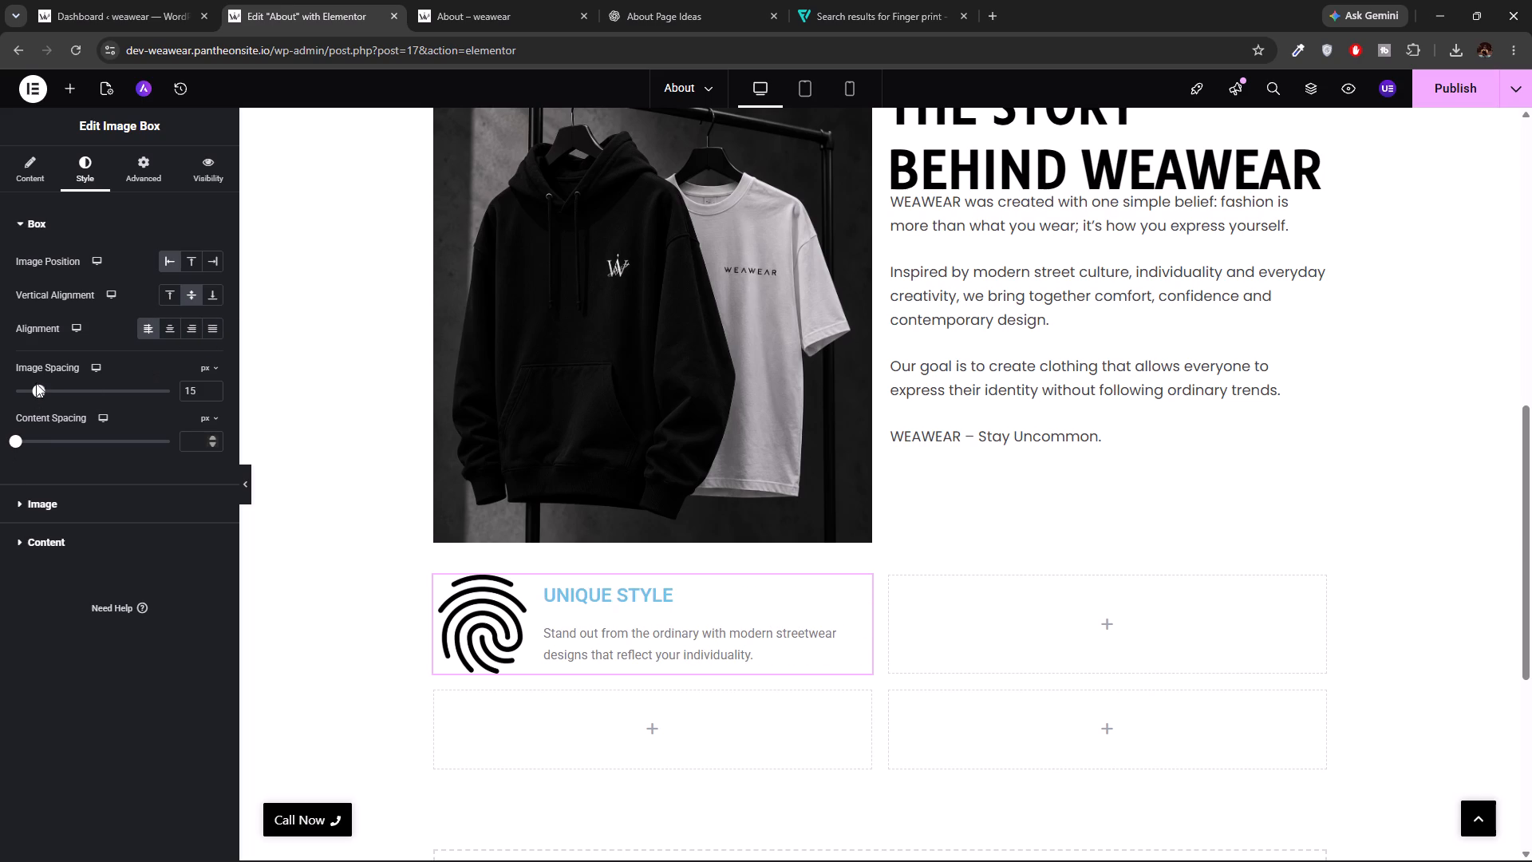
# Reduce the first image box's image spacing to 0 px.
pyautogui.moveTo(36, 388); pyautogui.dragTo(45, 389)
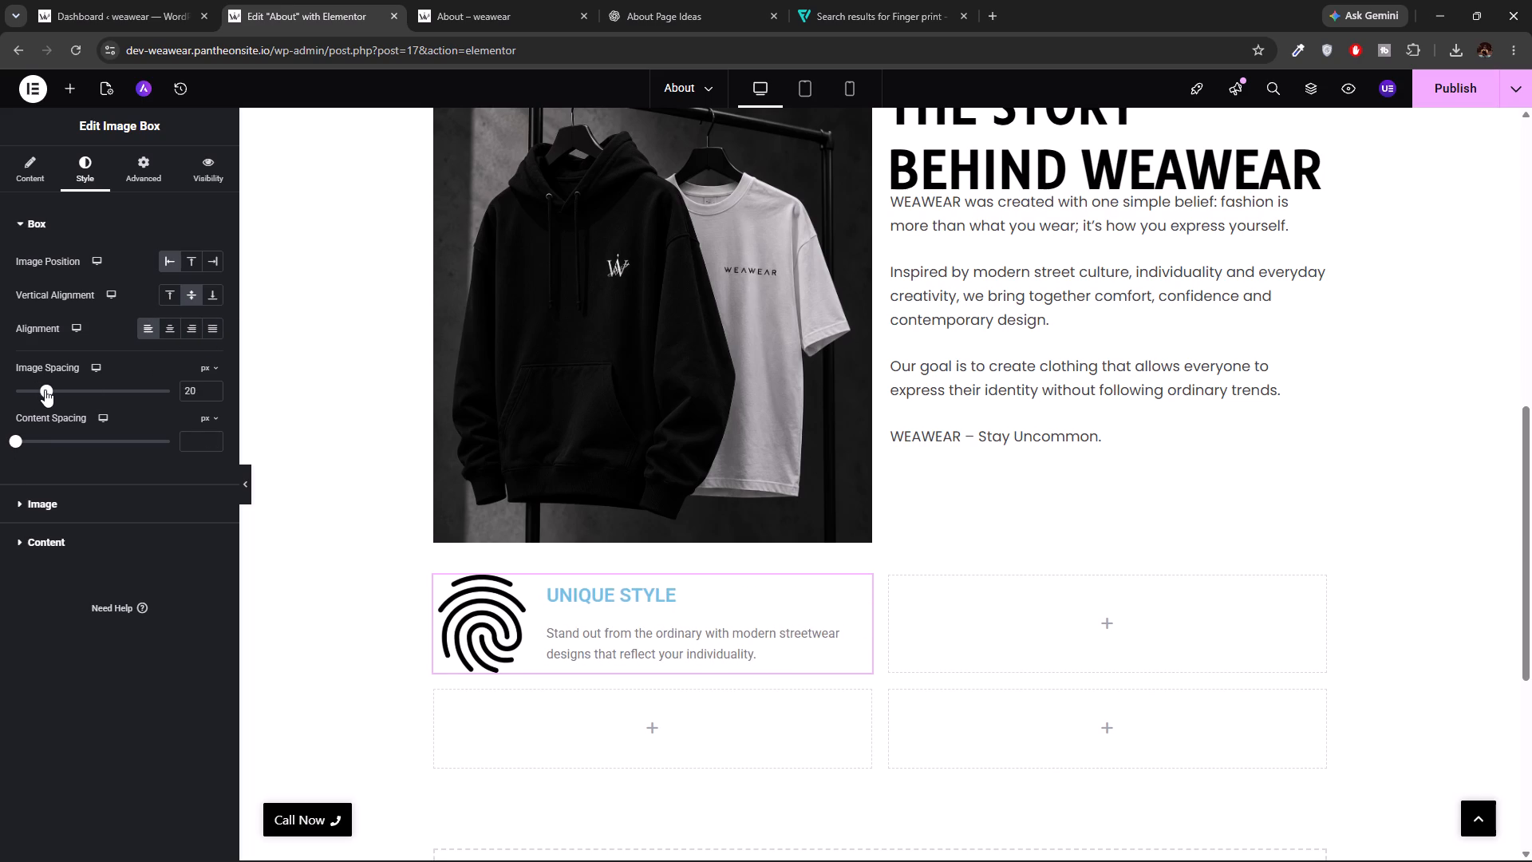
pyautogui.moveTo(45, 389); pyautogui.dragTo(32, 392)
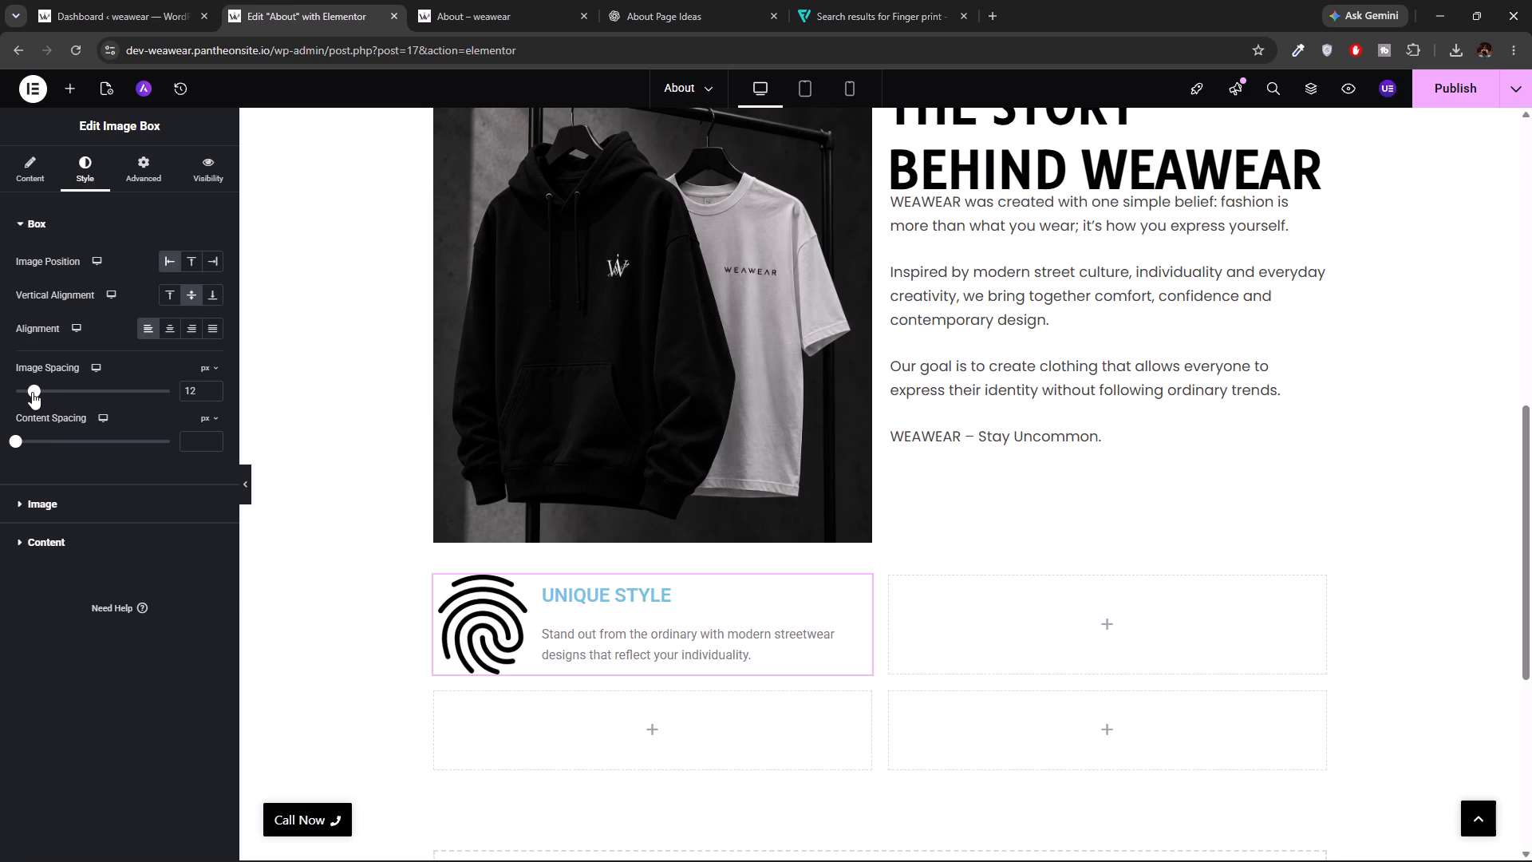
pyautogui.moveTo(32, 392); pyautogui.dragTo(0, 400)
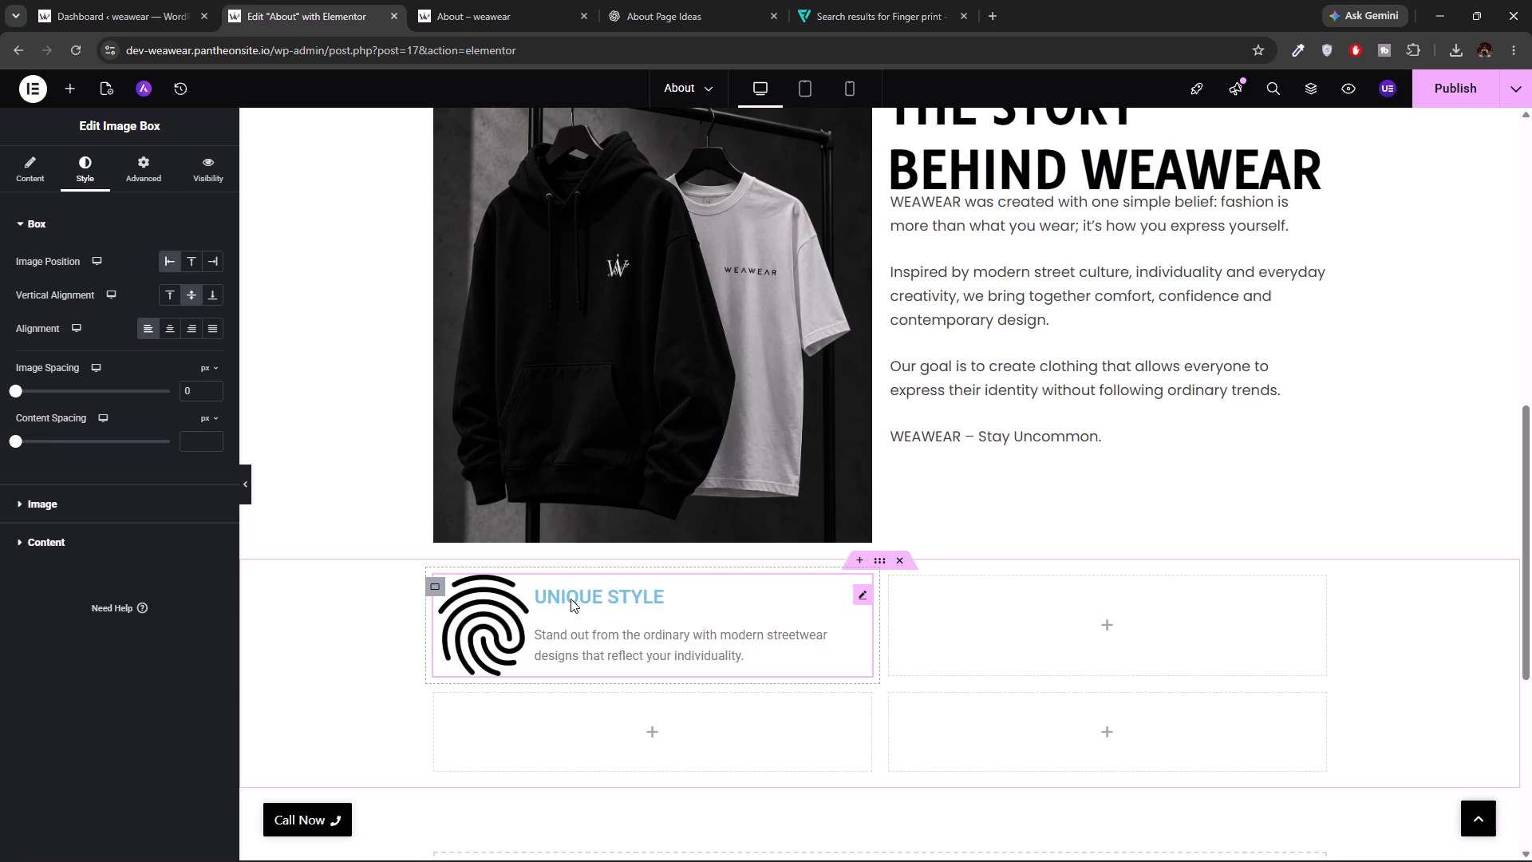
# Set the first image box's image position to top, placing the fingerprint above the text.
pyautogui.click(164, 260)
pyautogui.click(188, 259)
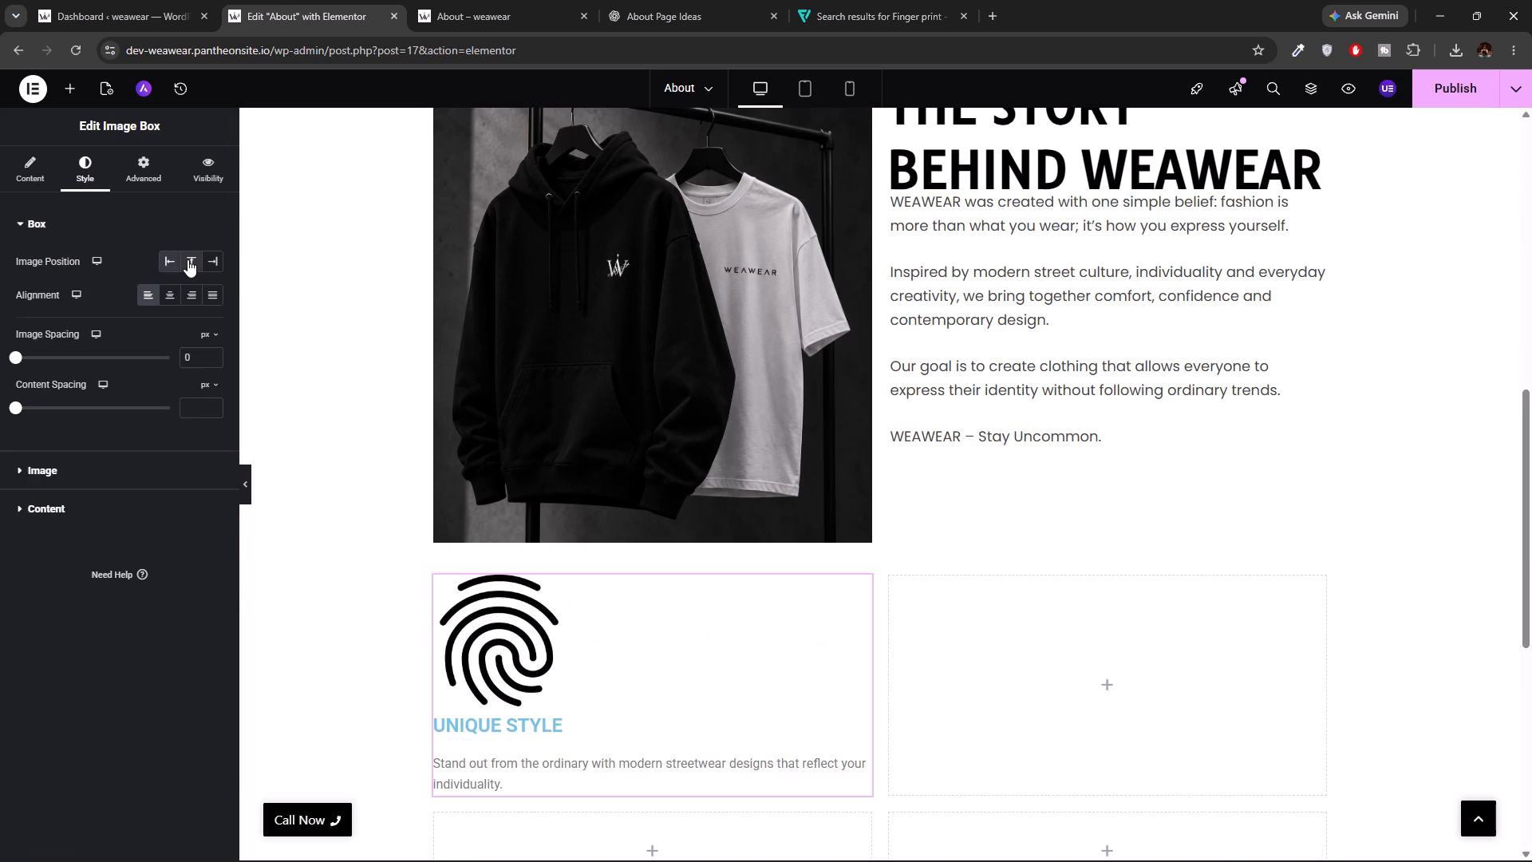
pyautogui.scroll(-1, 304, 469)
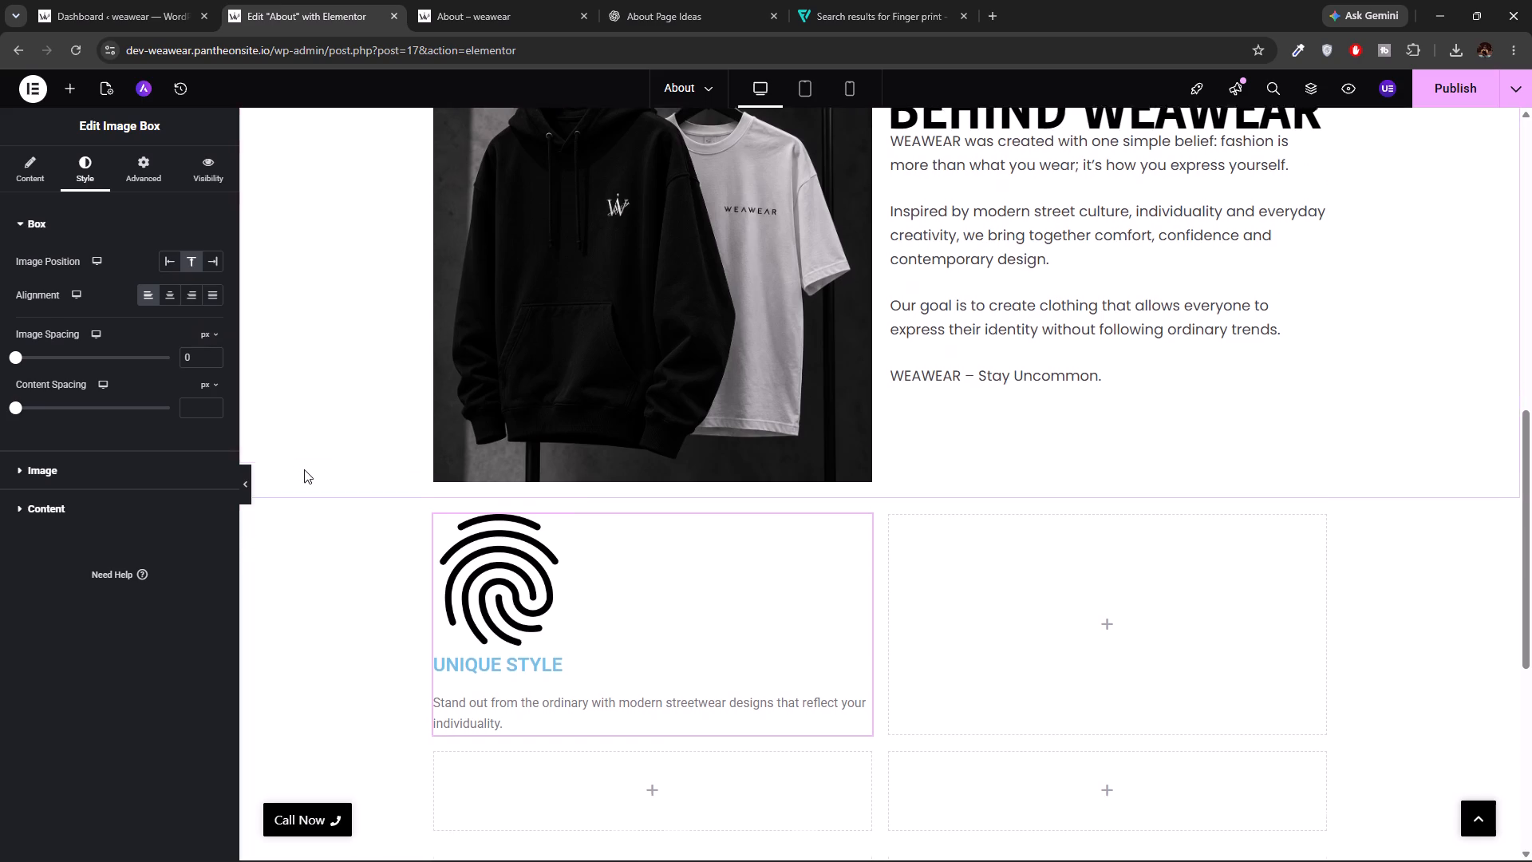
pyautogui.scroll(-1, 304, 469)
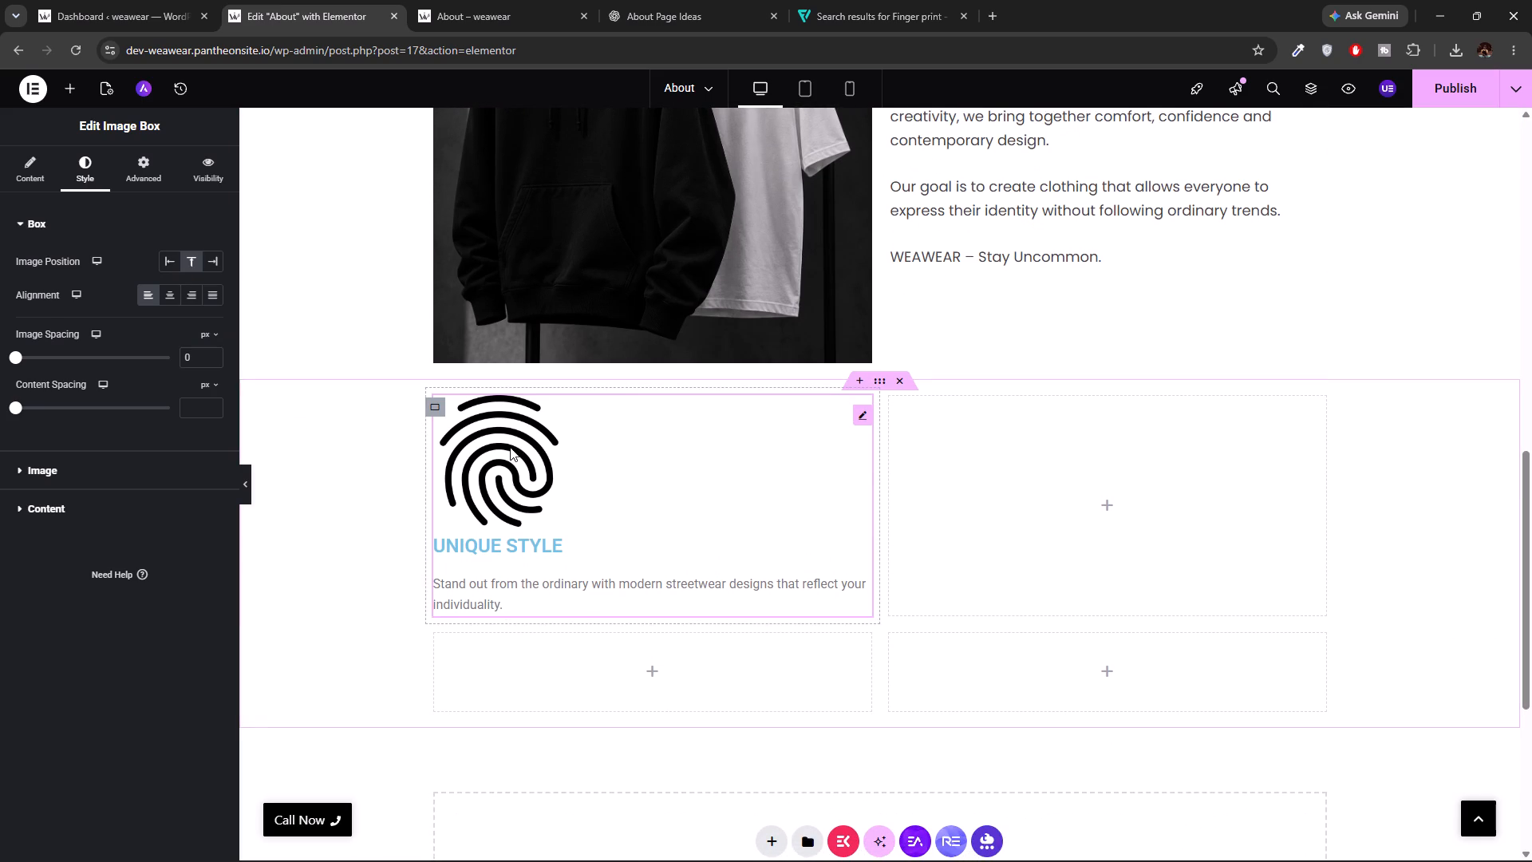
pyautogui.click(66, 480)
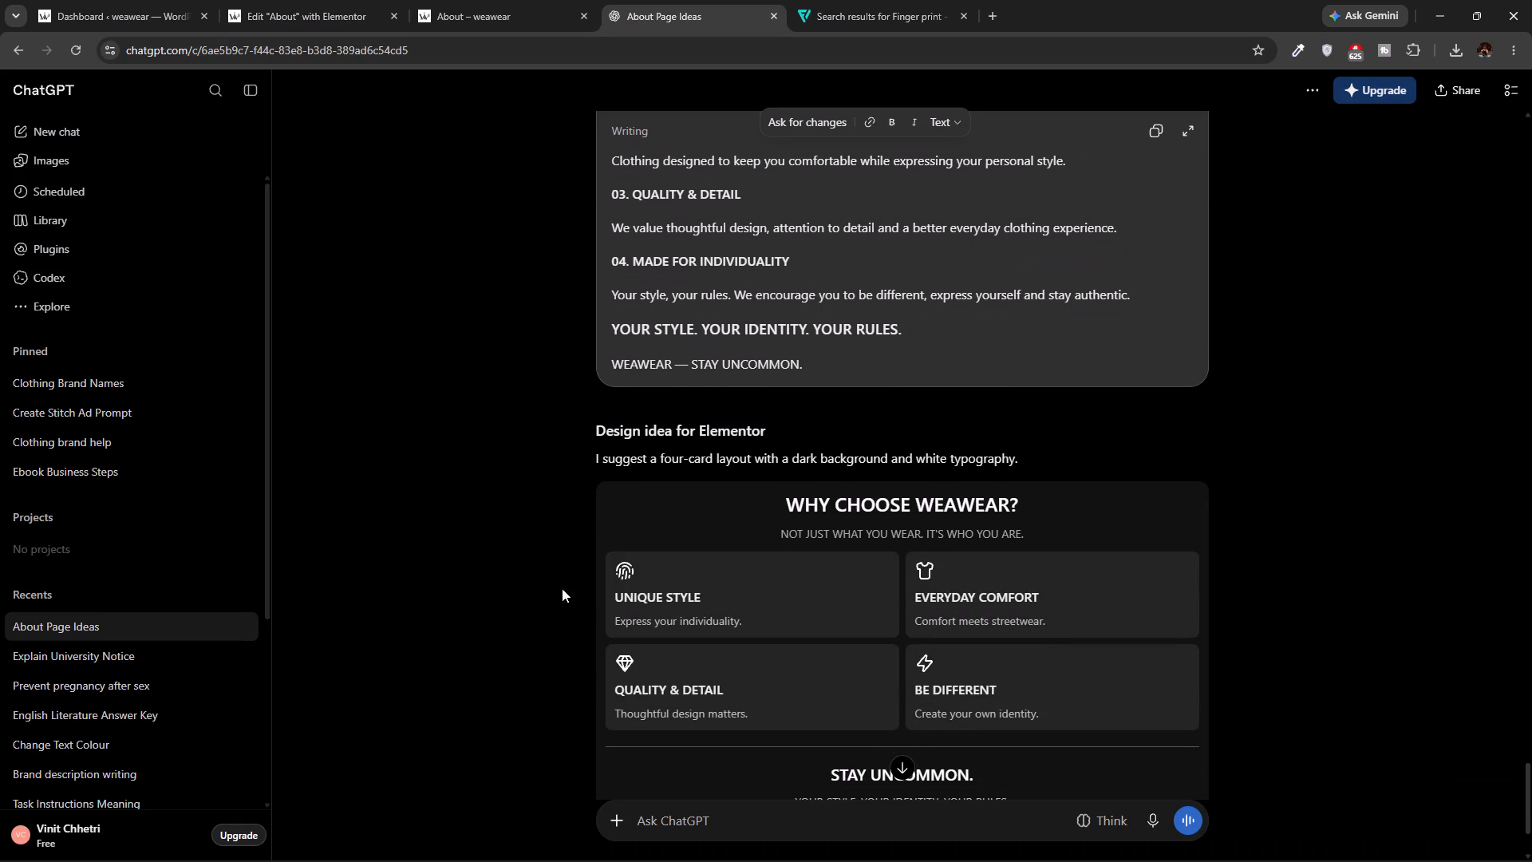
pyautogui.click(480, 1)
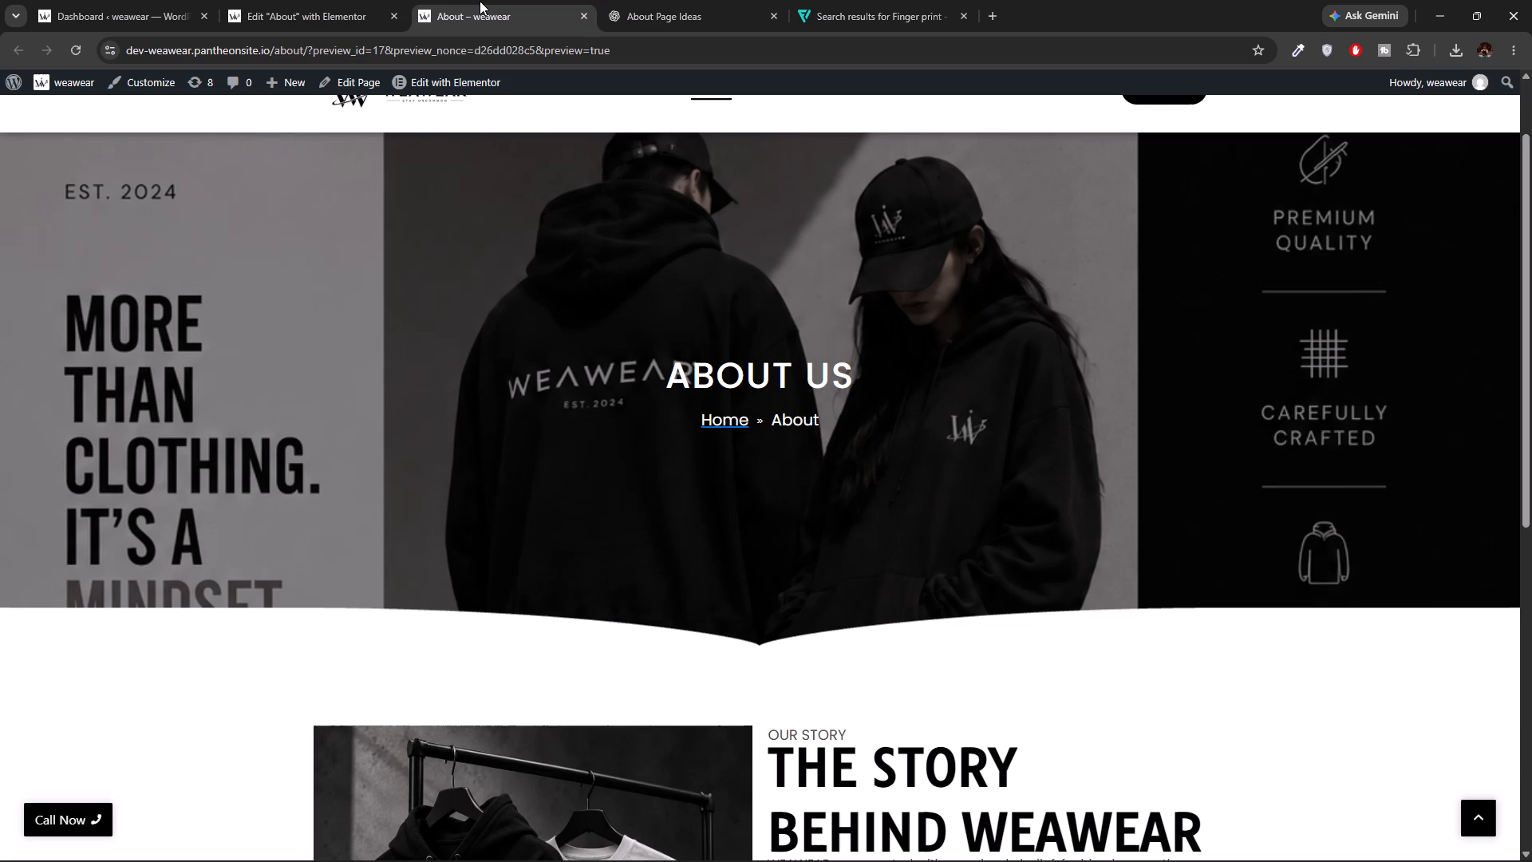
pyautogui.click(307, 0)
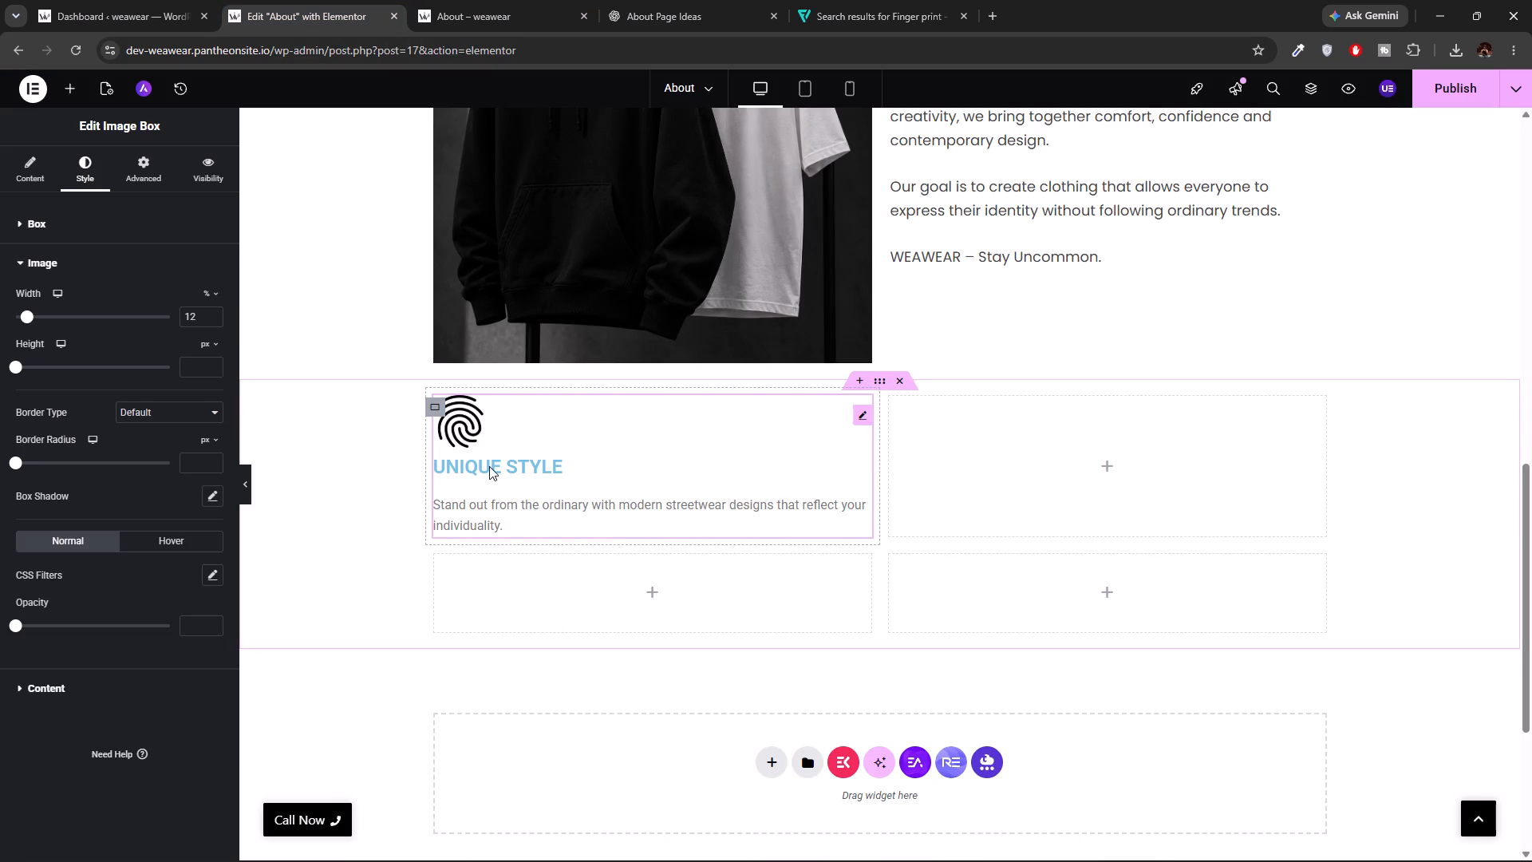
# Set the first image box's image height to 0 px.
pyautogui.moveTo(16, 372); pyautogui.dragTo(17, 372)
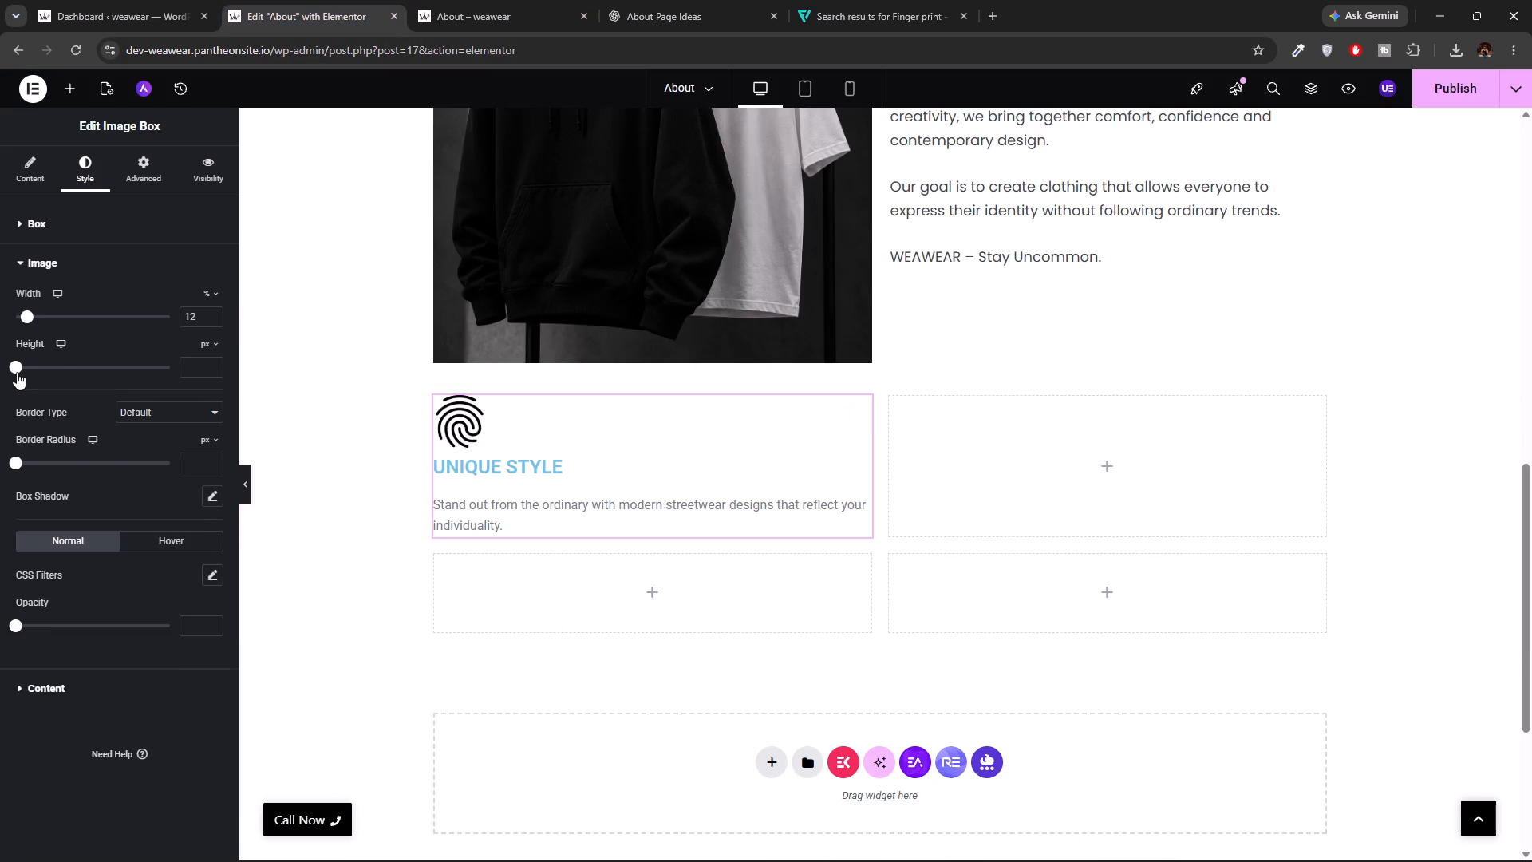
pyautogui.moveTo(17, 372); pyautogui.dragTo(0, 376)
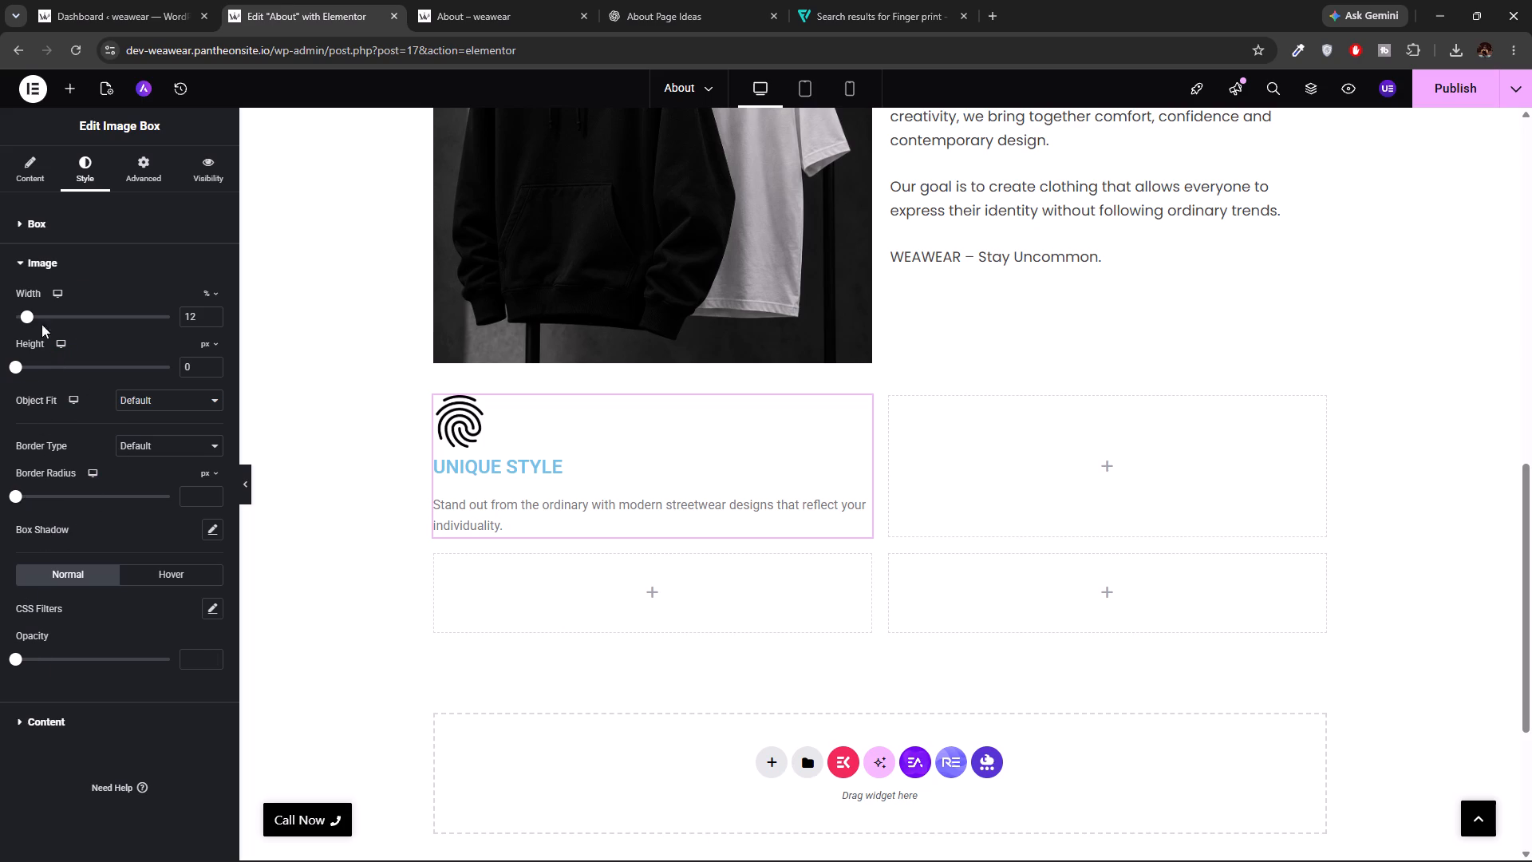
# Set the font family of the first image box's UNIQUE STYLE title to Poppins.
pyautogui.click(48, 717)
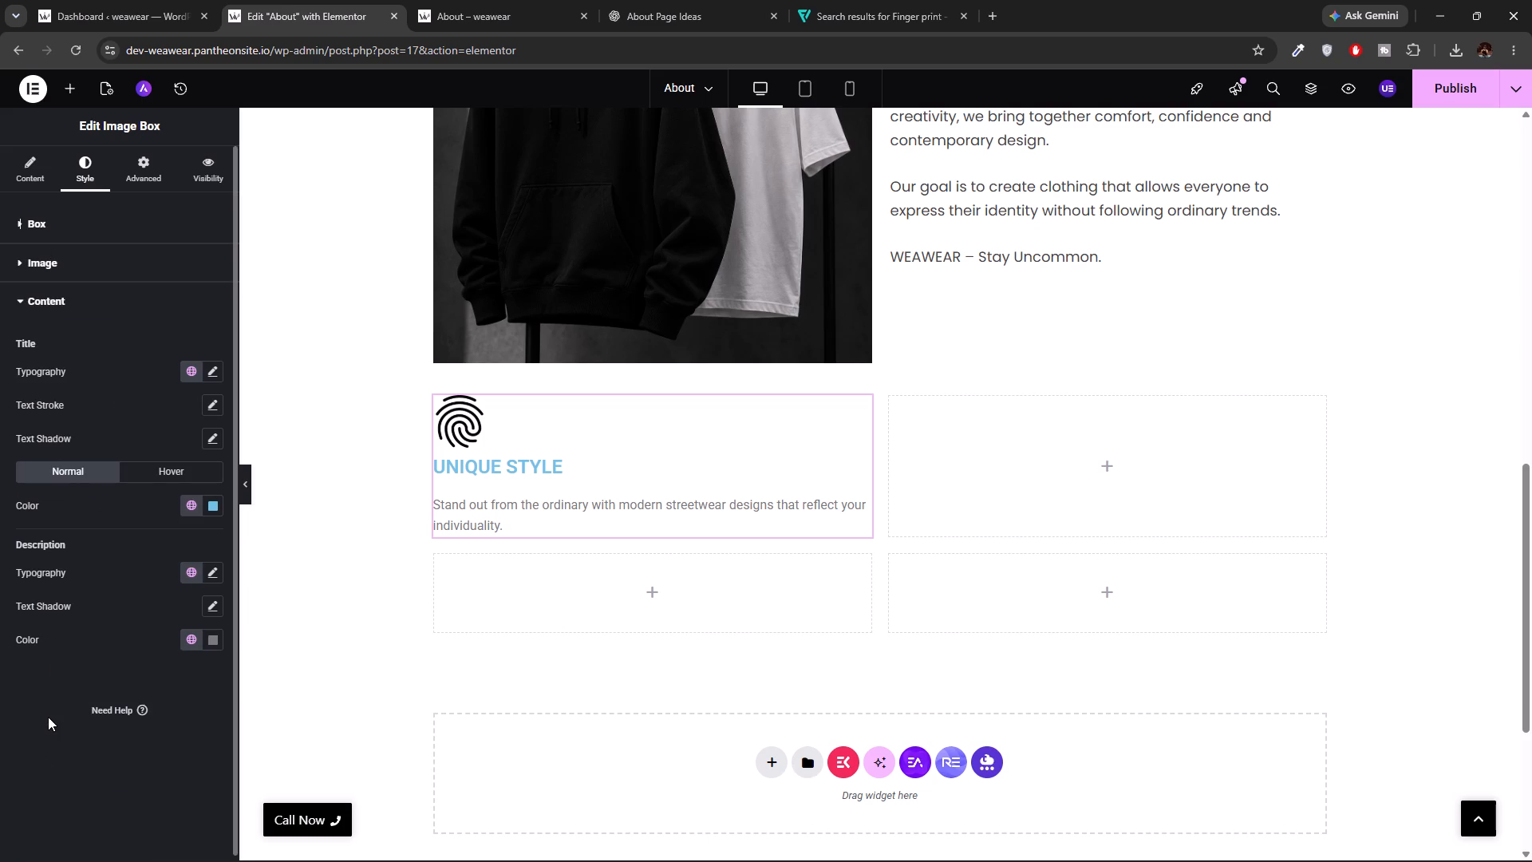
pyautogui.click(215, 370)
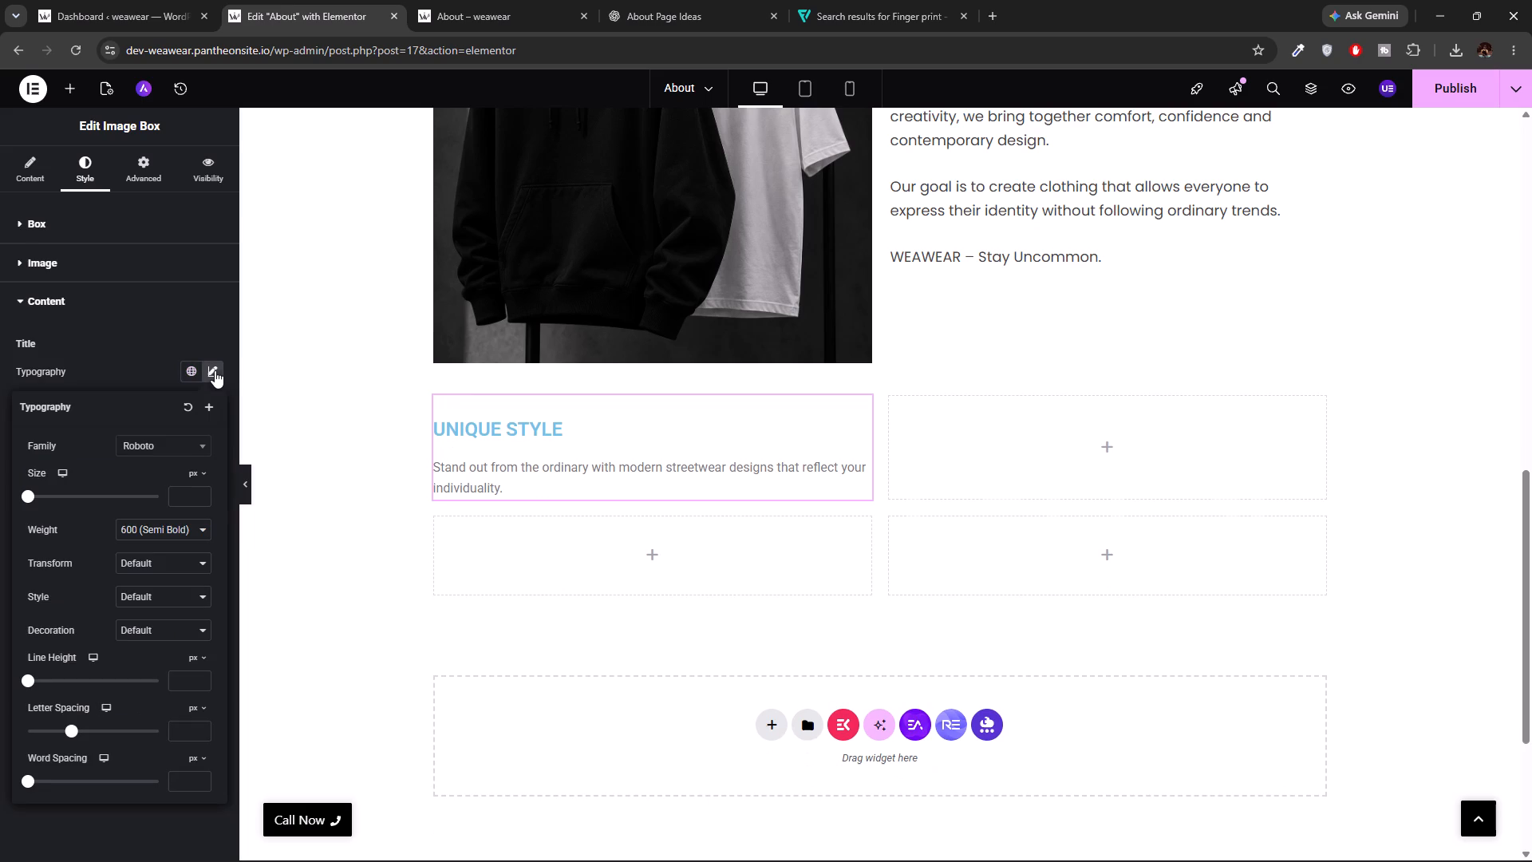
pyautogui.click(180, 449)
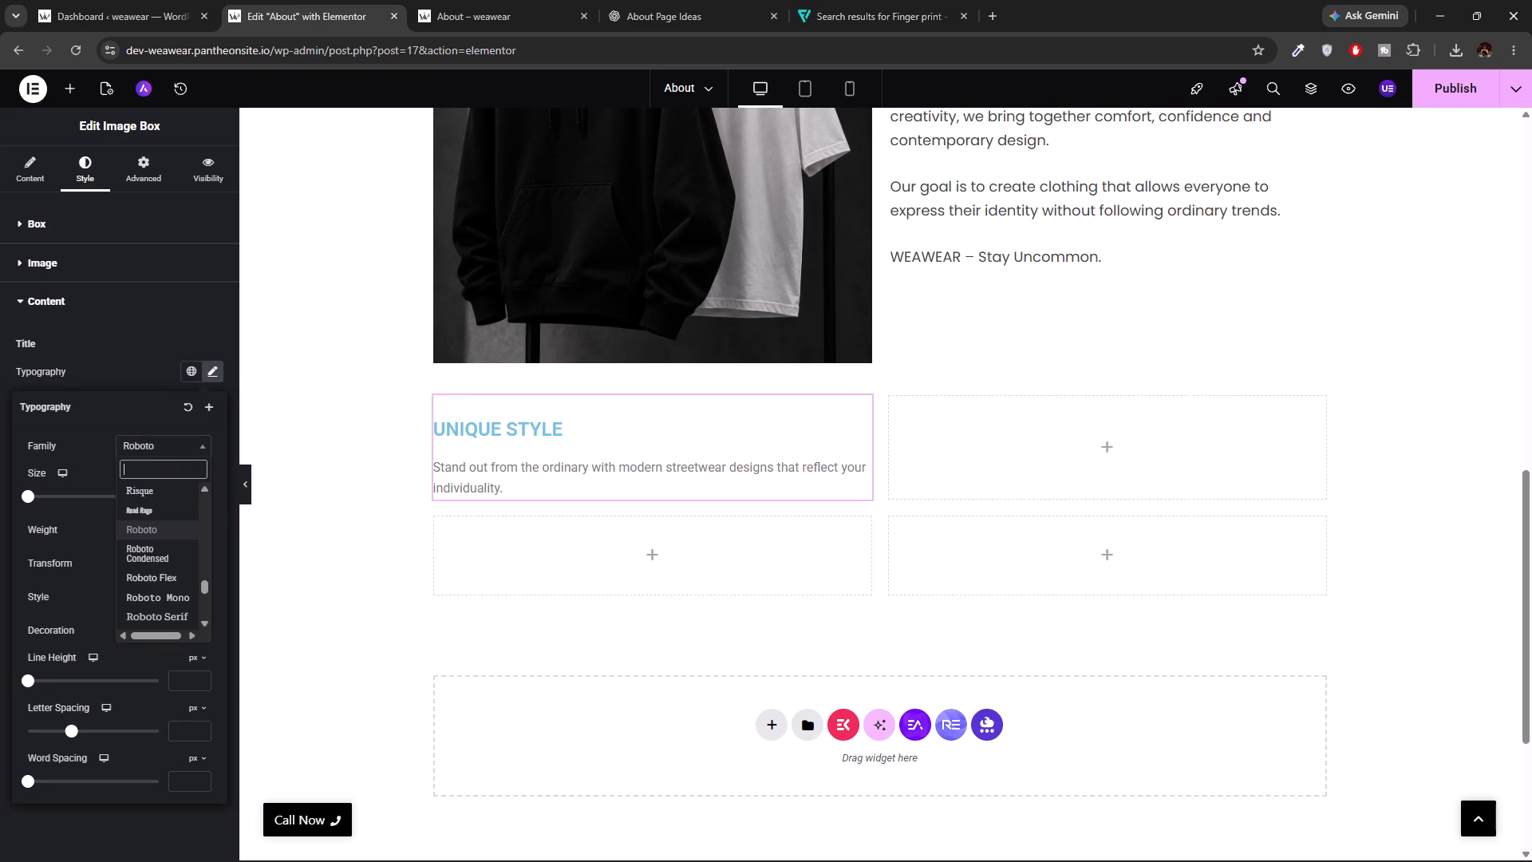
pyautogui.click(167, 469)
pyautogui.write('popp')
pyautogui.click(151, 513)
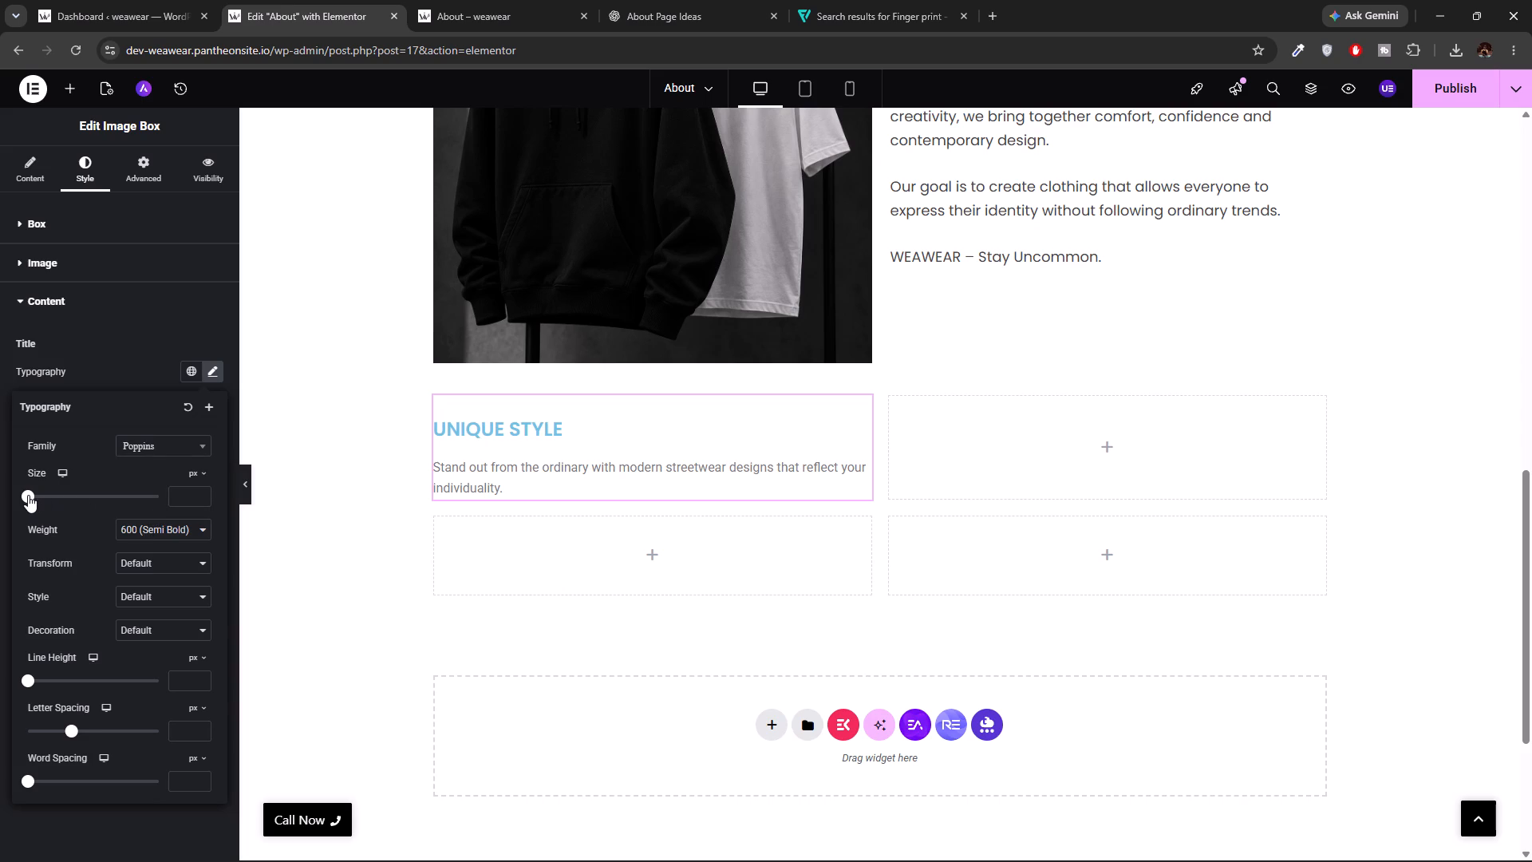
# Set the font size of the first image box's UNIQUE STYLE title to 25 px.
pyautogui.moveTo(28, 495); pyautogui.dragTo(37, 501)
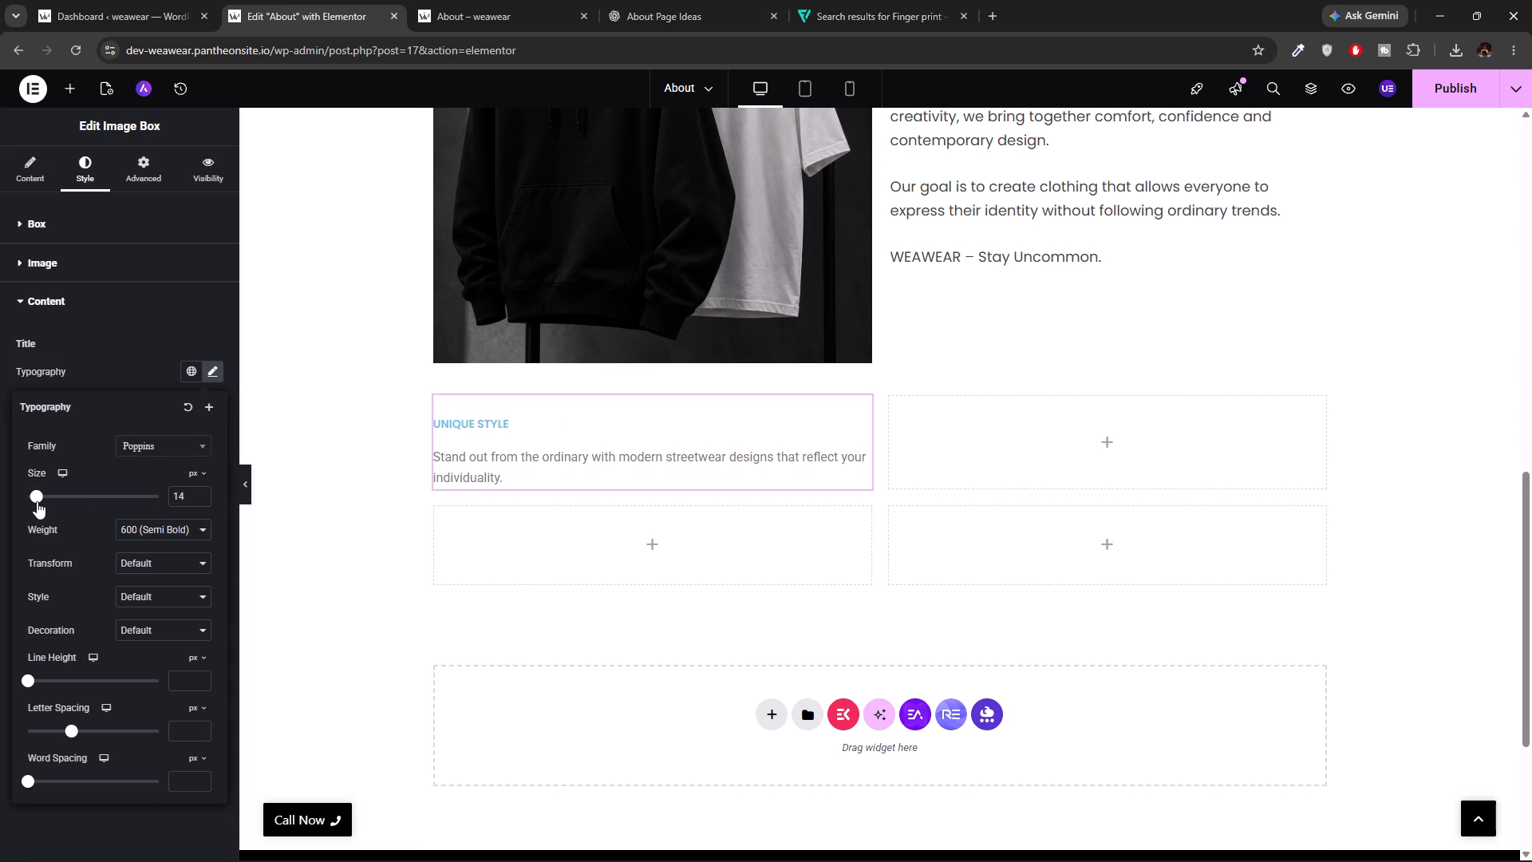
pyautogui.moveTo(37, 501); pyautogui.dragTo(40, 504)
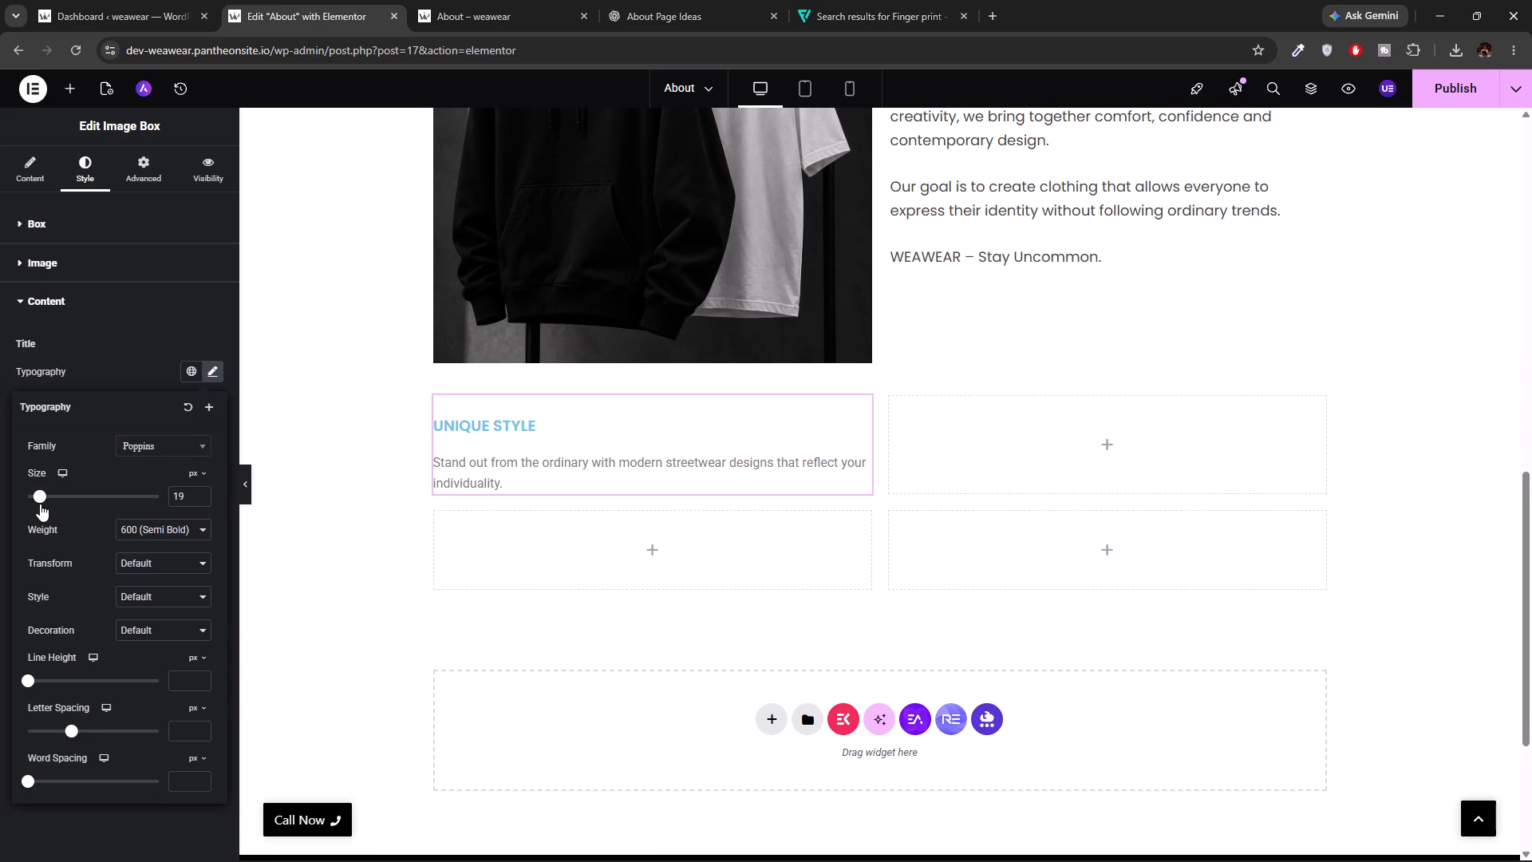
pyautogui.moveTo(40, 504); pyautogui.dragTo(41, 503)
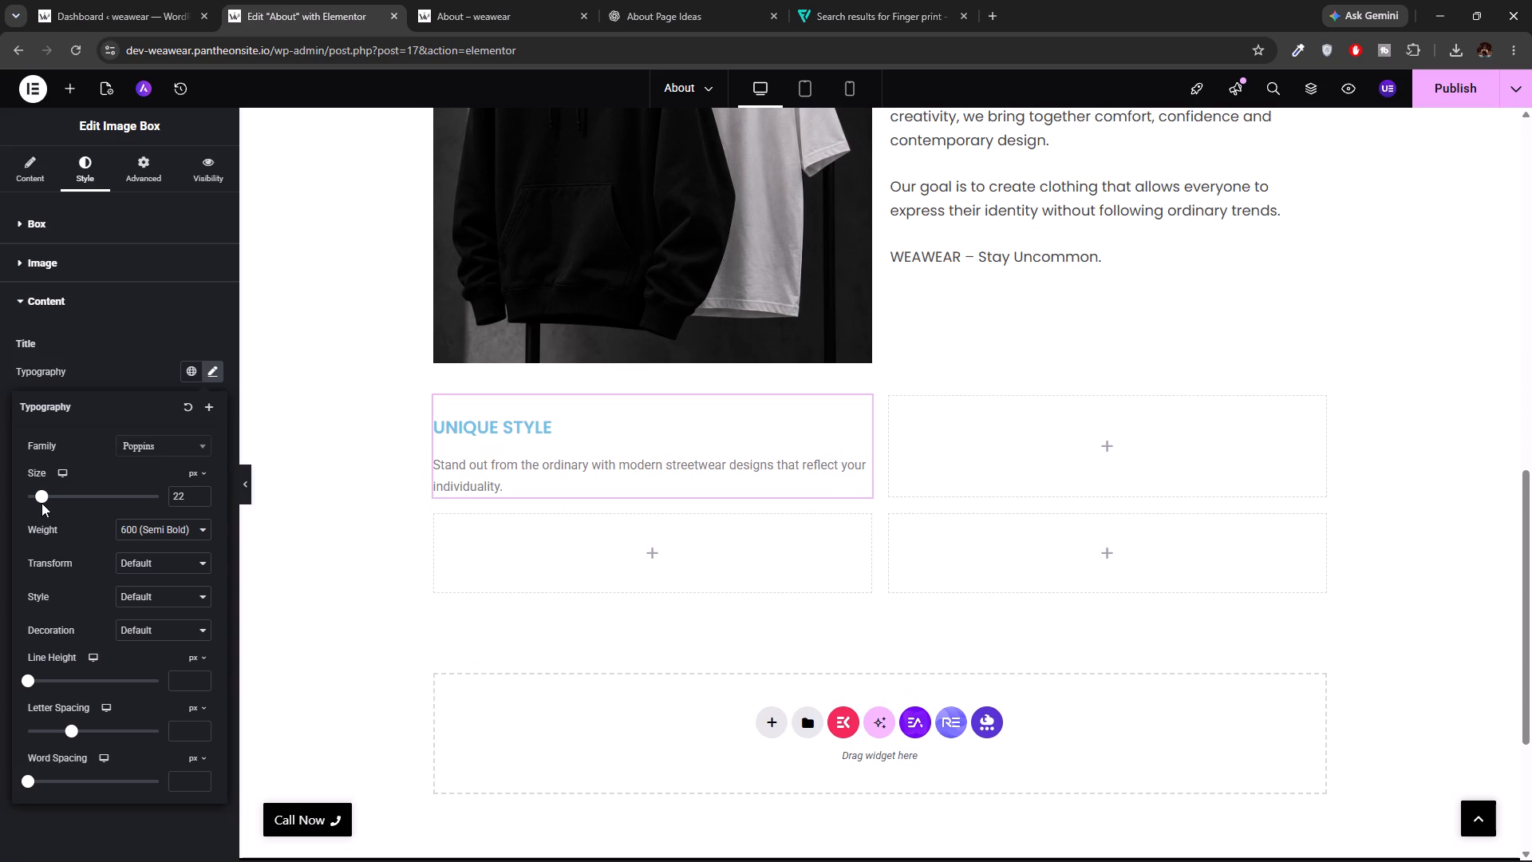
pyautogui.click(187, 501)
pyautogui.press('BackSpace')
pyautogui.press('0')
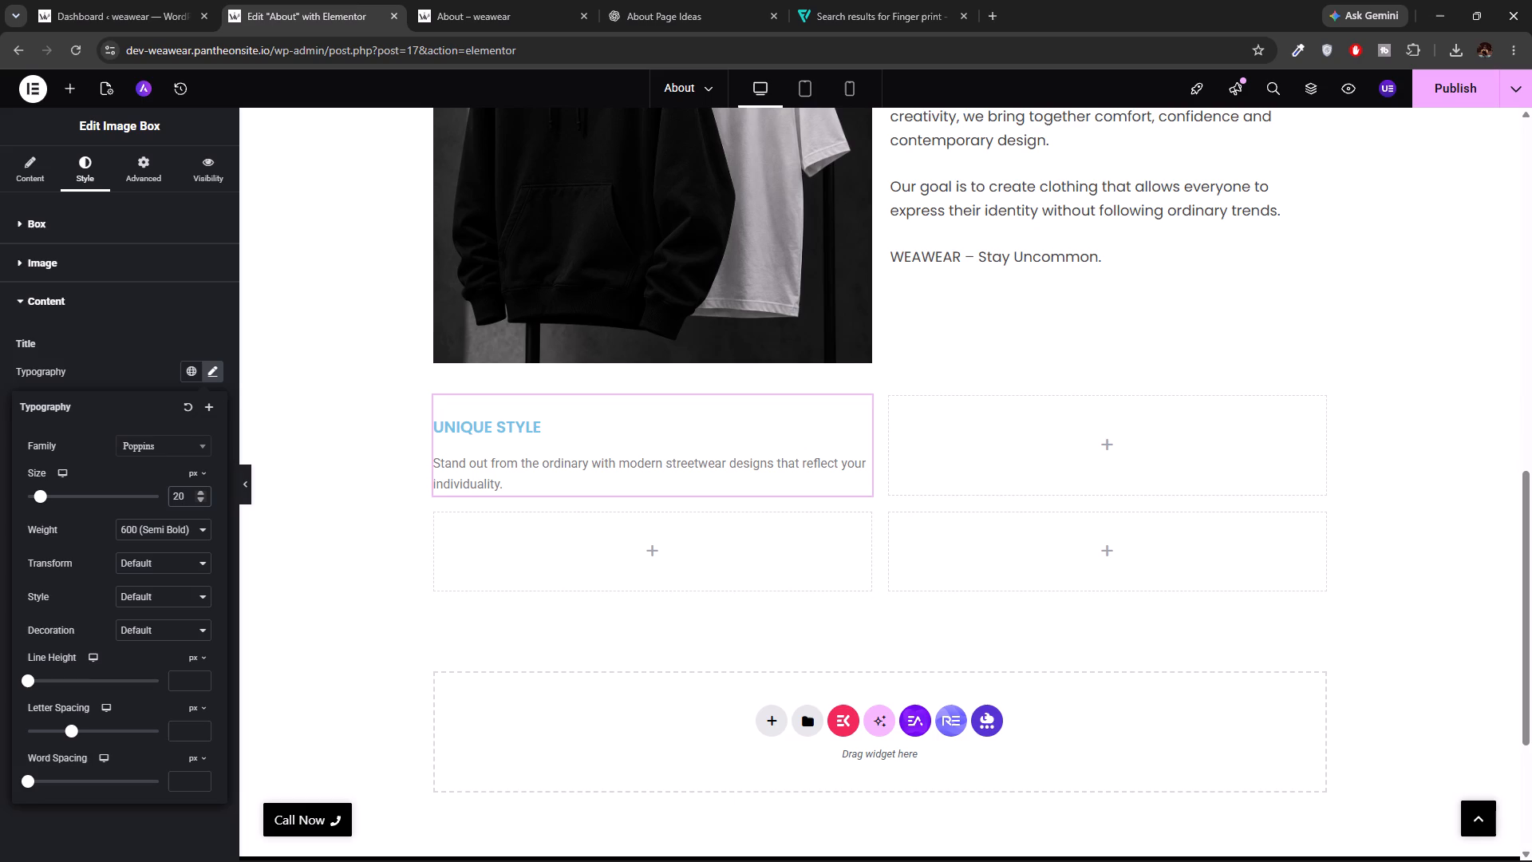
pyautogui.press('BackSpace')
pyautogui.press('5')
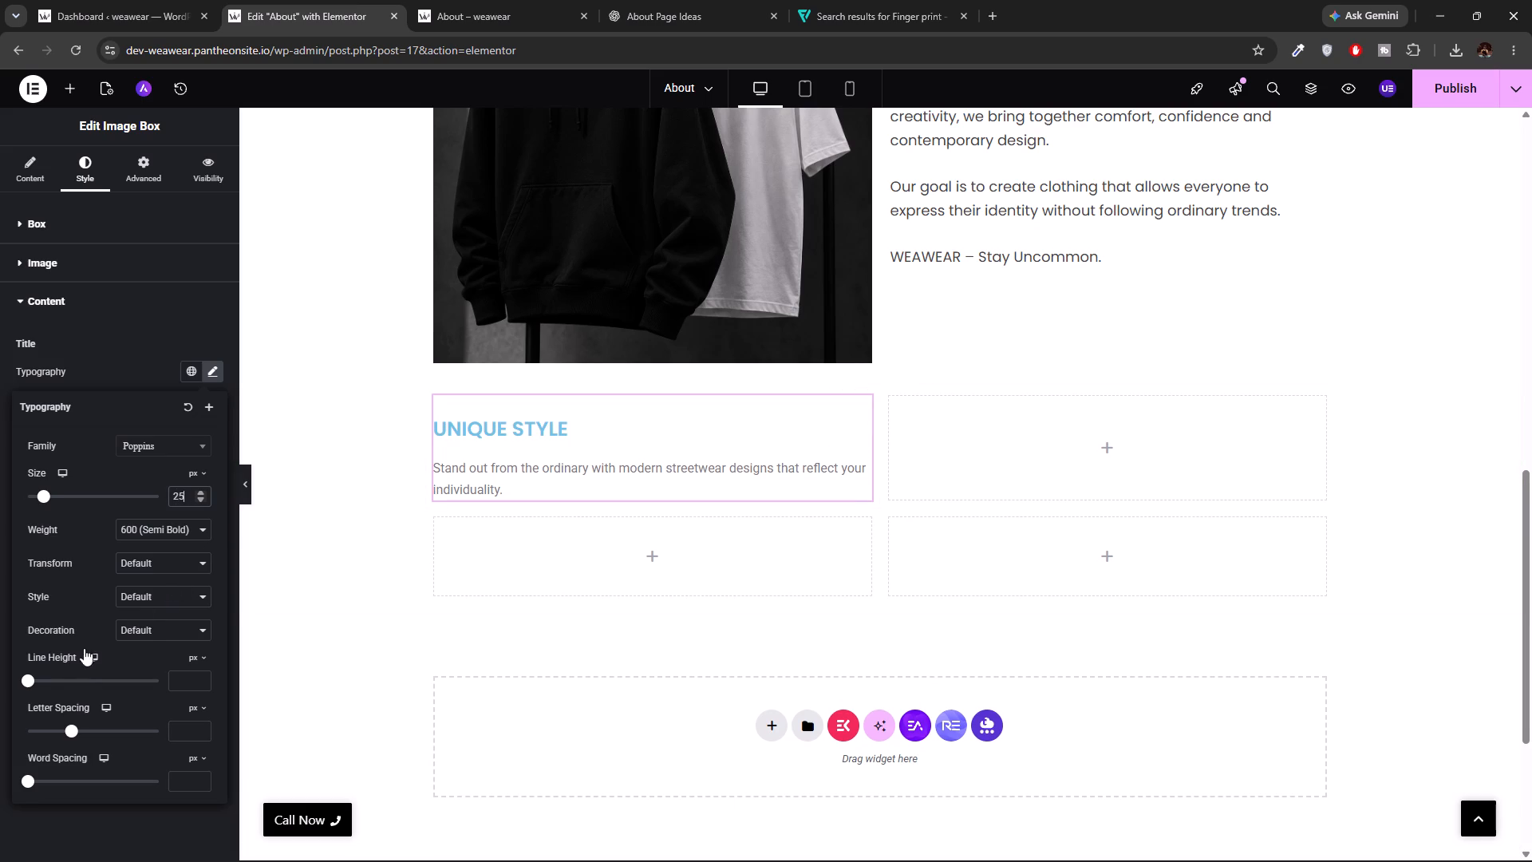
pyautogui.click(350, 463)
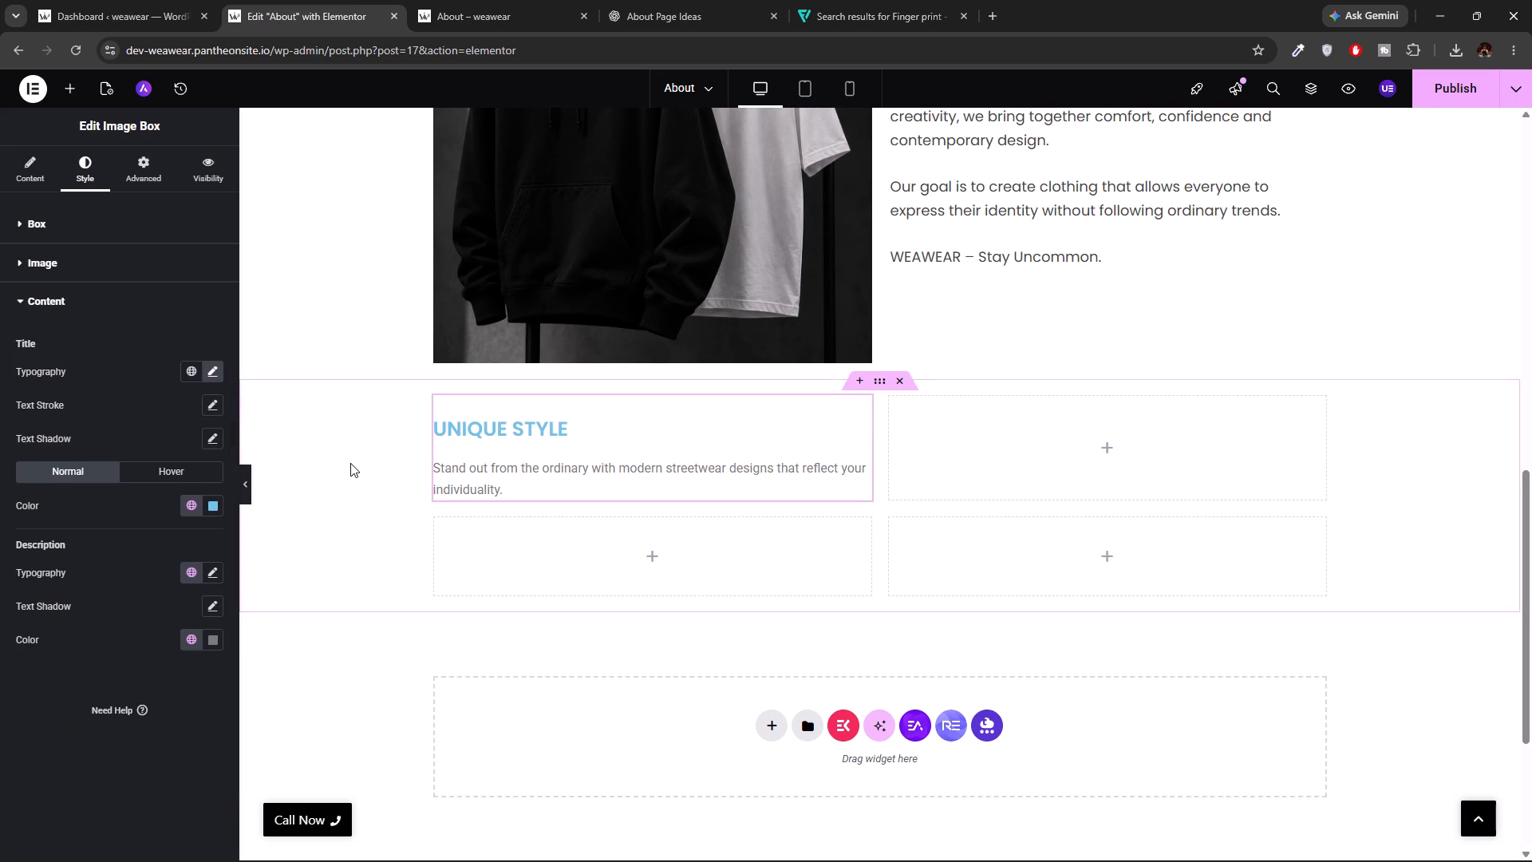
# Check the first image box's image and content settings to bring the fingerprint picture back in the preview.
pyautogui.click(619, 429)
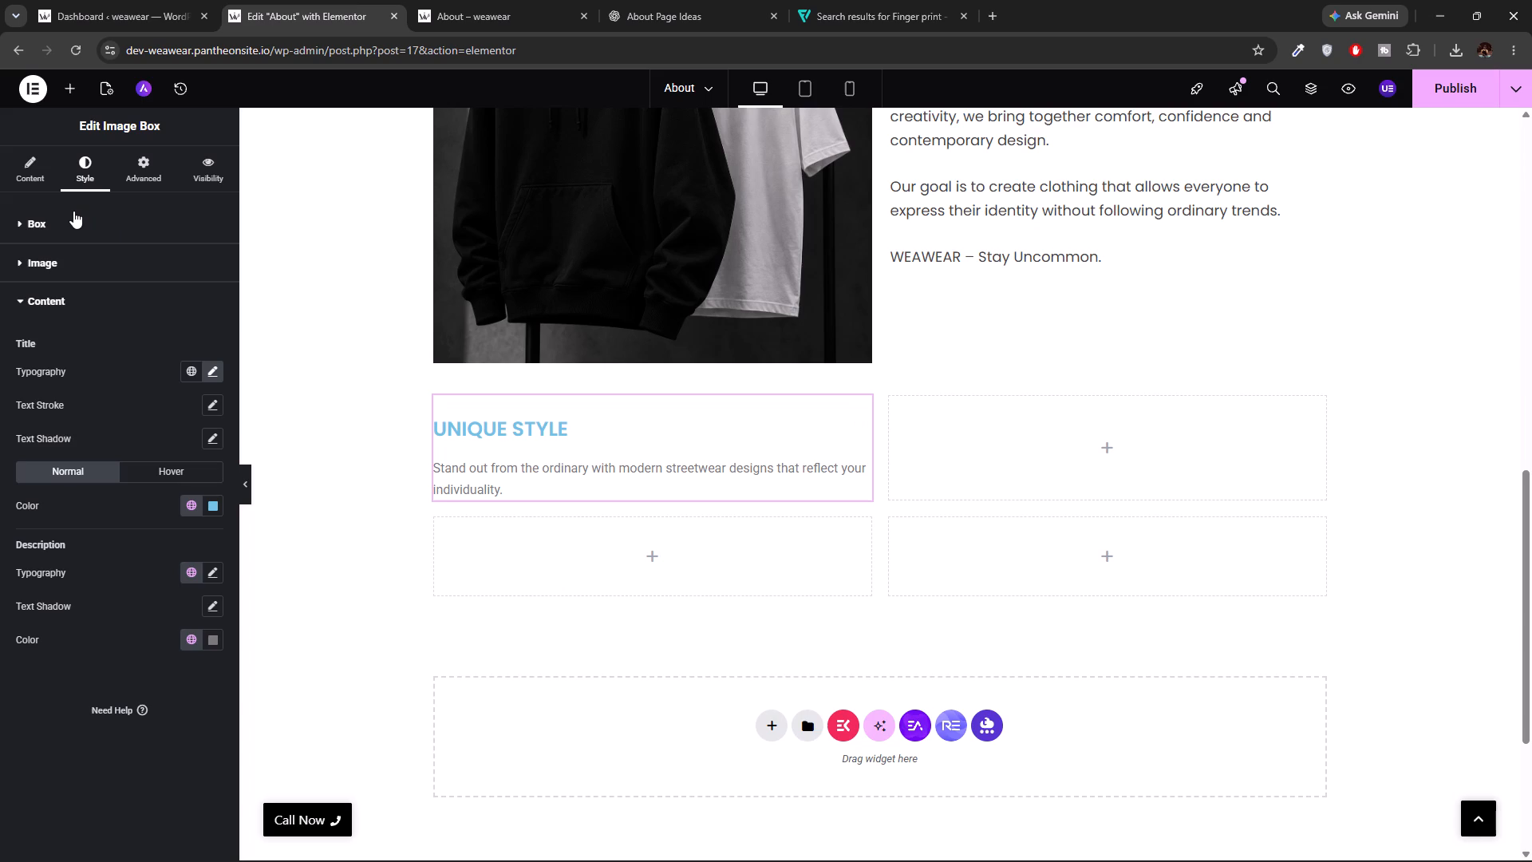
pyautogui.click(73, 211)
pyautogui.click(38, 219)
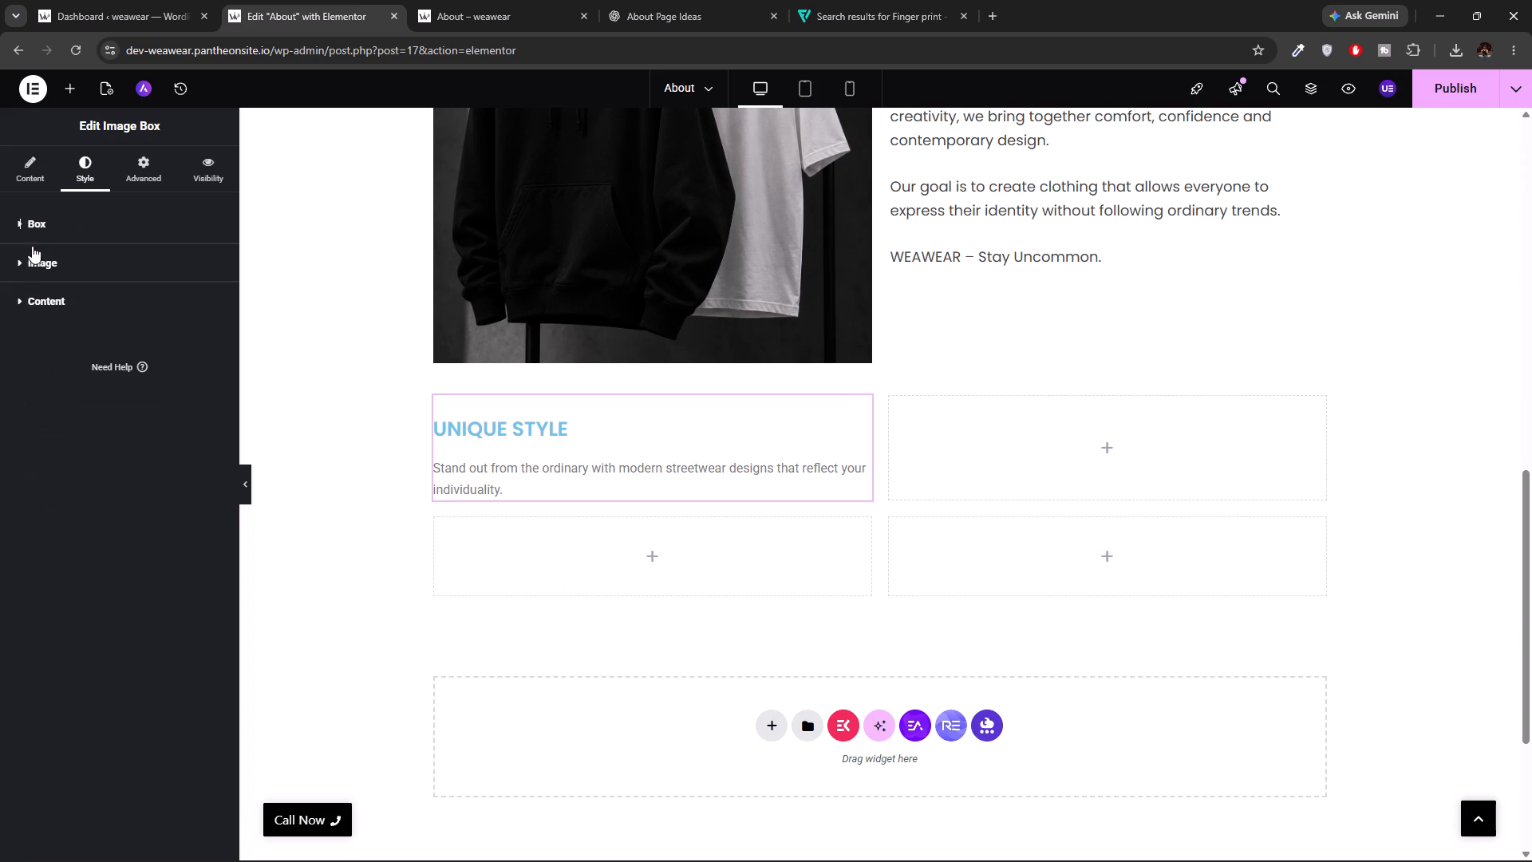
pyautogui.click(28, 254)
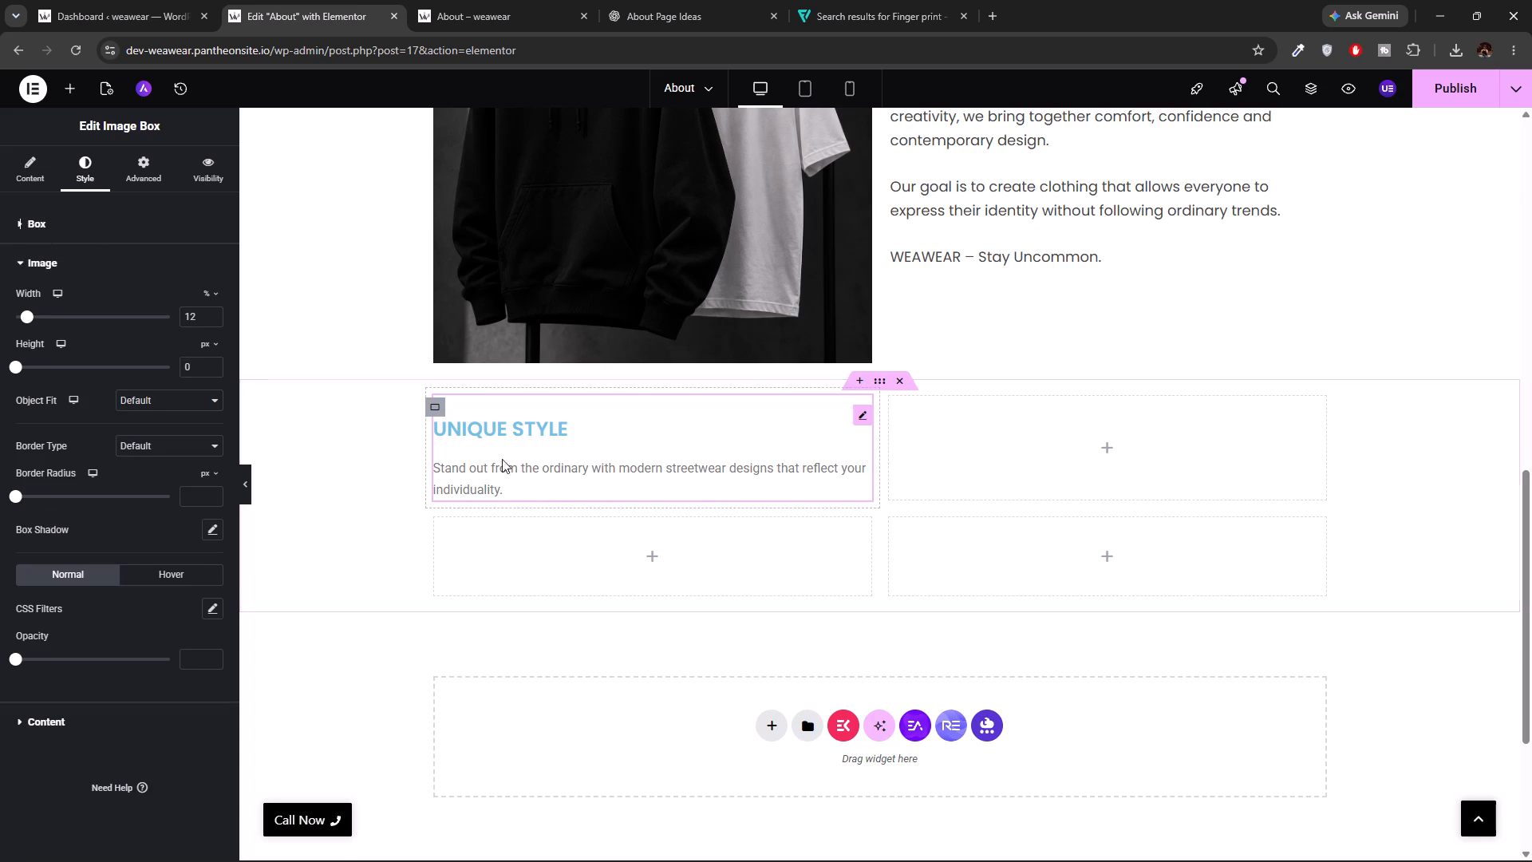
pyautogui.click(524, 450)
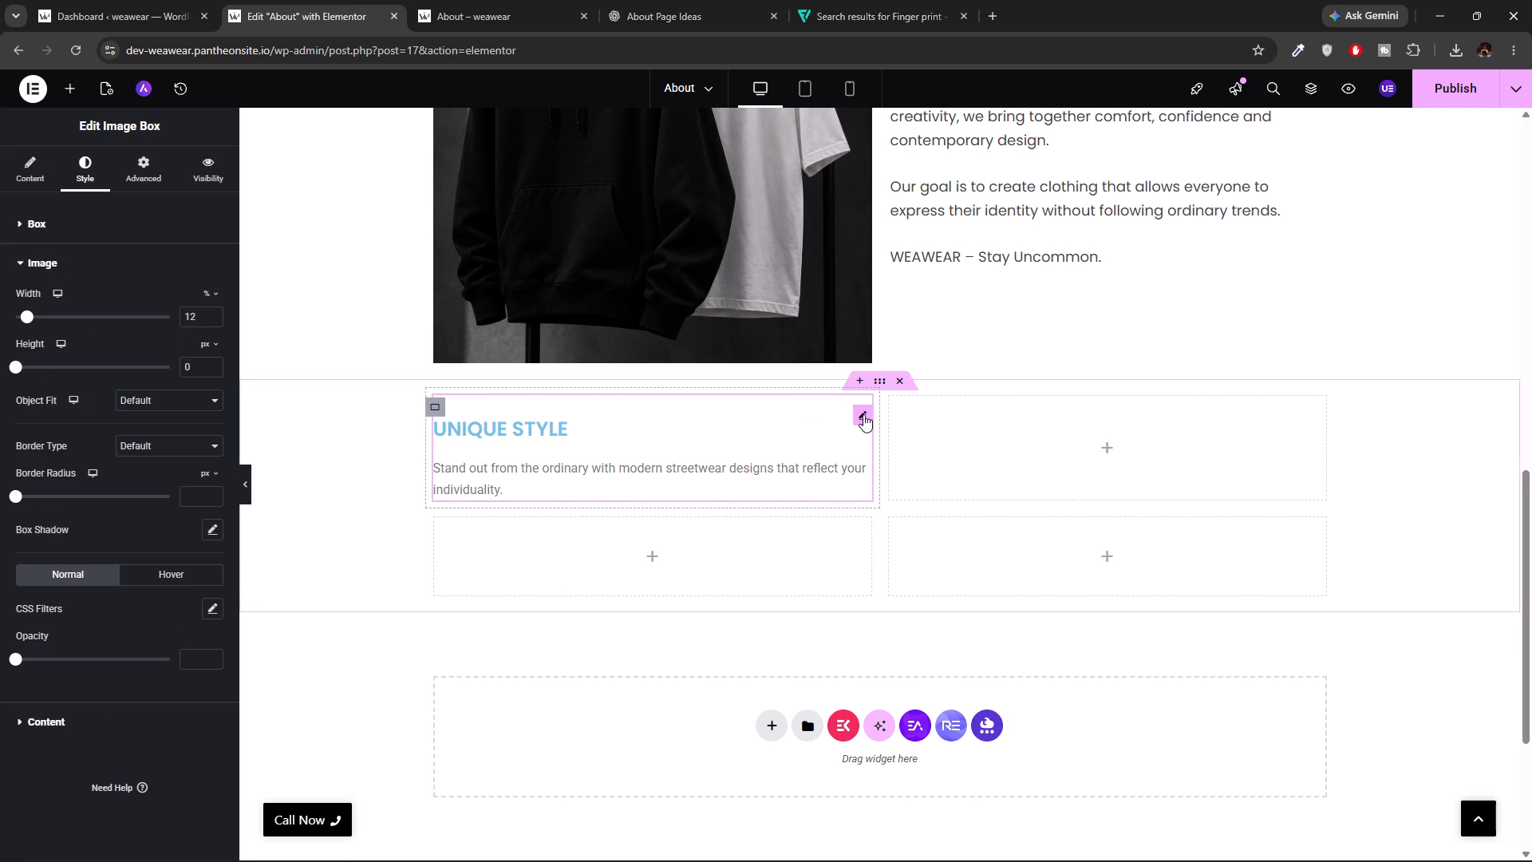
pyautogui.click(863, 414)
pyautogui.click(21, 168)
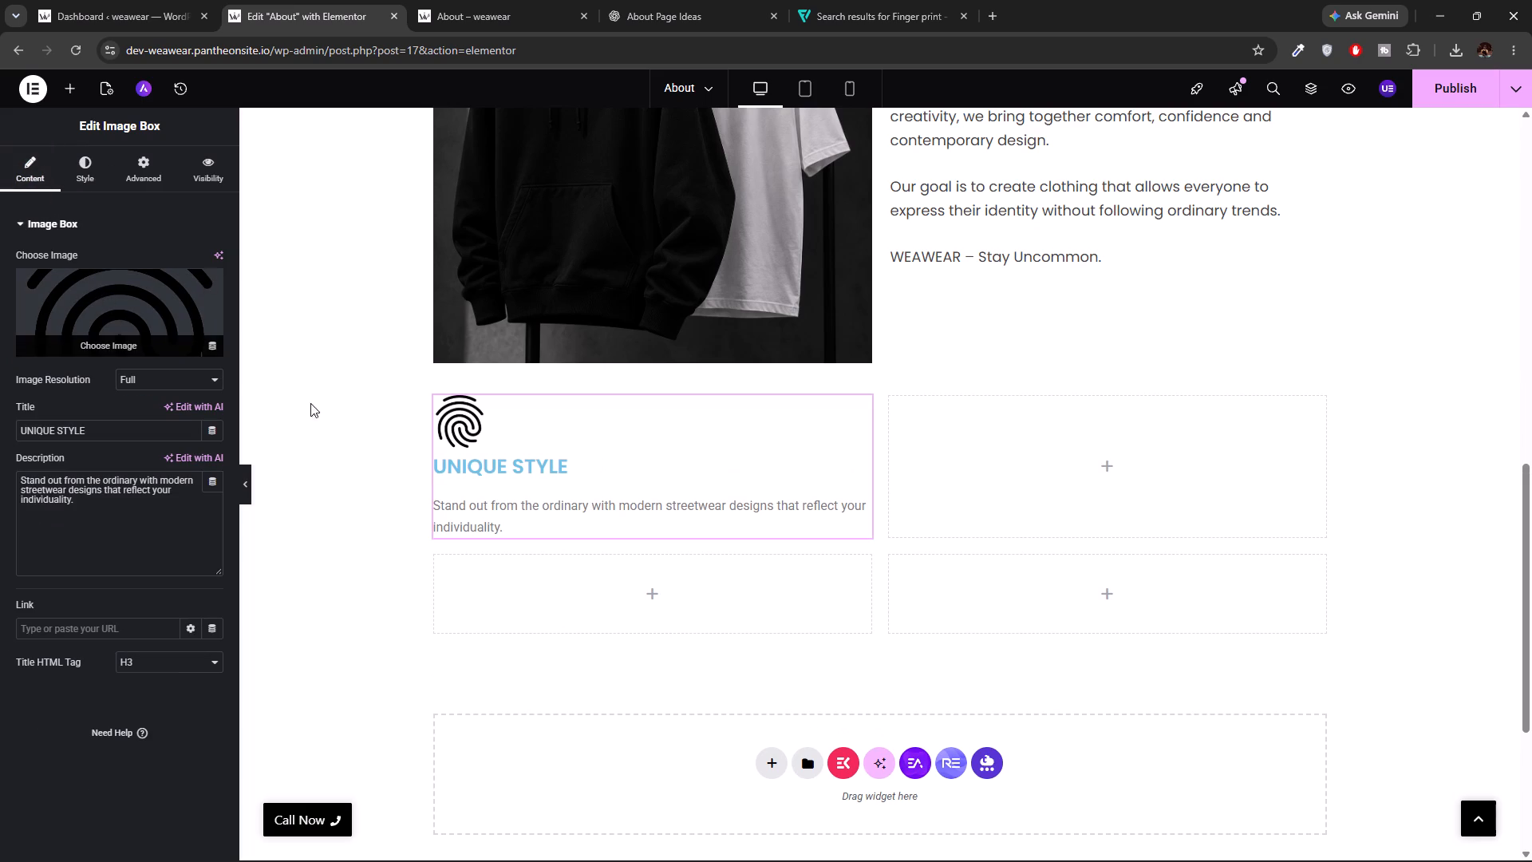
pyautogui.click(389, 476)
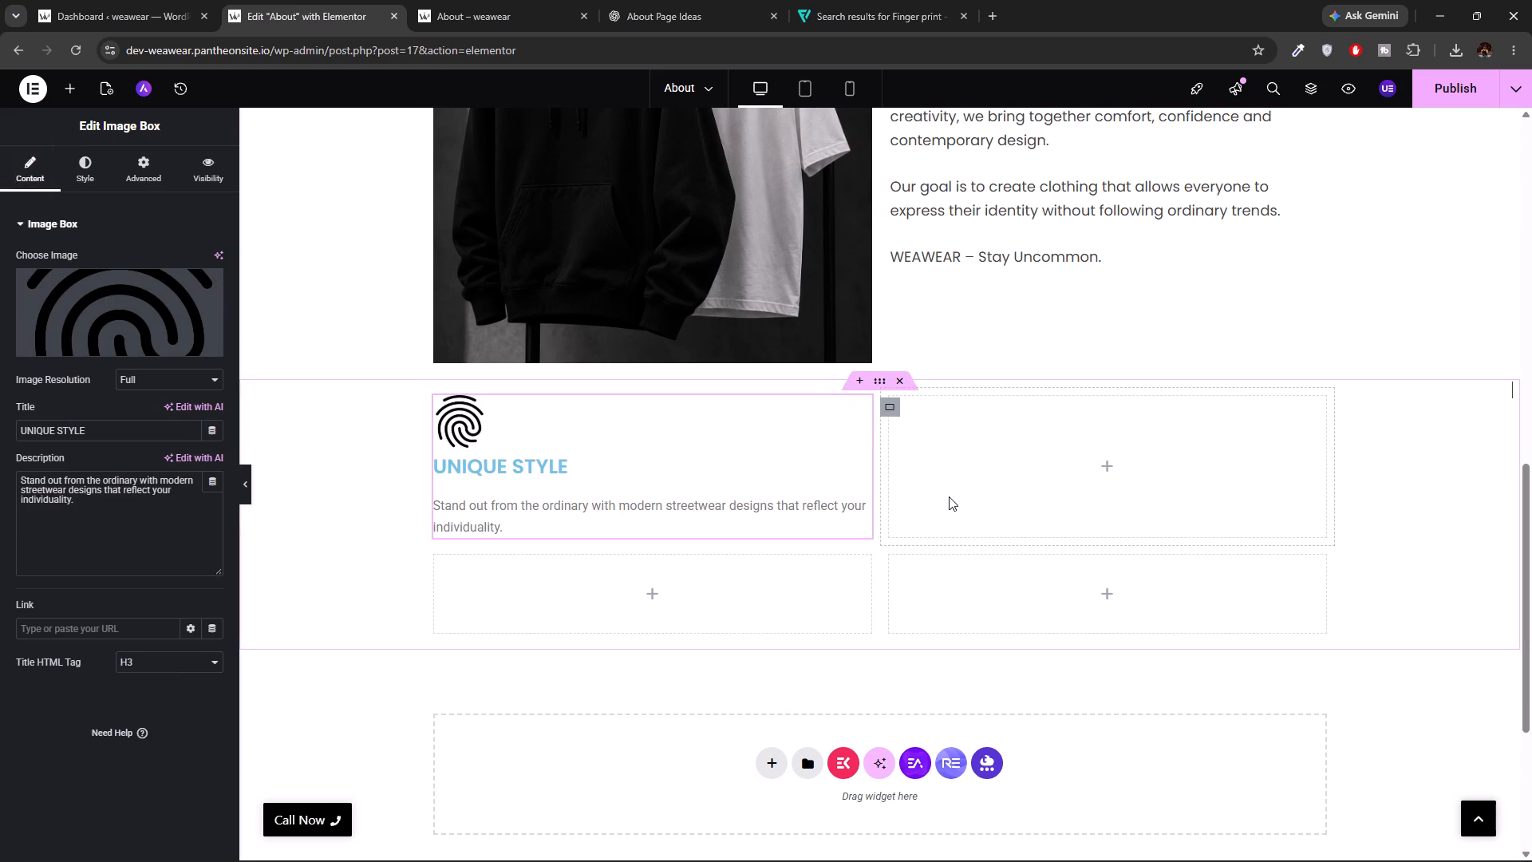
pyautogui.click(949, 496)
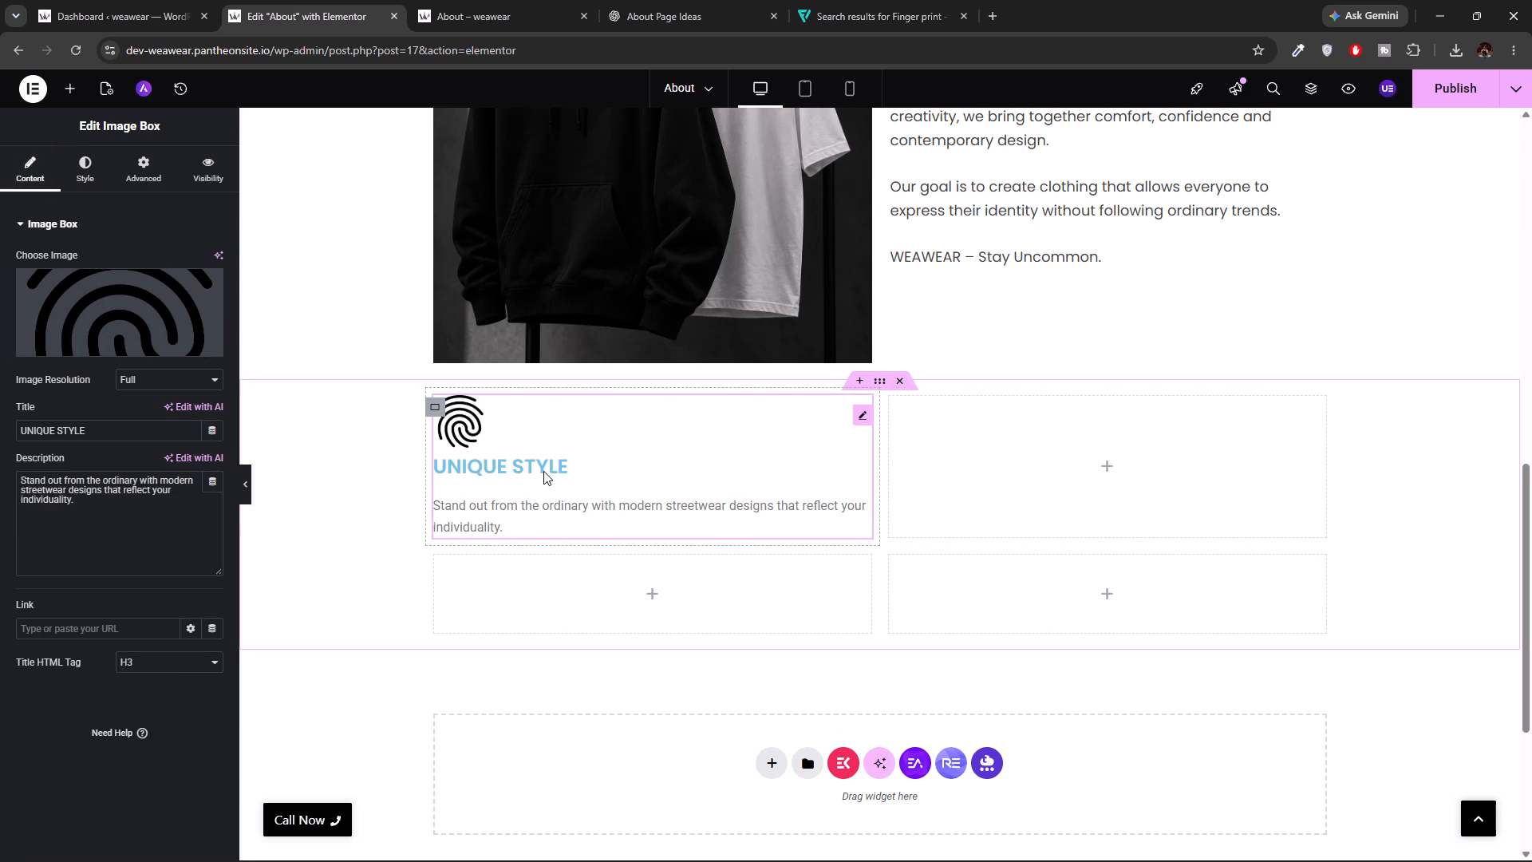
# Set the first image box's image spacing to 12 px between the fingerprint and the title.
pyautogui.click(97, 184)
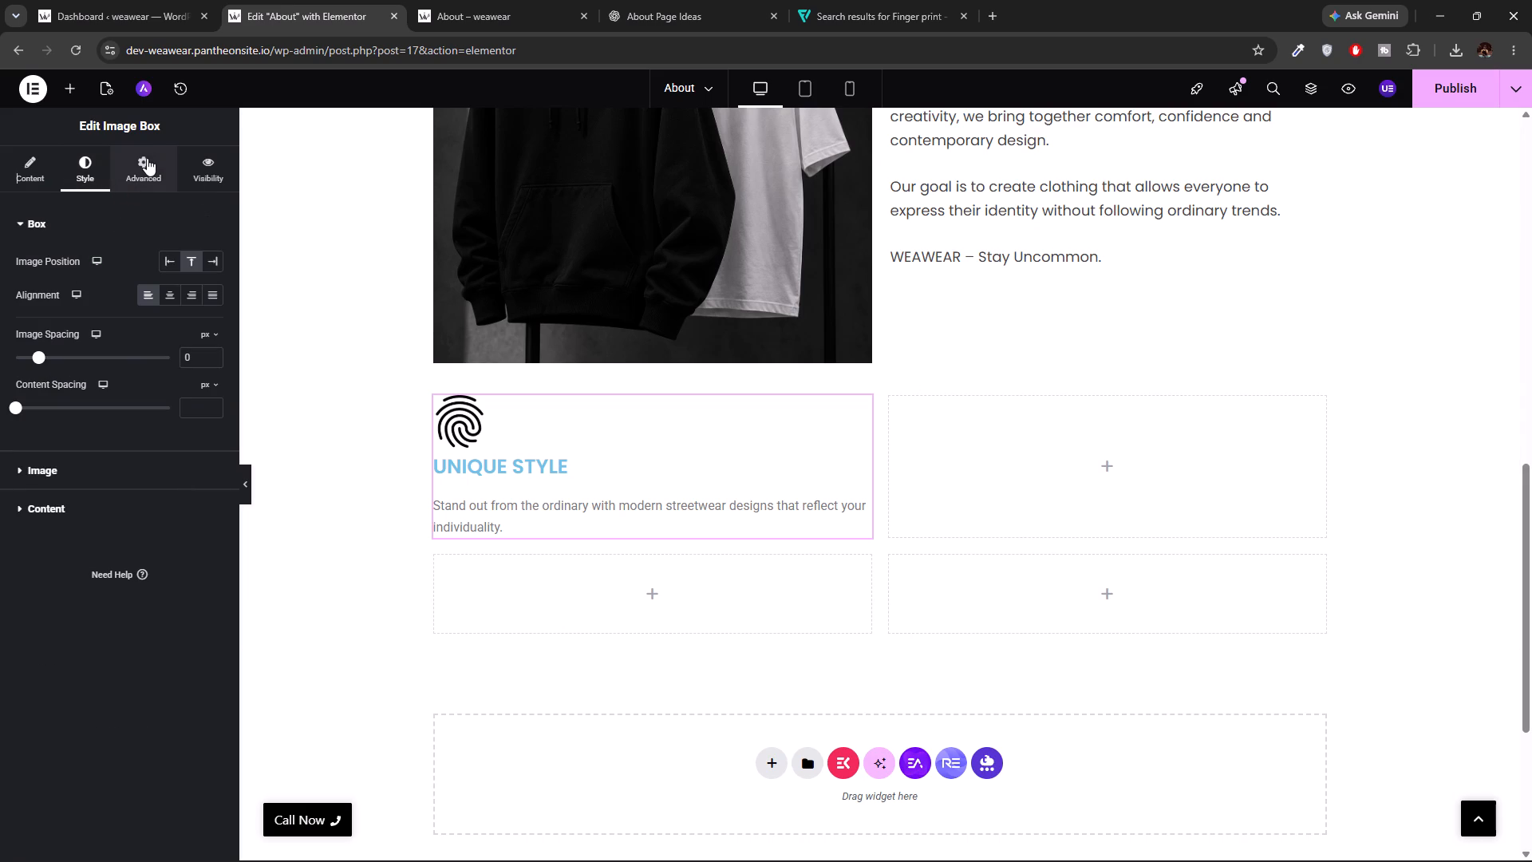
pyautogui.click(40, 358)
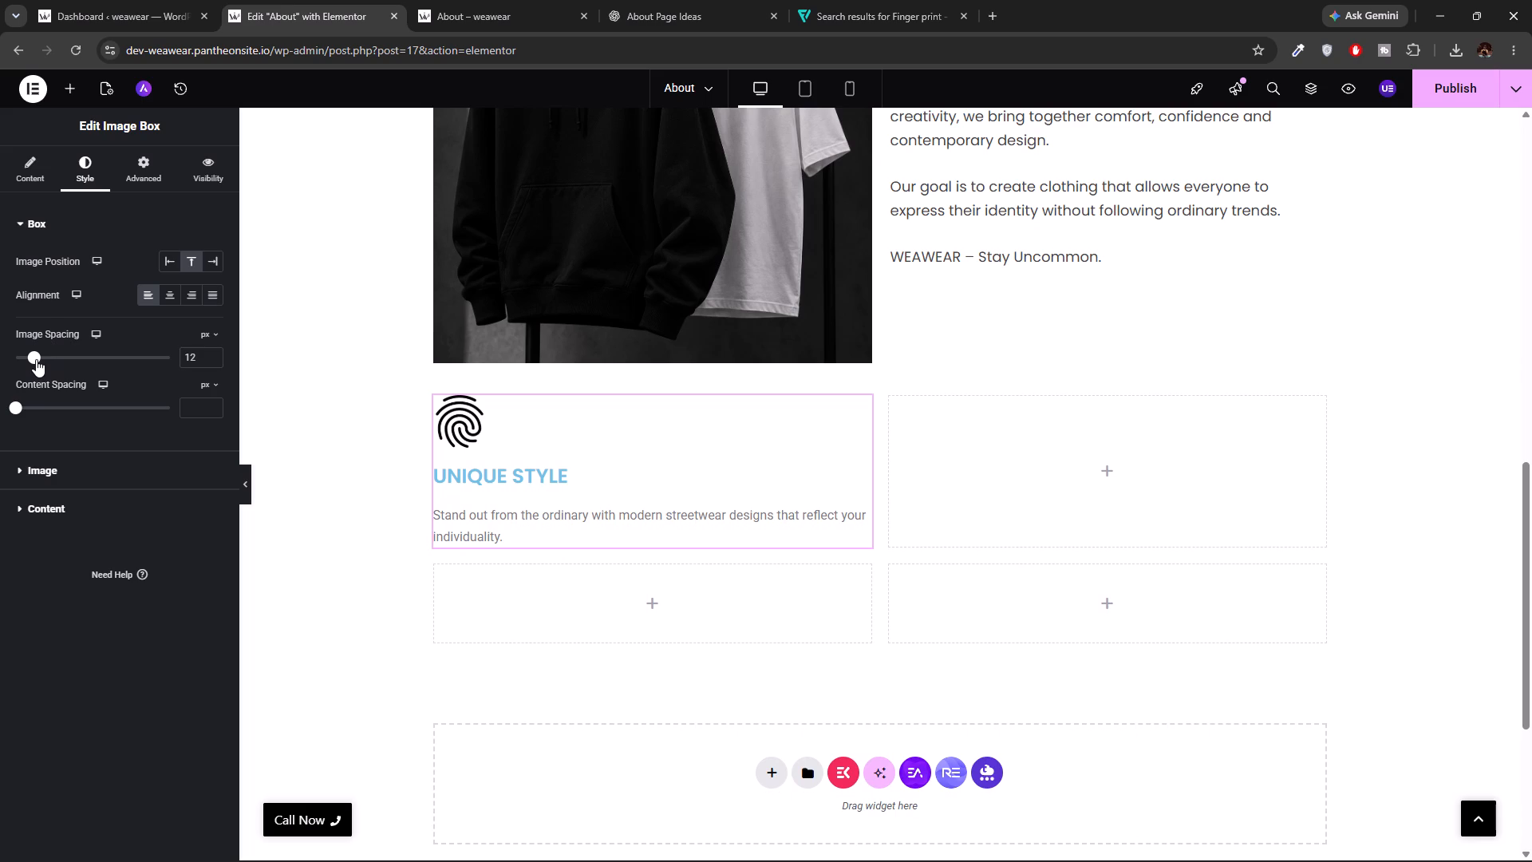
pyautogui.click(136, 169)
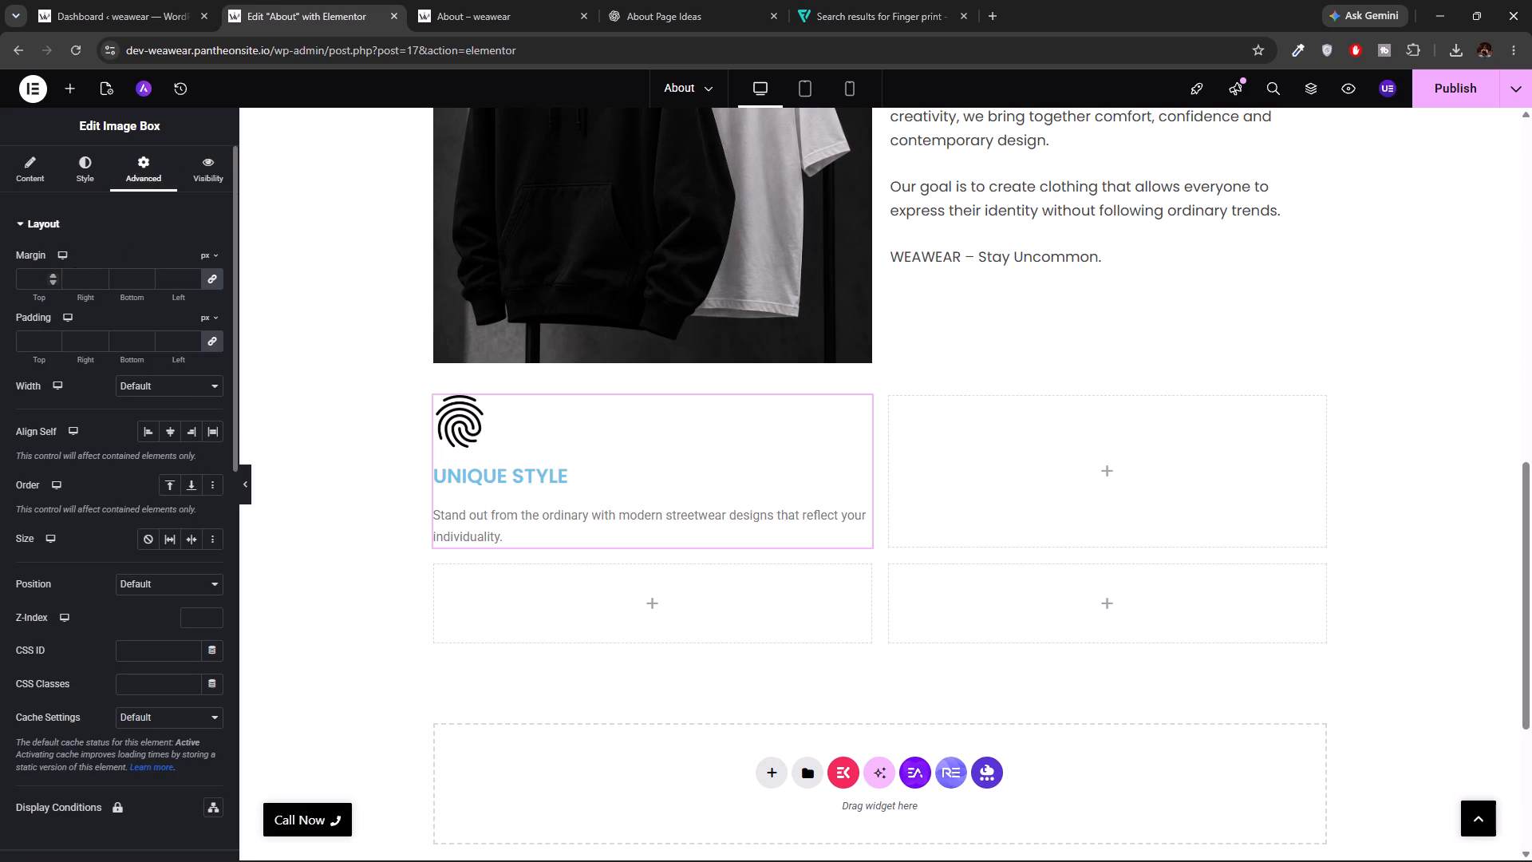
# Change the first image box's title color to black, #000000.
pyautogui.click(89, 158)
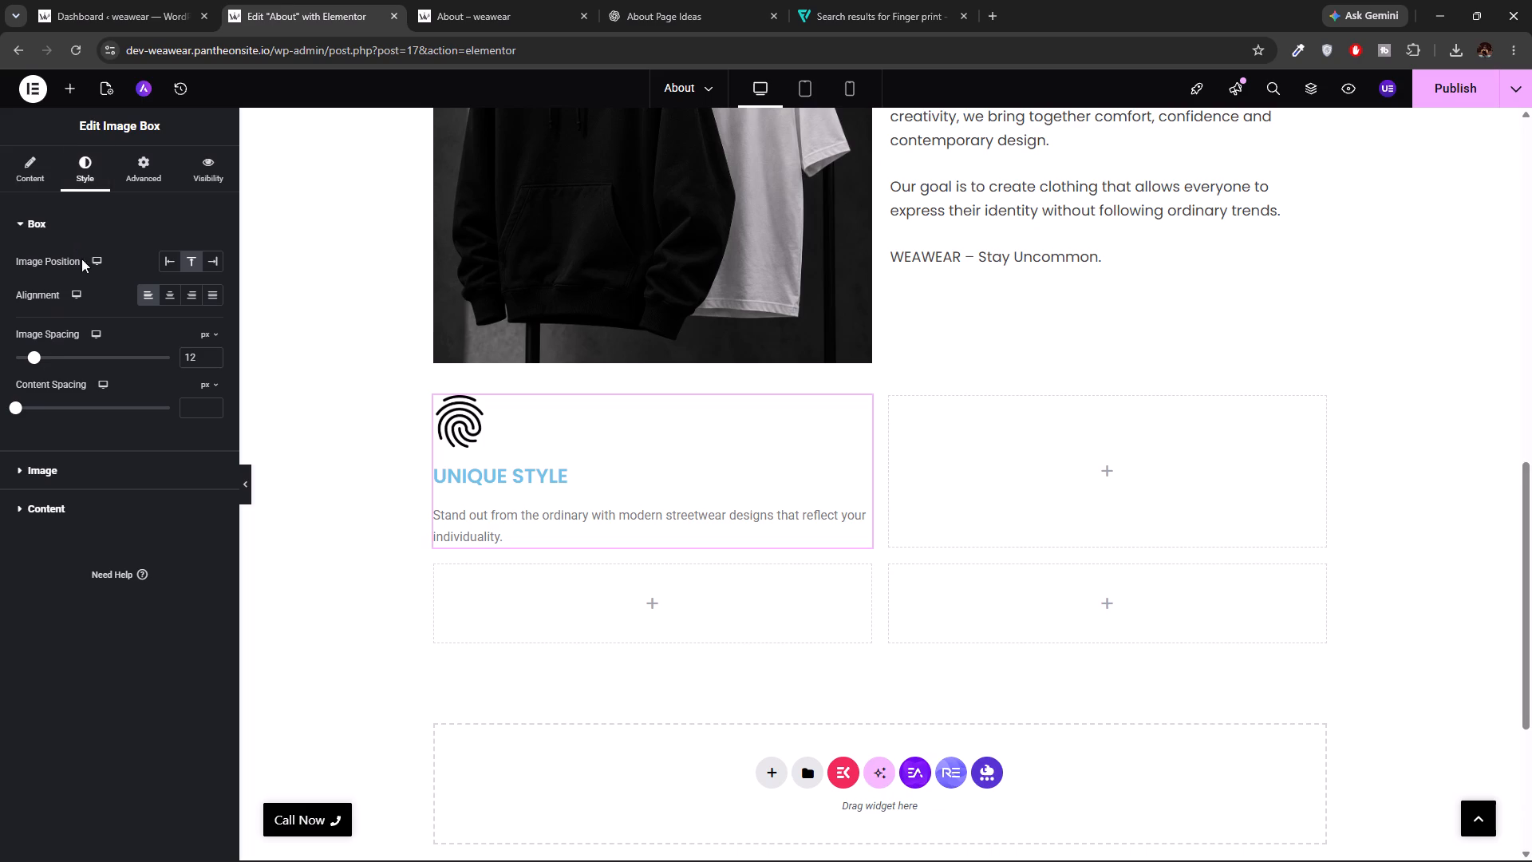
pyautogui.click(30, 508)
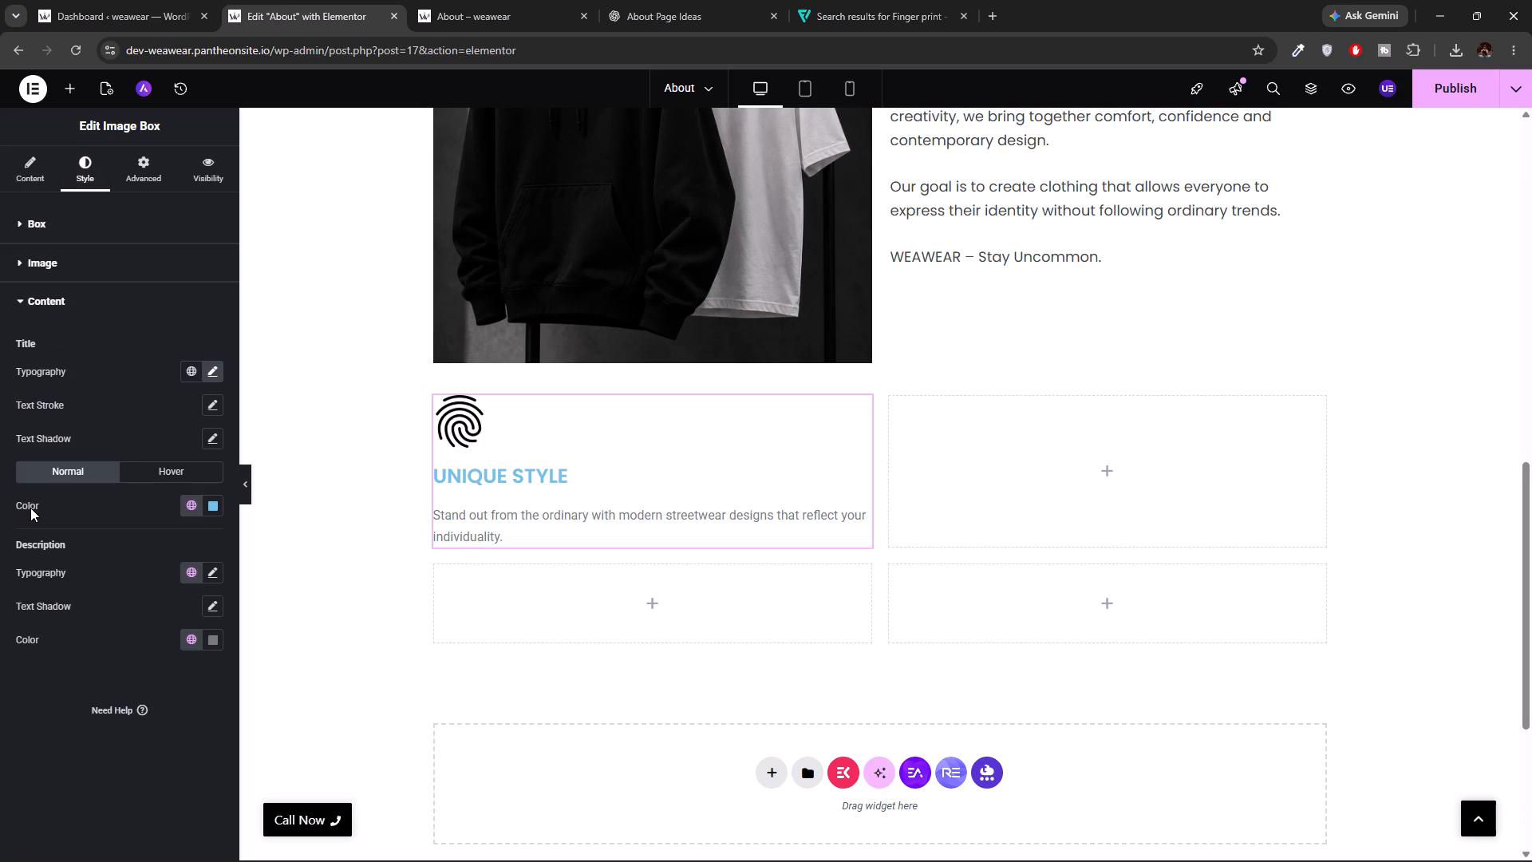
pyautogui.click(215, 509)
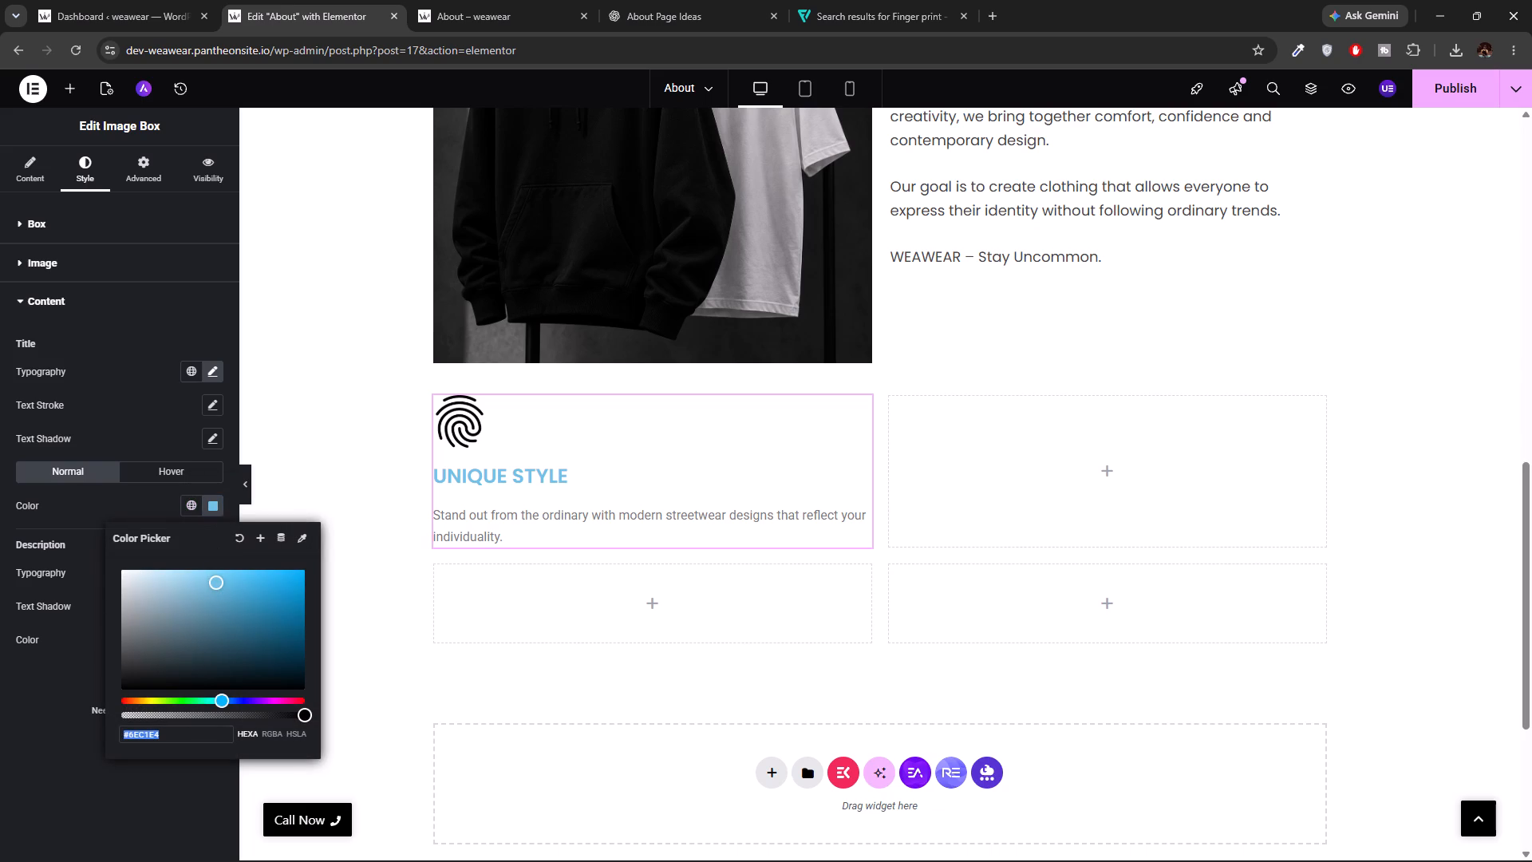
pyautogui.moveTo(215, 578); pyautogui.dragTo(69, 810)
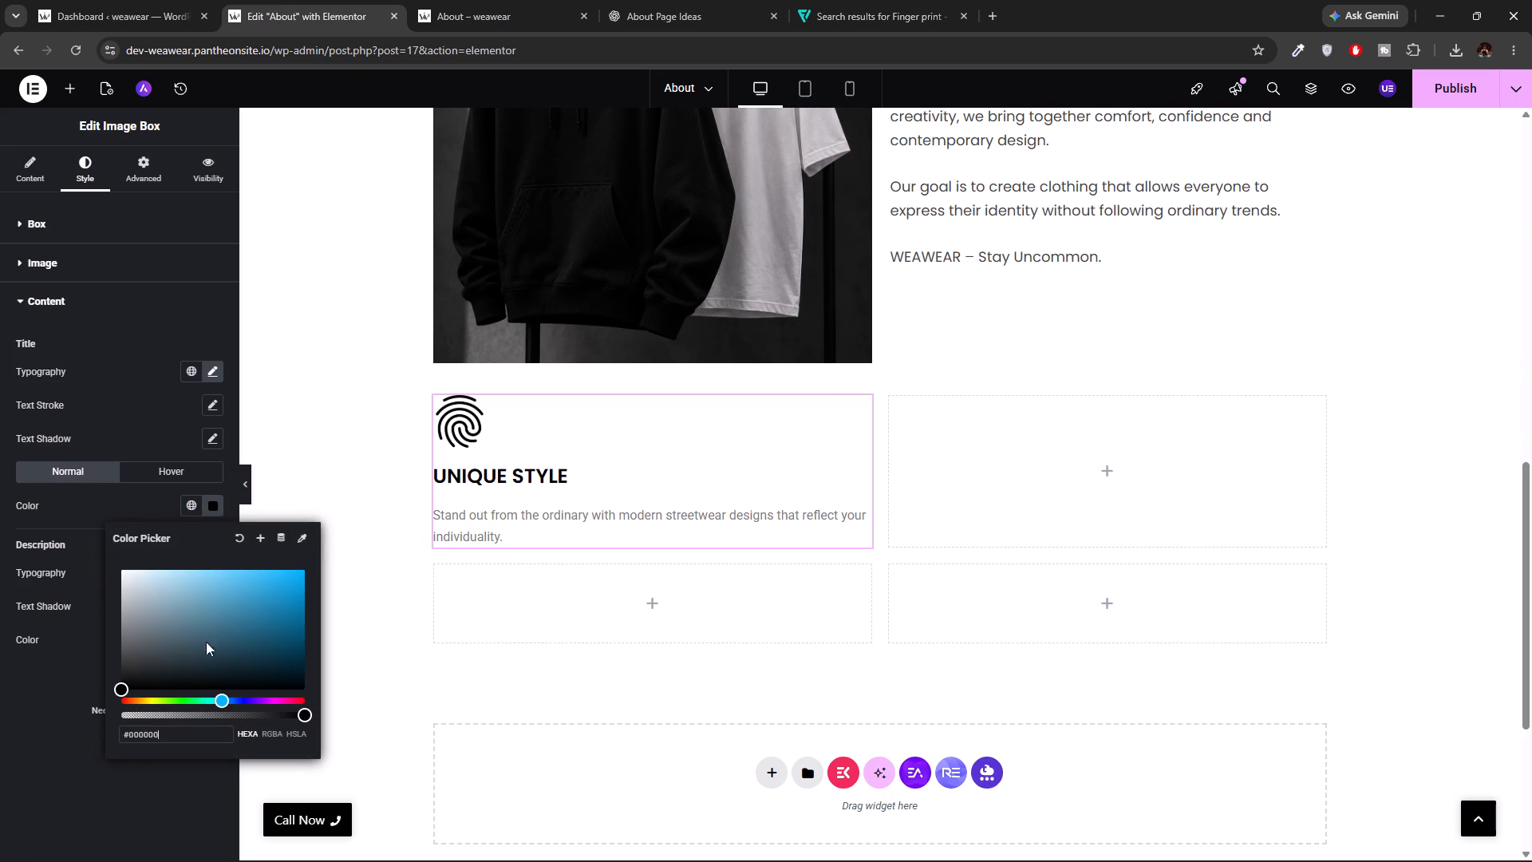
pyautogui.click(59, 649)
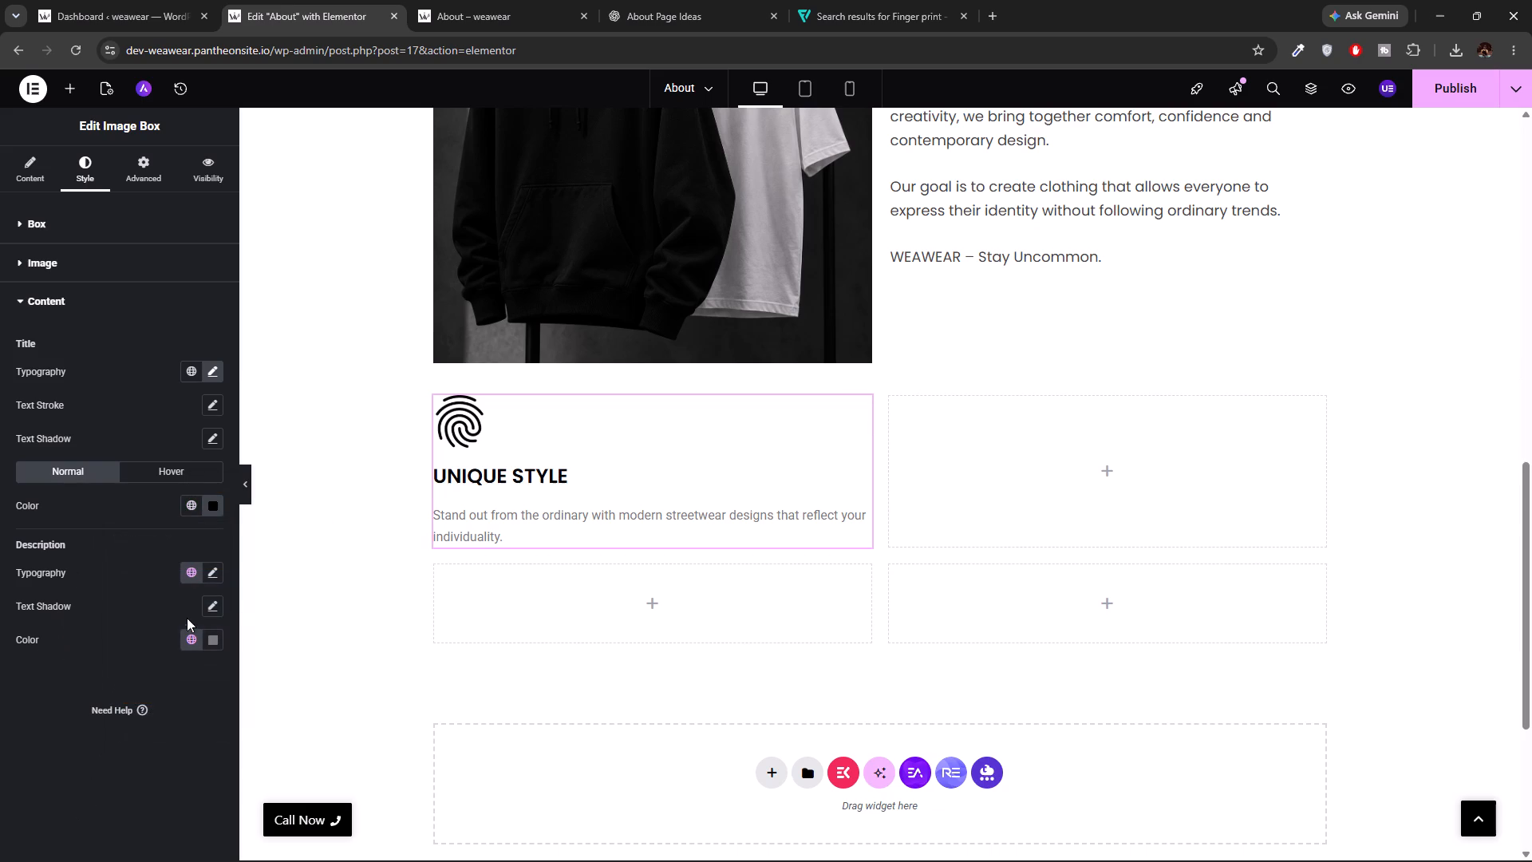
# Change the first image box's description color to black.
pyautogui.click(218, 640)
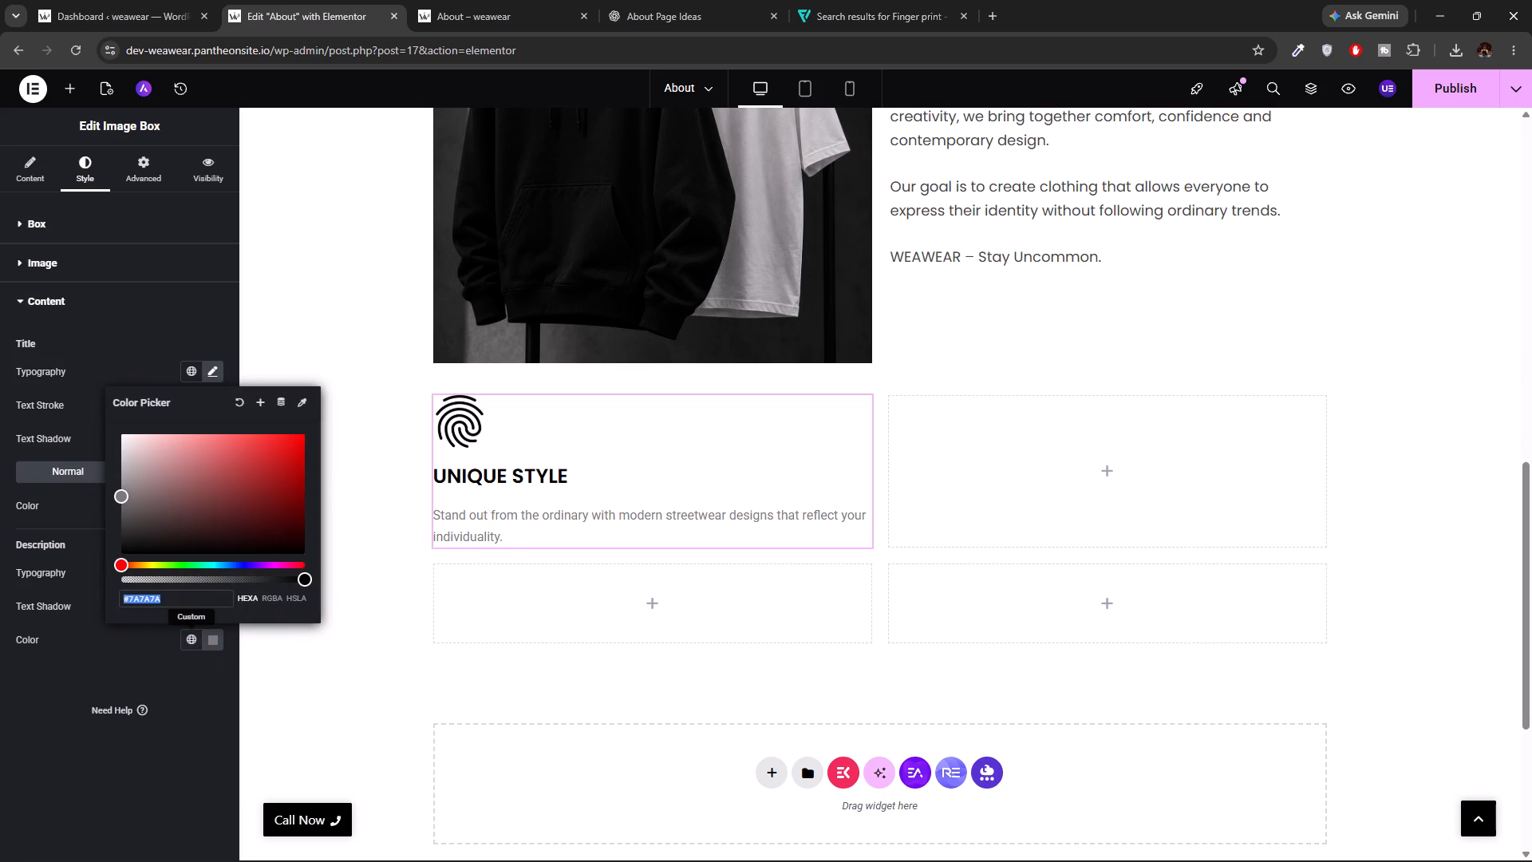
pyautogui.moveTo(122, 500); pyautogui.dragTo(84, 691)
pyautogui.click(49, 737)
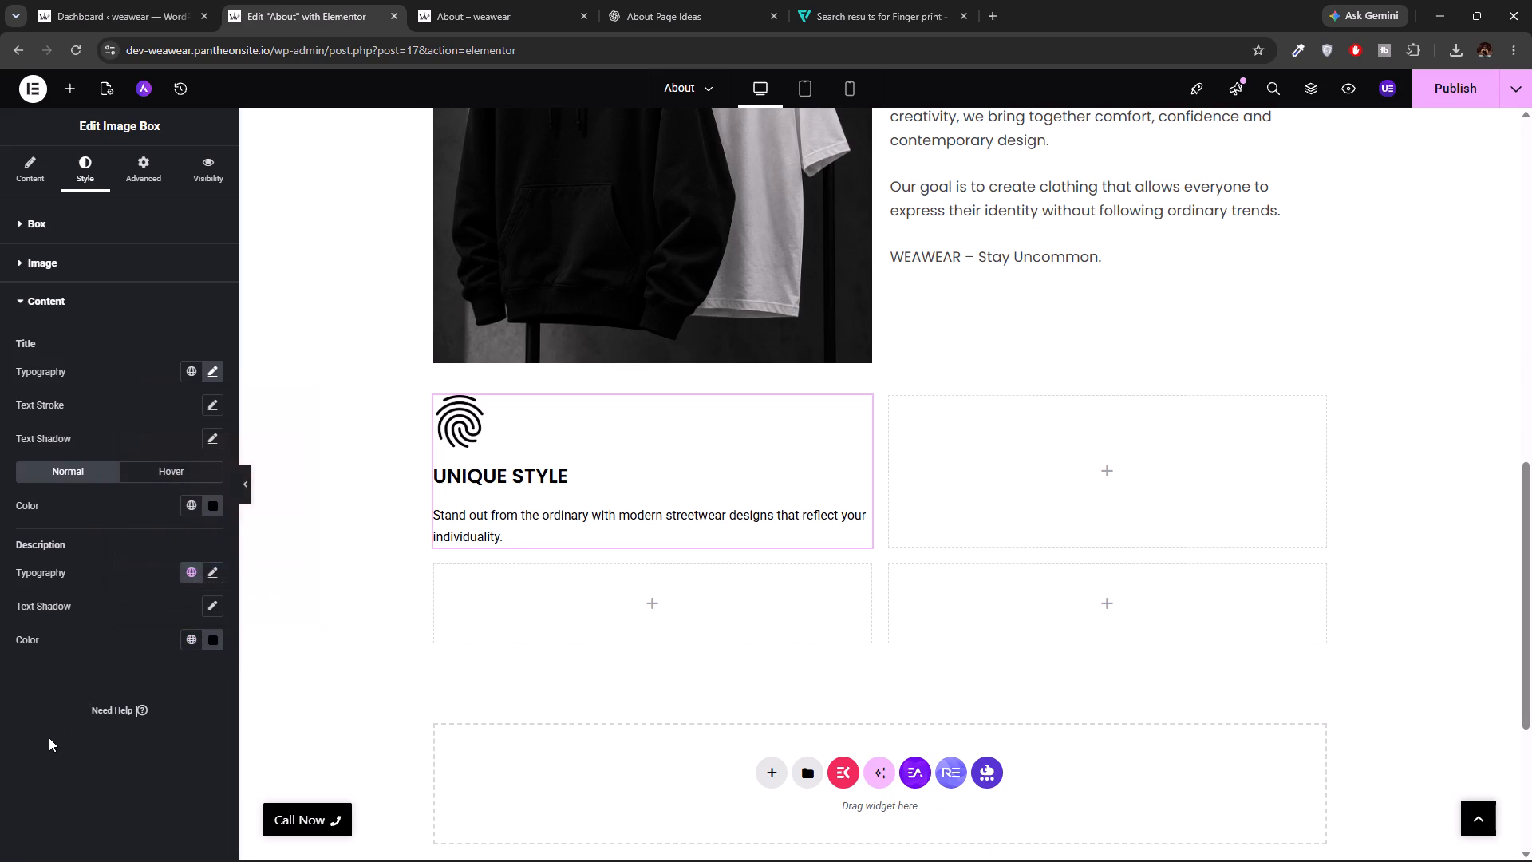
# Set the first image box's description typography to Poppins at 15 px and return to its content settings.
pyautogui.click(217, 570)
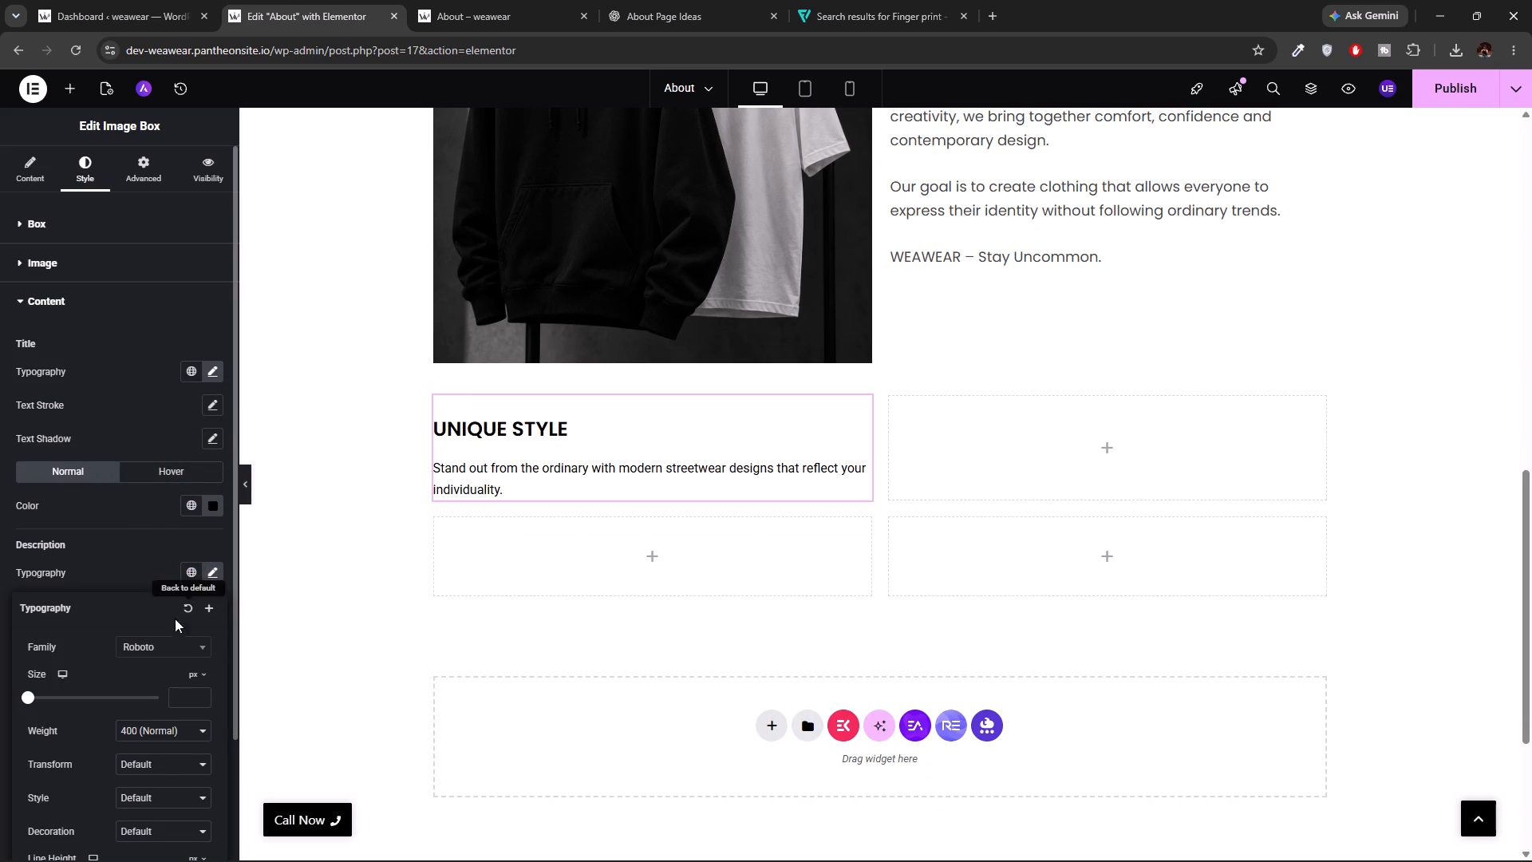
pyautogui.click(173, 646)
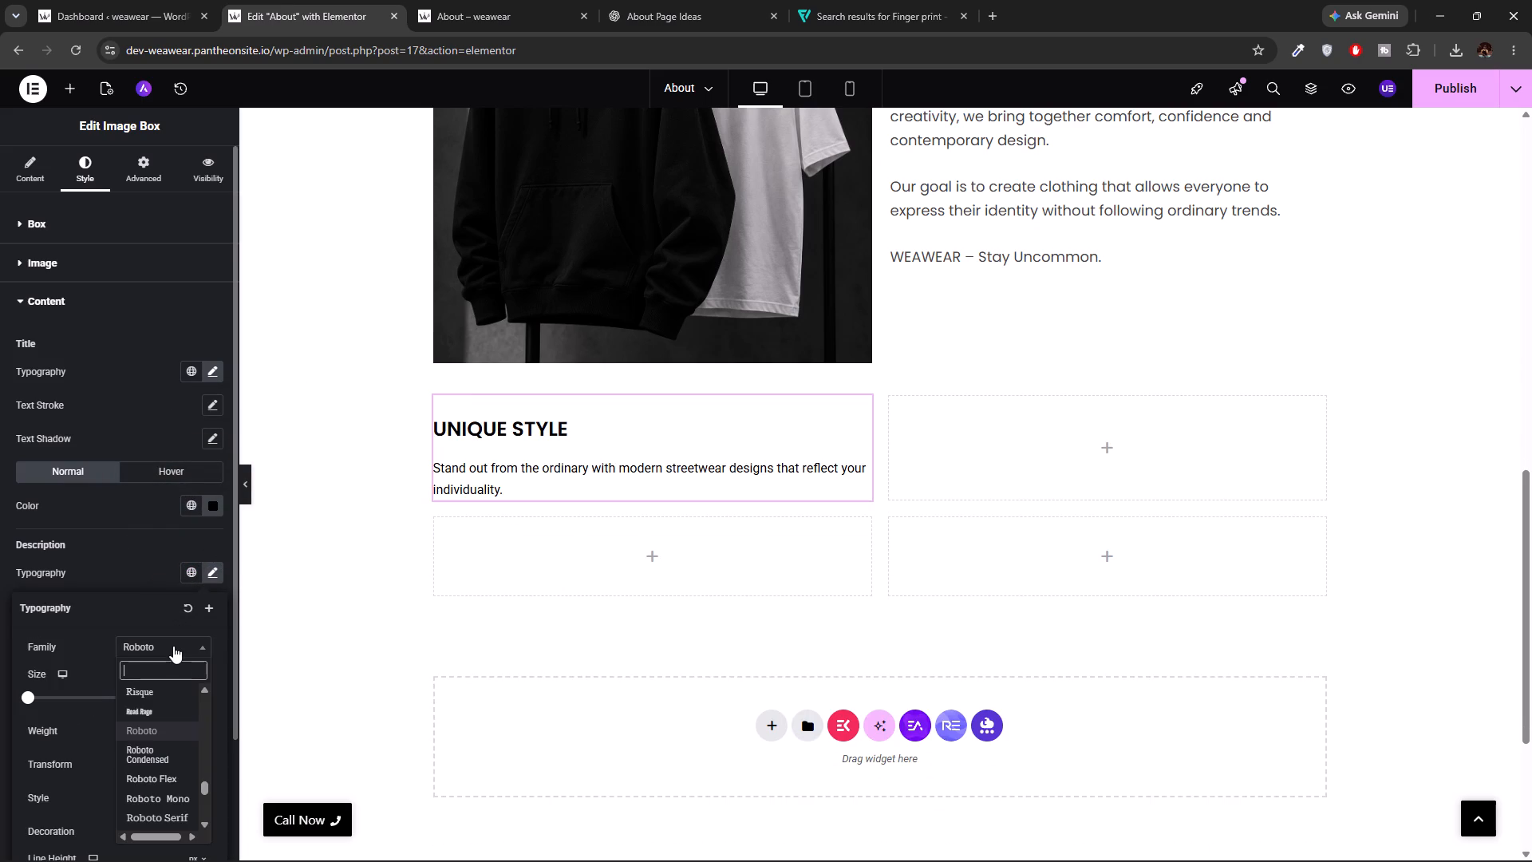
pyautogui.write('popp')
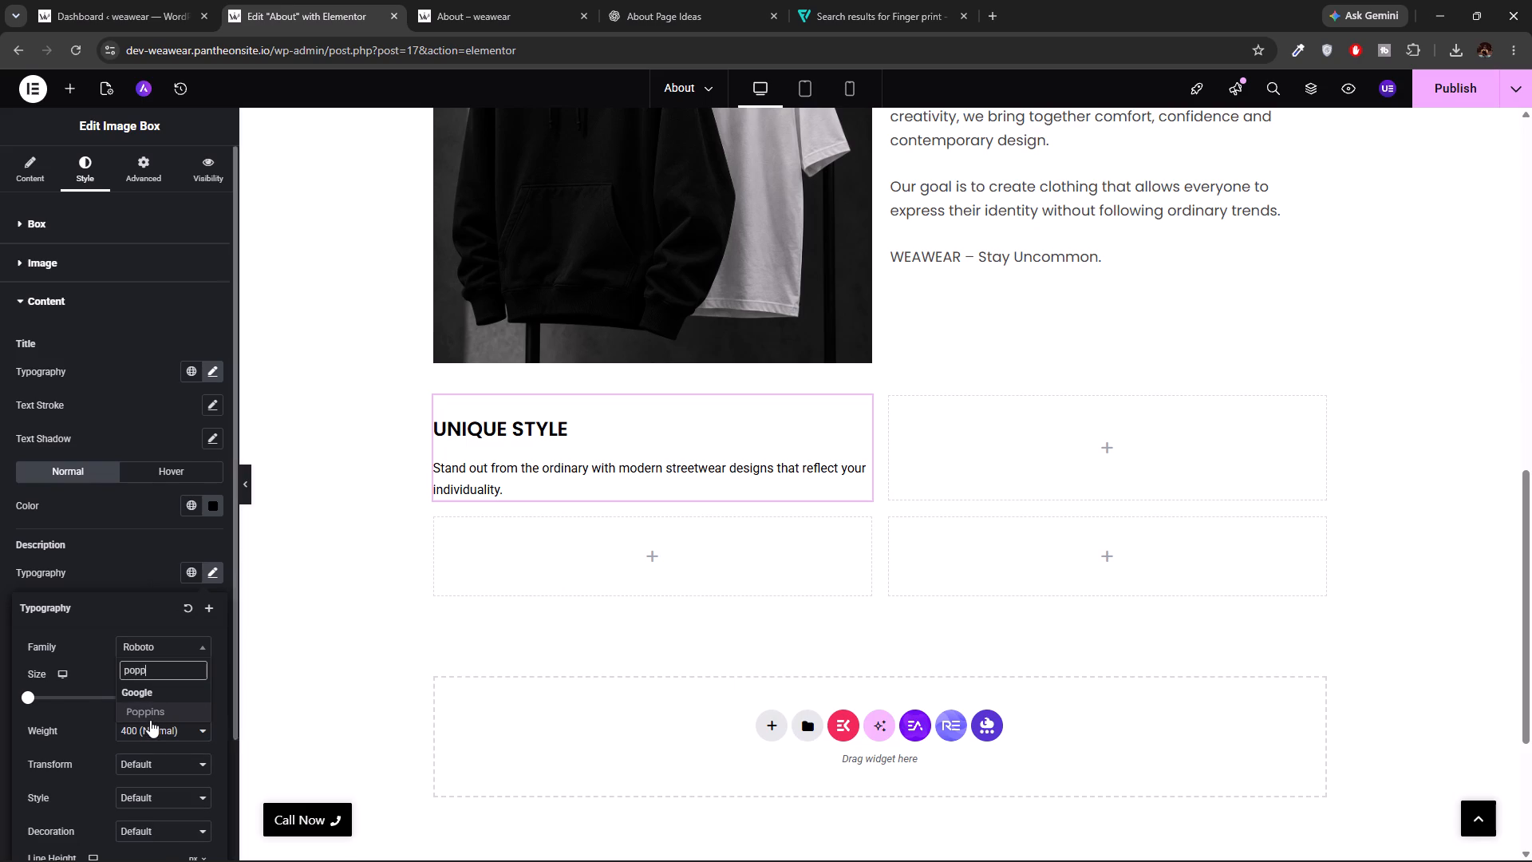
pyautogui.click(151, 716)
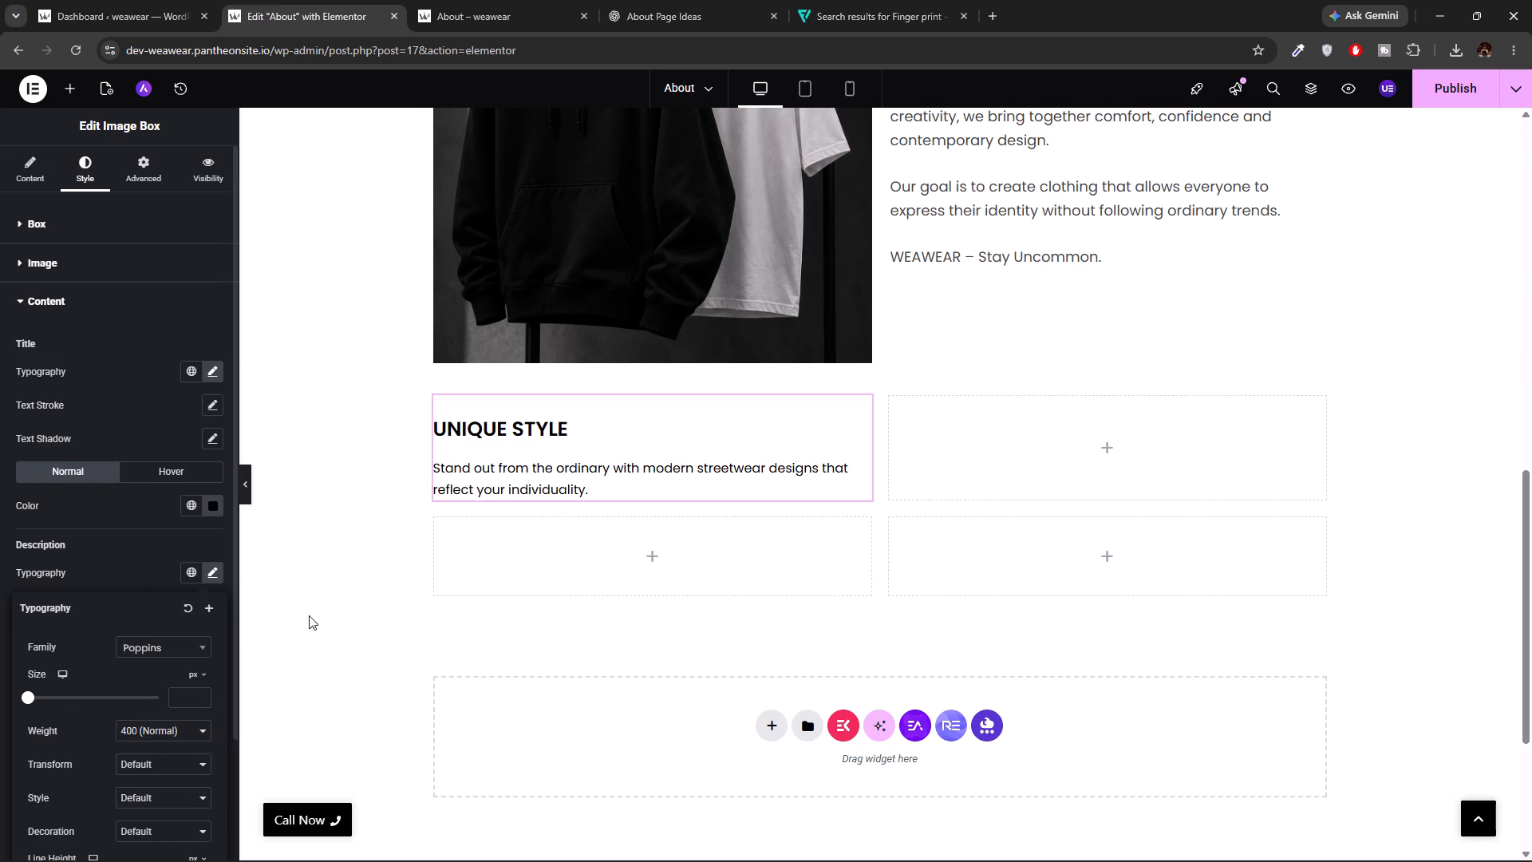
pyautogui.click(173, 703)
pyautogui.write('14')
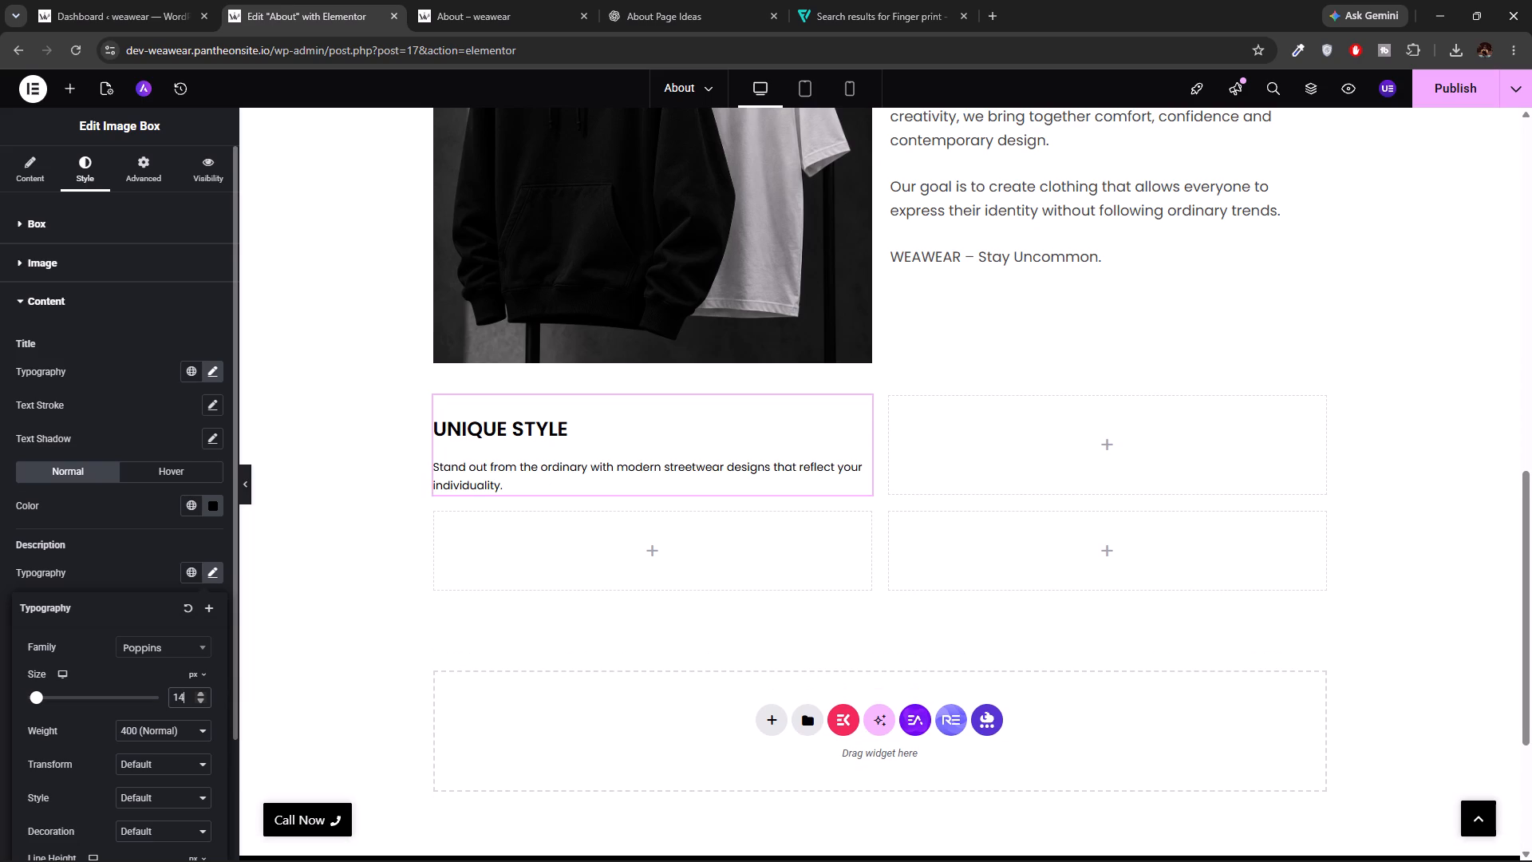
pyautogui.press('BackSpace')
pyautogui.press('5')
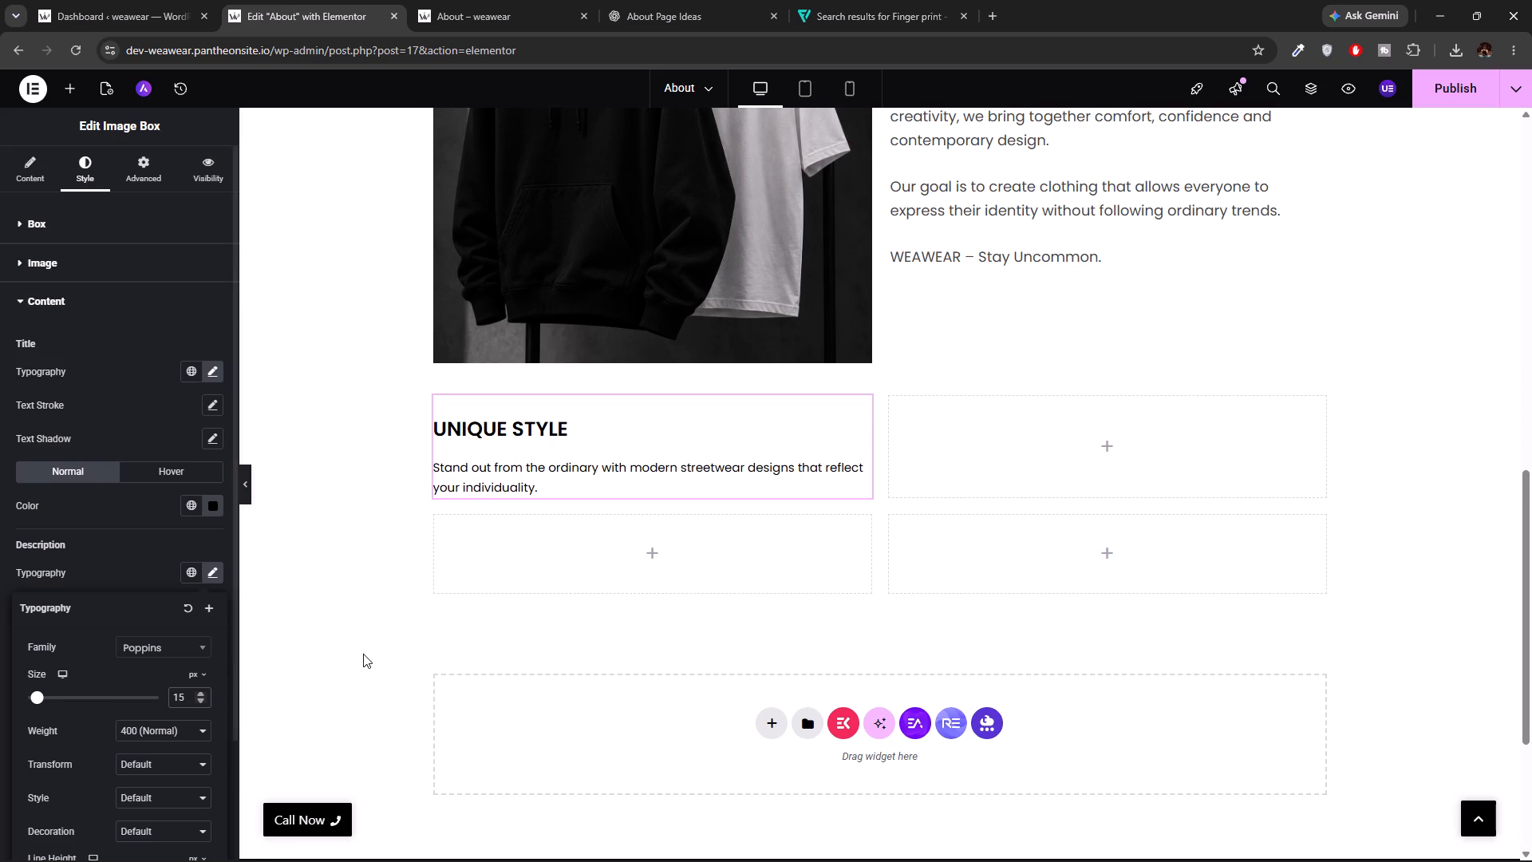
pyautogui.click(365, 654)
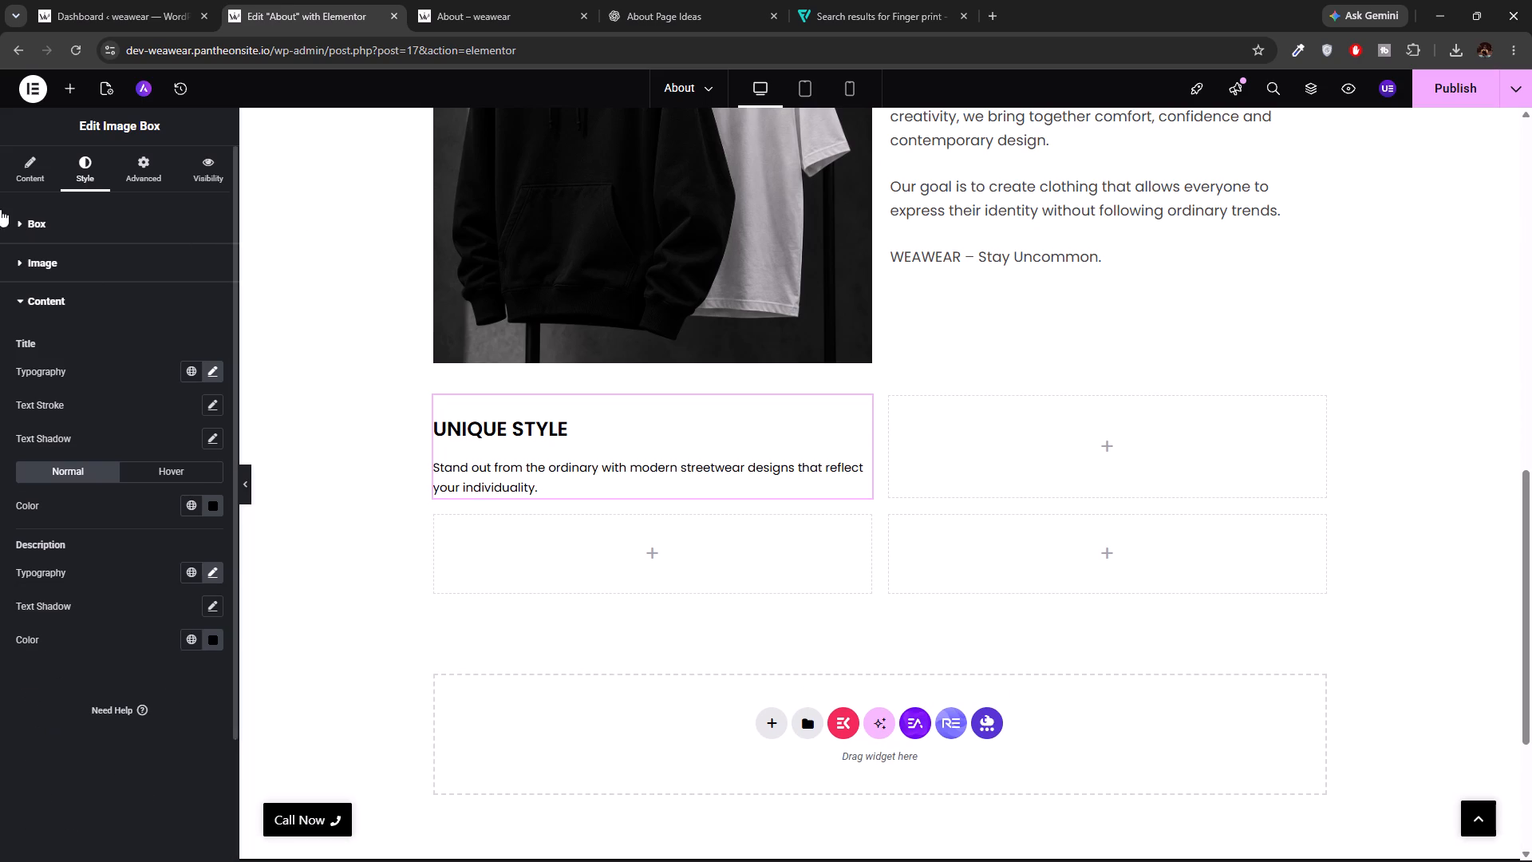
pyautogui.click(34, 170)
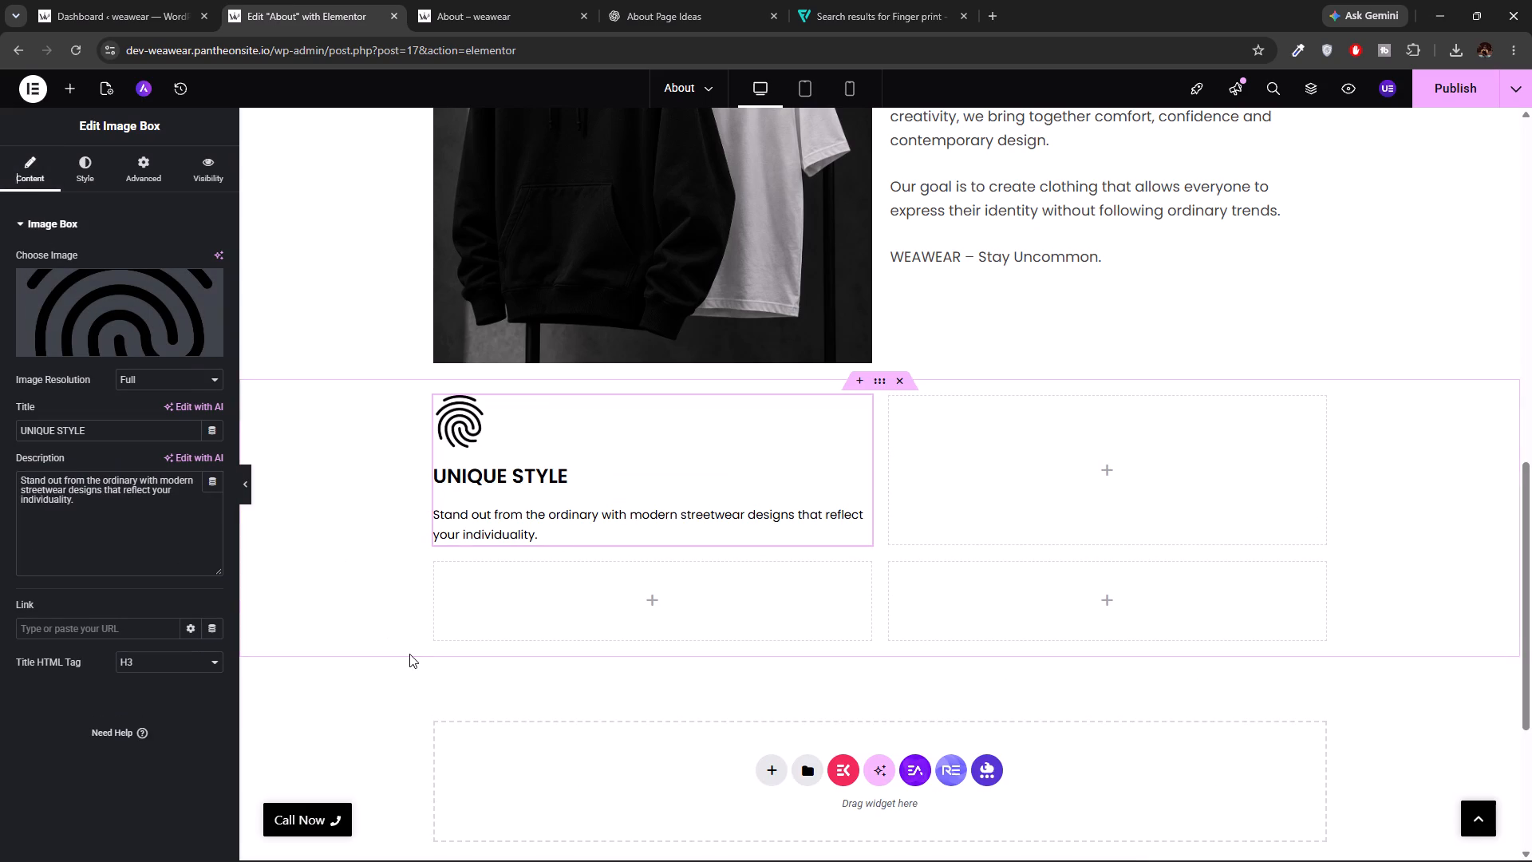
# Set the word spacing of the first image box's description typography to 0 px.
pyautogui.click(96, 157)
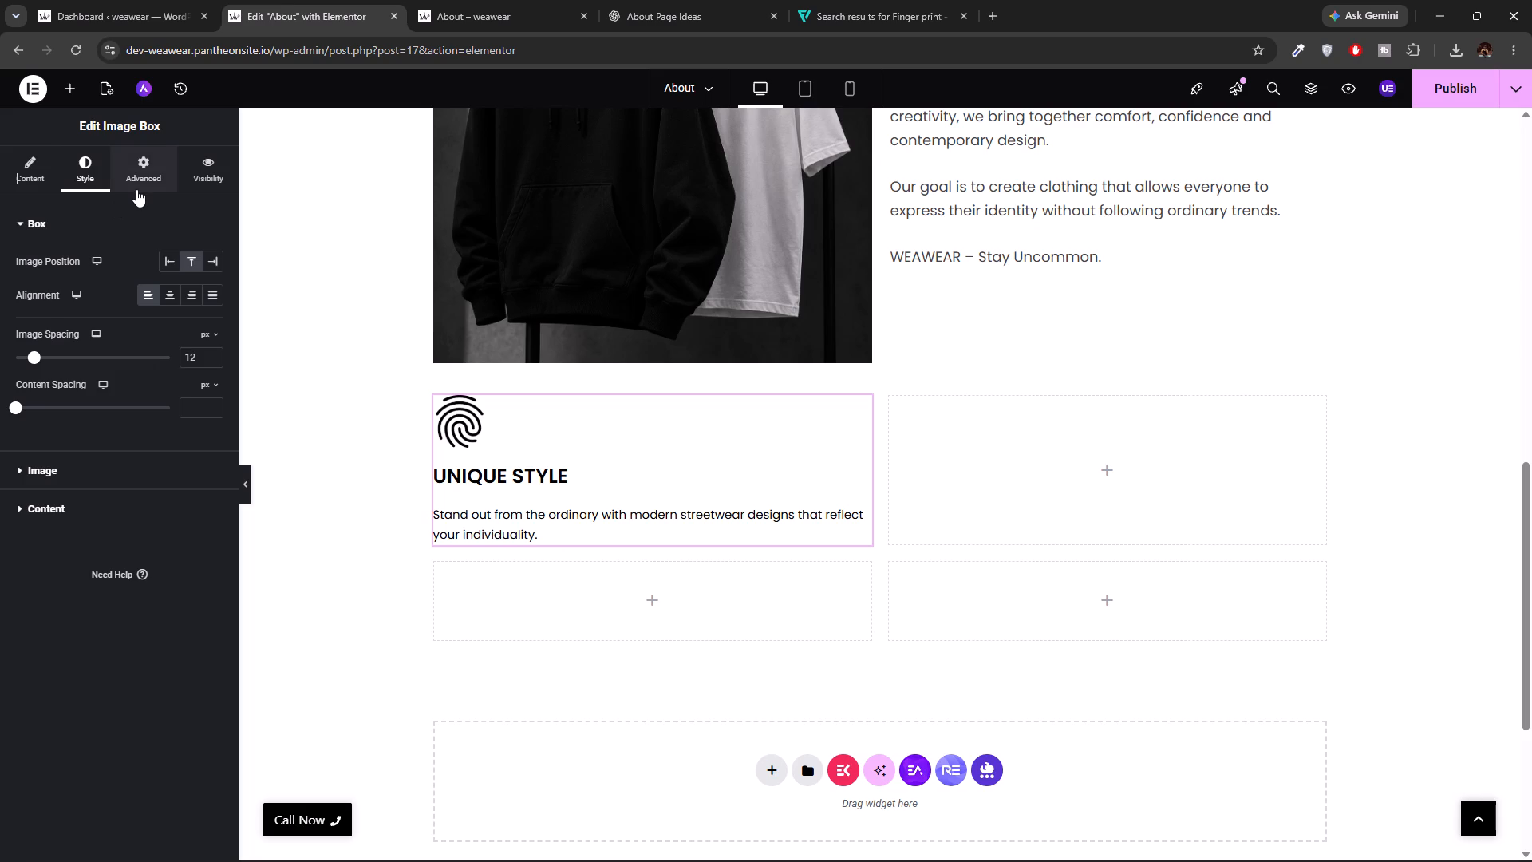
pyautogui.click(136, 189)
pyautogui.click(81, 173)
pyautogui.click(22, 519)
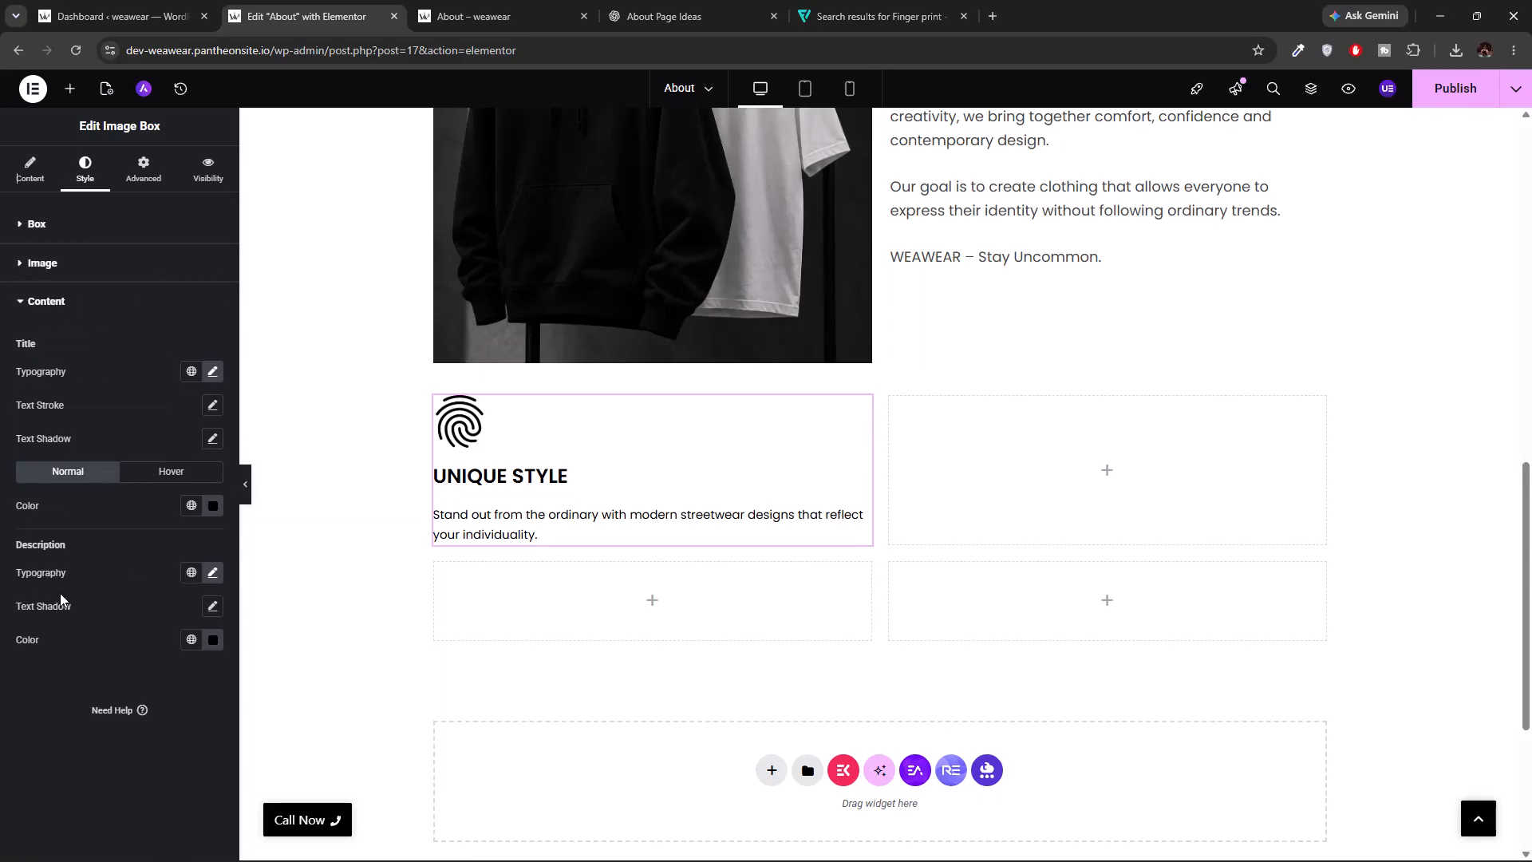
pyautogui.click(210, 576)
pyautogui.scroll(-3, 81, 674)
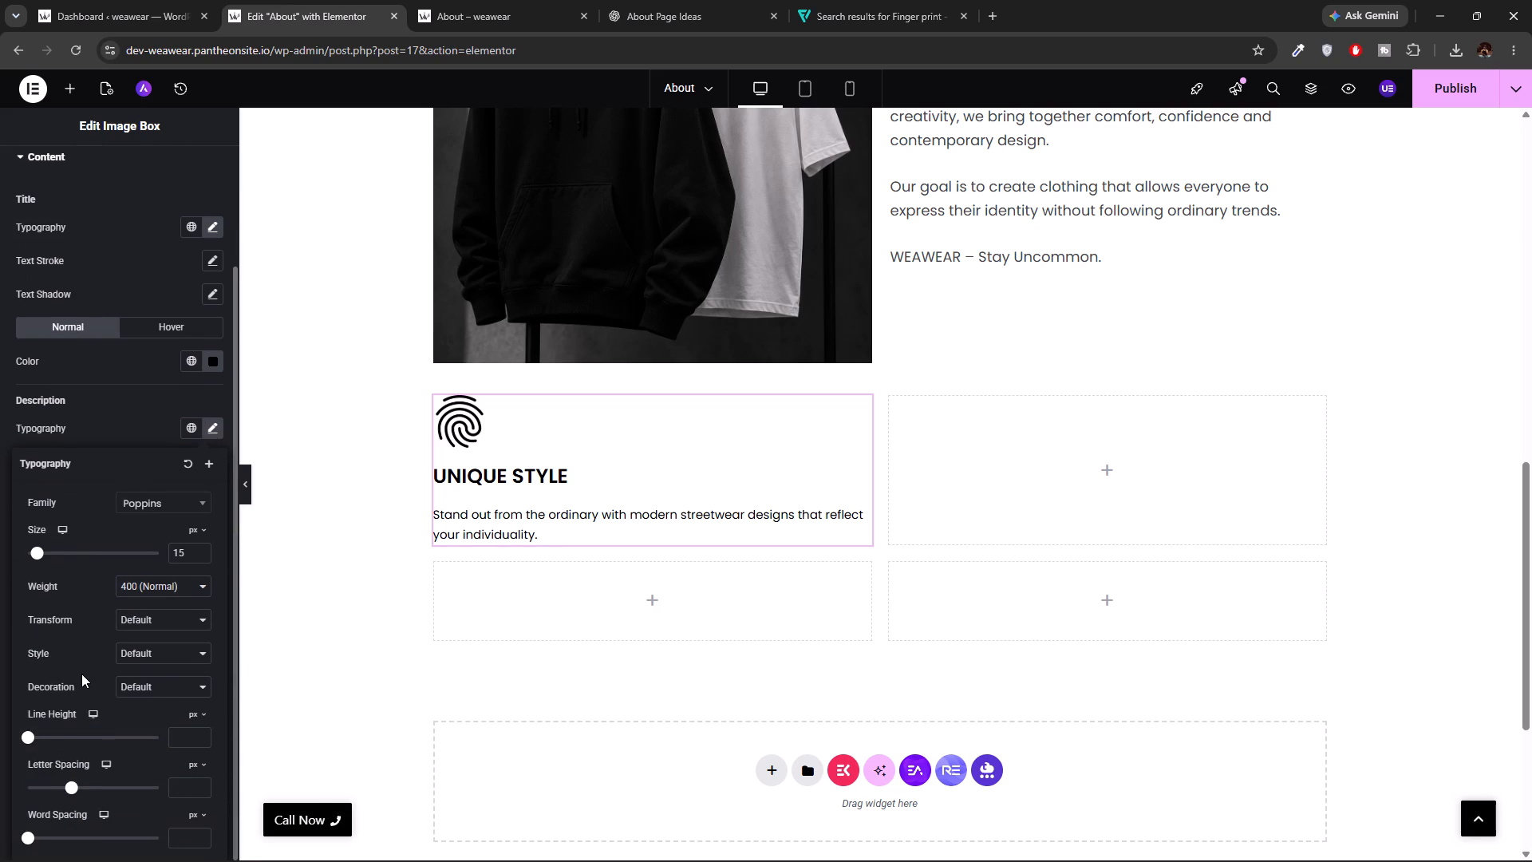
pyautogui.scroll(-1, 81, 674)
pyautogui.click(154, 664)
pyautogui.click(155, 660)
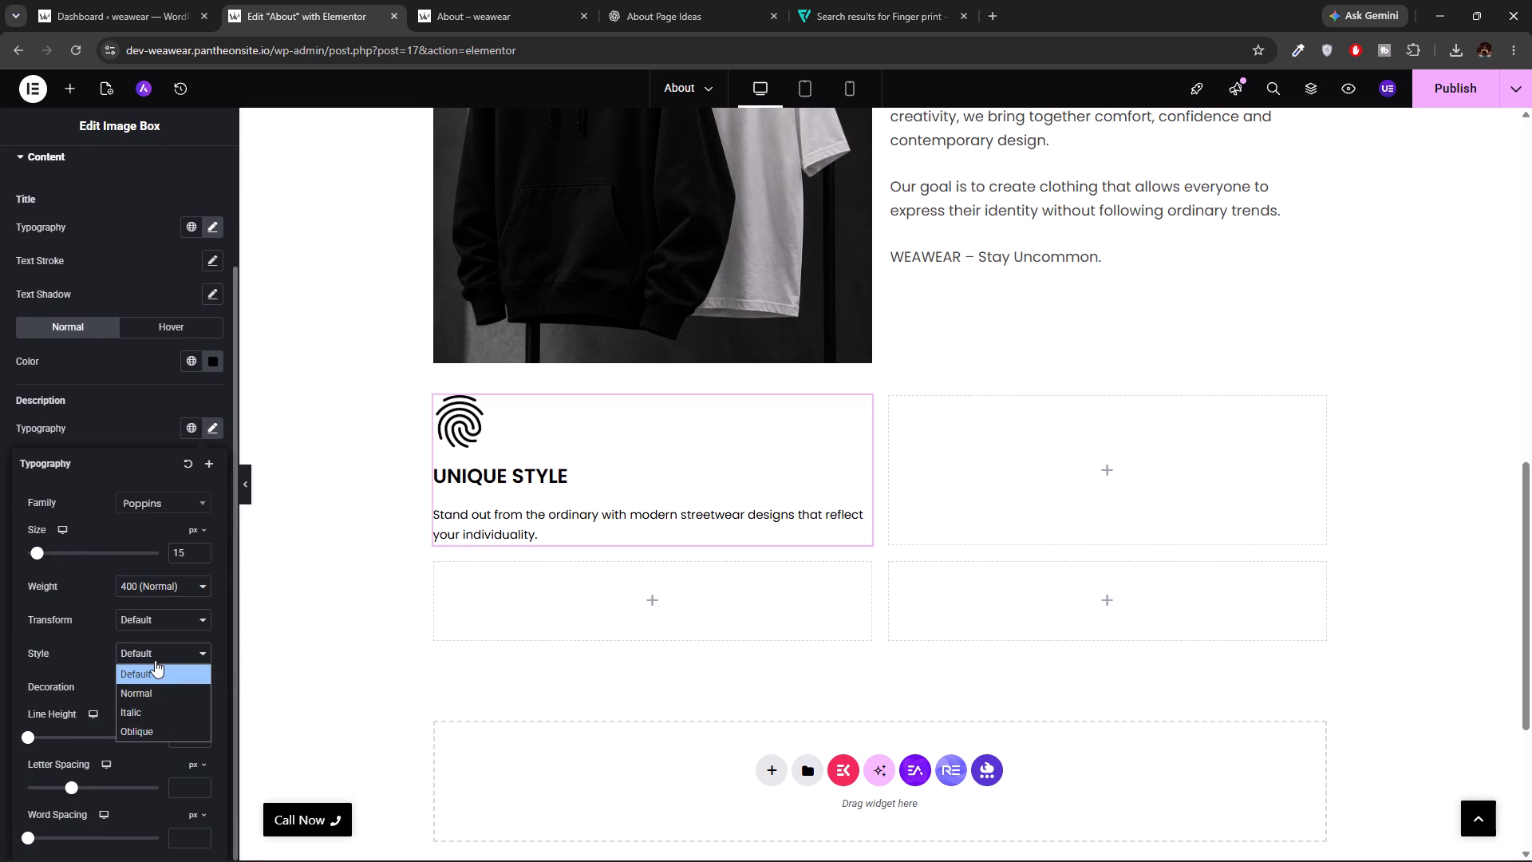
pyautogui.click(155, 660)
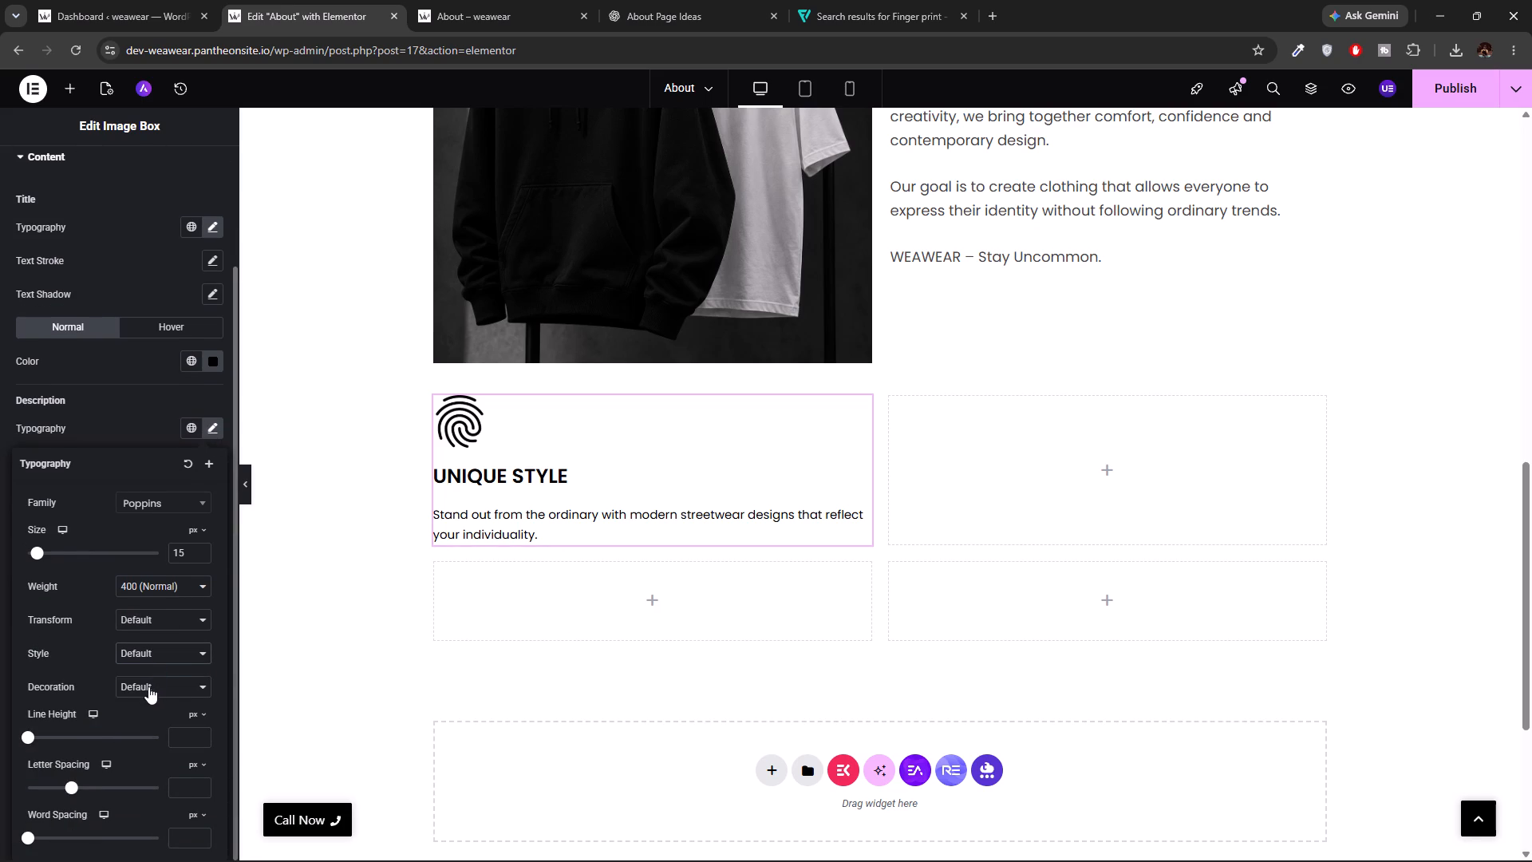
pyautogui.click(148, 686)
pyautogui.click(148, 686)
pyautogui.moveTo(34, 837); pyautogui.dragTo(29, 836)
pyautogui.moveTo(29, 836); pyautogui.dragTo(0, 841)
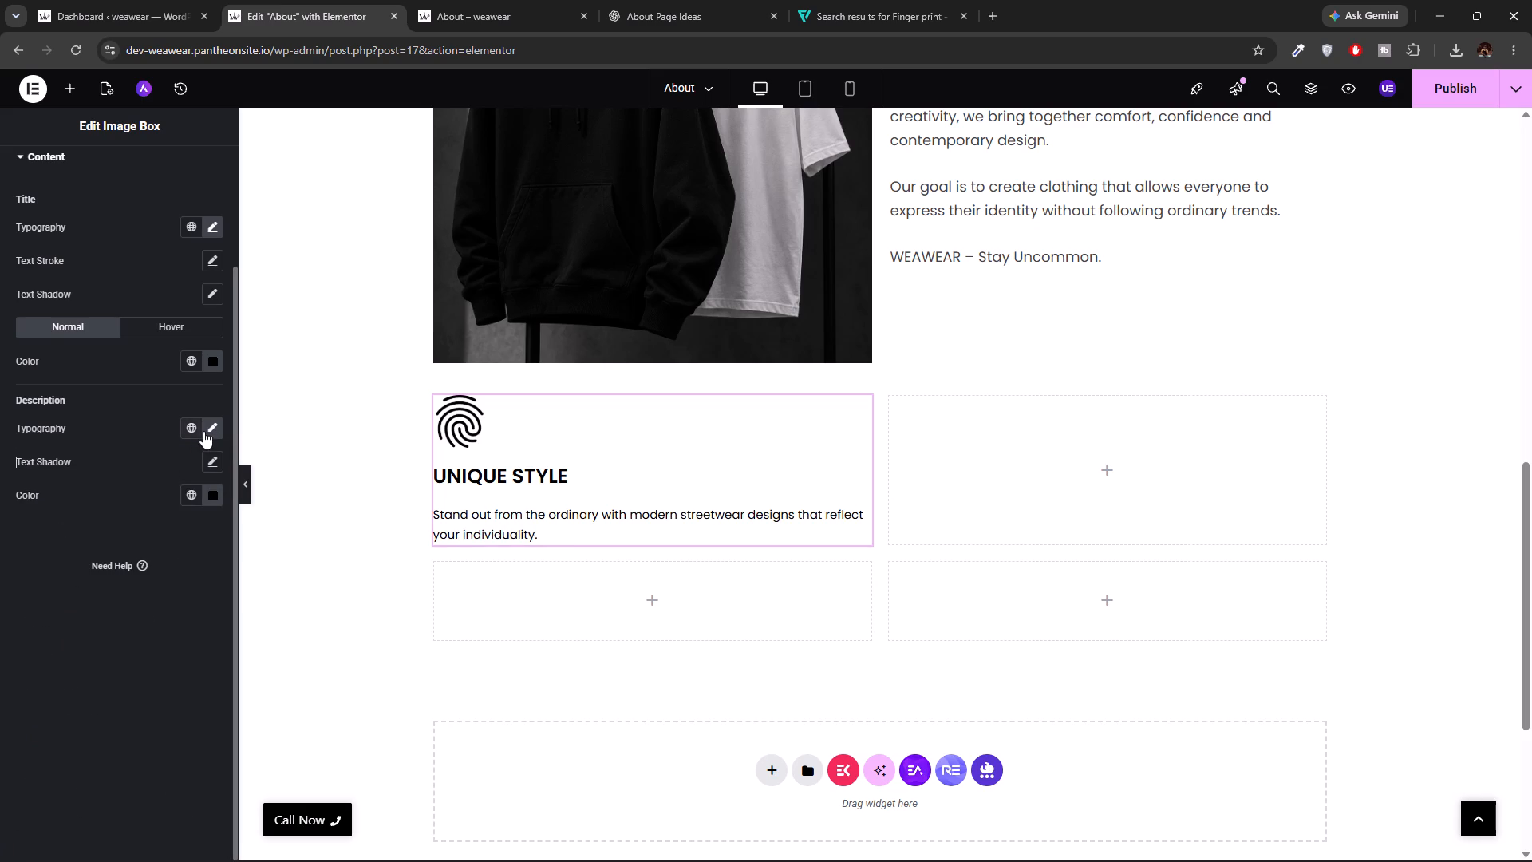
pyautogui.click(215, 429)
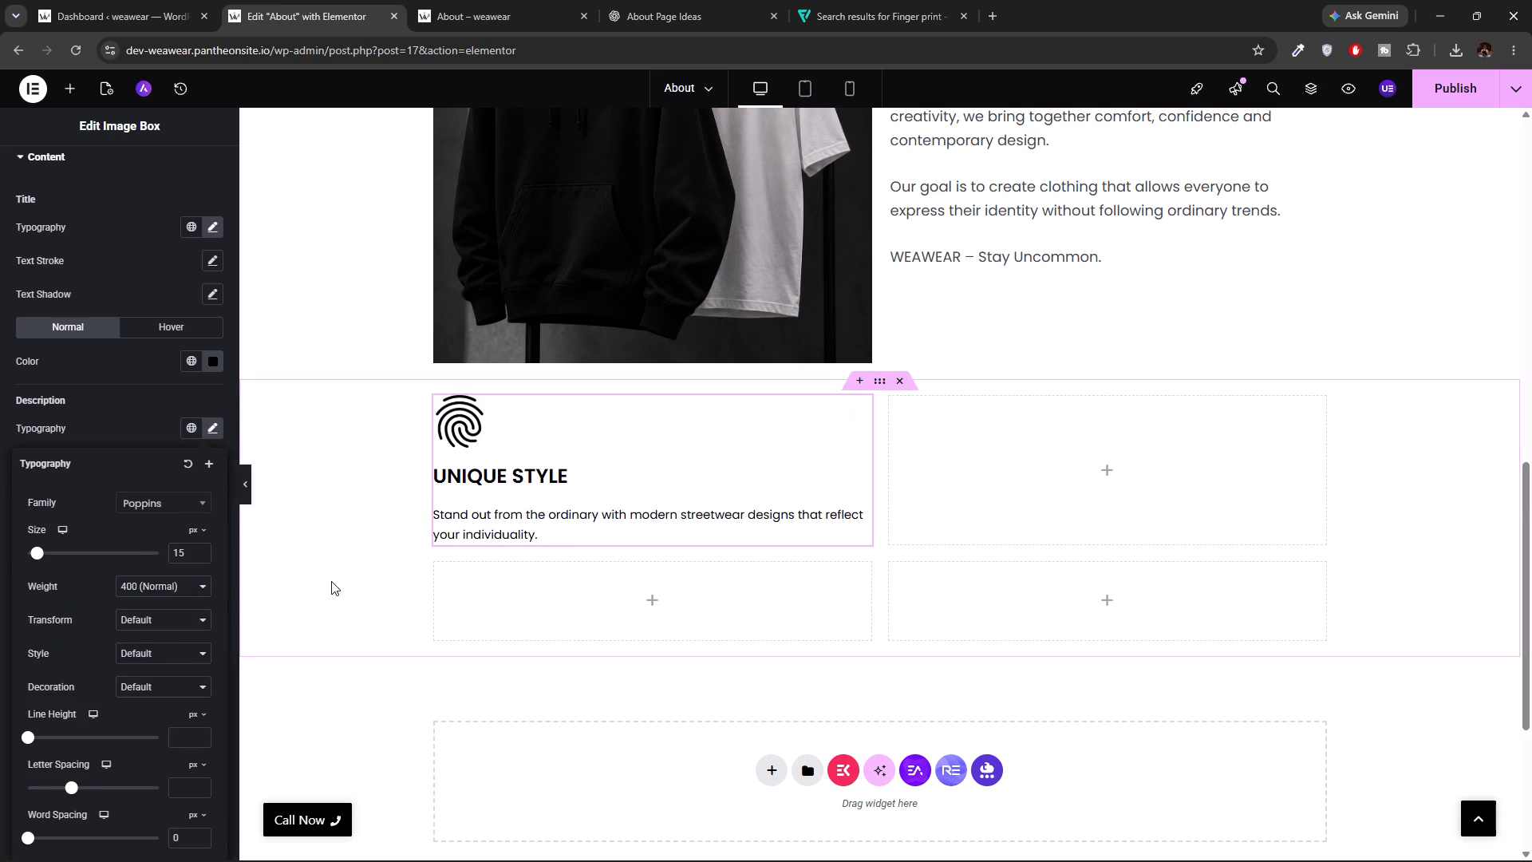
# Change the hover color of the first image box's title to black, #000000.
pyautogui.click(181, 329)
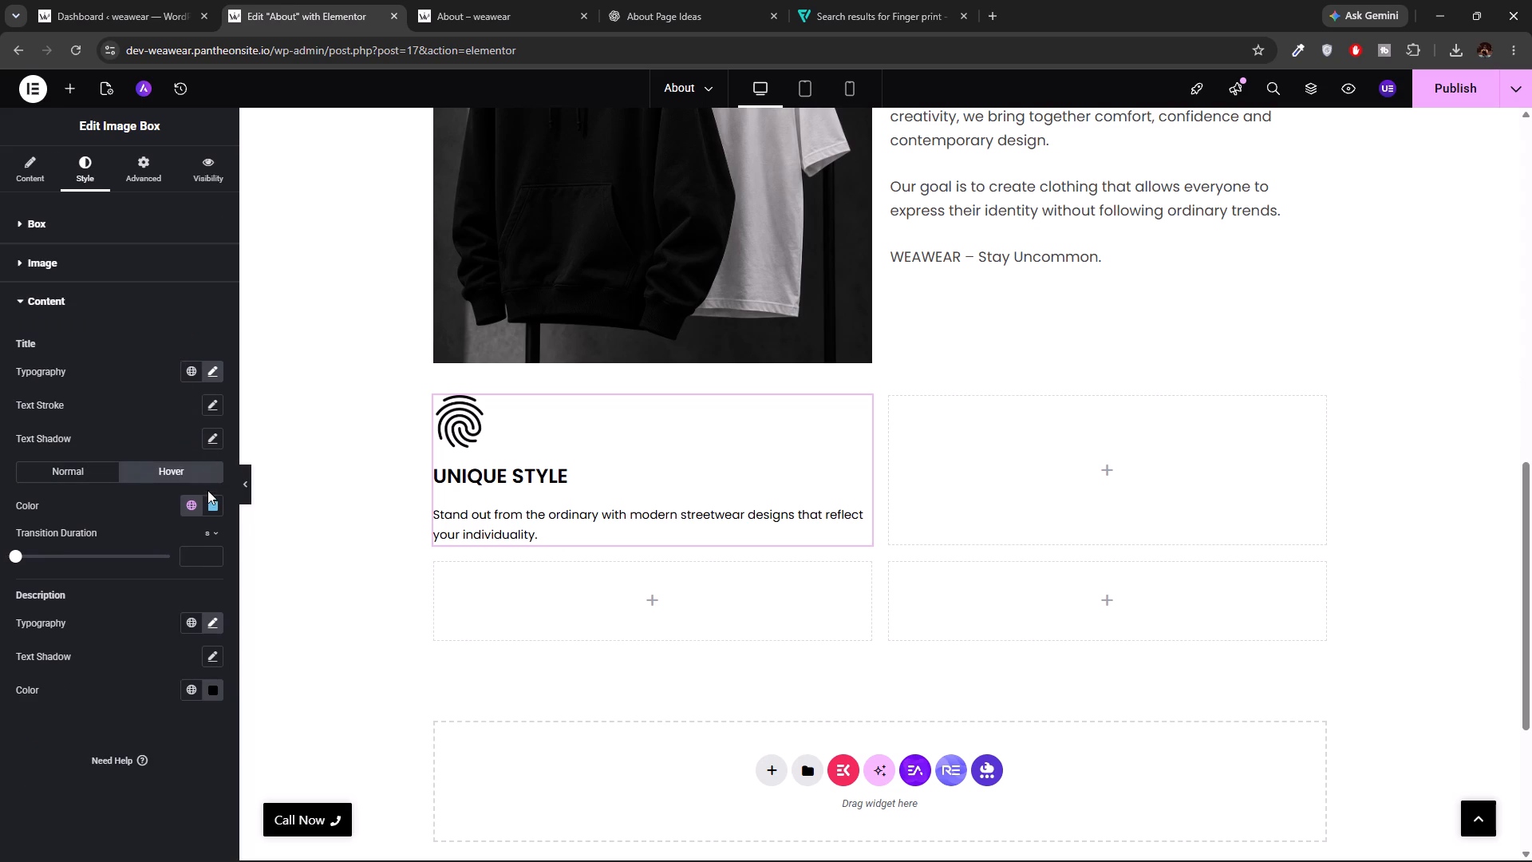
pyautogui.click(209, 497)
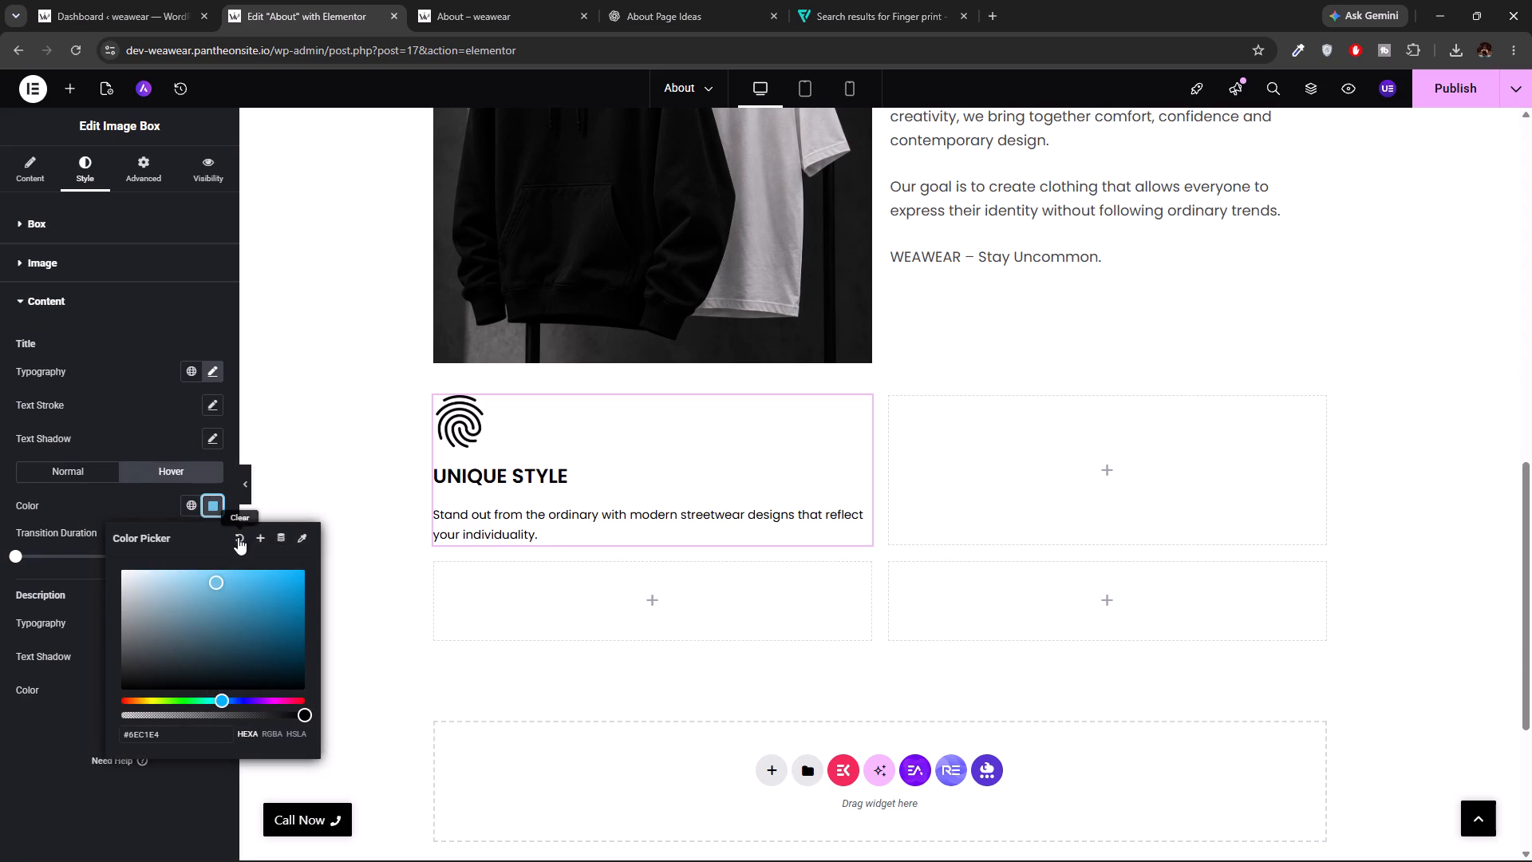
pyautogui.click(238, 537)
pyautogui.click(214, 507)
pyautogui.moveTo(223, 582); pyautogui.dragTo(86, 776)
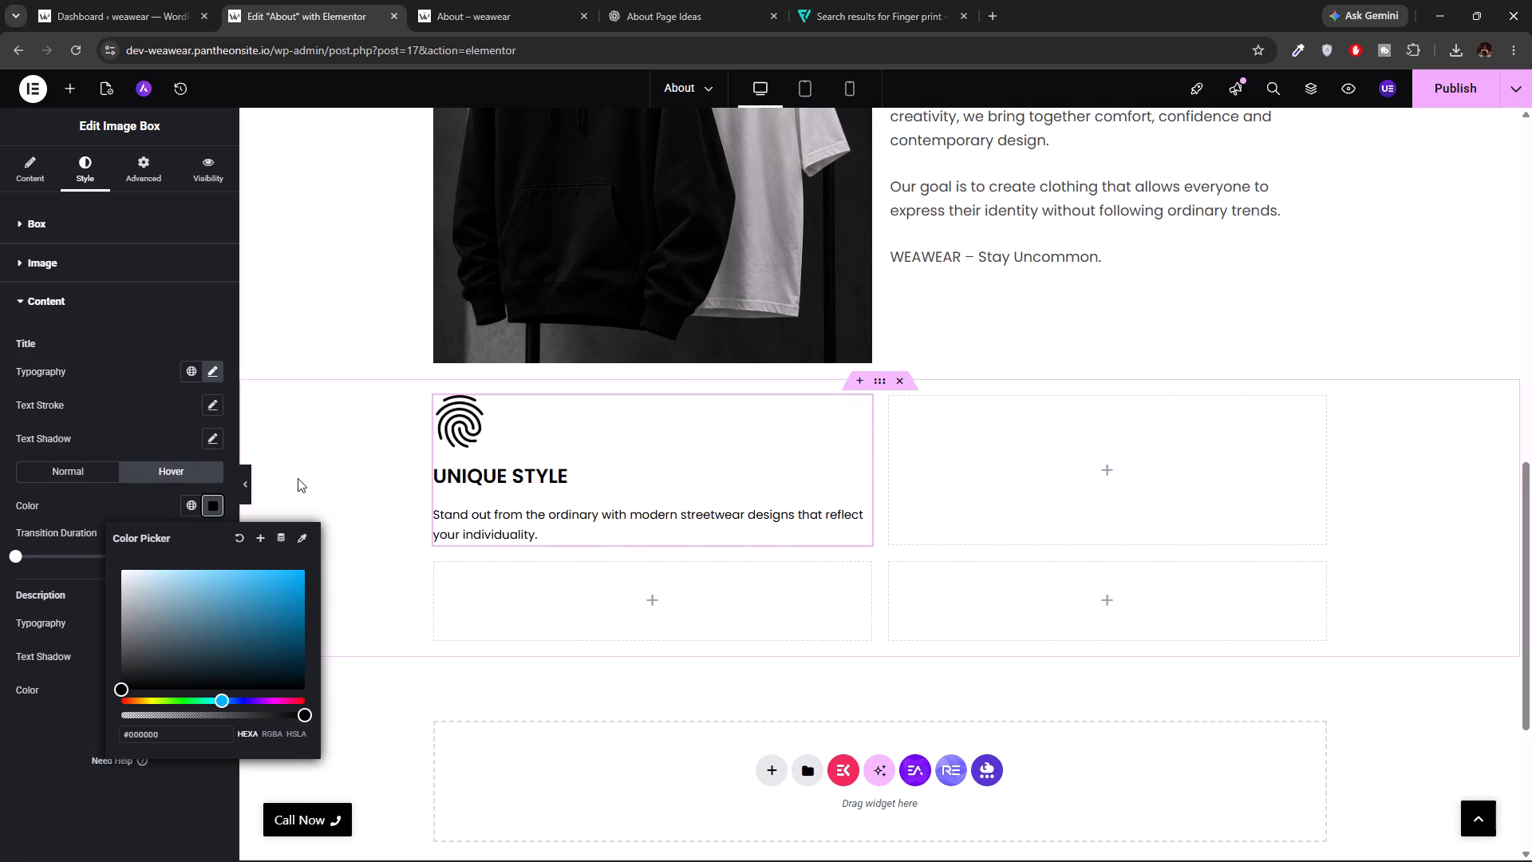
pyautogui.click(298, 478)
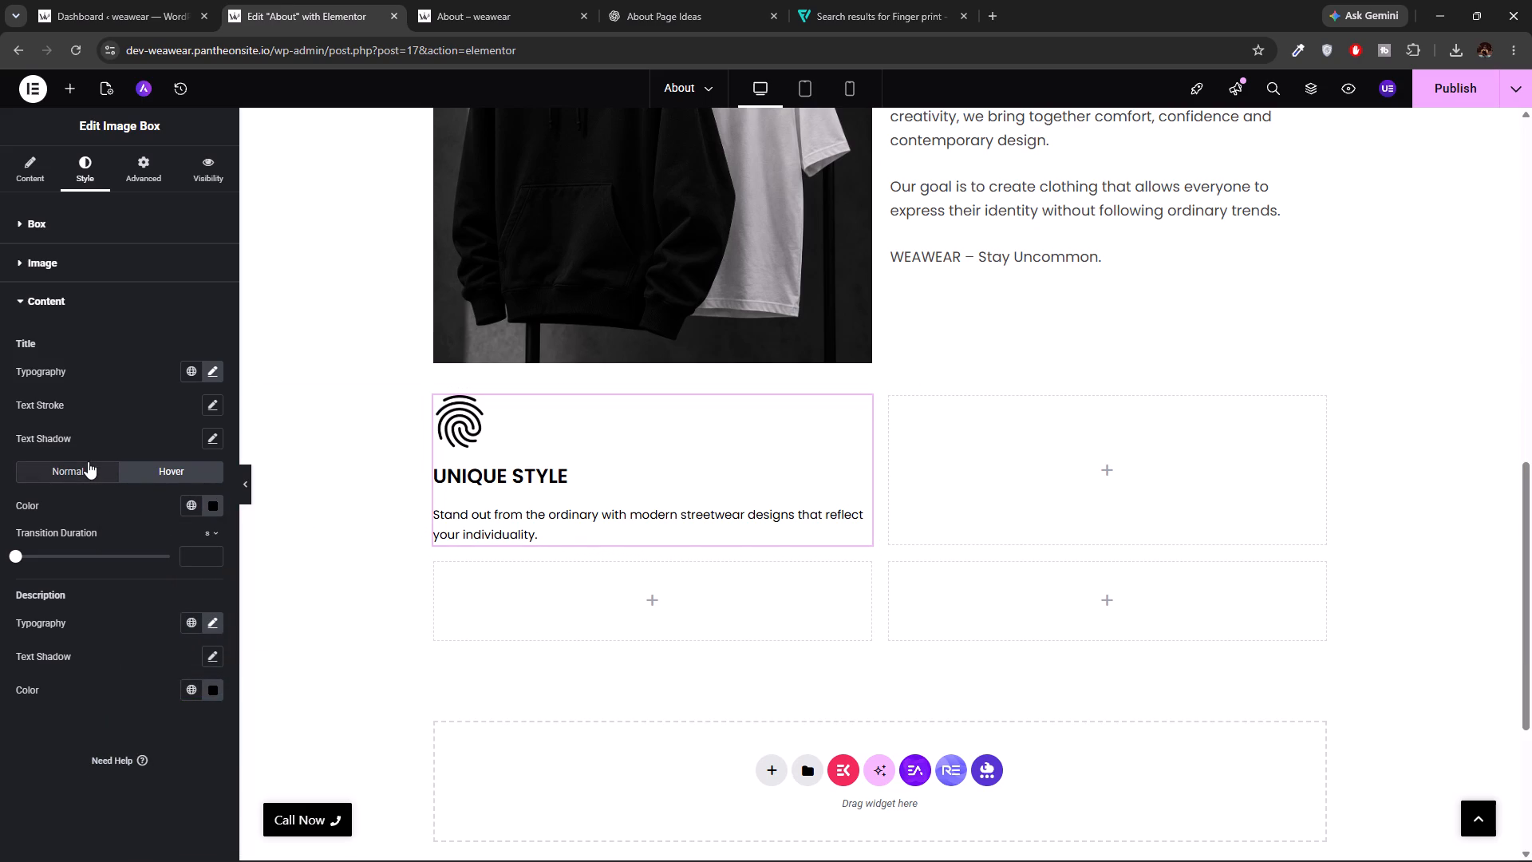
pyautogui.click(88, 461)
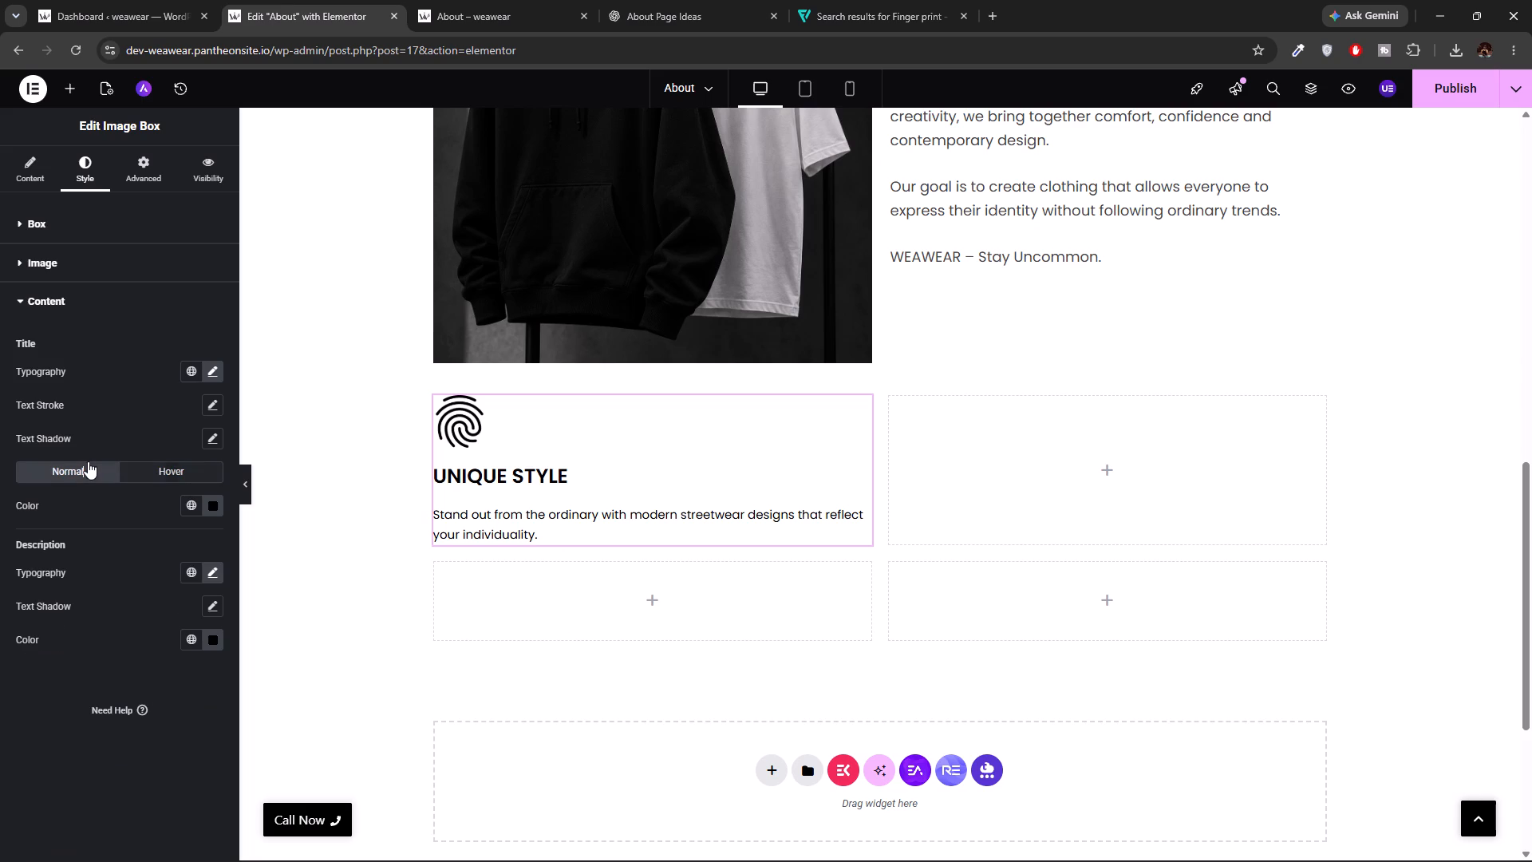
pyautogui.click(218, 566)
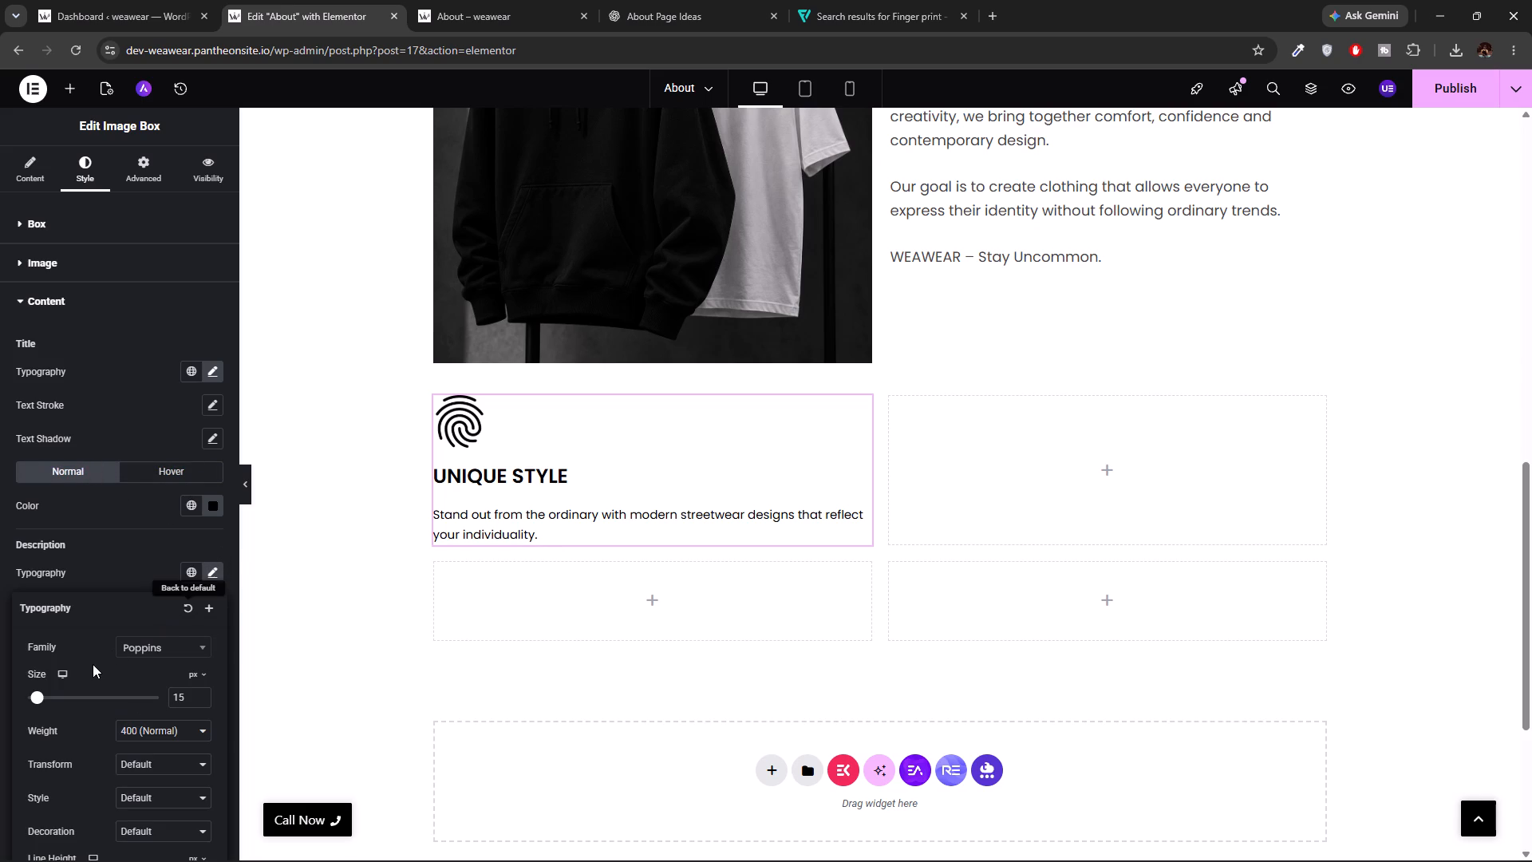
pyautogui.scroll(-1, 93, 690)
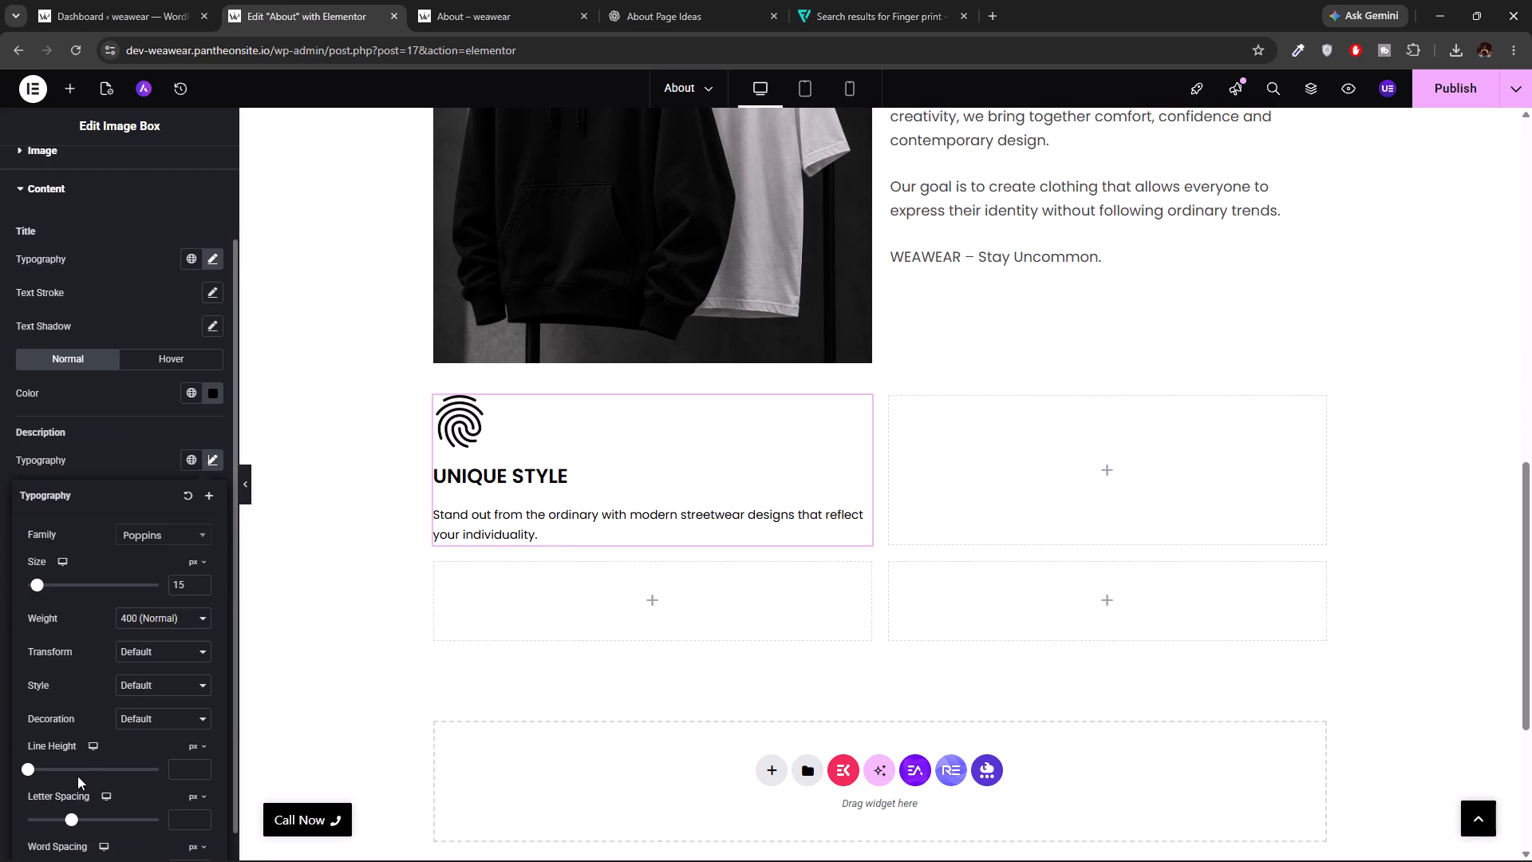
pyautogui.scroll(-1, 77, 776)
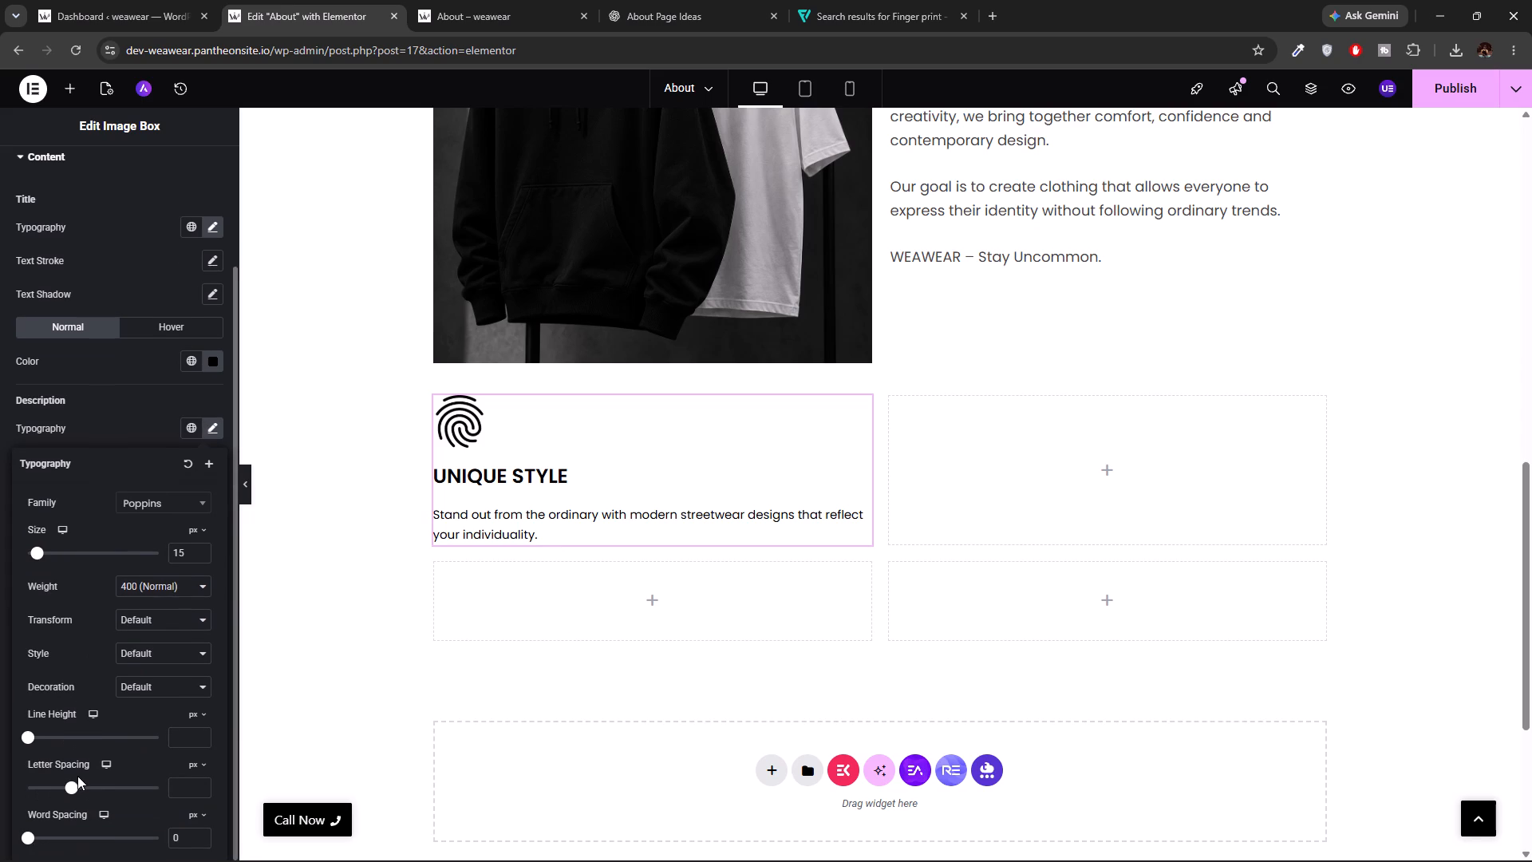
# Set the first image box's content spacing to 0 px between the title and description.
pyautogui.click(38, 153)
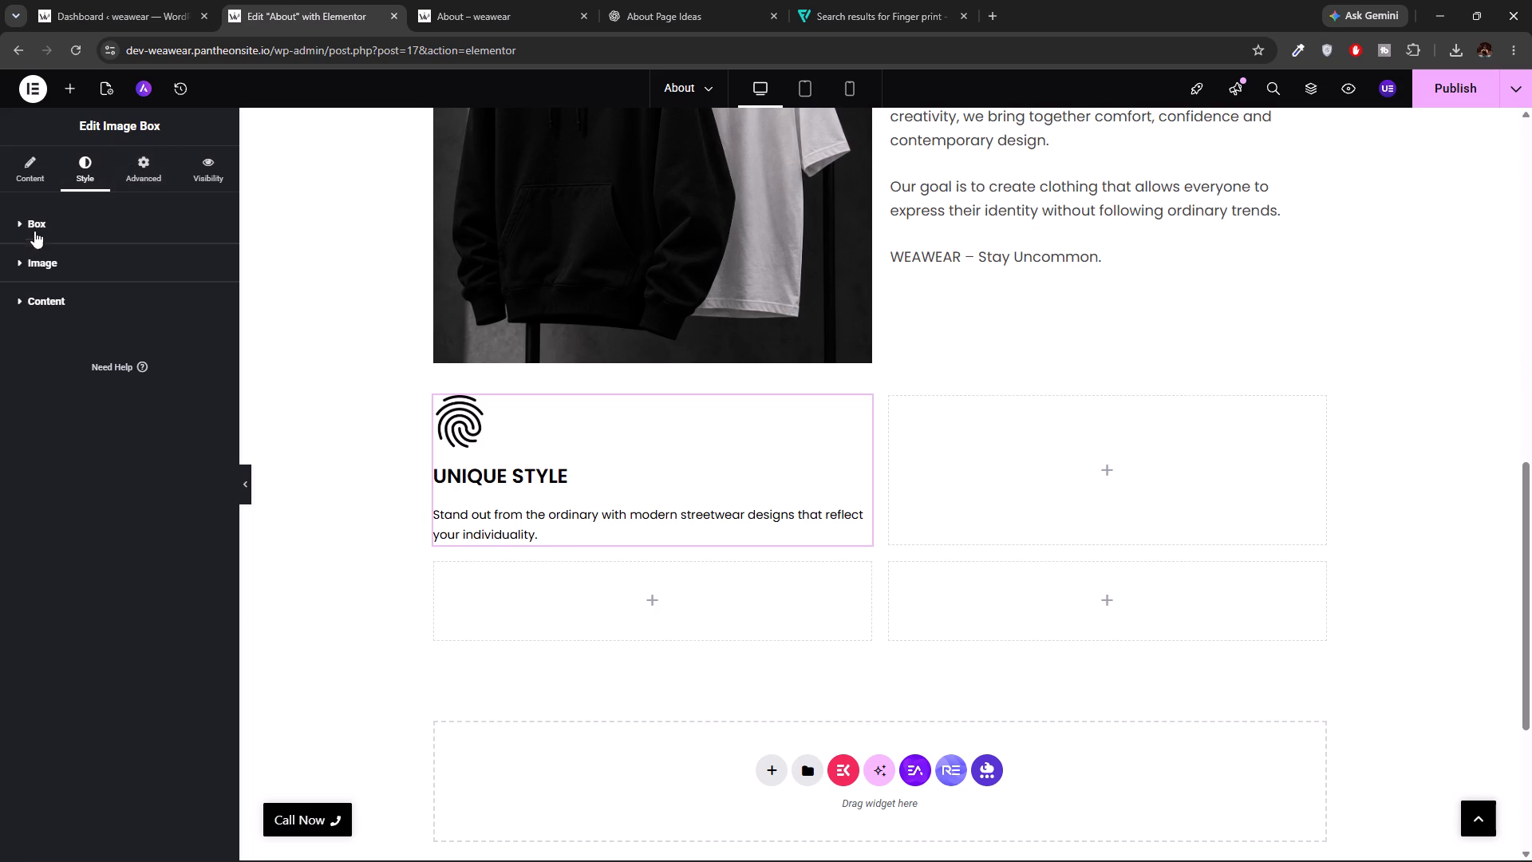
pyautogui.click(57, 229)
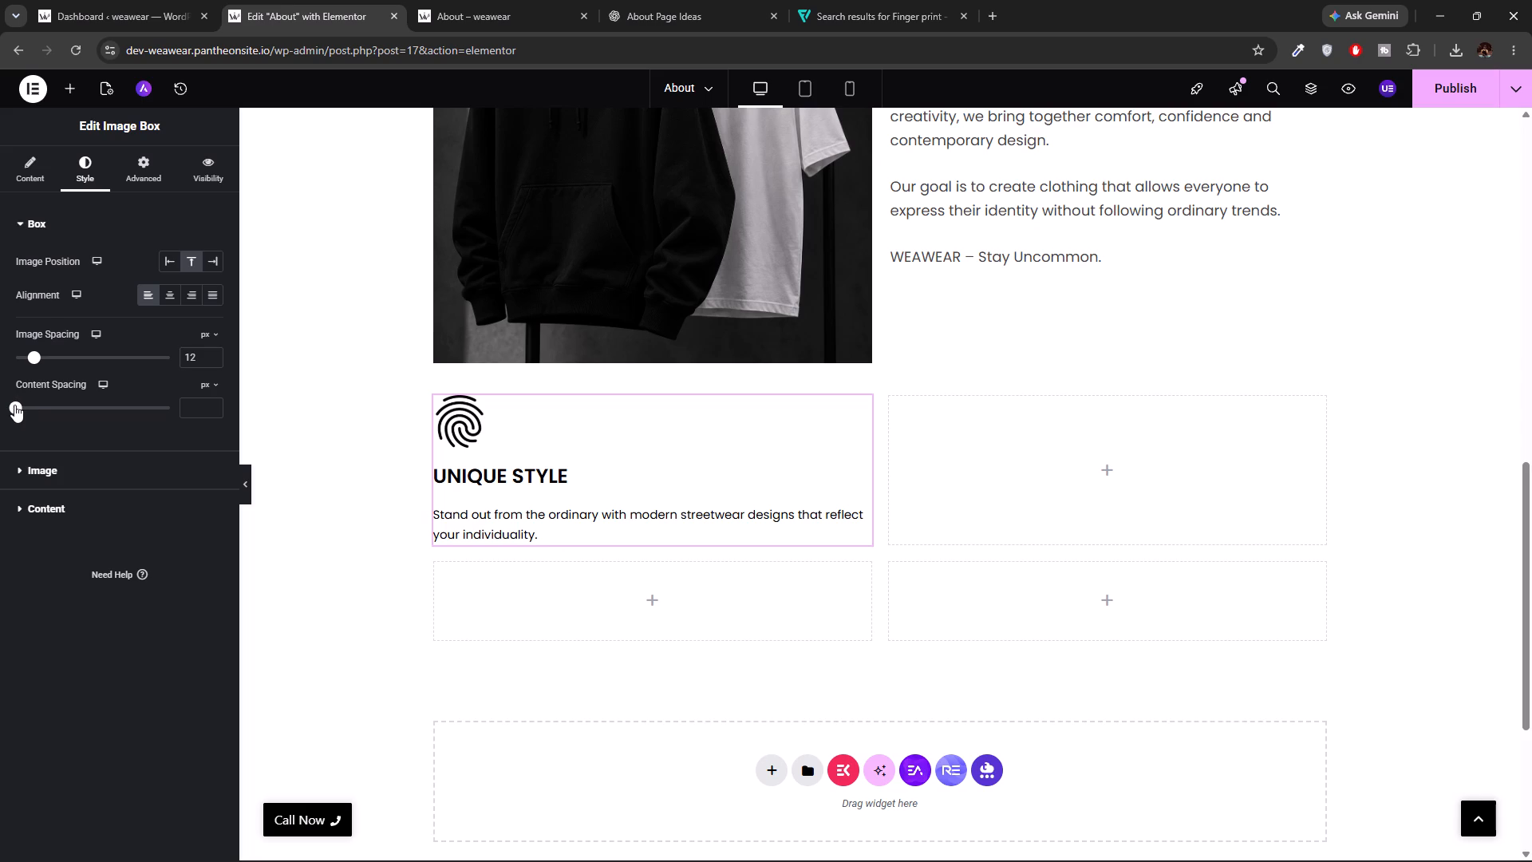
pyautogui.moveTo(13, 408); pyautogui.dragTo(20, 411)
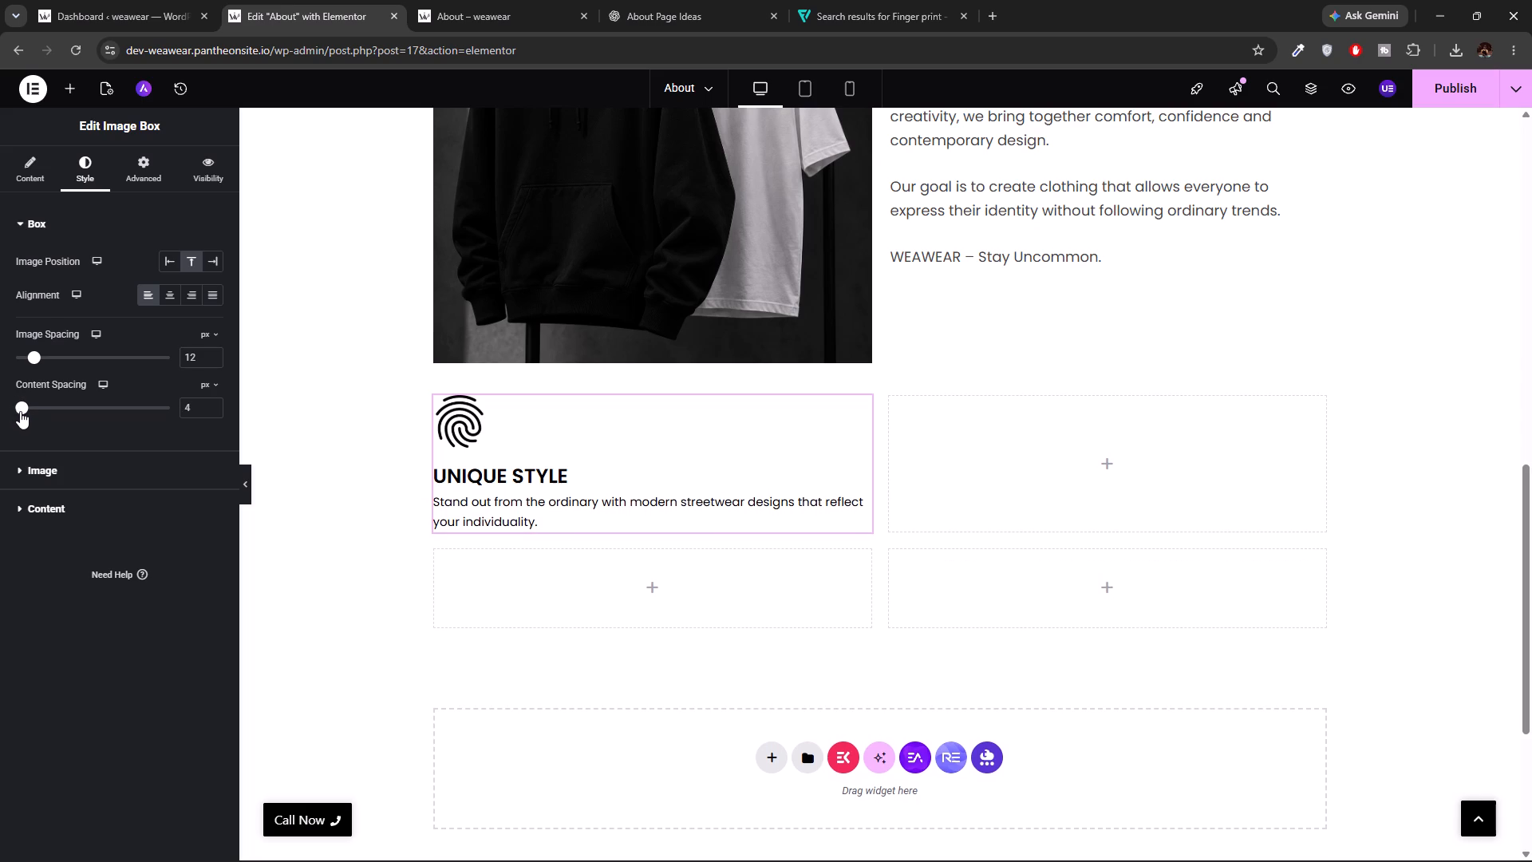
pyautogui.moveTo(20, 411); pyautogui.dragTo(13, 408)
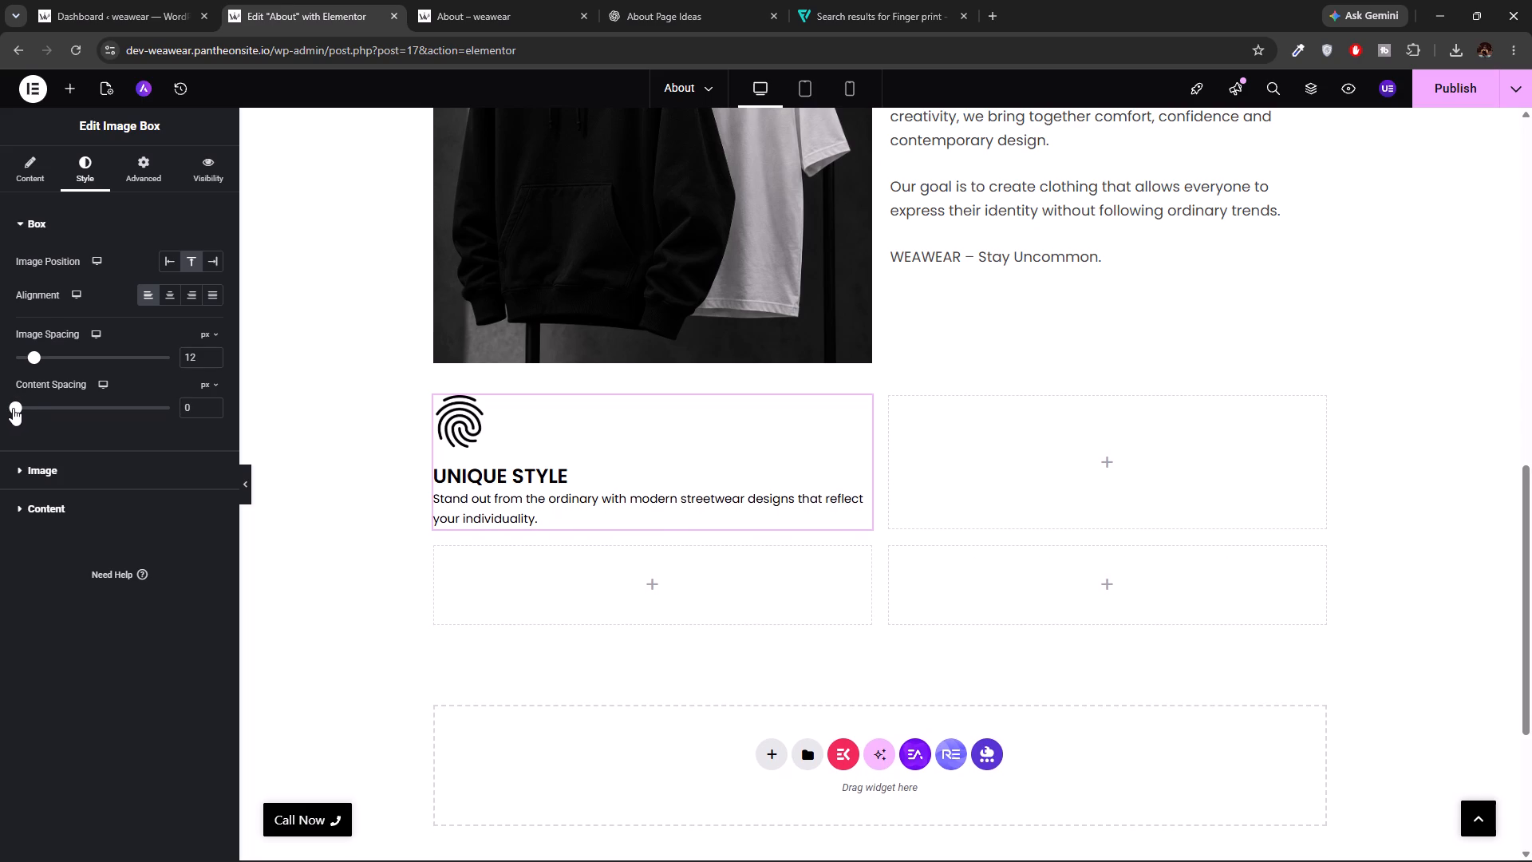
pyautogui.moveTo(13, 408); pyautogui.dragTo(4, 408)
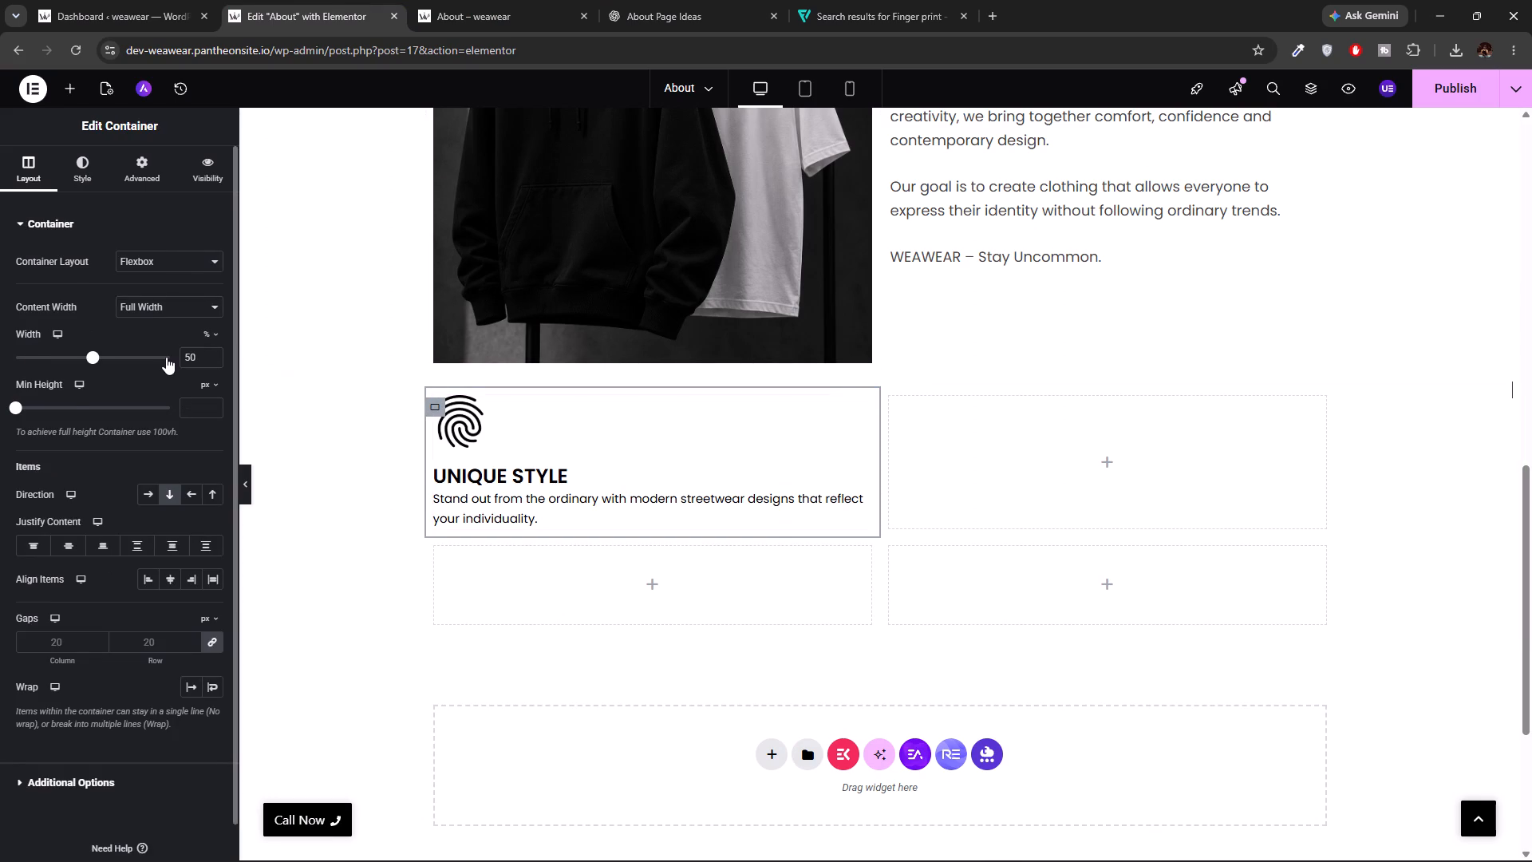
pyautogui.click(80, 184)
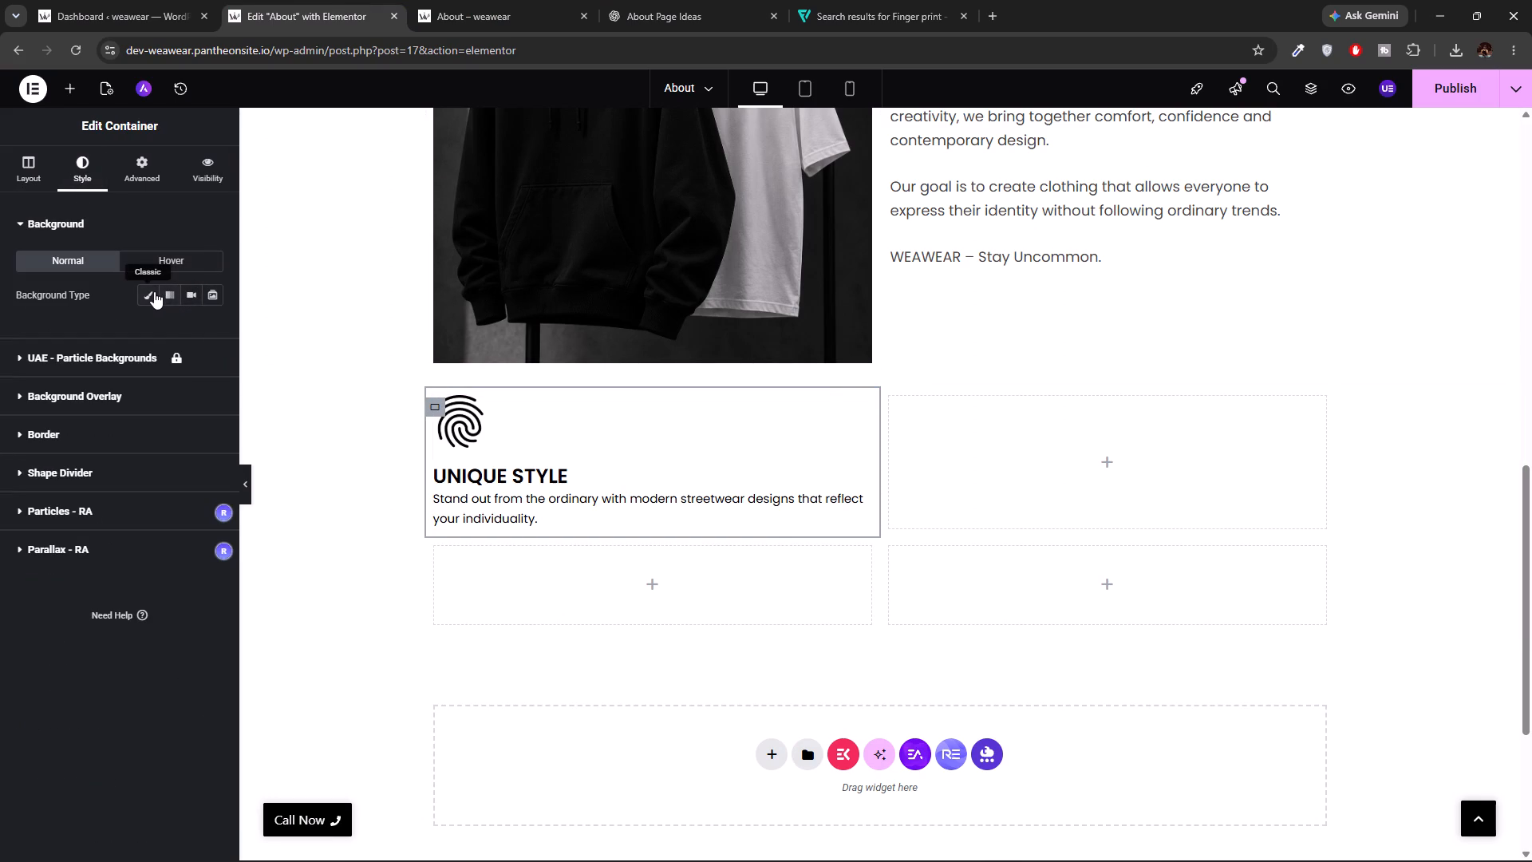
pyautogui.click(154, 291)
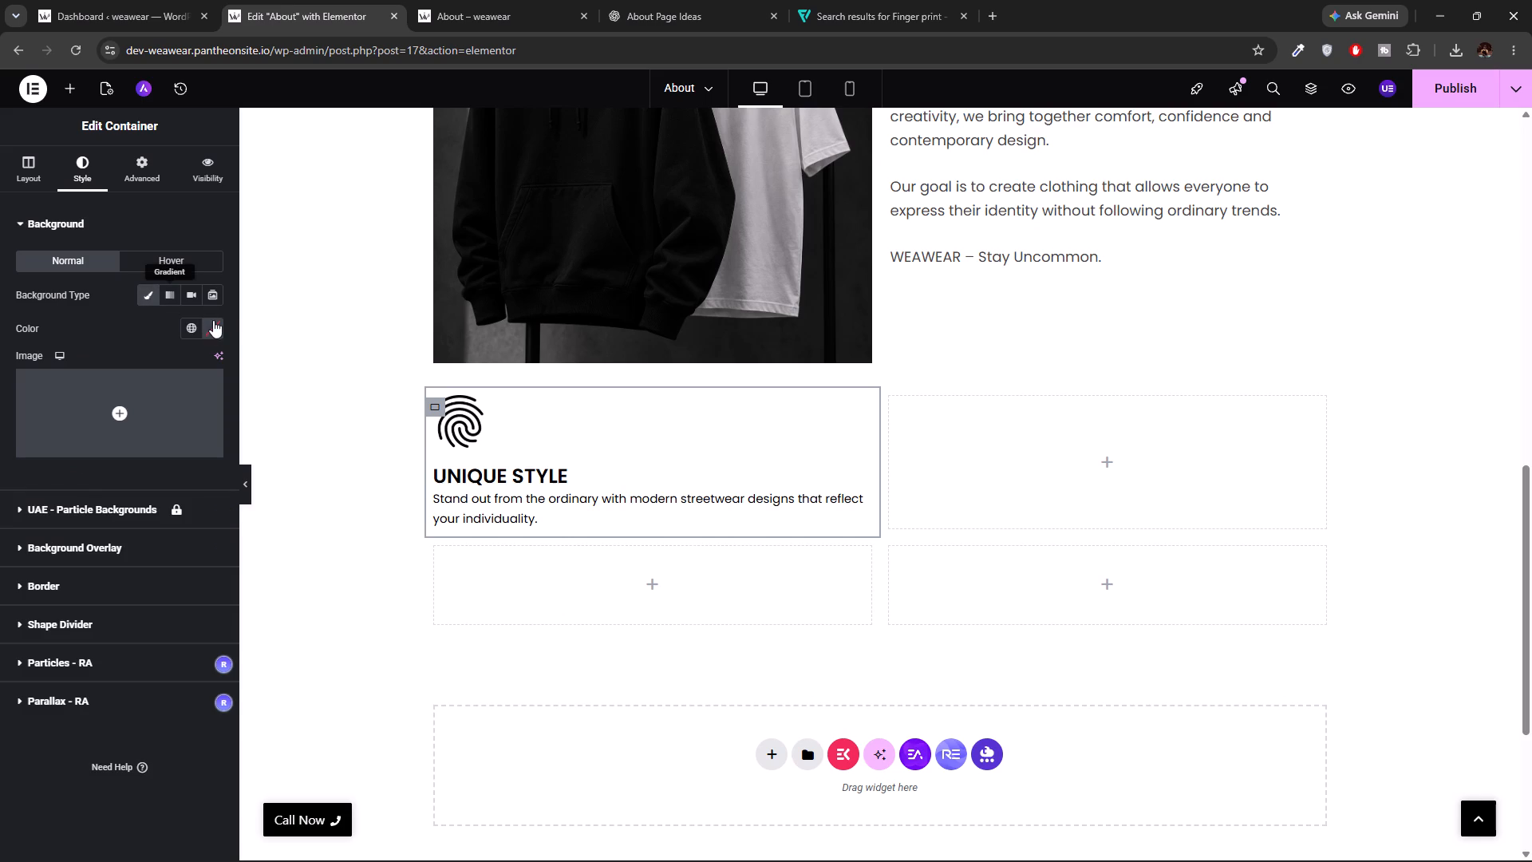
pyautogui.click(211, 334)
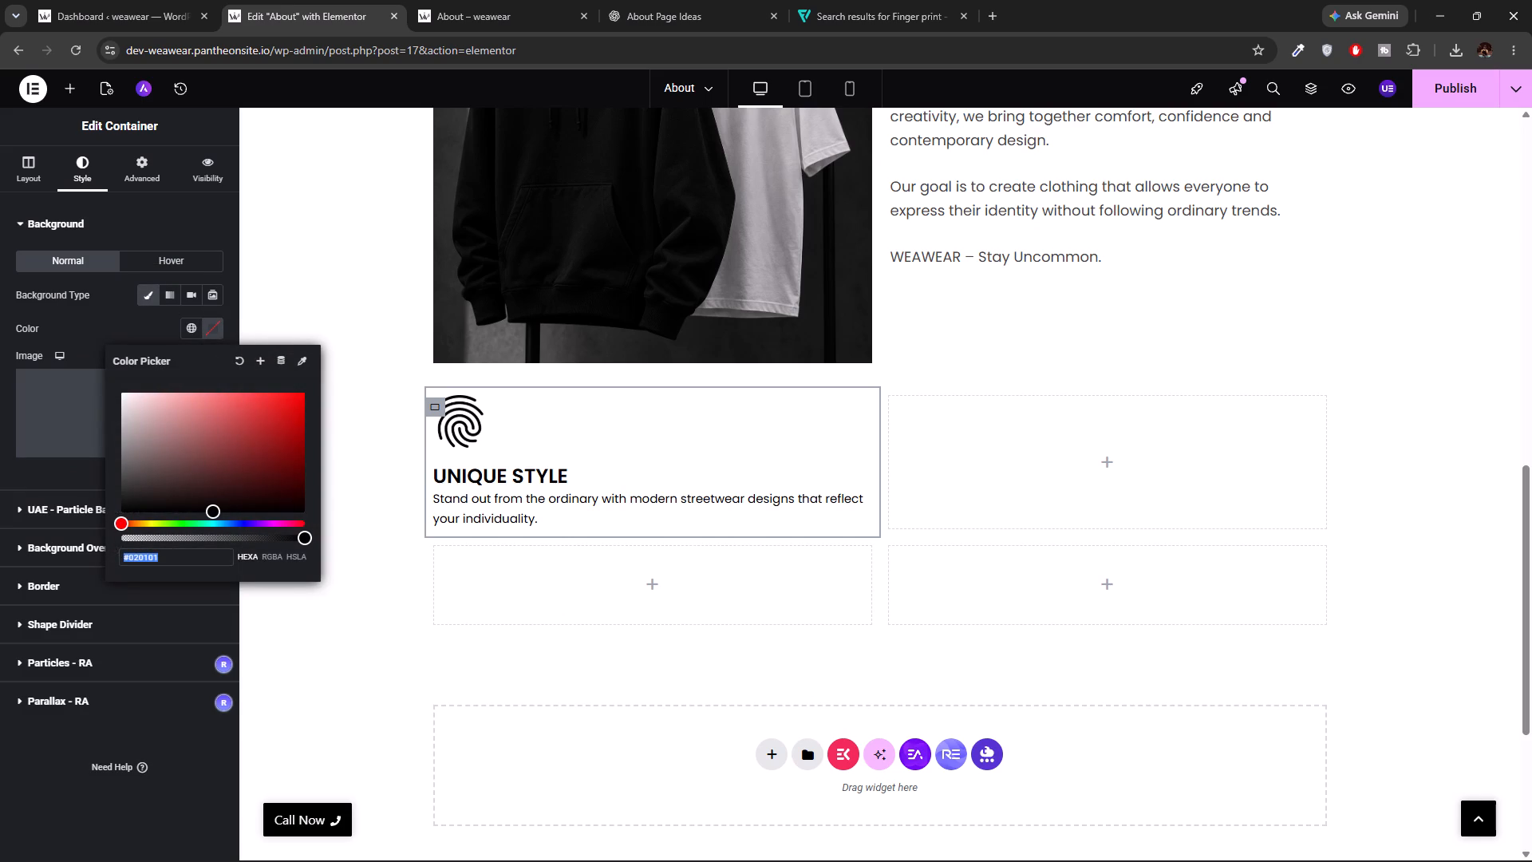
pyautogui.moveTo(215, 515); pyautogui.dragTo(98, 513)
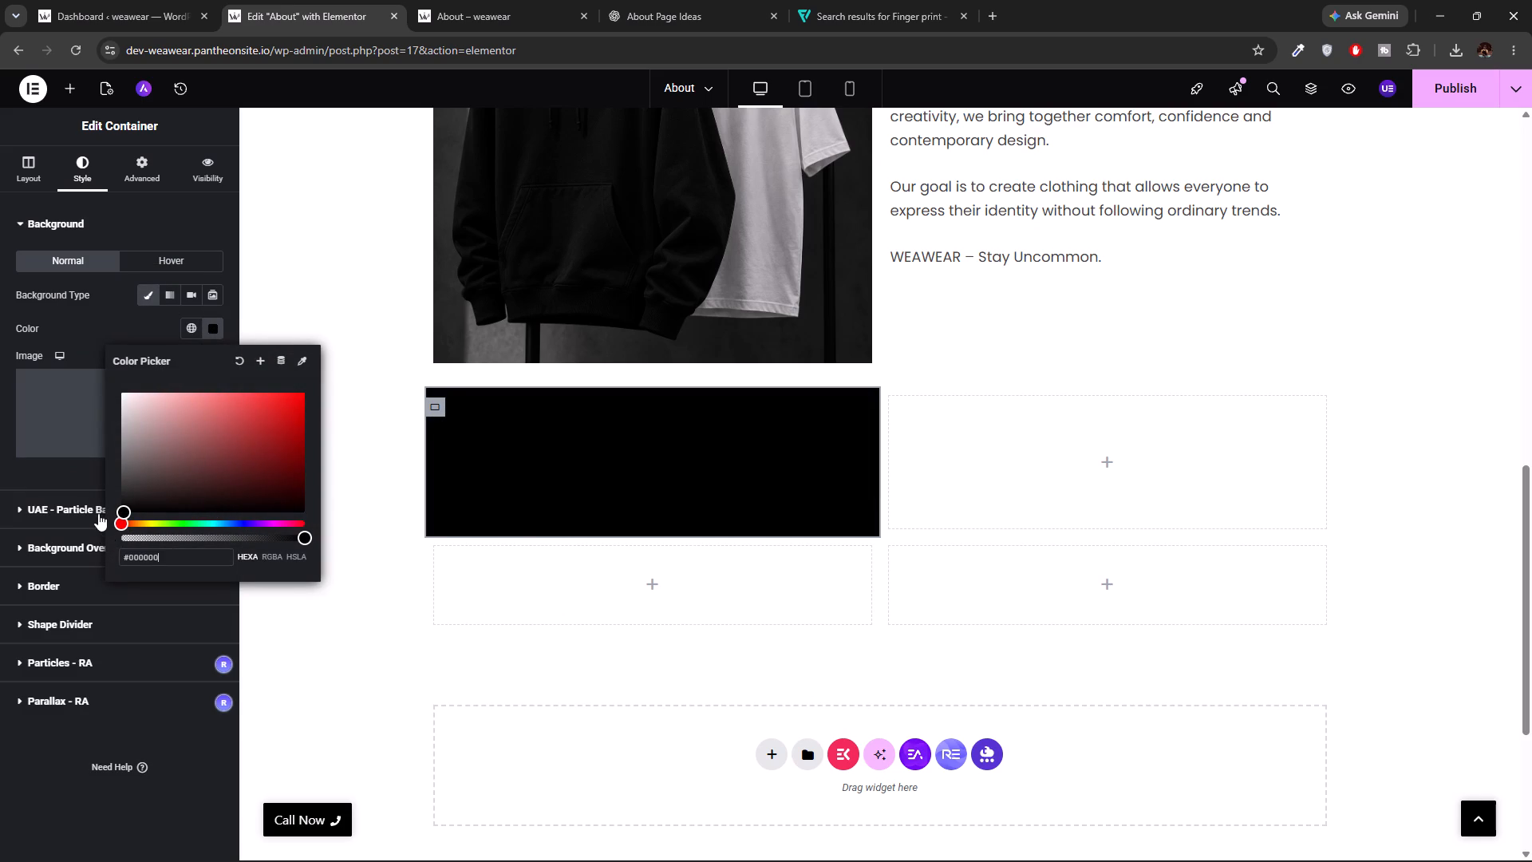
pyautogui.moveTo(98, 513); pyautogui.dragTo(106, 413)
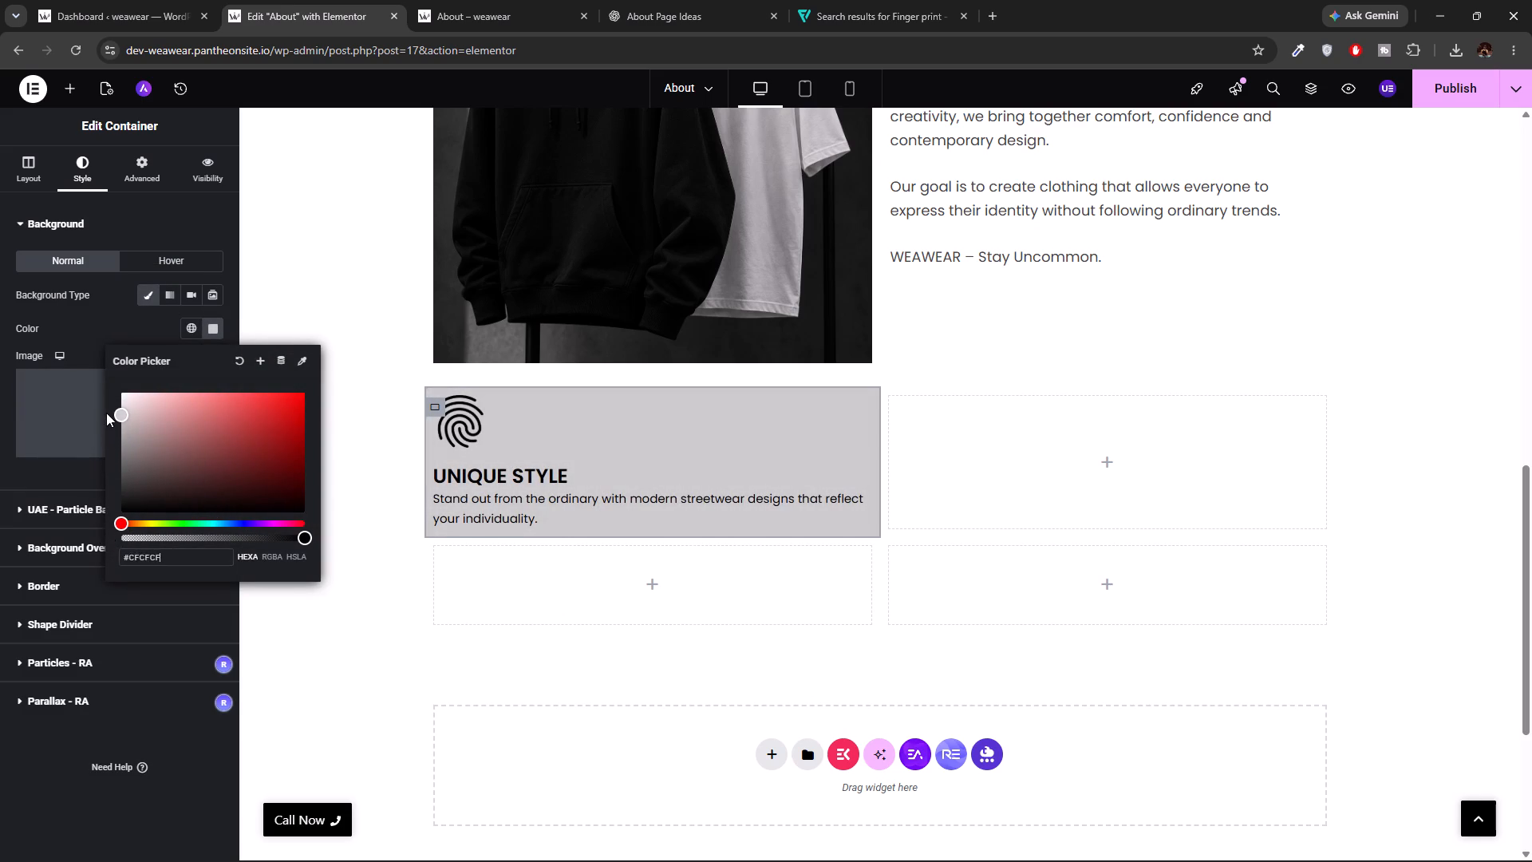
pyautogui.moveTo(106, 413); pyautogui.dragTo(107, 398)
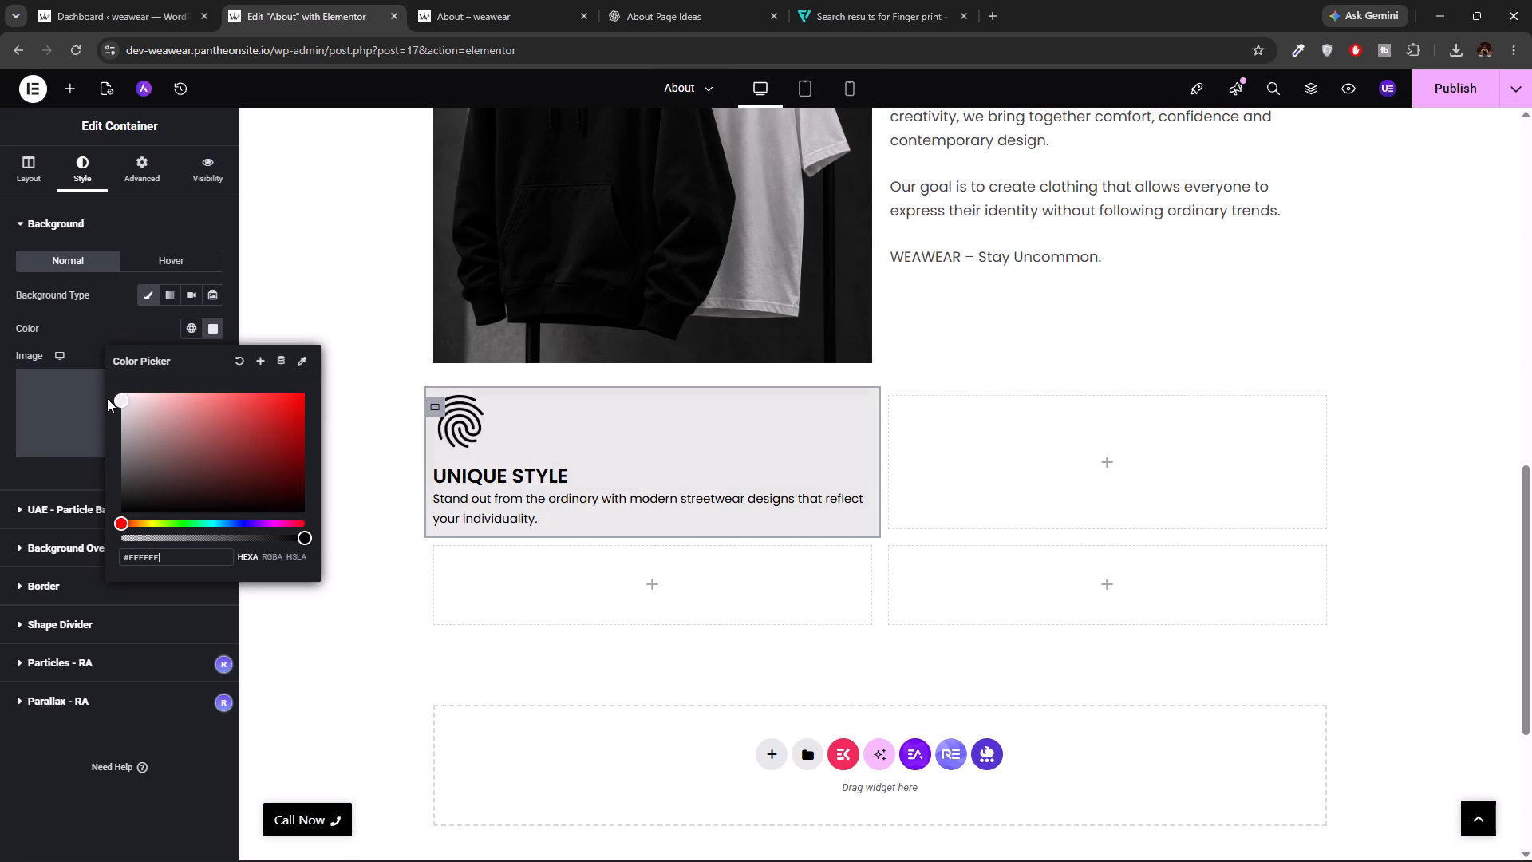
pyautogui.moveTo(107, 398); pyautogui.dragTo(105, 395)
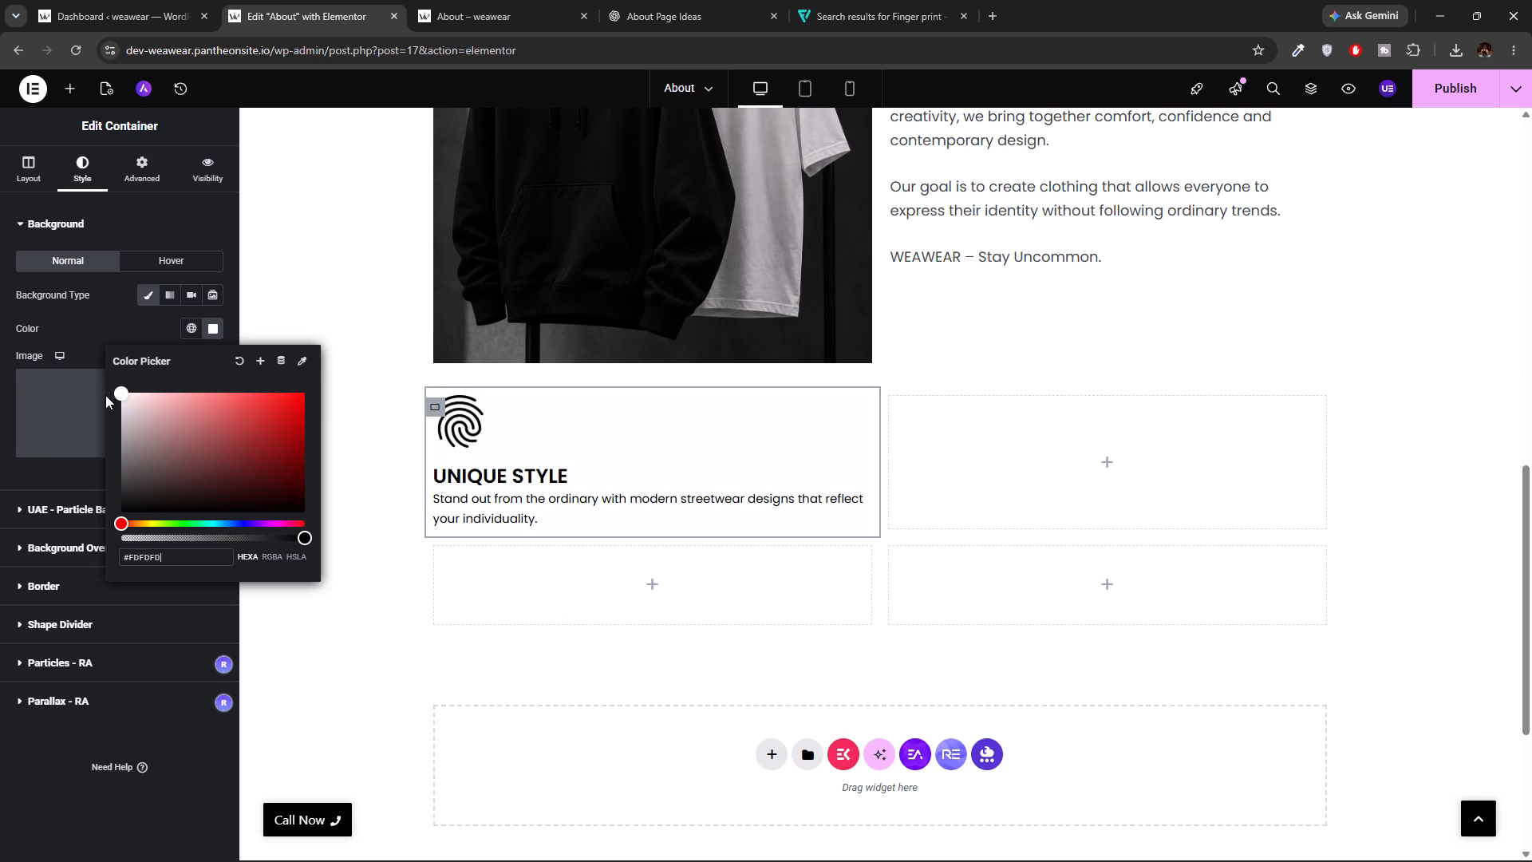
pyautogui.moveTo(105, 395); pyautogui.dragTo(105, 398)
pyautogui.click(292, 646)
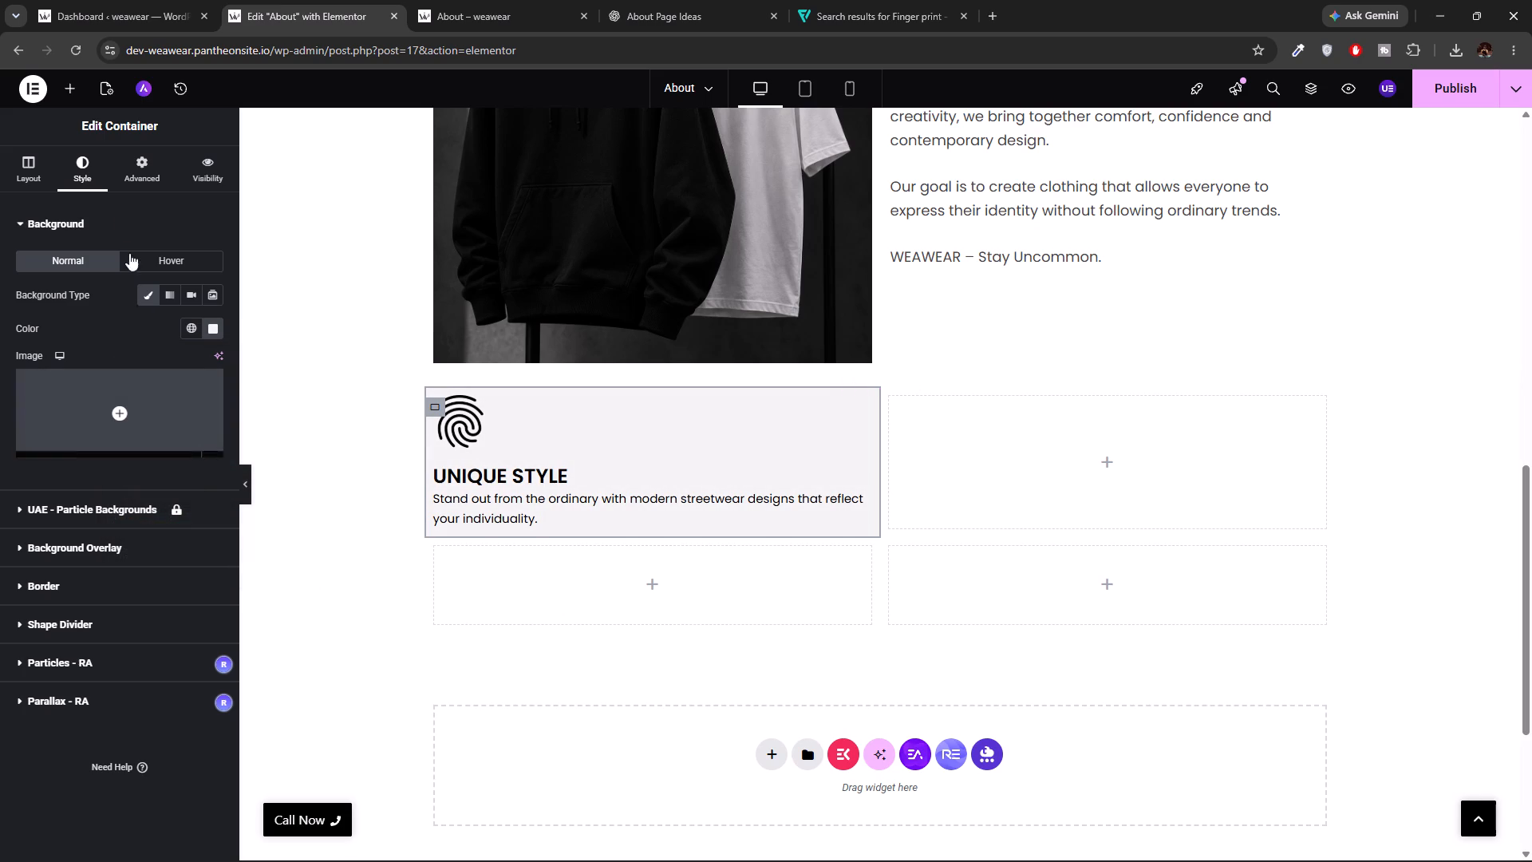
# Round all four corners of the Unique Style card's container with a 20 px border radius.
pyautogui.click(23, 578)
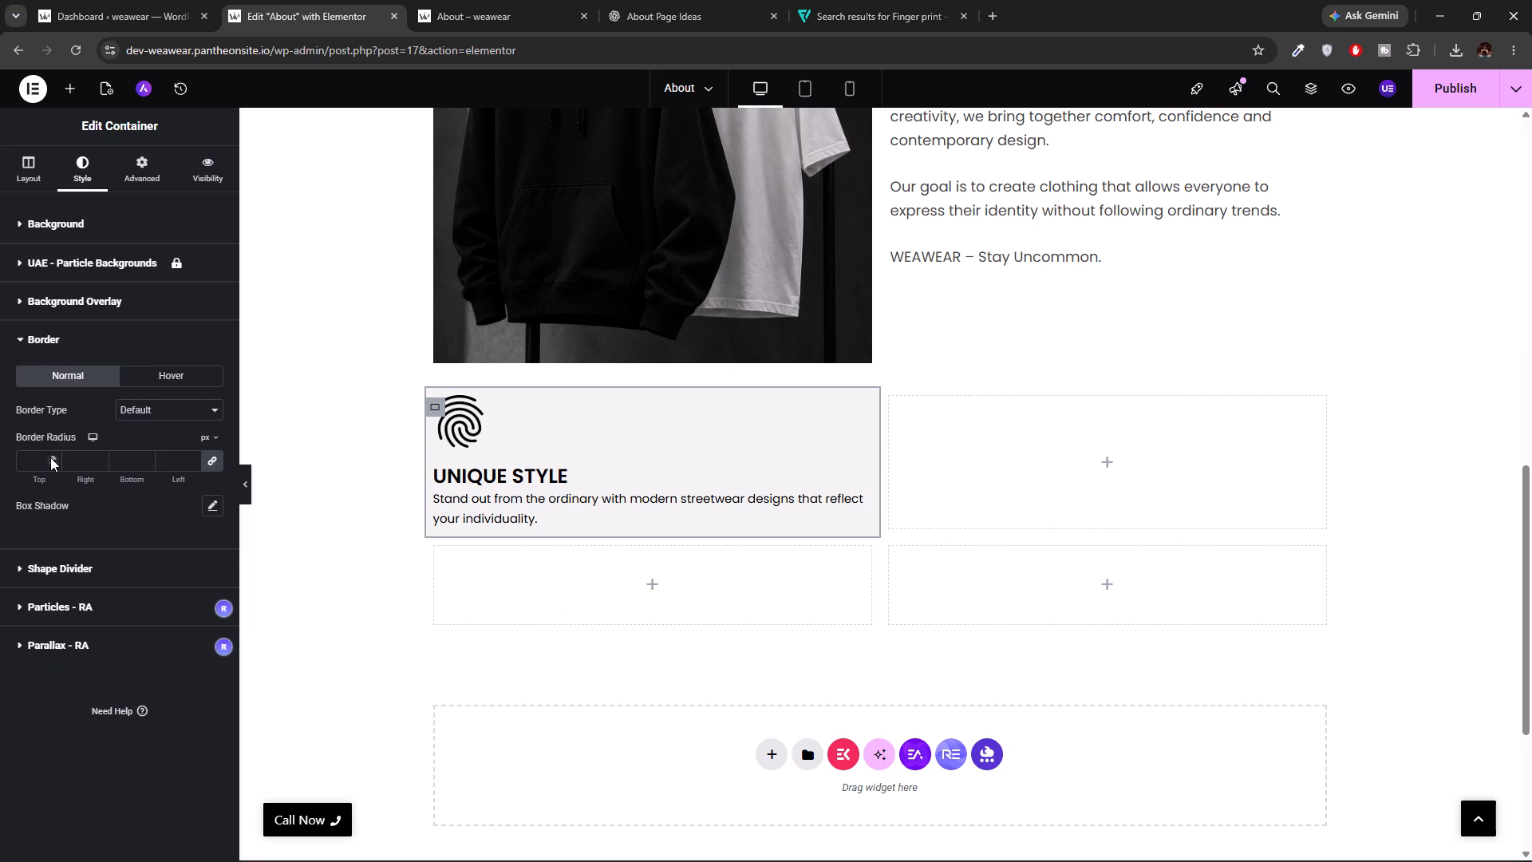
pyautogui.click(50, 457)
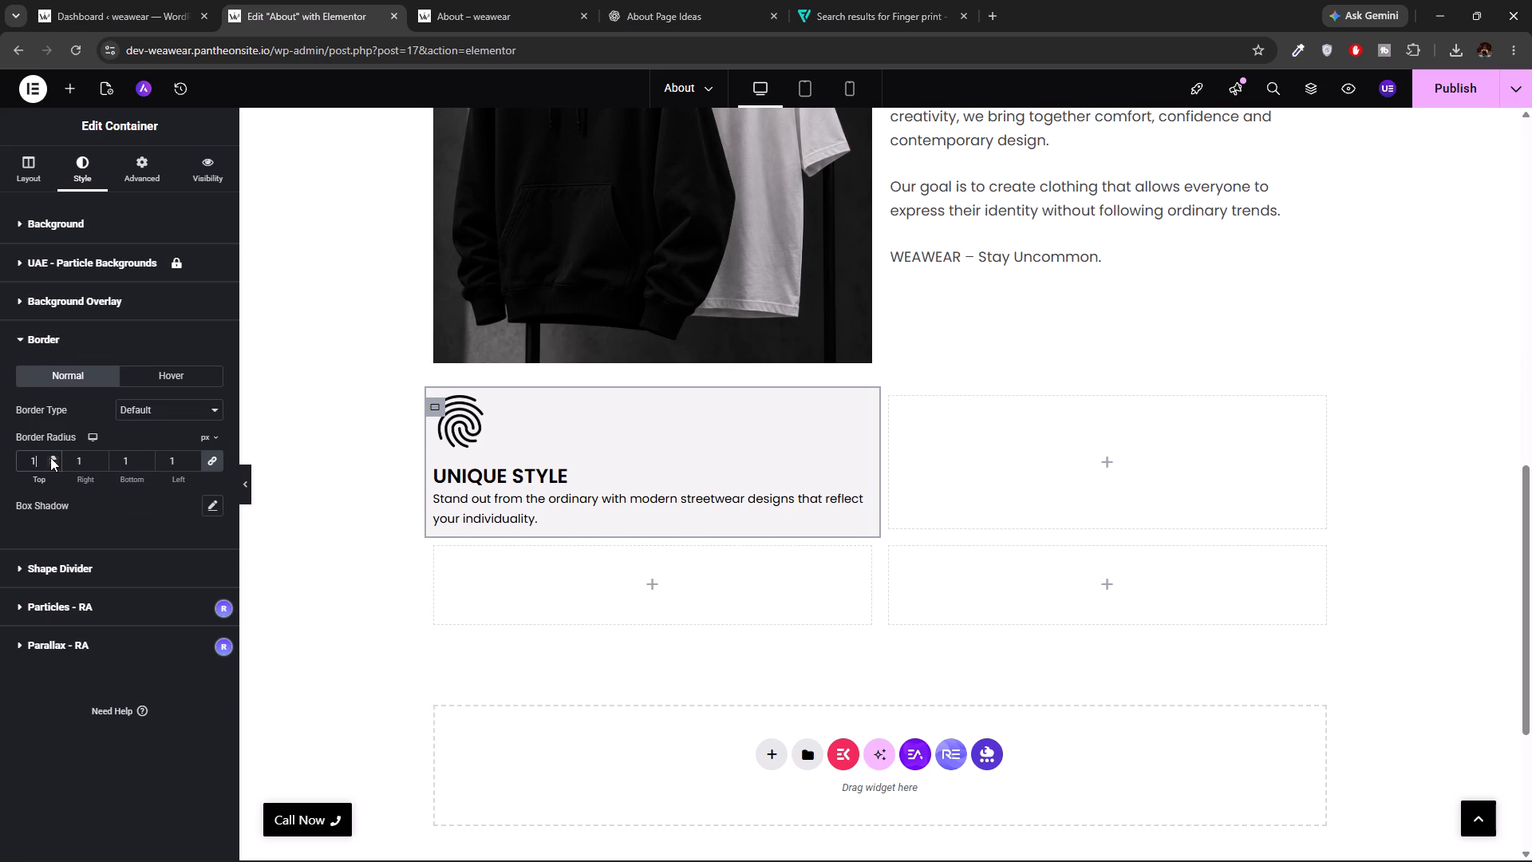
pyautogui.tripleClick(50, 457)
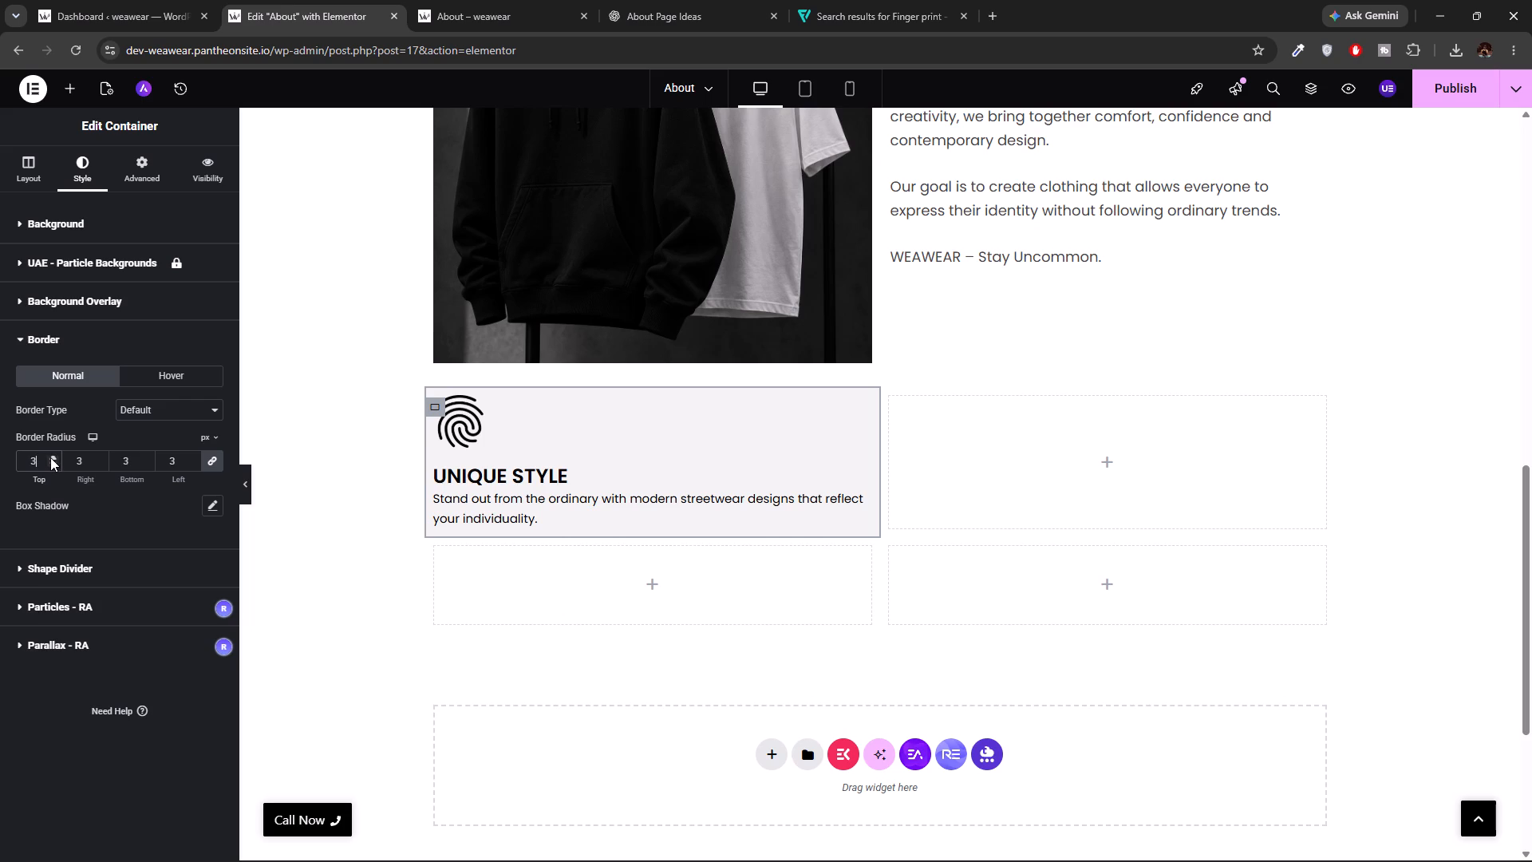
pyautogui.tripleClick(50, 457)
pyautogui.tripleClick(50, 457)
pyautogui.tripleClick(50, 457)
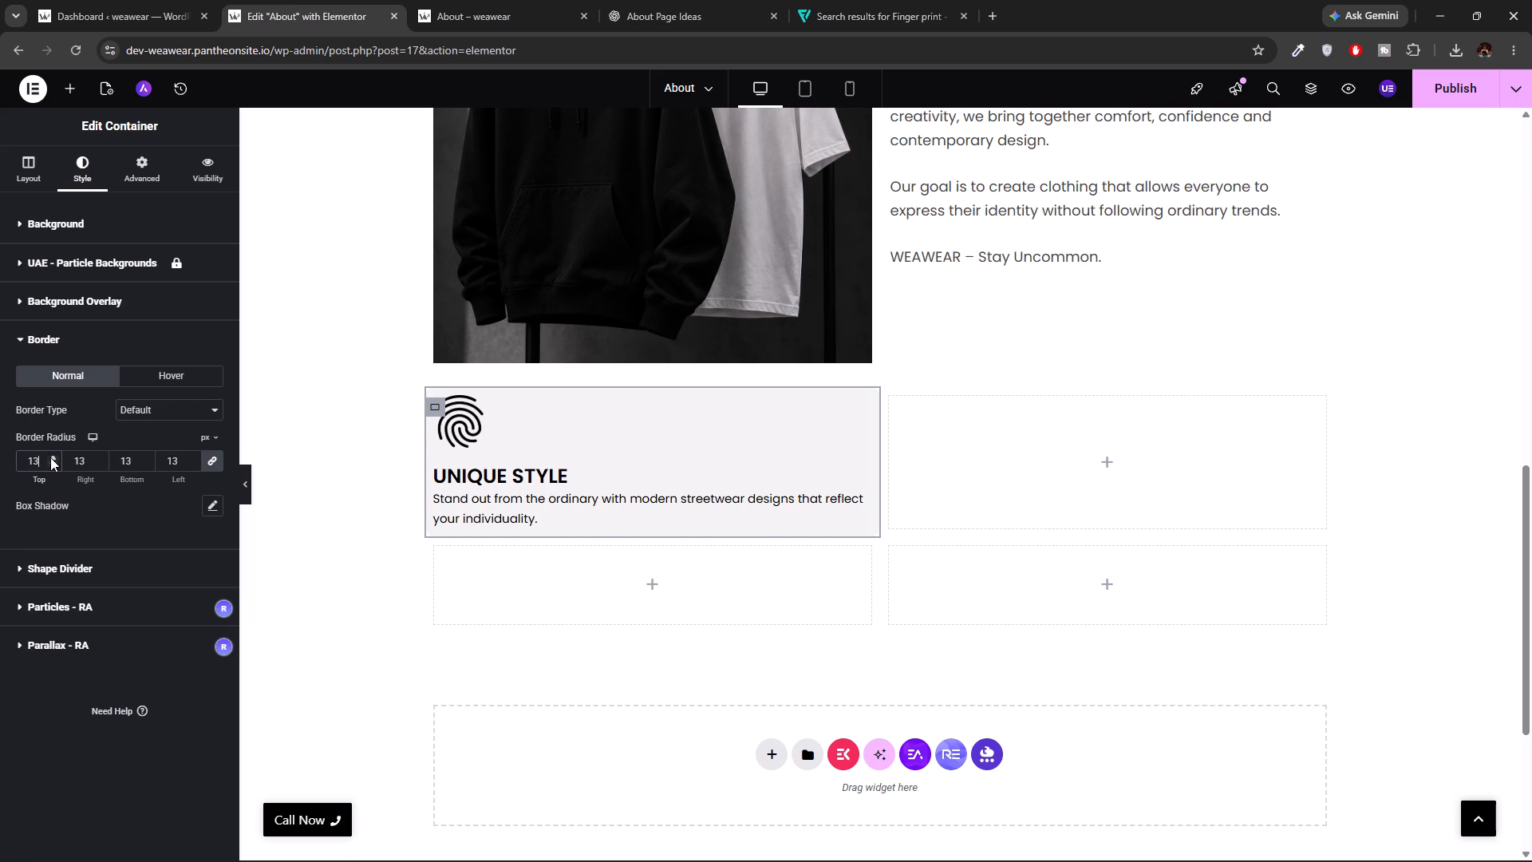
pyautogui.tripleClick(50, 457)
pyautogui.click(50, 457)
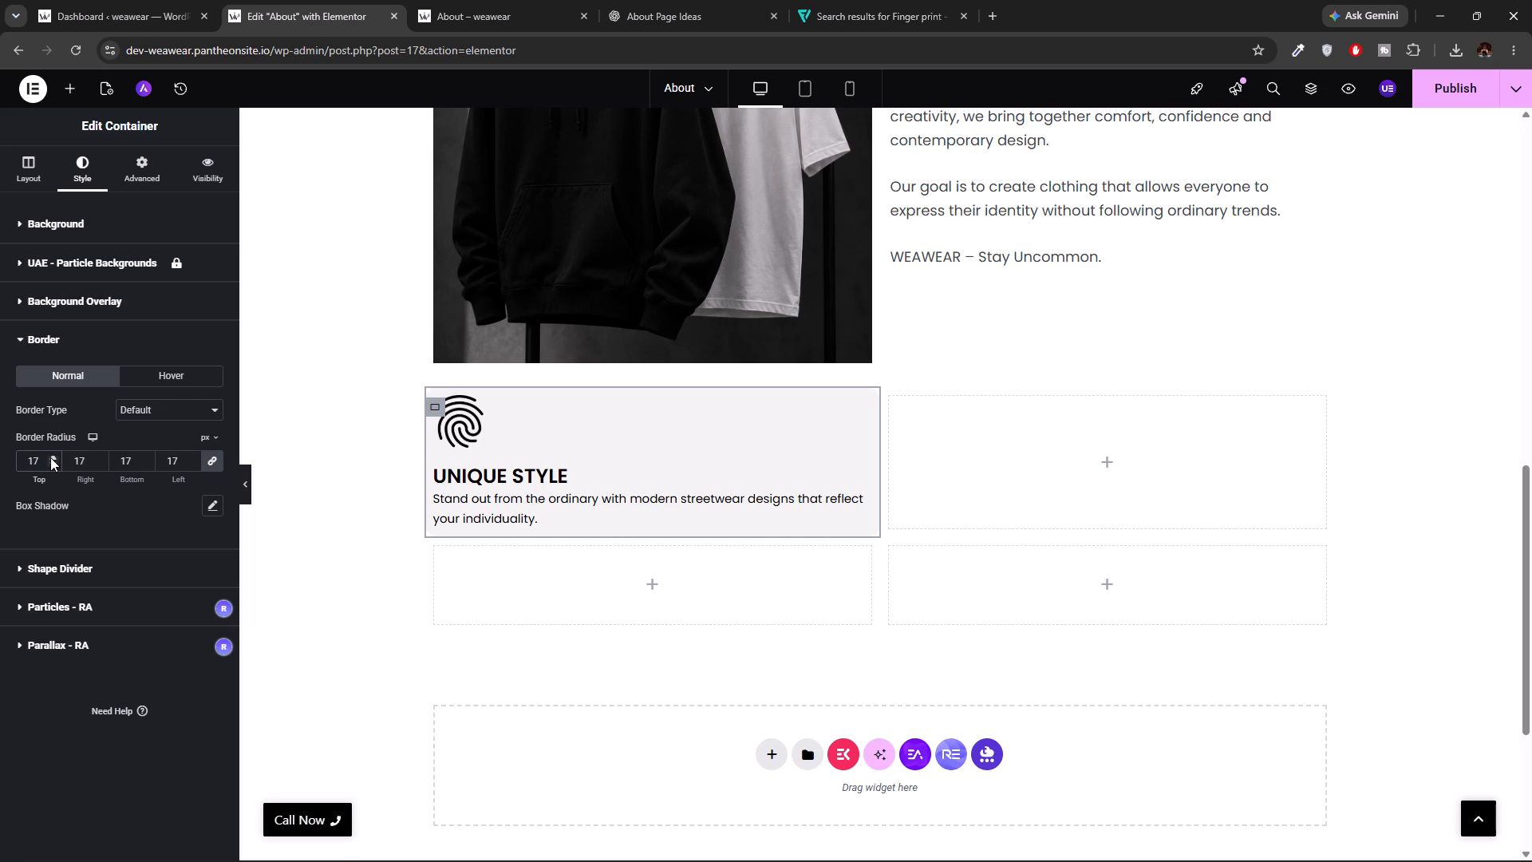
pyautogui.tripleClick(50, 457)
pyautogui.click(50, 457)
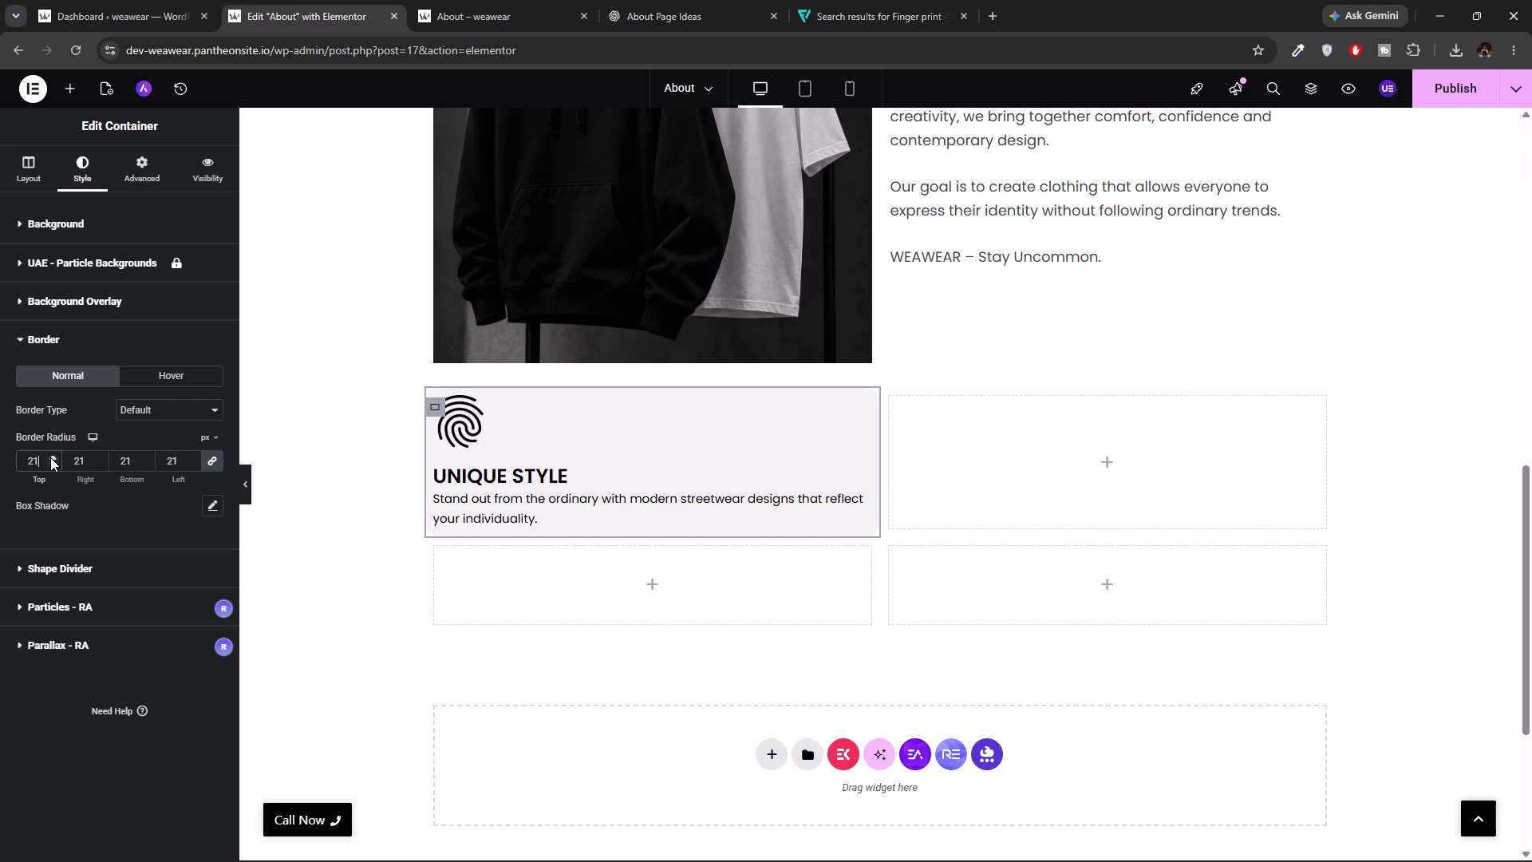
pyautogui.click(50, 462)
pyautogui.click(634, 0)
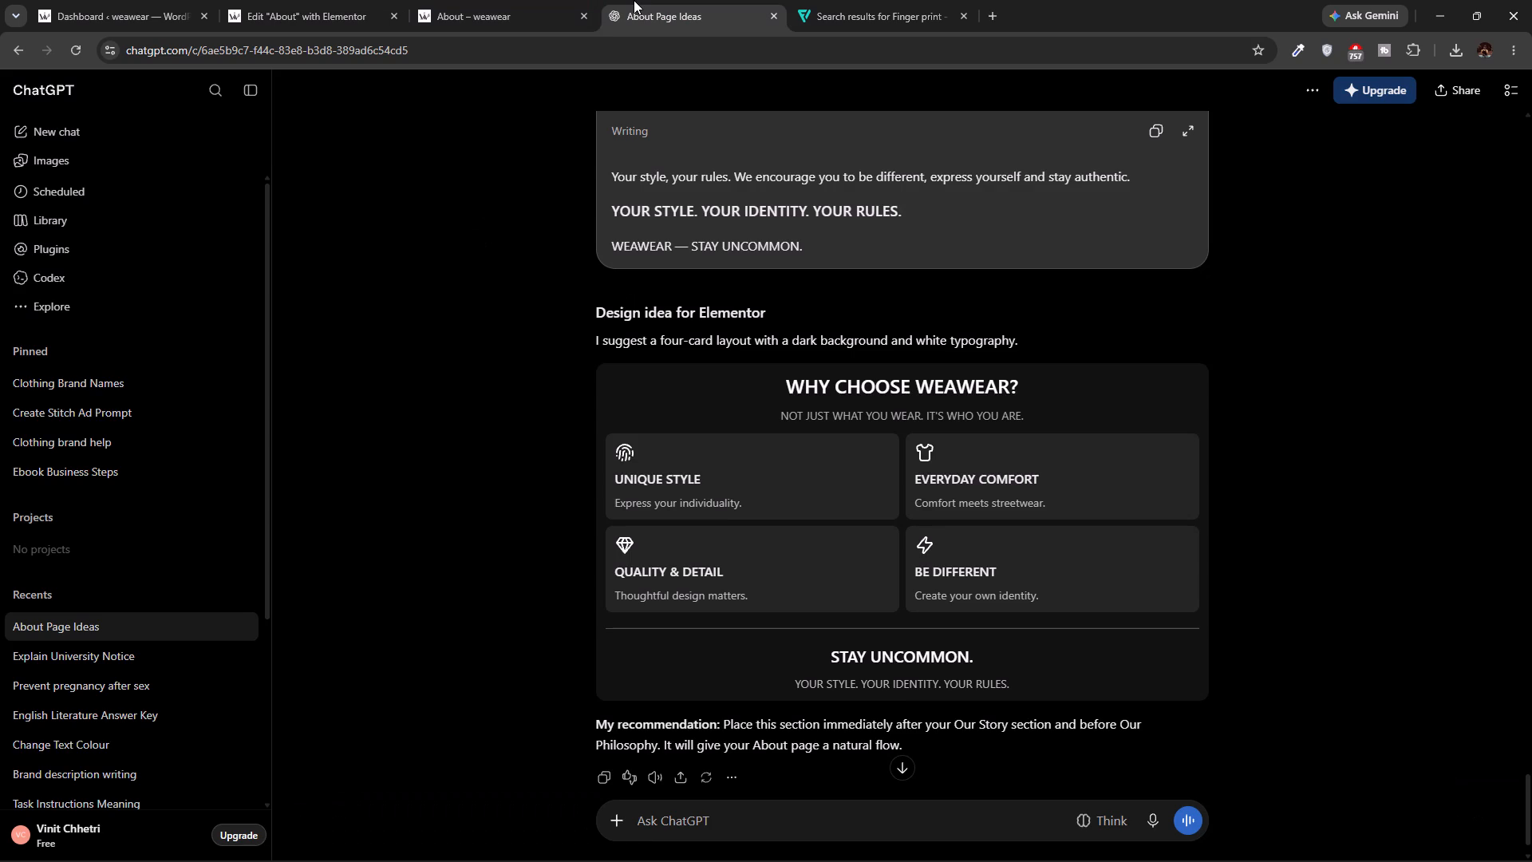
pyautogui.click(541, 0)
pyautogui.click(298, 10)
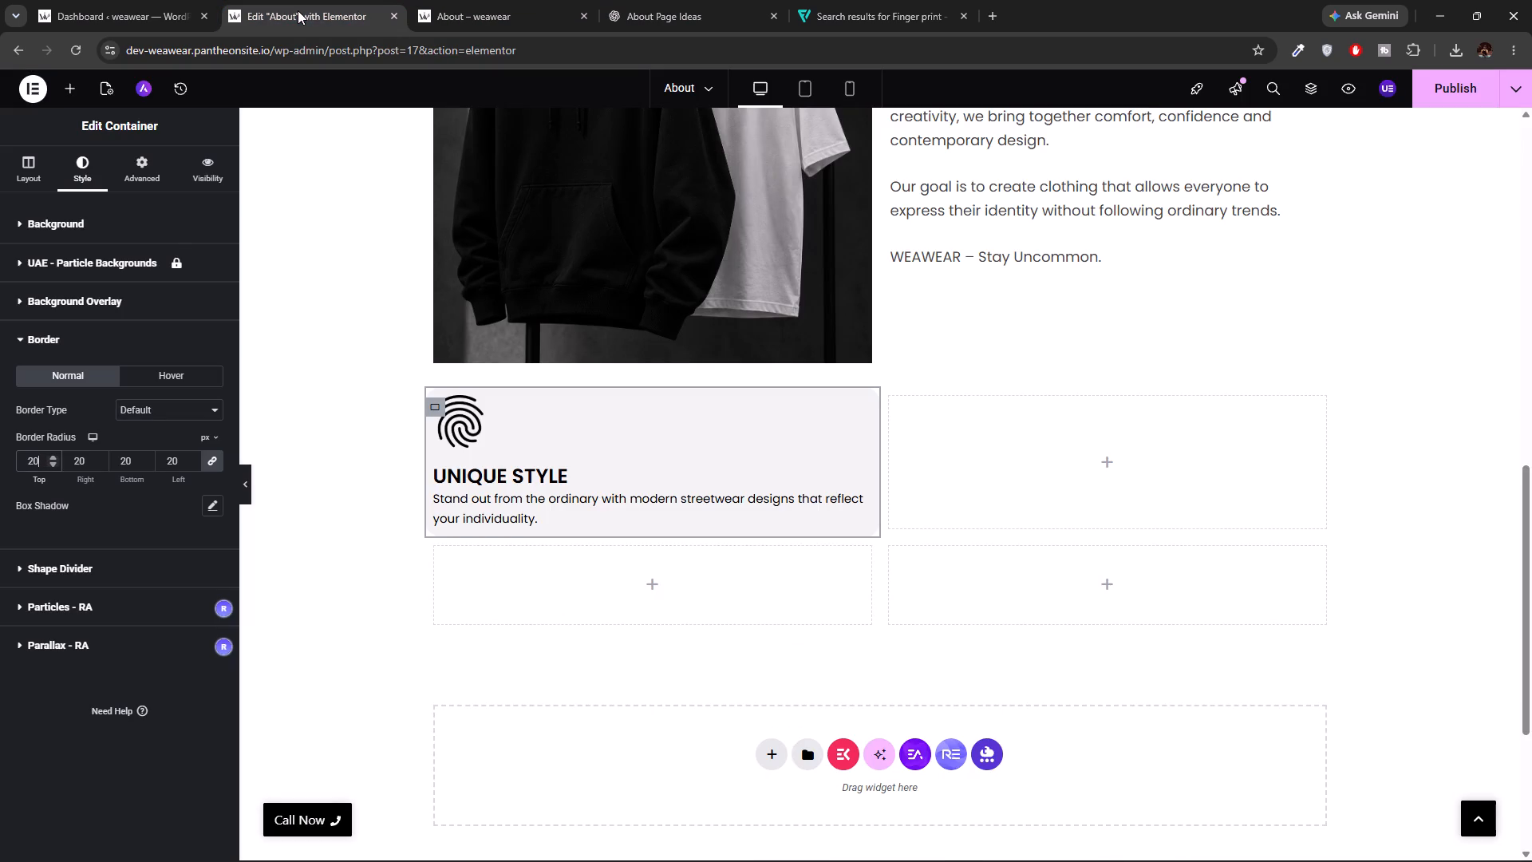
# Give the Our Story text container a classic background in the Unique Style card's light grey, #F3F3F3, by sampling the card's colour.
pyautogui.scroll(4, 264, 245)
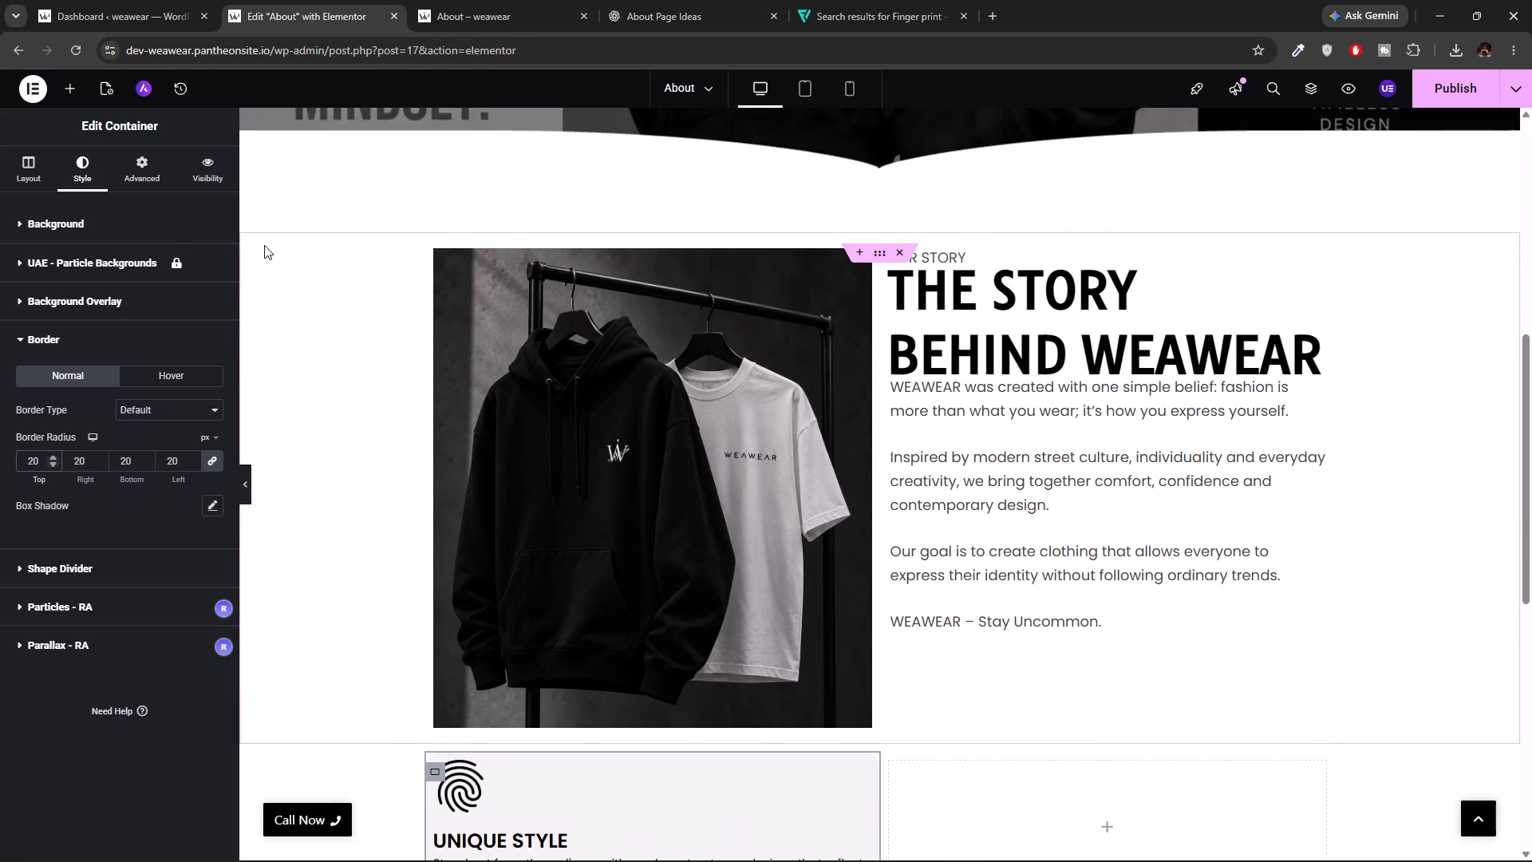
pyautogui.scroll(1, 264, 245)
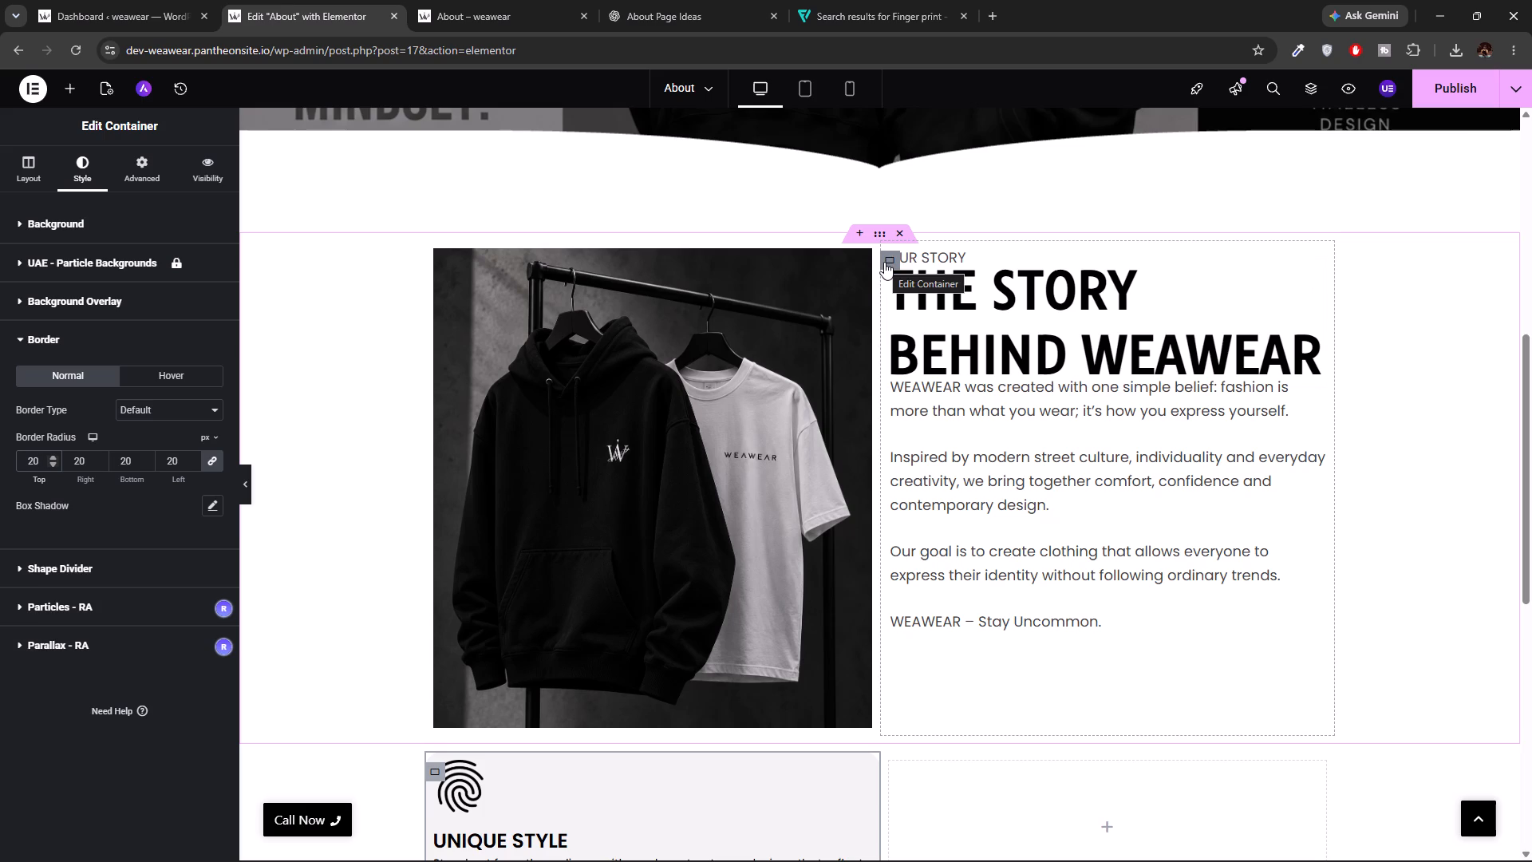
pyautogui.hscroll(1, 301, 358)
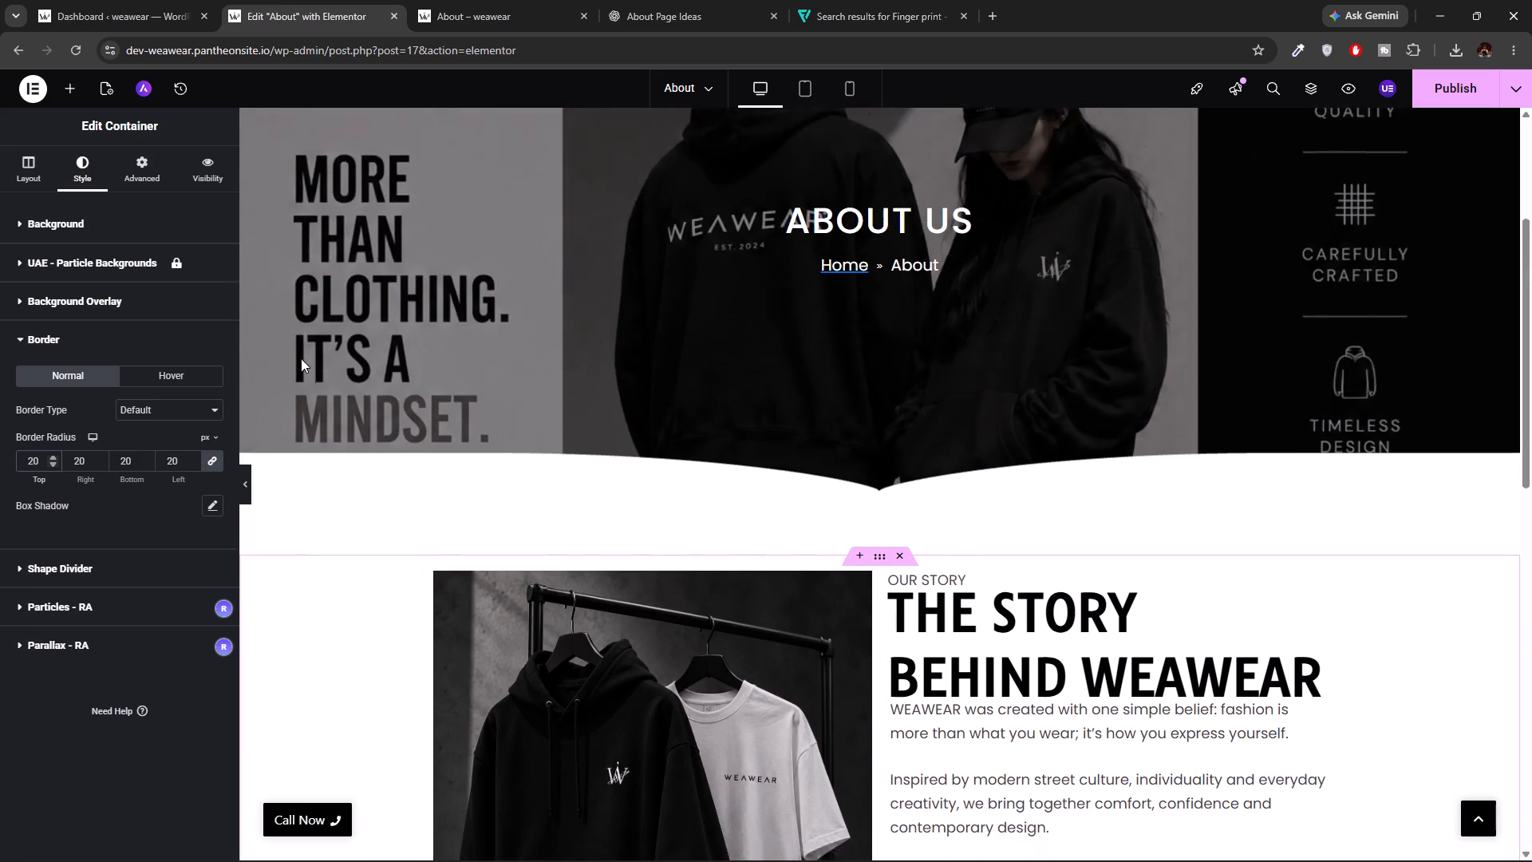
pyautogui.hscroll(1, 301, 358)
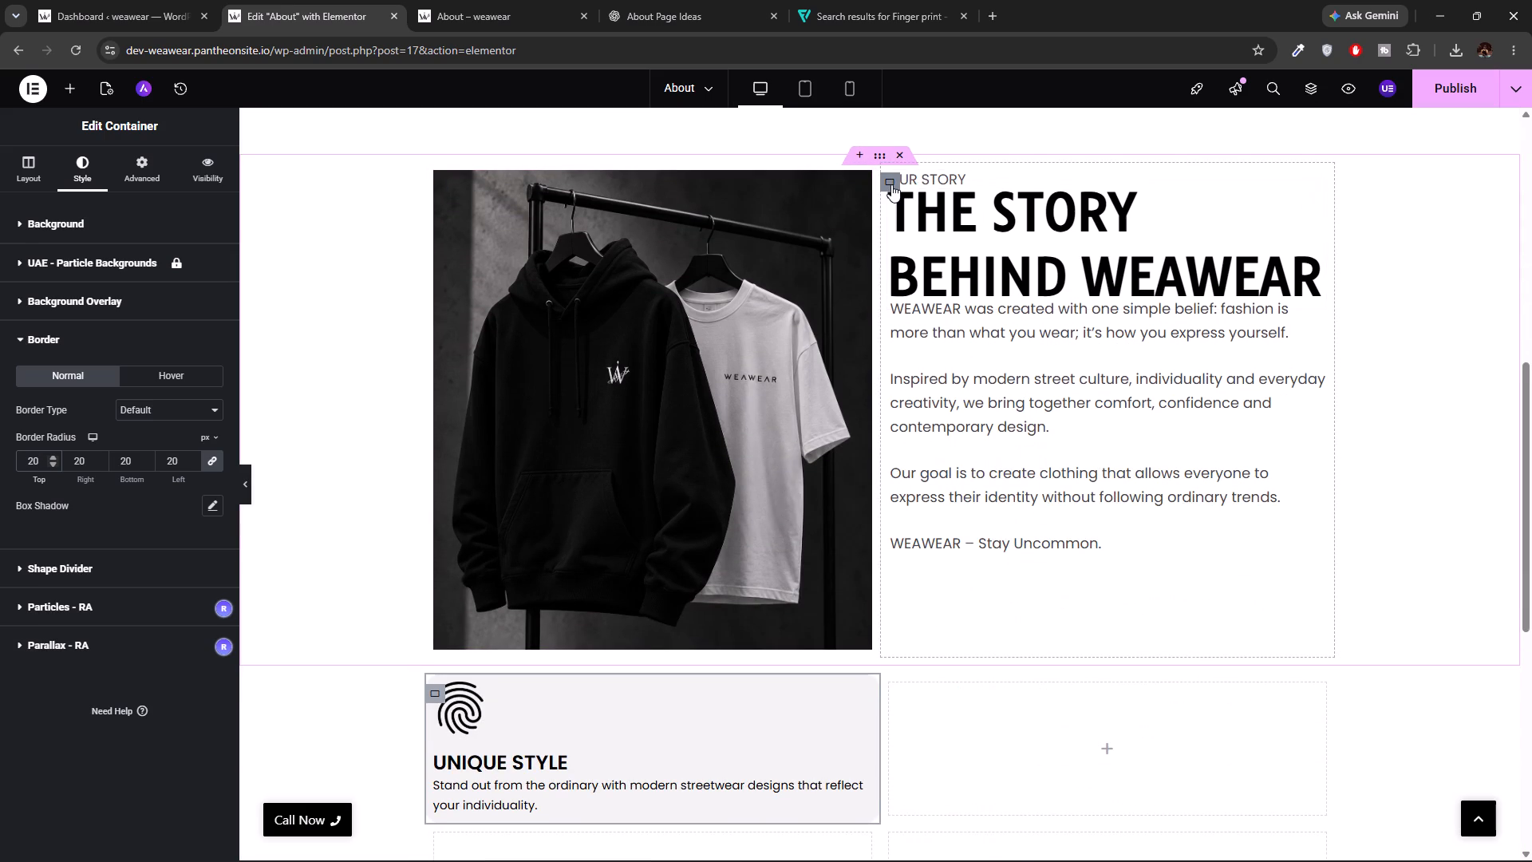
pyautogui.click(891, 184)
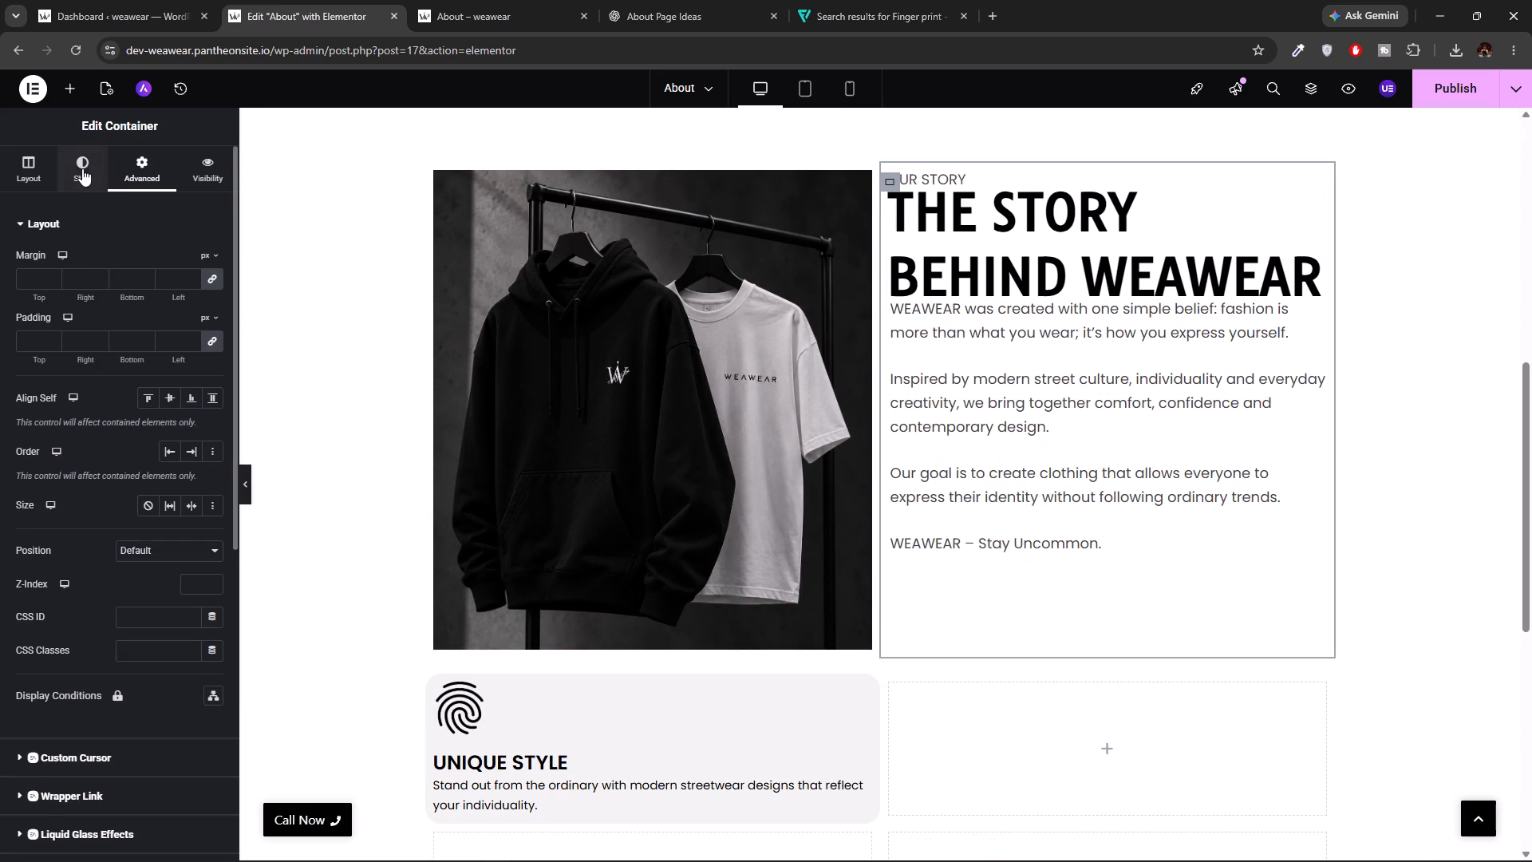
pyautogui.click(81, 168)
pyautogui.click(142, 291)
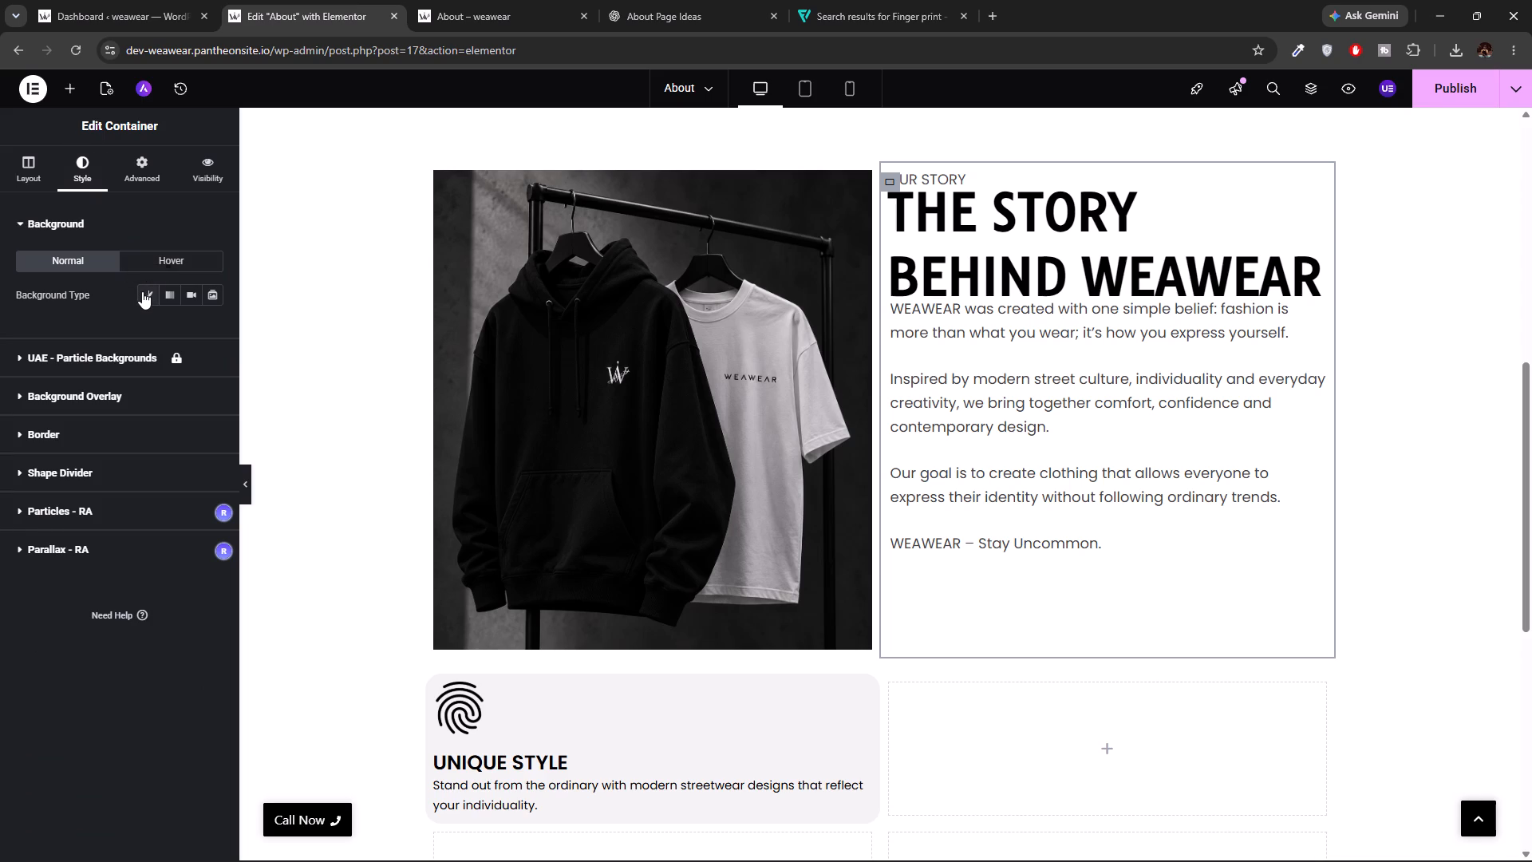
pyautogui.click(214, 332)
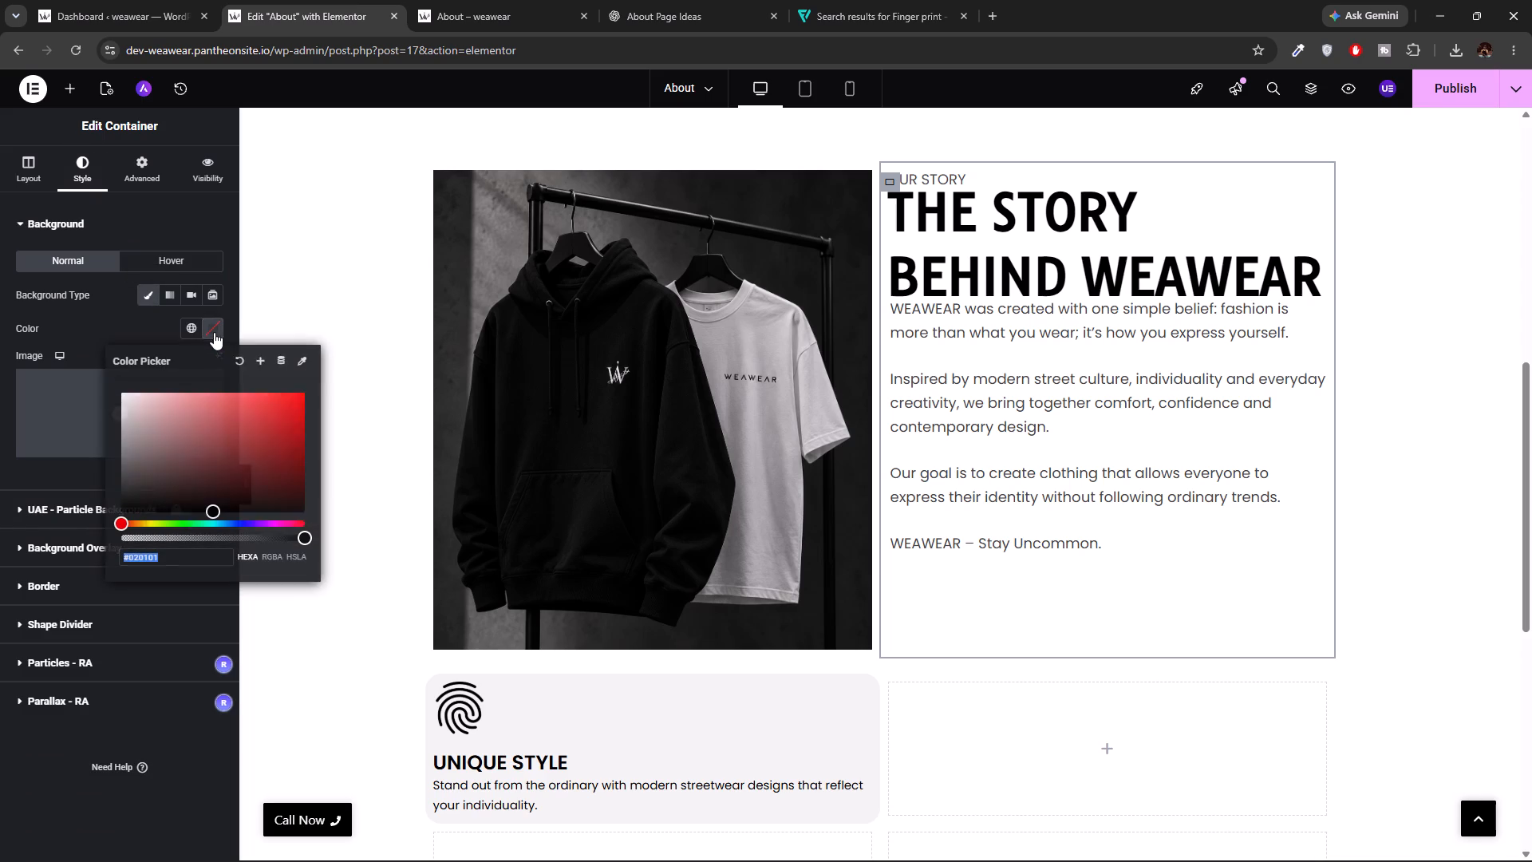
pyautogui.click(302, 361)
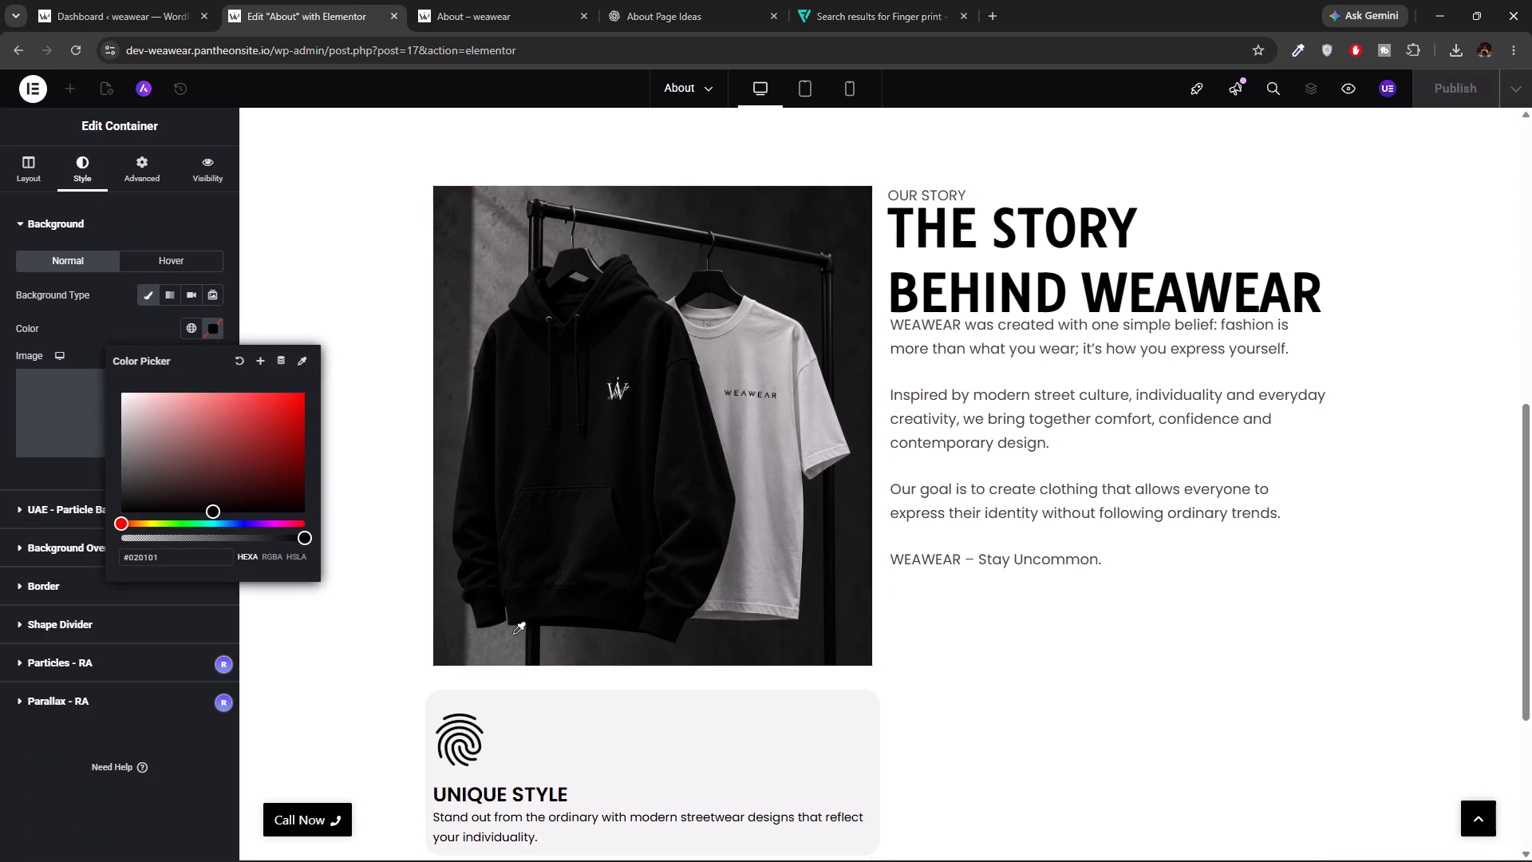
pyautogui.click(546, 717)
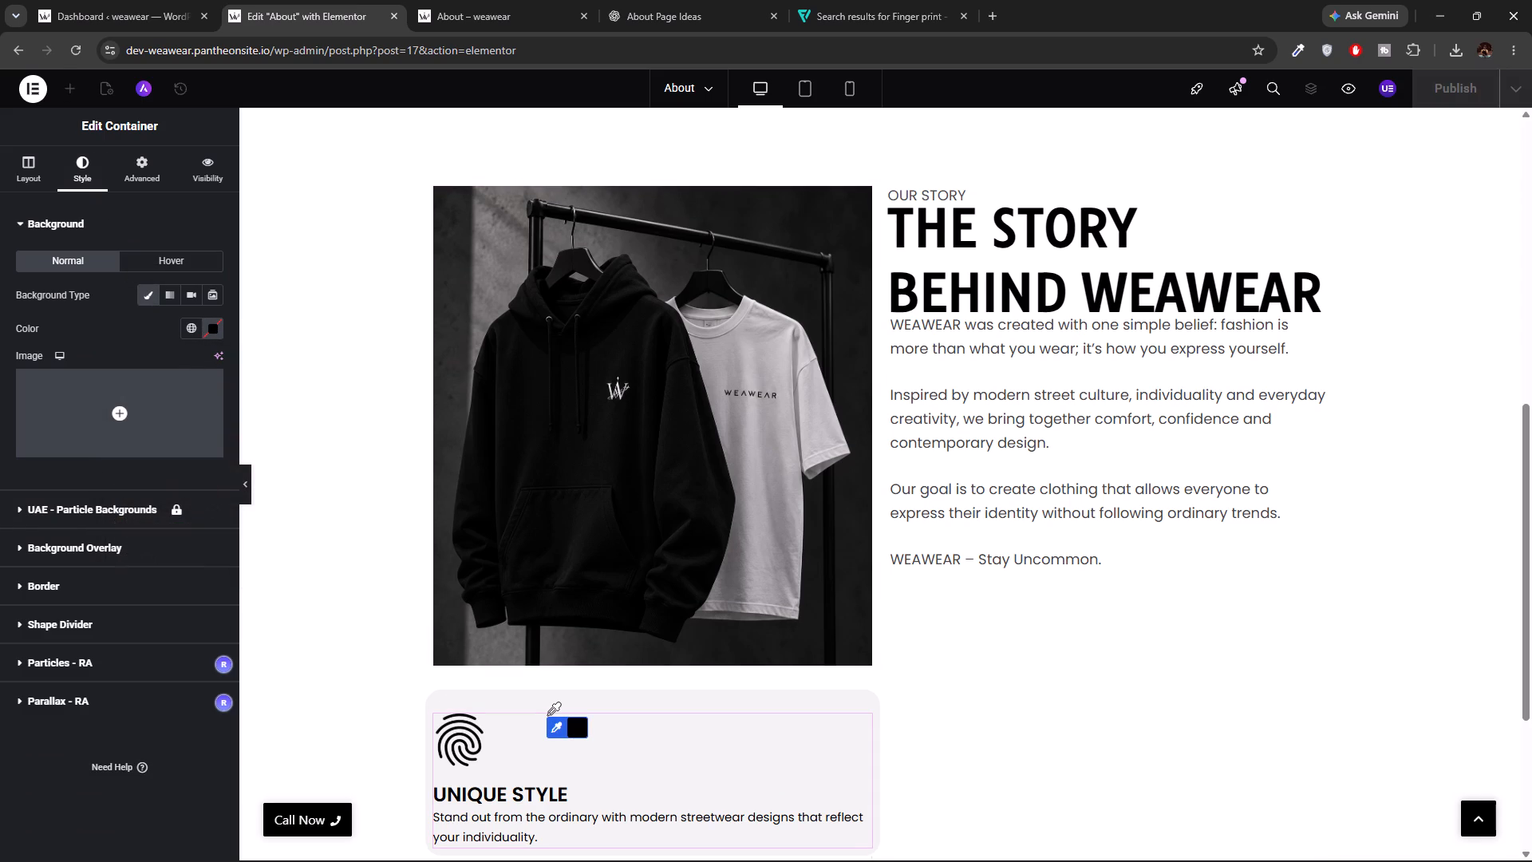
pyautogui.click(555, 730)
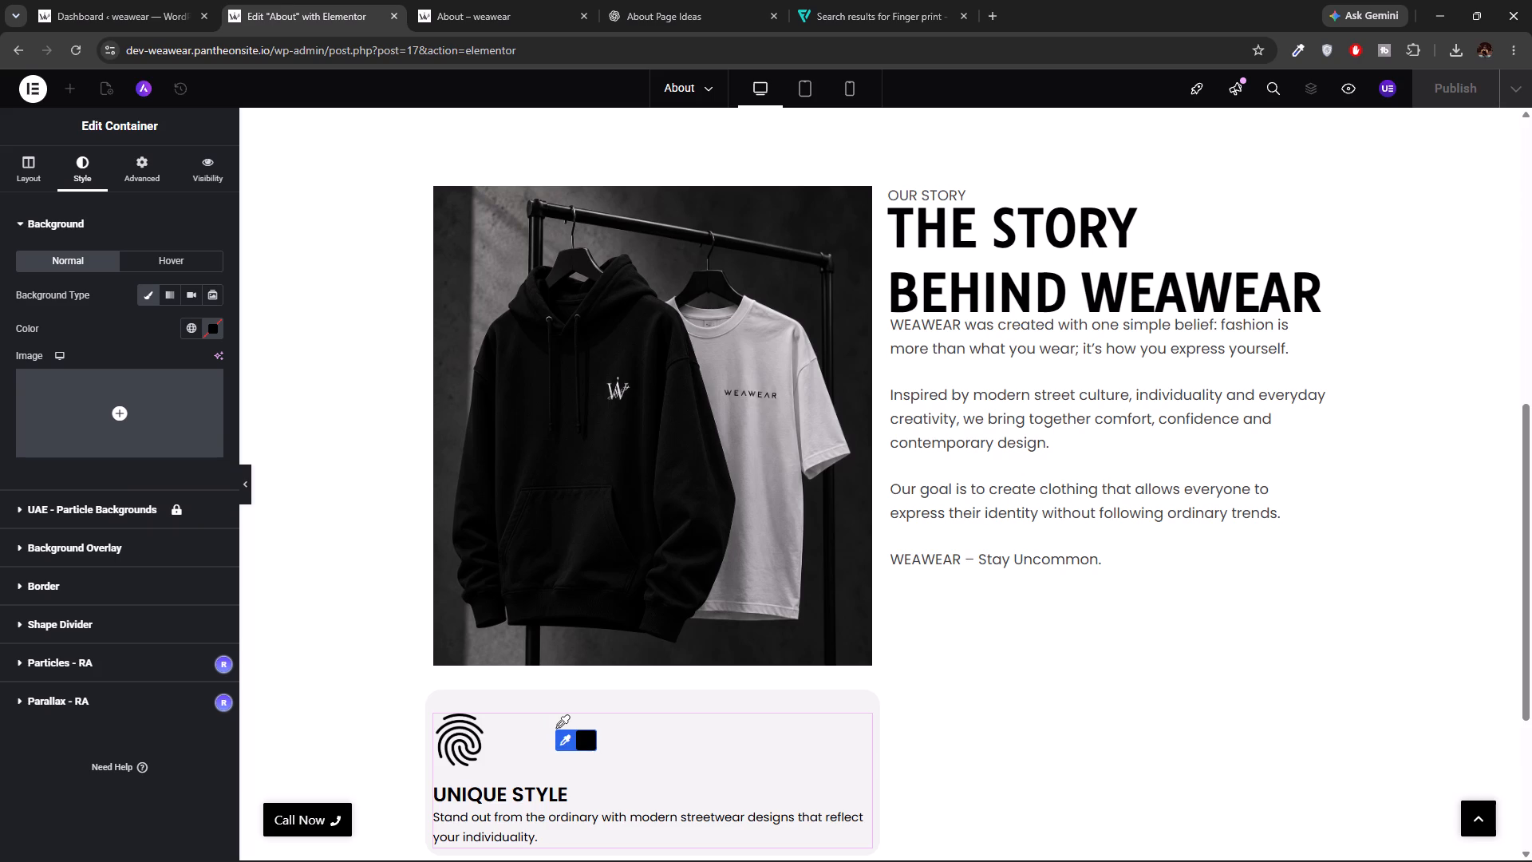
pyautogui.click(555, 730)
pyautogui.click(883, 239)
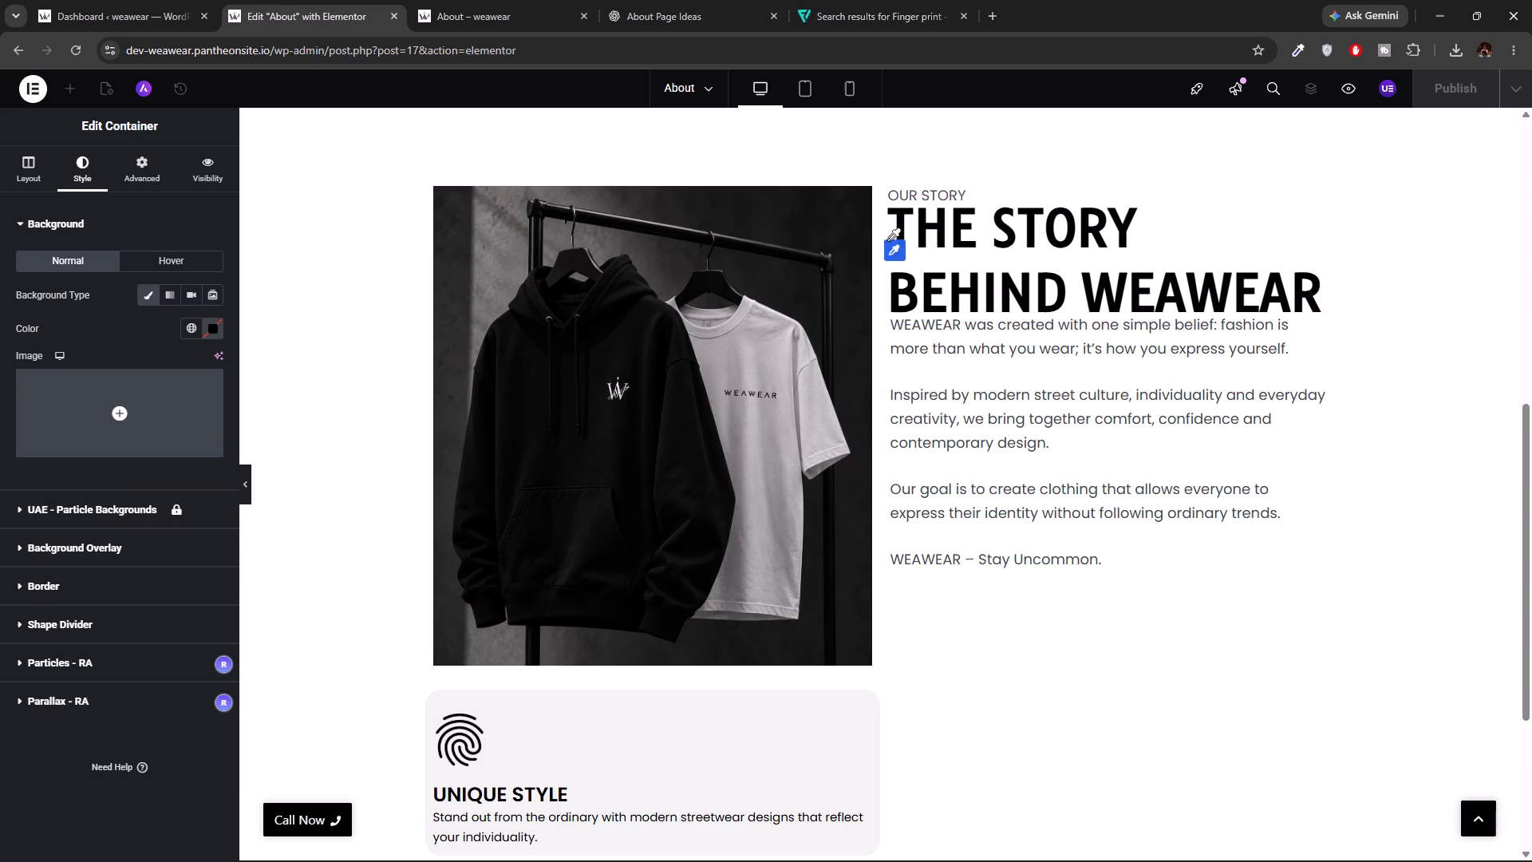
pyautogui.click(548, 724)
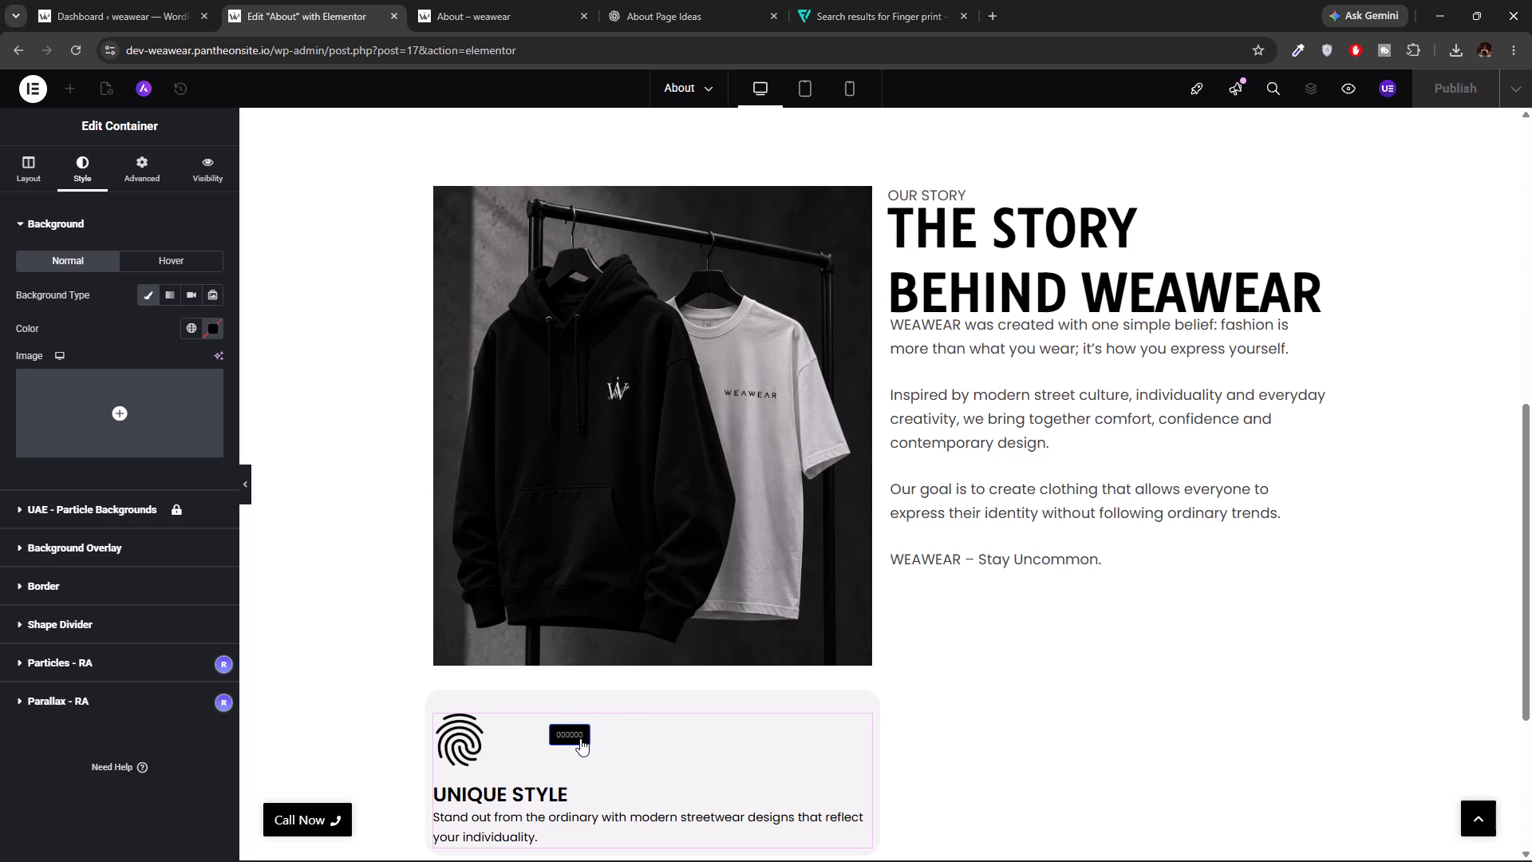
pyautogui.click(580, 738)
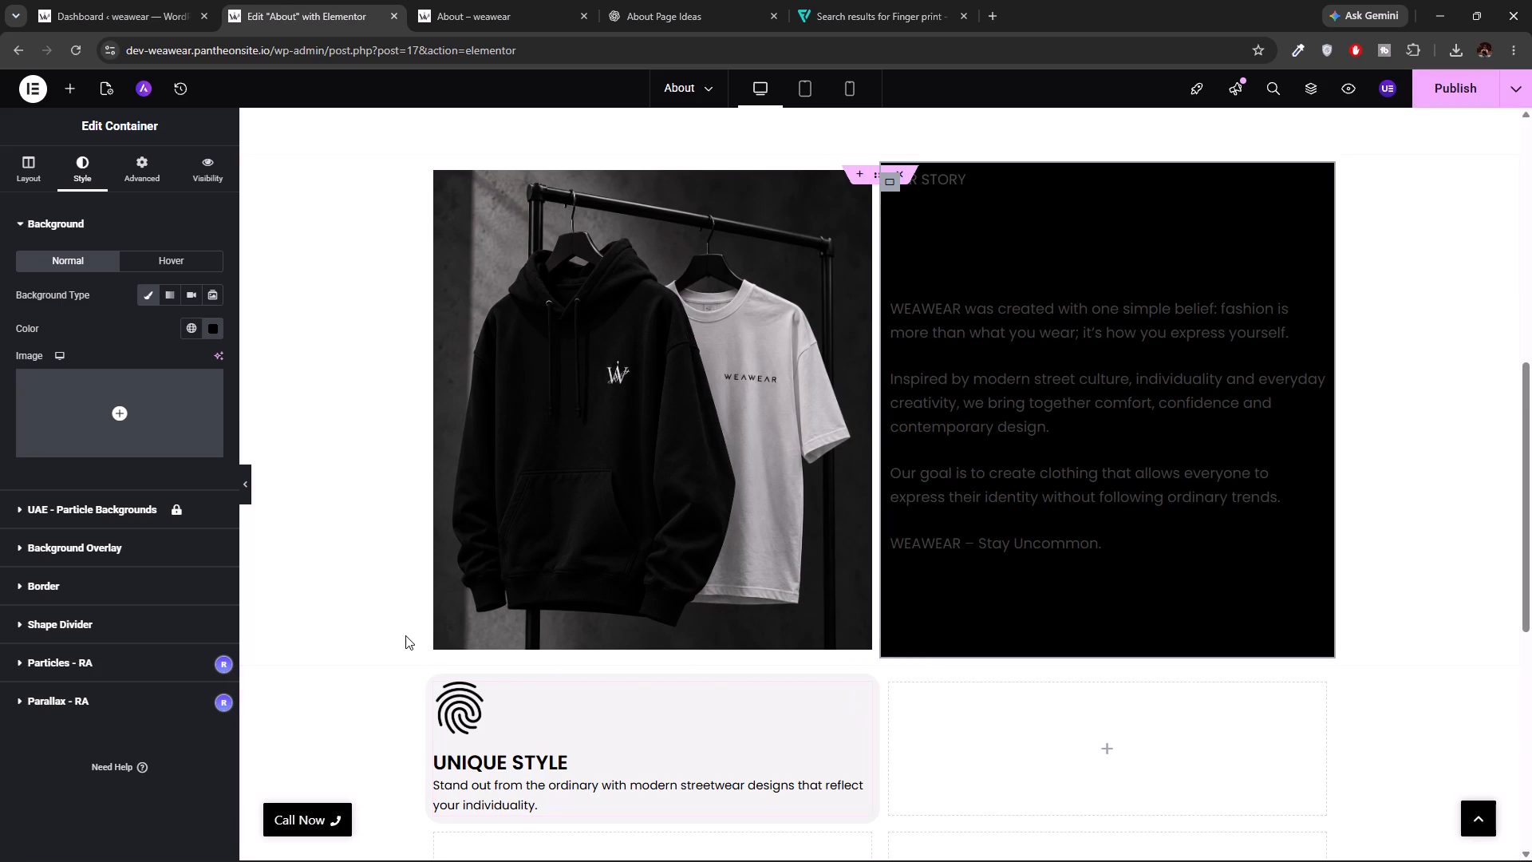
pyautogui.click(215, 329)
pyautogui.click(306, 358)
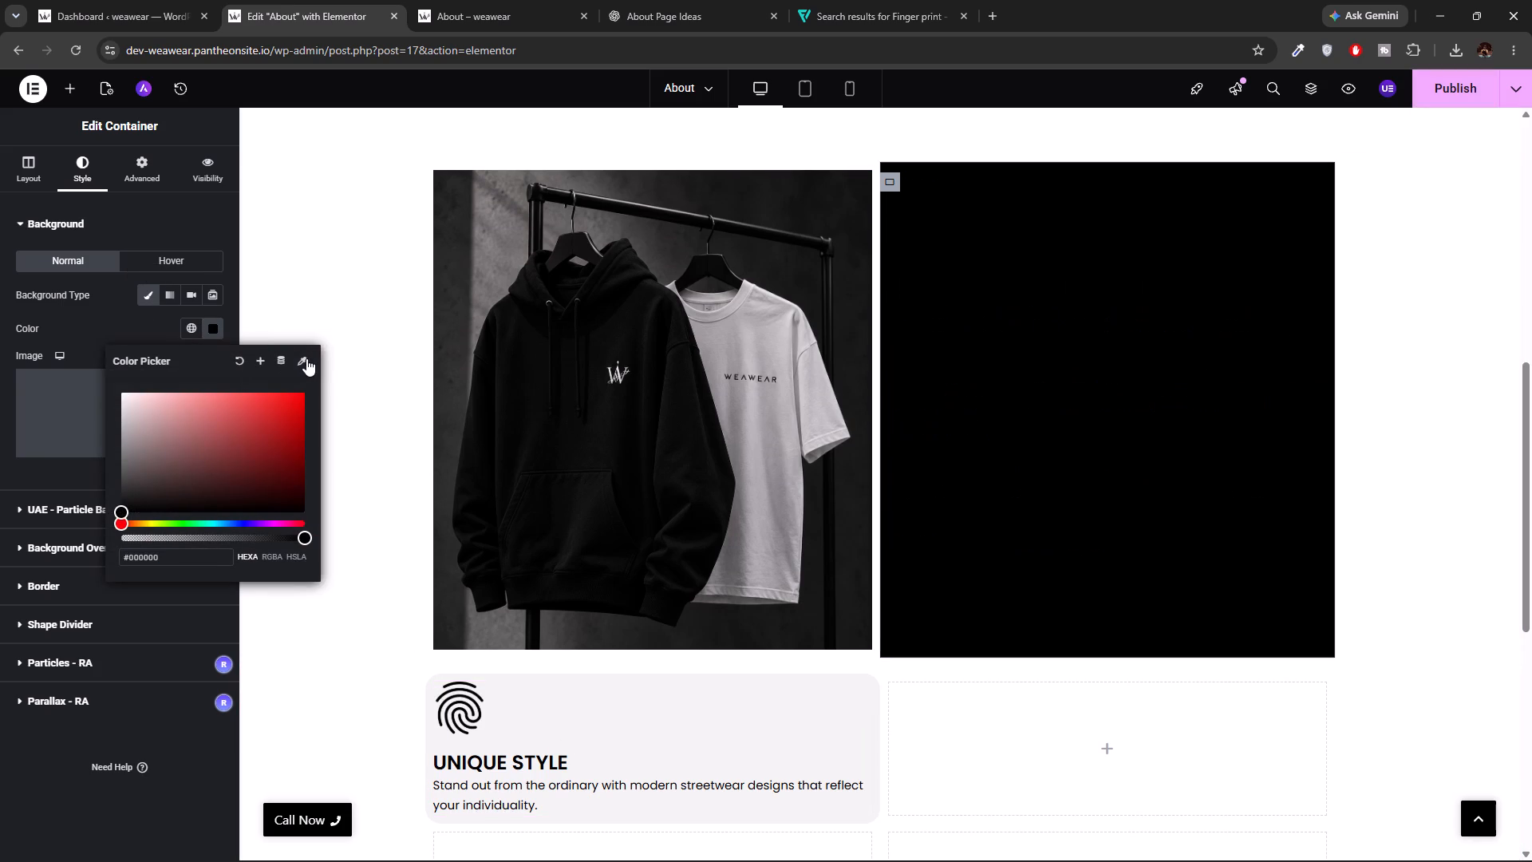
pyautogui.click(488, 701)
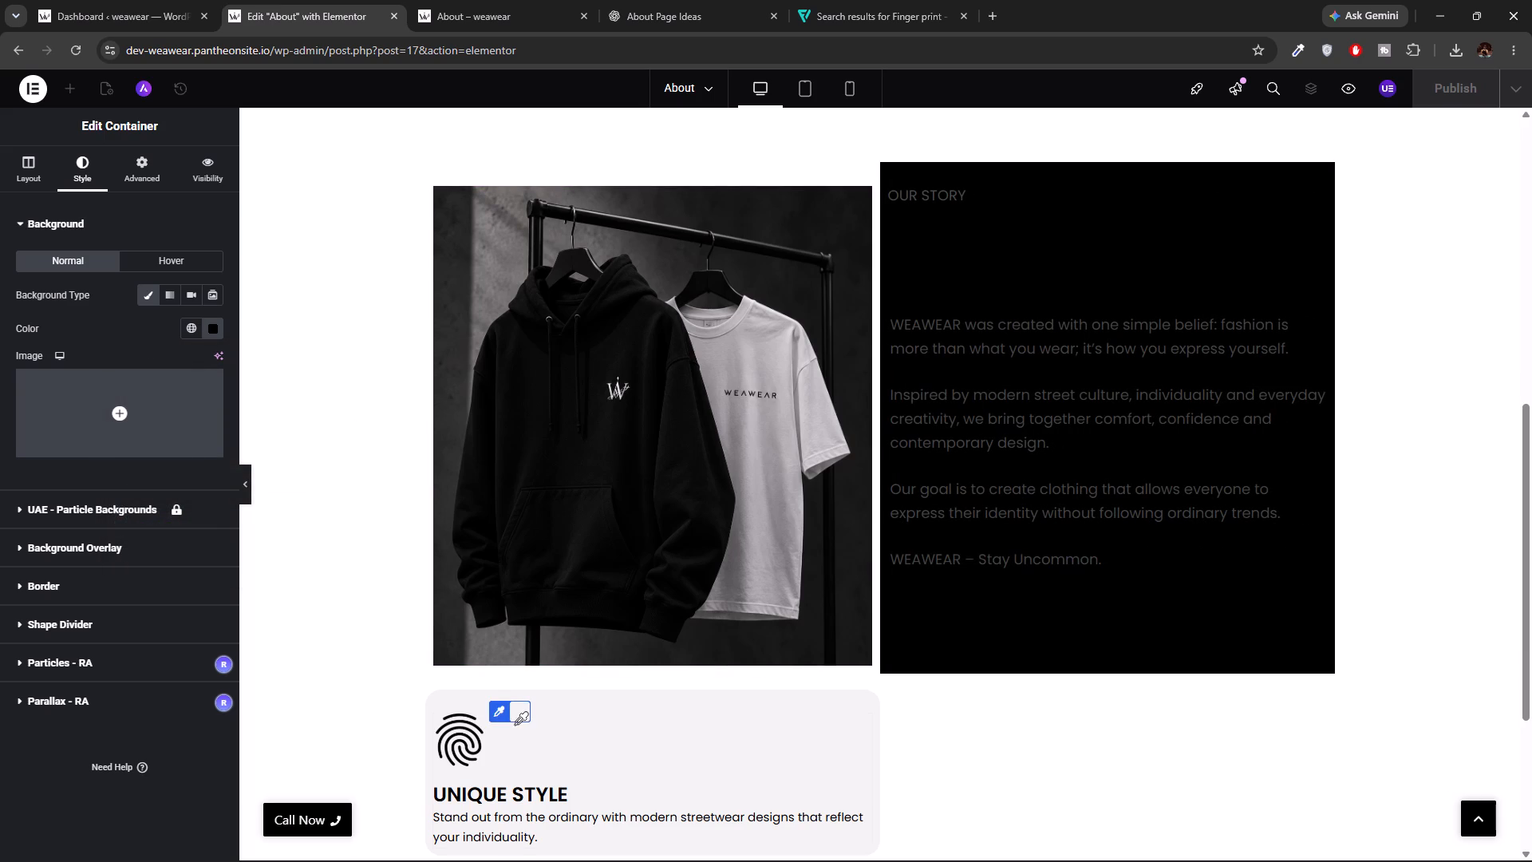
pyautogui.click(514, 710)
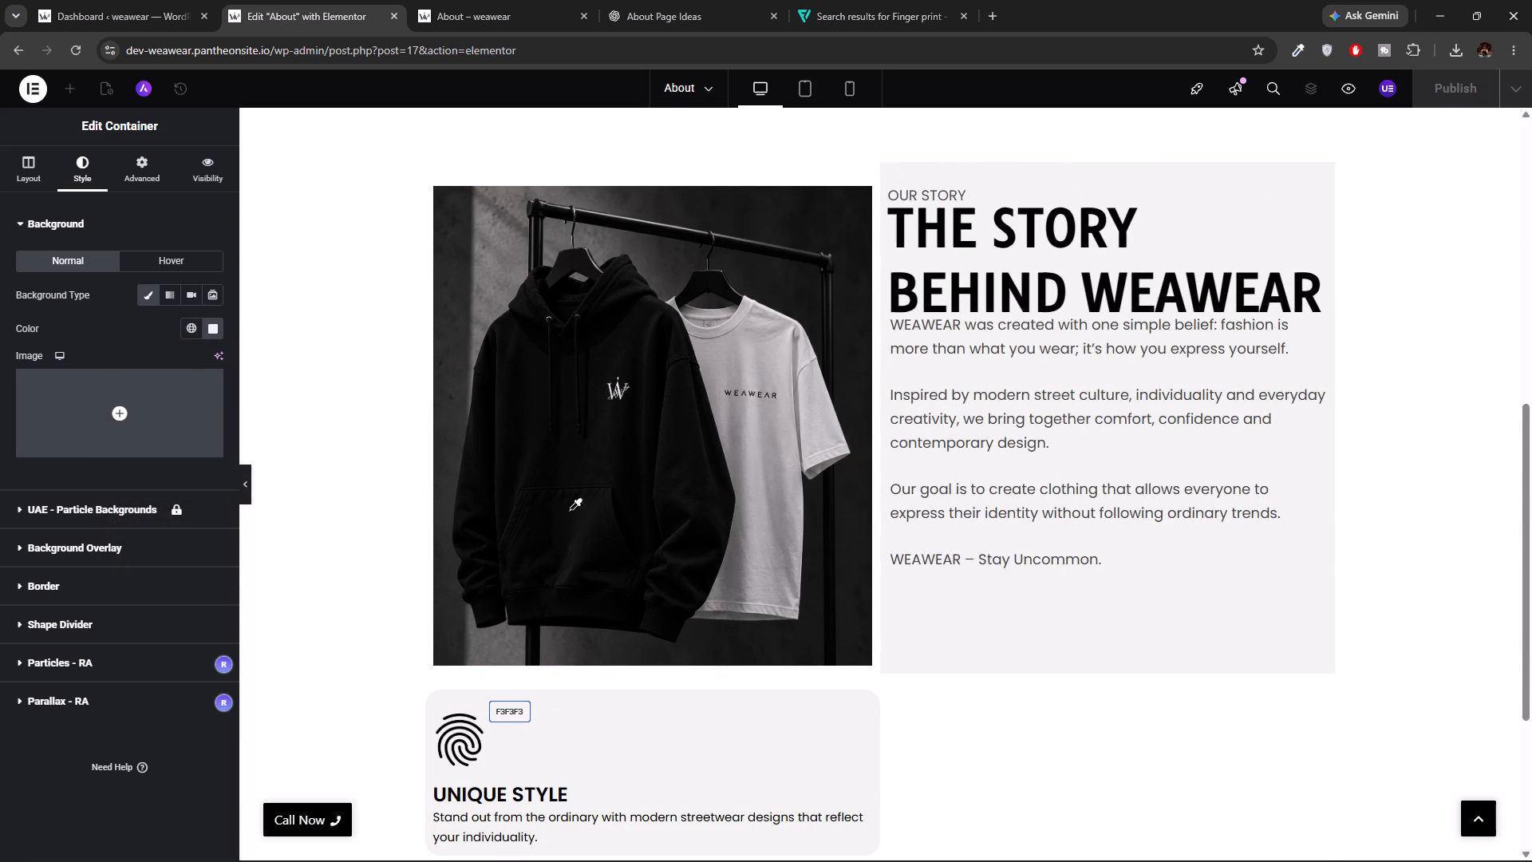
# Adjust the hoodie and T-shirt image in the Our Story section to a width of 1%.
pyautogui.click(437, 178)
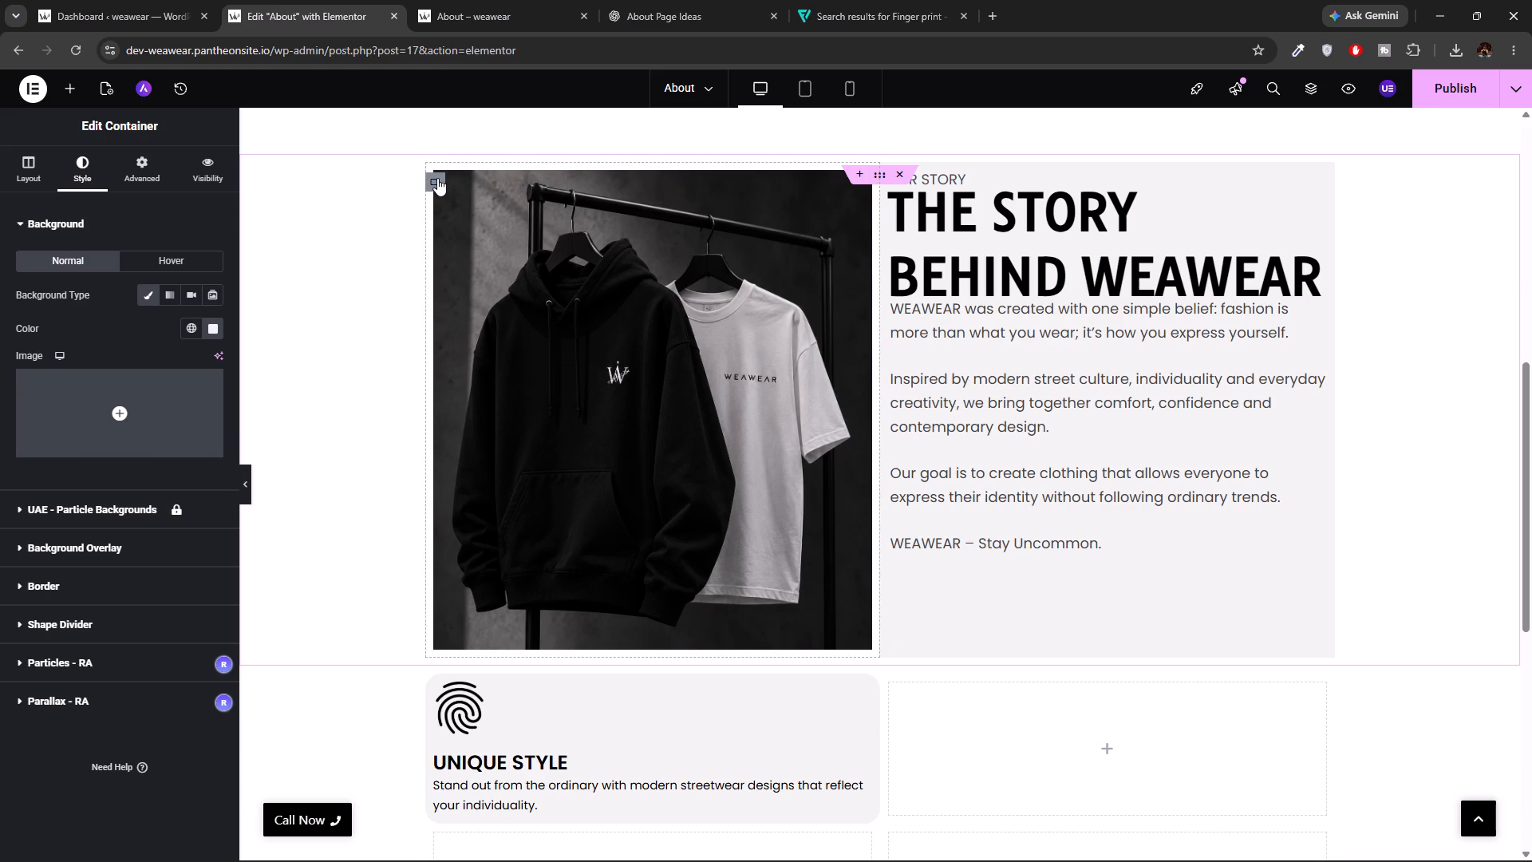
pyautogui.click(97, 178)
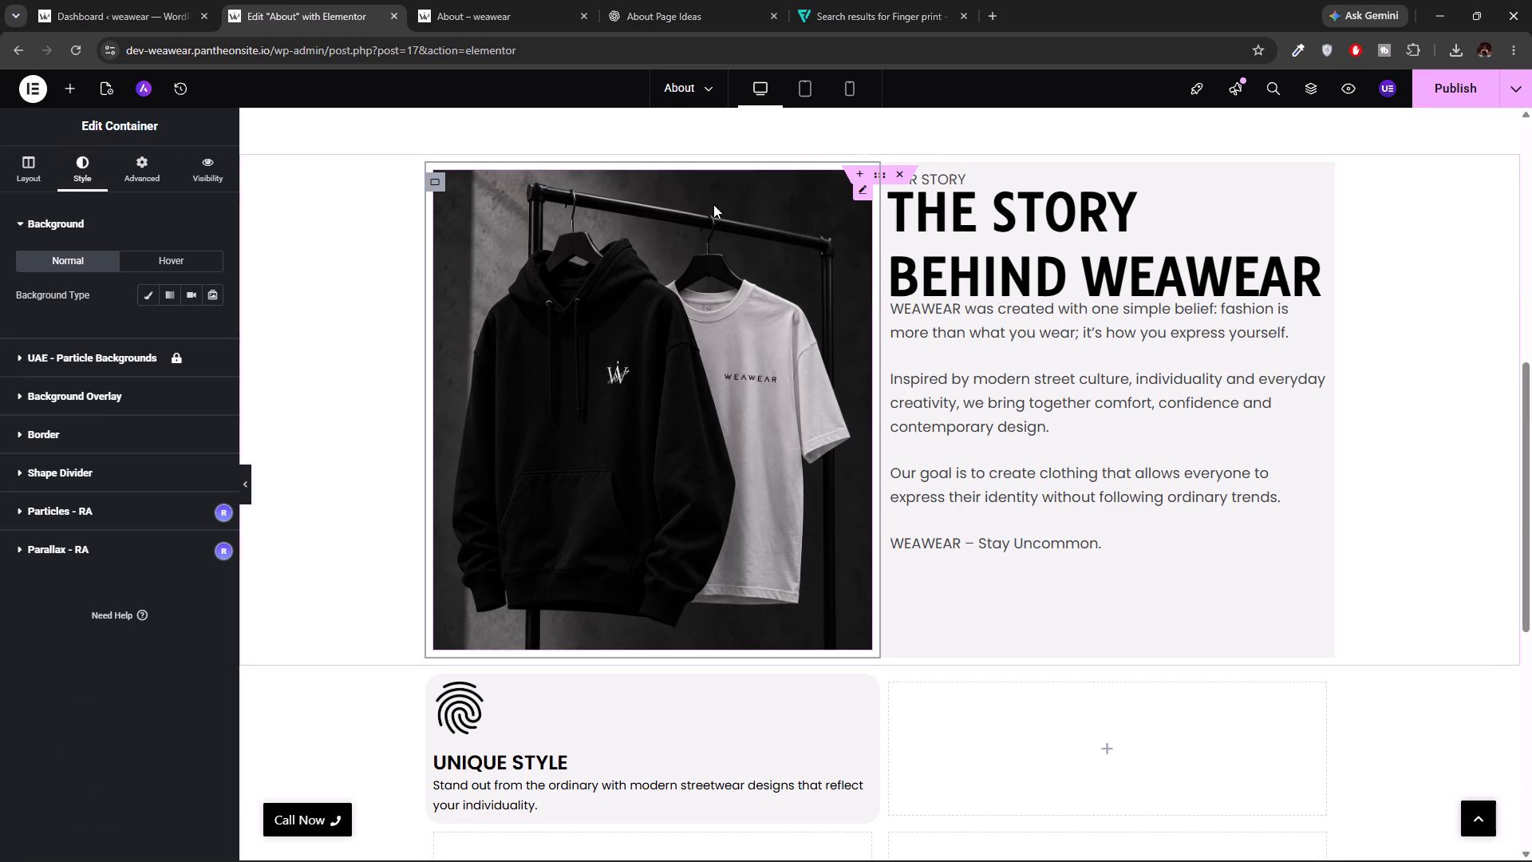
pyautogui.click(868, 192)
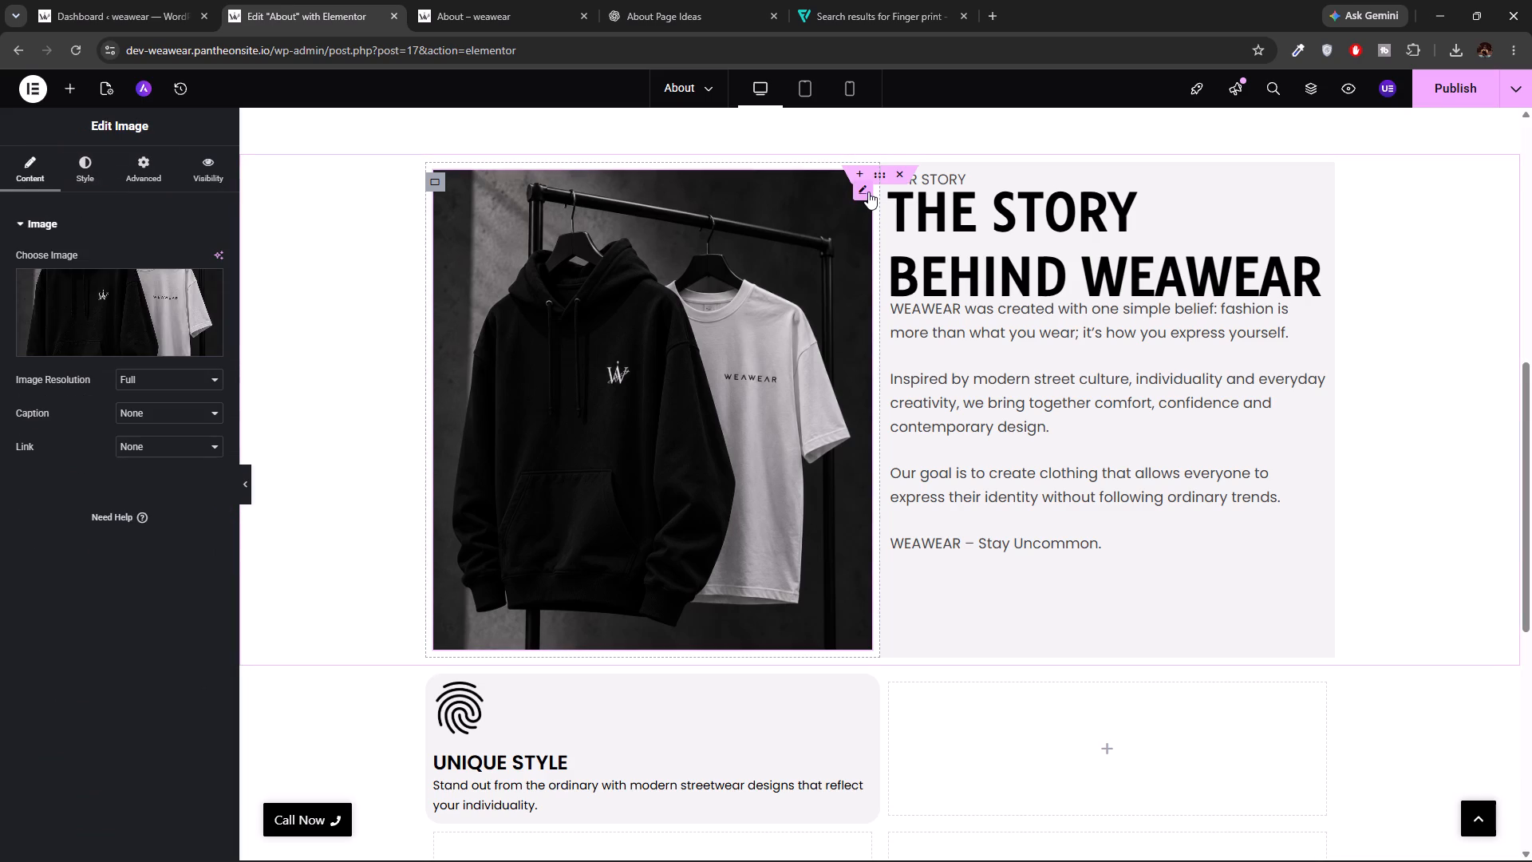
pyautogui.click(867, 192)
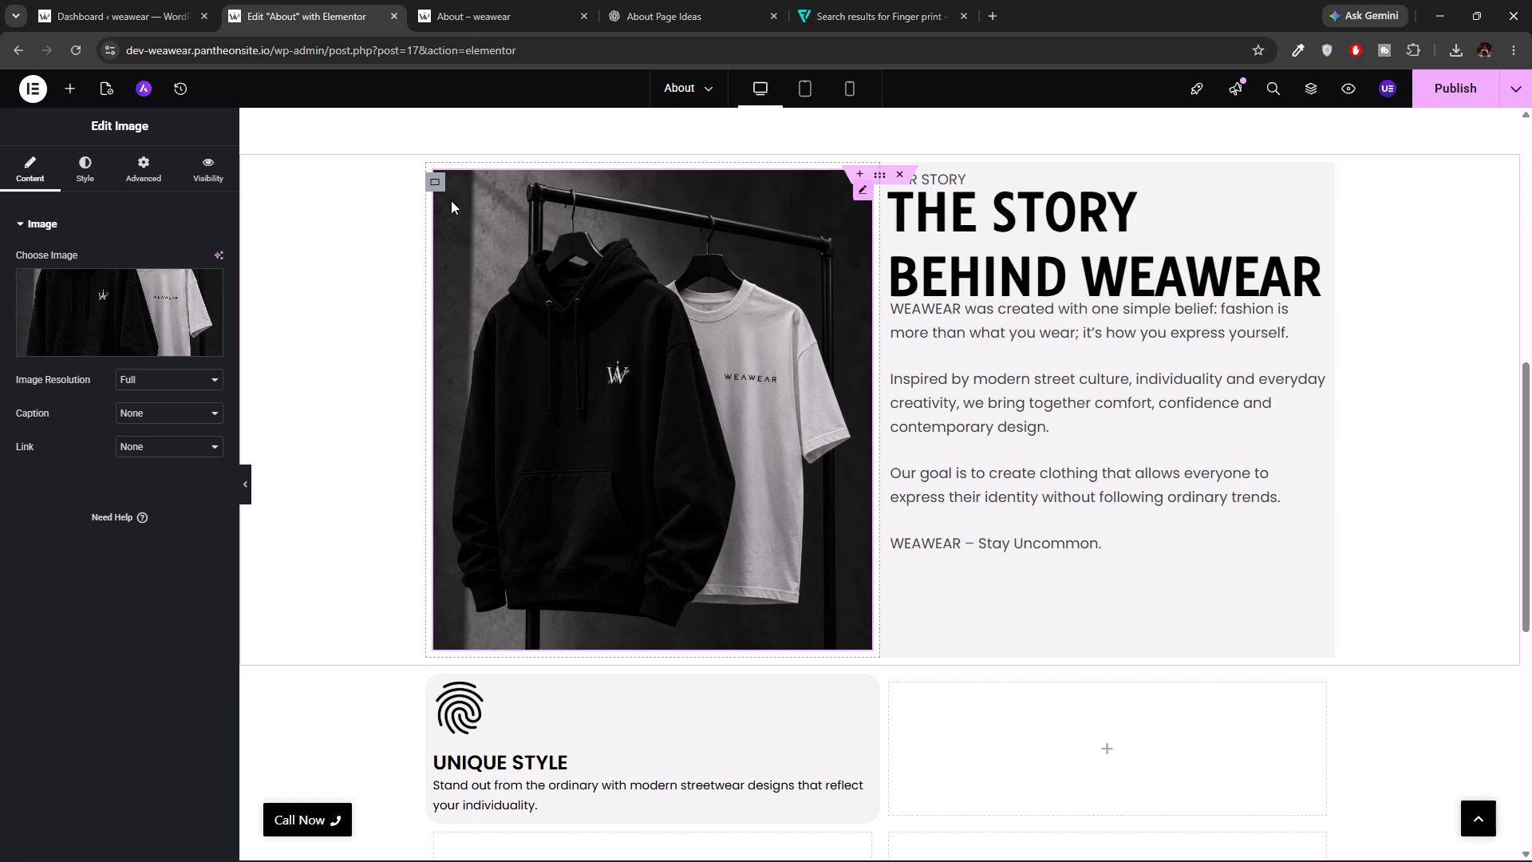
pyautogui.click(96, 189)
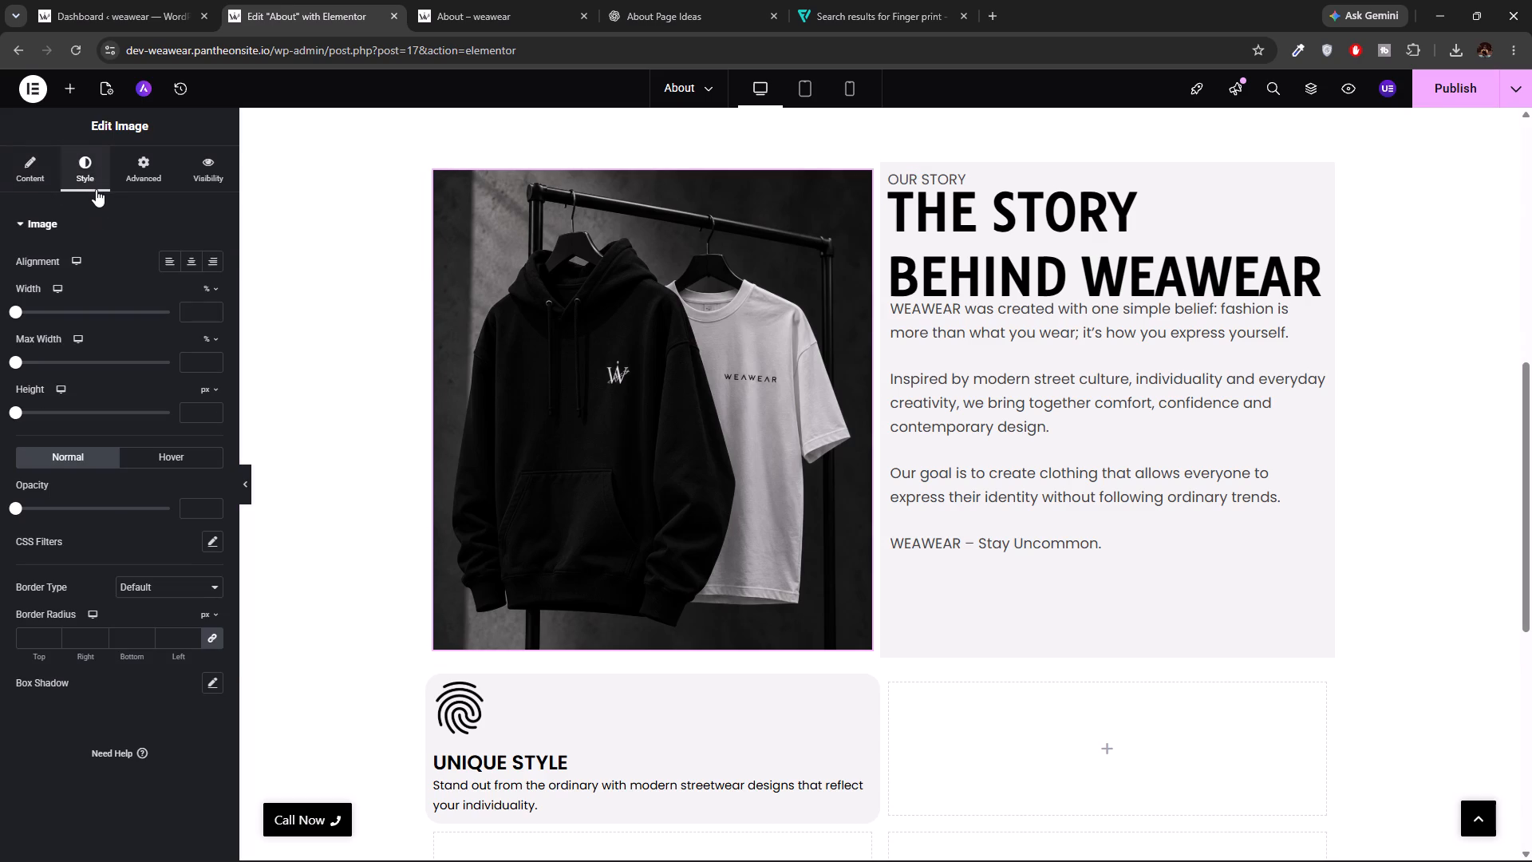
pyautogui.click(22, 313)
pyautogui.moveTo(19, 312); pyautogui.dragTo(26, 314)
pyautogui.moveTo(26, 314); pyautogui.dragTo(2, 314)
pyautogui.moveTo(2, 314); pyautogui.dragTo(0, 315)
pyautogui.moveTo(0, 315); pyautogui.dragTo(0, 317)
# Set the Our Story image's padding to -7 px on all four sides.
pyautogui.click(140, 185)
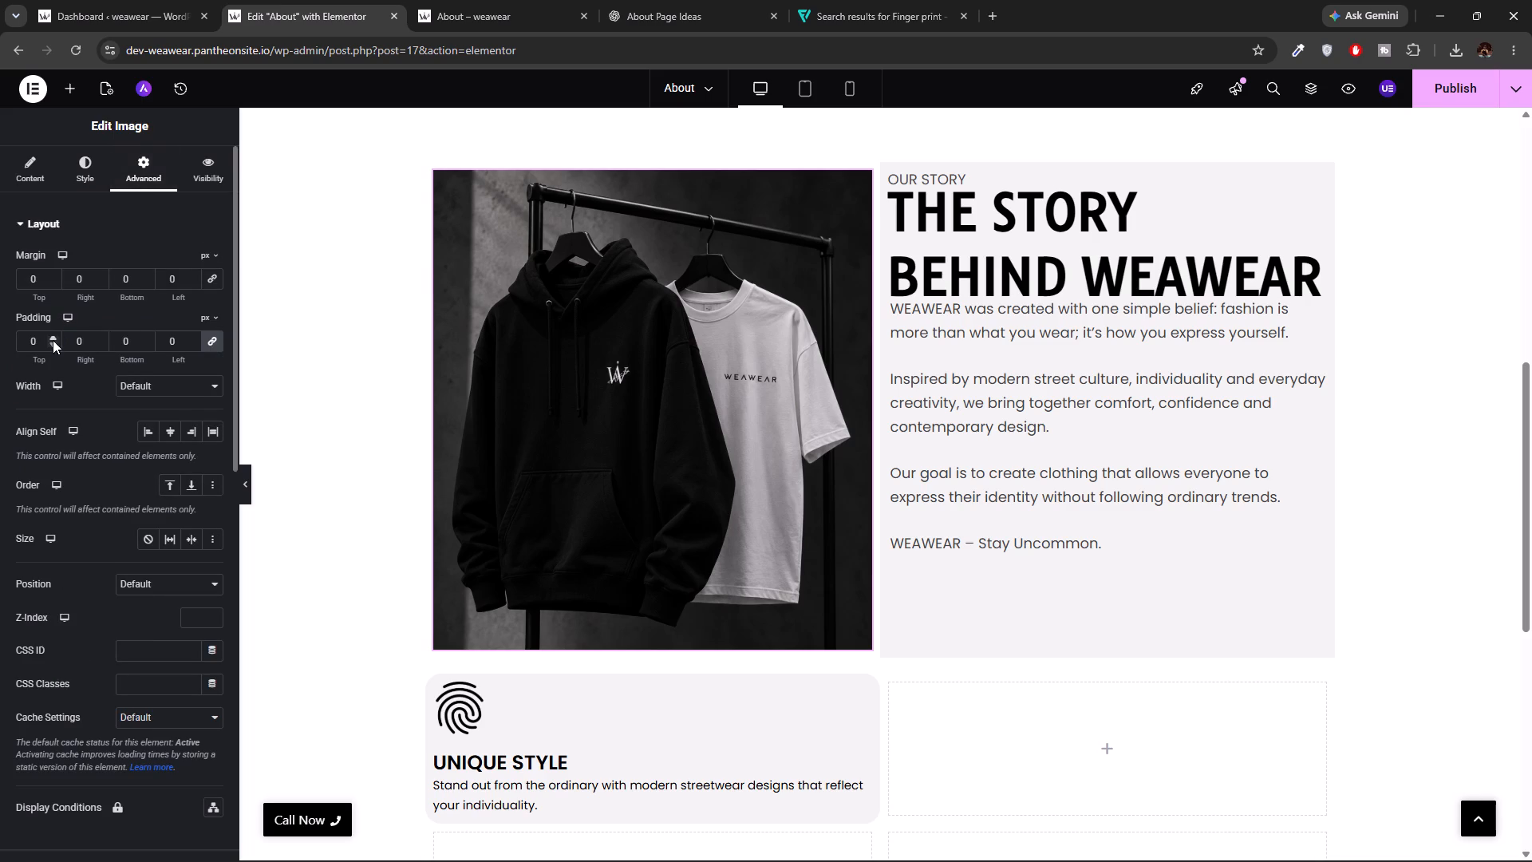
pyautogui.tripleClick(53, 340)
pyautogui.click(53, 340)
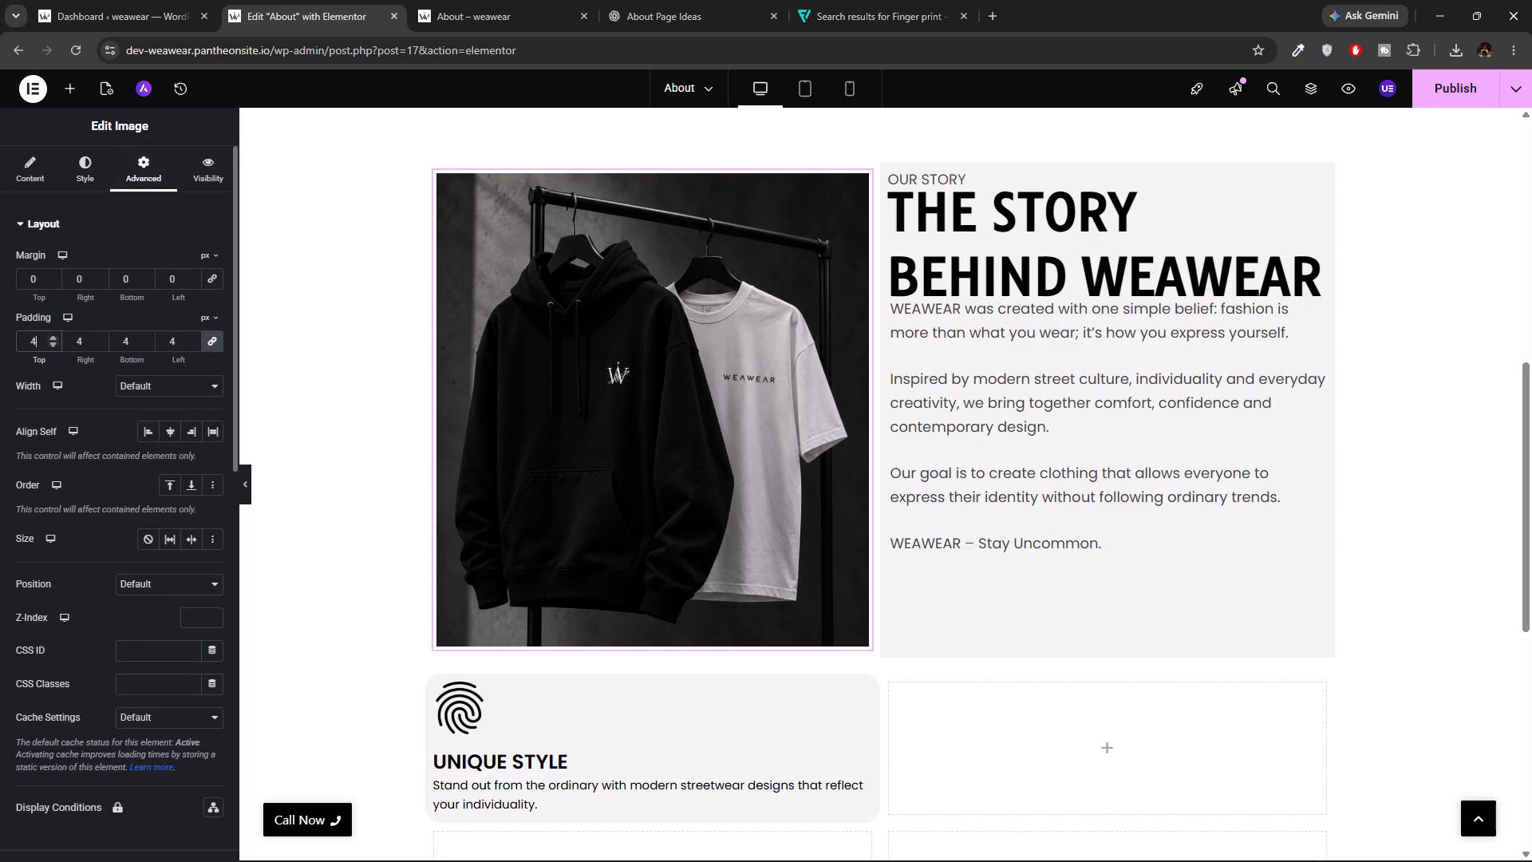
pyautogui.doubleClick(53, 350)
pyautogui.moveTo(53, 350); pyautogui.dragTo(53, 342)
pyautogui.tripleClick(53, 342)
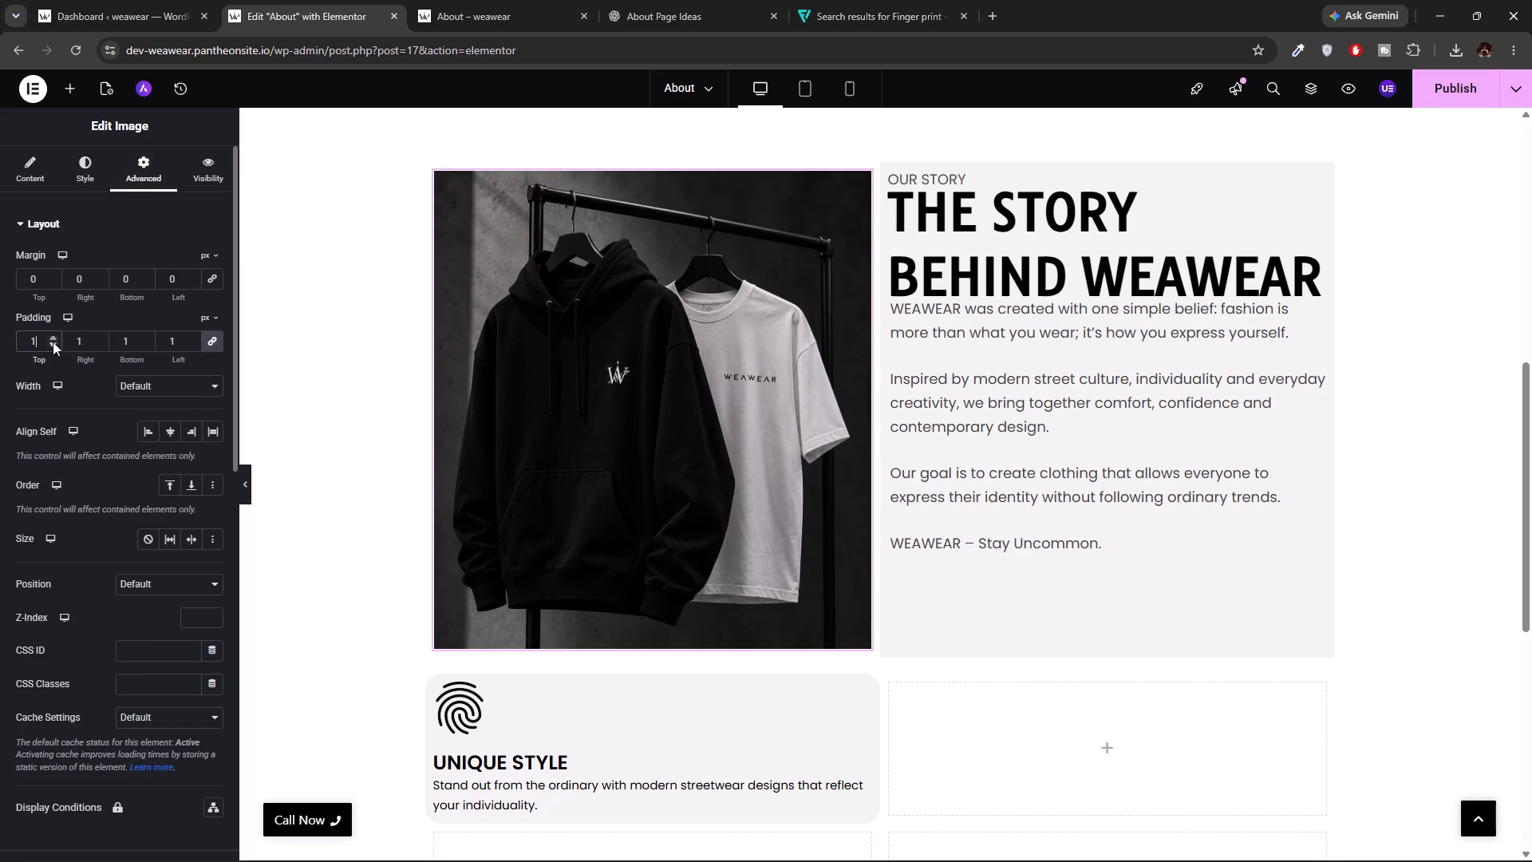
pyautogui.click(53, 342)
pyautogui.click(53, 342)
pyautogui.tripleClick(53, 342)
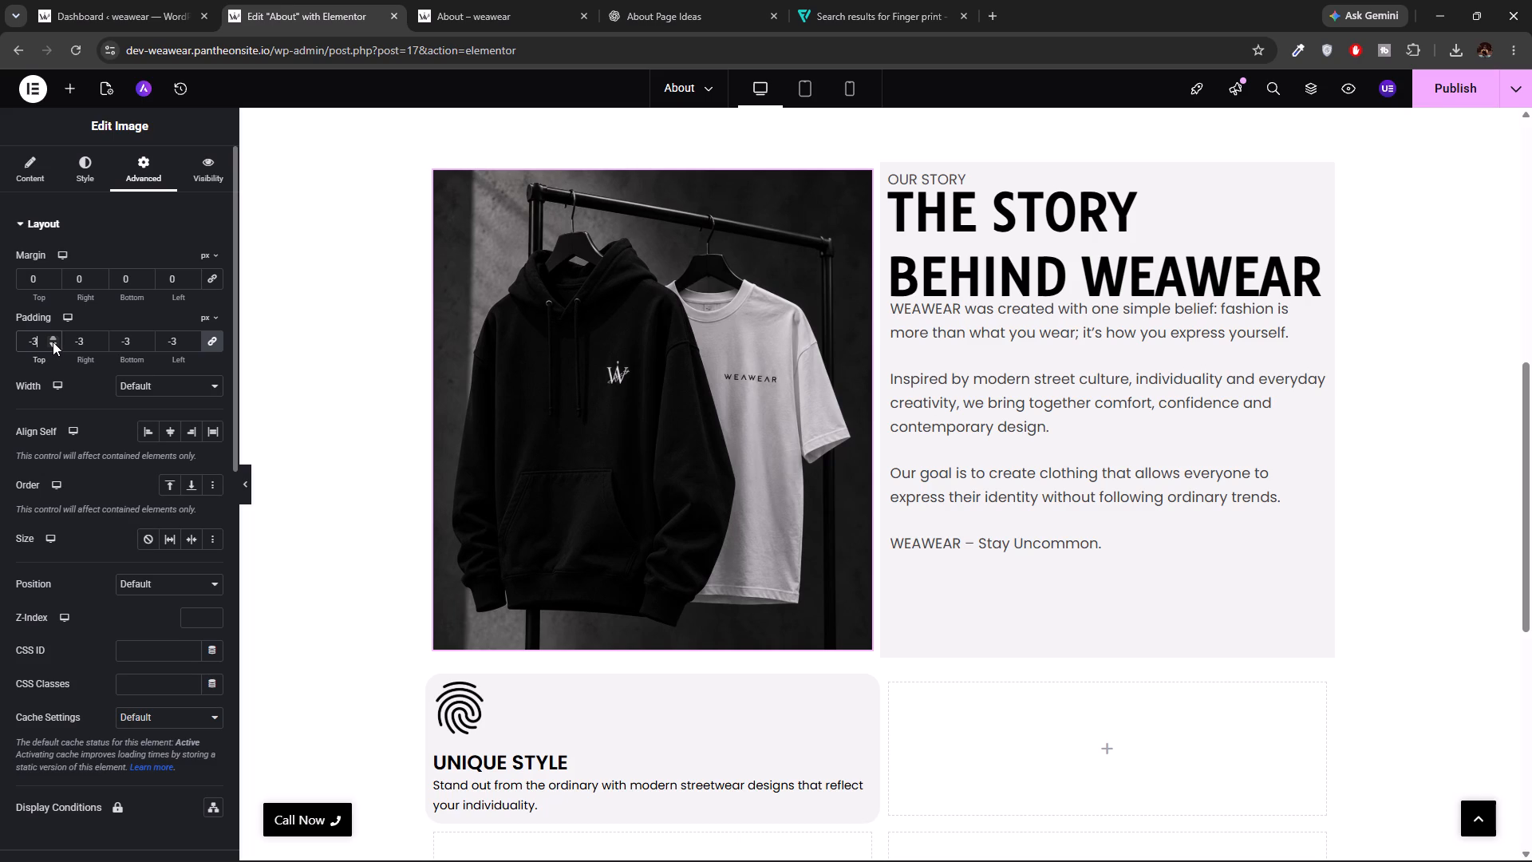
pyautogui.tripleClick(53, 342)
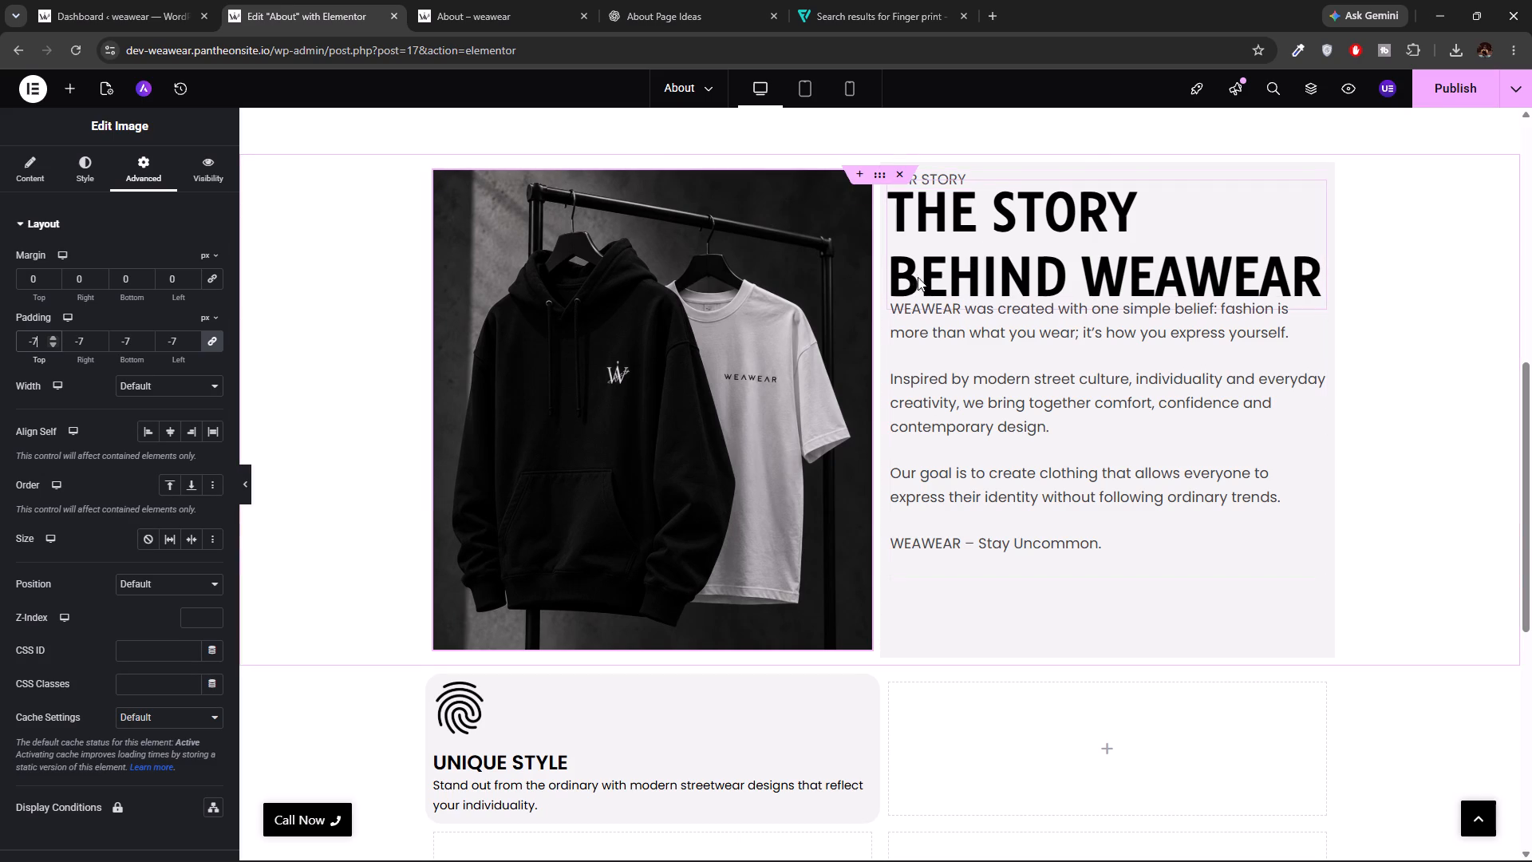
pyautogui.click(930, 607)
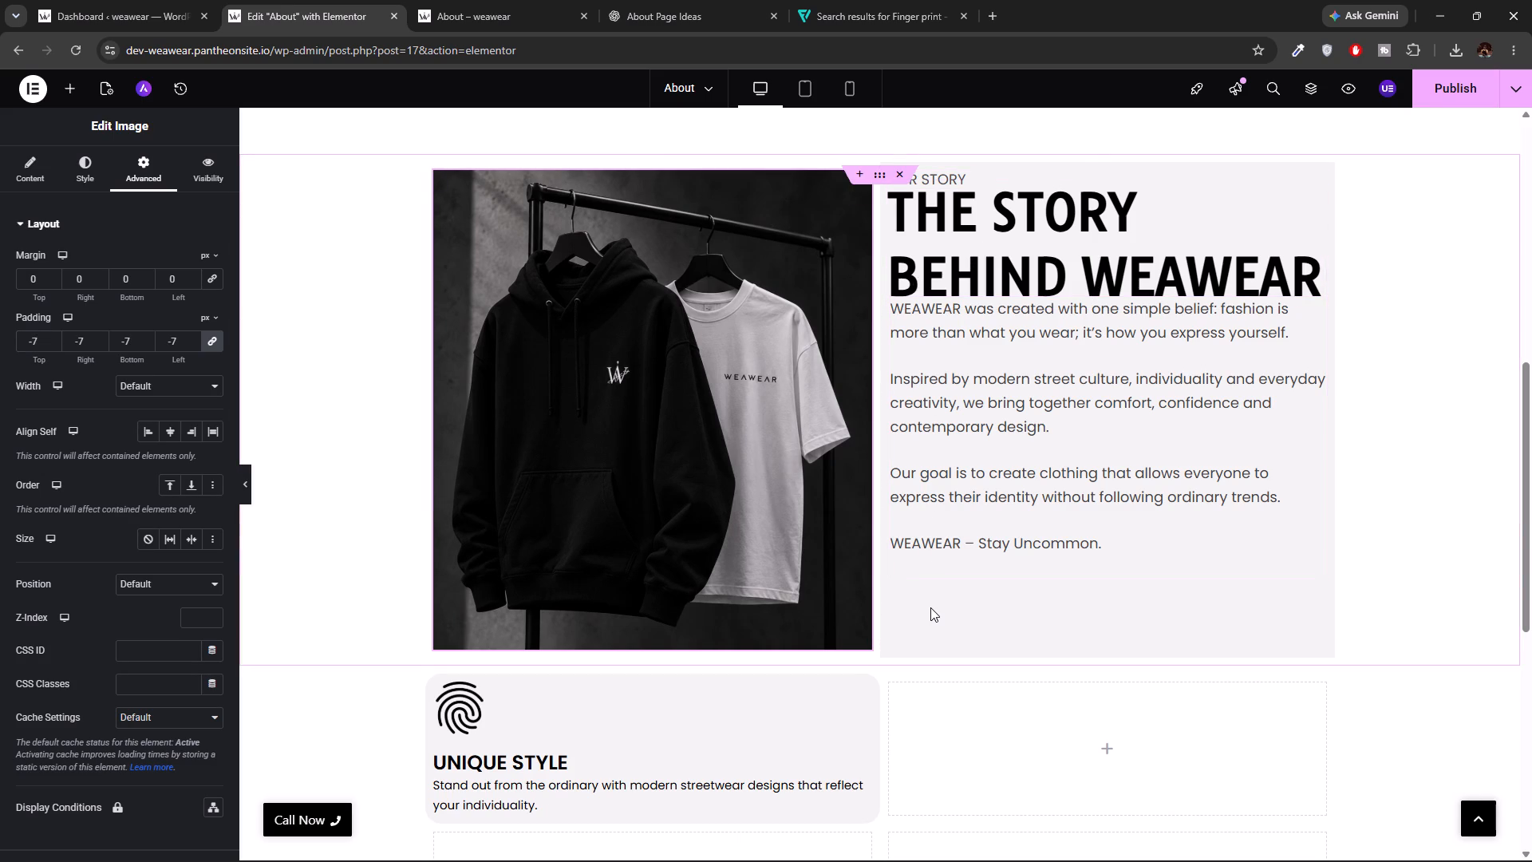
# Clear the padding of the hoodie and T-shirt image in the Our Story section on all four sides.
pyautogui.click(40, 343)
pyautogui.press('BackSpace')
pyautogui.press('BackSpace')
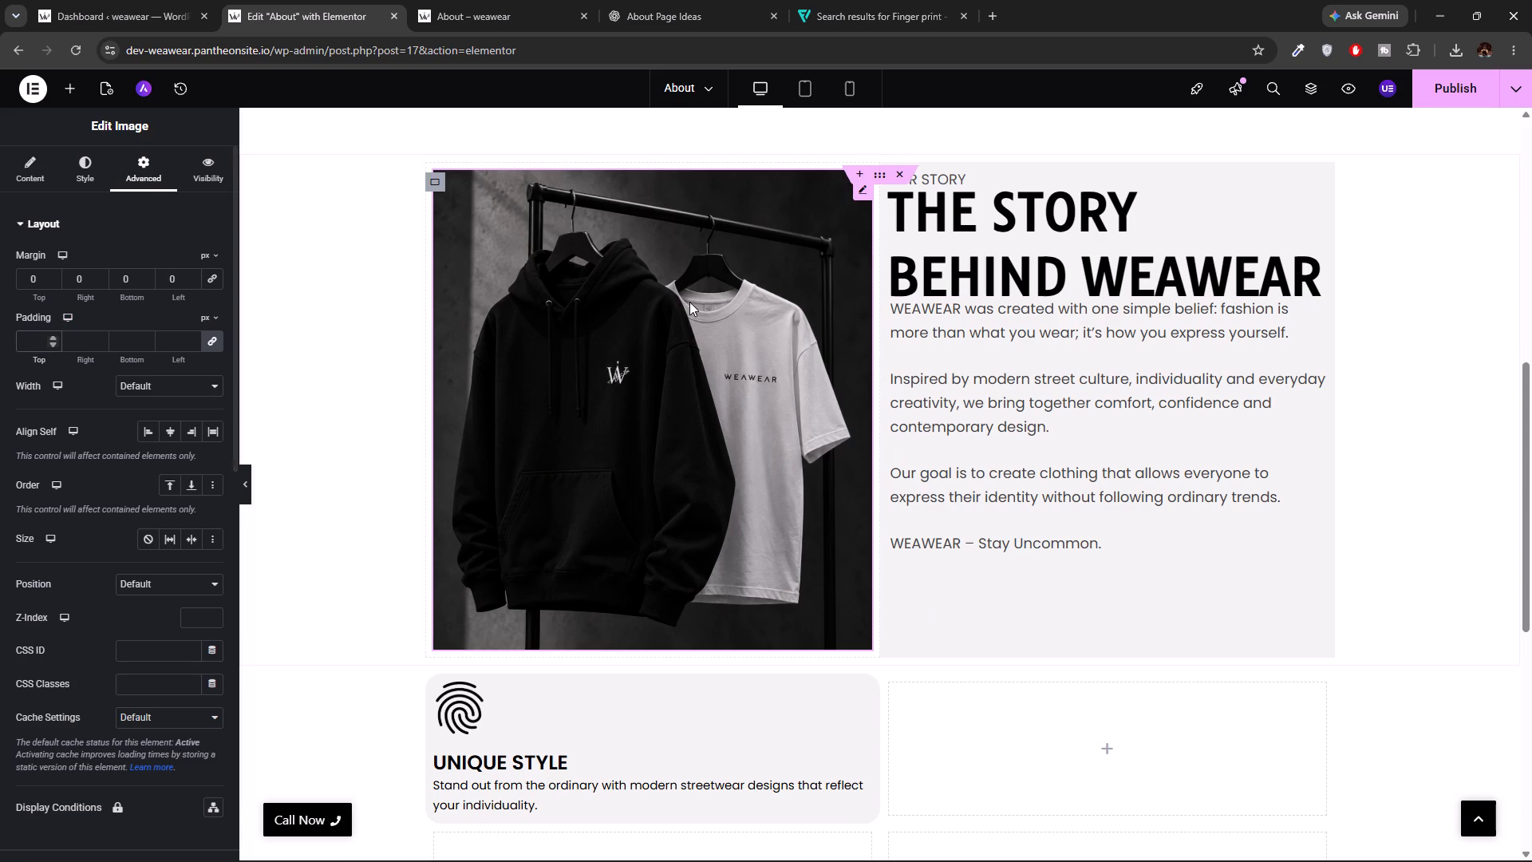
# Examine the style, layout and spacing settings of the Our Story section's containers and the Unique Style card's container.
pyautogui.click(910, 583)
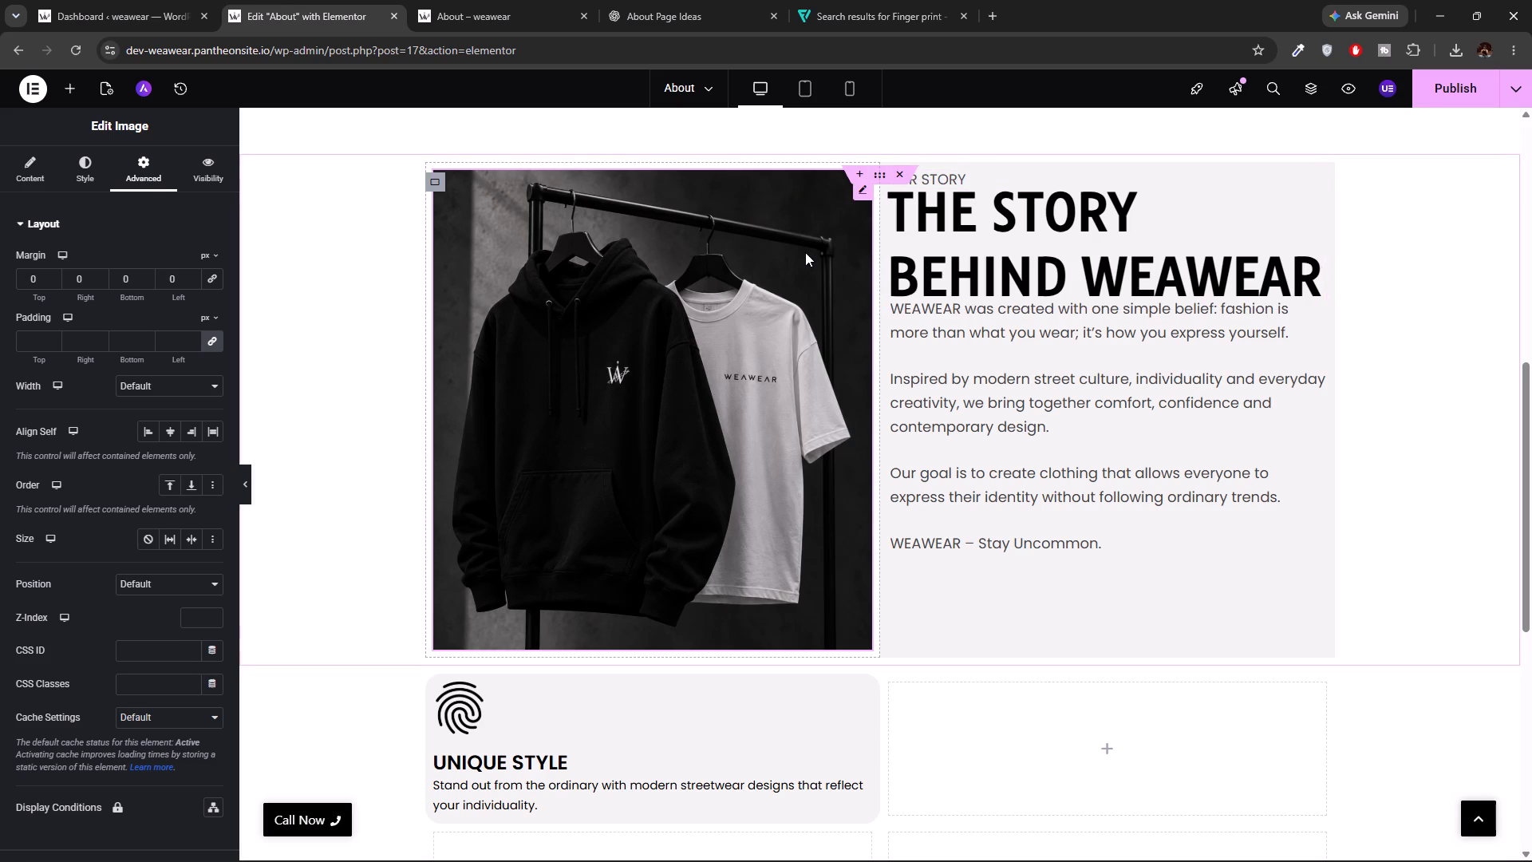
pyautogui.click(431, 181)
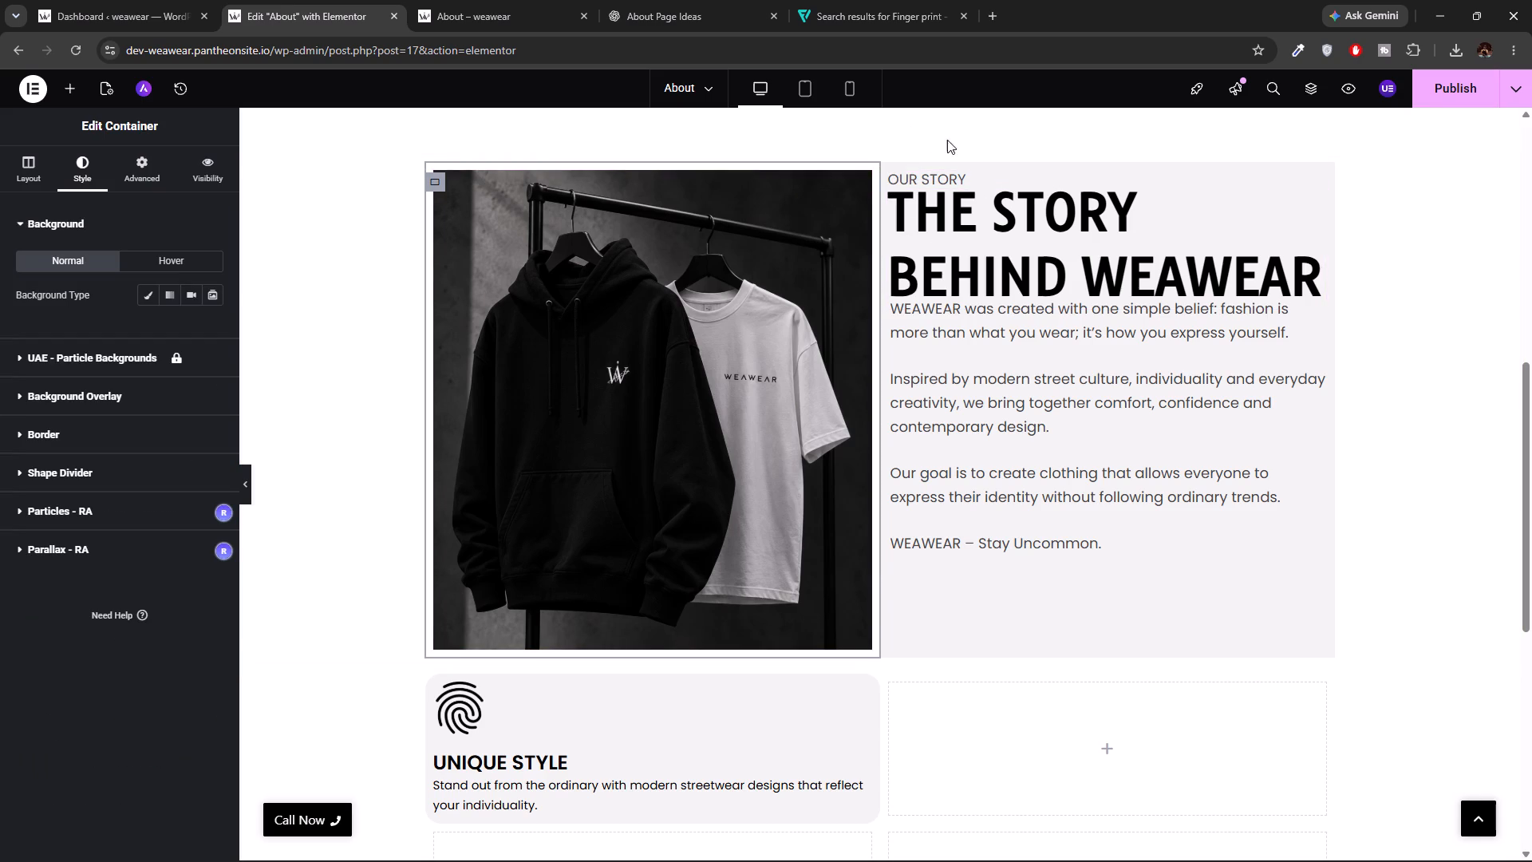
pyautogui.click(1027, 165)
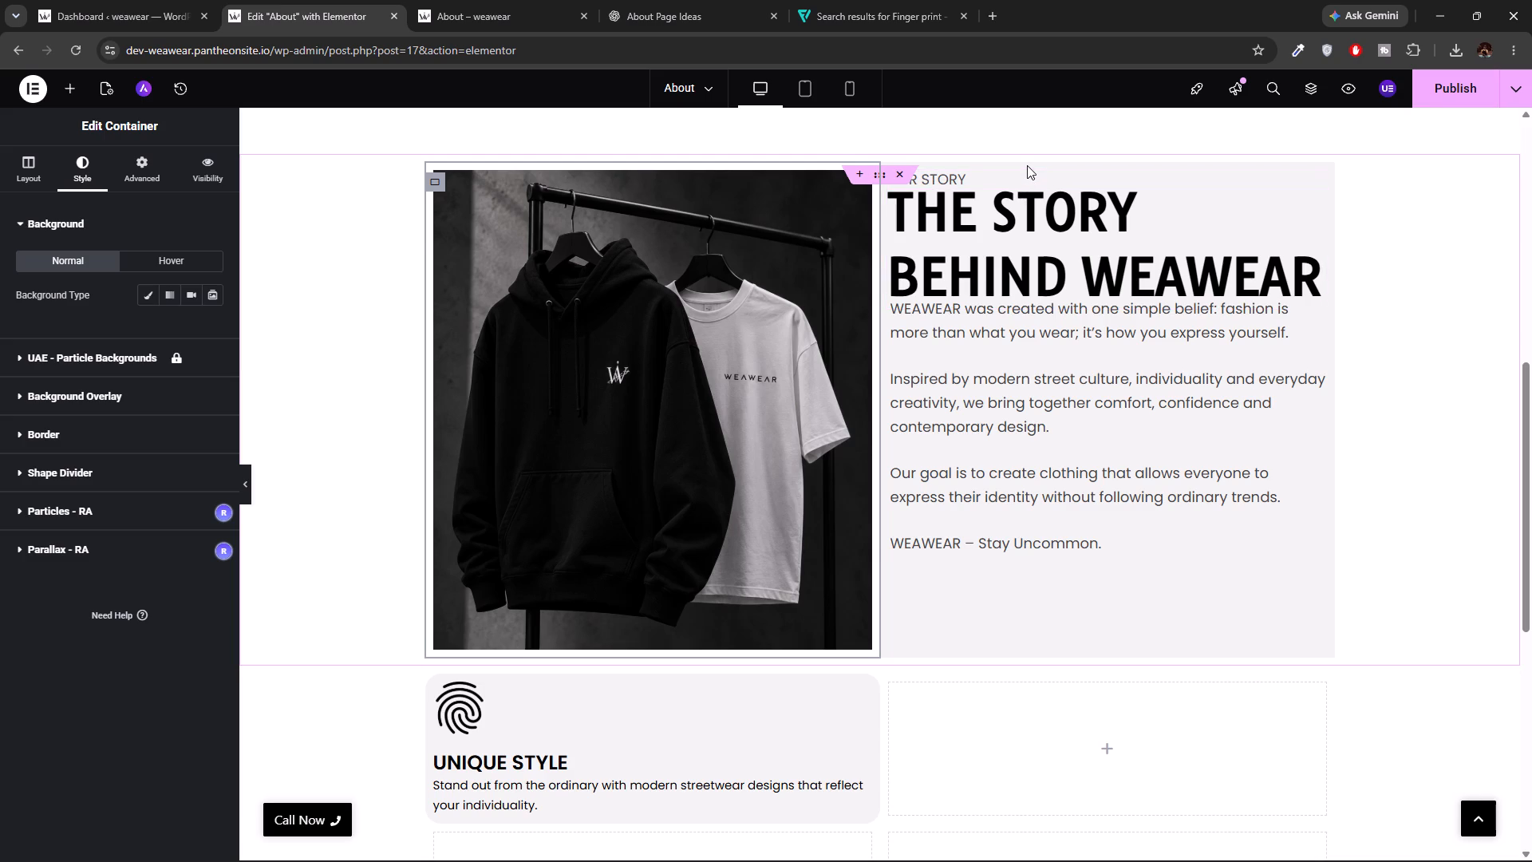
pyautogui.click(1027, 165)
pyautogui.click(899, 610)
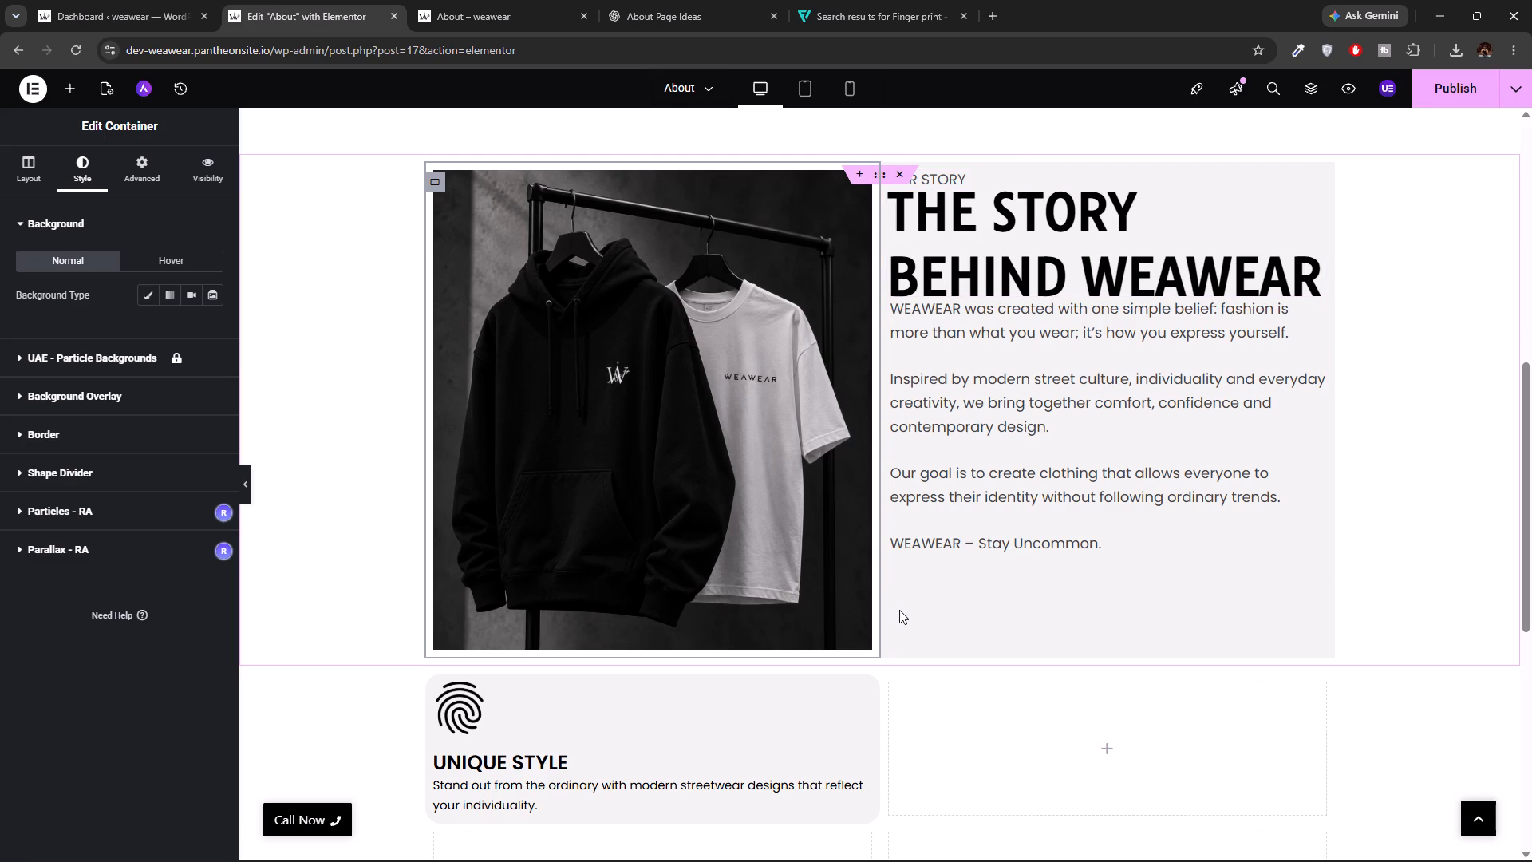
pyautogui.doubleClick(899, 610)
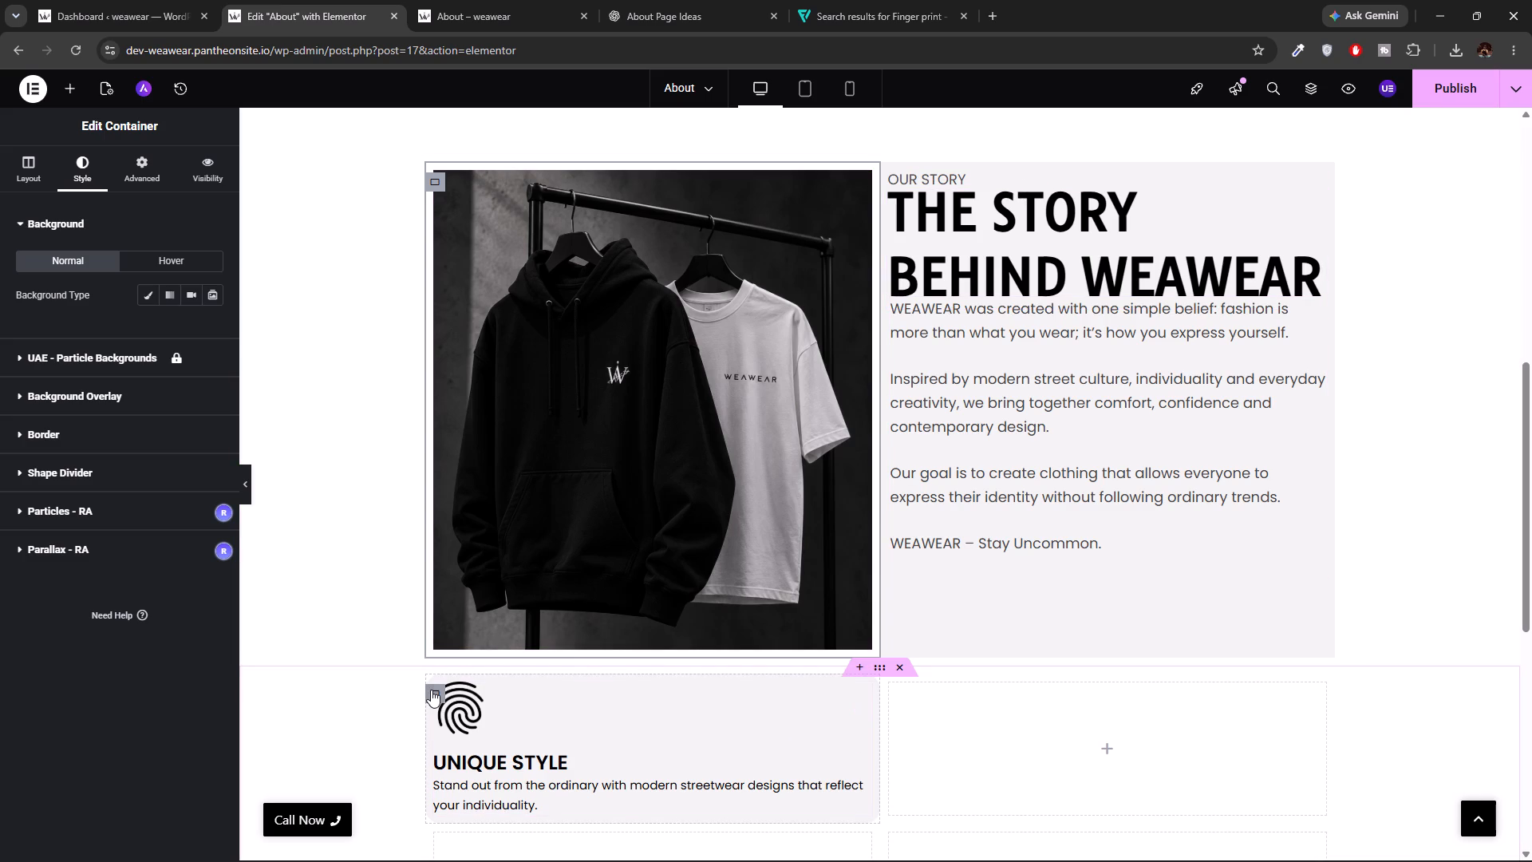
pyautogui.click(431, 690)
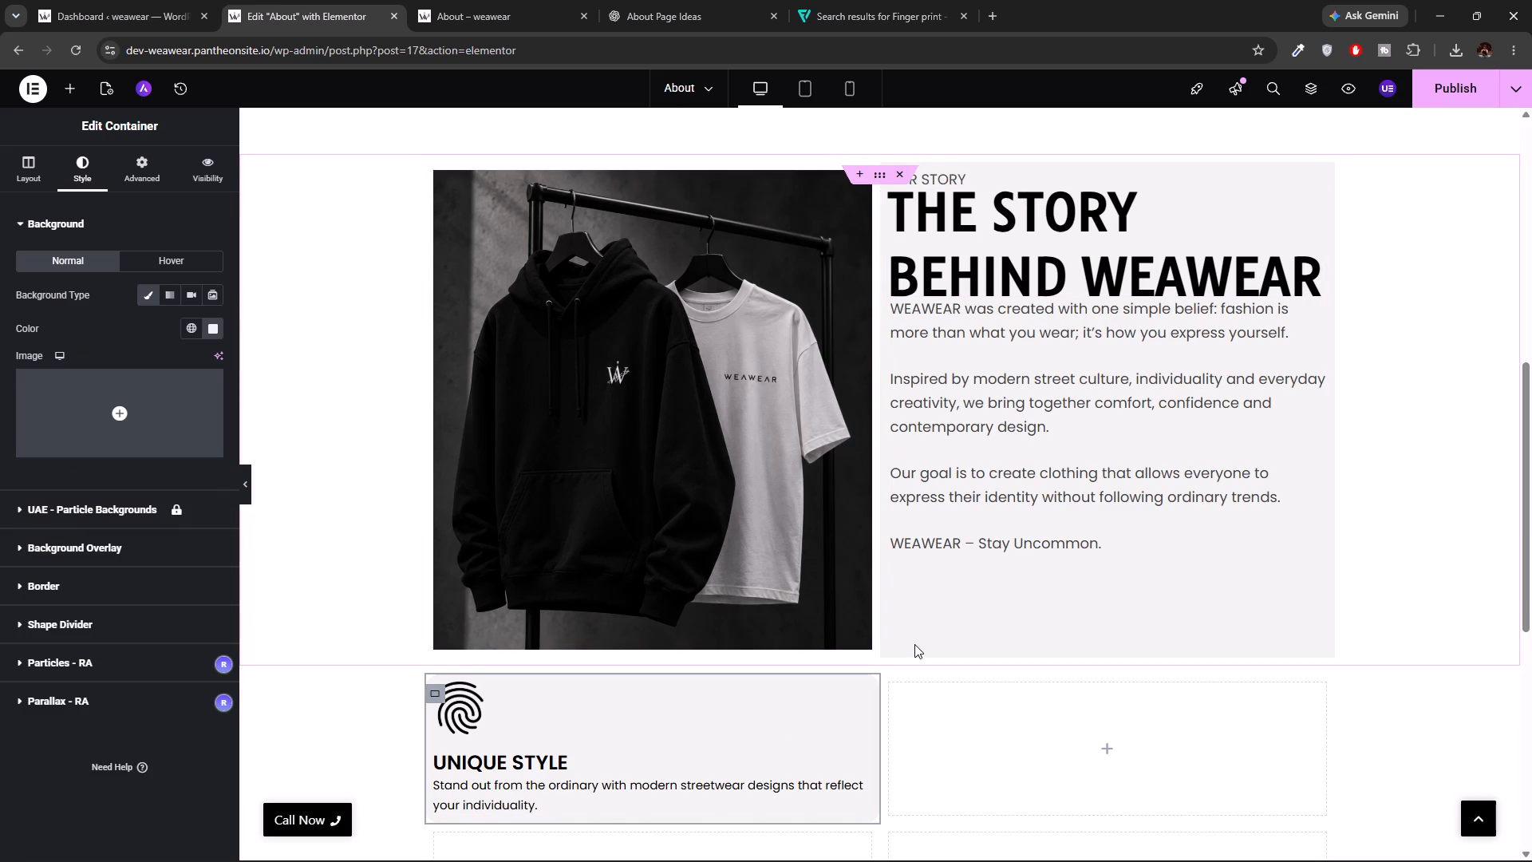
pyautogui.click(882, 170)
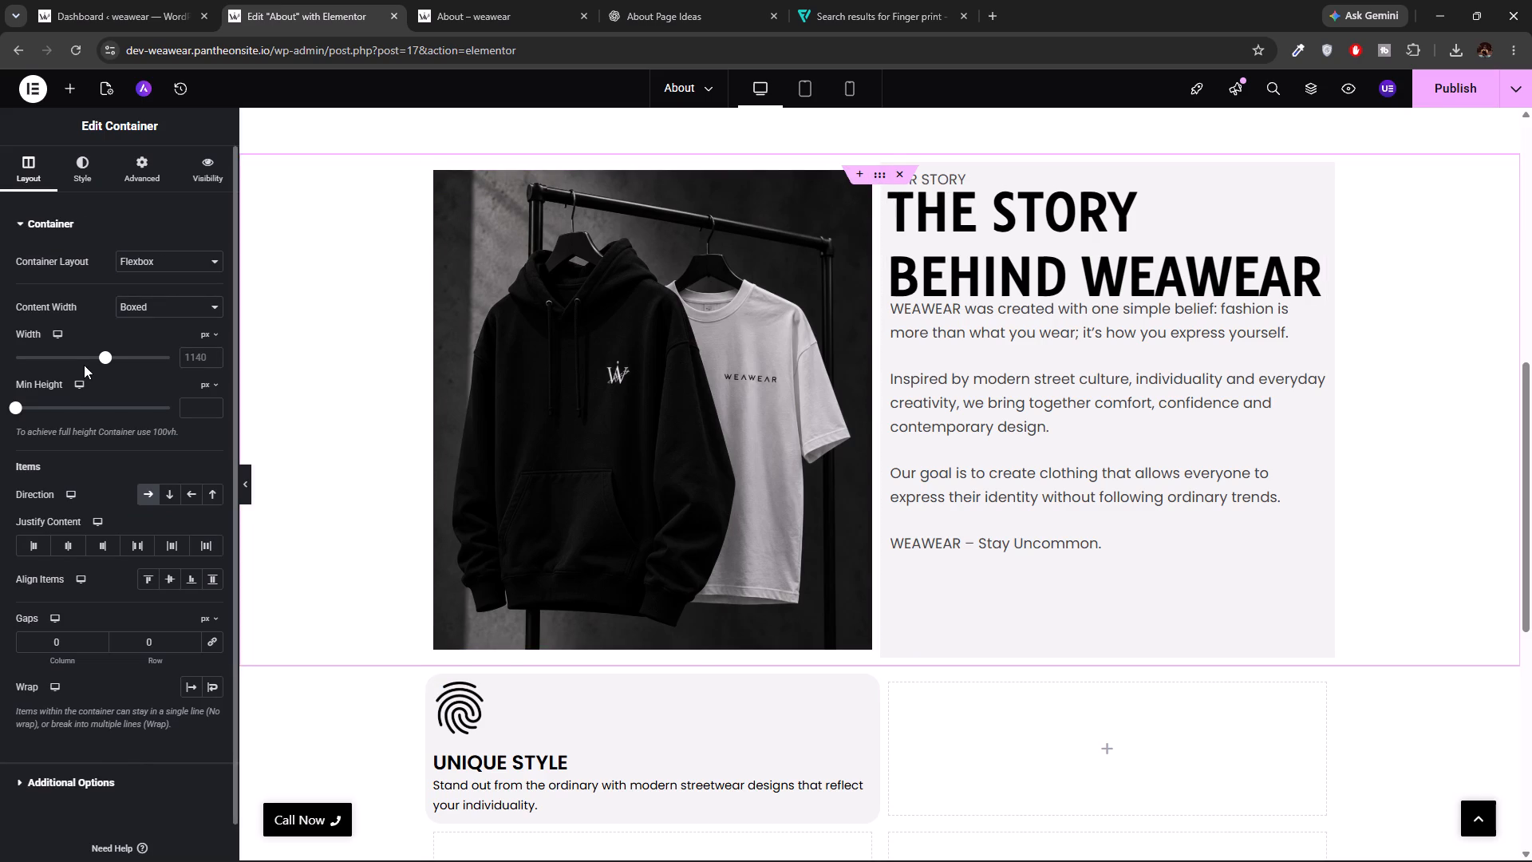
pyautogui.click(79, 169)
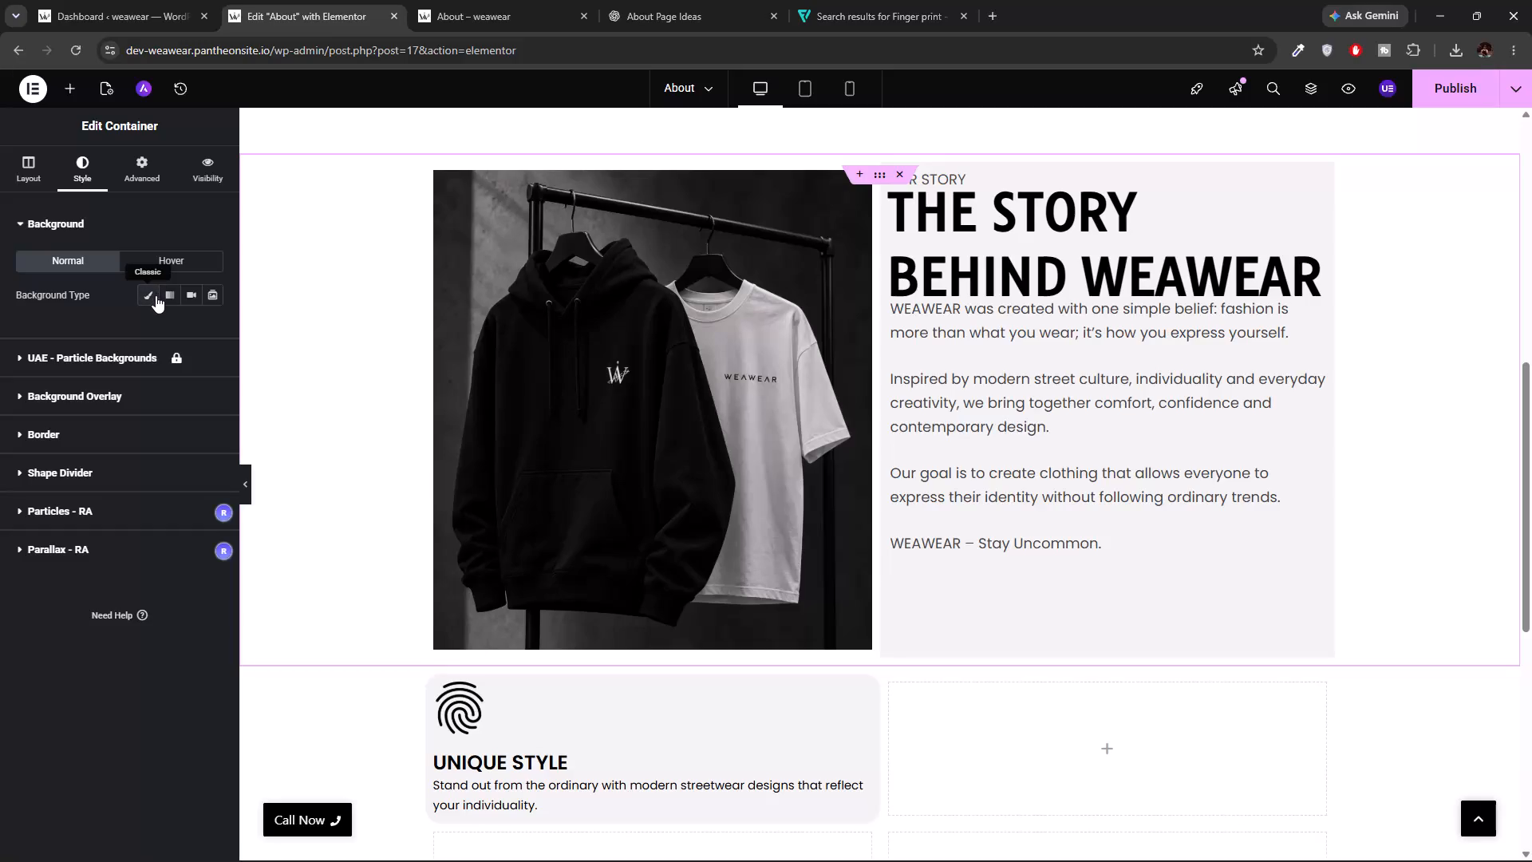
pyautogui.click(134, 154)
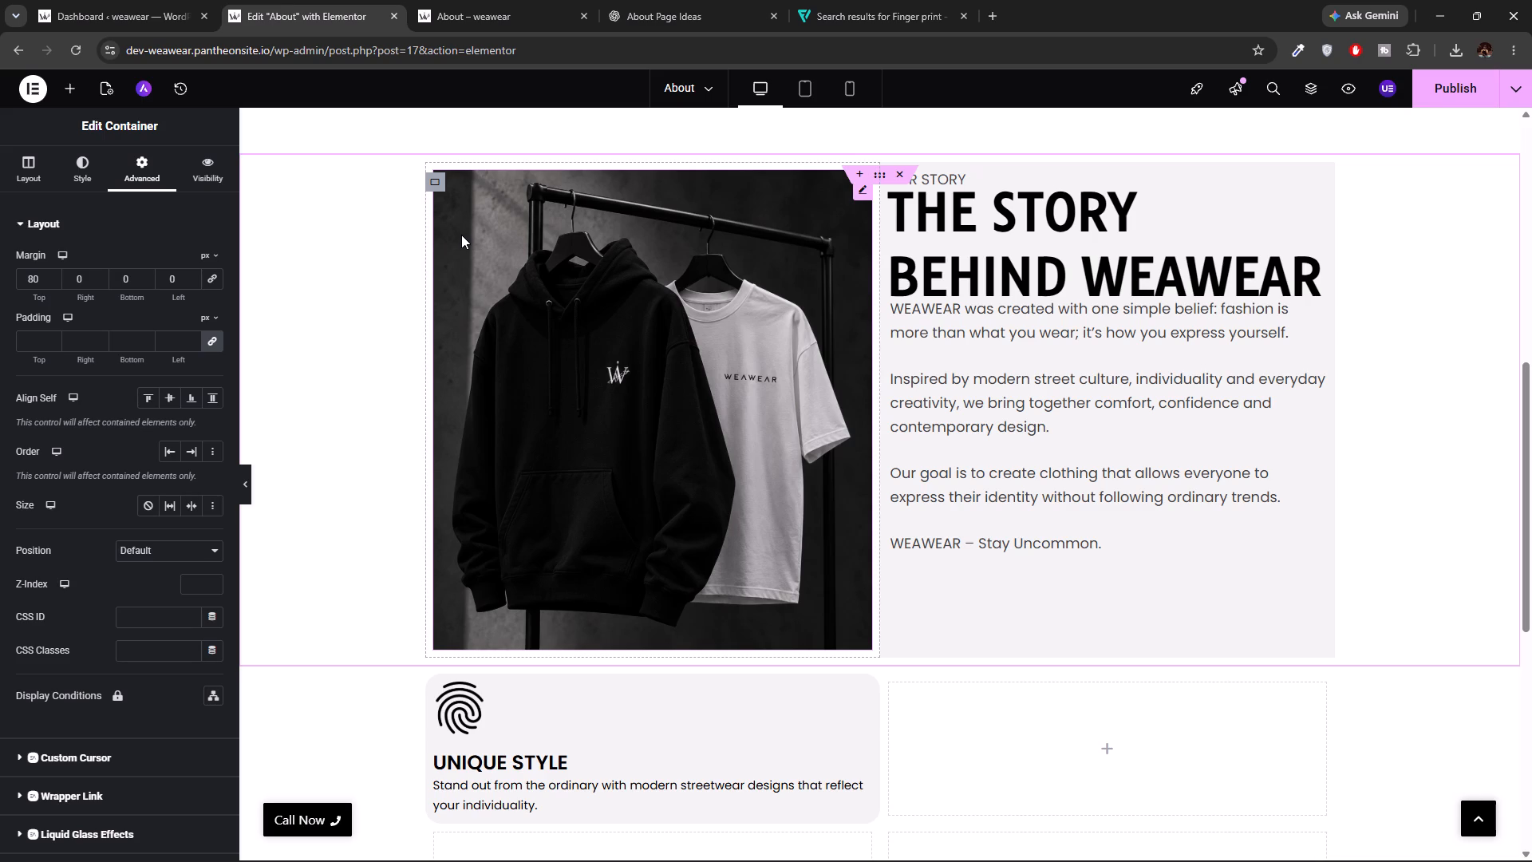
pyautogui.click(339, 235)
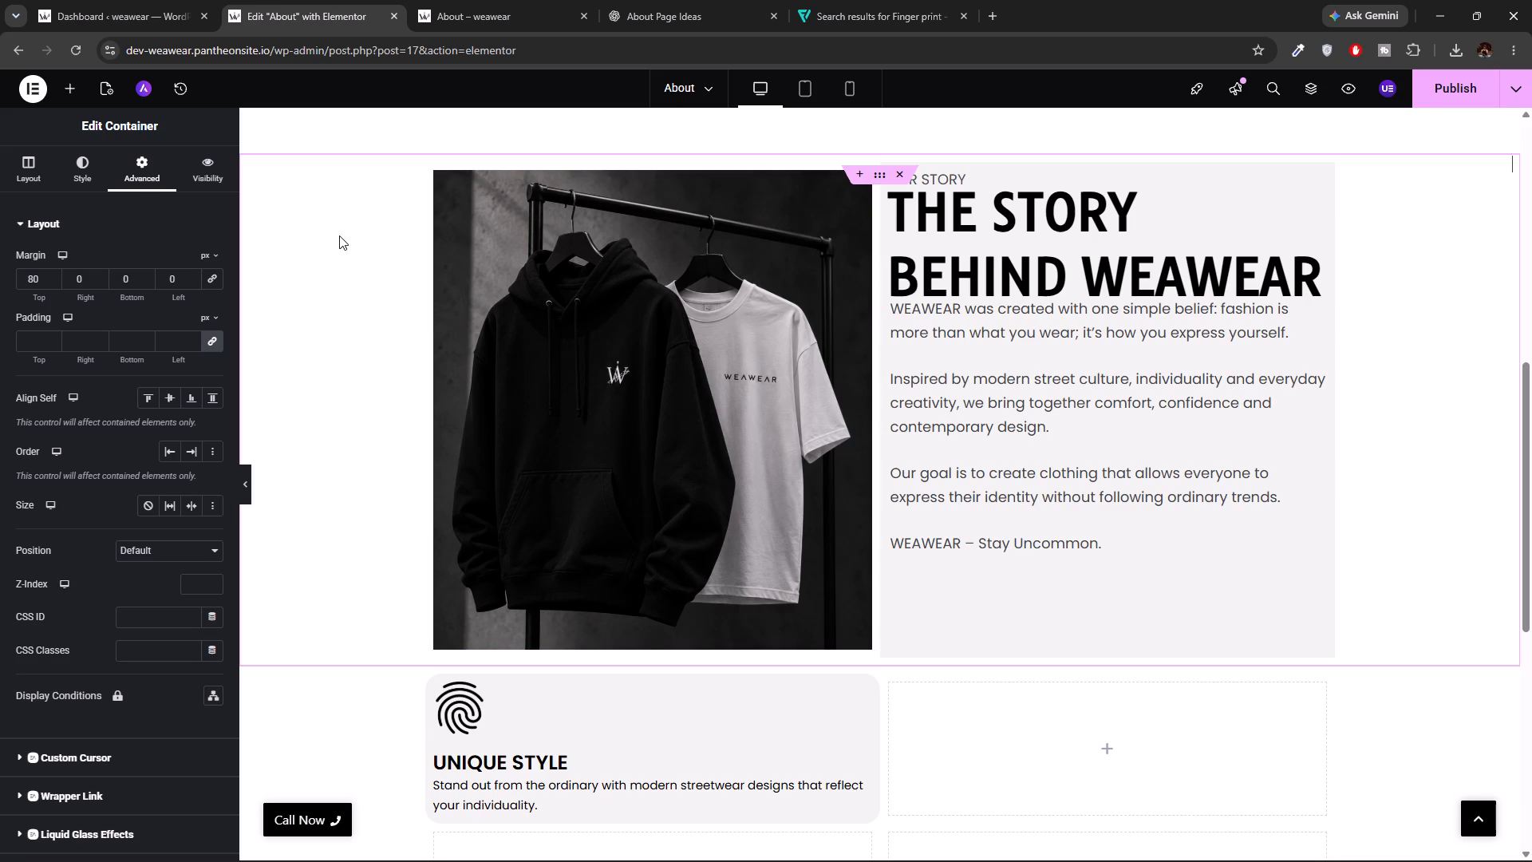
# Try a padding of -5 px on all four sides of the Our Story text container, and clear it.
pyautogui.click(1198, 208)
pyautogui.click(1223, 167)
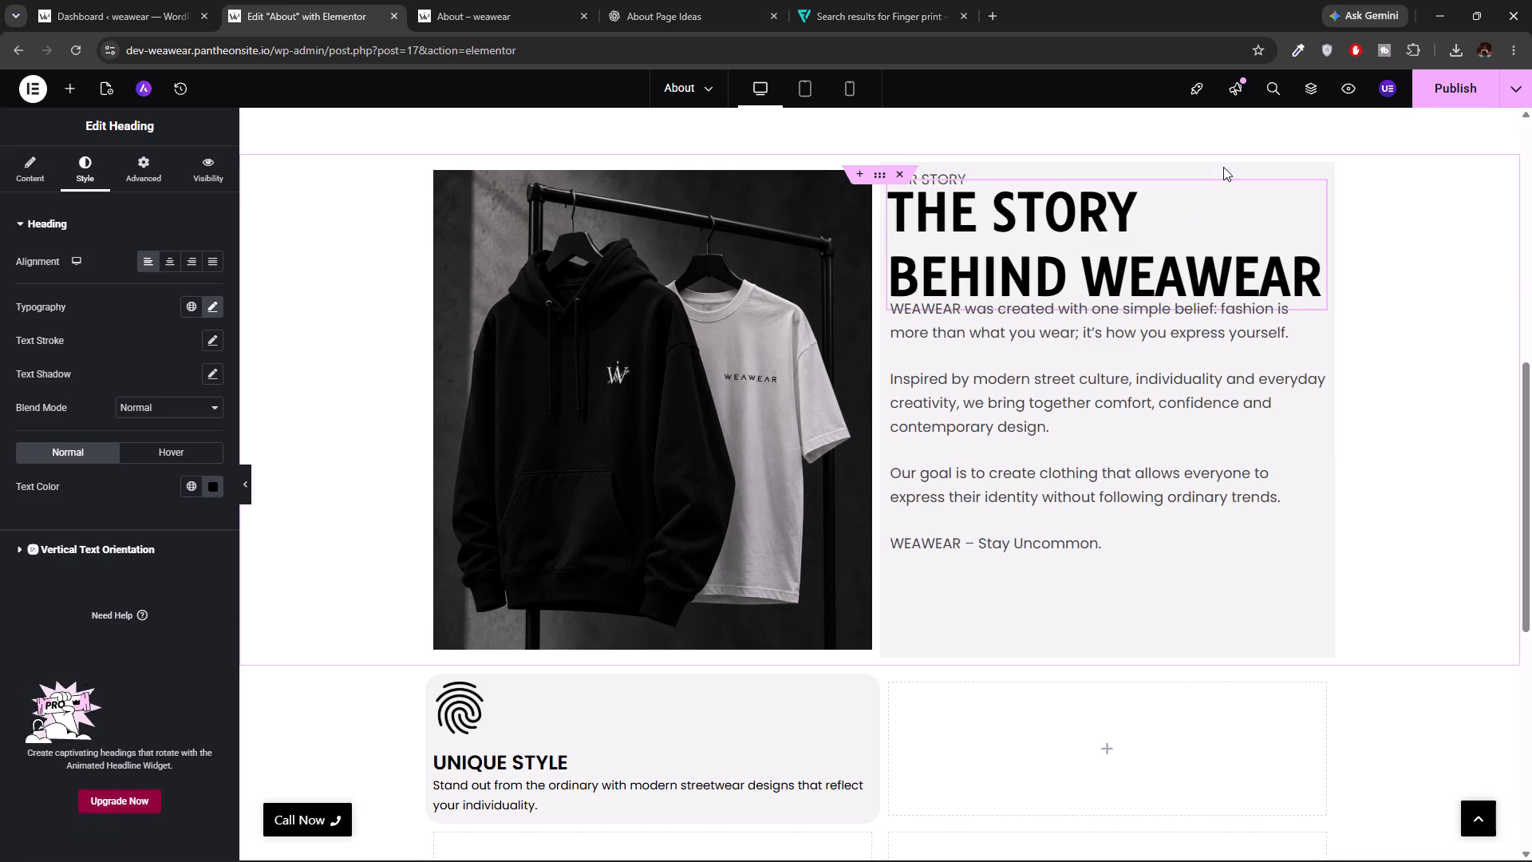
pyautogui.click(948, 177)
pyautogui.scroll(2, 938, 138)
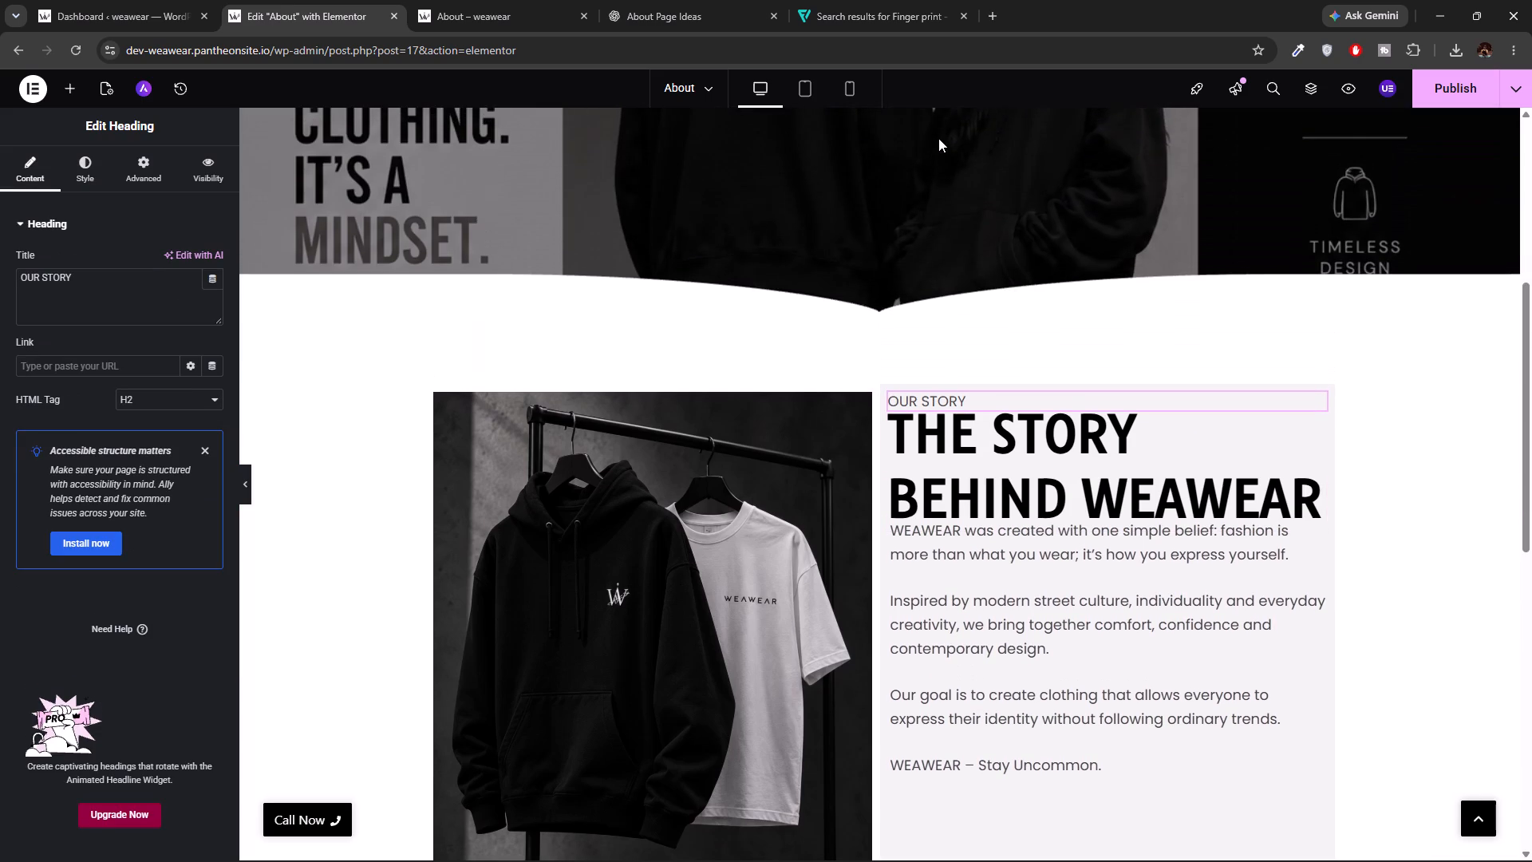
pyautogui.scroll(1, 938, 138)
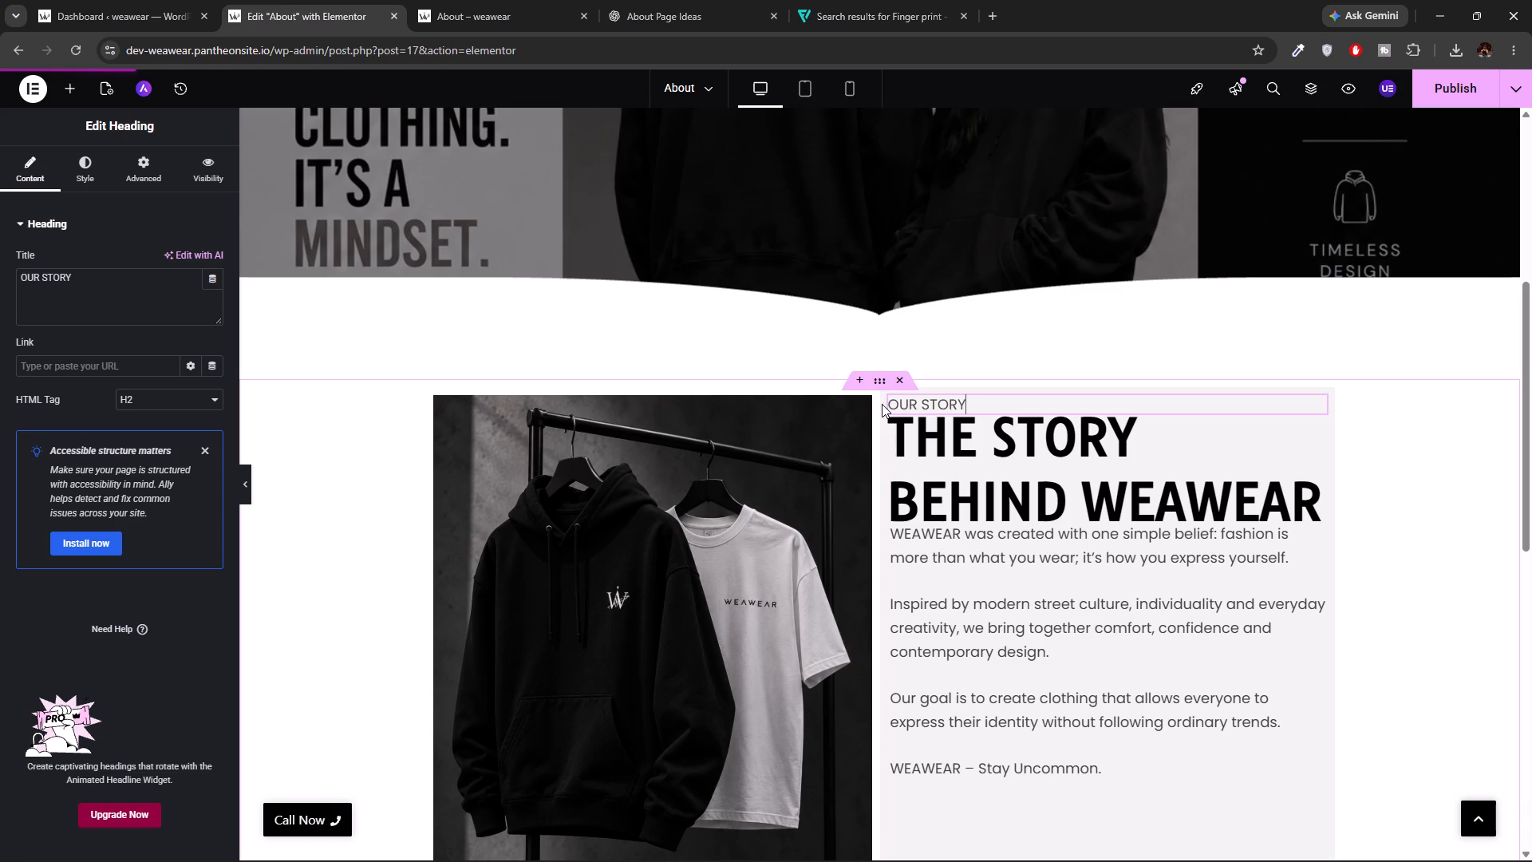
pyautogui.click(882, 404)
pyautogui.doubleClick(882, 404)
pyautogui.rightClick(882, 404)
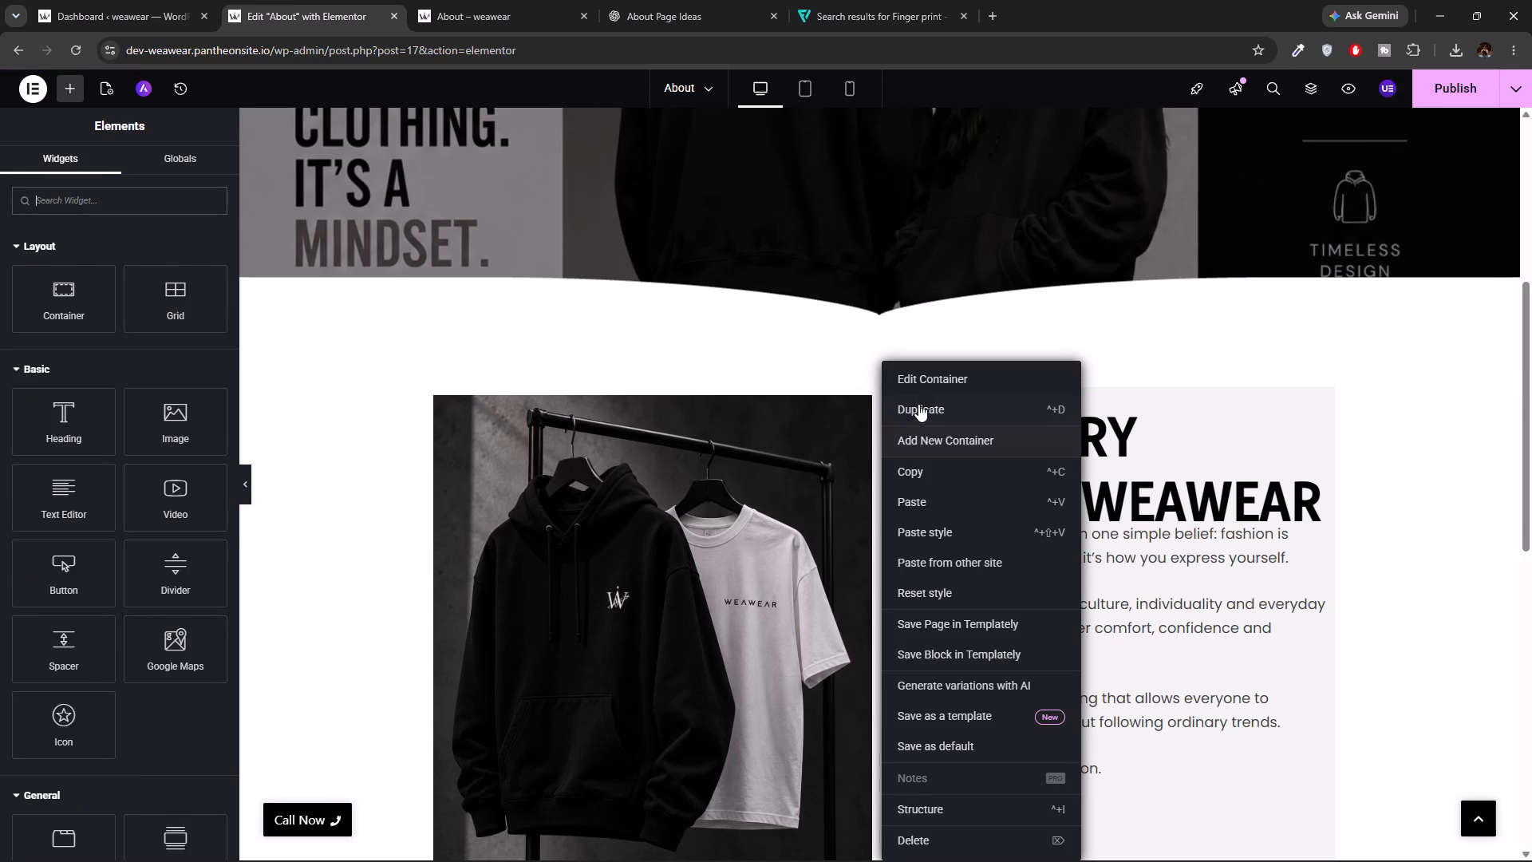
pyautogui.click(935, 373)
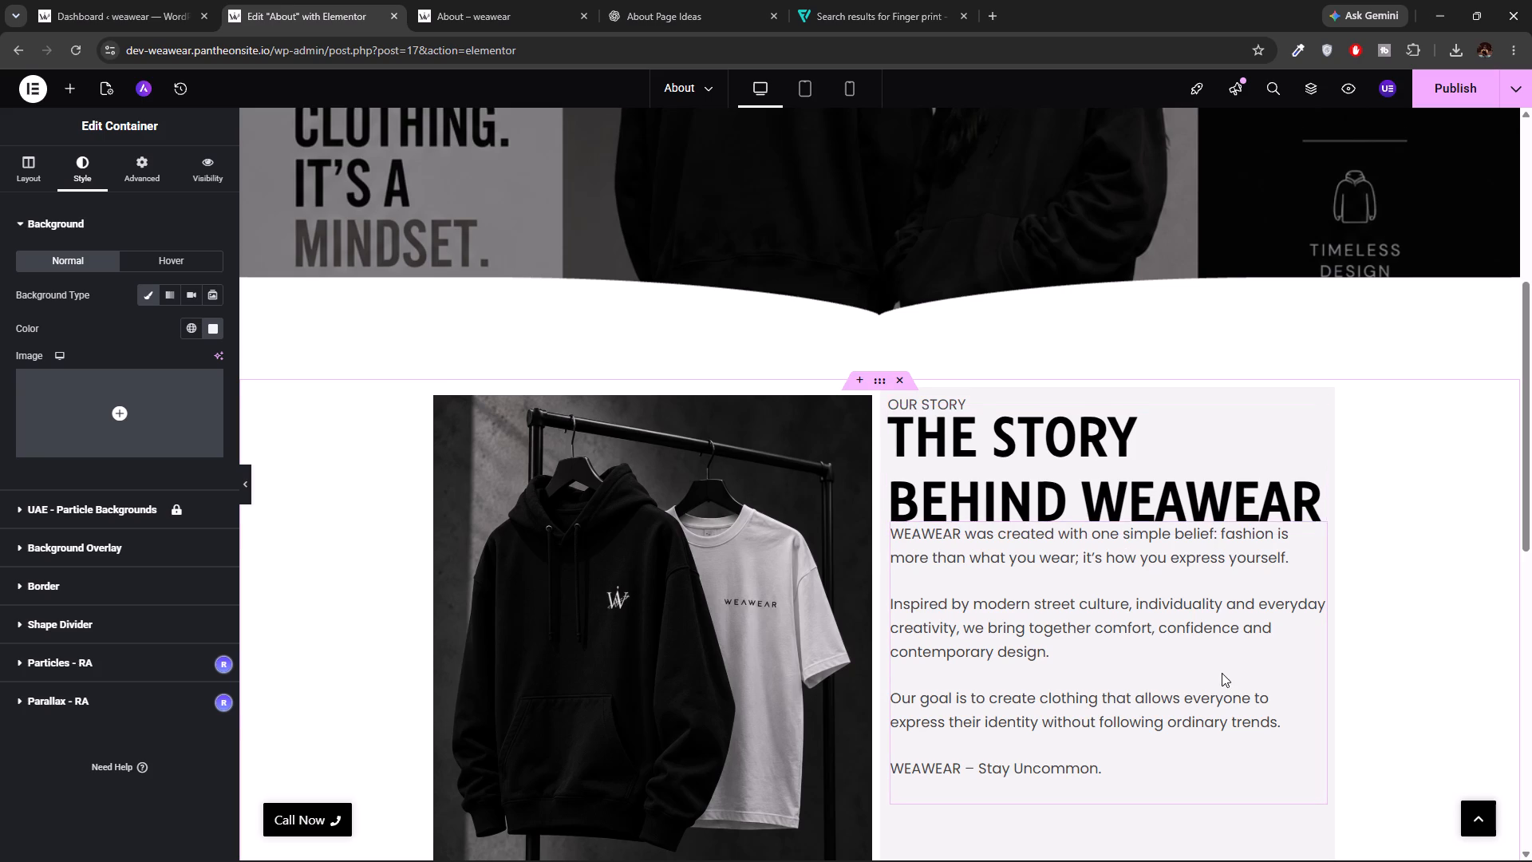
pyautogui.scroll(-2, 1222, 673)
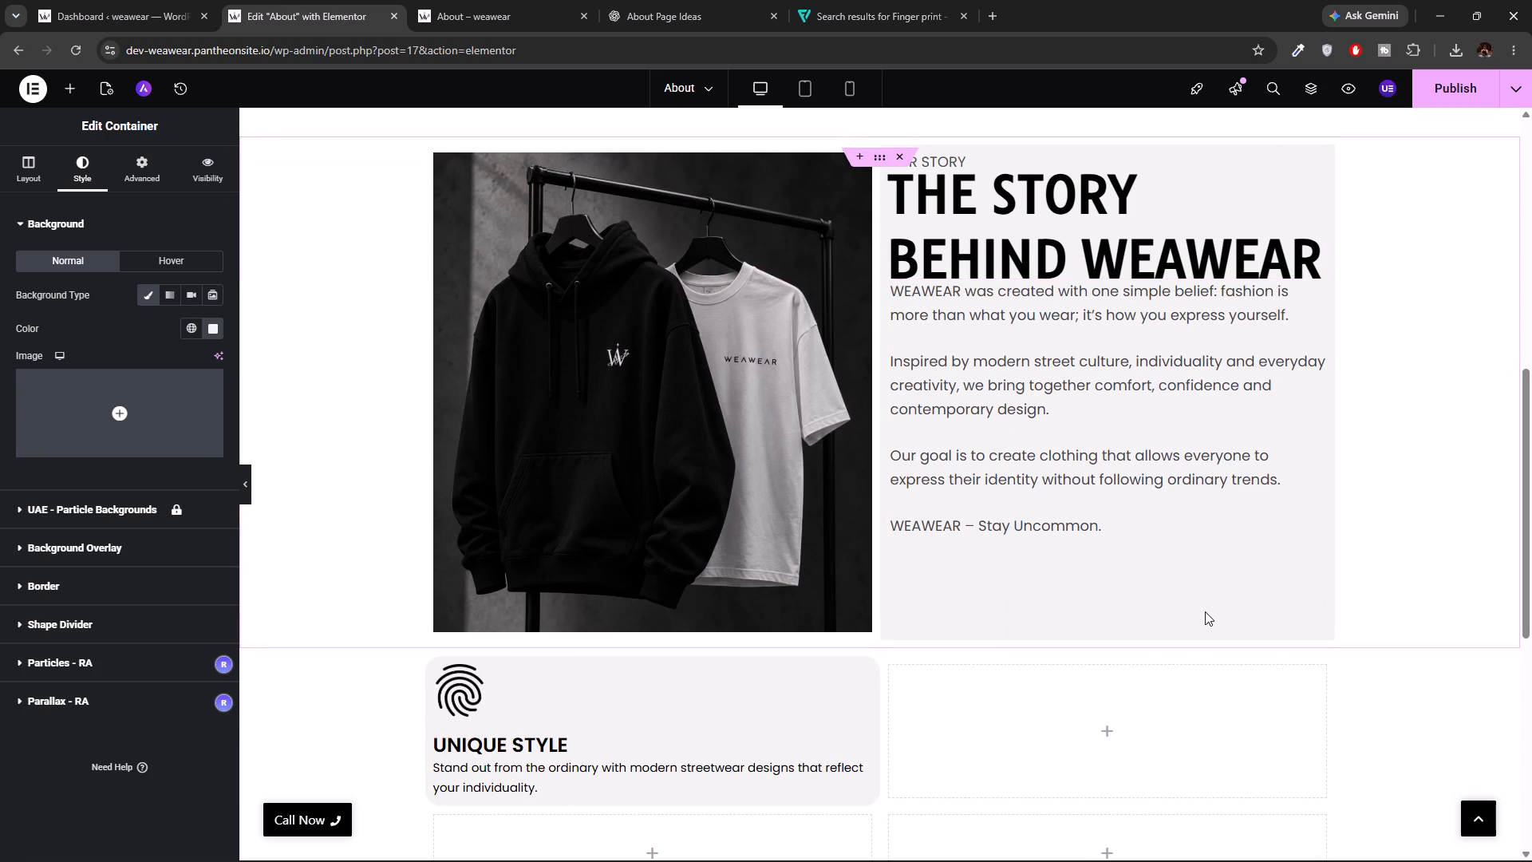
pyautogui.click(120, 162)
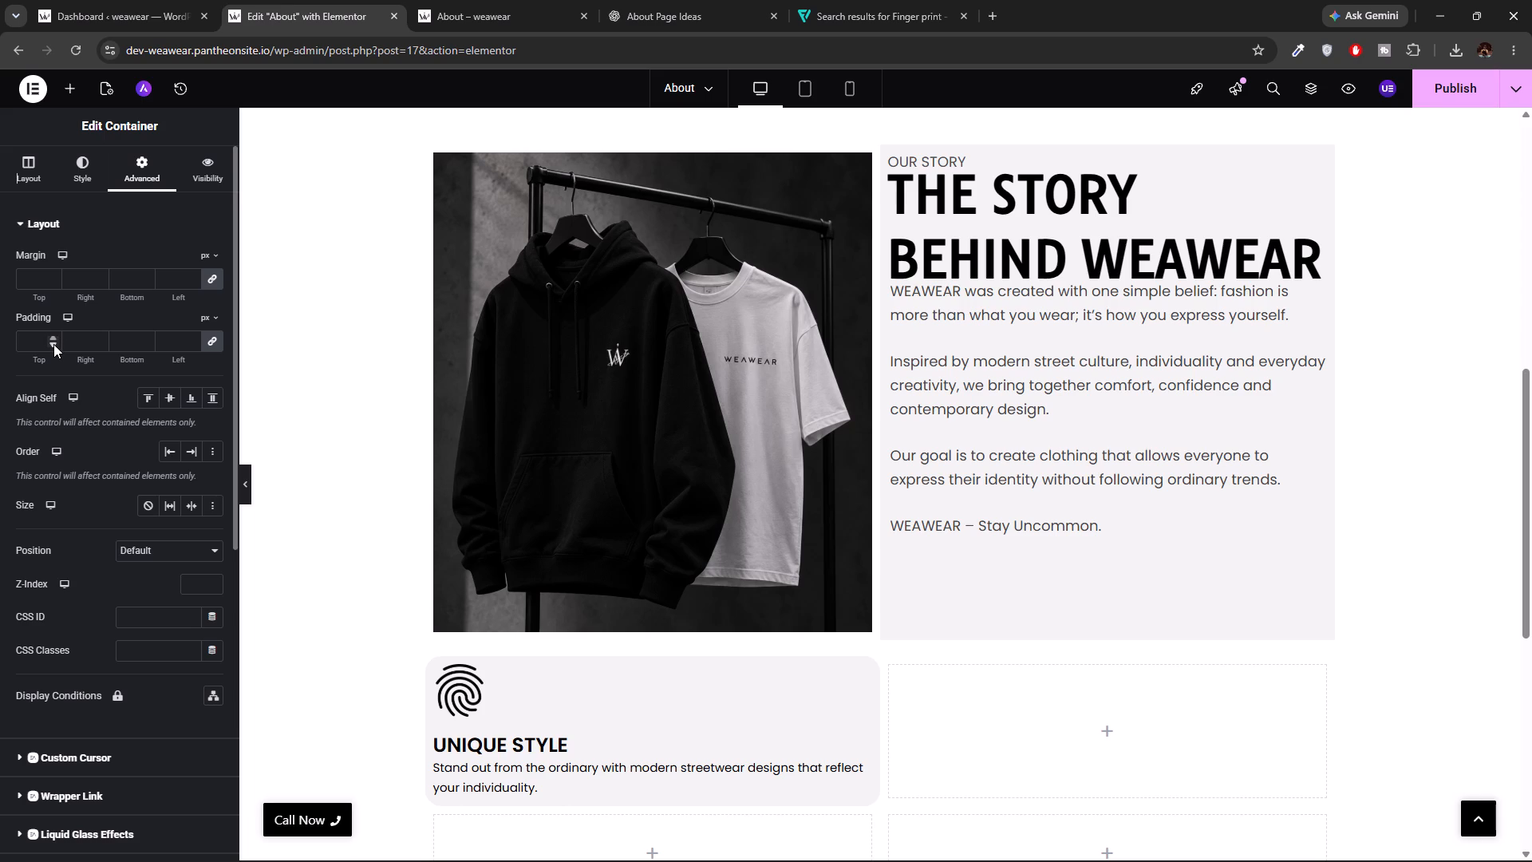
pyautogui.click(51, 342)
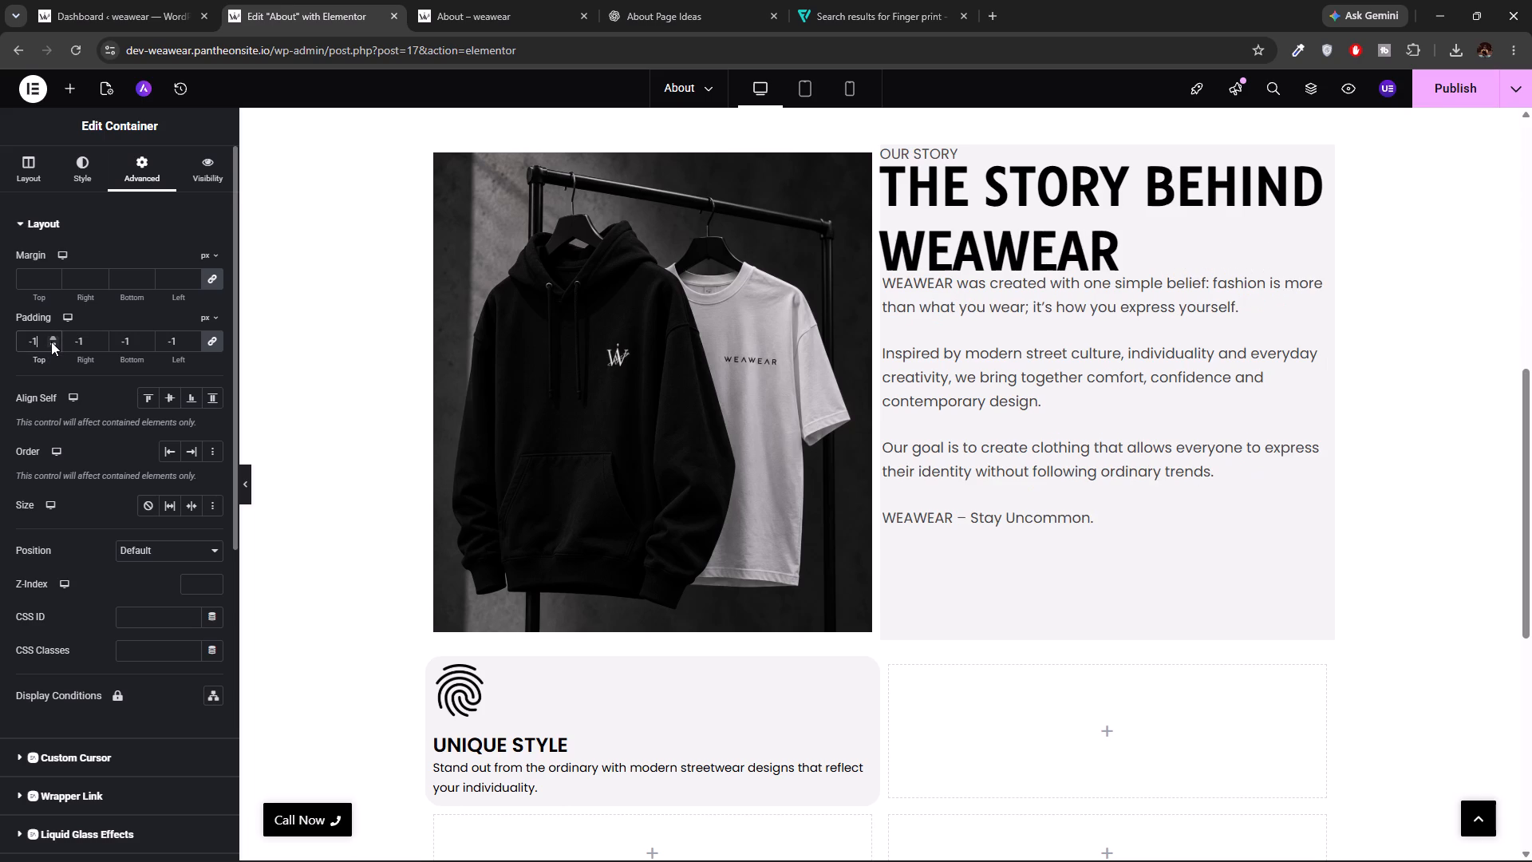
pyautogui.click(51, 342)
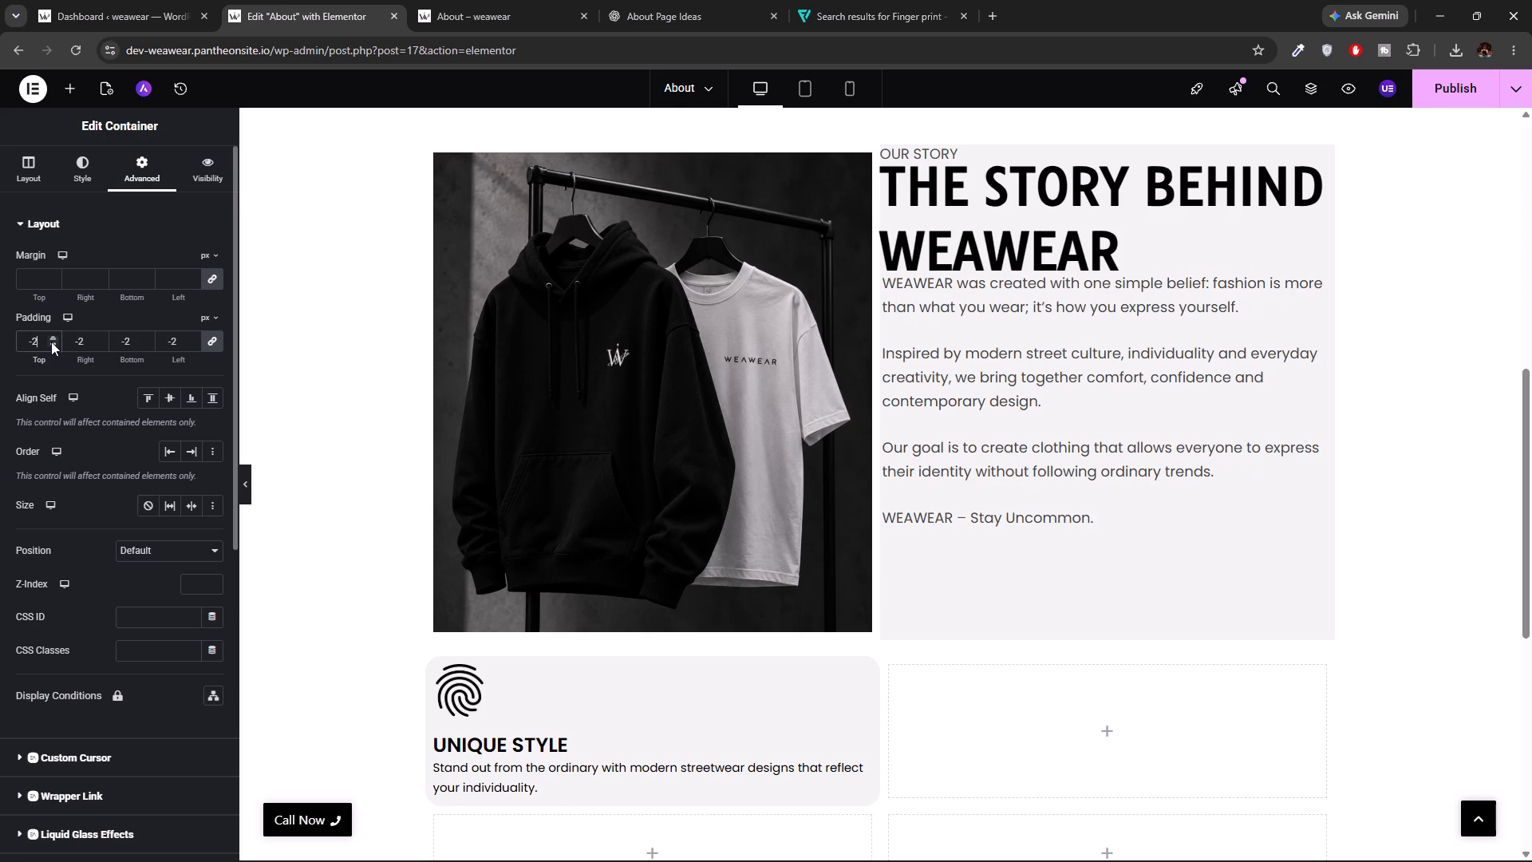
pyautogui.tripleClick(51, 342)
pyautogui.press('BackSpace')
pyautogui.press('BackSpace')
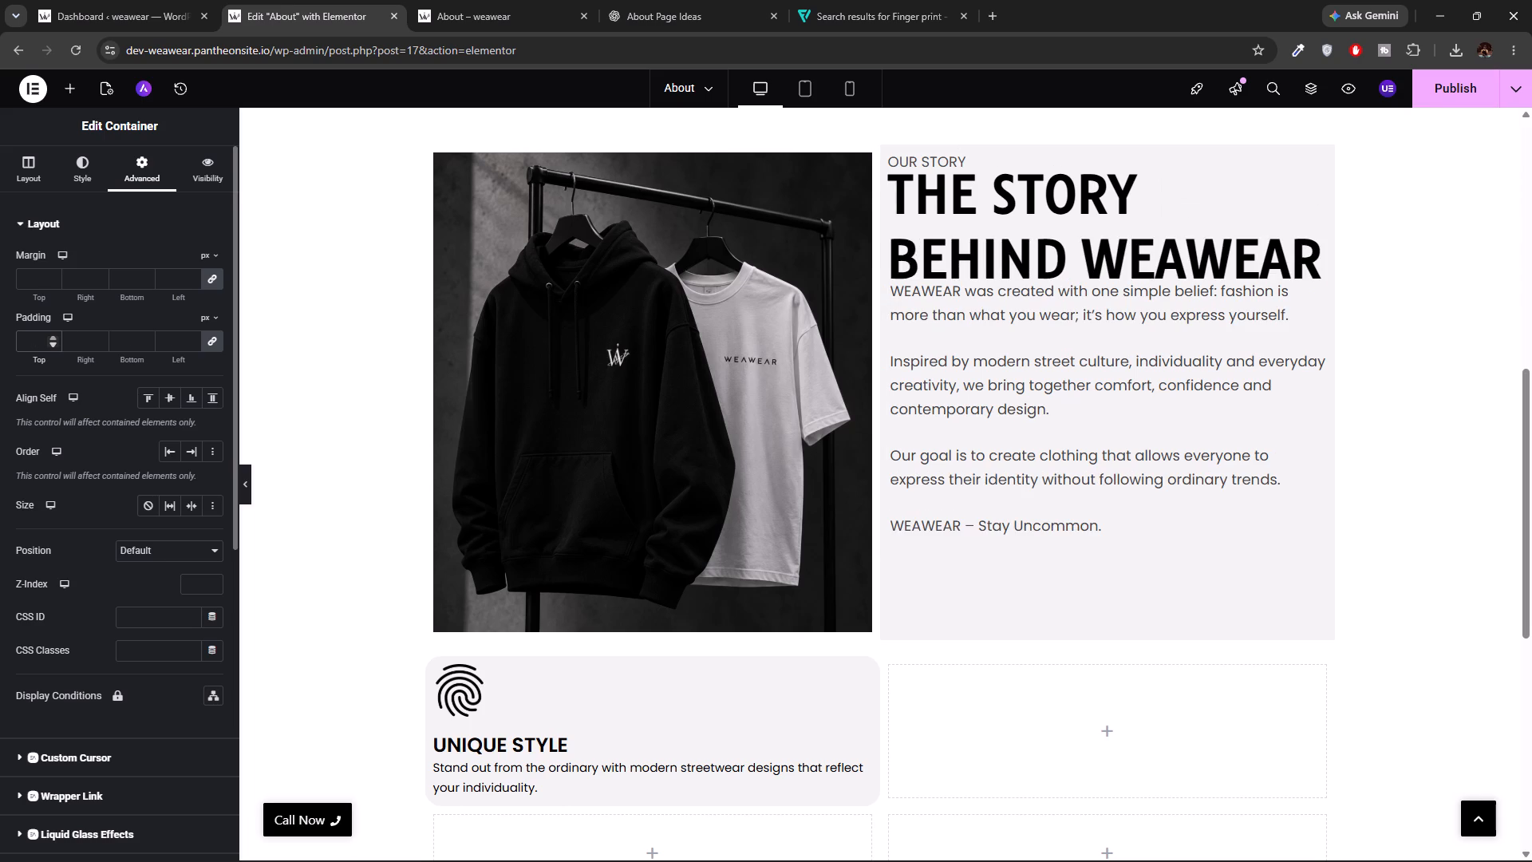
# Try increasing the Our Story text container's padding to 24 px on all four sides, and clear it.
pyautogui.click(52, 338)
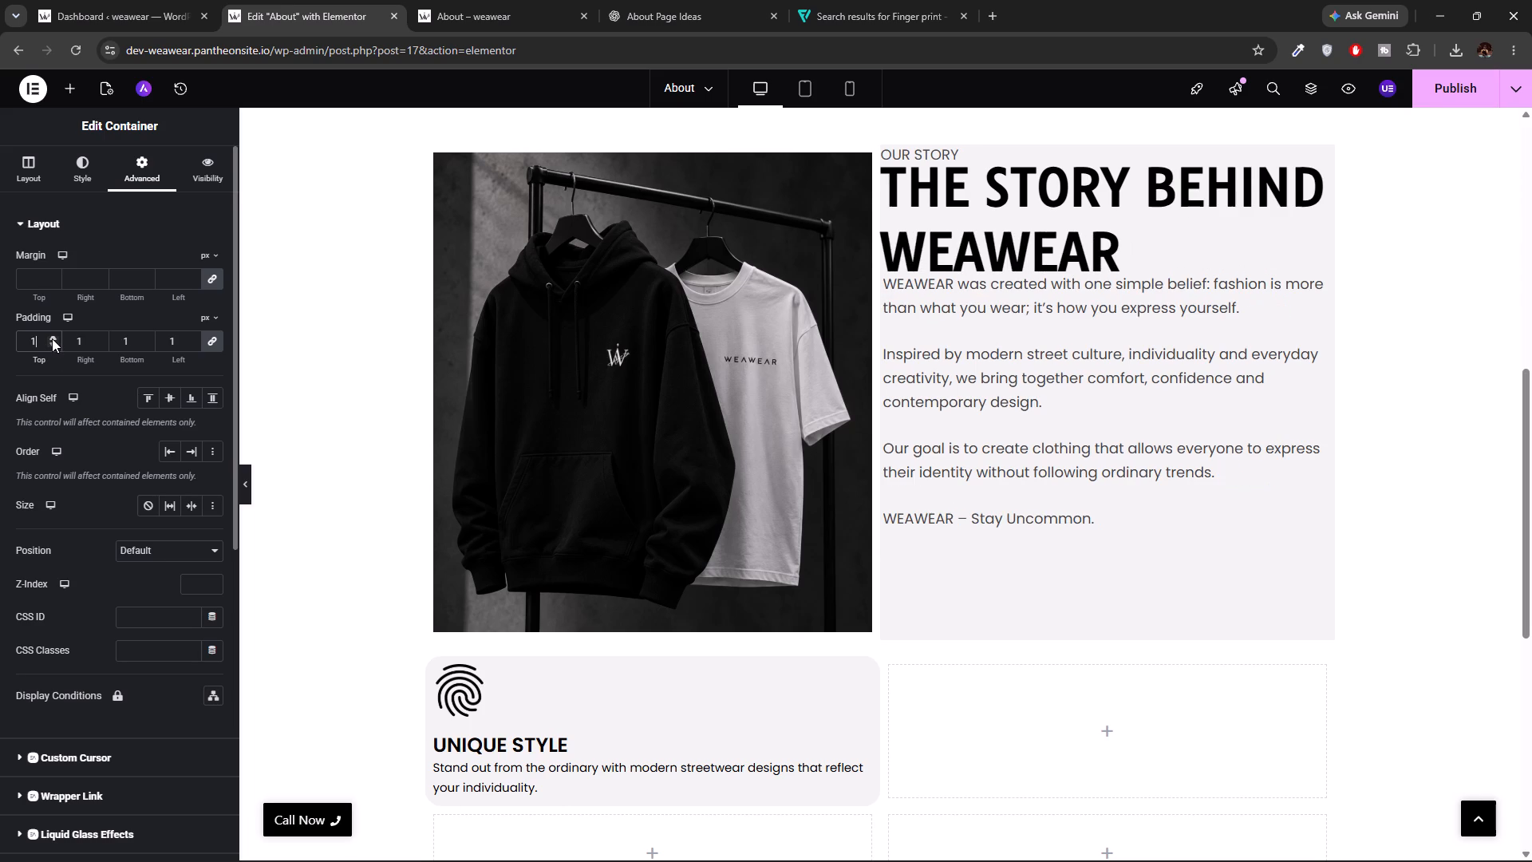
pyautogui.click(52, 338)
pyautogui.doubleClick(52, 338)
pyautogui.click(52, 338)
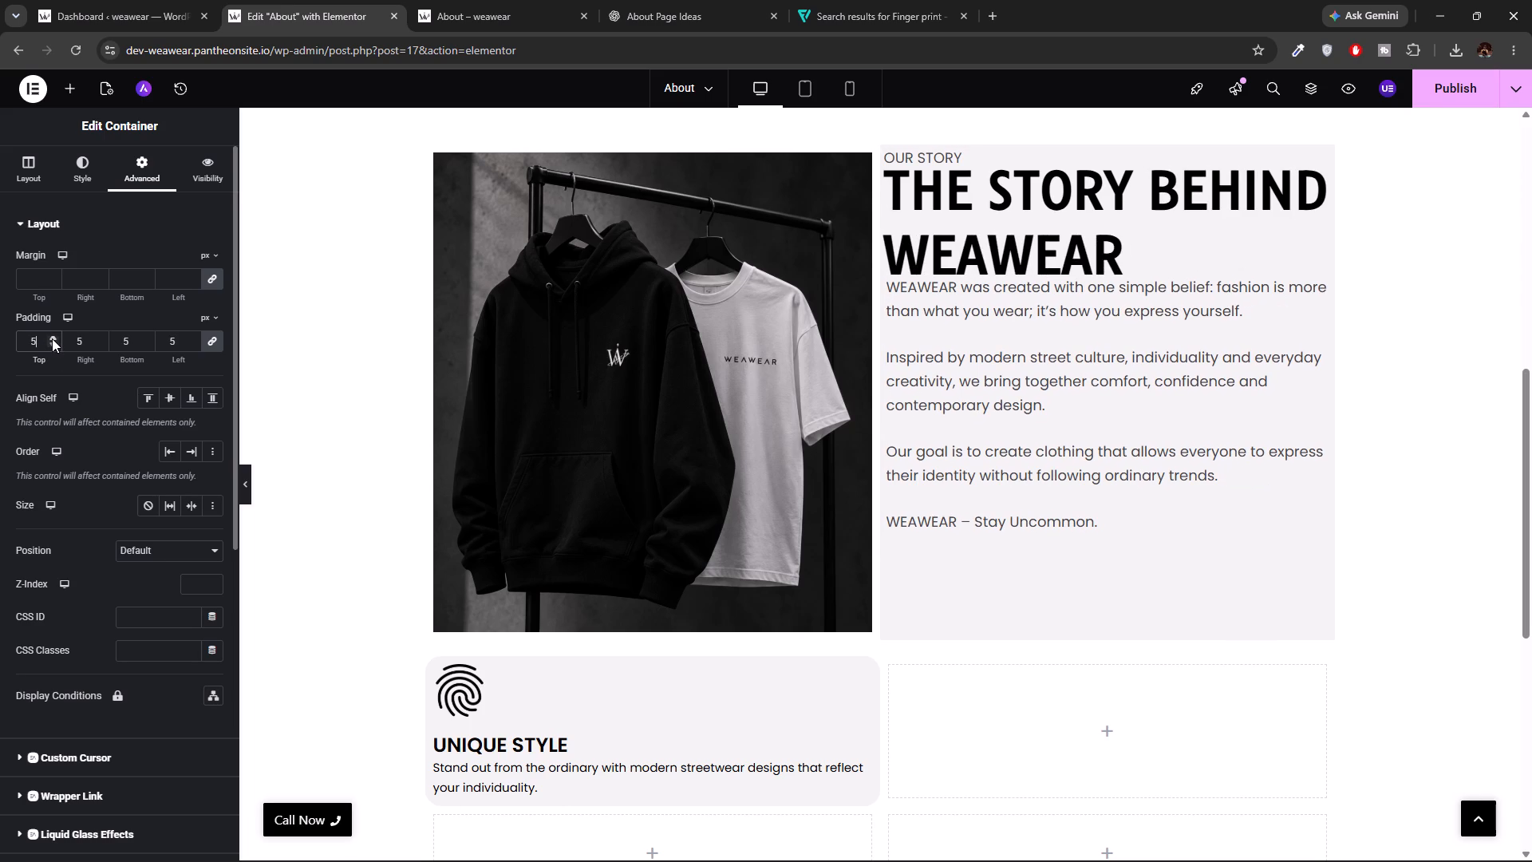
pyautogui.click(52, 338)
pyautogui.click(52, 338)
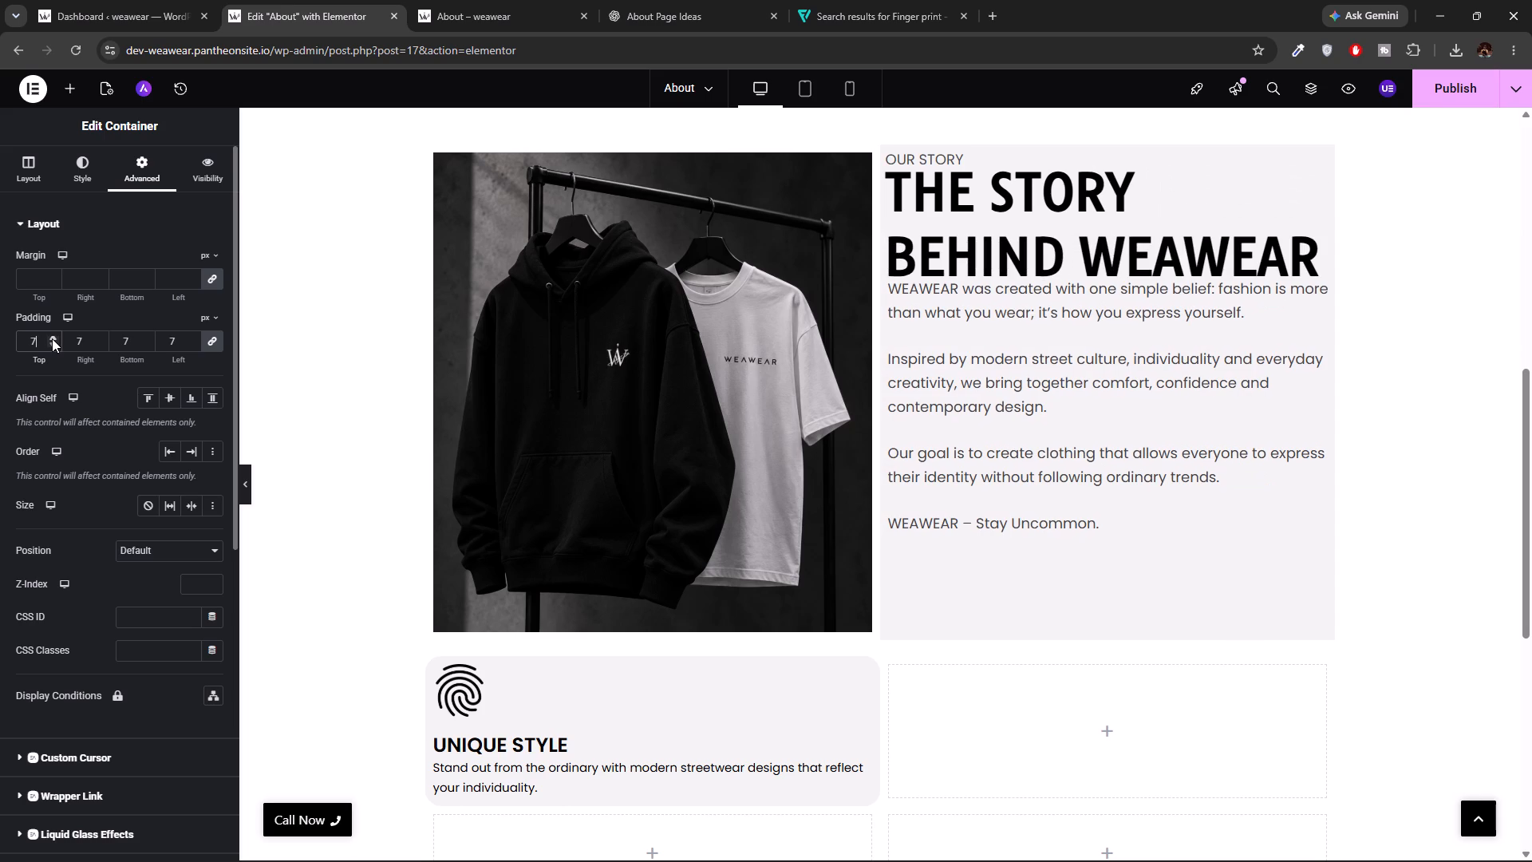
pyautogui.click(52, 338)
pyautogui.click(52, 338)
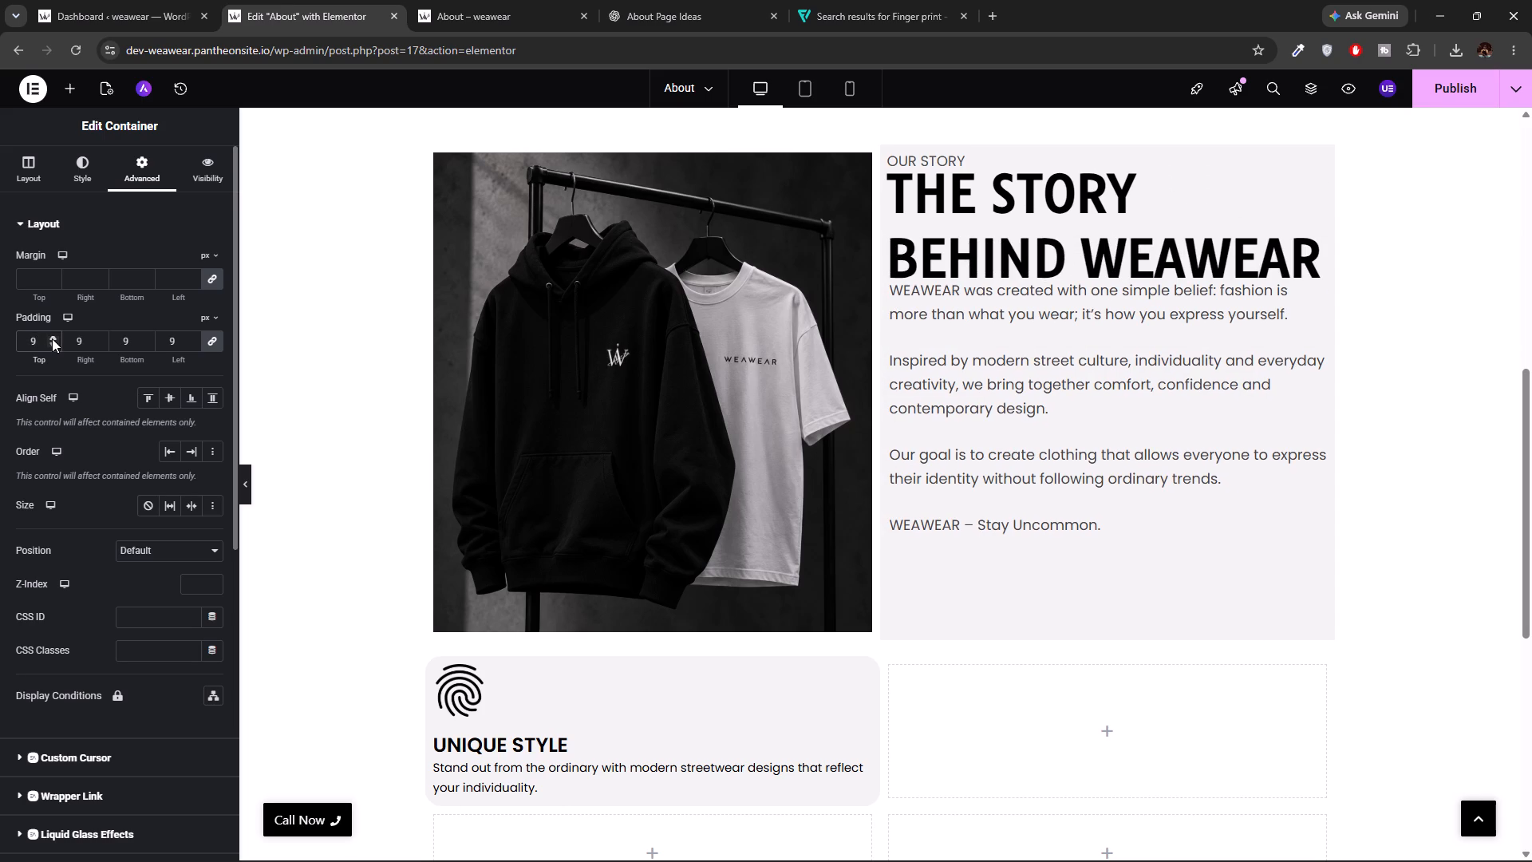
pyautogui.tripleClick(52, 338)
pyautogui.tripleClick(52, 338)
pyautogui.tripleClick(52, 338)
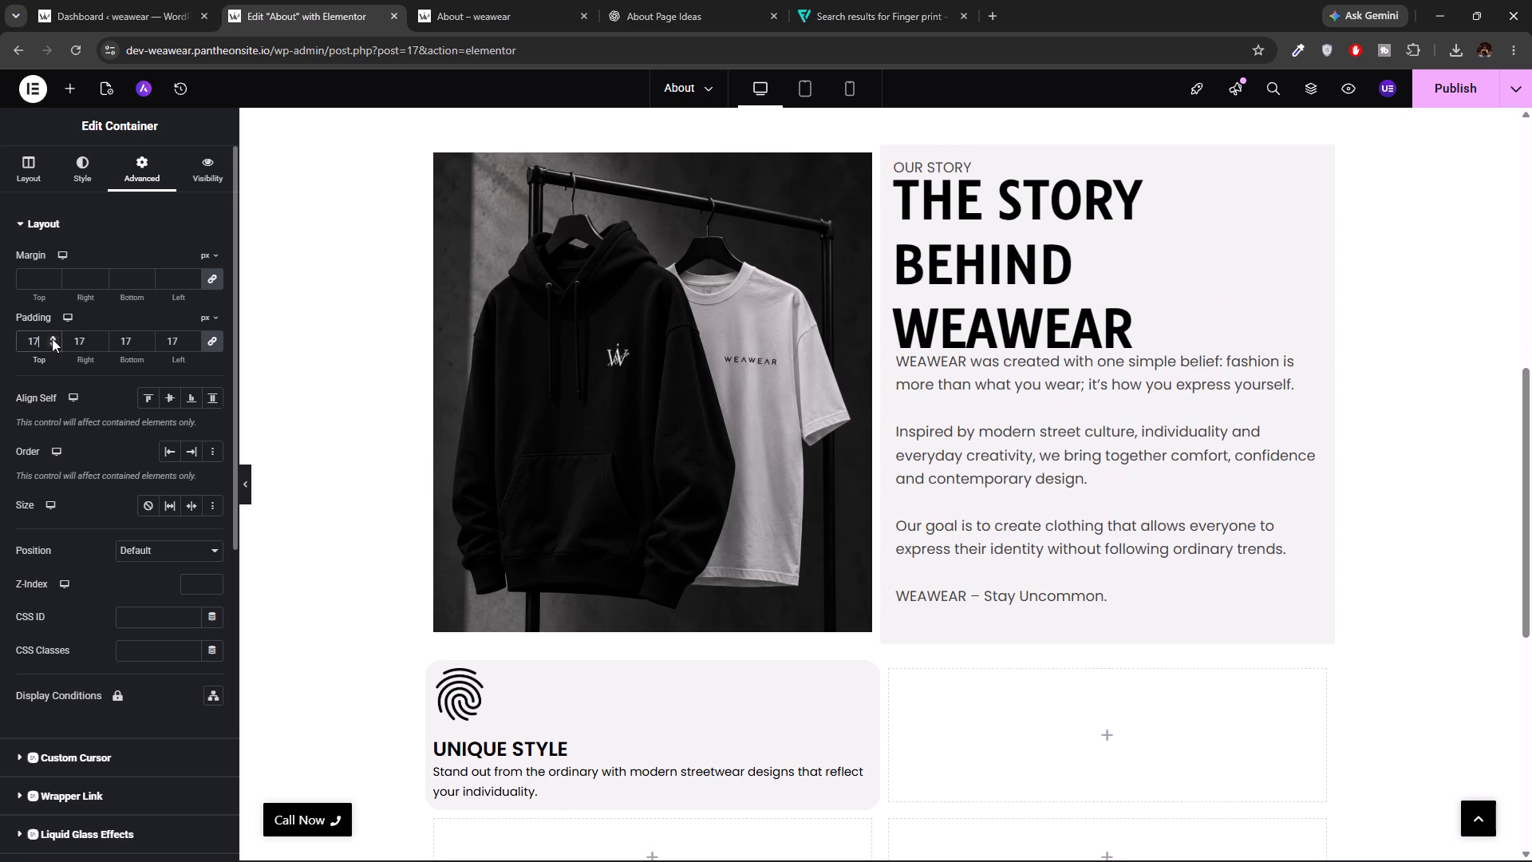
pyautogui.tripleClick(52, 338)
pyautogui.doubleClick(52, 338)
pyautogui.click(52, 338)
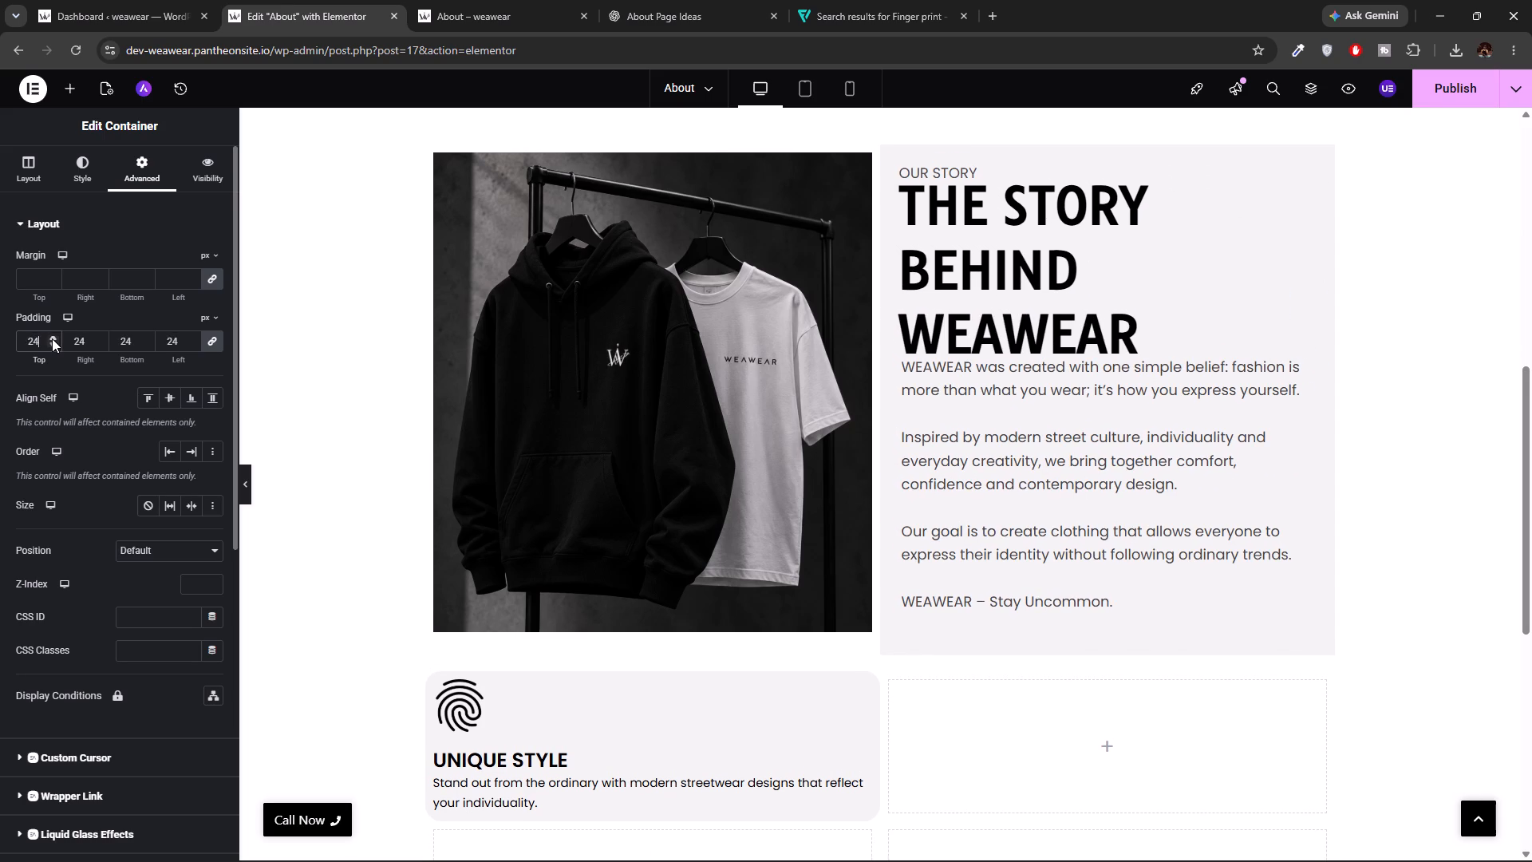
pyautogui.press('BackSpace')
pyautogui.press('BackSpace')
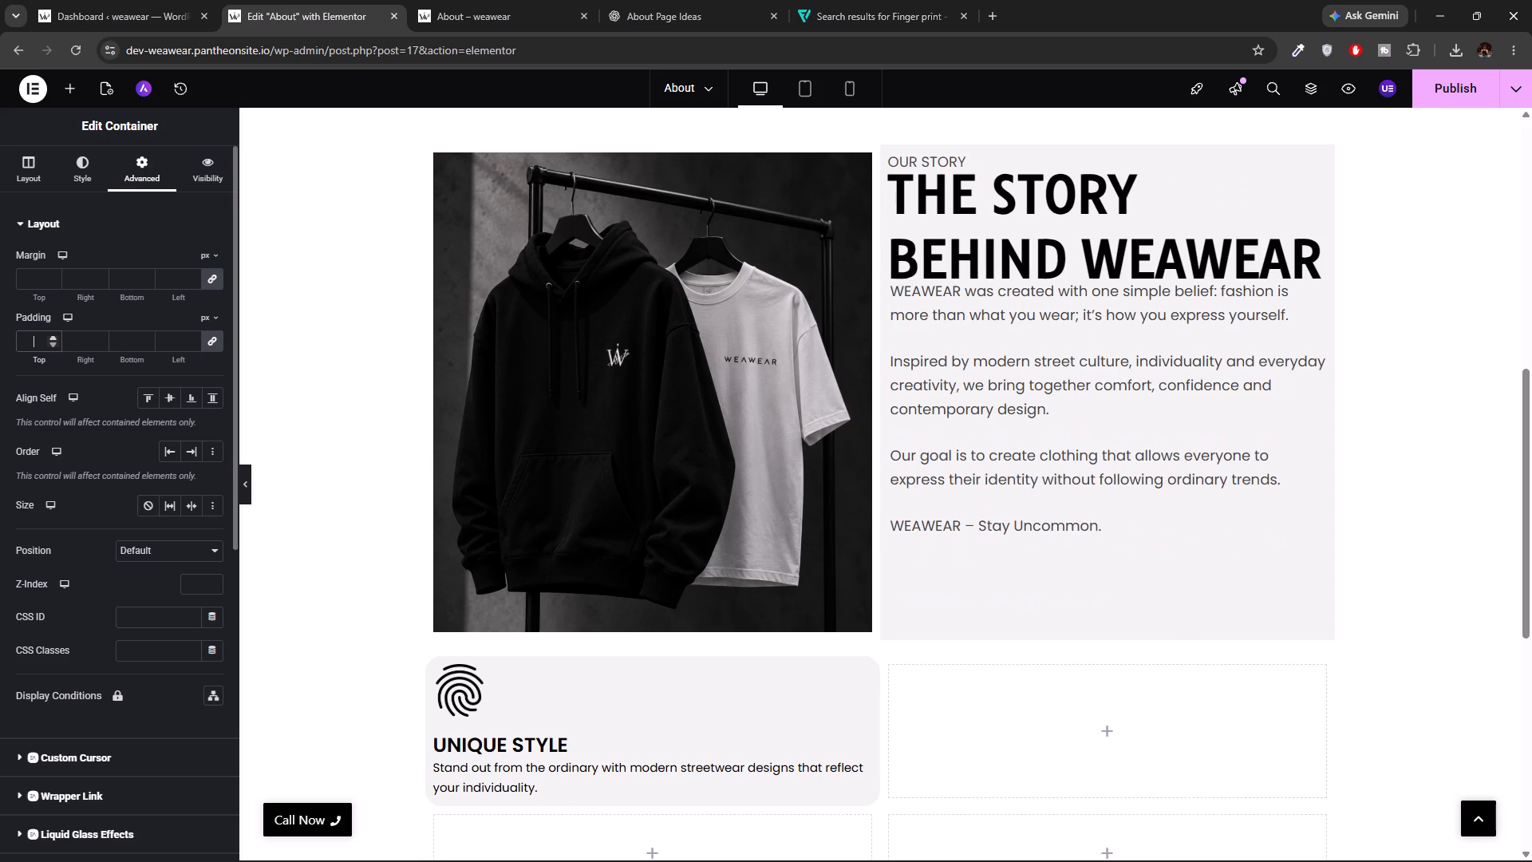
# Give the Our Story image container a classic background in the text container's light grey by sampling that colour.
pyautogui.click(432, 160)
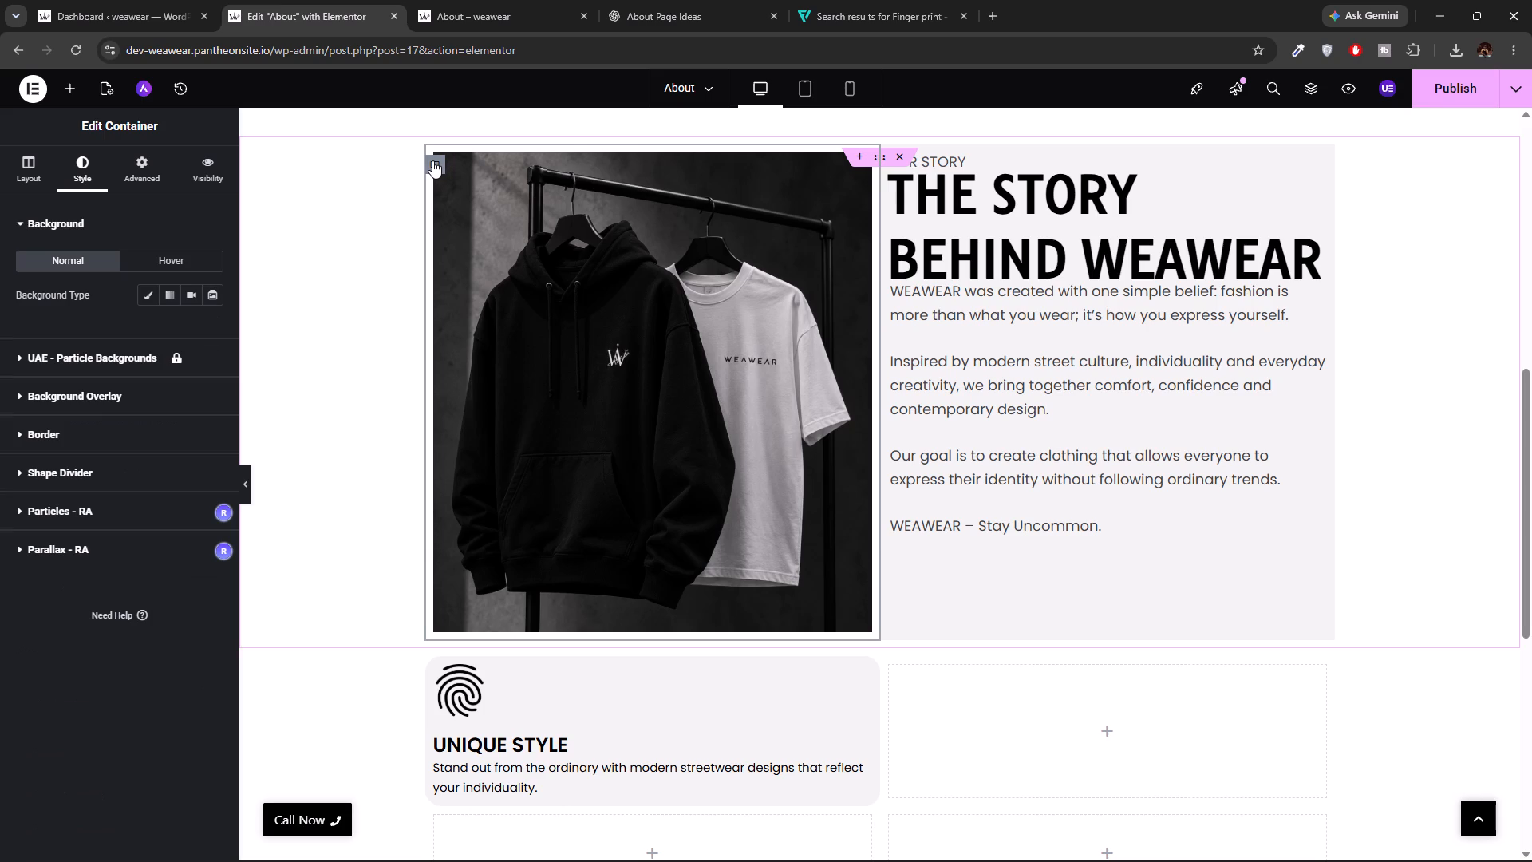
pyautogui.click(151, 306)
pyautogui.click(148, 299)
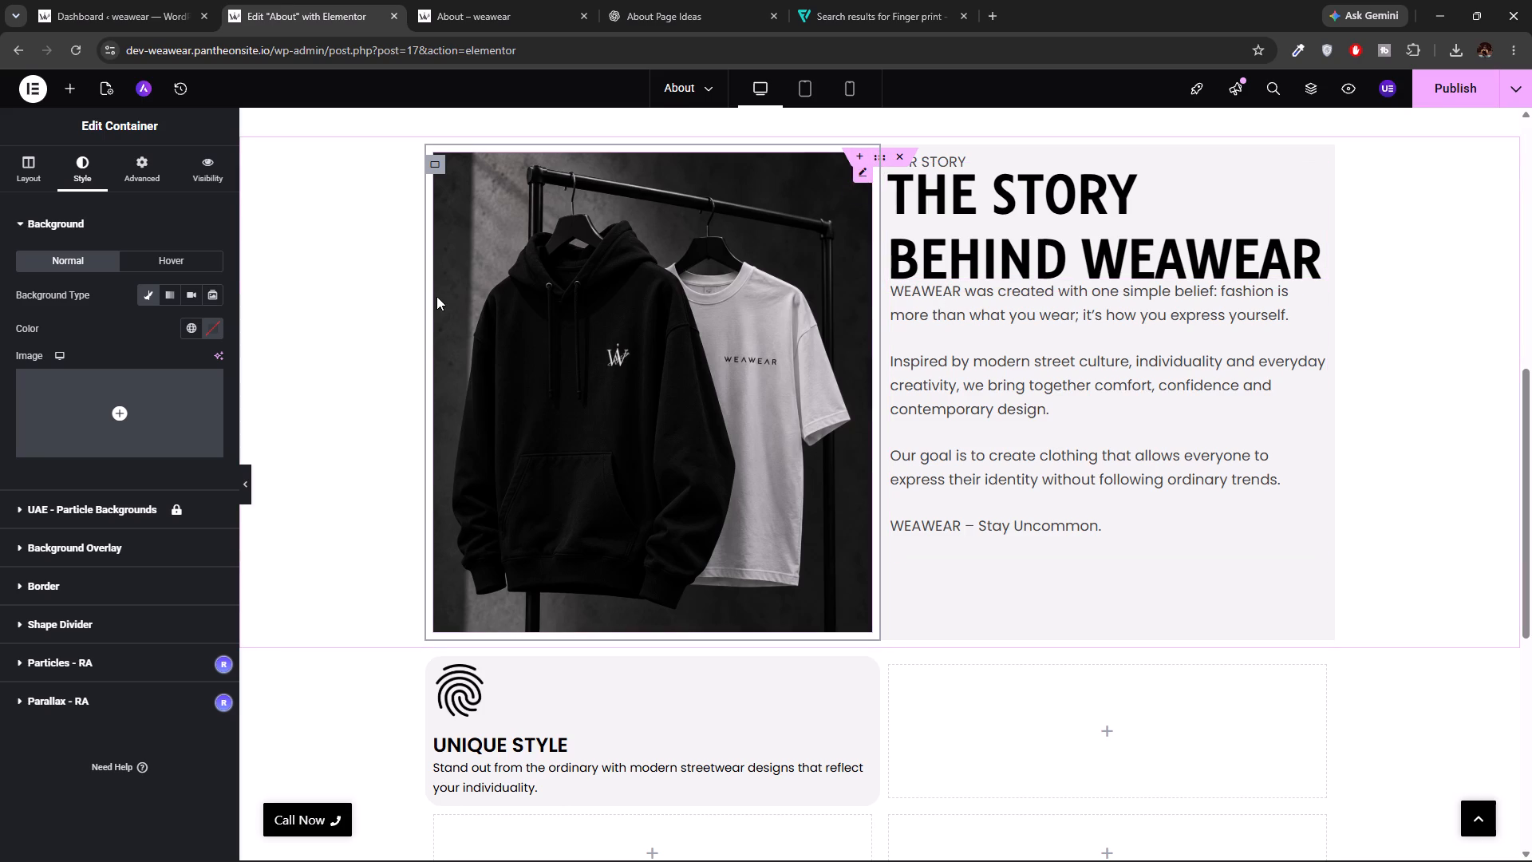
pyautogui.click(215, 330)
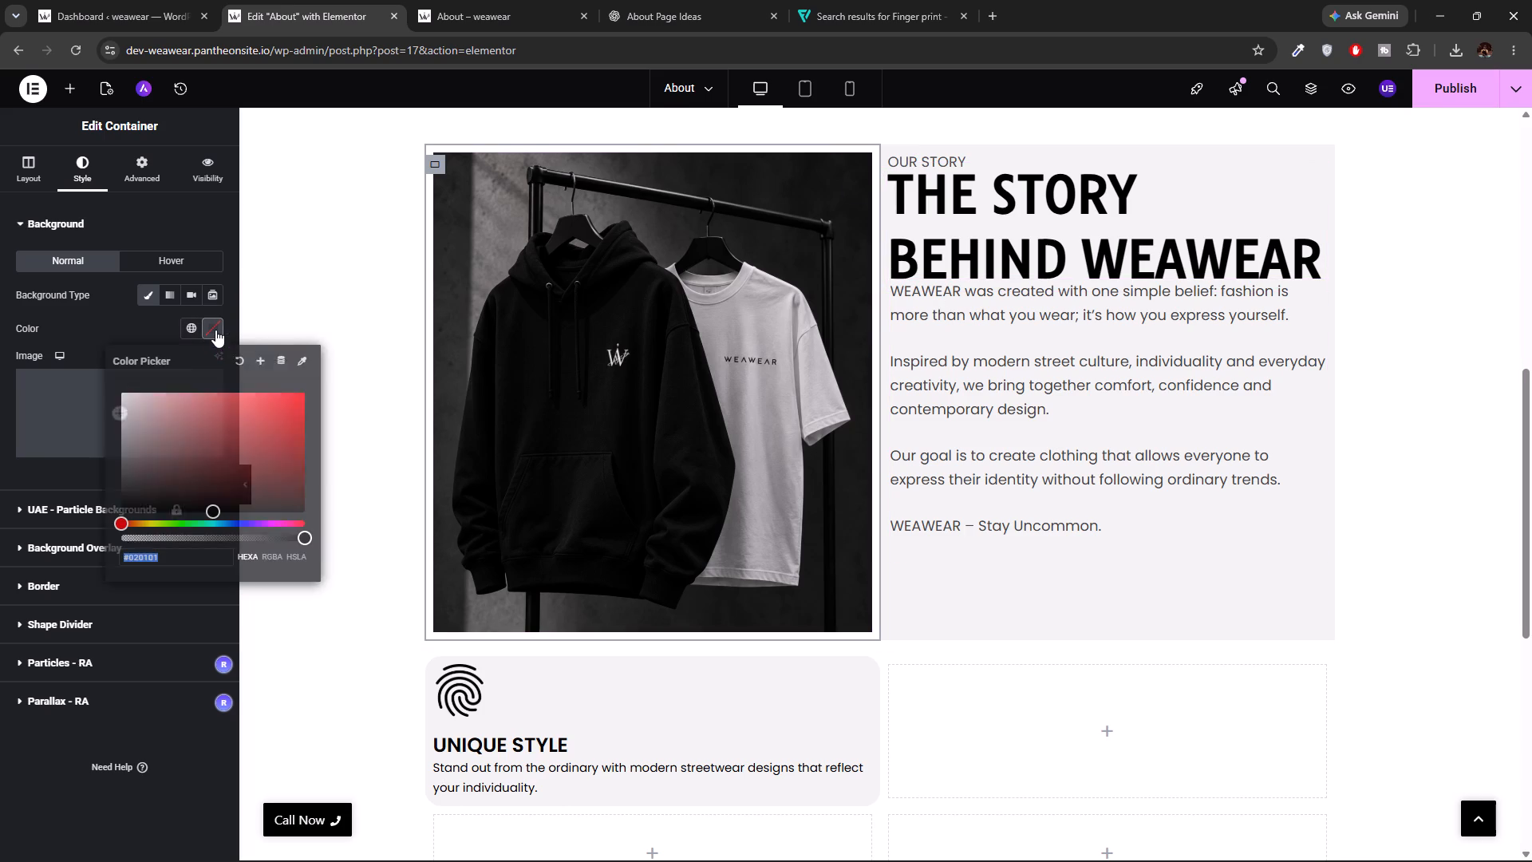
pyautogui.click(300, 363)
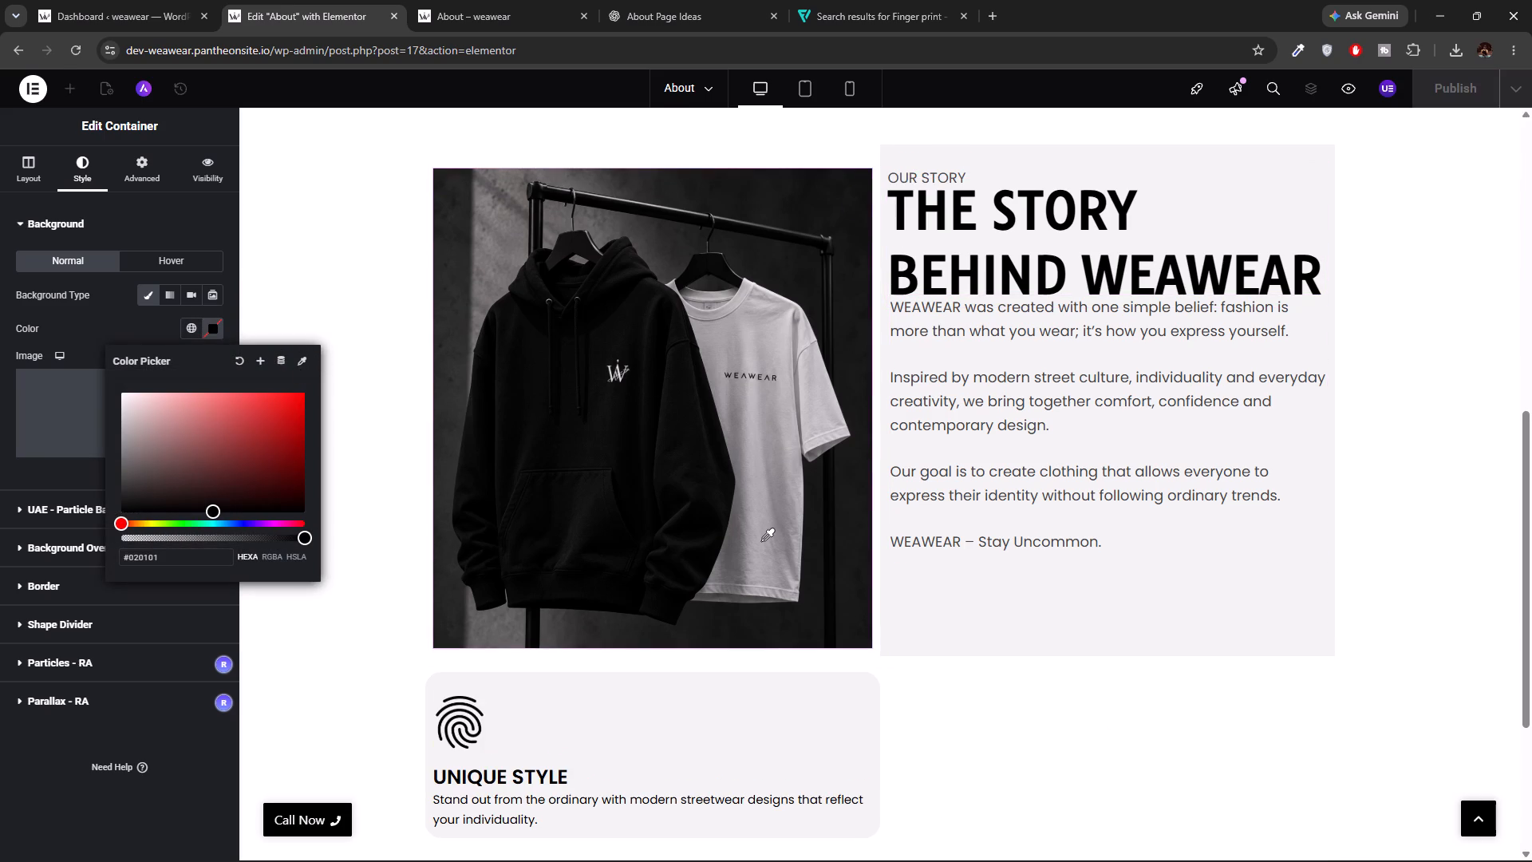
pyautogui.click(938, 608)
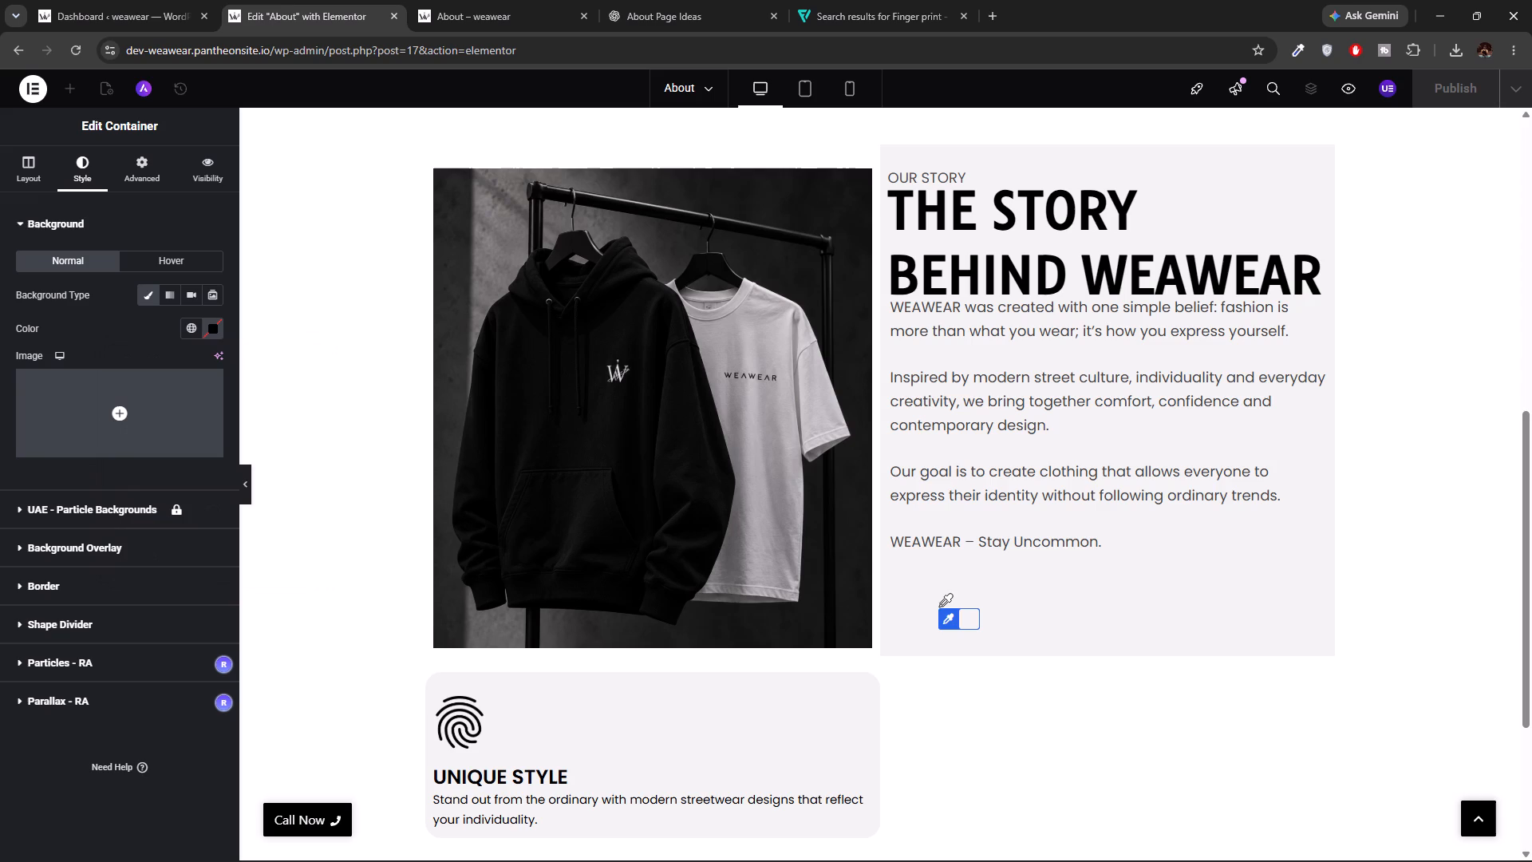
# Sample the light grey of the Our Story text container as the image container's background colour.
pyautogui.click(962, 621)
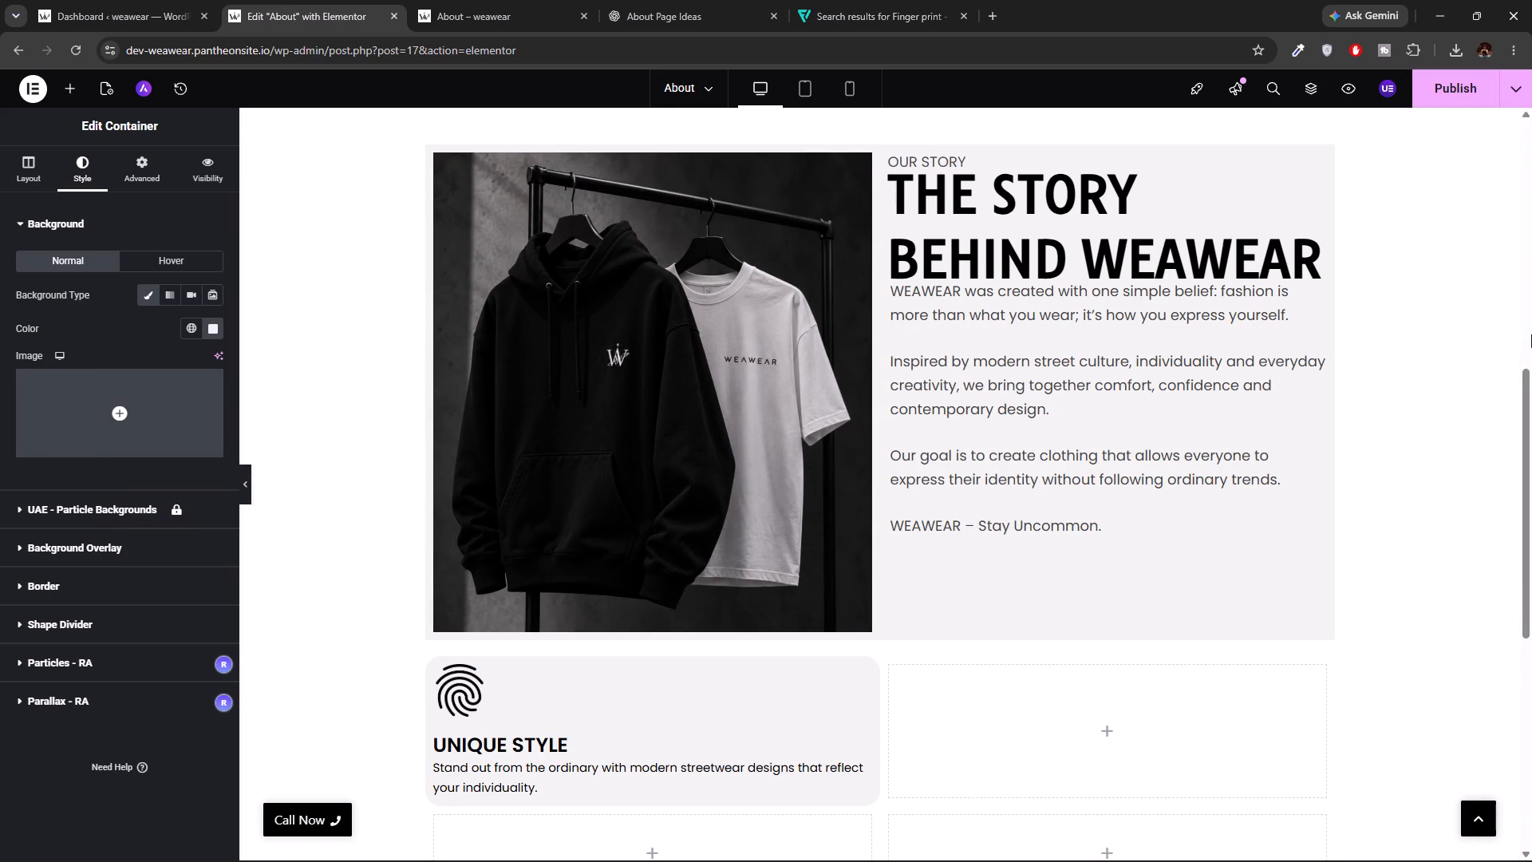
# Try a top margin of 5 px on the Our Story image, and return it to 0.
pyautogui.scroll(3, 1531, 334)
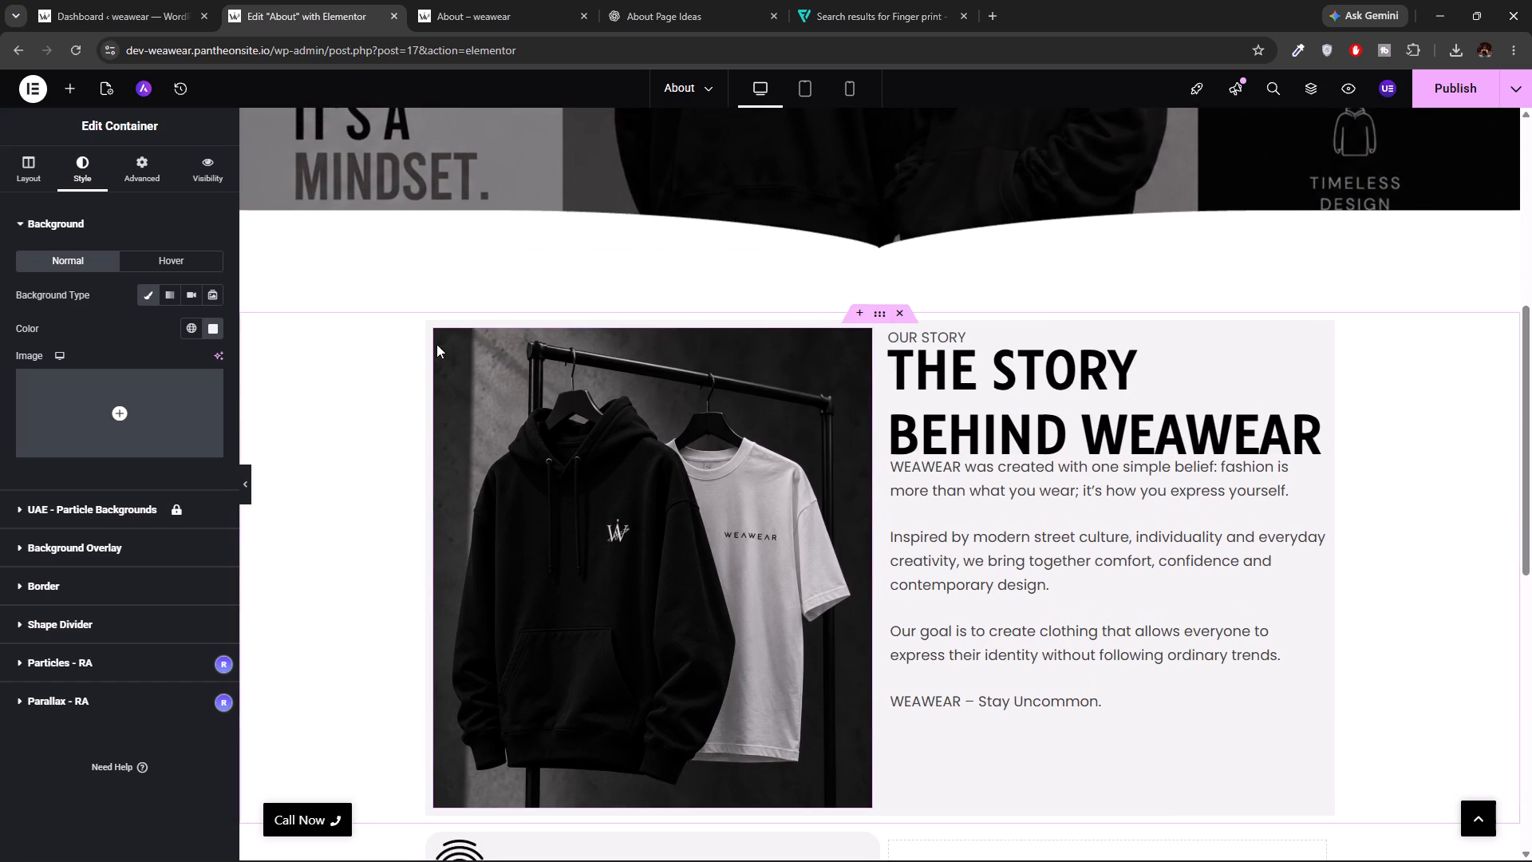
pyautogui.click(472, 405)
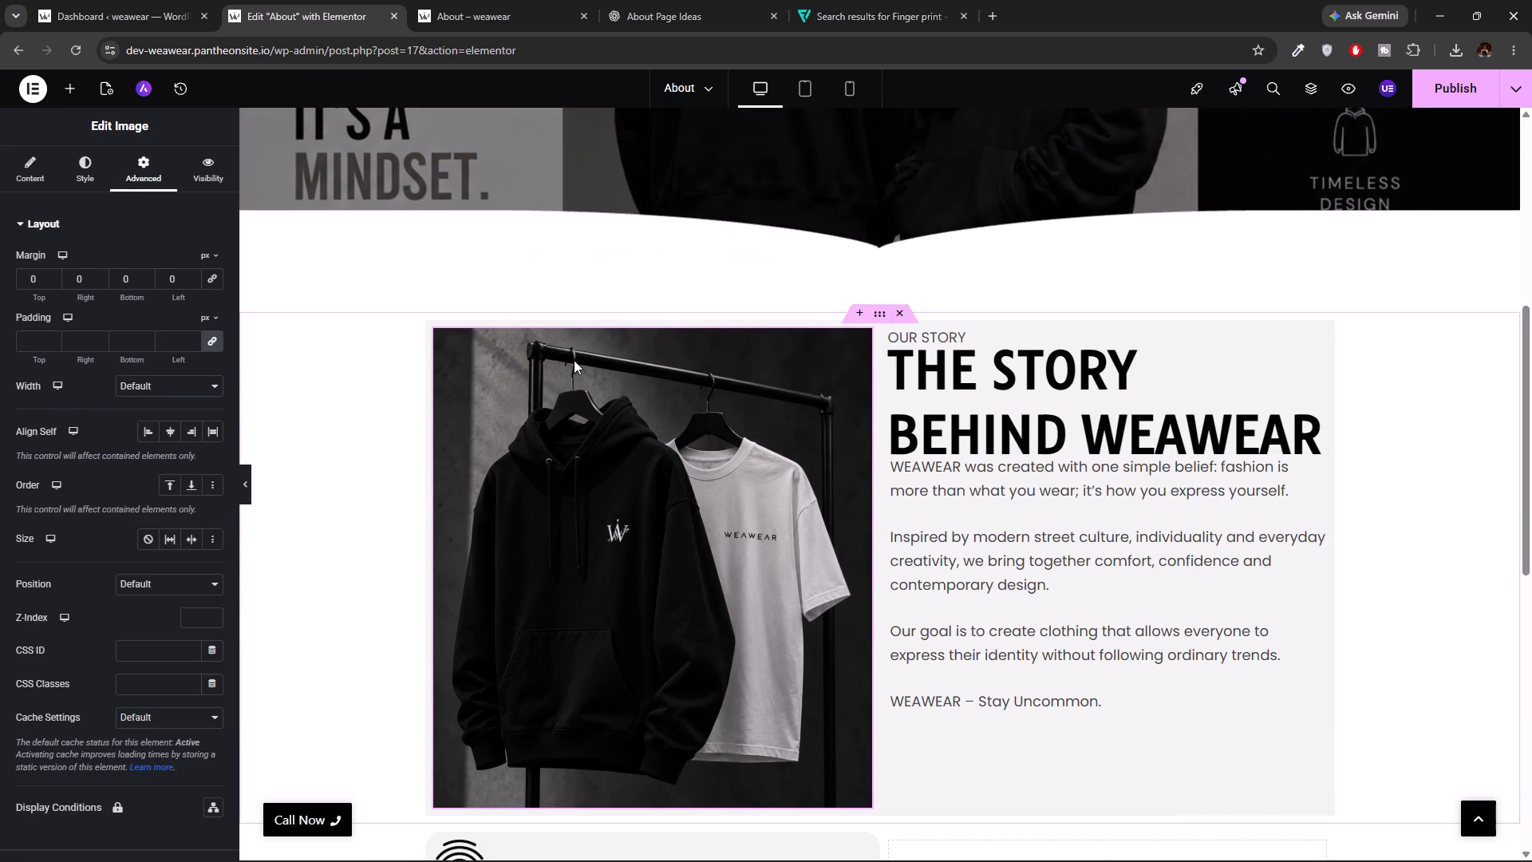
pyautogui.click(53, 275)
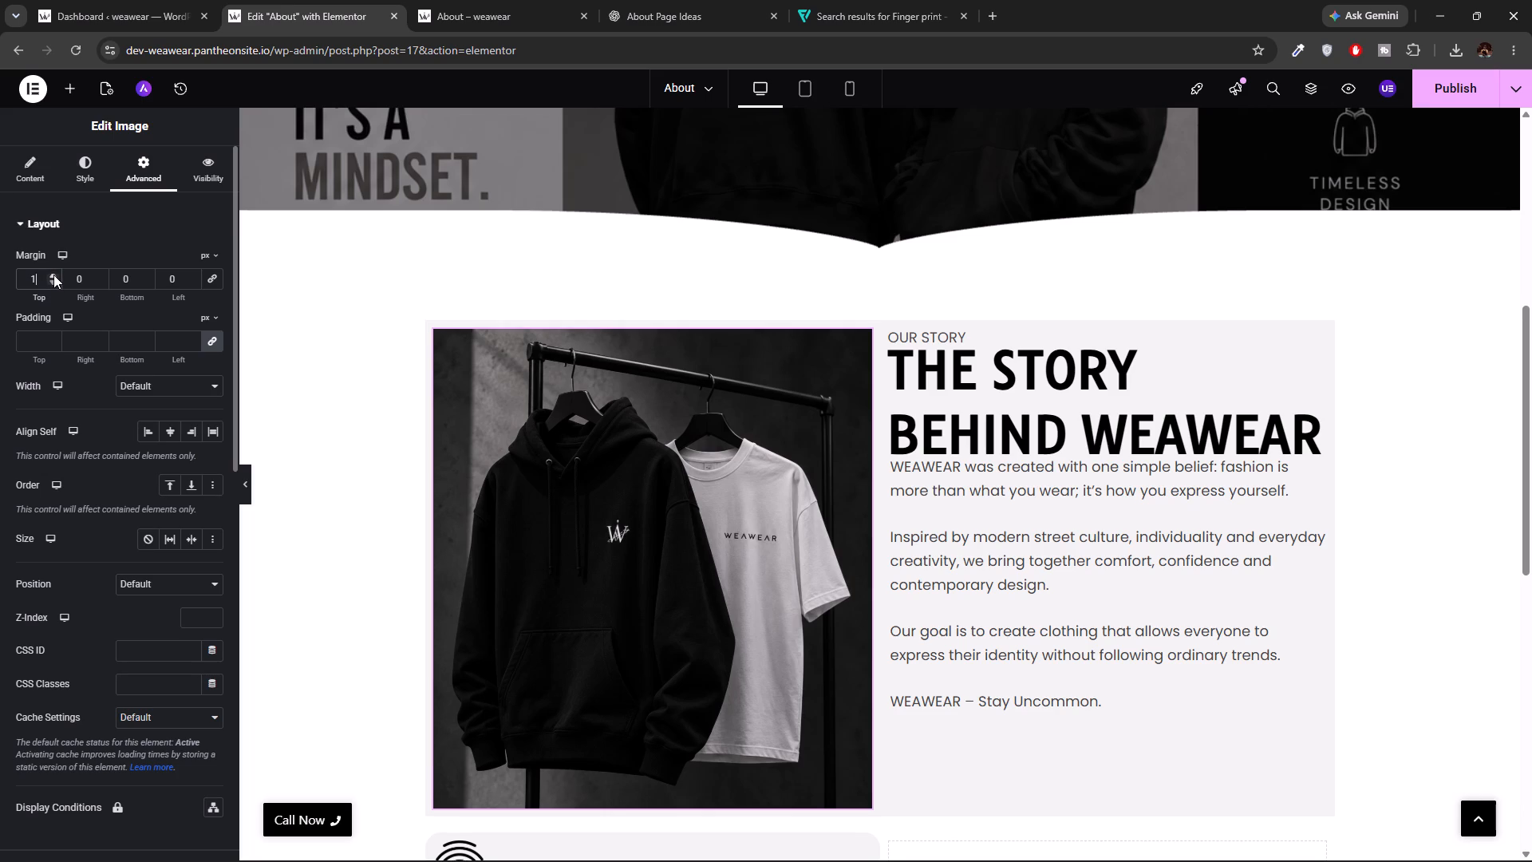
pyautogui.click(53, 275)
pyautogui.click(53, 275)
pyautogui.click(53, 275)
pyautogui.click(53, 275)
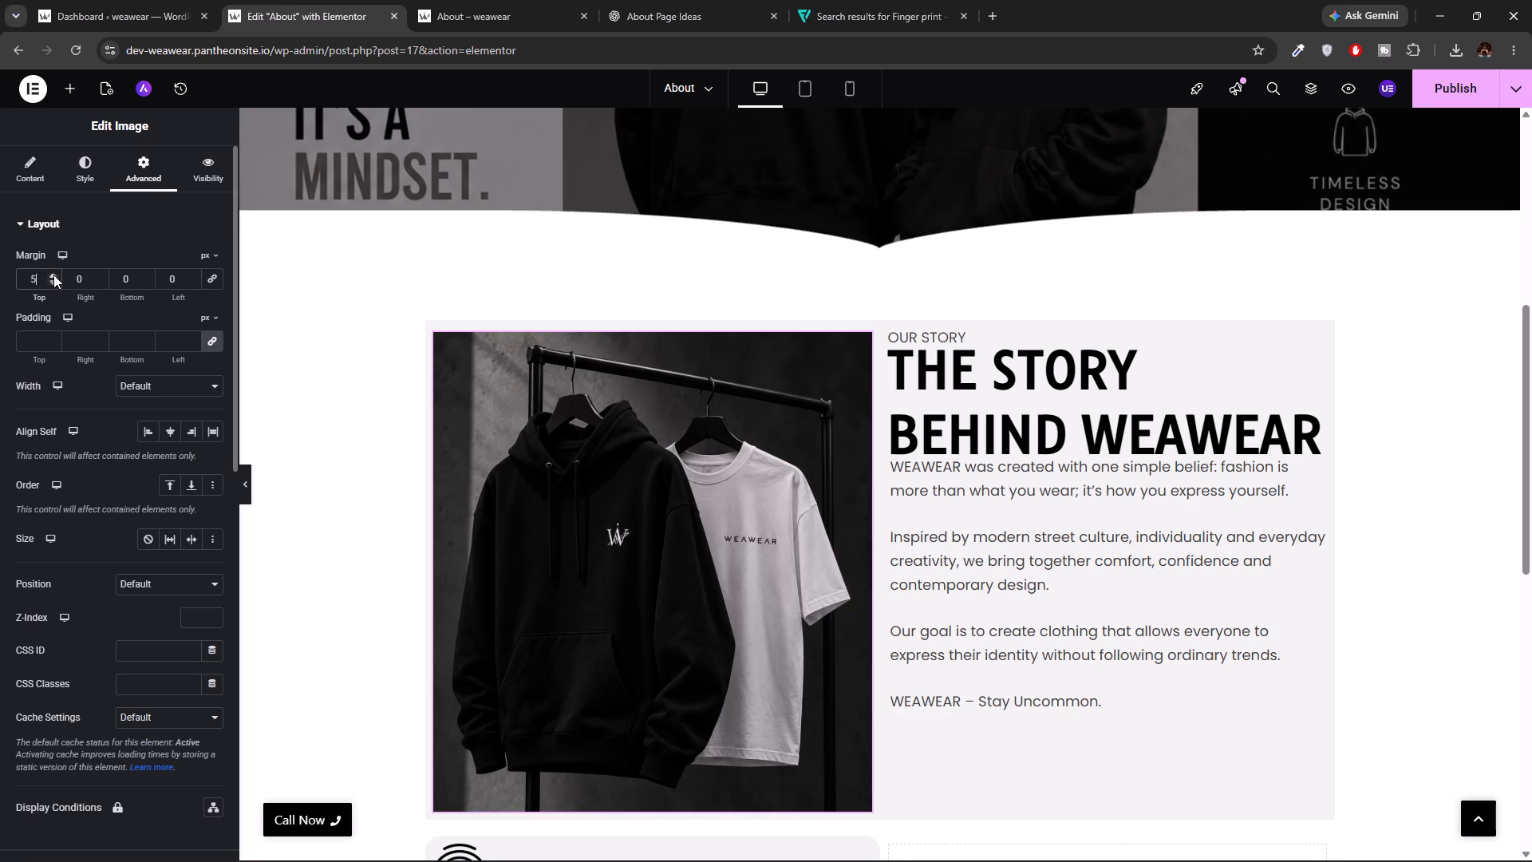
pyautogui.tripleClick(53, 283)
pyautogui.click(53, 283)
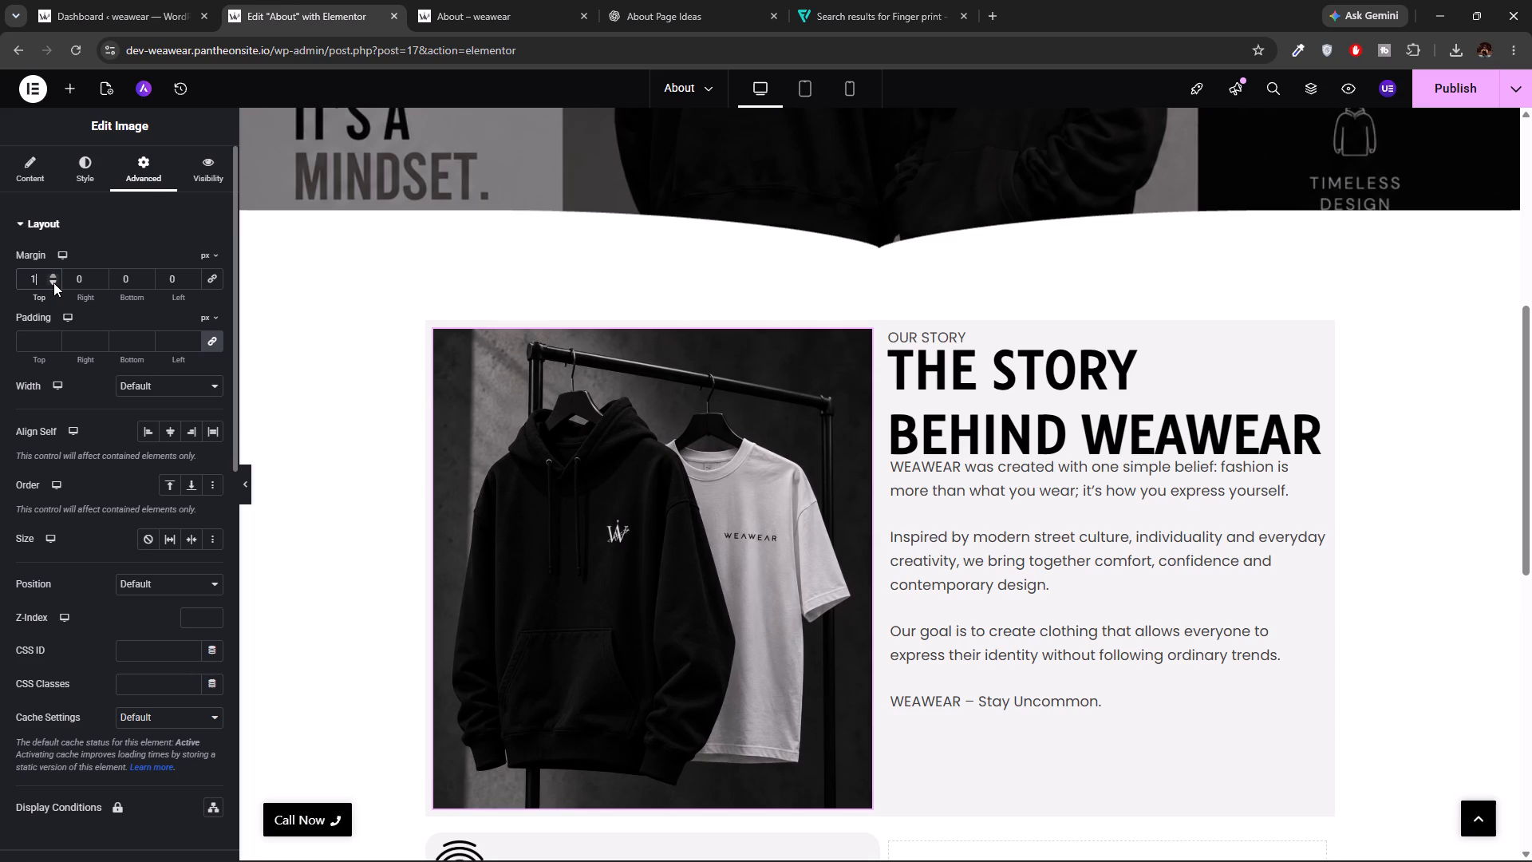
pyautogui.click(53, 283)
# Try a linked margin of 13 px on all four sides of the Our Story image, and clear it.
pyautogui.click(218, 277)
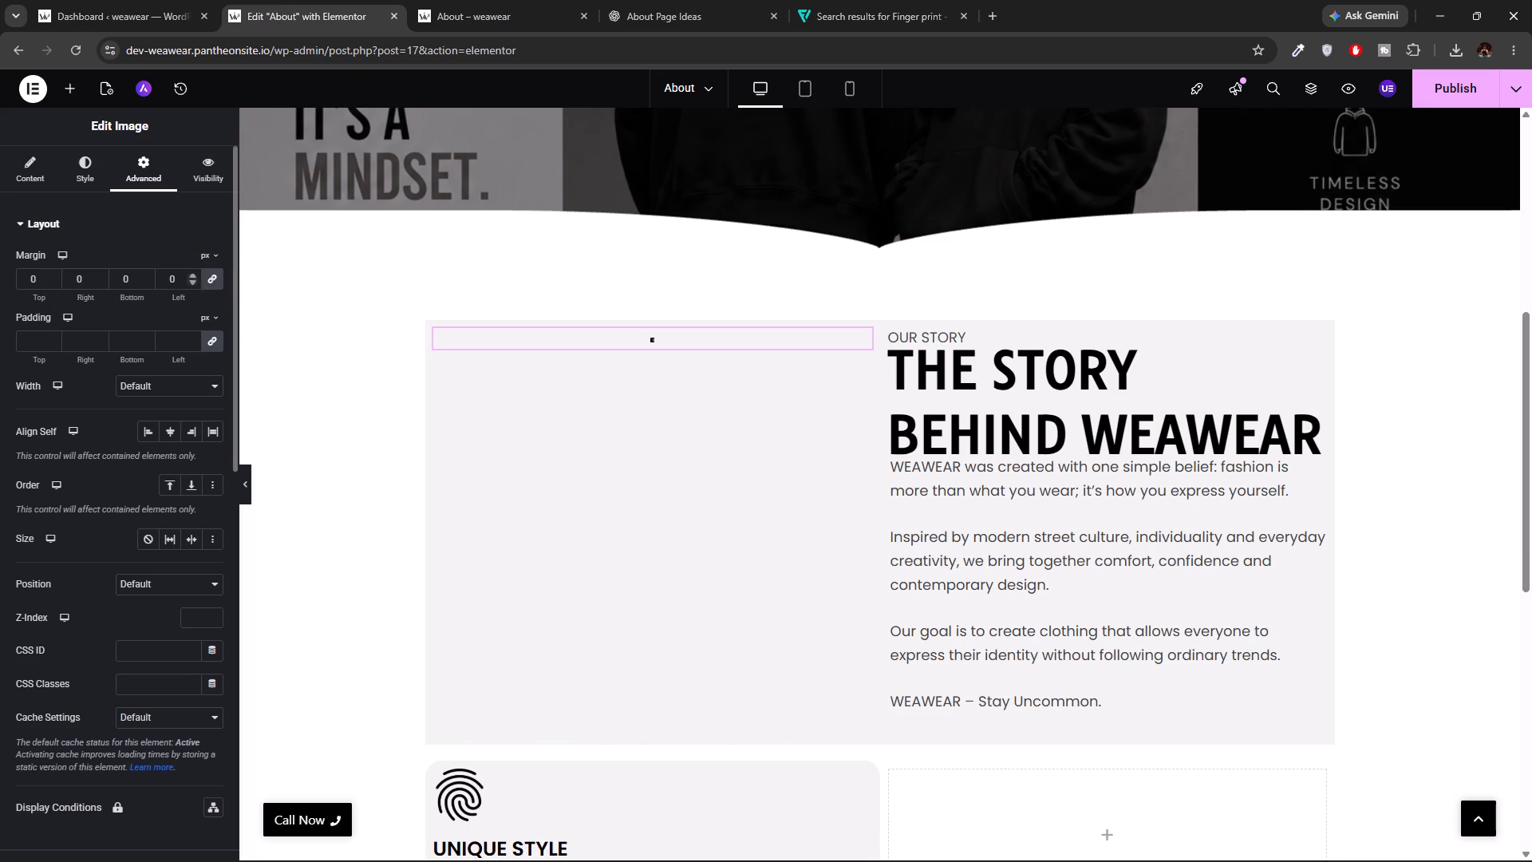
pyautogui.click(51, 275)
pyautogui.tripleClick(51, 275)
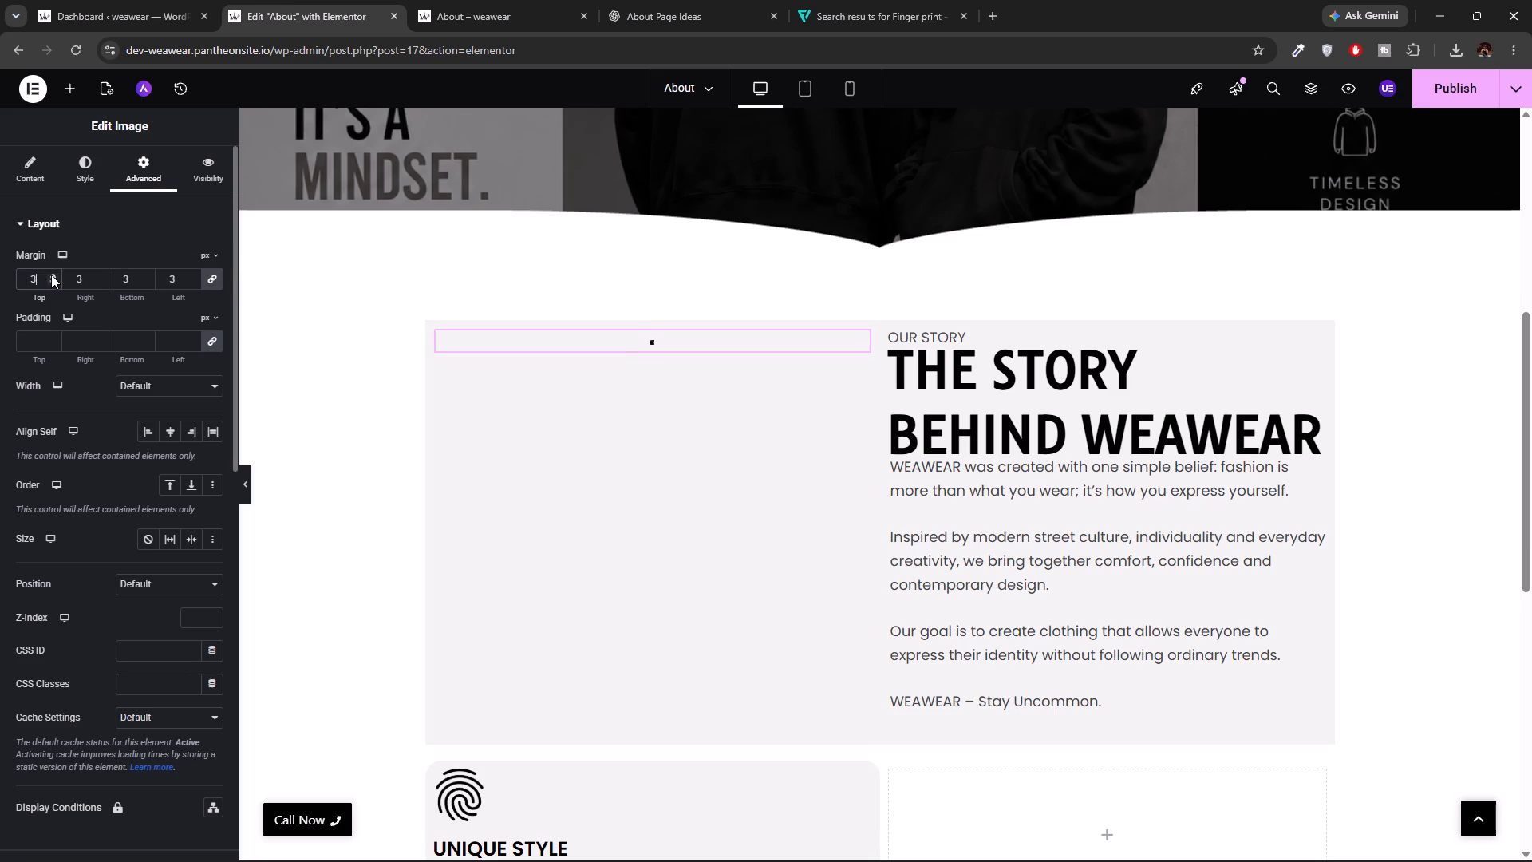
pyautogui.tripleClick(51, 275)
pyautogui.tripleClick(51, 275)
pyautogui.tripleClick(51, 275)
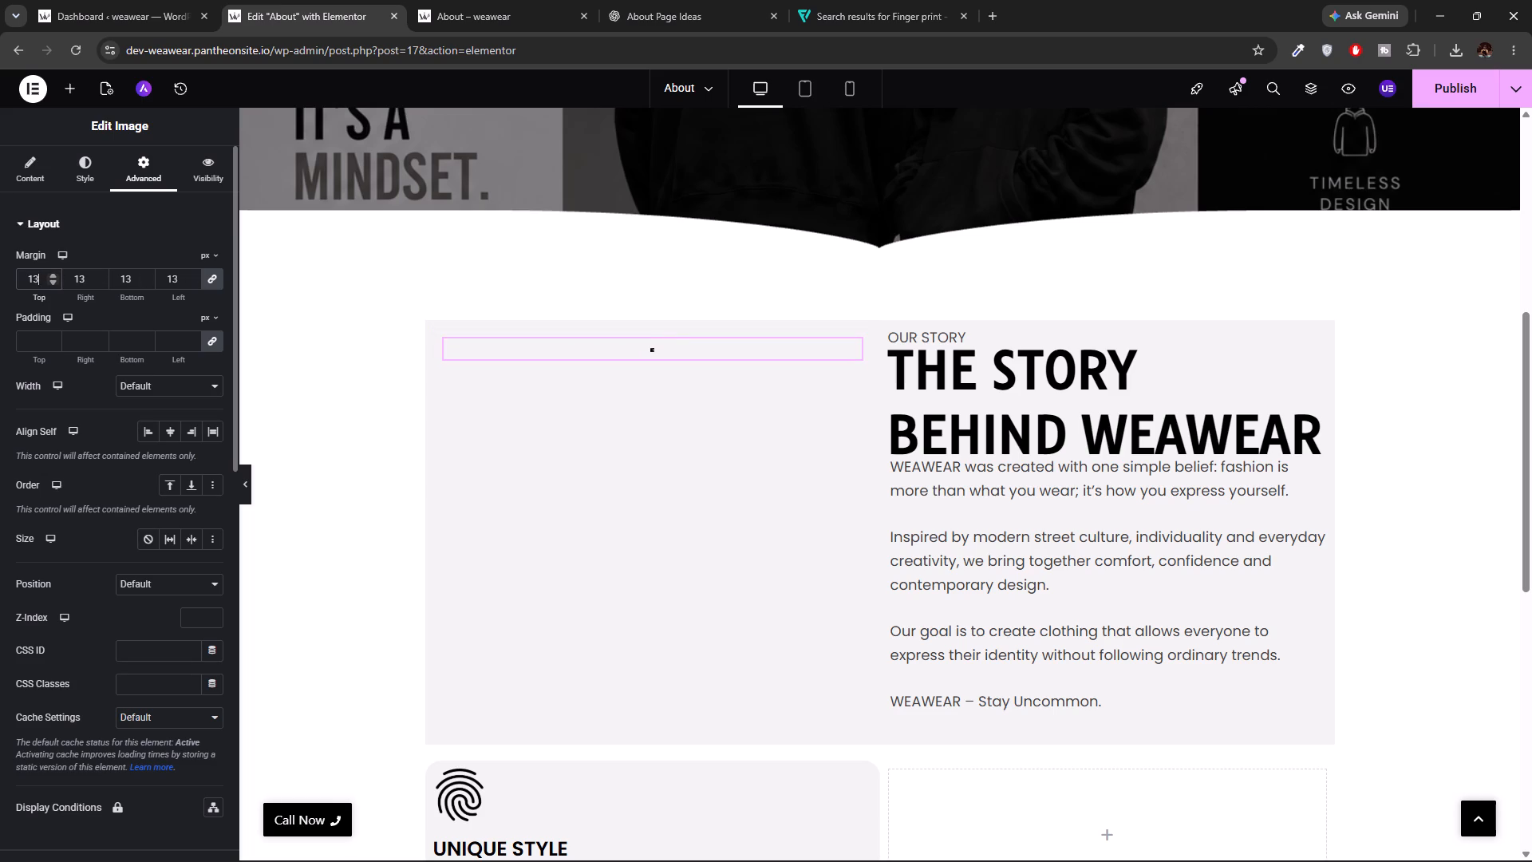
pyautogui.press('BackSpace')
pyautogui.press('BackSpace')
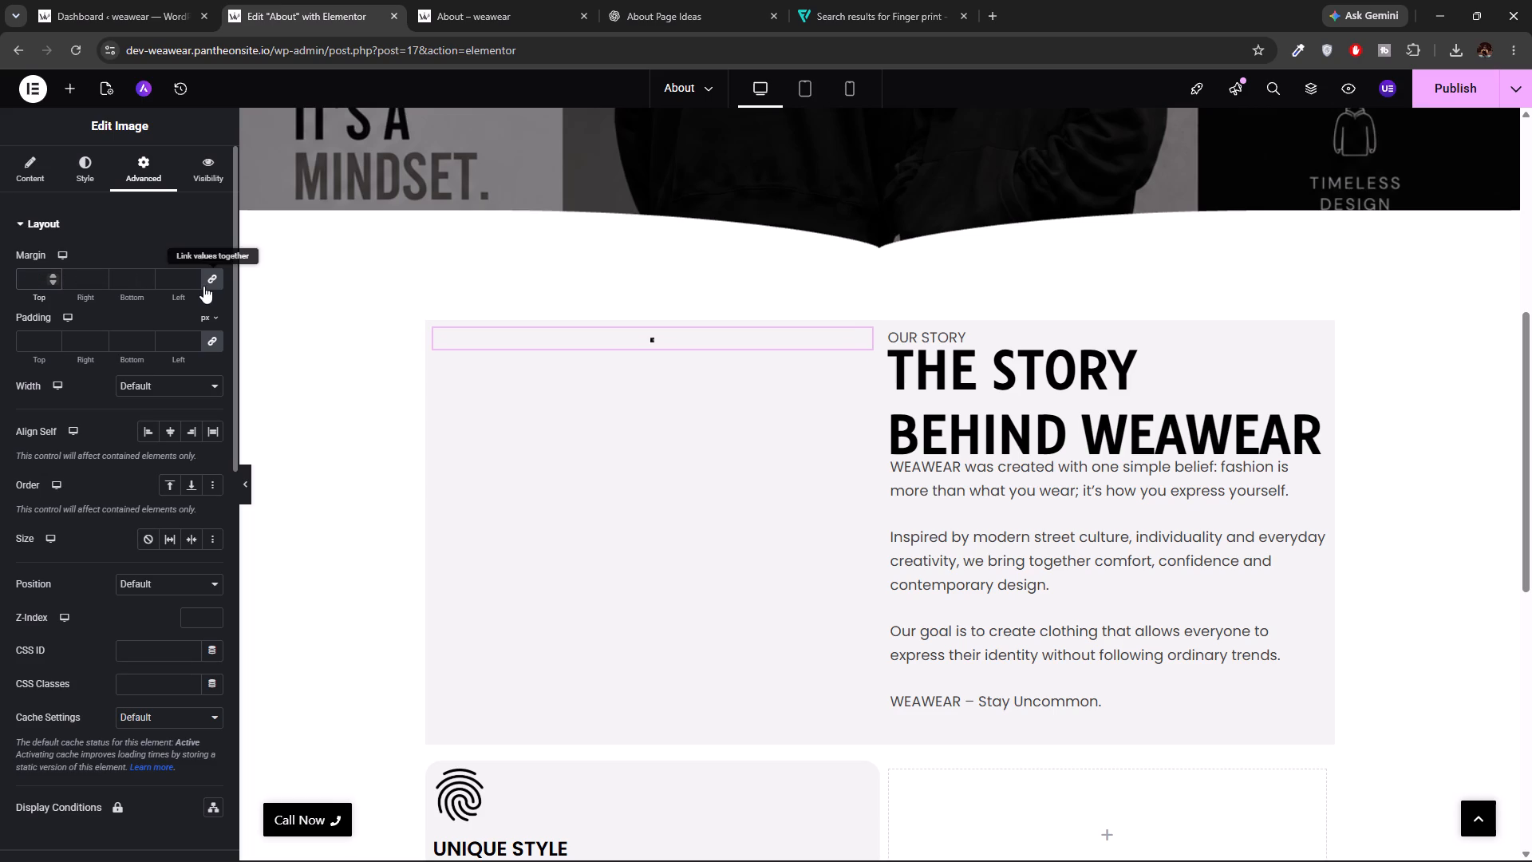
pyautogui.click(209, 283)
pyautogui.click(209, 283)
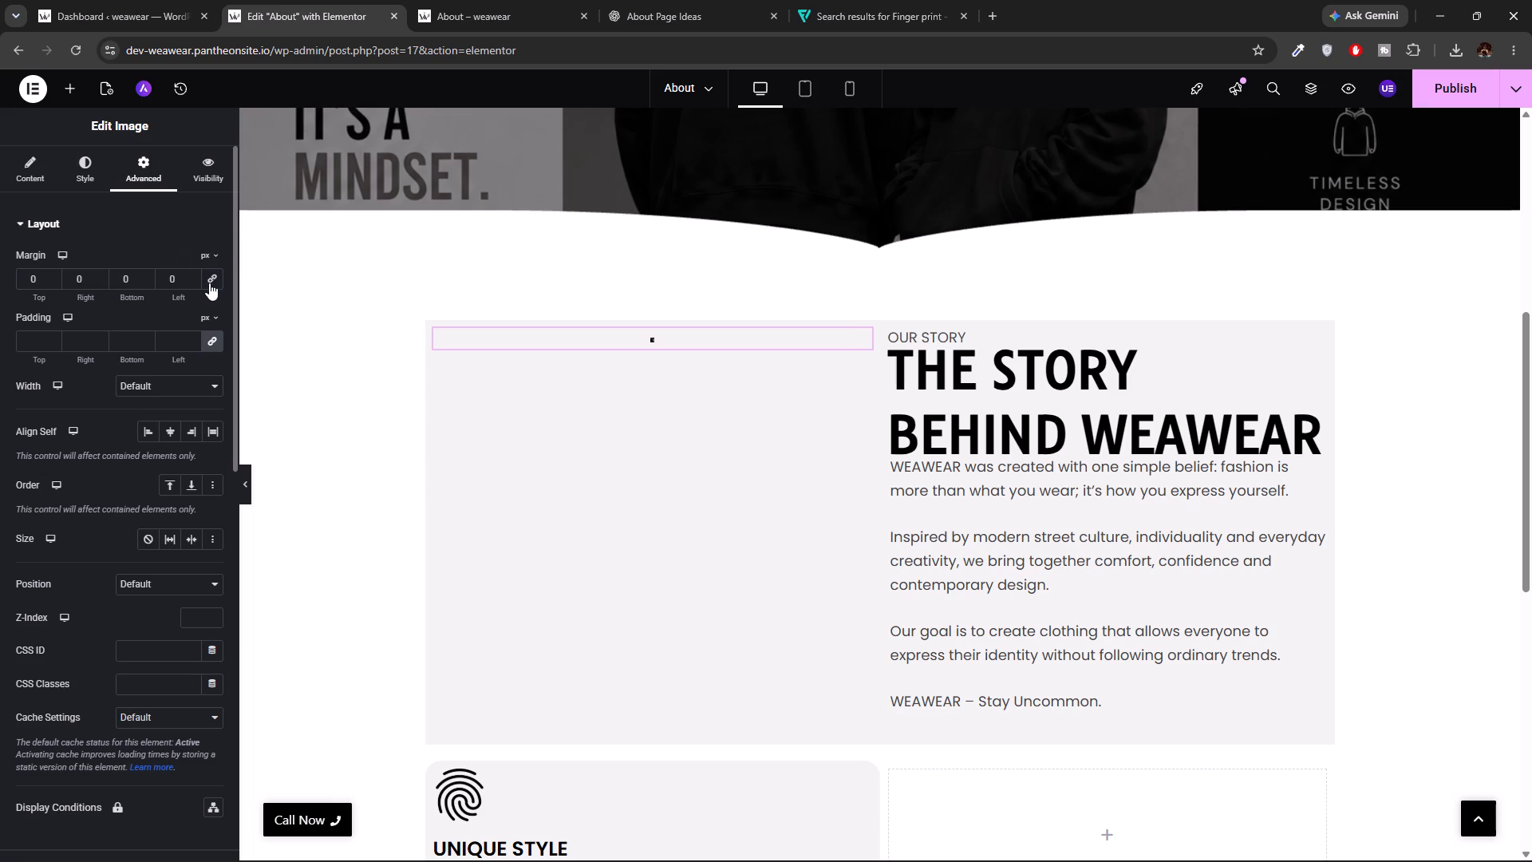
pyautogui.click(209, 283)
# Set the Our Story image's width to 100%, checking the image with its margin values linked and unlinked.
pyautogui.click(41, 170)
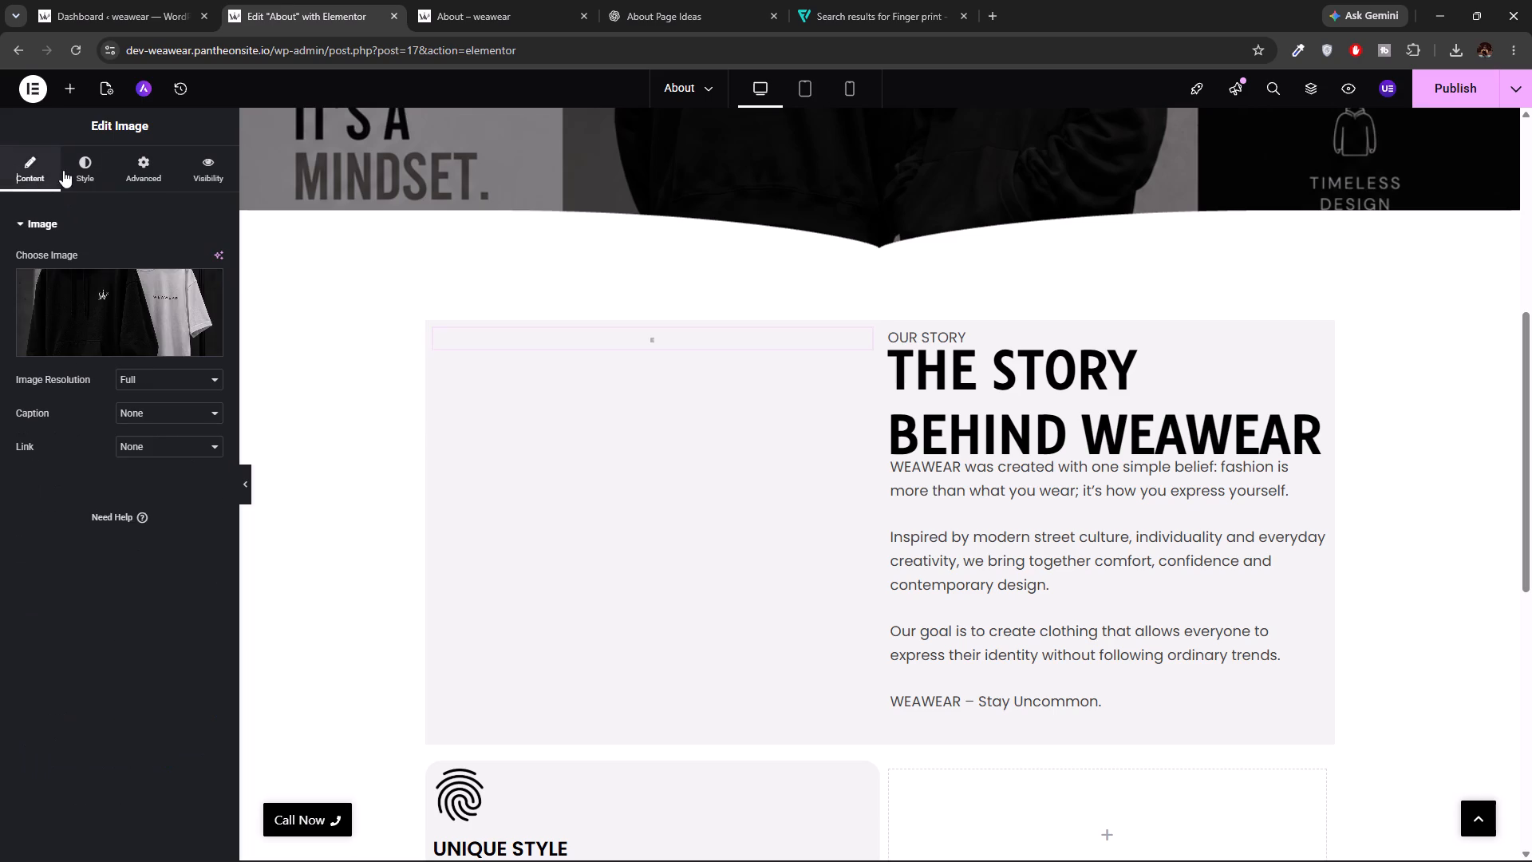
pyautogui.click(89, 172)
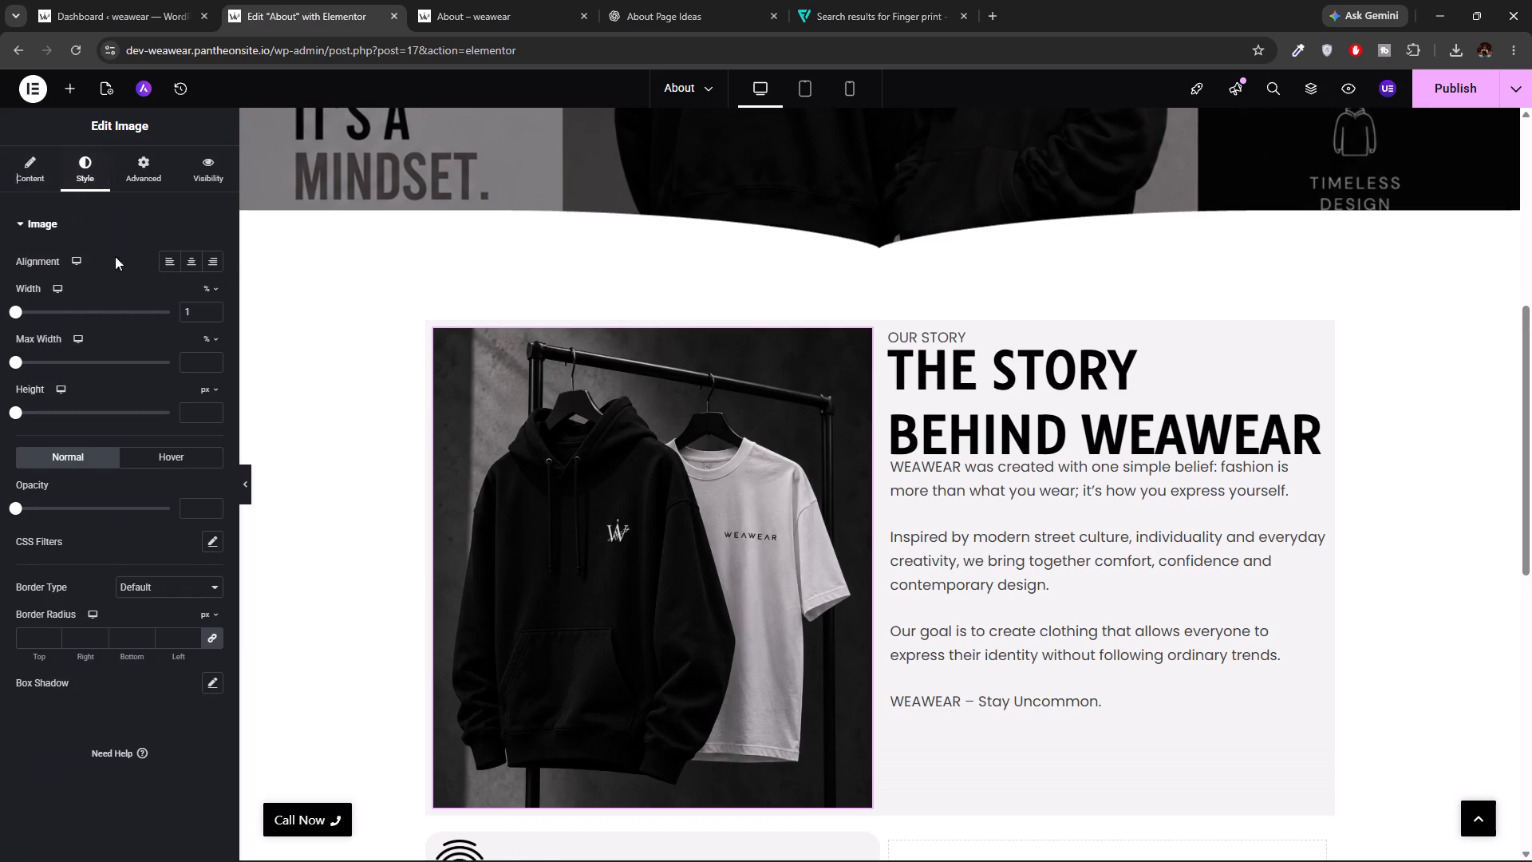
pyautogui.moveTo(16, 309); pyautogui.dragTo(25, 312)
pyautogui.moveTo(25, 312); pyautogui.dragTo(45, 313)
pyautogui.click(140, 163)
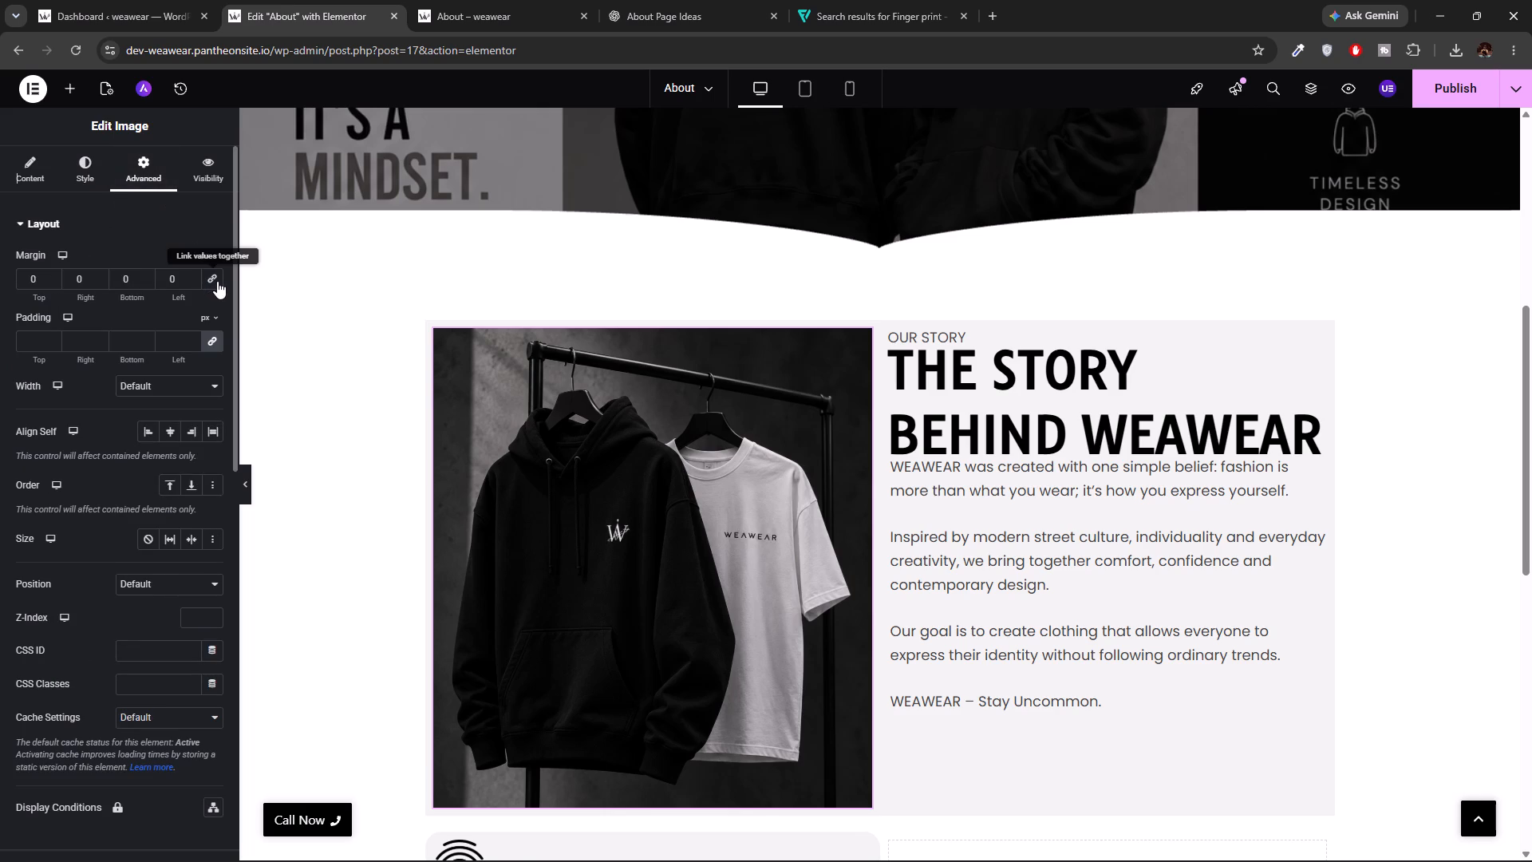
pyautogui.click(217, 281)
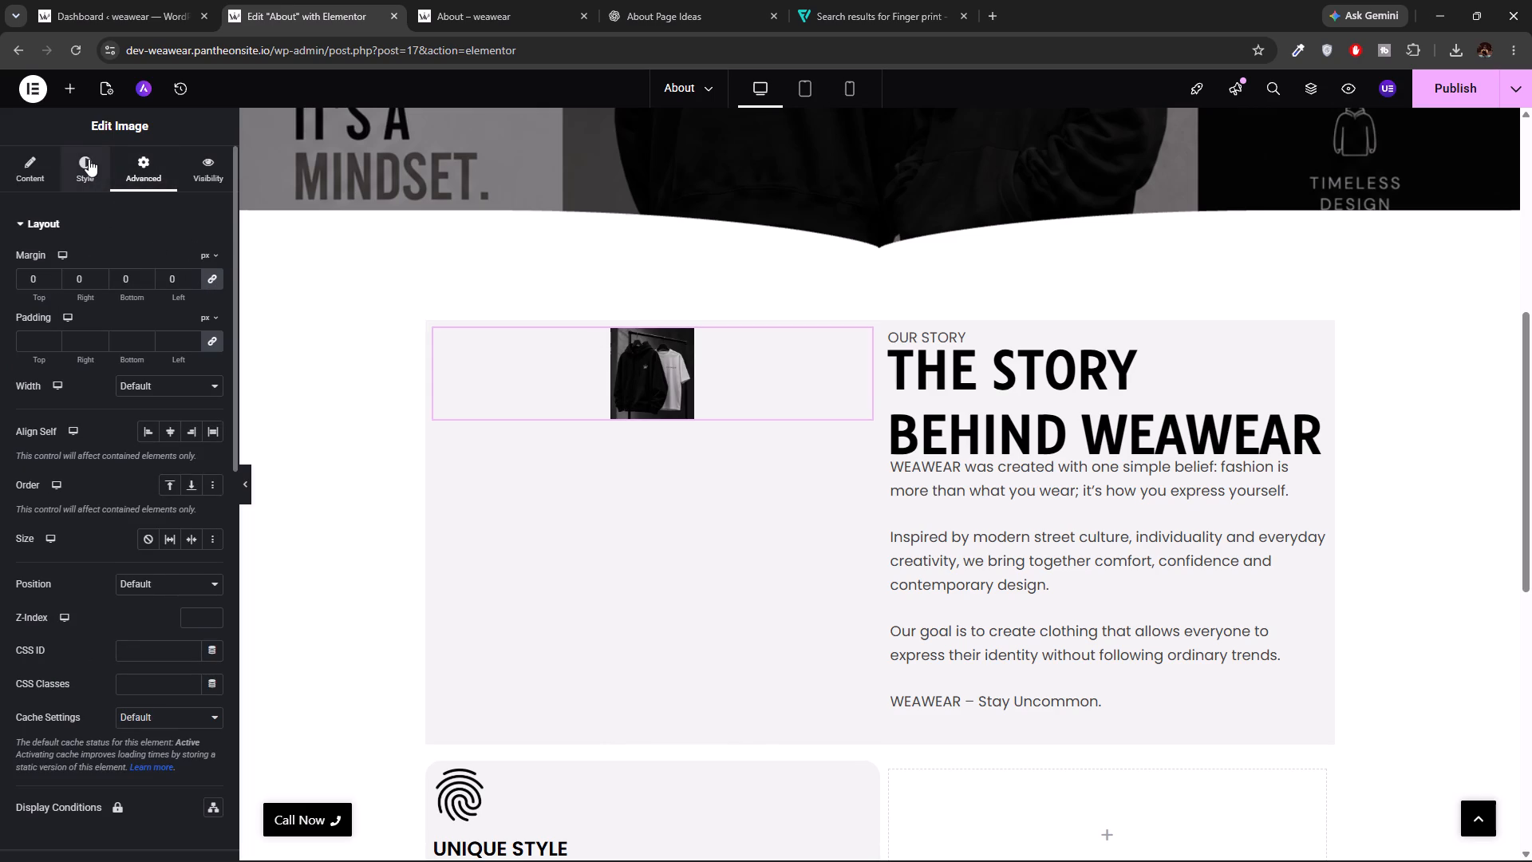
pyautogui.click(89, 159)
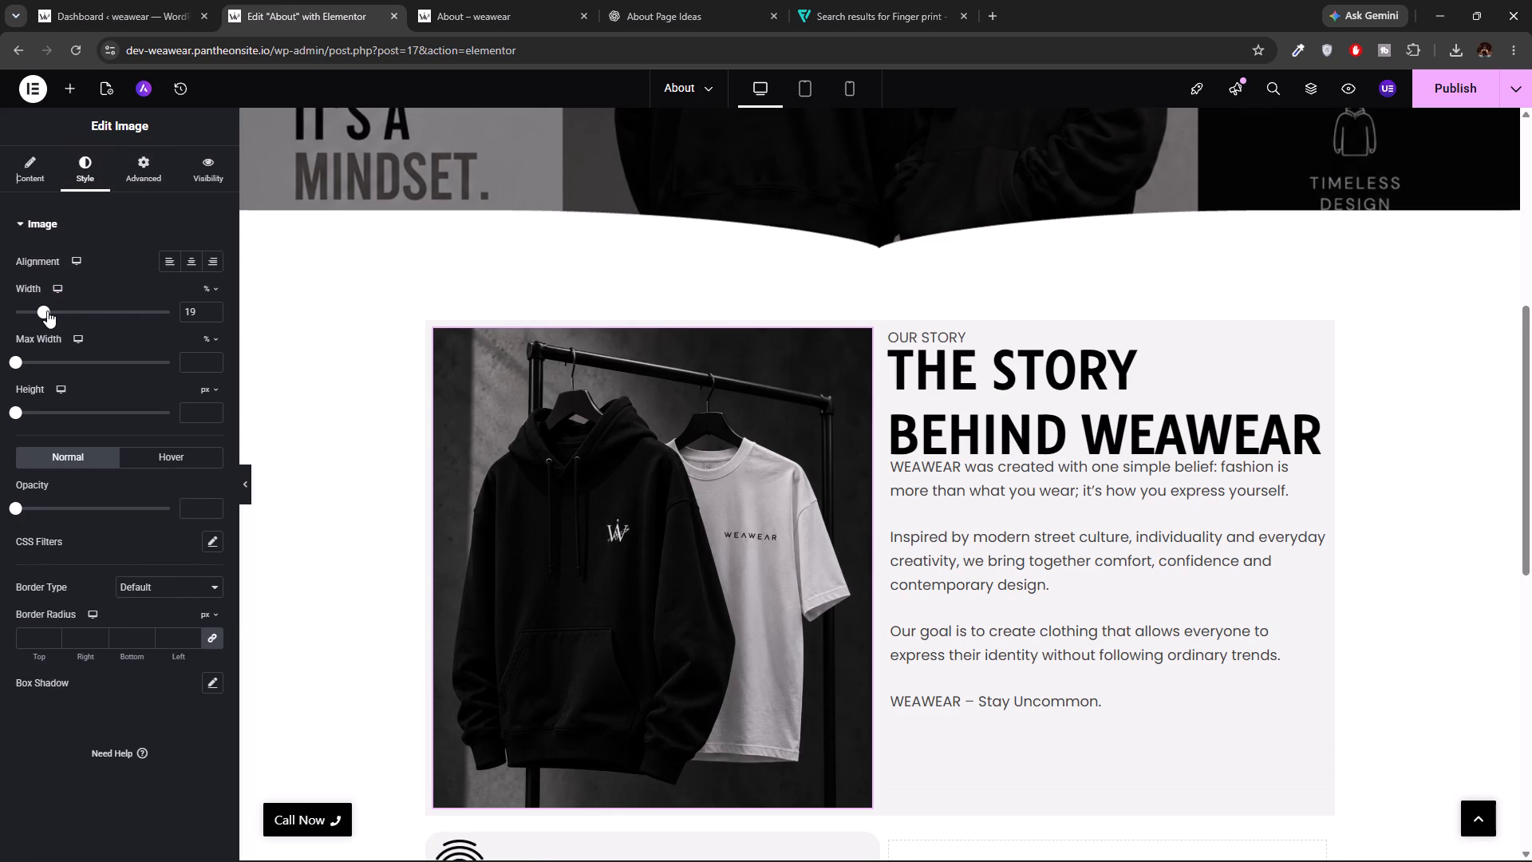
pyautogui.moveTo(47, 310); pyautogui.dragTo(68, 307)
pyautogui.moveTo(68, 307); pyautogui.dragTo(91, 302)
pyautogui.moveTo(93, 314); pyautogui.dragTo(187, 326)
pyautogui.click(148, 177)
pyautogui.click(213, 279)
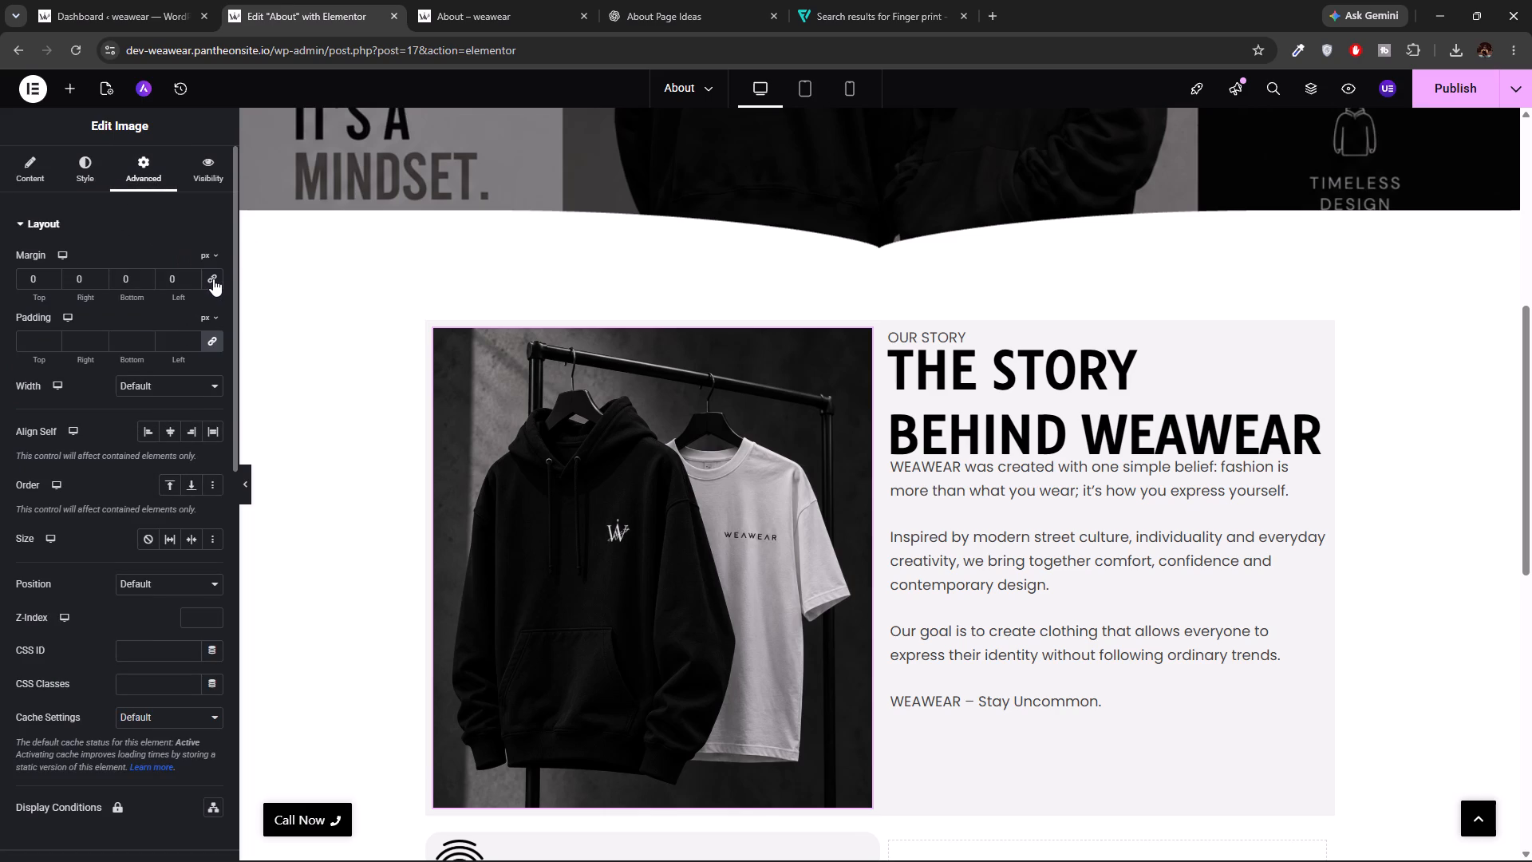
pyautogui.click(213, 279)
pyautogui.click(89, 171)
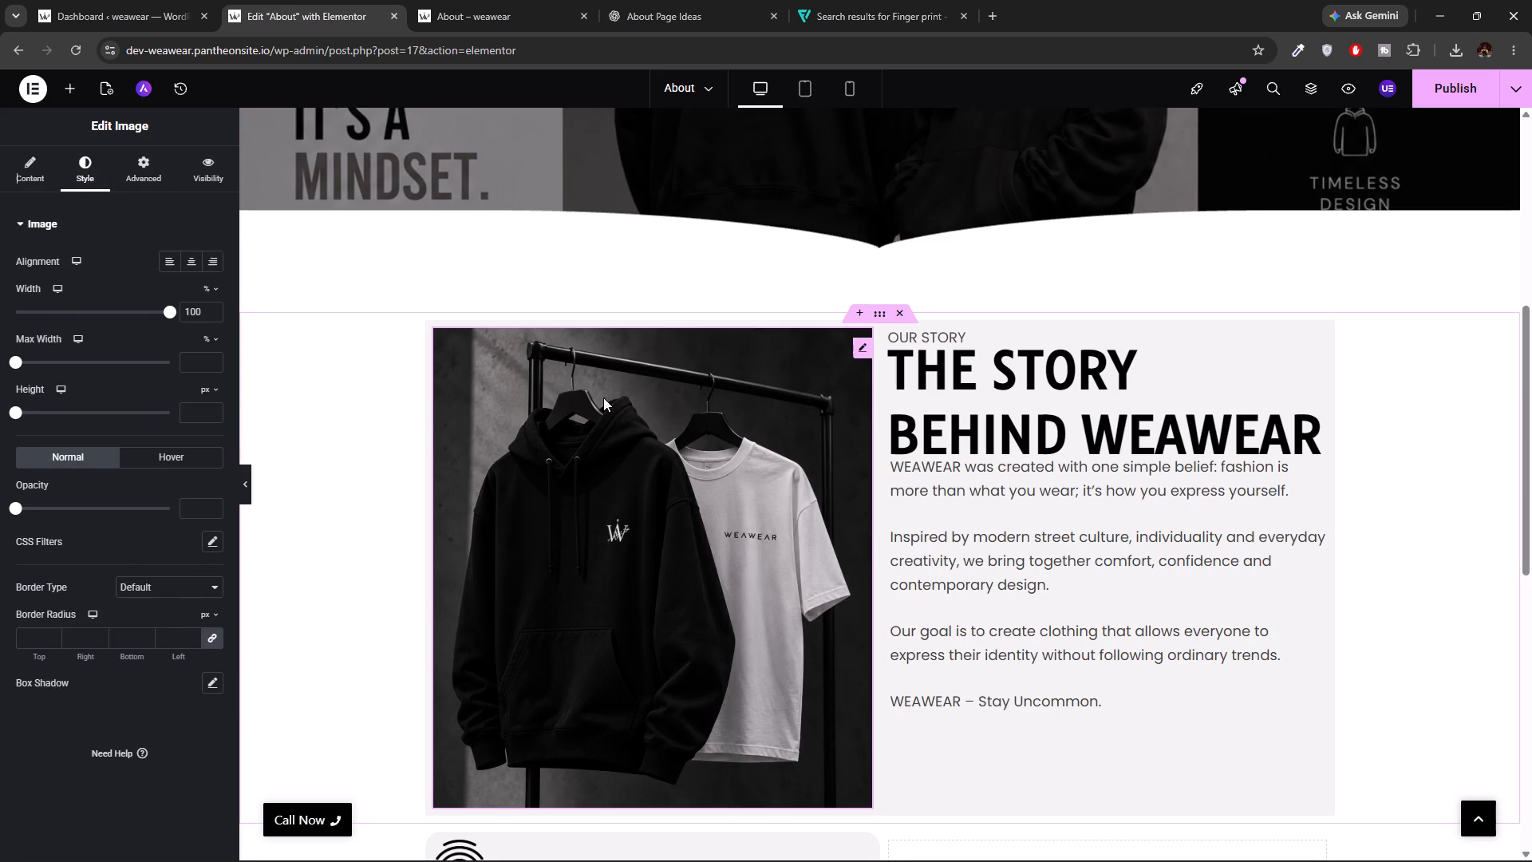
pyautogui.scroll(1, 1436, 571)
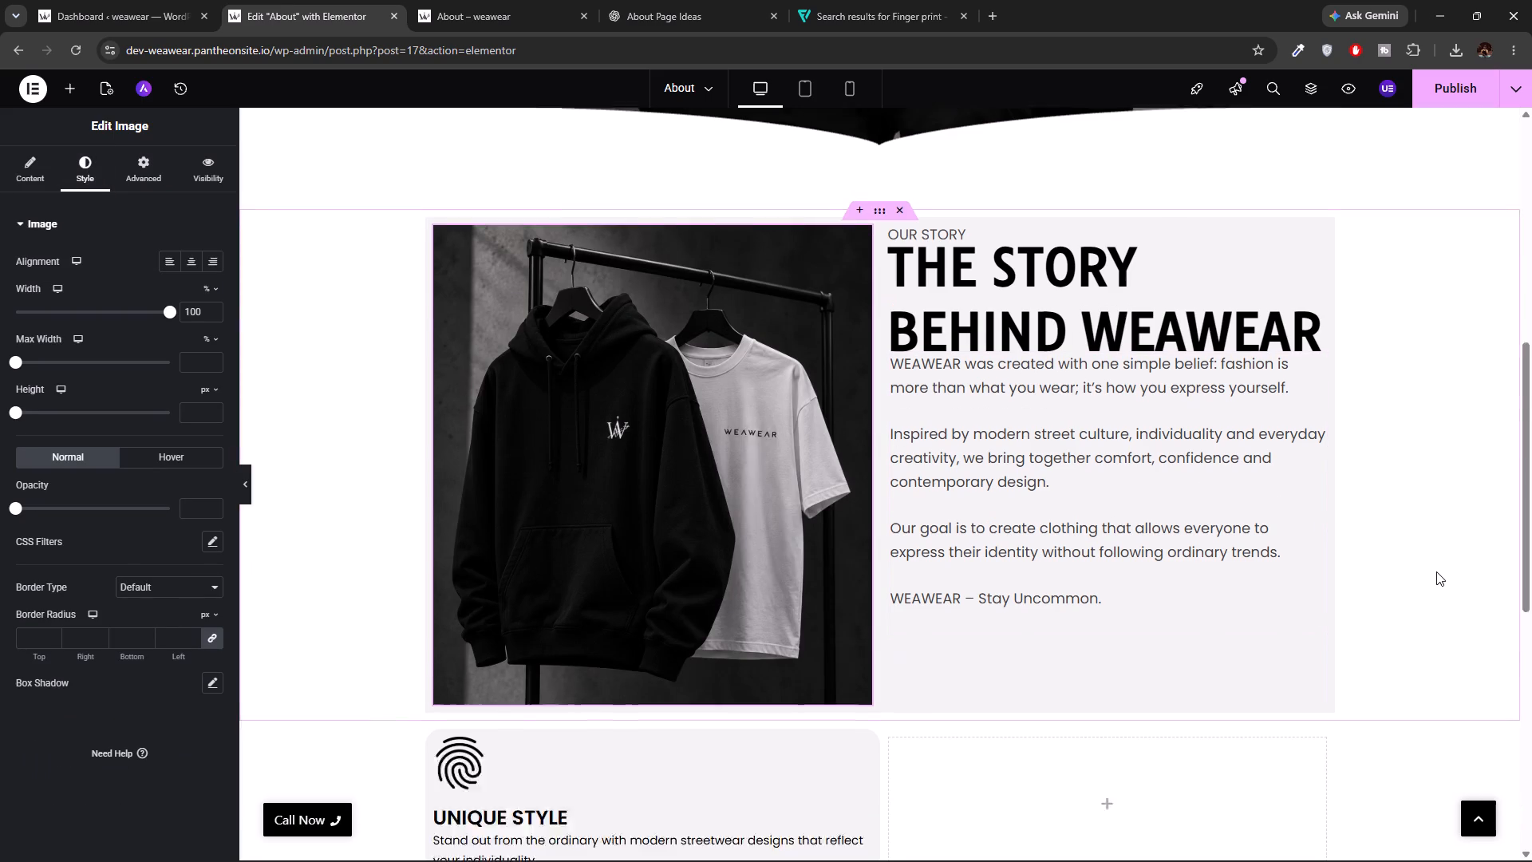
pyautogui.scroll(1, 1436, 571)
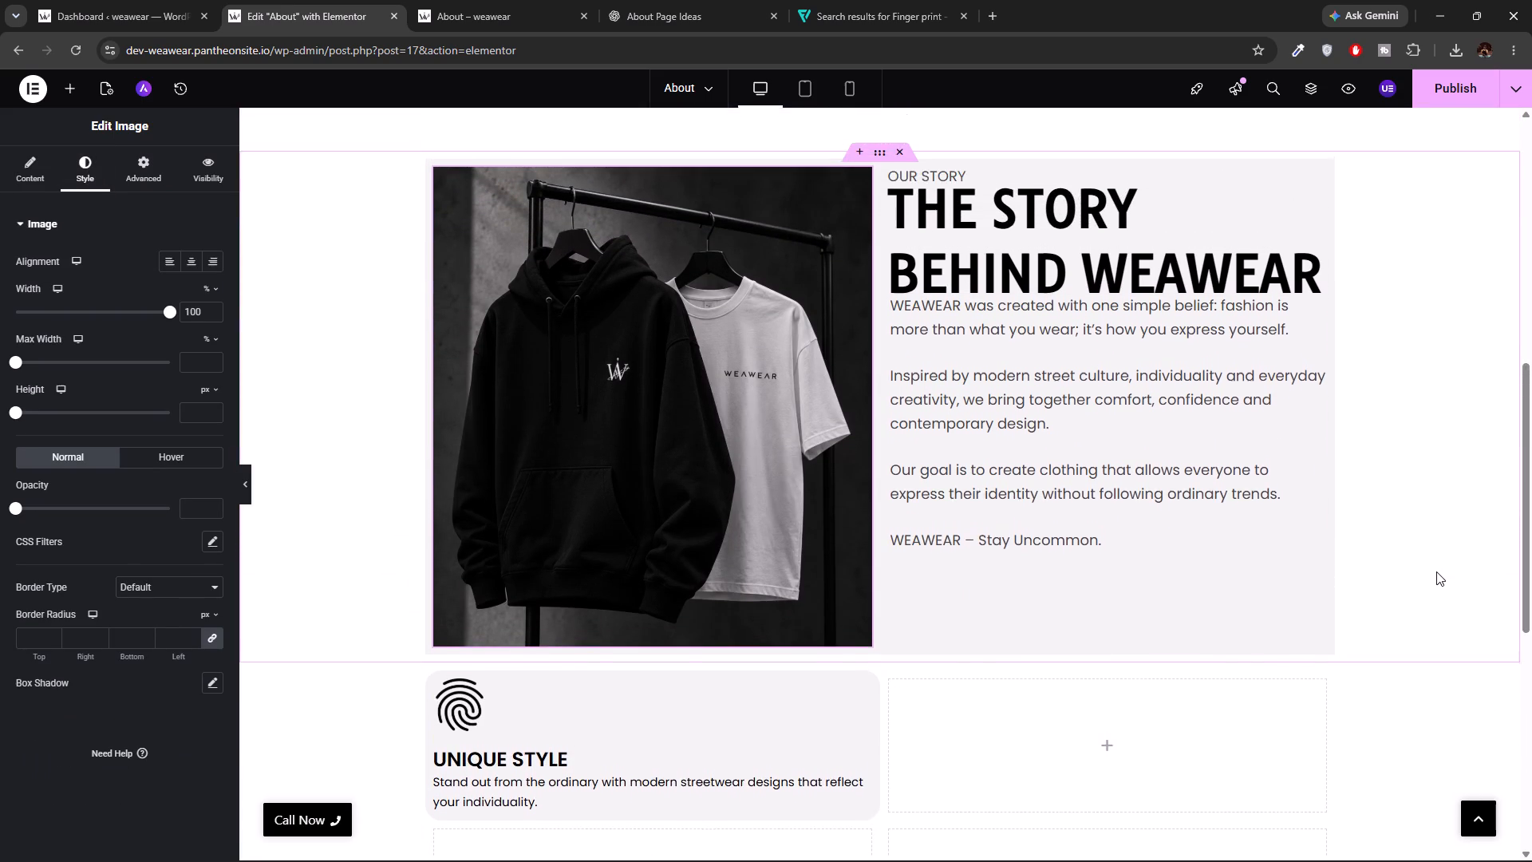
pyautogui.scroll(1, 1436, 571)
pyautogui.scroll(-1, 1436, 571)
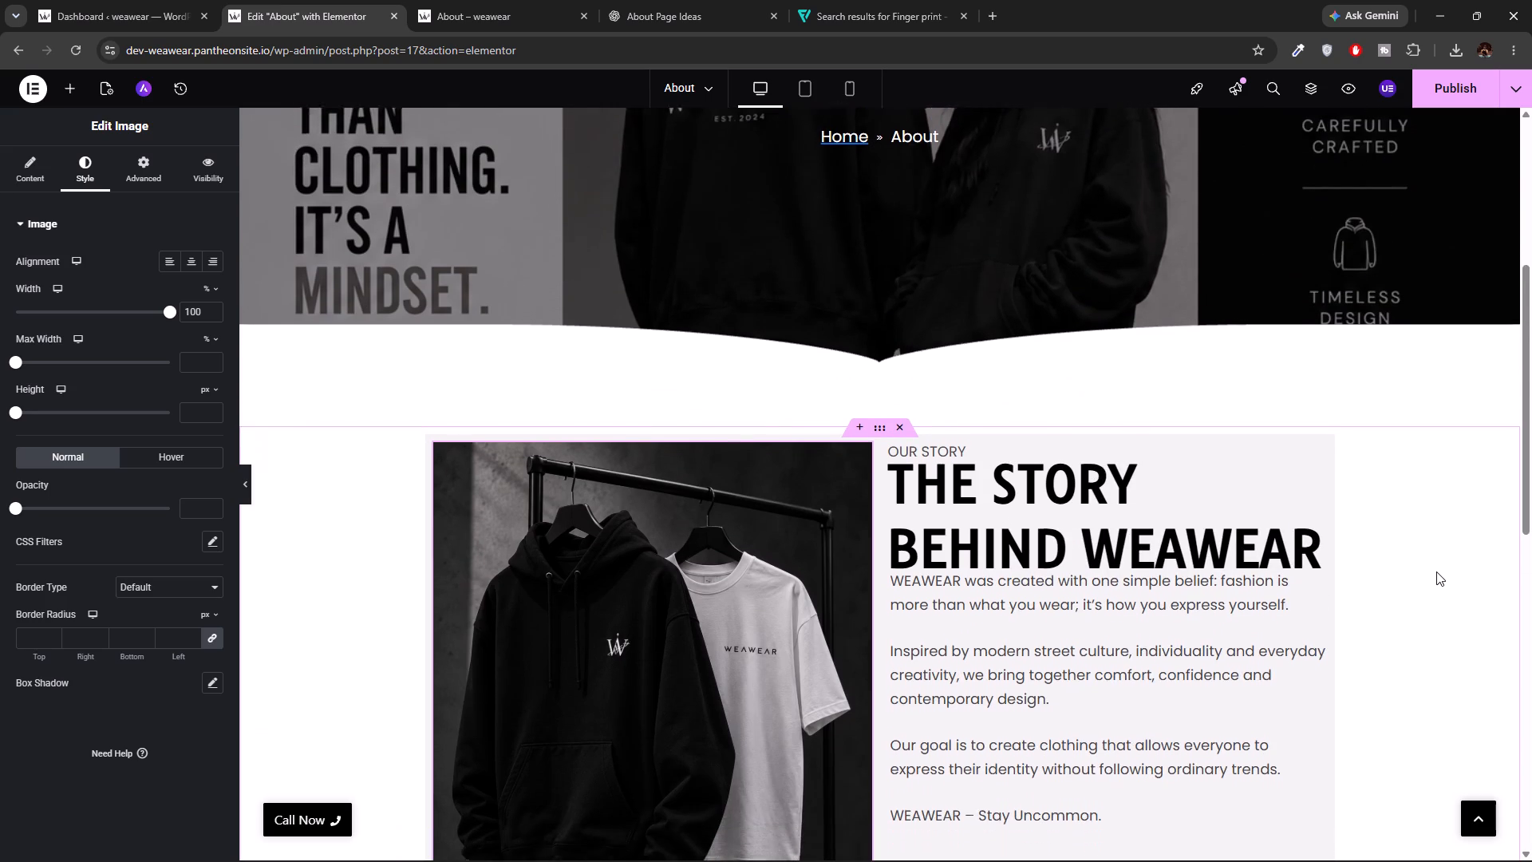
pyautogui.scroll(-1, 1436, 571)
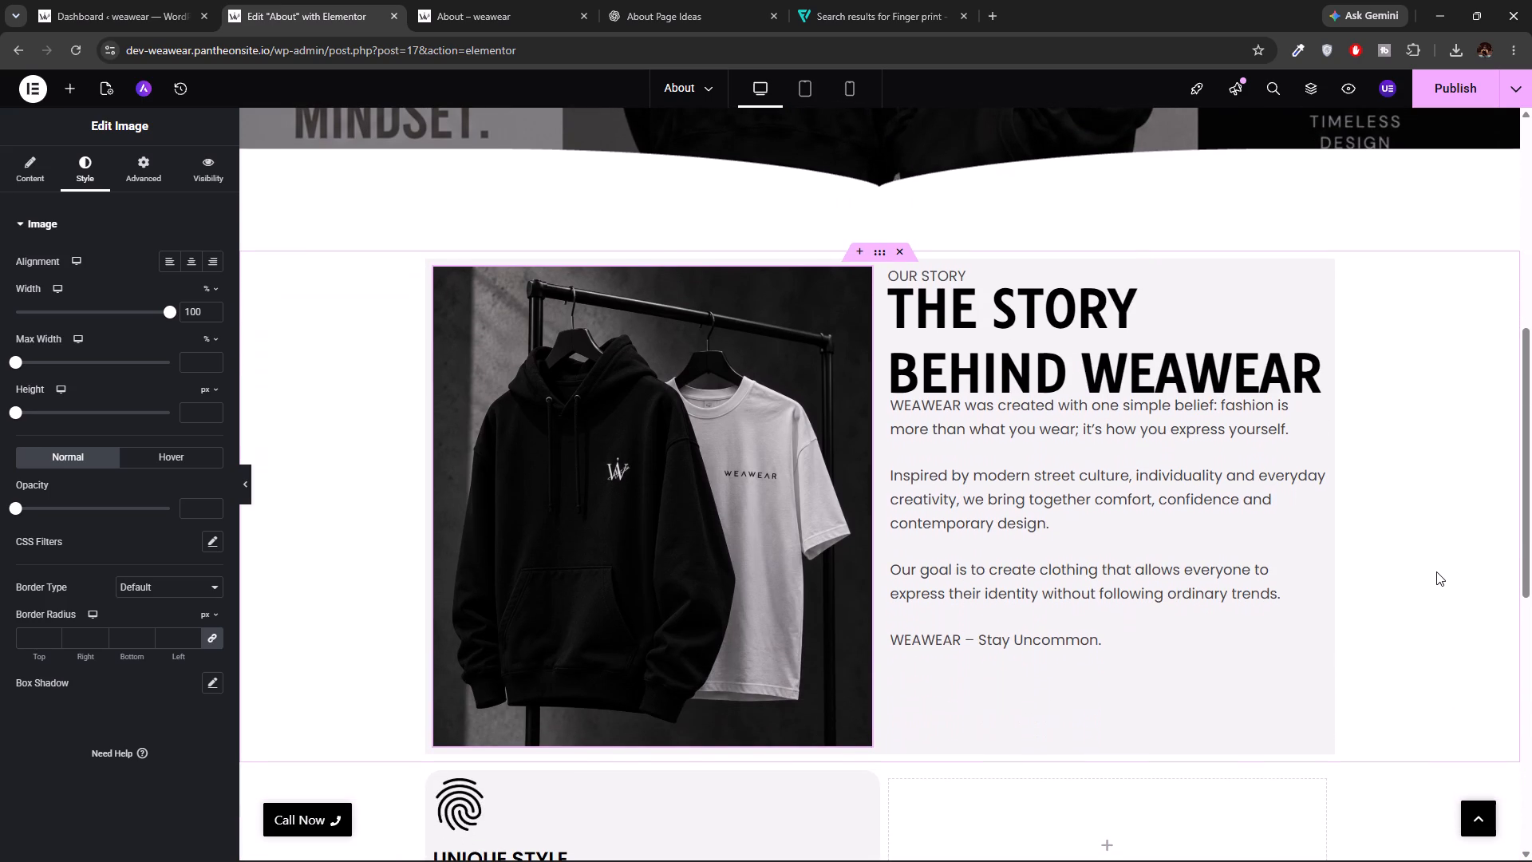
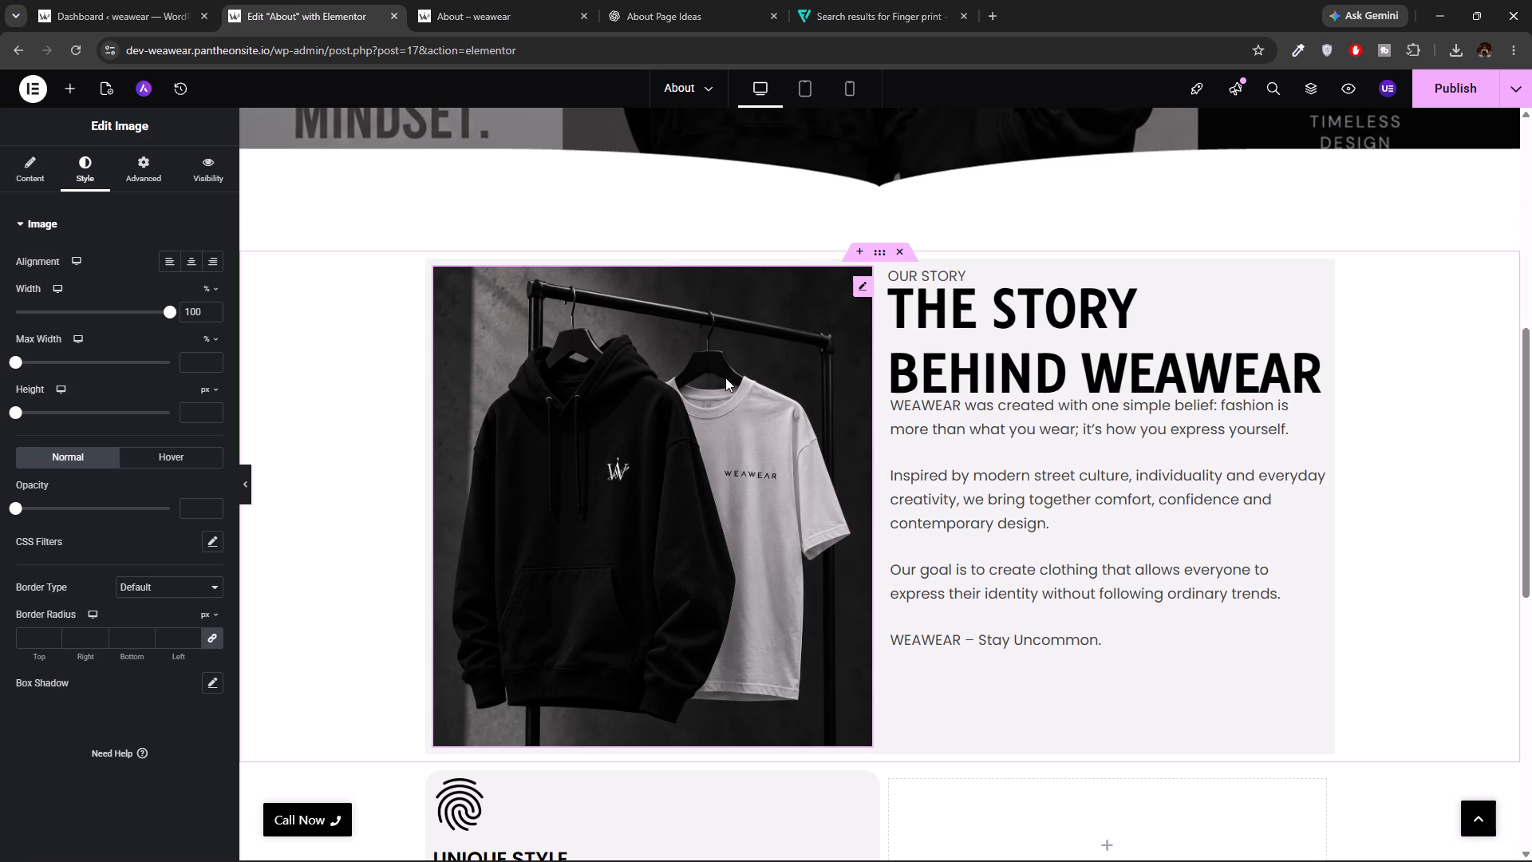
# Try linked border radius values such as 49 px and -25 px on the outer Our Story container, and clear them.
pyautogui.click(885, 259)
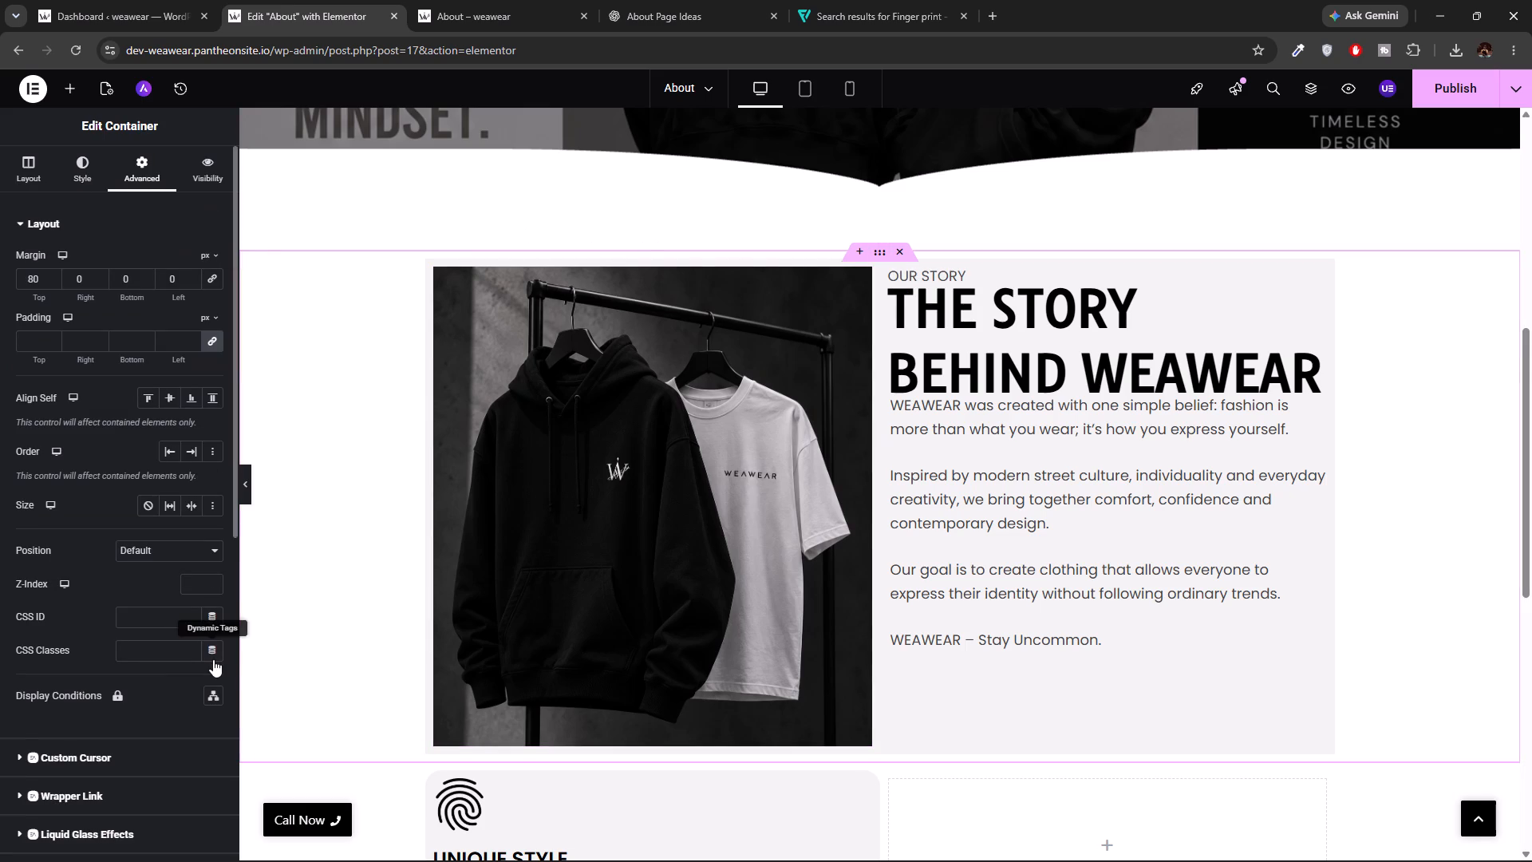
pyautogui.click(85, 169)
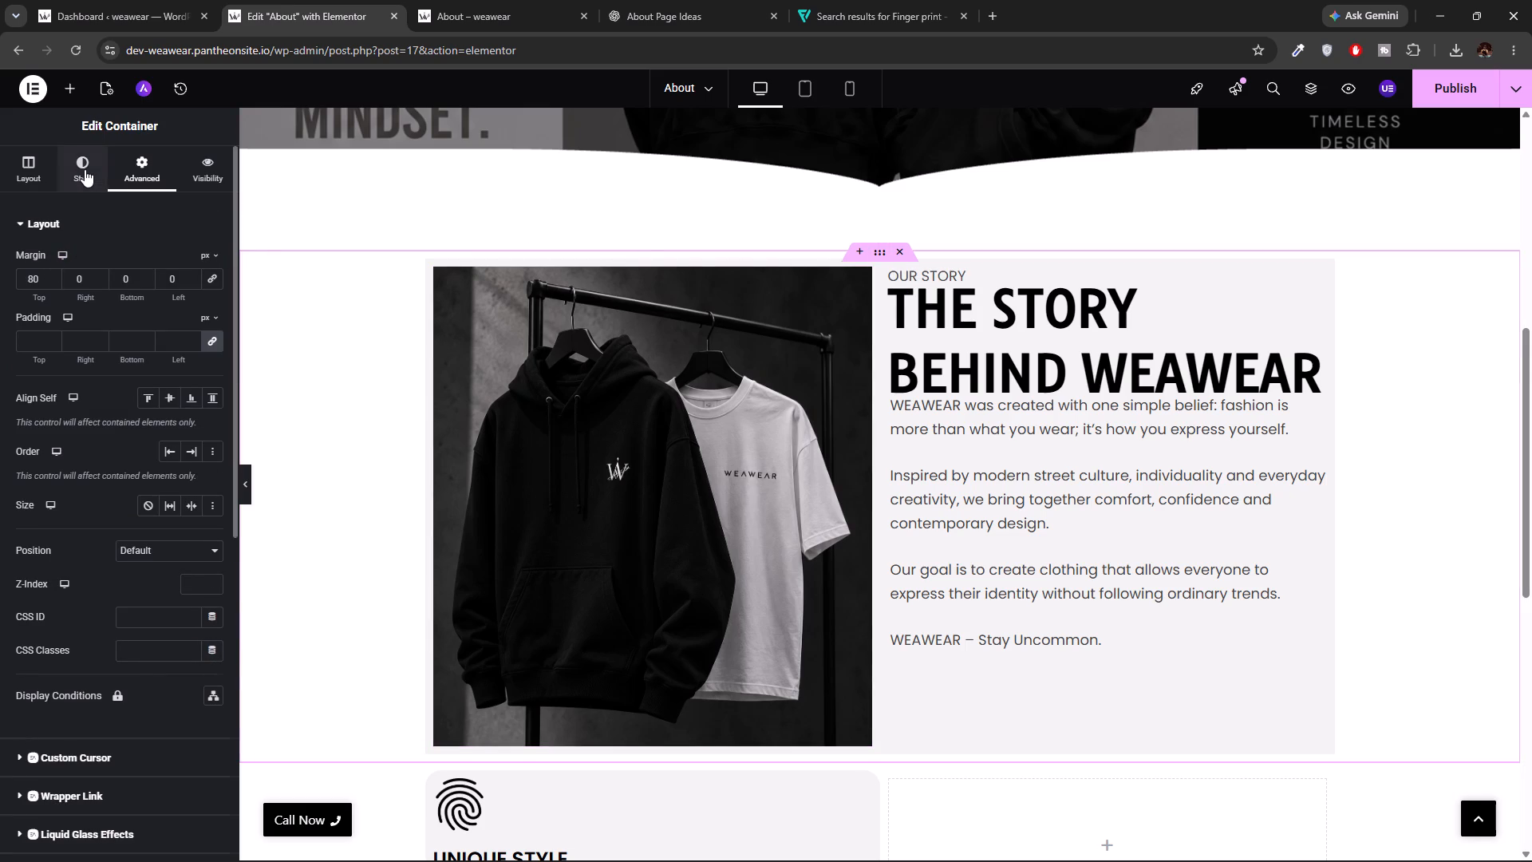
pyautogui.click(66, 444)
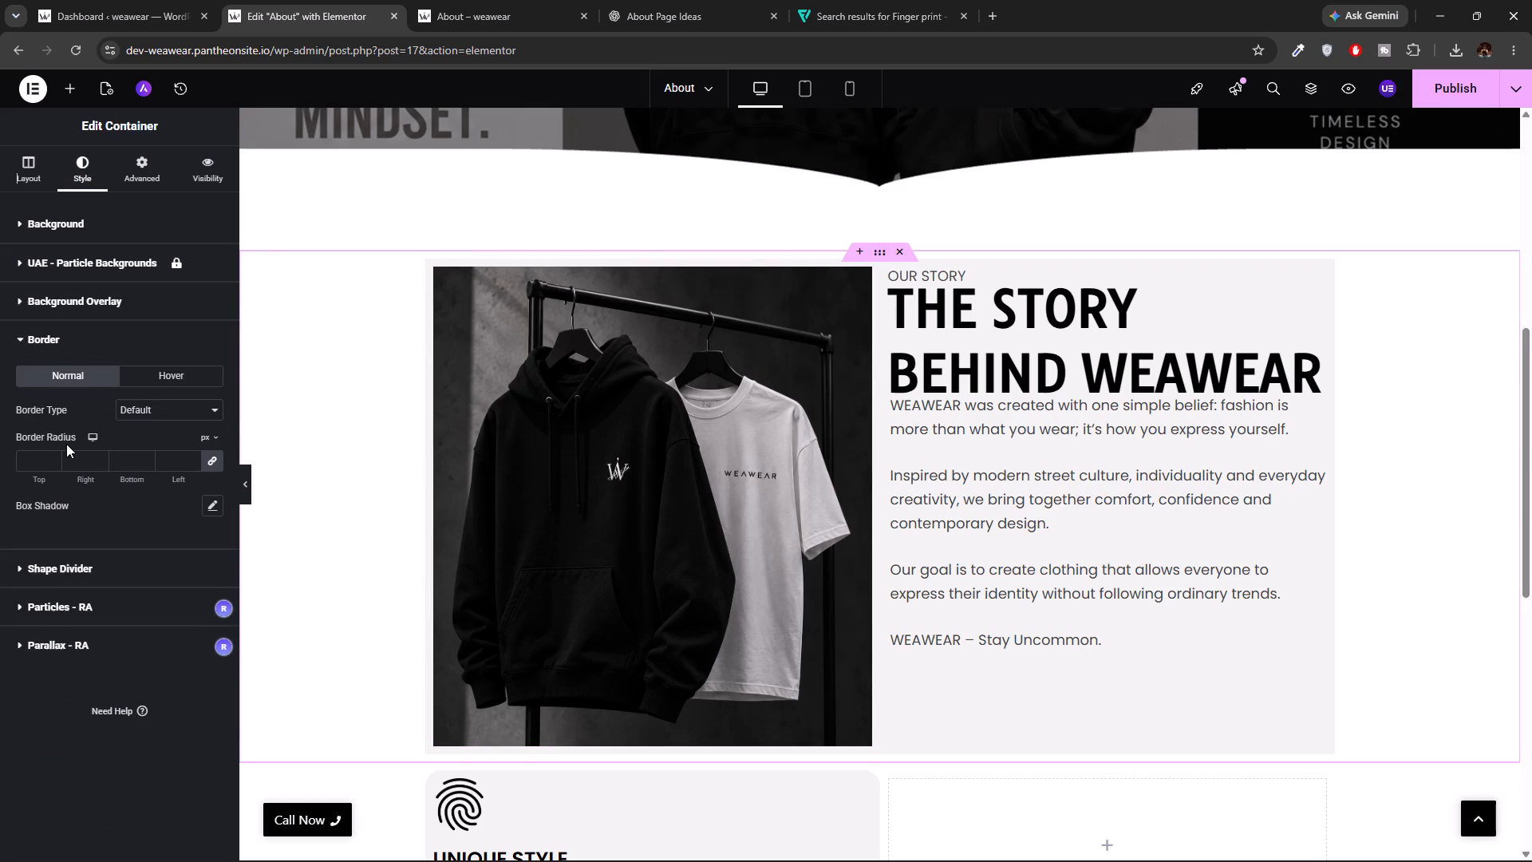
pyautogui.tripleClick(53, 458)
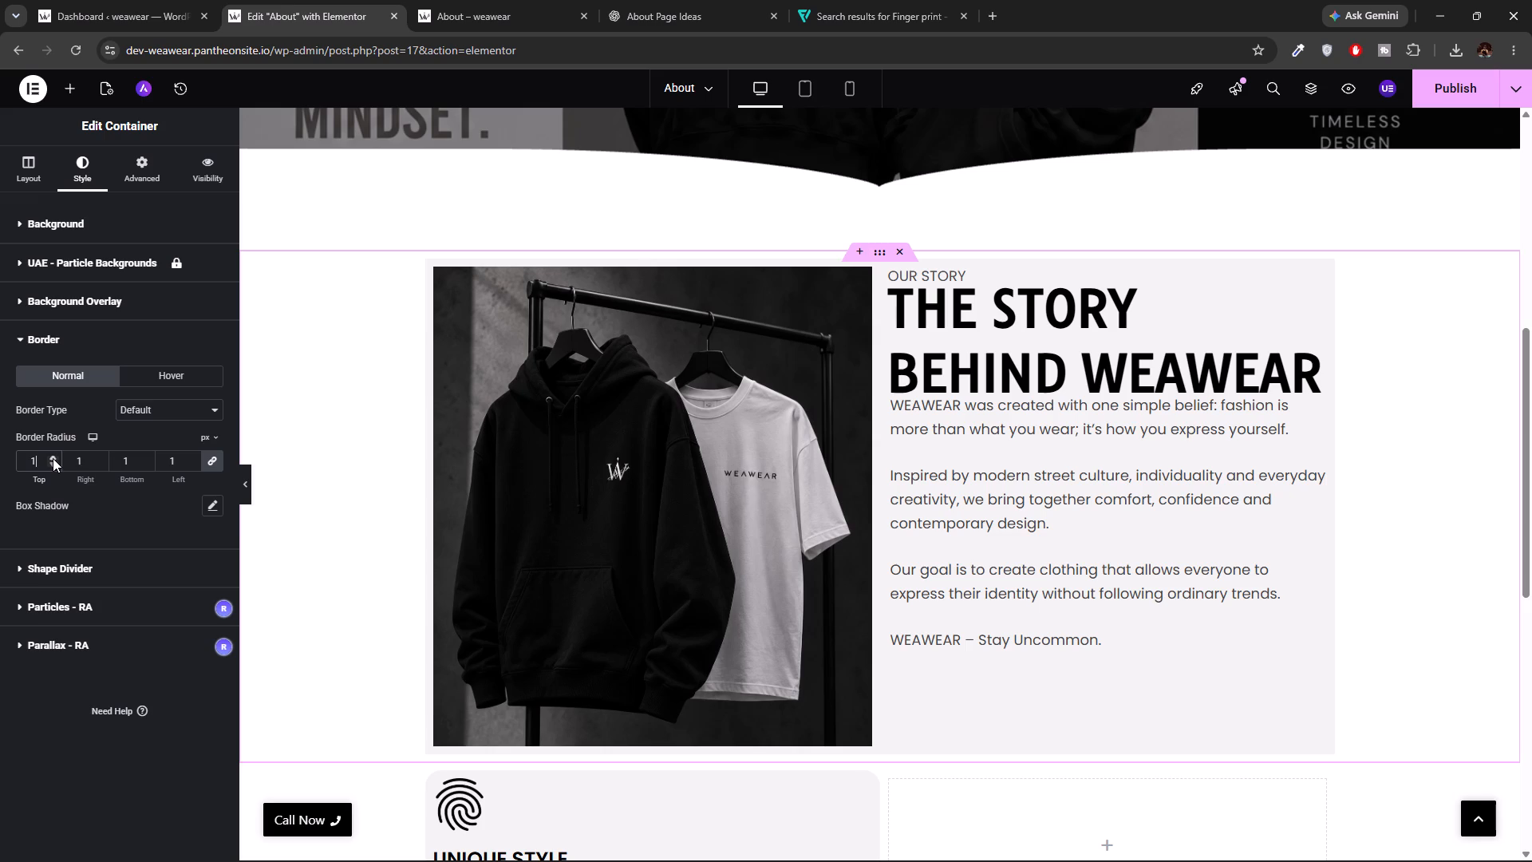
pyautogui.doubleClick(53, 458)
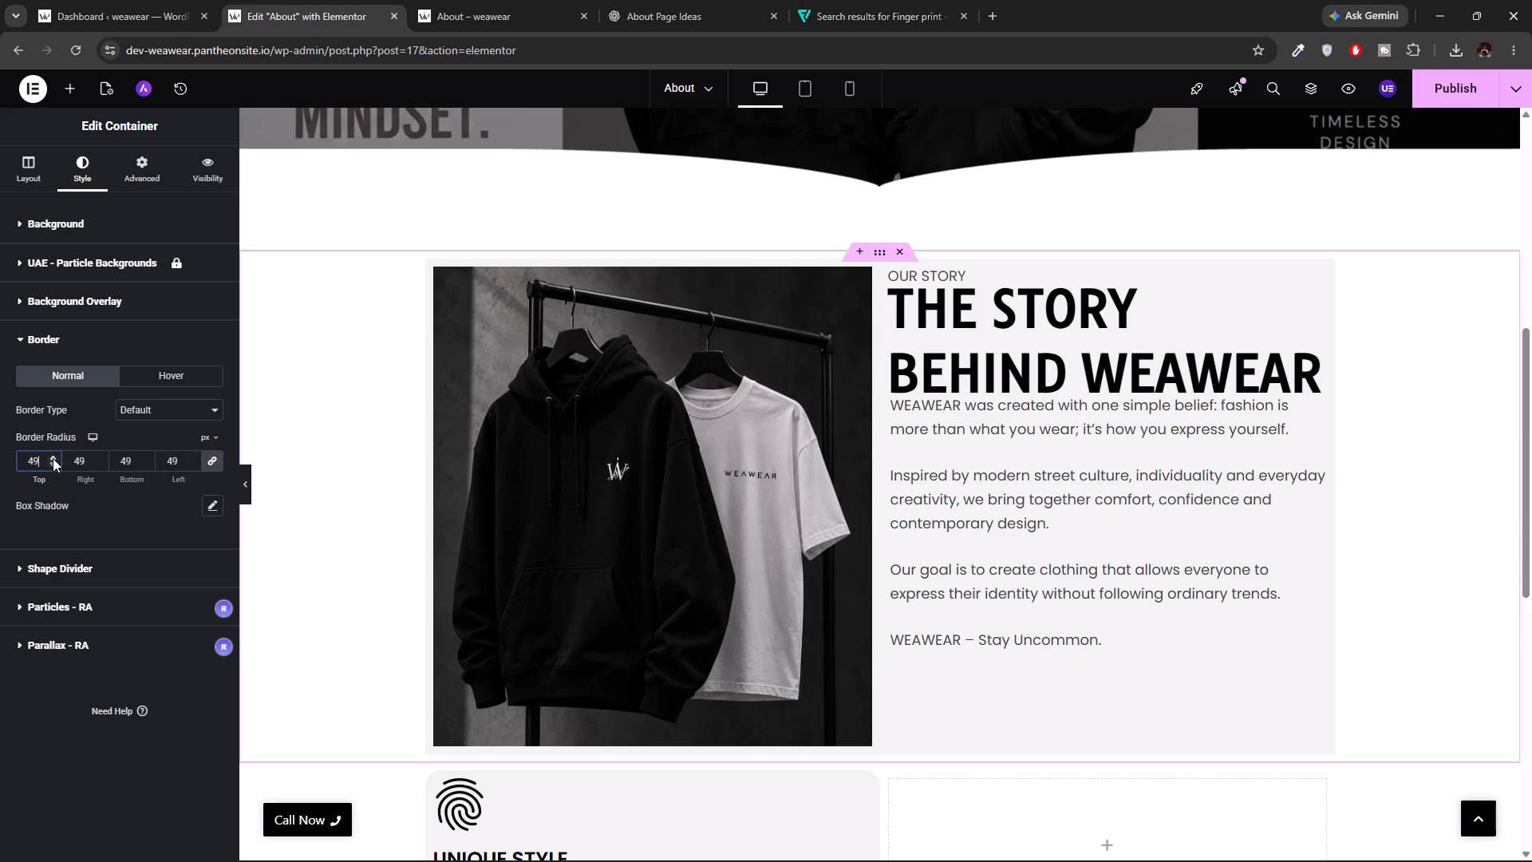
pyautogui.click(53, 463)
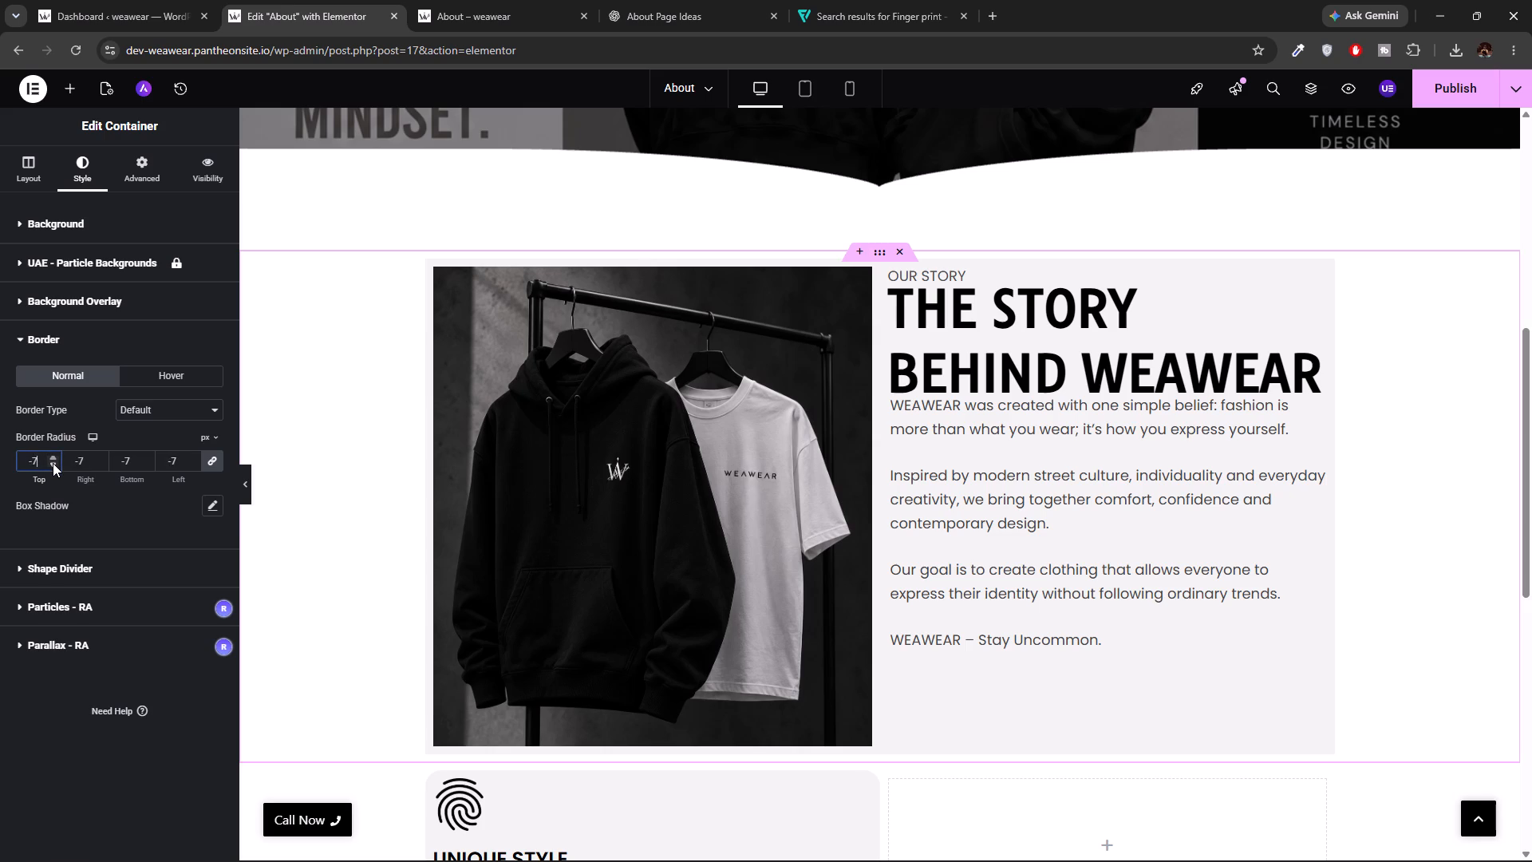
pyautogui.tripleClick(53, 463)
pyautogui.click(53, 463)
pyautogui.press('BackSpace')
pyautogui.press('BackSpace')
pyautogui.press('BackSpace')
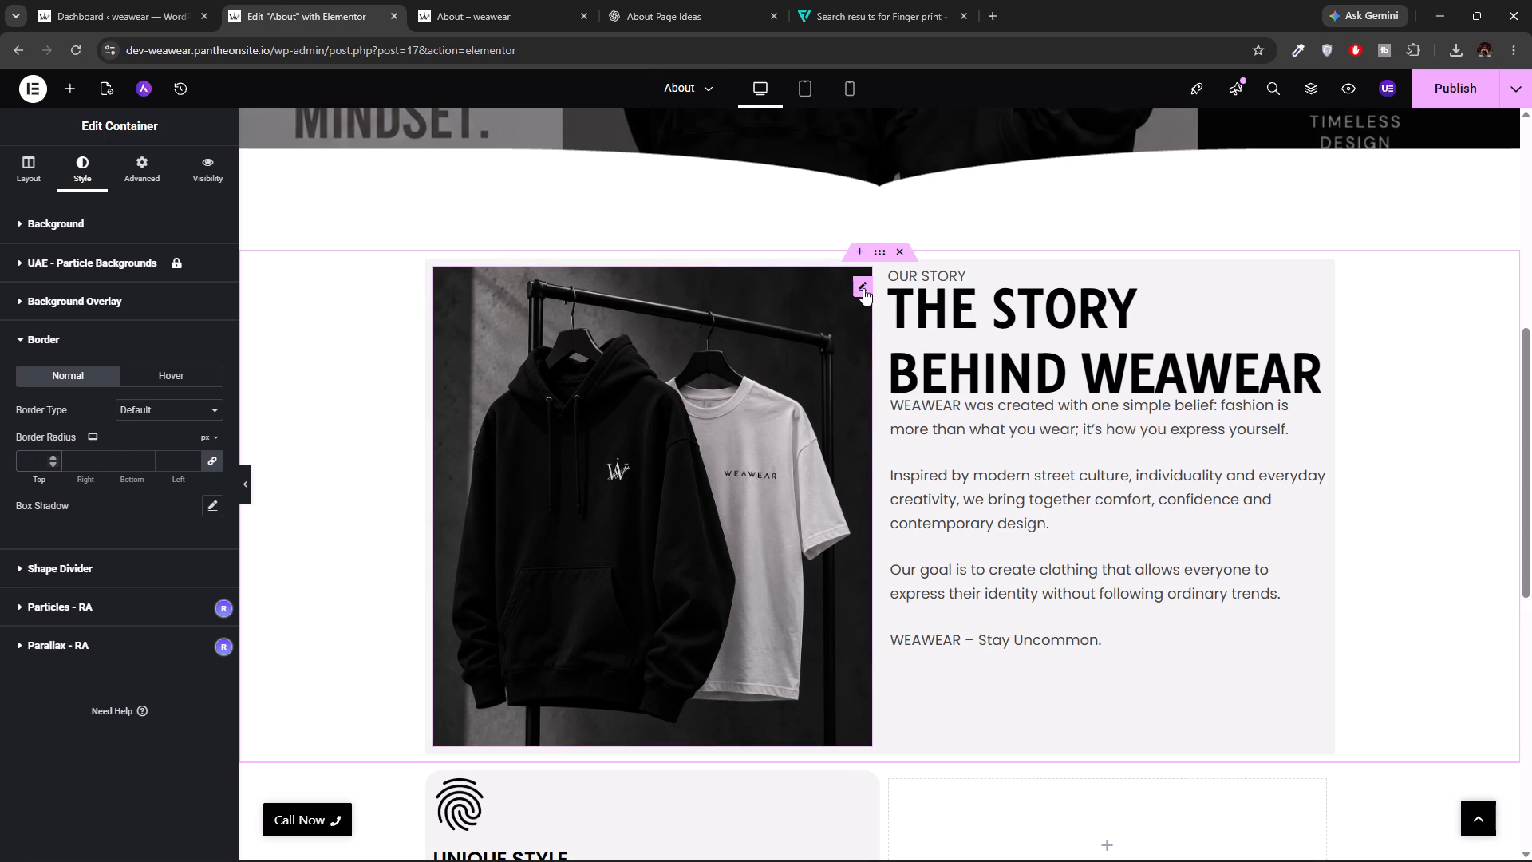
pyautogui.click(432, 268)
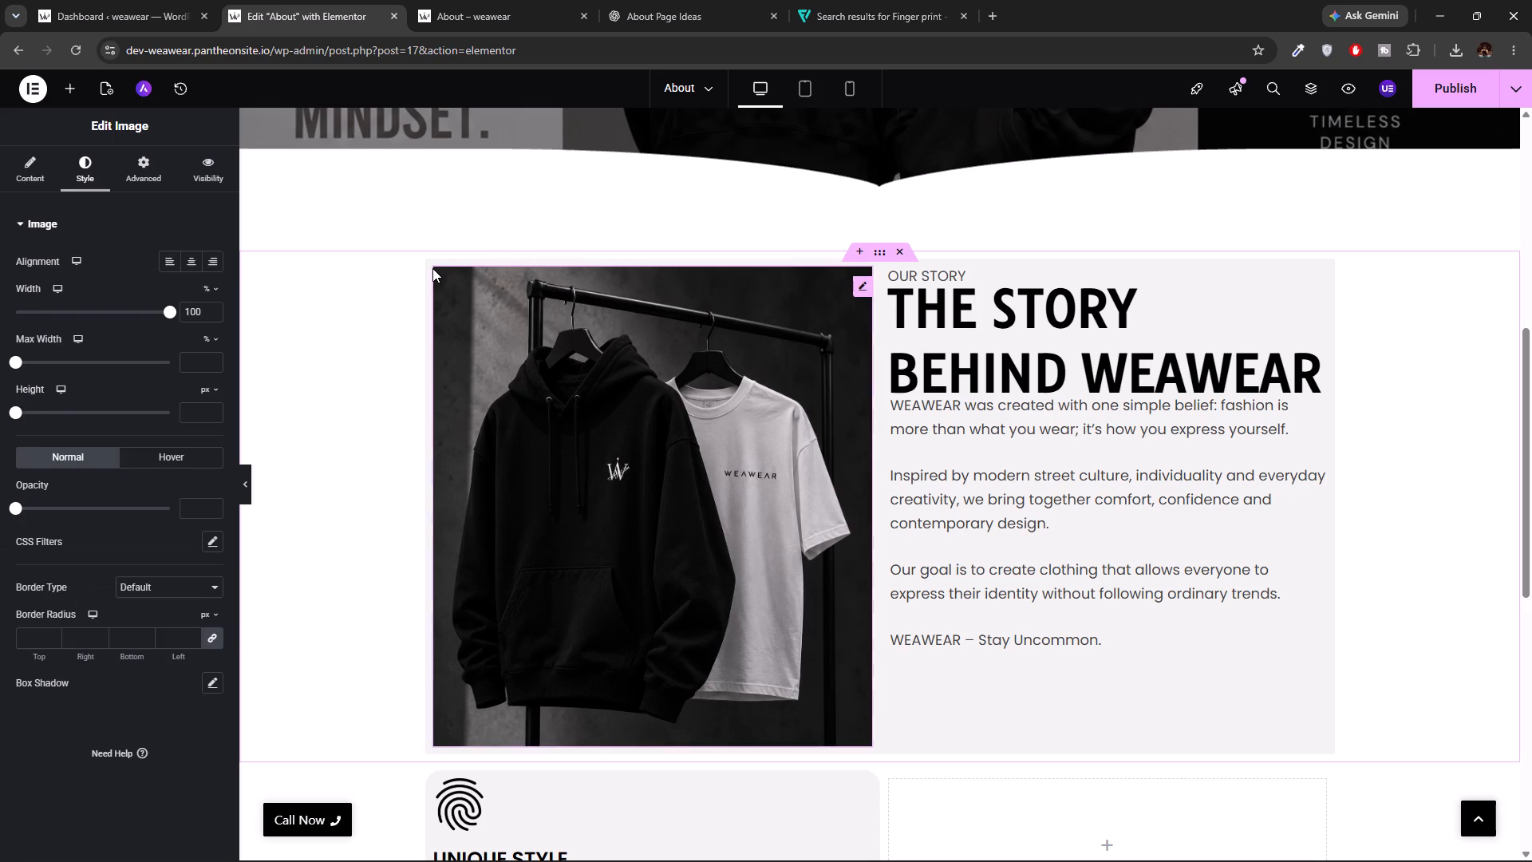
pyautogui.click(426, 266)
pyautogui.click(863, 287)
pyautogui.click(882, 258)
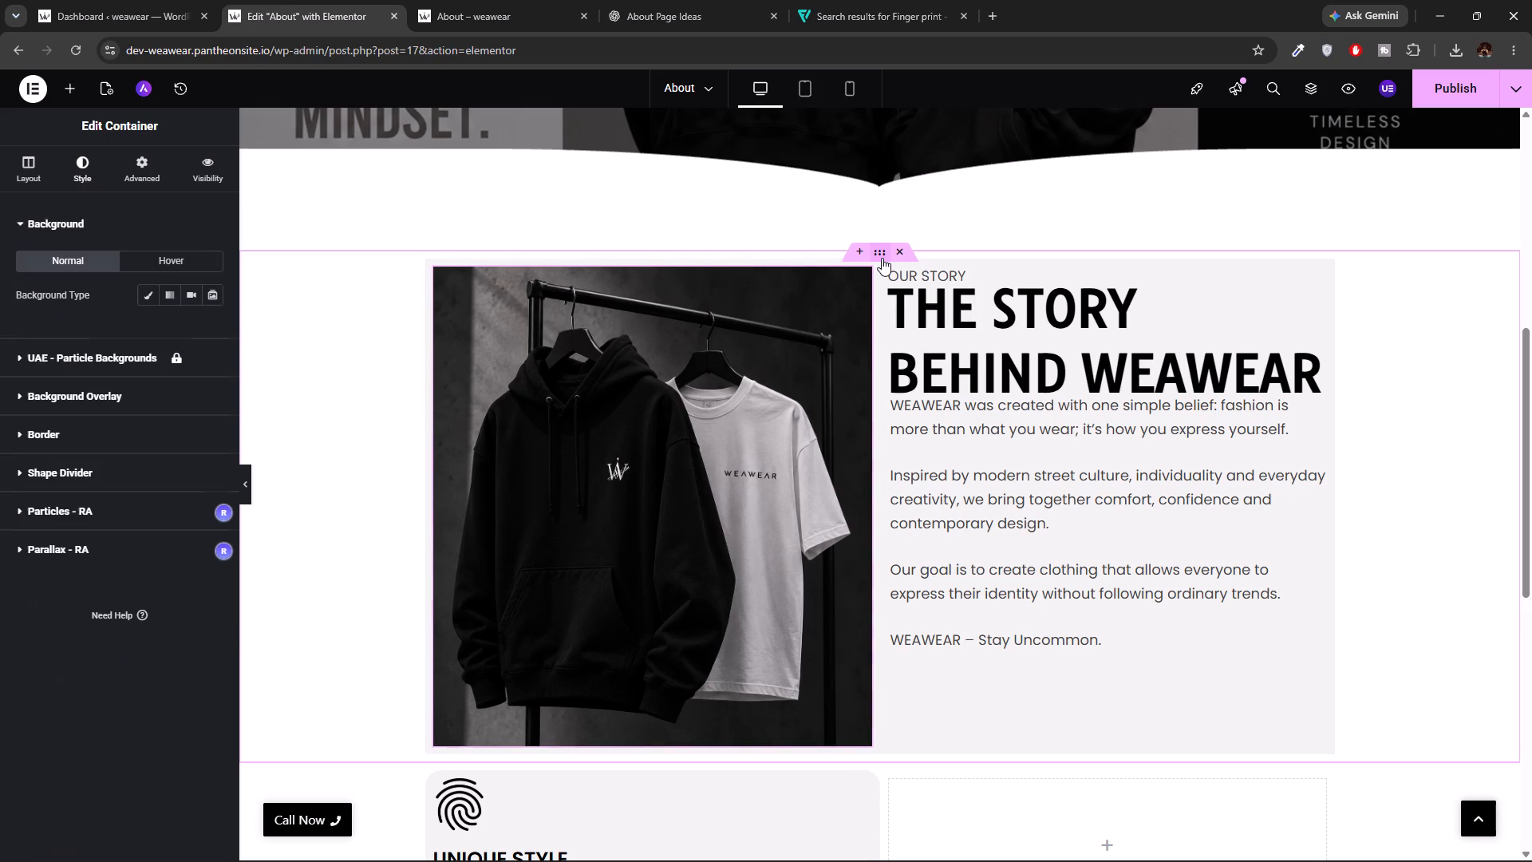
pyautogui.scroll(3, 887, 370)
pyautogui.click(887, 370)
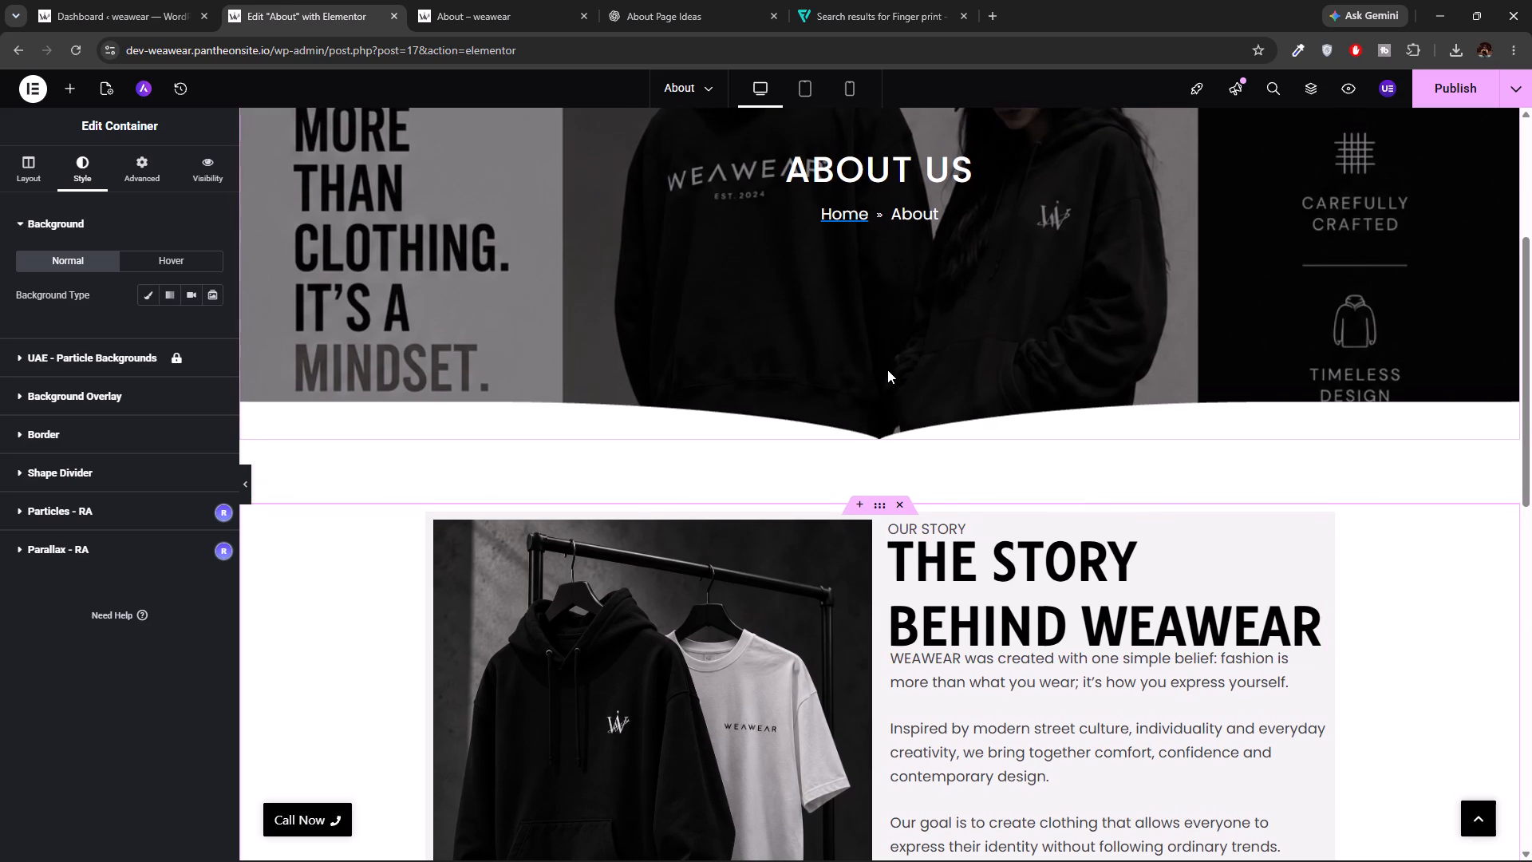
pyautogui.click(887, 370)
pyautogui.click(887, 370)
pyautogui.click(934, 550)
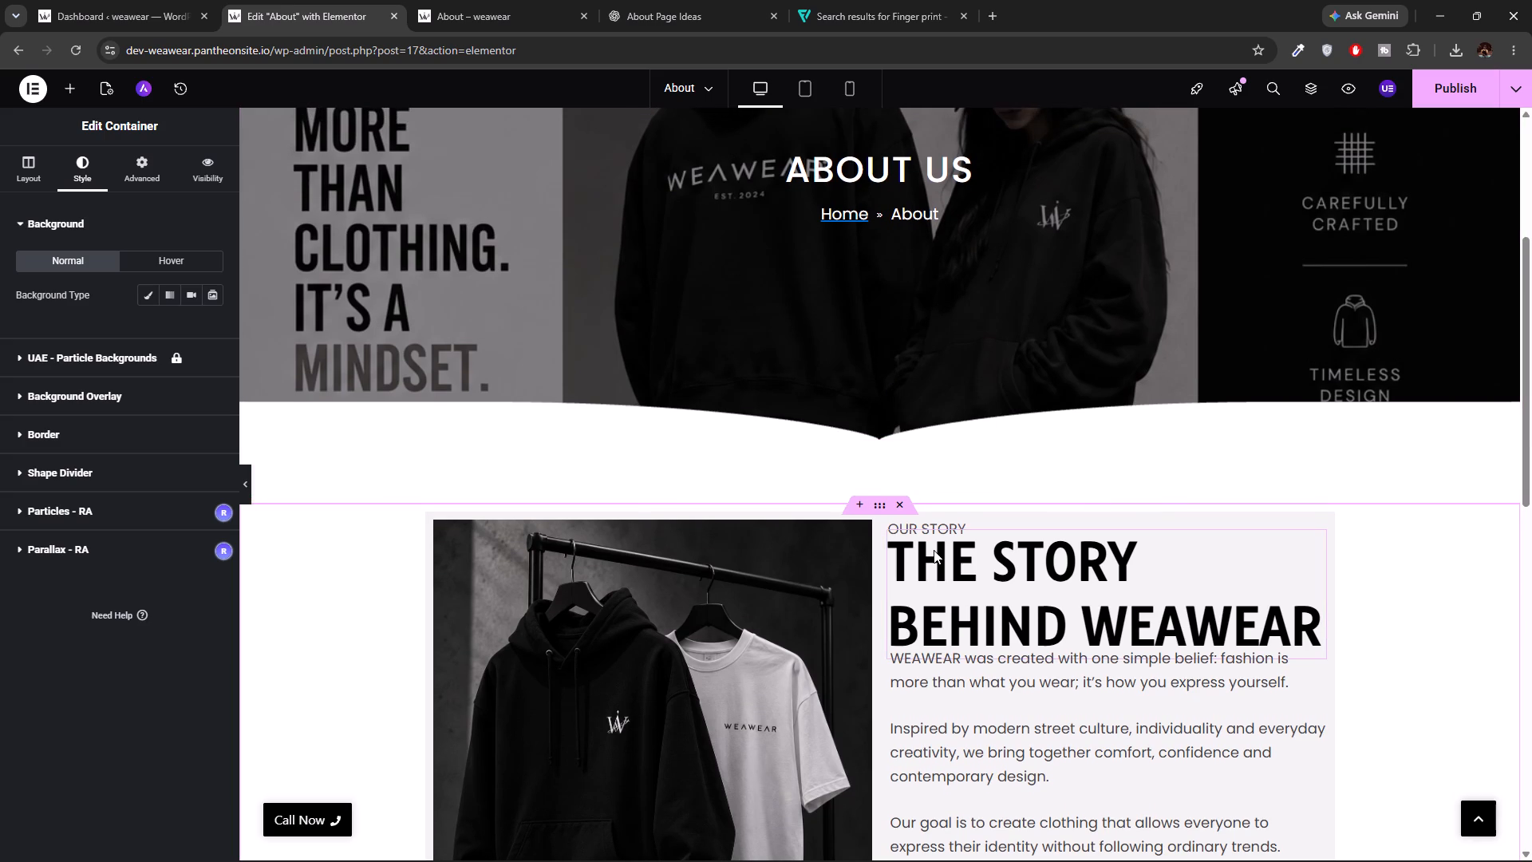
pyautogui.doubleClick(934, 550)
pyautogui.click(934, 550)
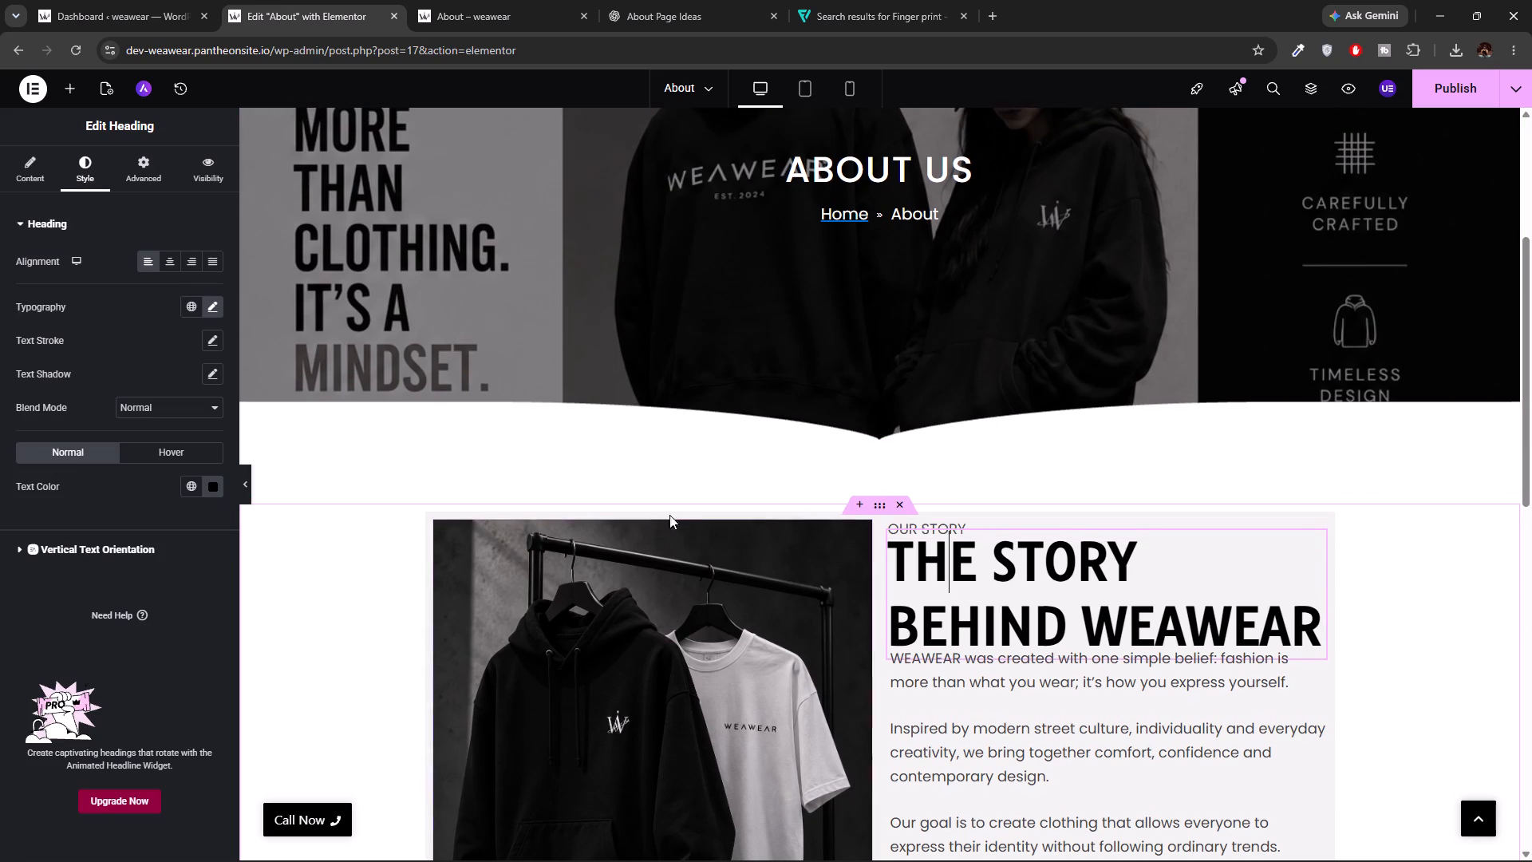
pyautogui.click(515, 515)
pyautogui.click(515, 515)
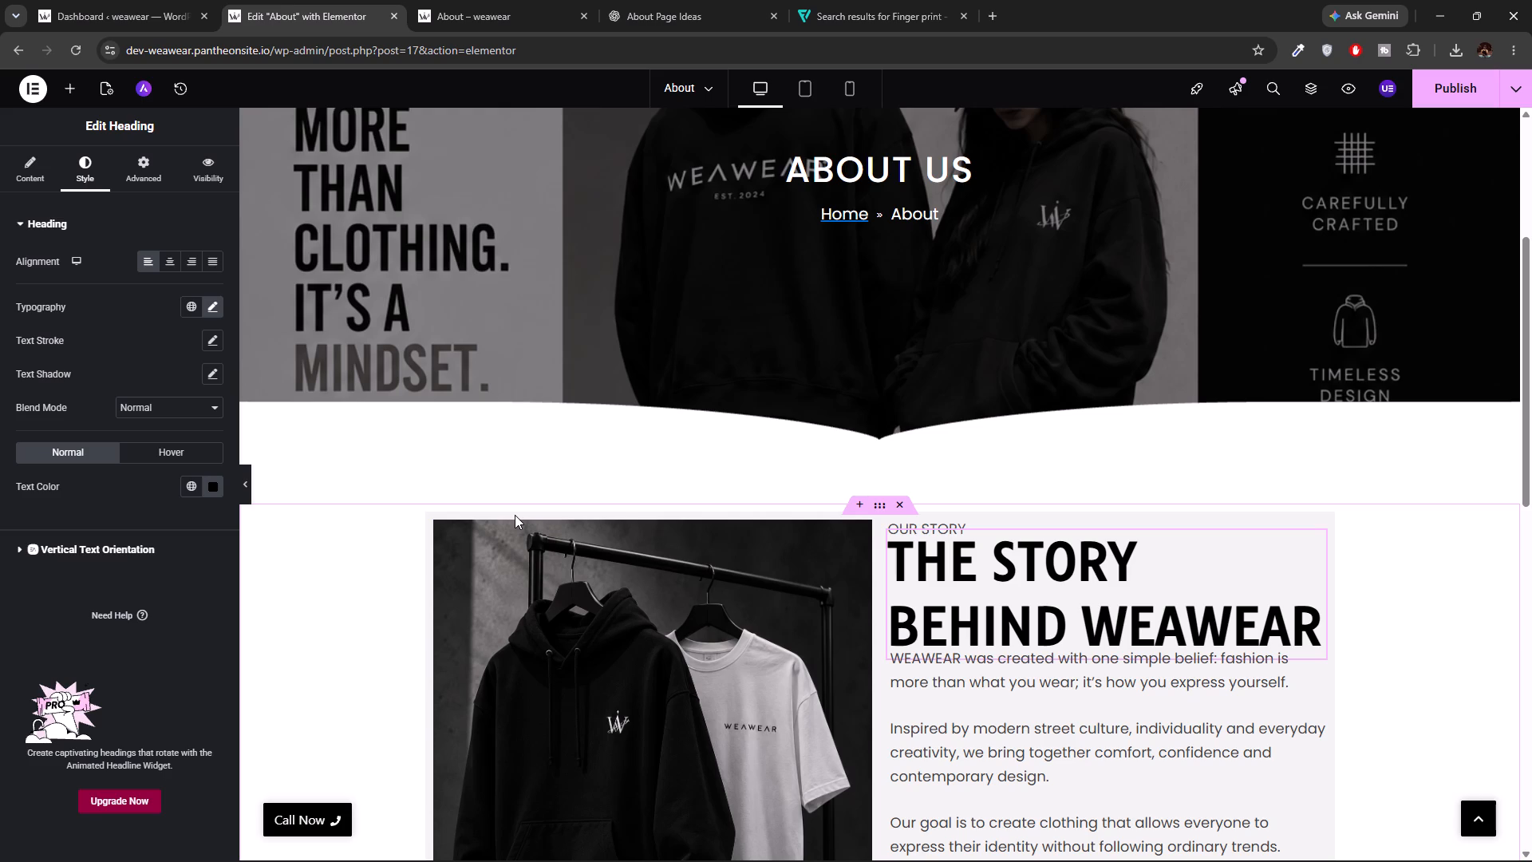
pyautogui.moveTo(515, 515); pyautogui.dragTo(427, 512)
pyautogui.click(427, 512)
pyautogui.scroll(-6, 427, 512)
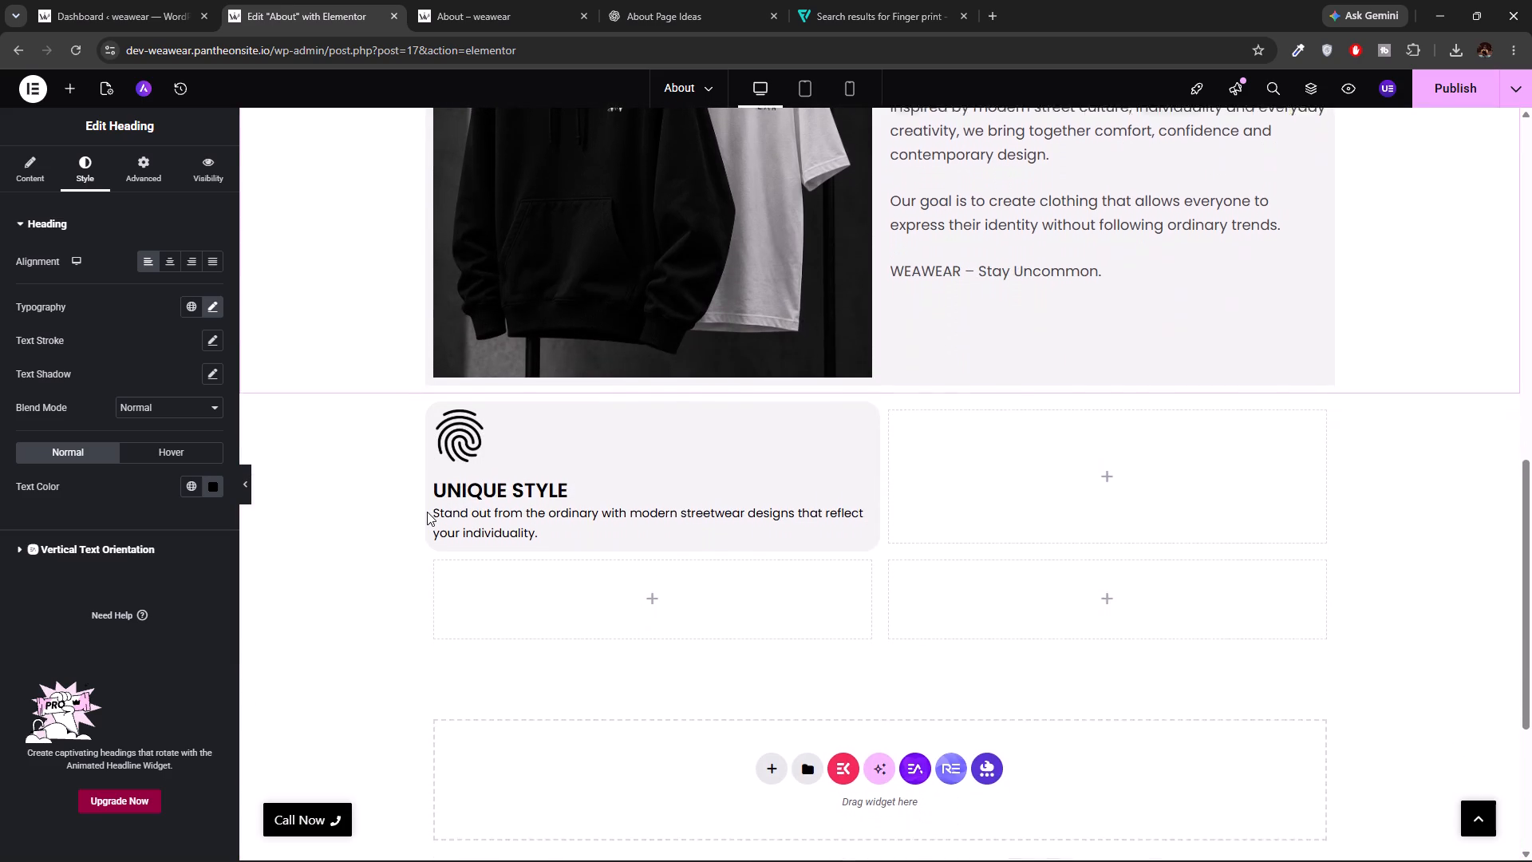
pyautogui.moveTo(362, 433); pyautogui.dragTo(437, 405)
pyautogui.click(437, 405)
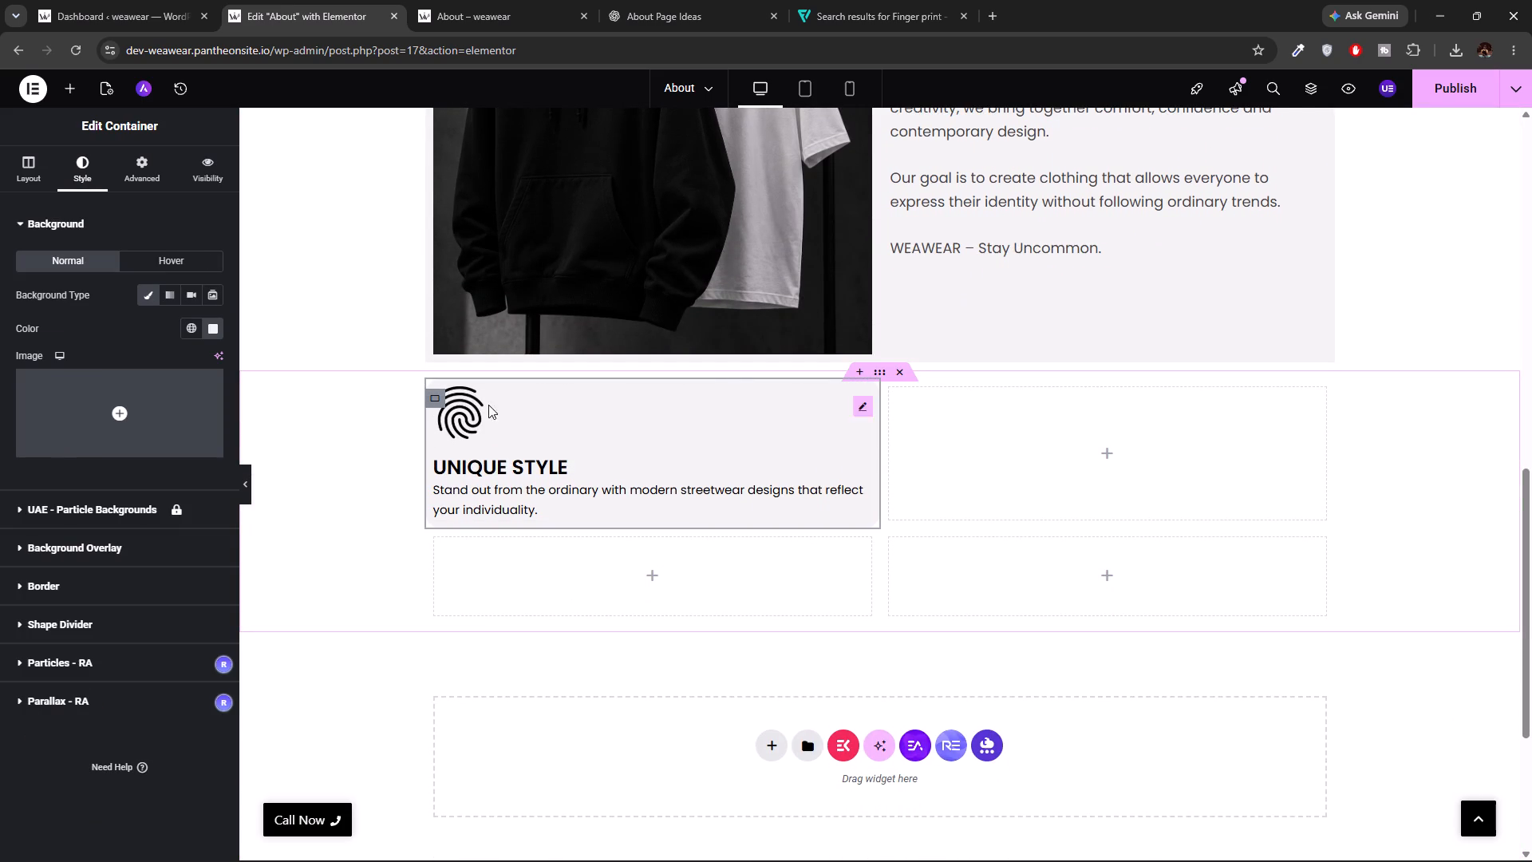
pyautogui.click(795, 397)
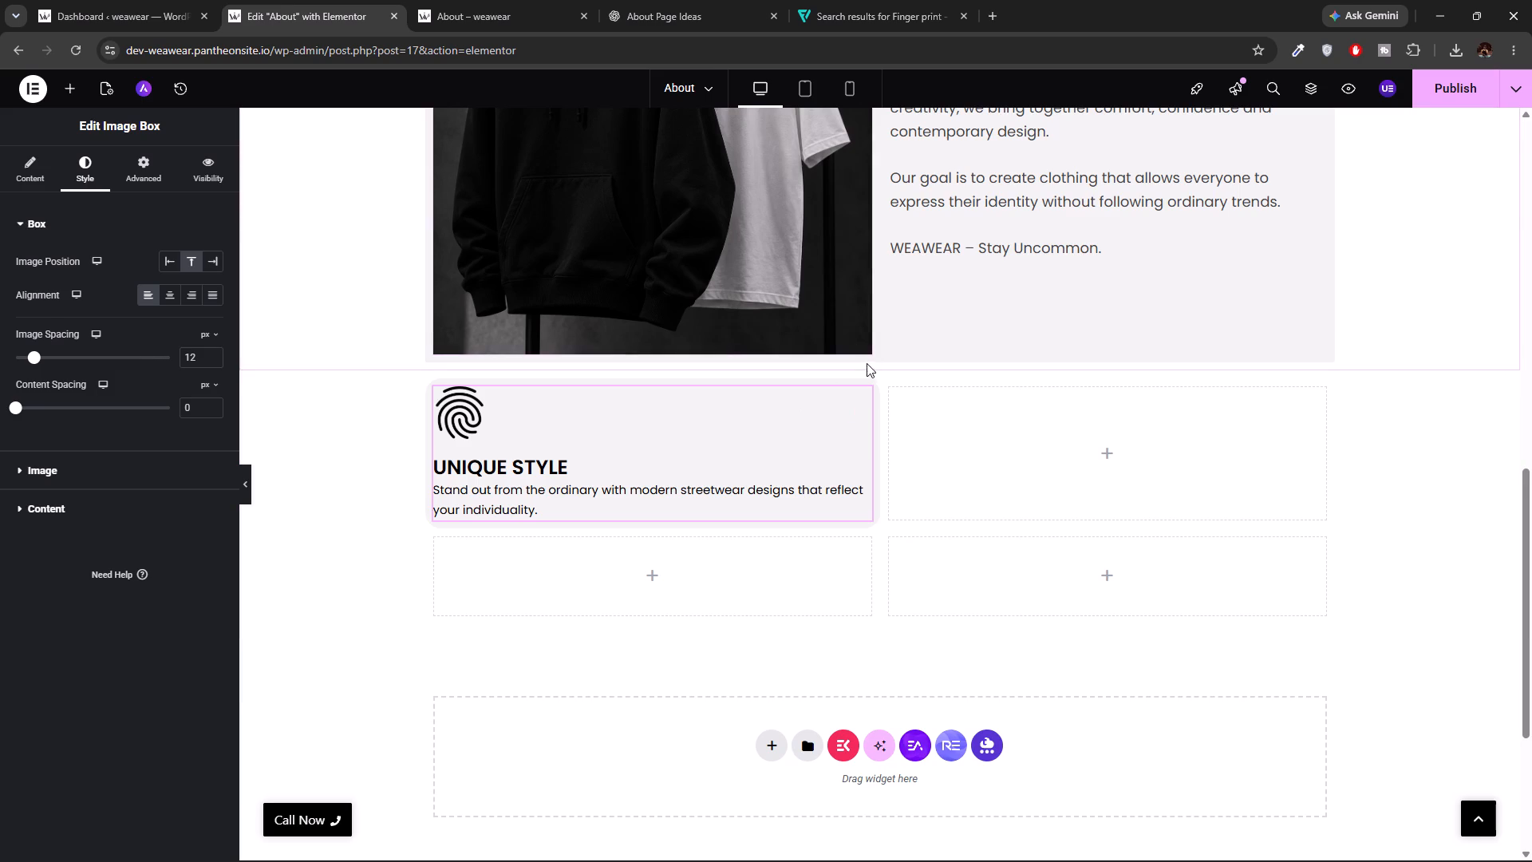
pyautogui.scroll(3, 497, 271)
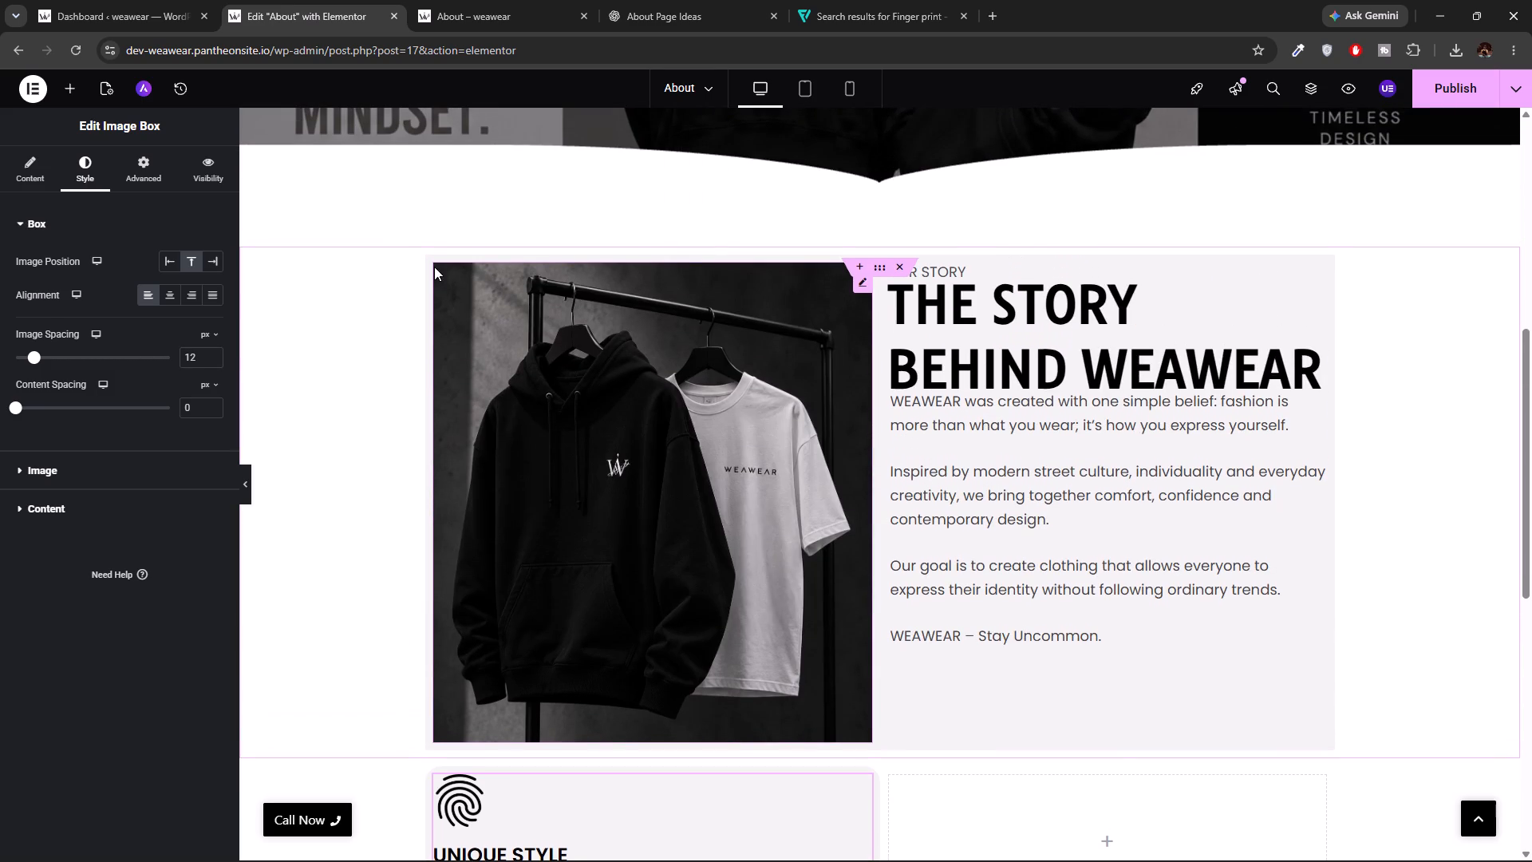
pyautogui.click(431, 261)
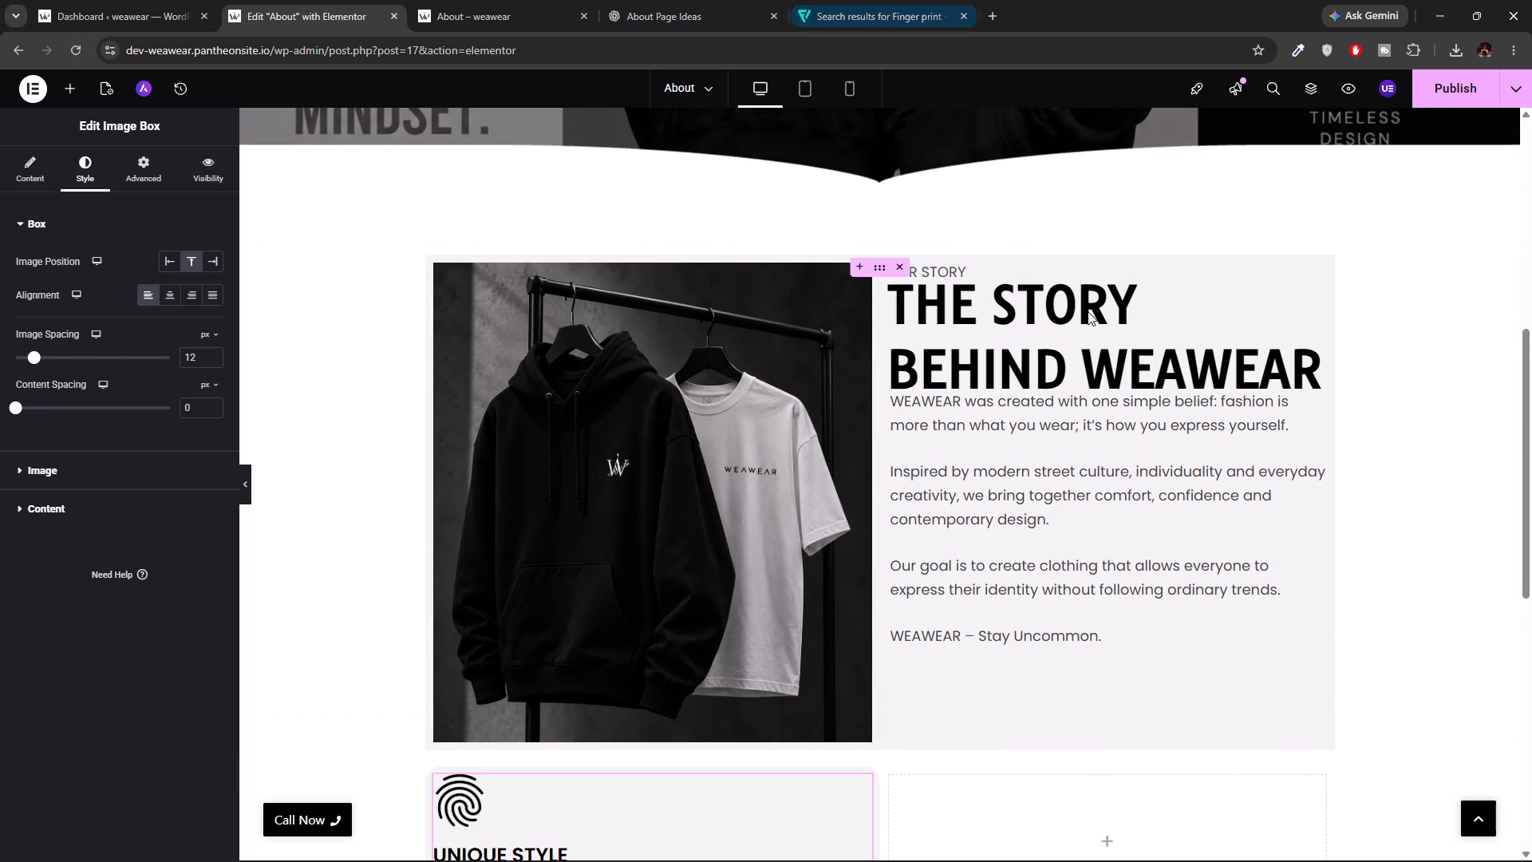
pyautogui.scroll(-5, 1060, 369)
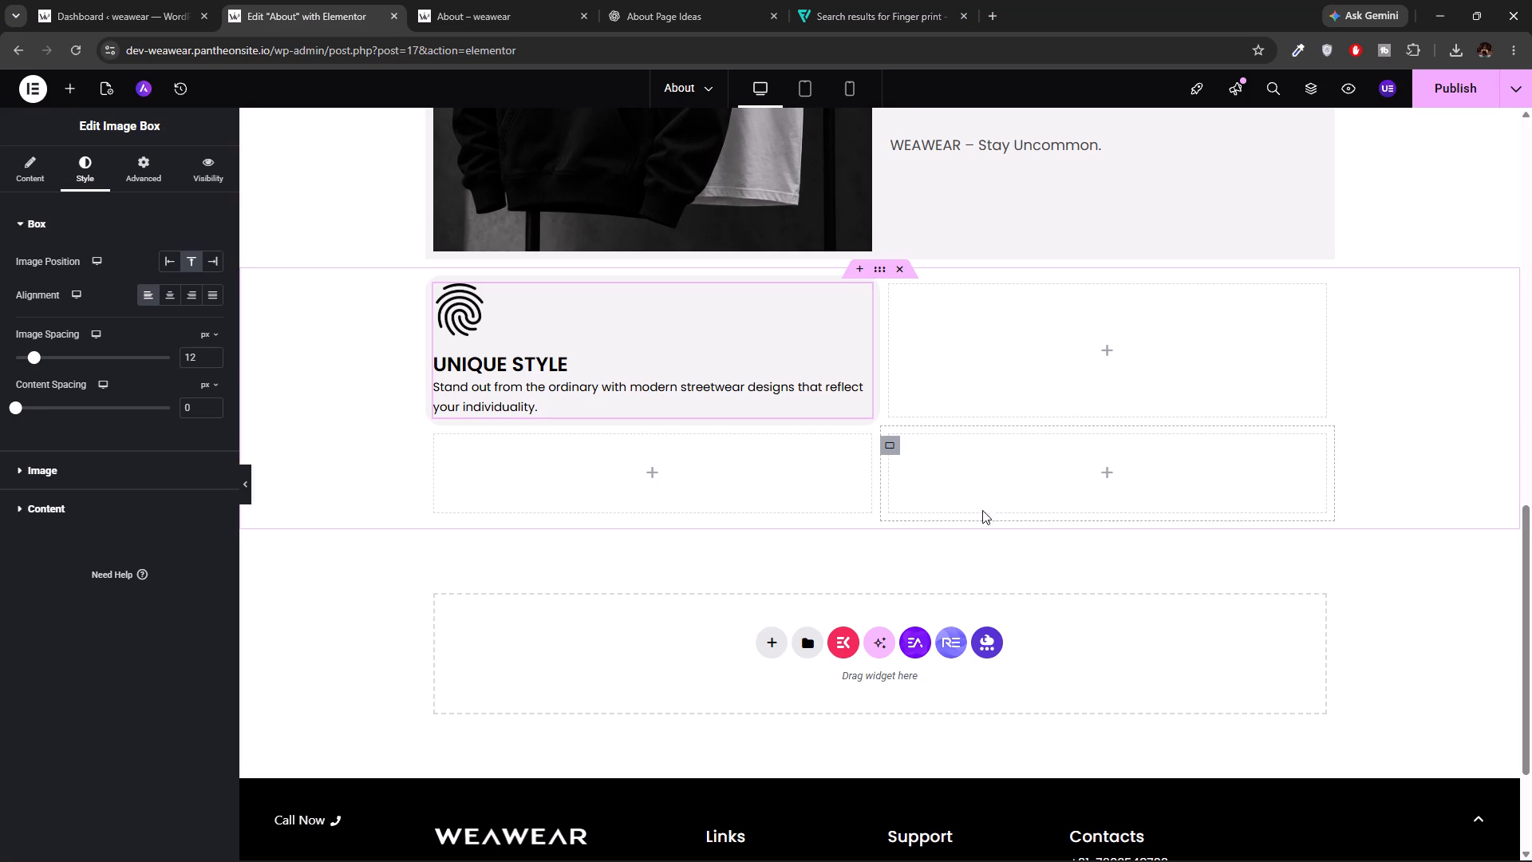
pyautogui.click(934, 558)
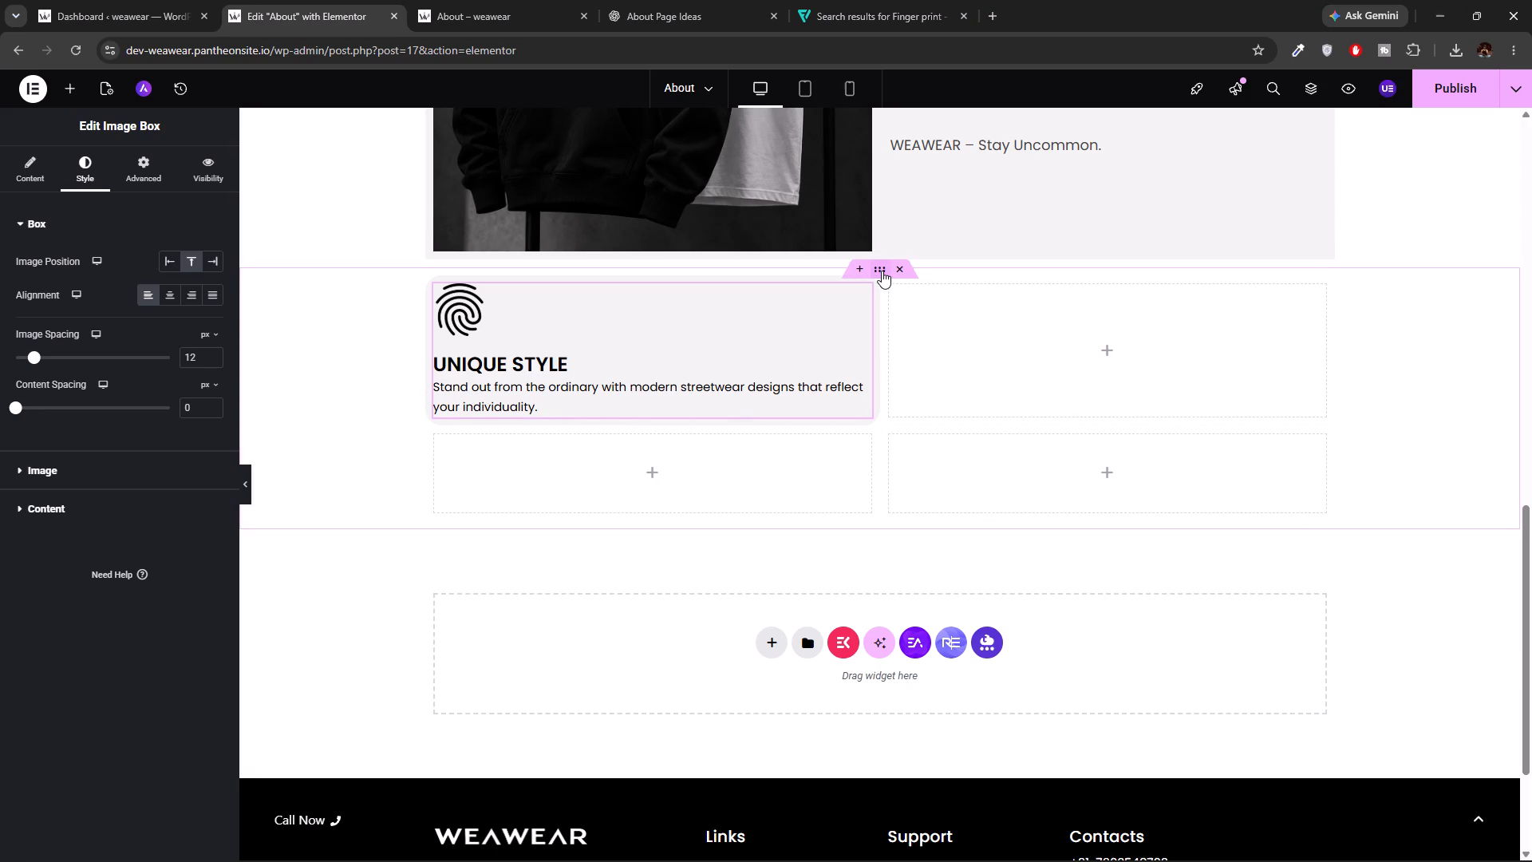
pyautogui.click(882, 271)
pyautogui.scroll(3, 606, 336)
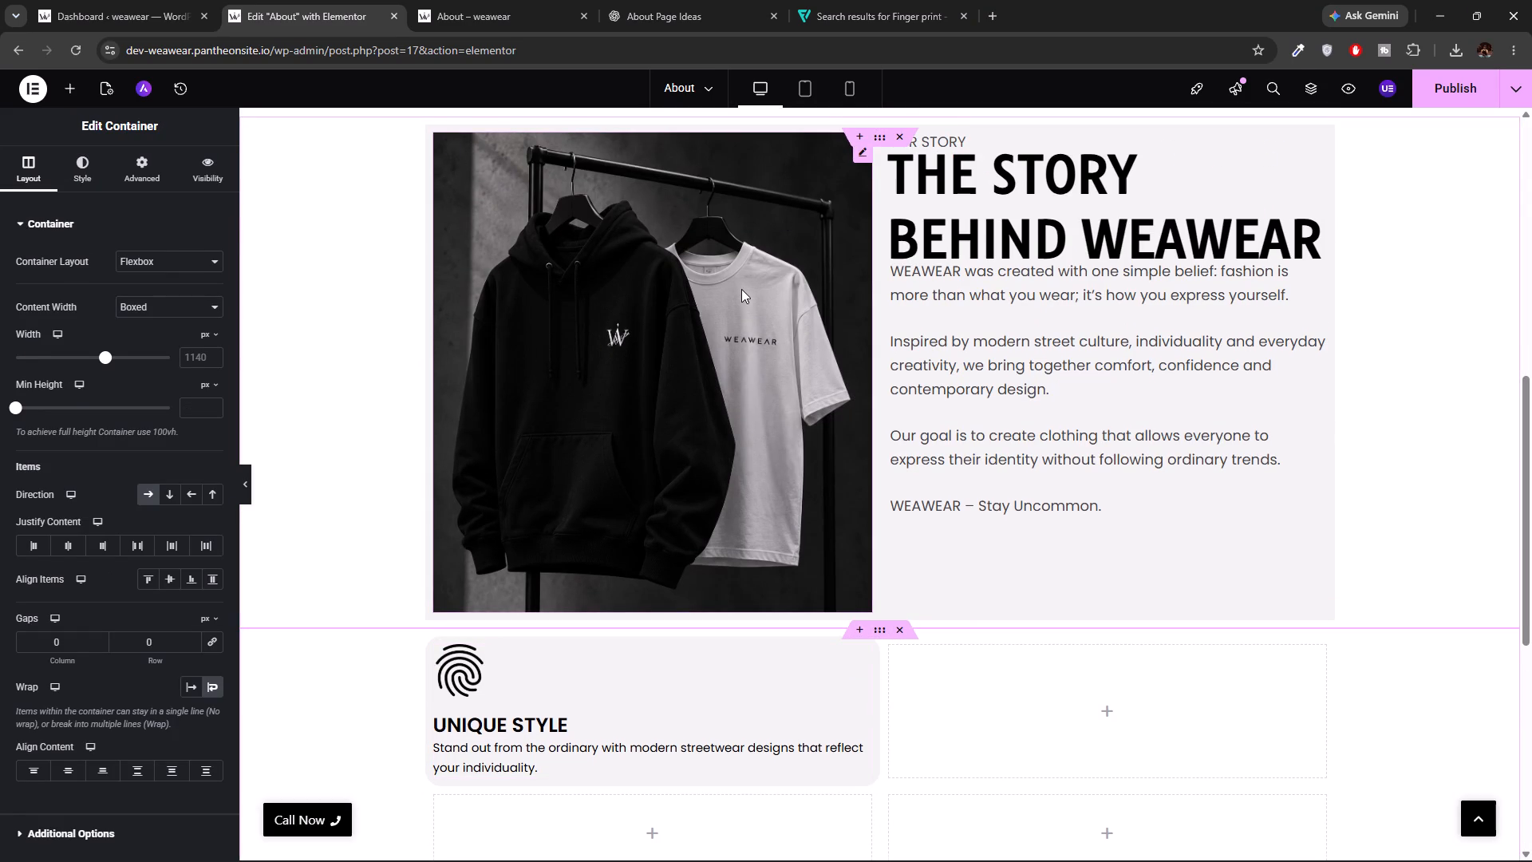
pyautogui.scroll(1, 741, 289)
# Round the Our Story image with a linked border radius of 34 px on all four corners.
pyautogui.click(866, 307)
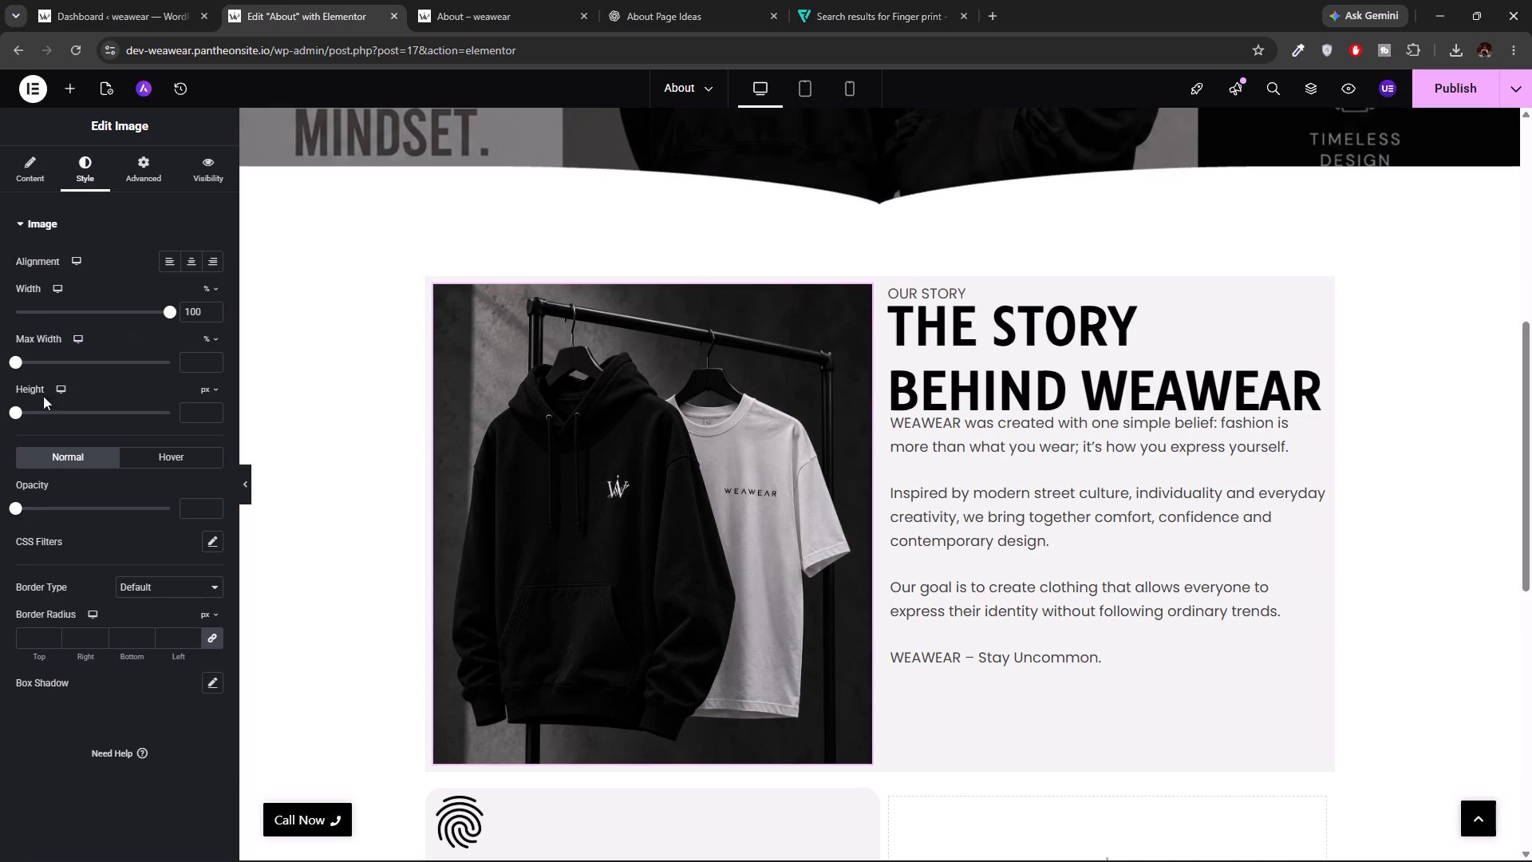
pyautogui.click(134, 160)
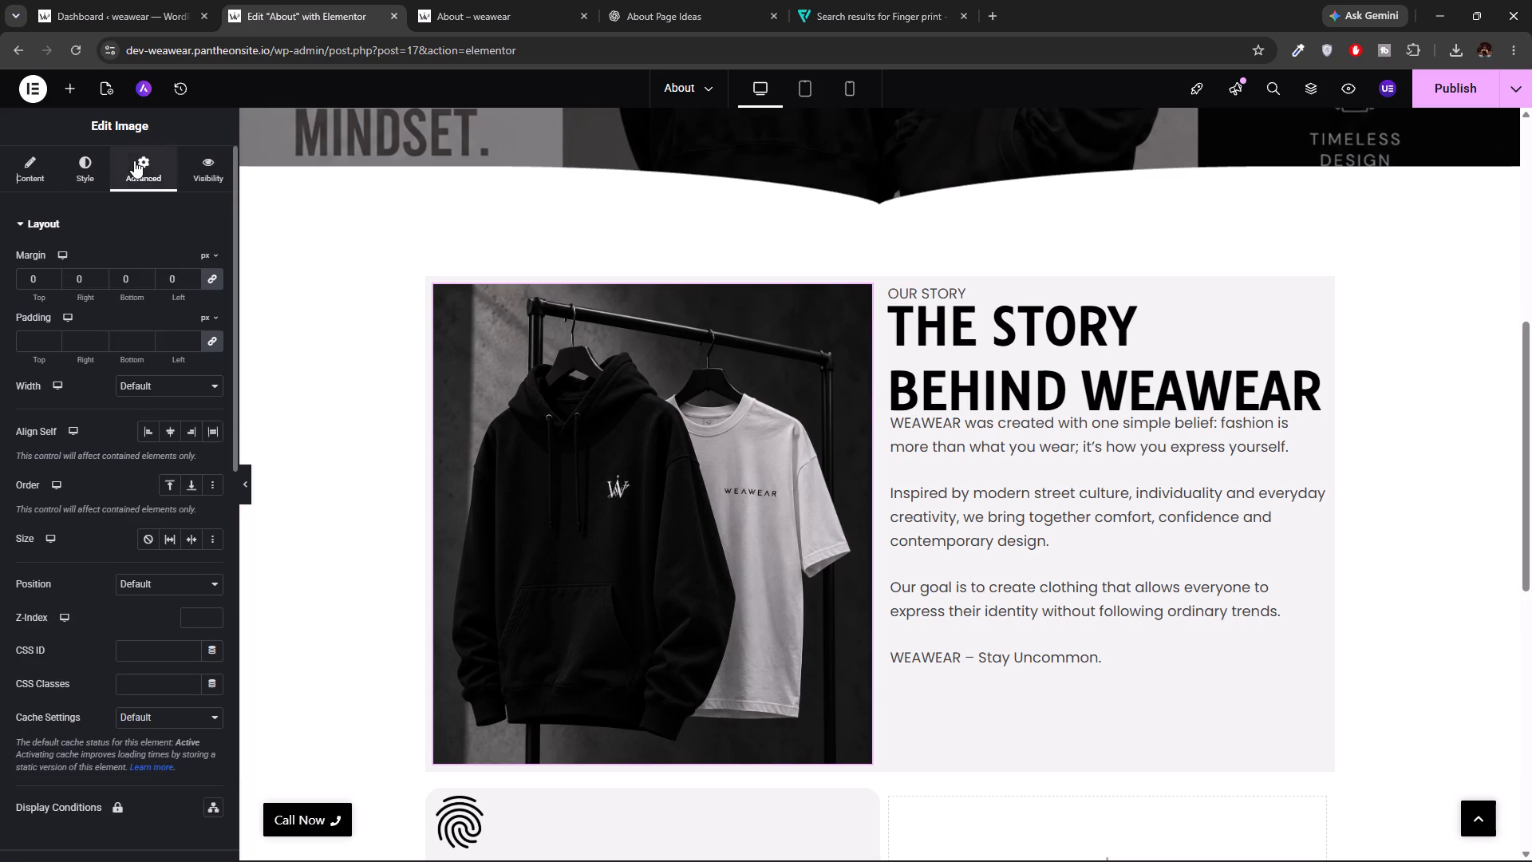
pyautogui.click(94, 164)
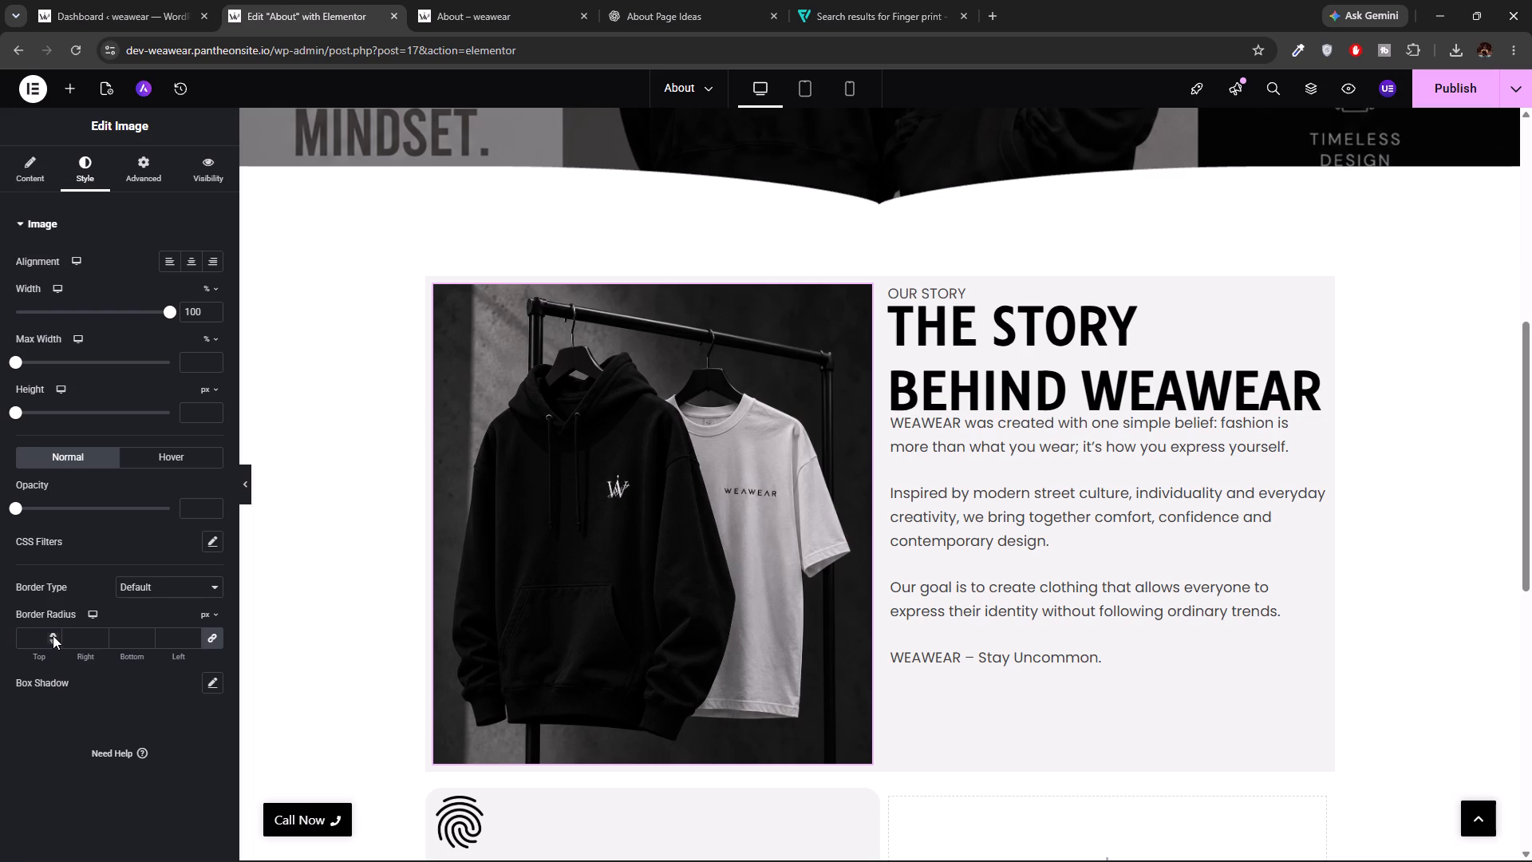
pyautogui.click(53, 635)
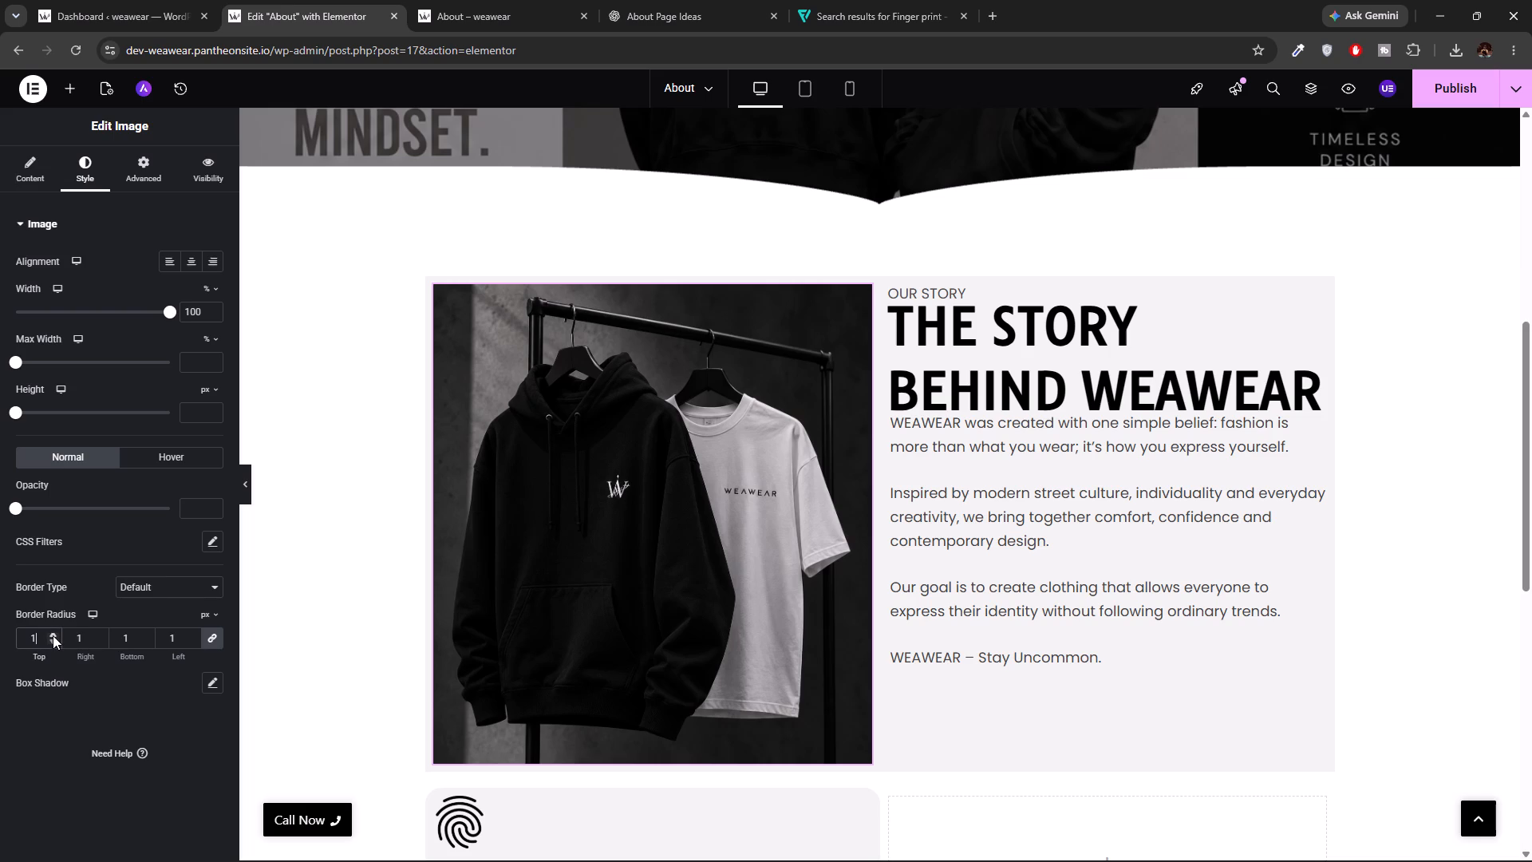
pyautogui.tripleClick(53, 635)
pyautogui.tripleClick(53, 635)
pyautogui.tripleClick(53, 635)
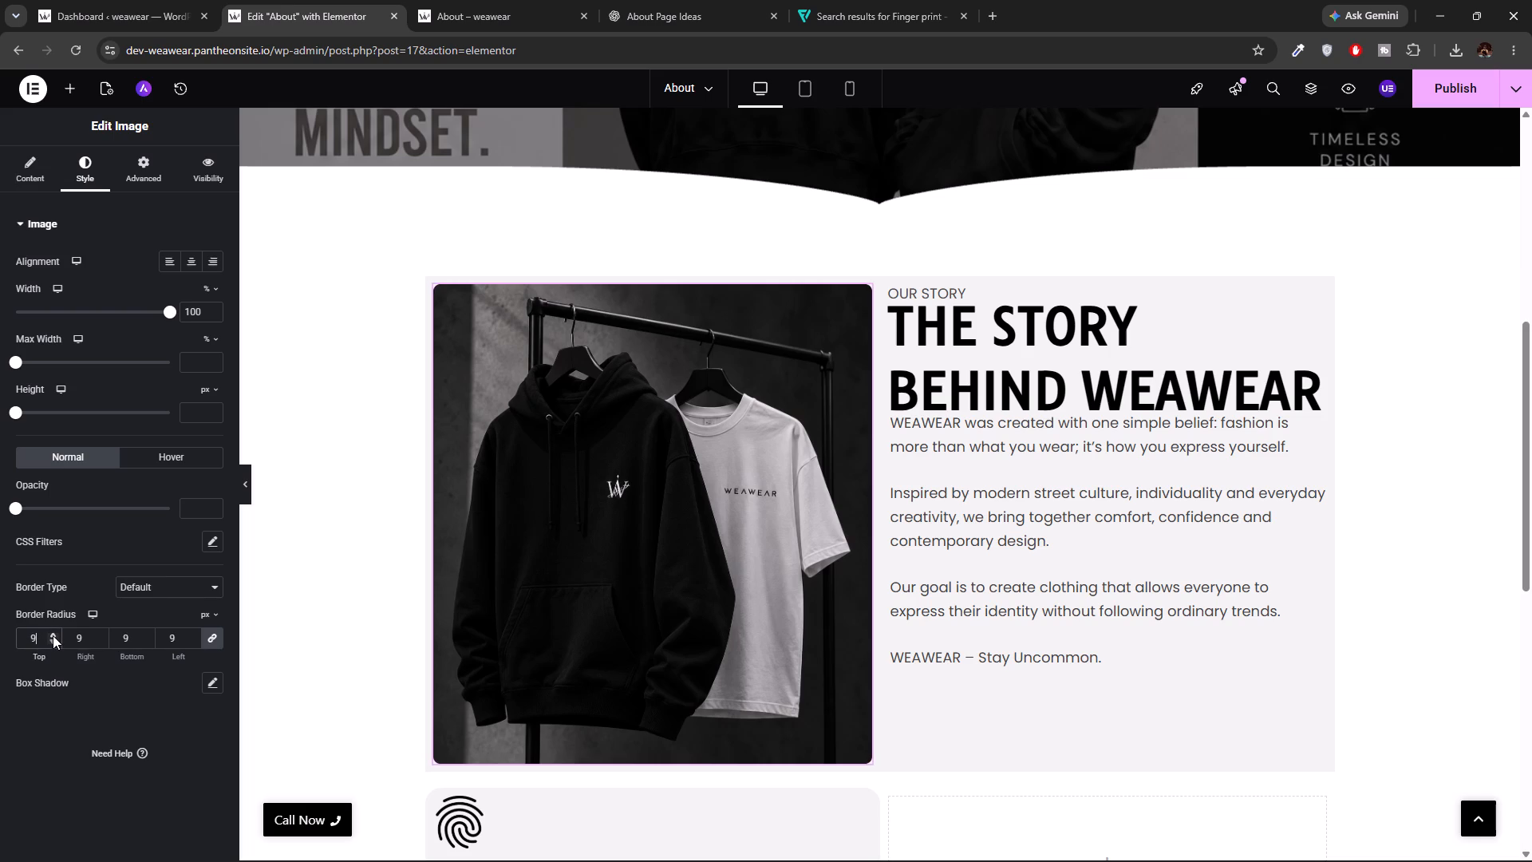
pyautogui.tripleClick(53, 635)
pyautogui.tripleClick(53, 635)
pyautogui.click(53, 635)
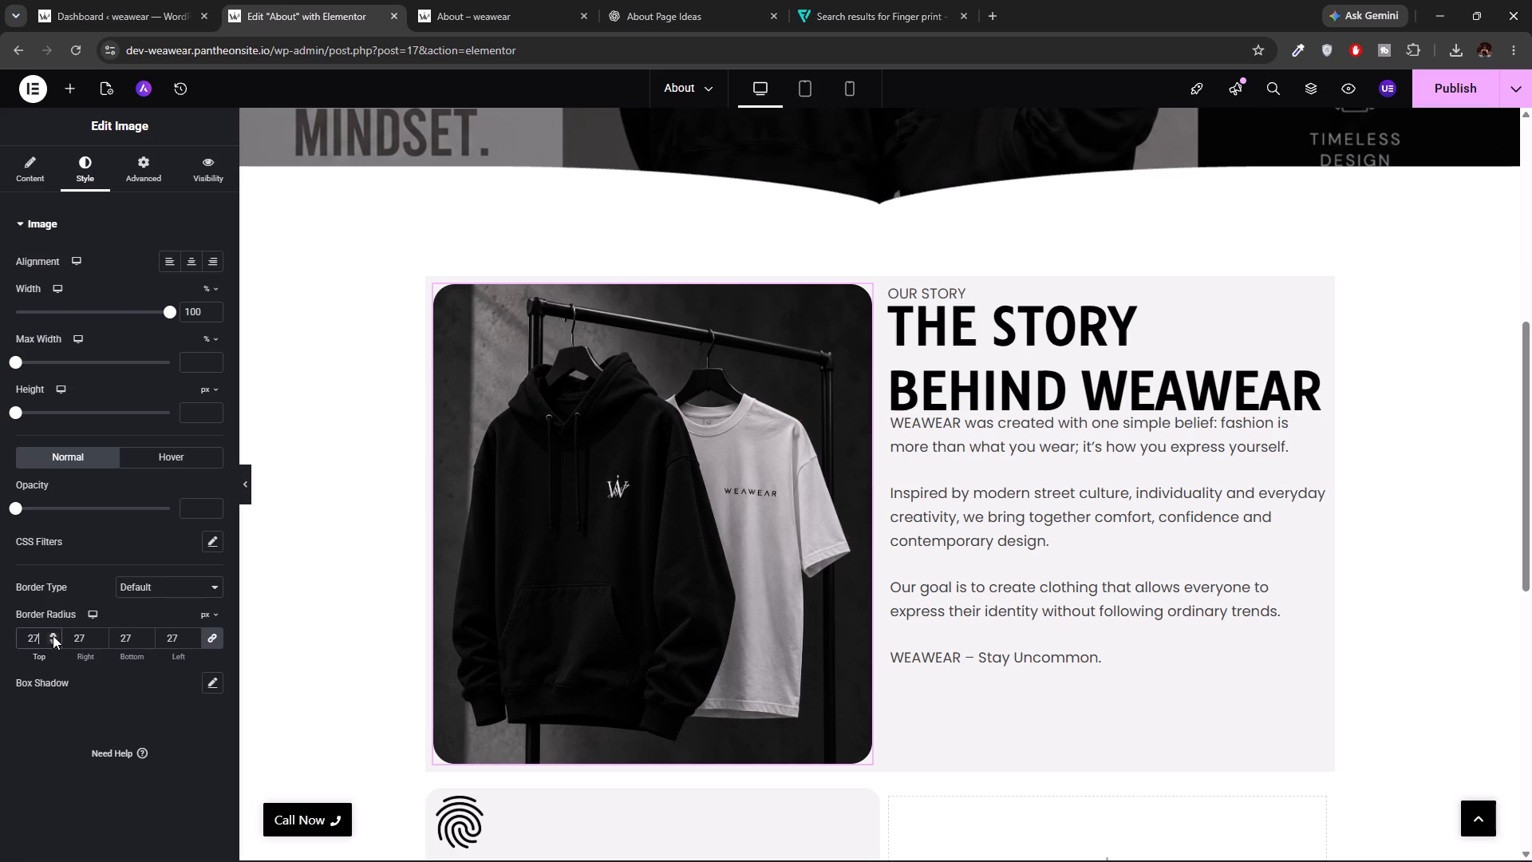
pyautogui.click(53, 635)
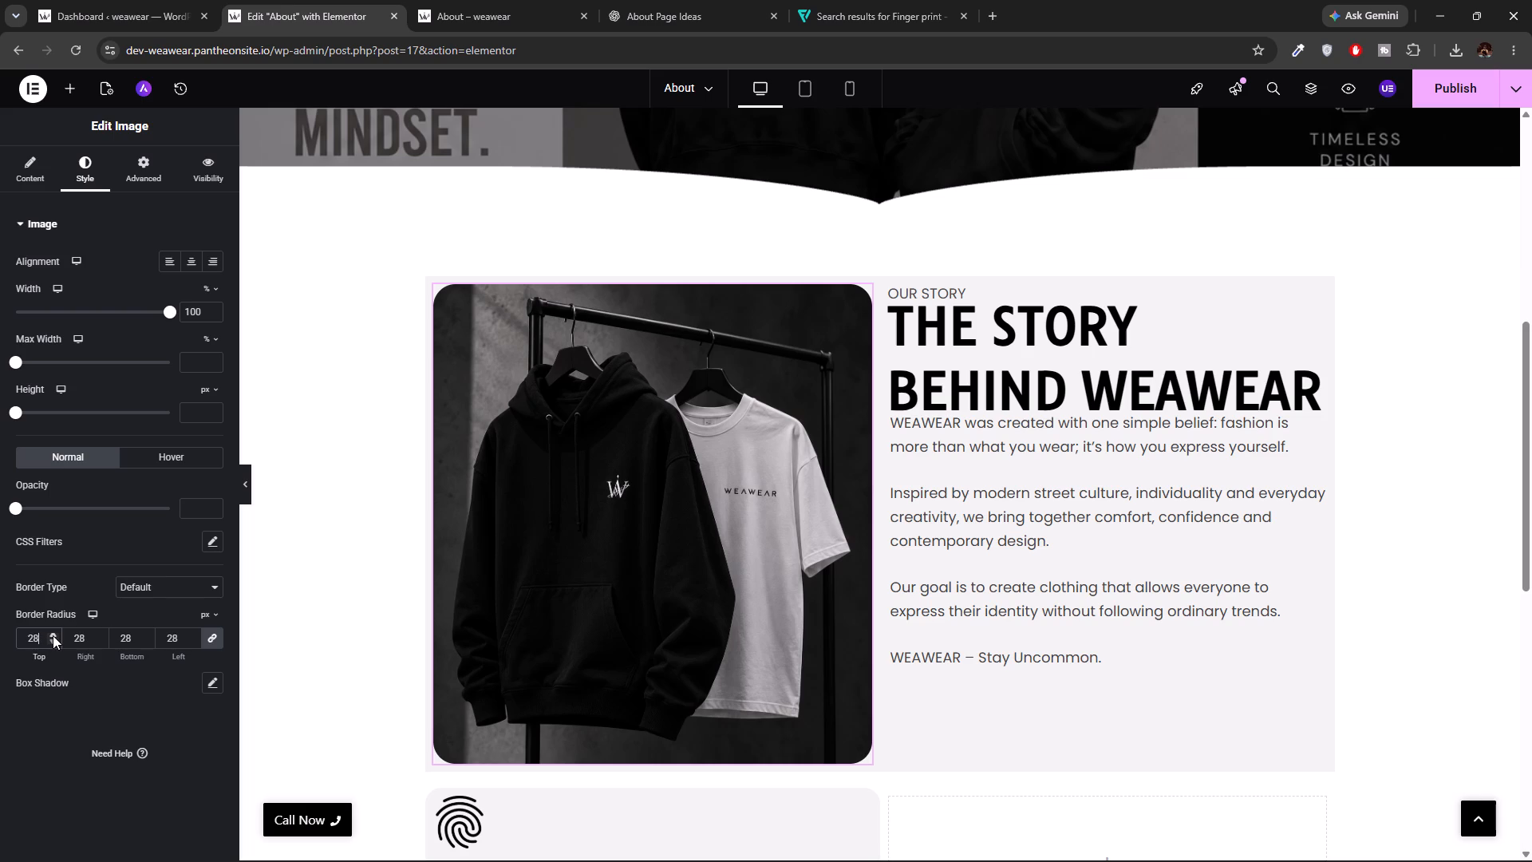
pyautogui.tripleClick(53, 635)
pyautogui.tripleClick(53, 635)
pyautogui.click(314, 609)
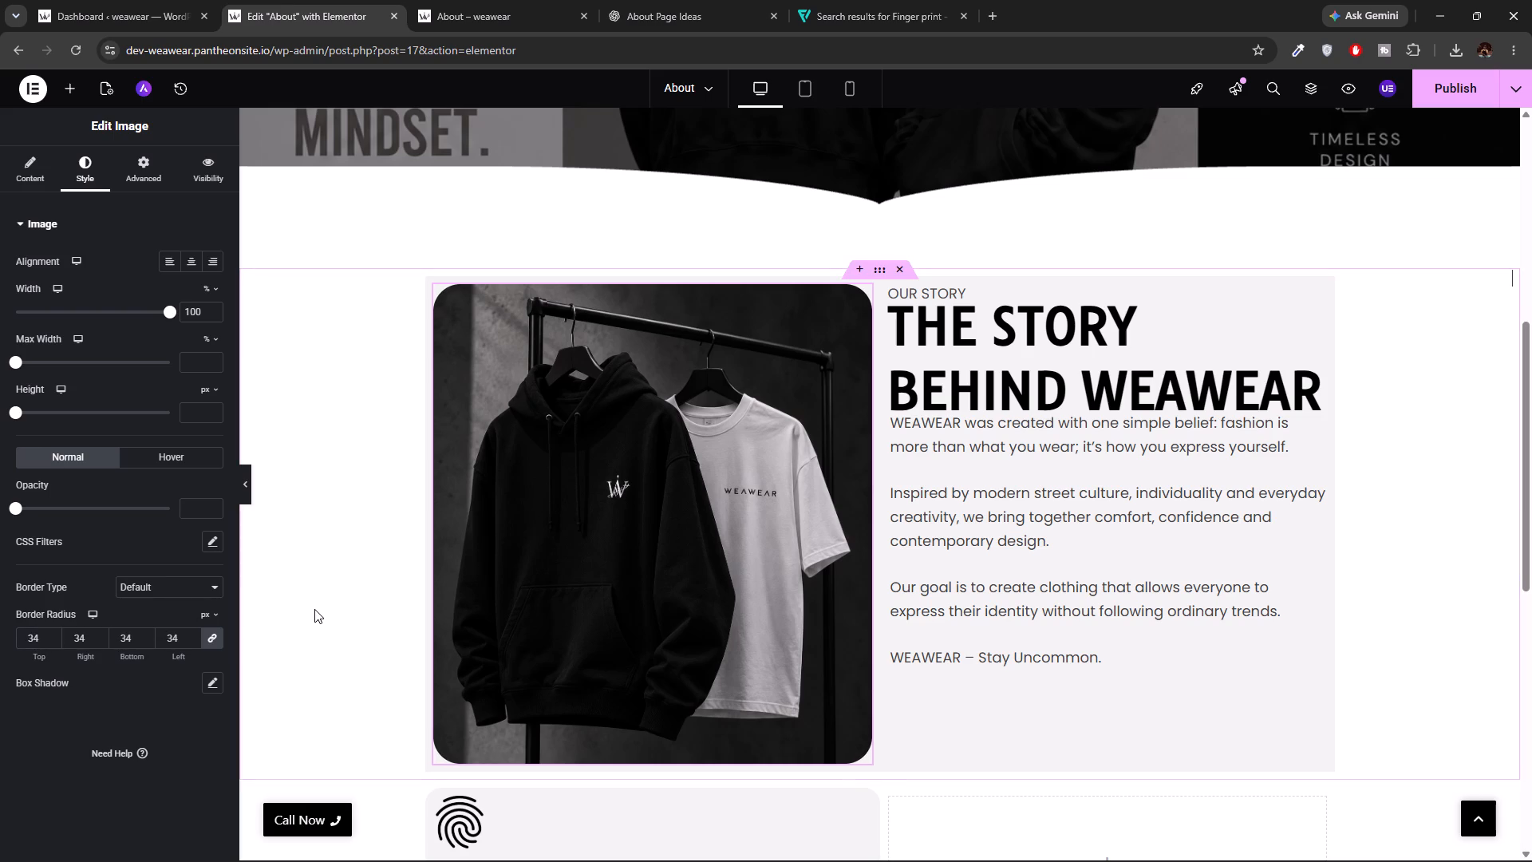
# Widen the Our Story text container slightly so its heading breaks after "THE STORY BEHIND", narrowing the image container beside it.
pyautogui.click(949, 338)
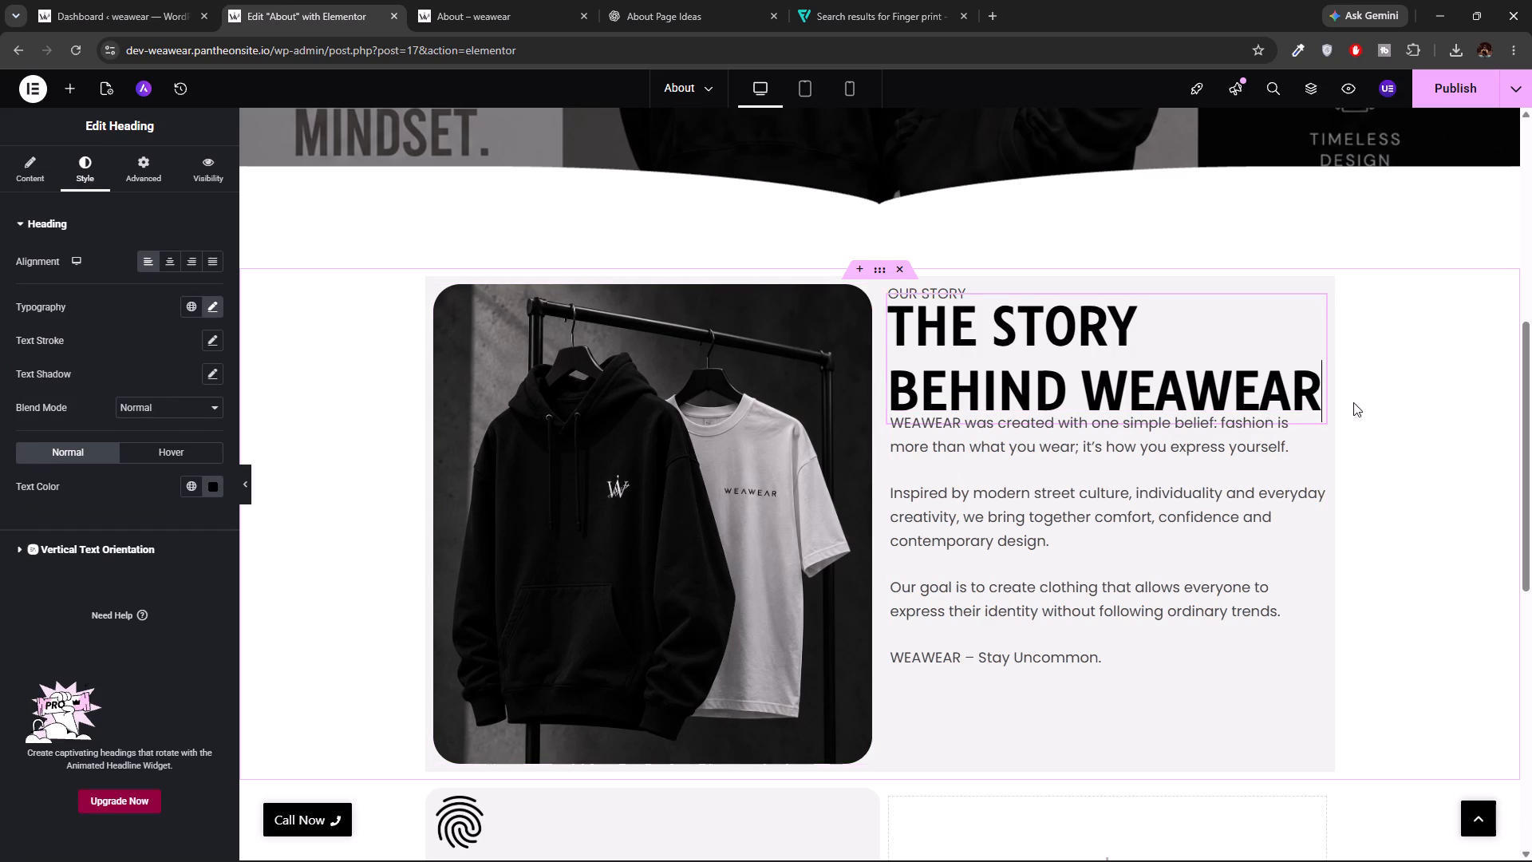
pyautogui.click(1354, 514)
pyautogui.moveTo(1333, 524); pyautogui.dragTo(1344, 522)
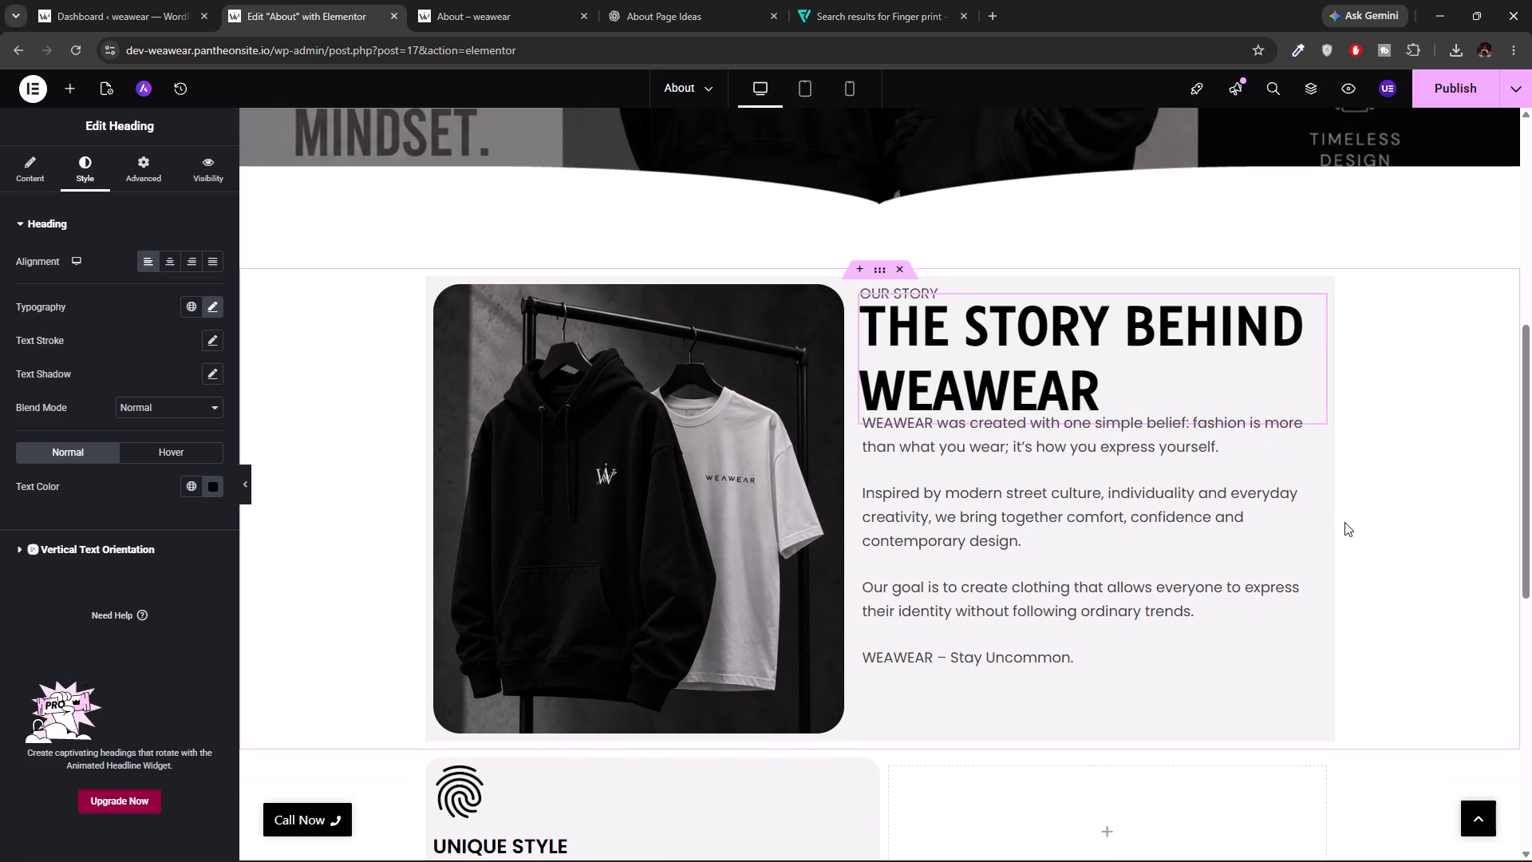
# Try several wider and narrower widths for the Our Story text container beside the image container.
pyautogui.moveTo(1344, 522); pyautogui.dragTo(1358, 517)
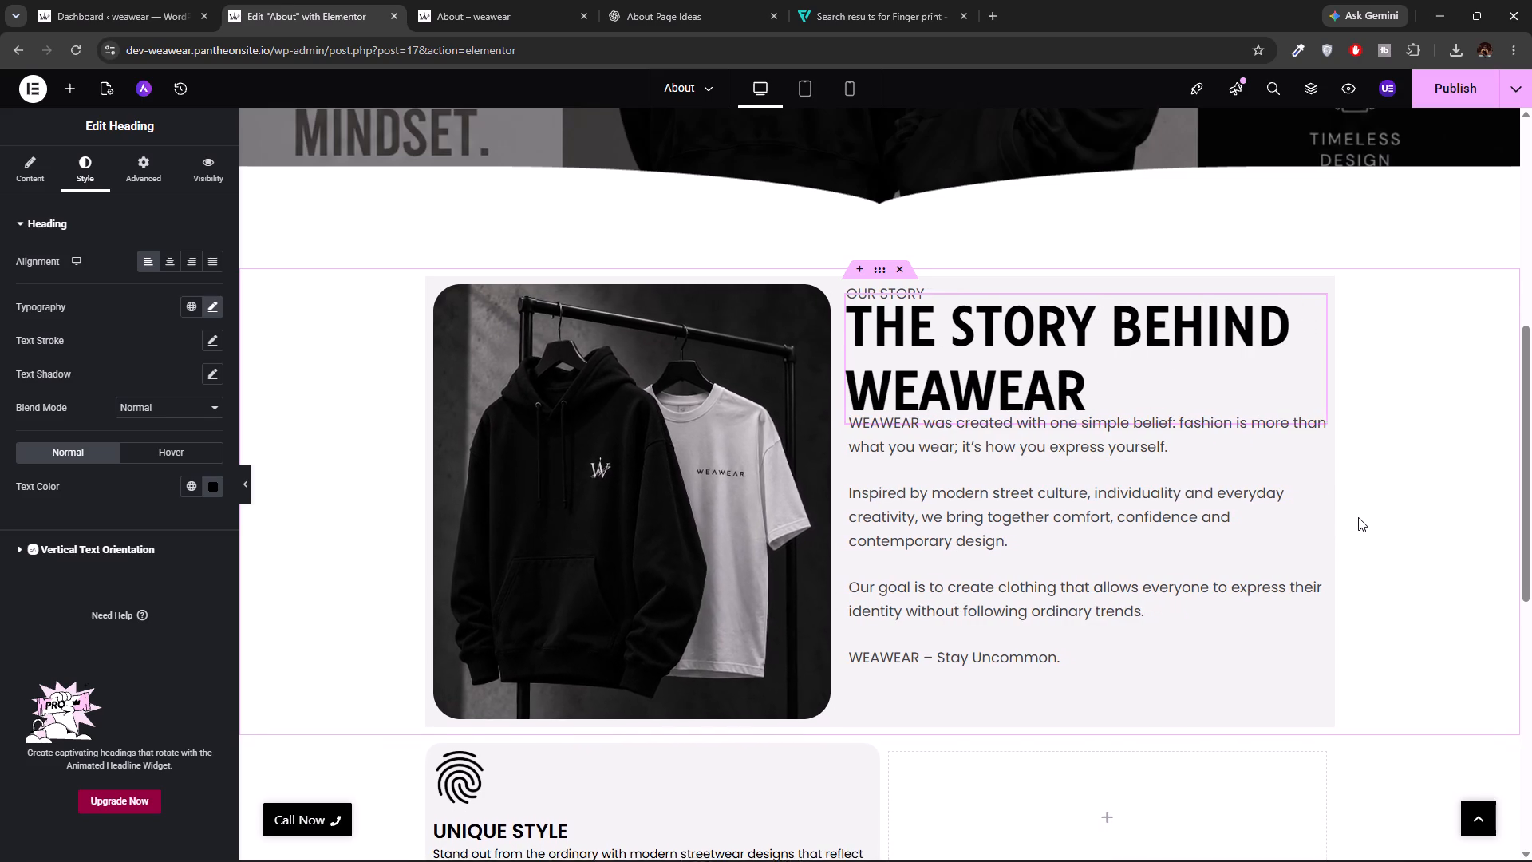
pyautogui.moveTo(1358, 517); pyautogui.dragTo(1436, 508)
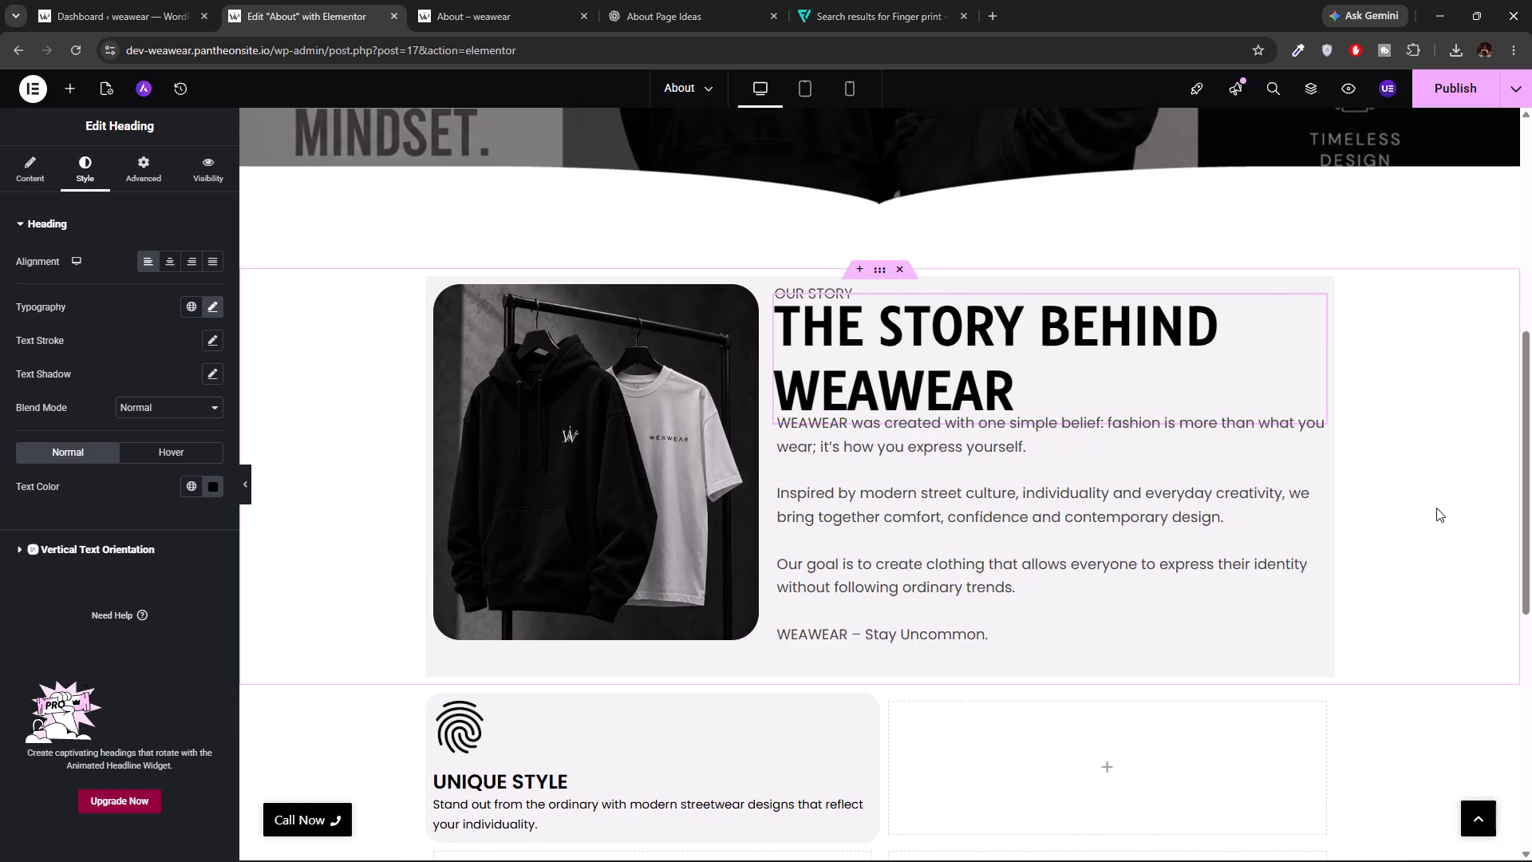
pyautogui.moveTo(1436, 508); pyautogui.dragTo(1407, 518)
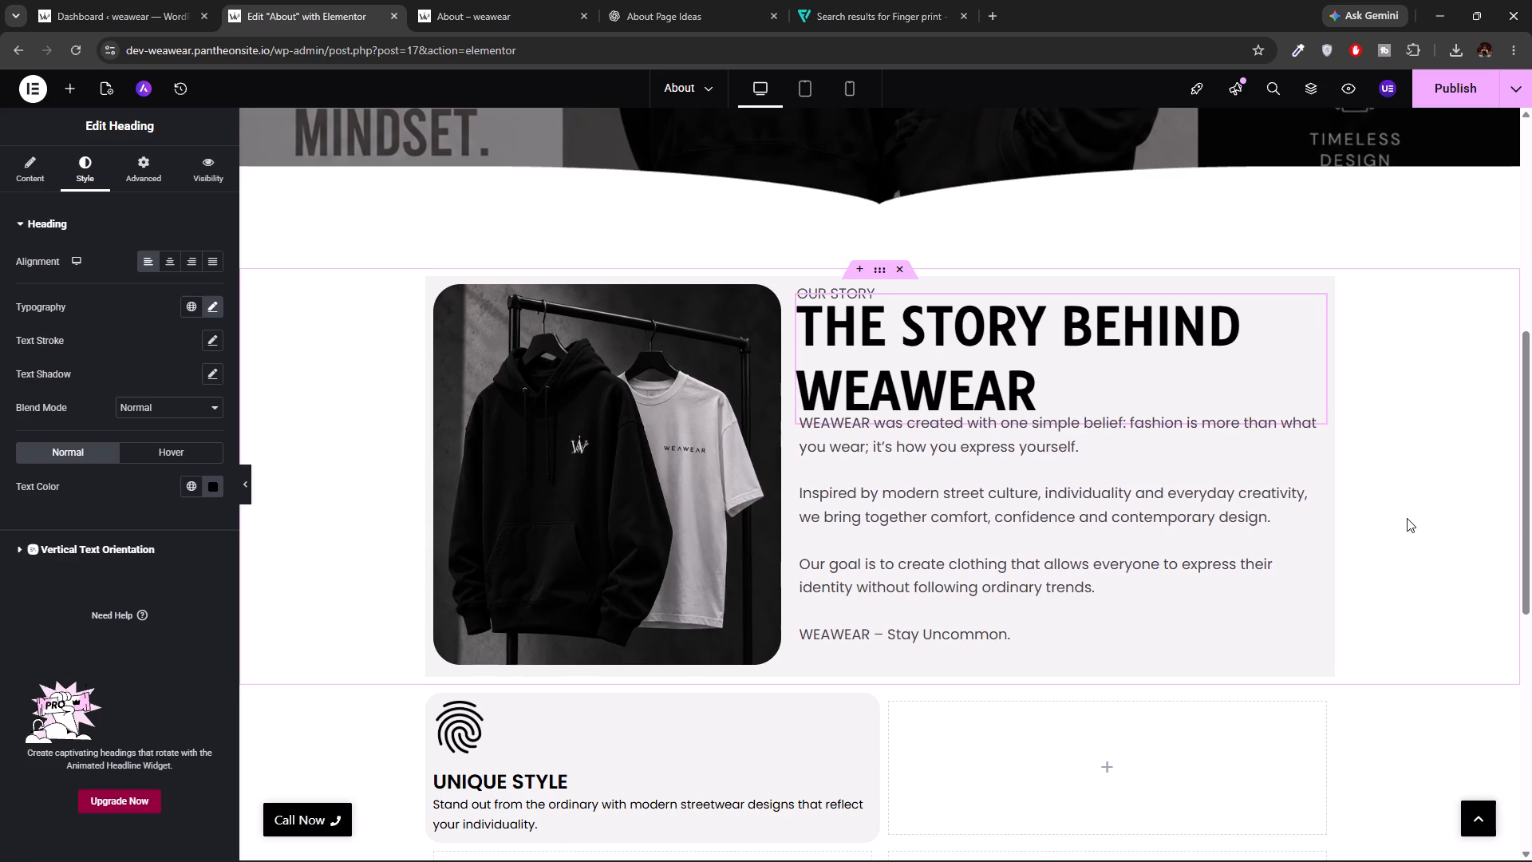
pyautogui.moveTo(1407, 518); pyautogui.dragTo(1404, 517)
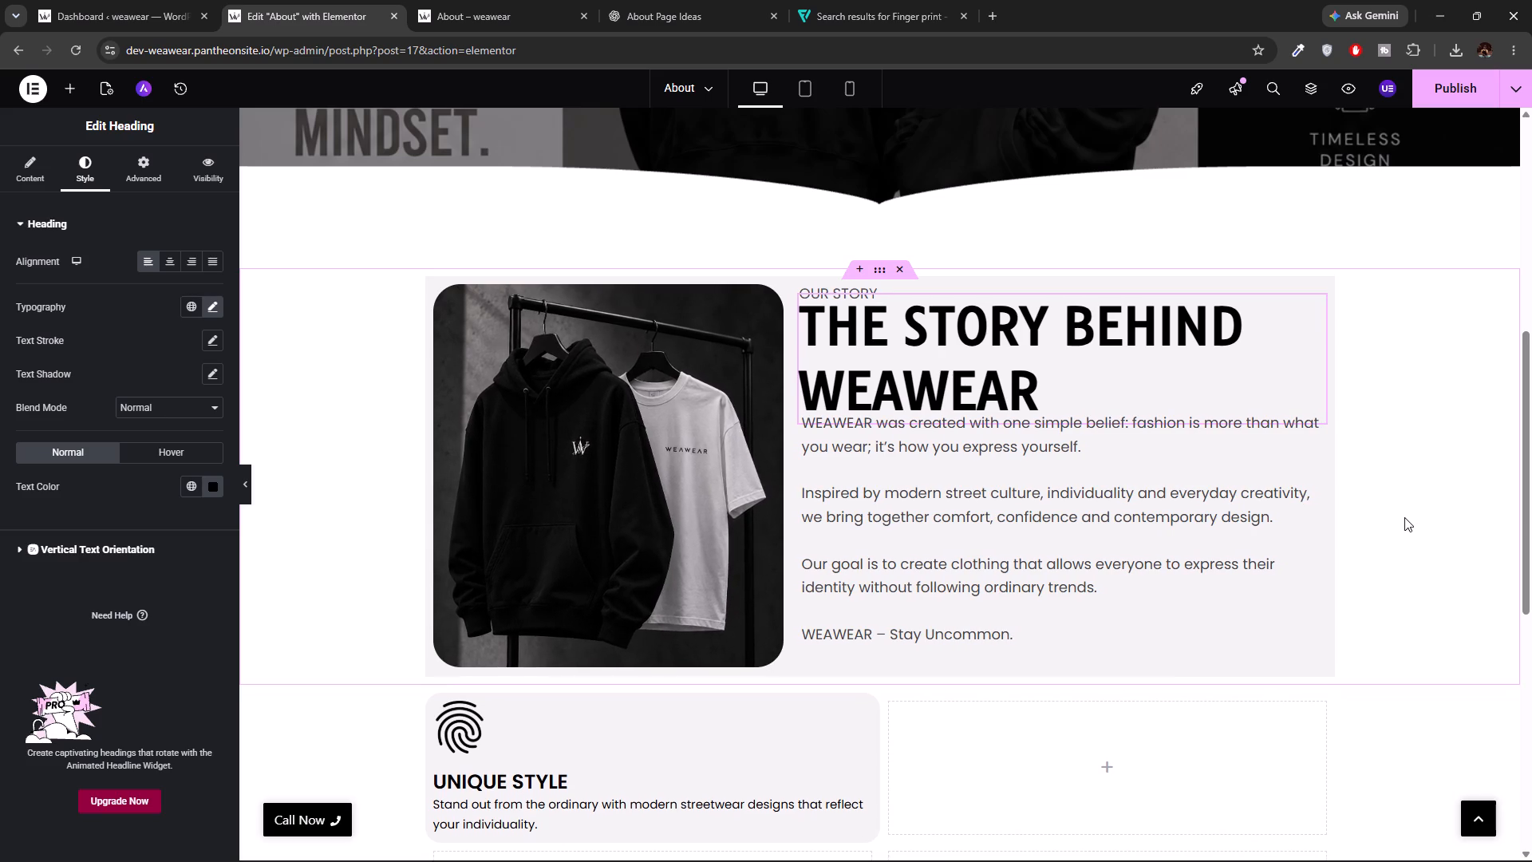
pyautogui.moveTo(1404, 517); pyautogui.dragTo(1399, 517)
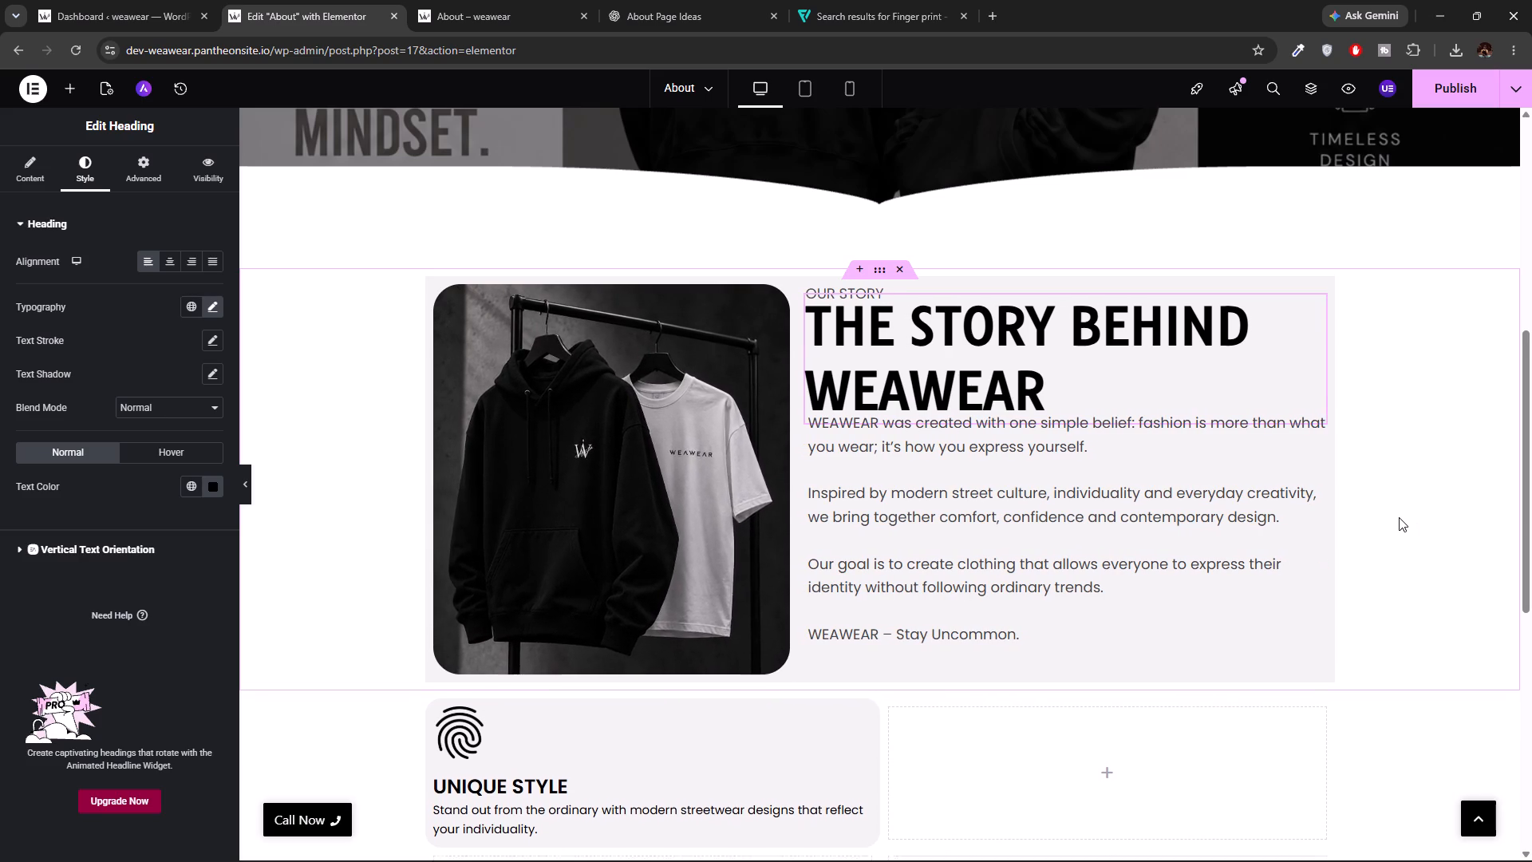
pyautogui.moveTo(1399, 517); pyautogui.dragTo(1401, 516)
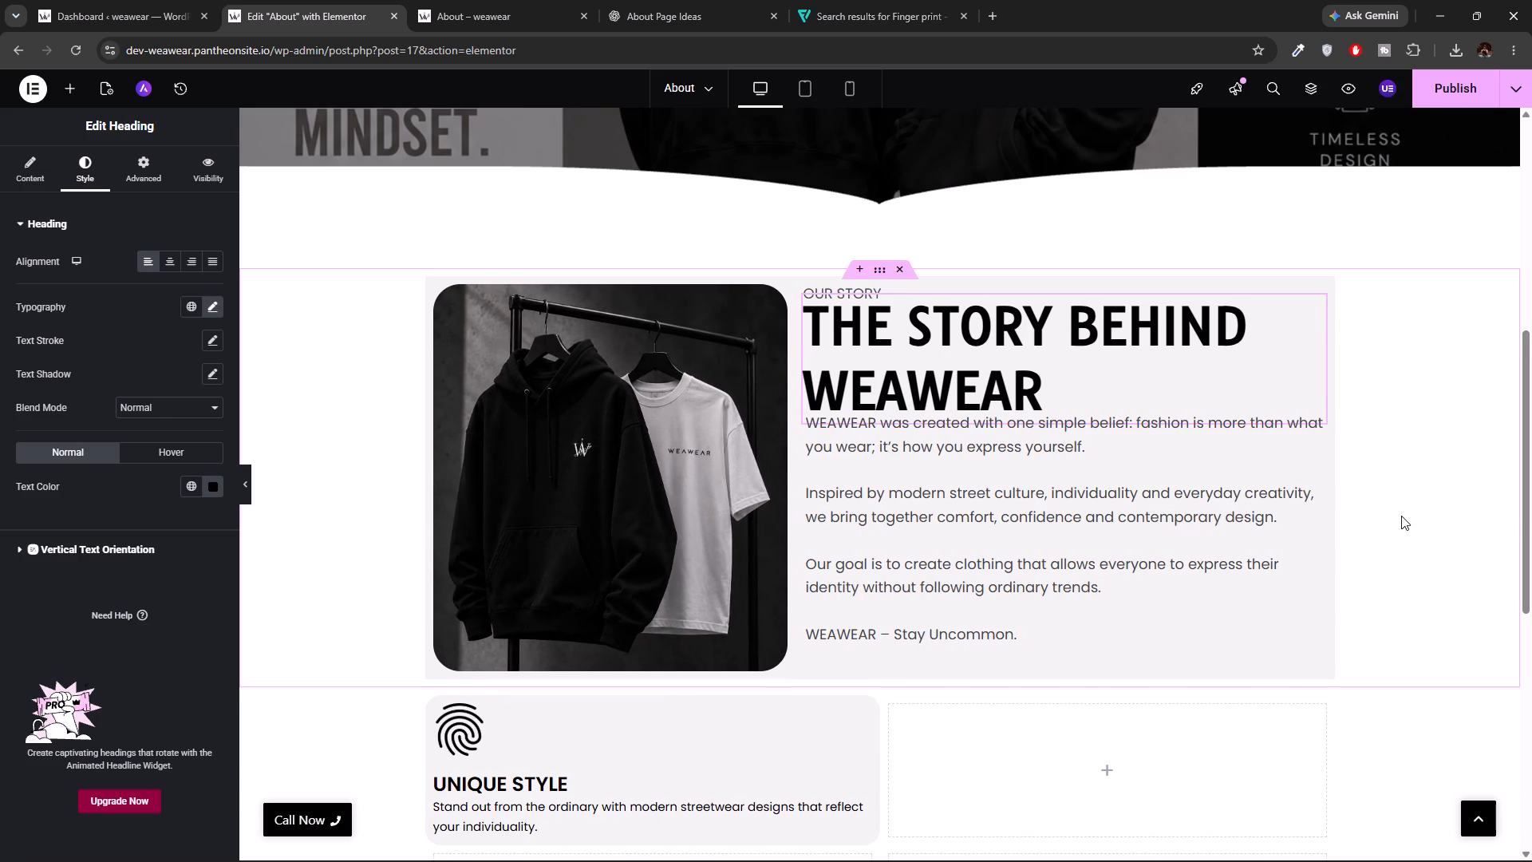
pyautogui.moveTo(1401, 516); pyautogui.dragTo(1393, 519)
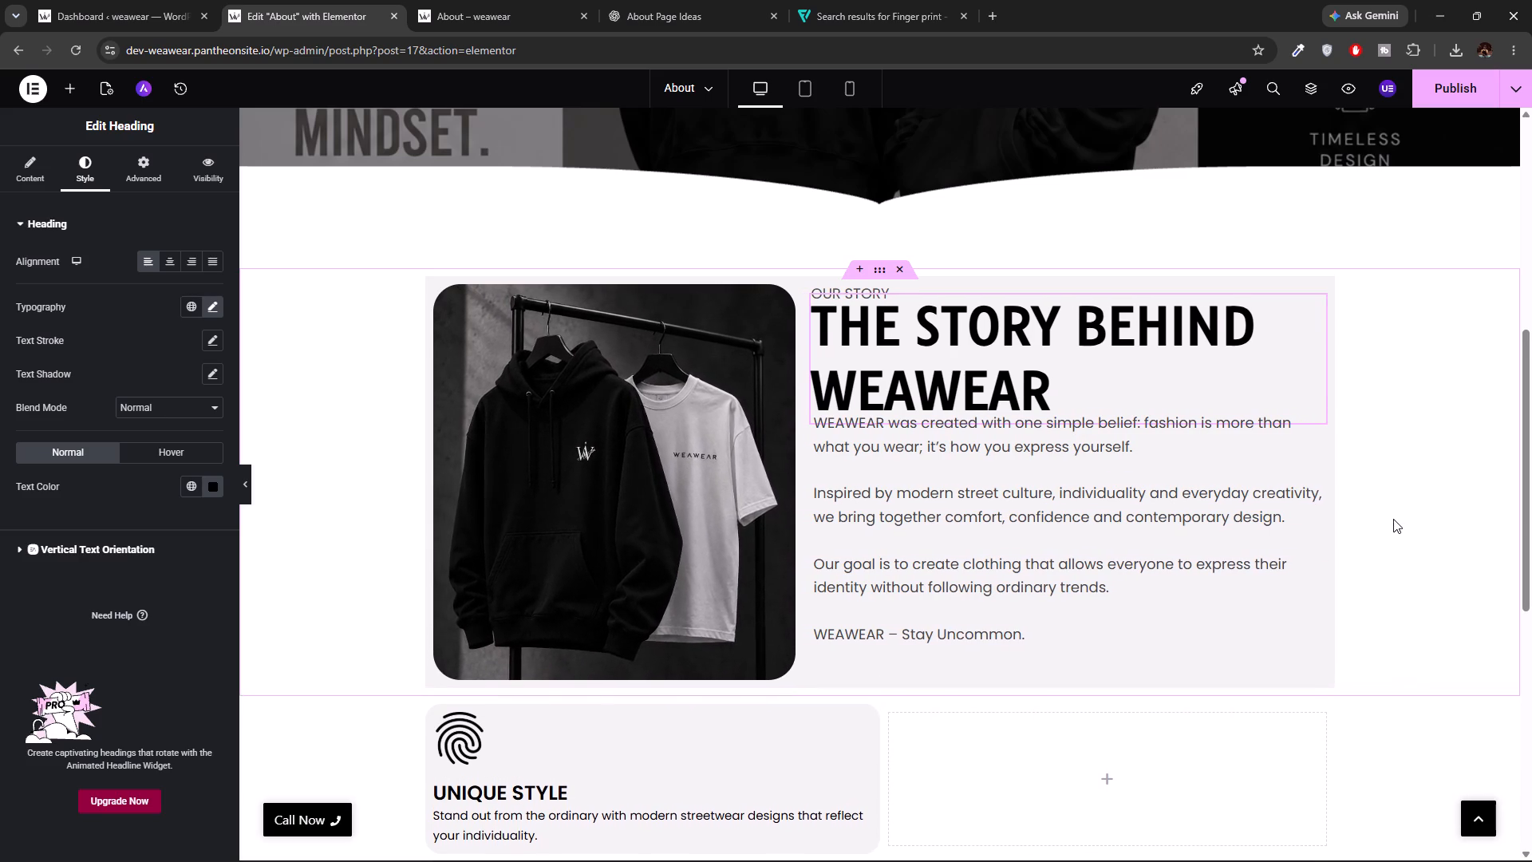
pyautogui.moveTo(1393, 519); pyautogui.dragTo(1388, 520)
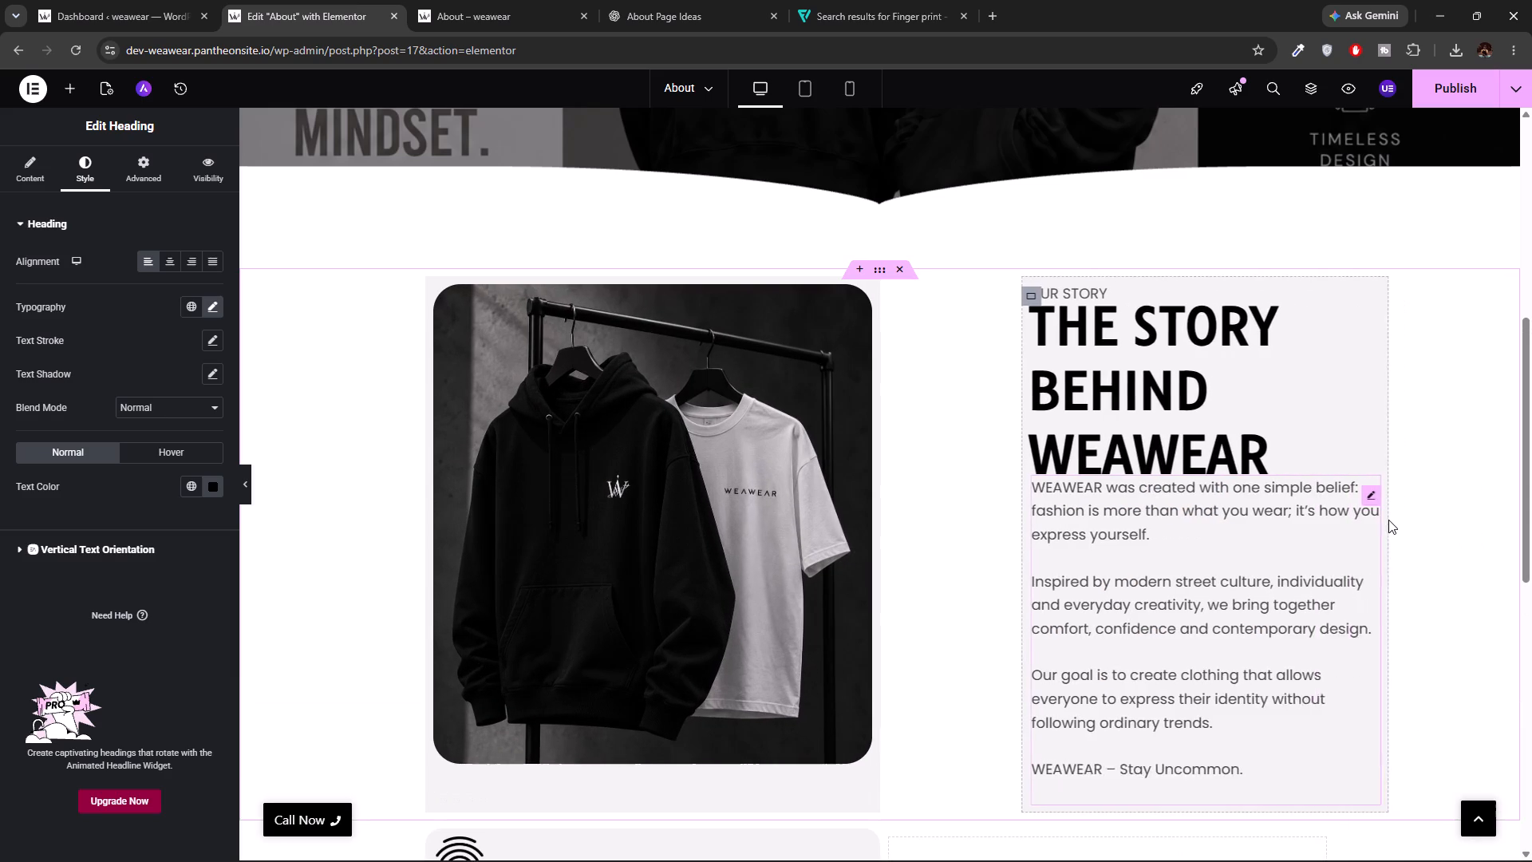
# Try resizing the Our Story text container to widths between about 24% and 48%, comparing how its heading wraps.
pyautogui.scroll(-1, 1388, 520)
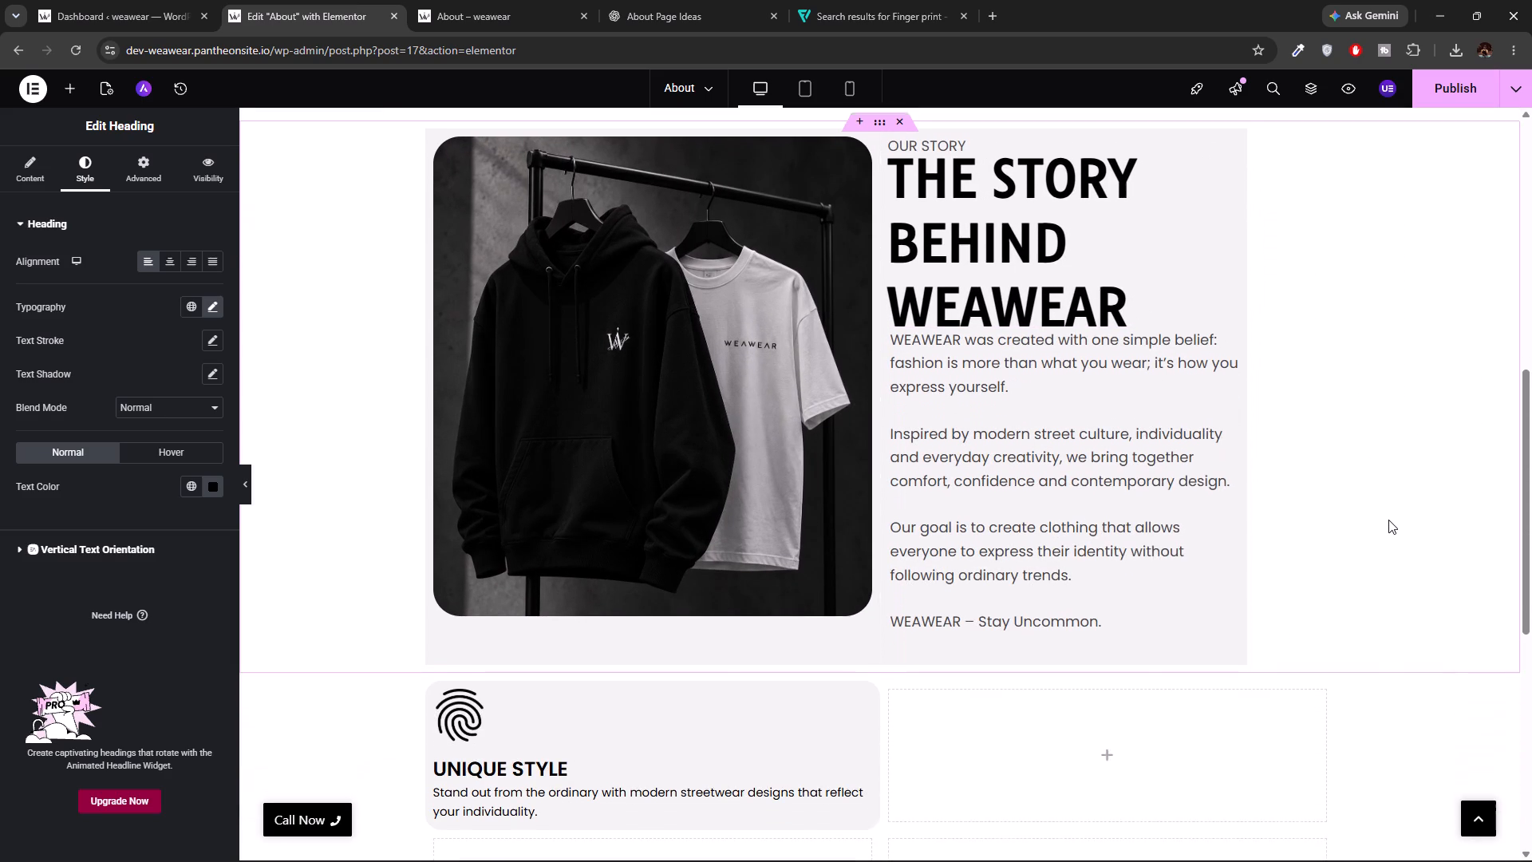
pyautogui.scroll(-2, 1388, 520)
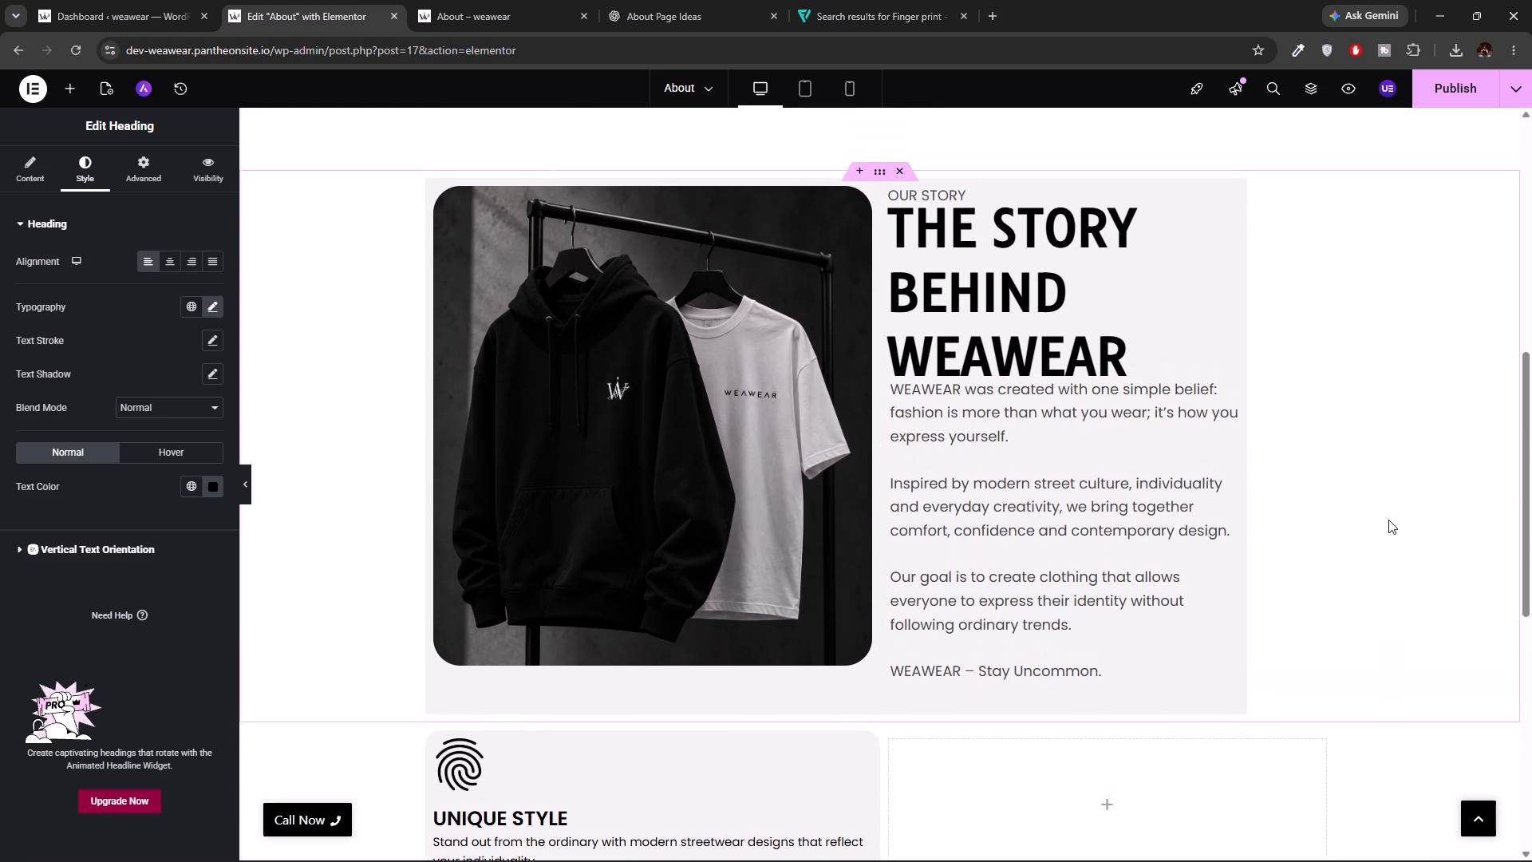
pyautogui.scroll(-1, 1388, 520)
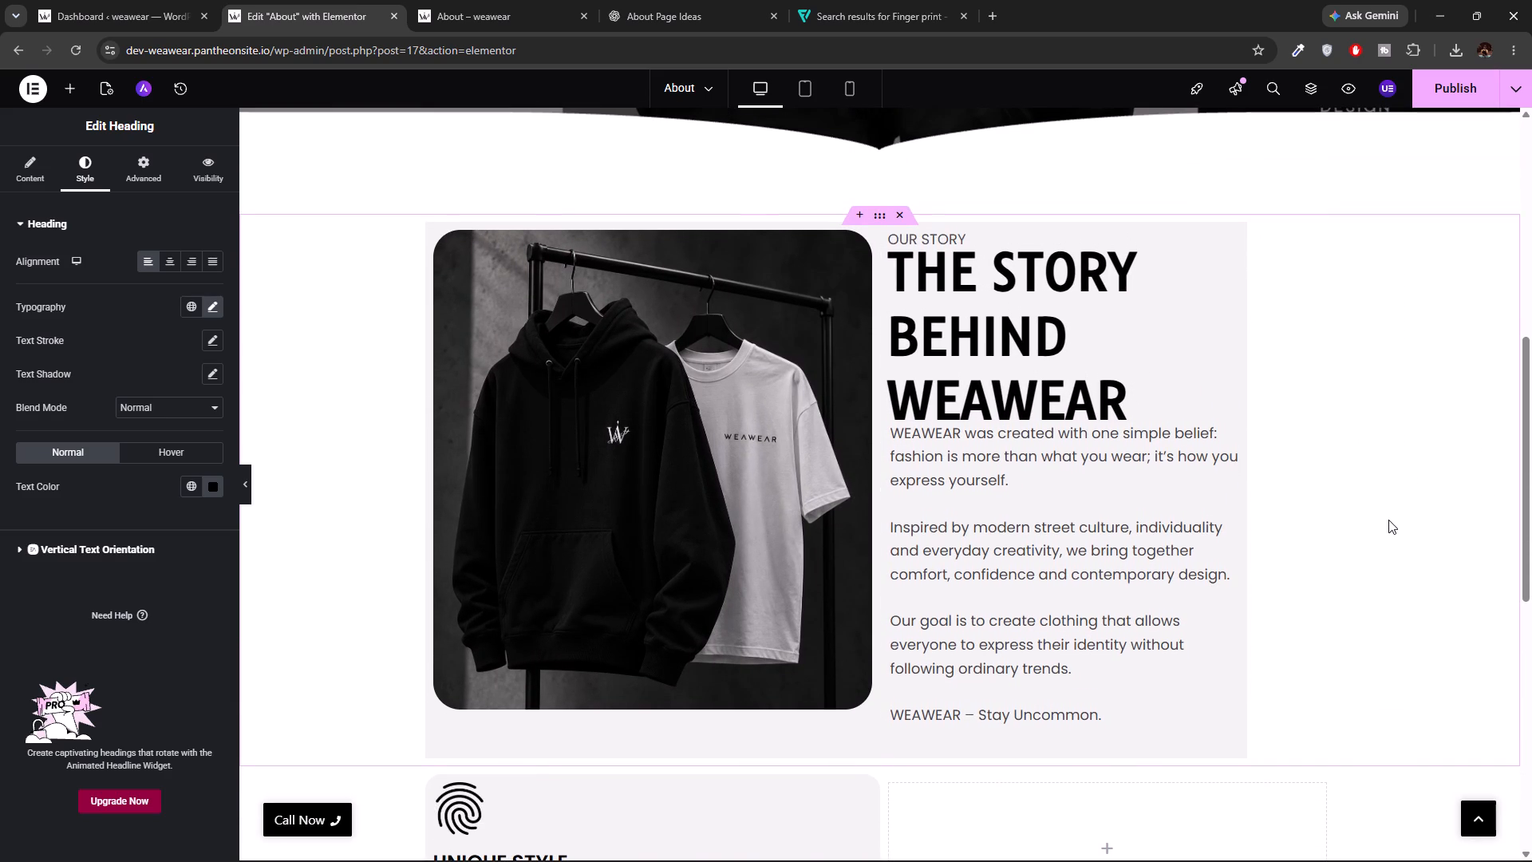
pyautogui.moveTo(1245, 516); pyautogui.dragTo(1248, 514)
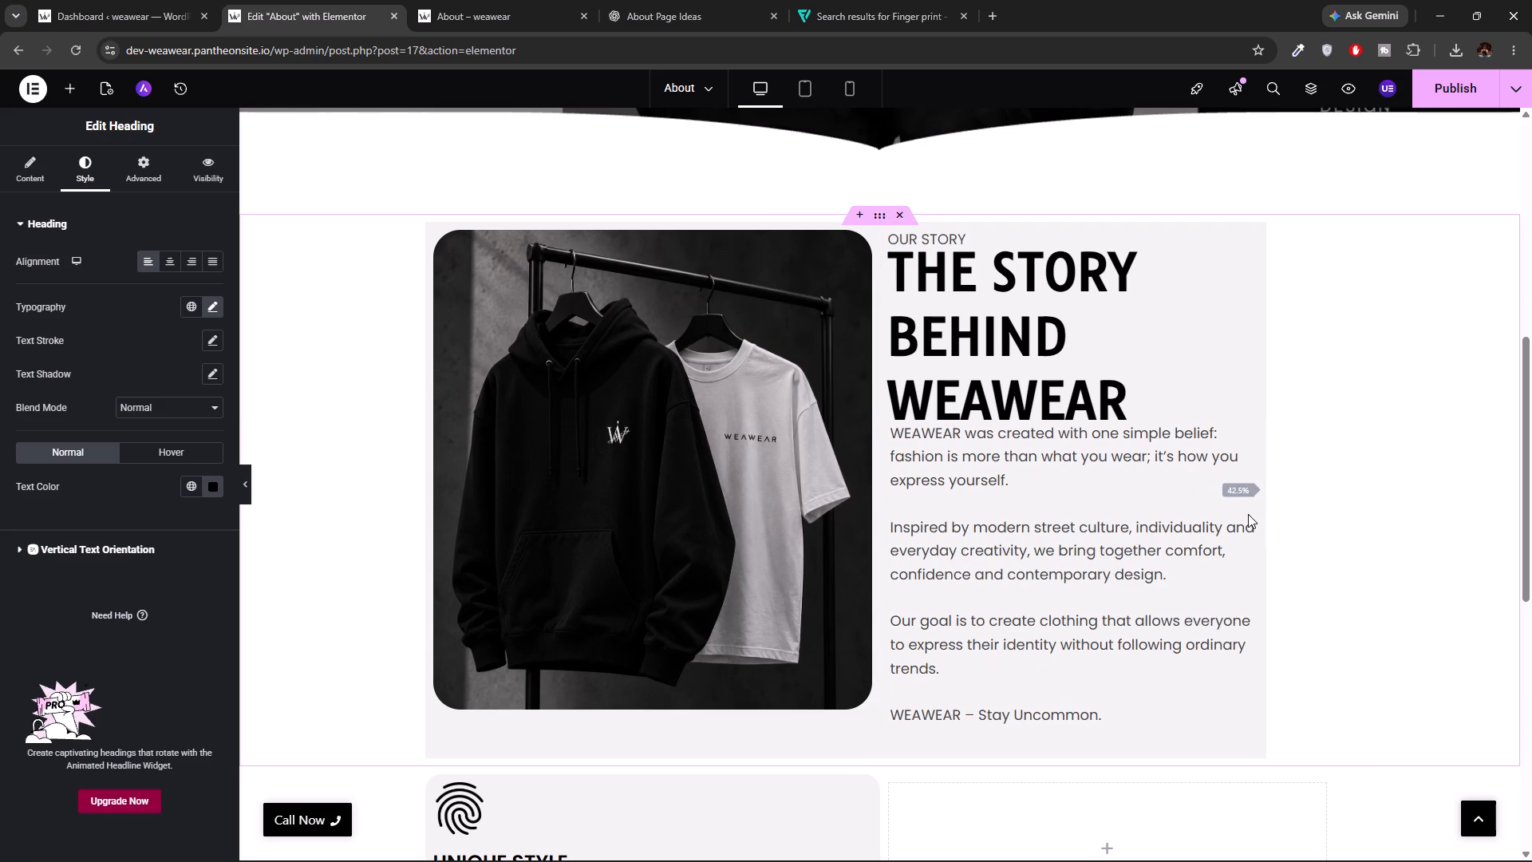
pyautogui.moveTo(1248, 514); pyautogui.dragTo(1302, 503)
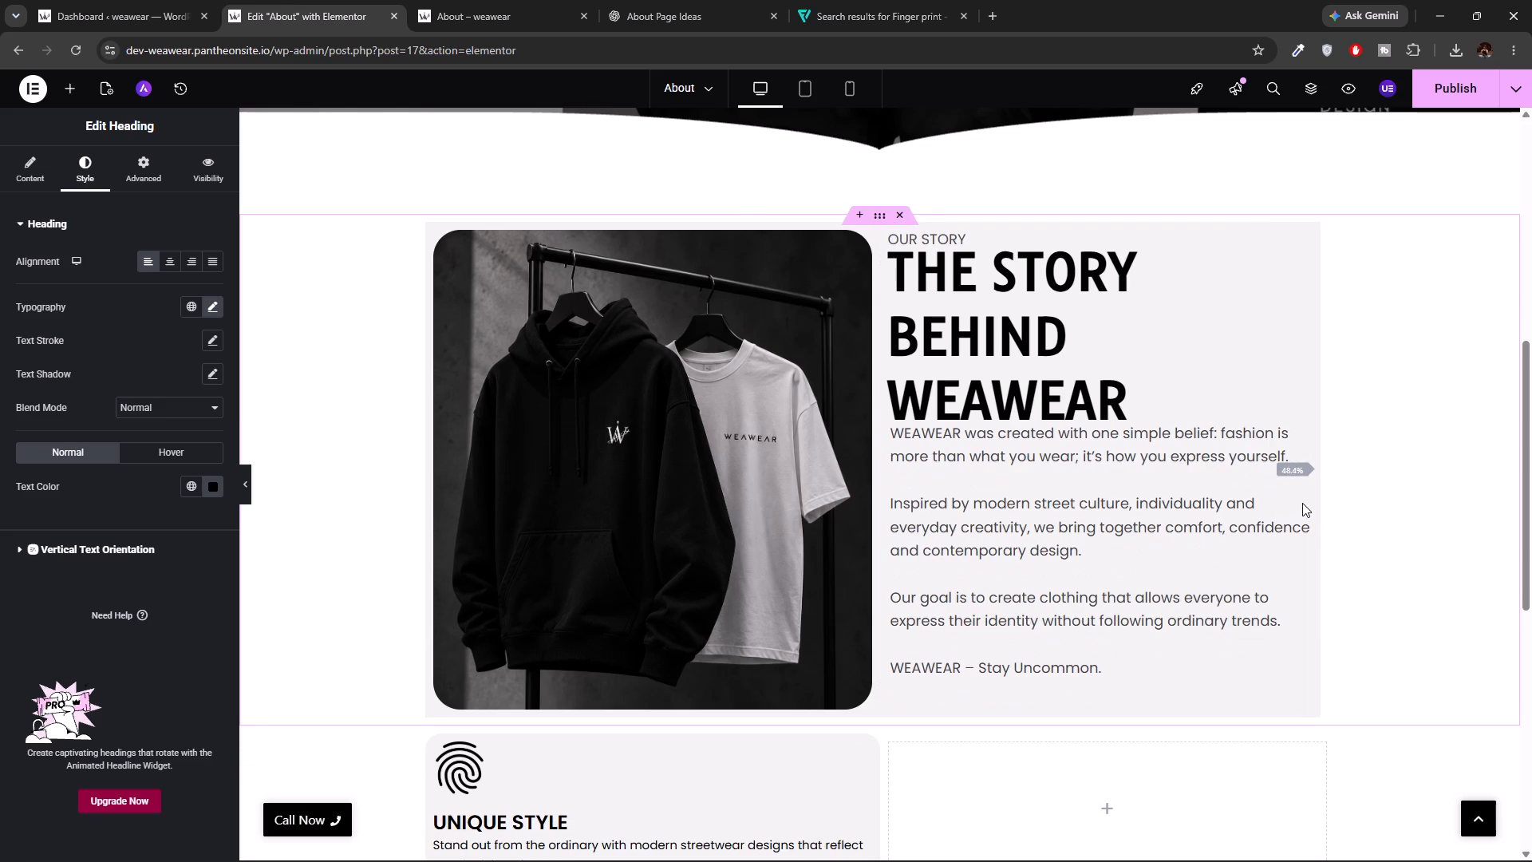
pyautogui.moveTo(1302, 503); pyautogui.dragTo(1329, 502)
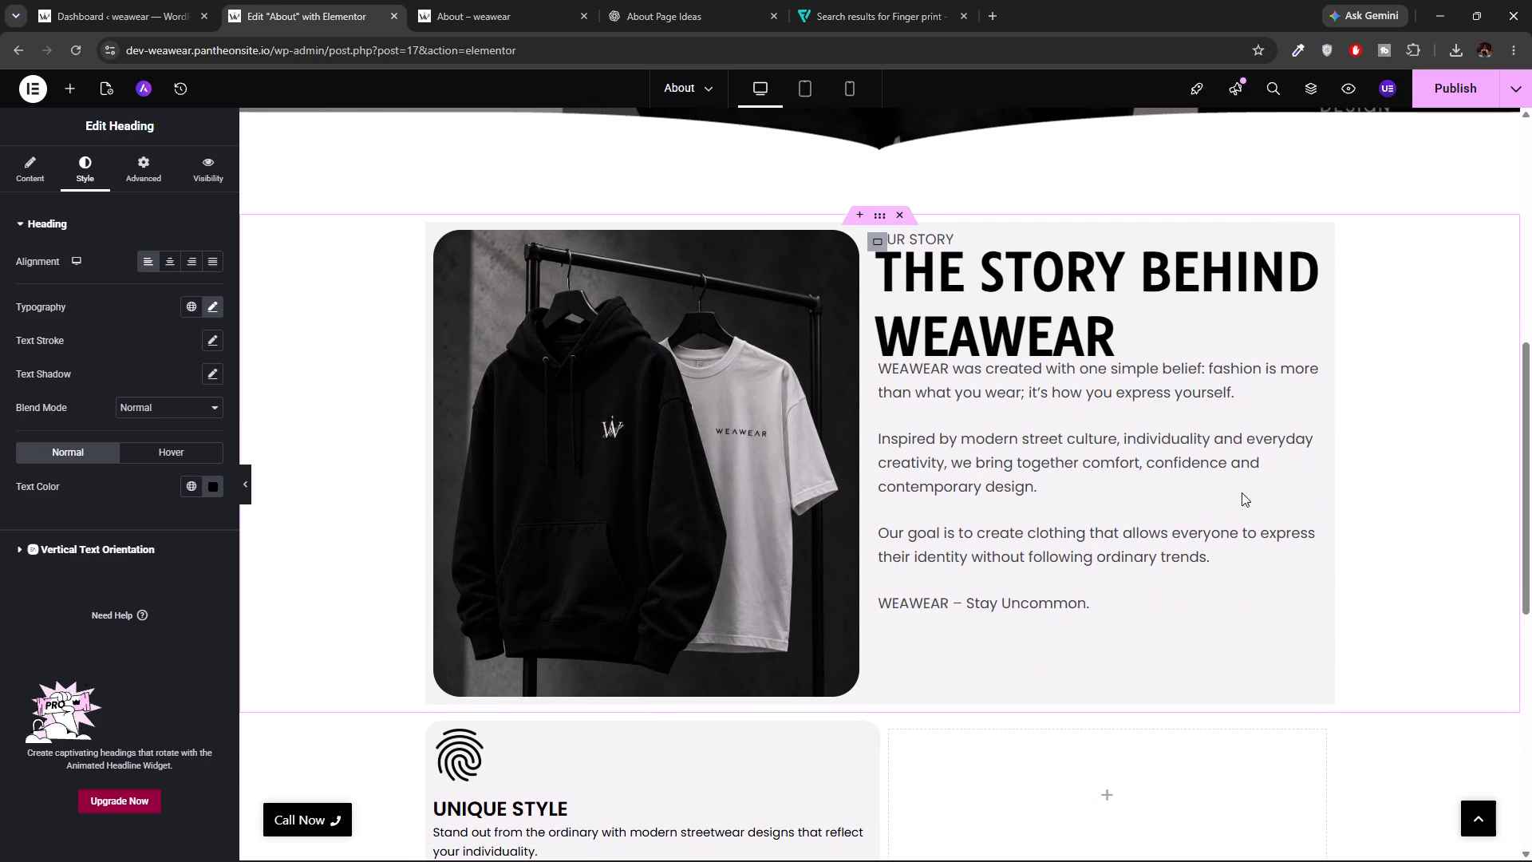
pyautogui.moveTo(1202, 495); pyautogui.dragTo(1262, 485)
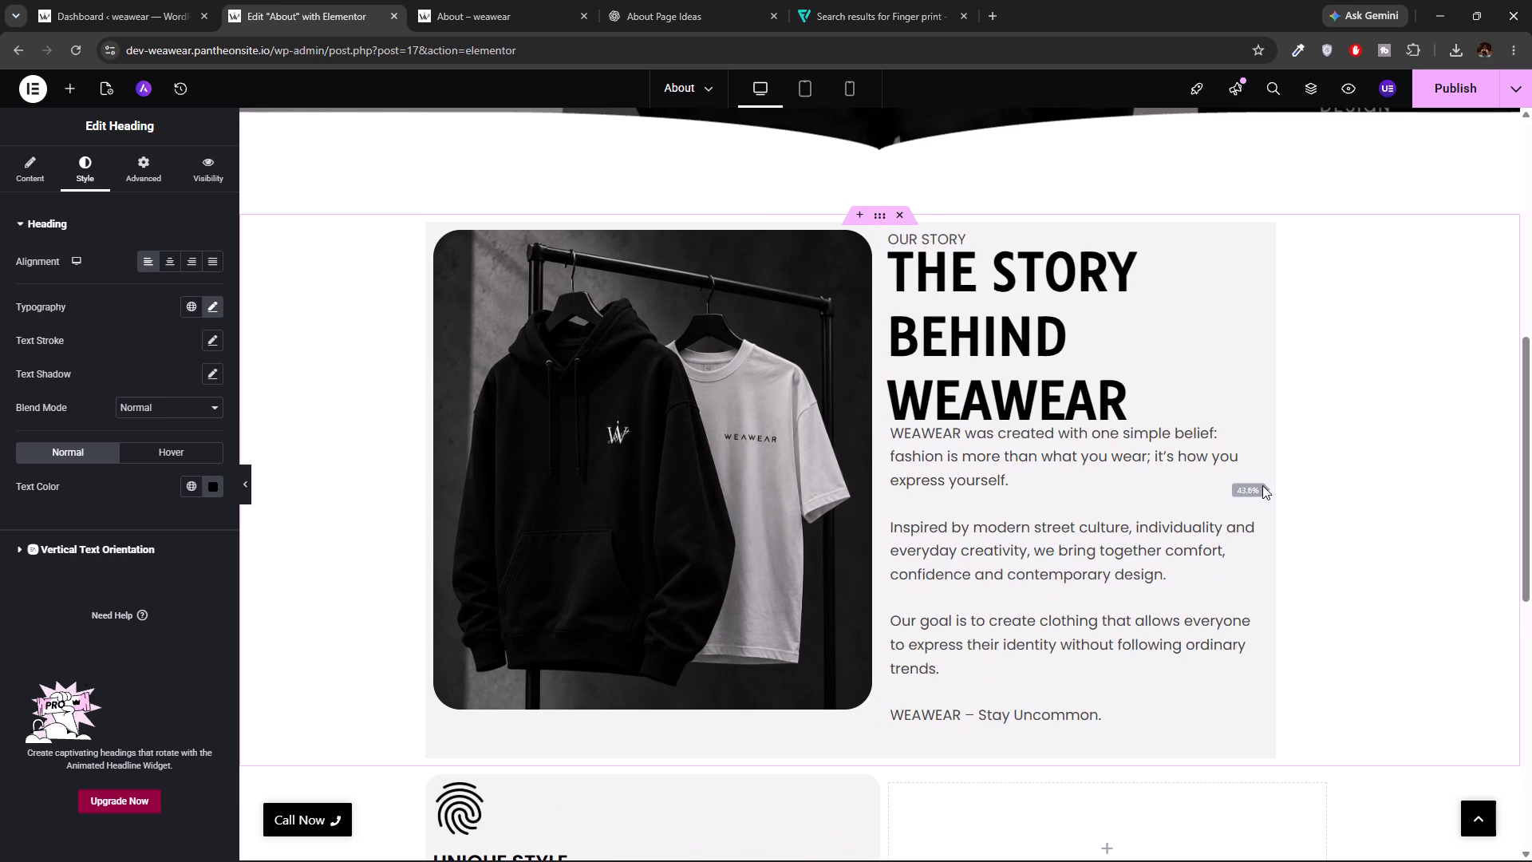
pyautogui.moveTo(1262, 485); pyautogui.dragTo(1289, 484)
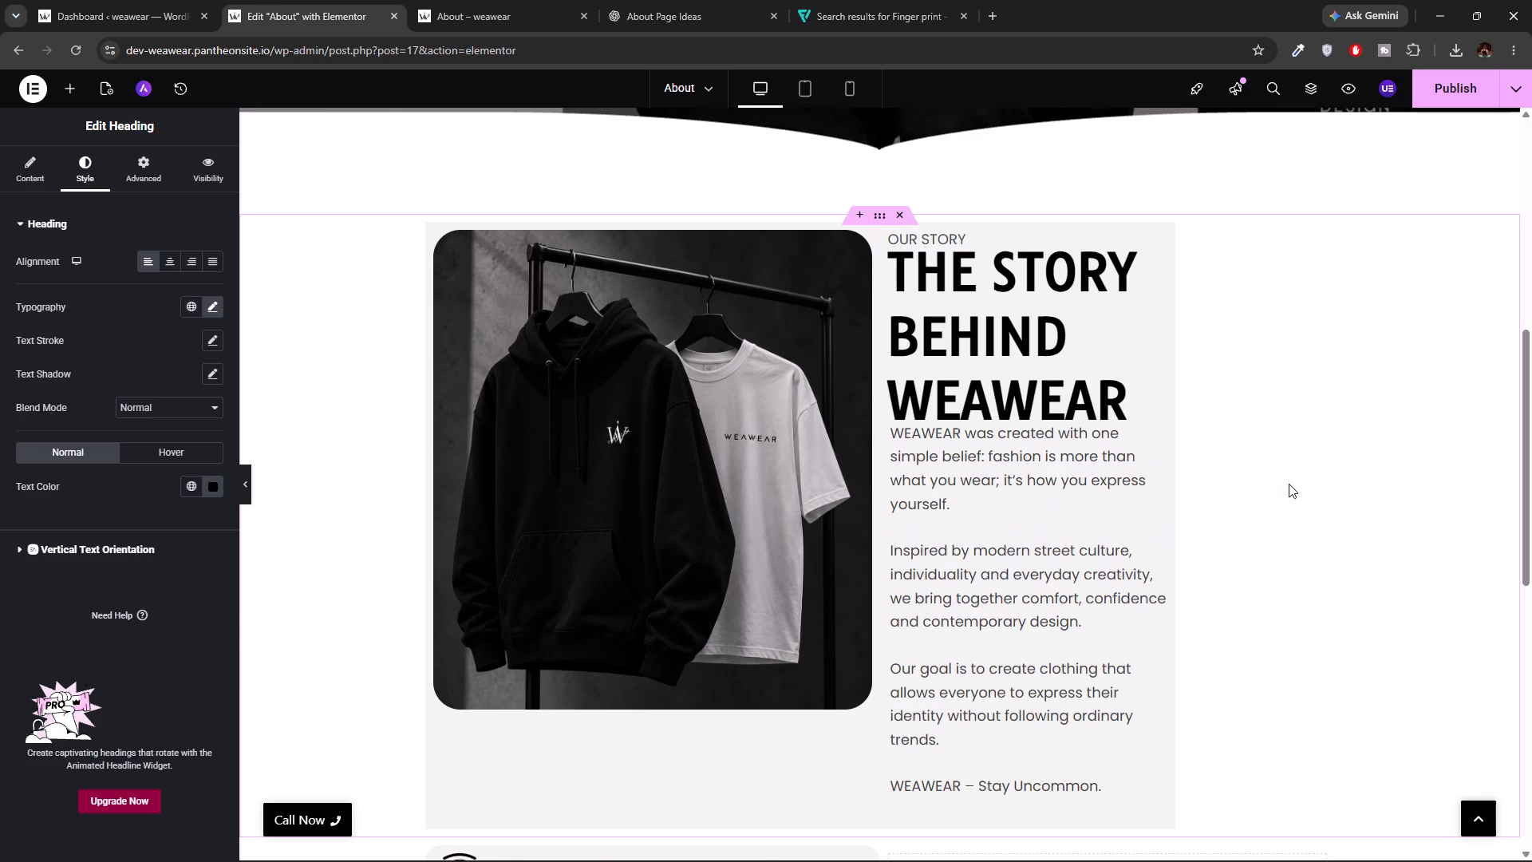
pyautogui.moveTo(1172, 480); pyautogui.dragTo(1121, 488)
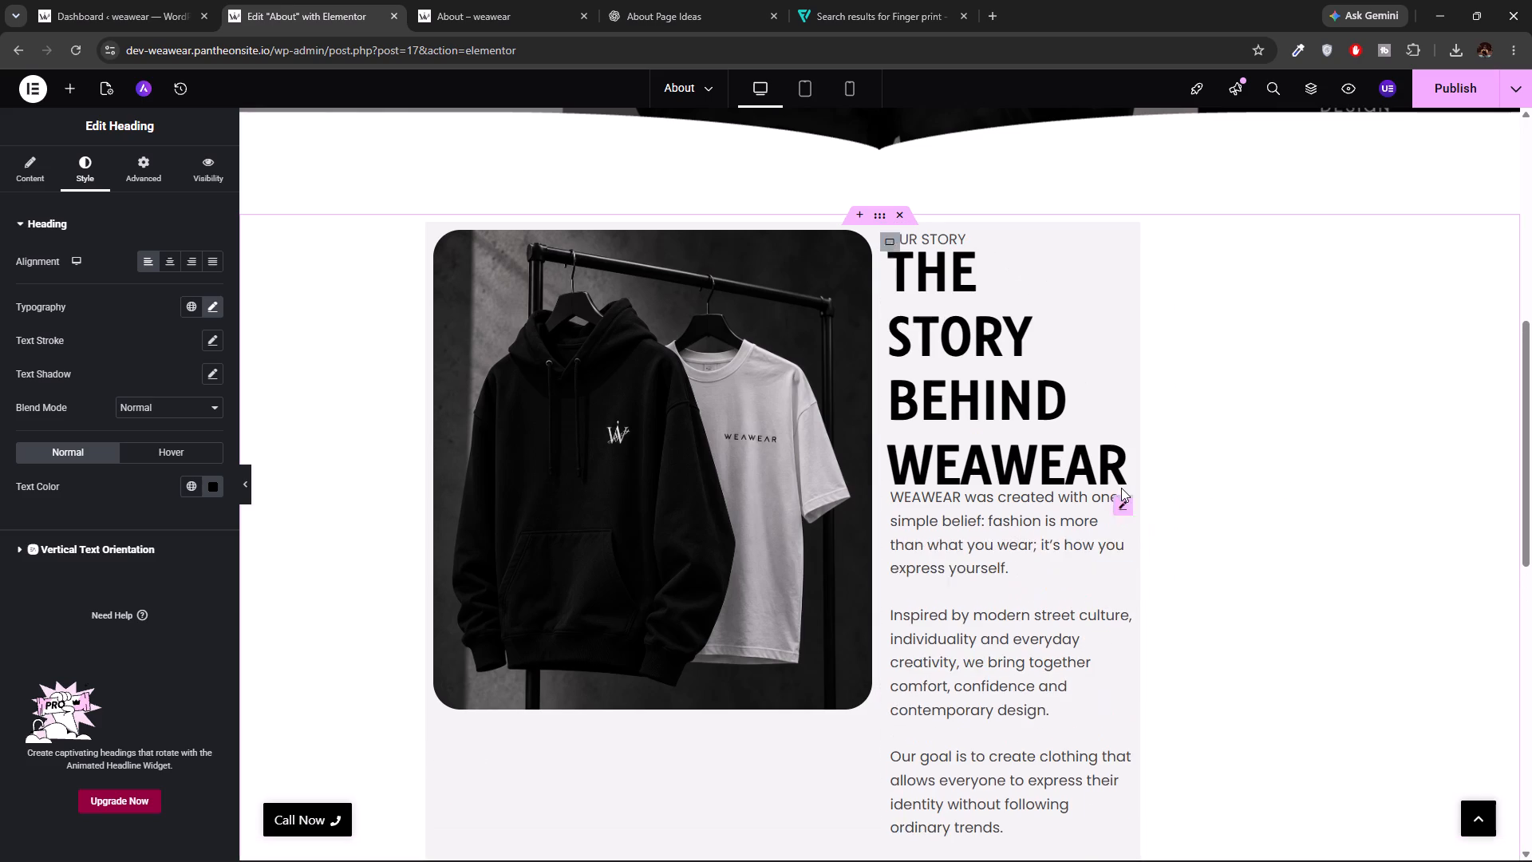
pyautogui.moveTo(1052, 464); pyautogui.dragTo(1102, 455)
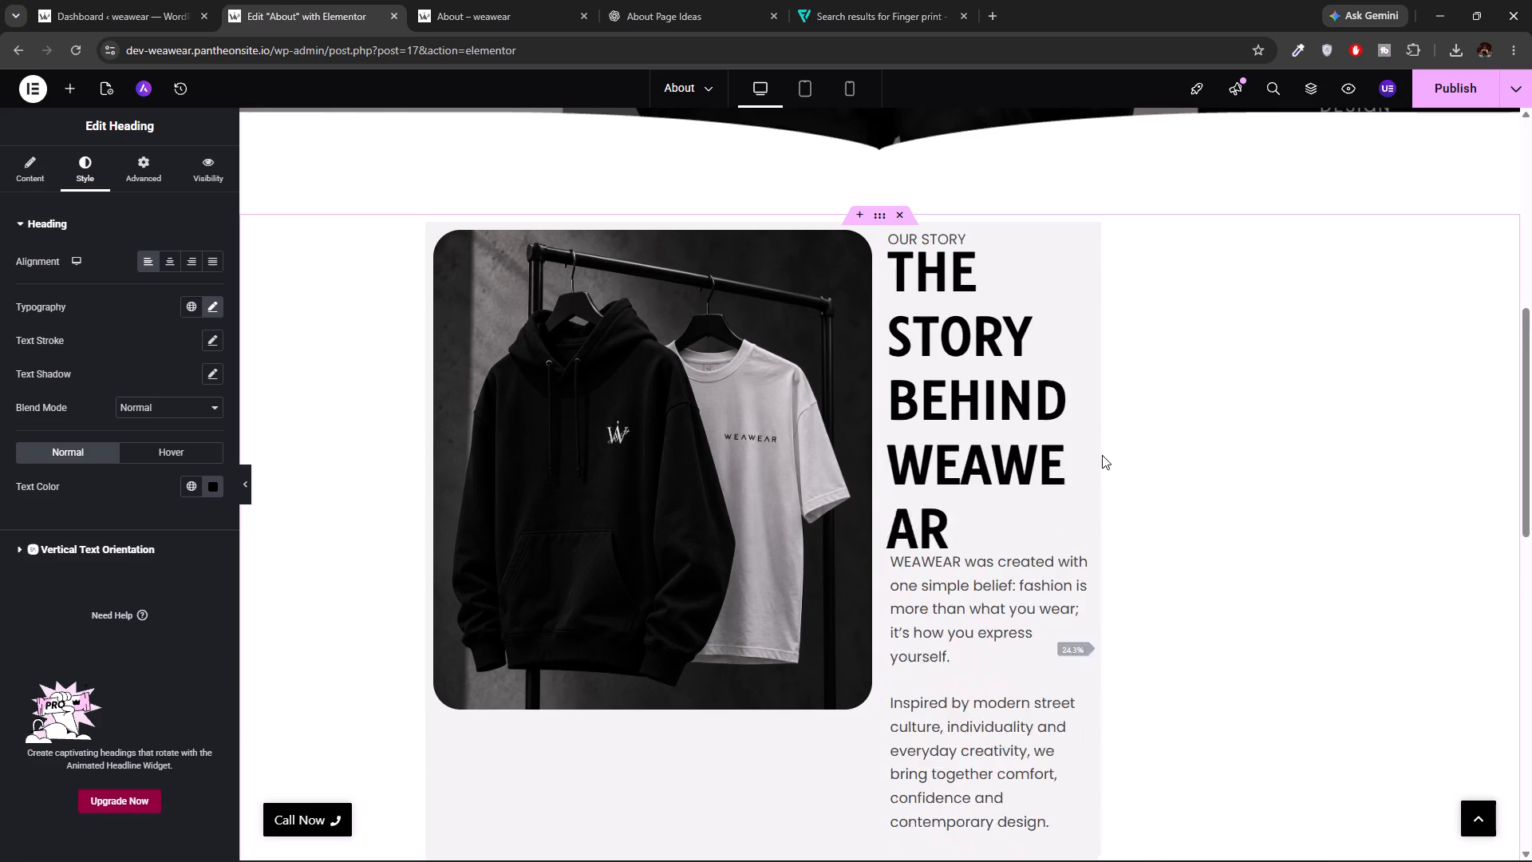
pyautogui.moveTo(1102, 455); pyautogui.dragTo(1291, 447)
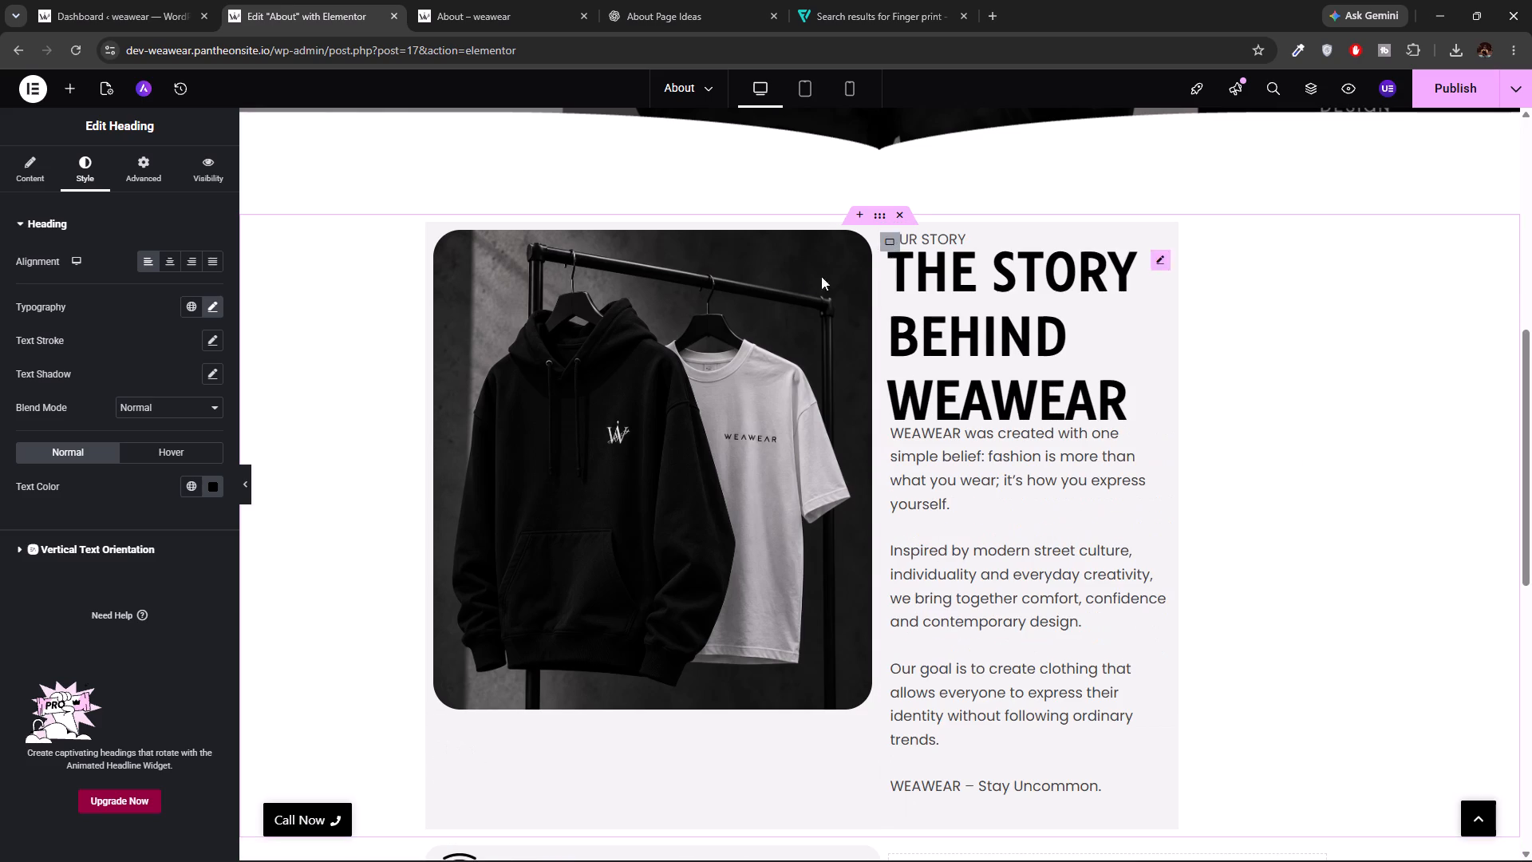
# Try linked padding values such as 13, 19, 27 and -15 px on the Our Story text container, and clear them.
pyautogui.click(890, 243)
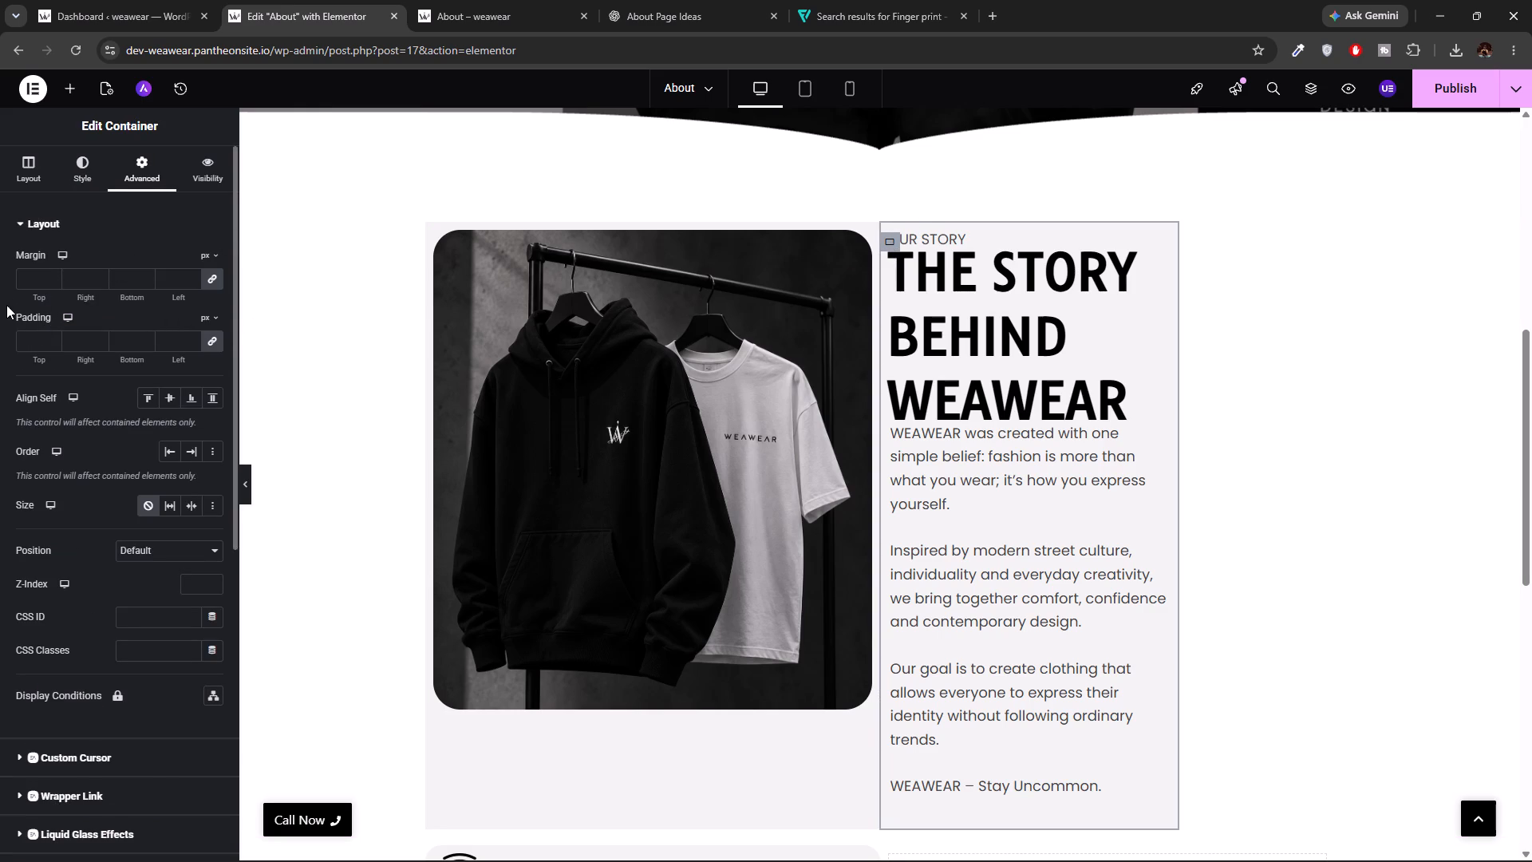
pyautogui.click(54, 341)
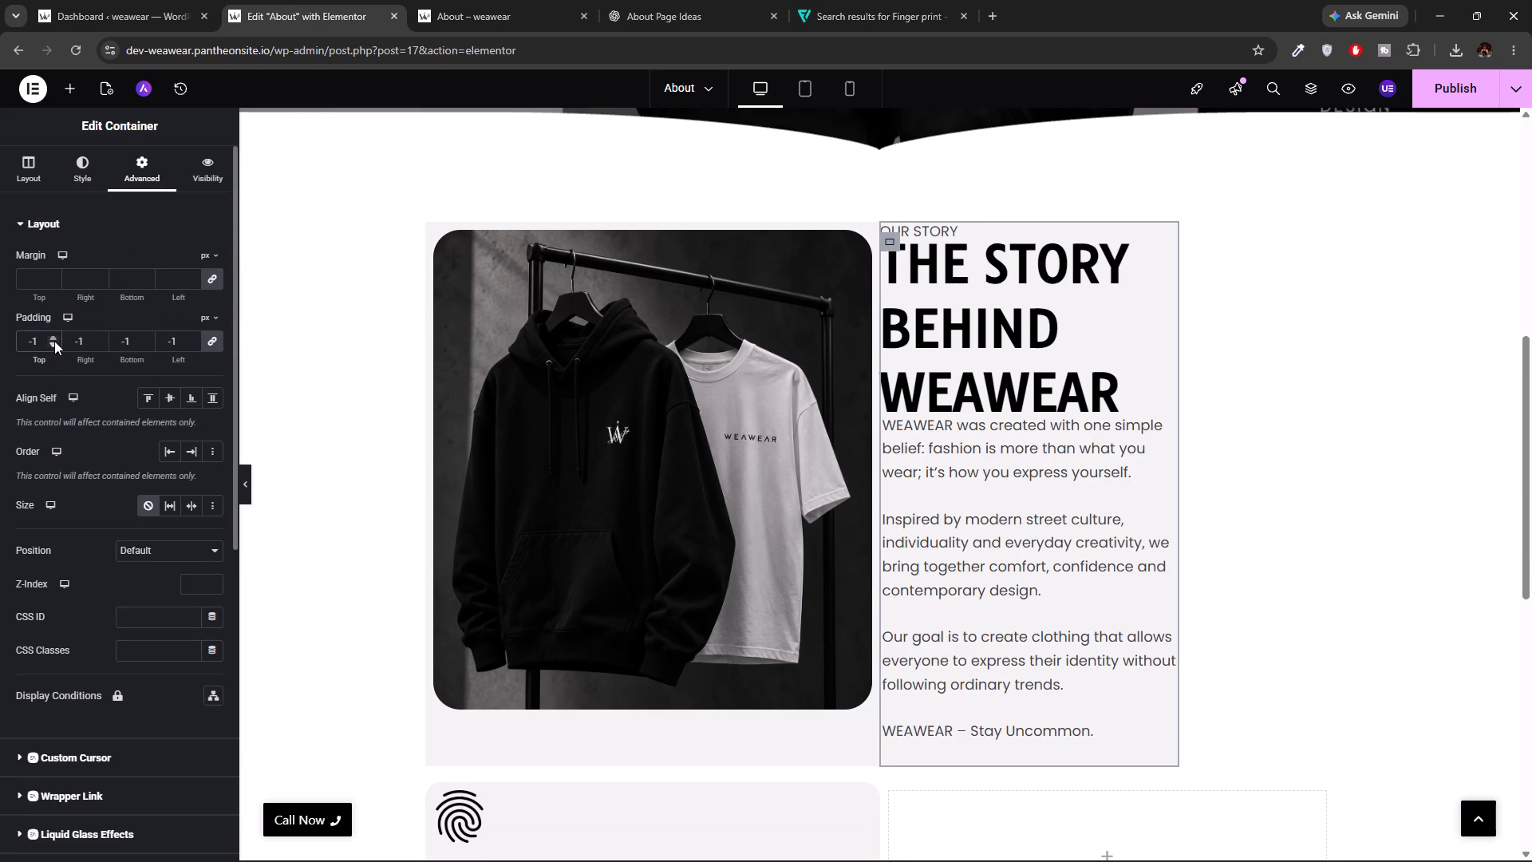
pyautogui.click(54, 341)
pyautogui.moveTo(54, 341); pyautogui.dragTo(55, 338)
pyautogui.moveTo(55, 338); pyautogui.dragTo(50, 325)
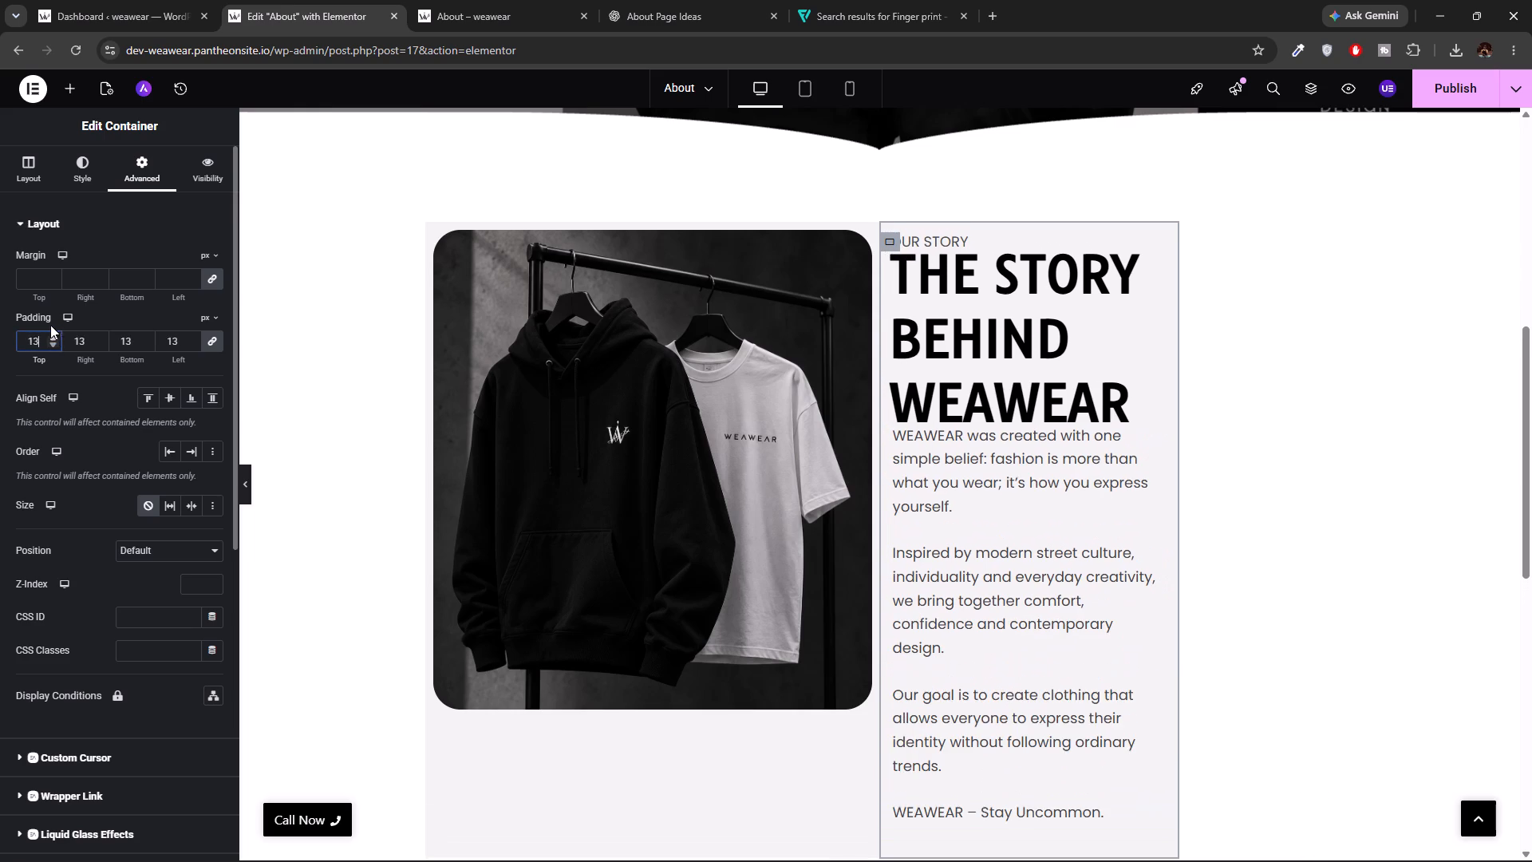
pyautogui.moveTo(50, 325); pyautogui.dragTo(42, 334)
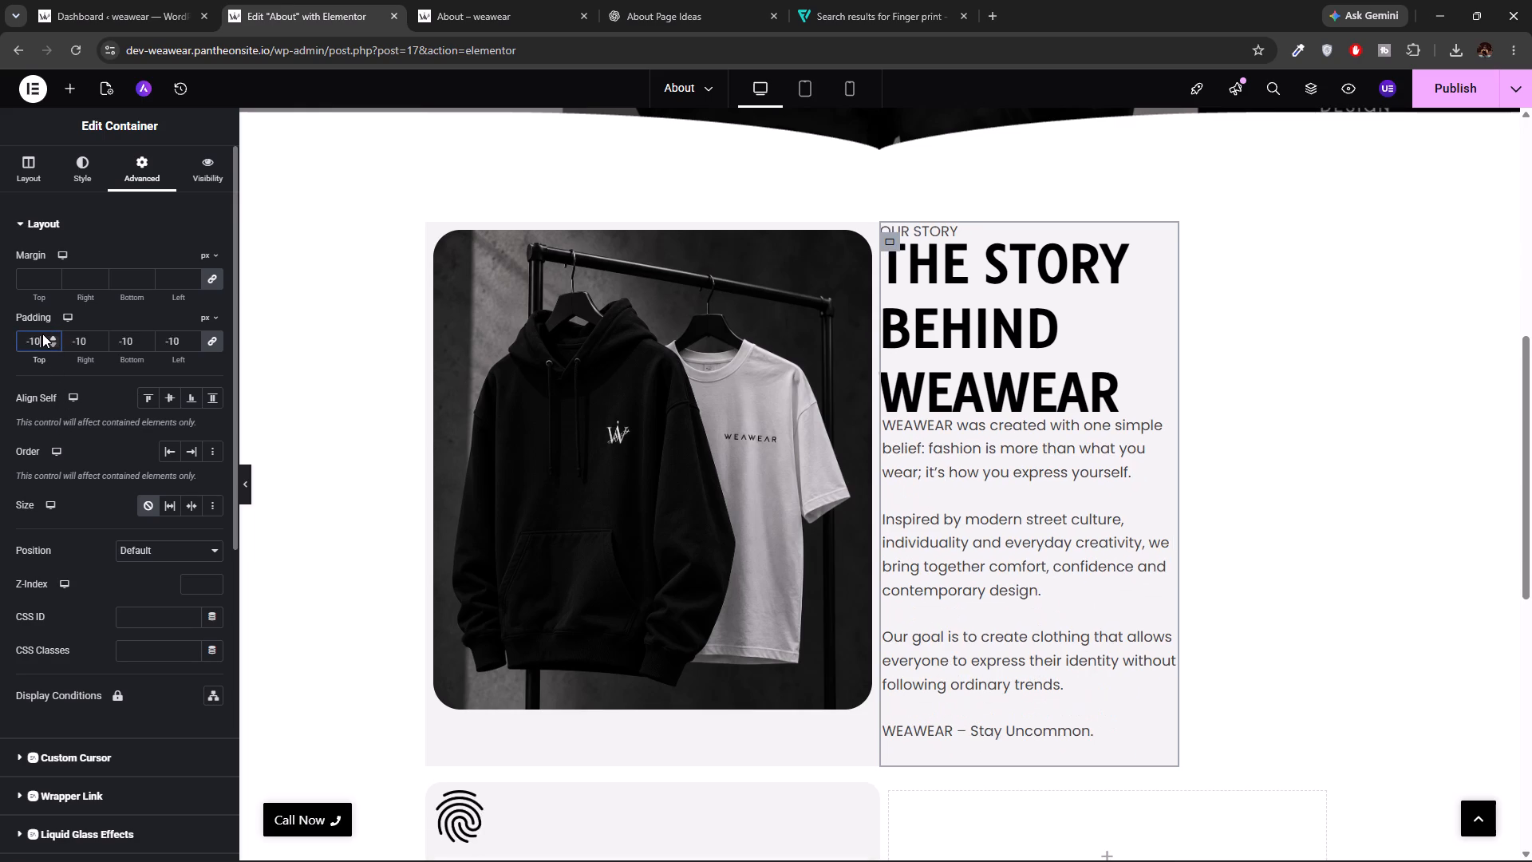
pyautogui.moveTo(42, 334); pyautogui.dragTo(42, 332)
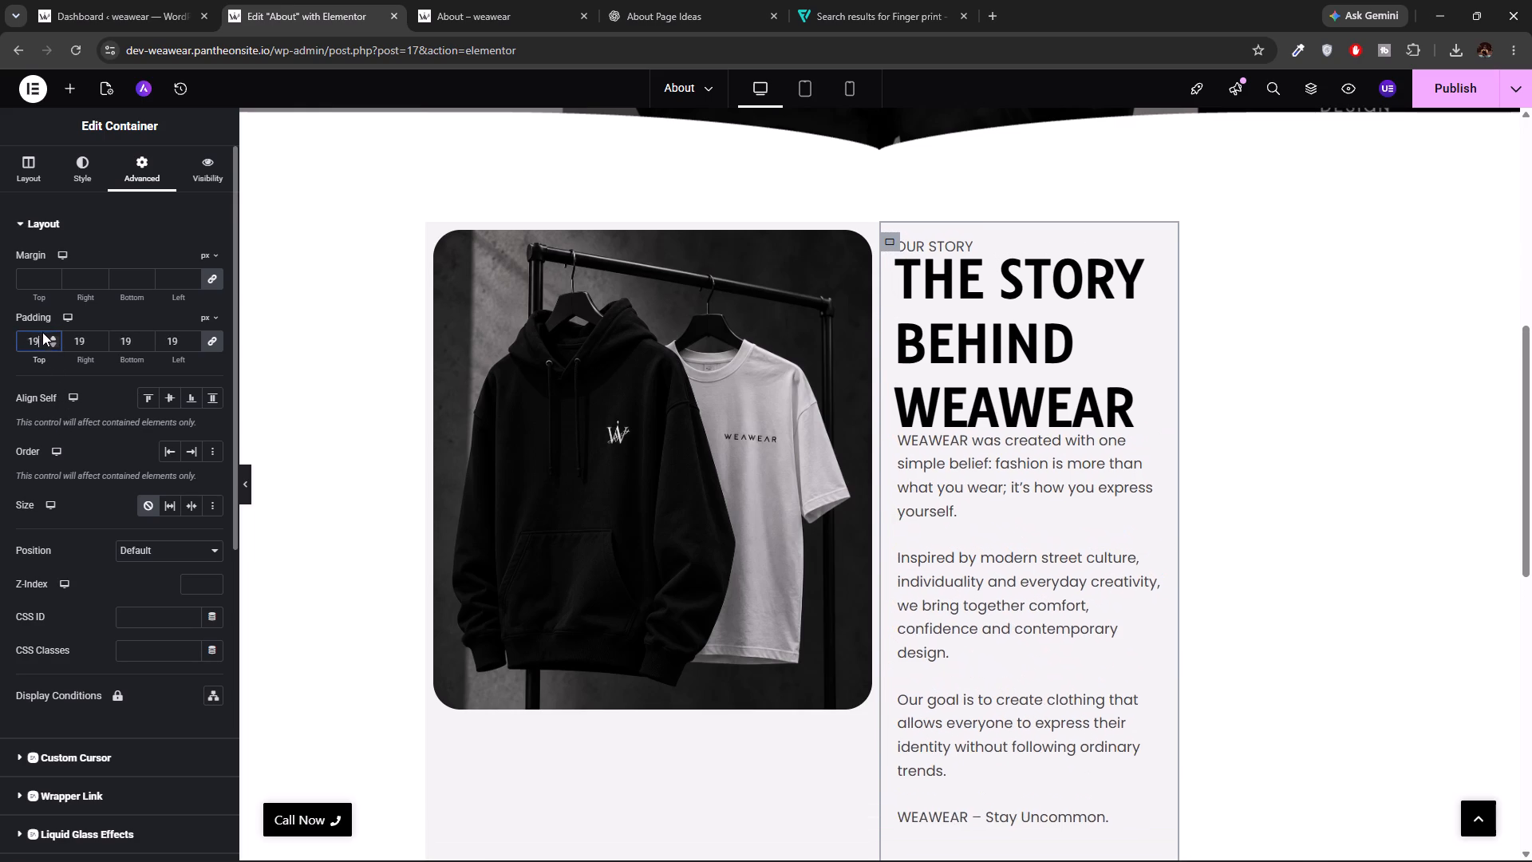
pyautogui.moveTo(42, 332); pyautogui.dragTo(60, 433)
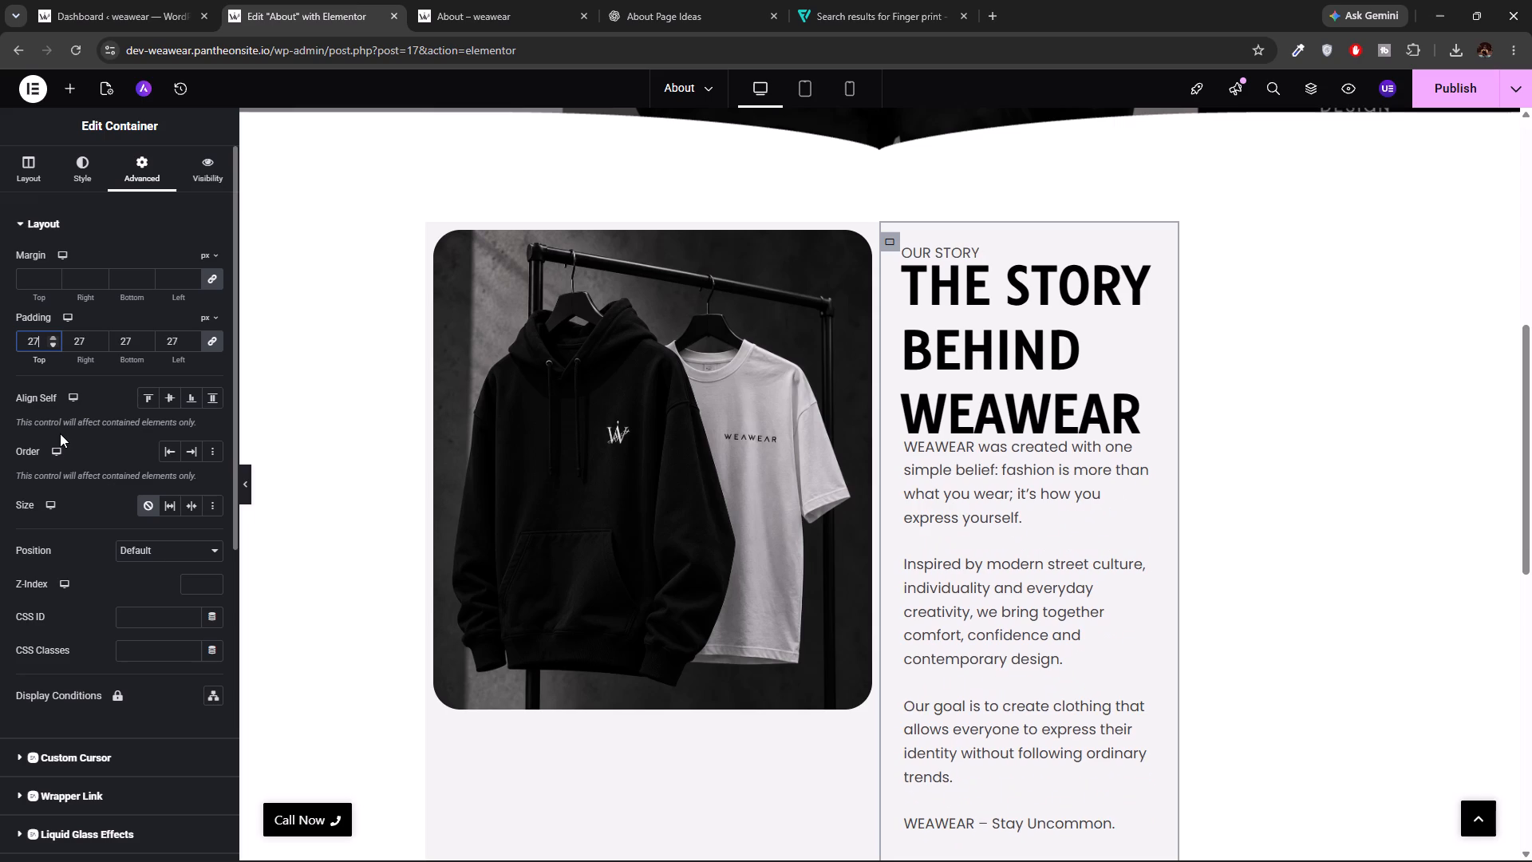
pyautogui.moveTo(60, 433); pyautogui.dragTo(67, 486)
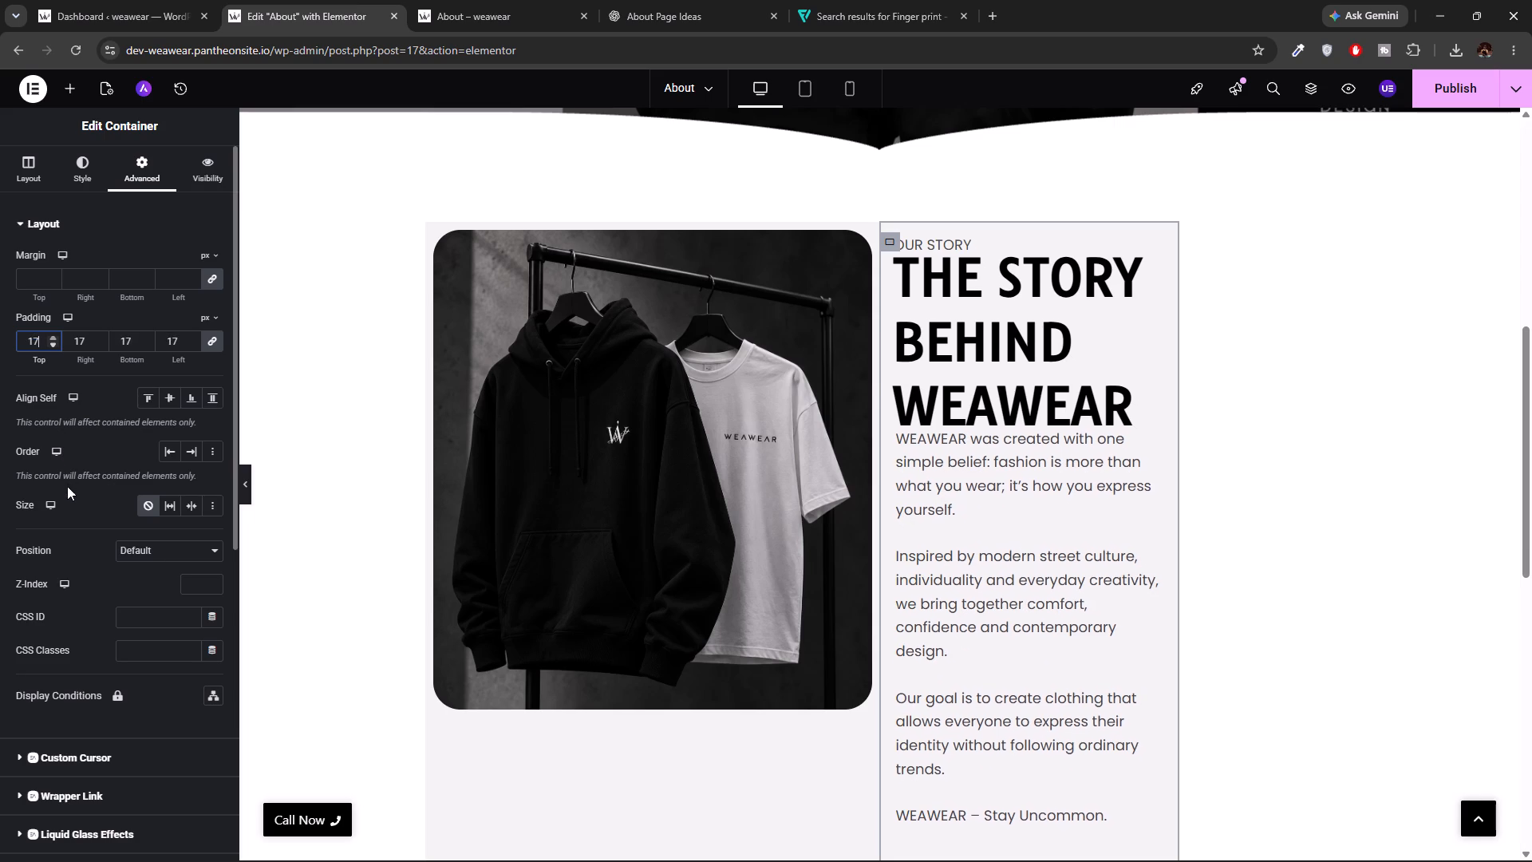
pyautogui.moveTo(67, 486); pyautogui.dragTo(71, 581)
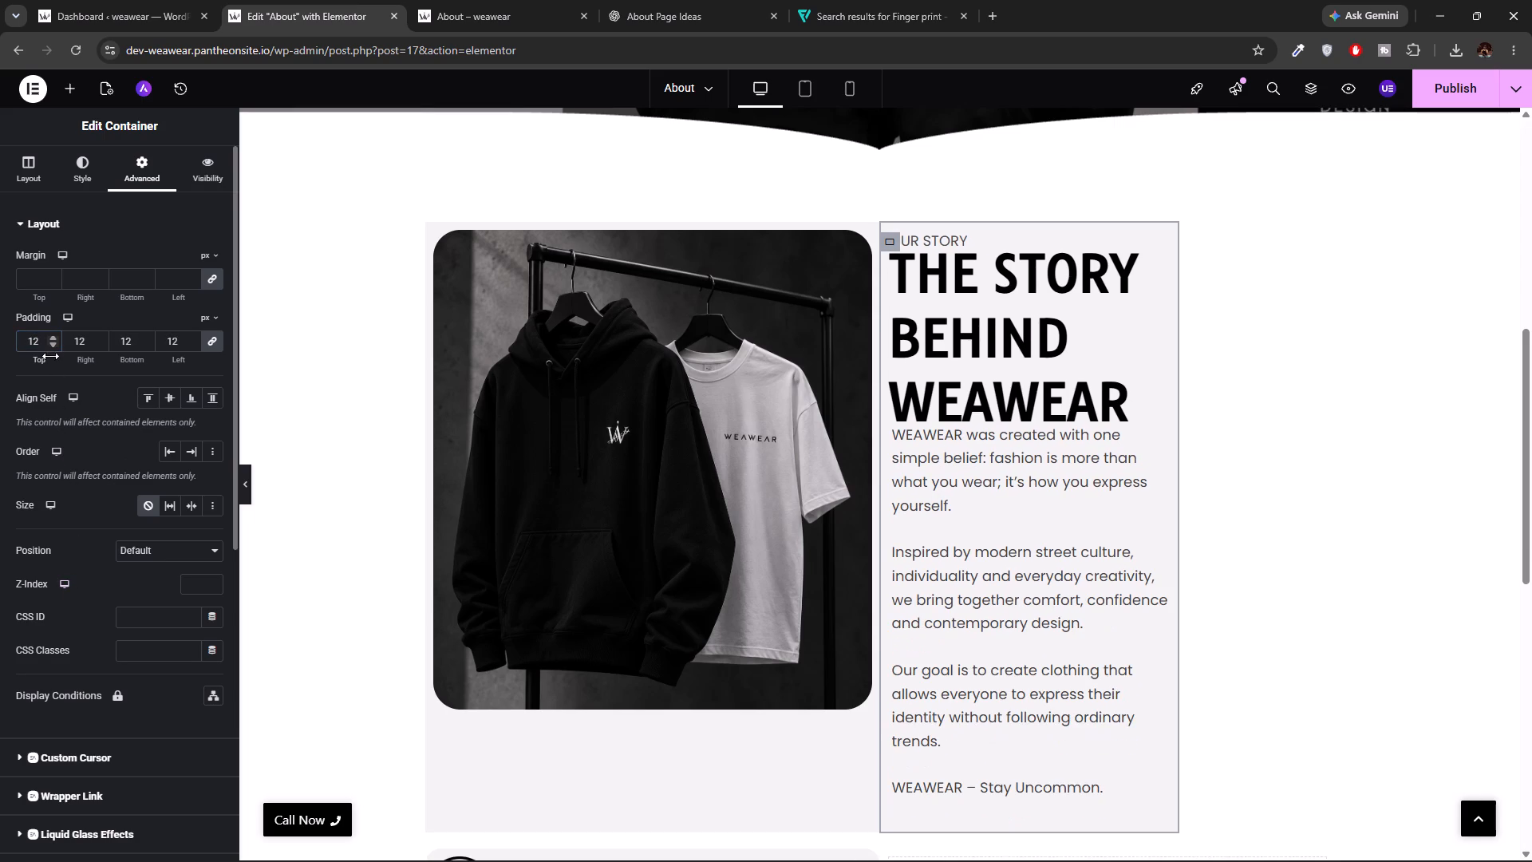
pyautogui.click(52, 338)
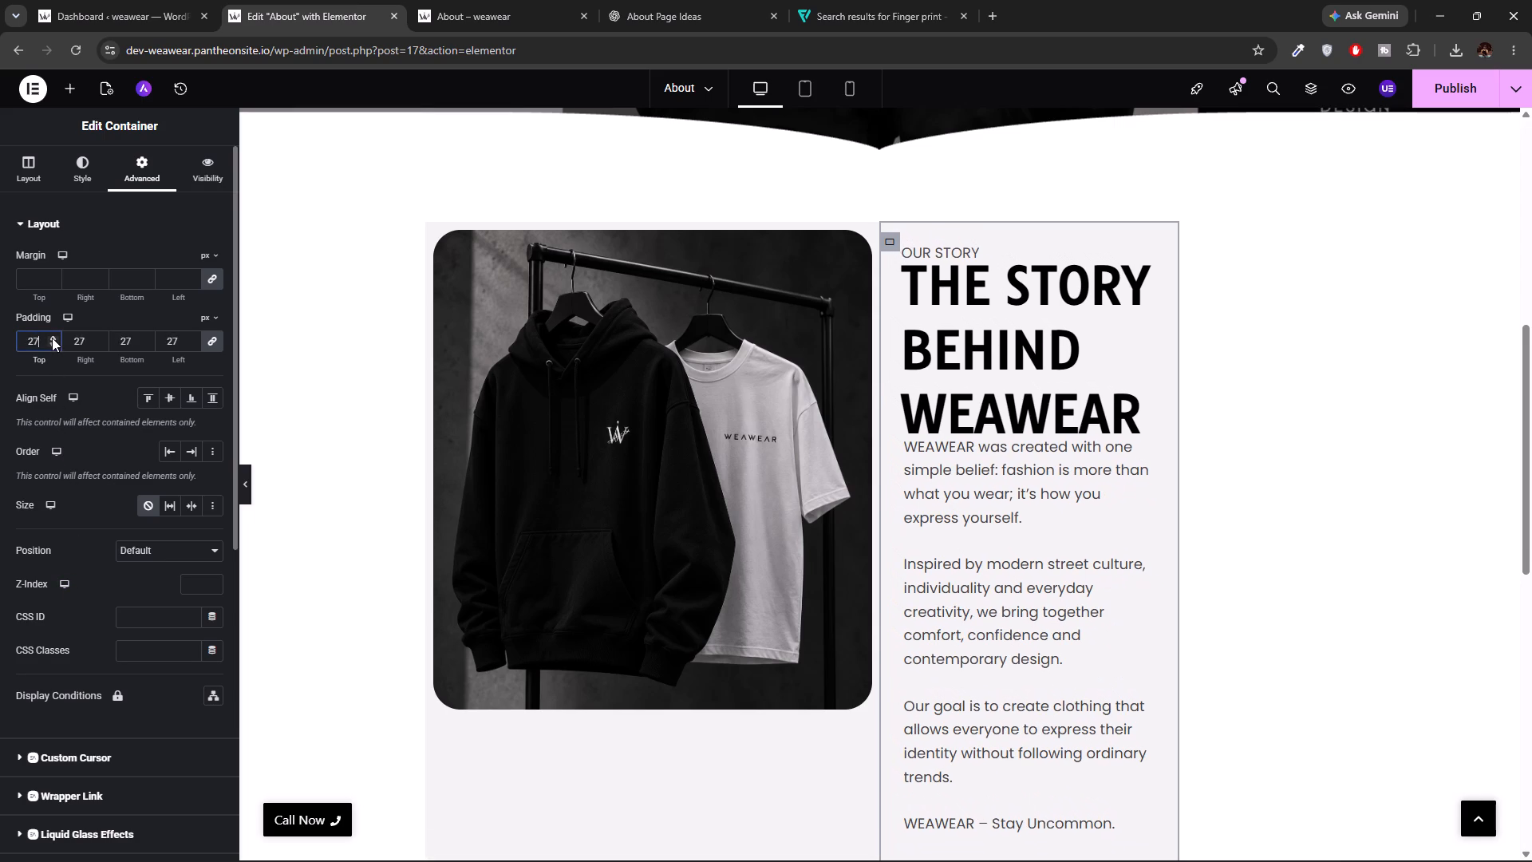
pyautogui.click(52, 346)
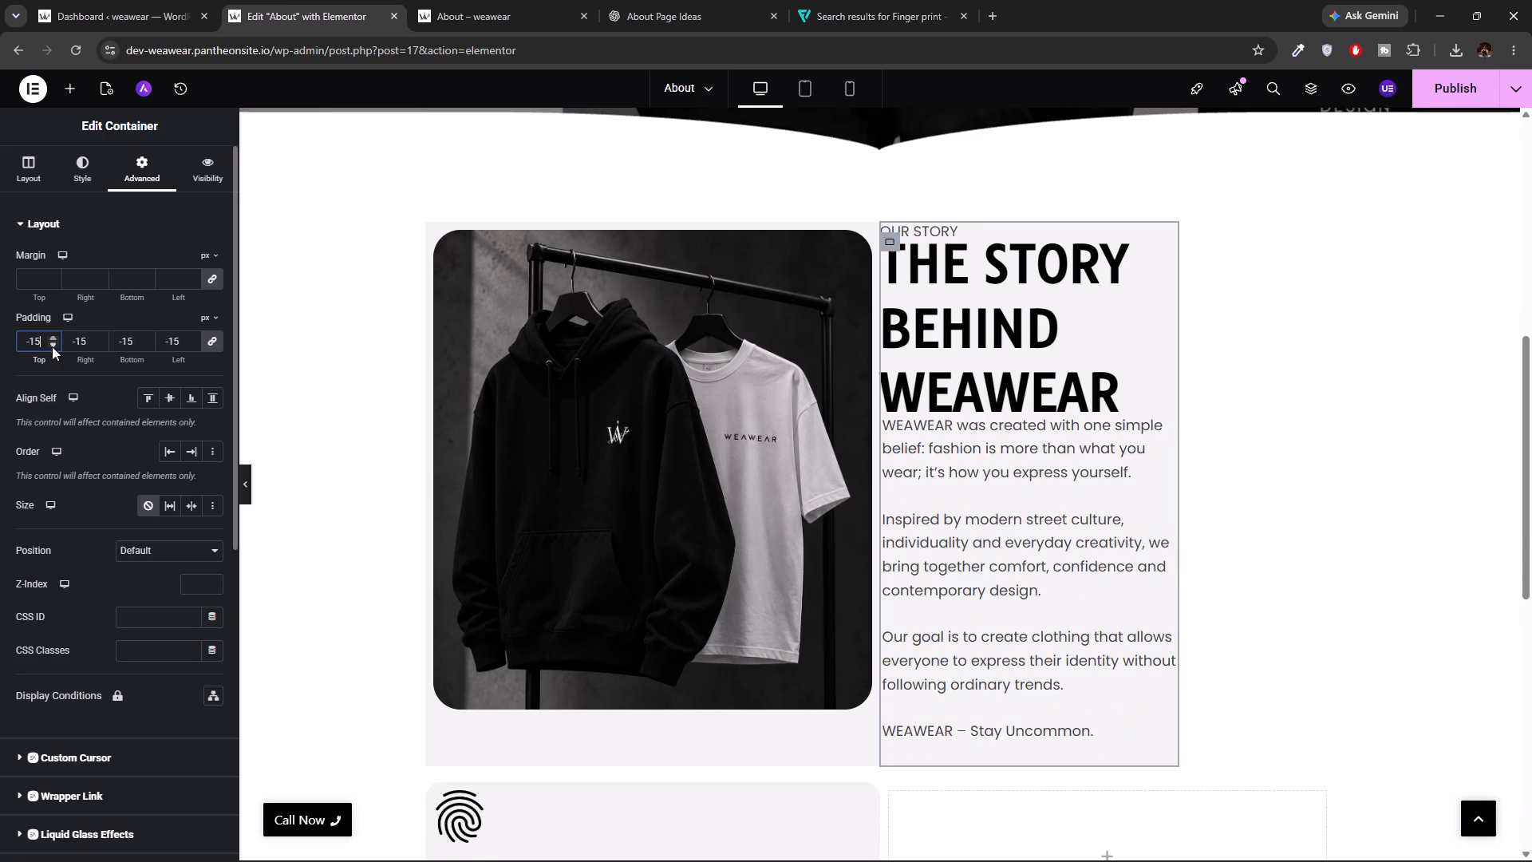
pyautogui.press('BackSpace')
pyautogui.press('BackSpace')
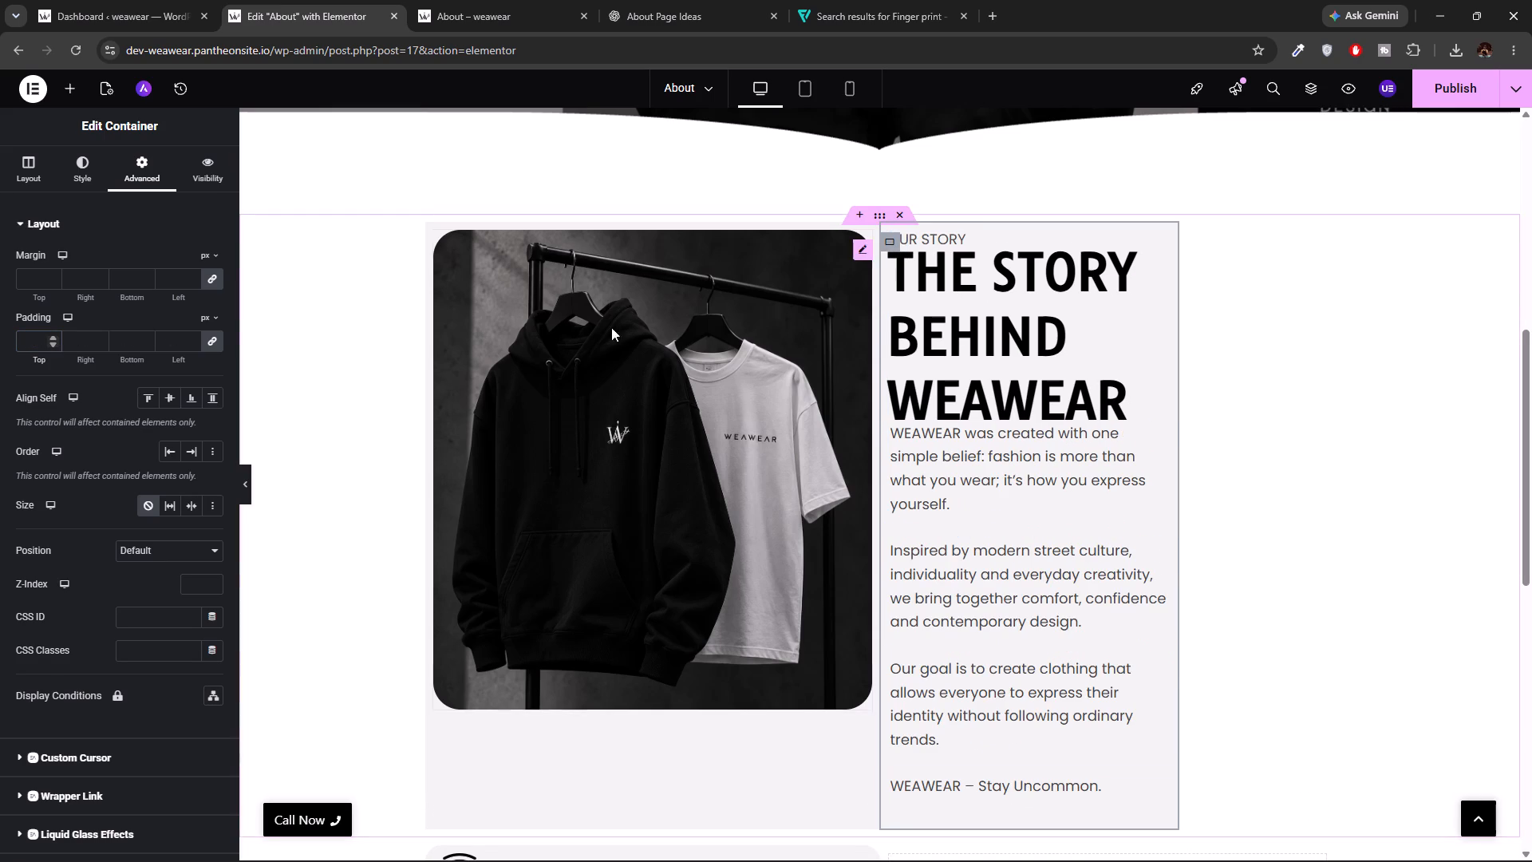
# Reload the About page editor, discarding the unsaved changes, and return to the Our Story section.
pyautogui.click(82, 52)
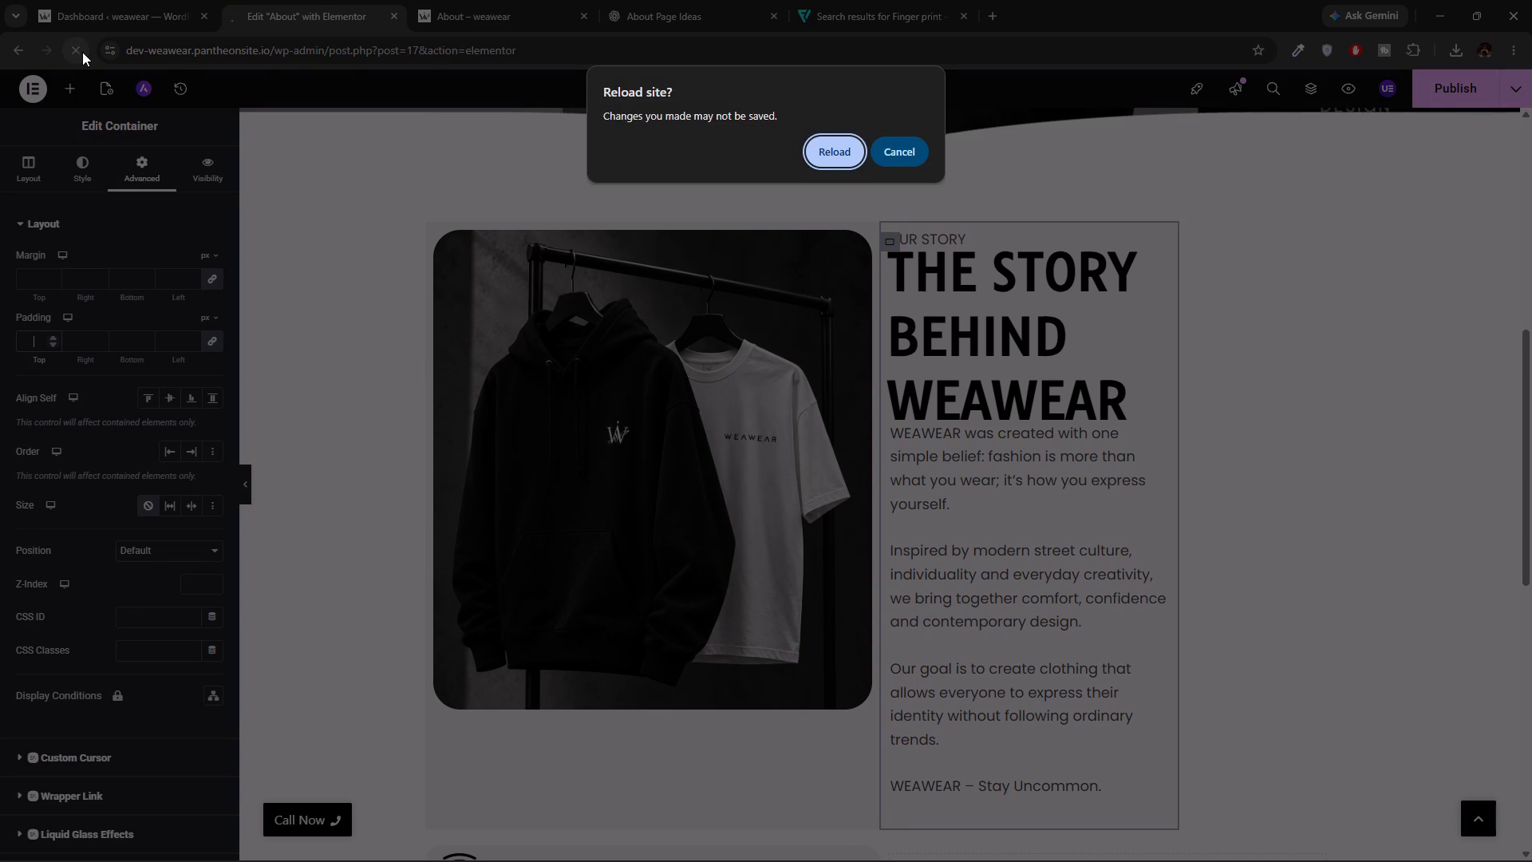
pyautogui.click(845, 160)
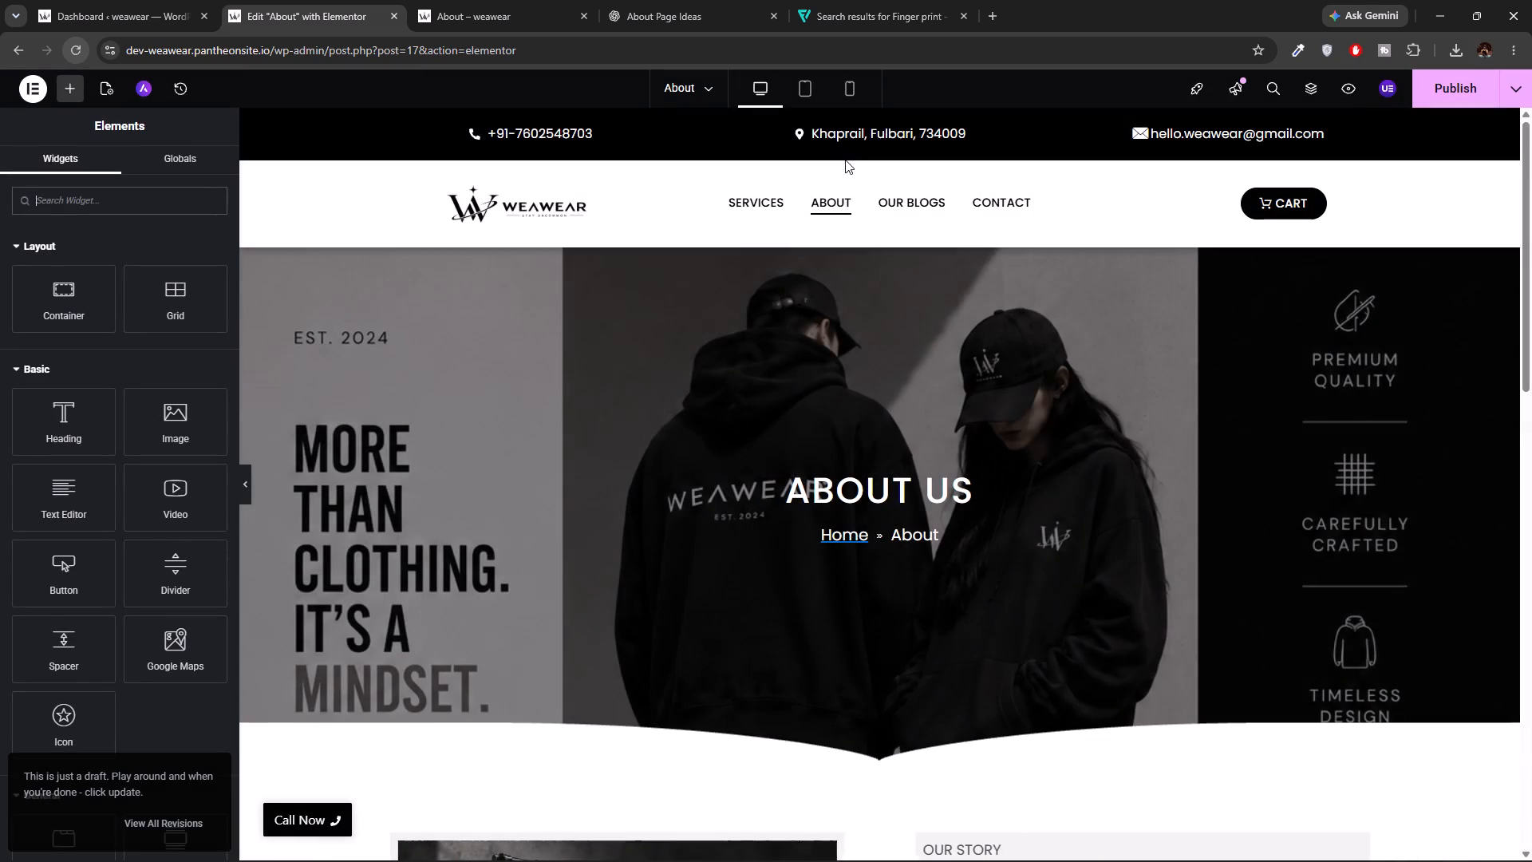
pyautogui.scroll(-9, 845, 160)
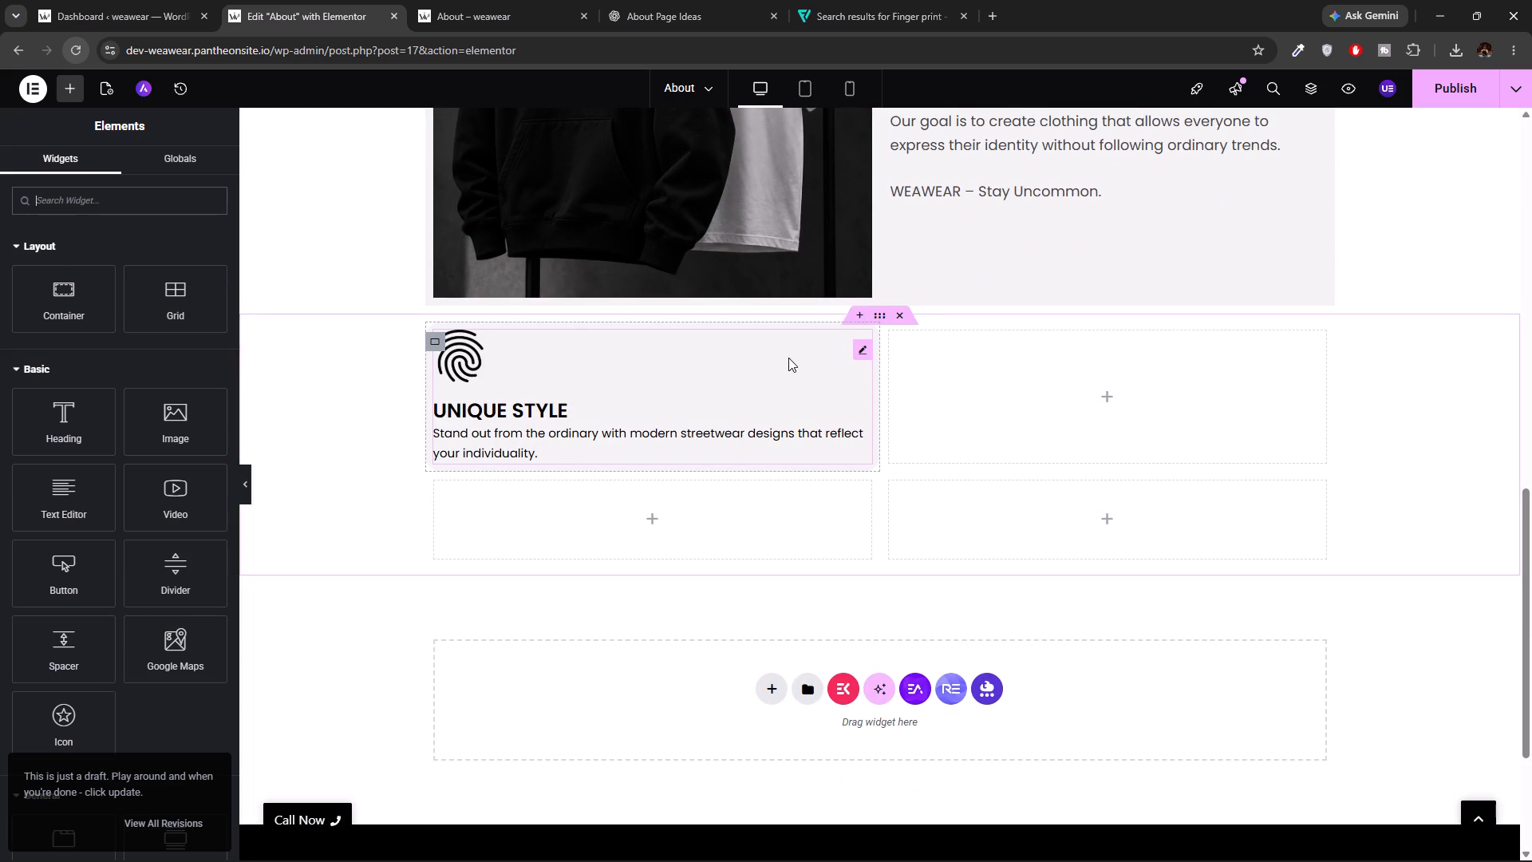
pyautogui.scroll(4, 1167, 322)
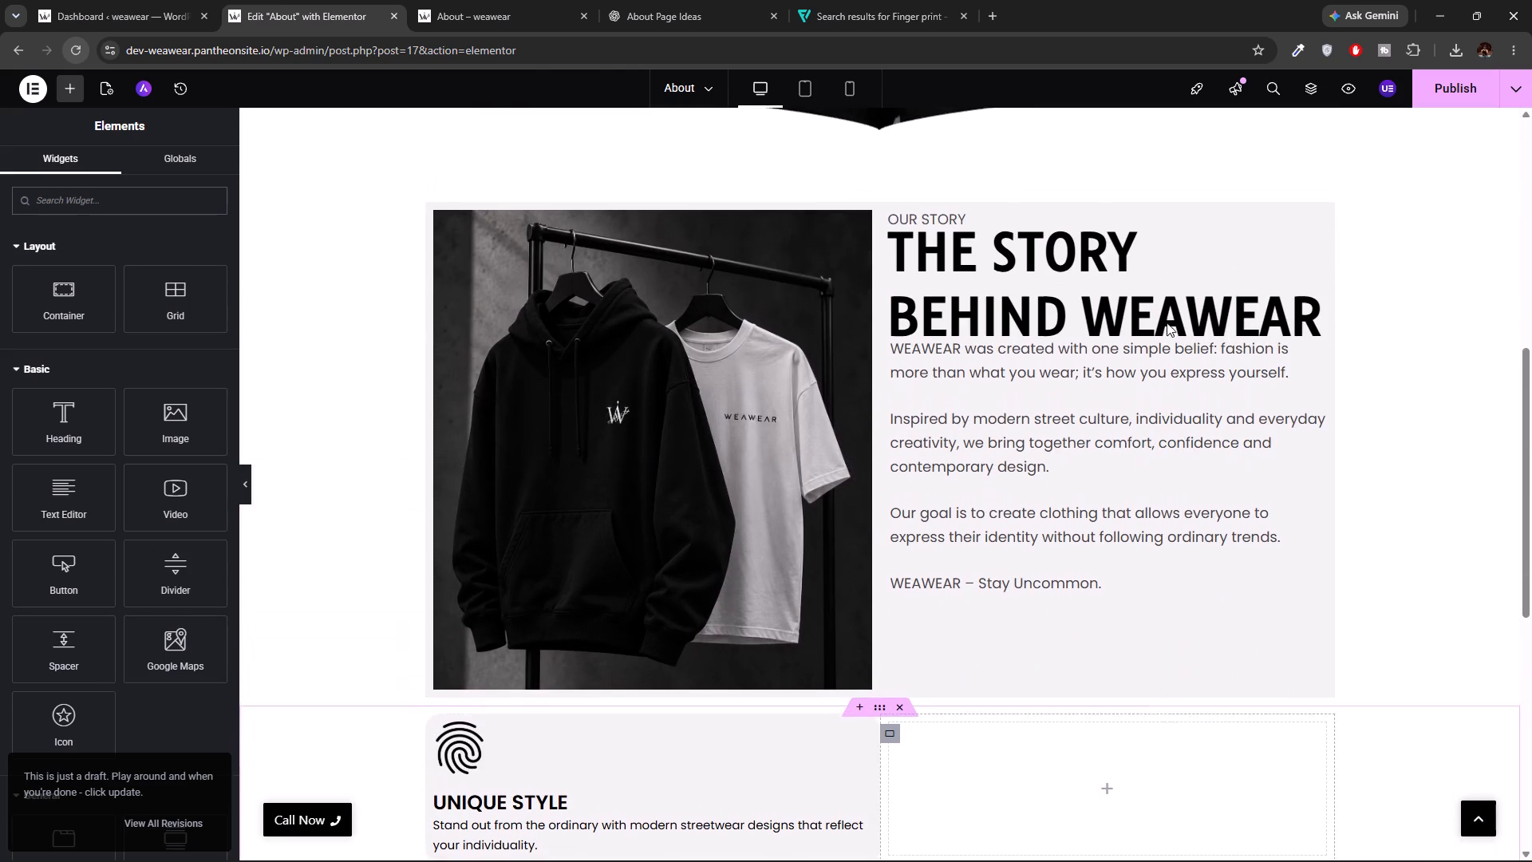
# Set the width of the Our Story image container to 45%.
pyautogui.scroll(1, 1167, 322)
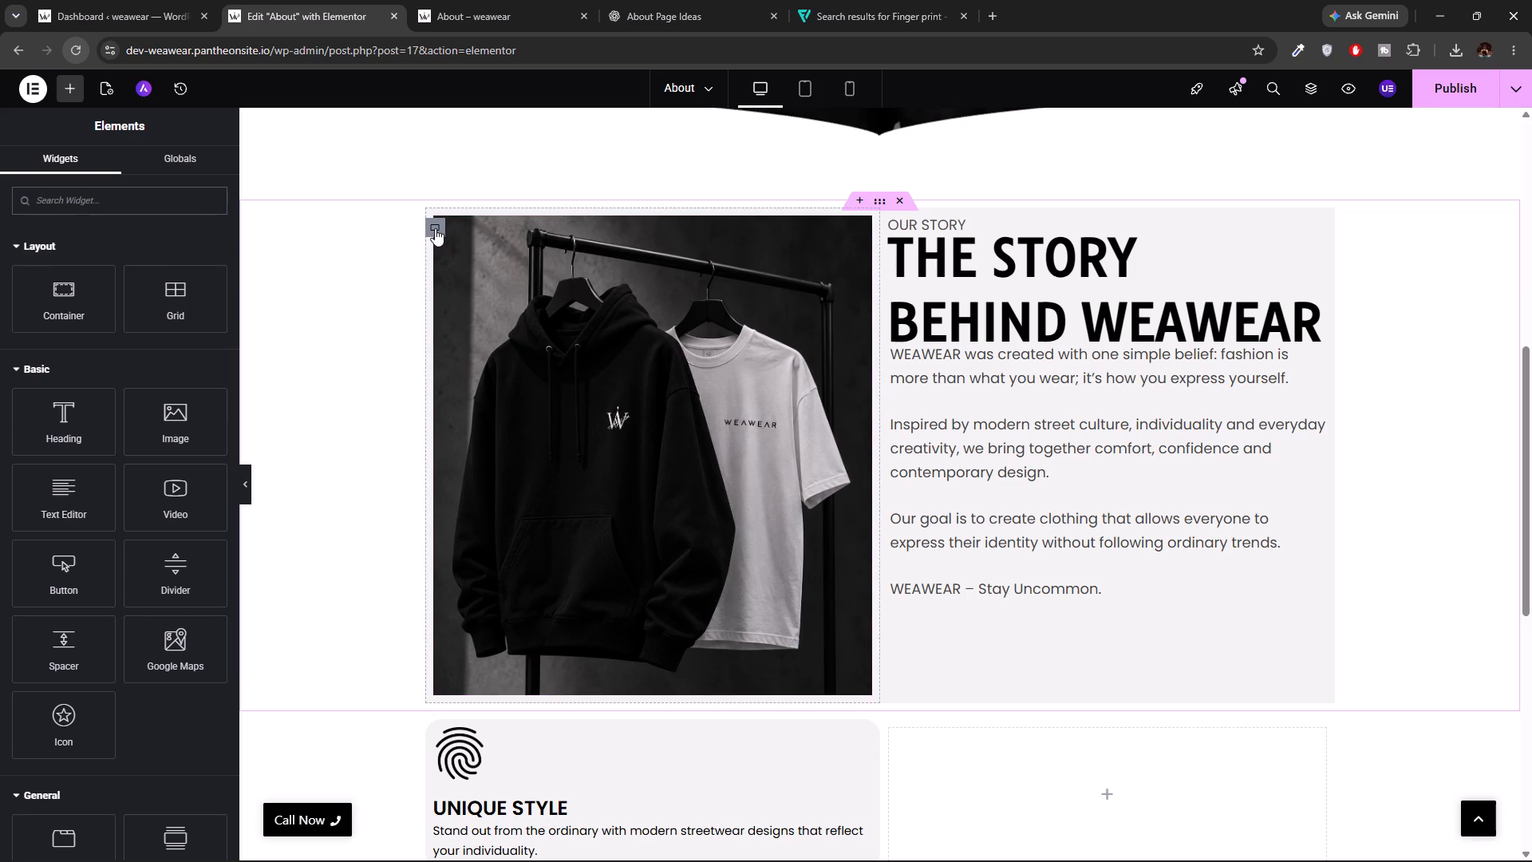
pyautogui.click(435, 228)
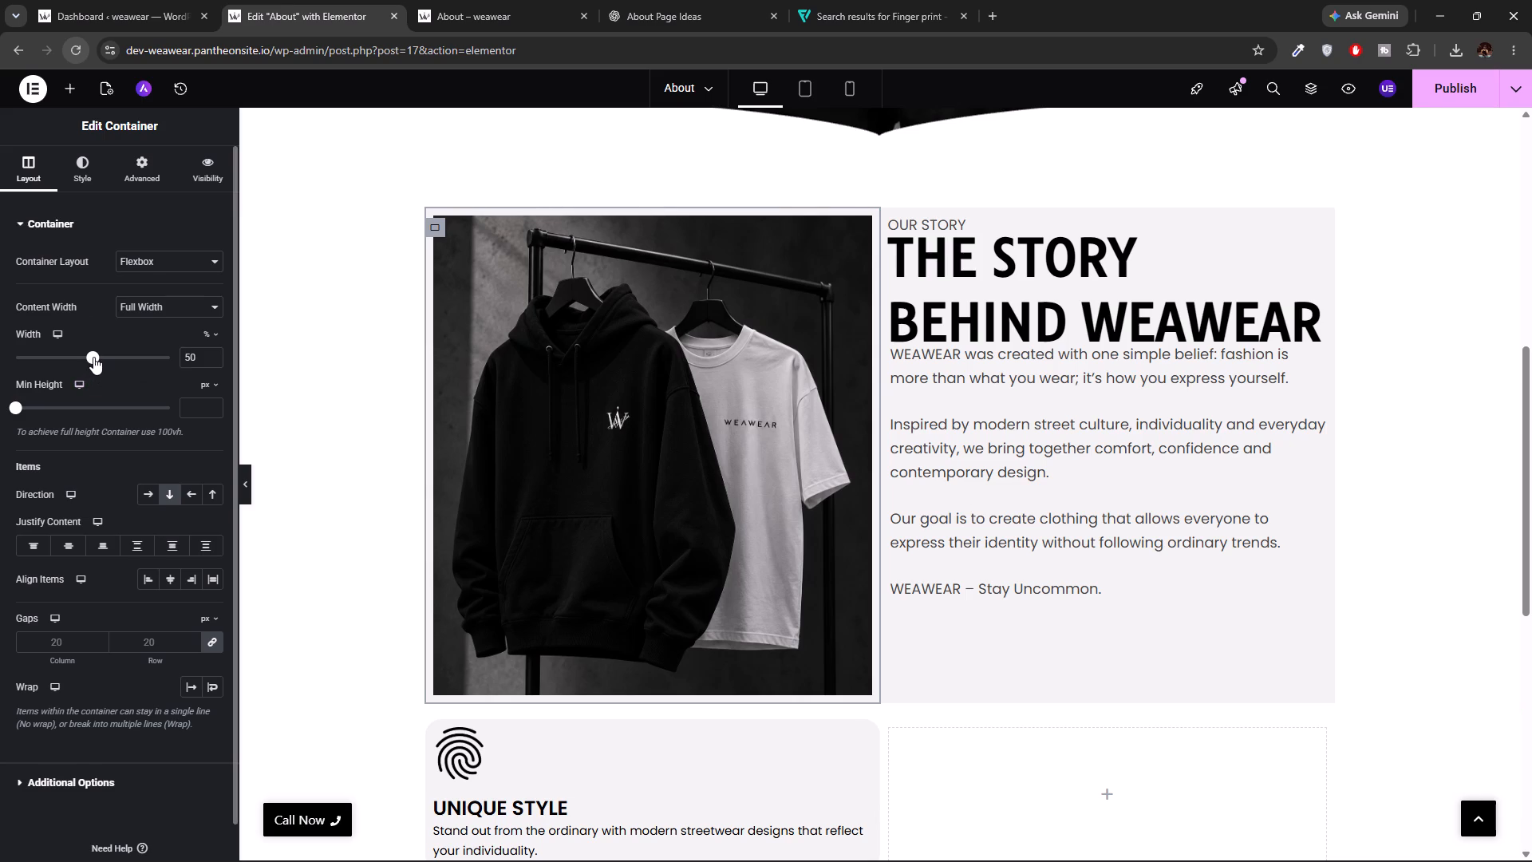
pyautogui.moveTo(93, 357); pyautogui.dragTo(97, 357)
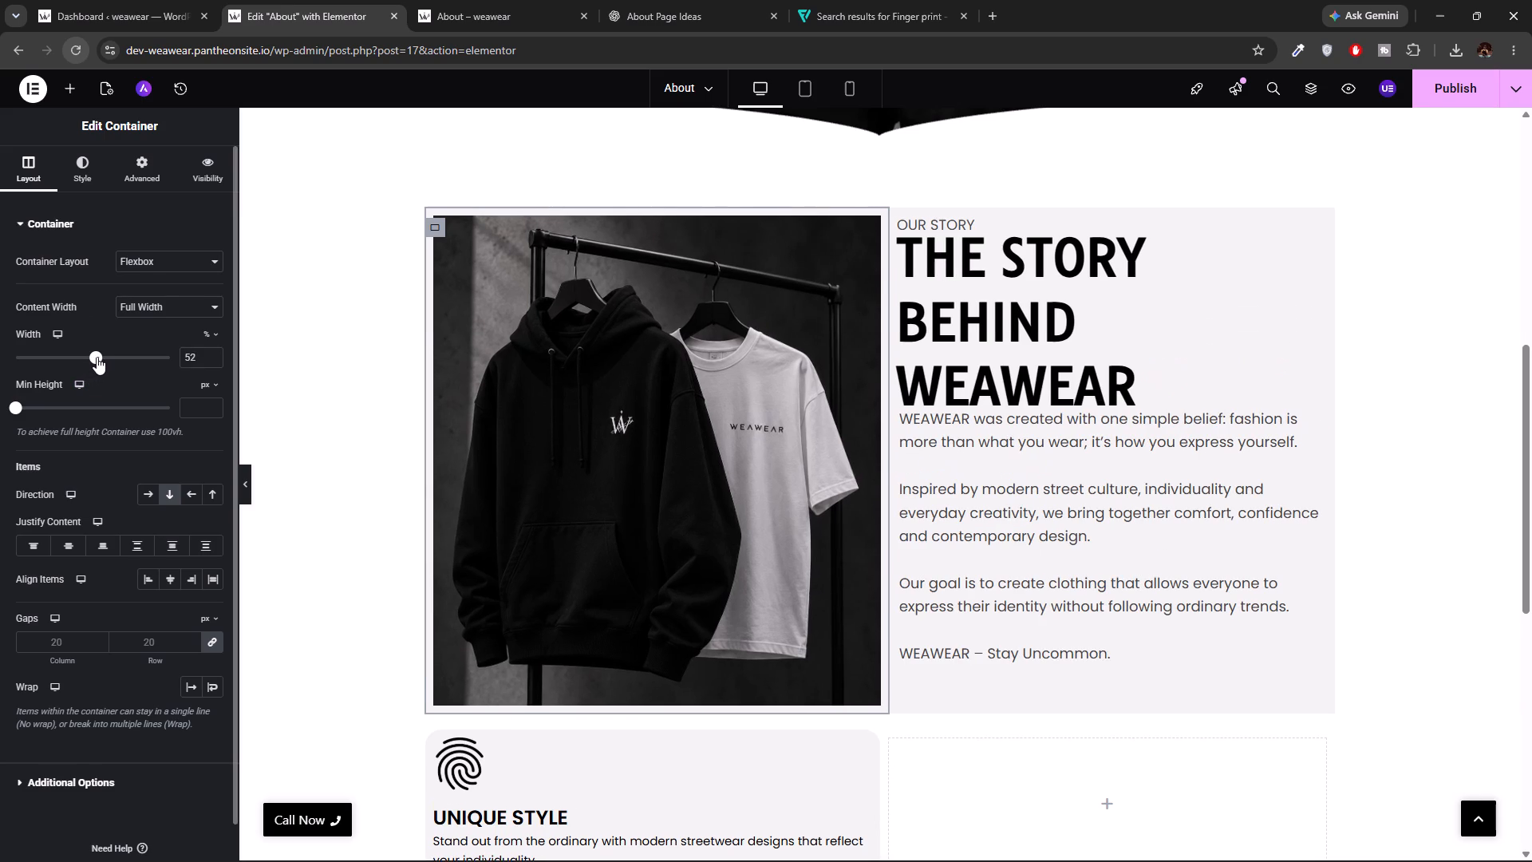
pyautogui.moveTo(97, 357); pyautogui.dragTo(92, 355)
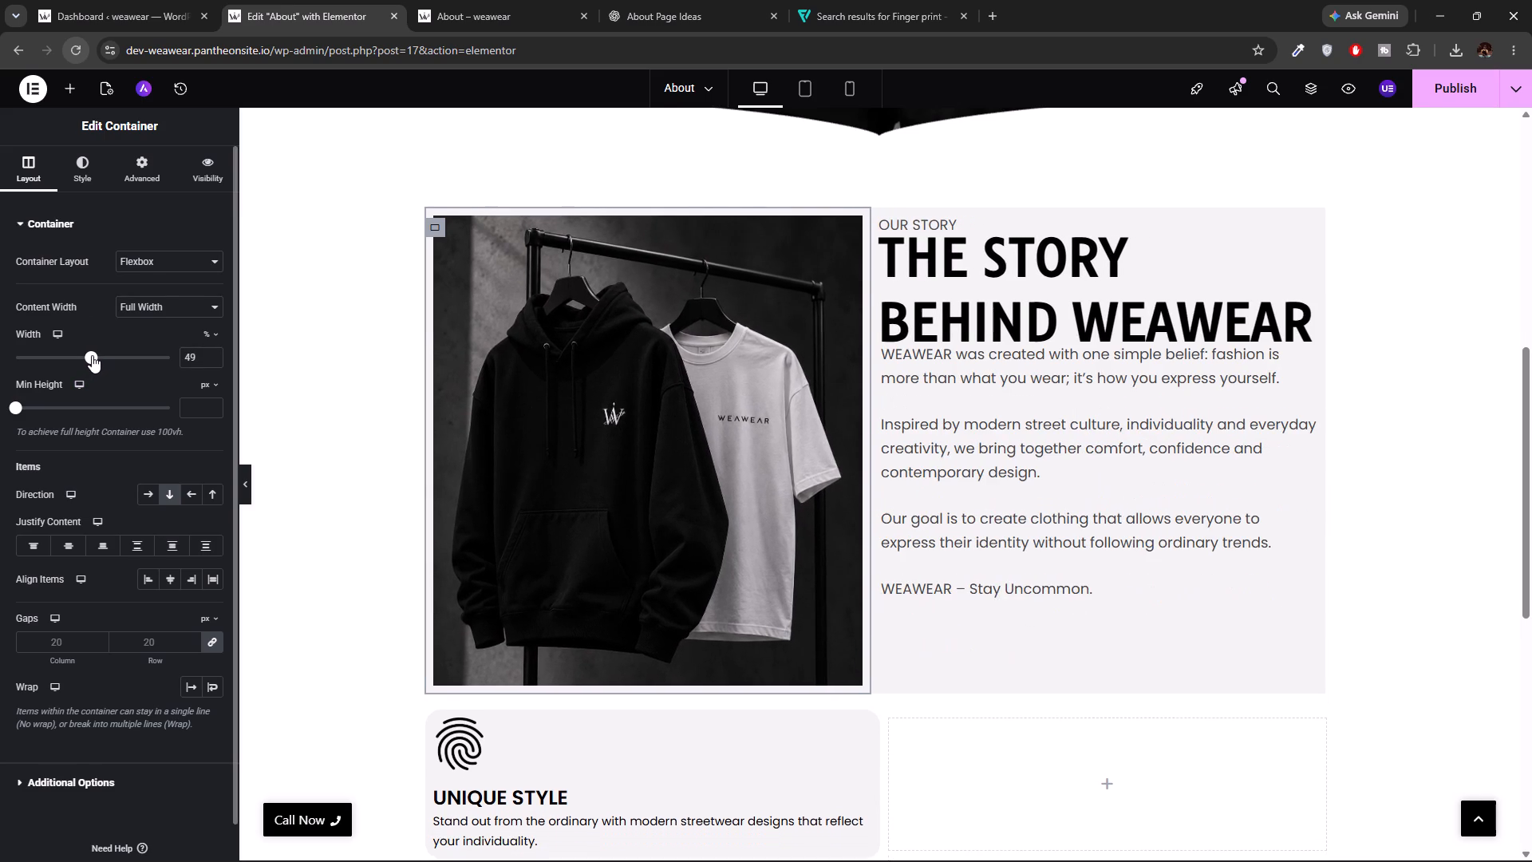
pyautogui.moveTo(92, 355); pyautogui.dragTo(81, 356)
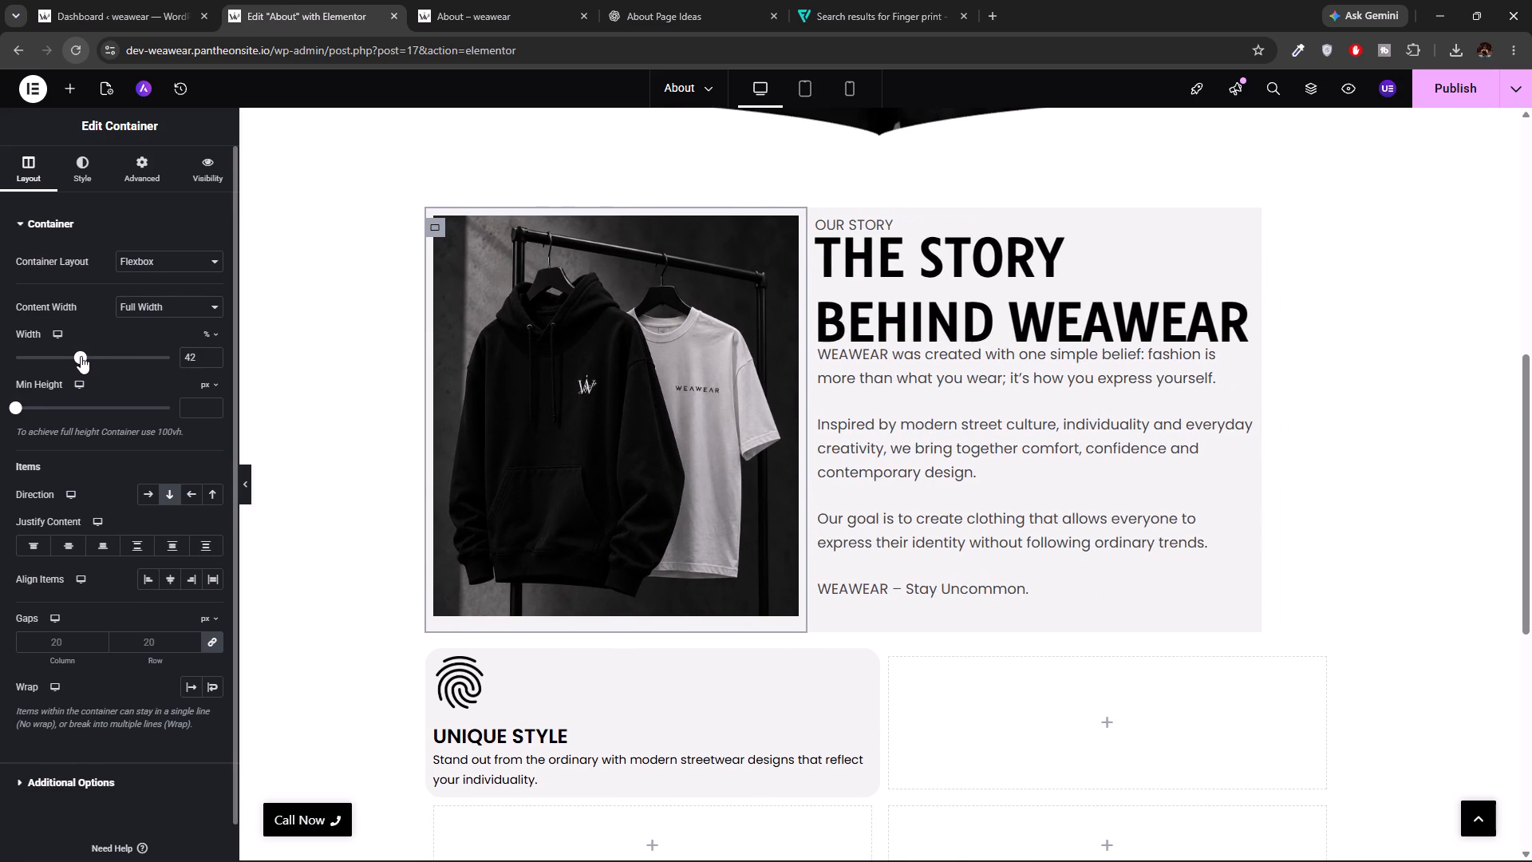
pyautogui.moveTo(81, 356); pyautogui.dragTo(85, 356)
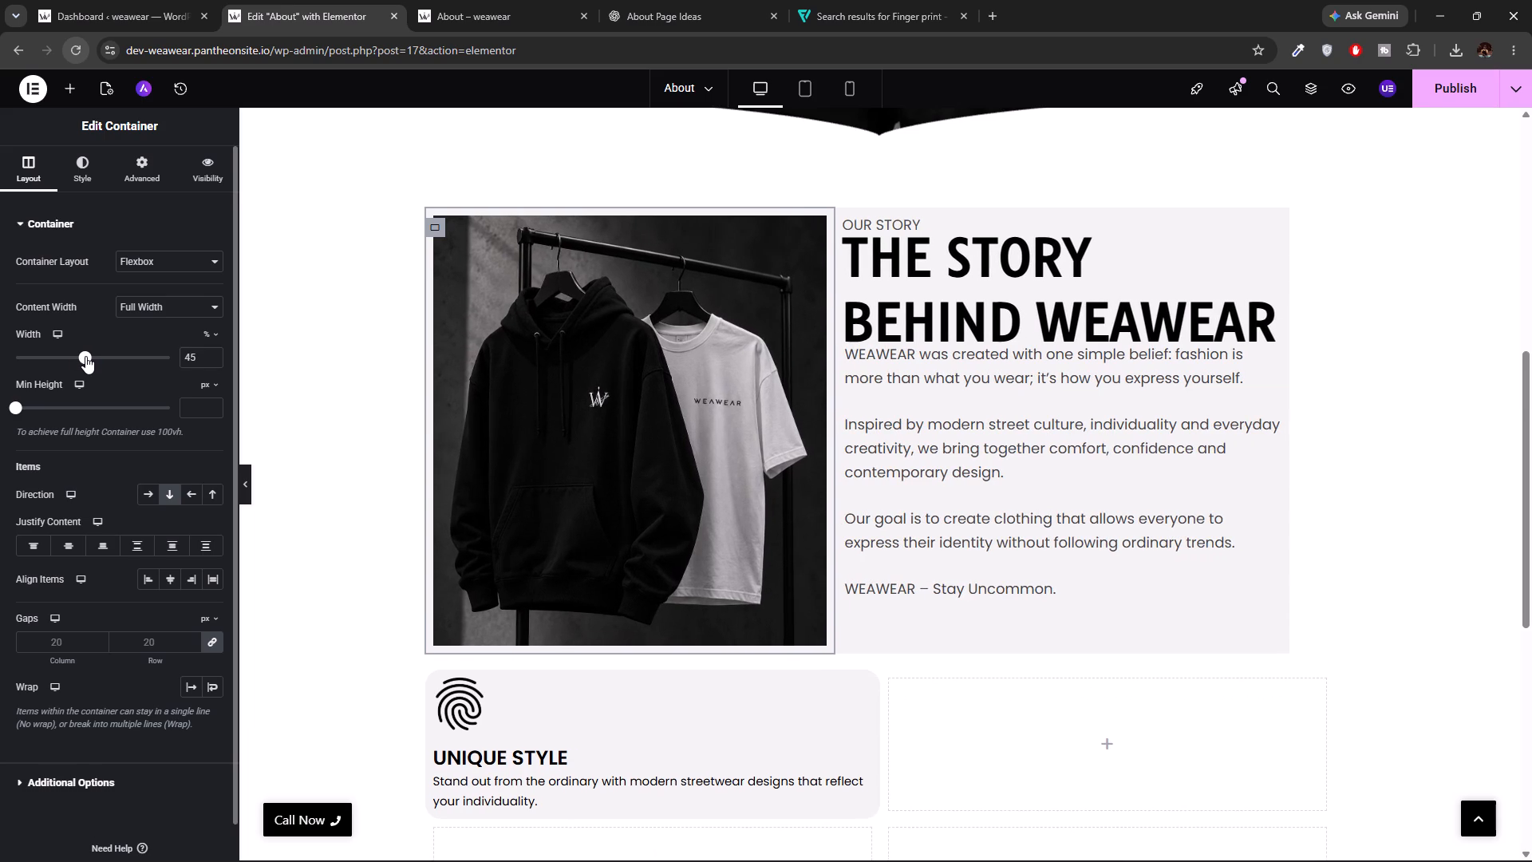
pyautogui.moveTo(85, 356); pyautogui.dragTo(86, 354)
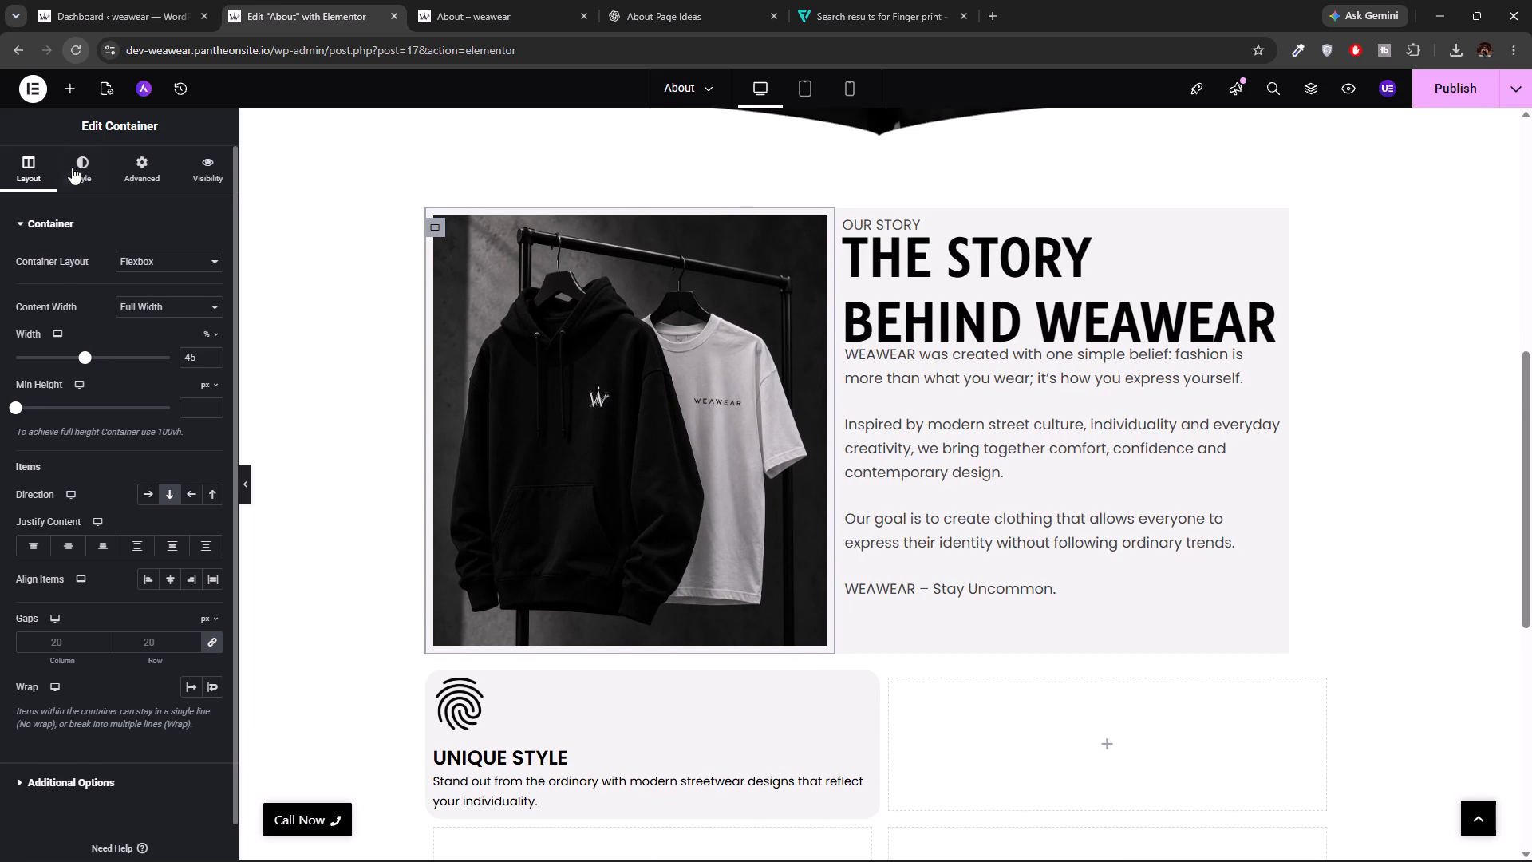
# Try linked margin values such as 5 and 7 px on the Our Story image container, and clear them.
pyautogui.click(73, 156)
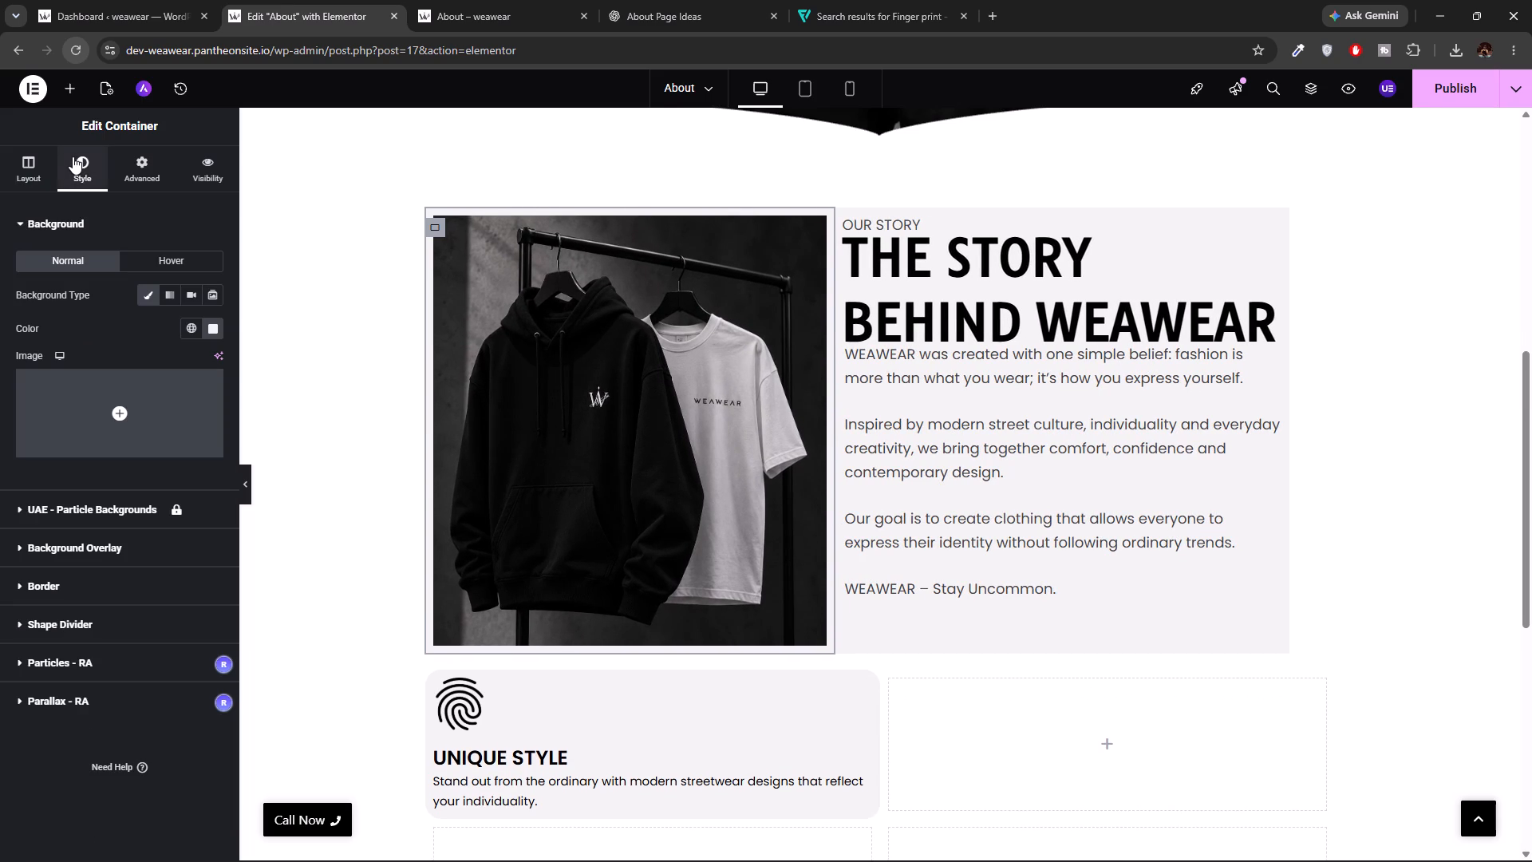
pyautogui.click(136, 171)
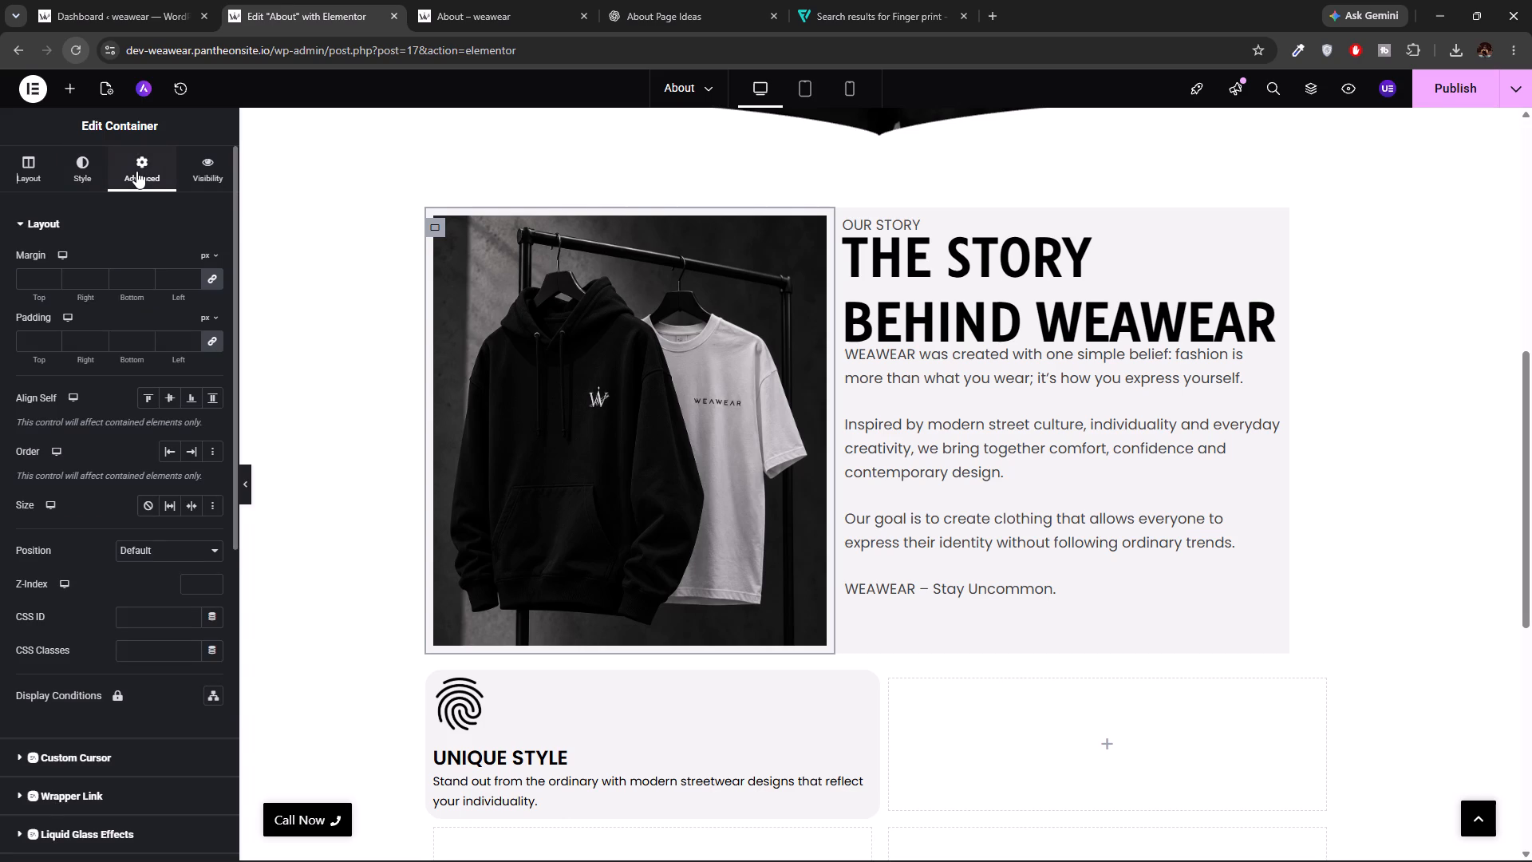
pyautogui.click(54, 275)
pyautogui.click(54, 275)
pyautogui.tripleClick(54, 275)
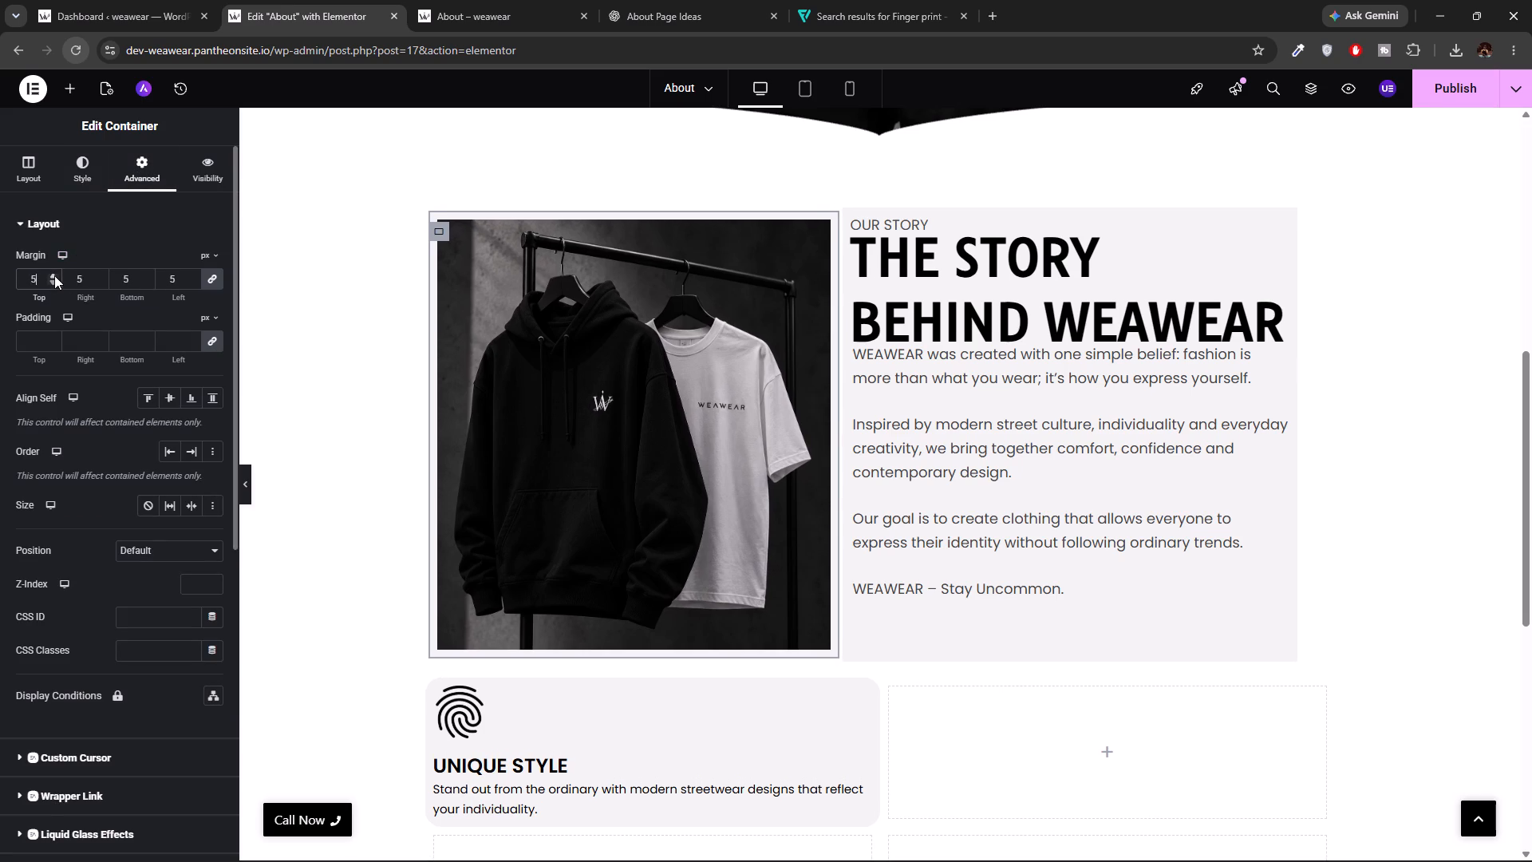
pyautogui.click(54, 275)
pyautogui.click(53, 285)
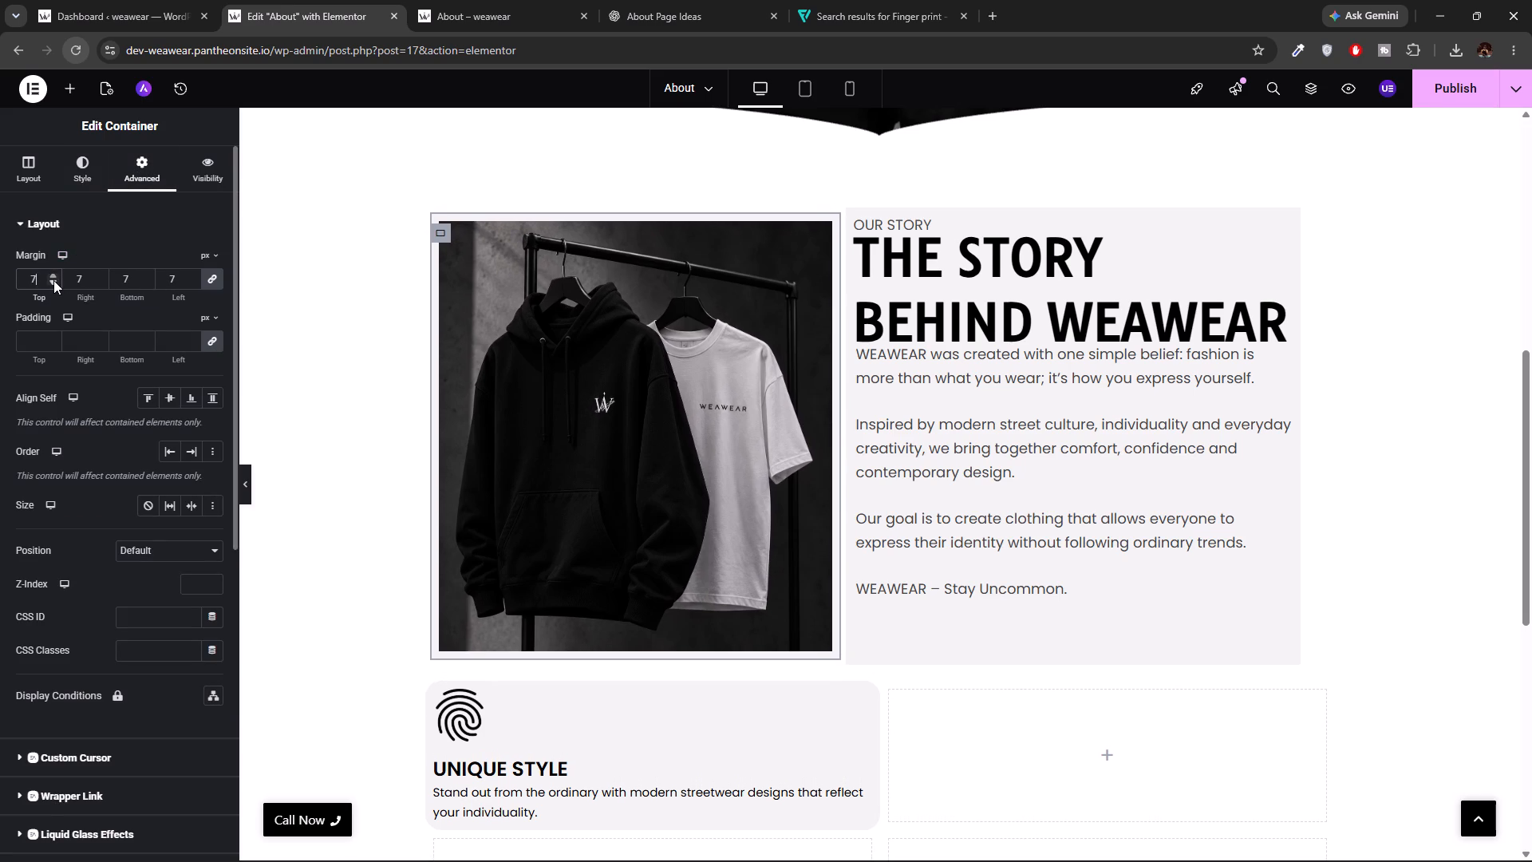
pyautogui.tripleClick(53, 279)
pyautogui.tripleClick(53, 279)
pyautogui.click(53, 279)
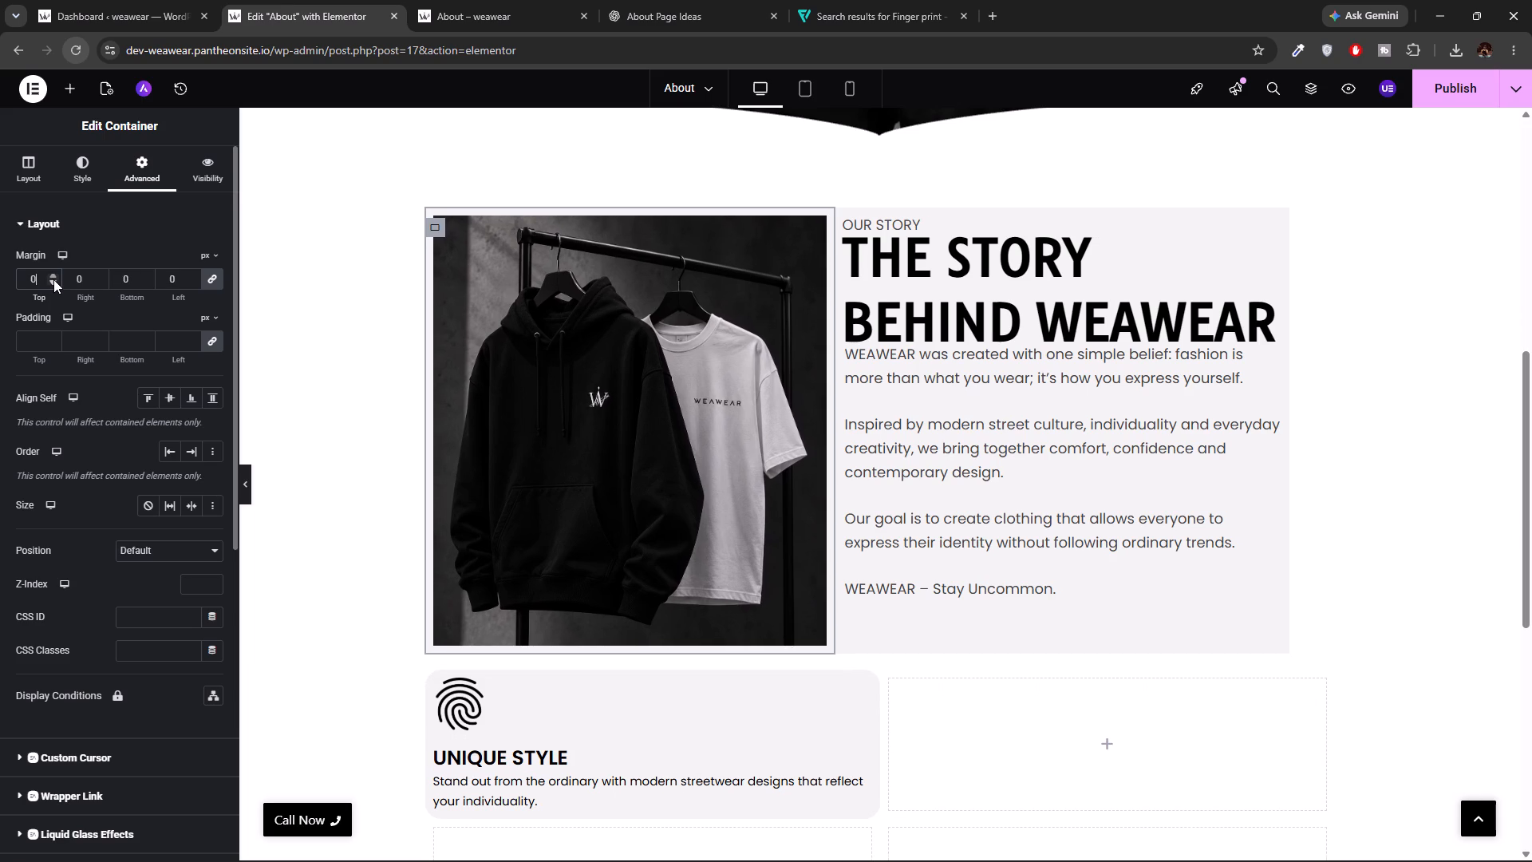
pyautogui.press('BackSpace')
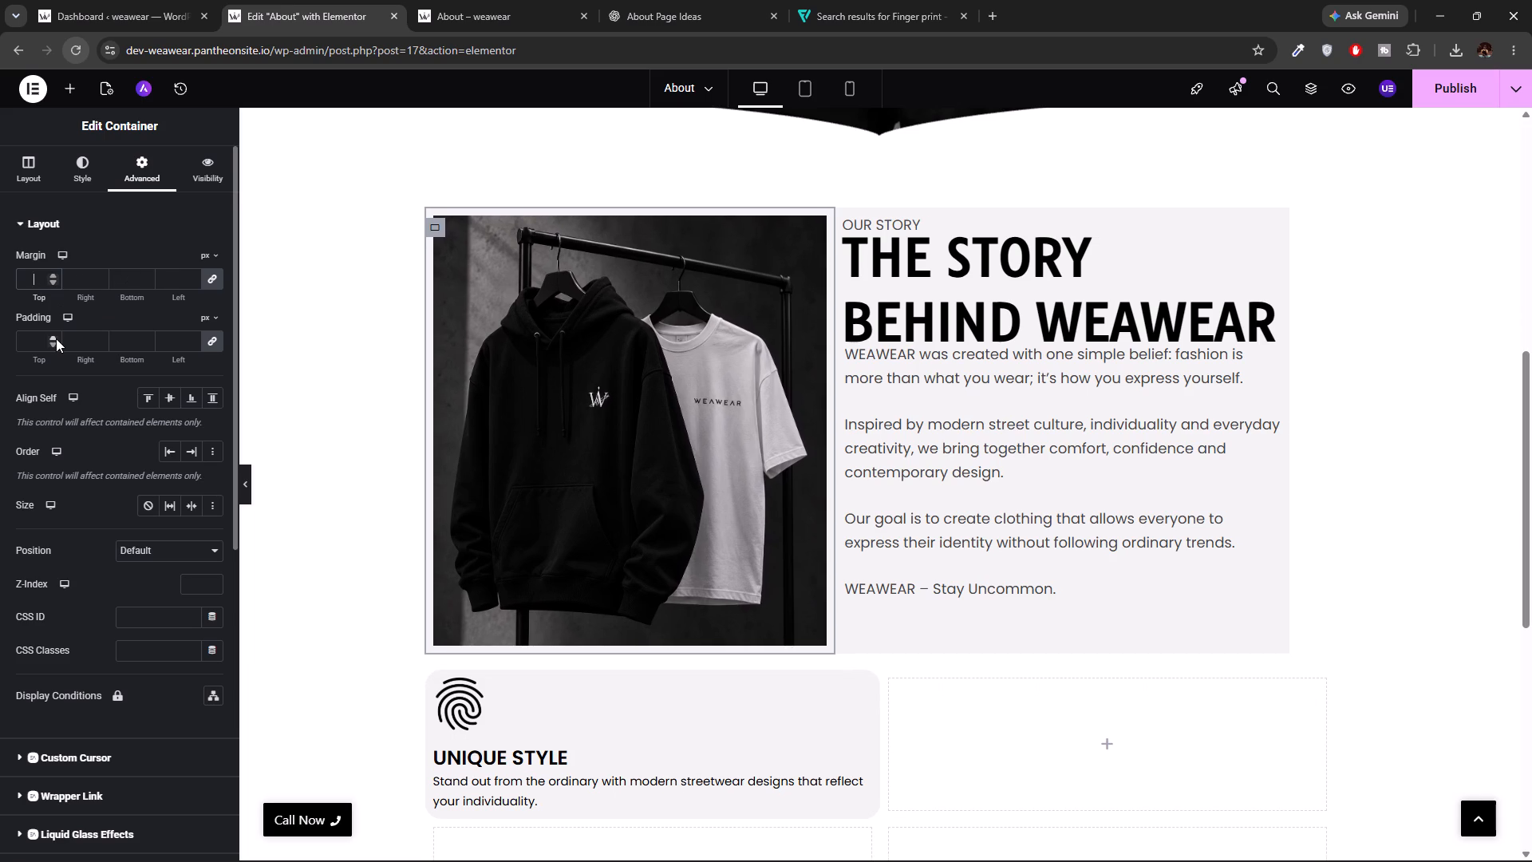
# Set the Our Story image container's padding to 1 px on all four sides.
pyautogui.click(56, 338)
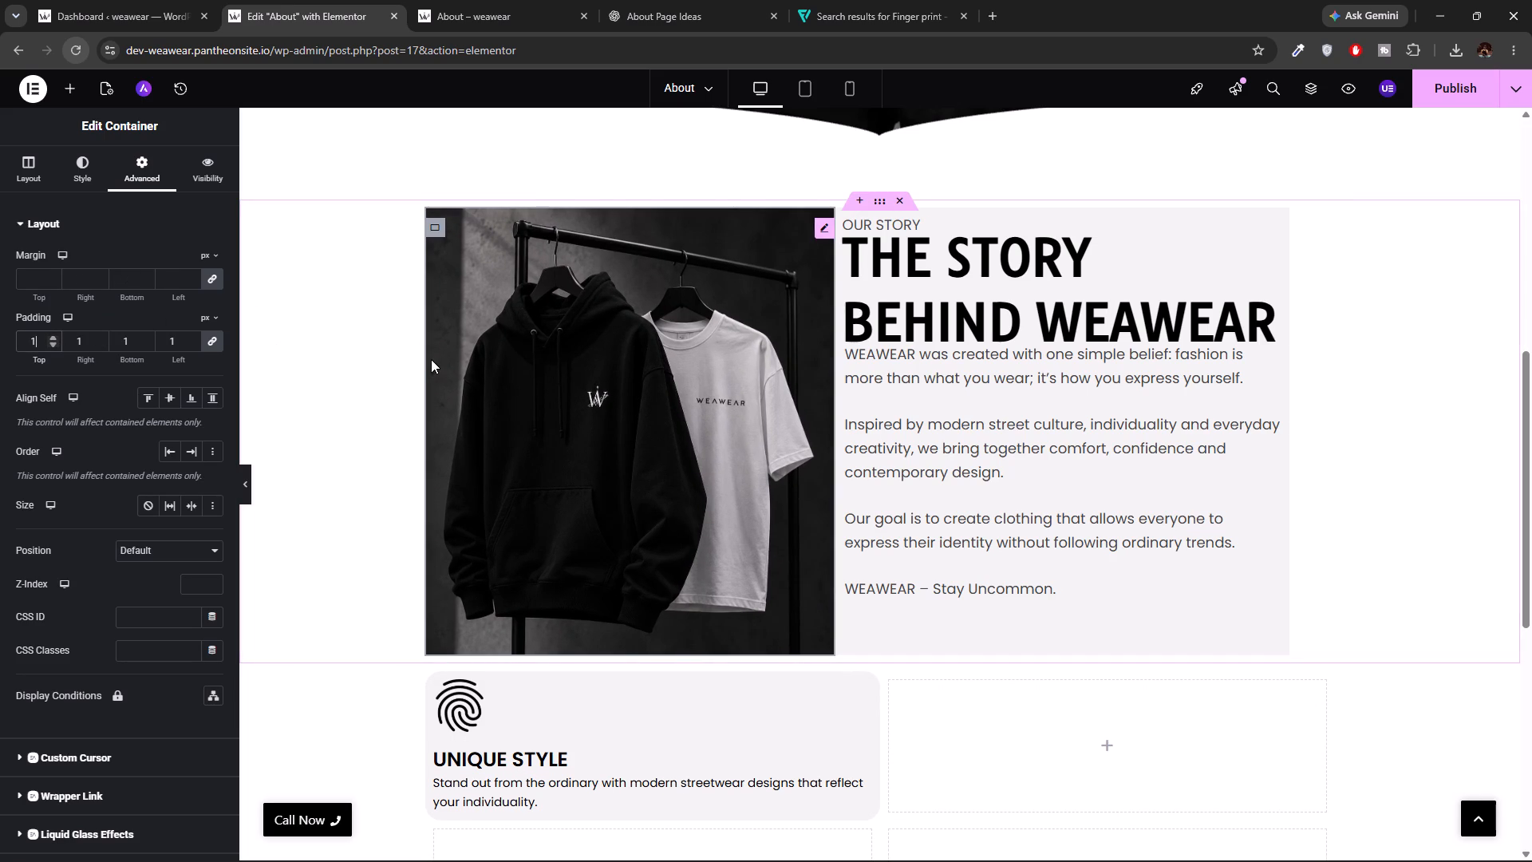
pyautogui.click(1364, 370)
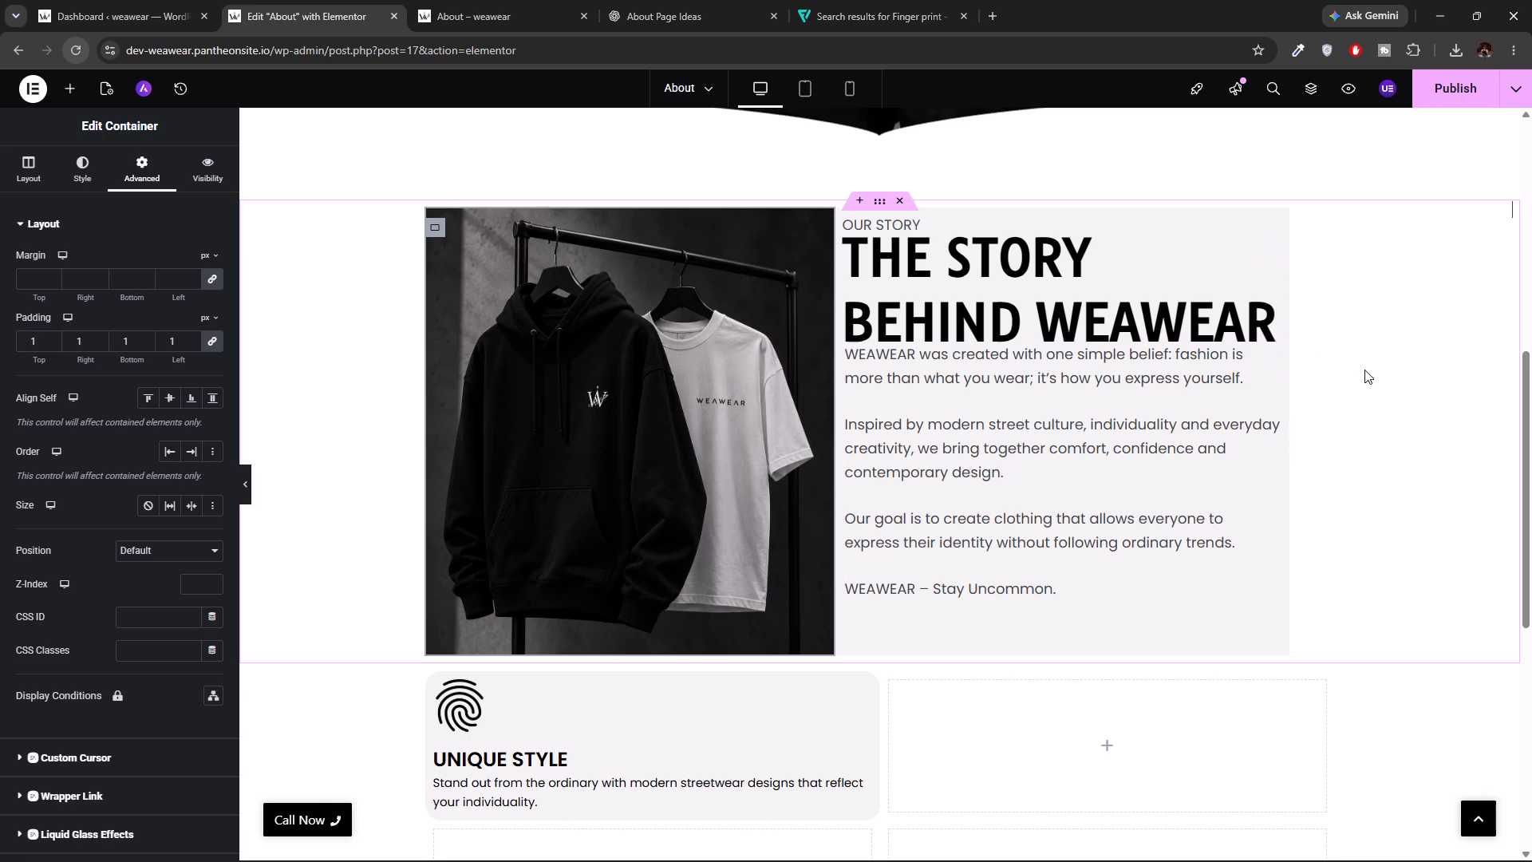
pyautogui.click(812, 746)
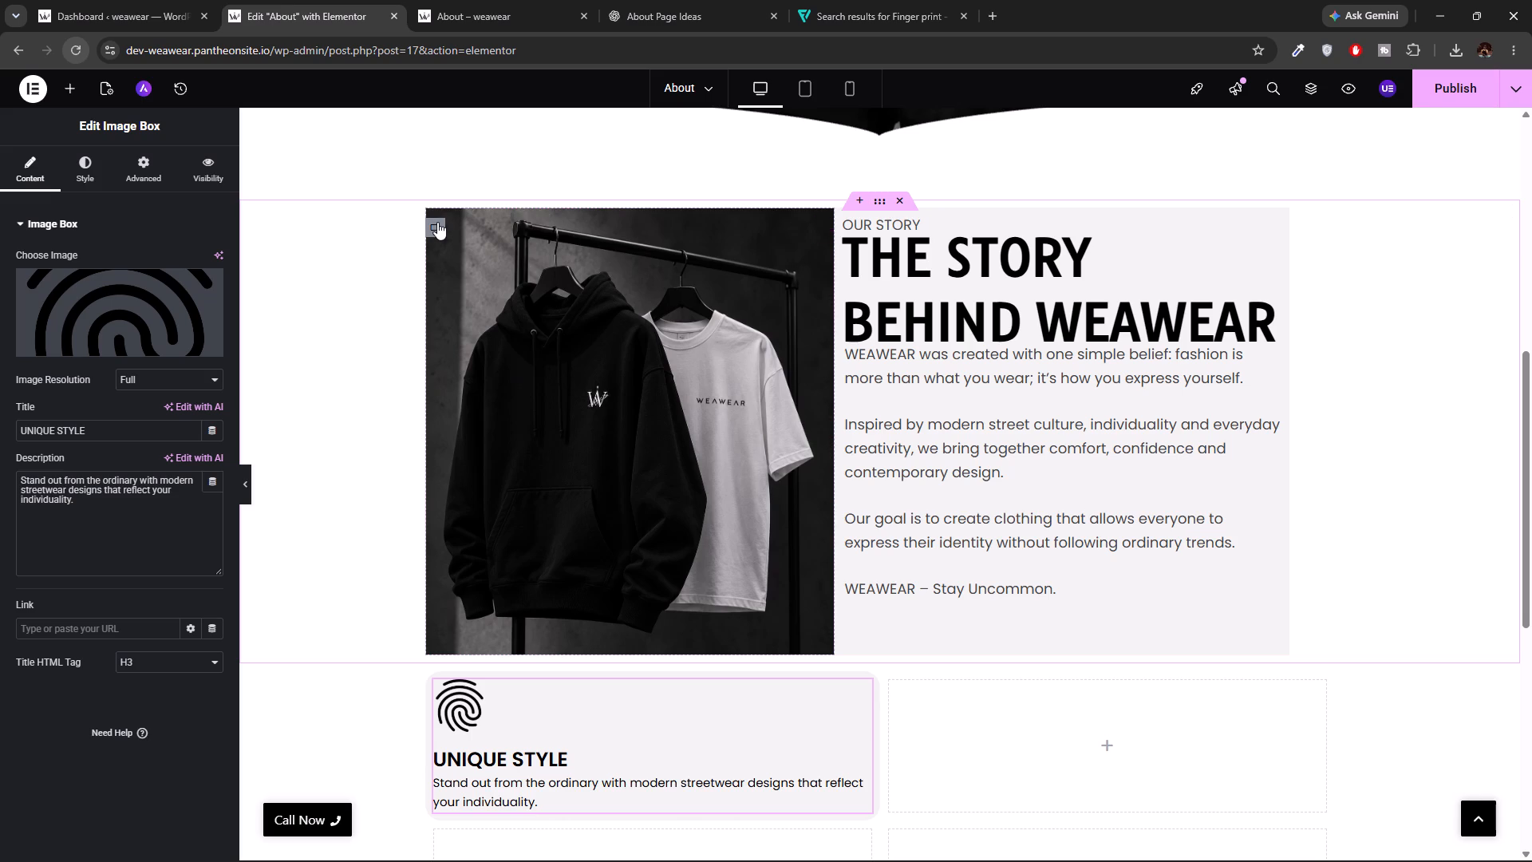
pyautogui.click(437, 222)
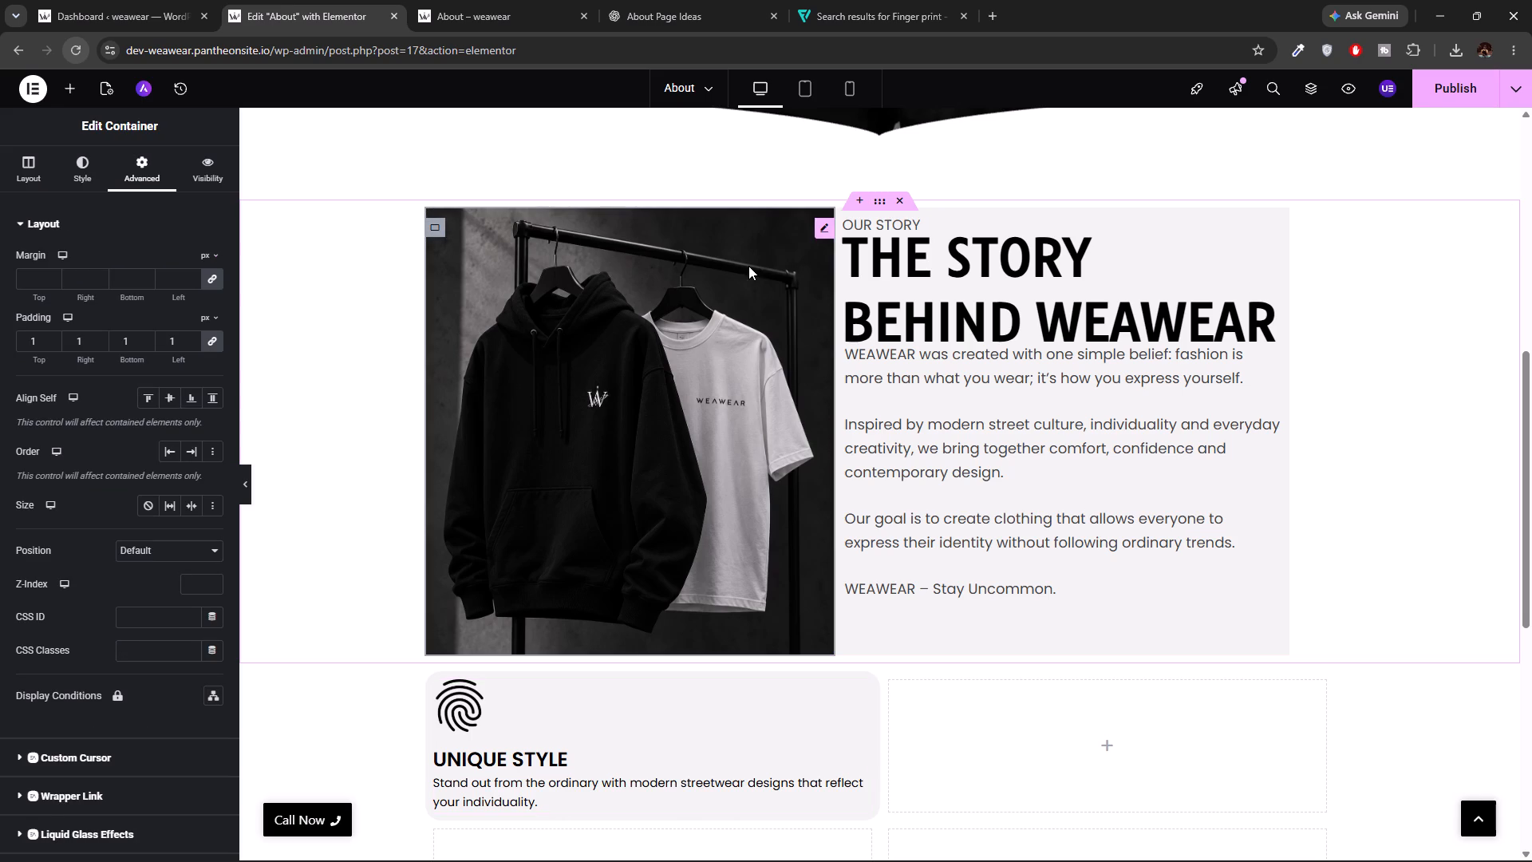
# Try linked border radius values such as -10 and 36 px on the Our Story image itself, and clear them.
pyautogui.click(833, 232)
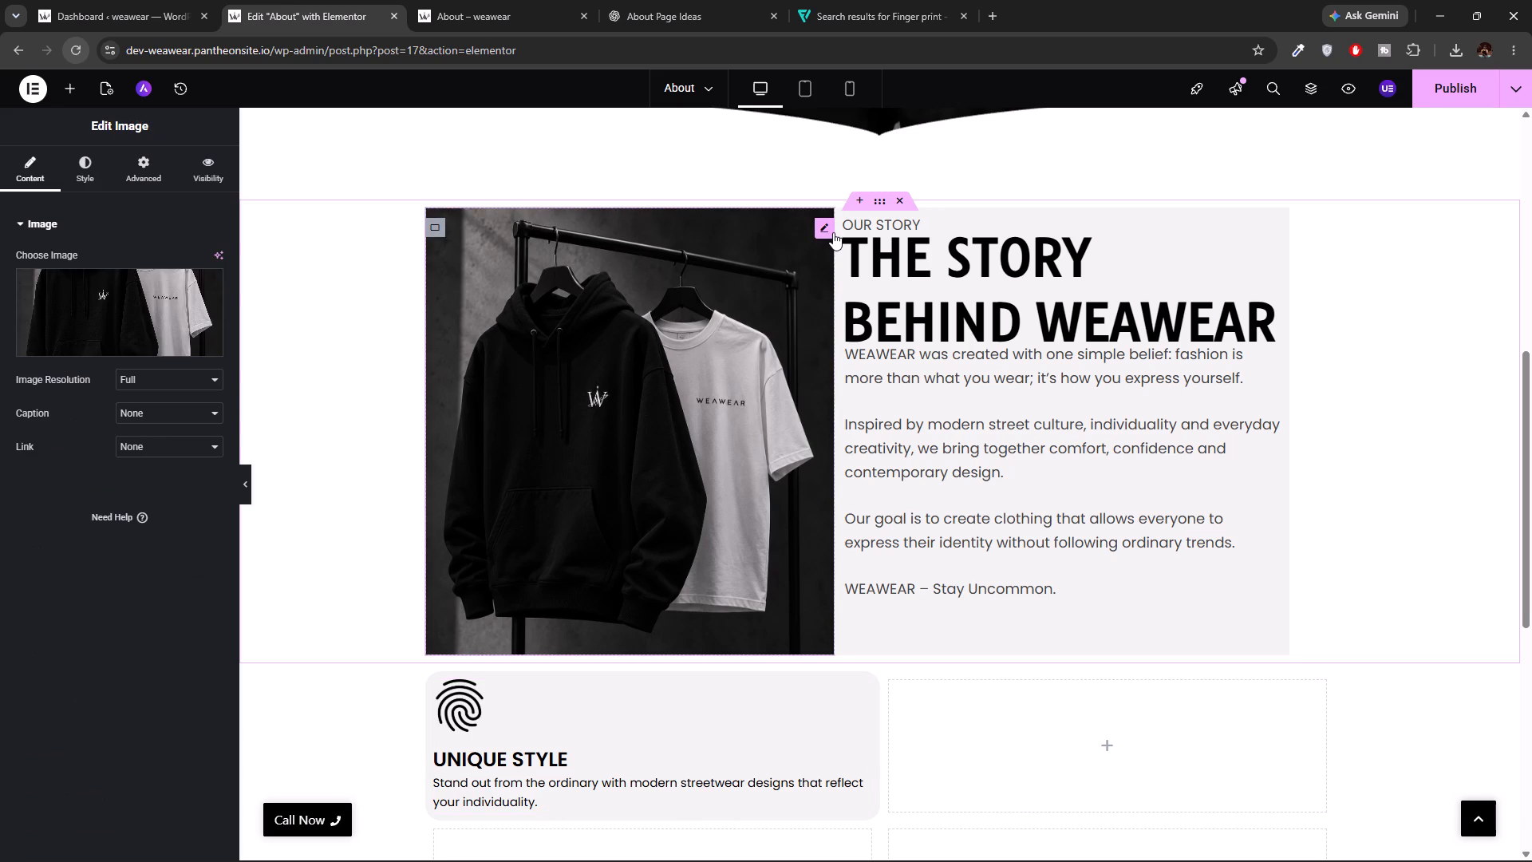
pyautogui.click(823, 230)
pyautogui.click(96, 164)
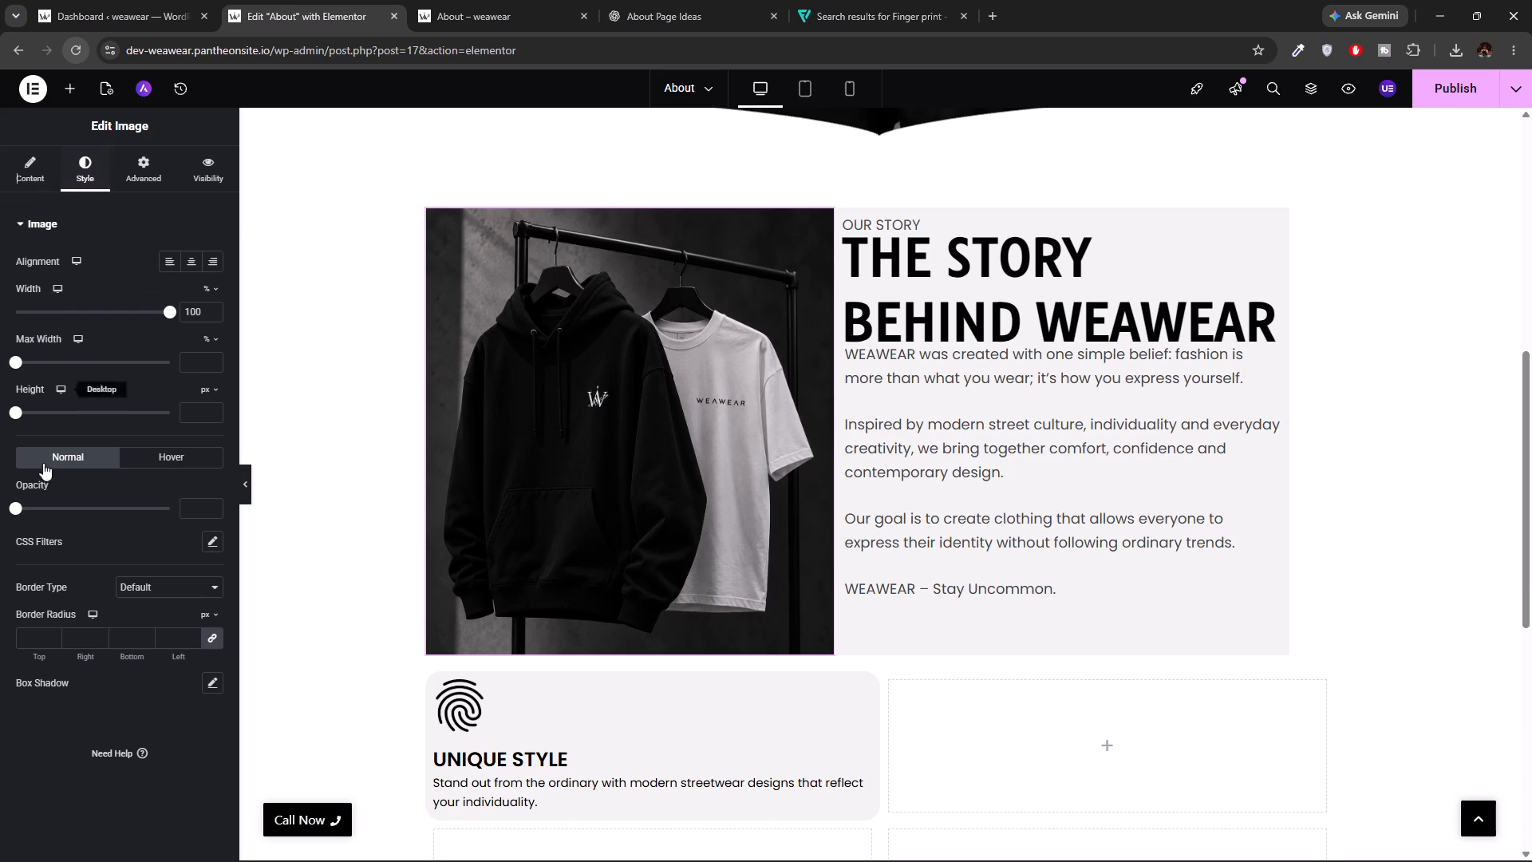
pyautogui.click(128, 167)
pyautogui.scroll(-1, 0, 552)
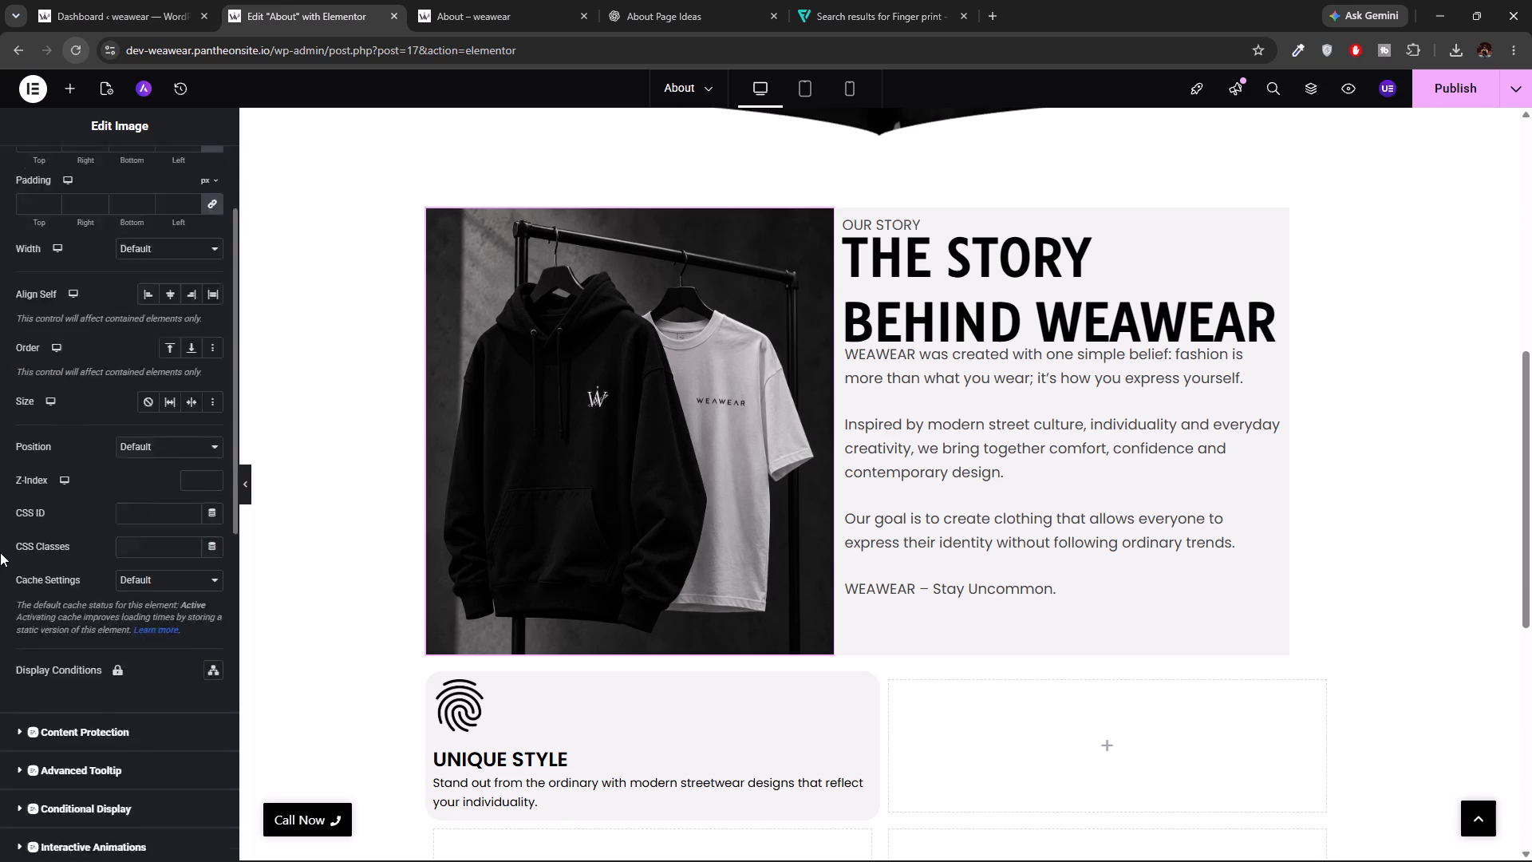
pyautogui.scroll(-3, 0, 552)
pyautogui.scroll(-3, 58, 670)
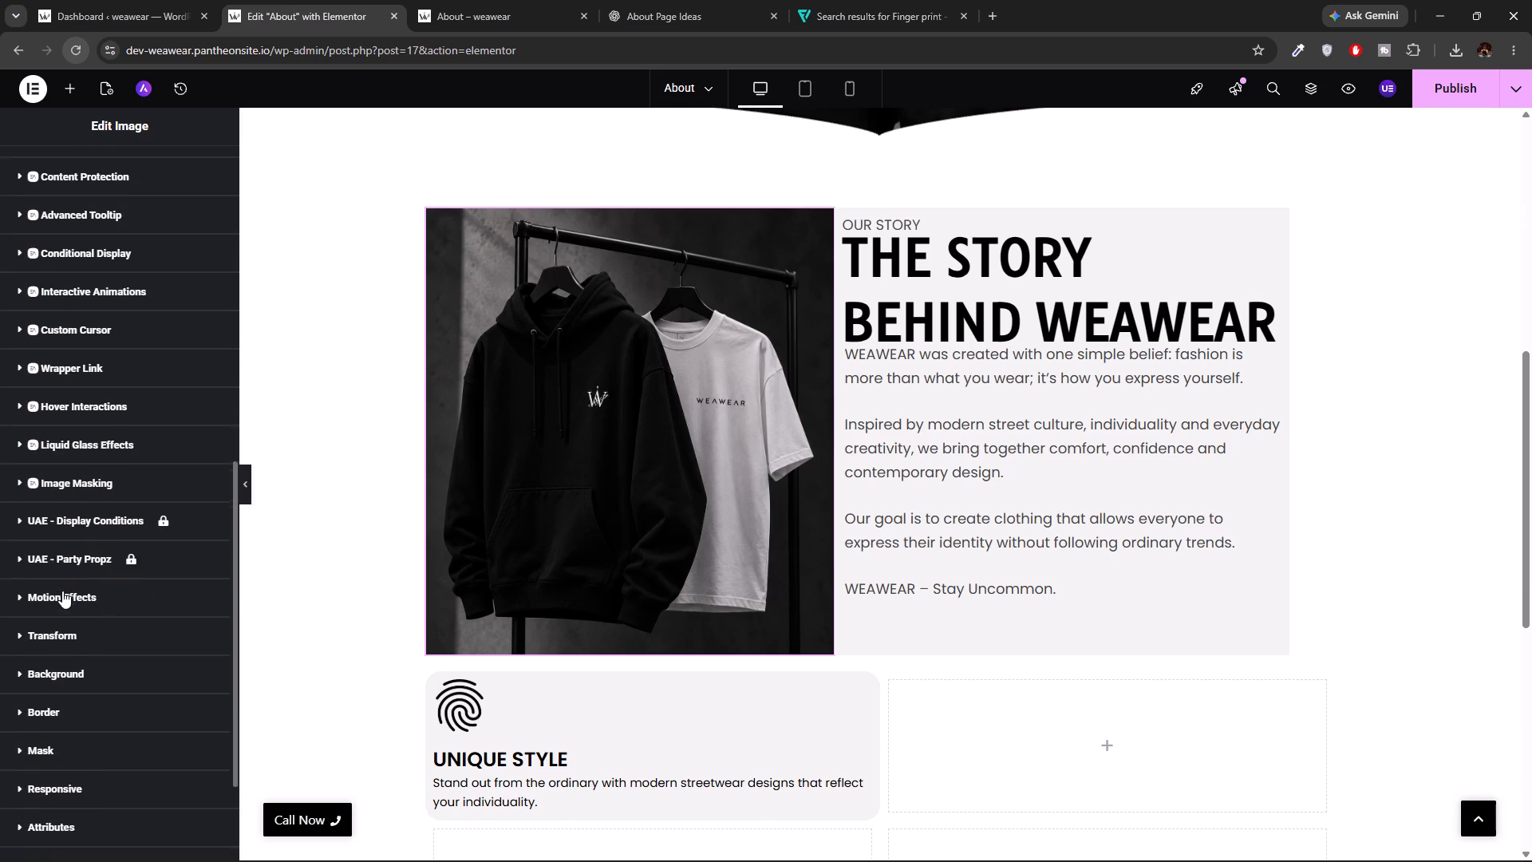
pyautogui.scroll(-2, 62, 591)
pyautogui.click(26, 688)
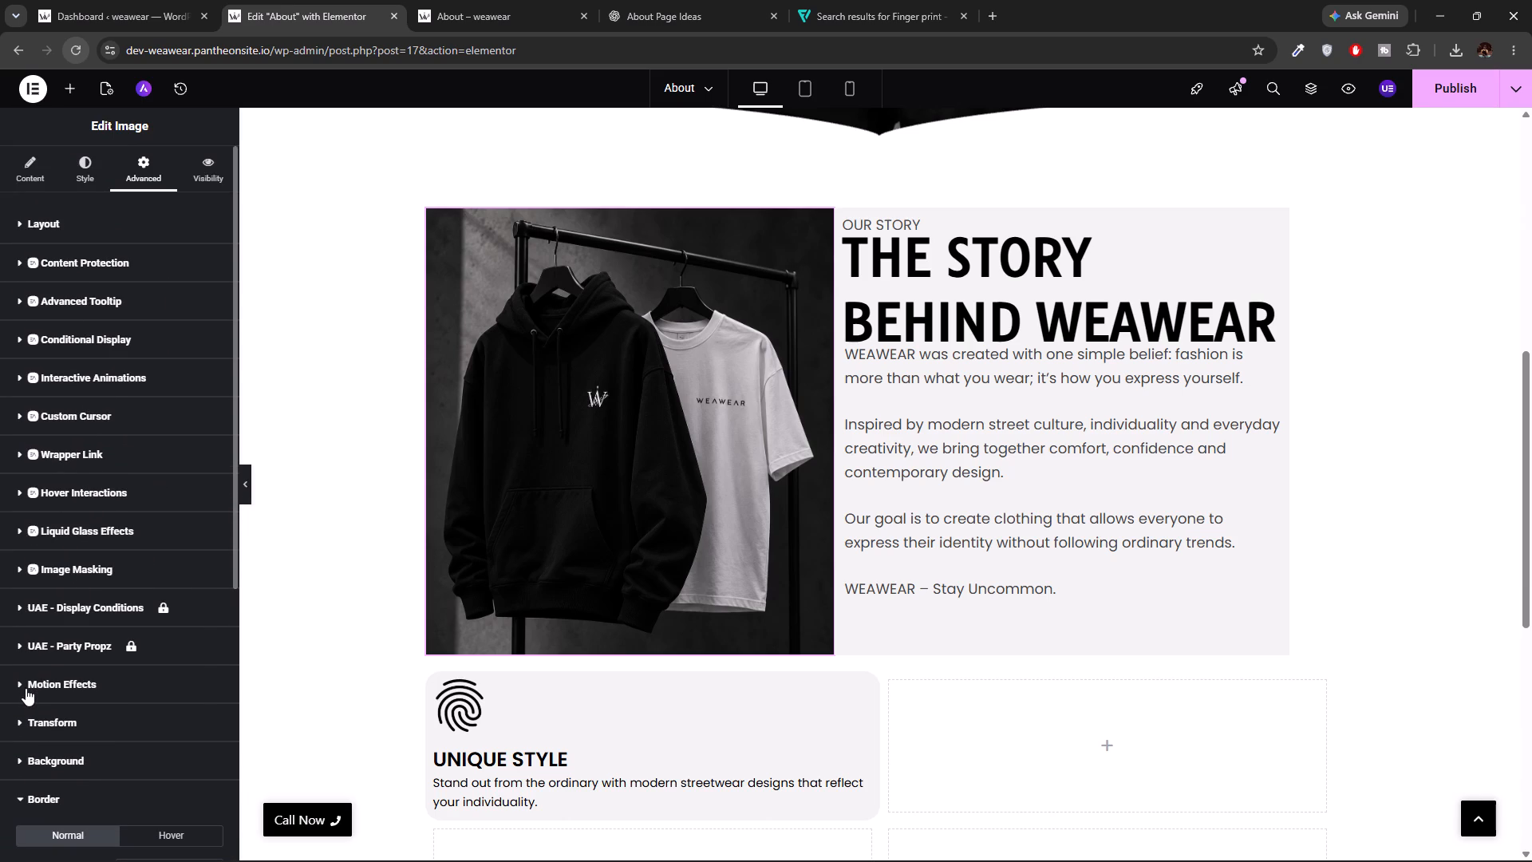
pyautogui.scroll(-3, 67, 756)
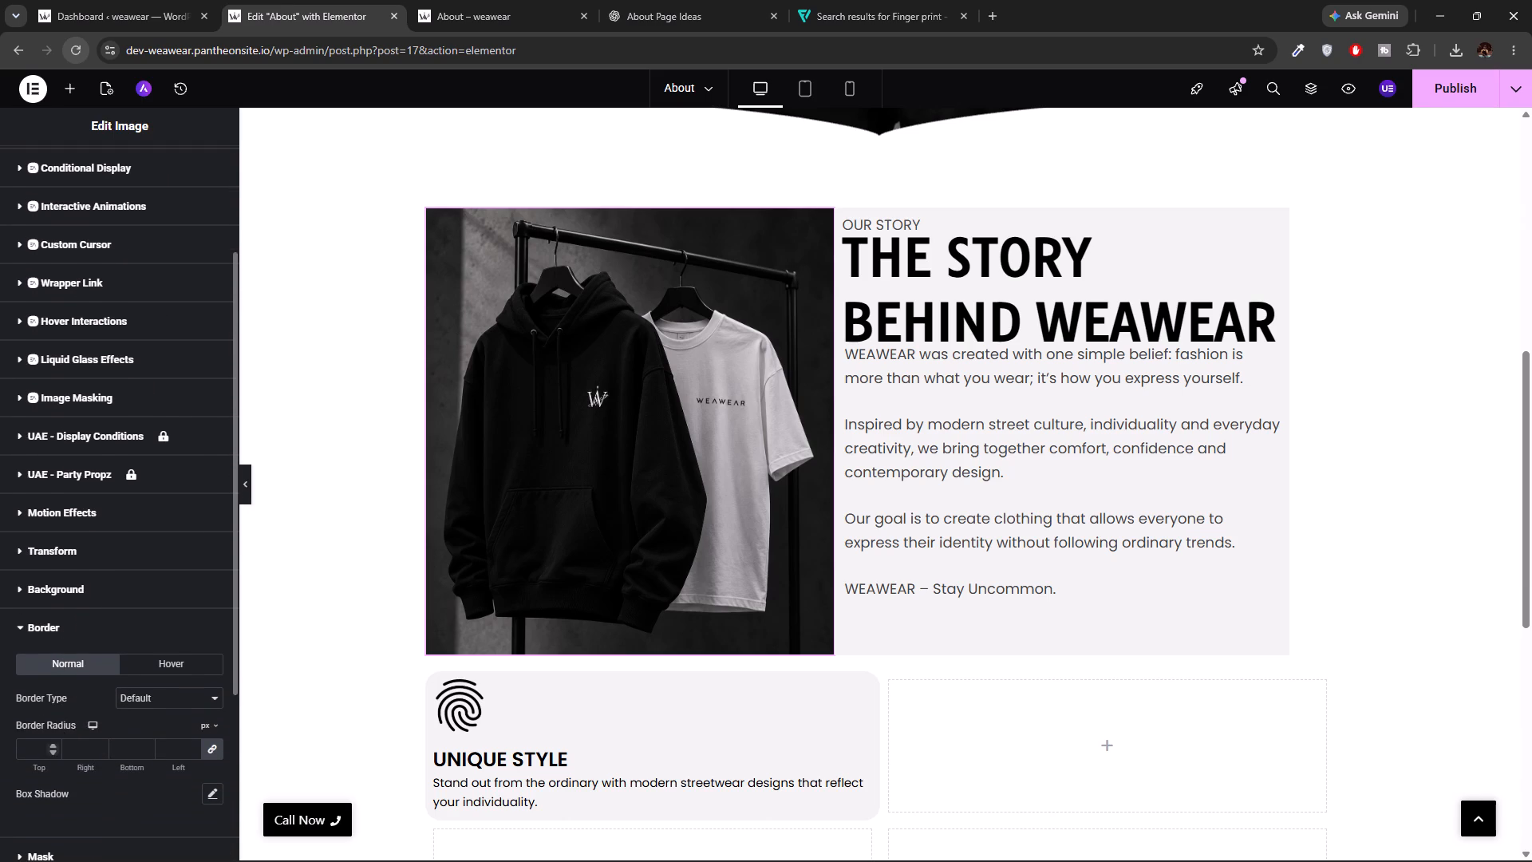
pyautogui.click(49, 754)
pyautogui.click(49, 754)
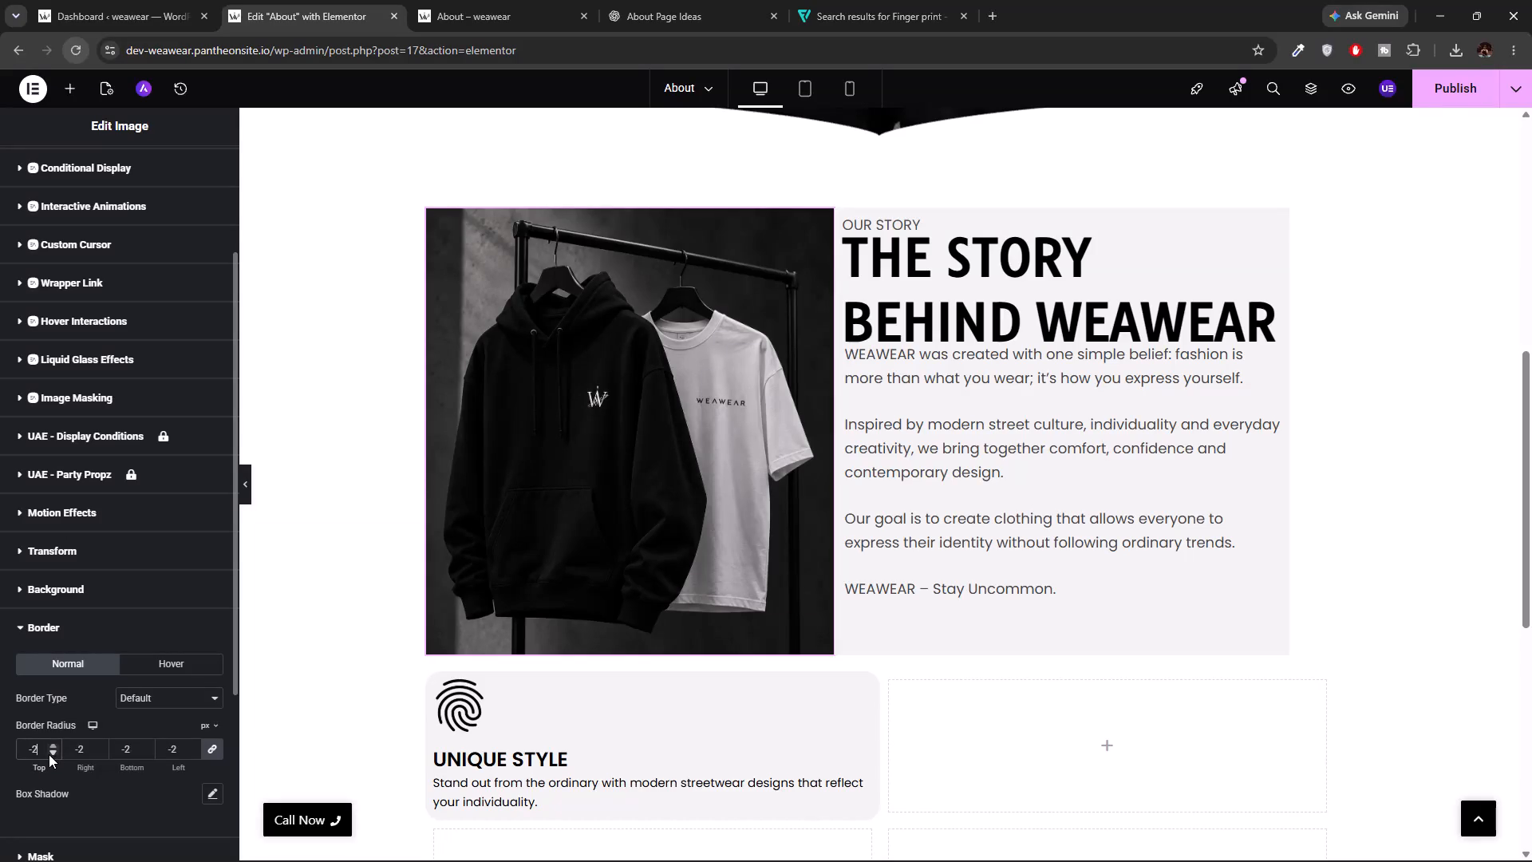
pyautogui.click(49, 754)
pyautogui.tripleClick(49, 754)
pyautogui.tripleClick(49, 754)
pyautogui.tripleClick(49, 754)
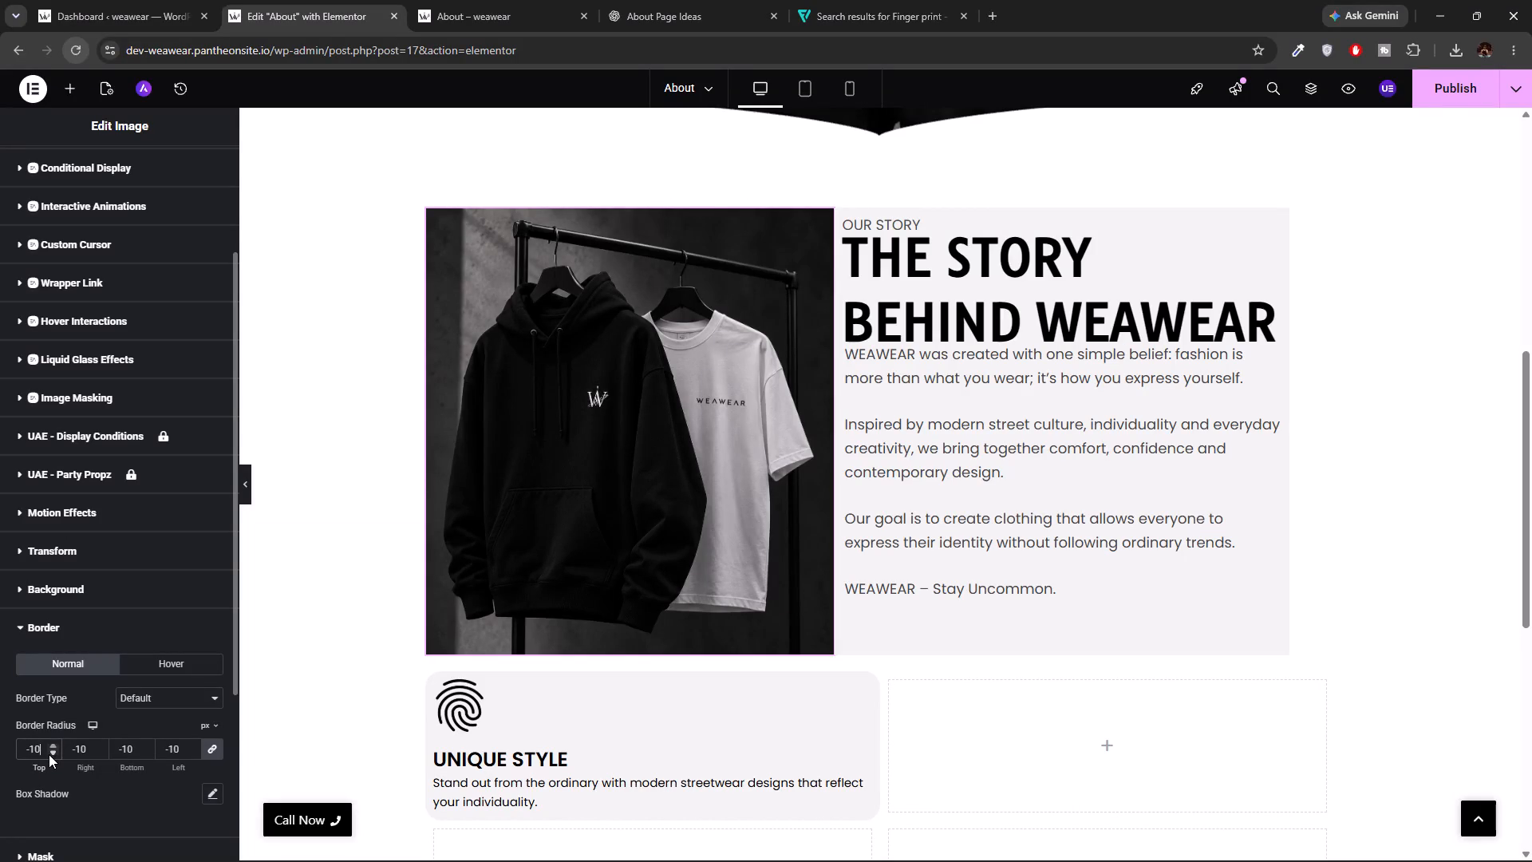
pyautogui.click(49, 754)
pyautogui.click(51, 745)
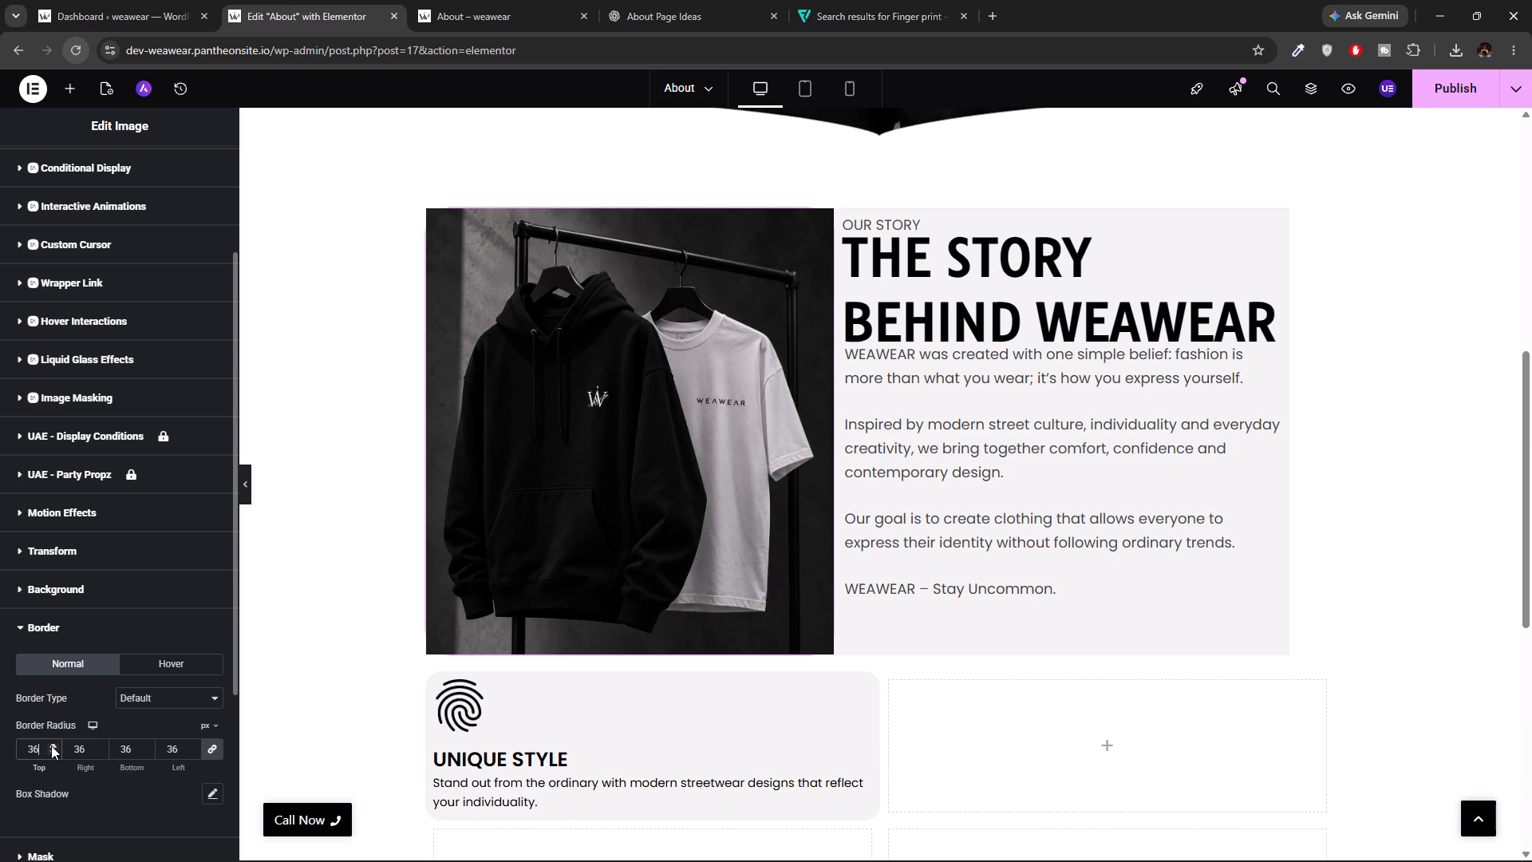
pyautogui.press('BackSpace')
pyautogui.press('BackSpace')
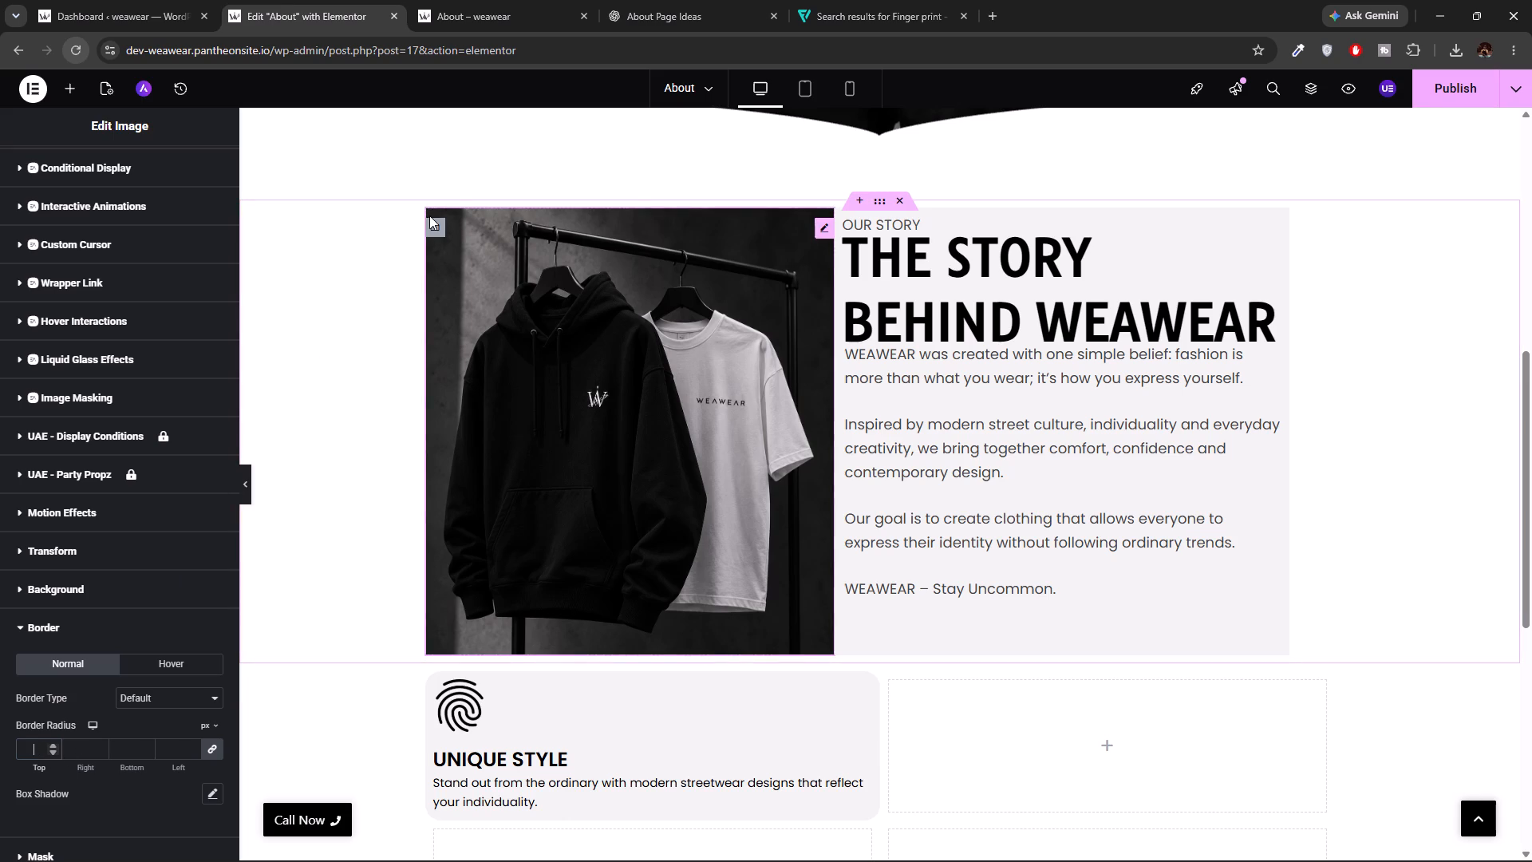
# Set the Our Story image container's border radius to 10 px on all corners.
pyautogui.click(428, 223)
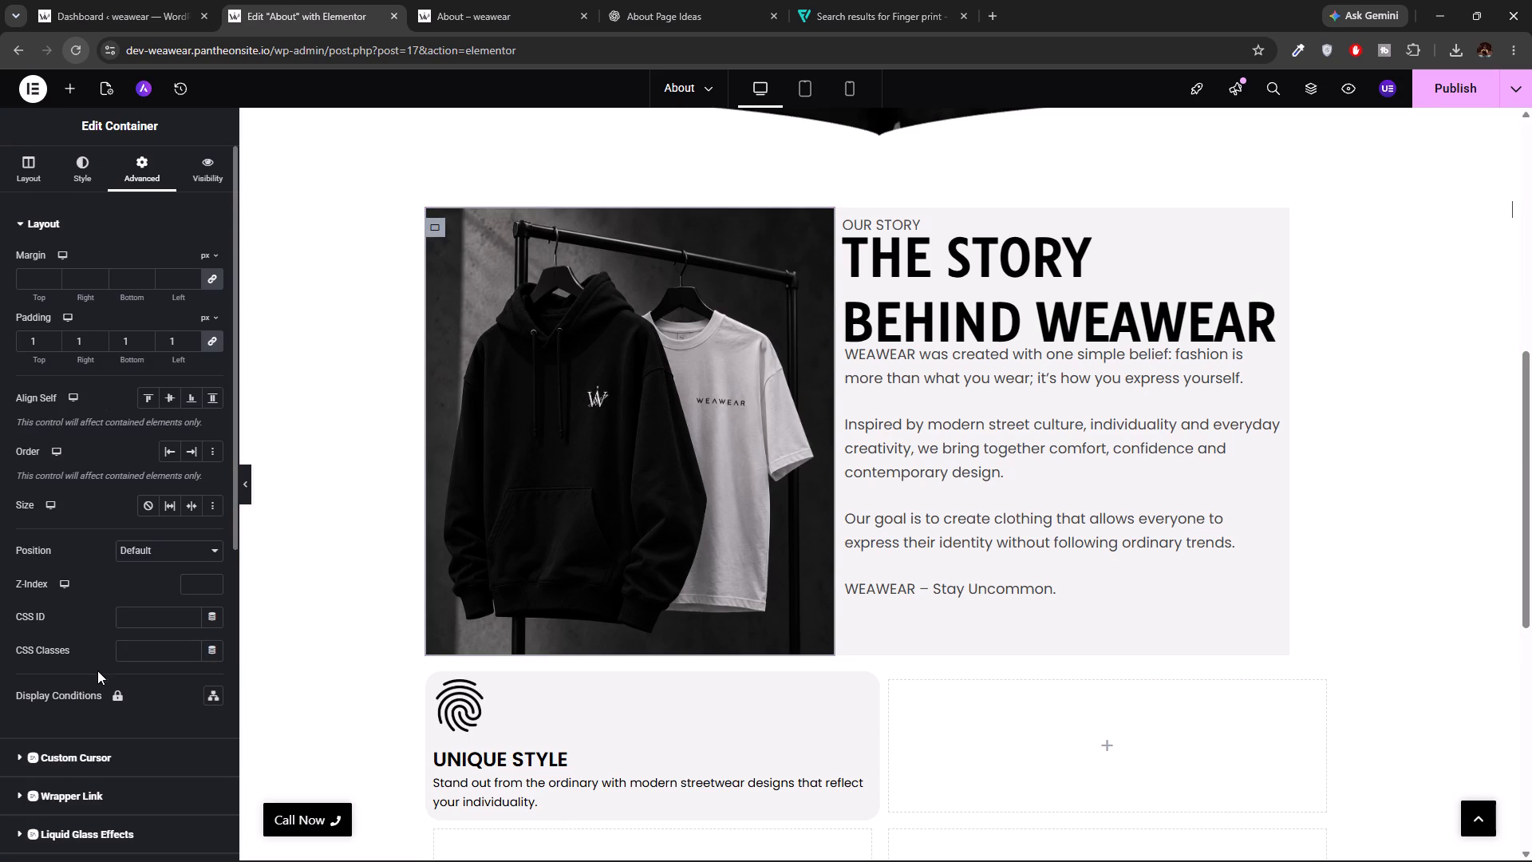
pyautogui.click(72, 177)
pyautogui.click(39, 583)
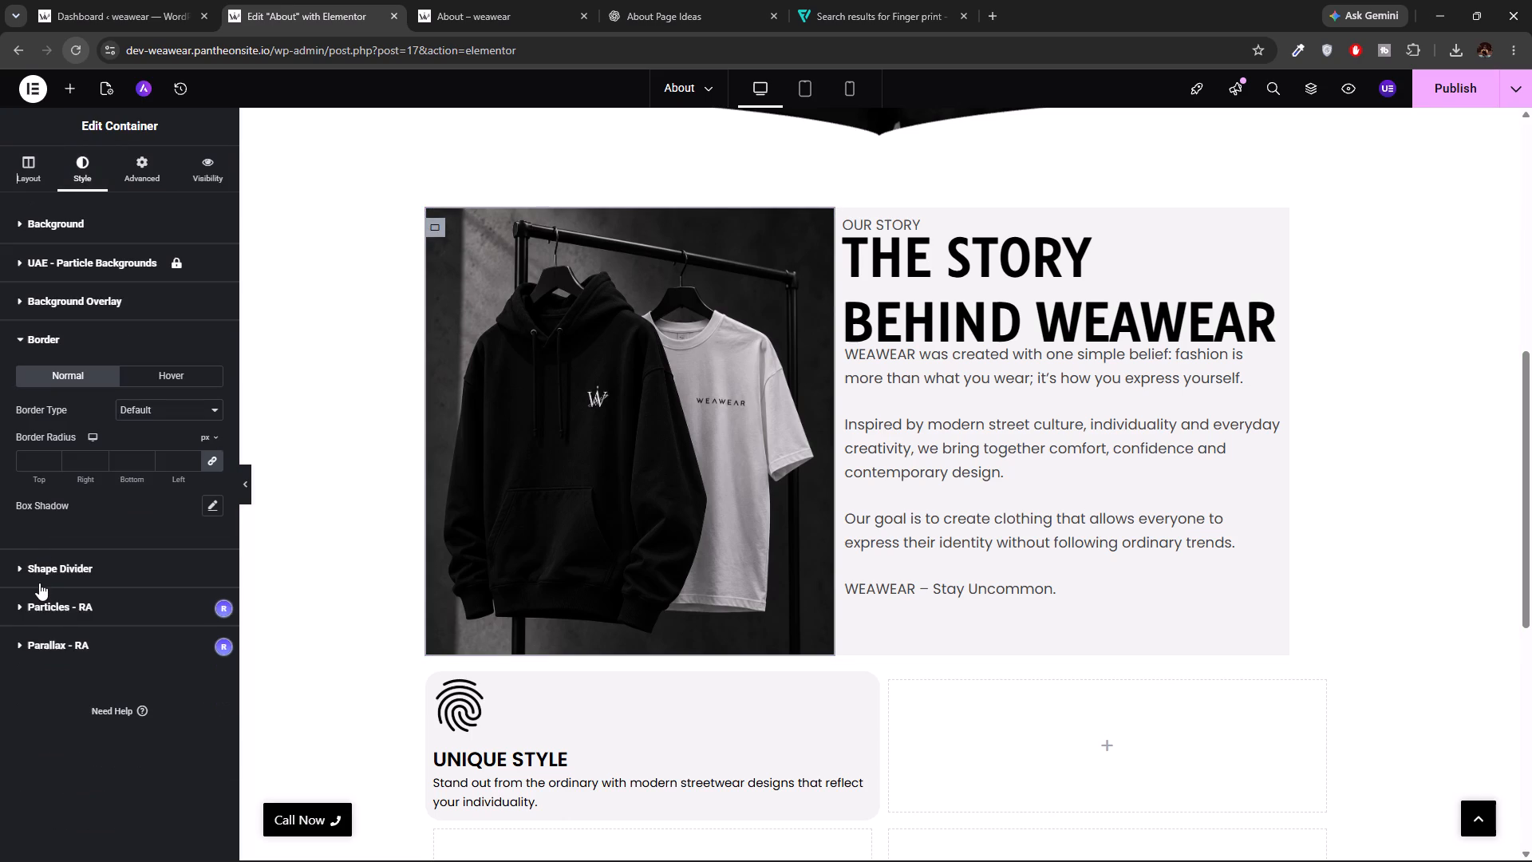
pyautogui.click(51, 457)
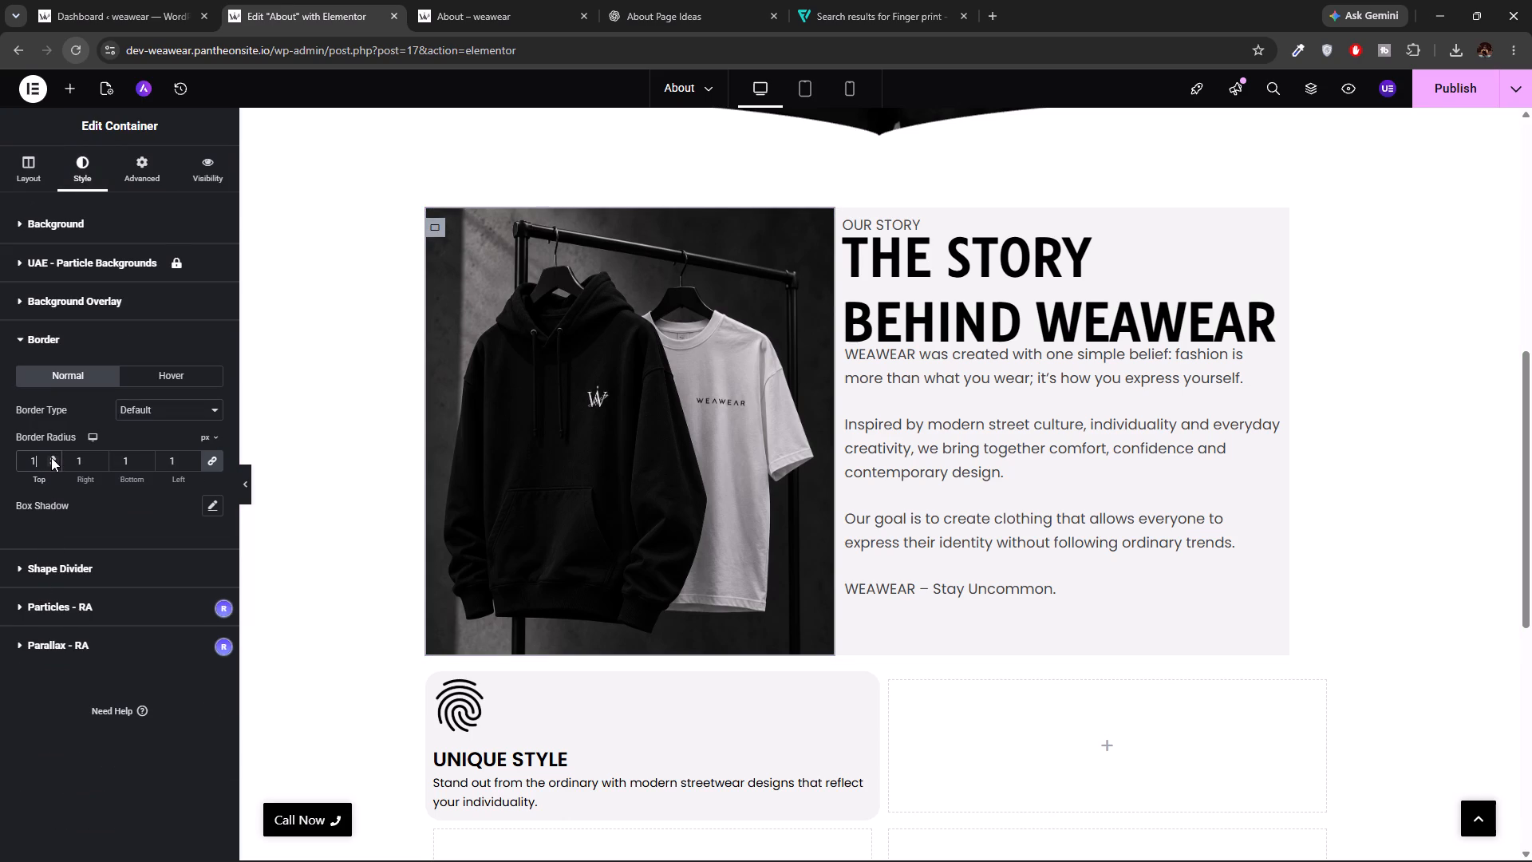
pyautogui.tripleClick(51, 457)
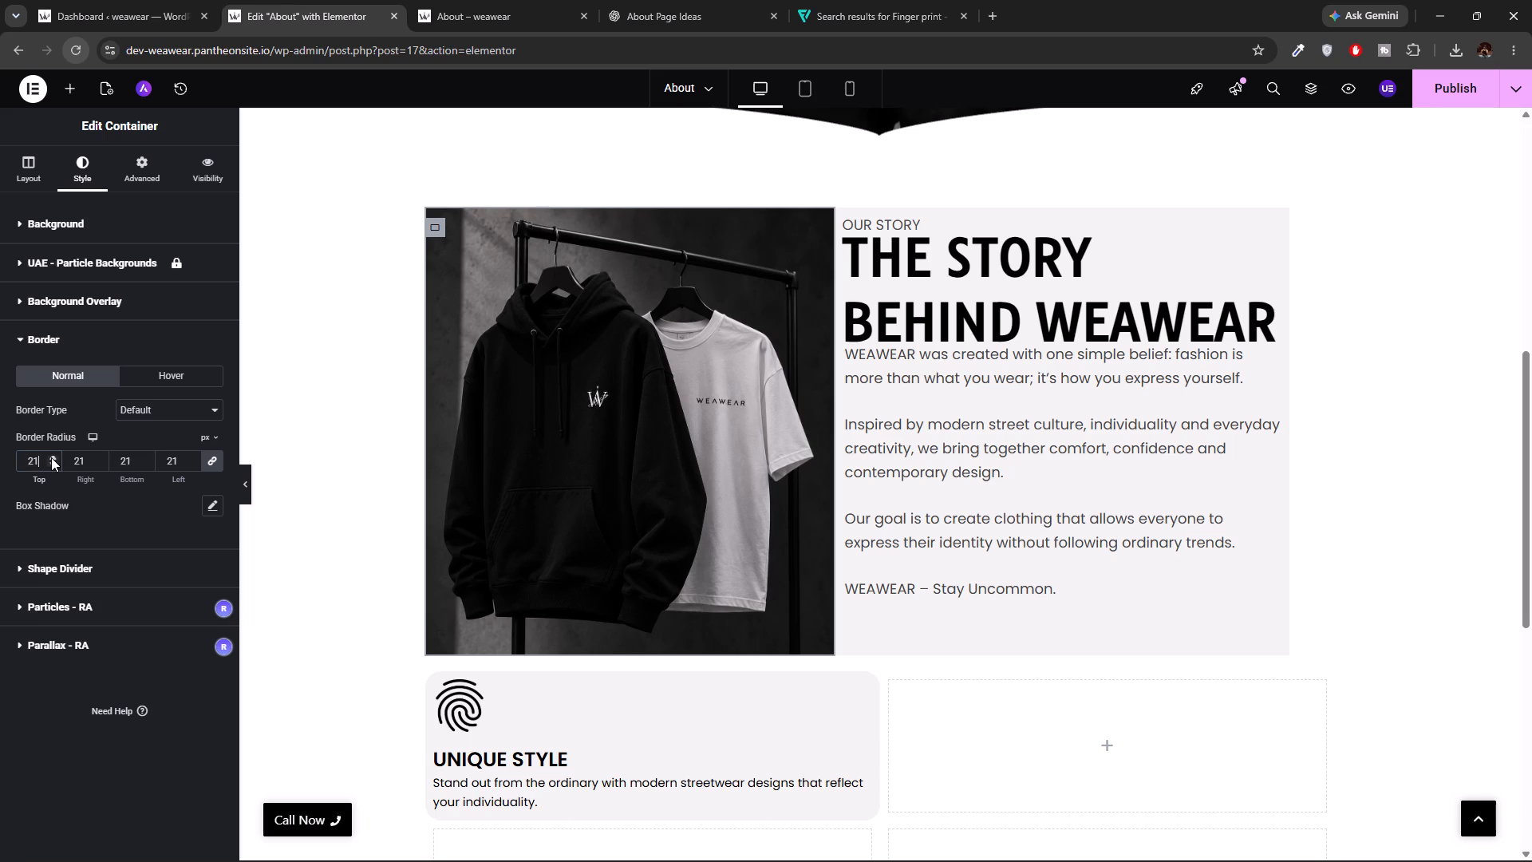
pyautogui.click(53, 461)
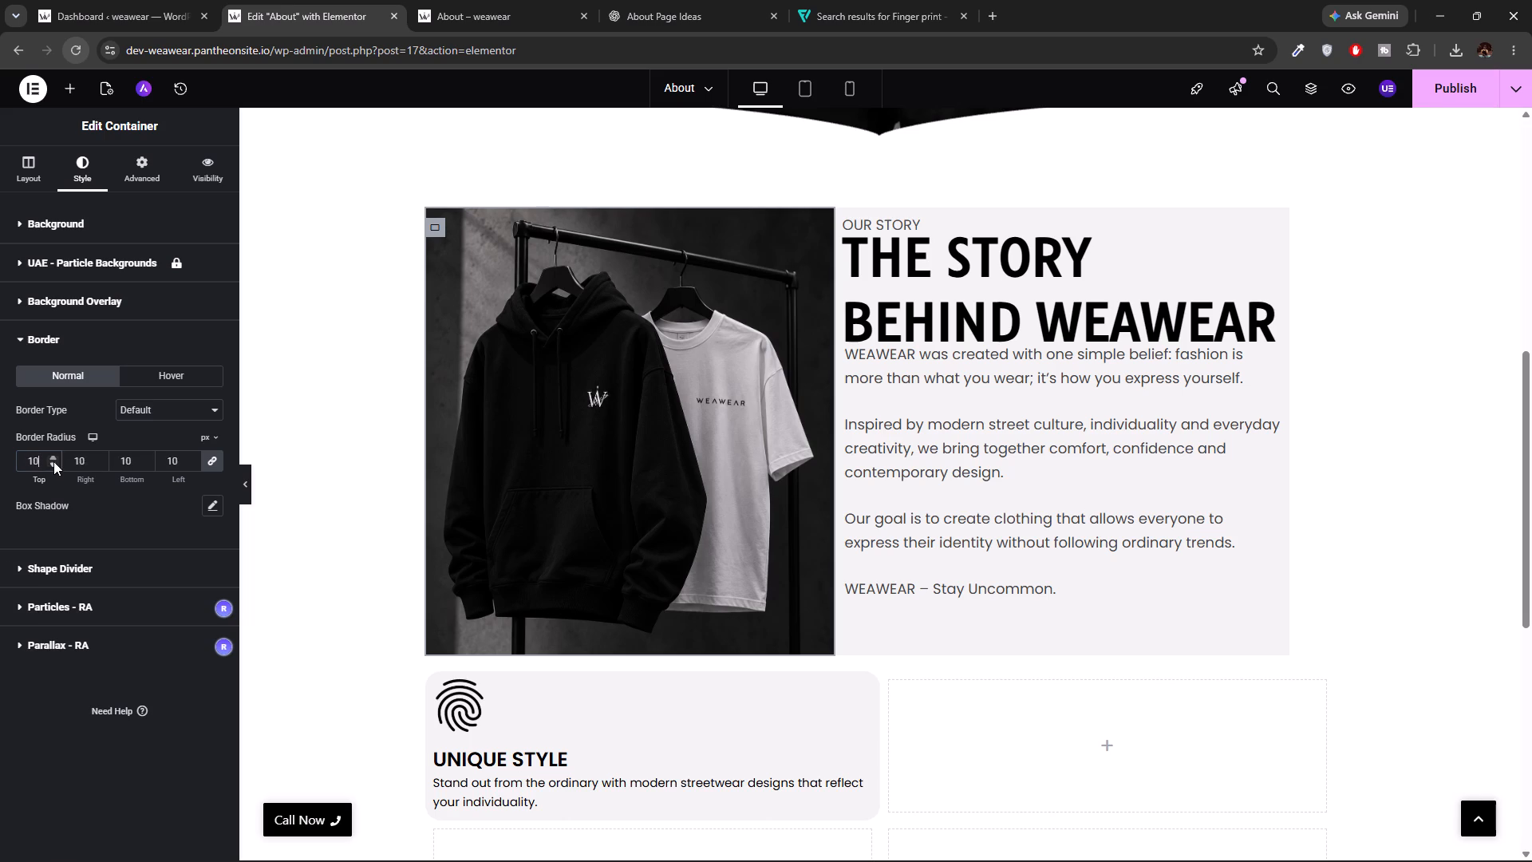
# Try linked negative border radius values such as -35 px on the Our Story image container, and clear its radius on all corners.
pyautogui.tripleClick(53, 461)
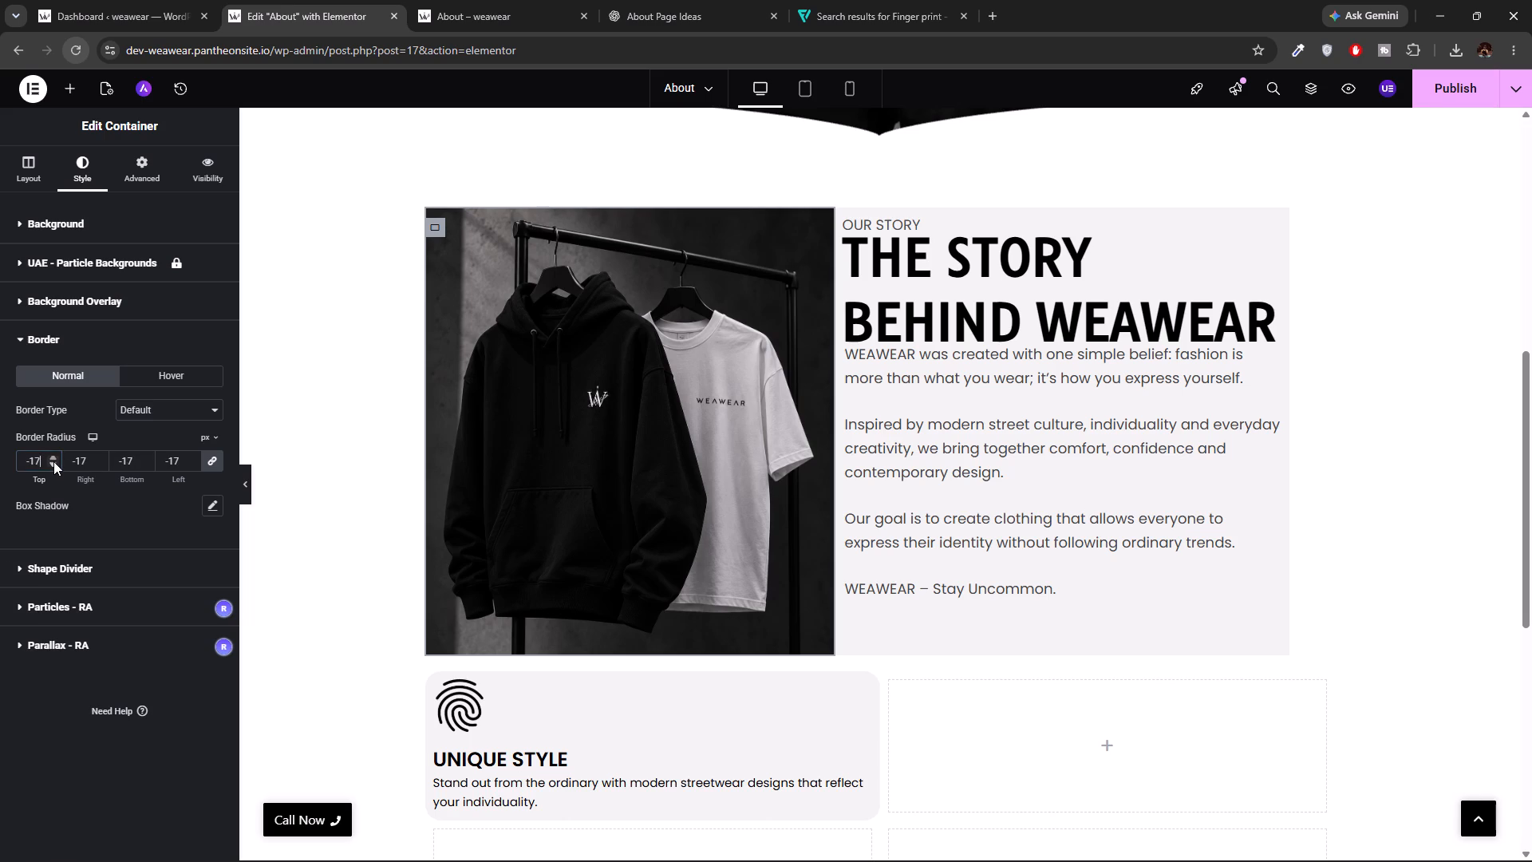
pyautogui.tripleClick(53, 461)
pyautogui.click(53, 461)
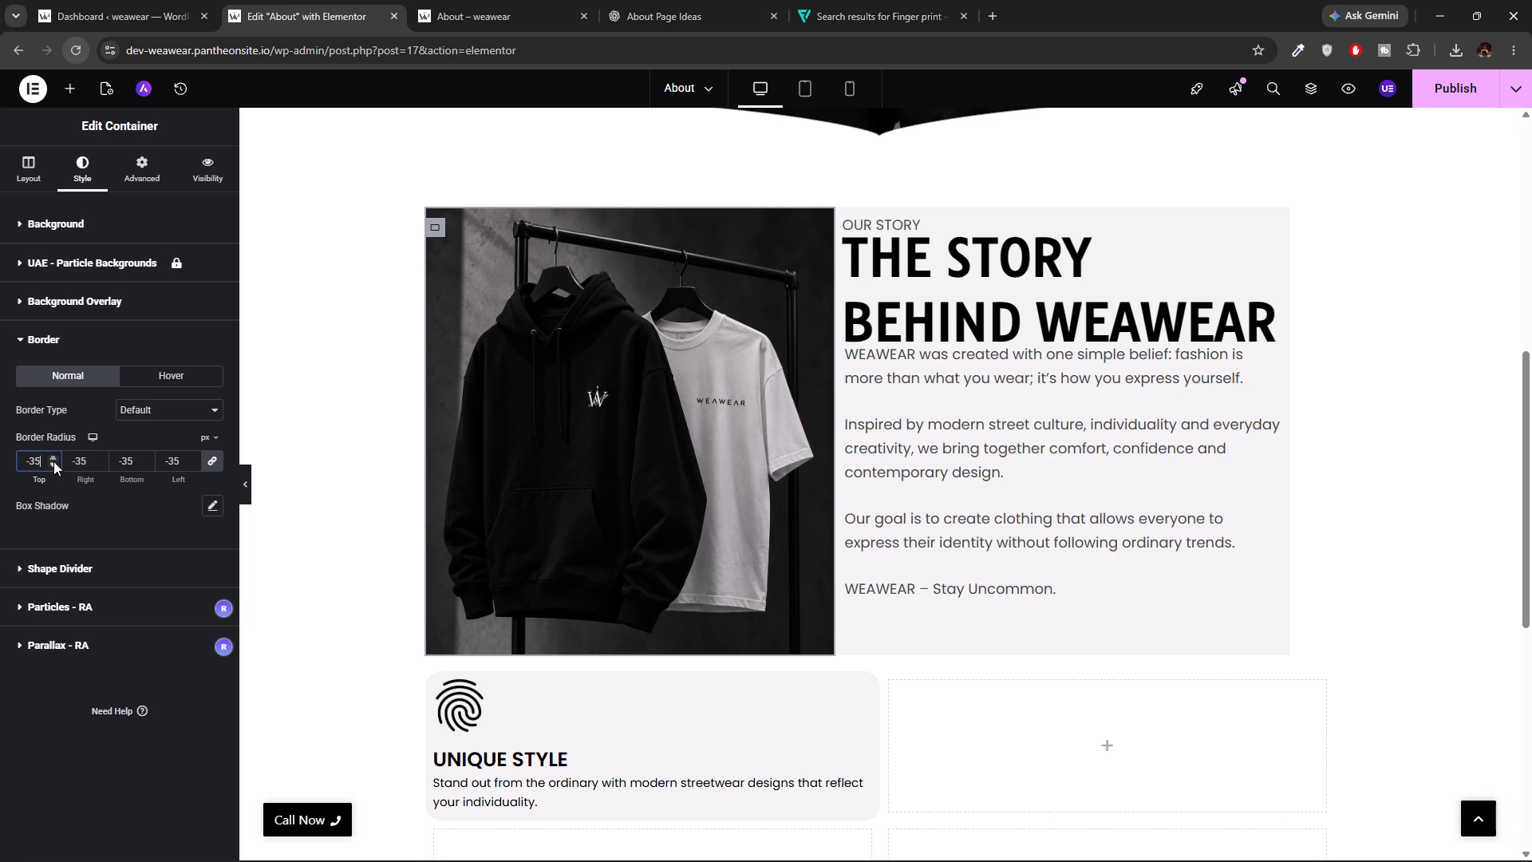
pyautogui.click(53, 456)
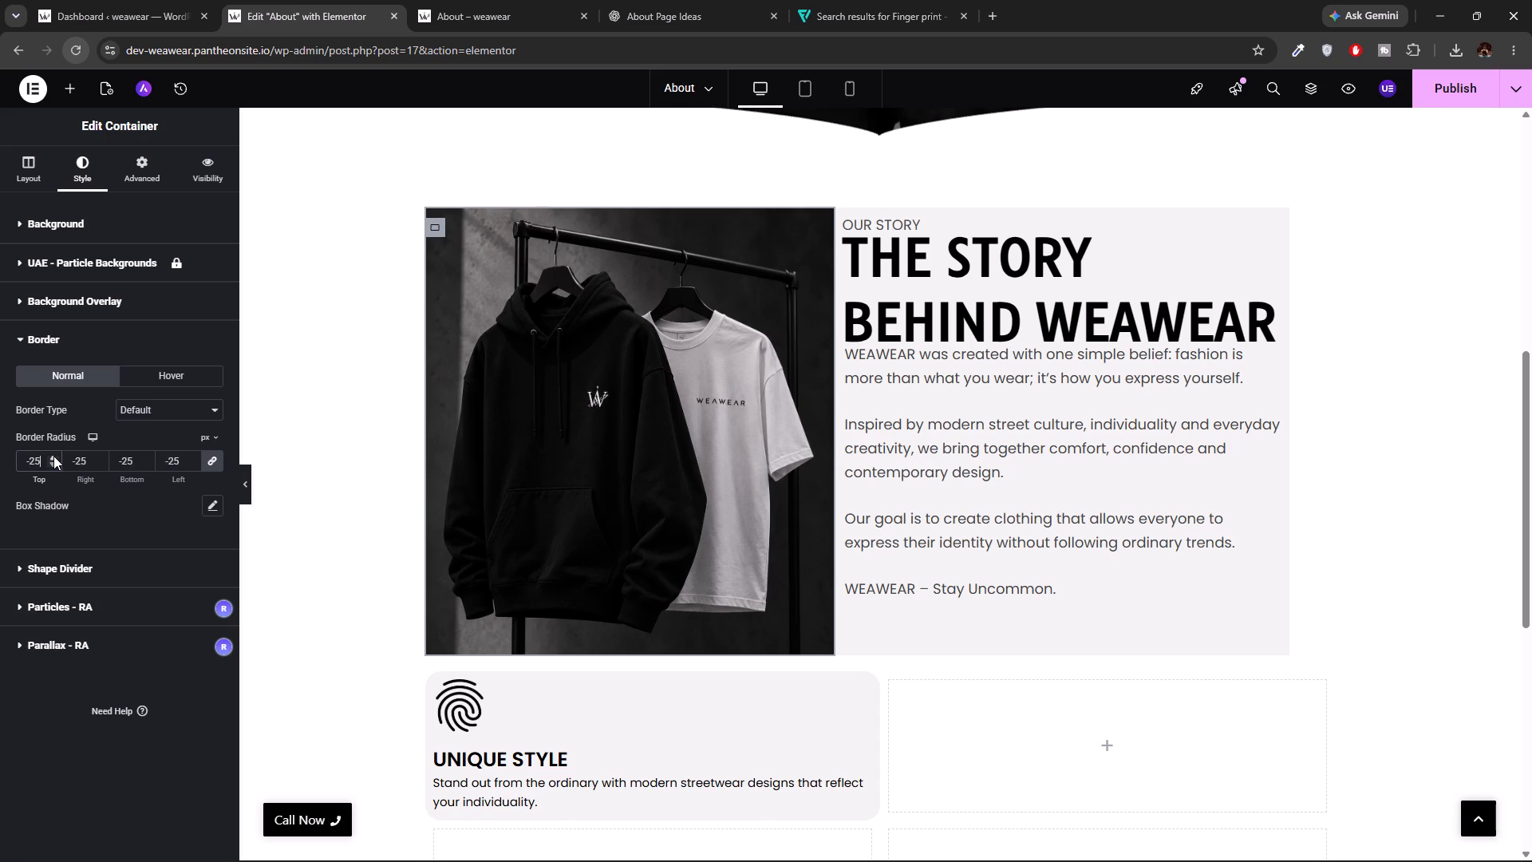
pyautogui.tripleClick(53, 456)
pyautogui.tripleClick(53, 456)
pyautogui.tripleClick(53, 456)
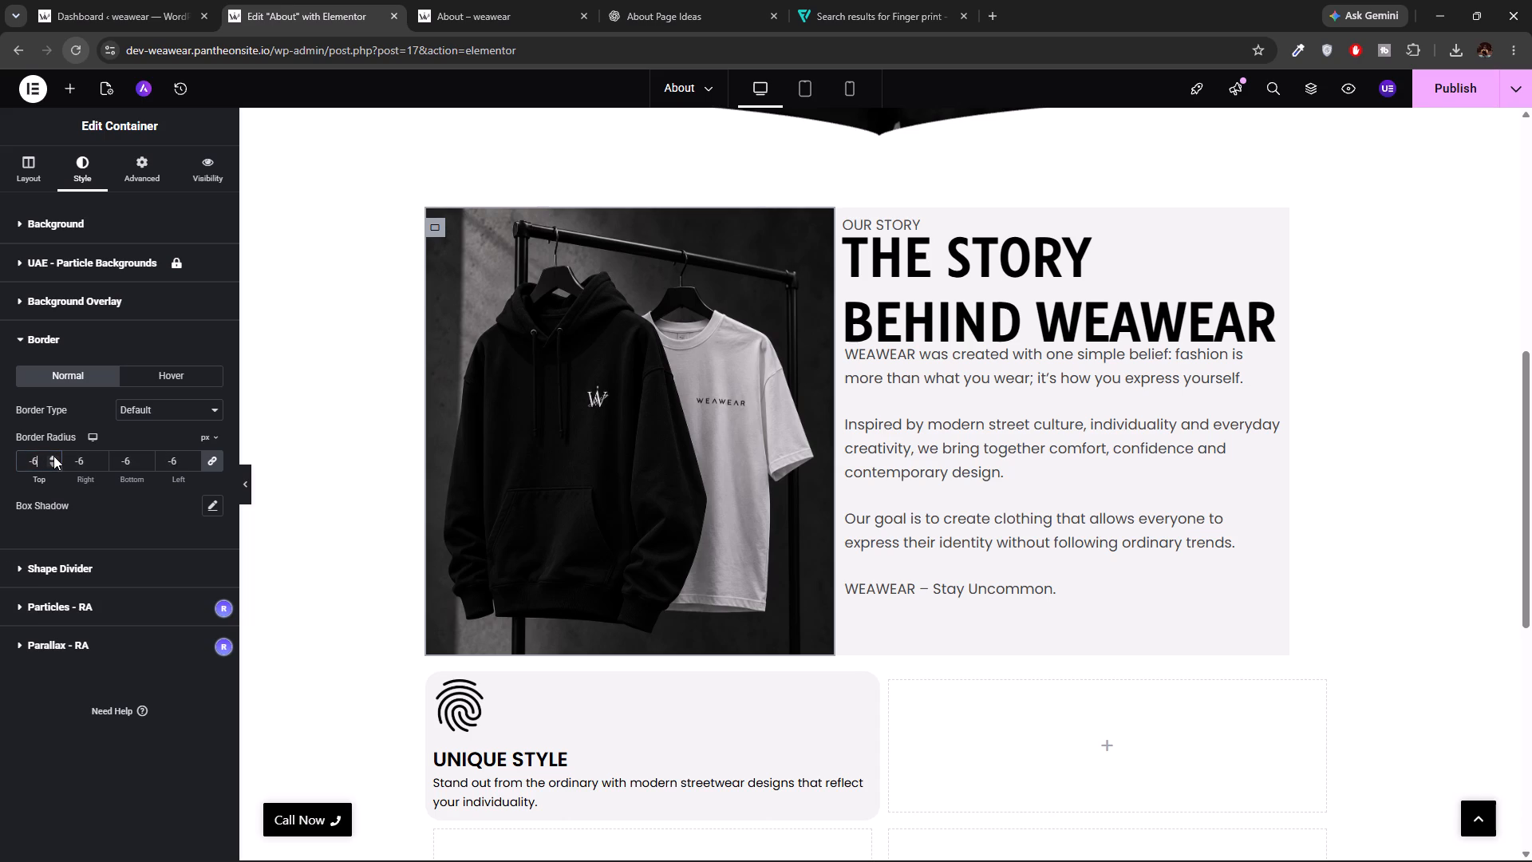
pyautogui.tripleClick(53, 456)
pyautogui.click(53, 456)
pyautogui.press('BackSpace')
pyautogui.click(1361, 524)
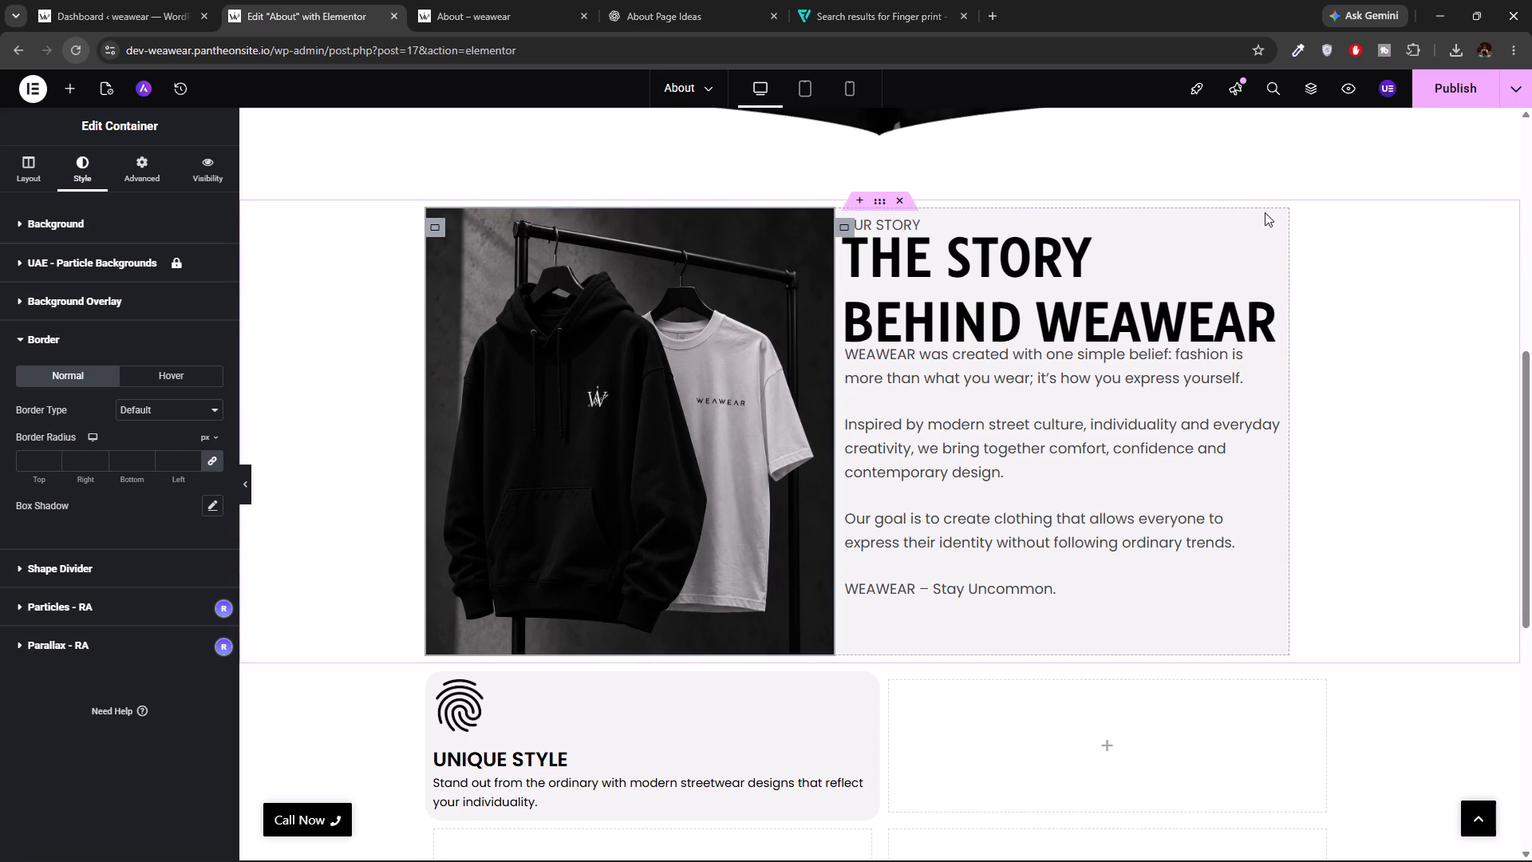
# Select the Our Story text container and look through its layout, additional and advanced options.
pyautogui.click(1260, 213)
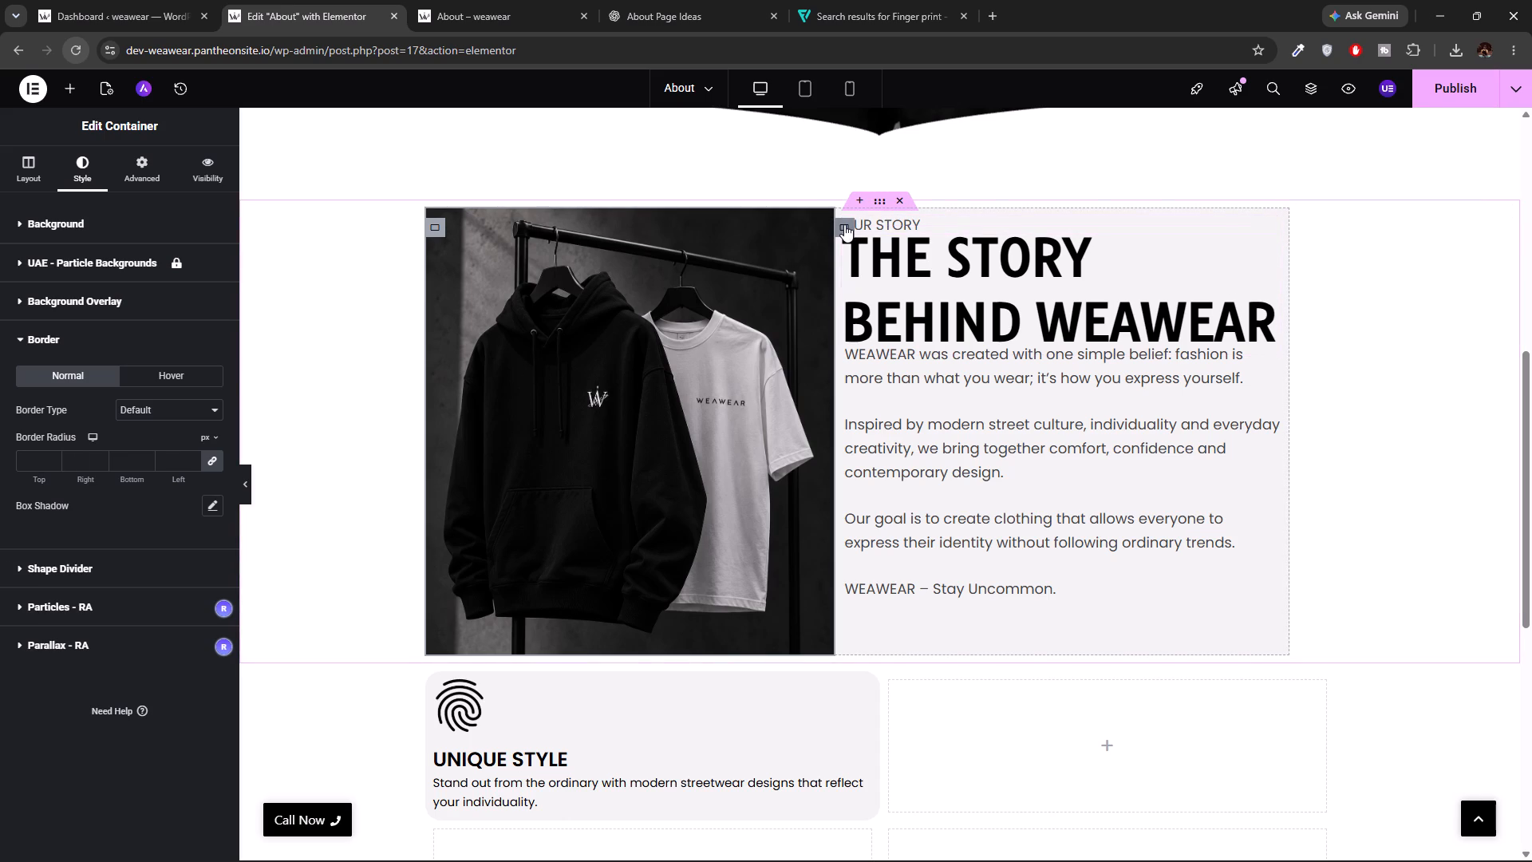
pyautogui.click(844, 224)
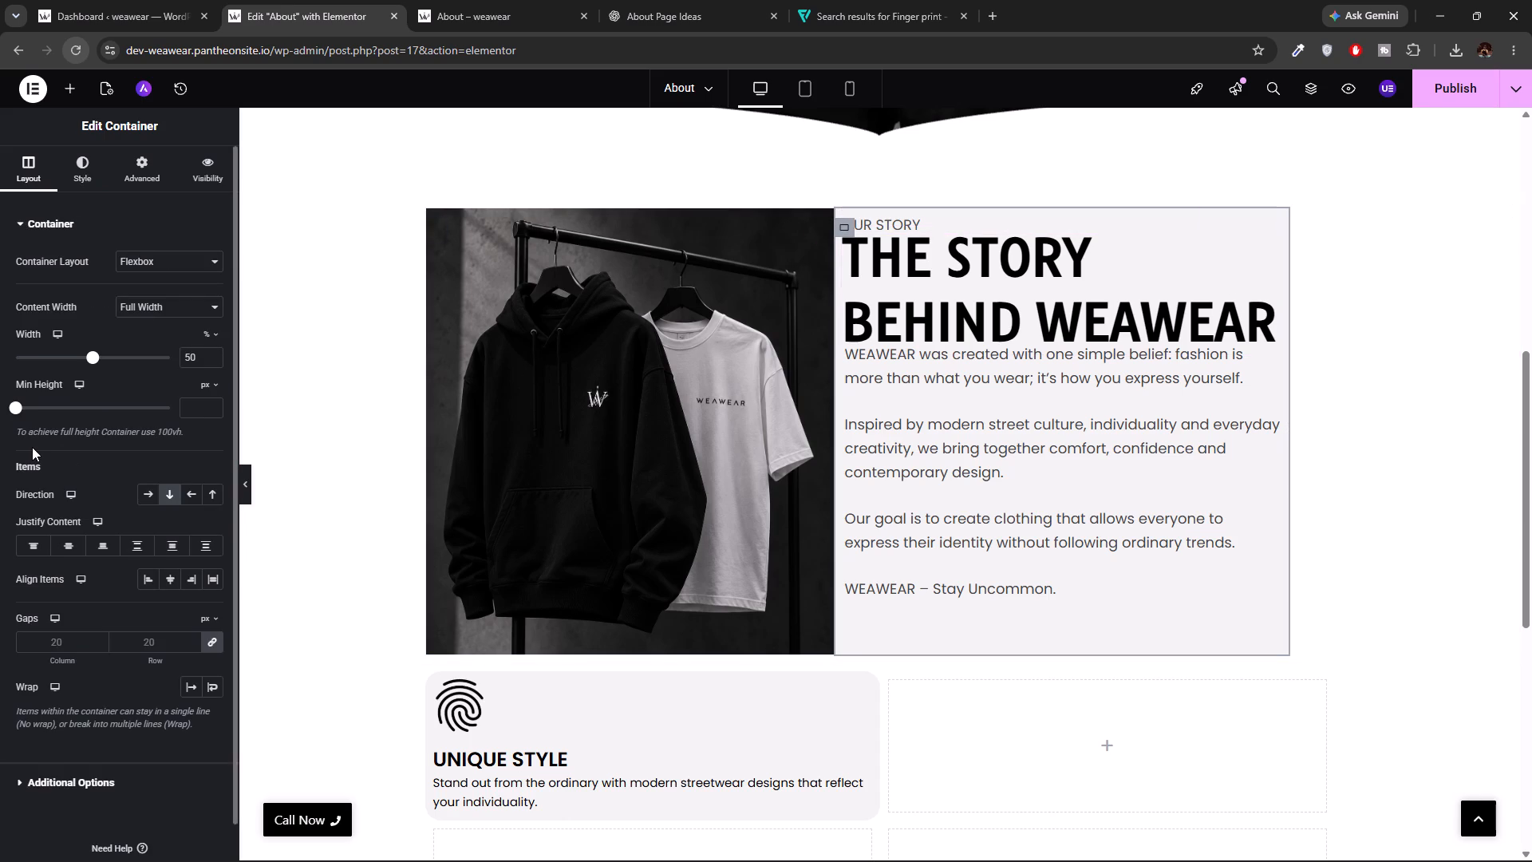
pyautogui.scroll(-5, 32, 447)
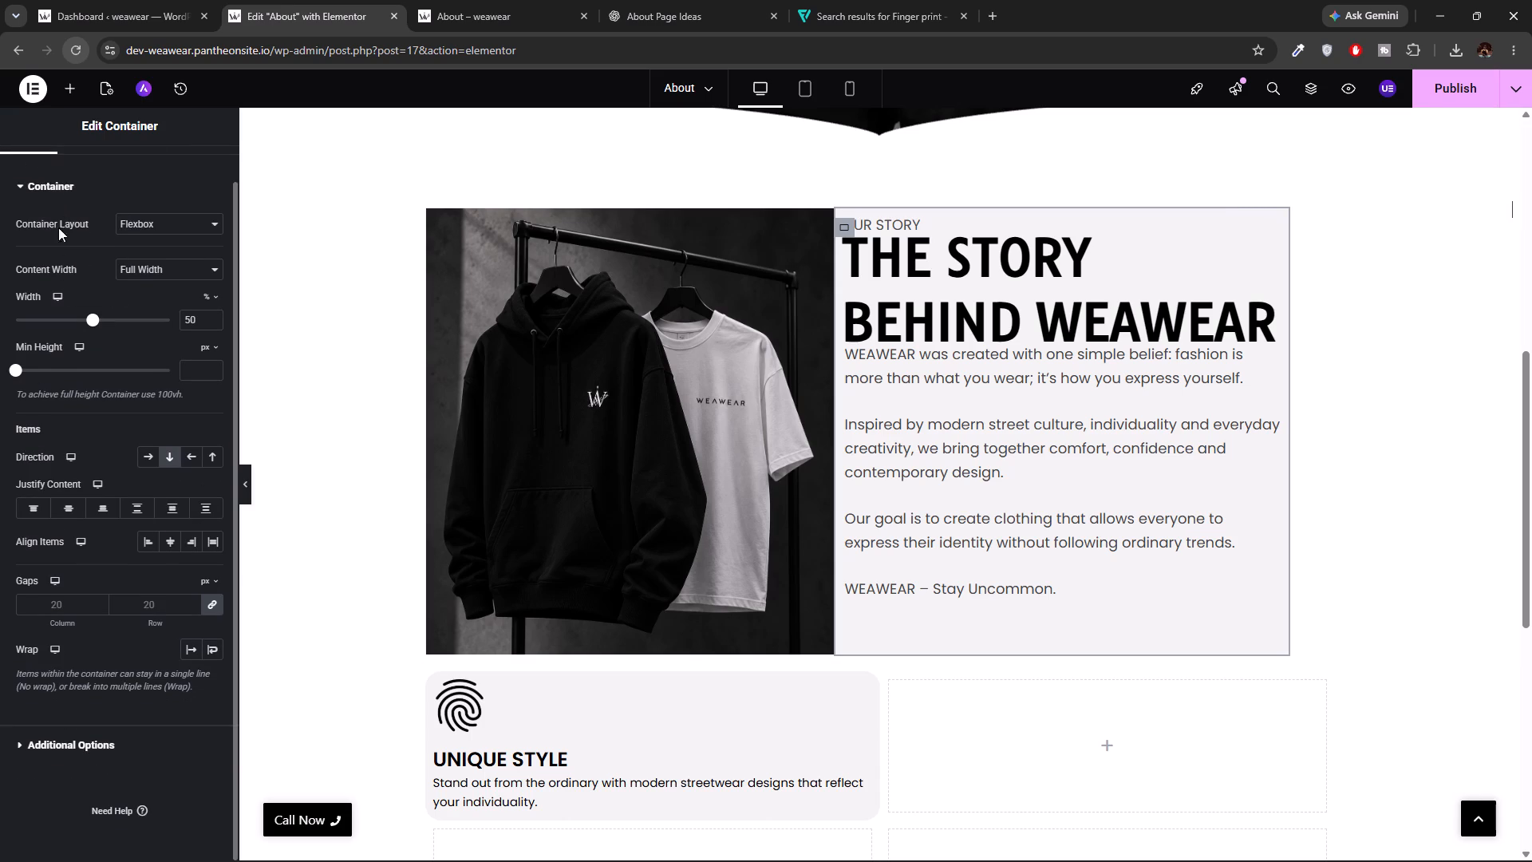
pyautogui.scroll(3, 21, 556)
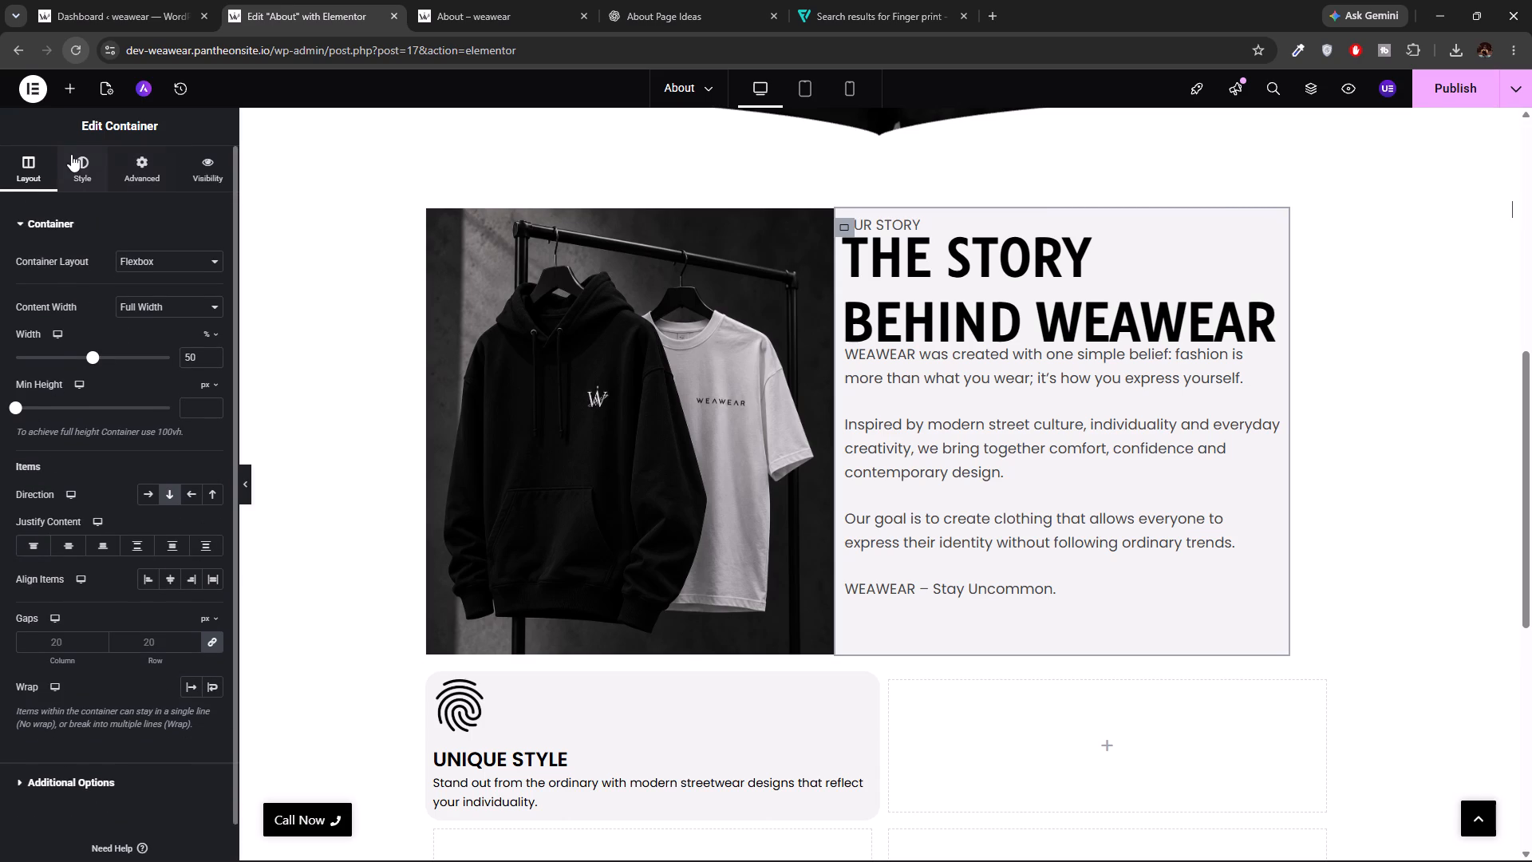
pyautogui.click(71, 153)
pyautogui.click(44, 154)
pyautogui.scroll(-3, 85, 454)
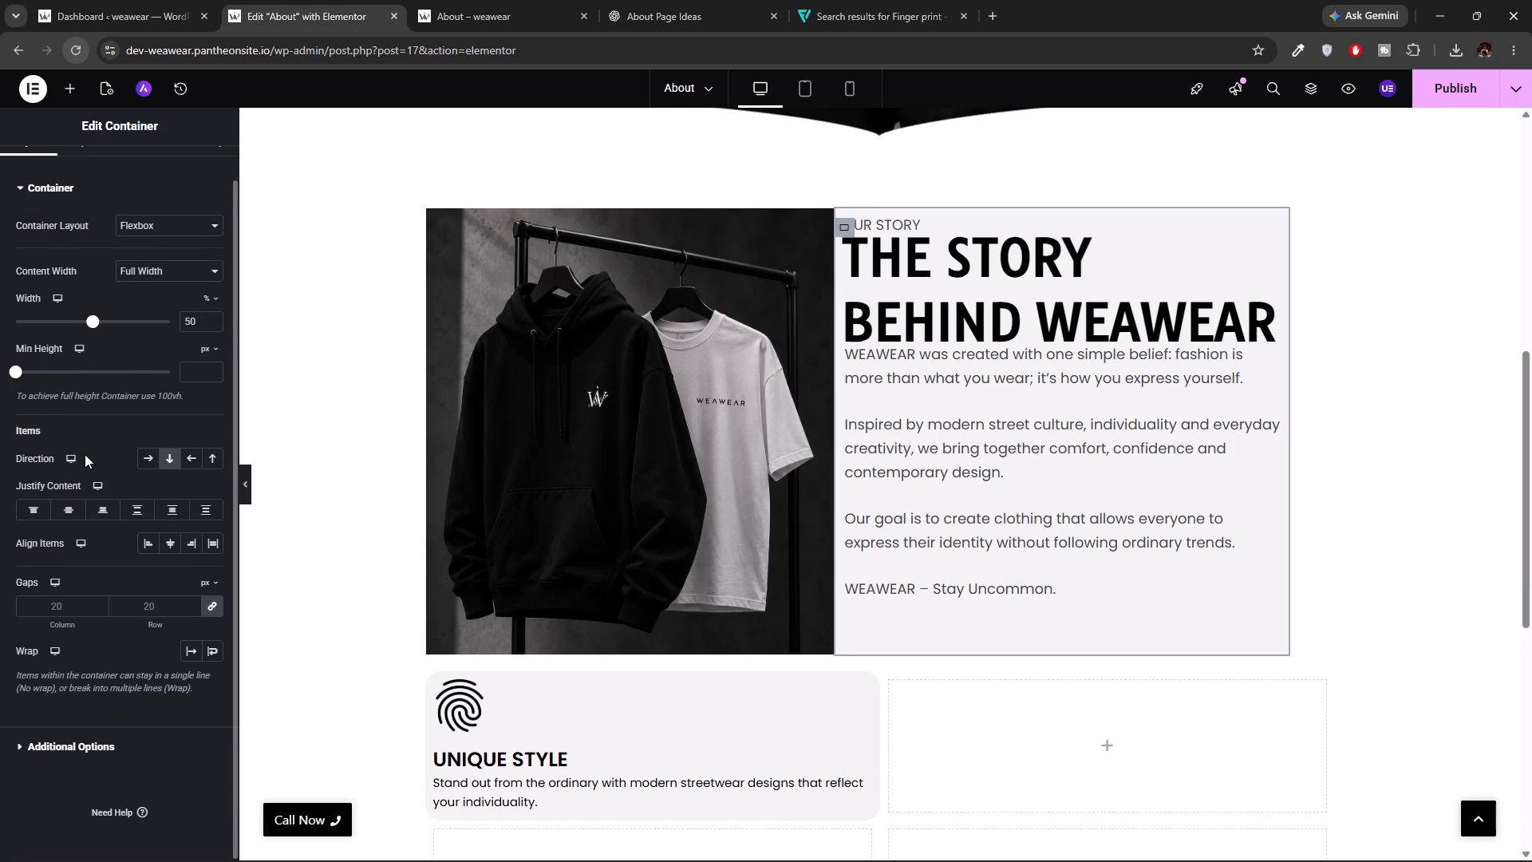
pyautogui.scroll(-1, 85, 454)
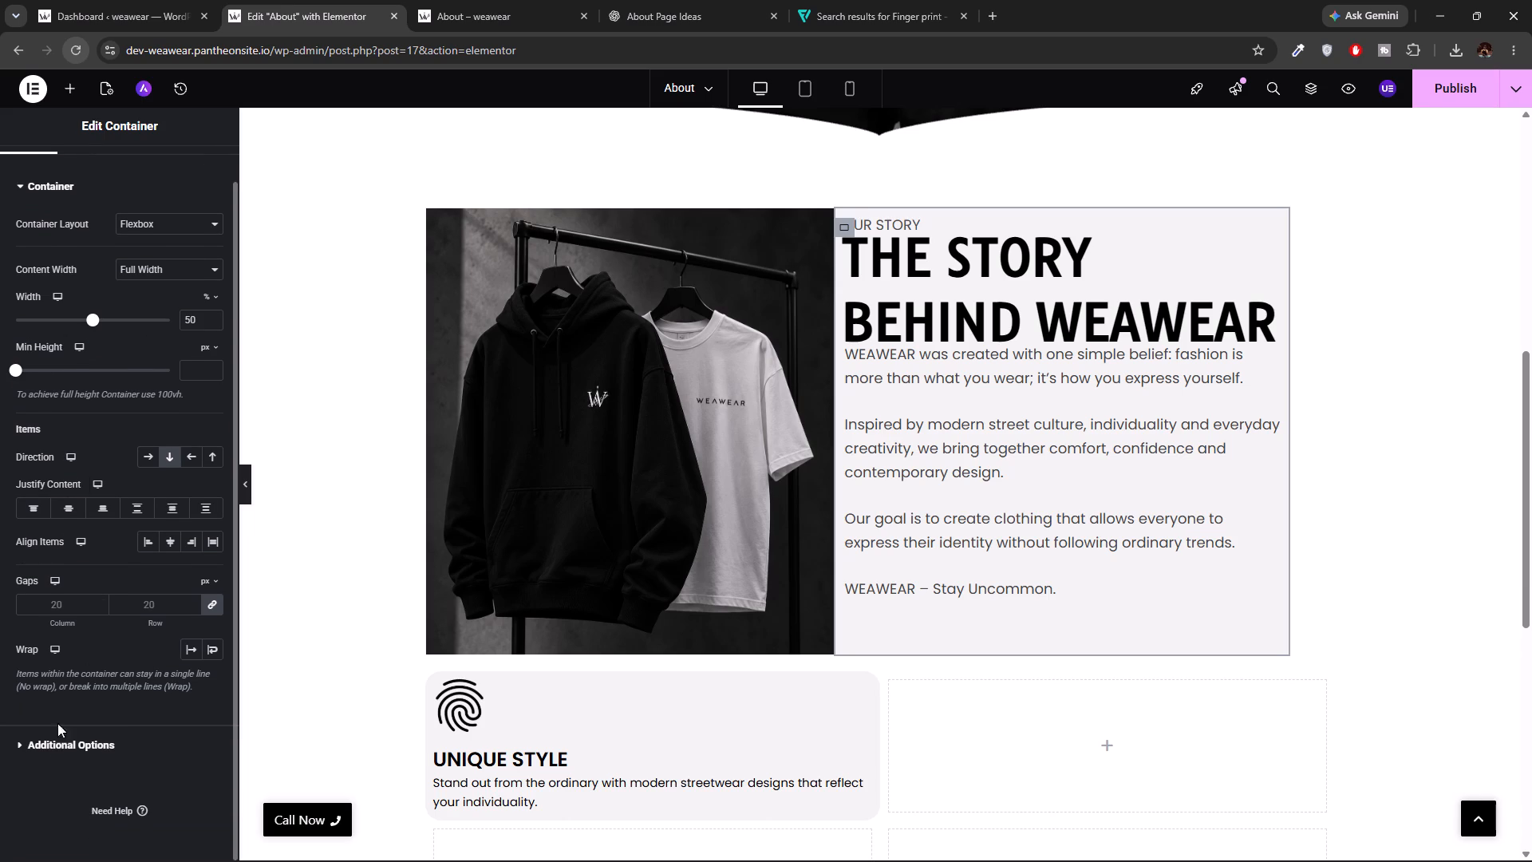
pyautogui.click(53, 741)
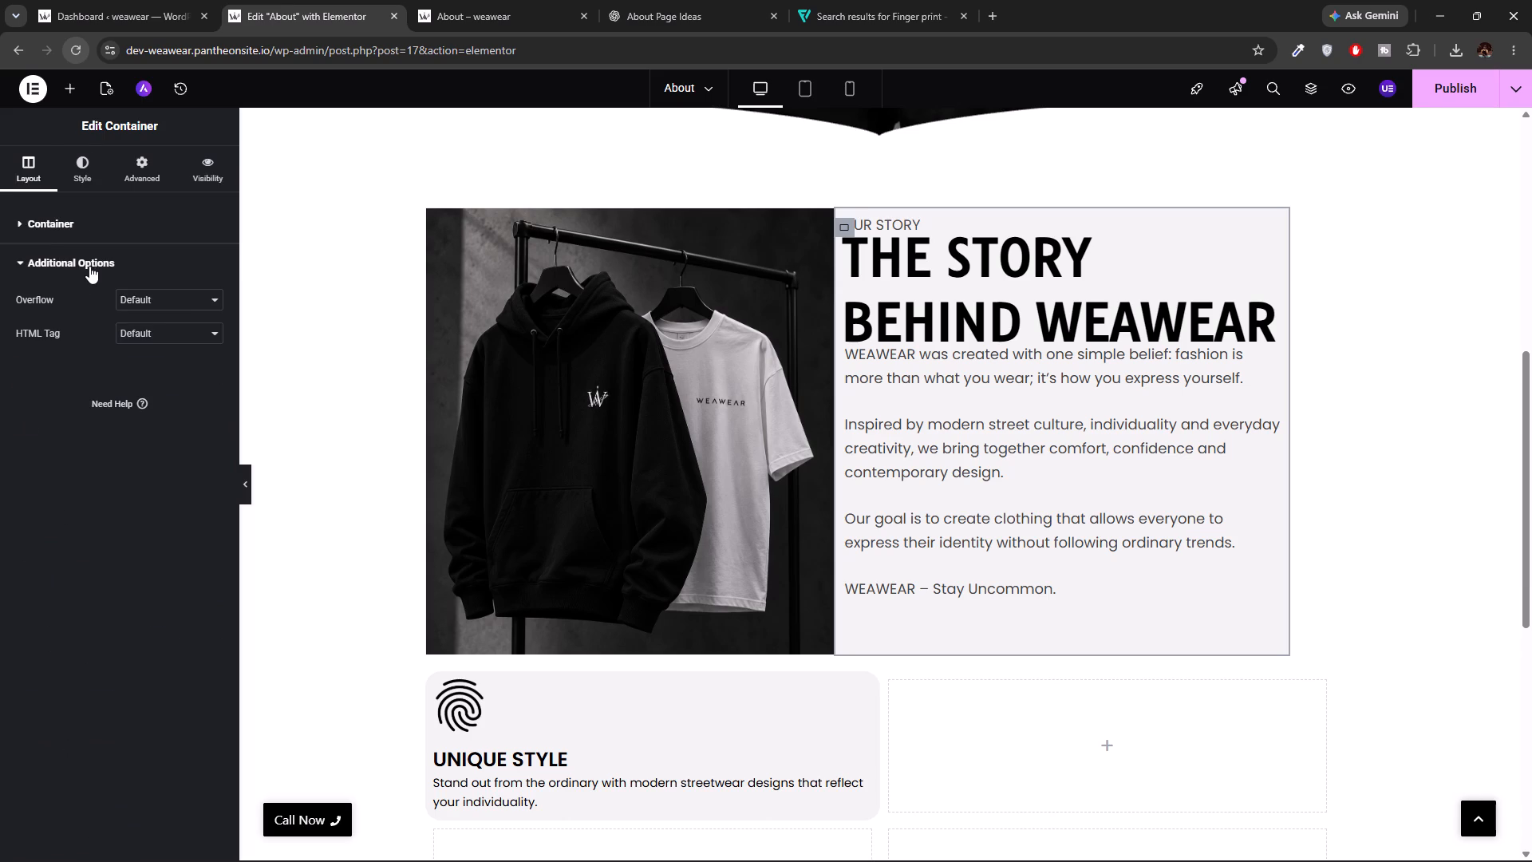
pyautogui.click(89, 265)
pyautogui.click(142, 190)
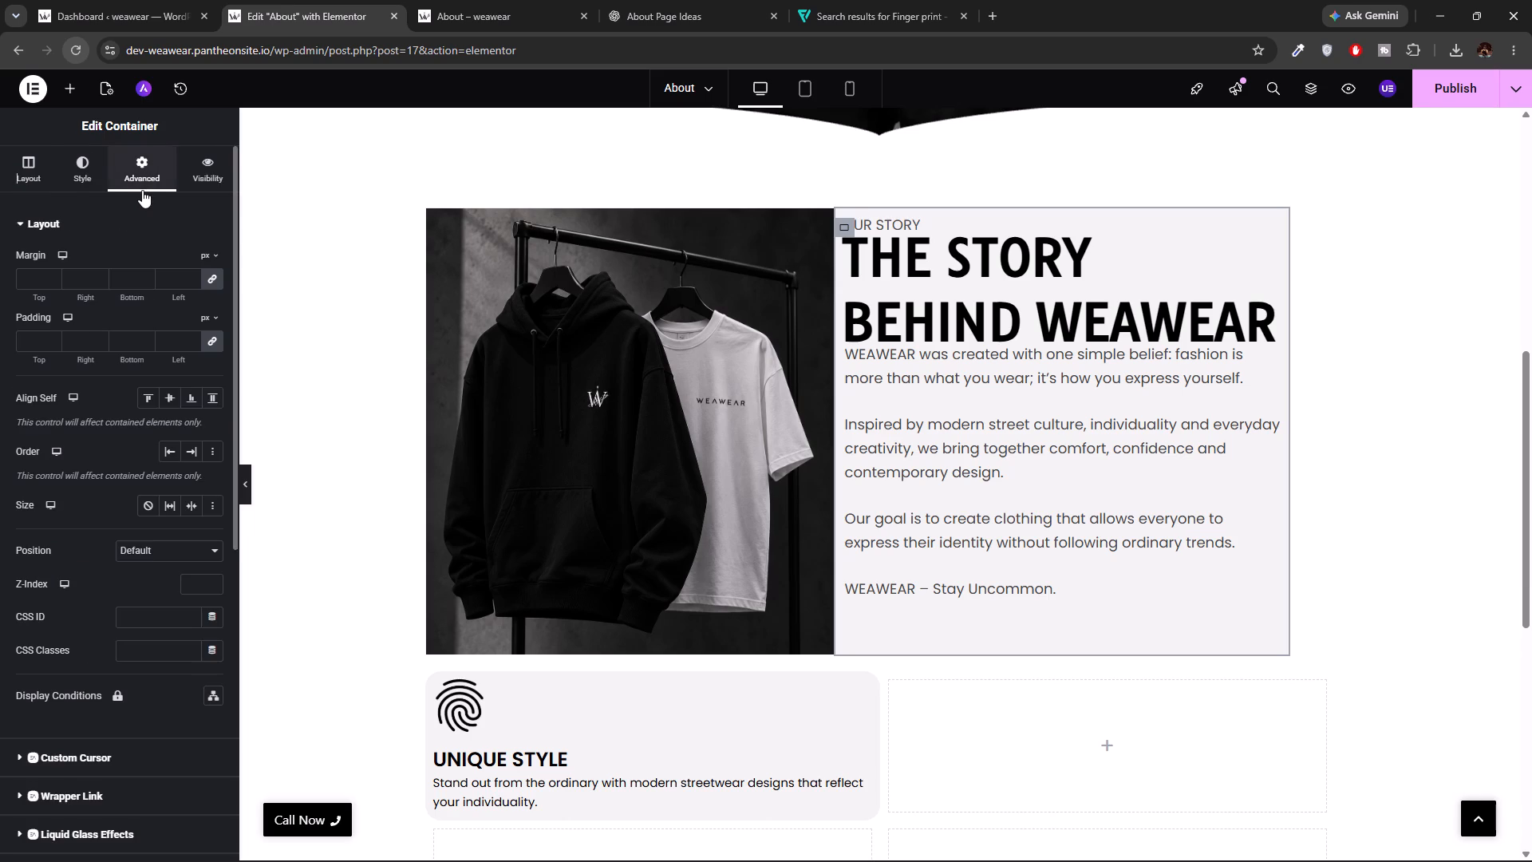
# Set the Our Story text container's border radius to 30 px on all corners.
pyautogui.click(89, 172)
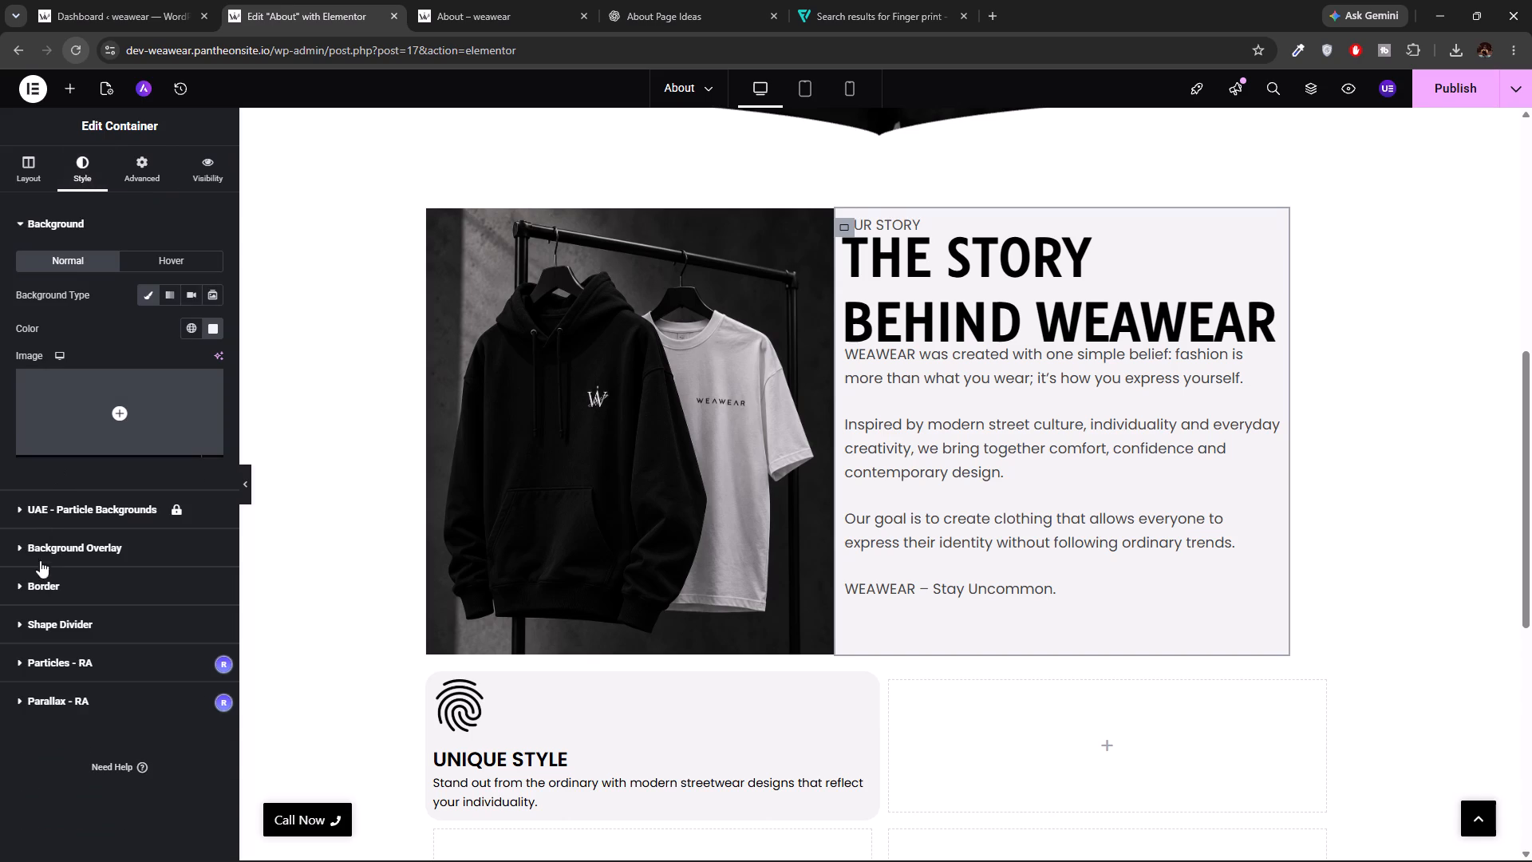
pyautogui.click(38, 571)
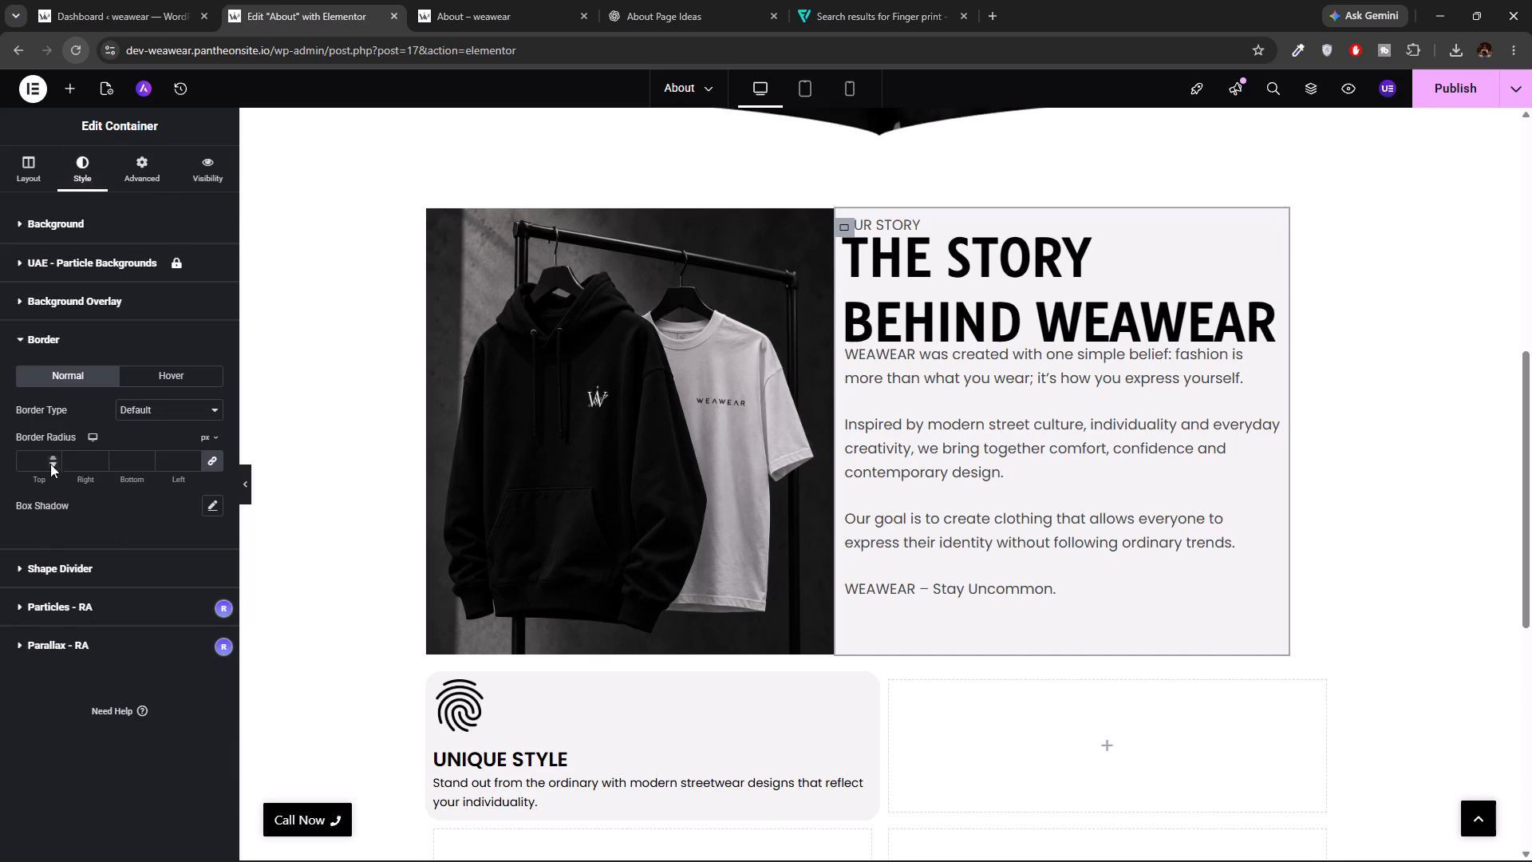
pyautogui.click(49, 461)
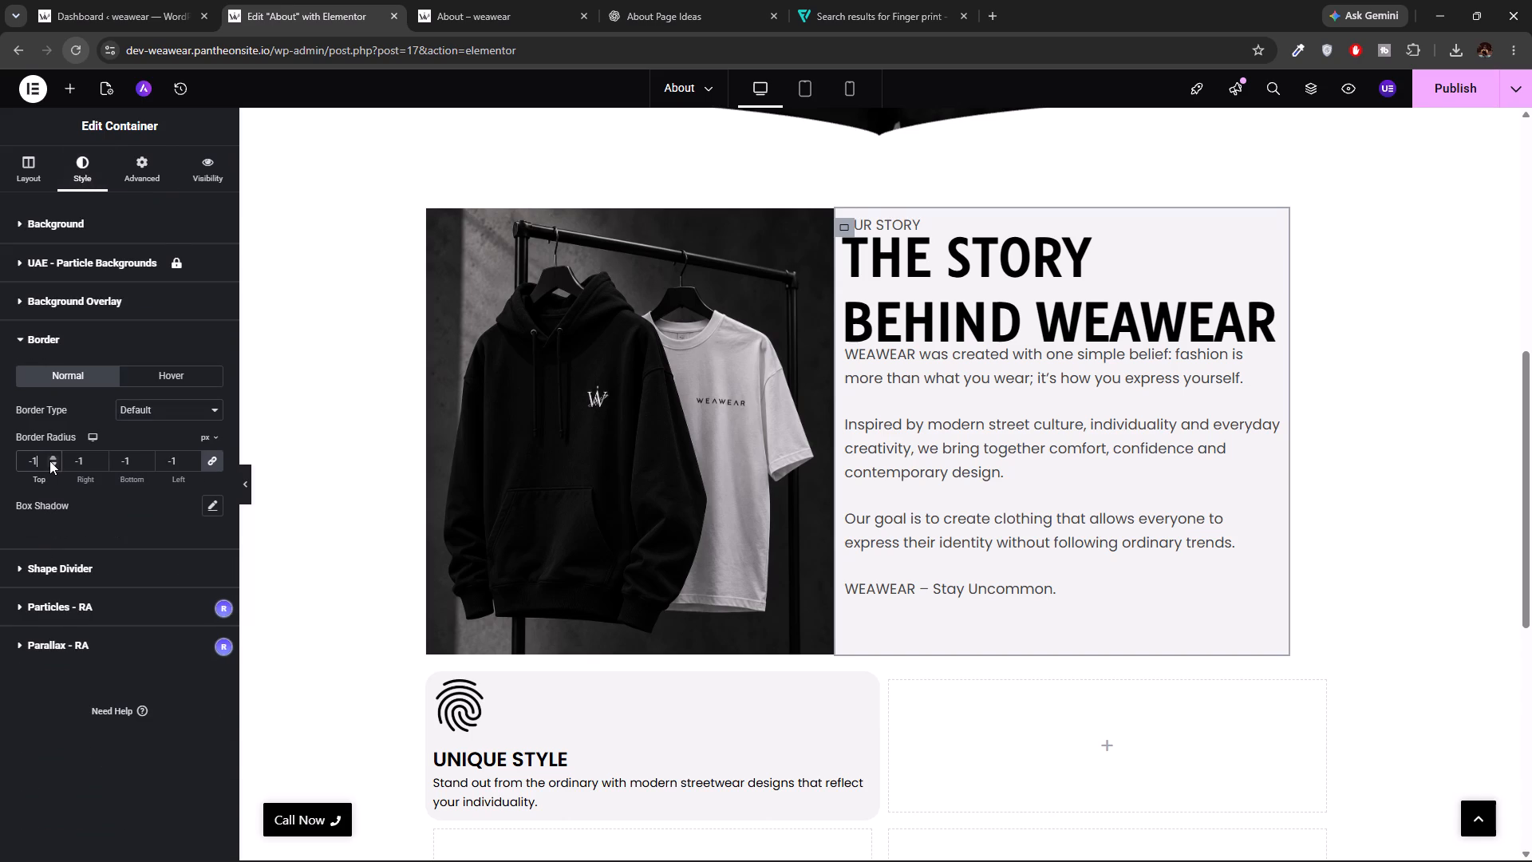
pyautogui.click(49, 461)
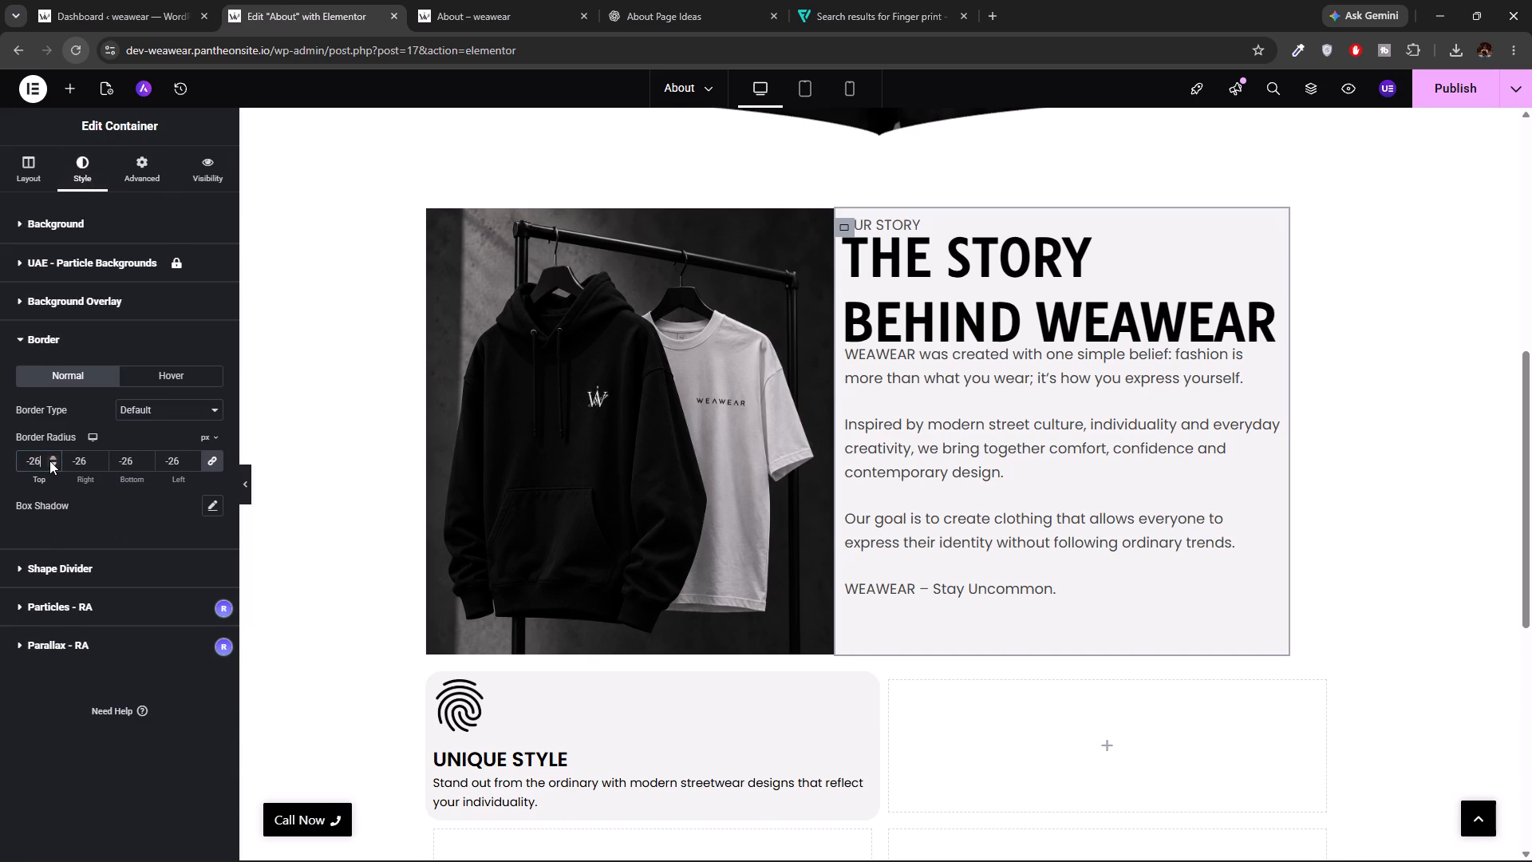
pyautogui.tripleClick(49, 461)
pyautogui.doubleClick(49, 461)
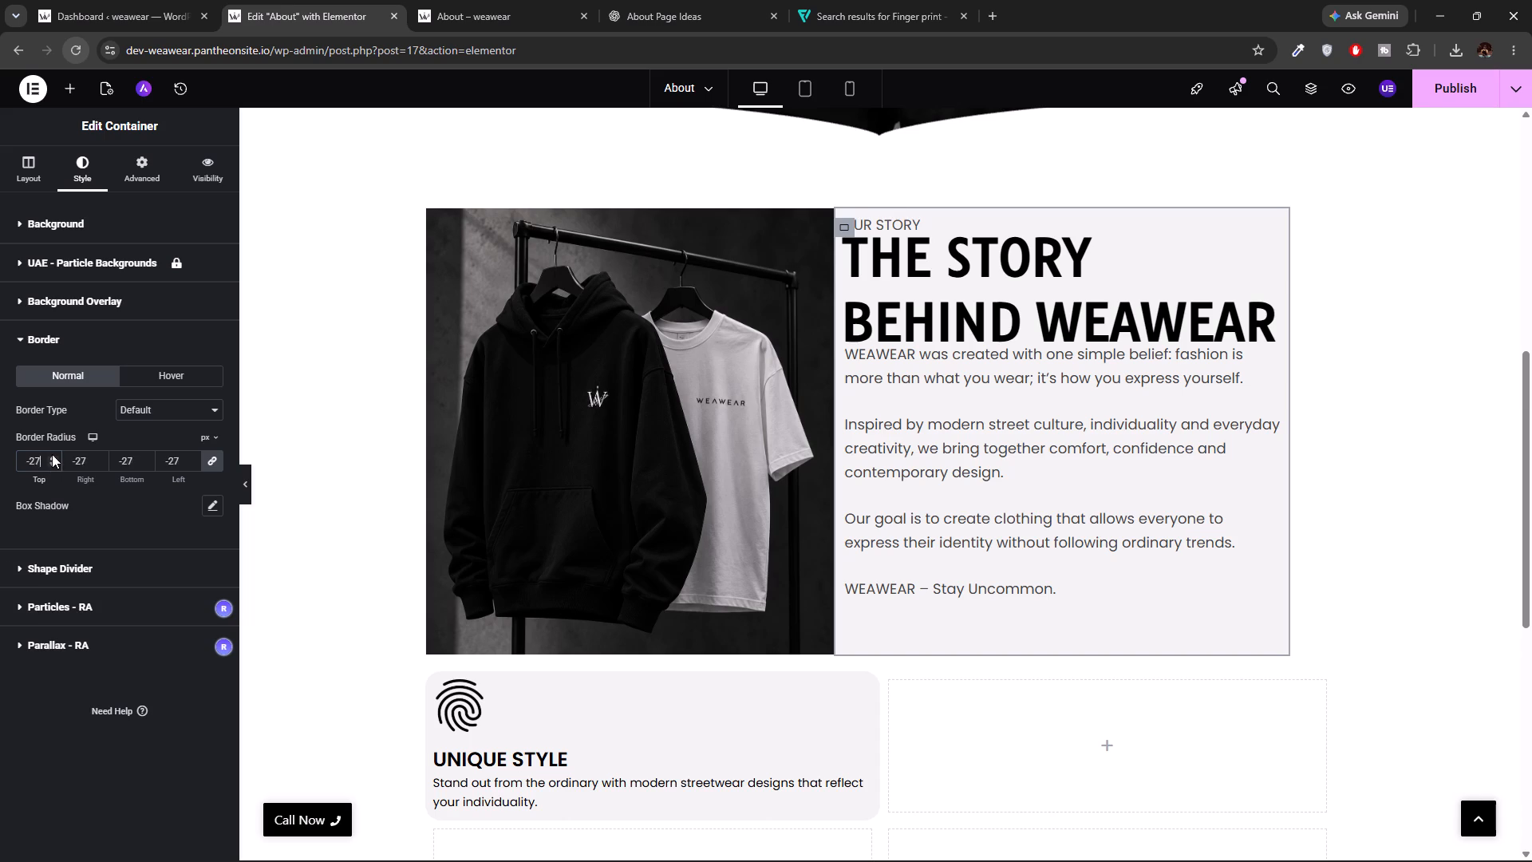
pyautogui.doubleClick(52, 454)
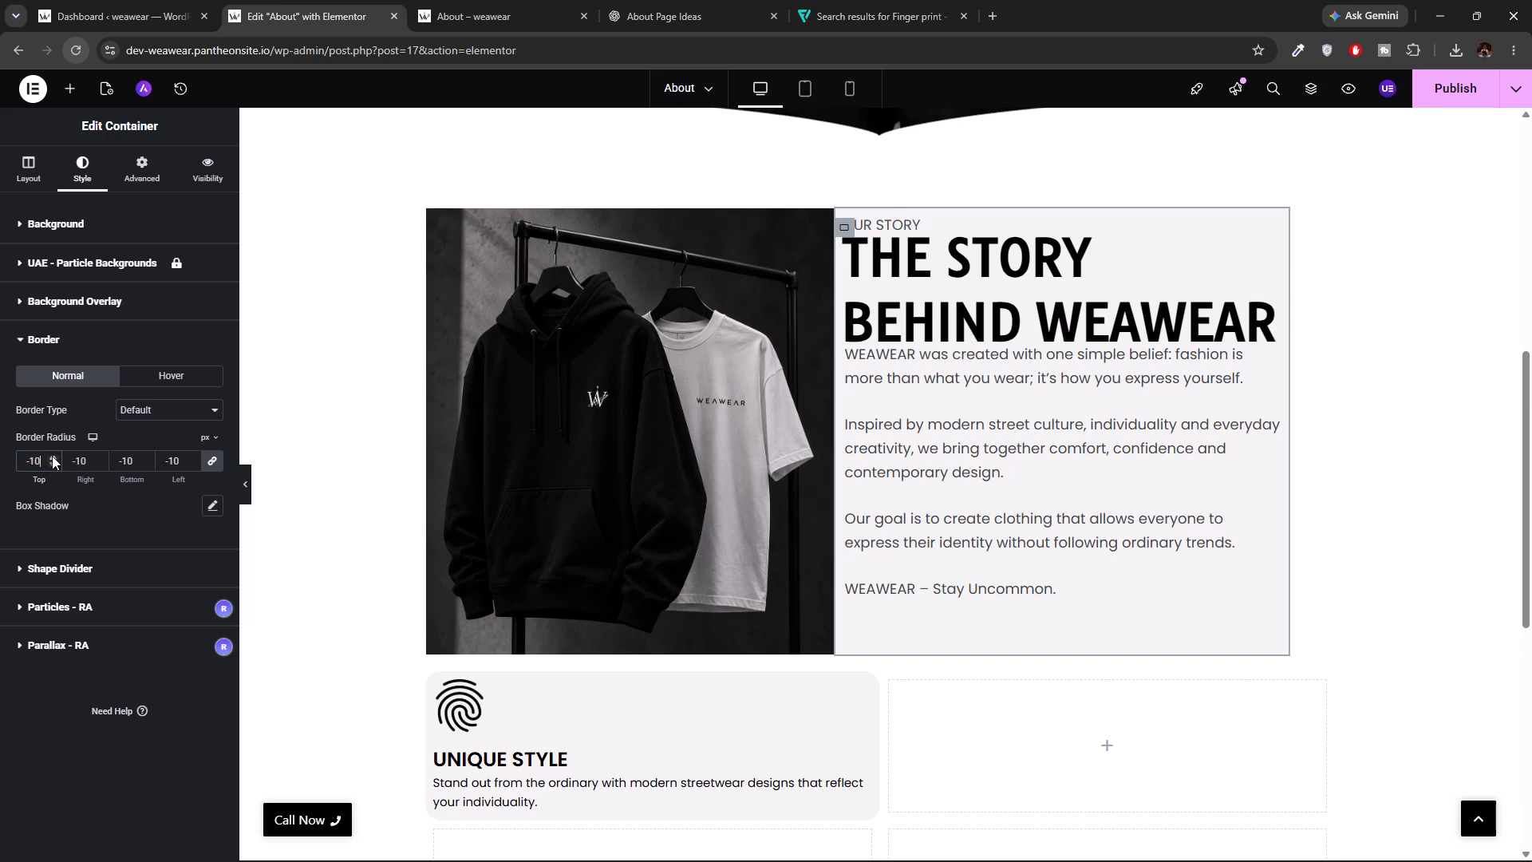
pyautogui.click(51, 457)
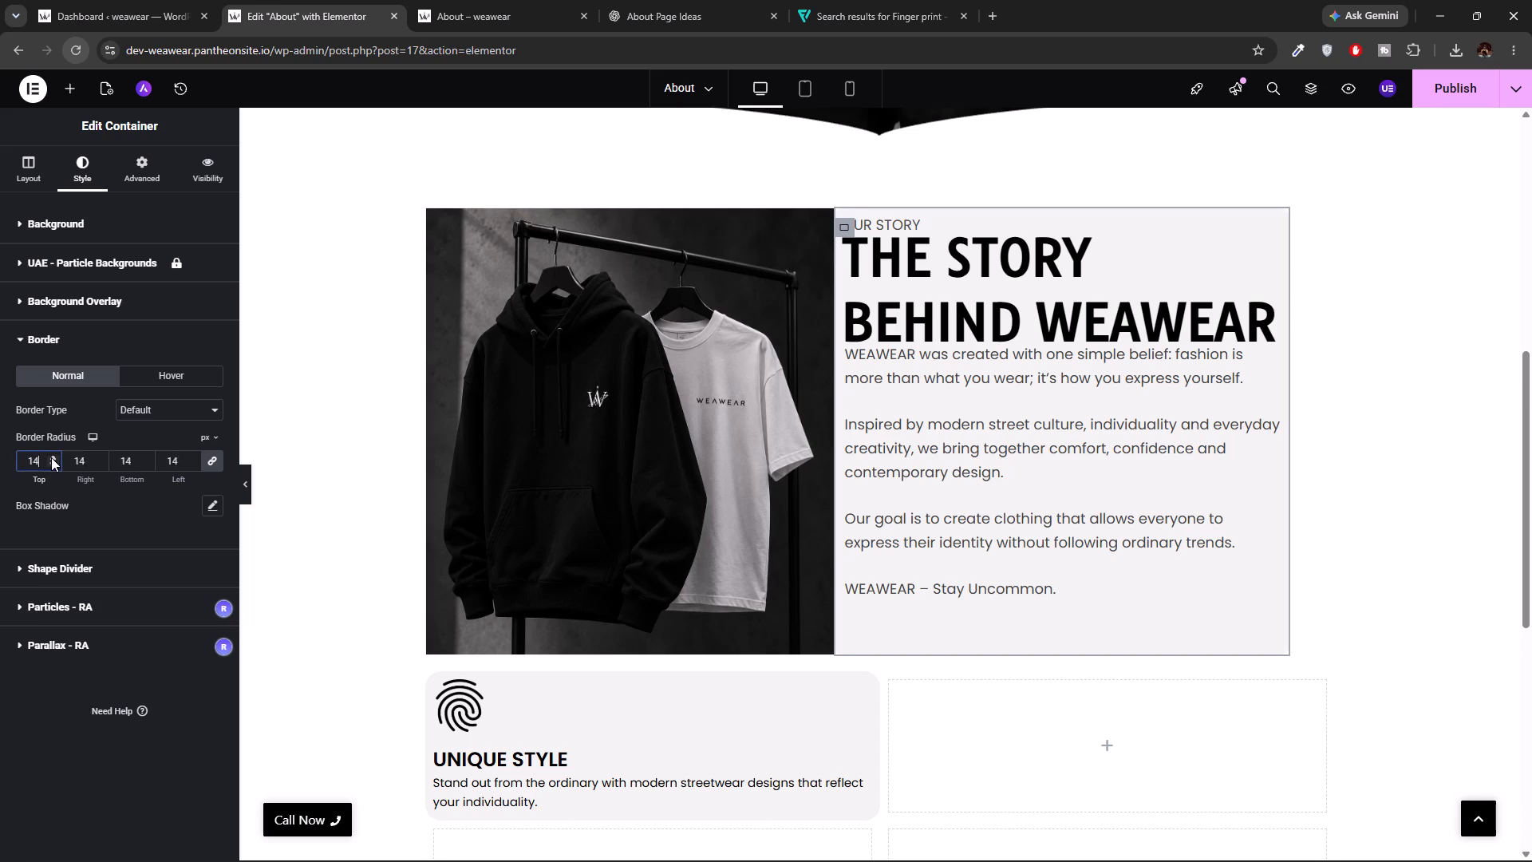
pyautogui.click(51, 457)
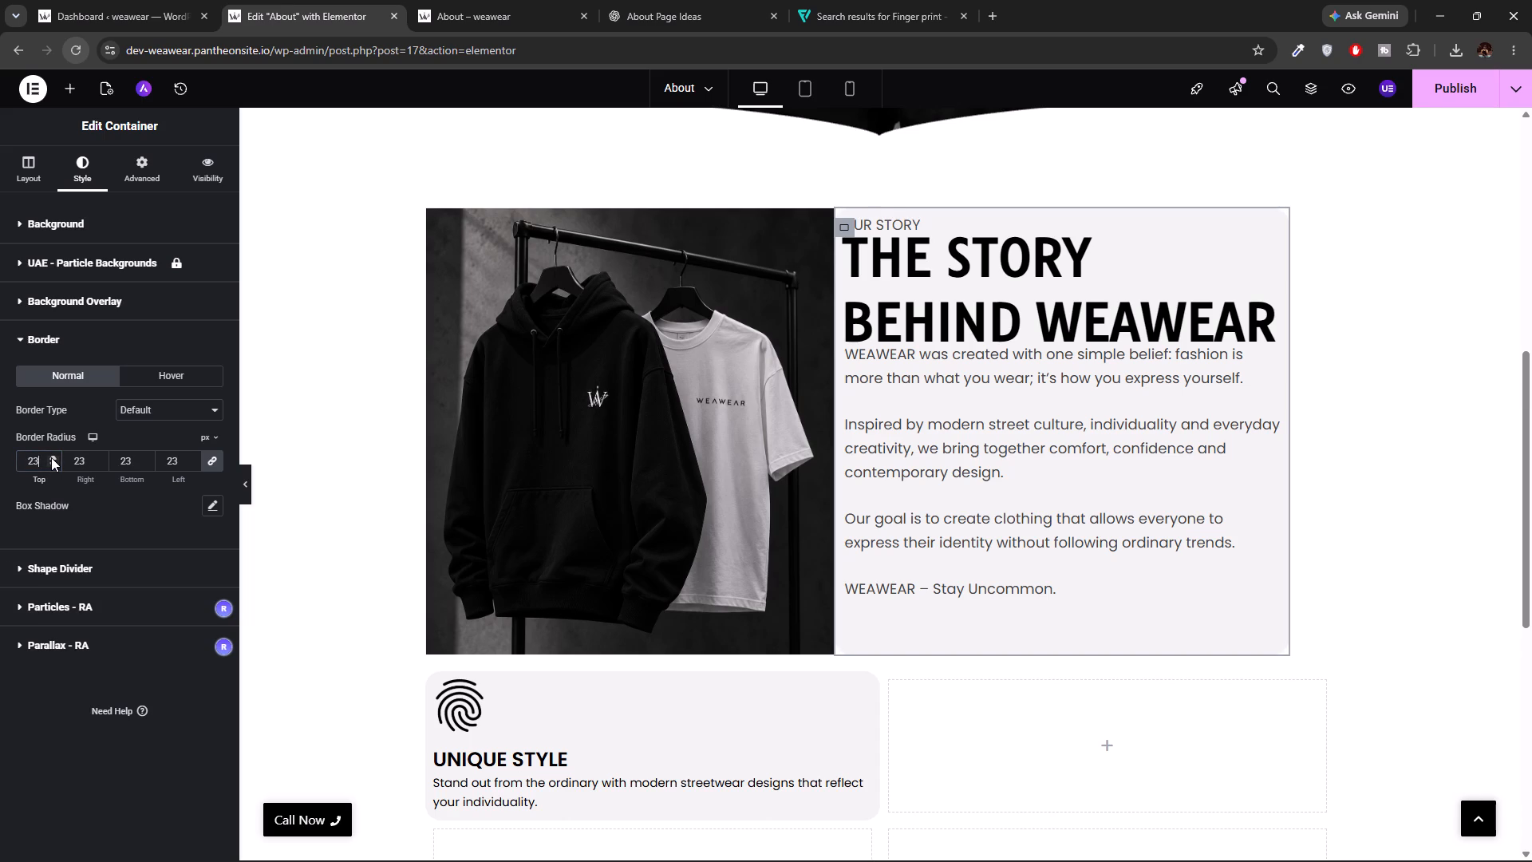
pyautogui.tripleClick(51, 457)
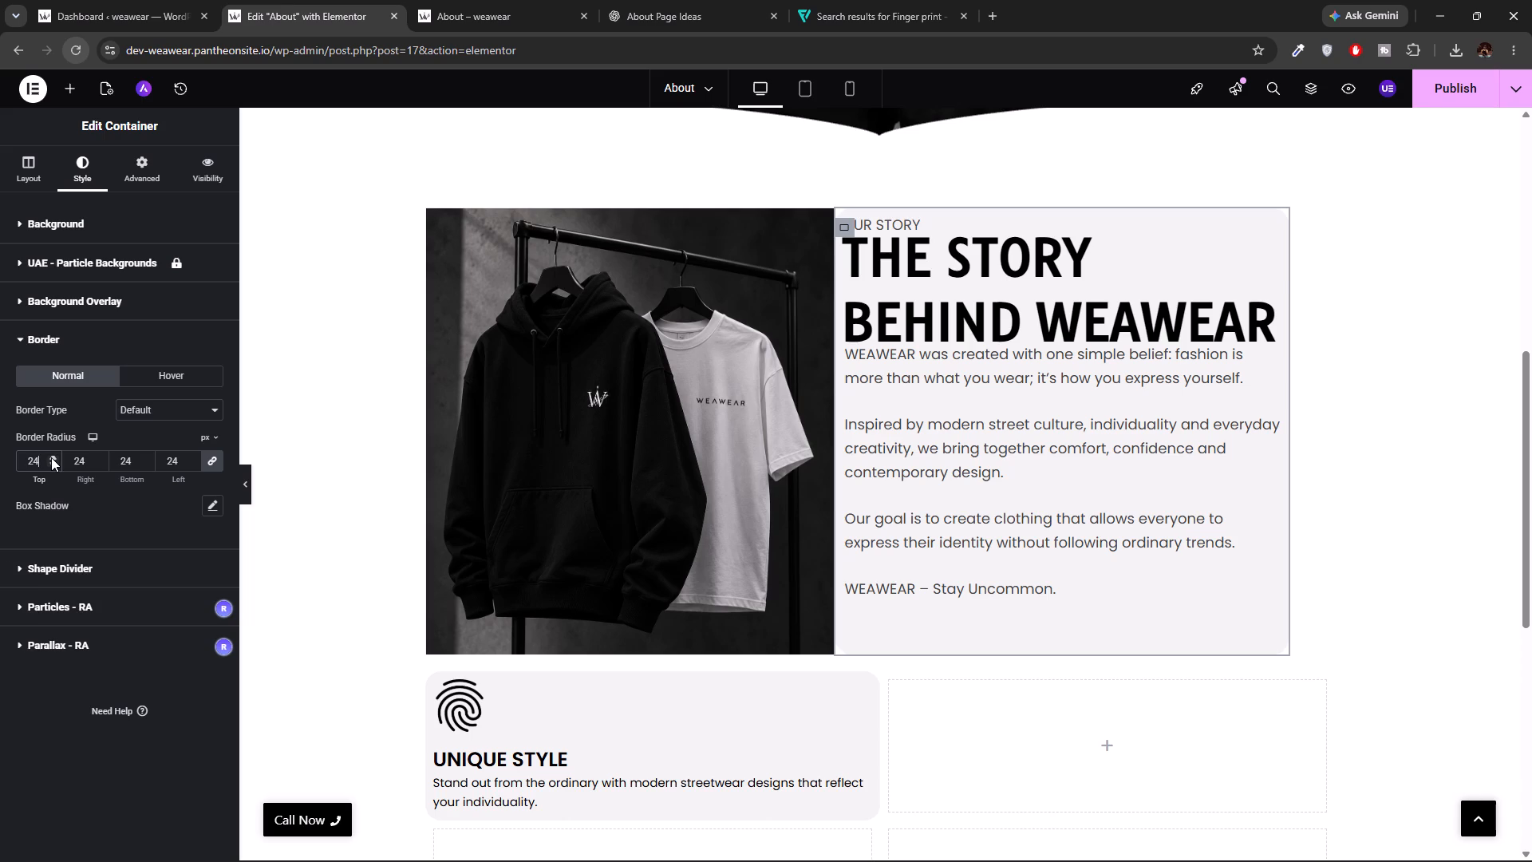
pyautogui.click(51, 457)
pyautogui.doubleClick(51, 457)
pyautogui.click(51, 457)
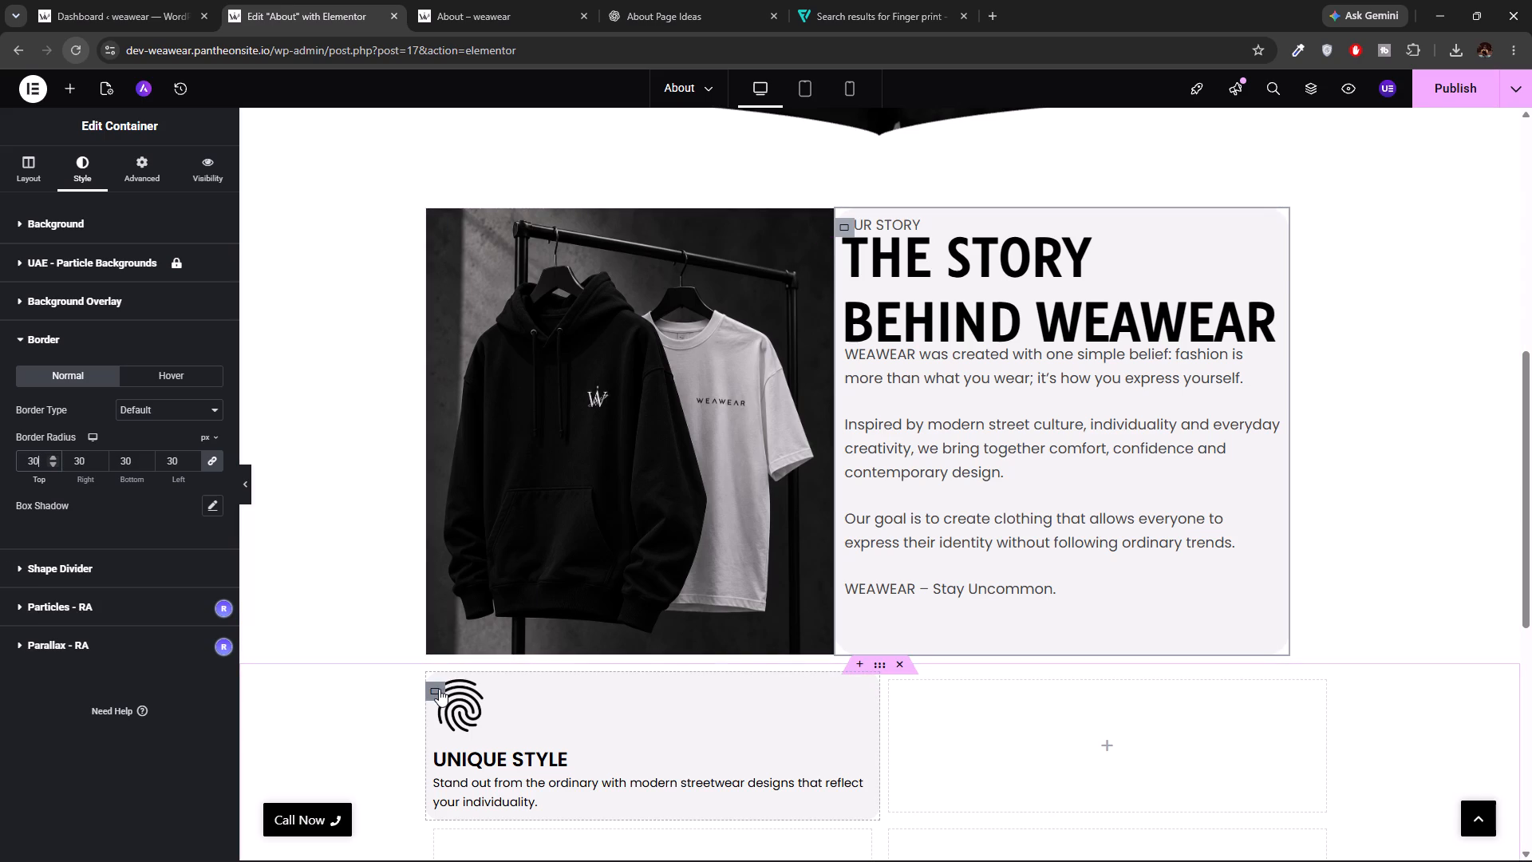
pyautogui.click(439, 689)
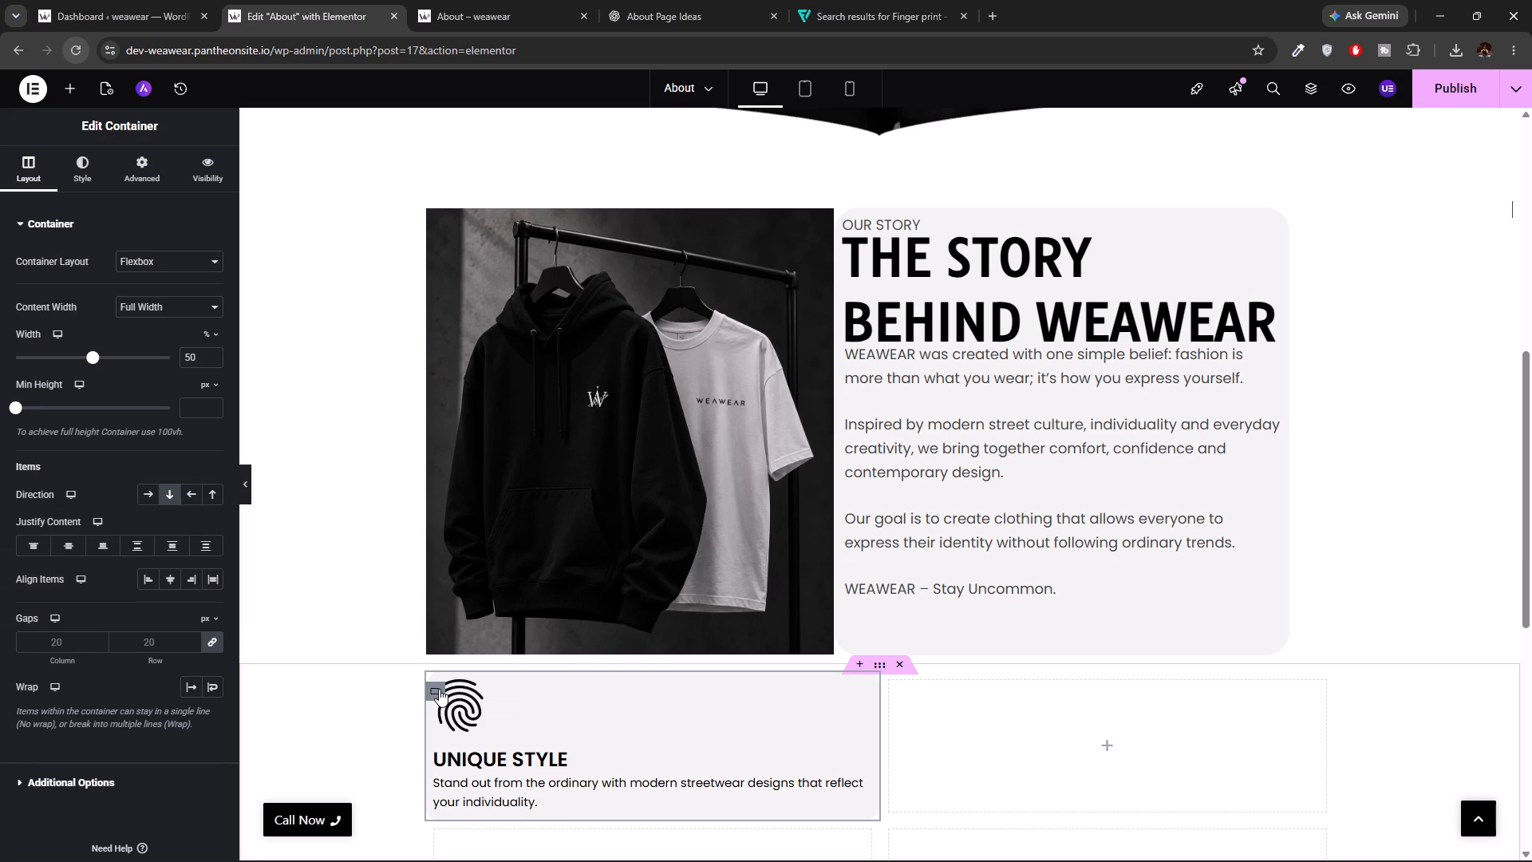
pyautogui.click(1416, 453)
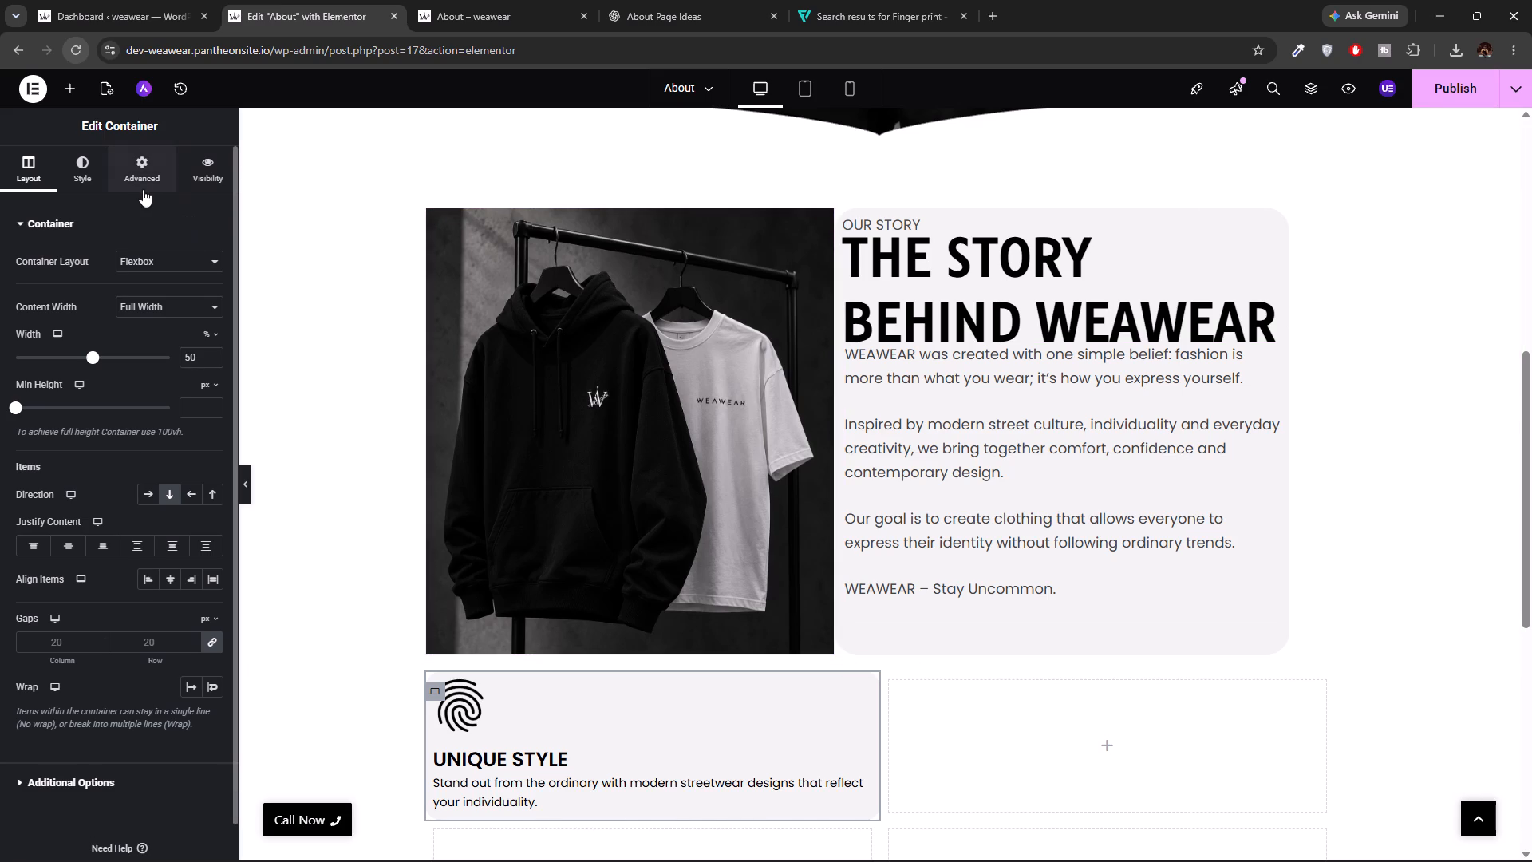
# Unlink the Our Story text container's border radius values and set the top and left radius values to 0 px.
pyautogui.click(845, 225)
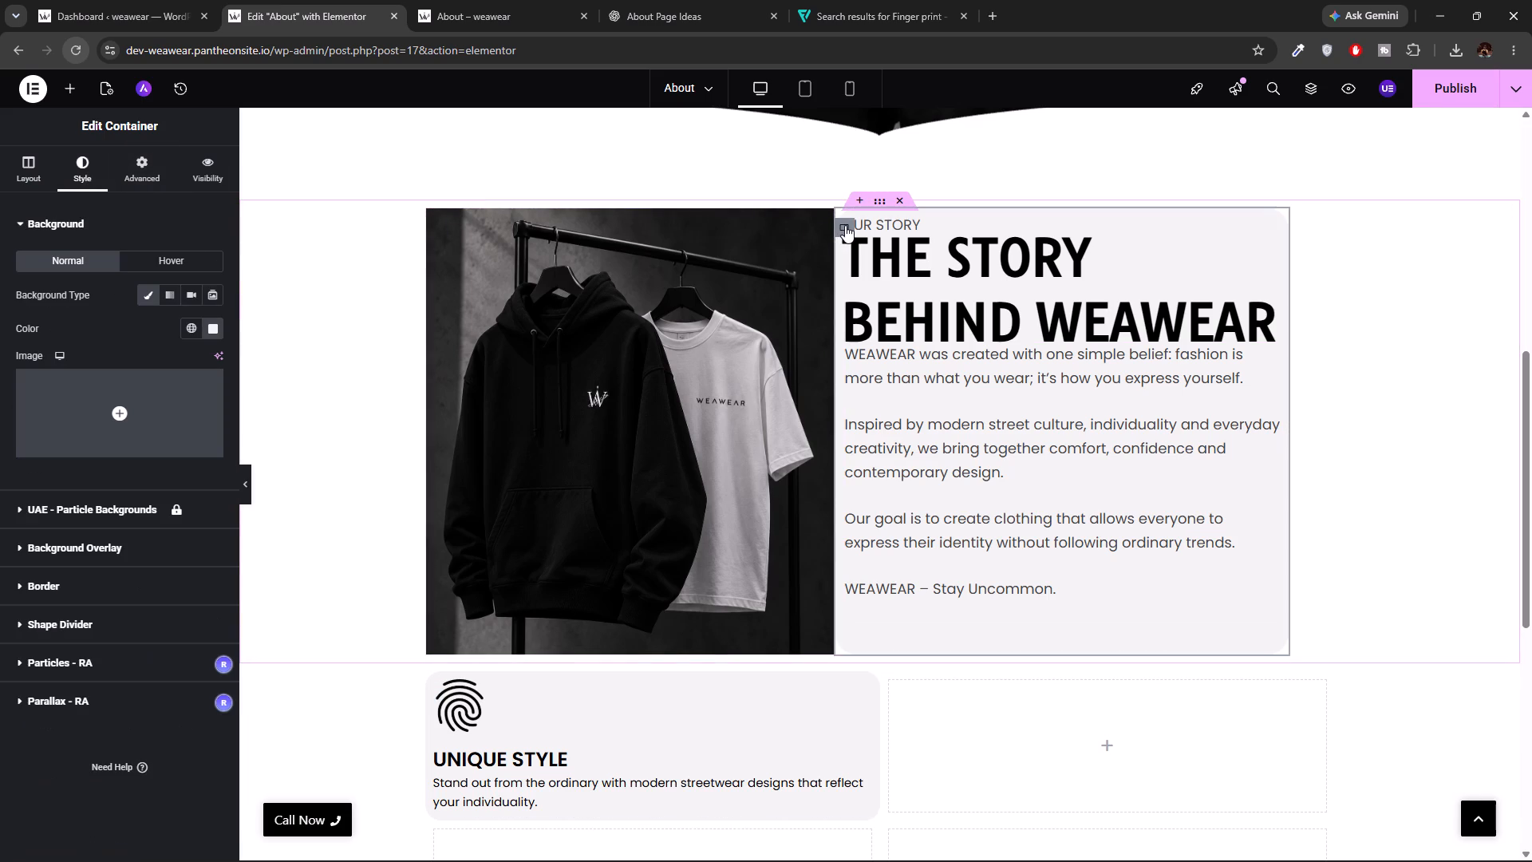
pyautogui.click(24, 571)
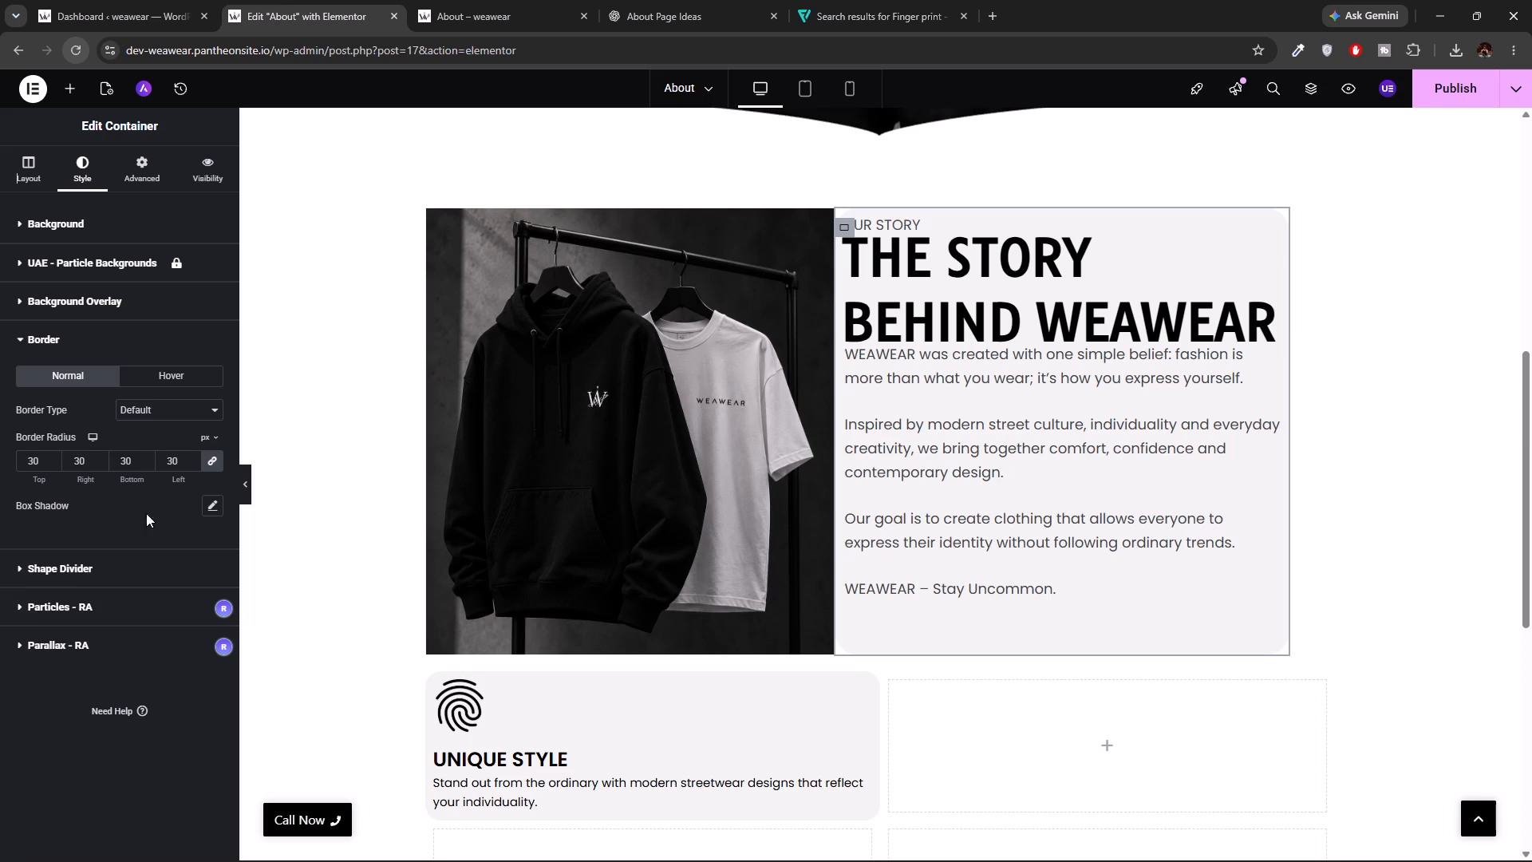
pyautogui.click(207, 465)
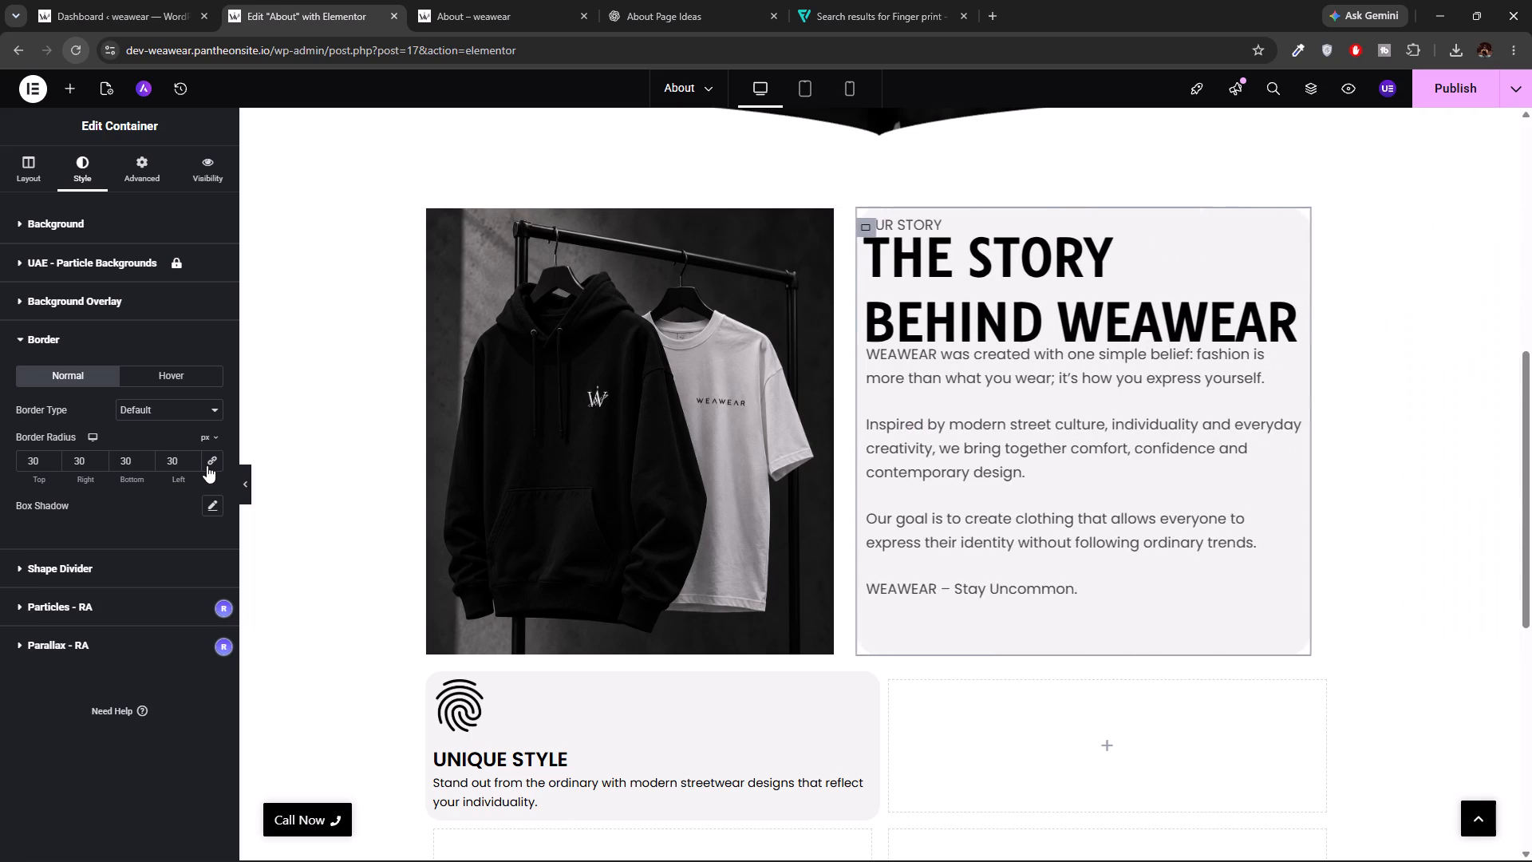
pyautogui.click(33, 461)
pyautogui.press('BackSpace')
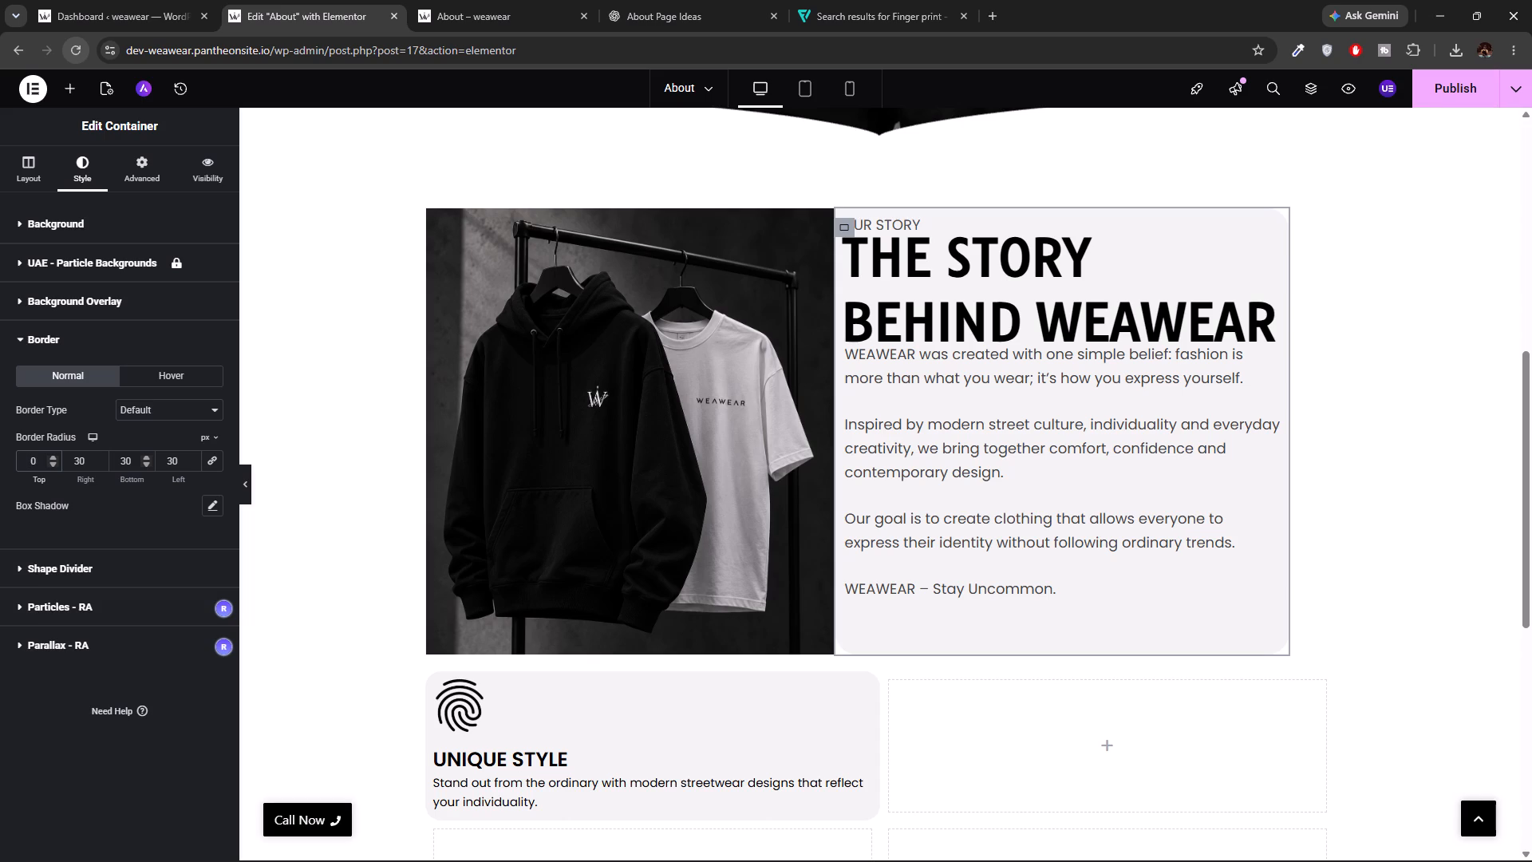
pyautogui.click(172, 459)
pyautogui.press('BackSpace')
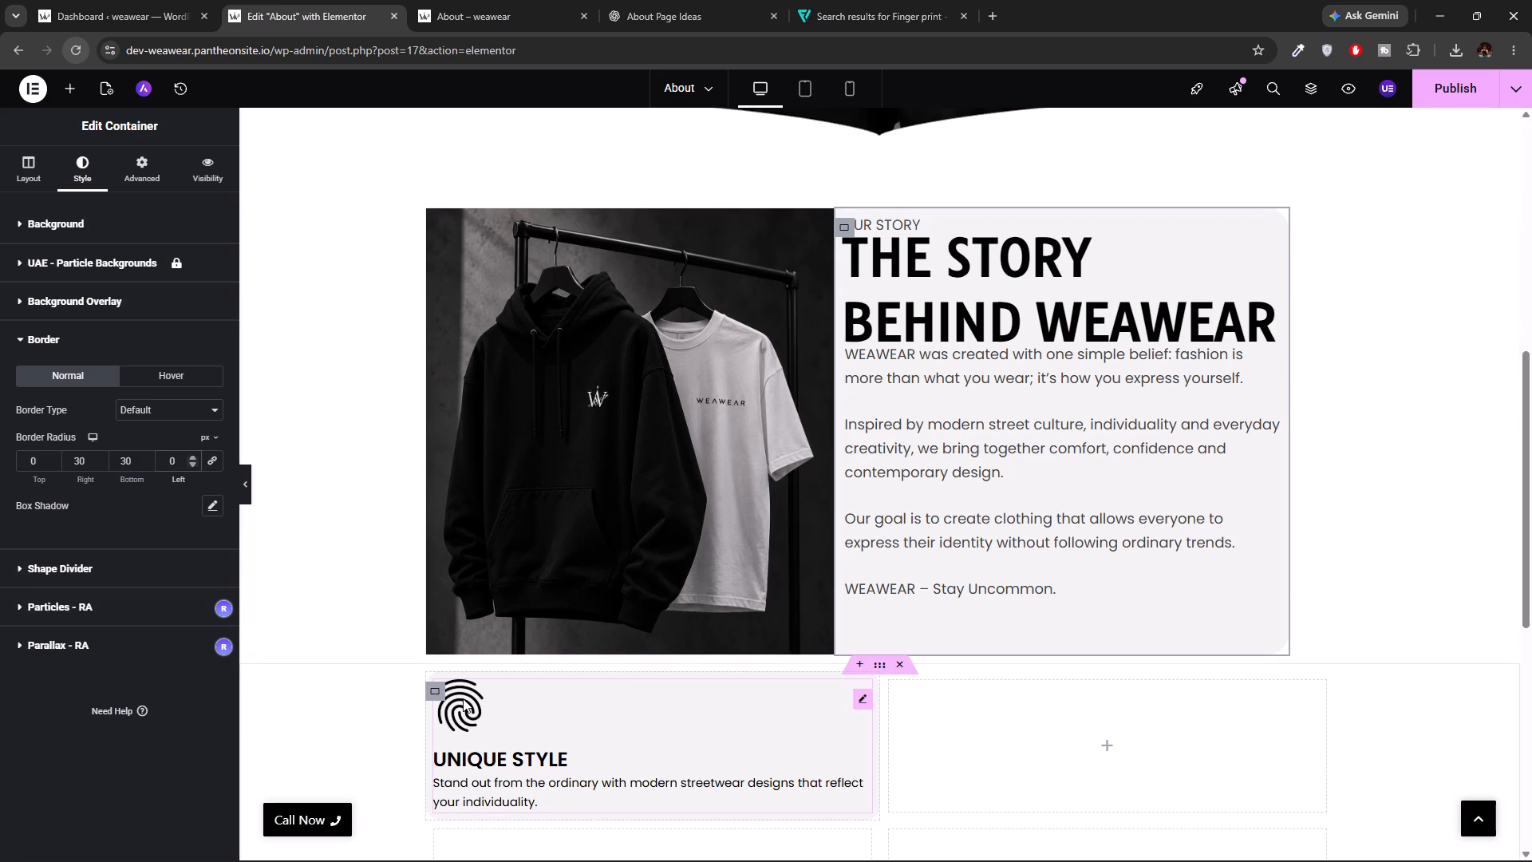
pyautogui.click(435, 692)
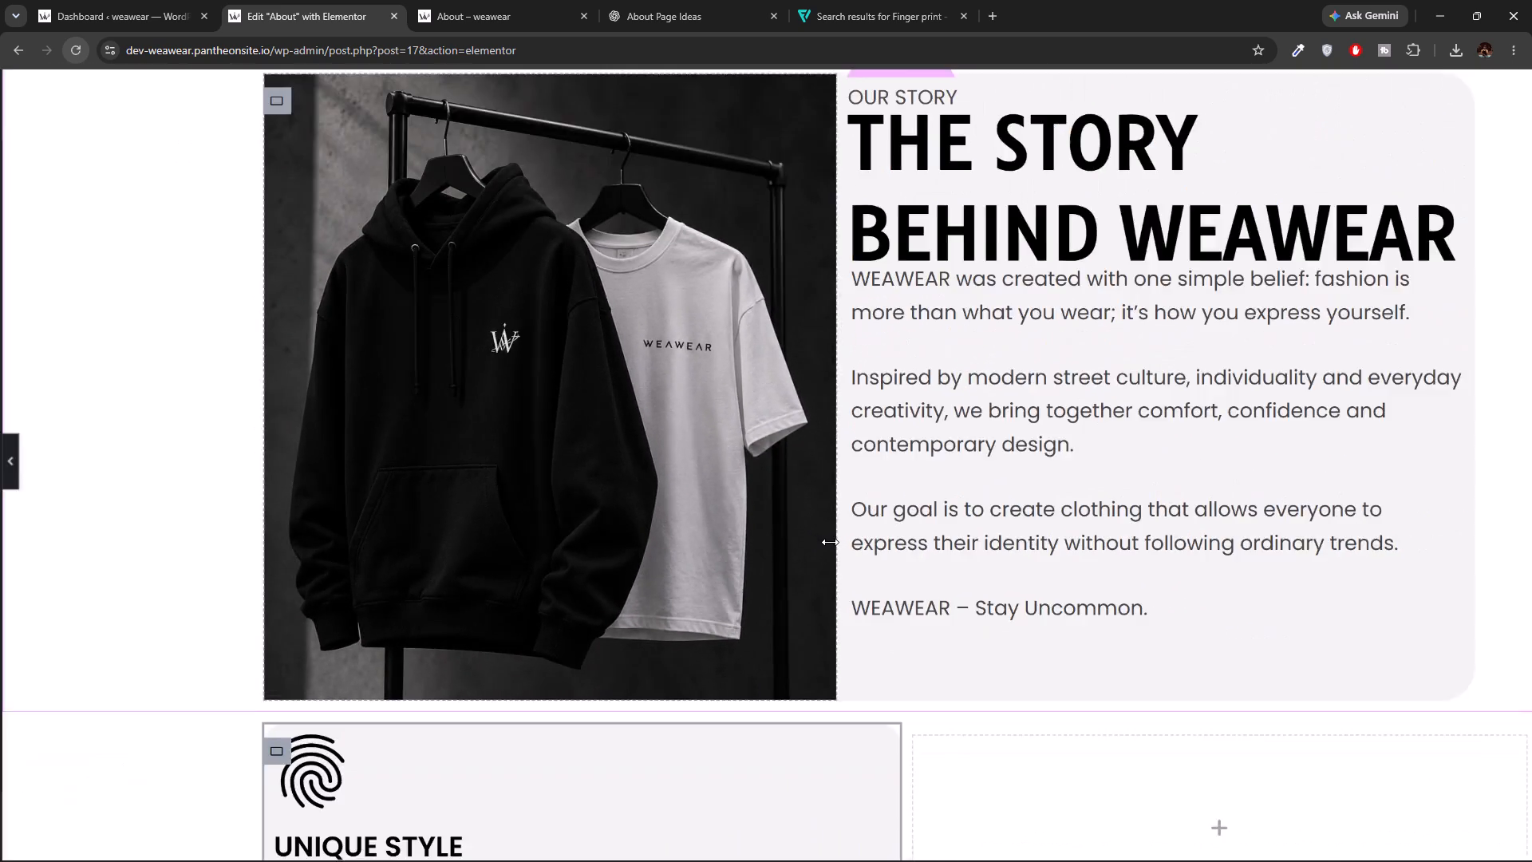
# Duplicate the Unique Style card container three times in the section below Our Story.
pyautogui.click(1040, 727)
pyautogui.scroll(-2, 1040, 727)
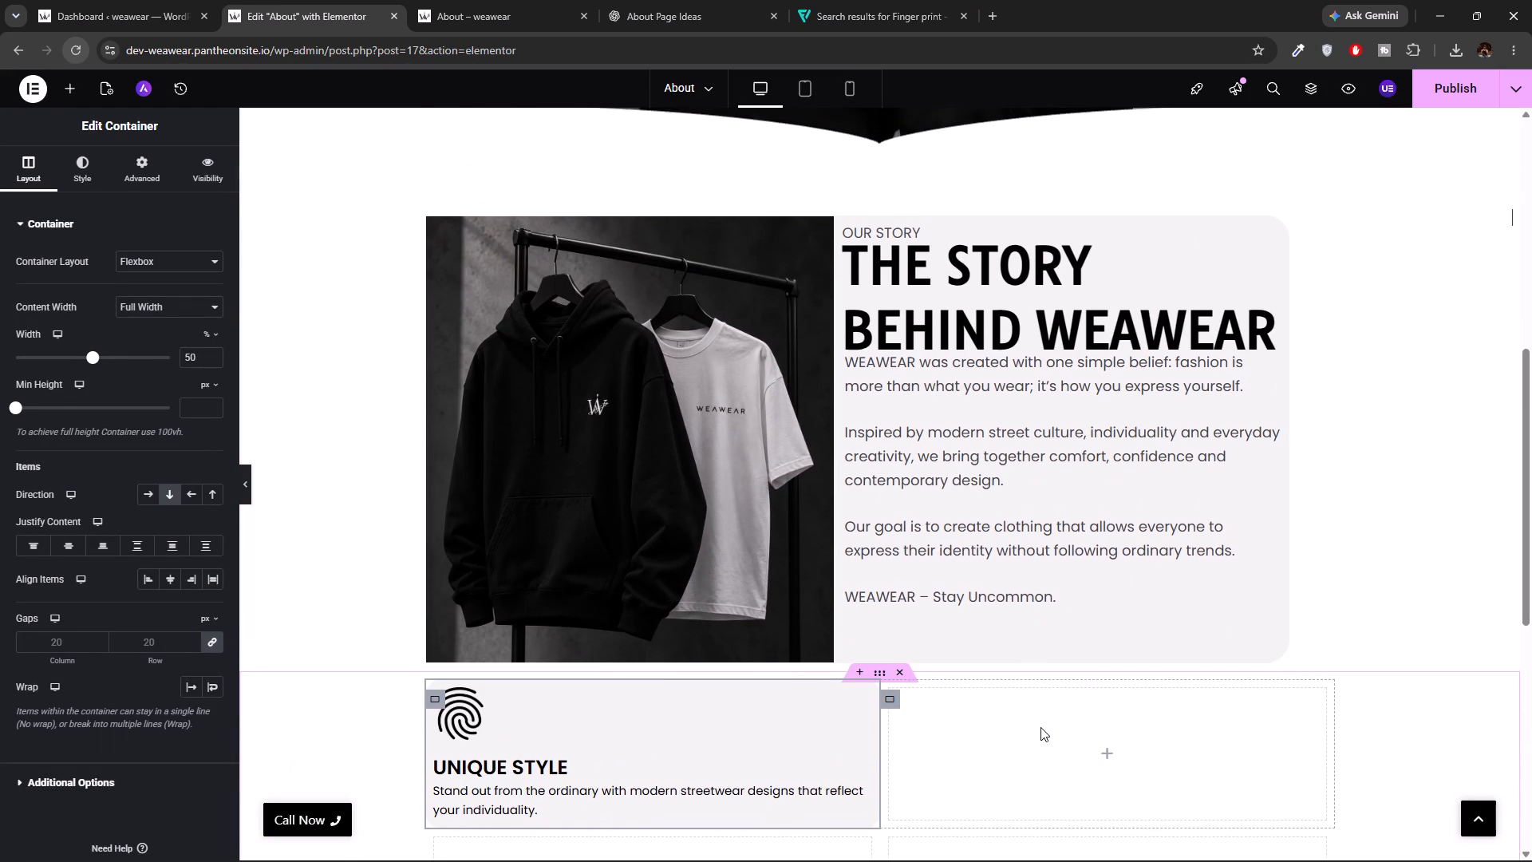
pyautogui.scroll(-3, 1040, 727)
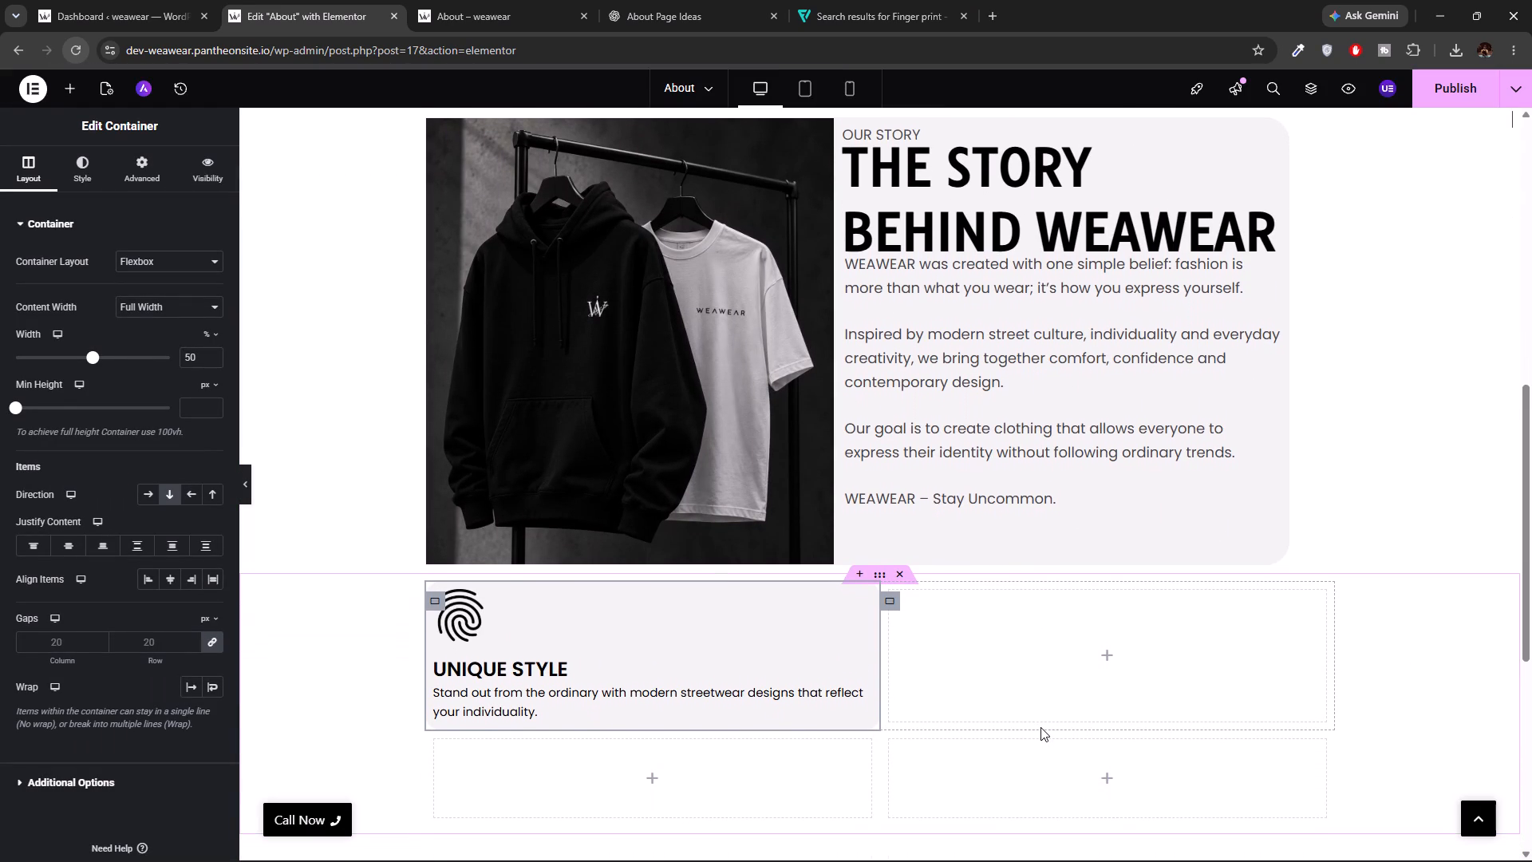
pyautogui.scroll(-1, 1040, 727)
pyautogui.scroll(2, 1040, 727)
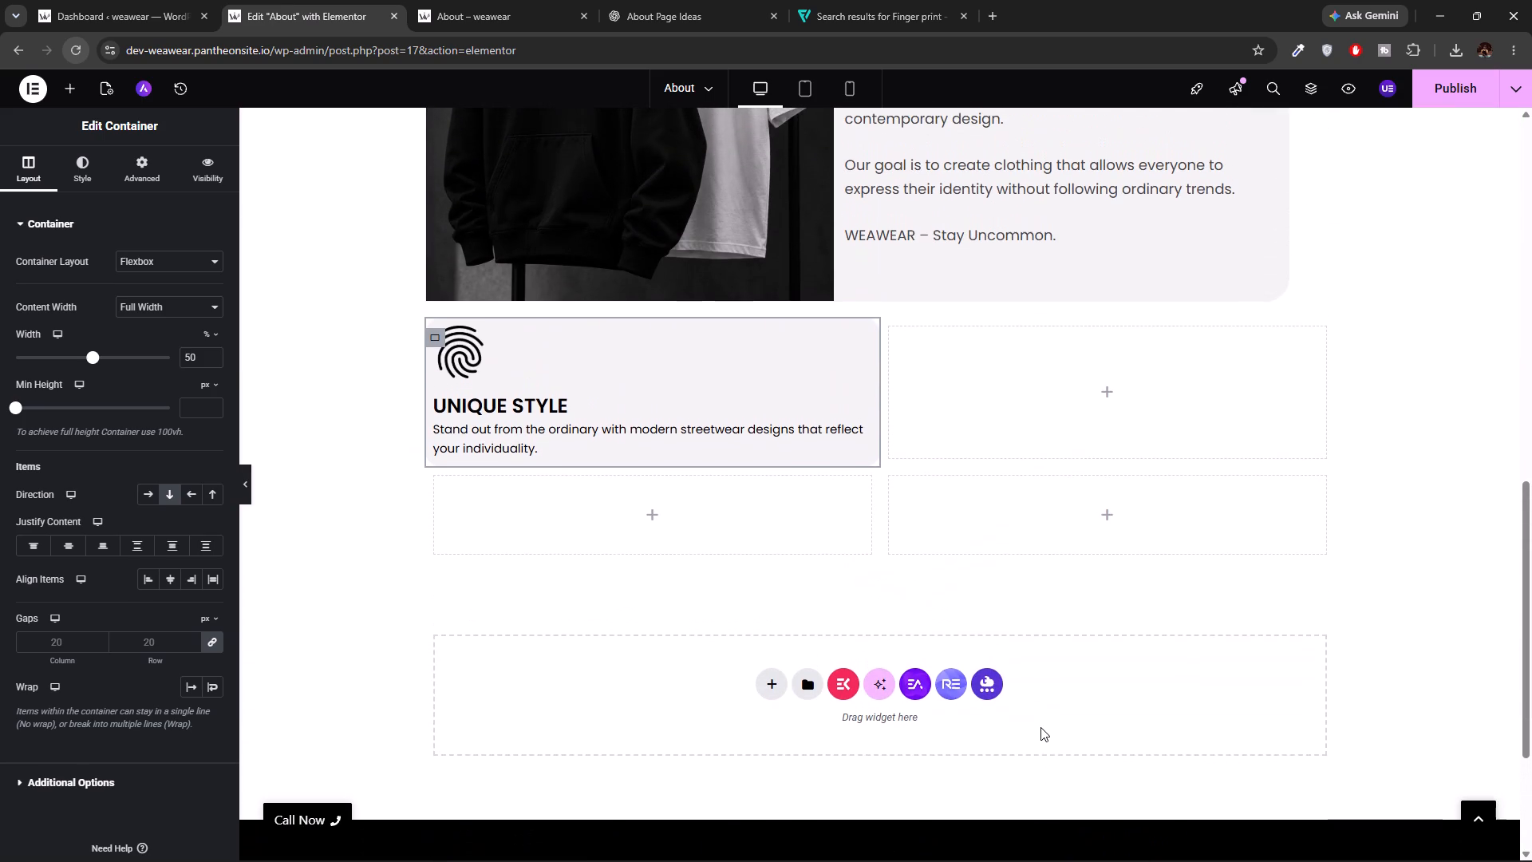
pyautogui.scroll(1, 1040, 727)
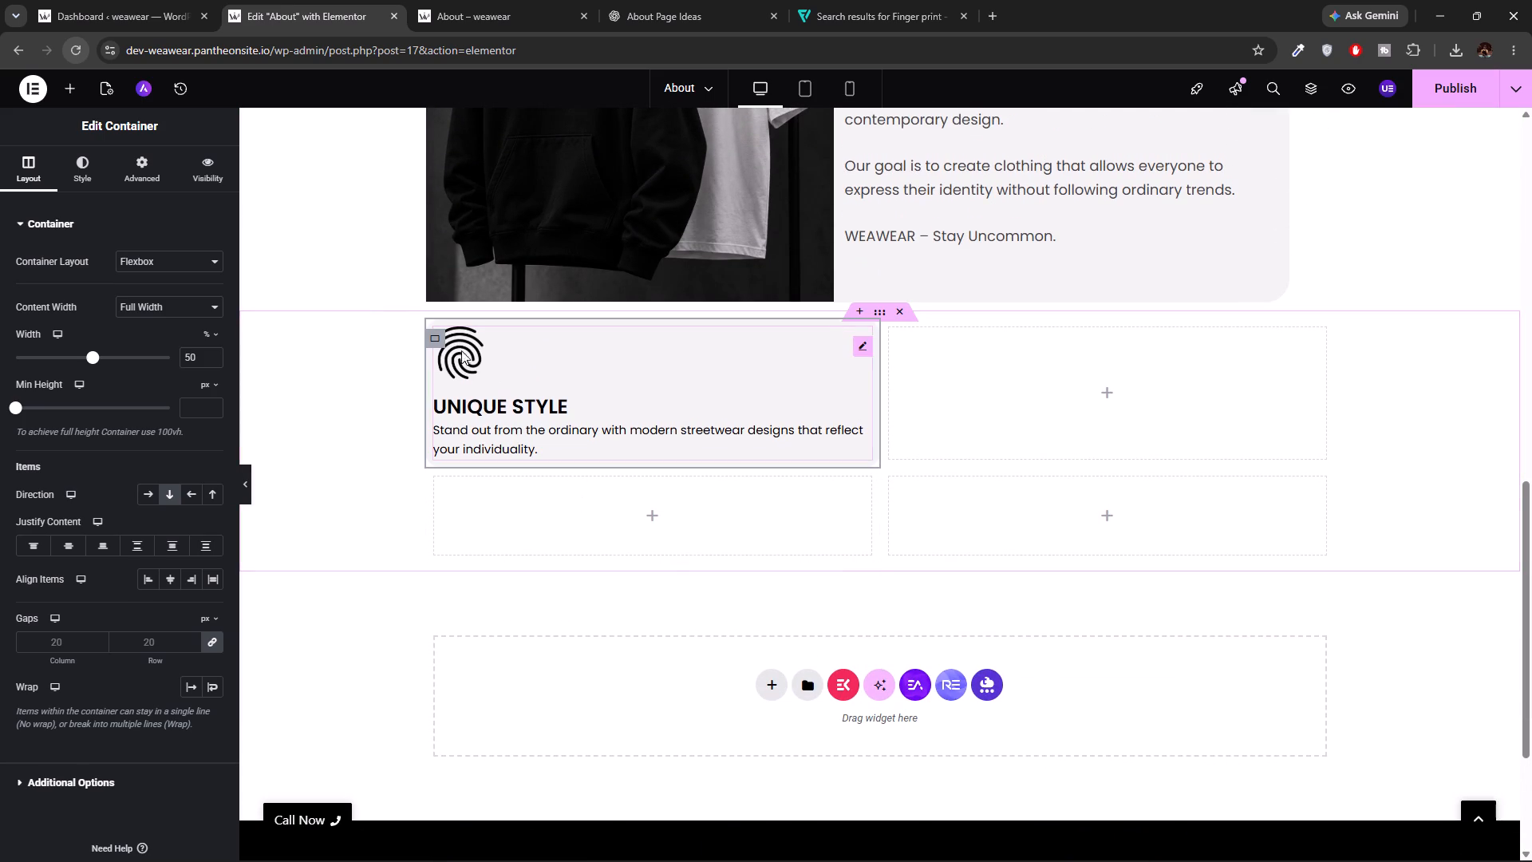
pyautogui.rightClick(433, 334)
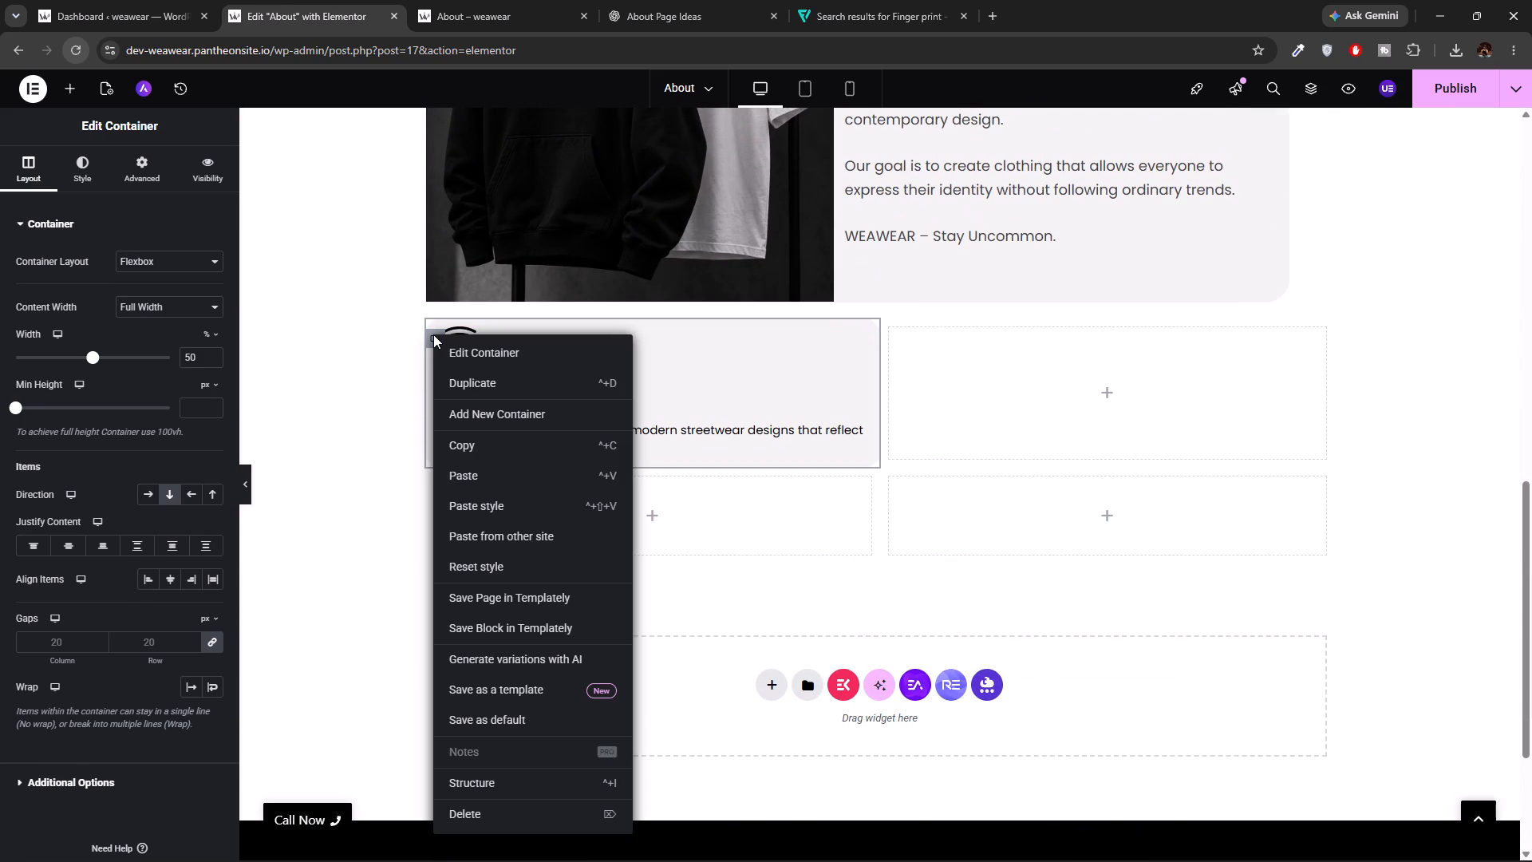
pyautogui.click(466, 392)
pyautogui.click(436, 334)
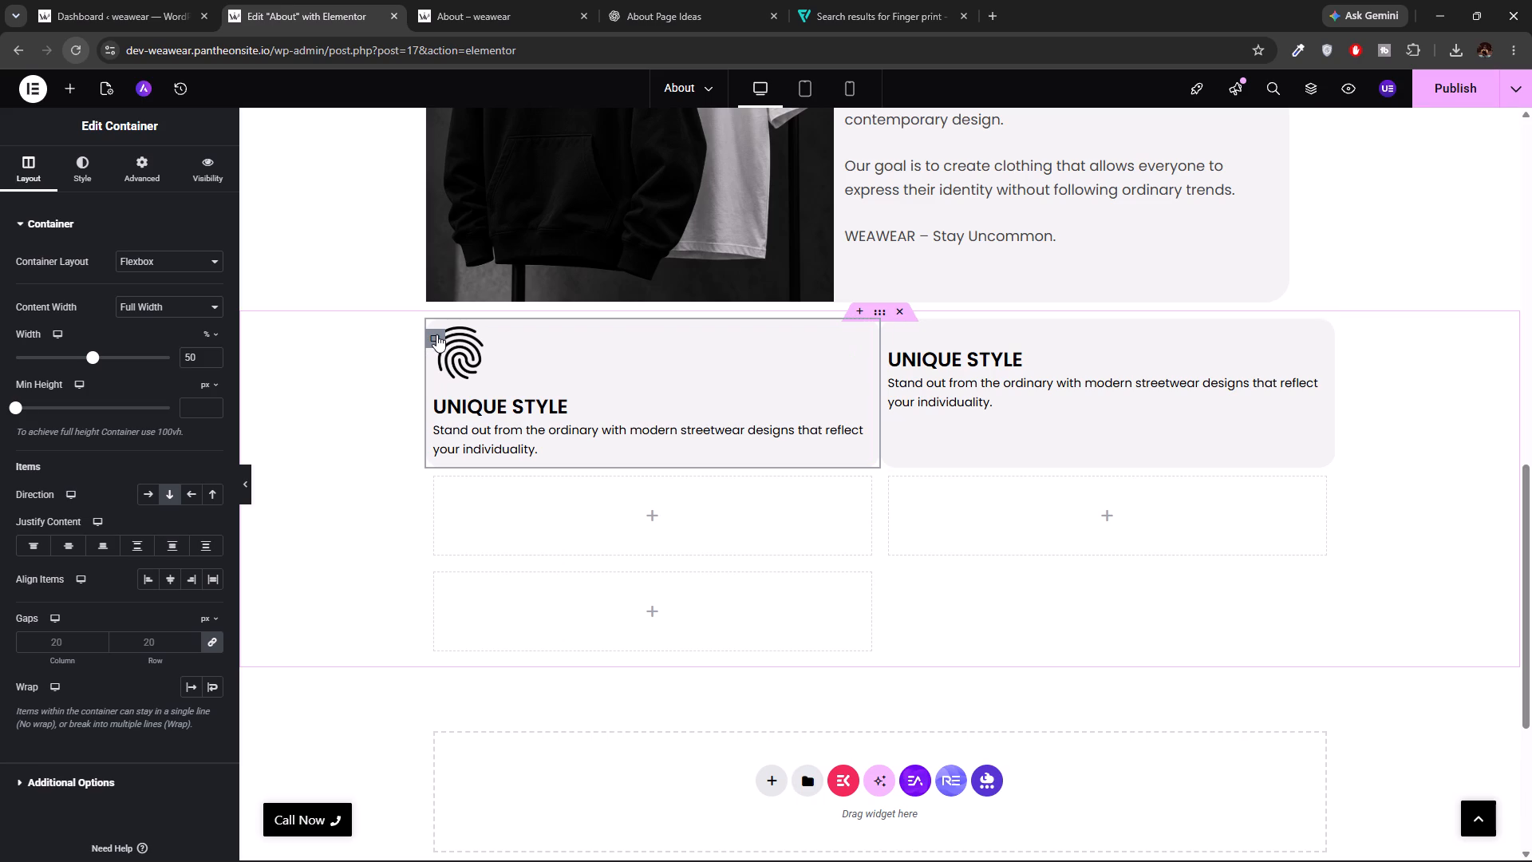
pyautogui.rightClick(436, 334)
pyautogui.click(473, 383)
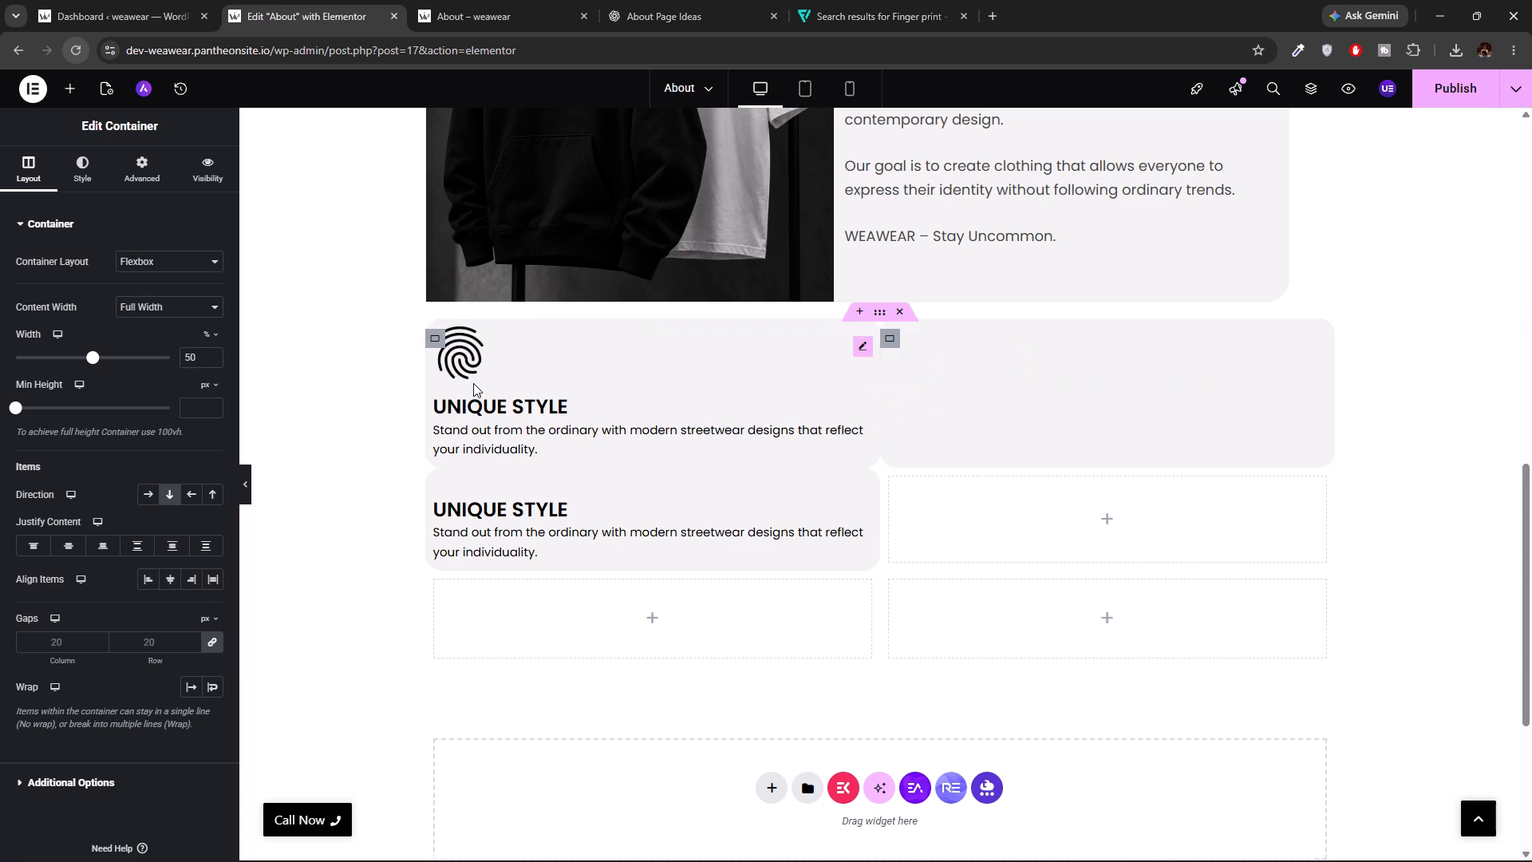
pyautogui.click(440, 338)
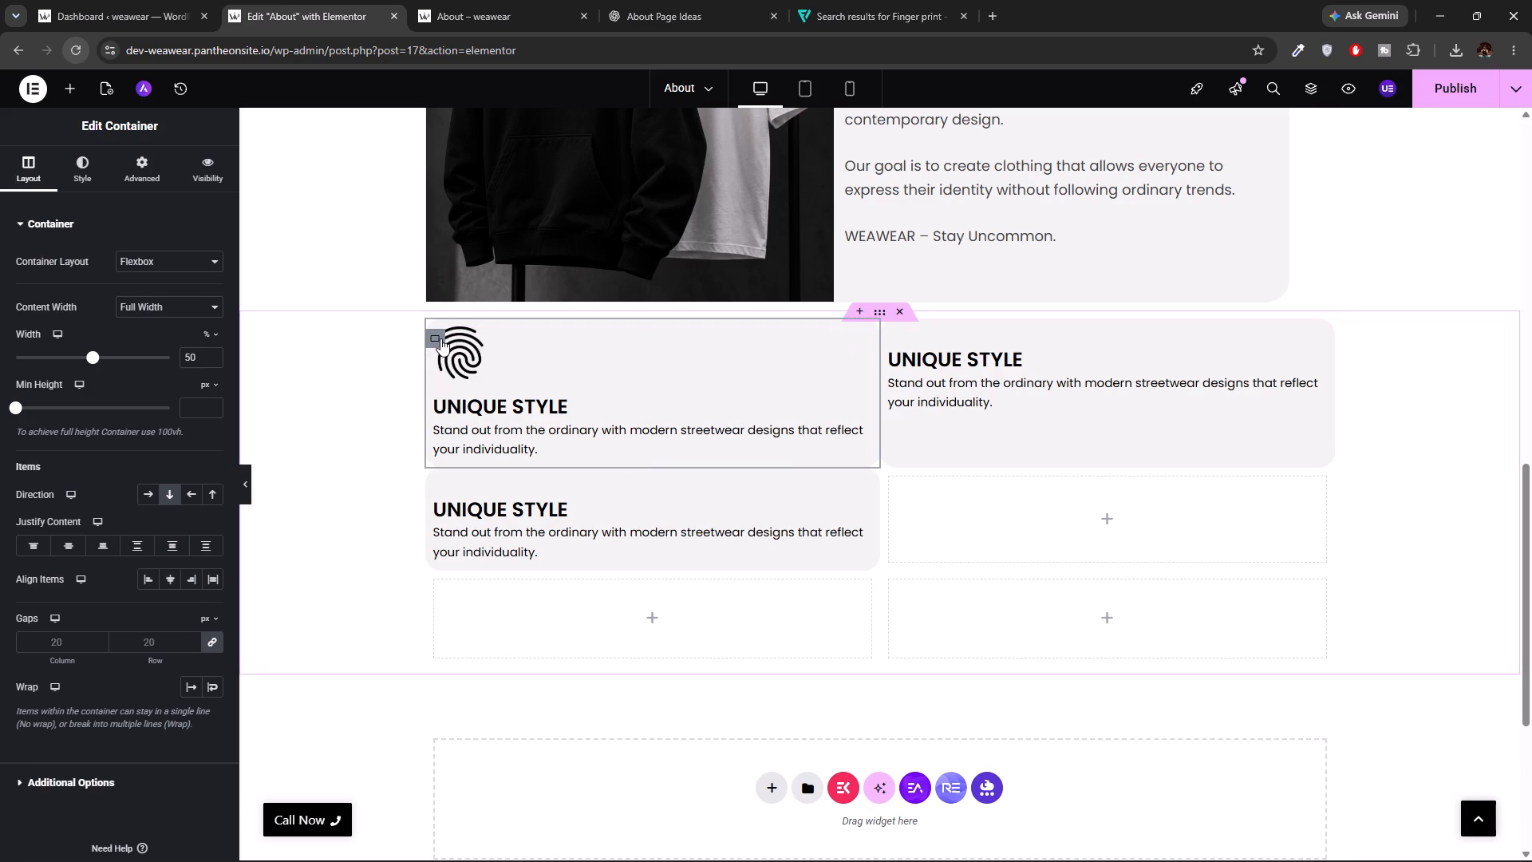
pyautogui.rightClick(440, 338)
pyautogui.click(472, 393)
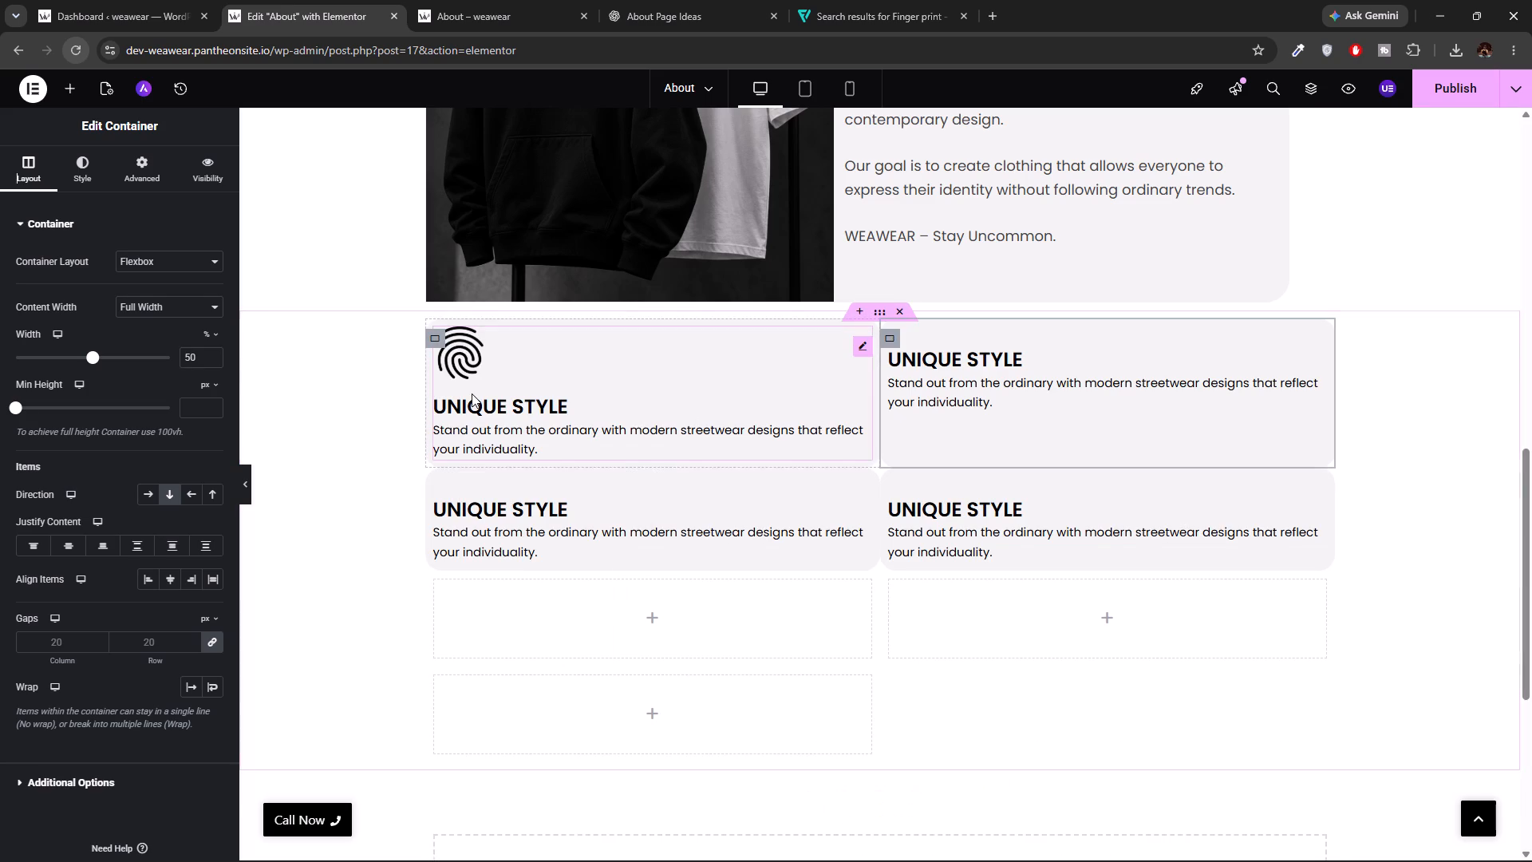
# Delete the three empty containers left below the four Unique Style cards.
pyautogui.rightClick(436, 586)
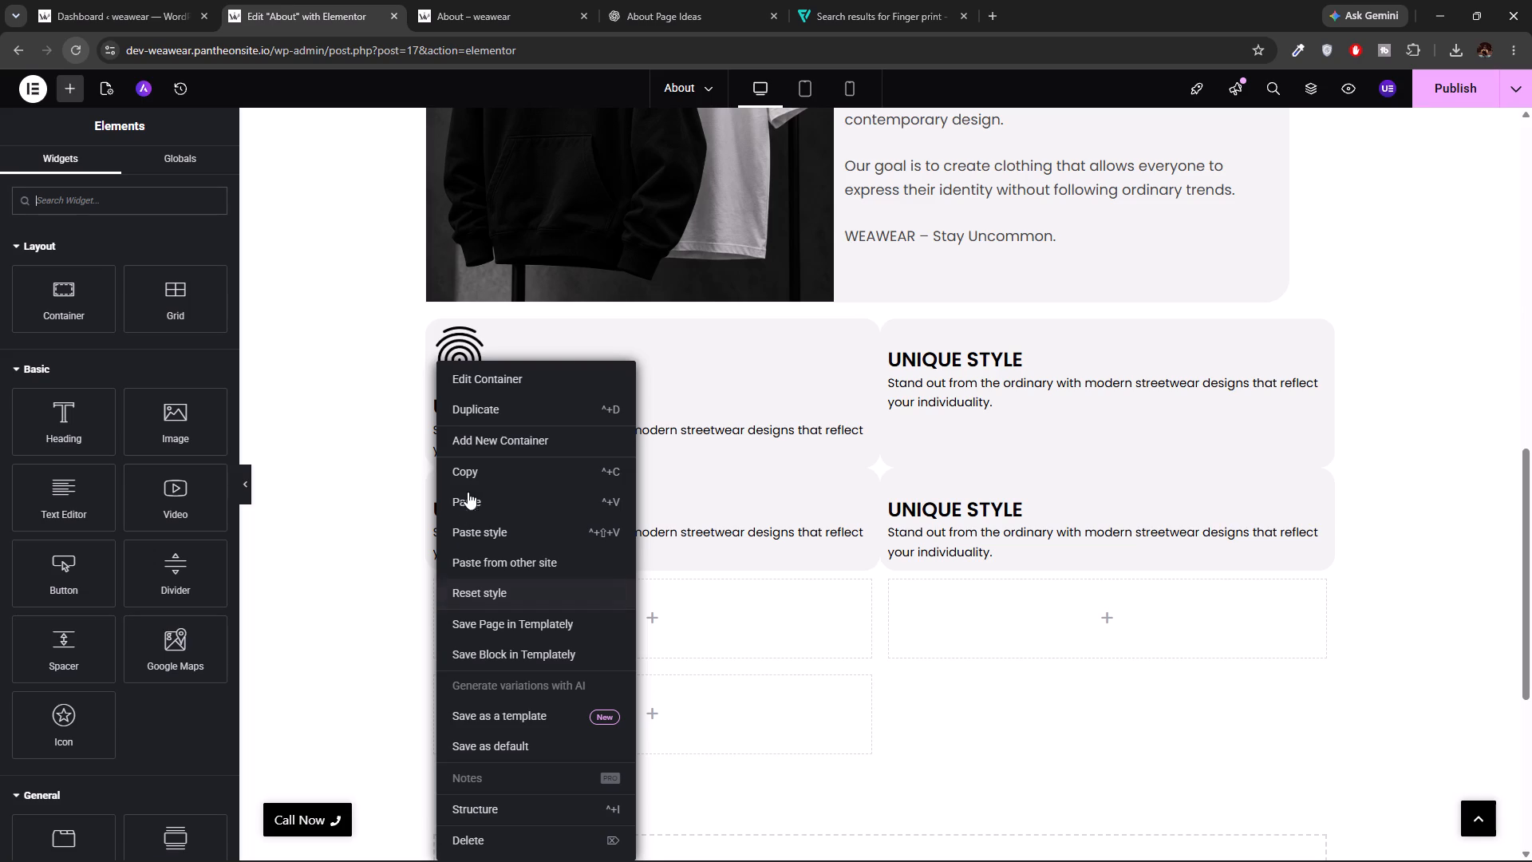
pyautogui.click(472, 838)
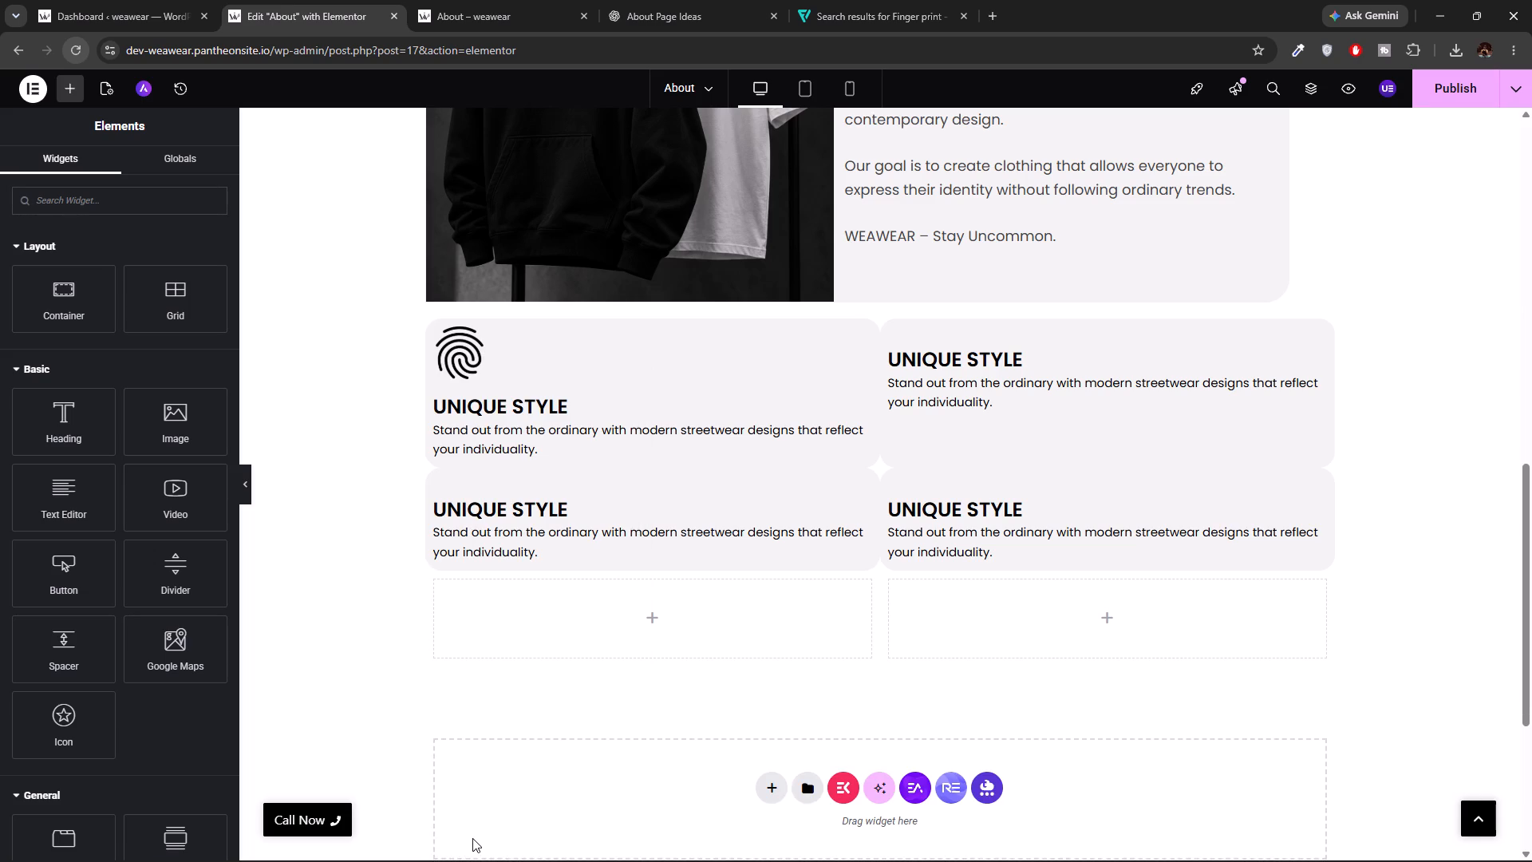
pyautogui.rightClick(439, 592)
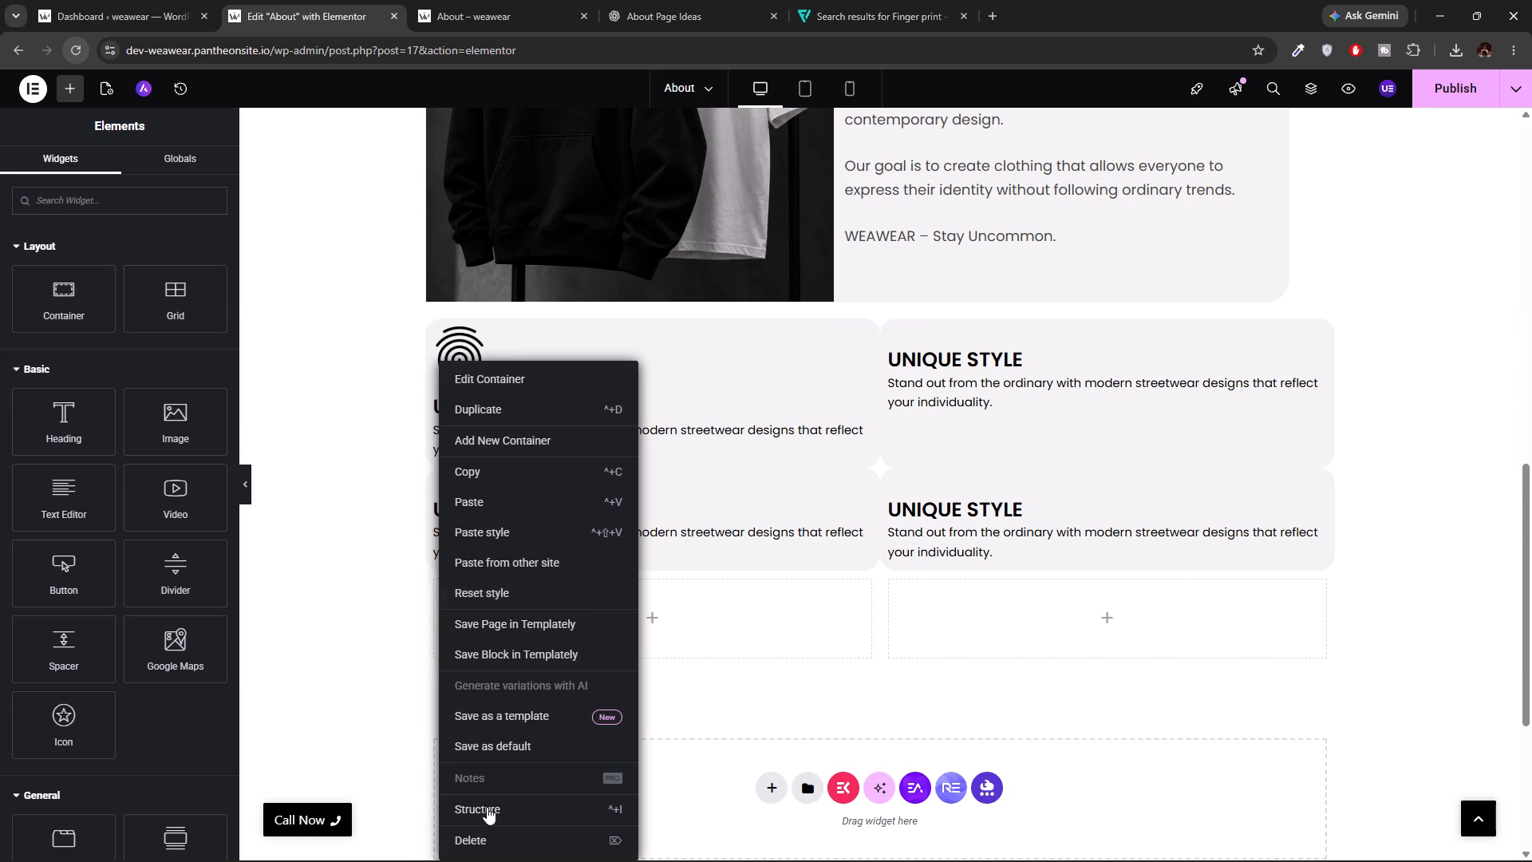
pyautogui.click(486, 845)
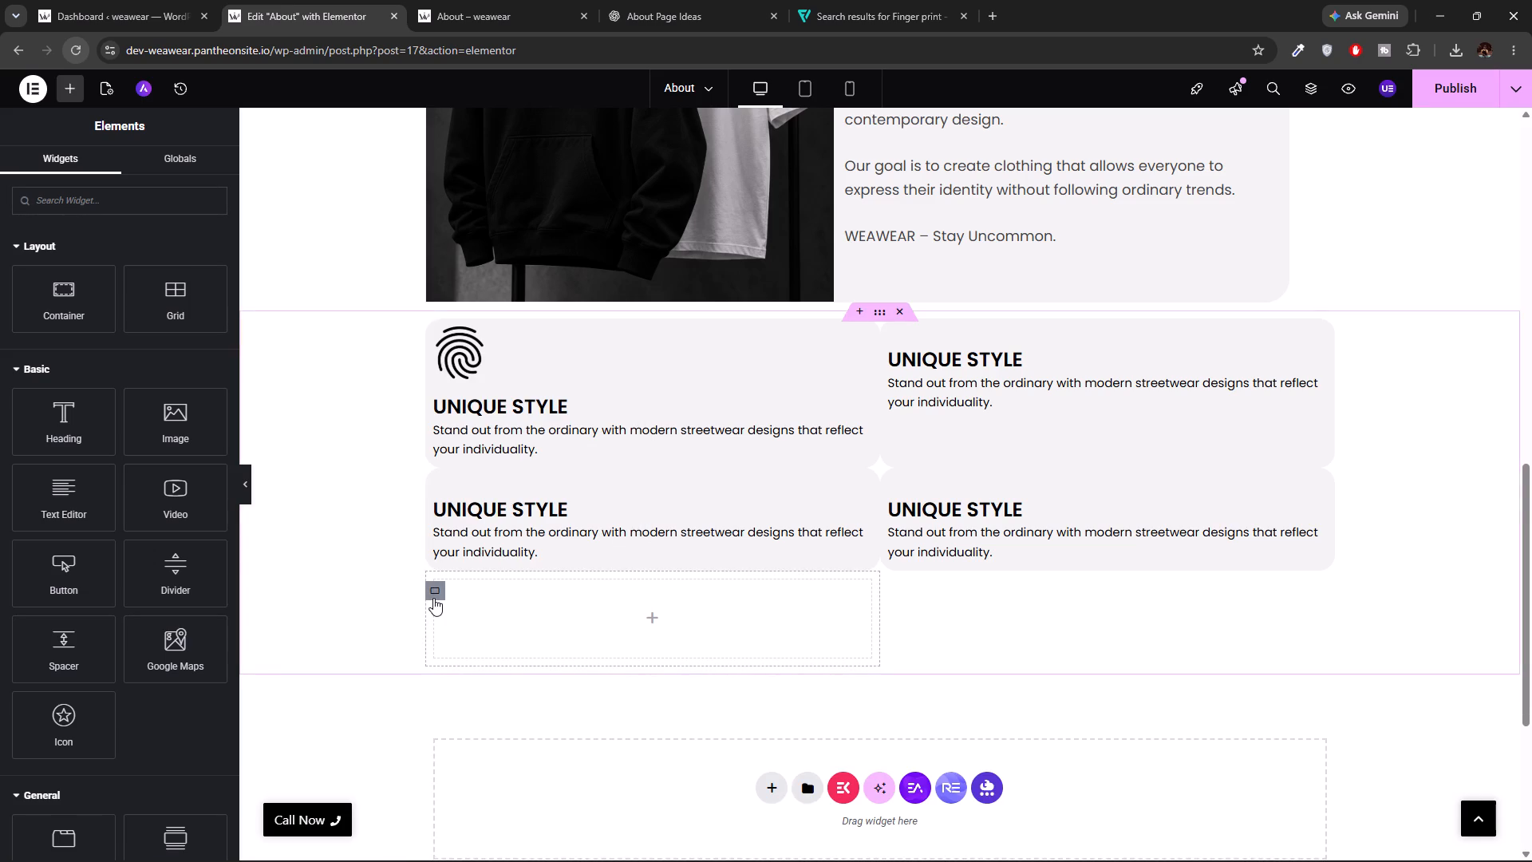
pyautogui.rightClick(433, 598)
pyautogui.click(480, 831)
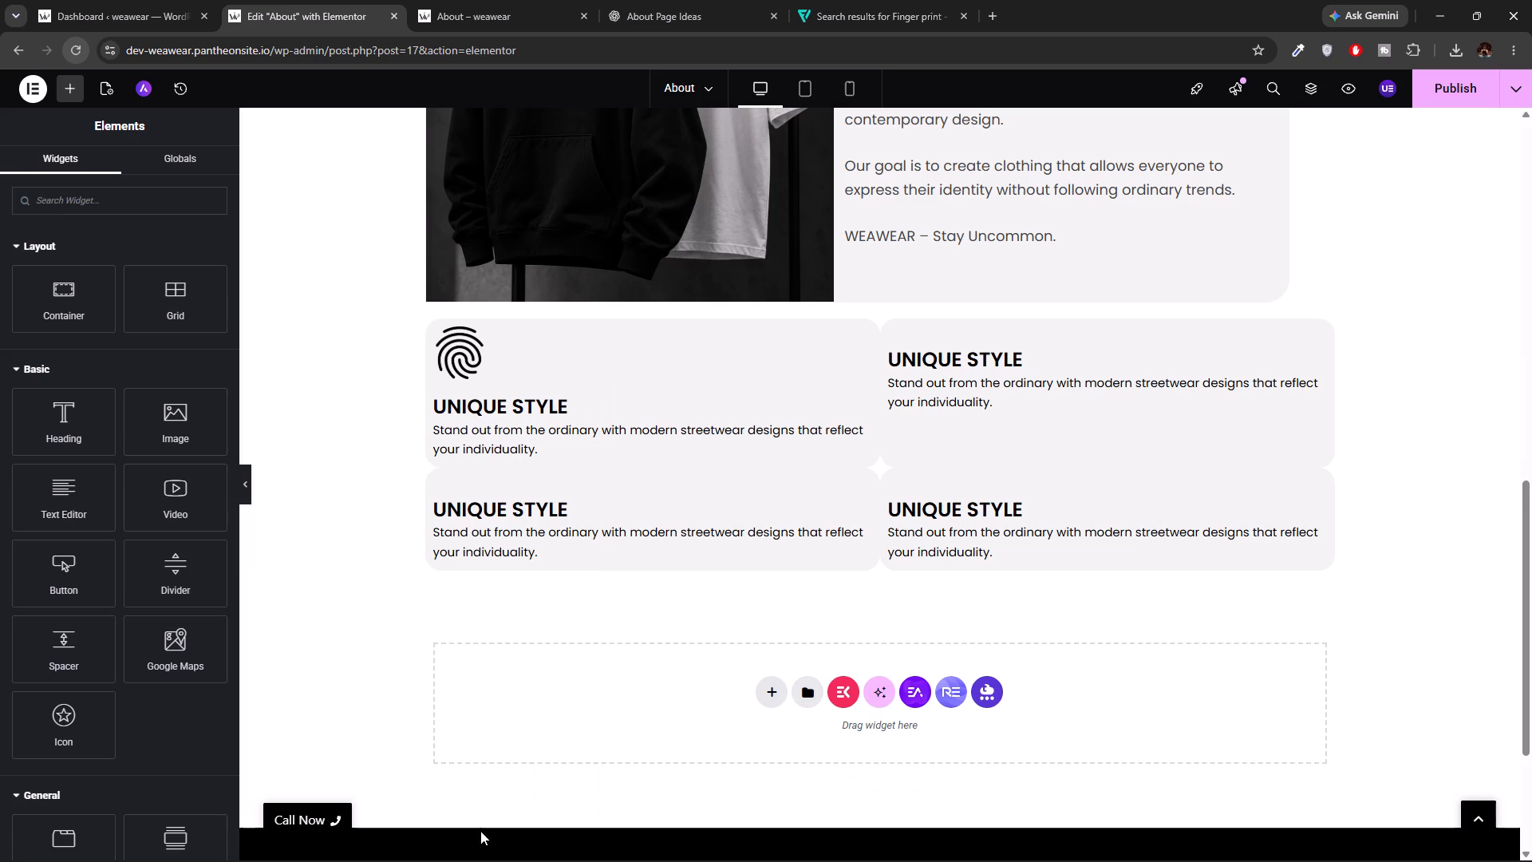
pyautogui.click(923, 397)
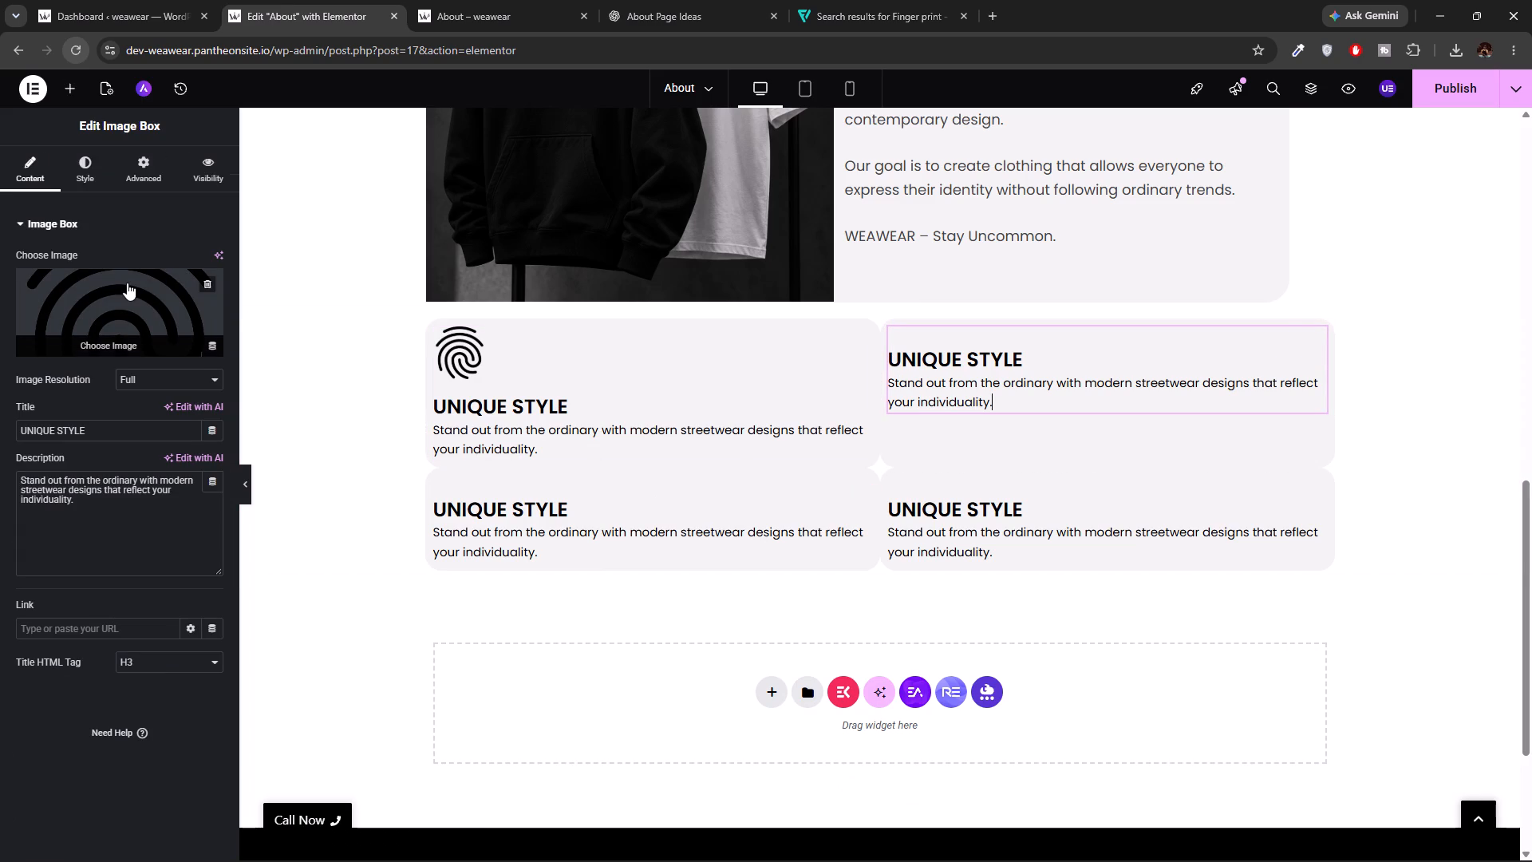
pyautogui.click(711, 0)
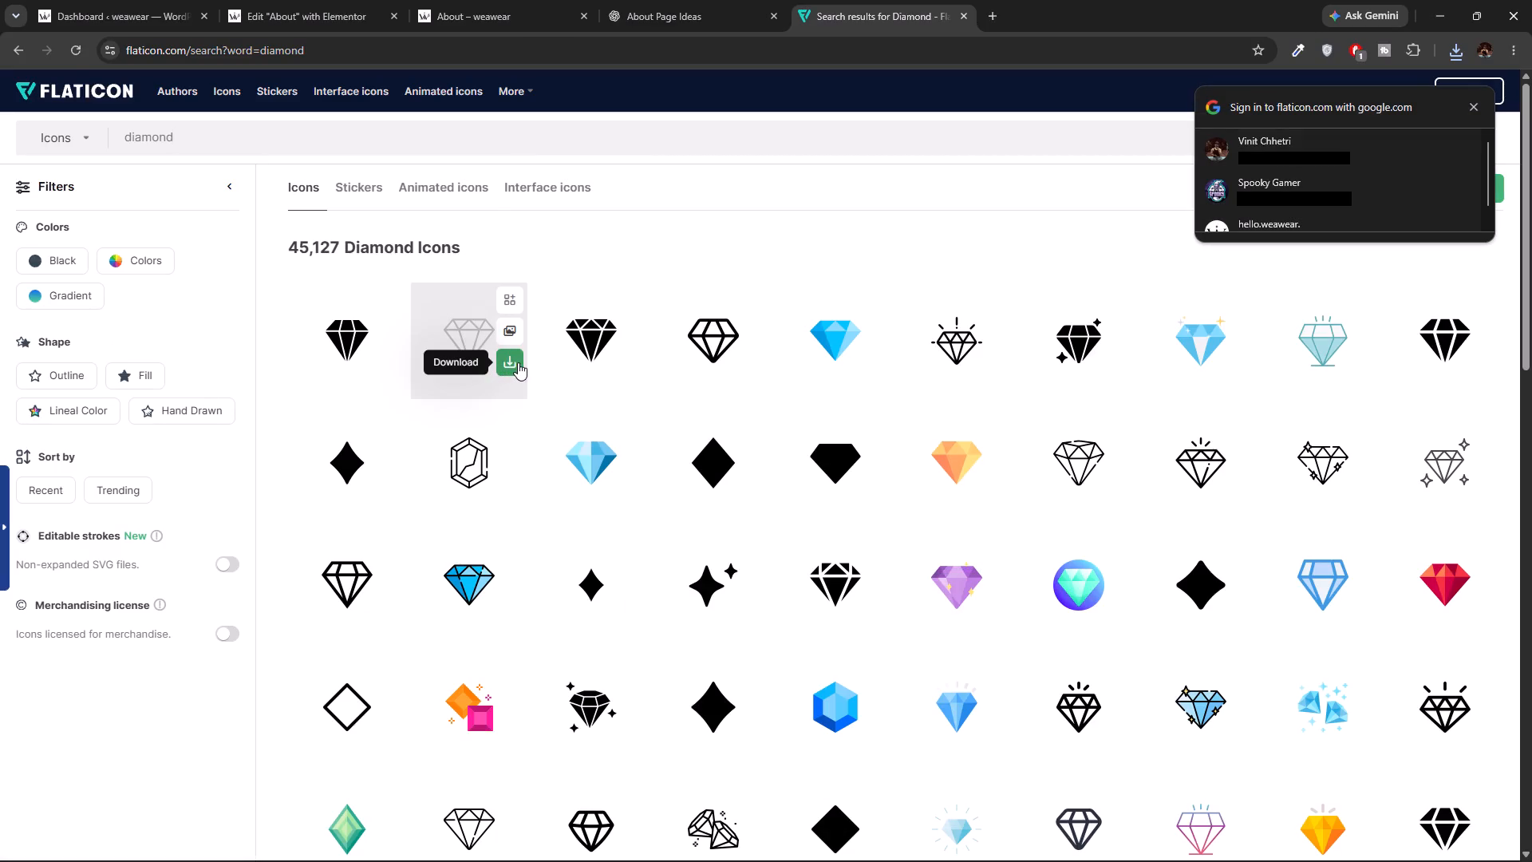
pyautogui.click(758, 363)
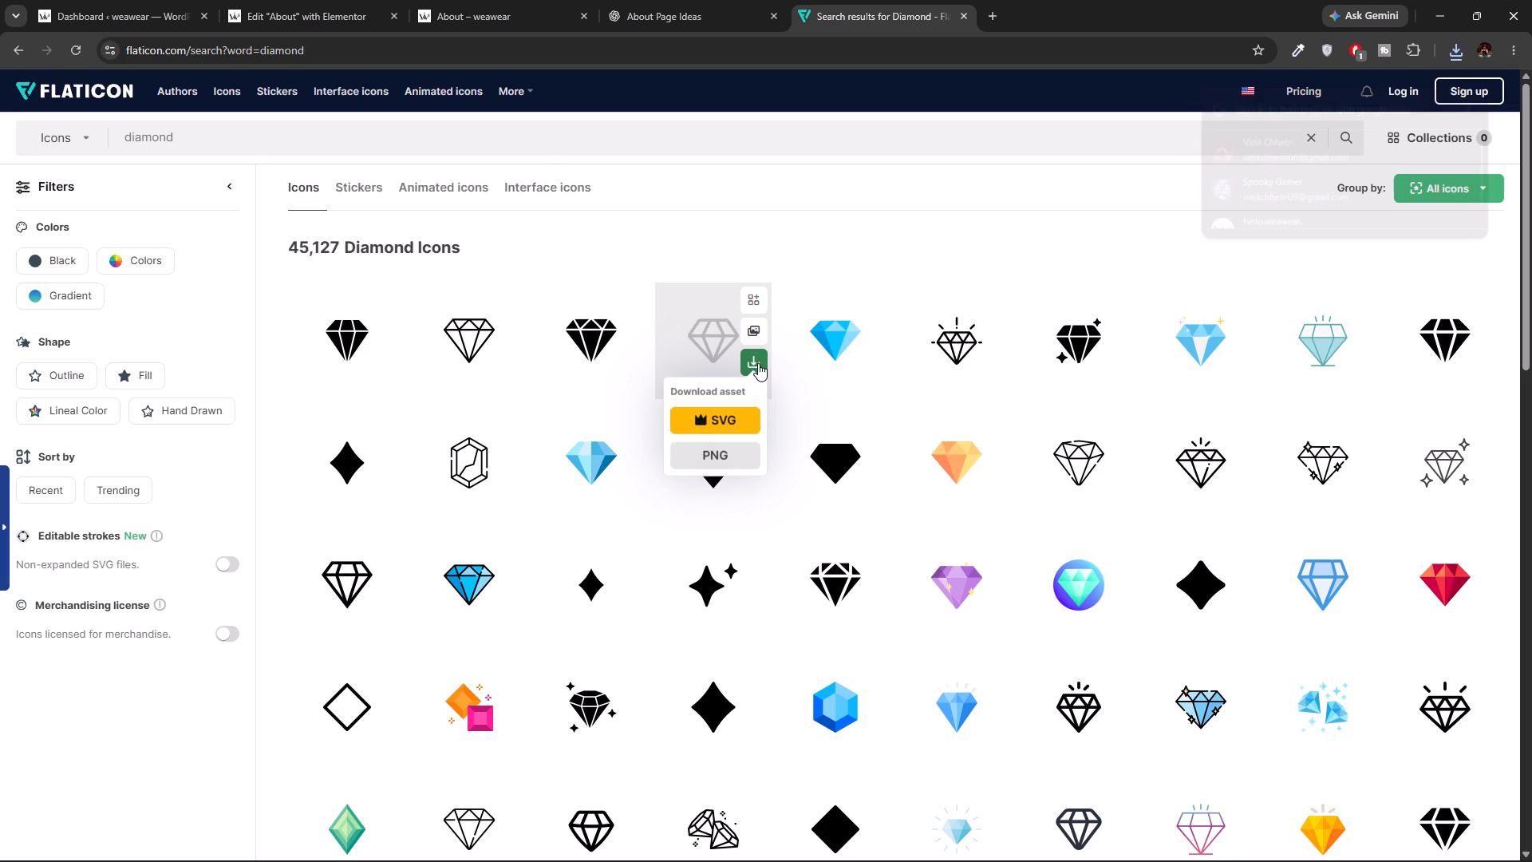
pyautogui.click(727, 451)
pyautogui.click(870, 438)
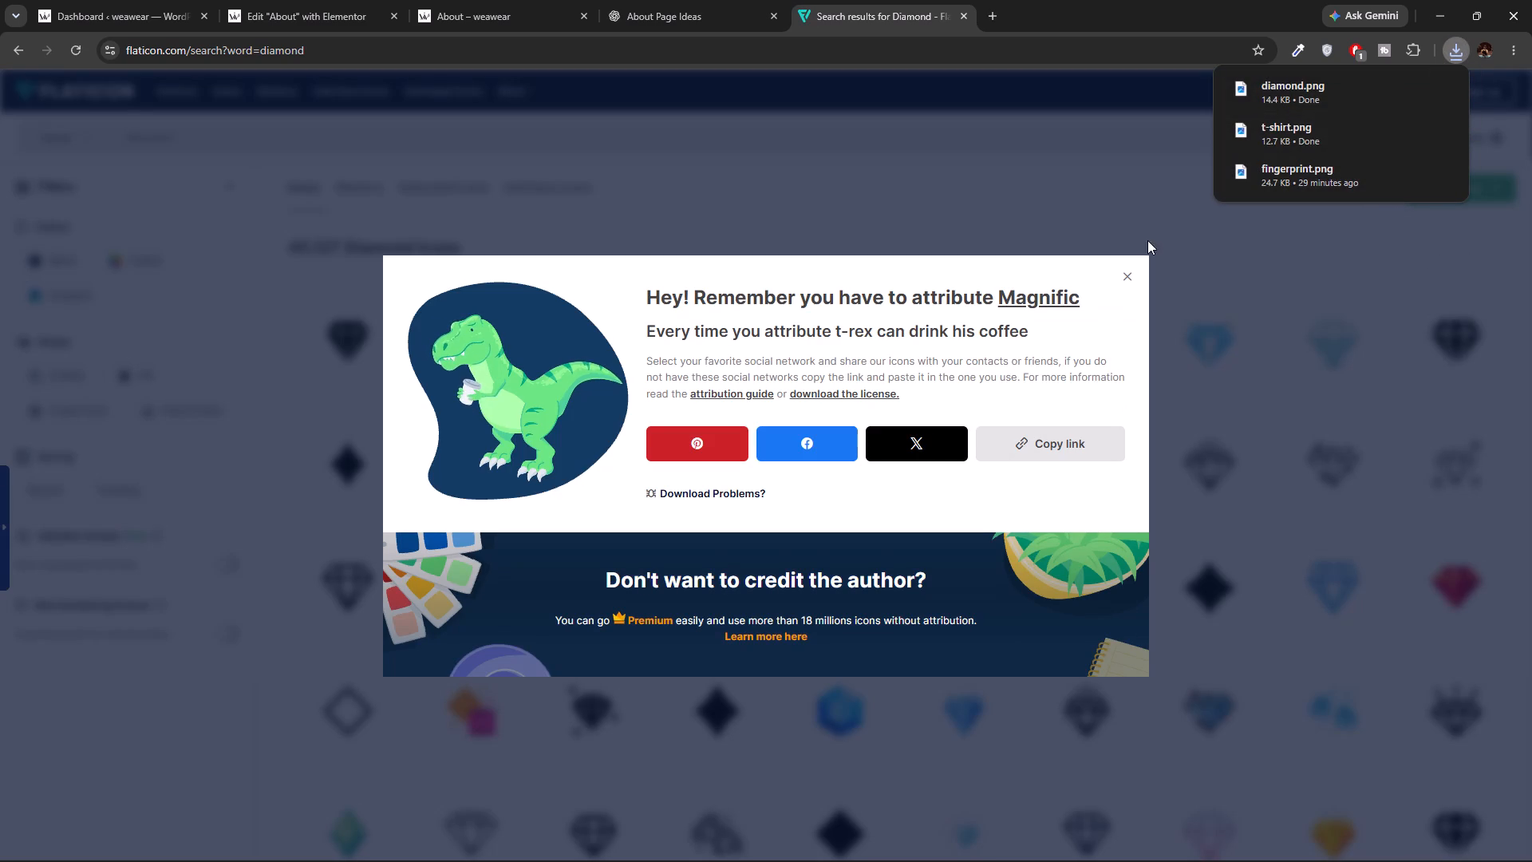
# Search Flaticon for "lightning charge" and download the sixth result, an outlined lightning bolt, as a free PNG.
pyautogui.click(1123, 276)
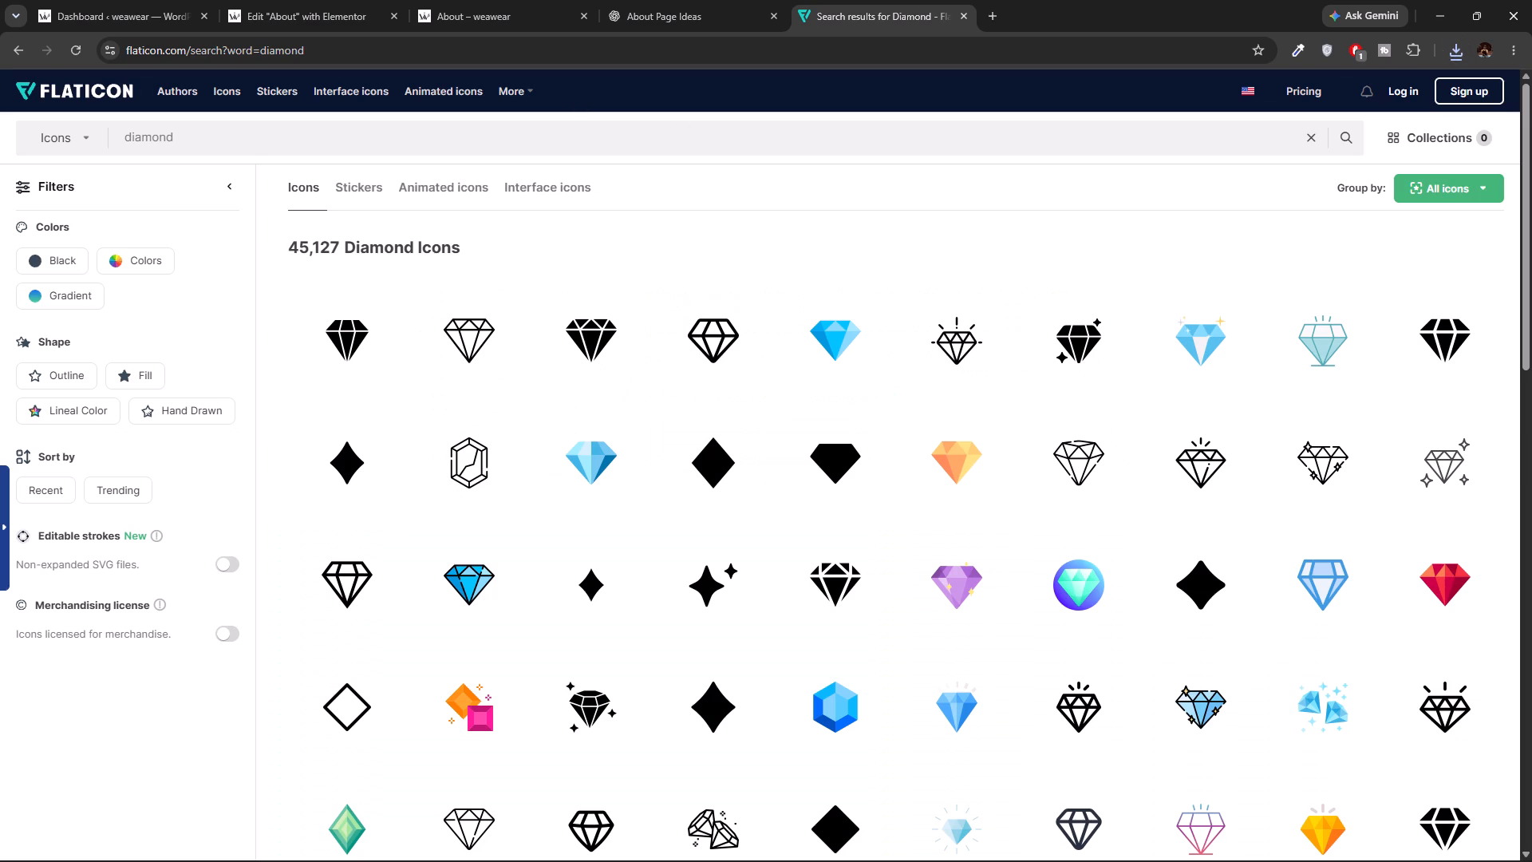
pyautogui.click(543, 144)
pyautogui.press('BackSpace')
pyautogui.press('BackSpace')
pyautogui.press('BackSpace')
pyautogui.press('BackSpace')
pyautogui.press('BackSpace')
pyautogui.press('BackSpace')
pyautogui.press('BackSpace')
pyautogui.write('li')
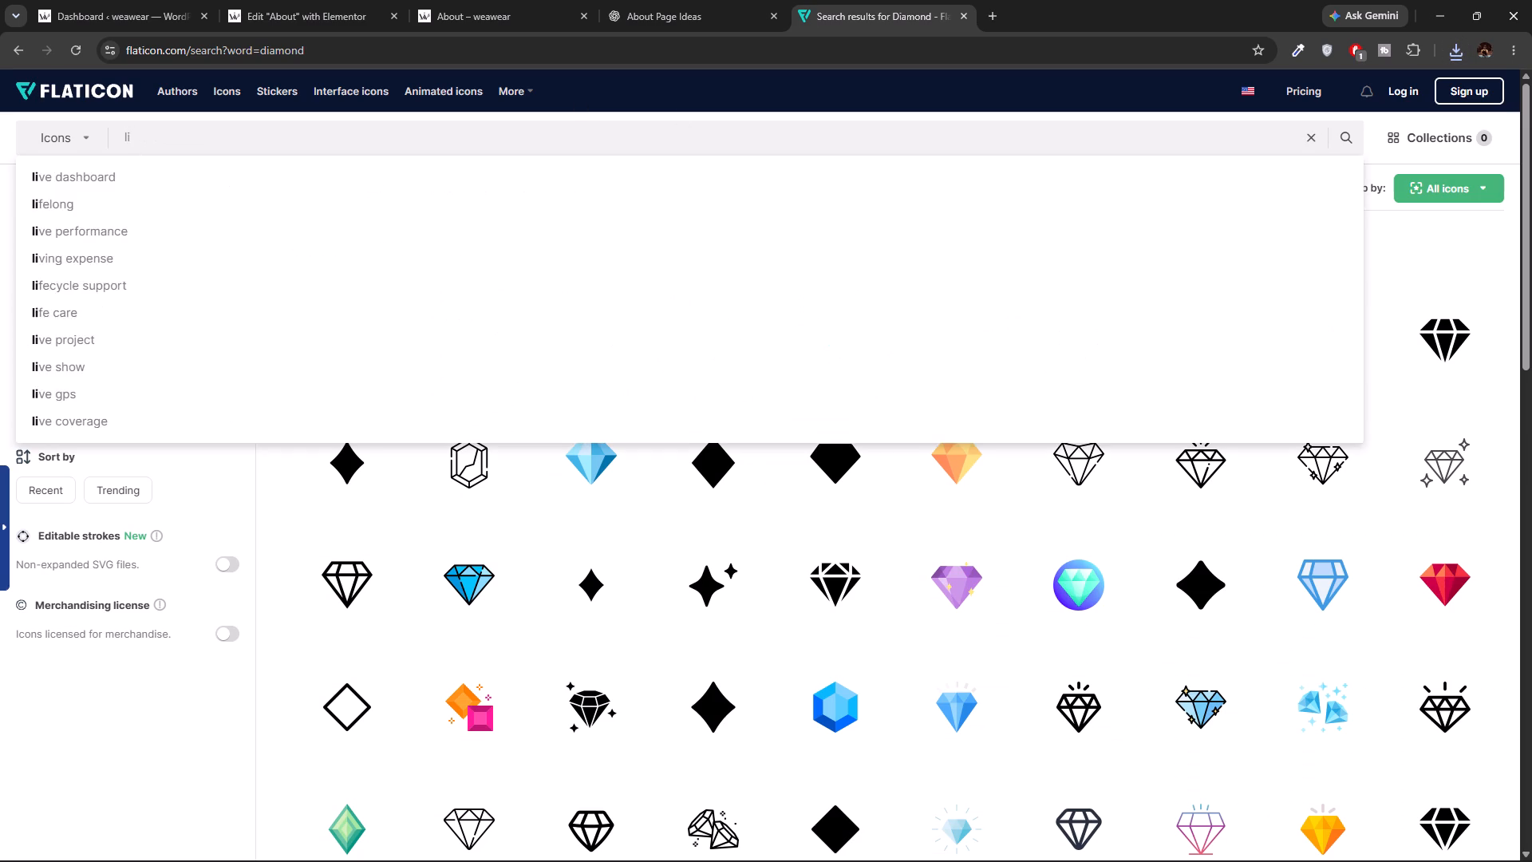
pyautogui.press('g')
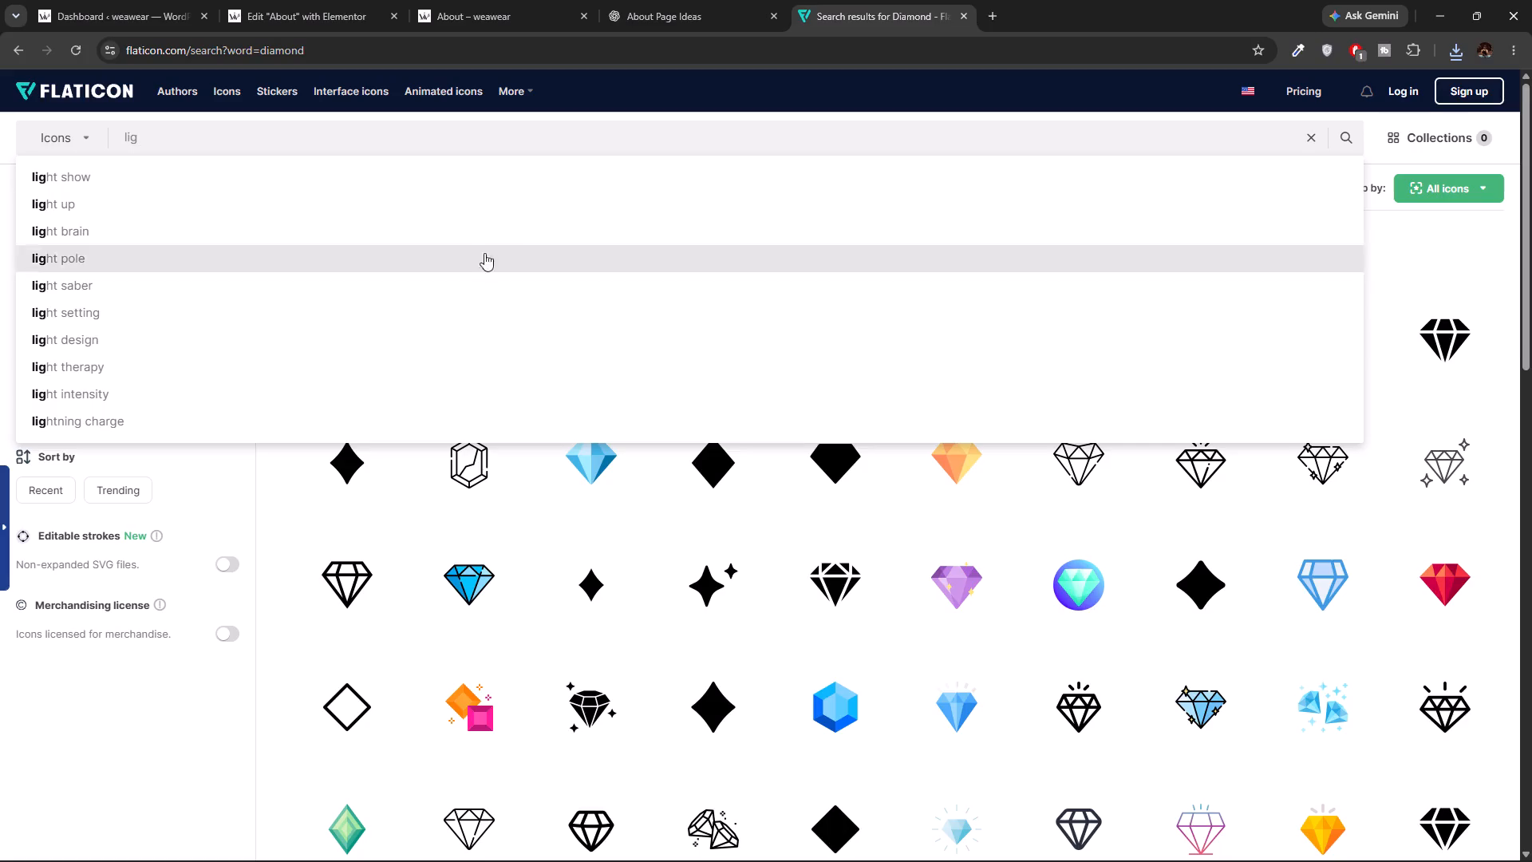
pyautogui.click(429, 416)
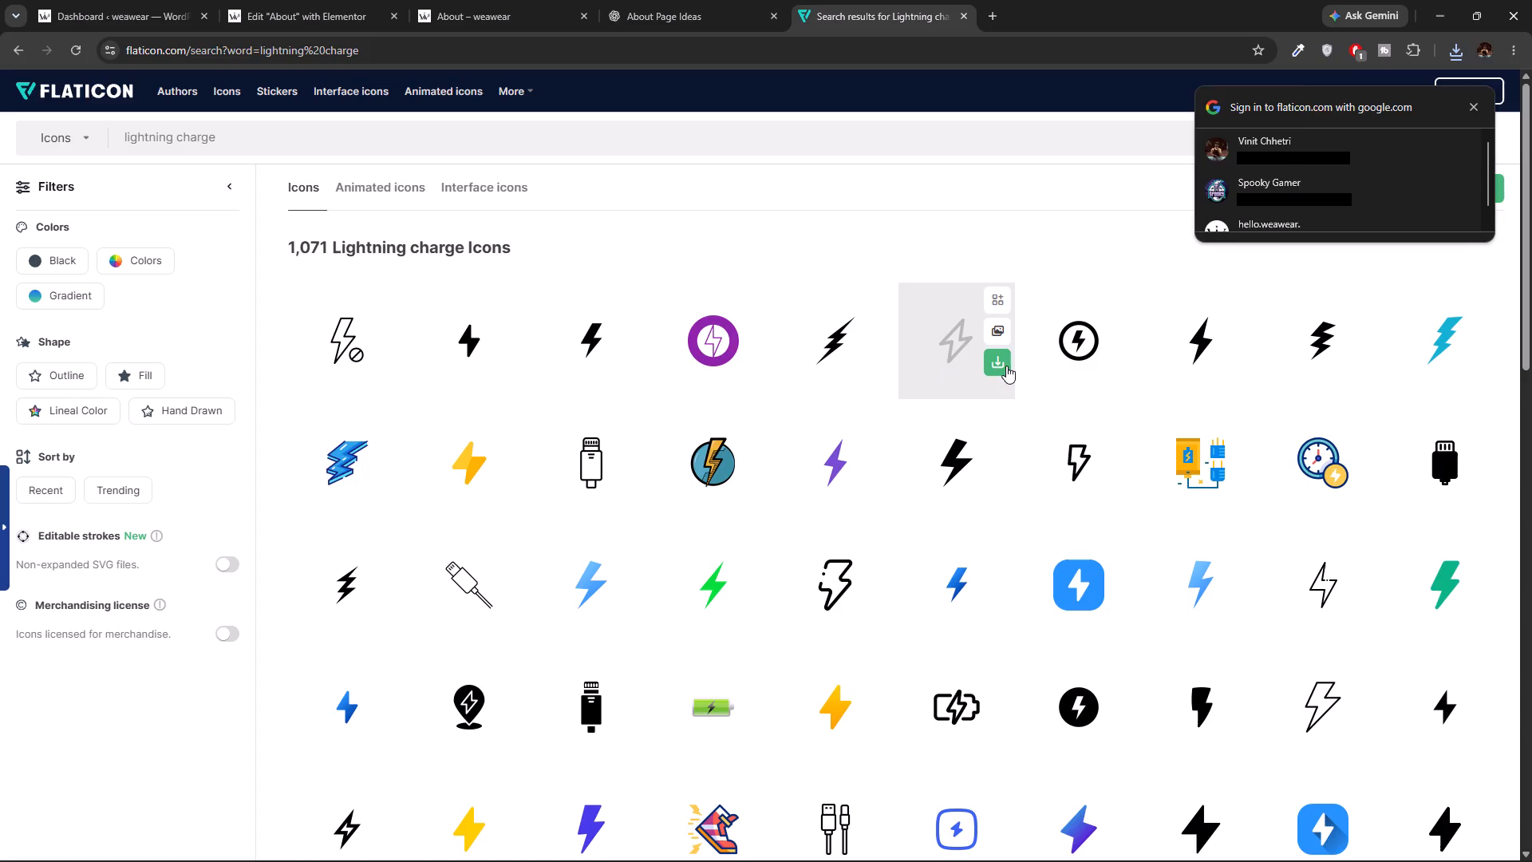
pyautogui.click(1006, 366)
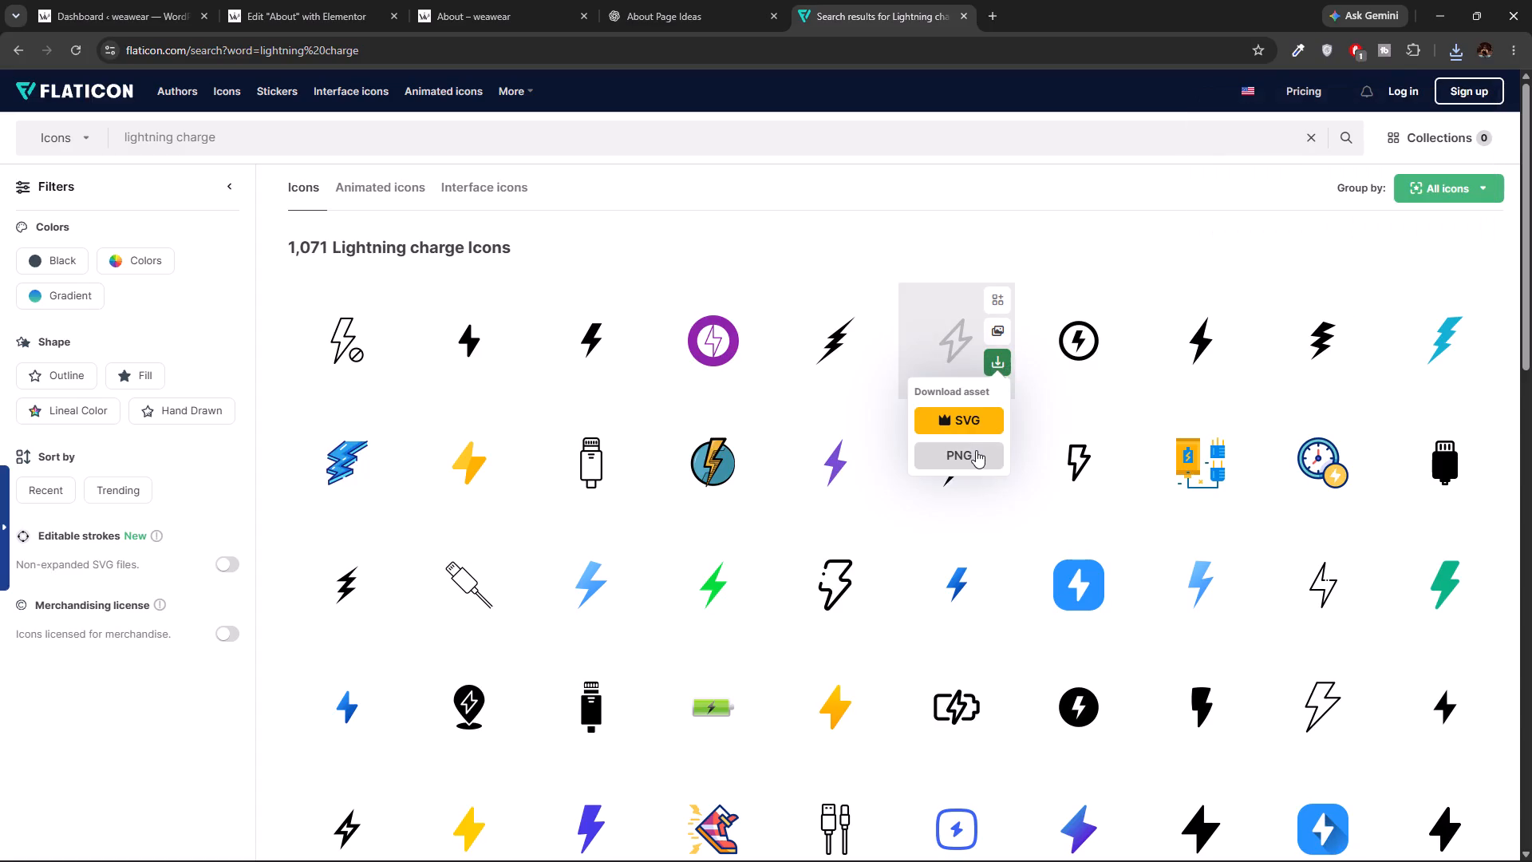
pyautogui.click(976, 450)
pyautogui.click(965, 451)
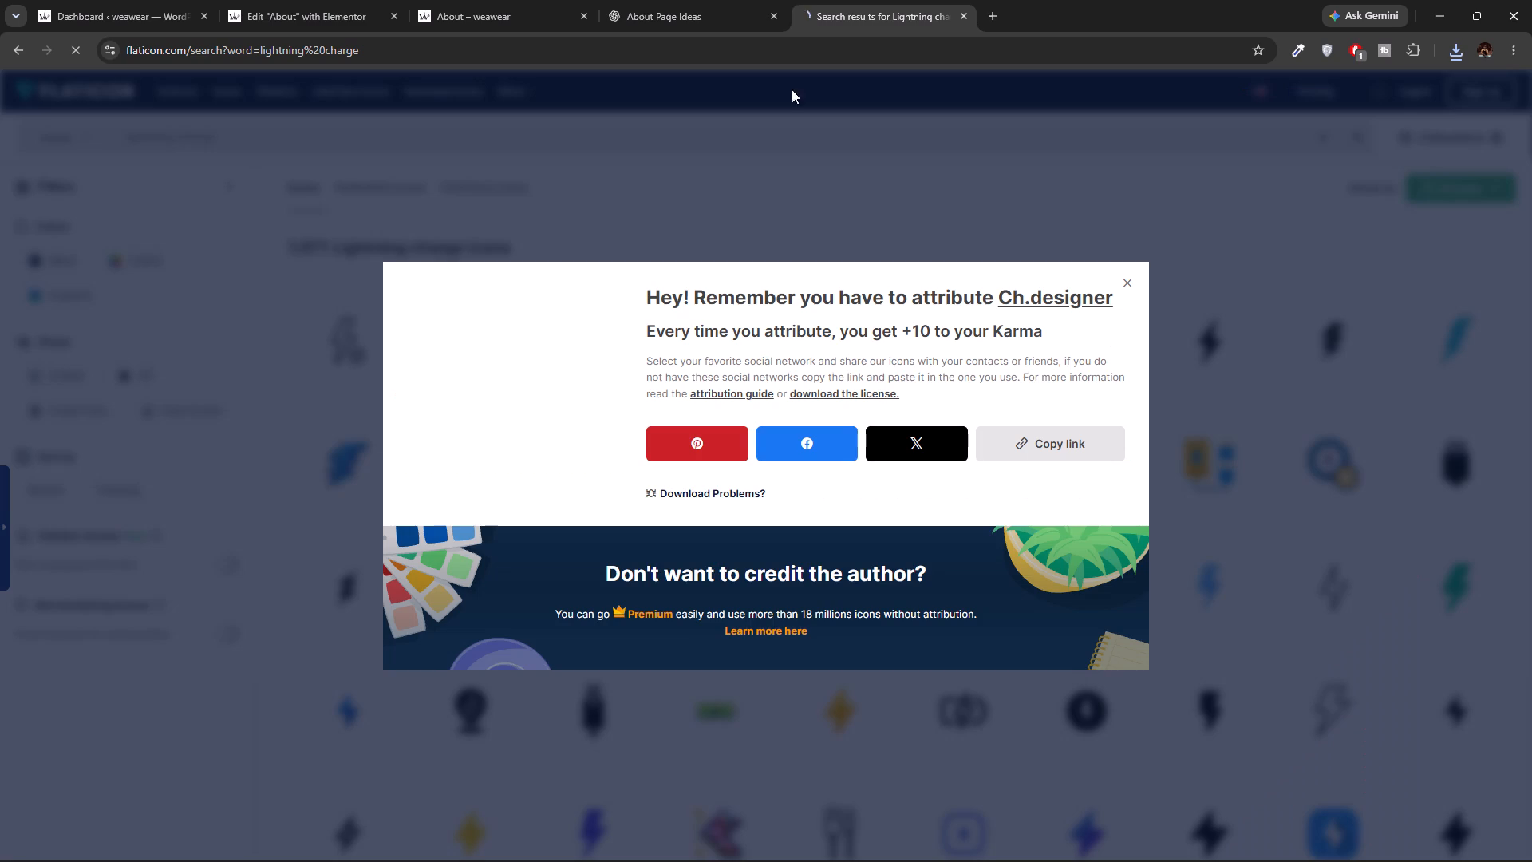
pyautogui.click(1135, 272)
# Return to the Elementor editor and upload t-shirt.png from Downloads as the second card's image.
pyautogui.click(664, 0)
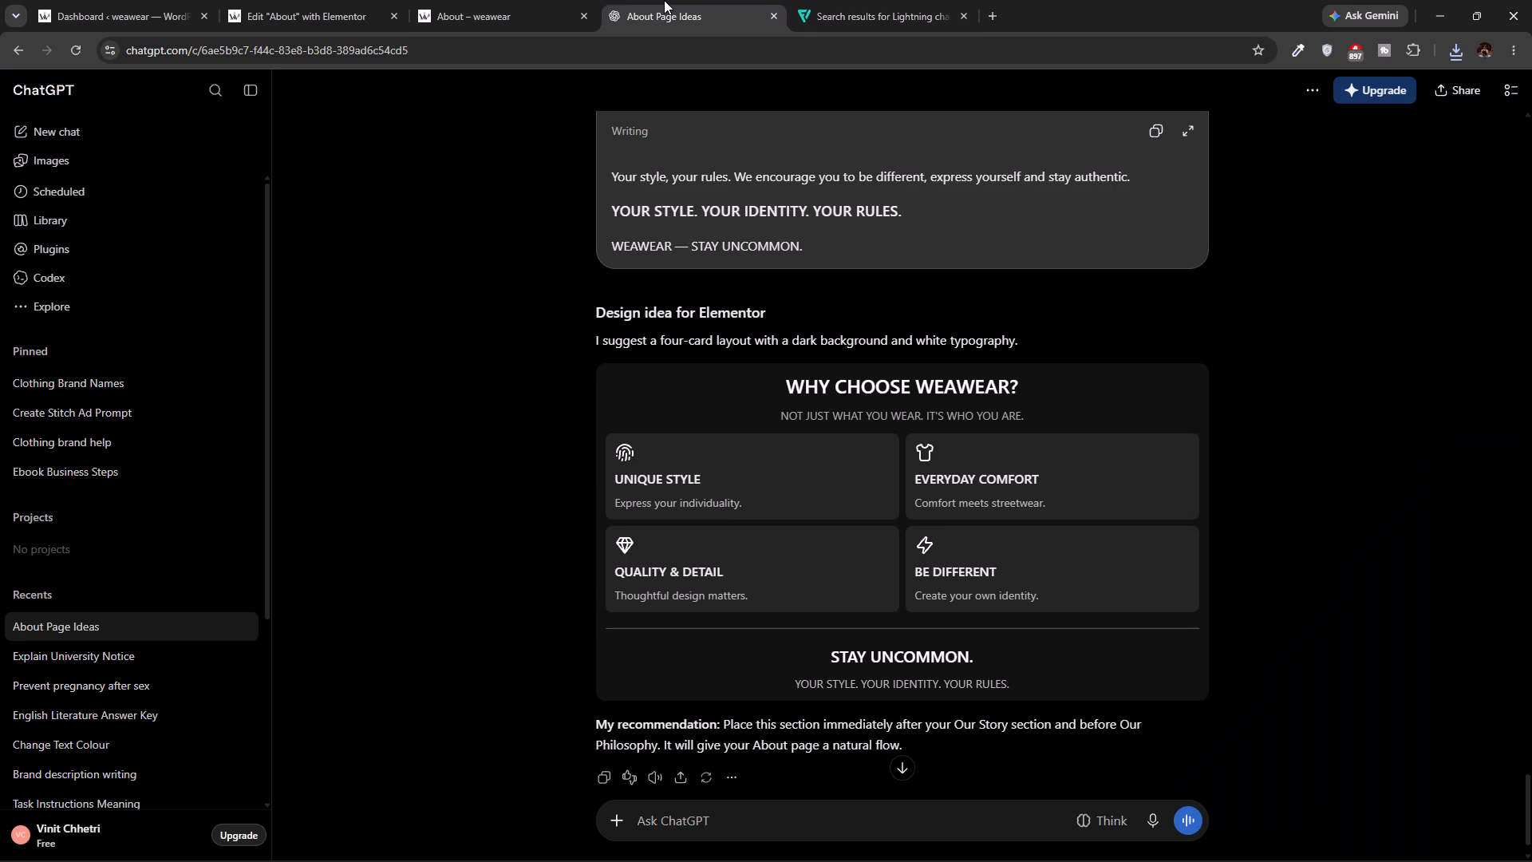
pyautogui.click(543, 0)
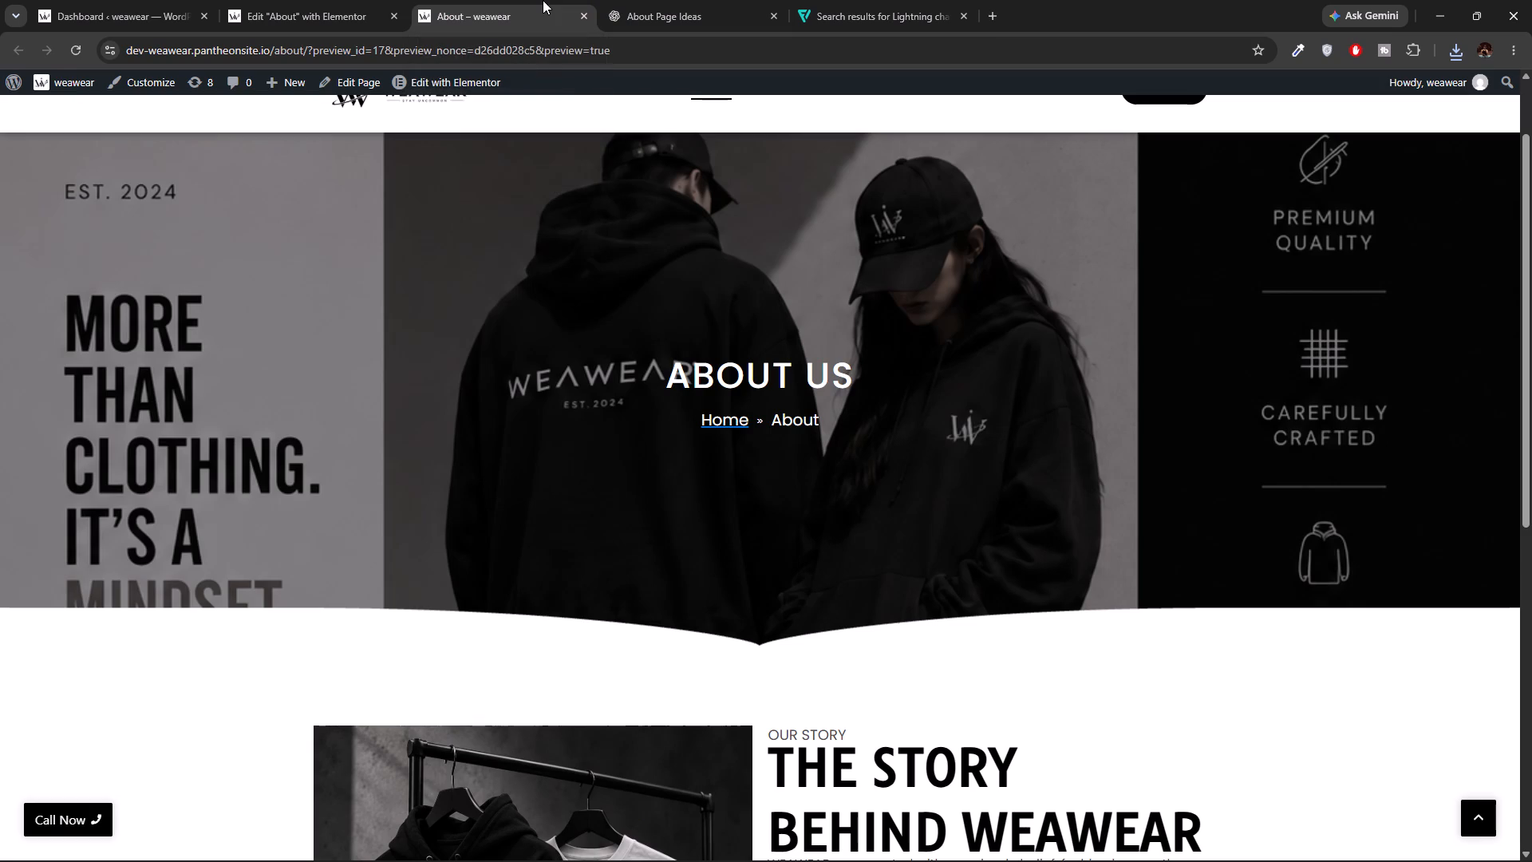
pyautogui.click(352, 0)
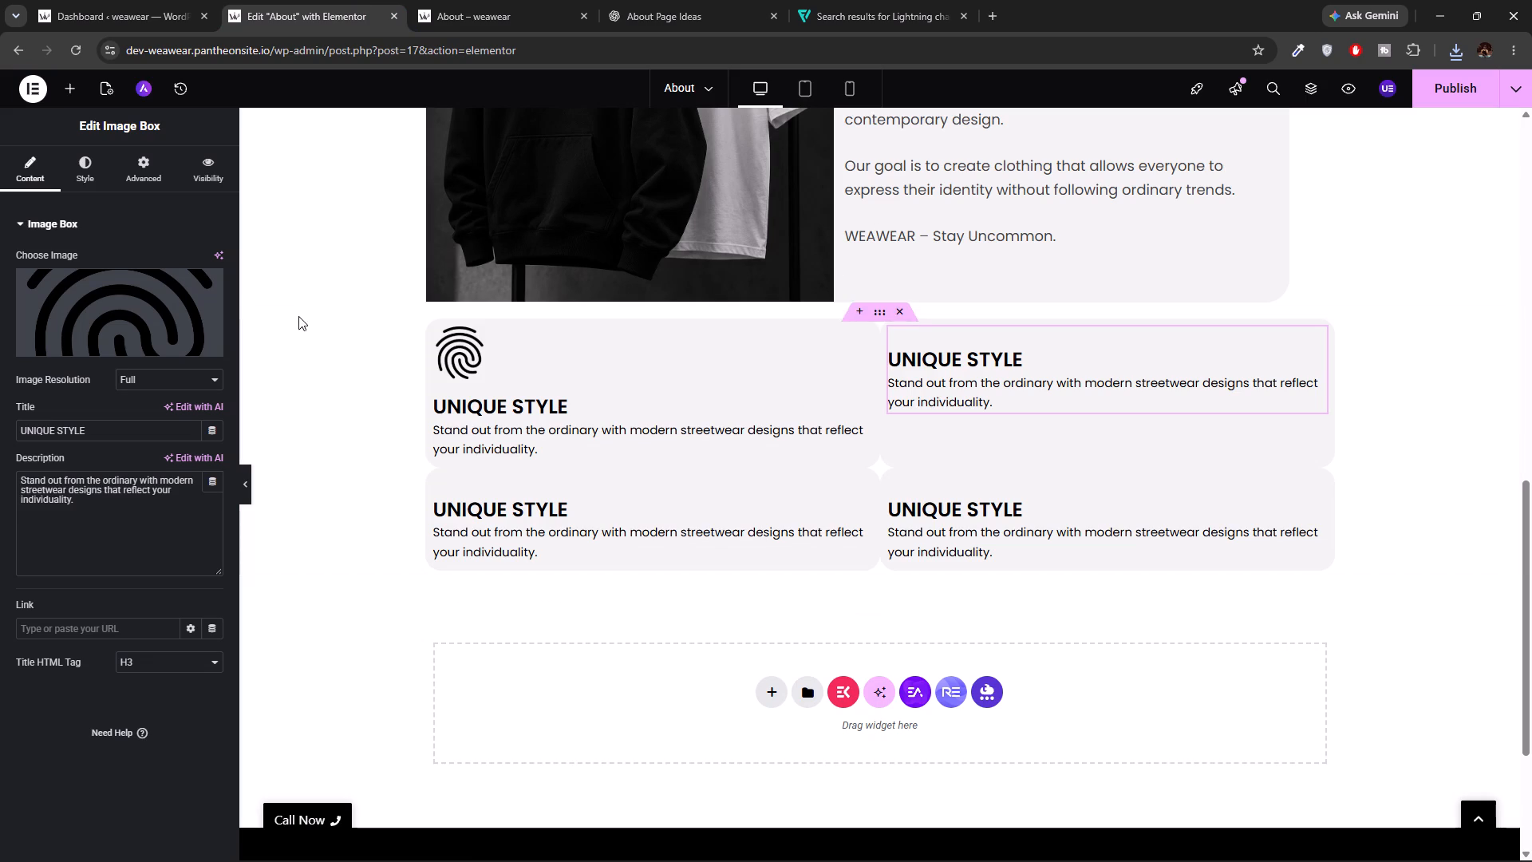
pyautogui.click(164, 339)
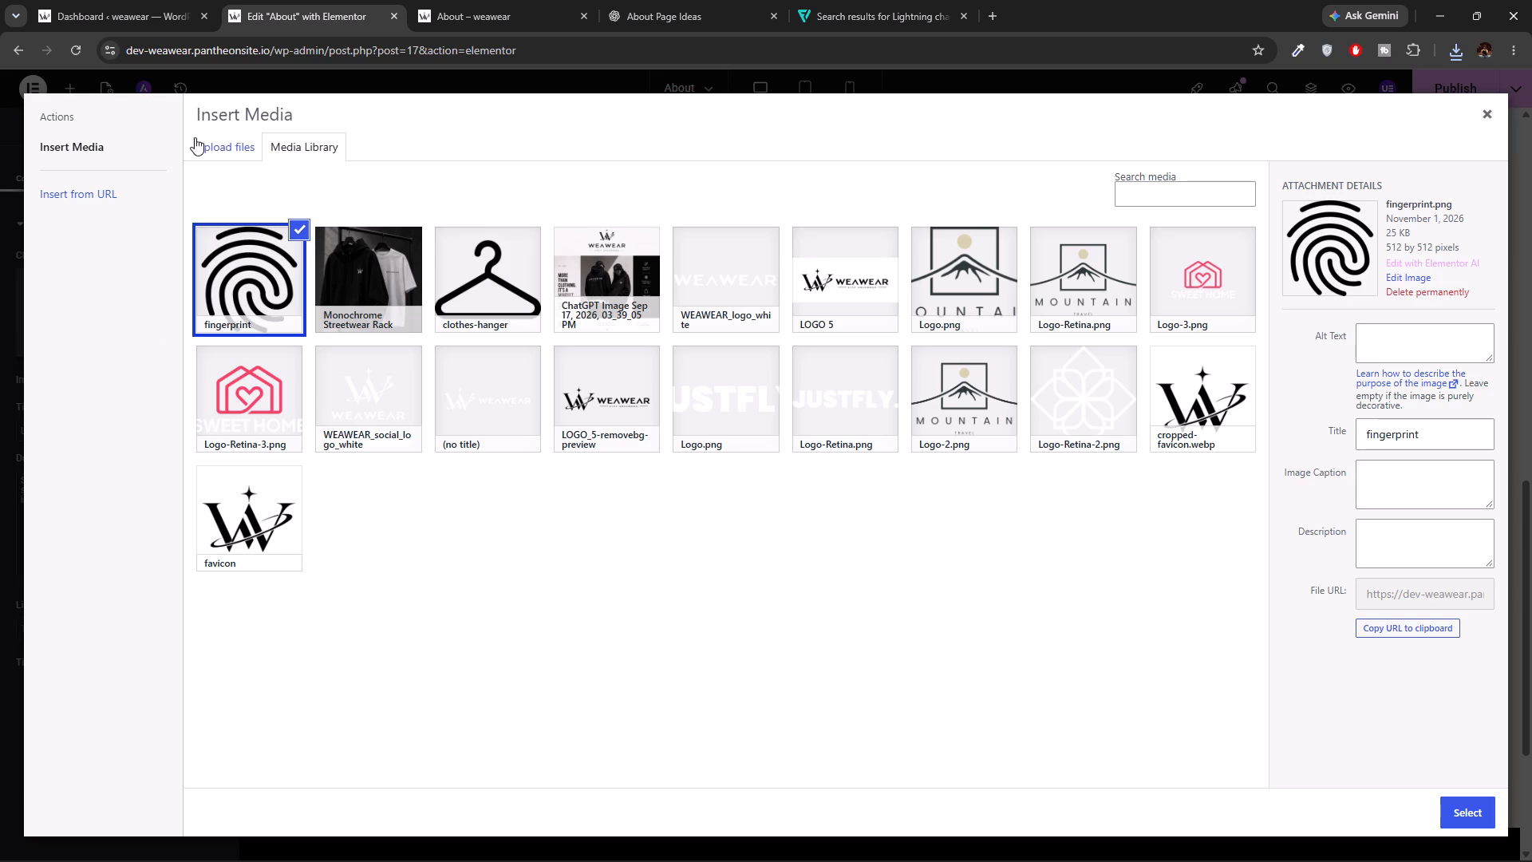
pyautogui.click(216, 138)
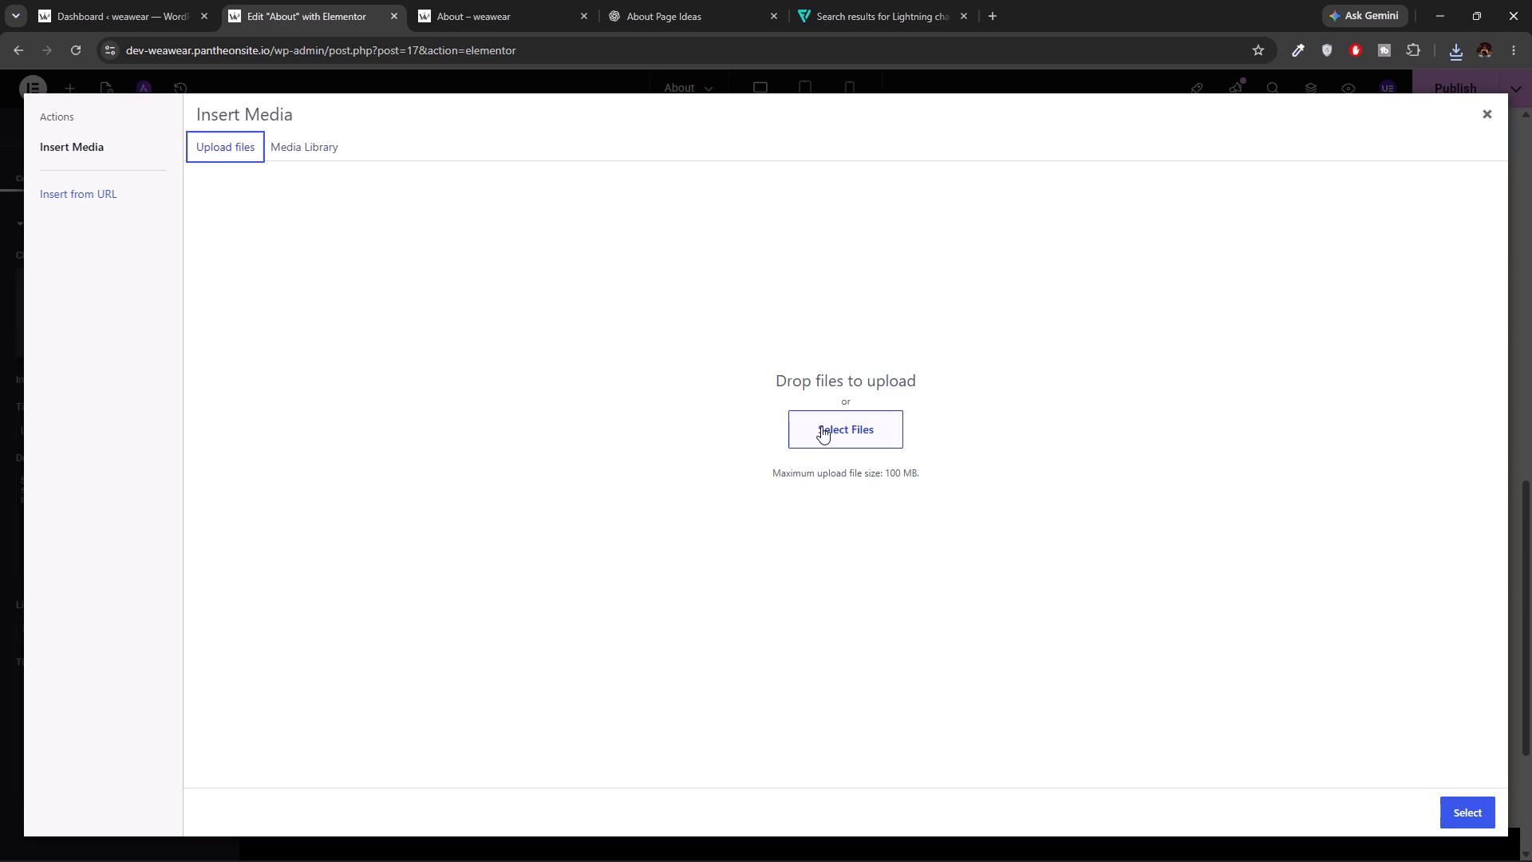
pyautogui.click(821, 426)
pyautogui.click(719, 358)
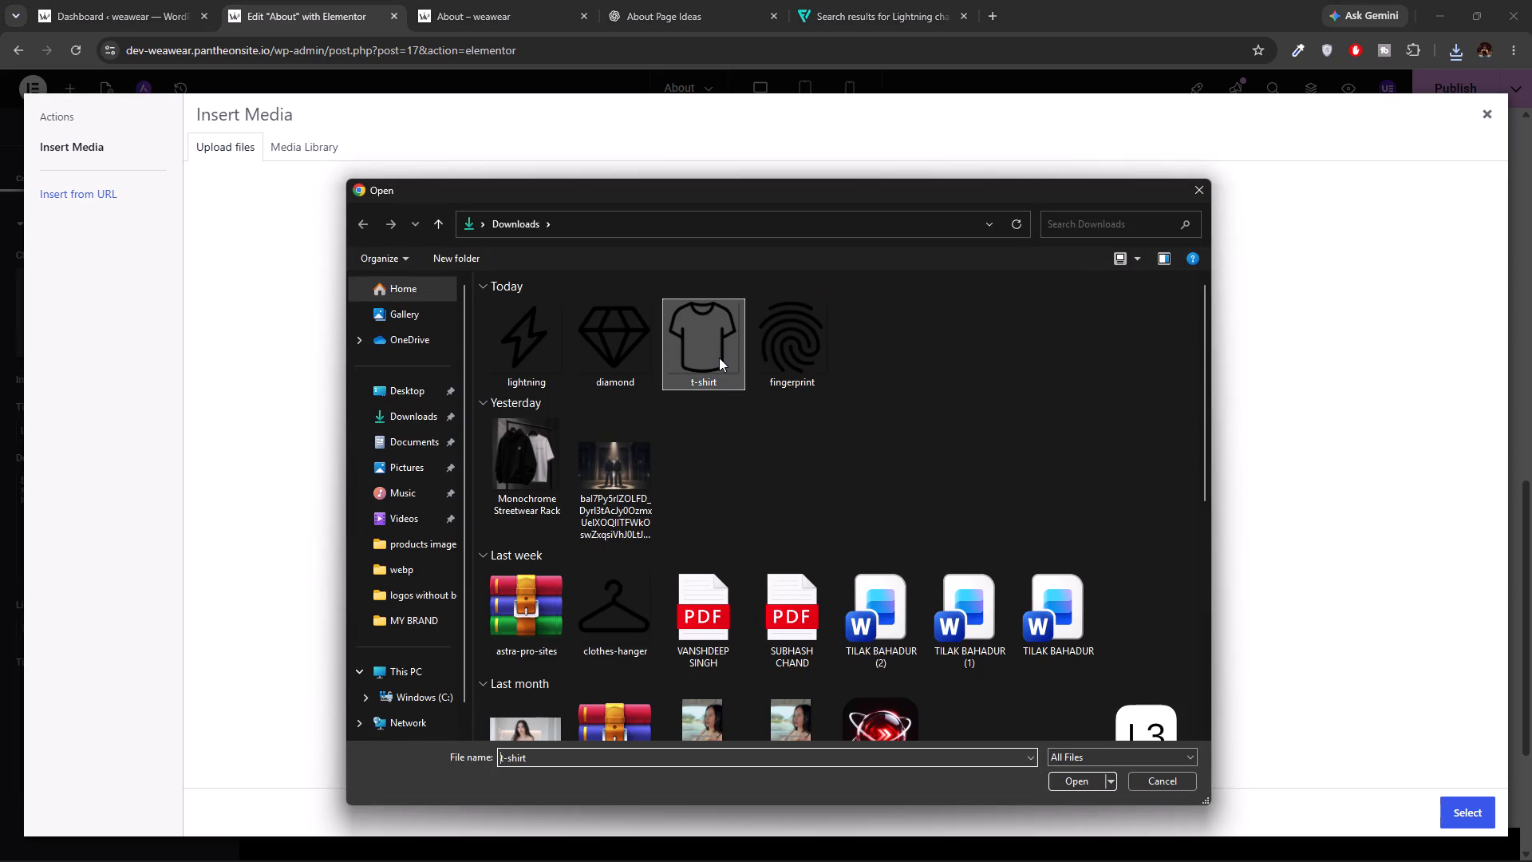
pyautogui.click(1073, 782)
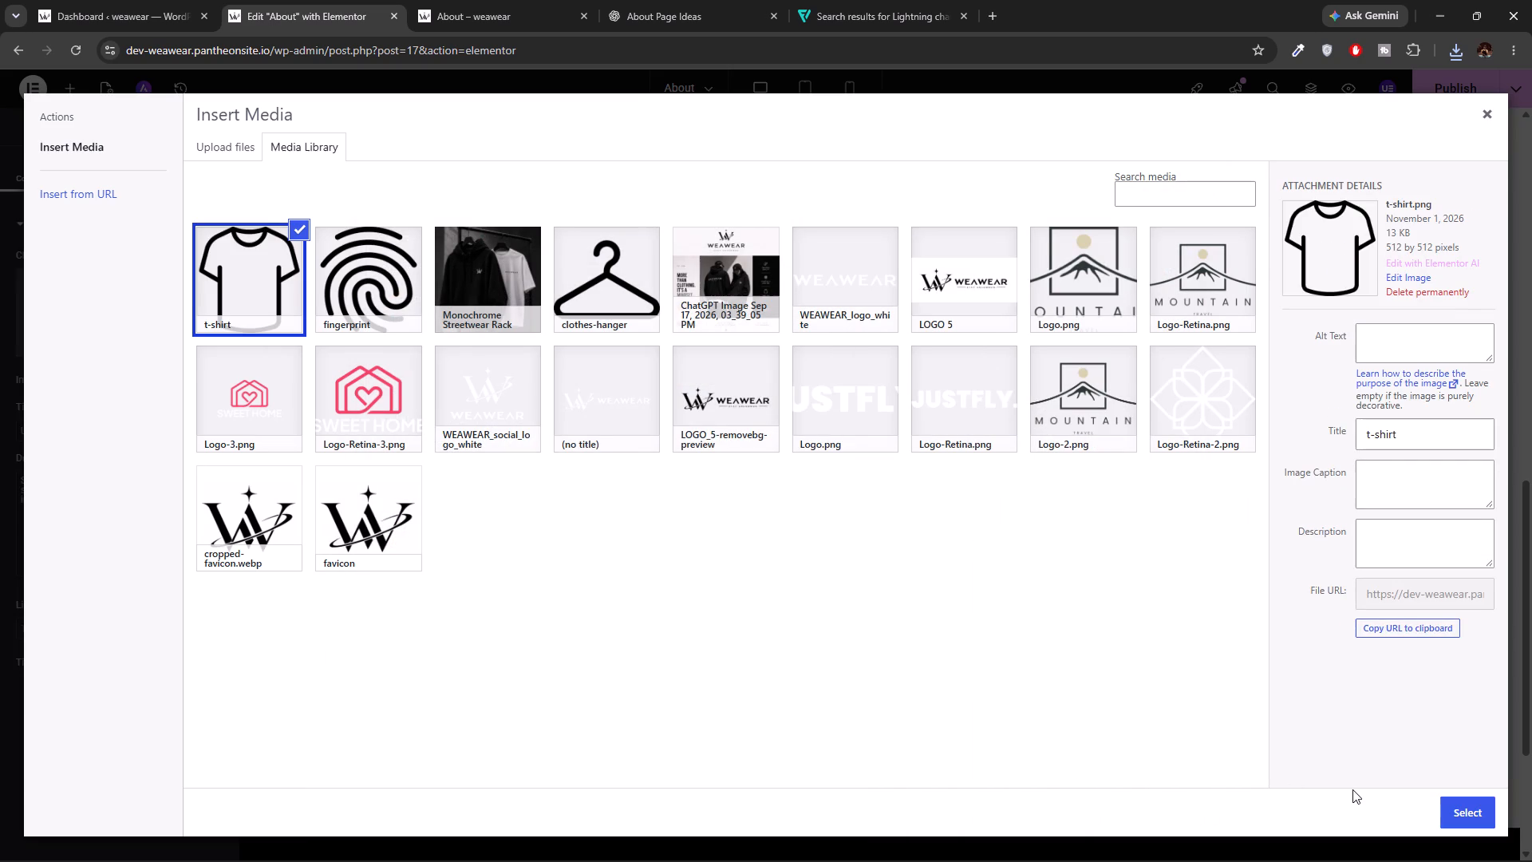
pyautogui.click(1465, 815)
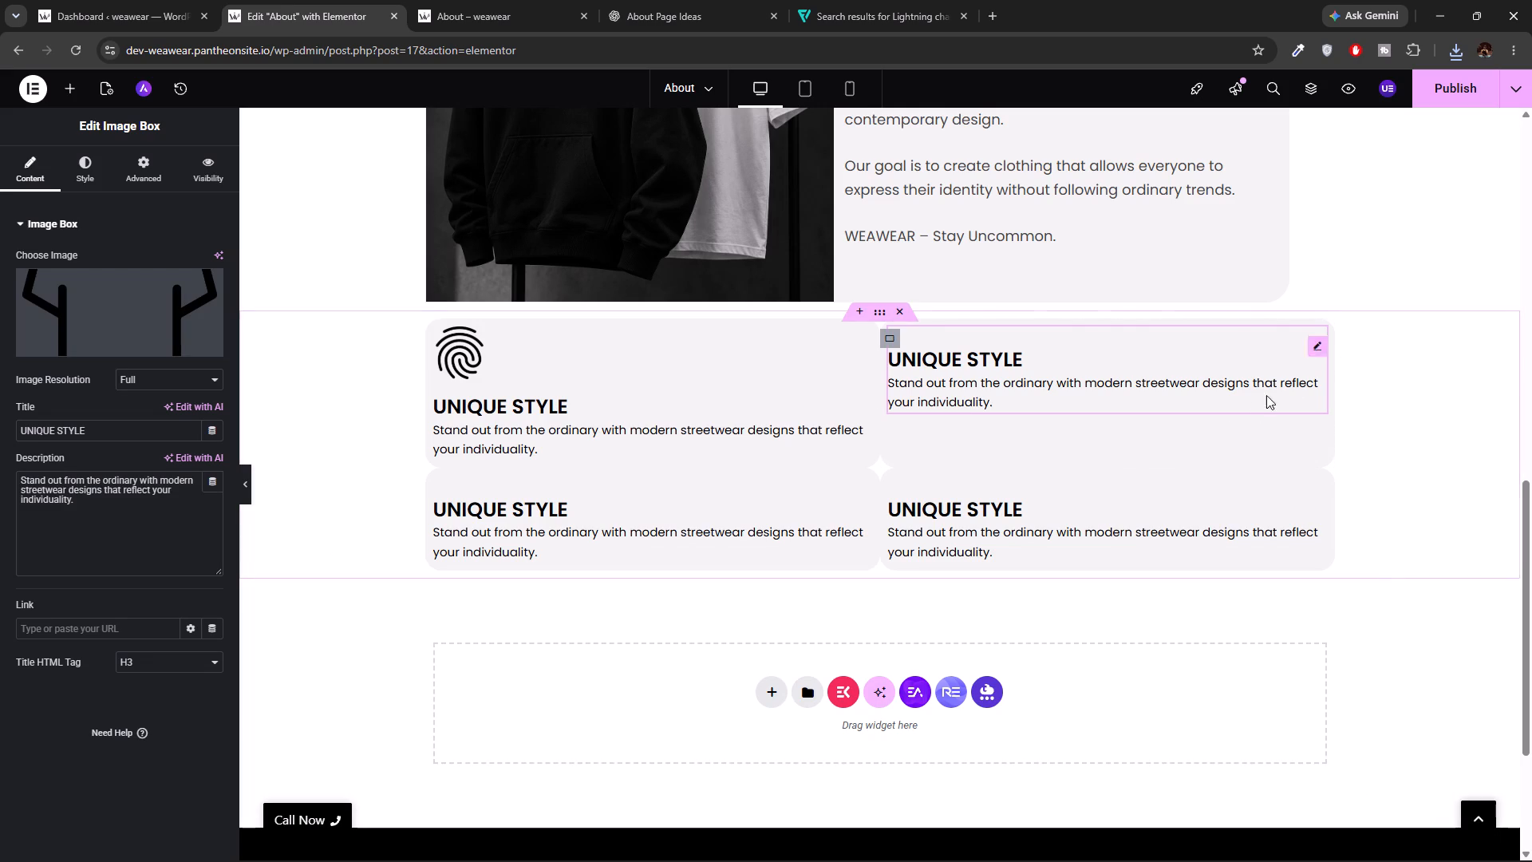
pyautogui.click(1191, 449)
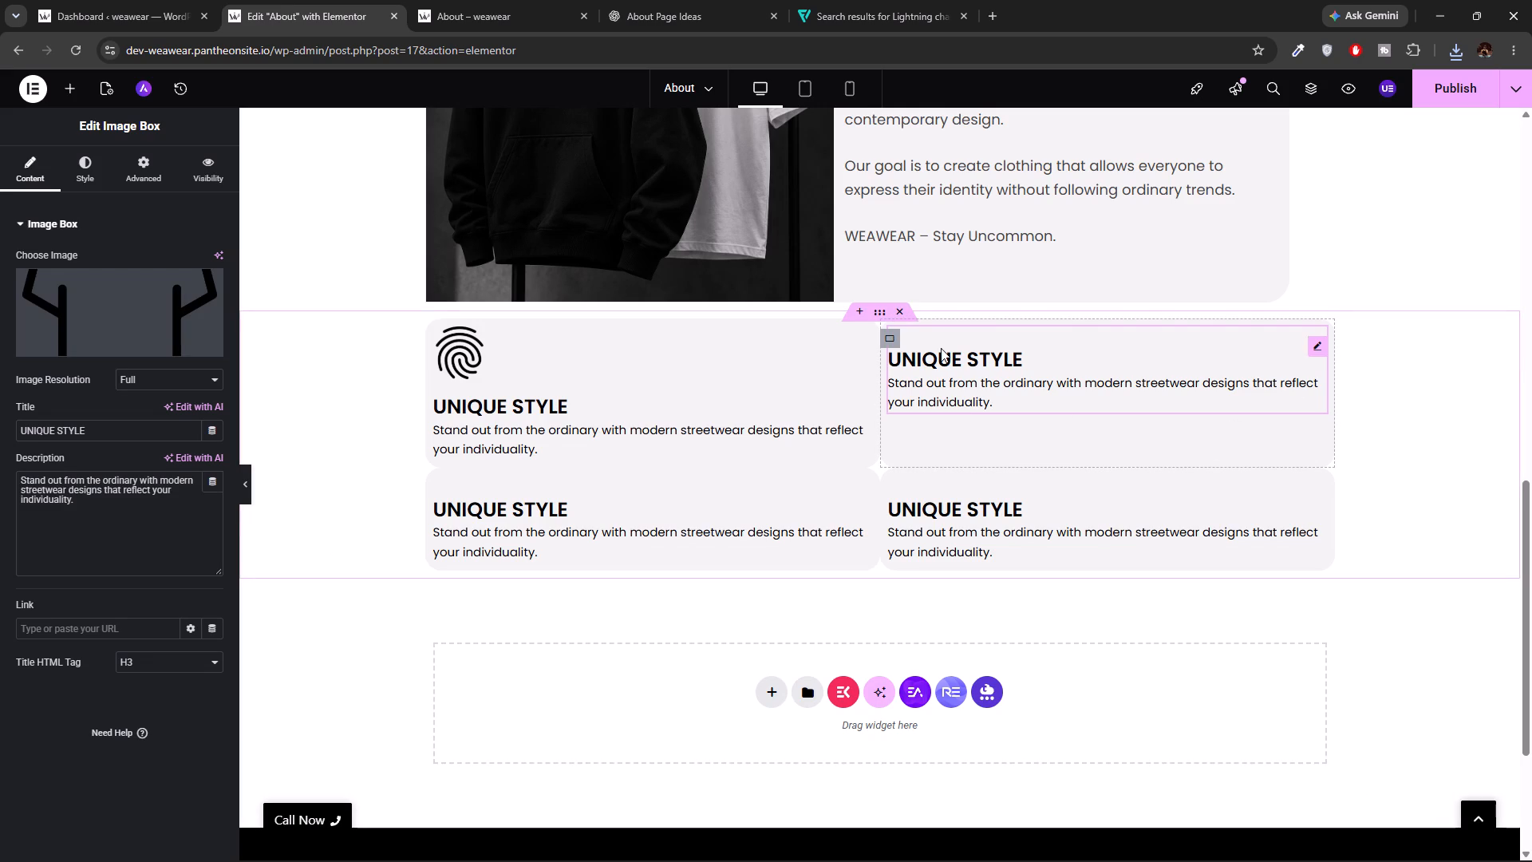
pyautogui.click(1317, 352)
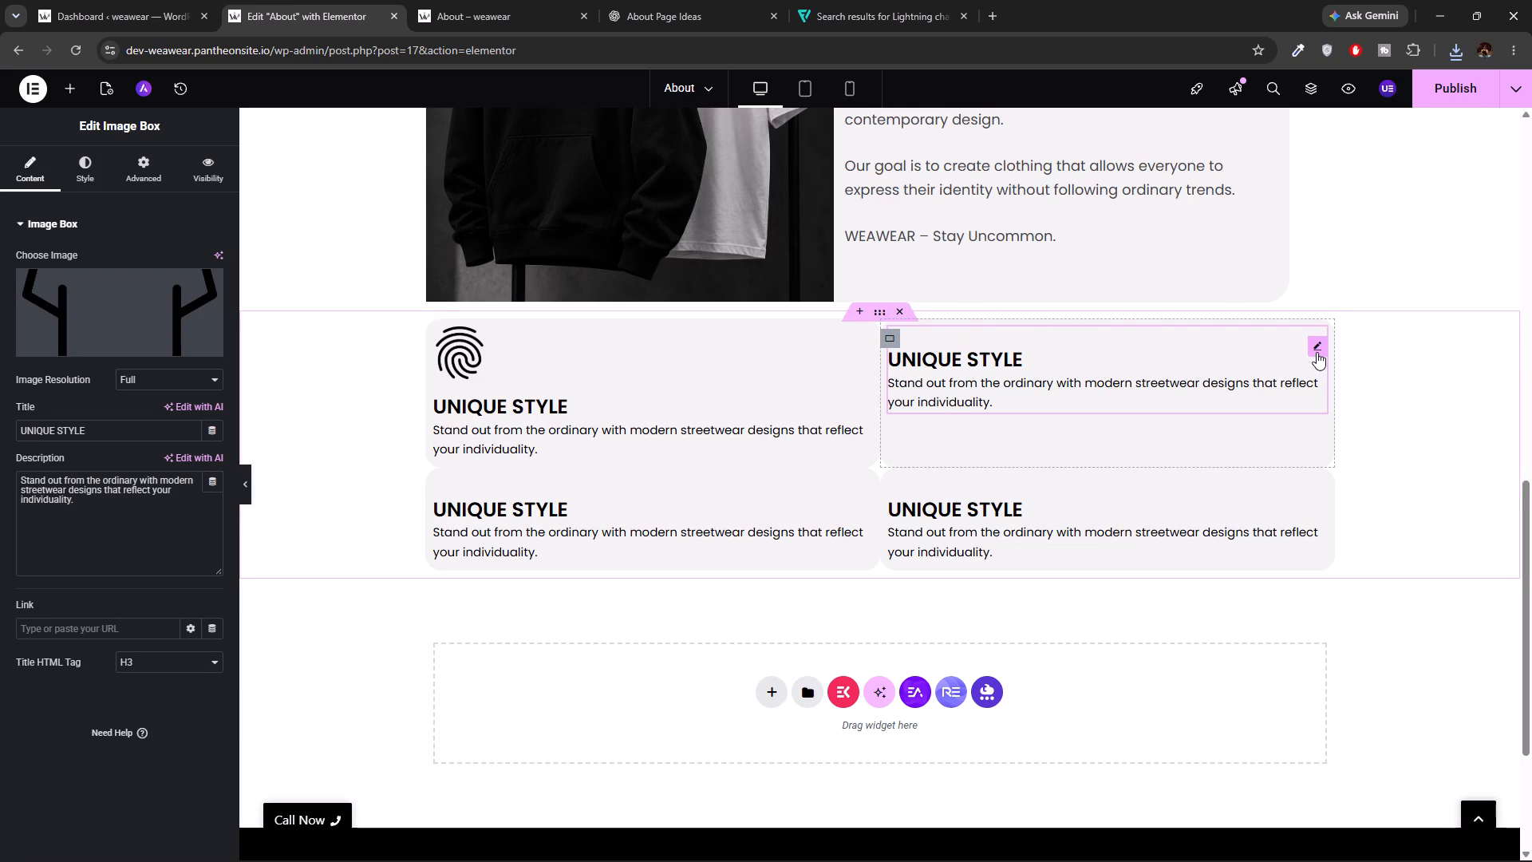
pyautogui.click(1318, 341)
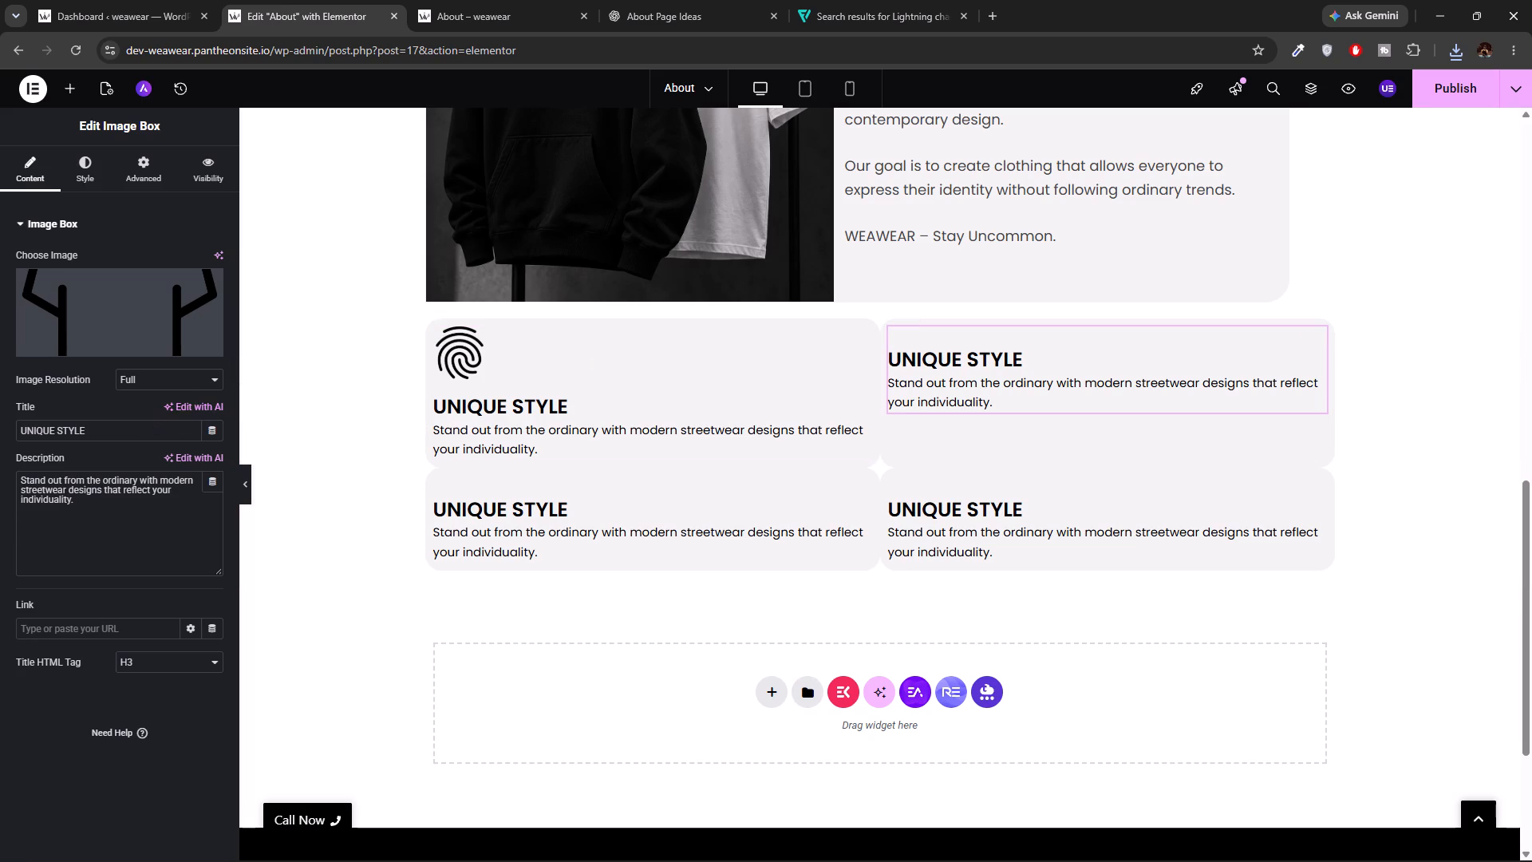
pyautogui.click(83, 173)
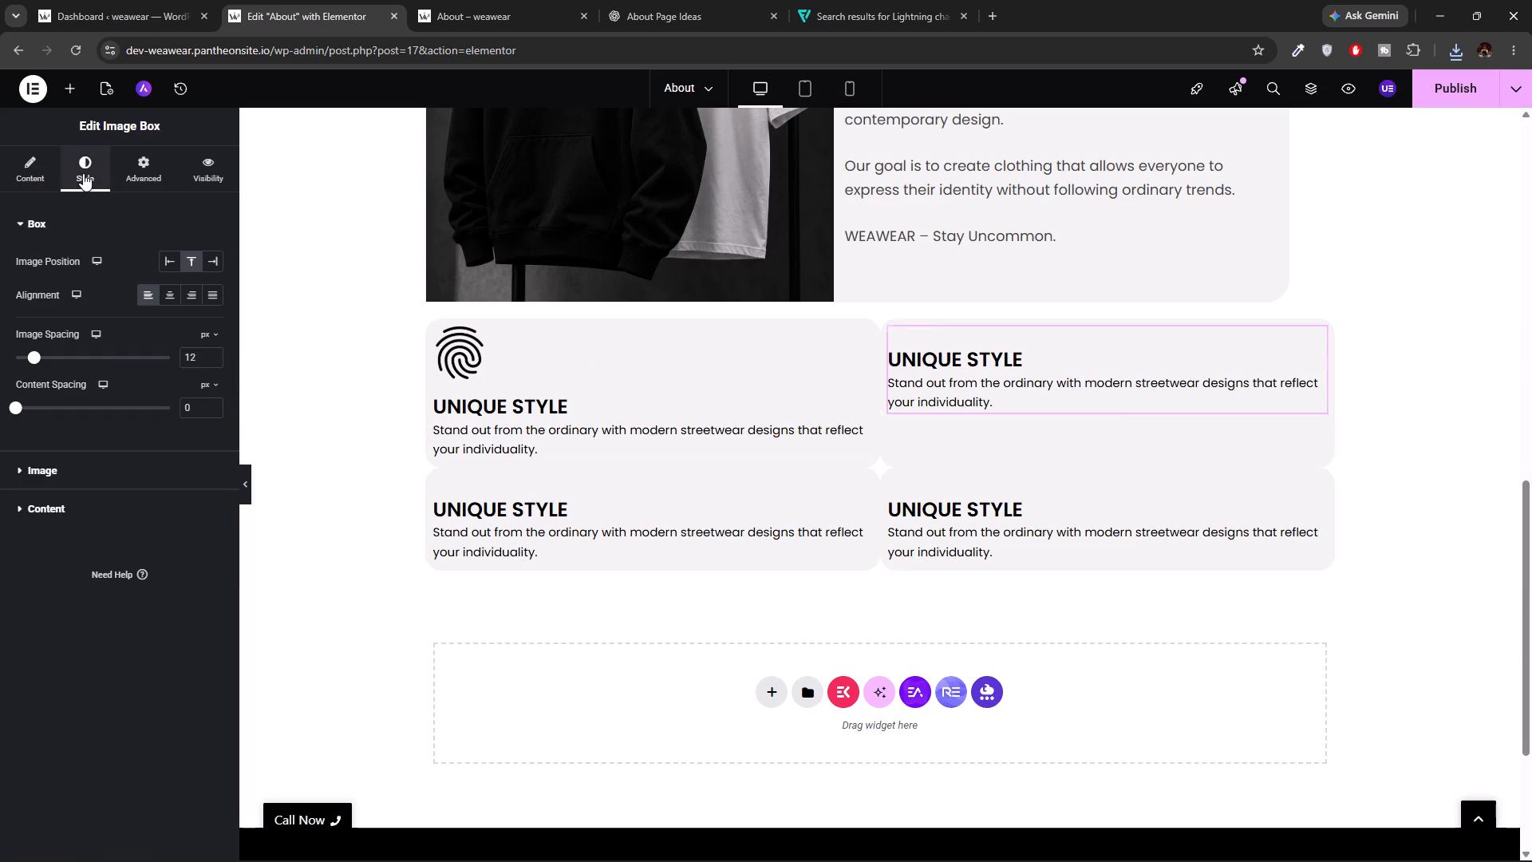
pyautogui.click(7, 164)
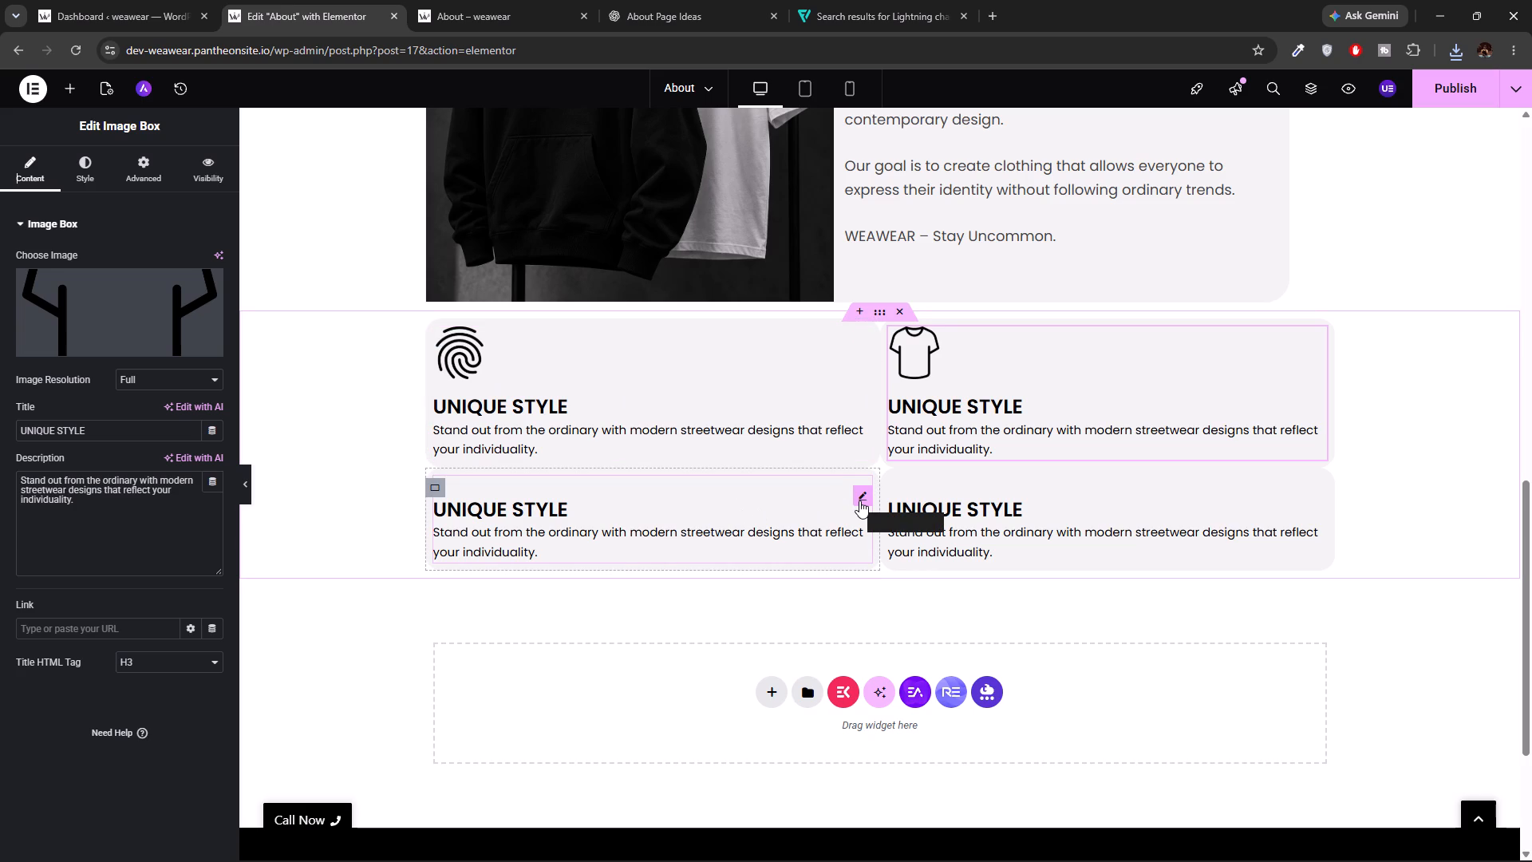
# Upload diamond.png from Downloads and set it as the image of the third card, below the fingerprint card.
pyautogui.click(859, 500)
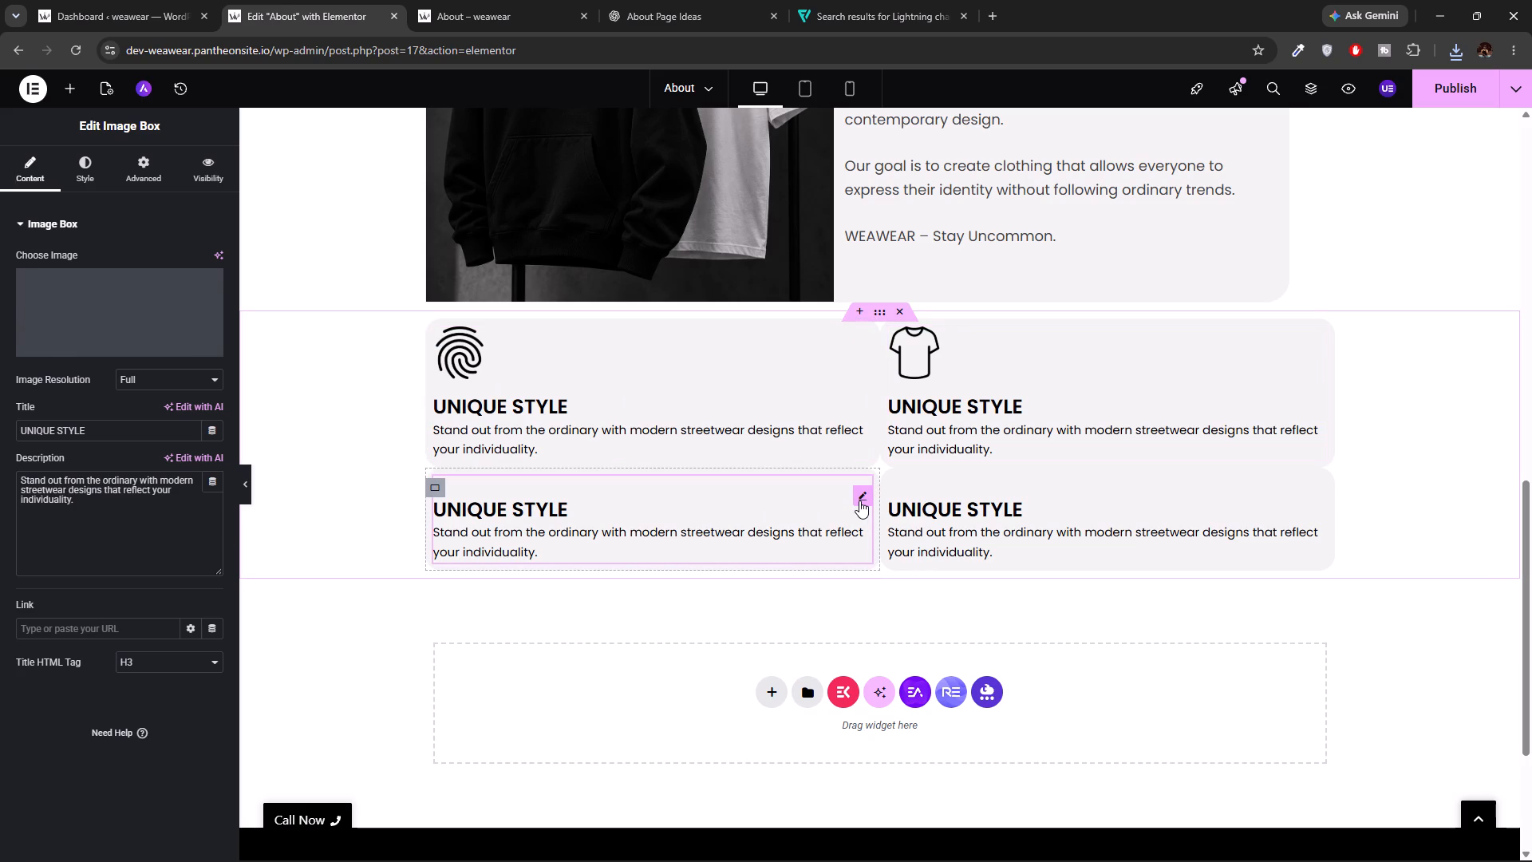
pyautogui.click(84, 183)
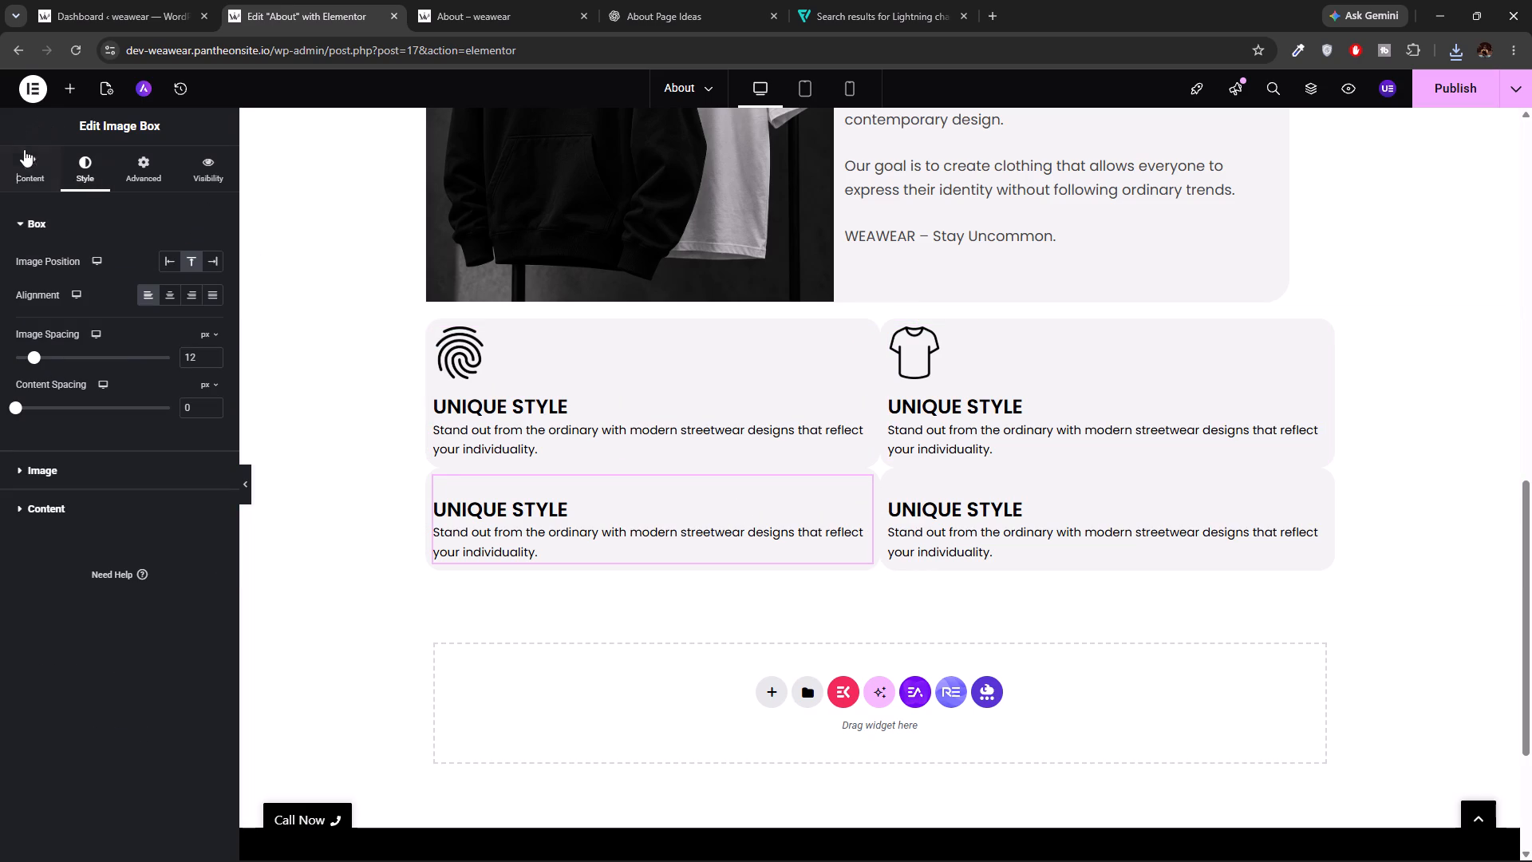
pyautogui.click(34, 176)
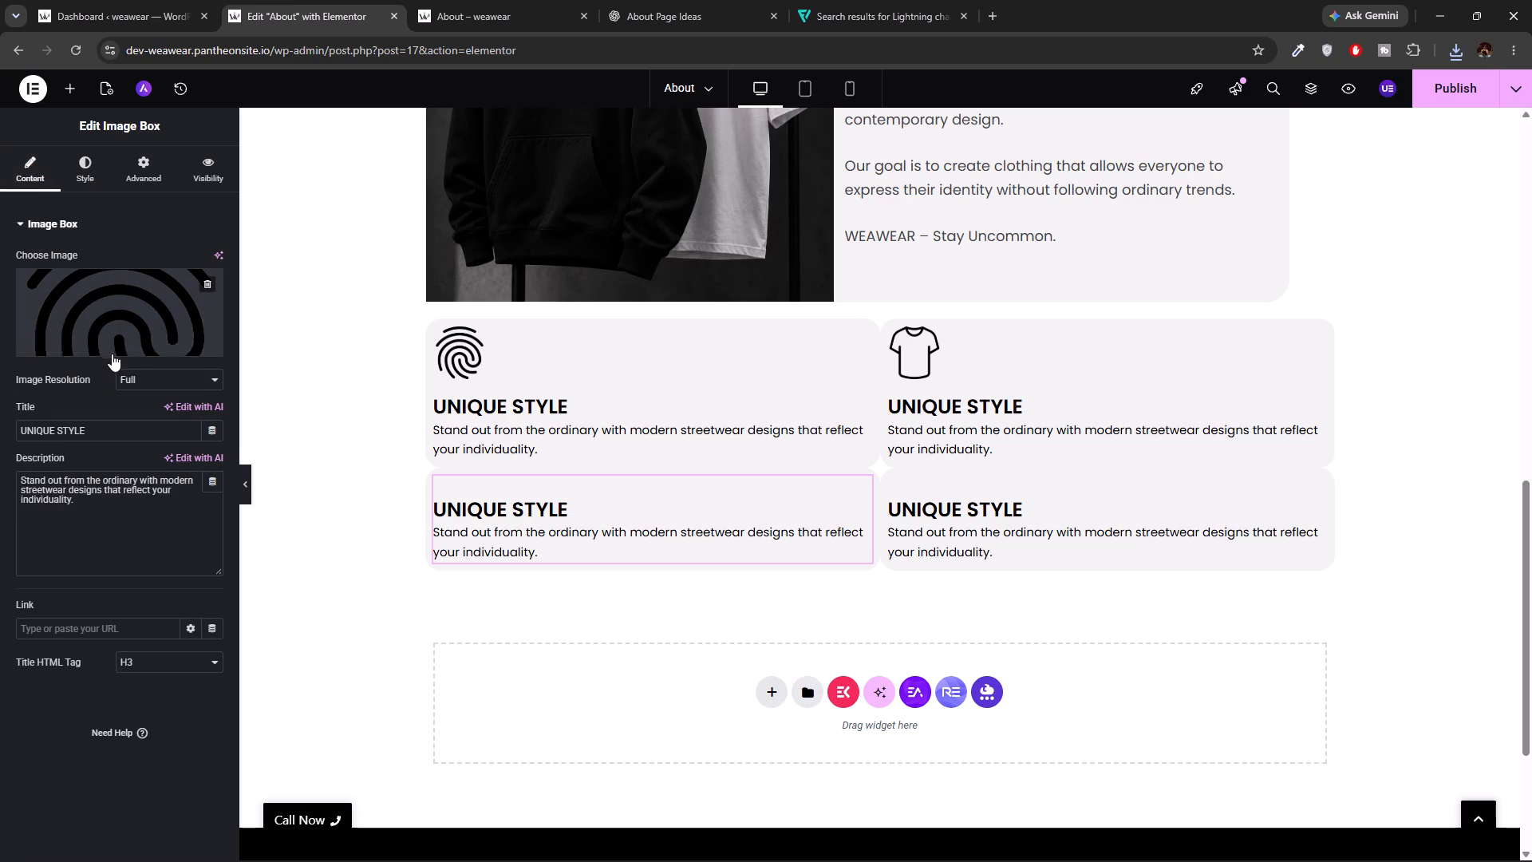
pyautogui.click(114, 350)
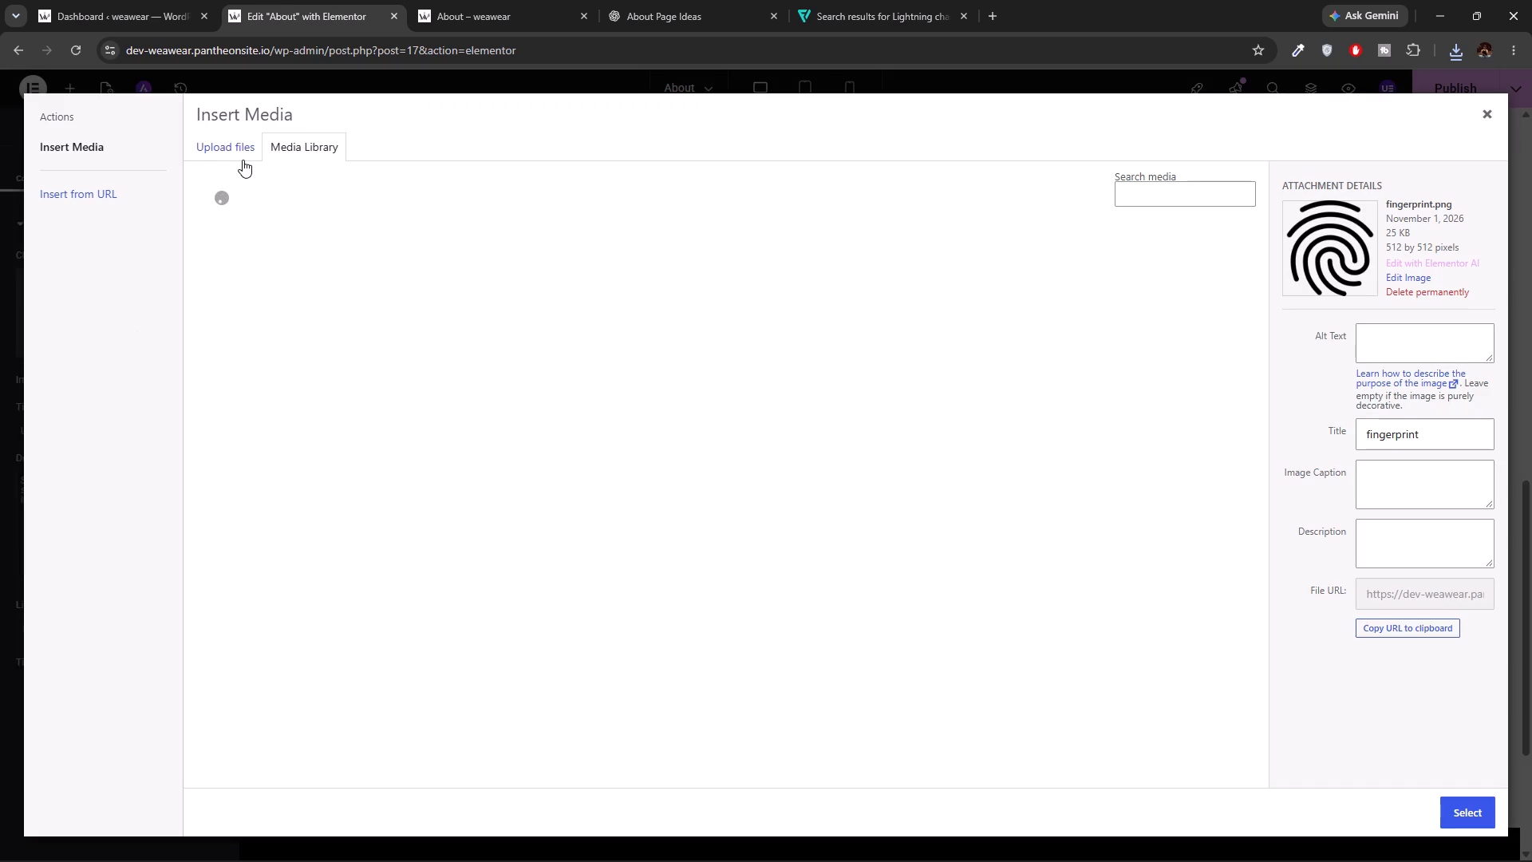
pyautogui.click(237, 154)
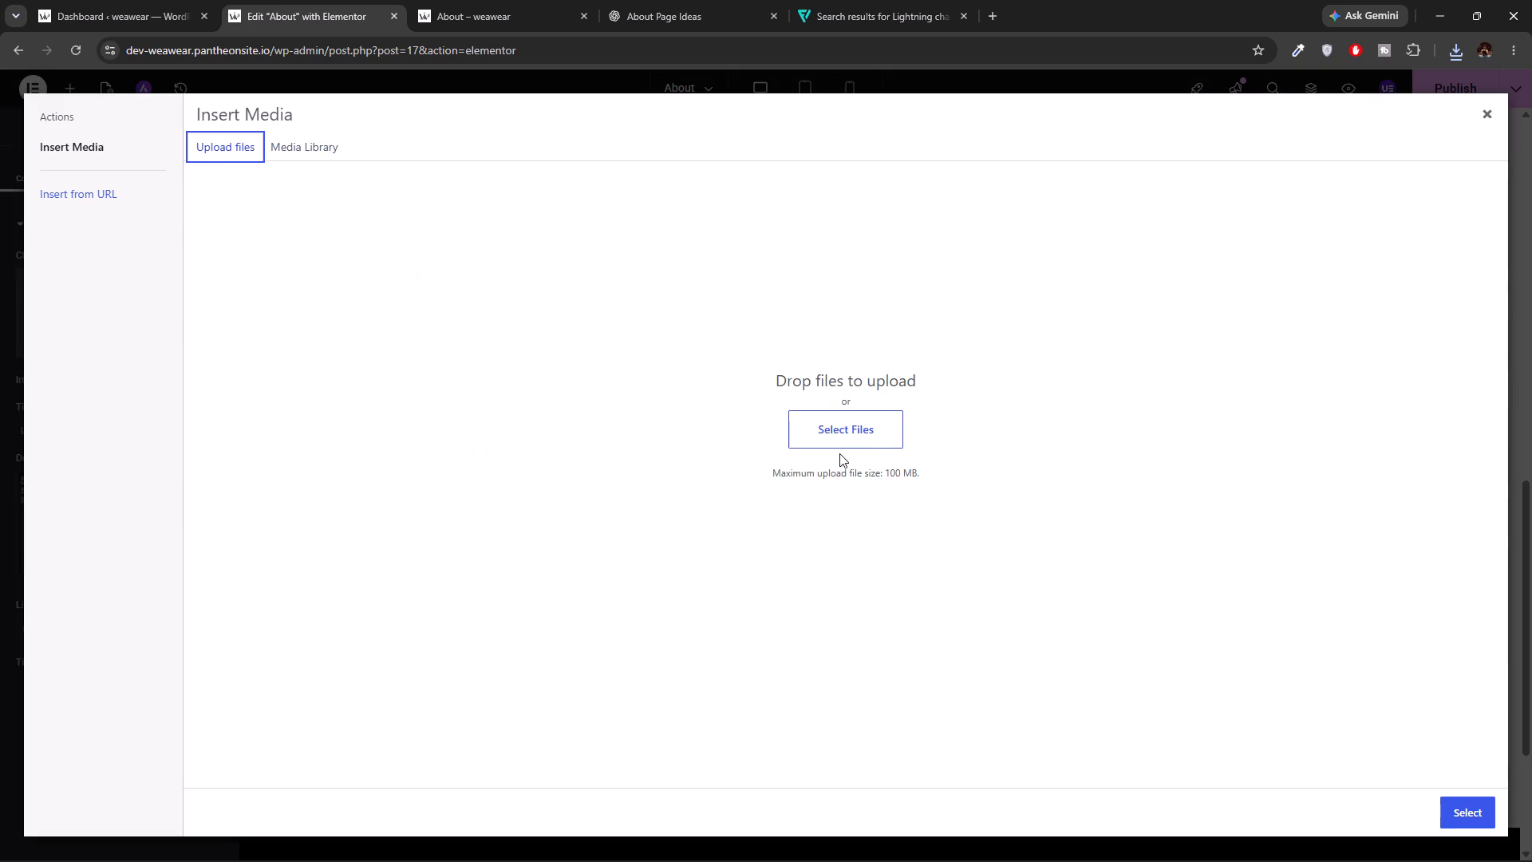
pyautogui.click(839, 437)
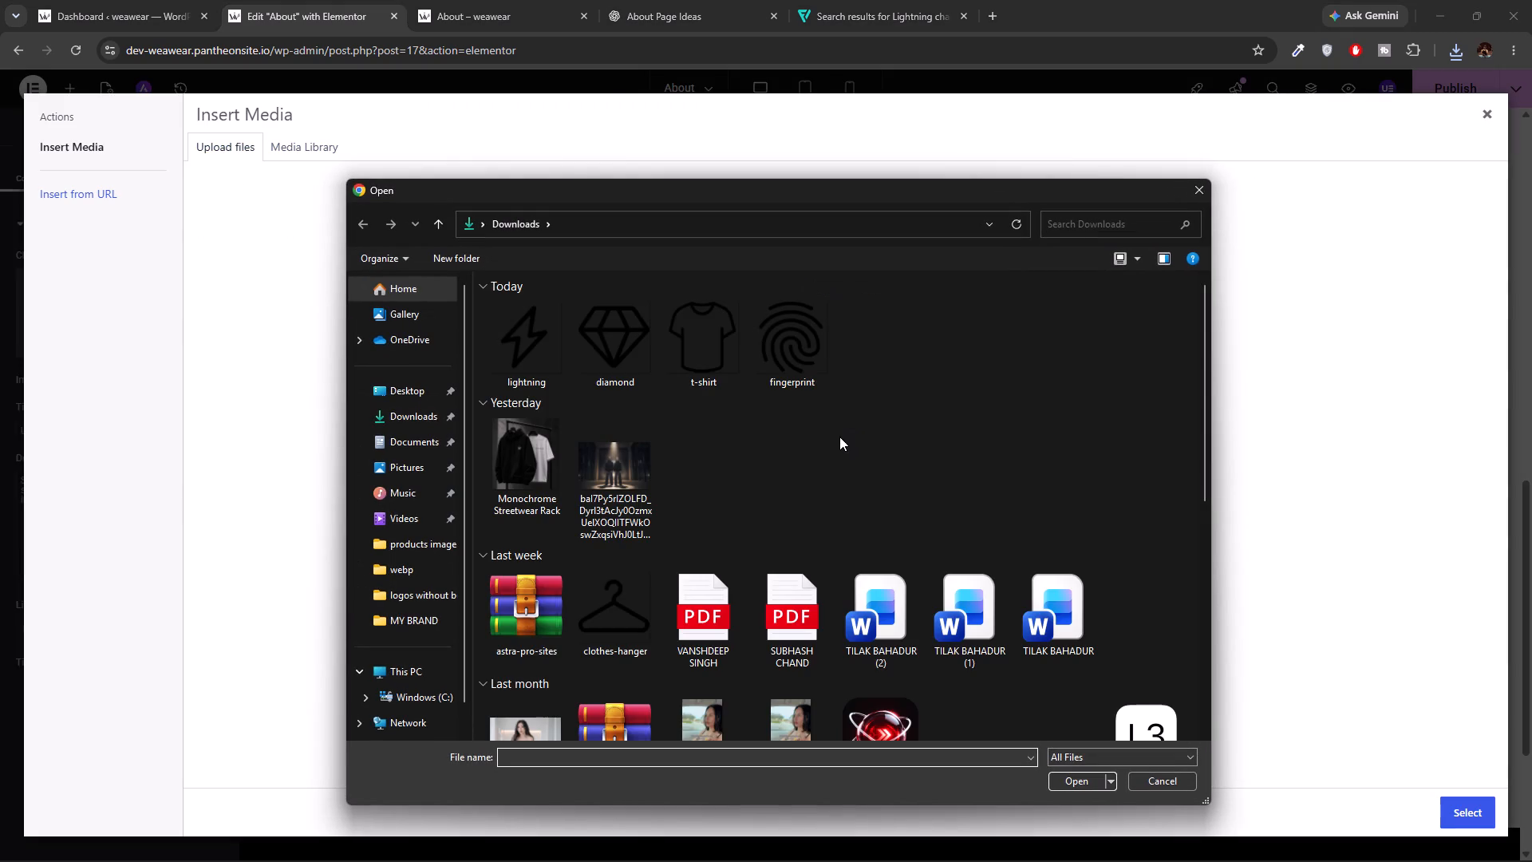
pyautogui.click(616, 335)
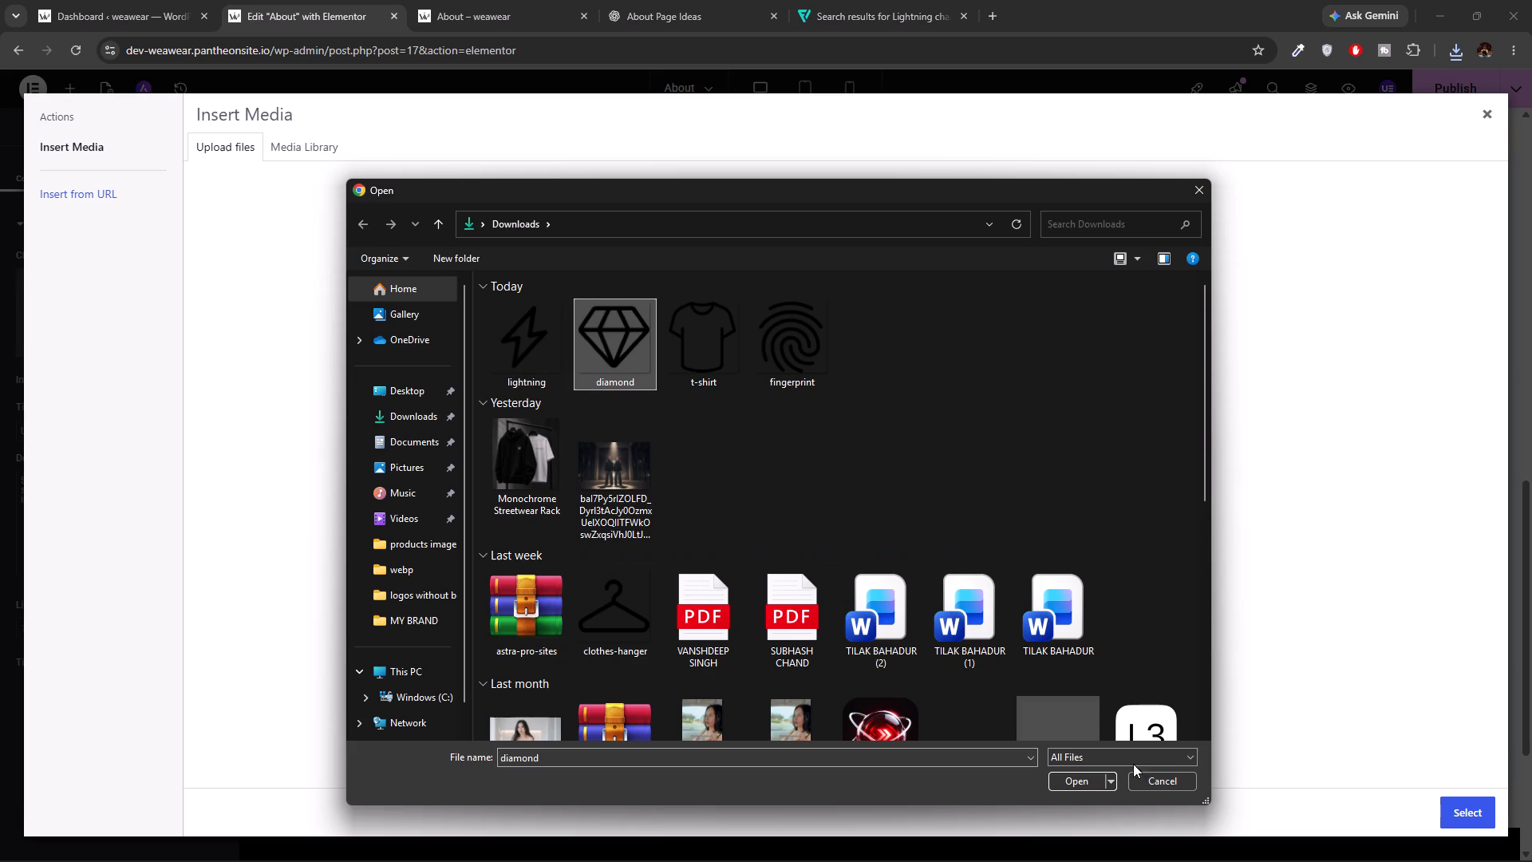
pyautogui.click(1081, 784)
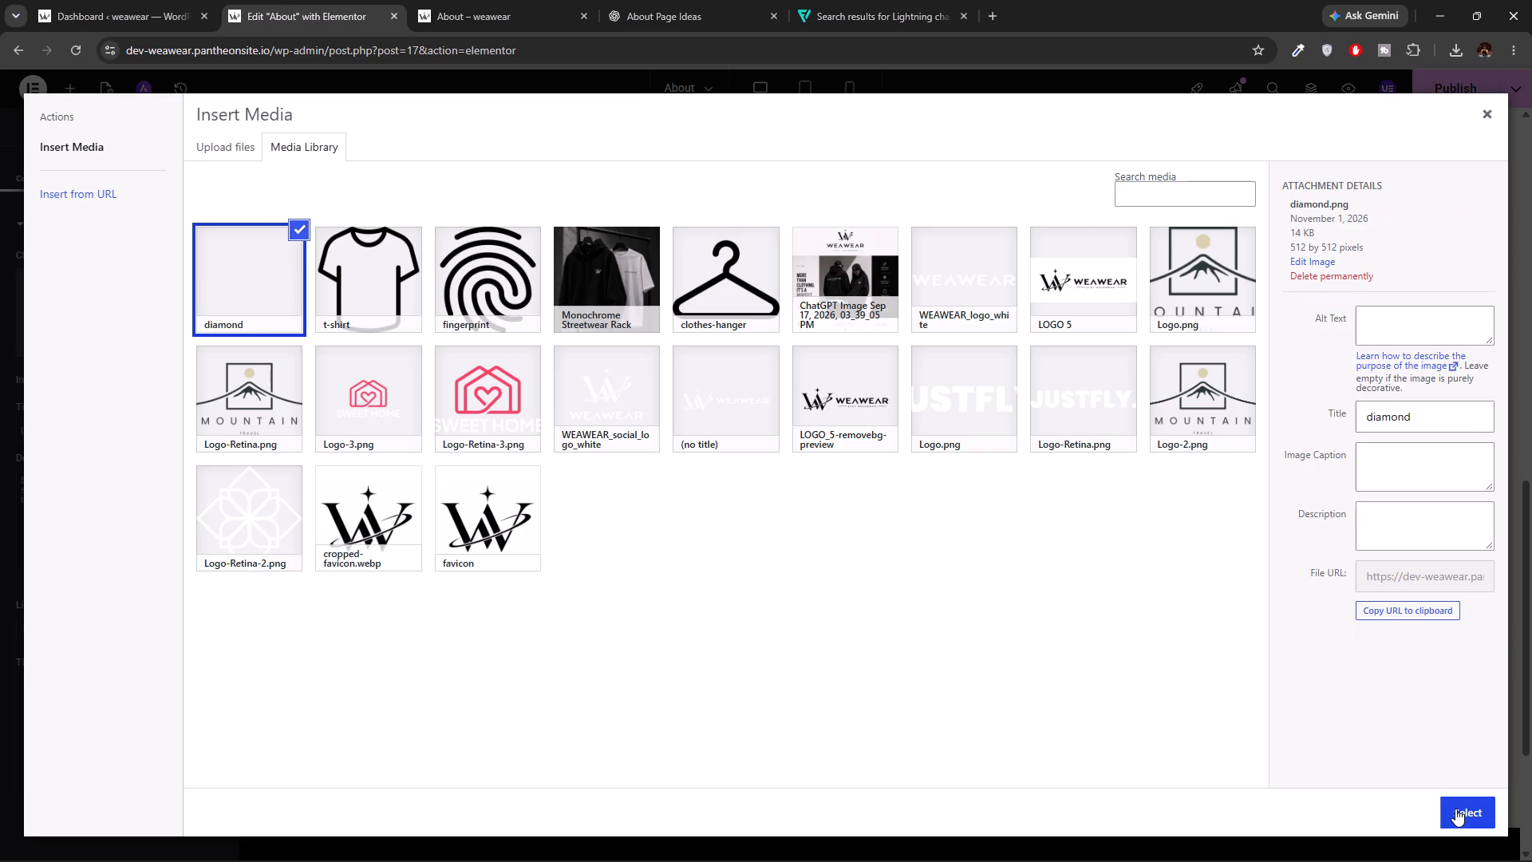
pyautogui.click(1455, 809)
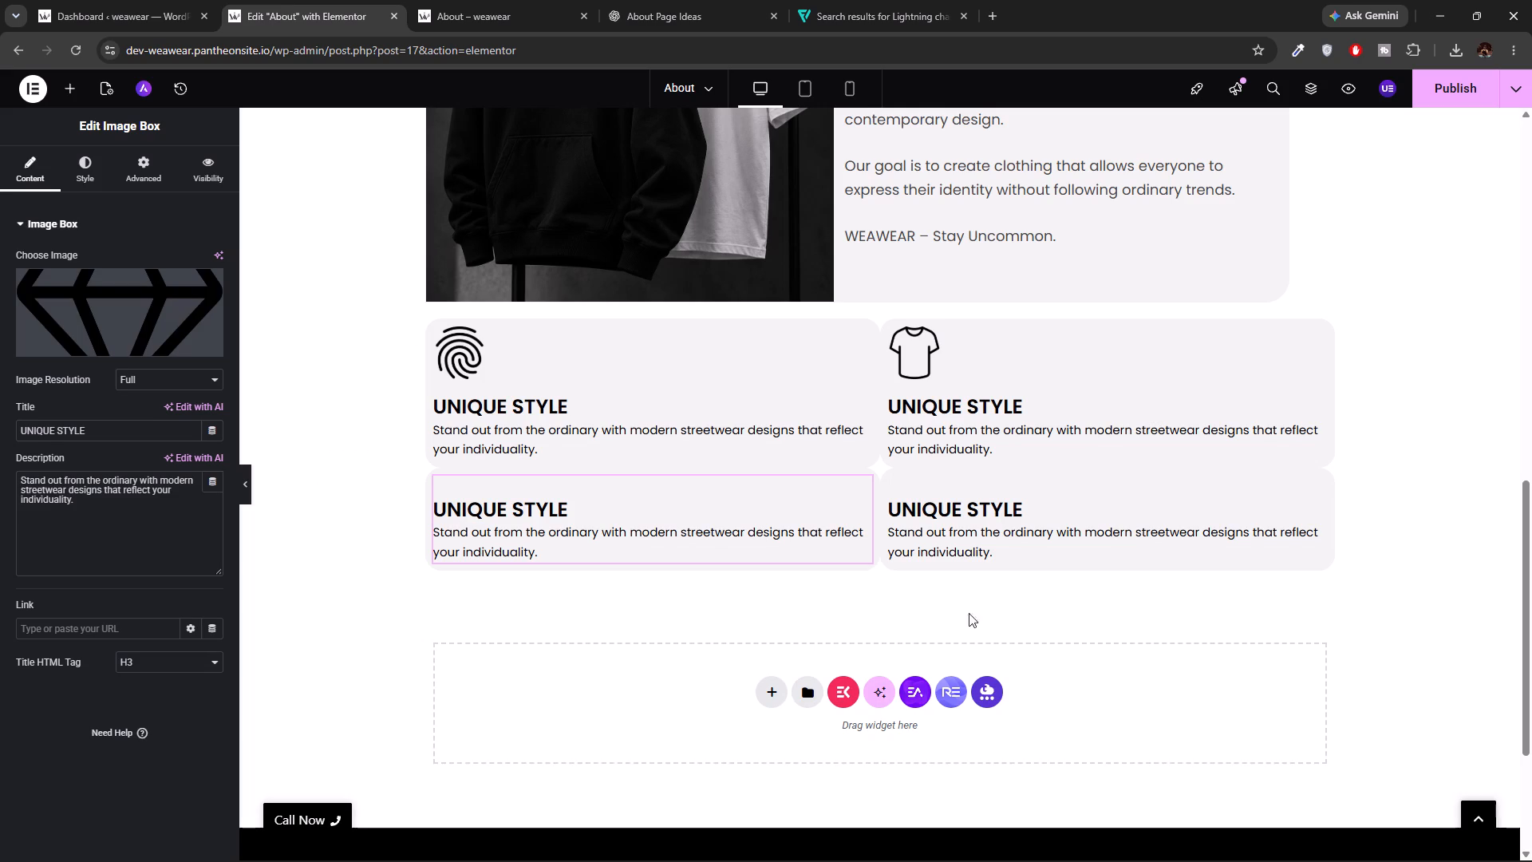
pyautogui.click(95, 164)
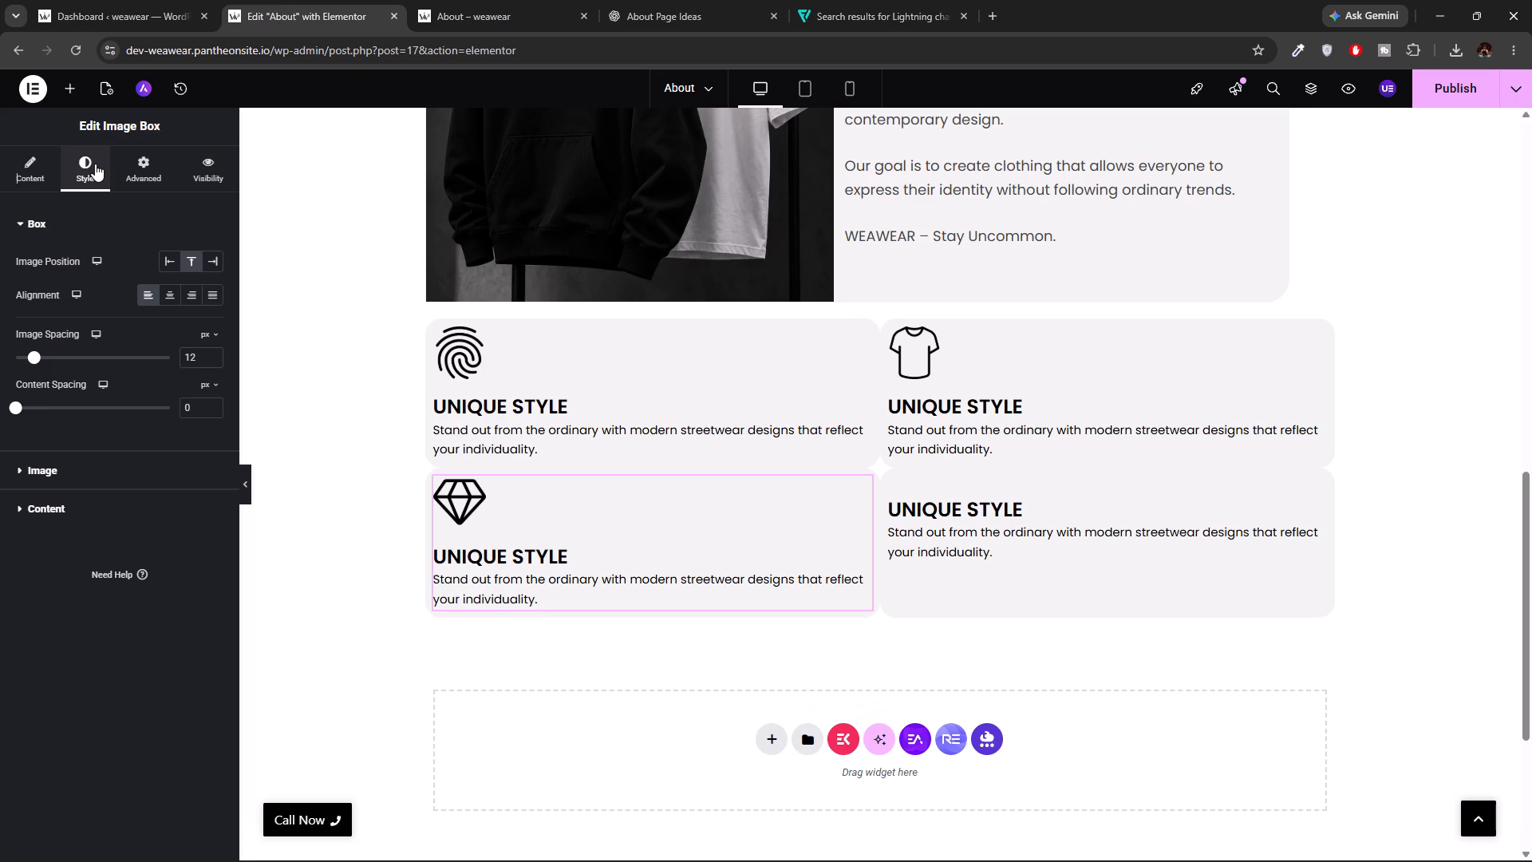
pyautogui.click(22, 176)
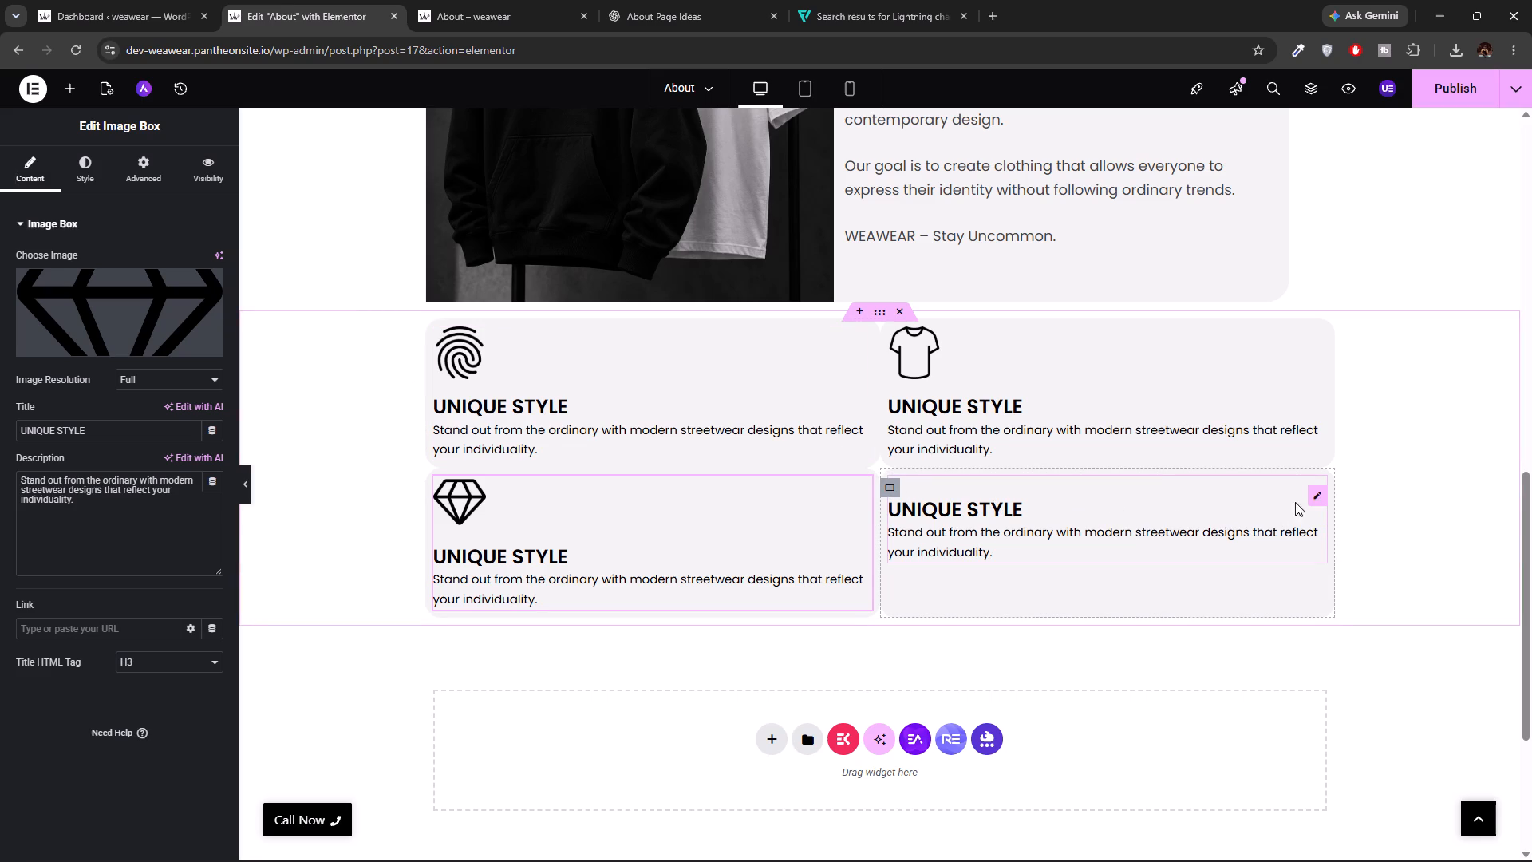
# Upload lightning.png from Downloads and set it as the image of the fourth card, beside the diamond card.
pyautogui.click(1315, 491)
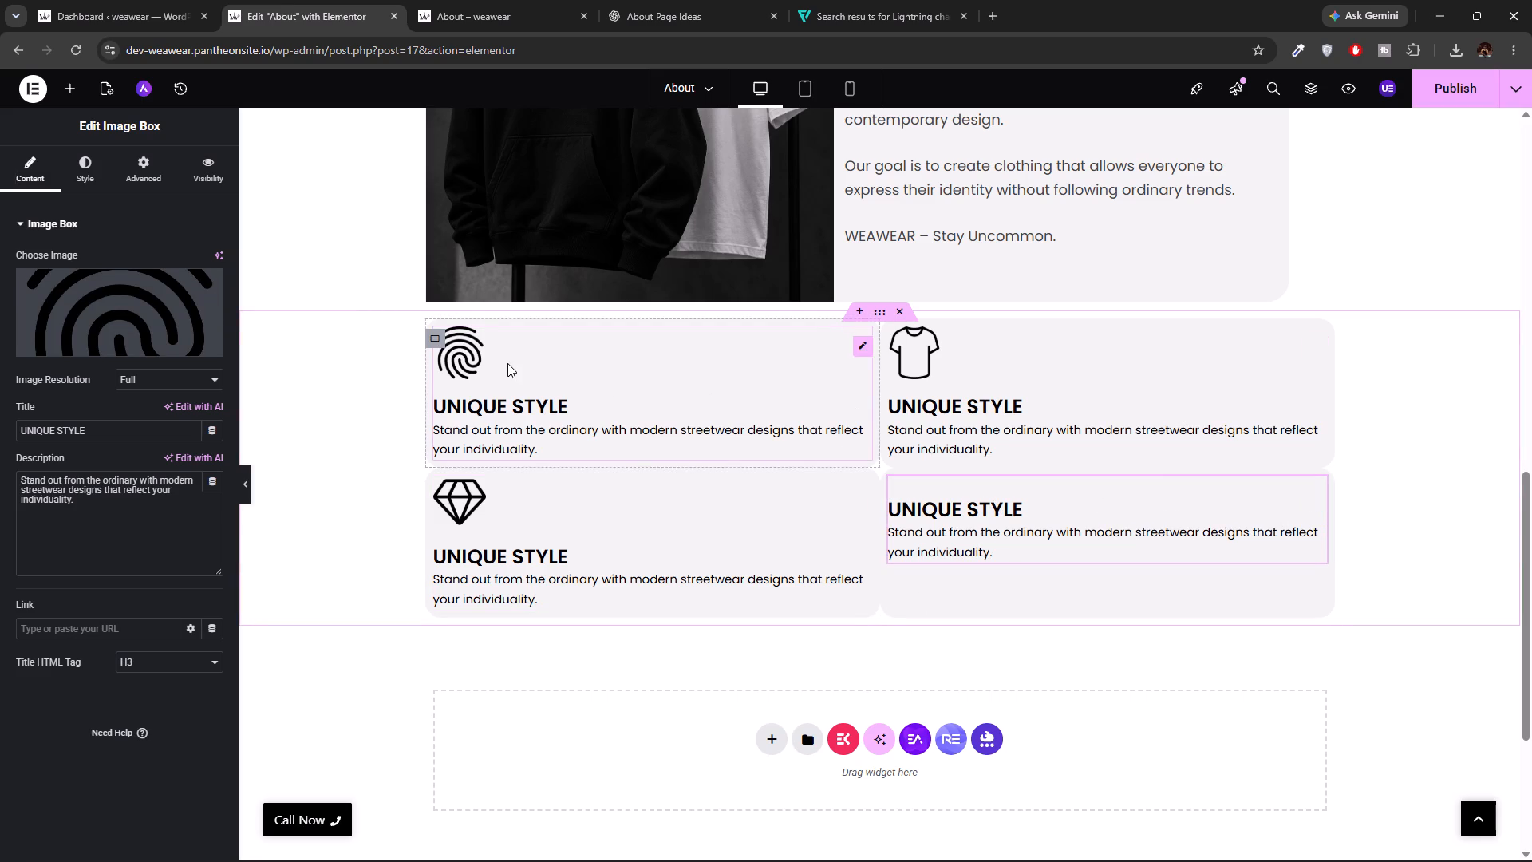
pyautogui.click(160, 346)
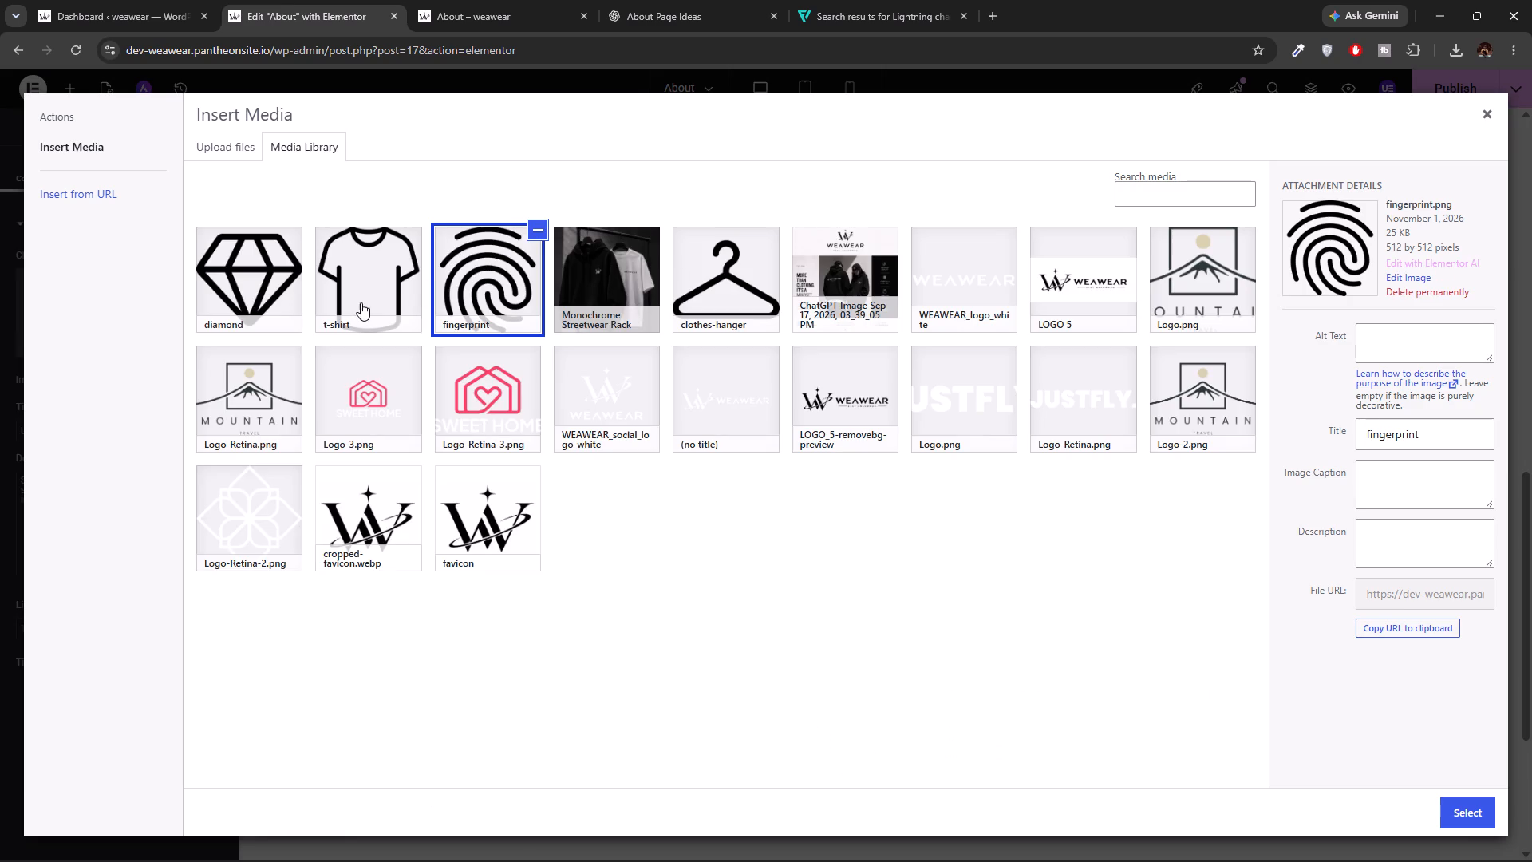
pyautogui.click(239, 146)
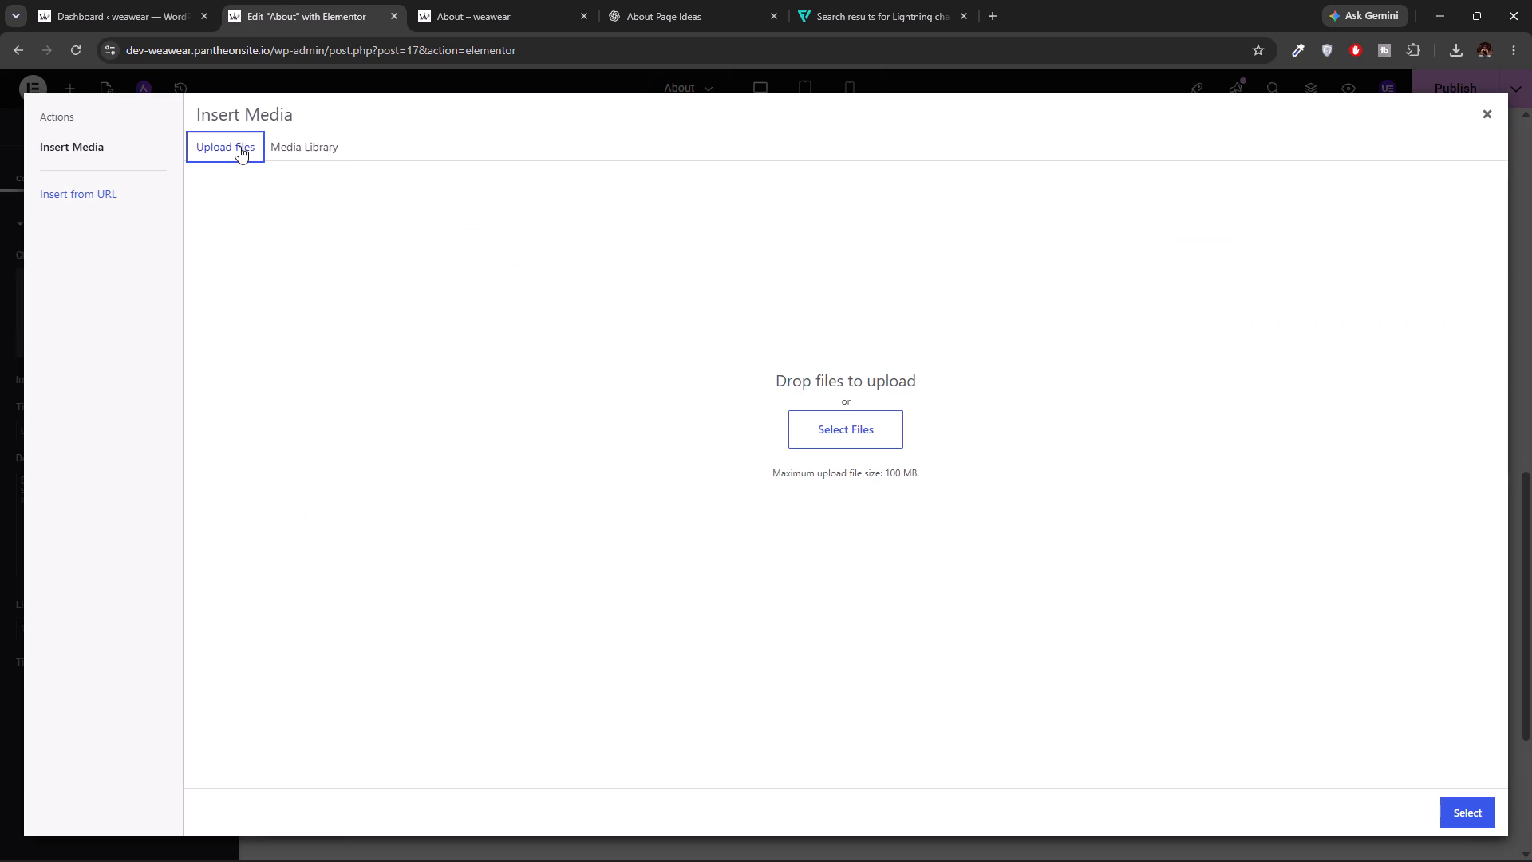
pyautogui.click(803, 433)
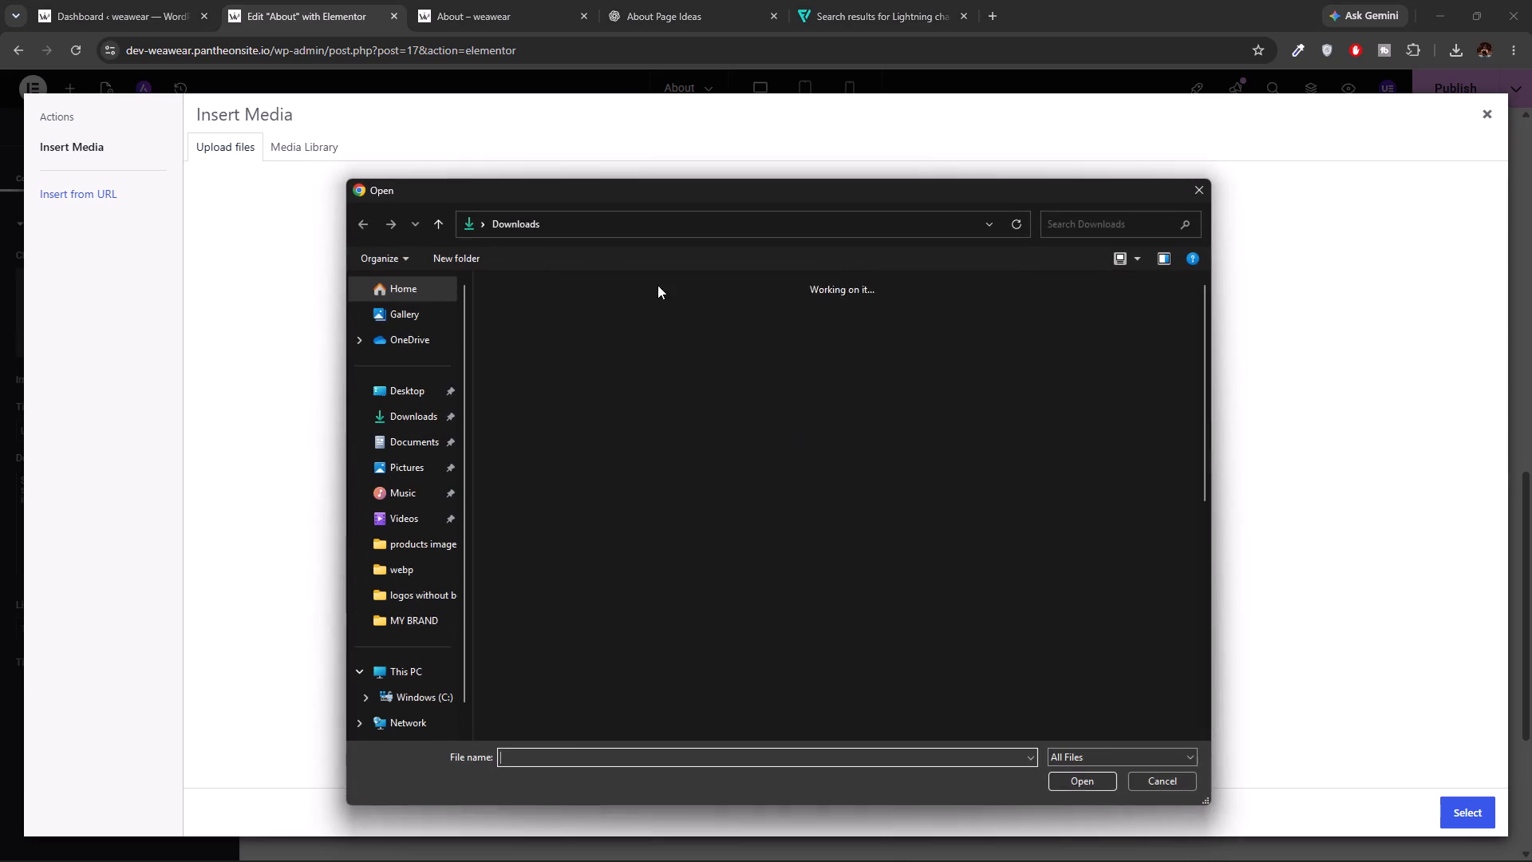
pyautogui.click(542, 308)
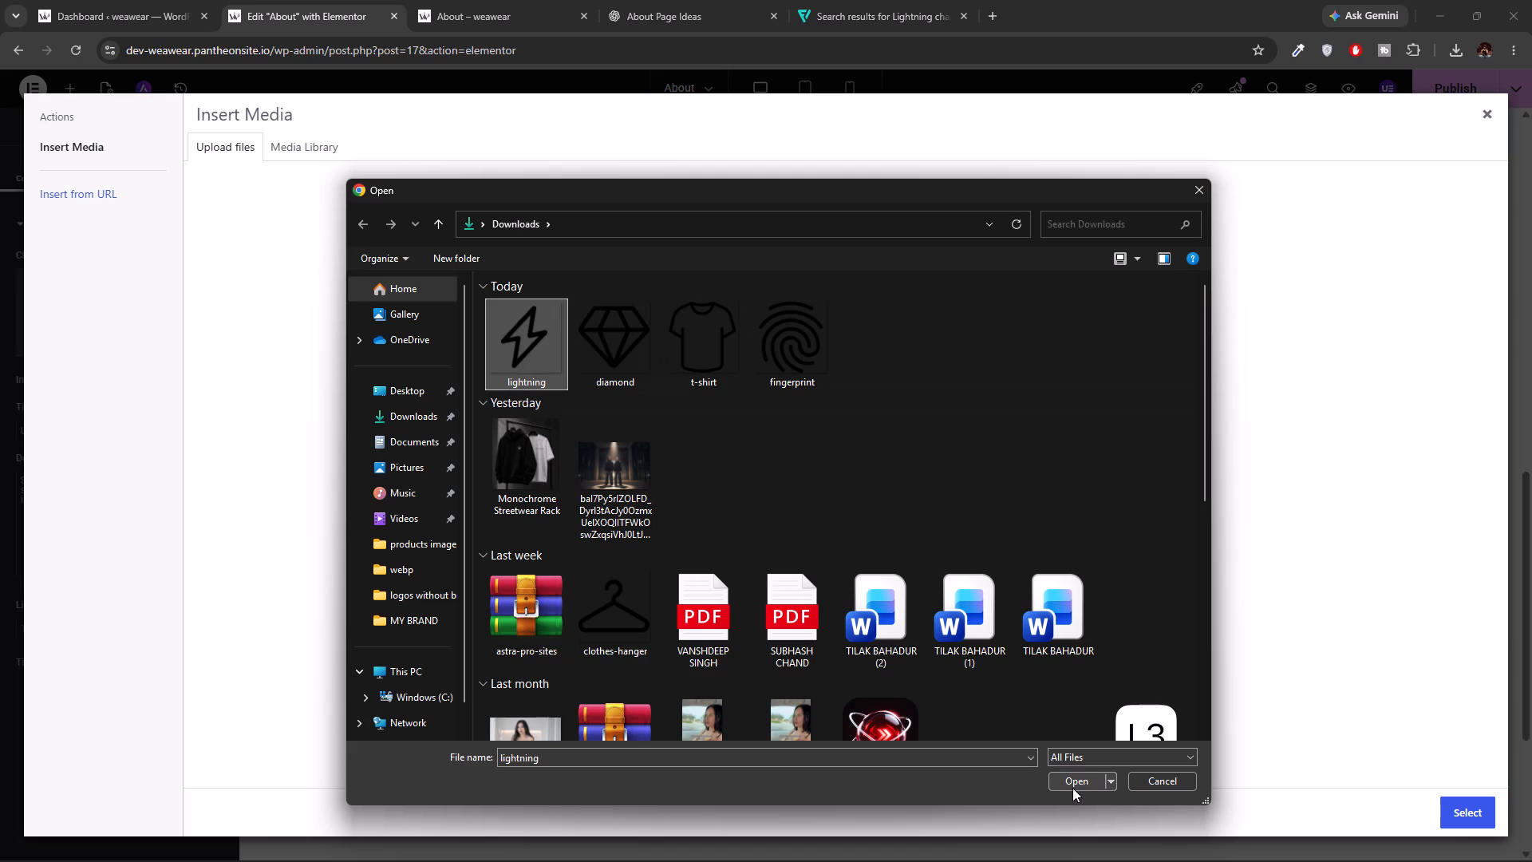
pyautogui.click(1073, 784)
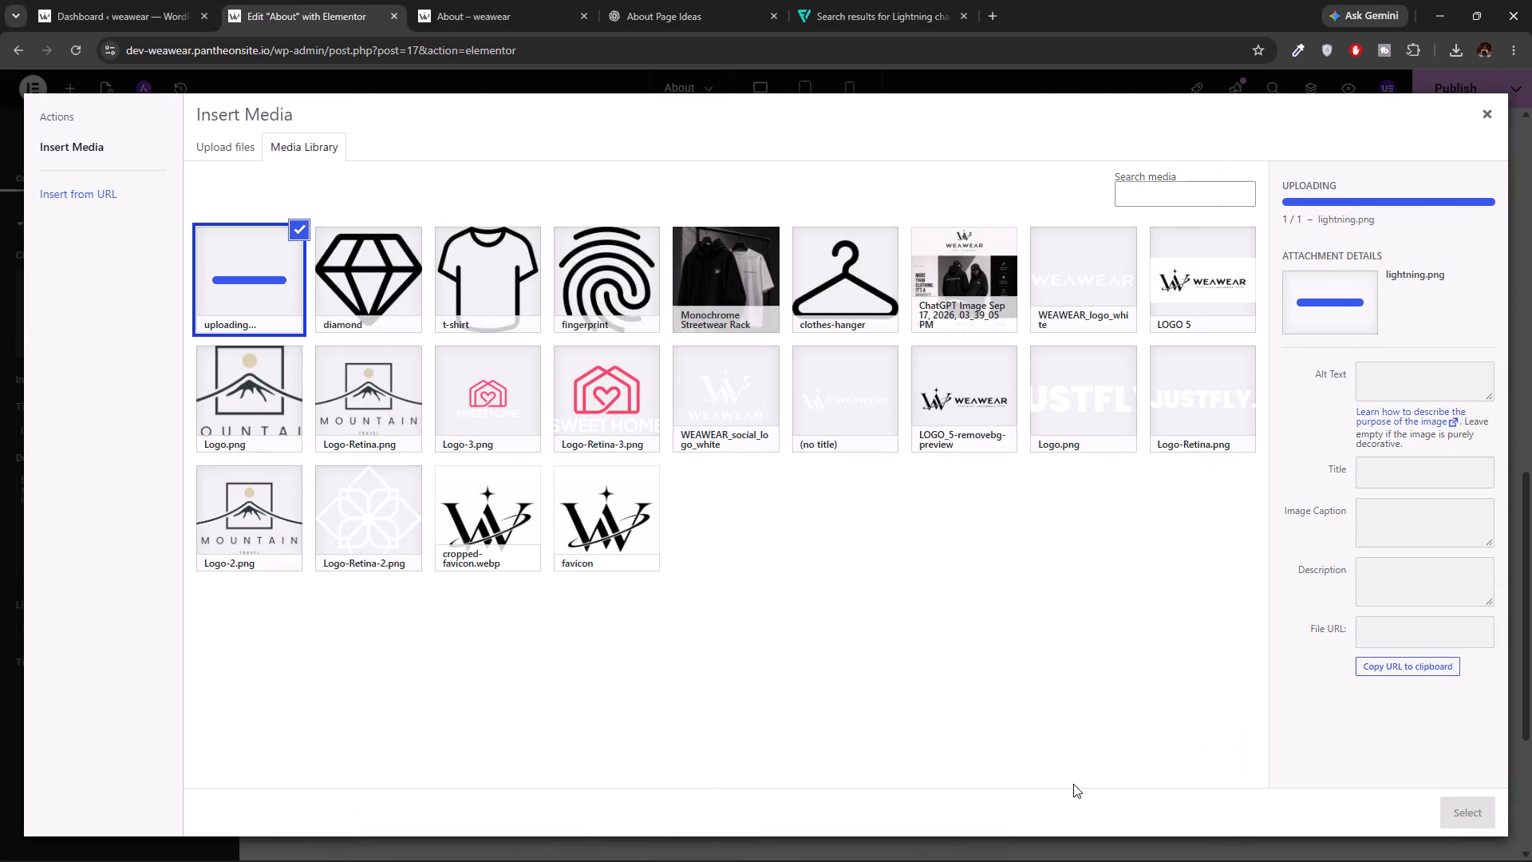
pyautogui.click(1453, 802)
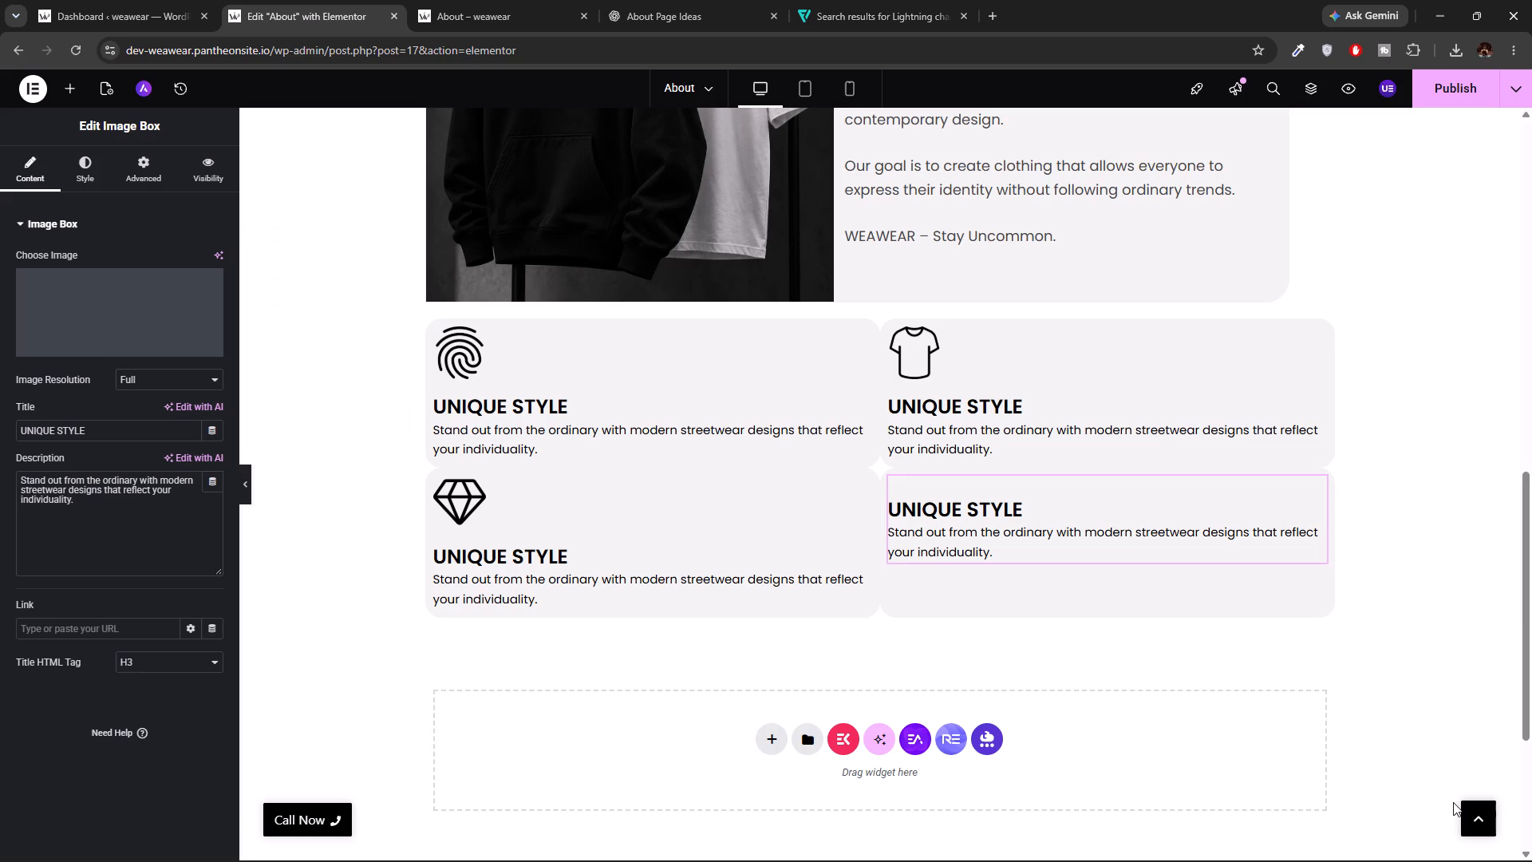
pyautogui.click(101, 163)
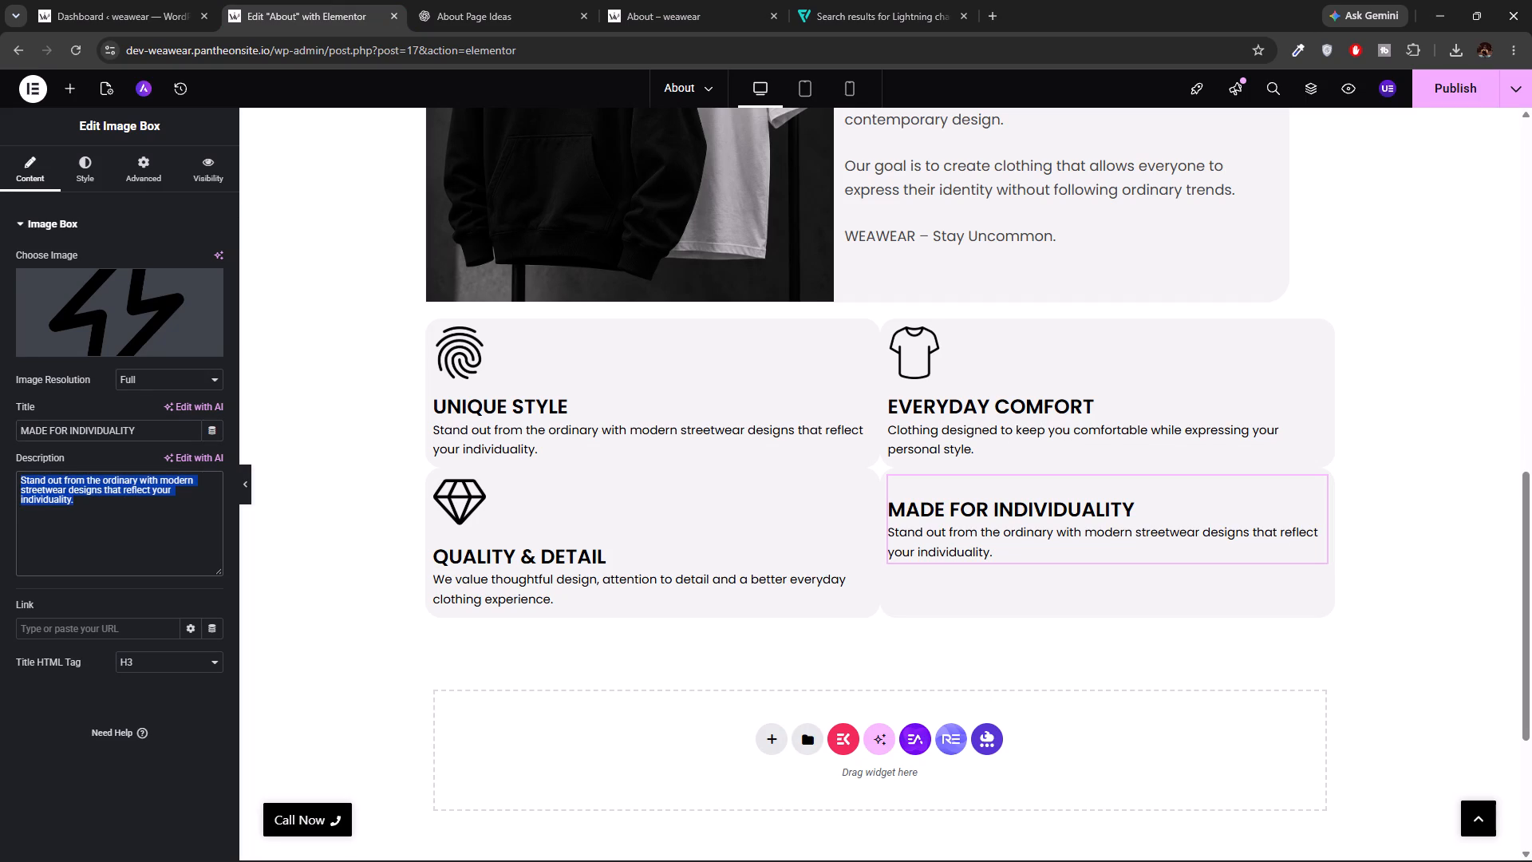
pyautogui.hotkey('ctrl', 'v')
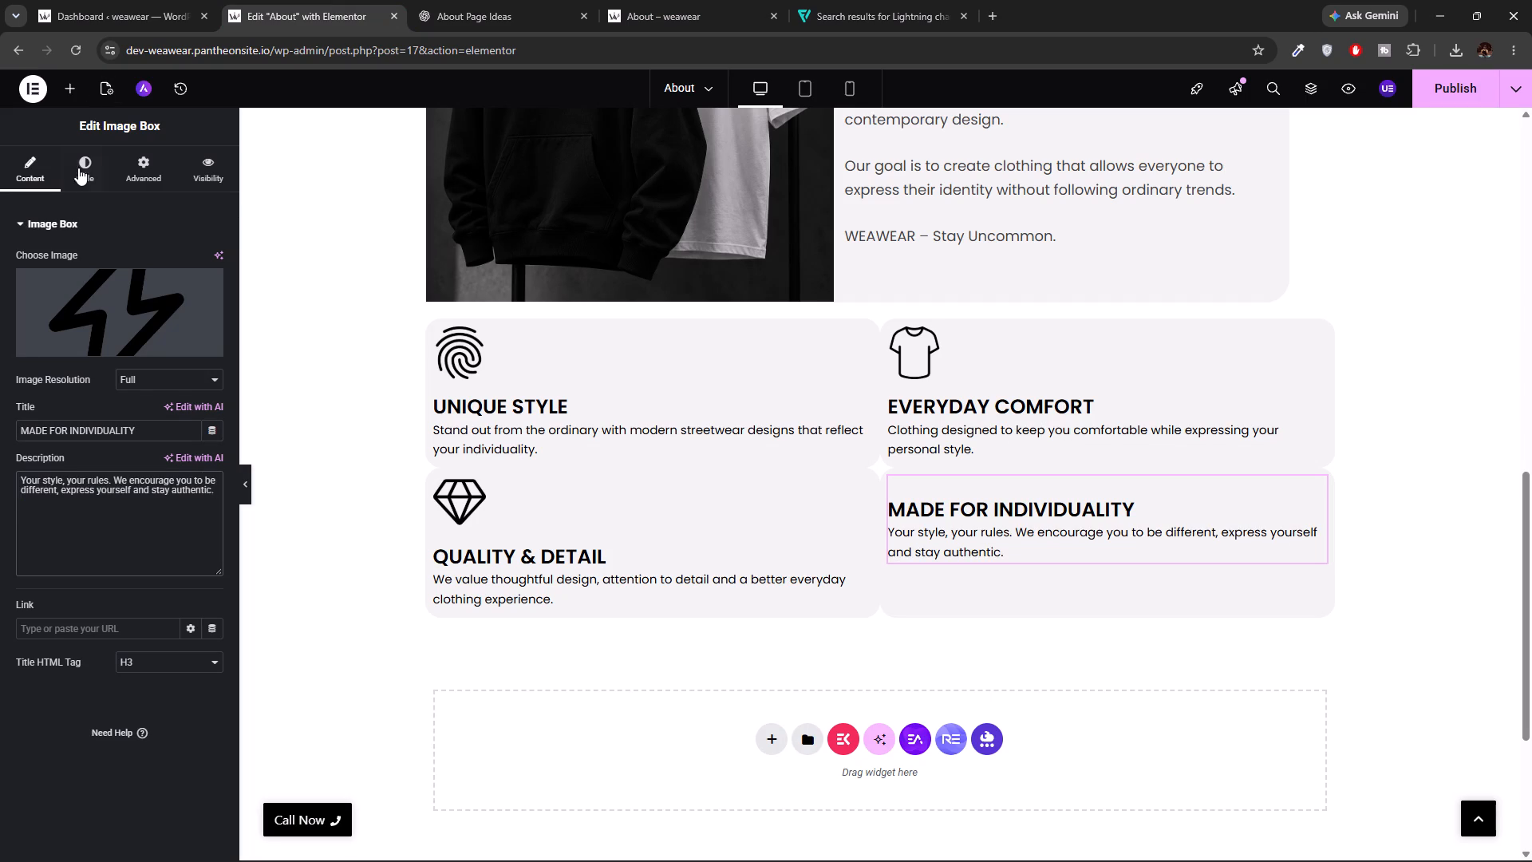
pyautogui.click(77, 180)
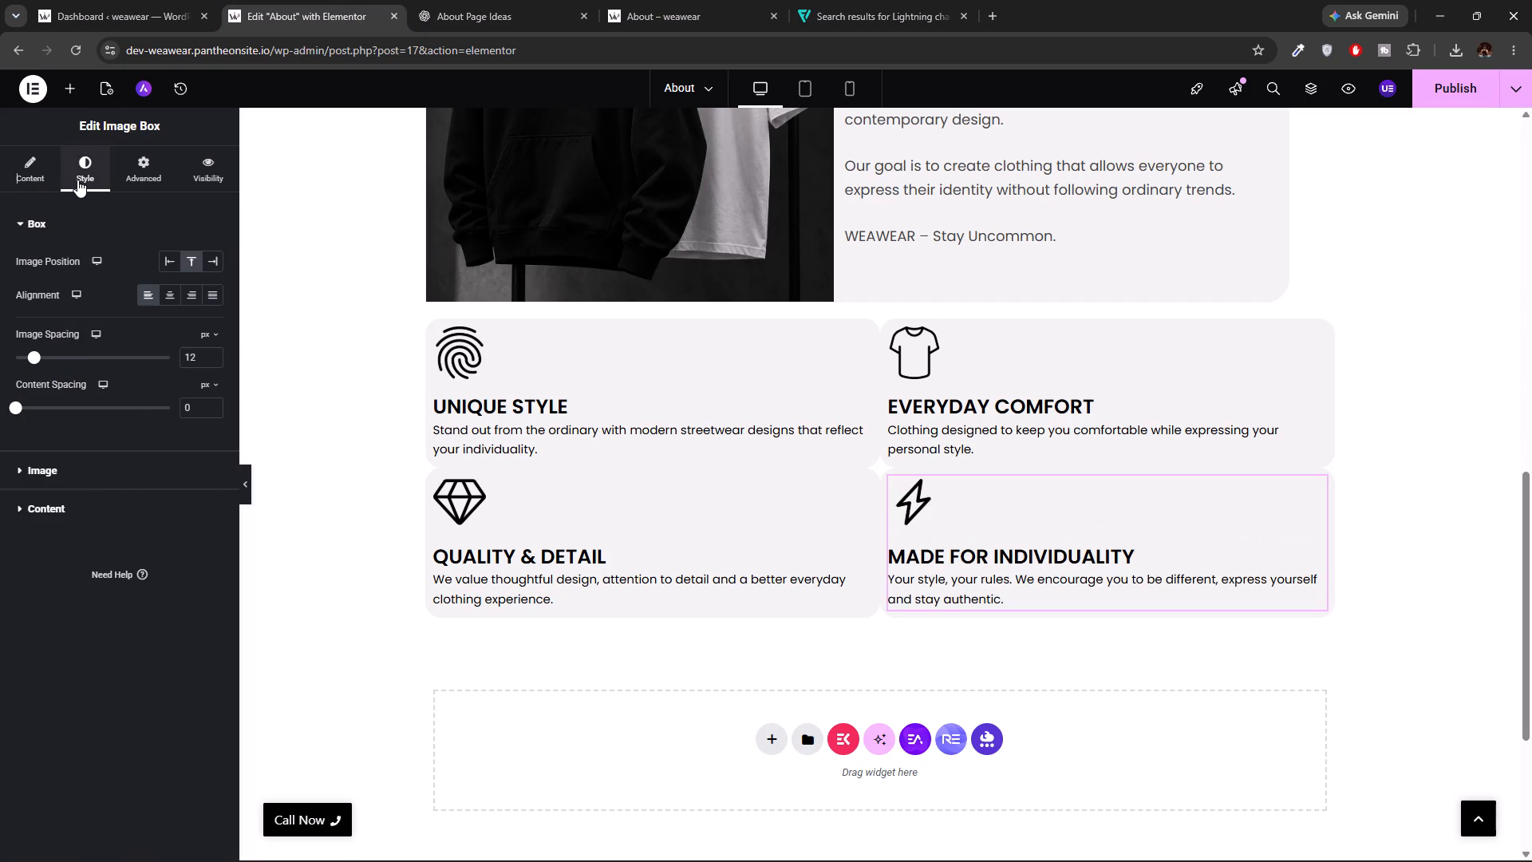
pyautogui.click(40, 163)
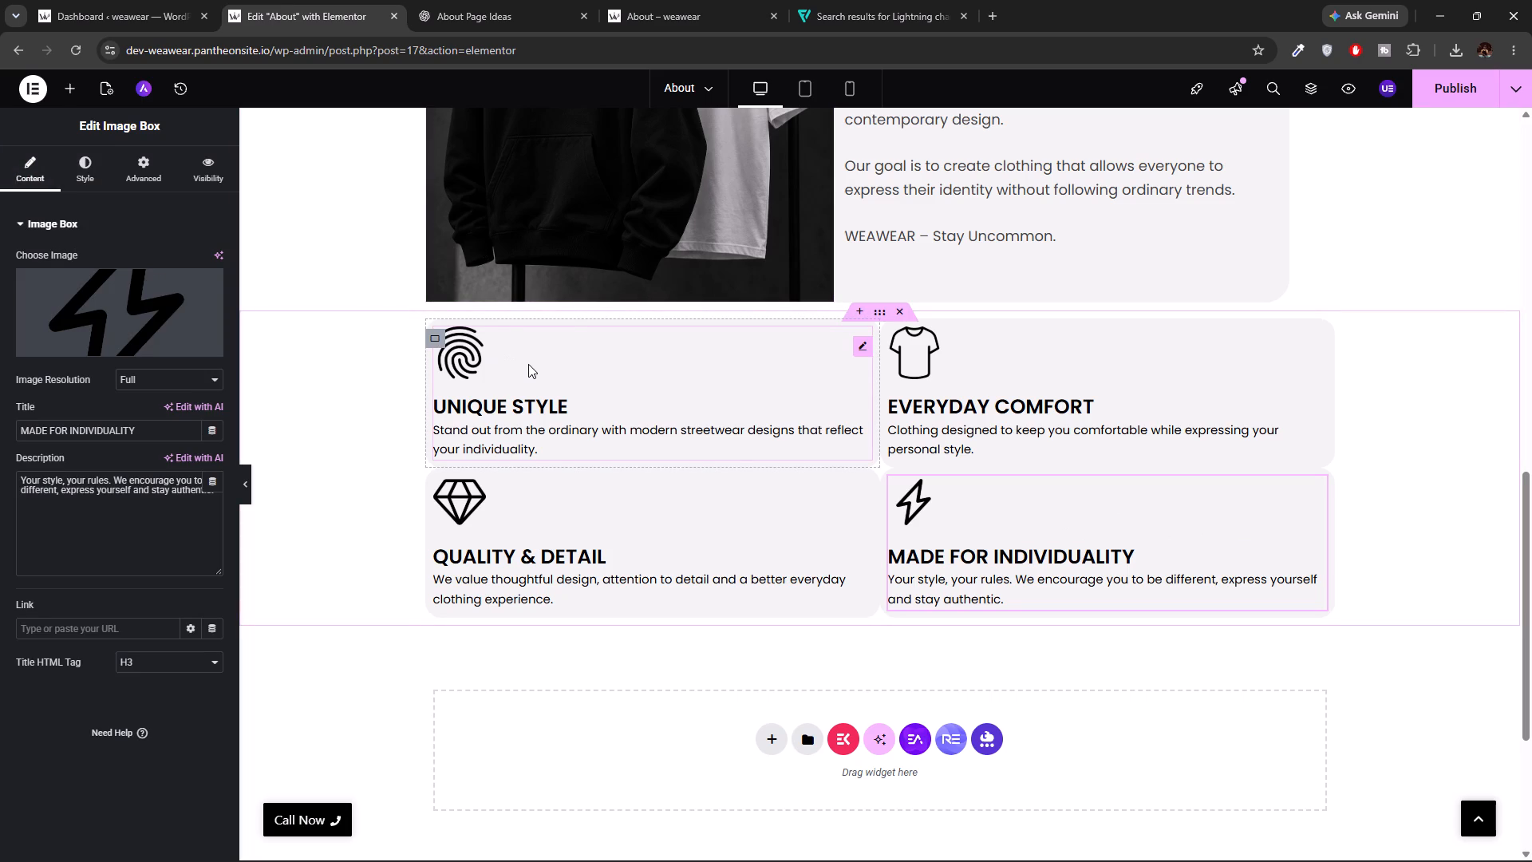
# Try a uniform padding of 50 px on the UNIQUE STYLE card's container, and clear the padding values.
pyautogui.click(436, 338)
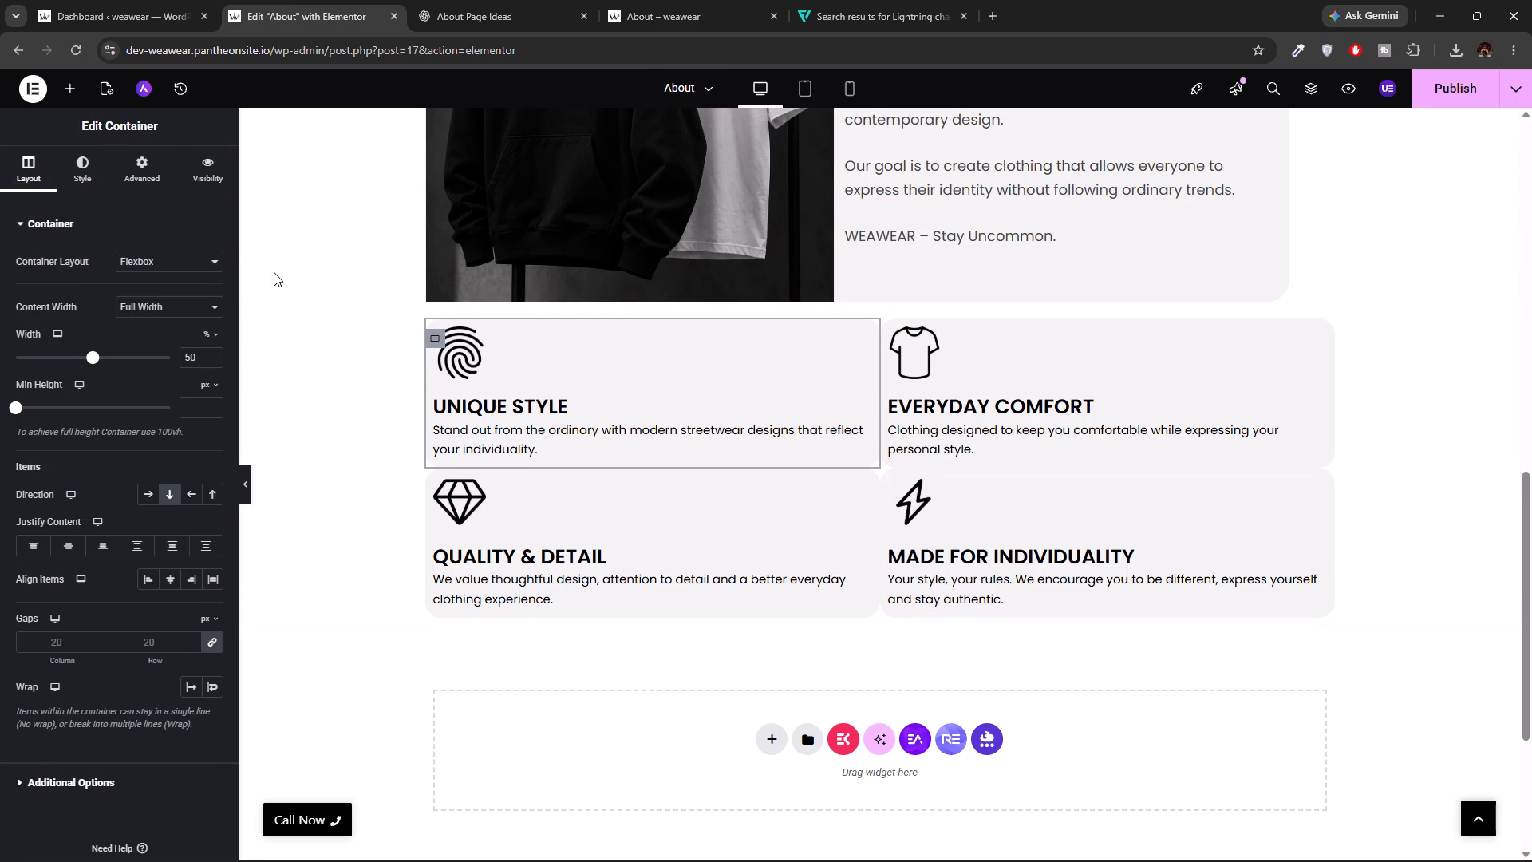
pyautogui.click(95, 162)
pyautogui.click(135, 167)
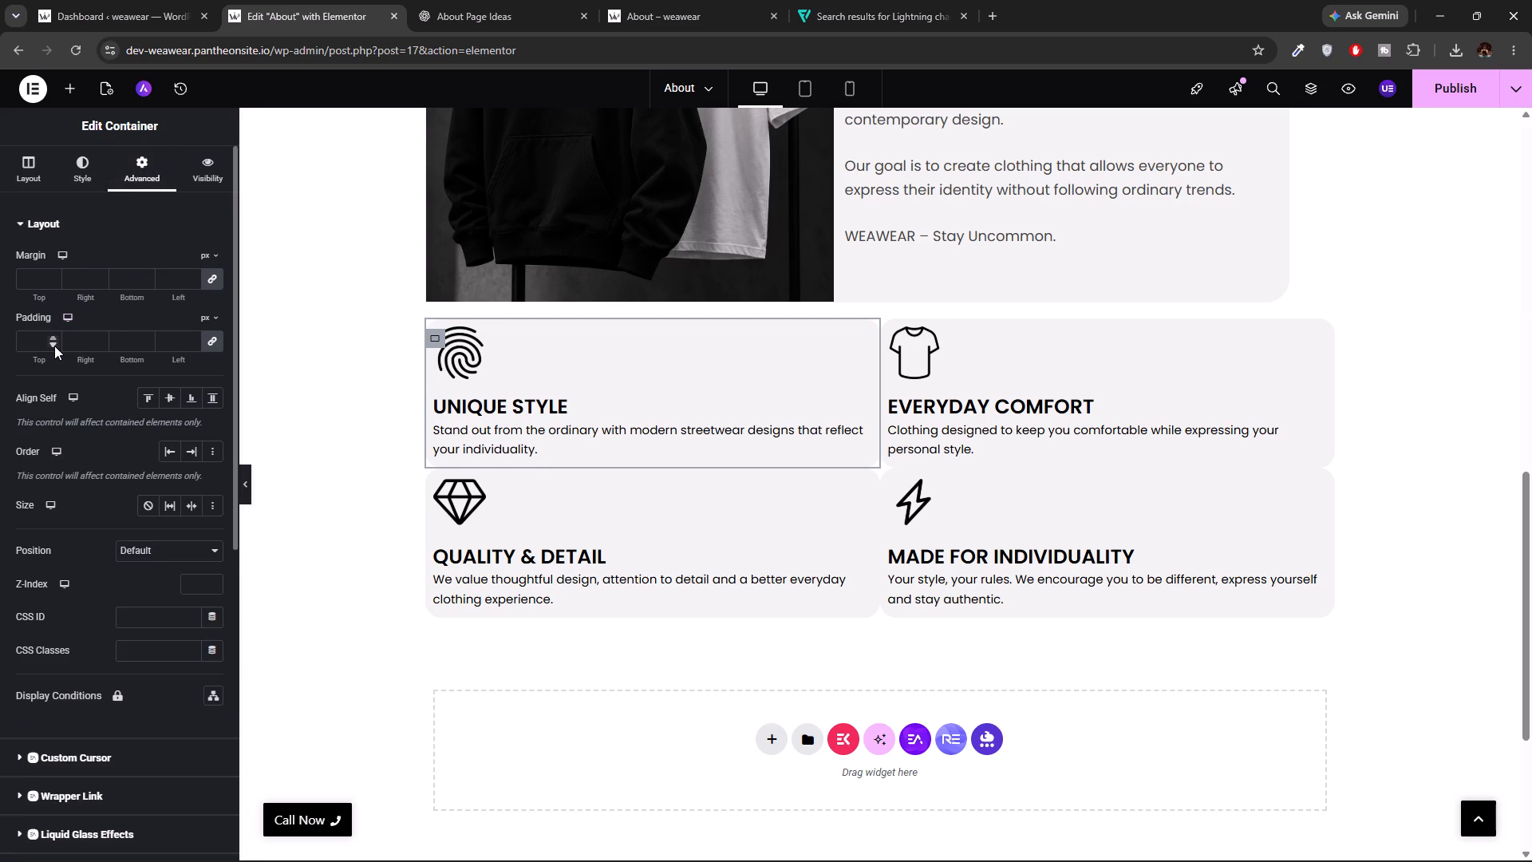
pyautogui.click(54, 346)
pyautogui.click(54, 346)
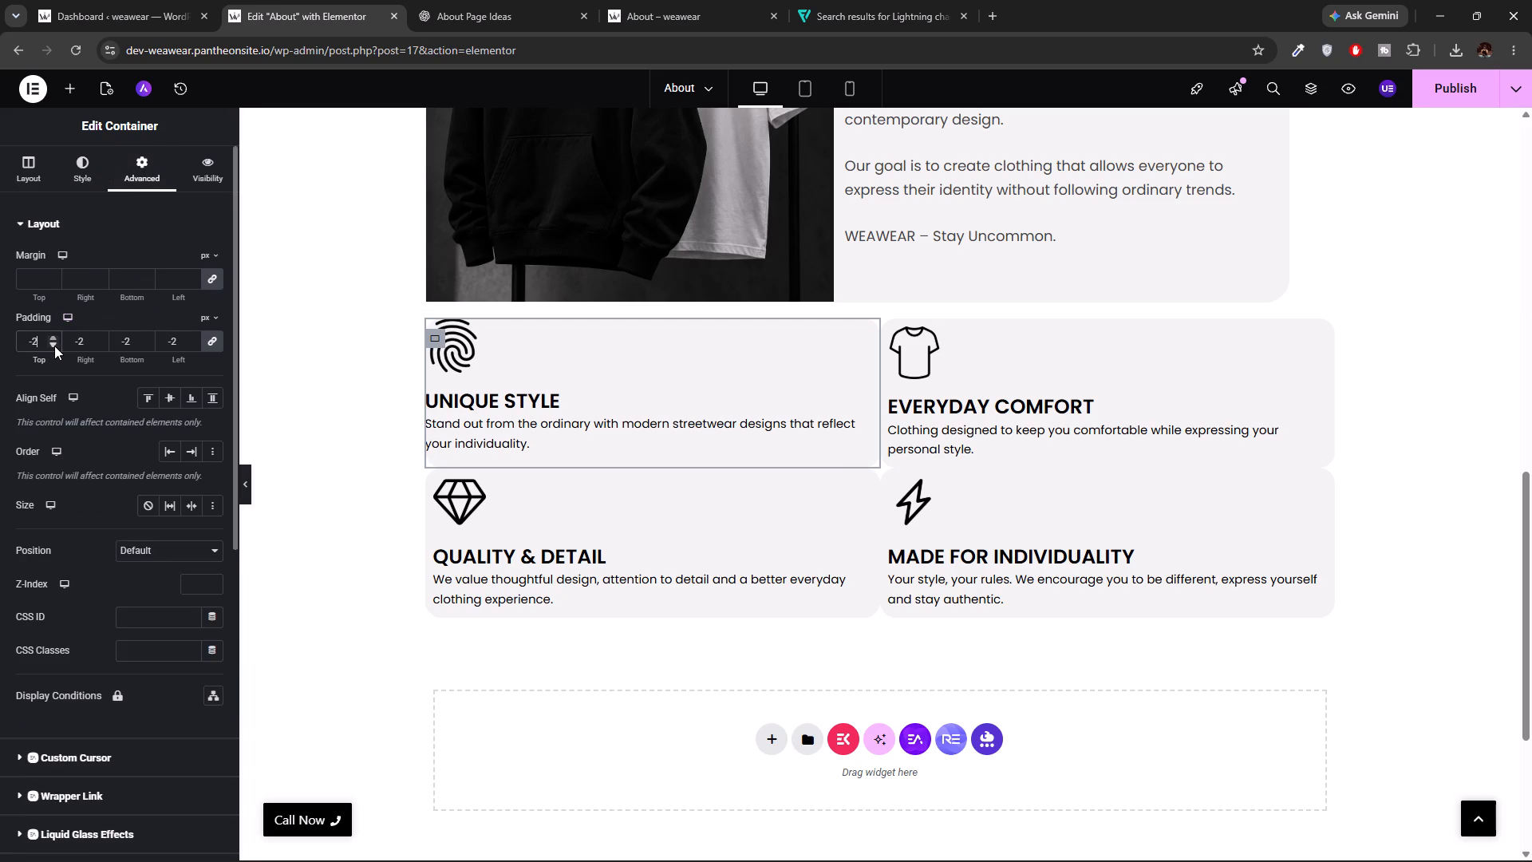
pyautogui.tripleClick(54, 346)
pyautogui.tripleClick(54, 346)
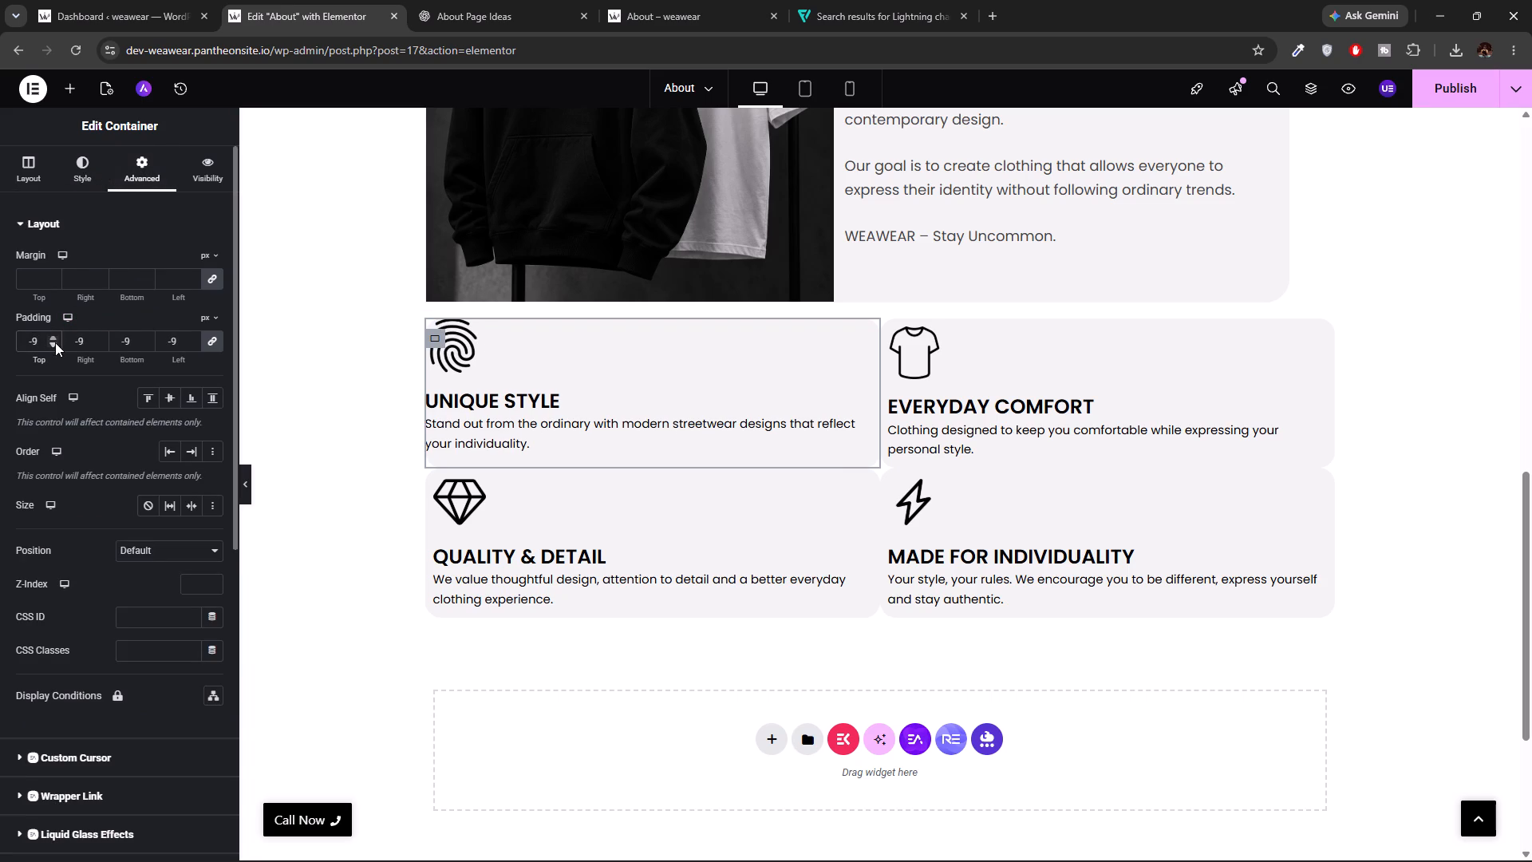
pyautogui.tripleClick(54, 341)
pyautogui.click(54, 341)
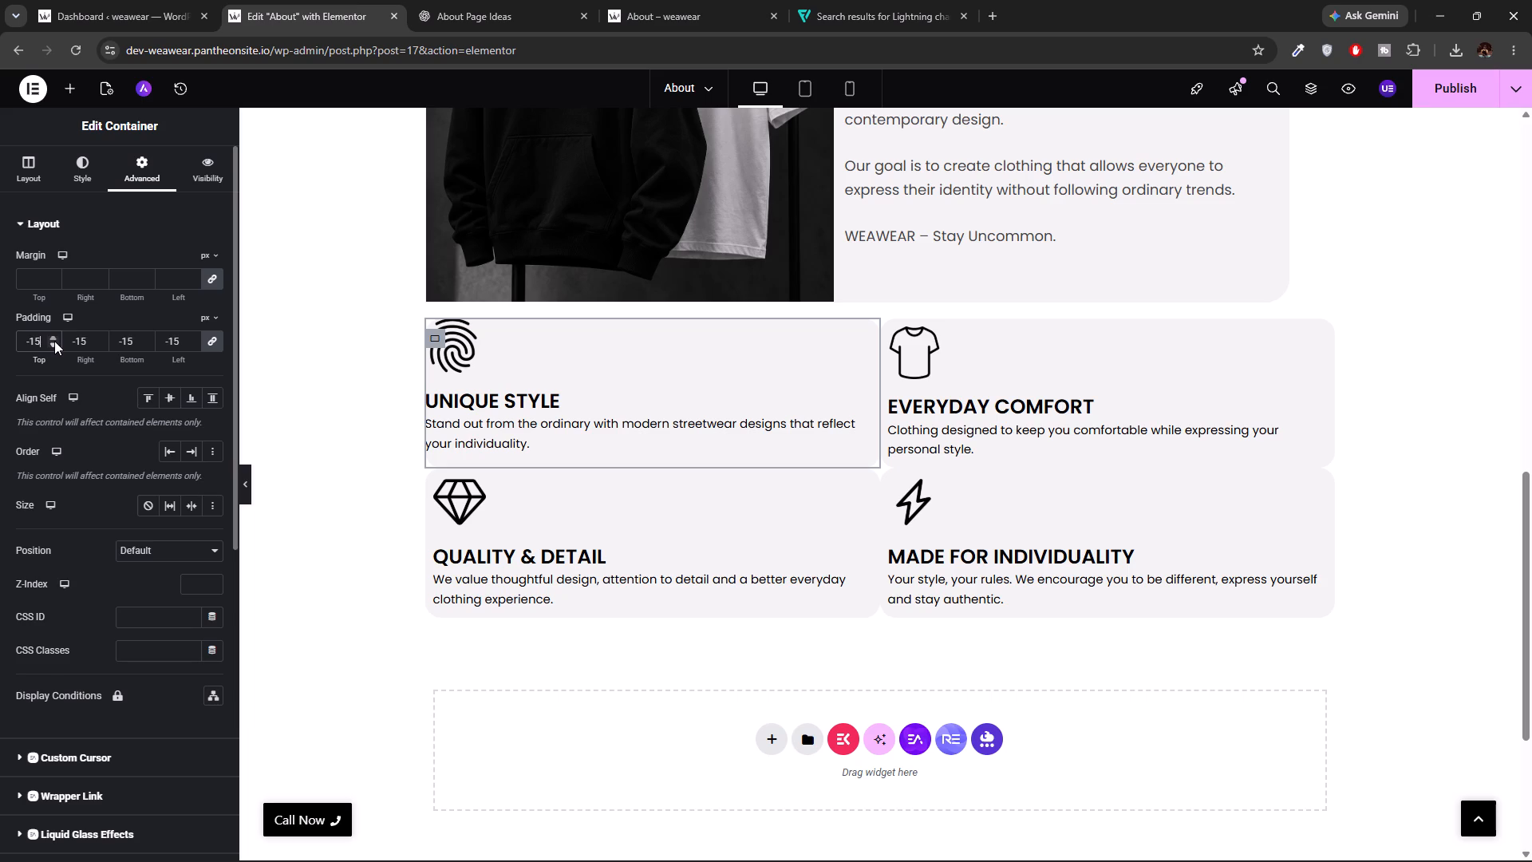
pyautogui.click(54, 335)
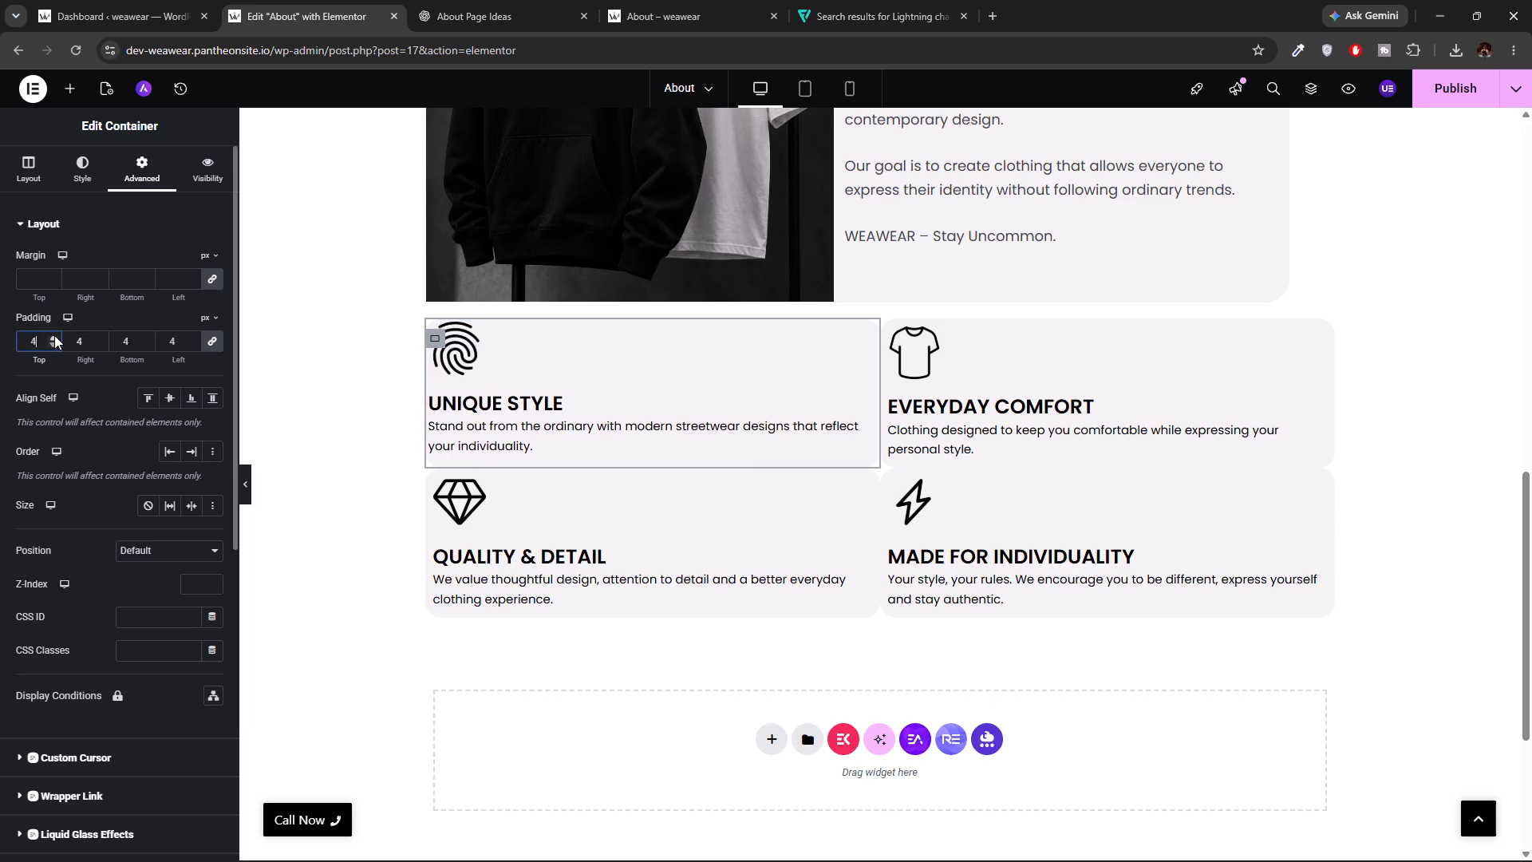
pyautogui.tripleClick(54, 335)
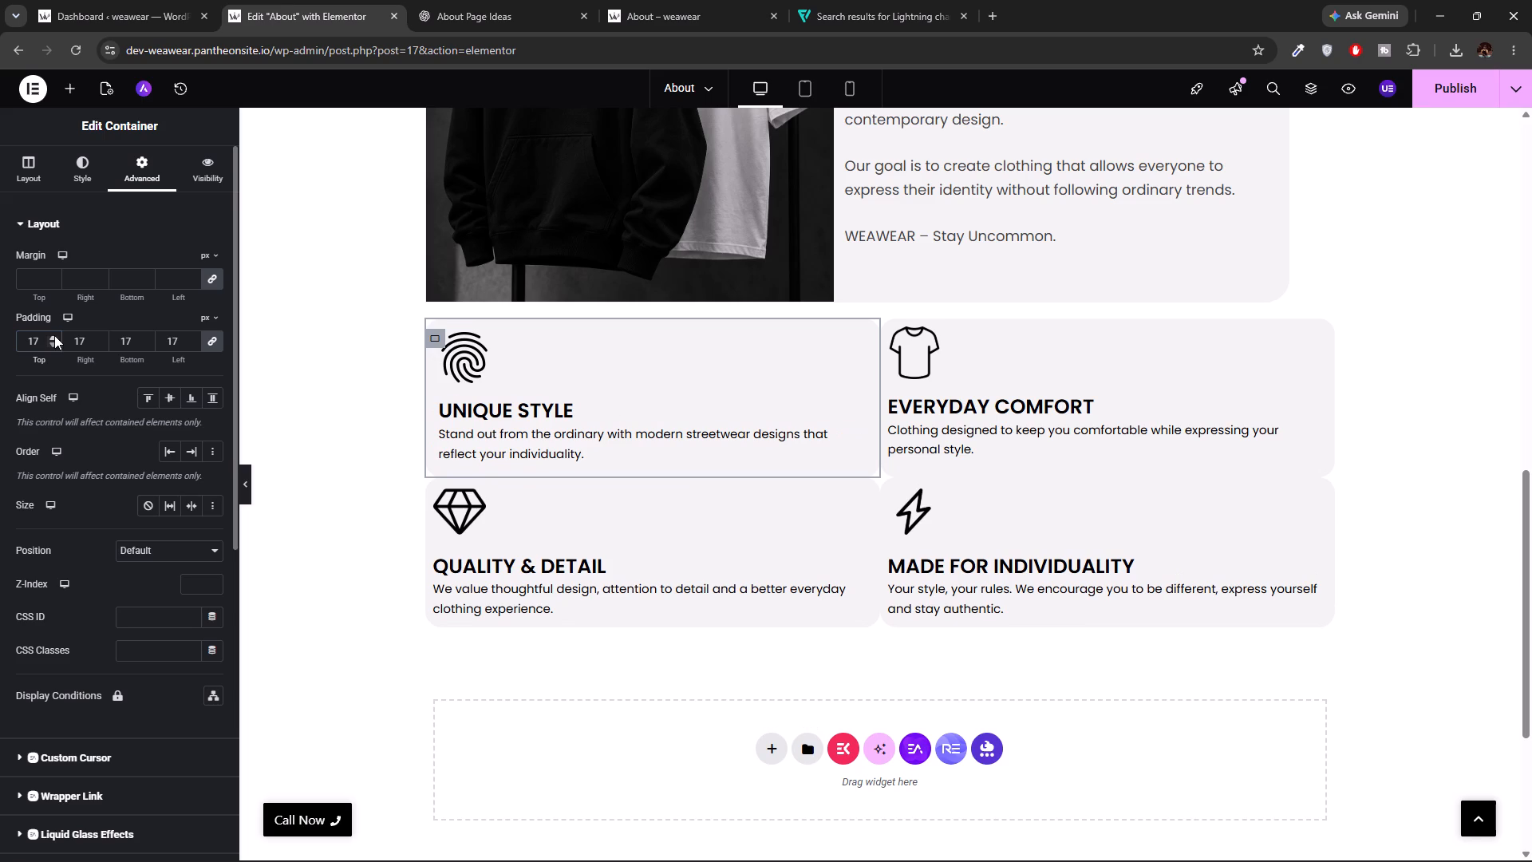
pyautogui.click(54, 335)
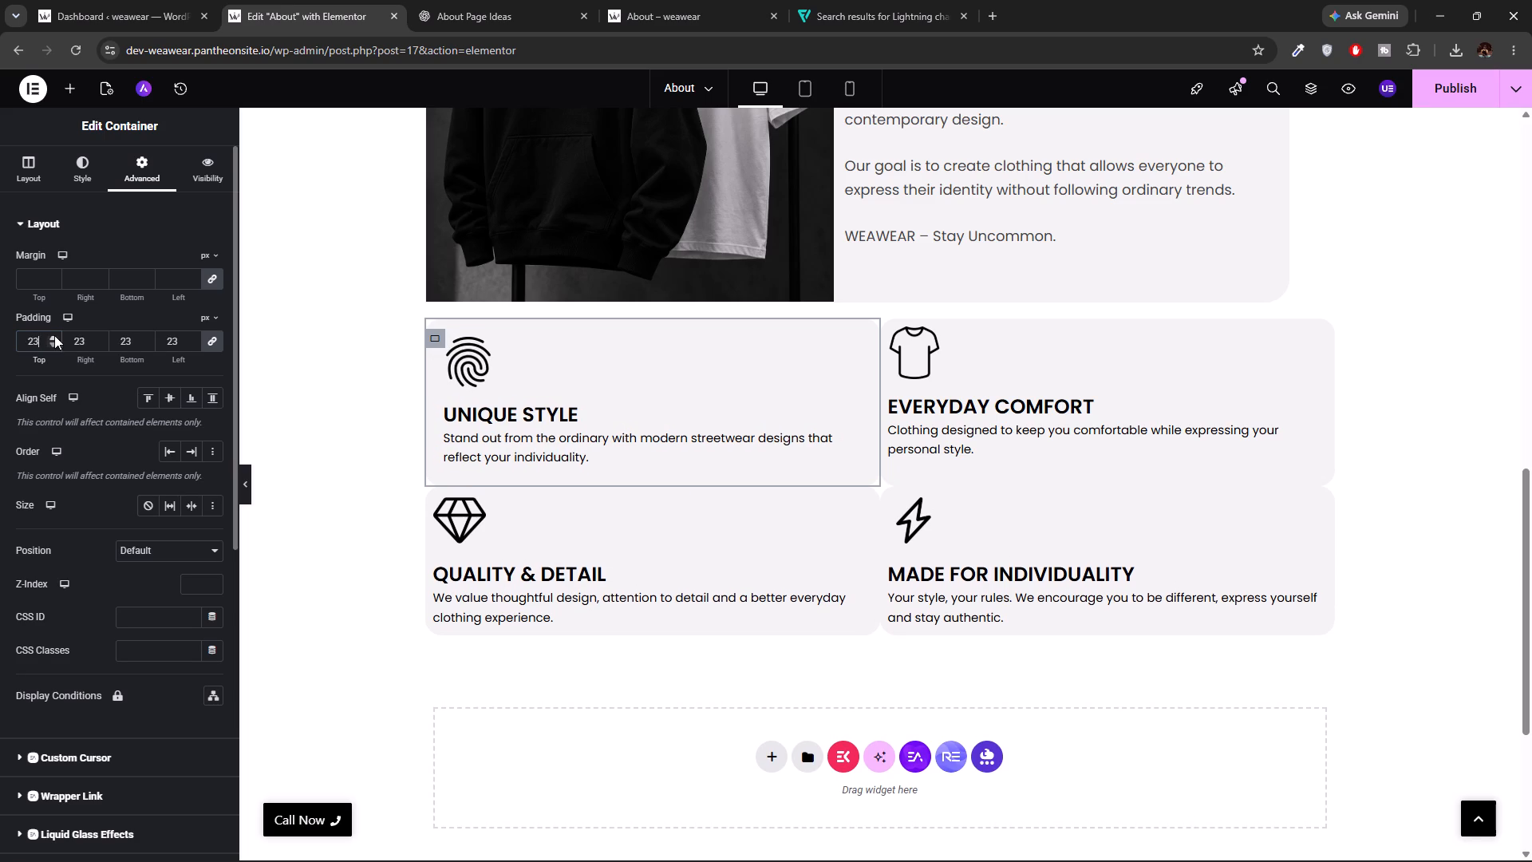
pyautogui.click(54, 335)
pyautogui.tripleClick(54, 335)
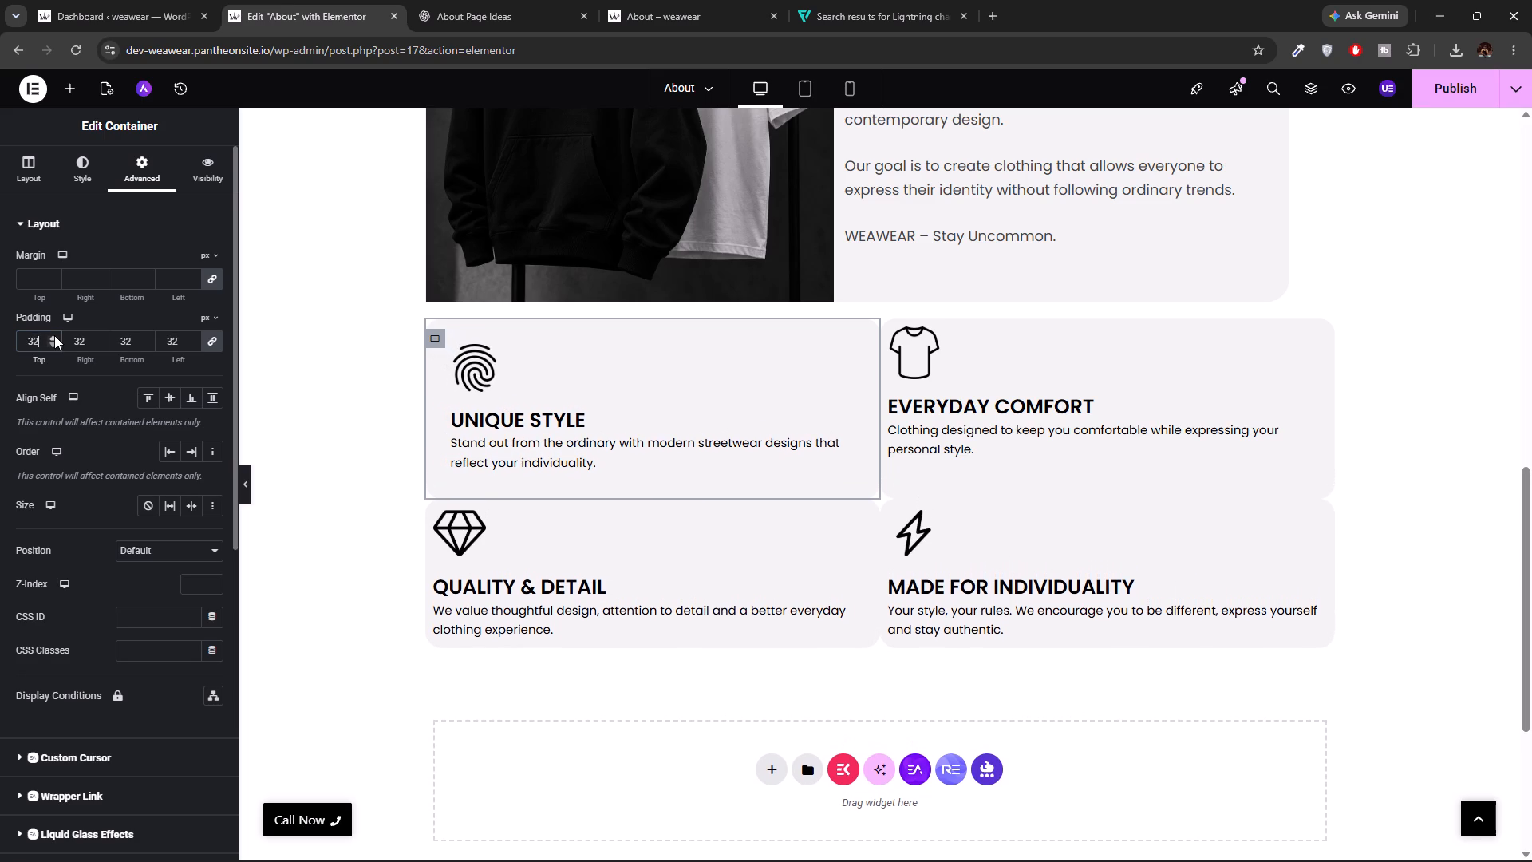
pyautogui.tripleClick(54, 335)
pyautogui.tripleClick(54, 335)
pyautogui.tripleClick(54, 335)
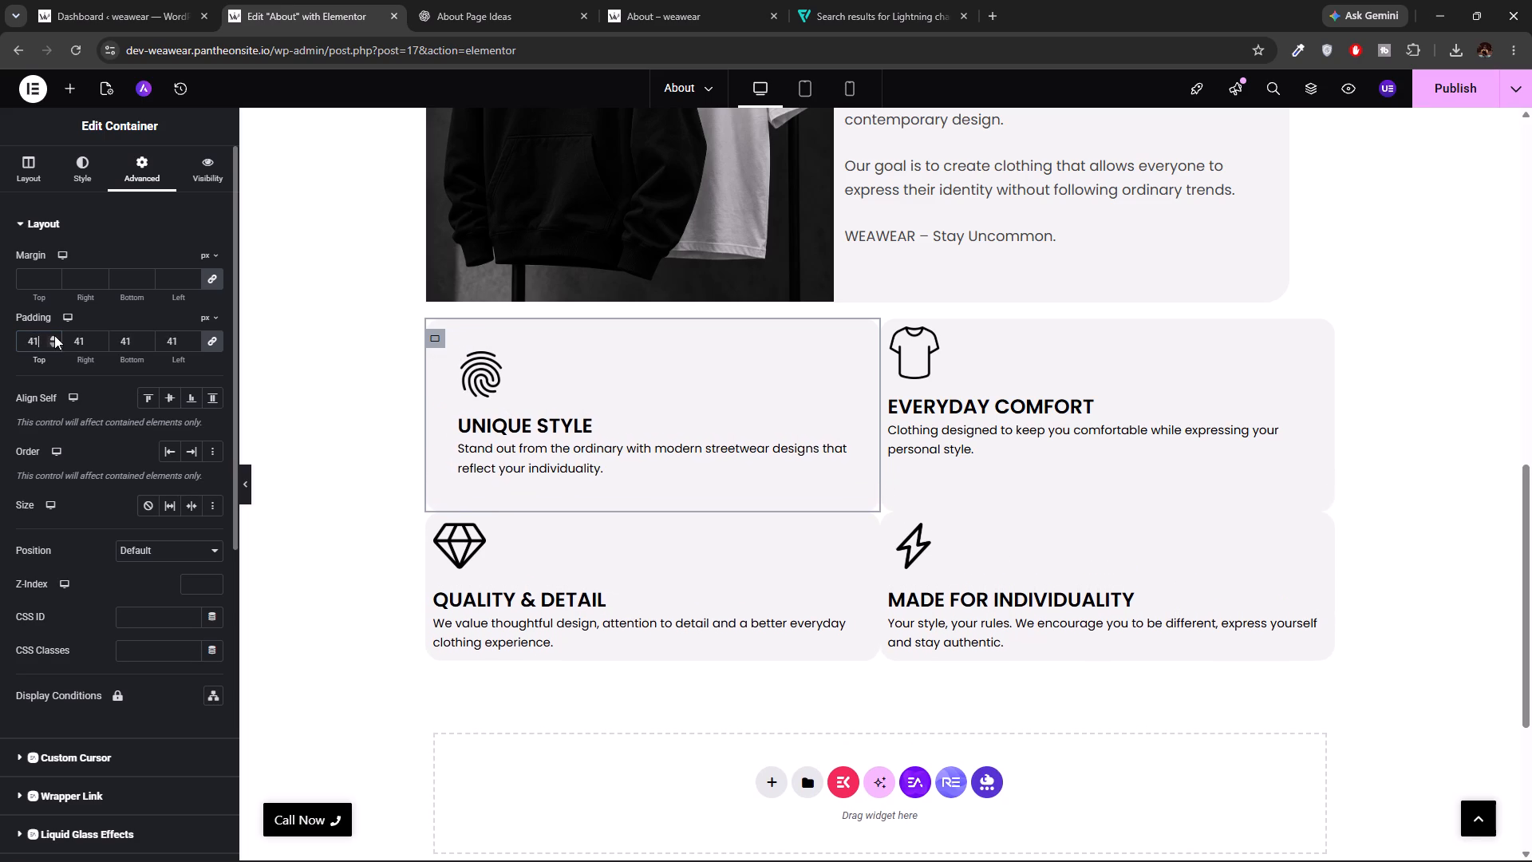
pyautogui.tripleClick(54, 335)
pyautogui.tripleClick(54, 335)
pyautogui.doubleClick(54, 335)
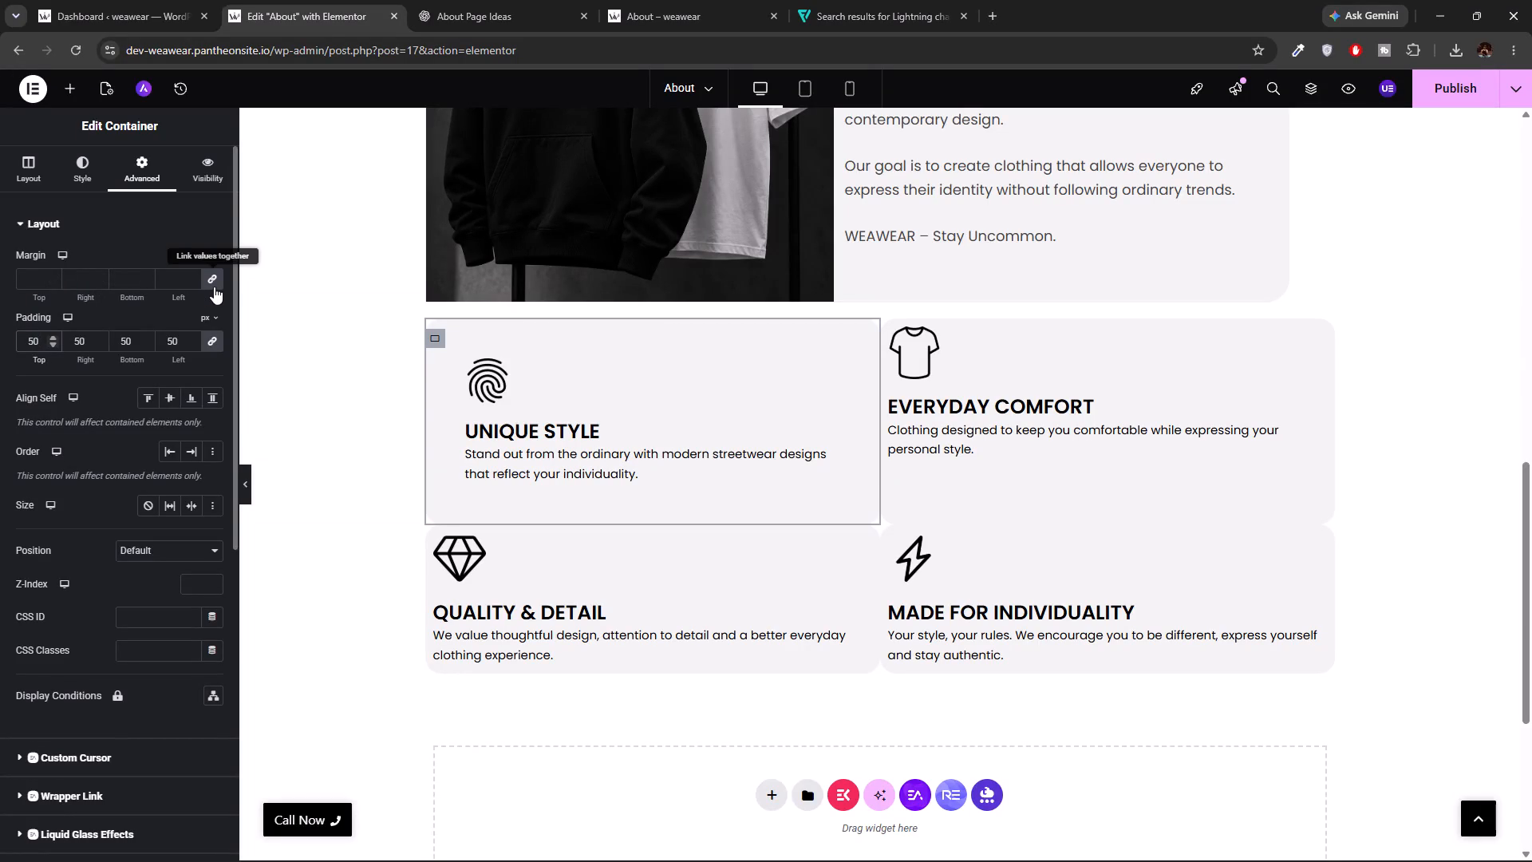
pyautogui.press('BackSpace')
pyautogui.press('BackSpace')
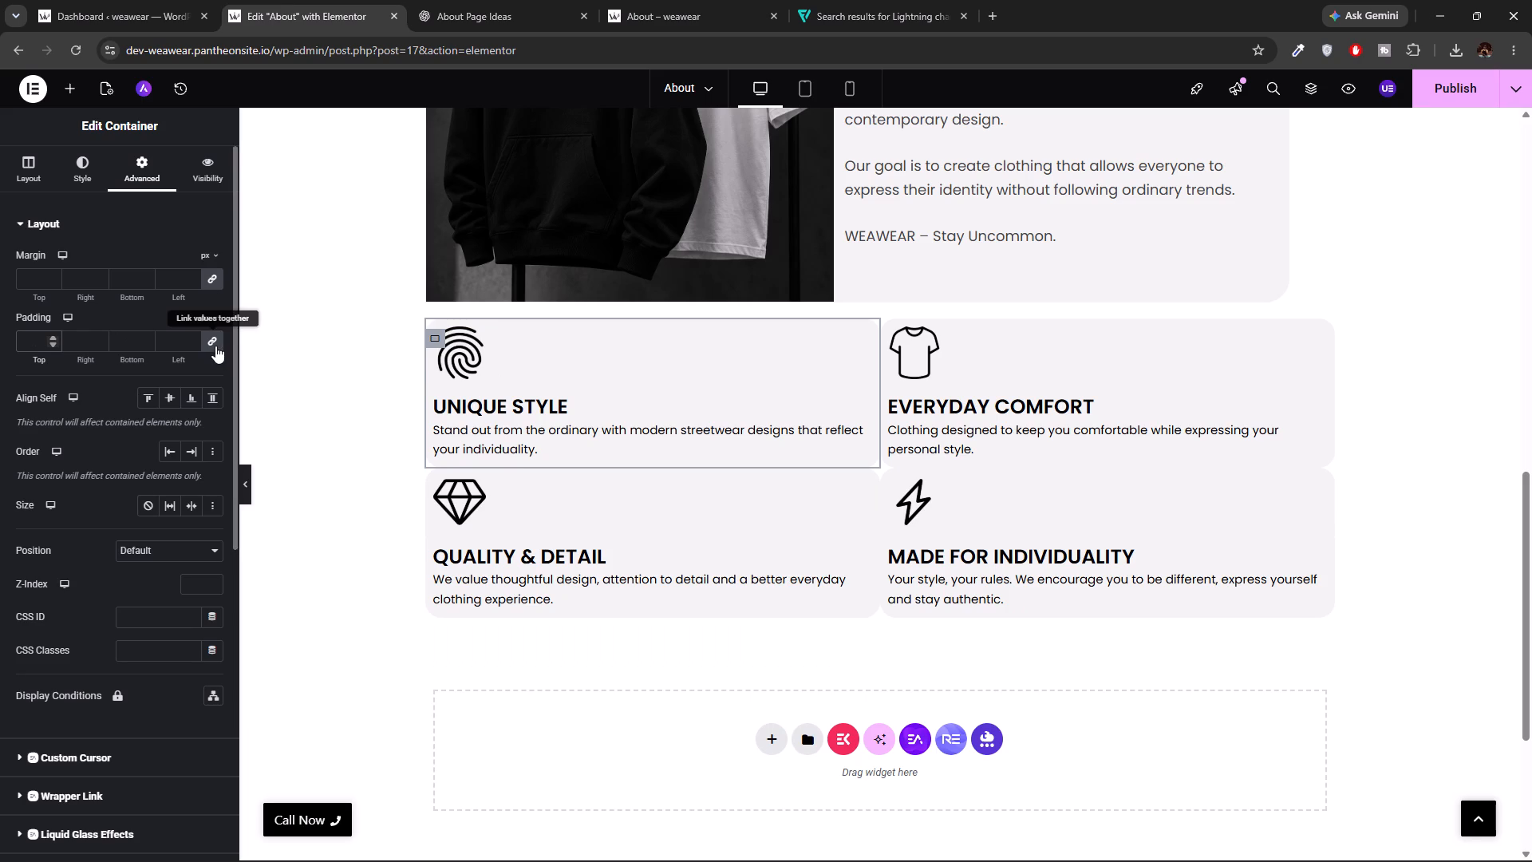
# Unlink the padding values of the UNIQUE STYLE container and set its left padding to 26 px.
pyautogui.click(215, 346)
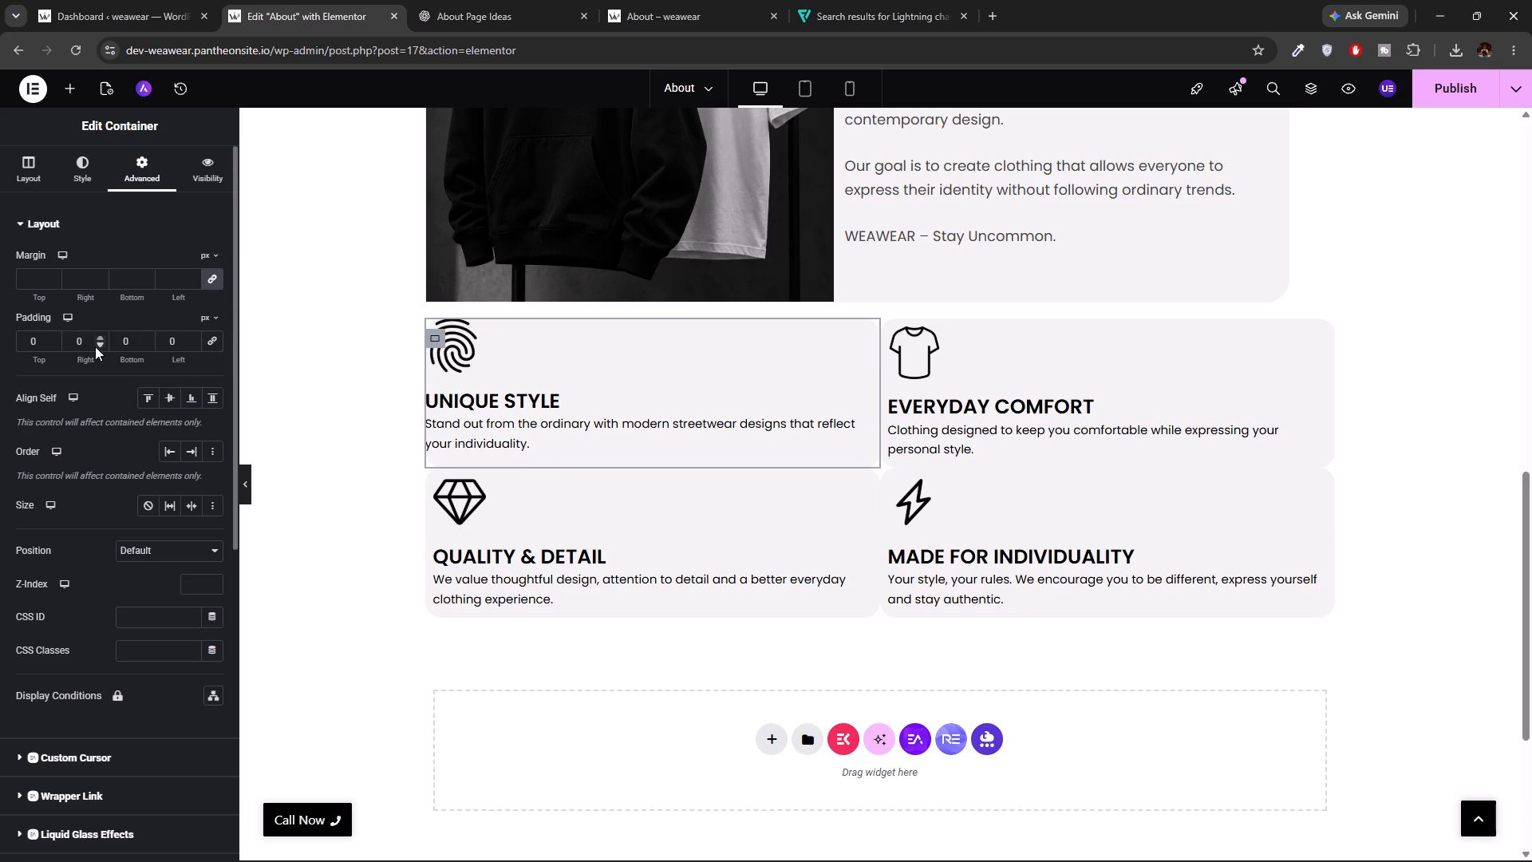
pyautogui.click(192, 338)
pyautogui.tripleClick(192, 338)
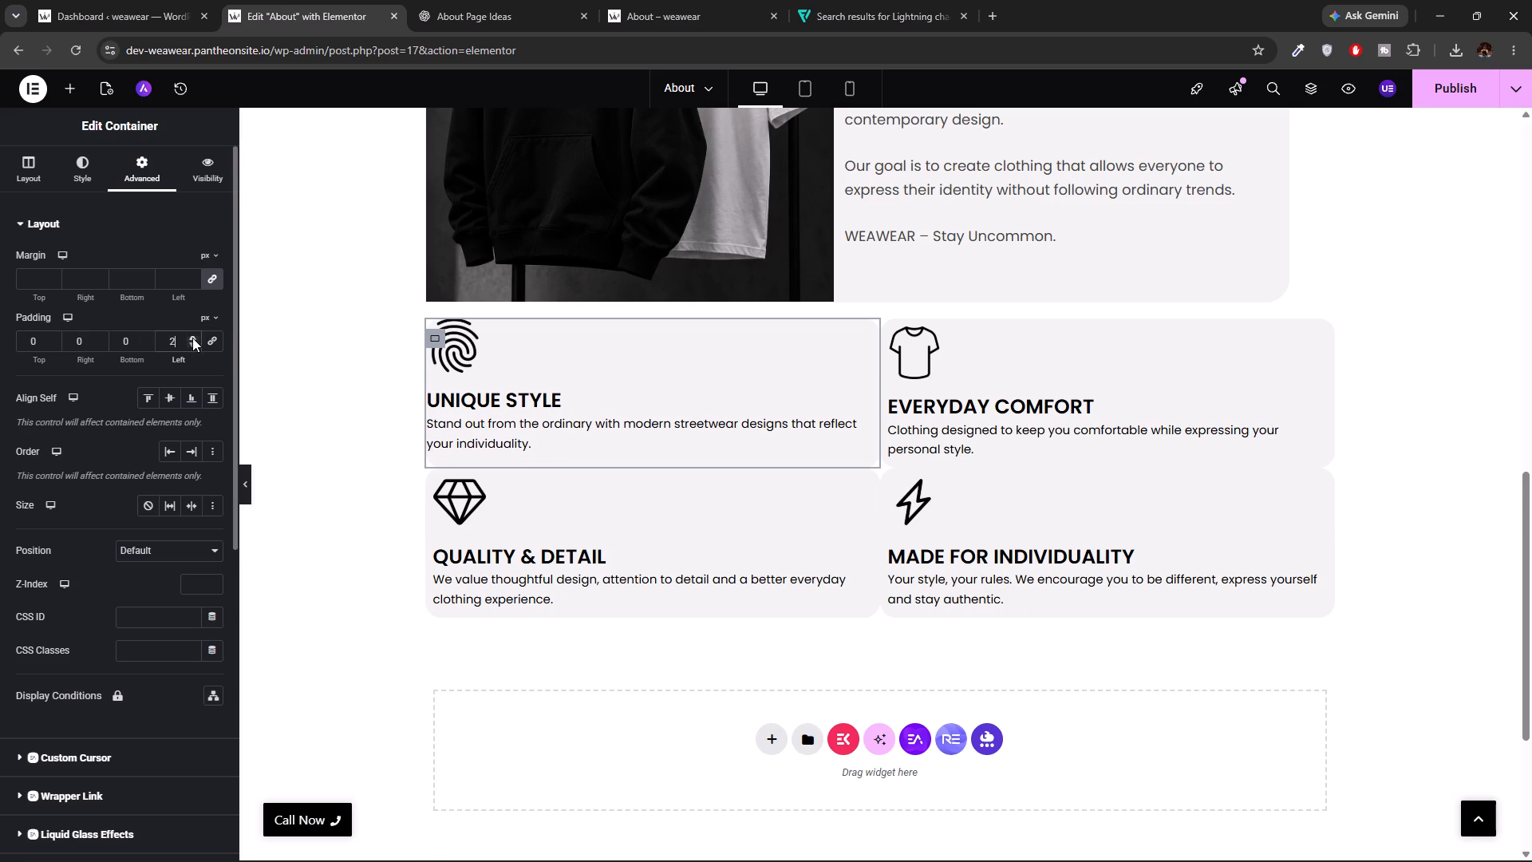
pyautogui.tripleClick(192, 338)
pyautogui.tripleClick(192, 338)
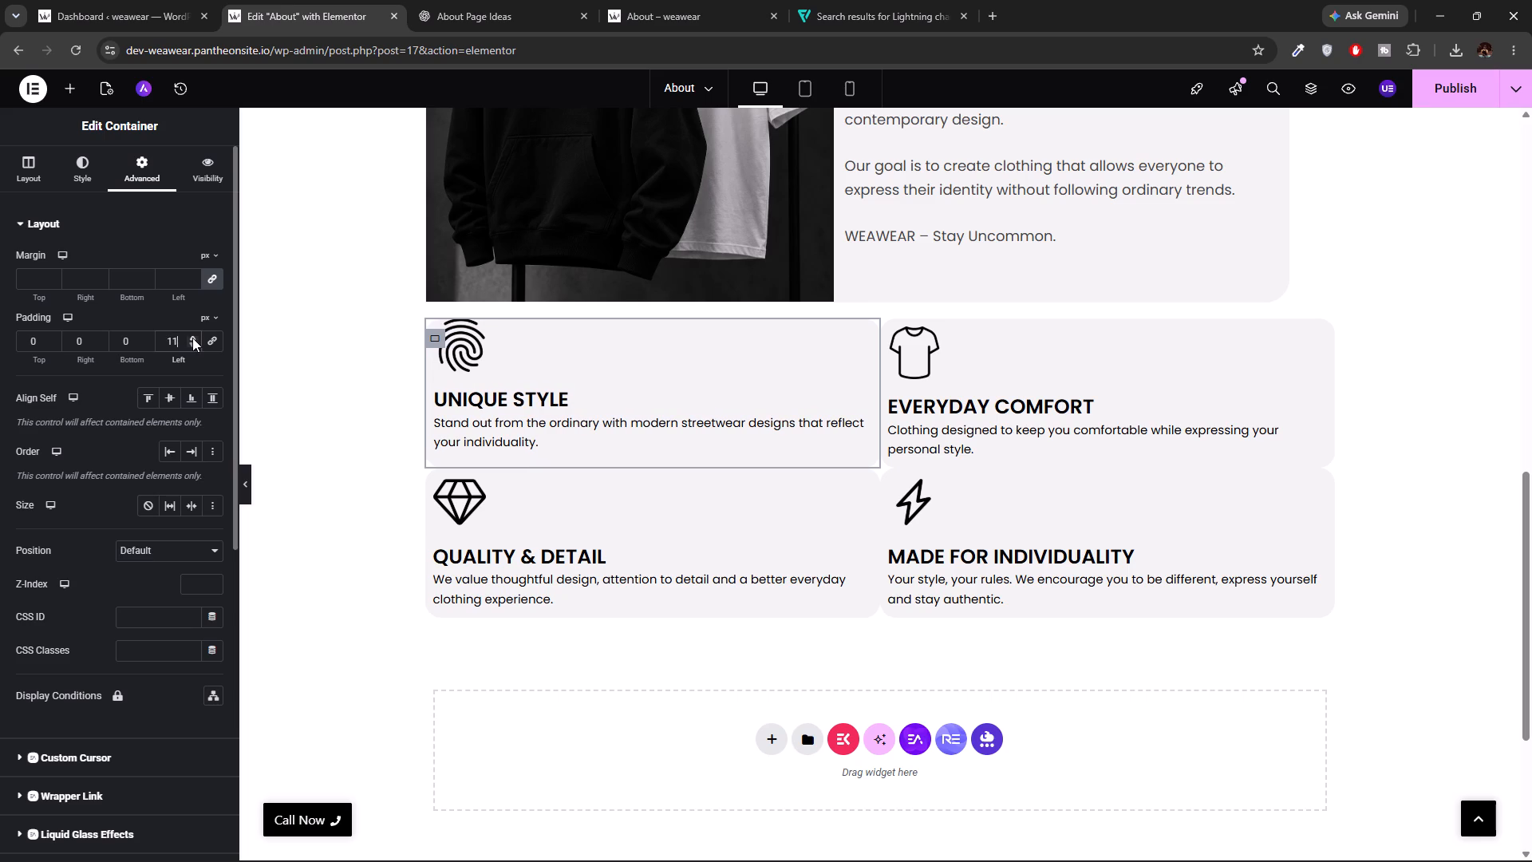
pyautogui.tripleClick(192, 338)
pyautogui.tripleClick(192, 338)
pyautogui.tripleClick(192, 338)
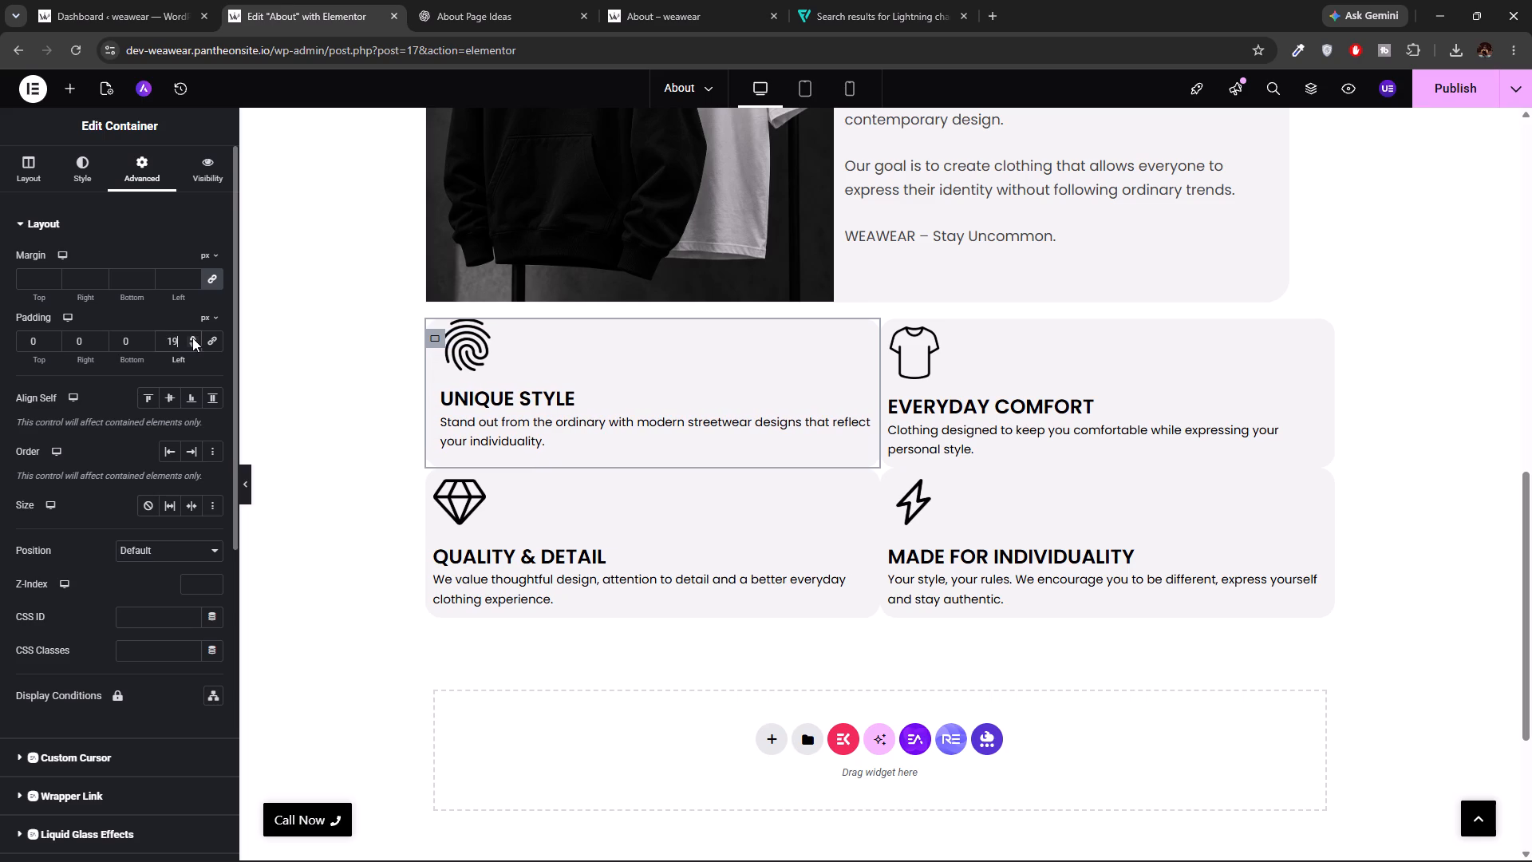
pyautogui.tripleClick(192, 338)
pyautogui.doubleClick(192, 338)
pyautogui.click(192, 338)
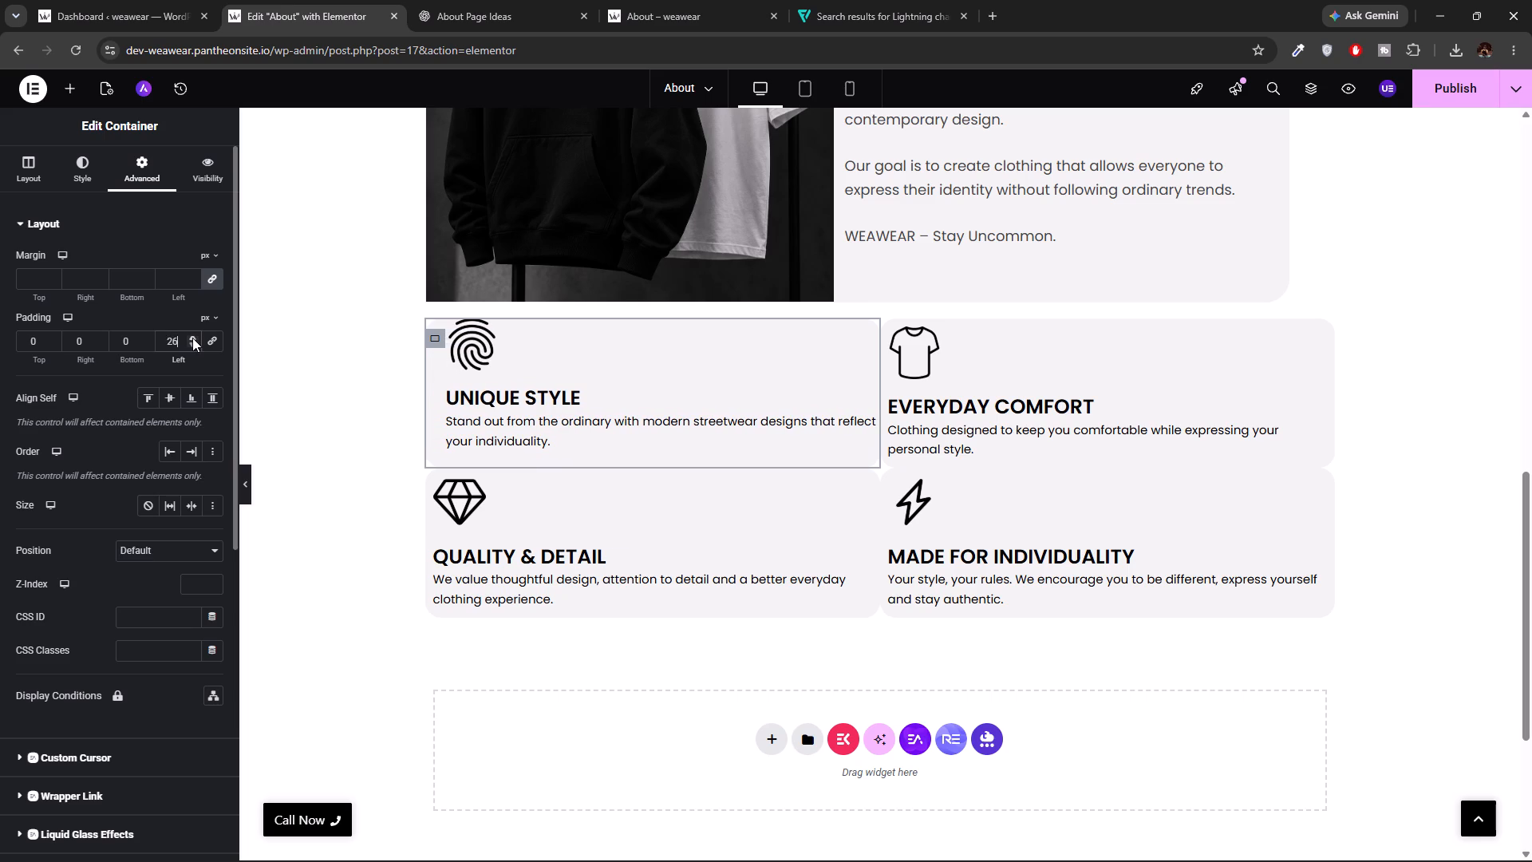
# Set the right padding of the UNIQUE STYLE container to 100 px.
pyautogui.tripleClick(99, 339)
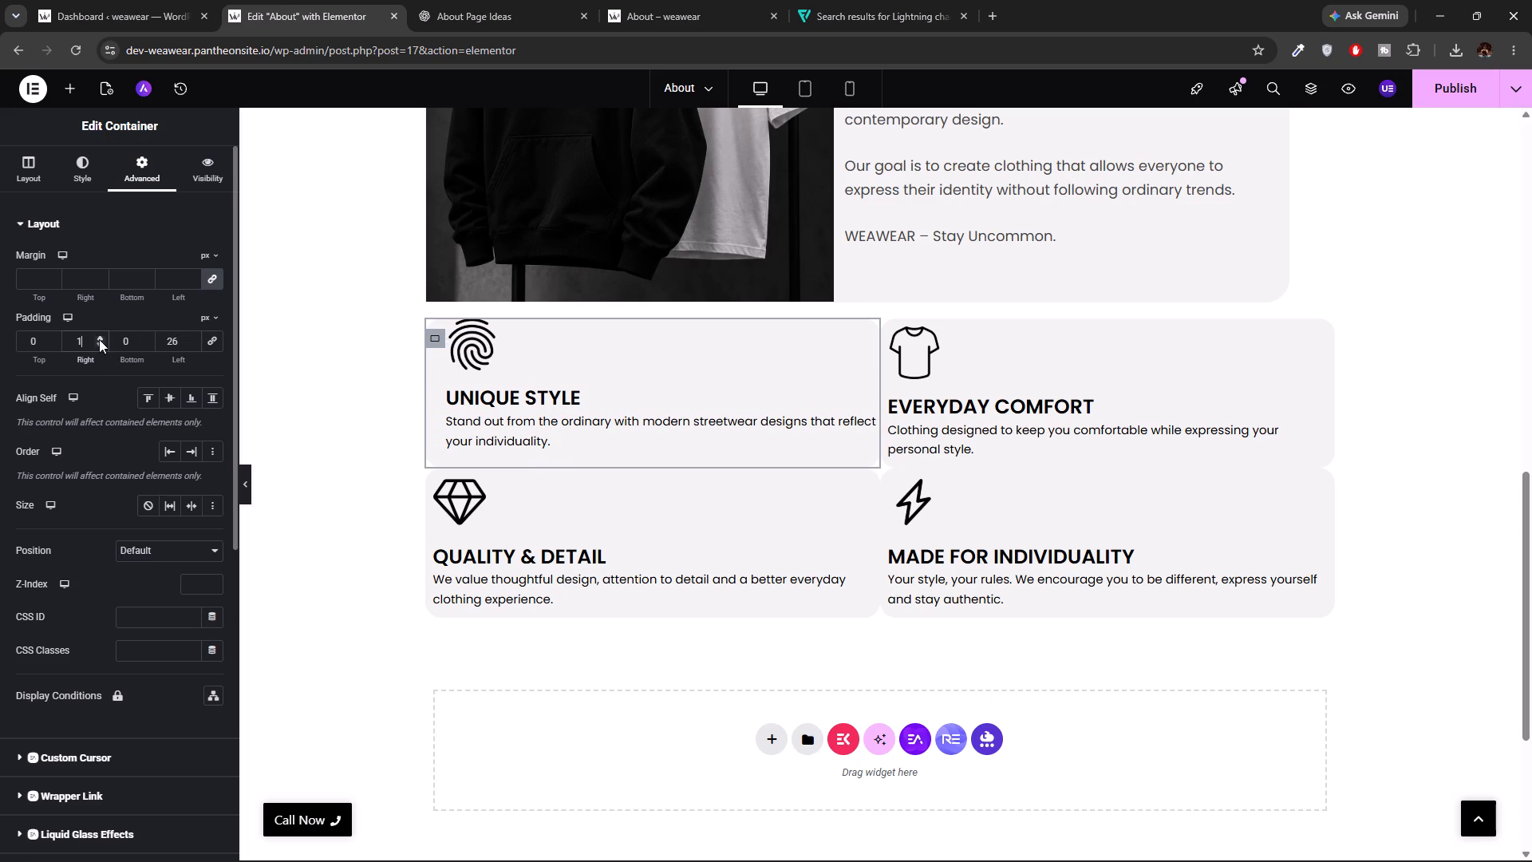
pyautogui.click(99, 339)
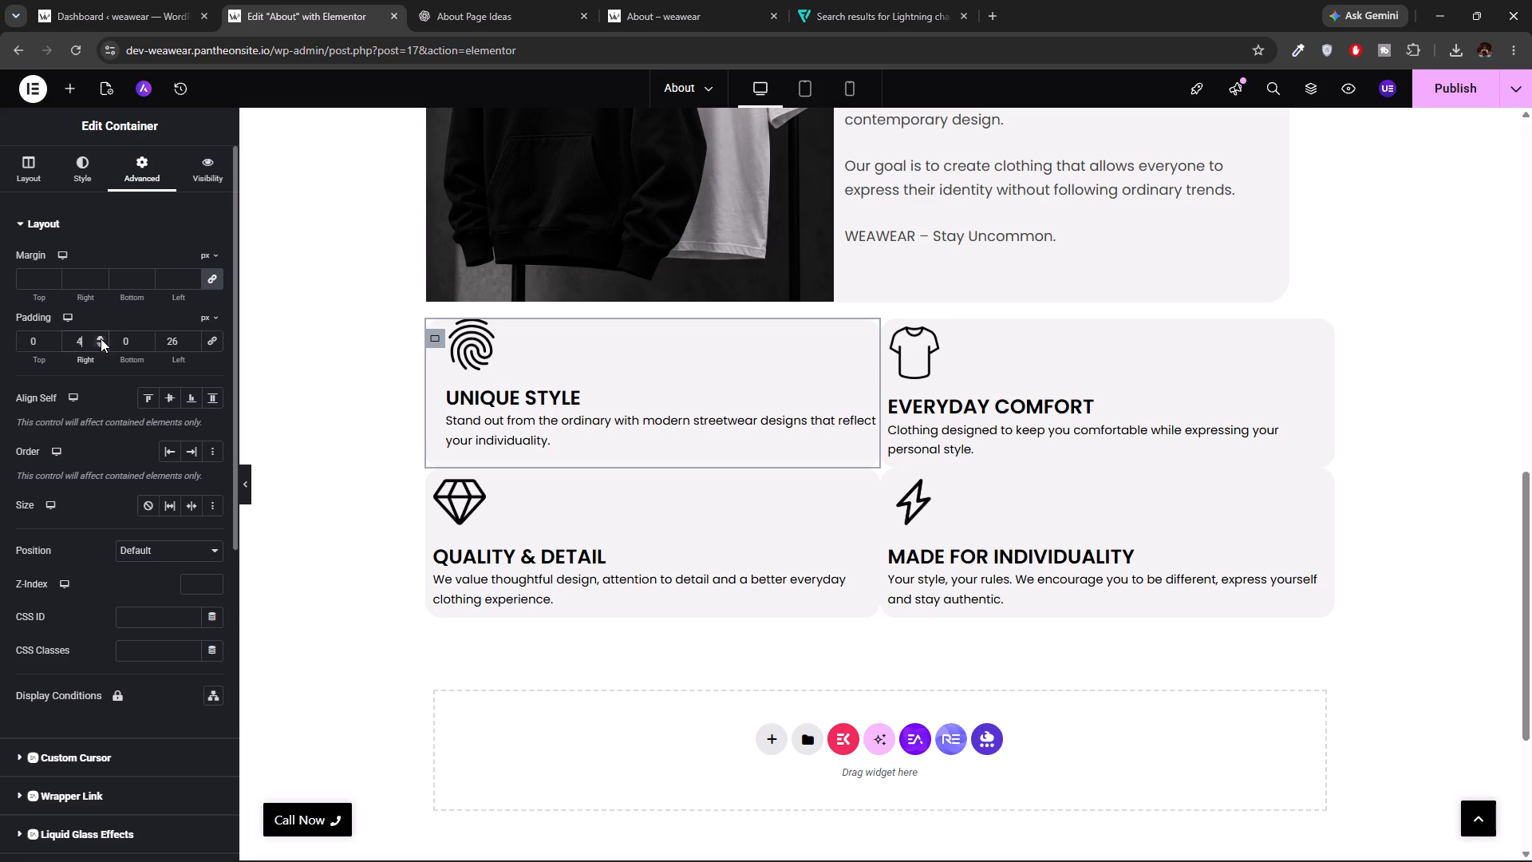
pyautogui.tripleClick(100, 345)
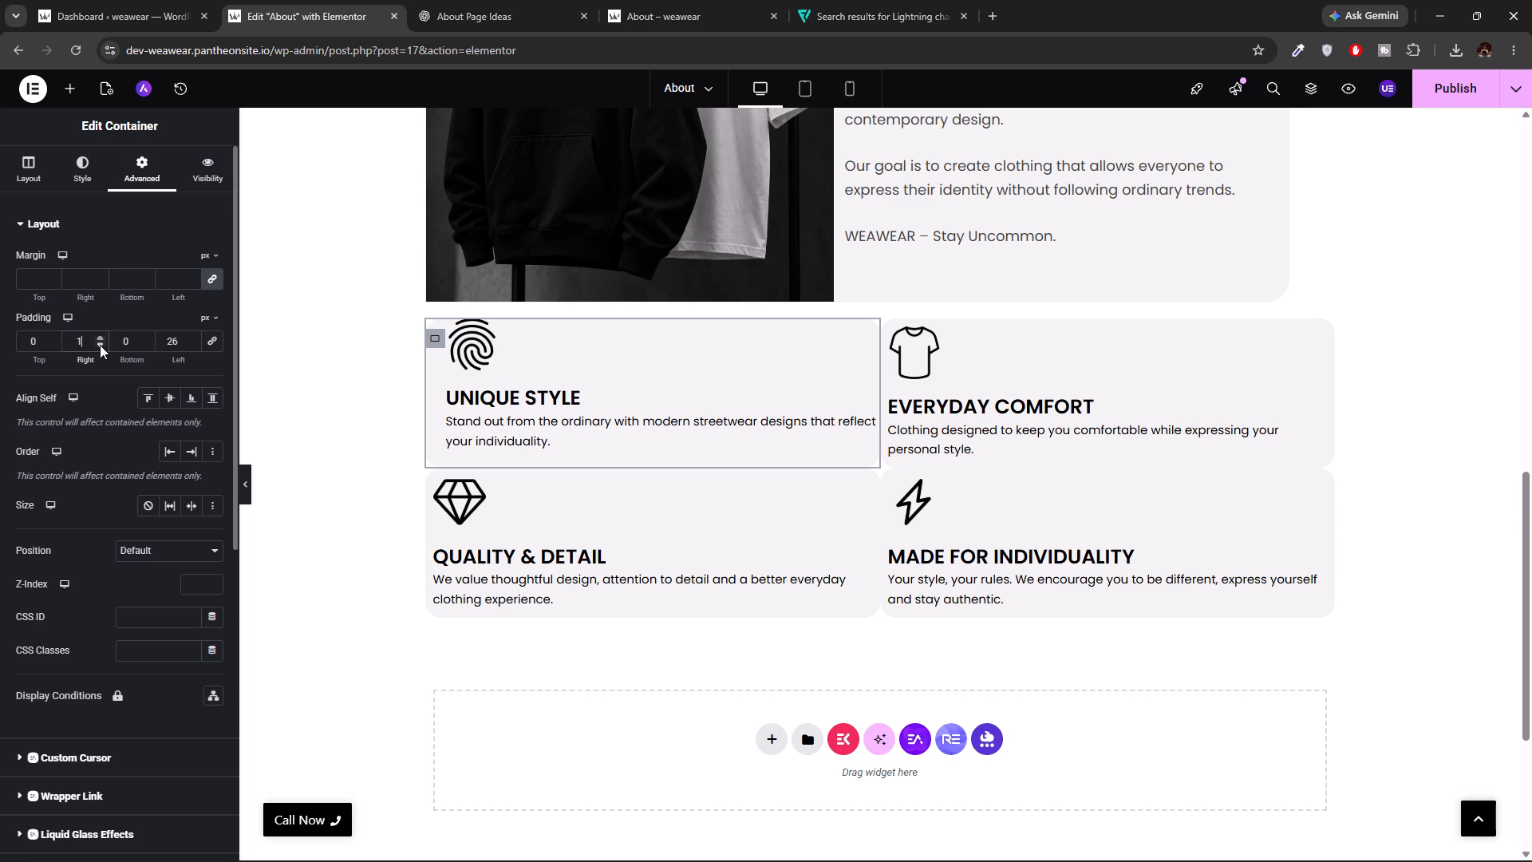
pyautogui.tripleClick(100, 345)
pyautogui.tripleClick(100, 345)
pyautogui.tripleClick(100, 345)
pyautogui.click(100, 345)
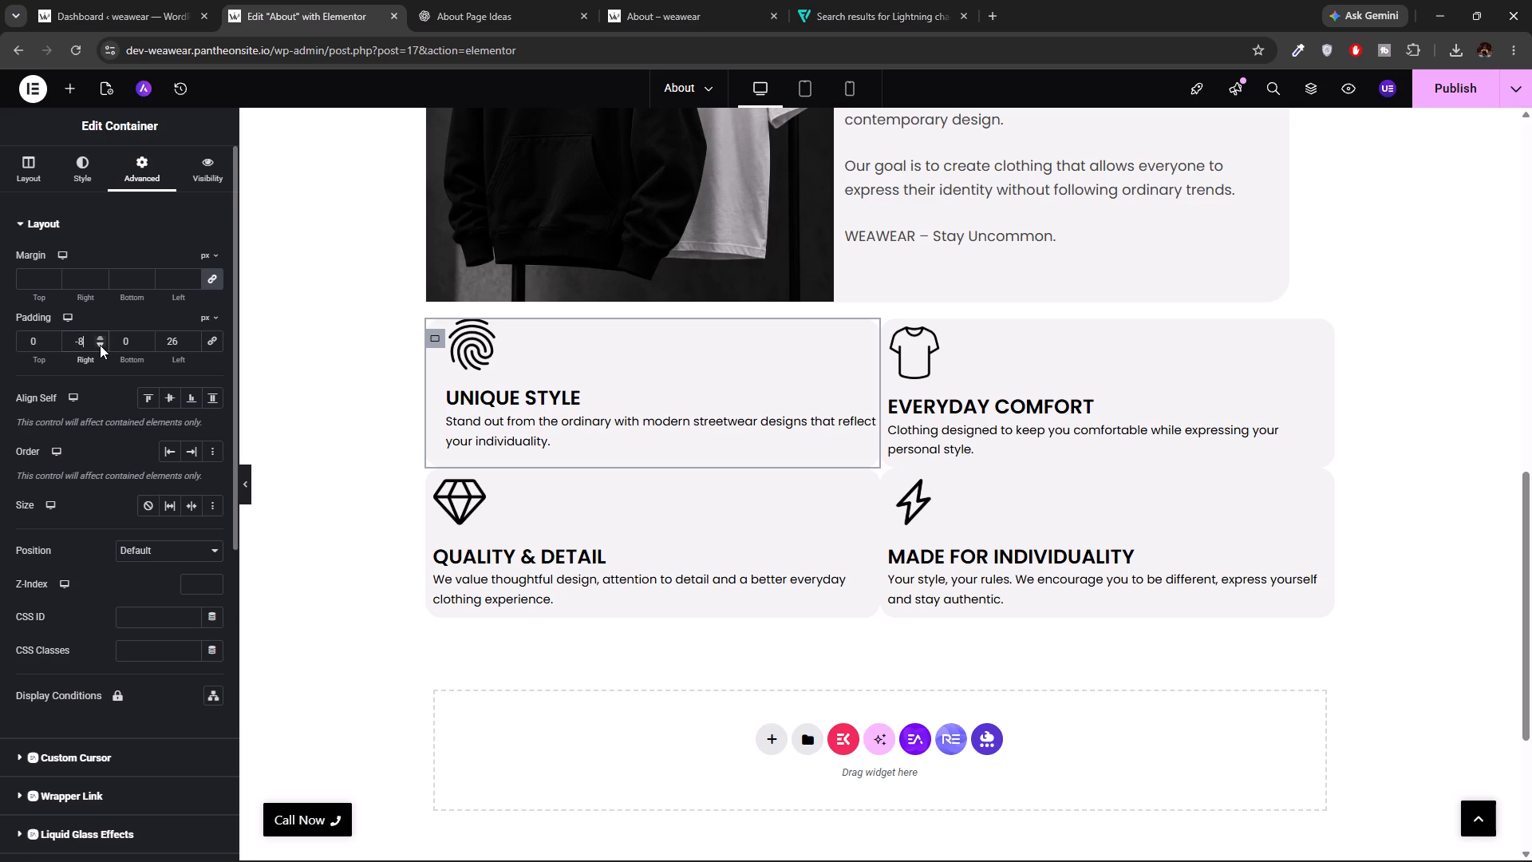
pyautogui.moveTo(100, 345); pyautogui.dragTo(100, 333)
pyautogui.tripleClick(100, 333)
pyautogui.tripleClick(97, 335)
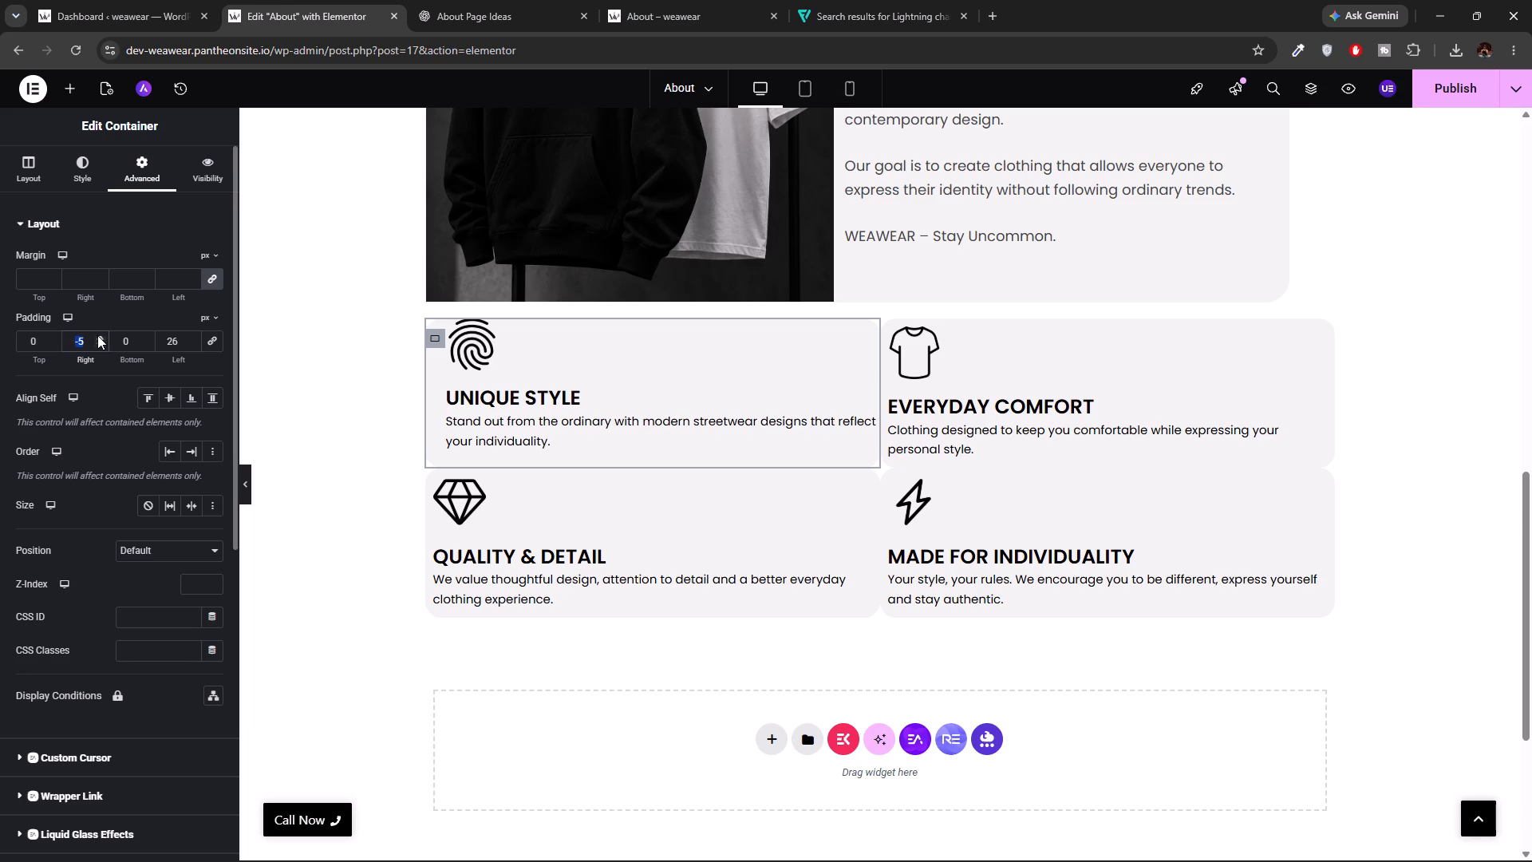
pyautogui.tripleClick(97, 335)
pyautogui.tripleClick(97, 335)
pyautogui.tripleClick(97, 335)
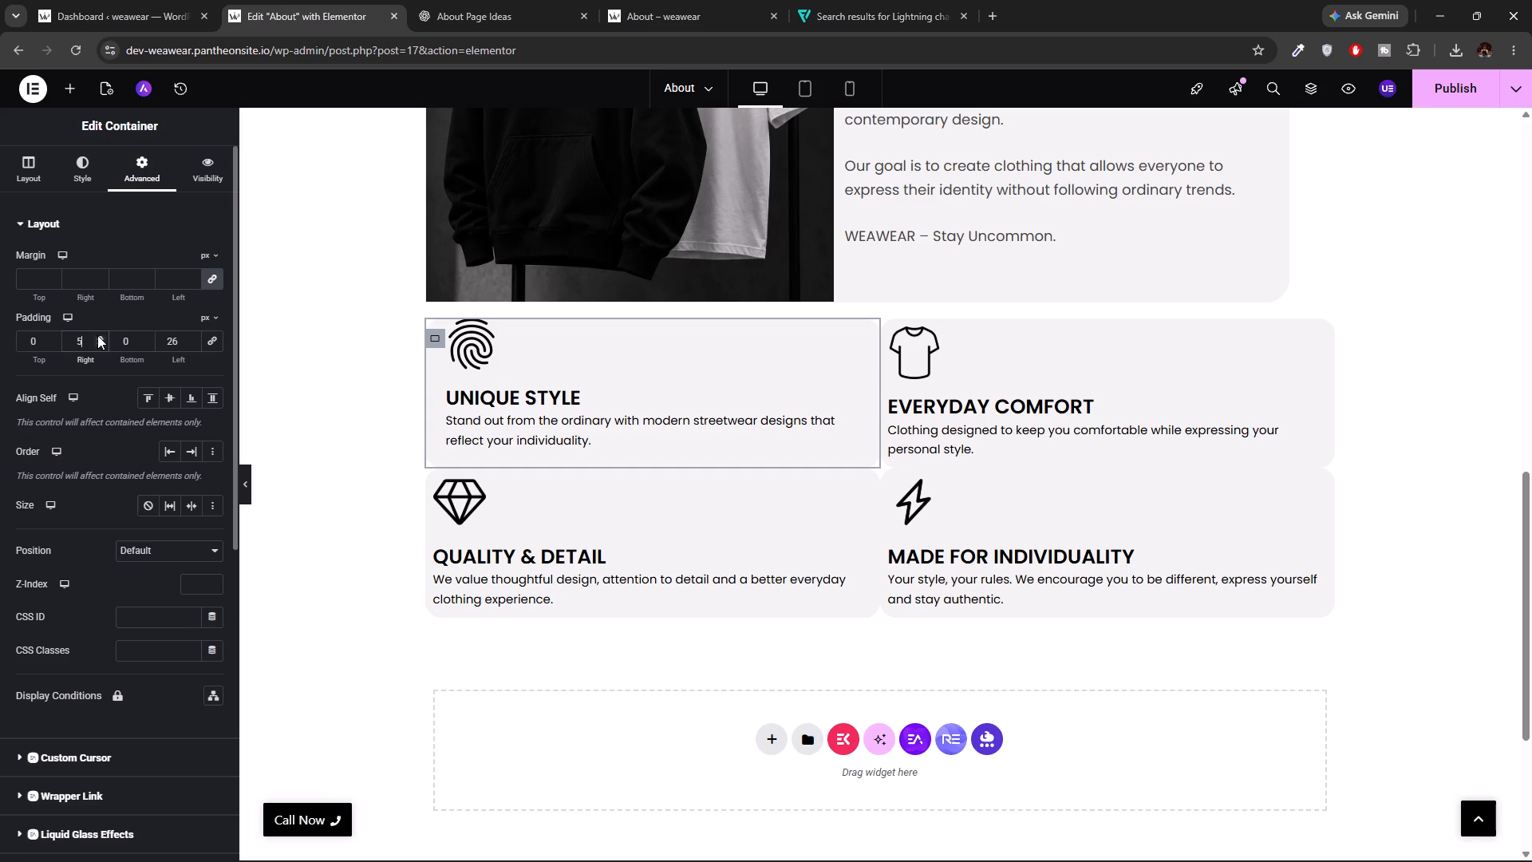
pyautogui.tripleClick(97, 335)
pyautogui.tripleClick(97, 335)
pyautogui.click(97, 335)
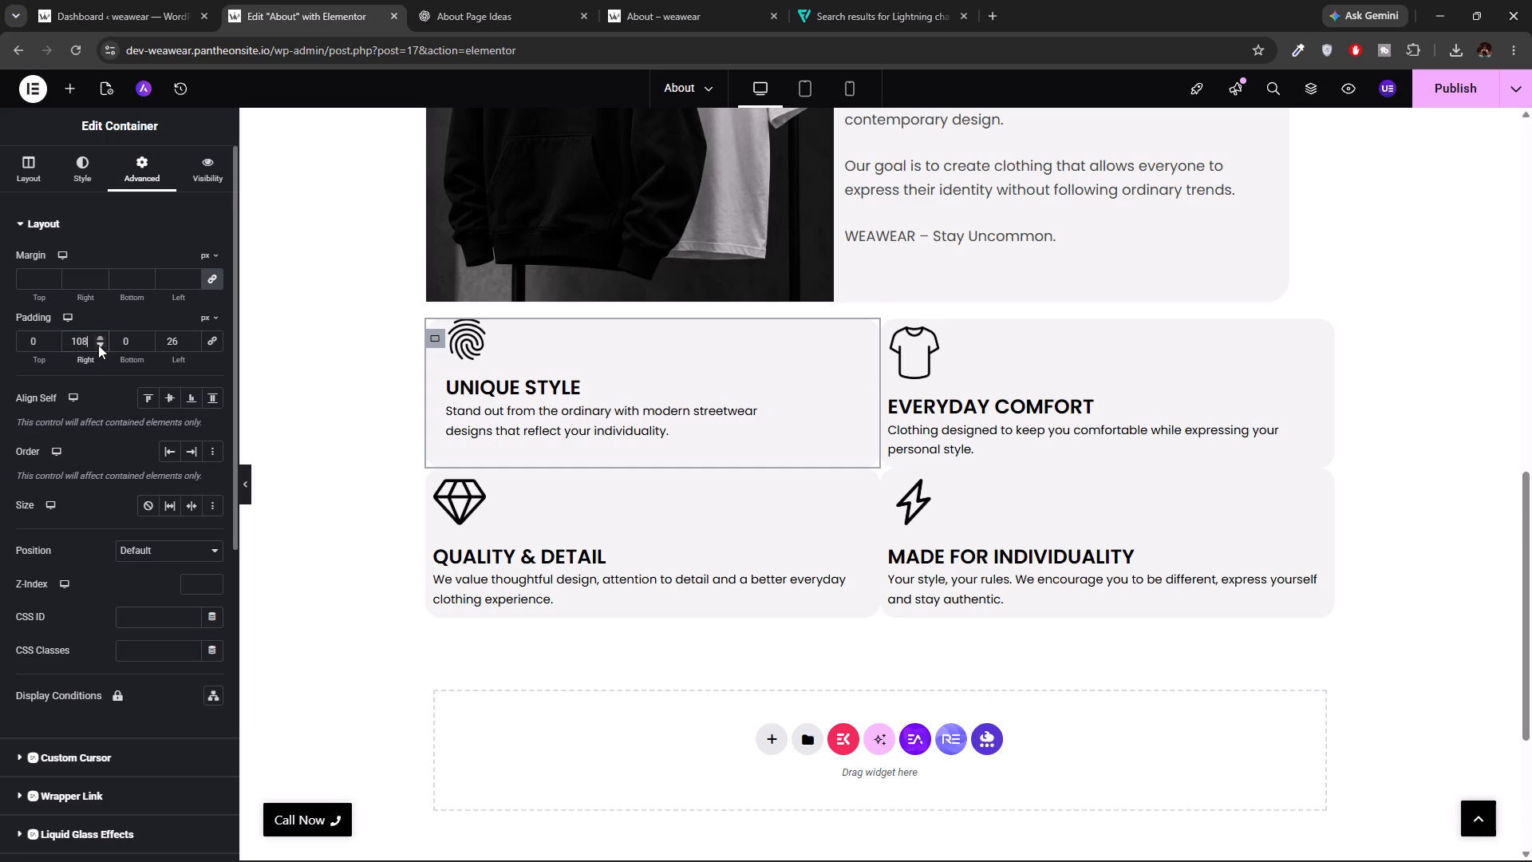
pyautogui.tripleClick(98, 345)
pyautogui.click(98, 345)
pyautogui.tripleClick(98, 345)
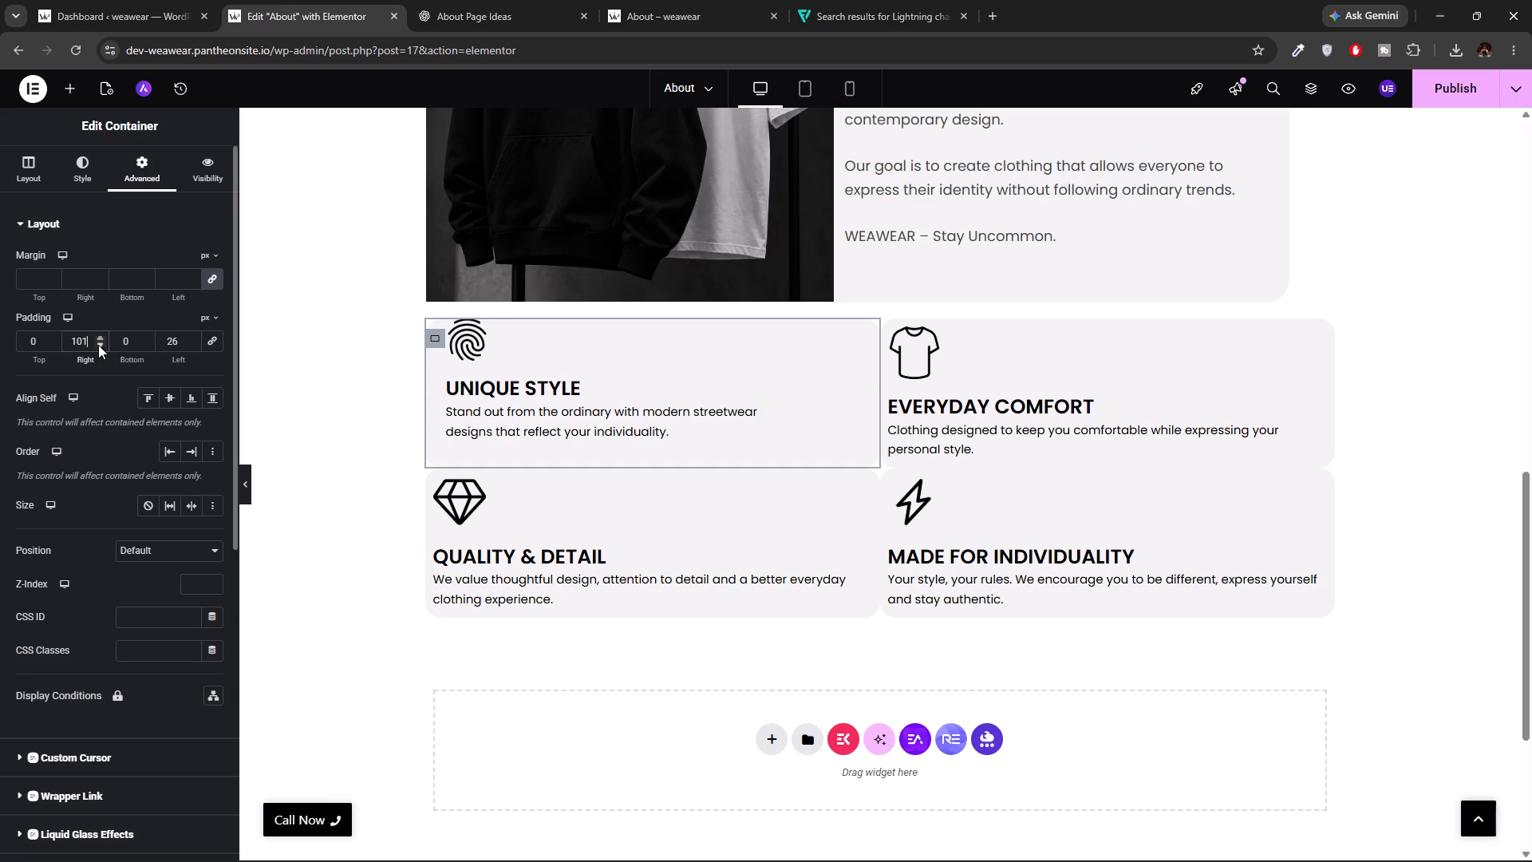
pyautogui.click(98, 345)
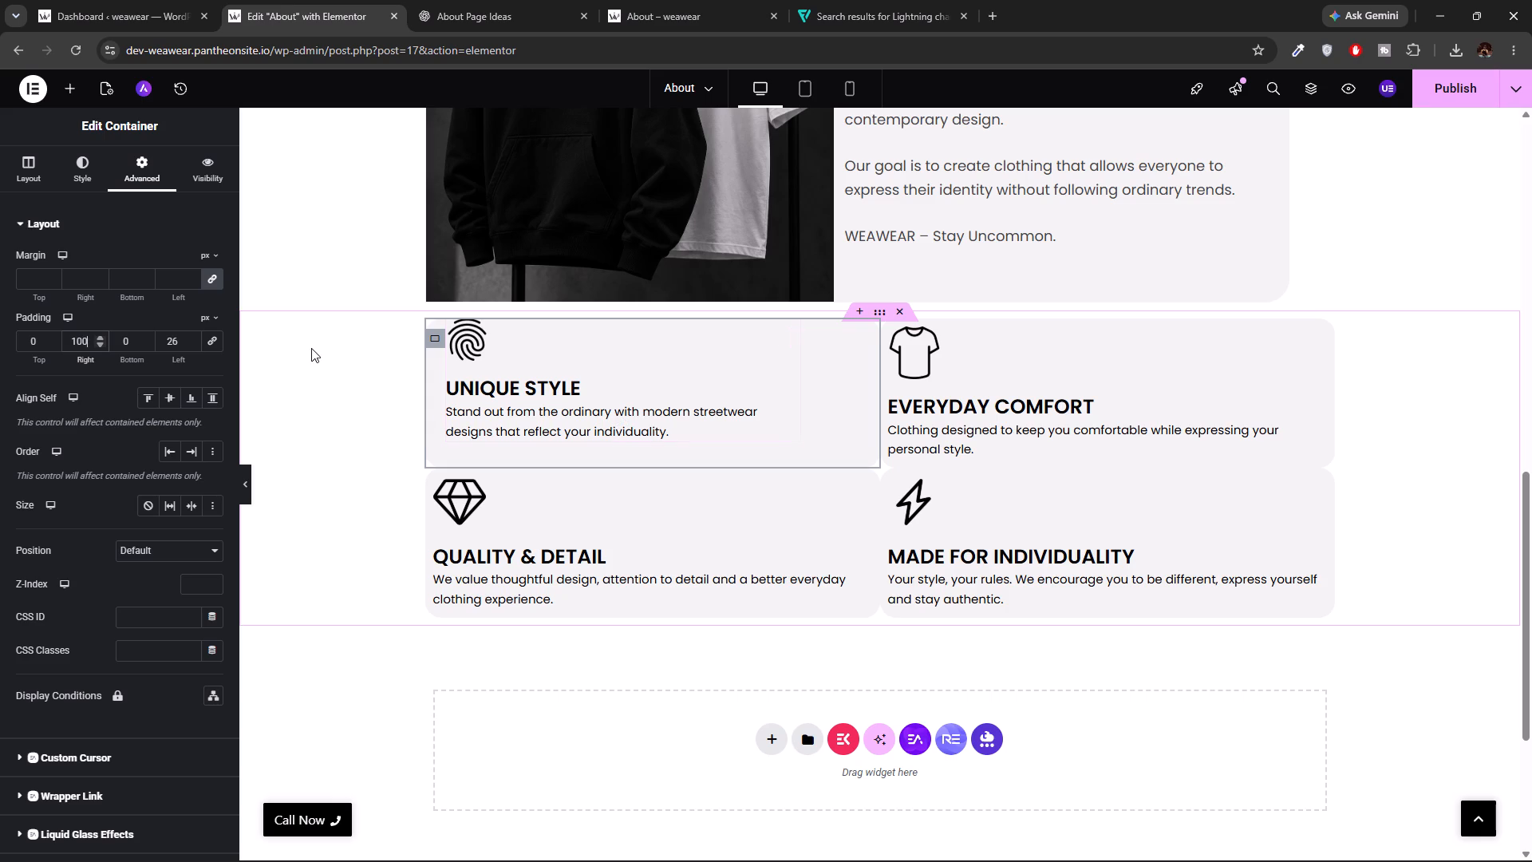
# Set the top padding of the UNIQUE STYLE container to 15 px.
pyautogui.tripleClick(52, 342)
pyautogui.tripleClick(51, 338)
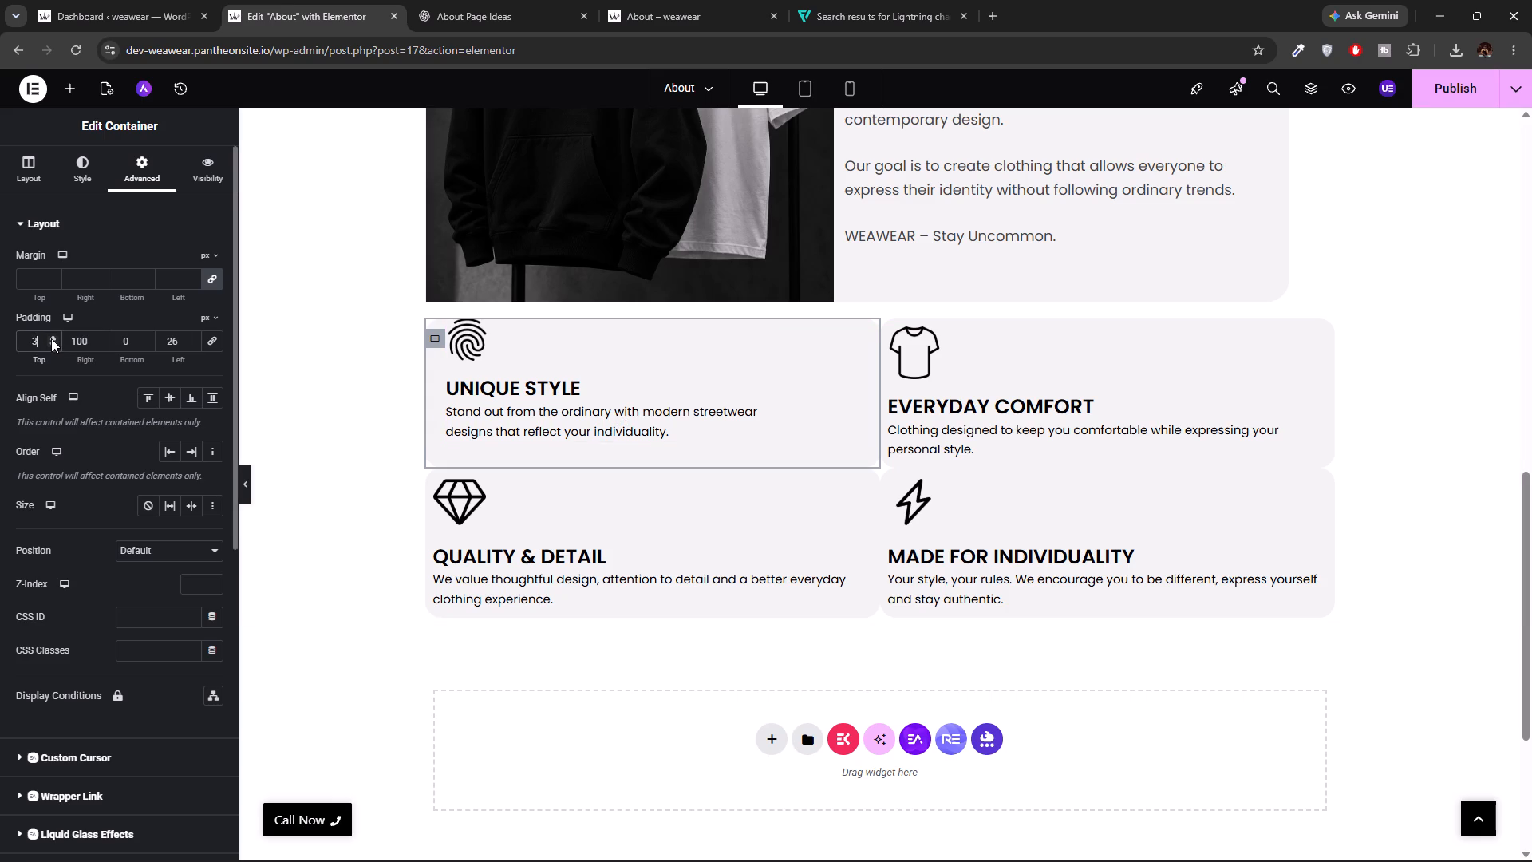
pyautogui.tripleClick(51, 338)
pyautogui.tripleClick(51, 338)
pyautogui.tripleClick(51, 338)
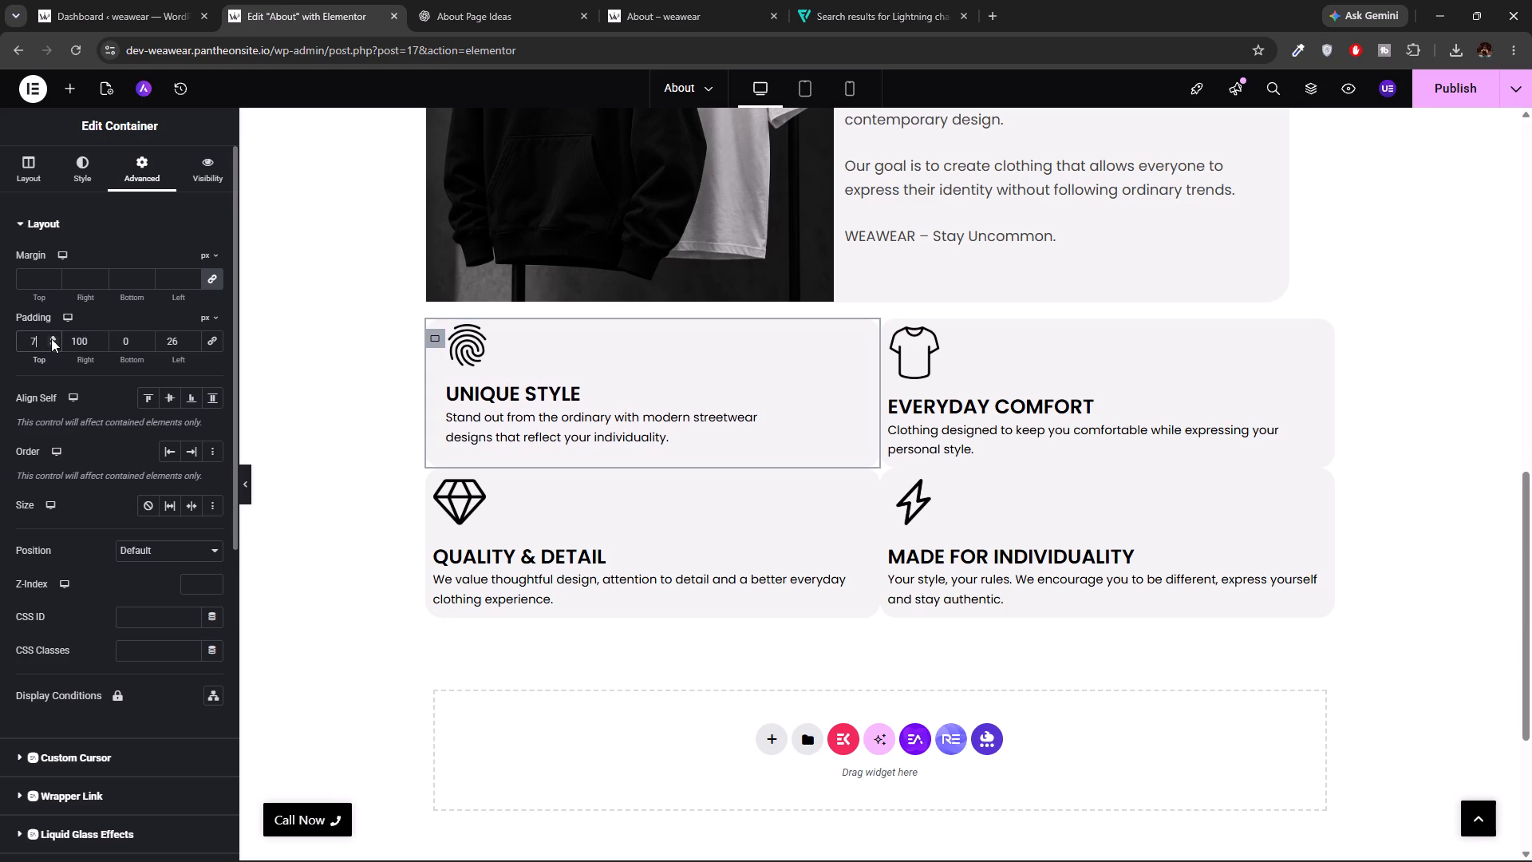
pyautogui.tripleClick(51, 338)
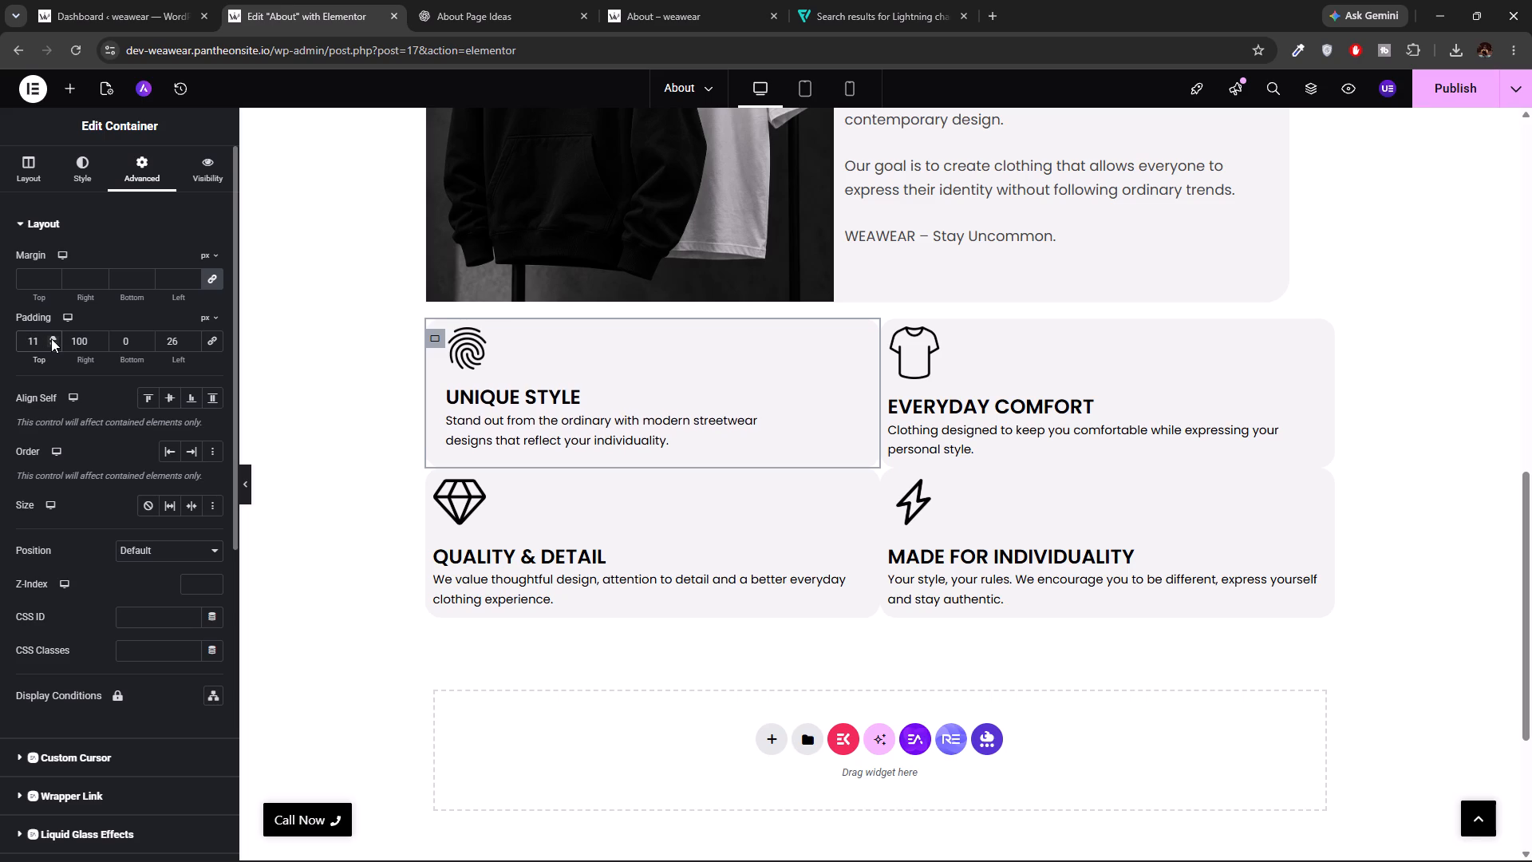
pyautogui.click(51, 338)
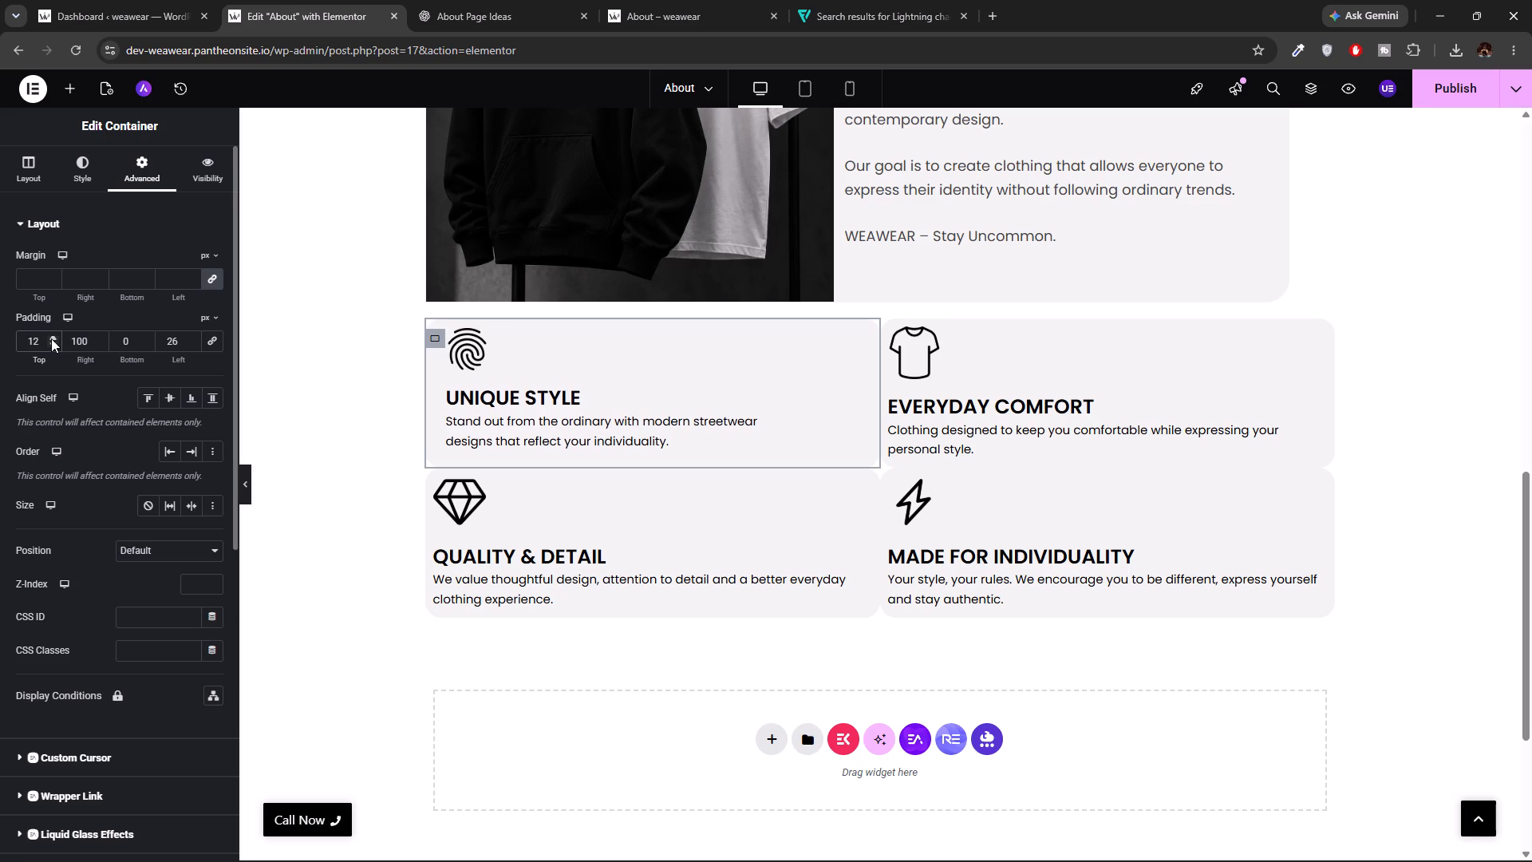
pyautogui.click(51, 338)
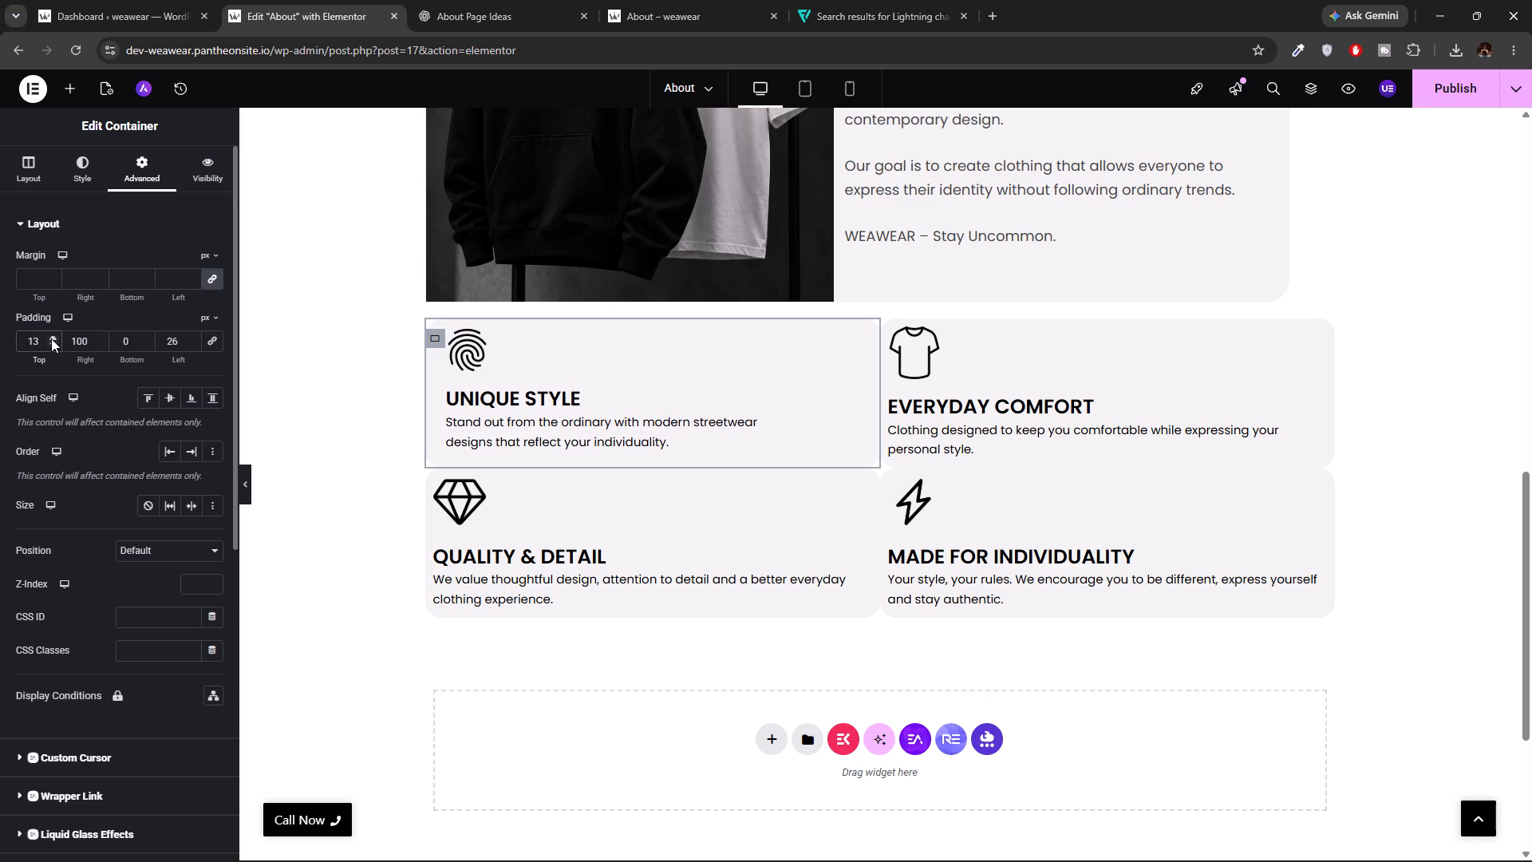
pyautogui.doubleClick(51, 338)
pyautogui.click(51, 338)
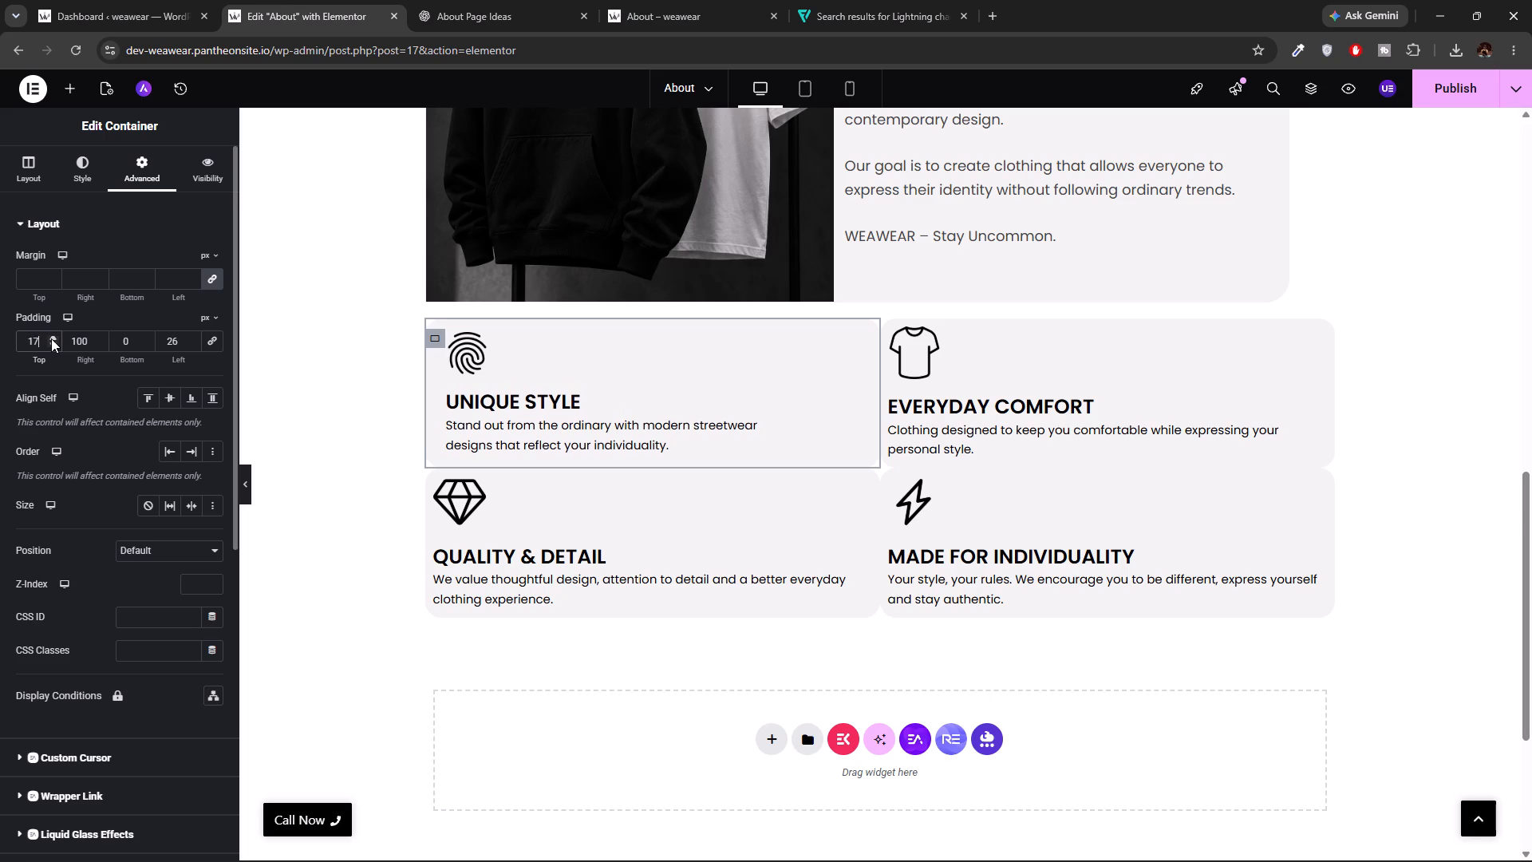
pyautogui.doubleClick(53, 344)
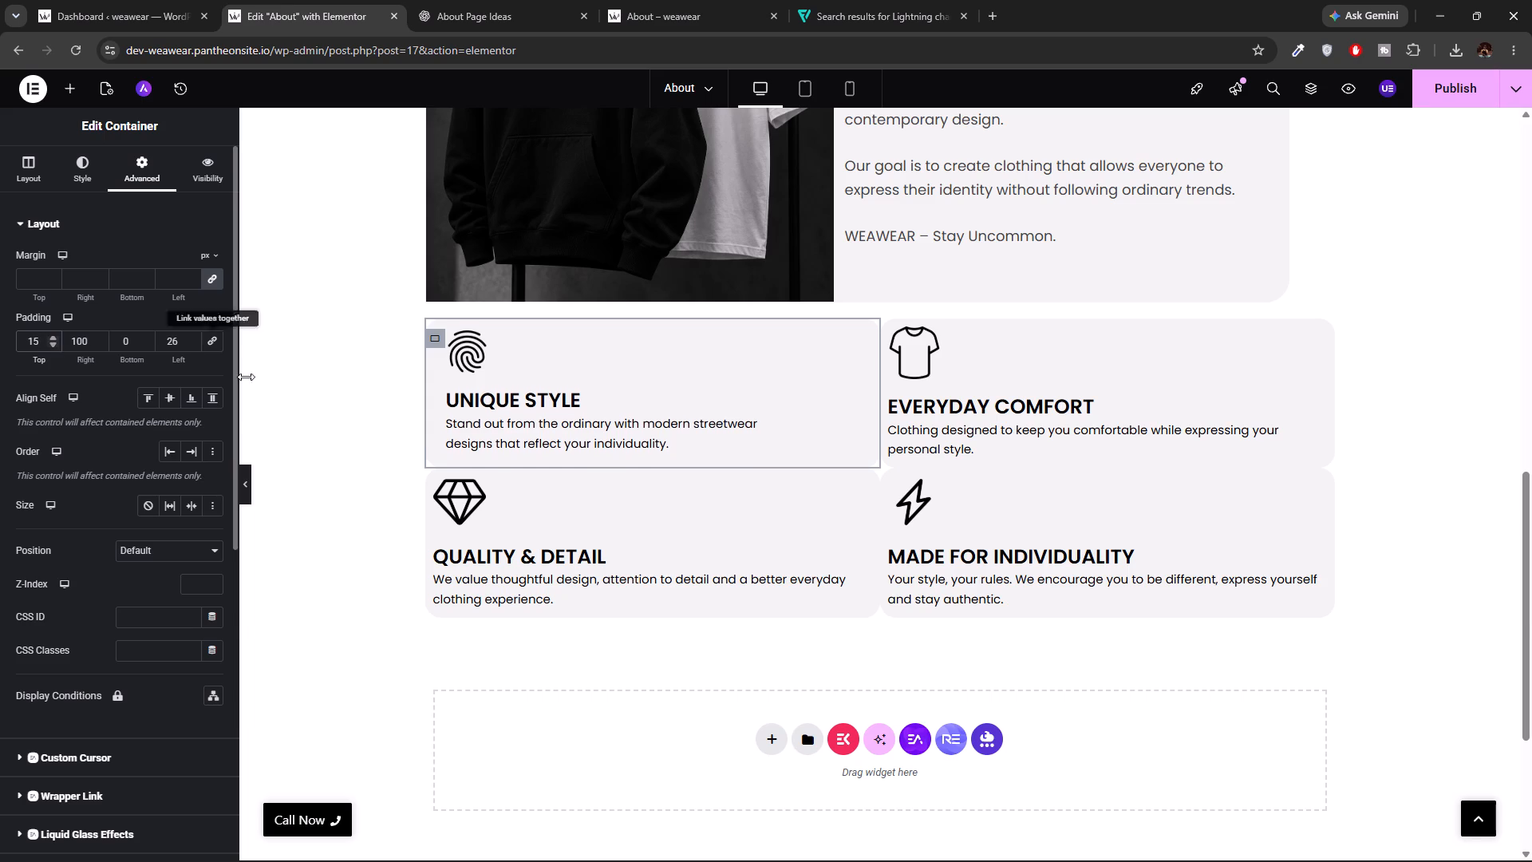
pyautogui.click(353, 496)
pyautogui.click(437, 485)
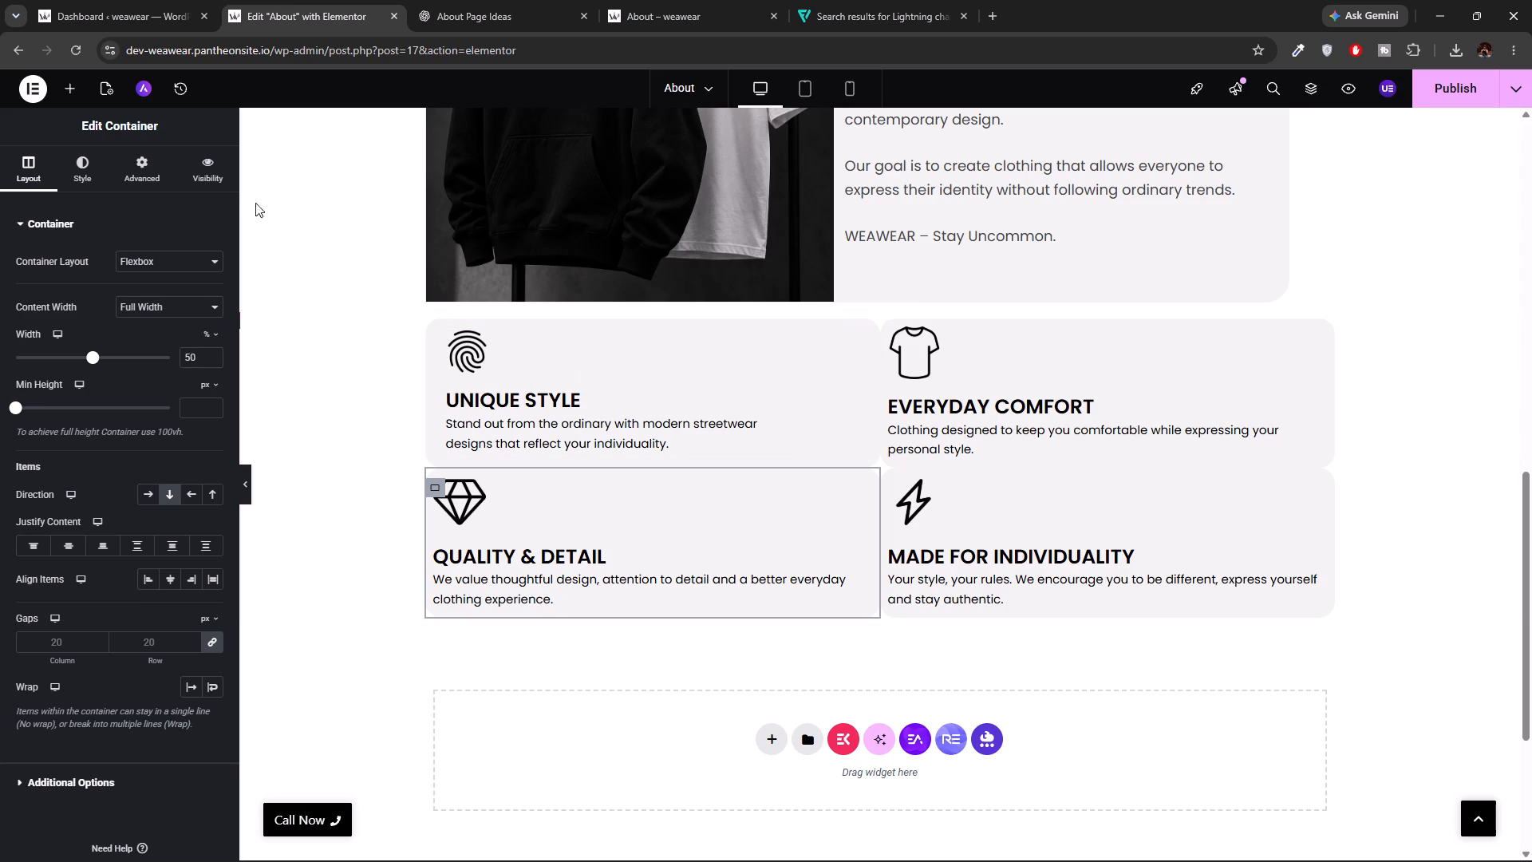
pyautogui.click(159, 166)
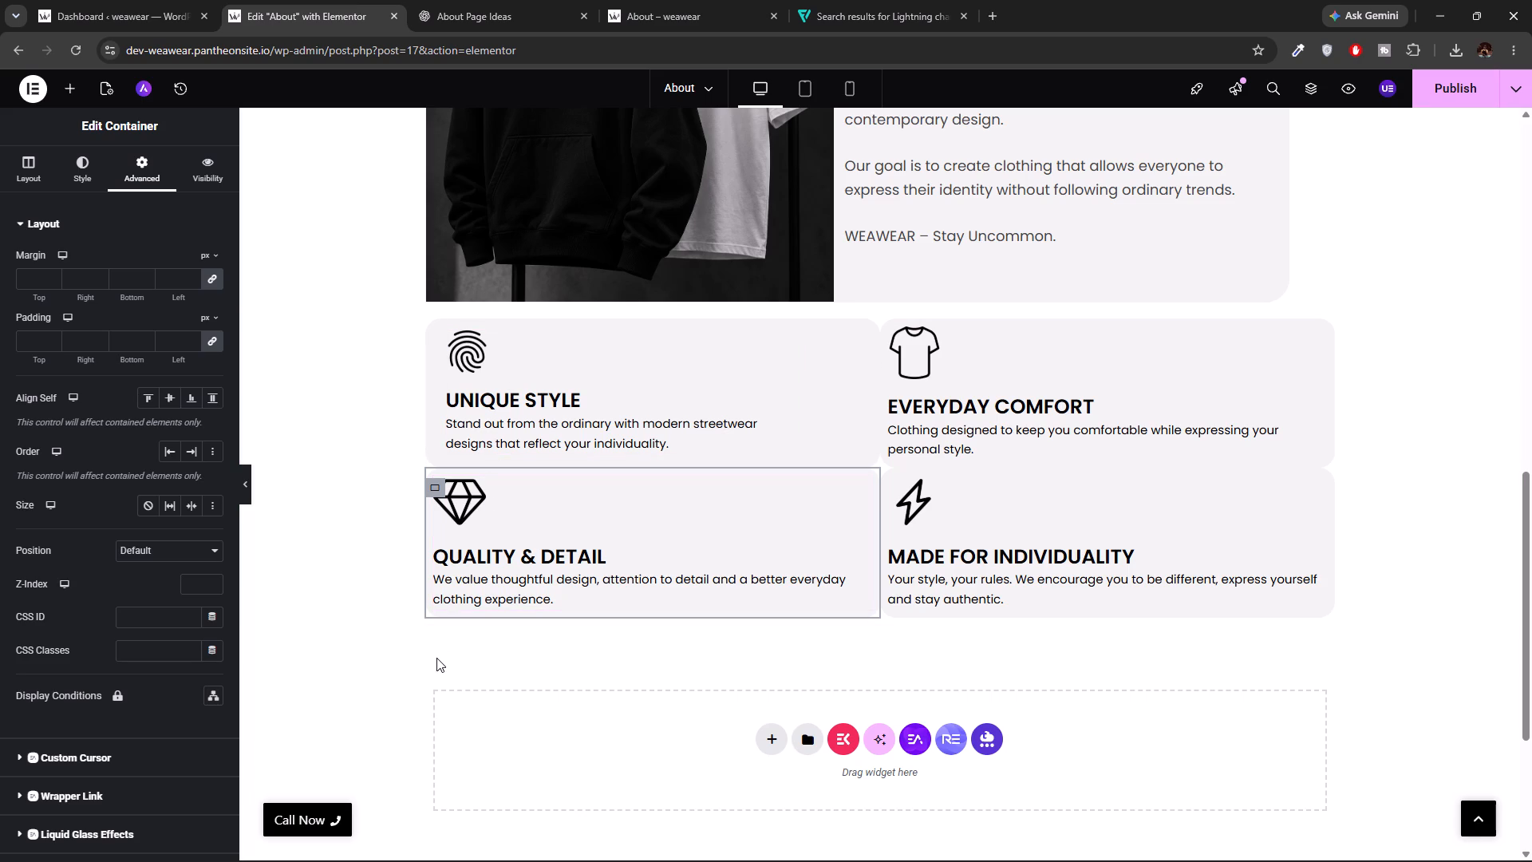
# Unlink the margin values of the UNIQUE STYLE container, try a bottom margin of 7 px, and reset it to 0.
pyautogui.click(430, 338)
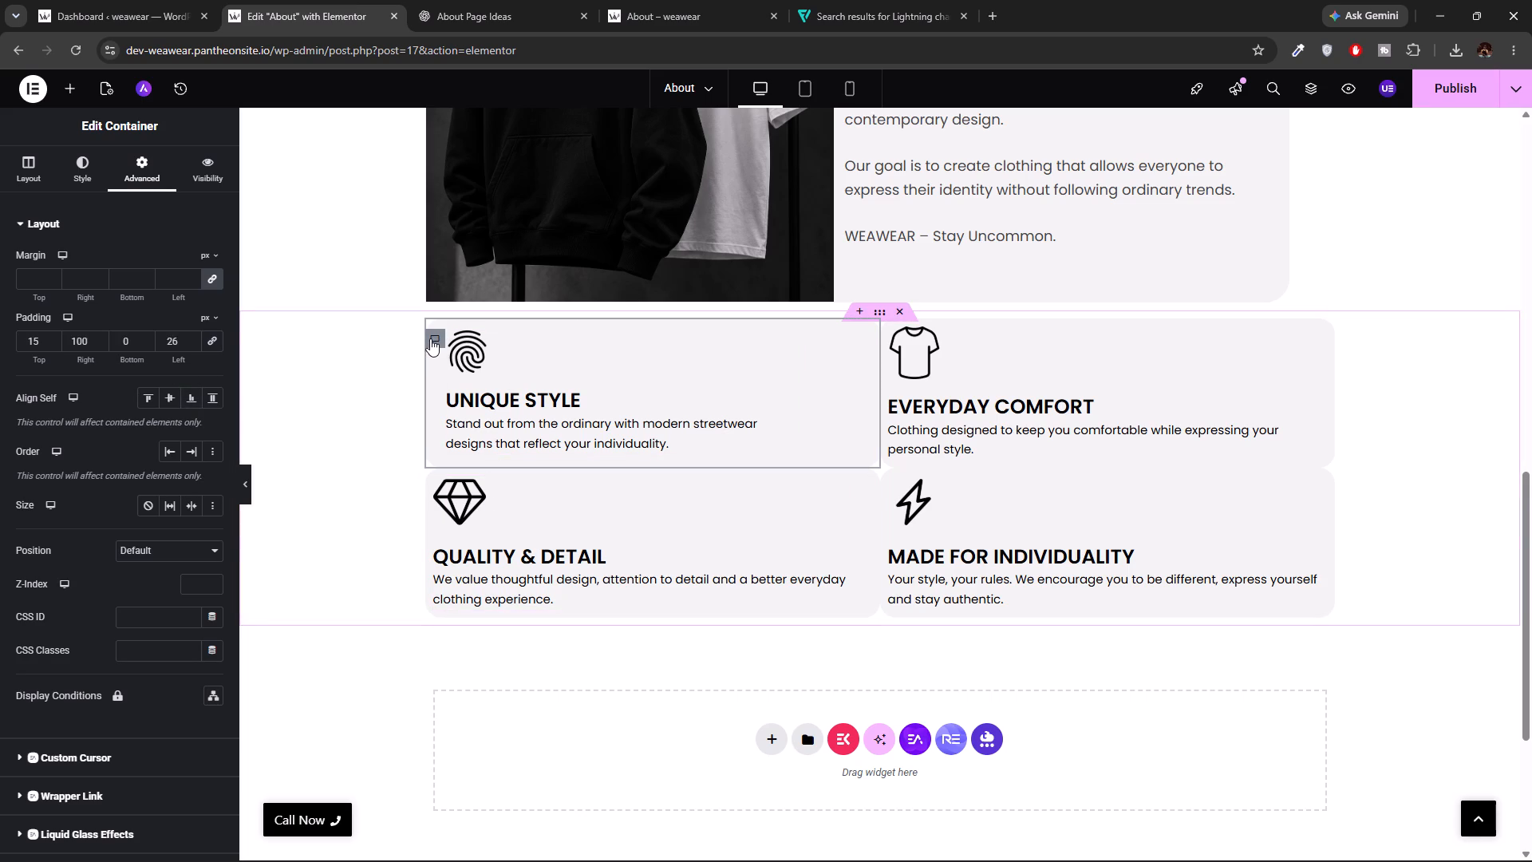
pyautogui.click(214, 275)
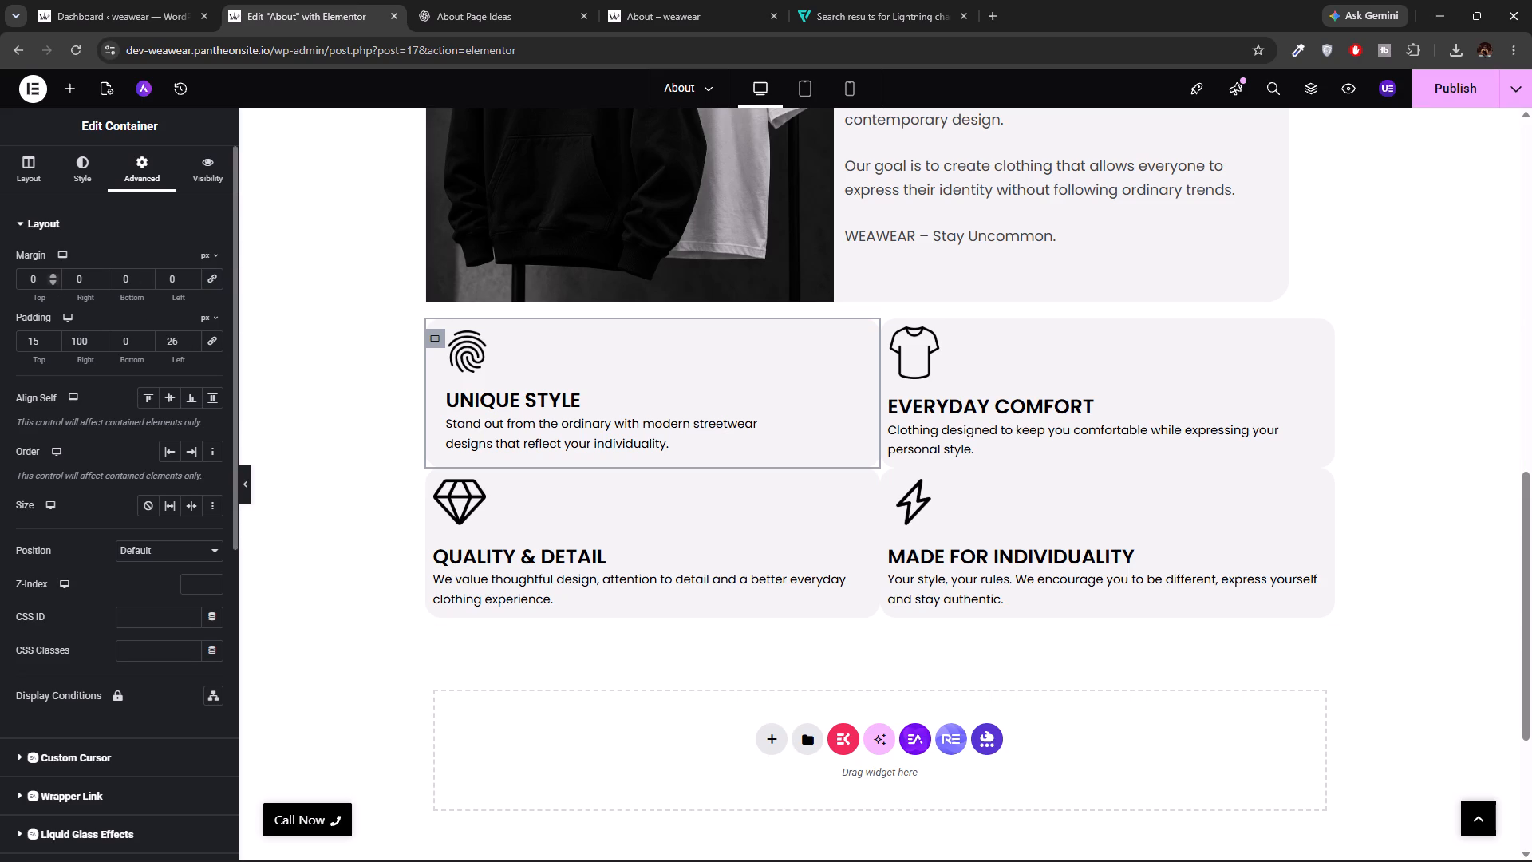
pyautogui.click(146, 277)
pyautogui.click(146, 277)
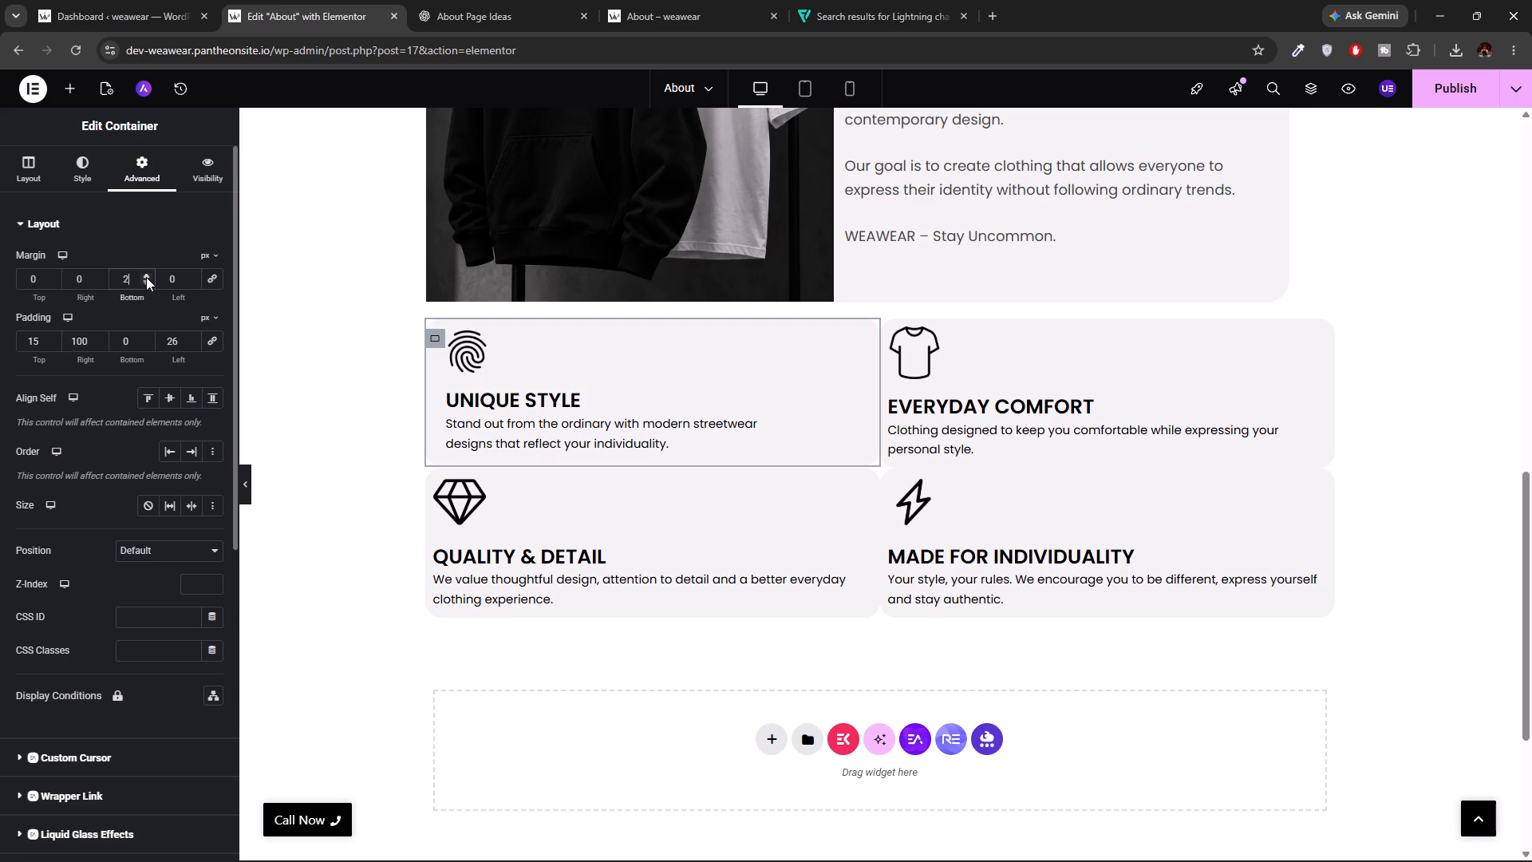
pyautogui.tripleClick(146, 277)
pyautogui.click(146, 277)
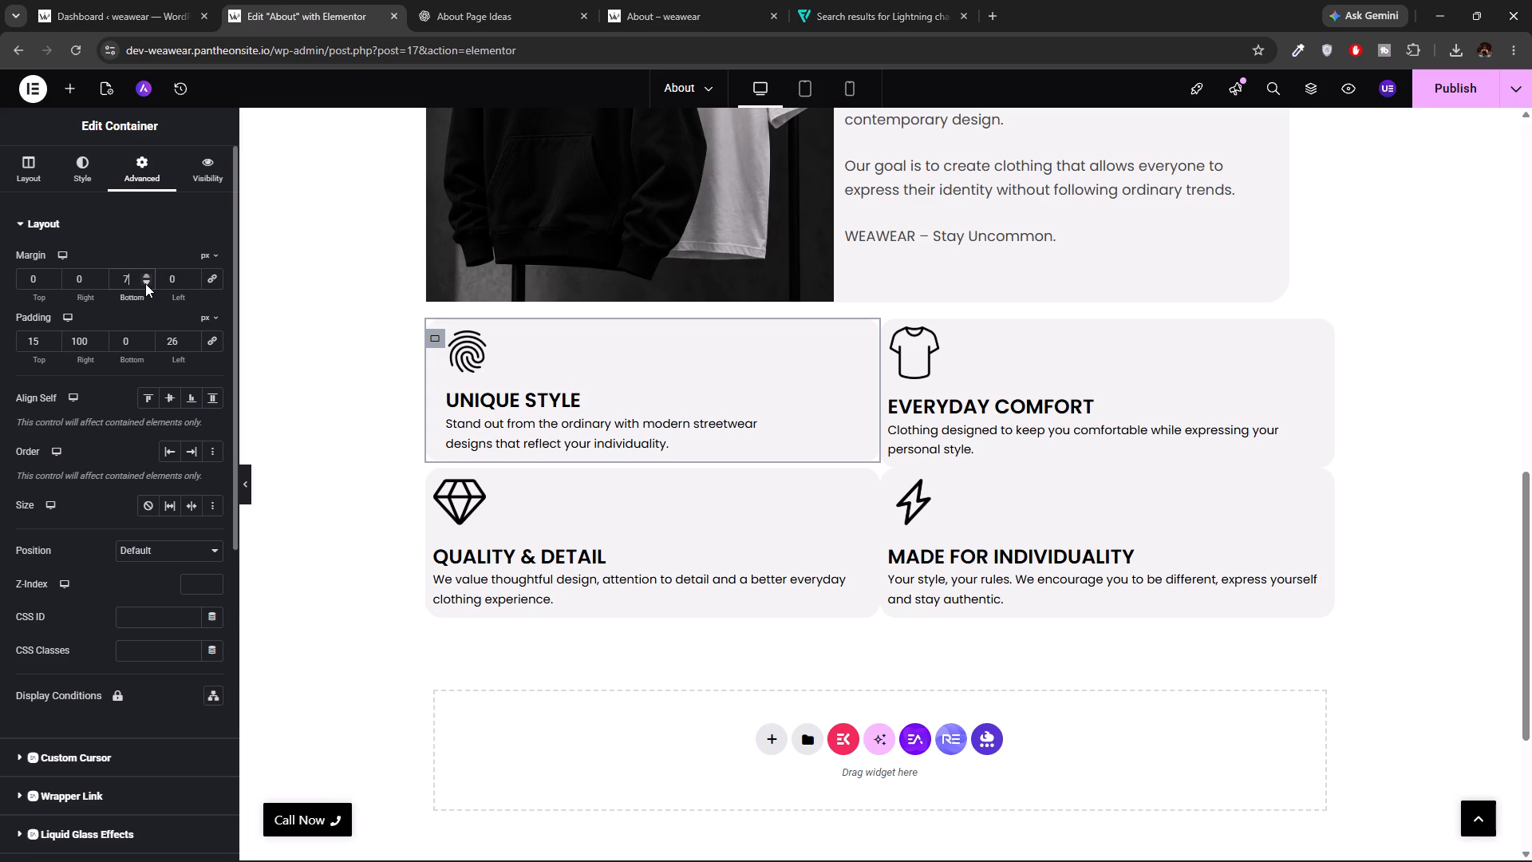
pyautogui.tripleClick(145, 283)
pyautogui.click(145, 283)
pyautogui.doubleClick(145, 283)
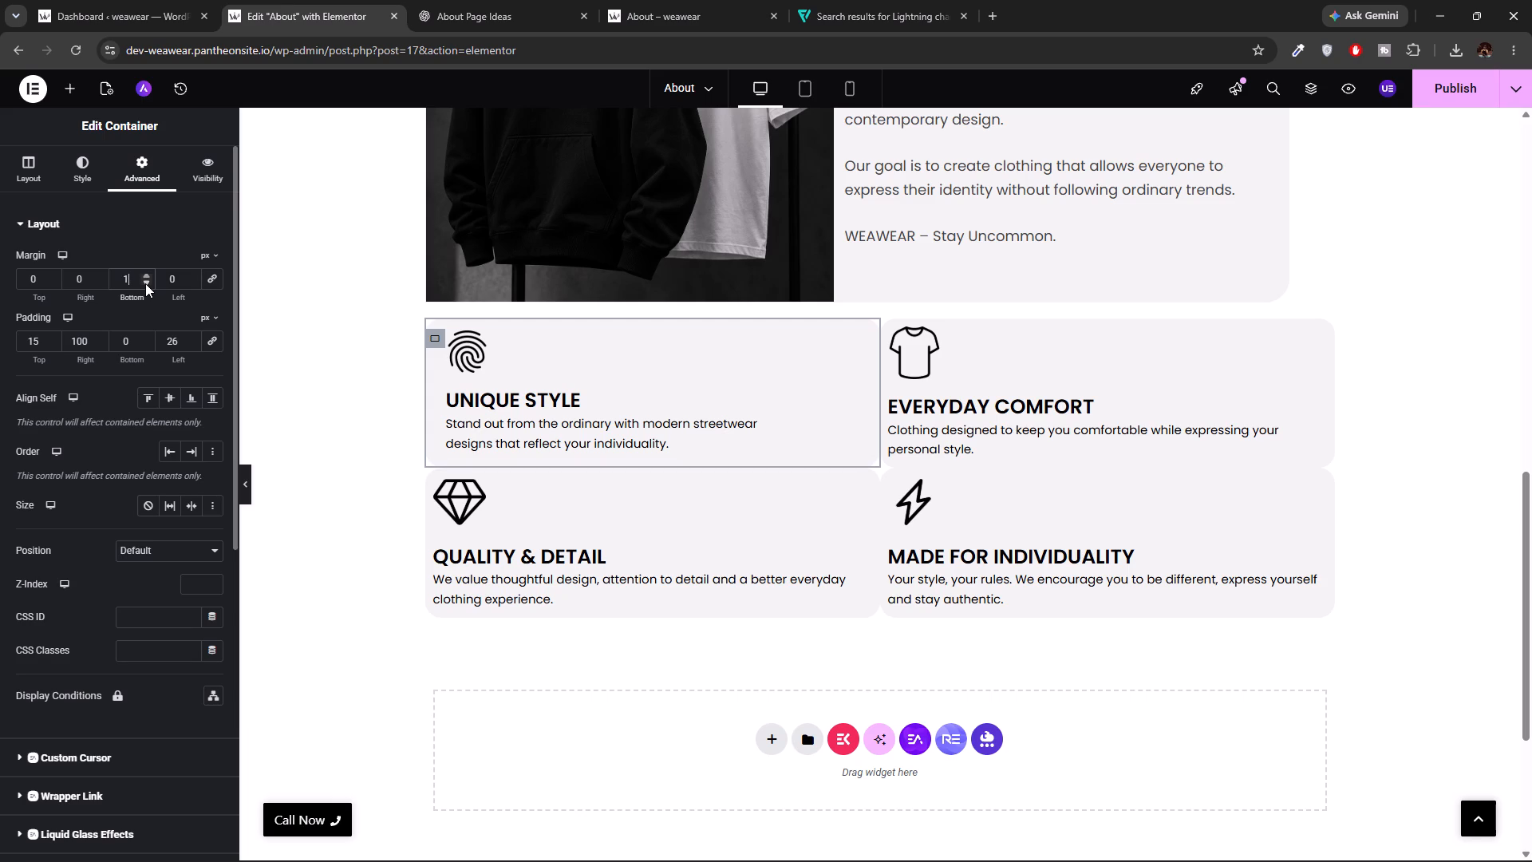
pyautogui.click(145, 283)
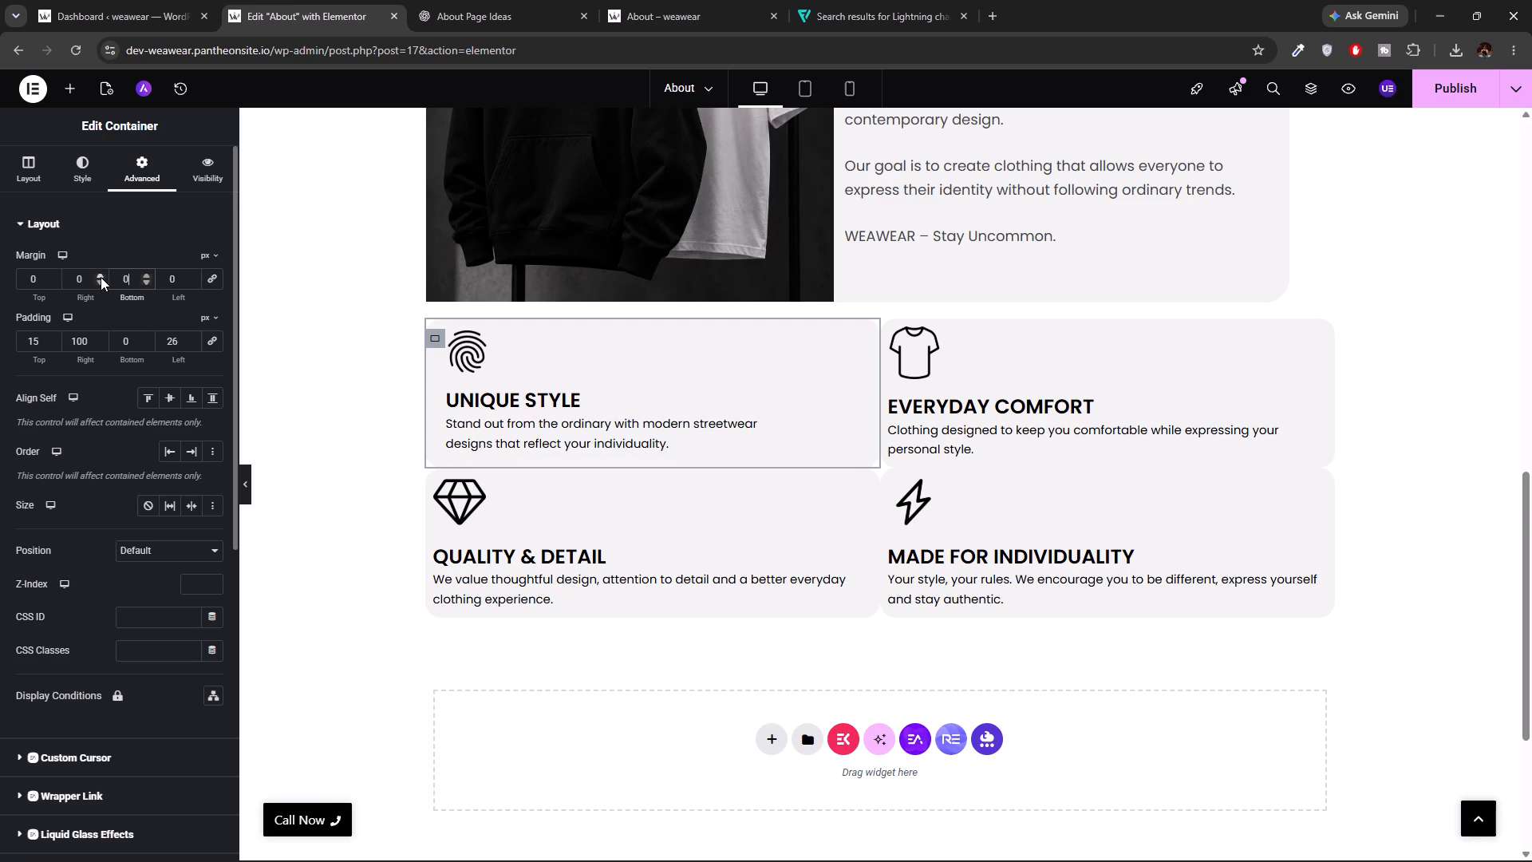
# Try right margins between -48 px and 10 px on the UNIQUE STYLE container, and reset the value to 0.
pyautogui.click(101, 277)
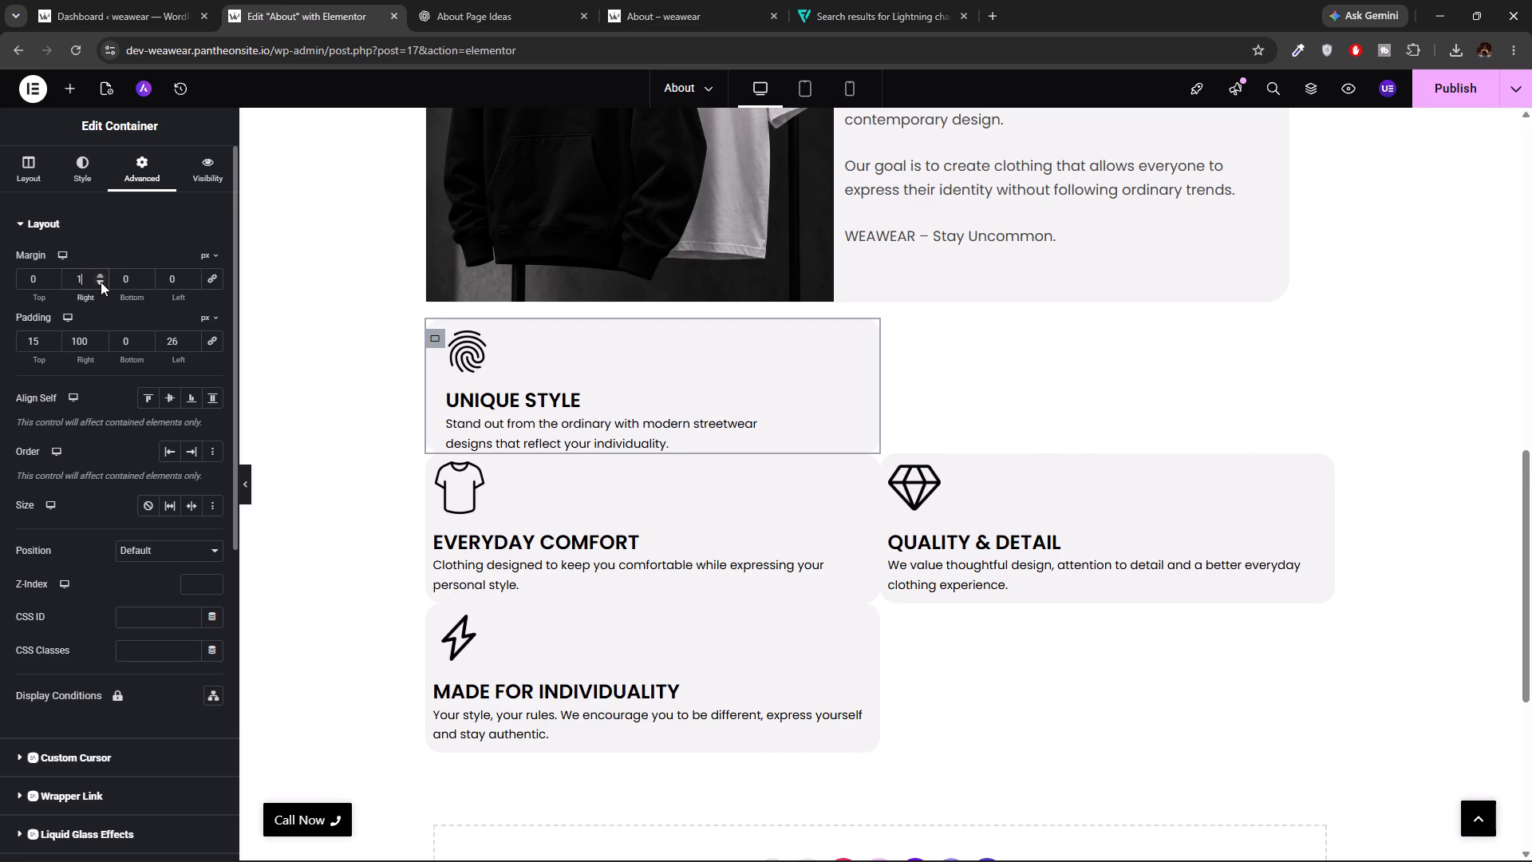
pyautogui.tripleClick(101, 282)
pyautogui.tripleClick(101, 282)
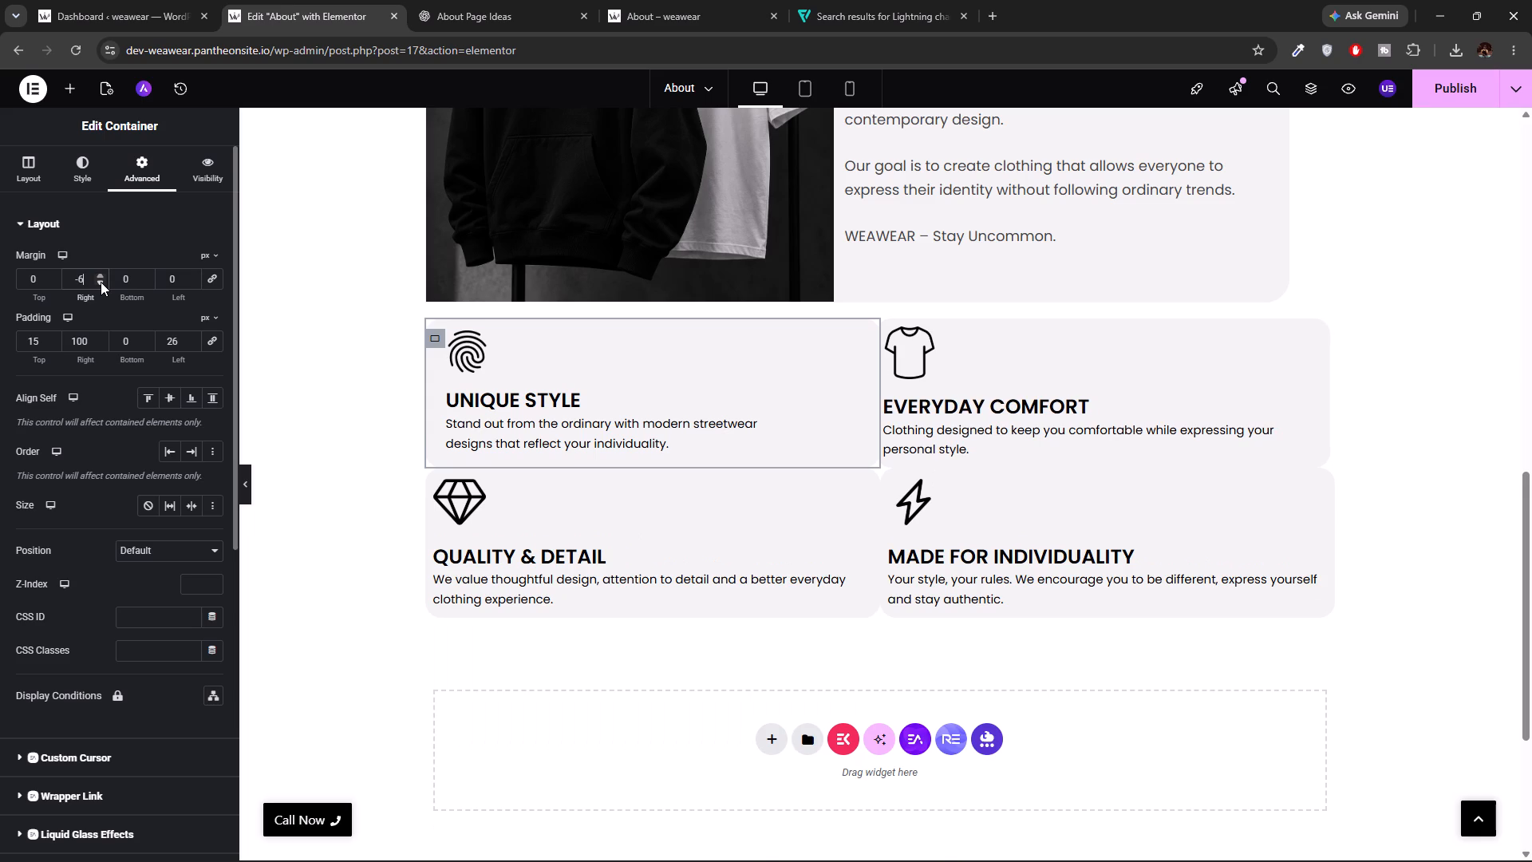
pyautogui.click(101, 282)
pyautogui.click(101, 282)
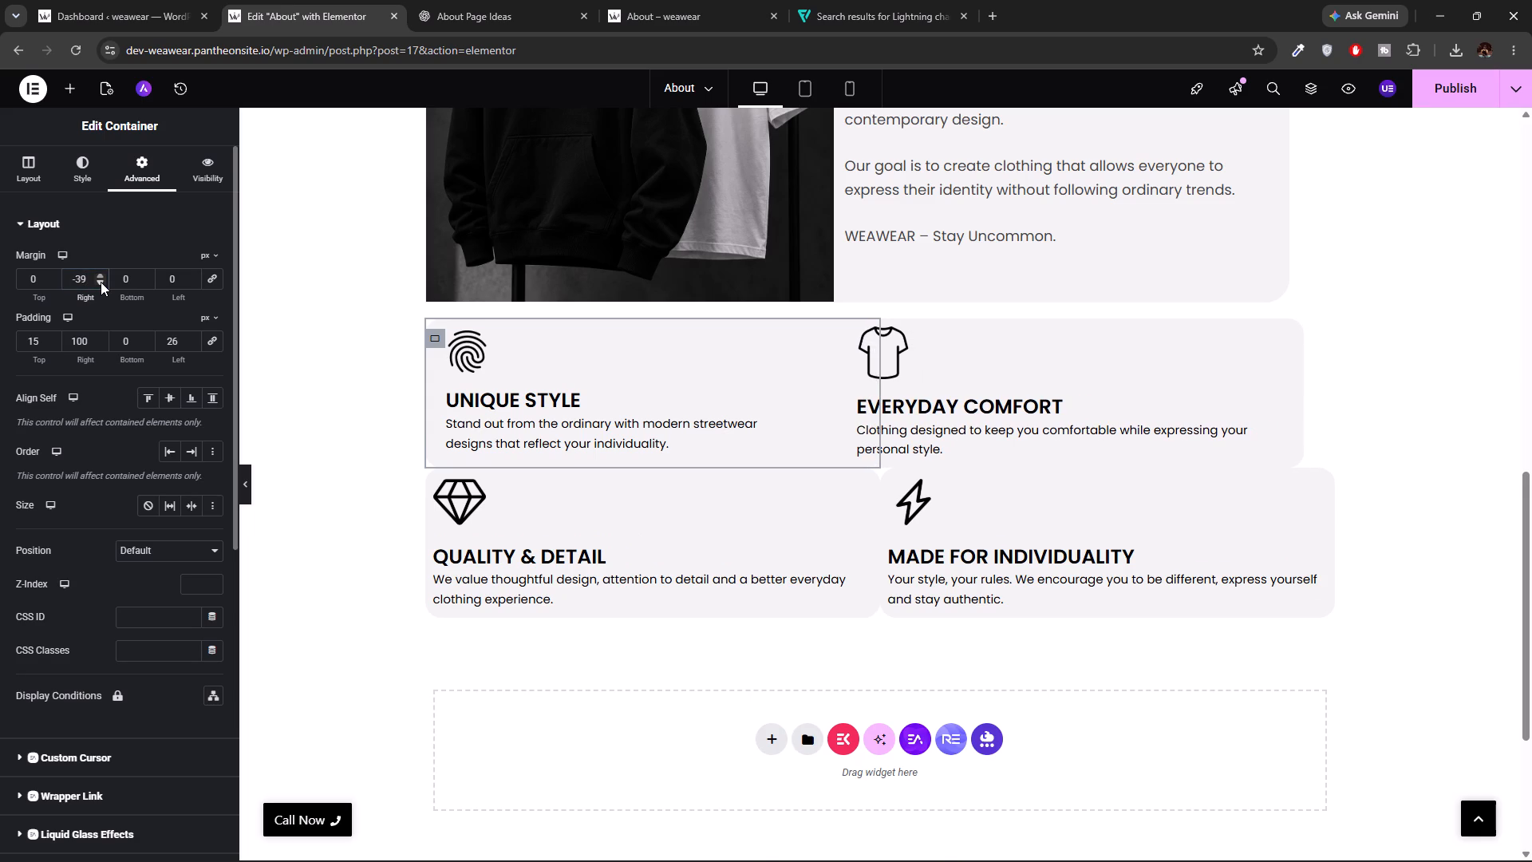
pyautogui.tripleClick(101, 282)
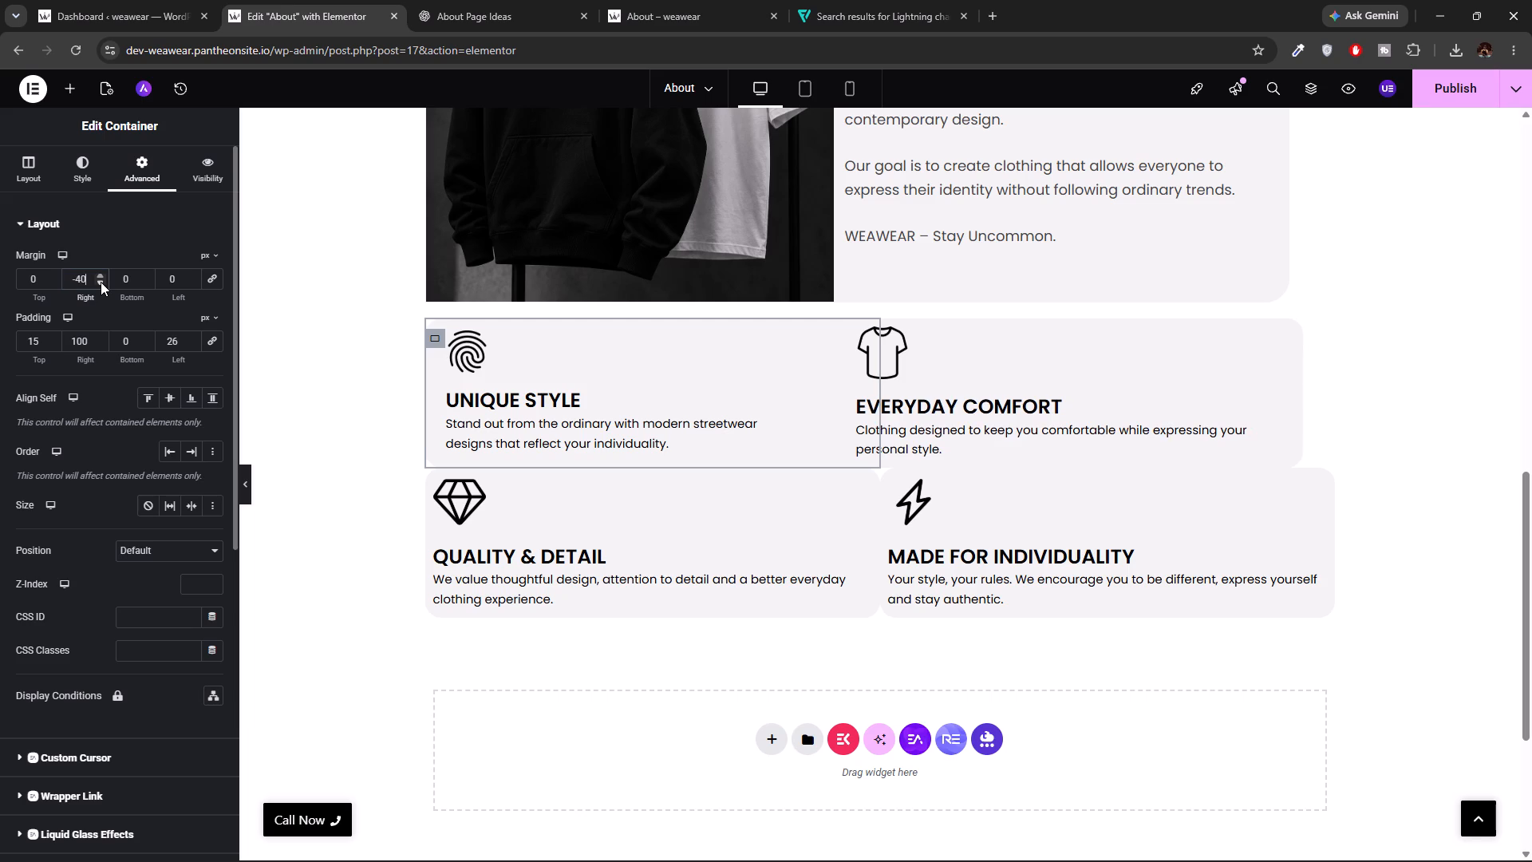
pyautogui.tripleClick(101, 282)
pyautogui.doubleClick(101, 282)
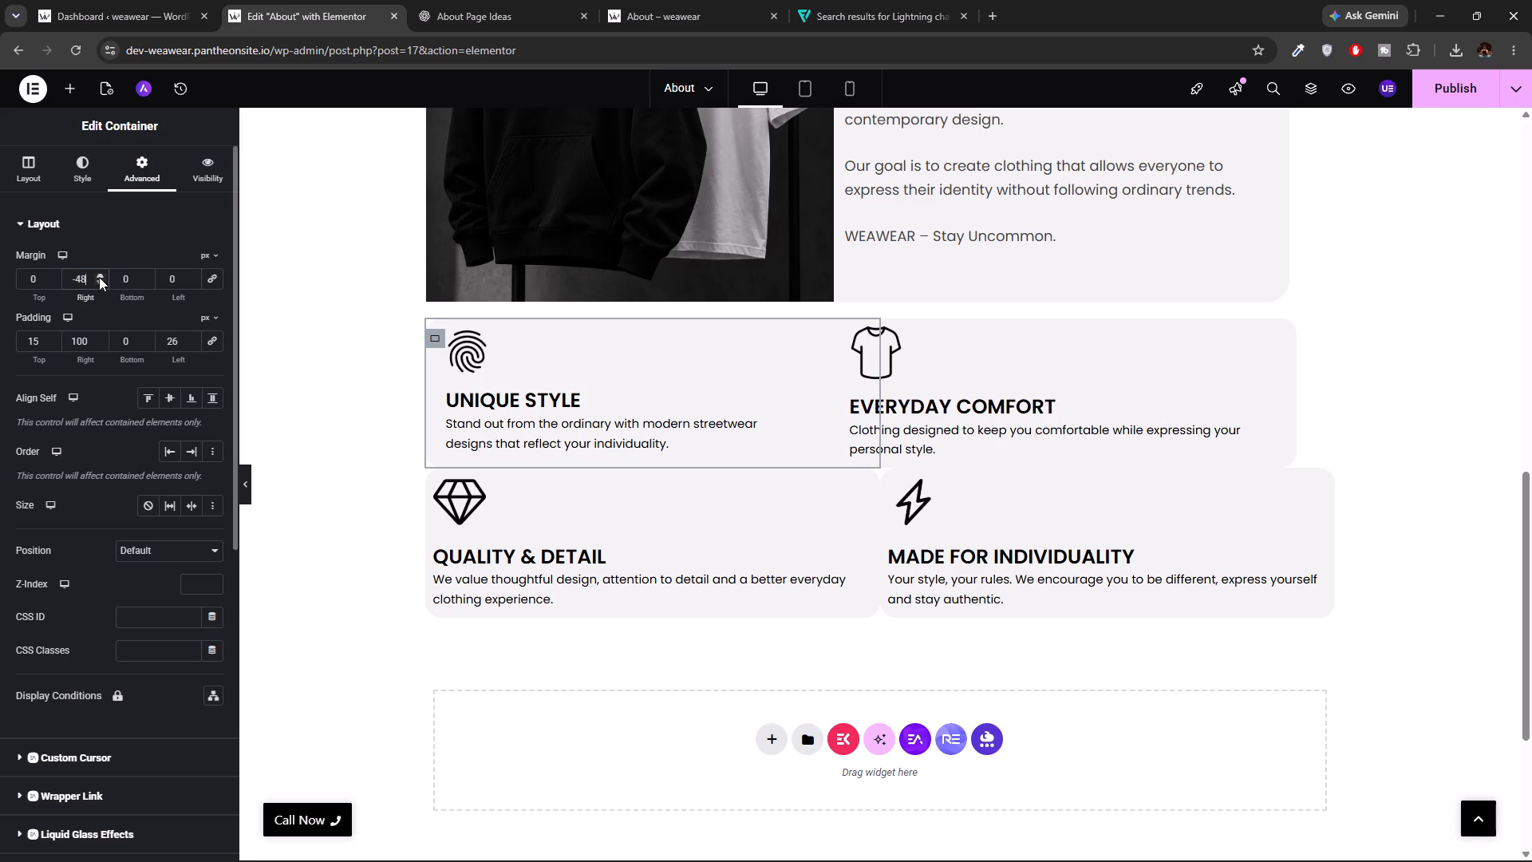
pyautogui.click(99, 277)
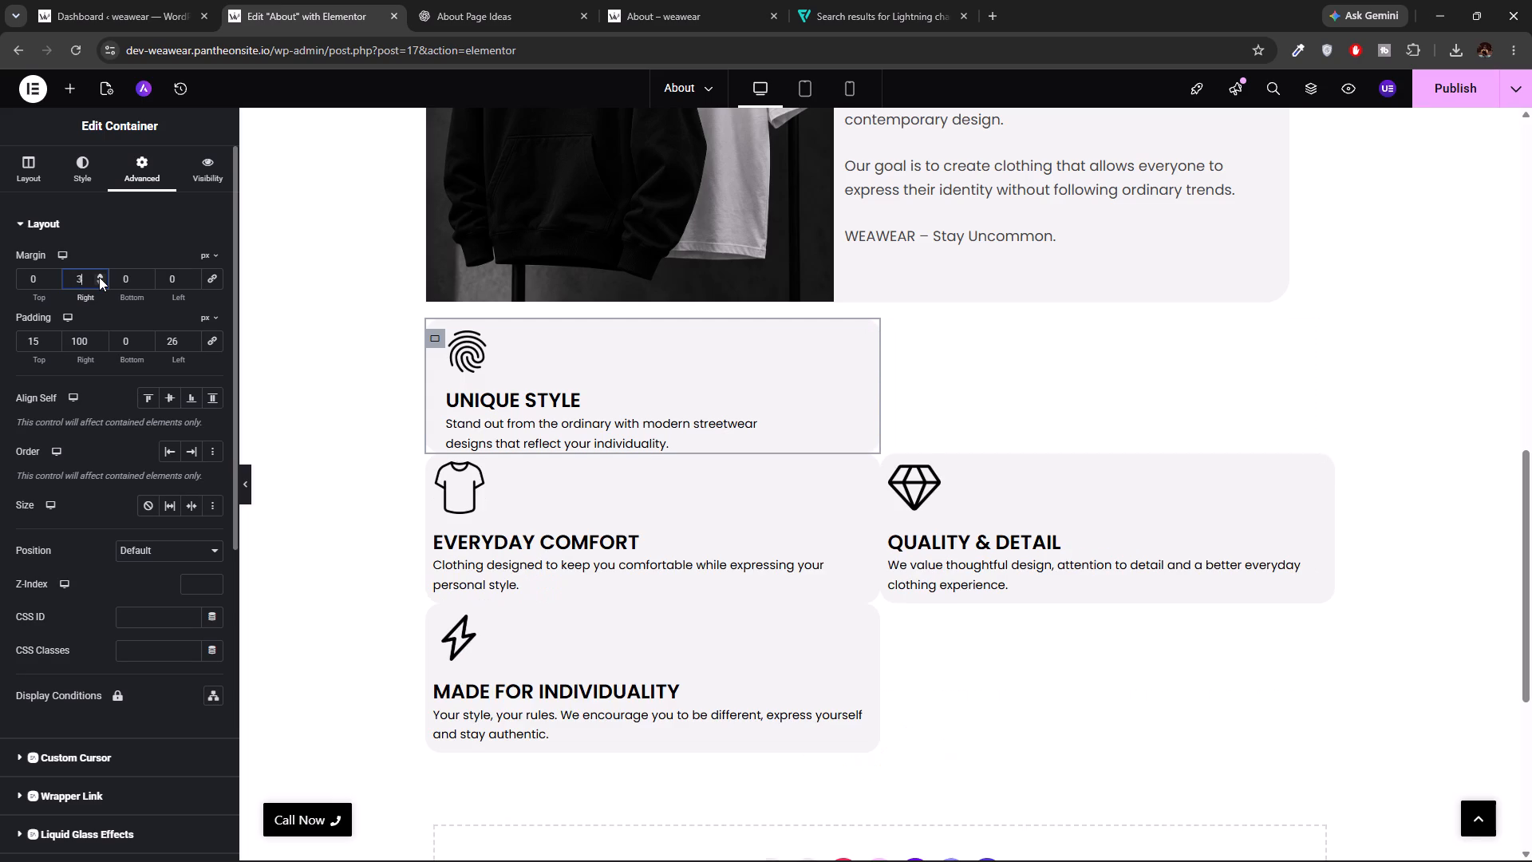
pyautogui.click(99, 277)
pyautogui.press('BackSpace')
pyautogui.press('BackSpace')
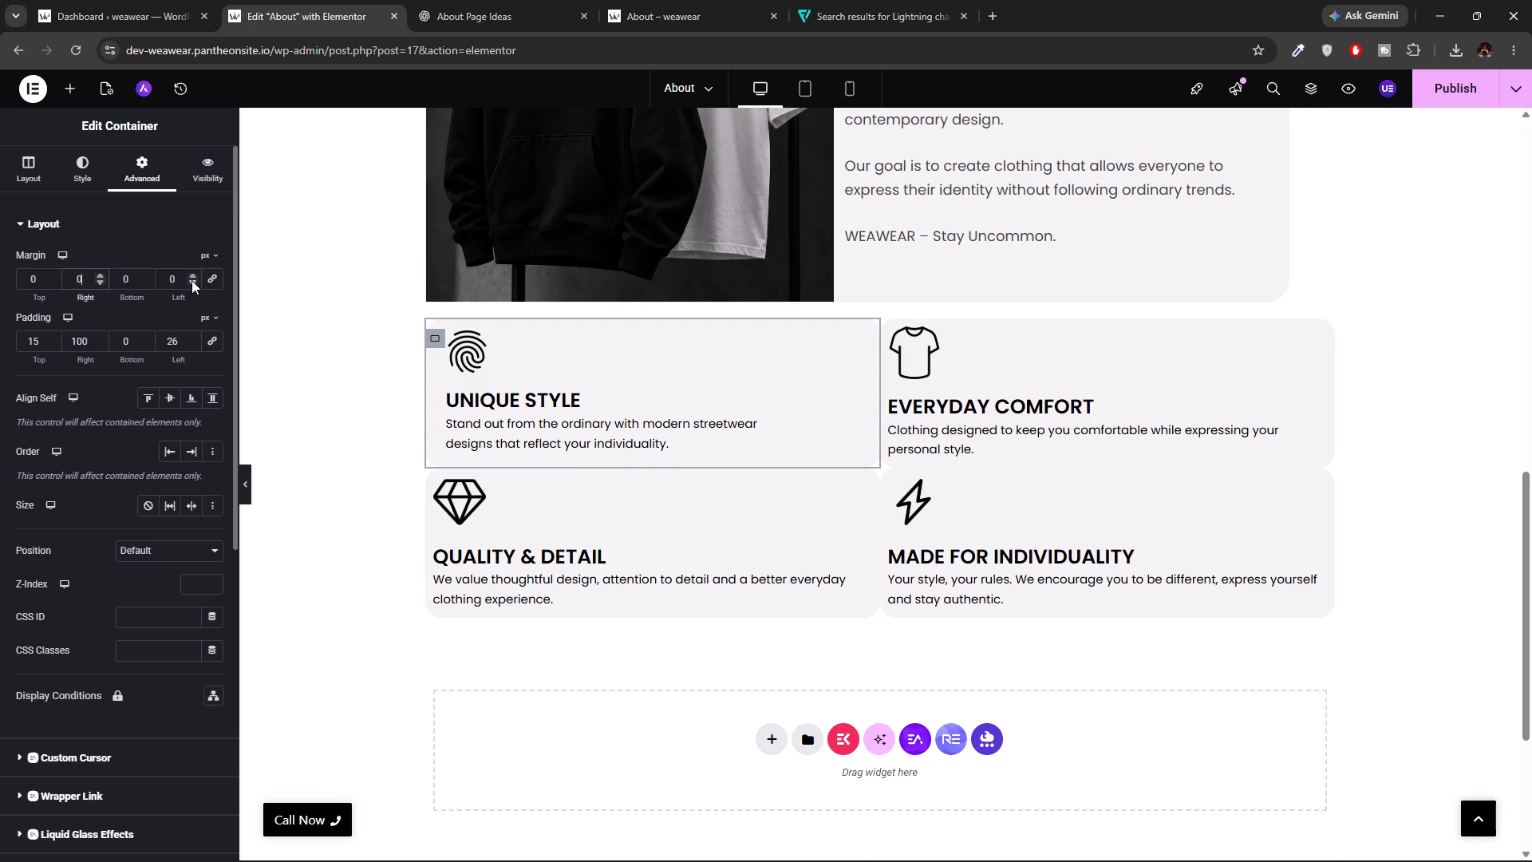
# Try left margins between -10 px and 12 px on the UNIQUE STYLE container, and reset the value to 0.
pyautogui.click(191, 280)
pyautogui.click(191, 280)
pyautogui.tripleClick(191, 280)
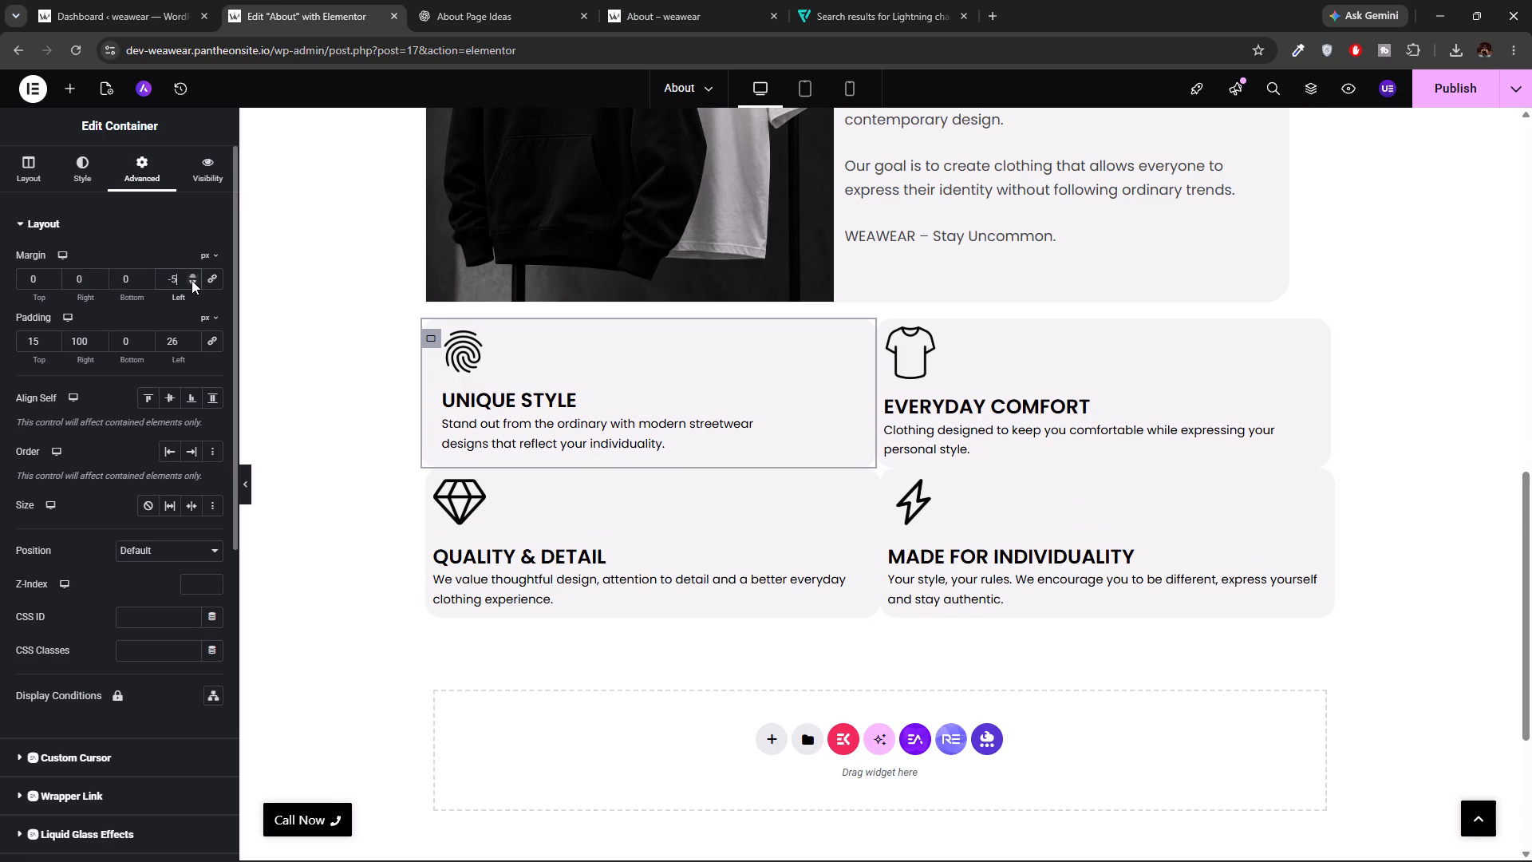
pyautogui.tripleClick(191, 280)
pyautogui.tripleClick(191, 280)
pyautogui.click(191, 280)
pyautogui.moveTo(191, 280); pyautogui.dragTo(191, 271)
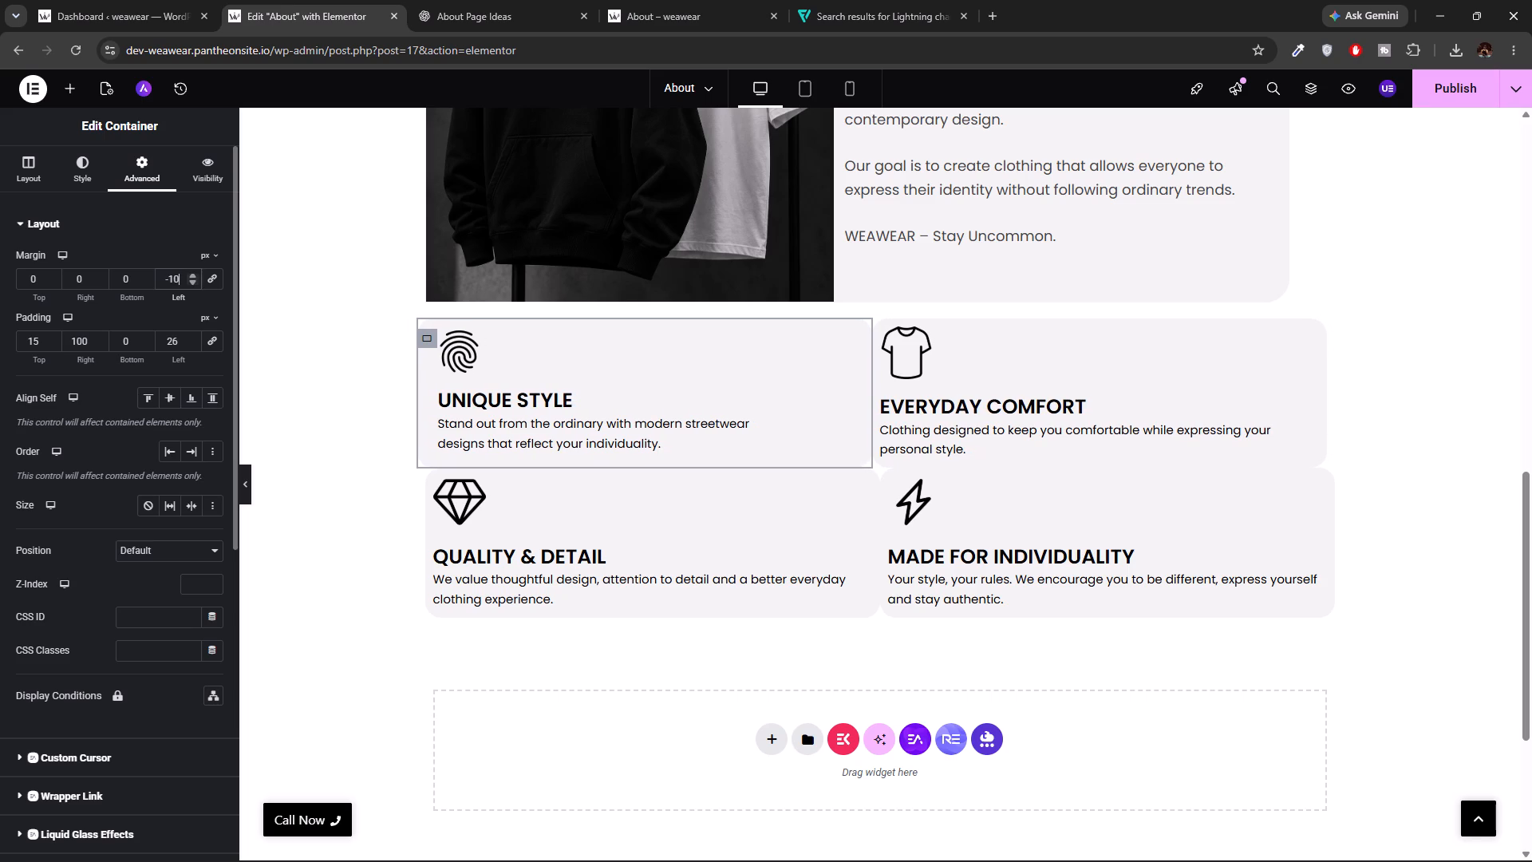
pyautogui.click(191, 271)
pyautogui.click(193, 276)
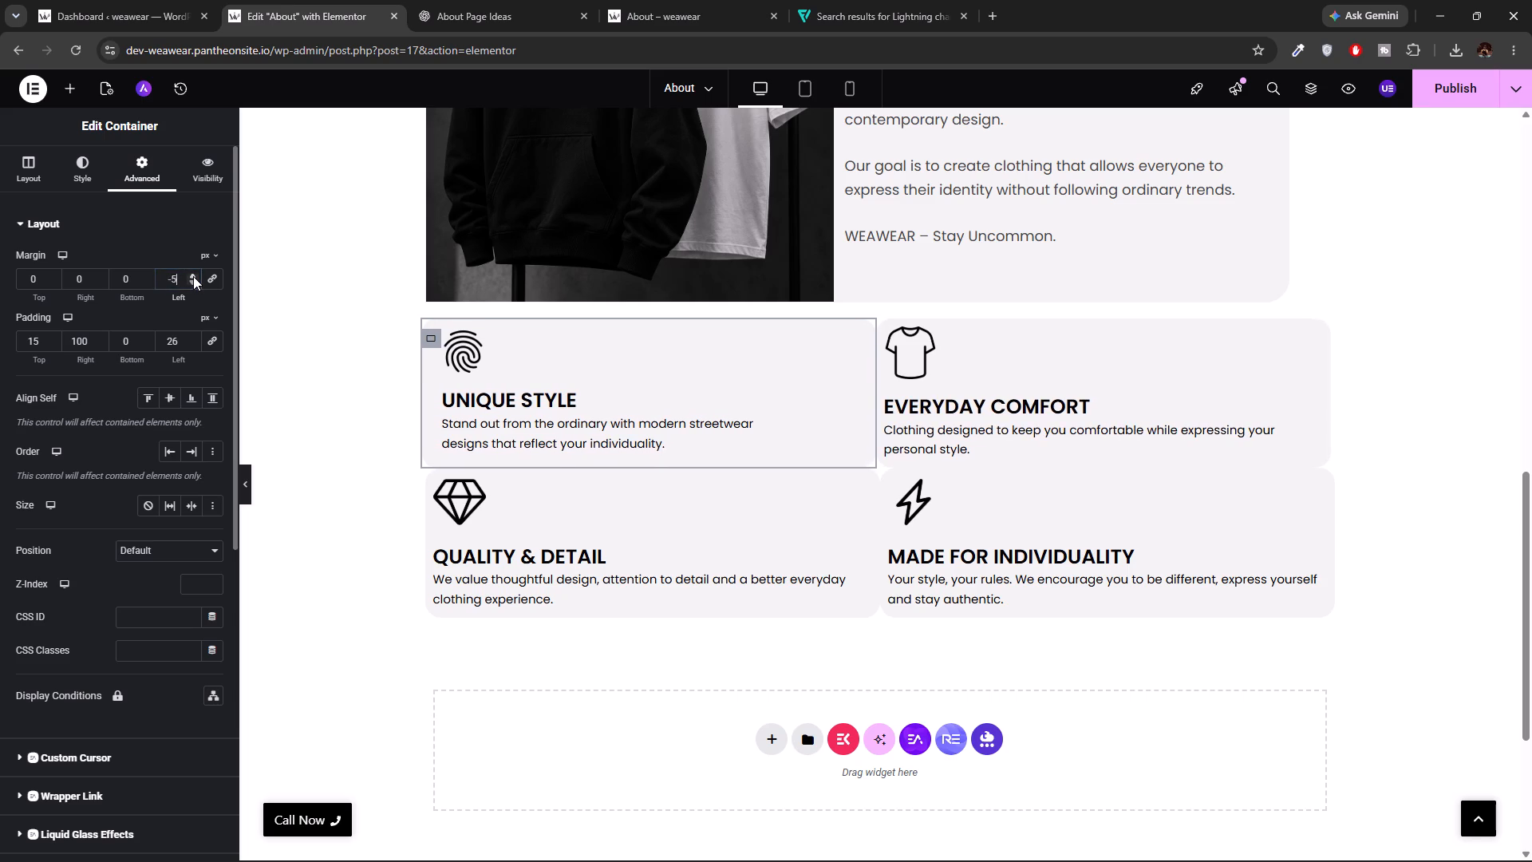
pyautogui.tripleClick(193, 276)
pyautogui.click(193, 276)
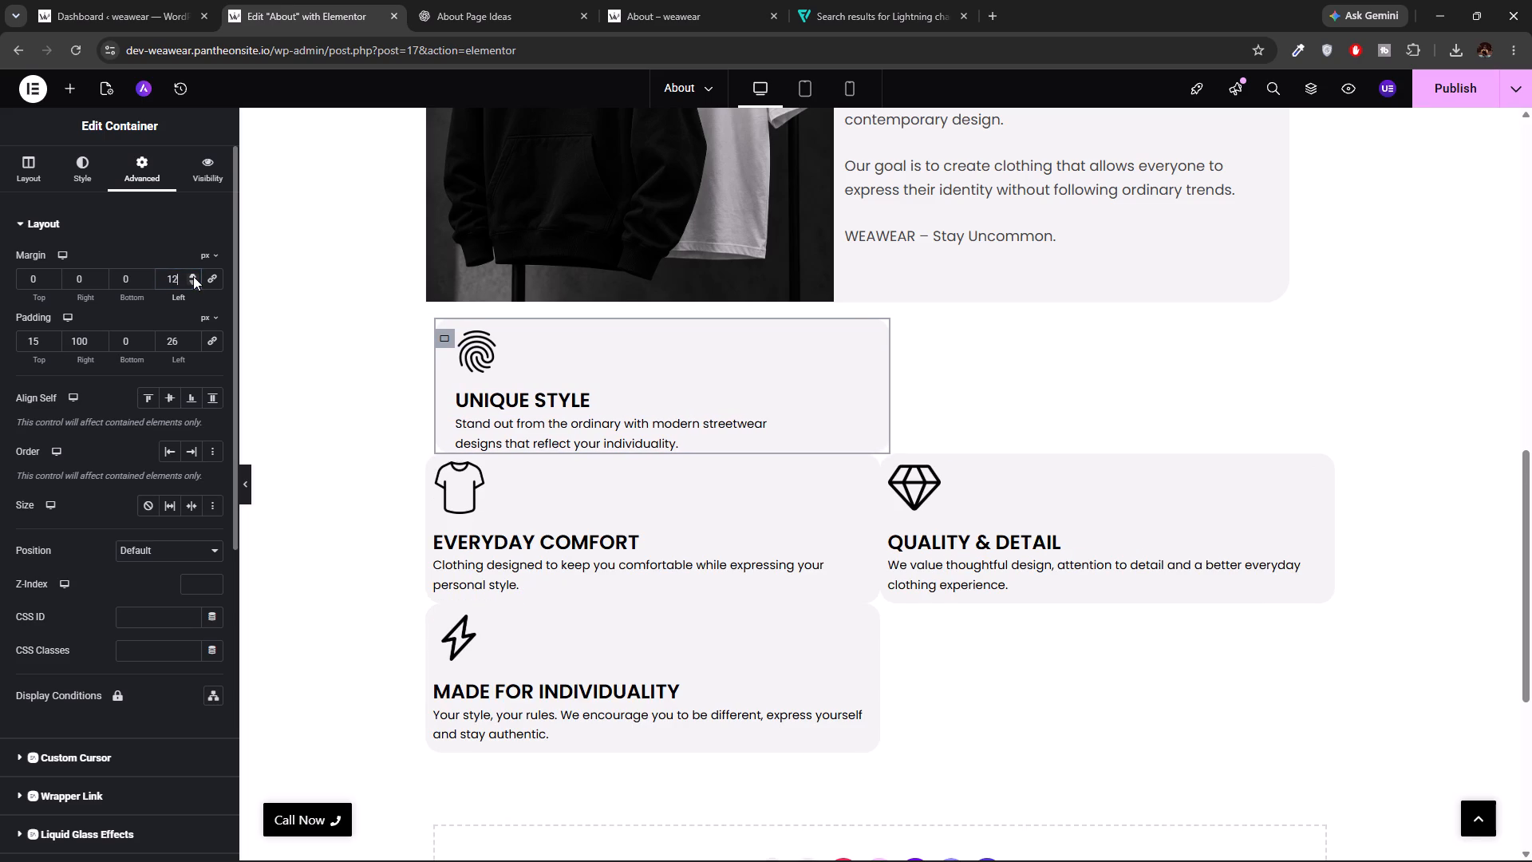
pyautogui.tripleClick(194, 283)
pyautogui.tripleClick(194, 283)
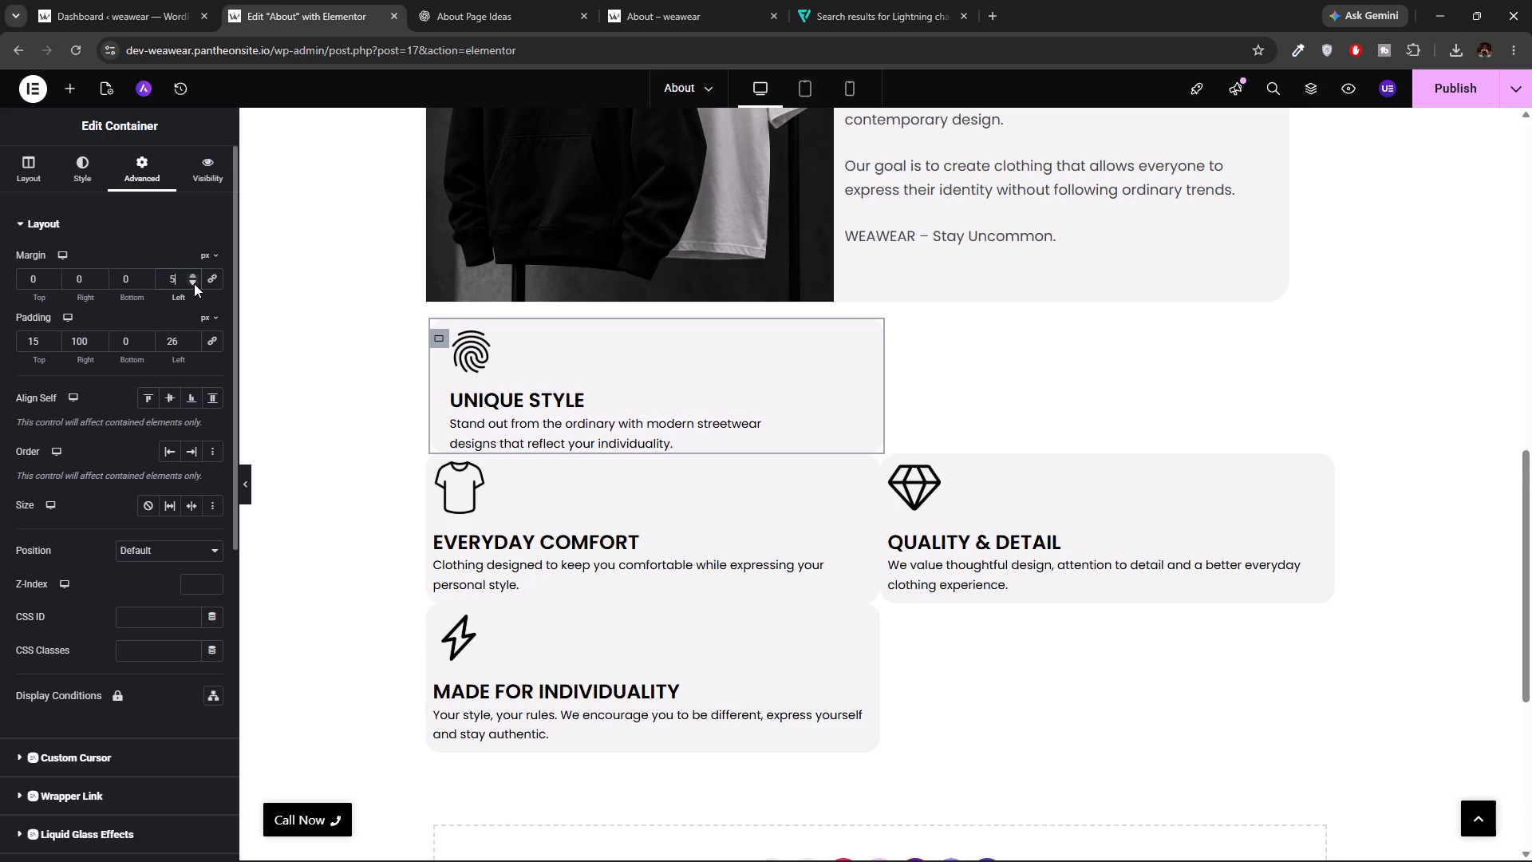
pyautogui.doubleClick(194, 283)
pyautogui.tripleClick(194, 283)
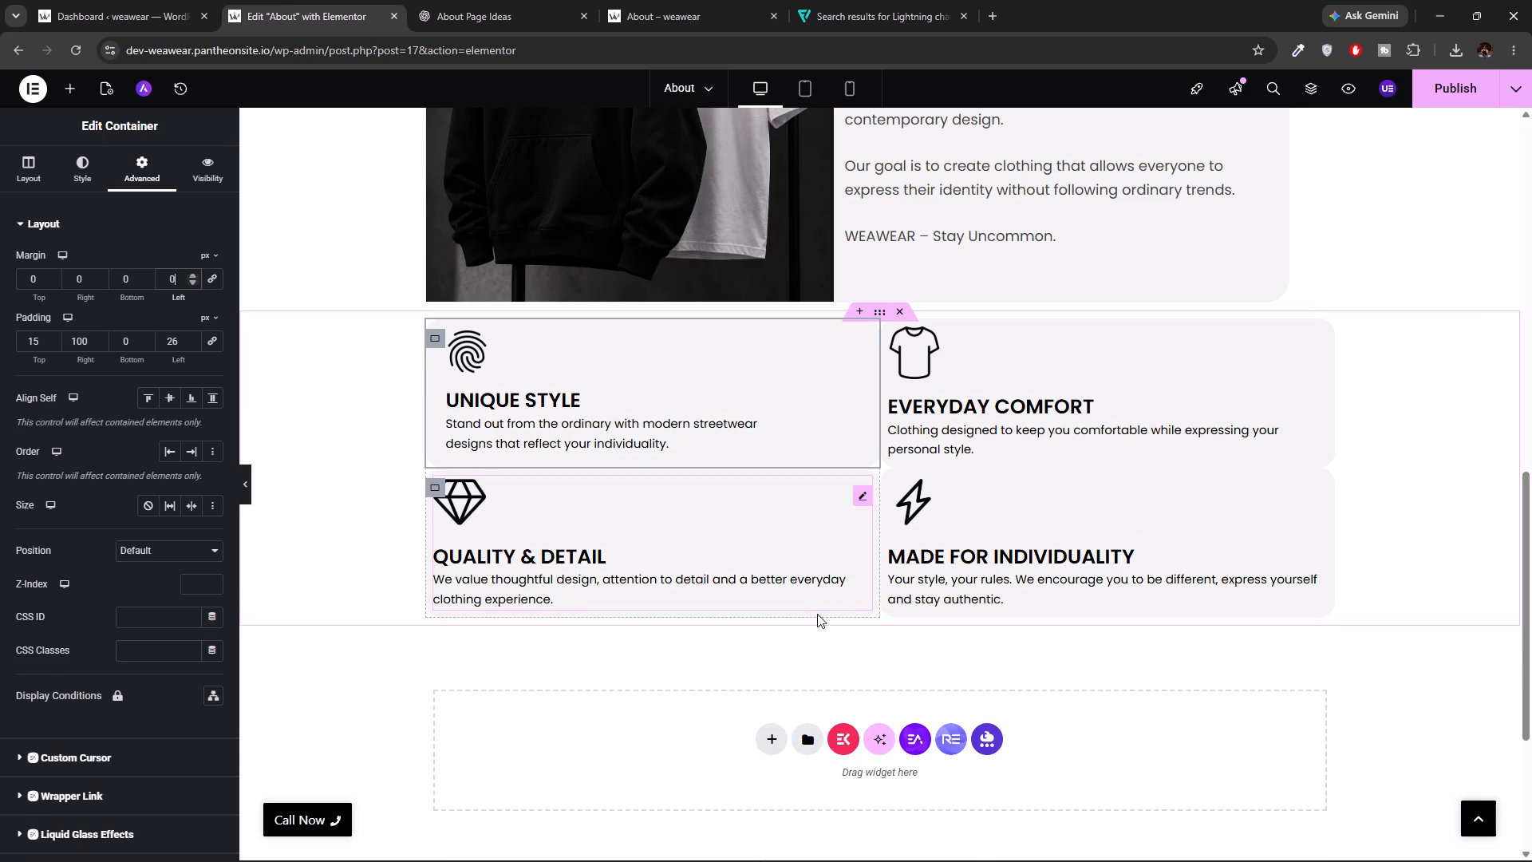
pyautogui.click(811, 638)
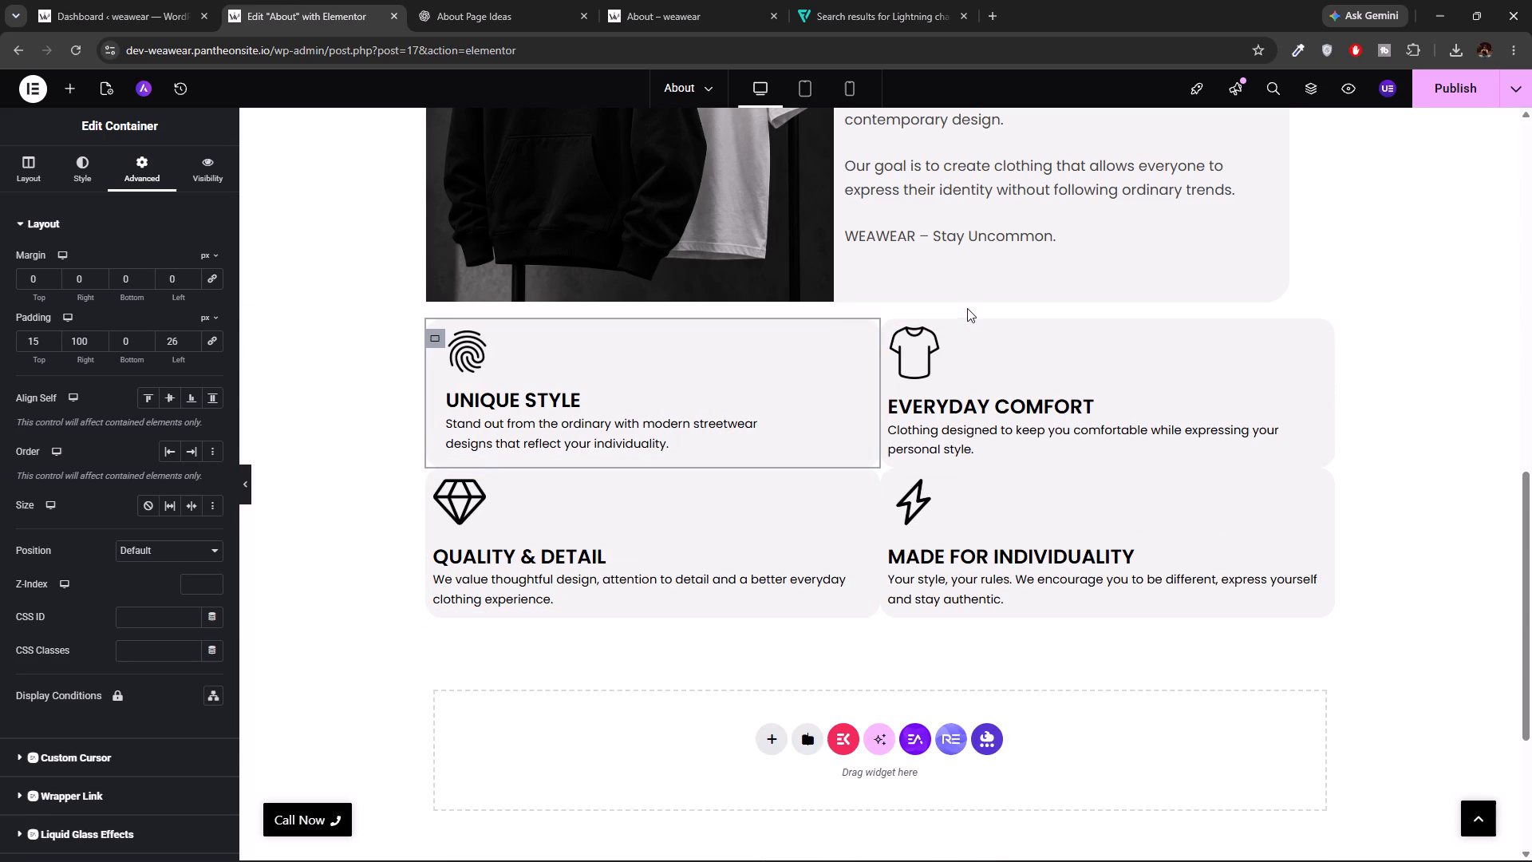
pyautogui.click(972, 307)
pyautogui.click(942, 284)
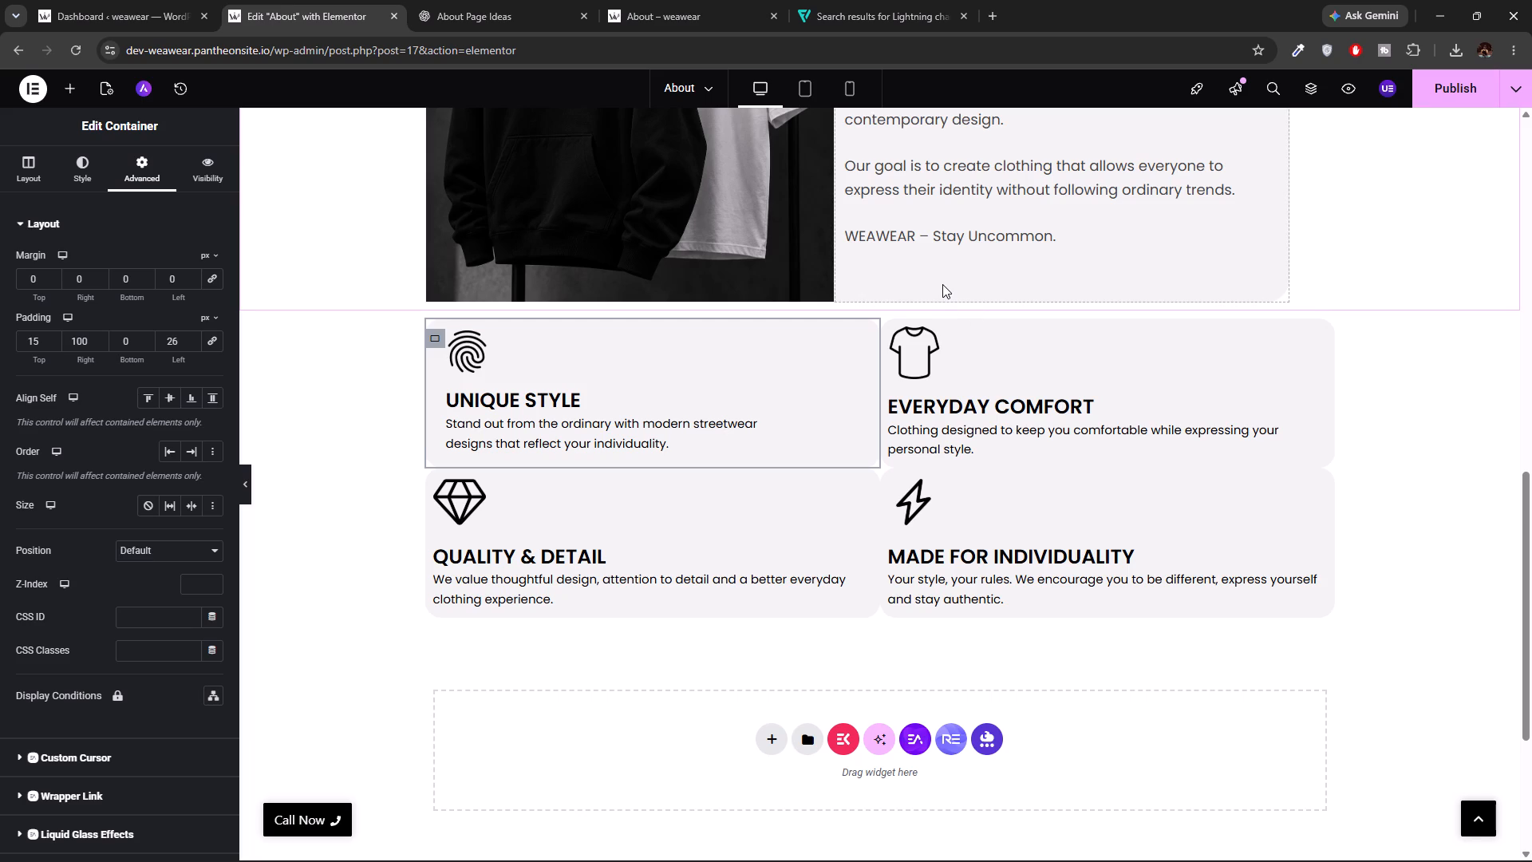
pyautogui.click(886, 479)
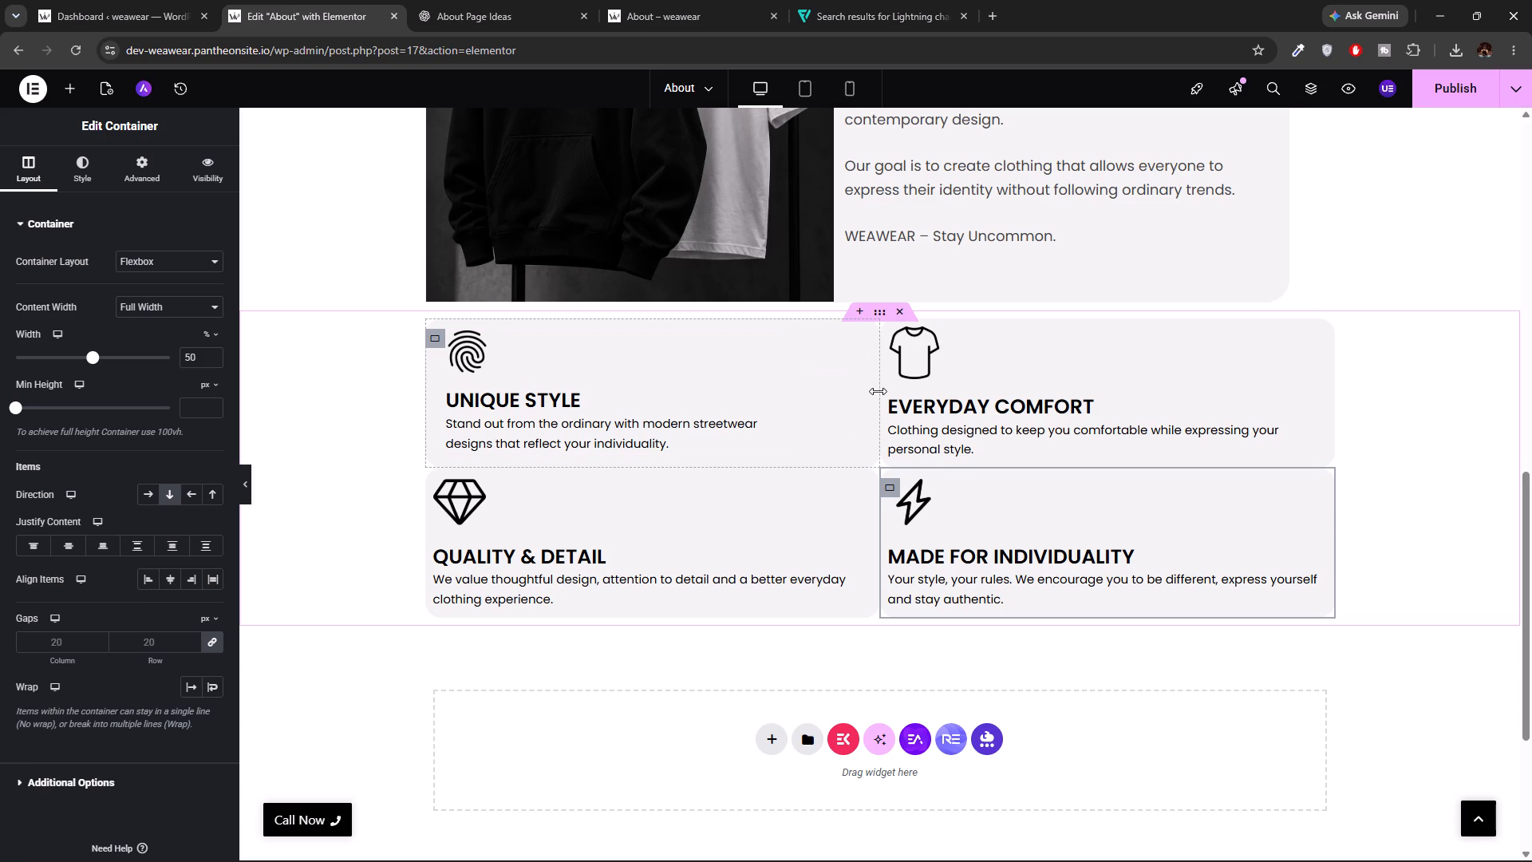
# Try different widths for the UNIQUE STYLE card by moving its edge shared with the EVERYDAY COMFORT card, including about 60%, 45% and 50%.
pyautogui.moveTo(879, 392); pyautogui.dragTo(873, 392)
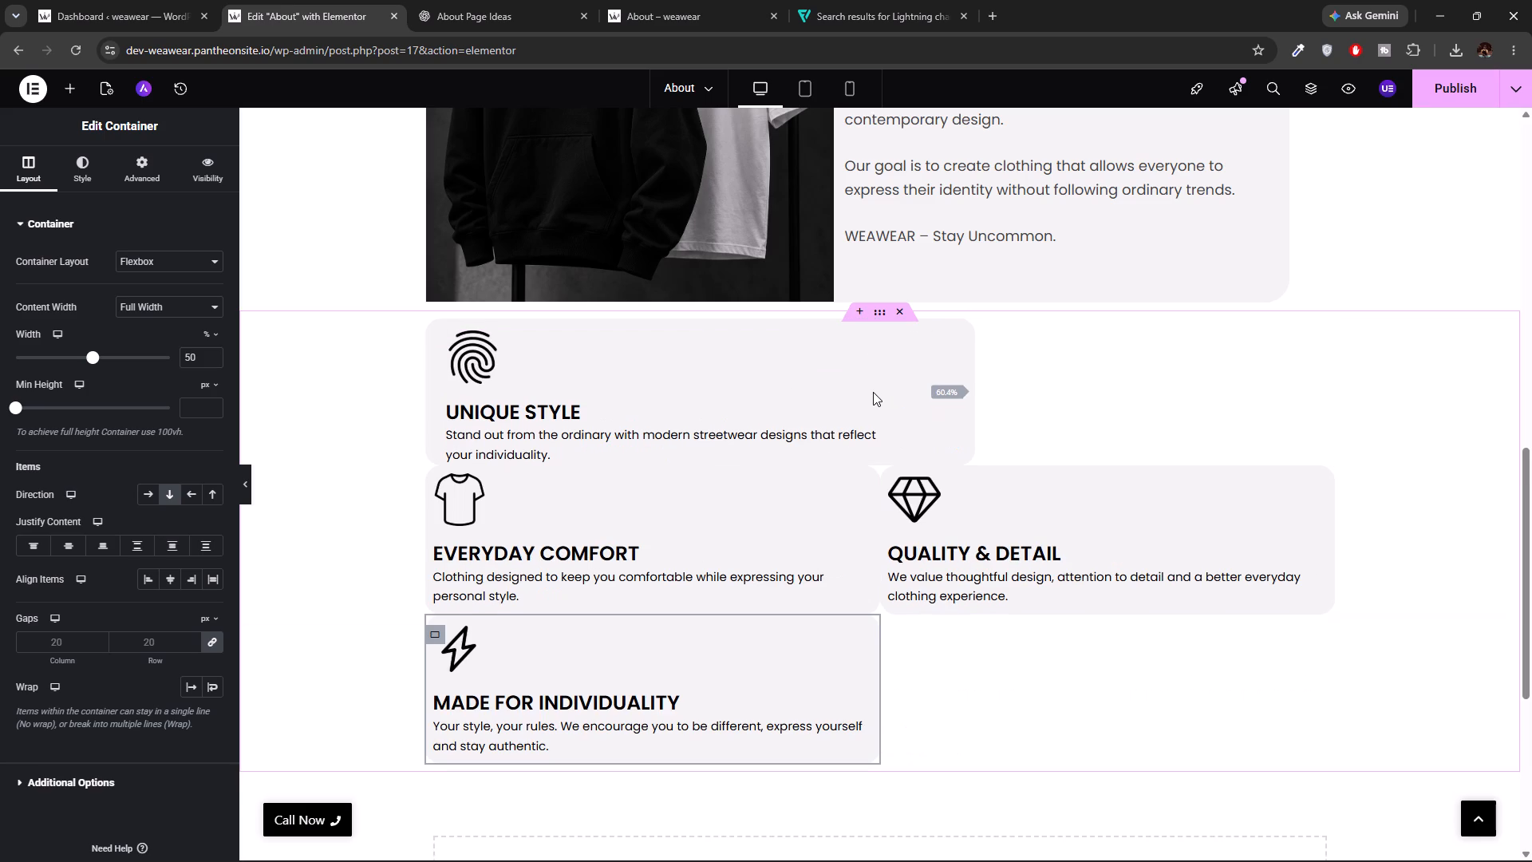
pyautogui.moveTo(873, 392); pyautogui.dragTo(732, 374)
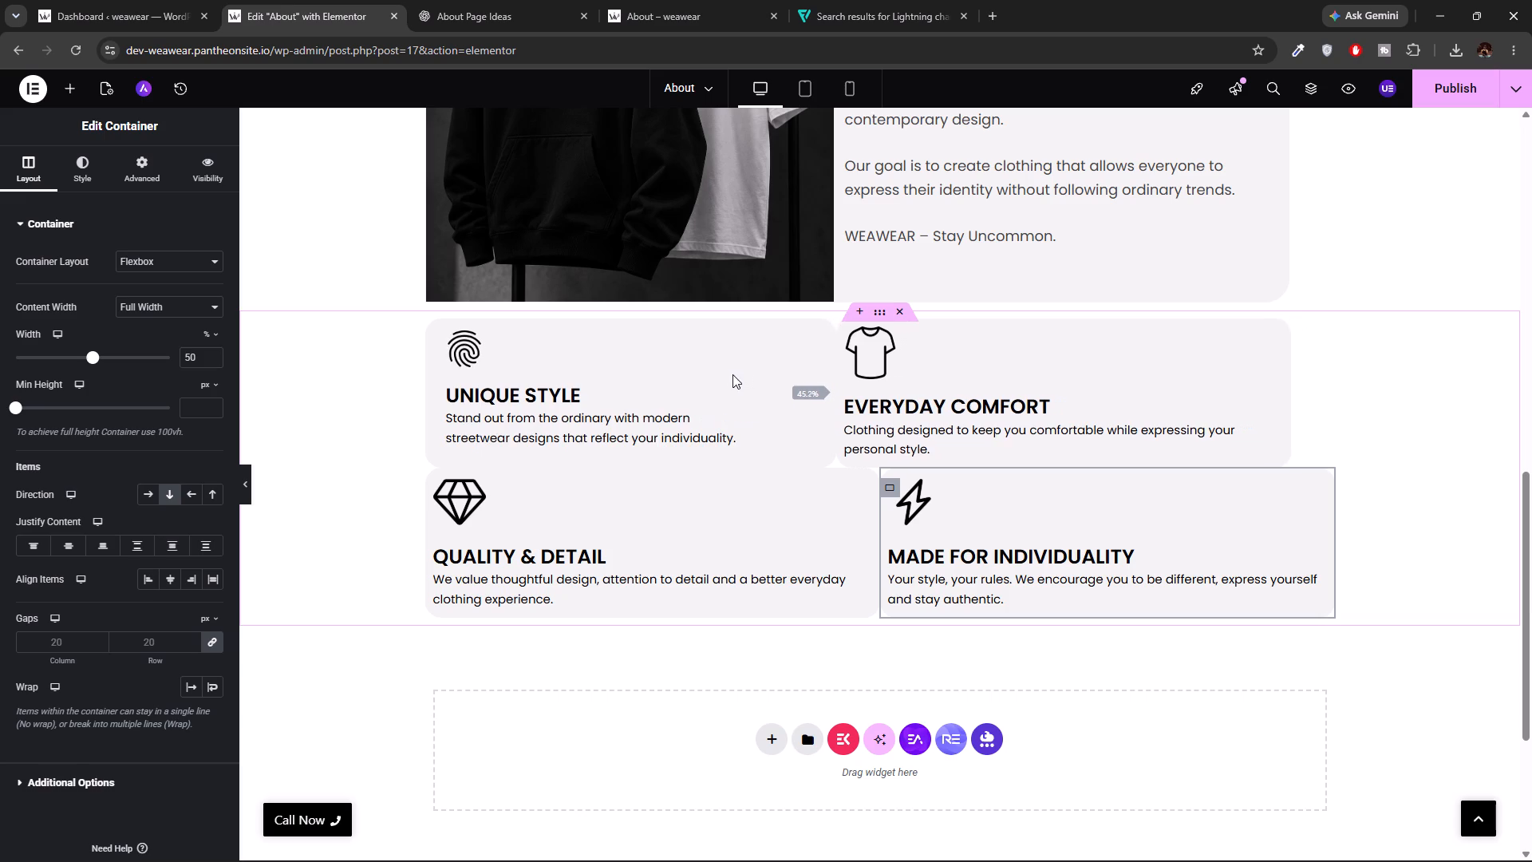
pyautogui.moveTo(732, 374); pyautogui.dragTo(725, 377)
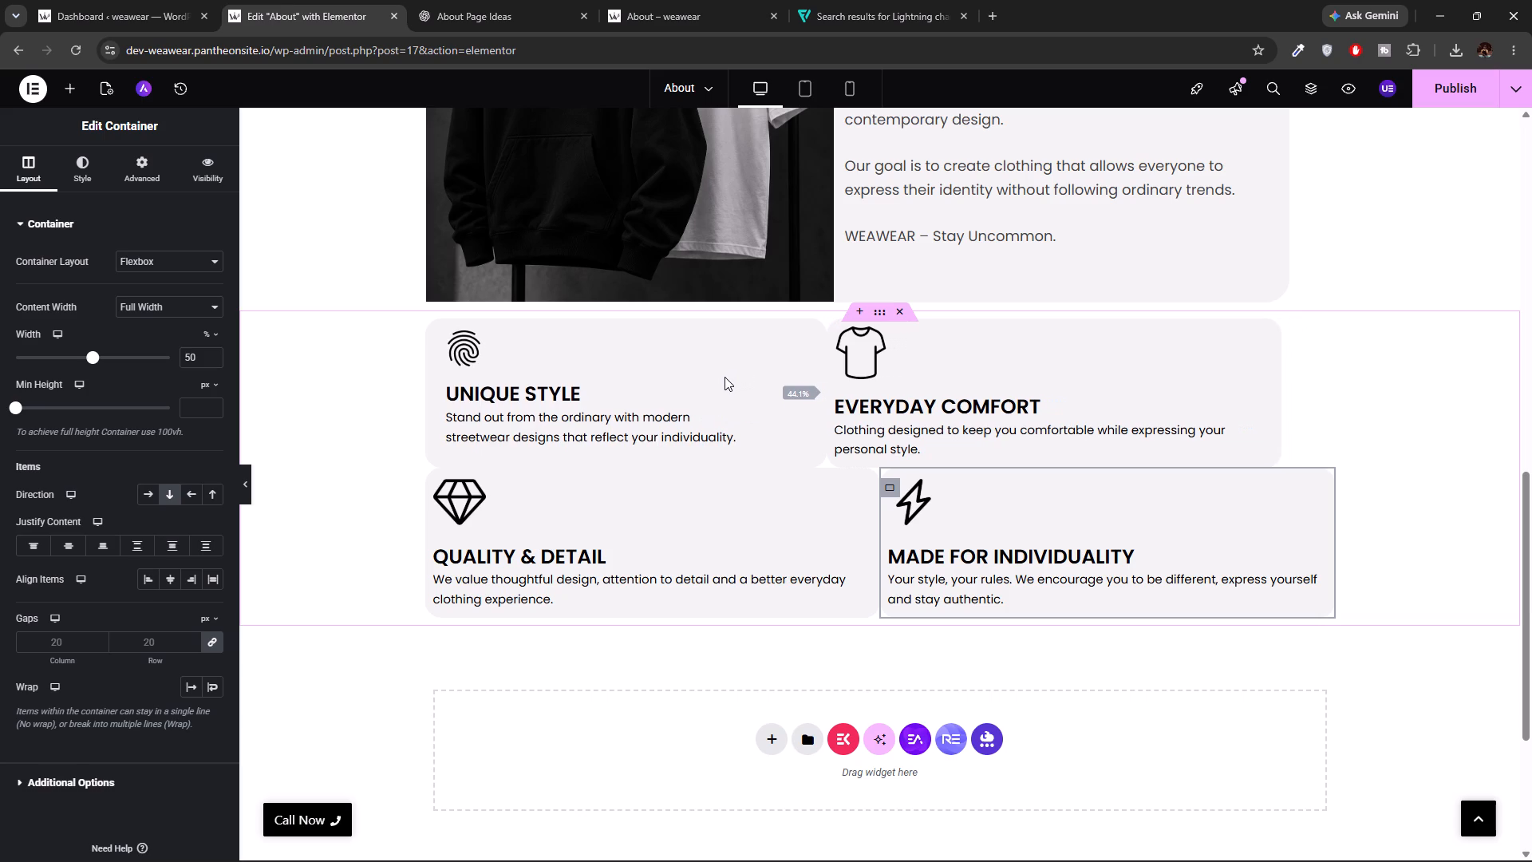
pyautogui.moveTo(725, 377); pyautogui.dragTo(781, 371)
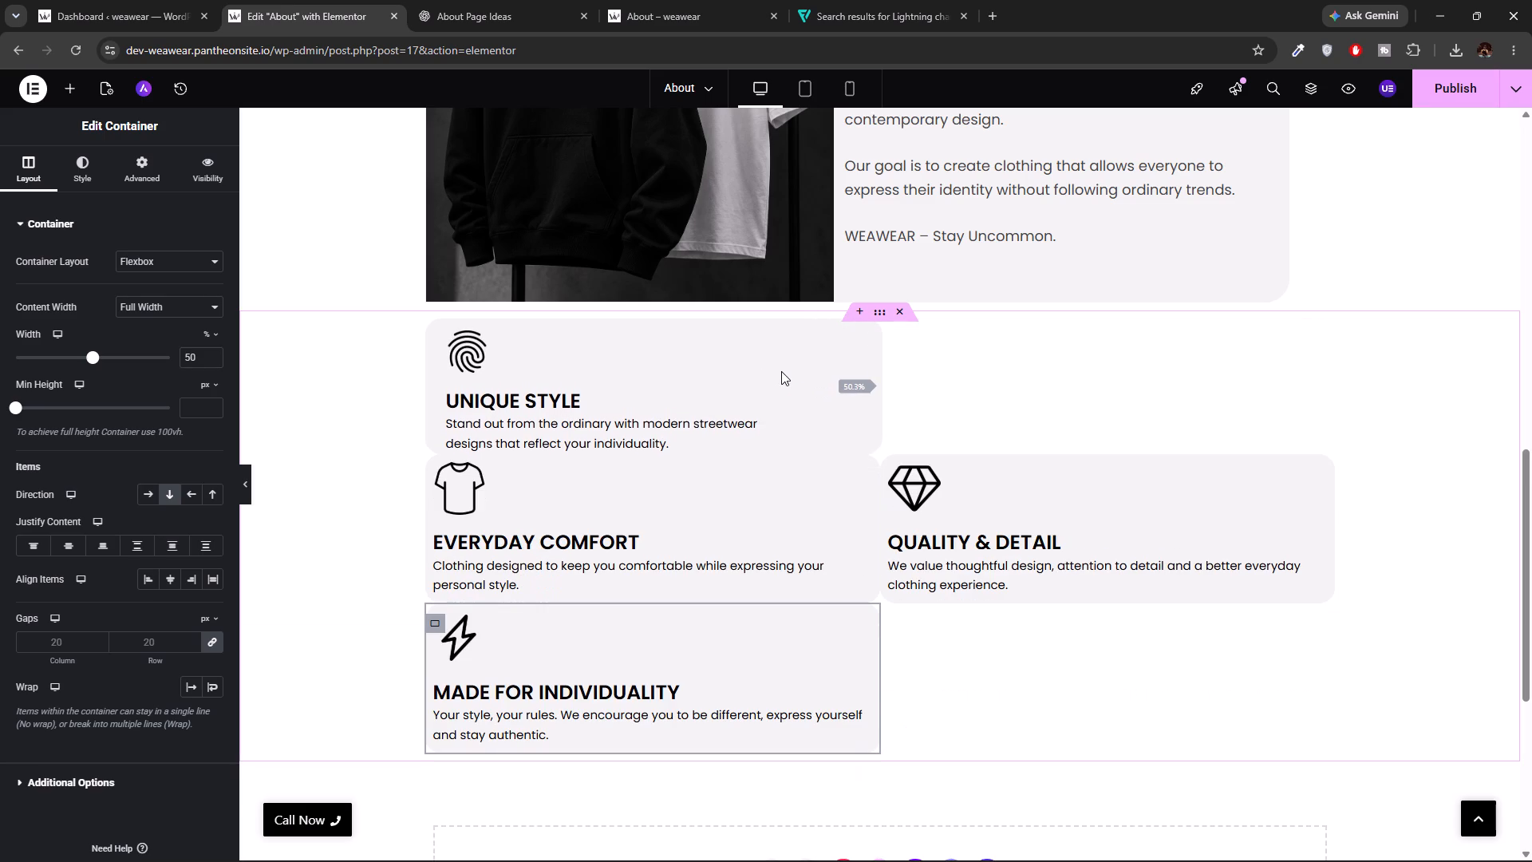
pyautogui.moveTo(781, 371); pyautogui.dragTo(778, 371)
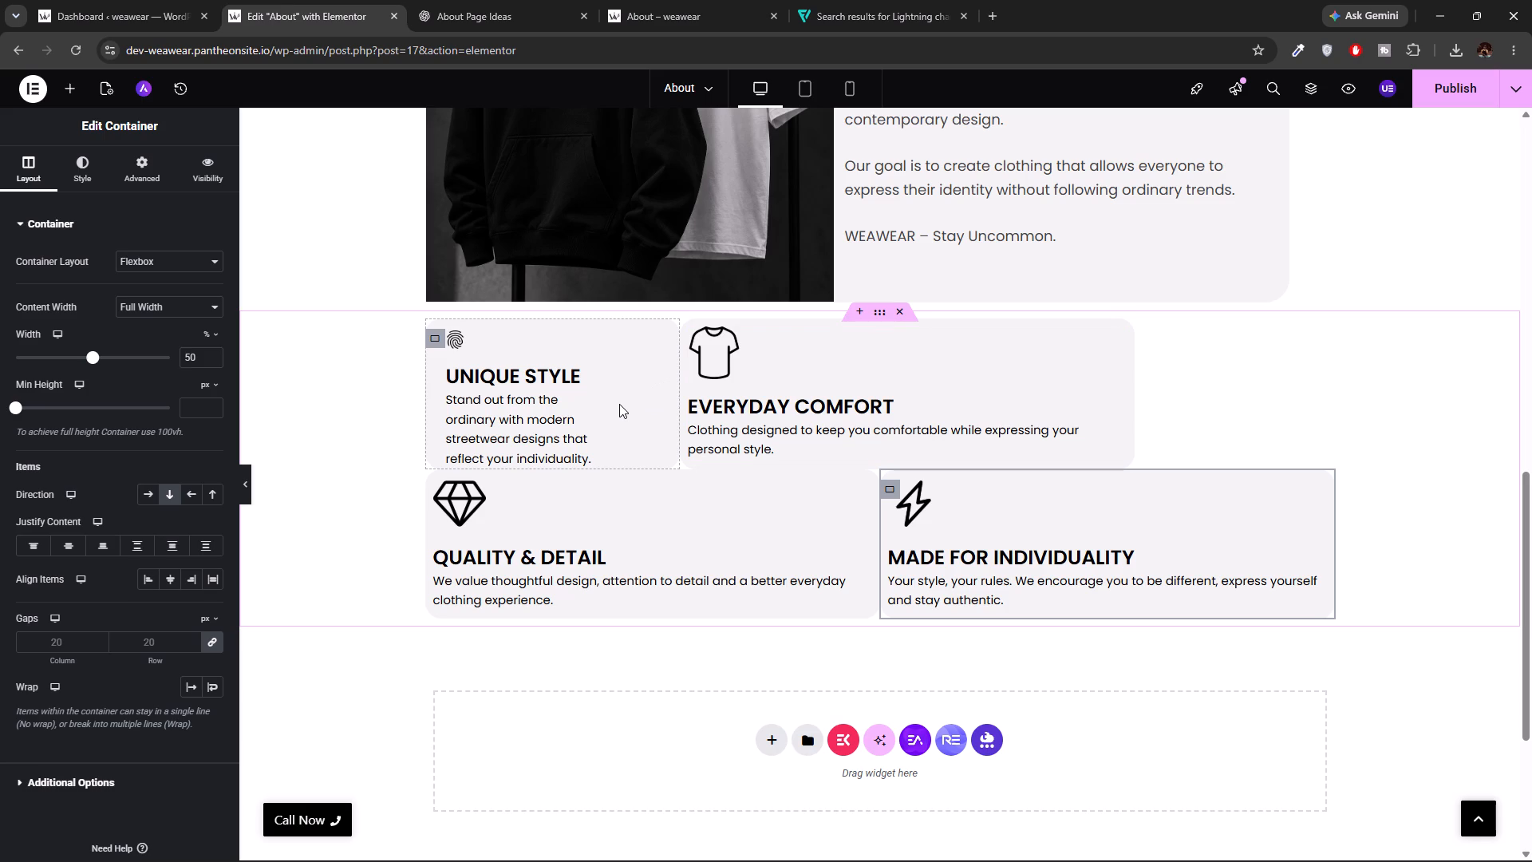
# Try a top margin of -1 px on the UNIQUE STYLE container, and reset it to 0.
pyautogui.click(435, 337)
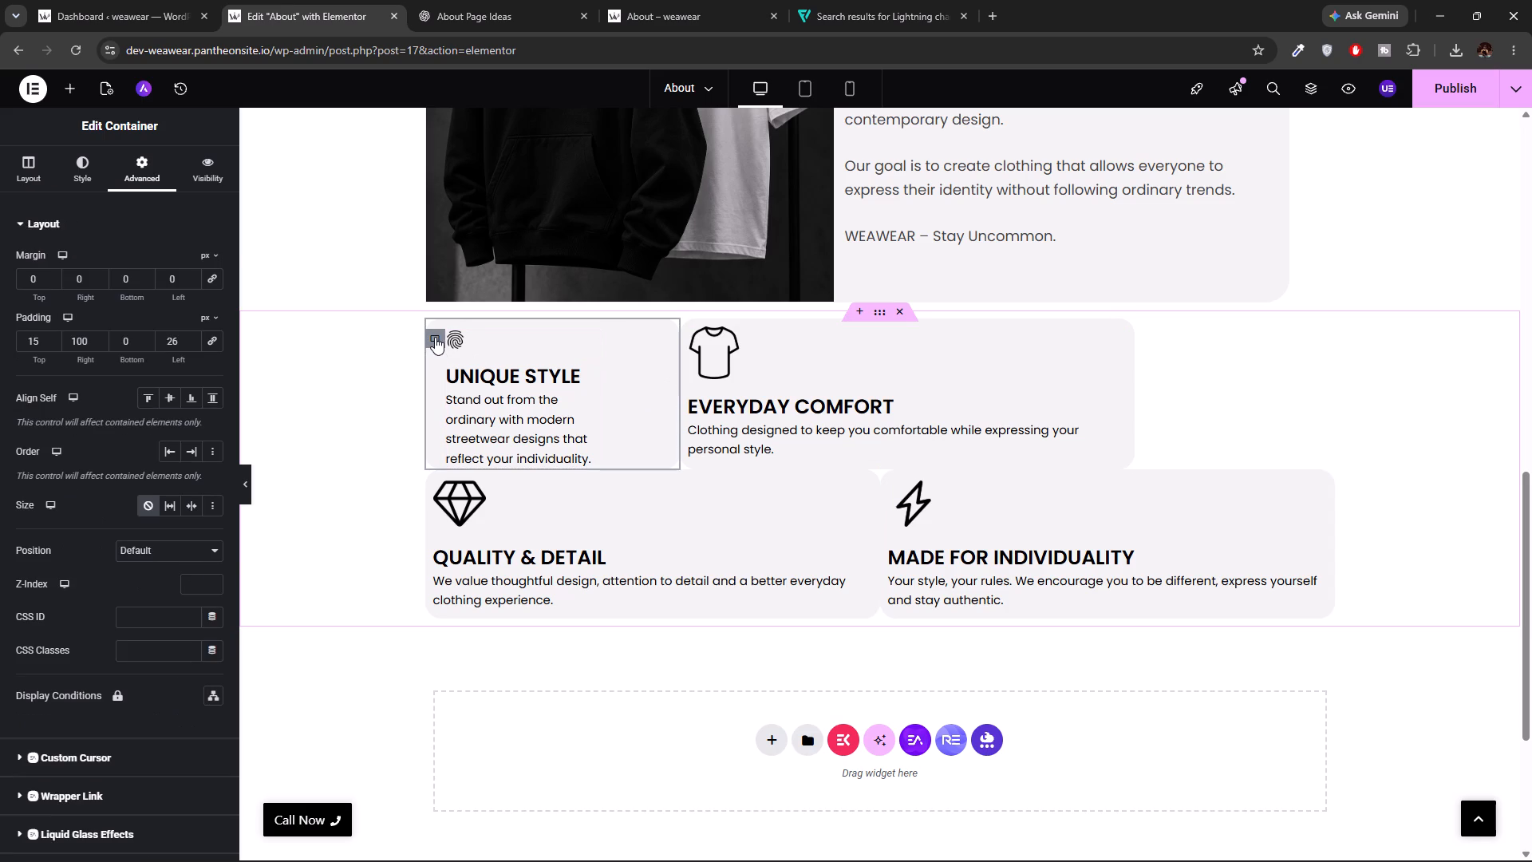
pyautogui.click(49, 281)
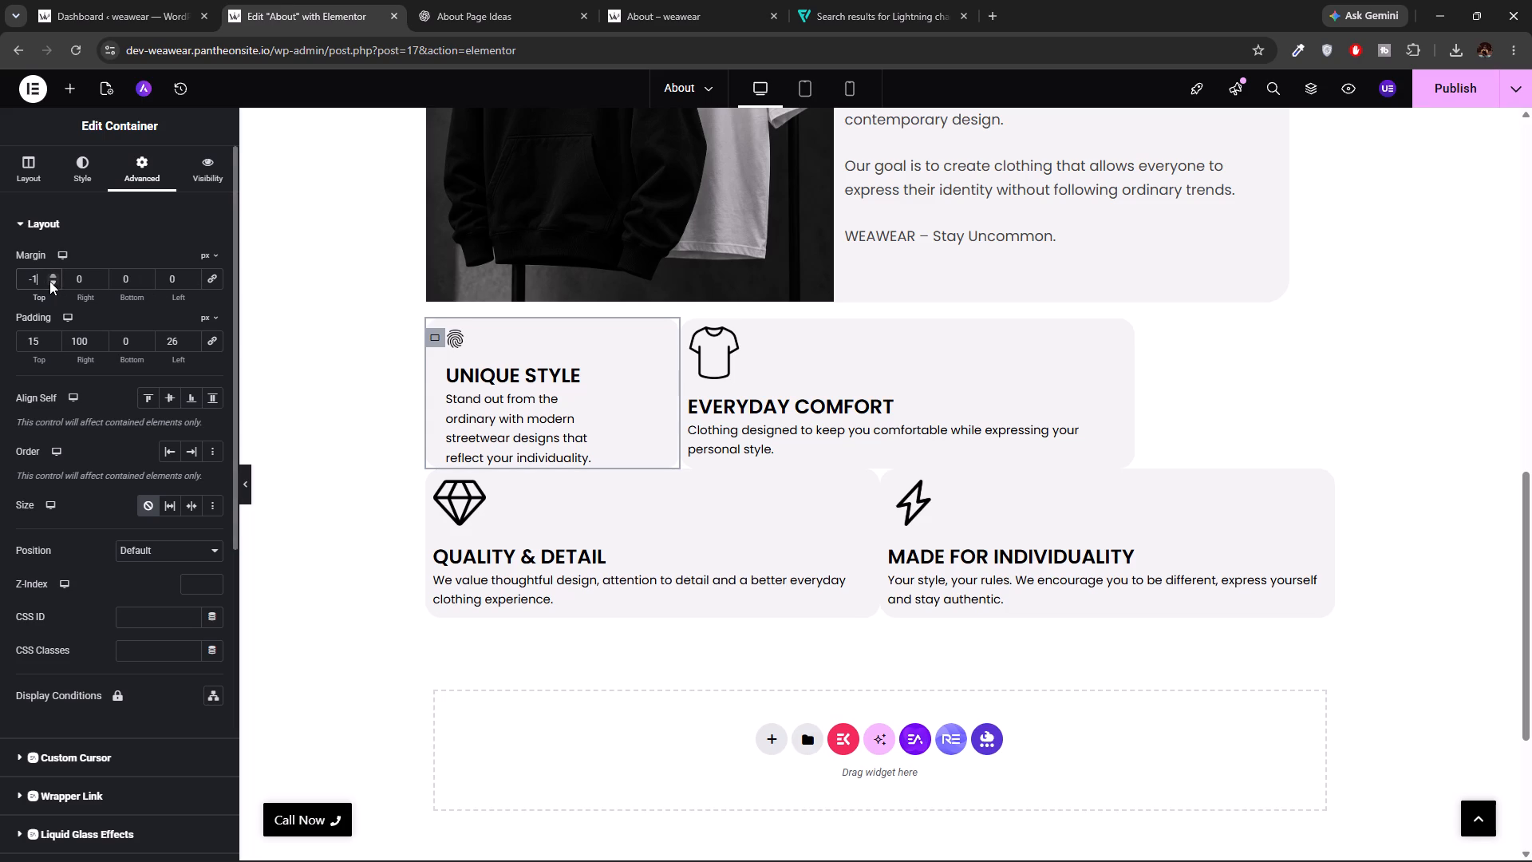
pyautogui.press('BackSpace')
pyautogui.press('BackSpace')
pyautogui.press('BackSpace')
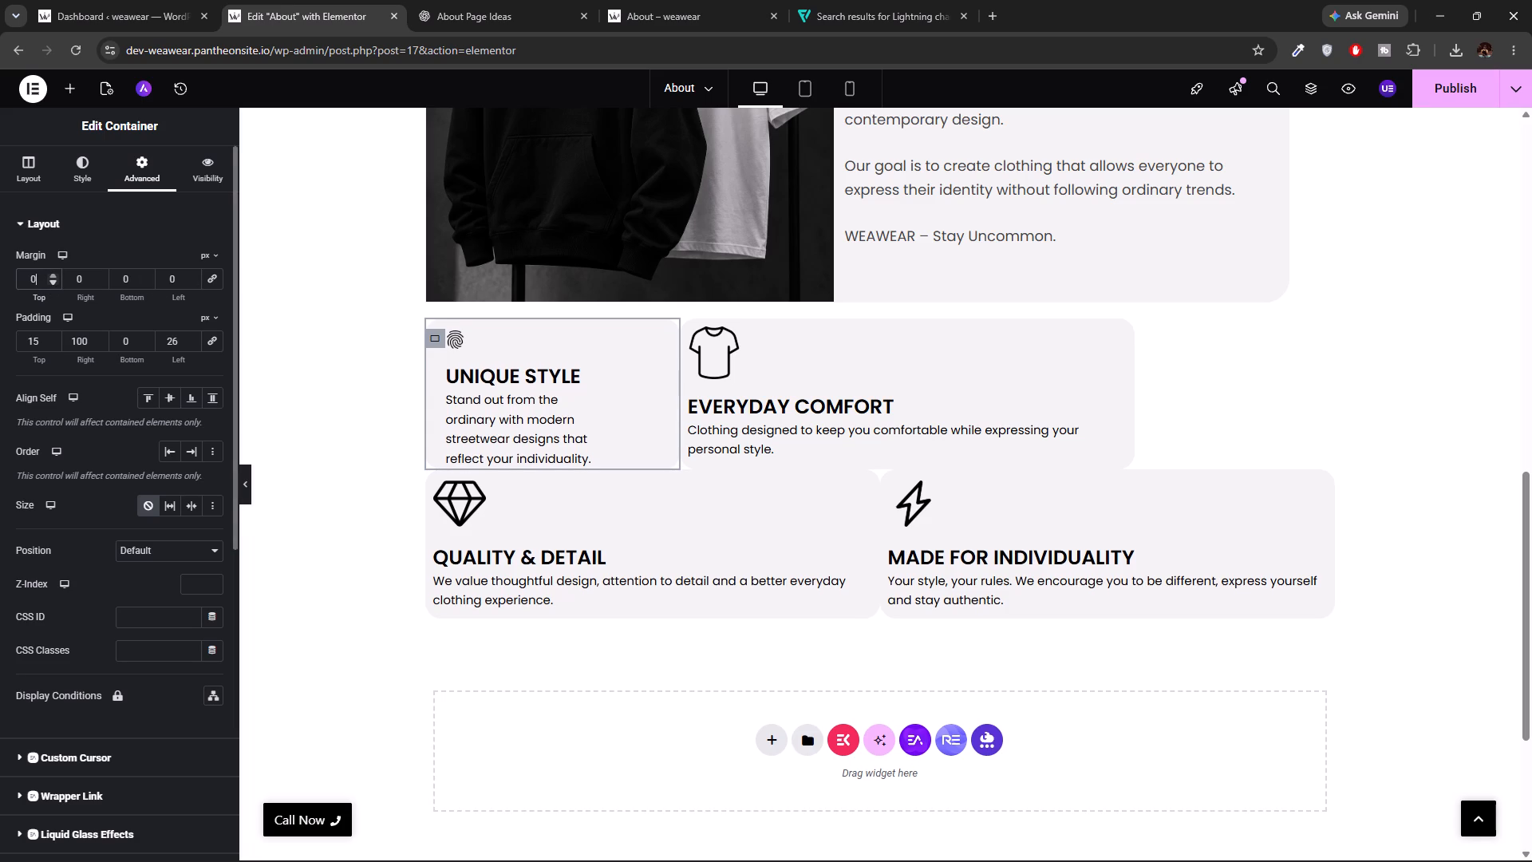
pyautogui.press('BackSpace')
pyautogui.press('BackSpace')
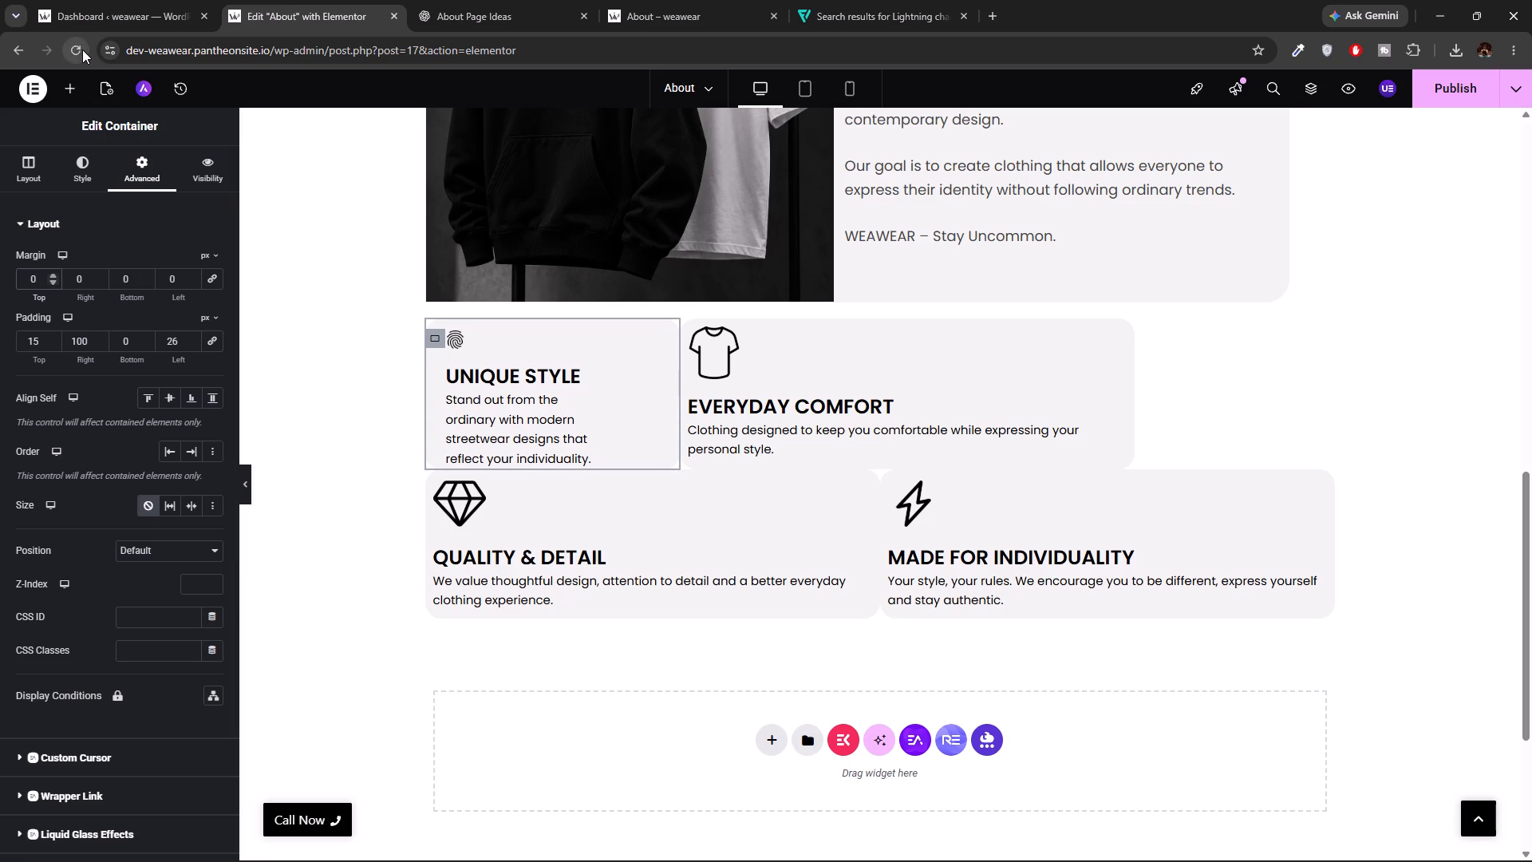
# Reload the About page editor, discarding the unsaved changes.
pyautogui.click(82, 49)
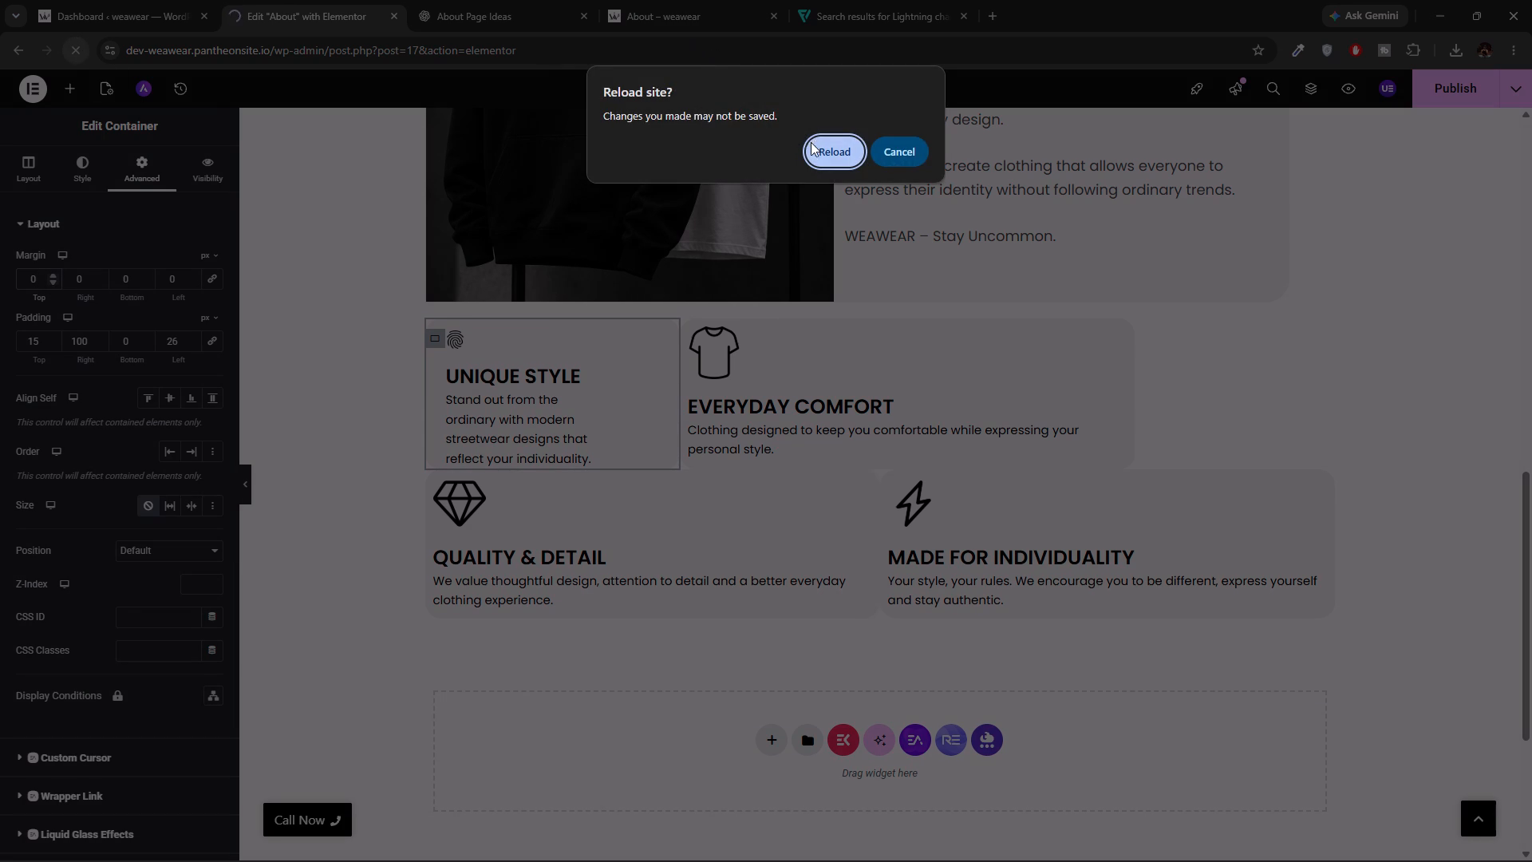
pyautogui.click(821, 152)
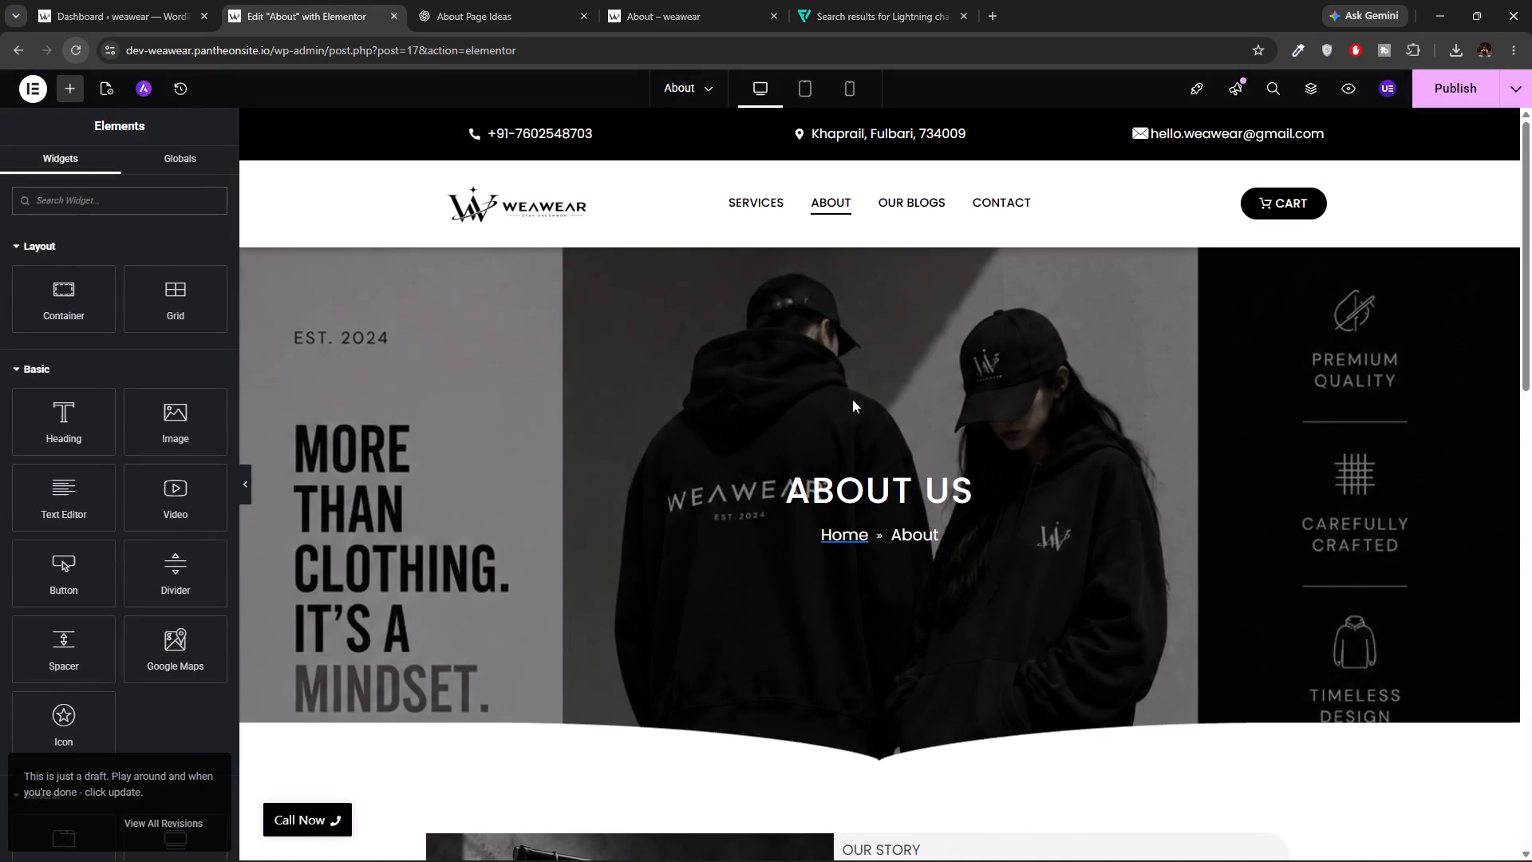
# Find the Icon Box widget by searching "icon" and add it above the UNIQUE STYLE image box in the first card.
pyautogui.scroll(-9, 852, 399)
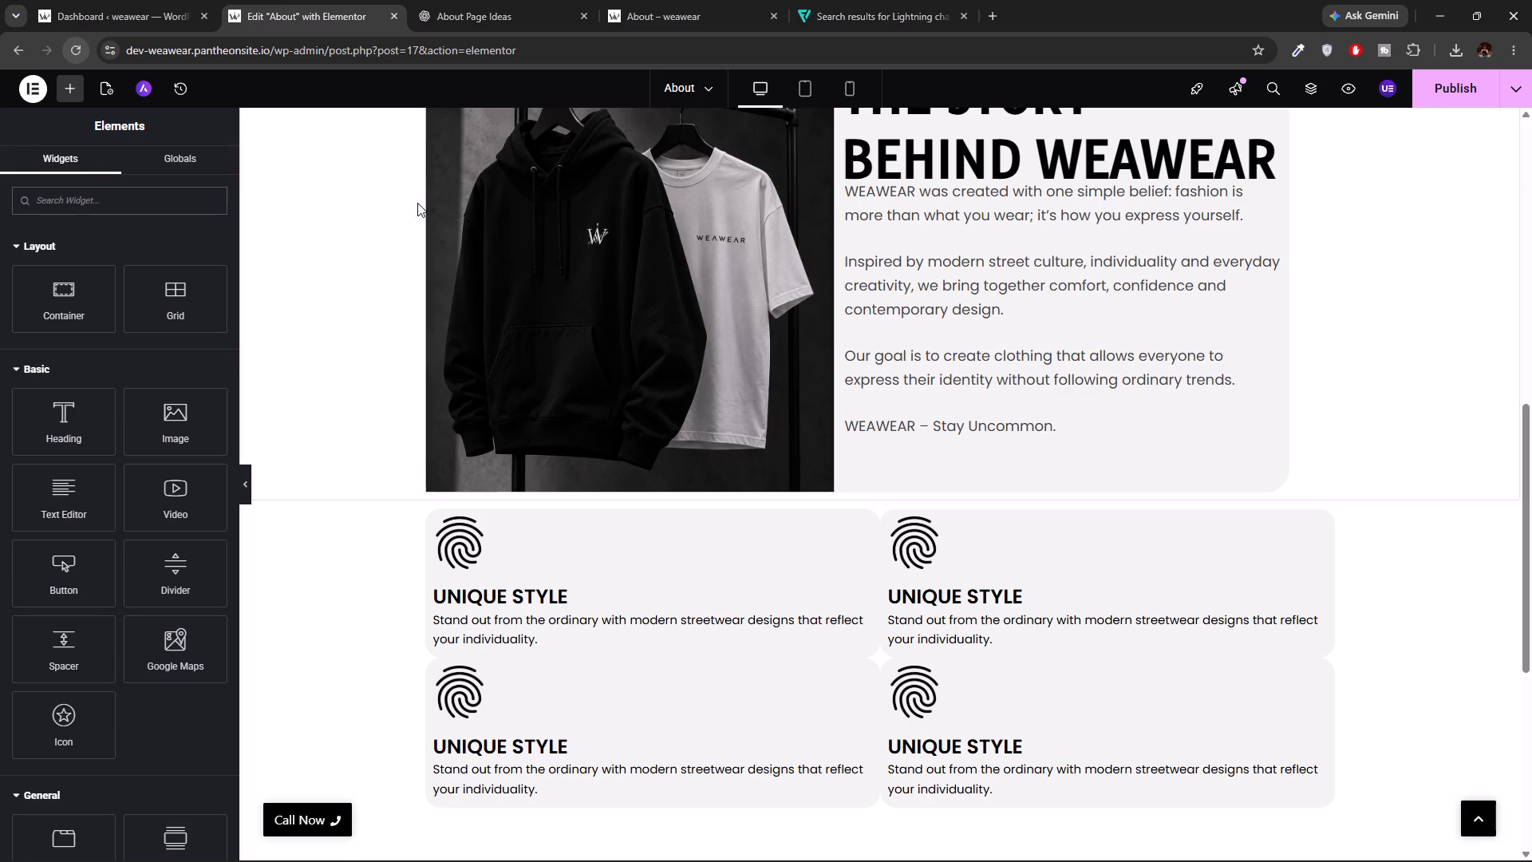
pyautogui.click(162, 197)
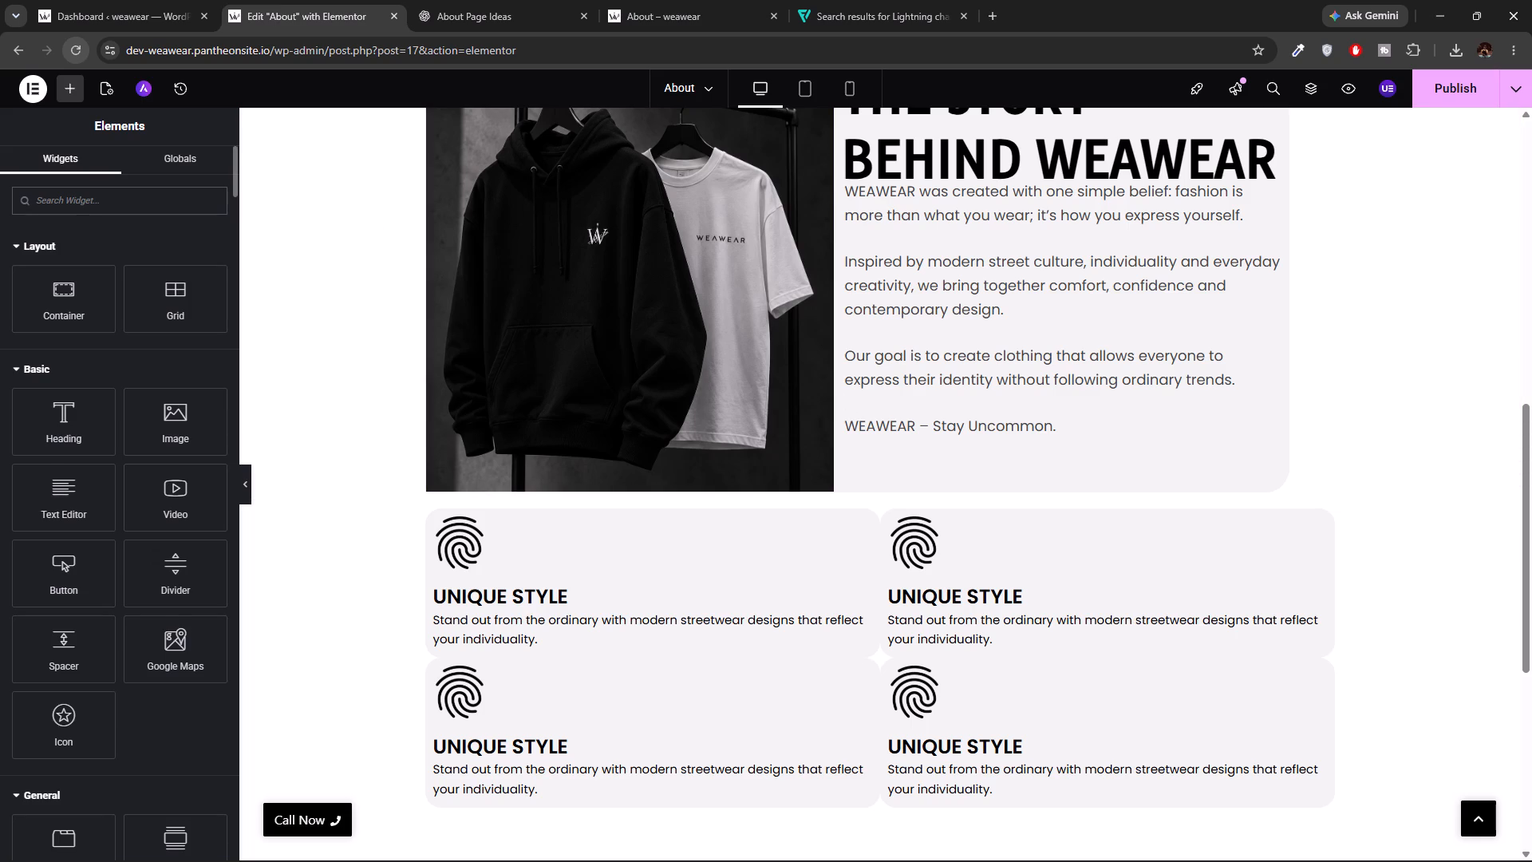
pyautogui.write('icon')
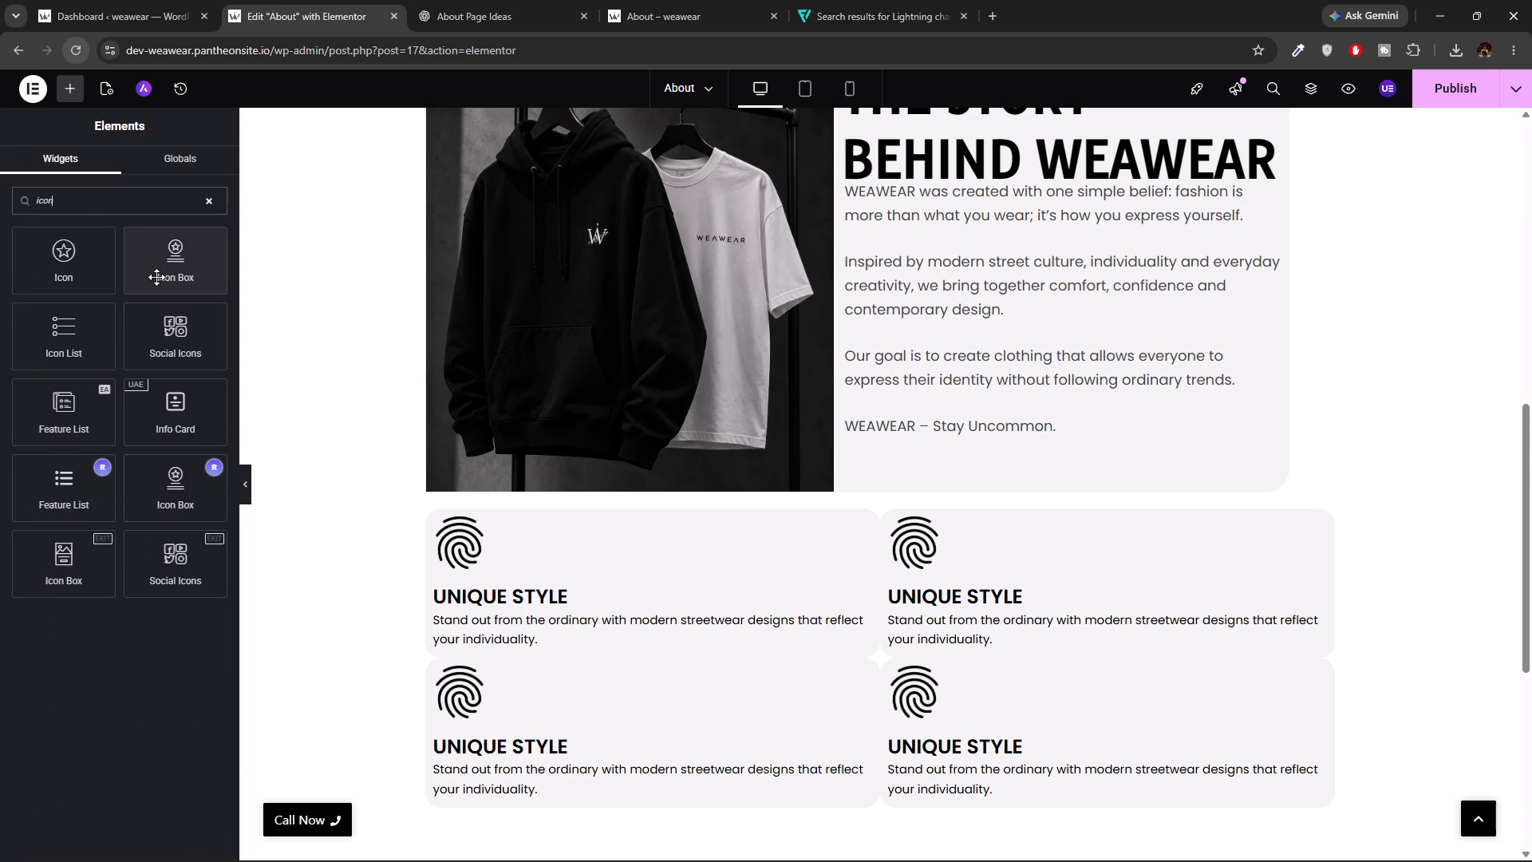
pyautogui.moveTo(156, 277); pyautogui.dragTo(454, 570)
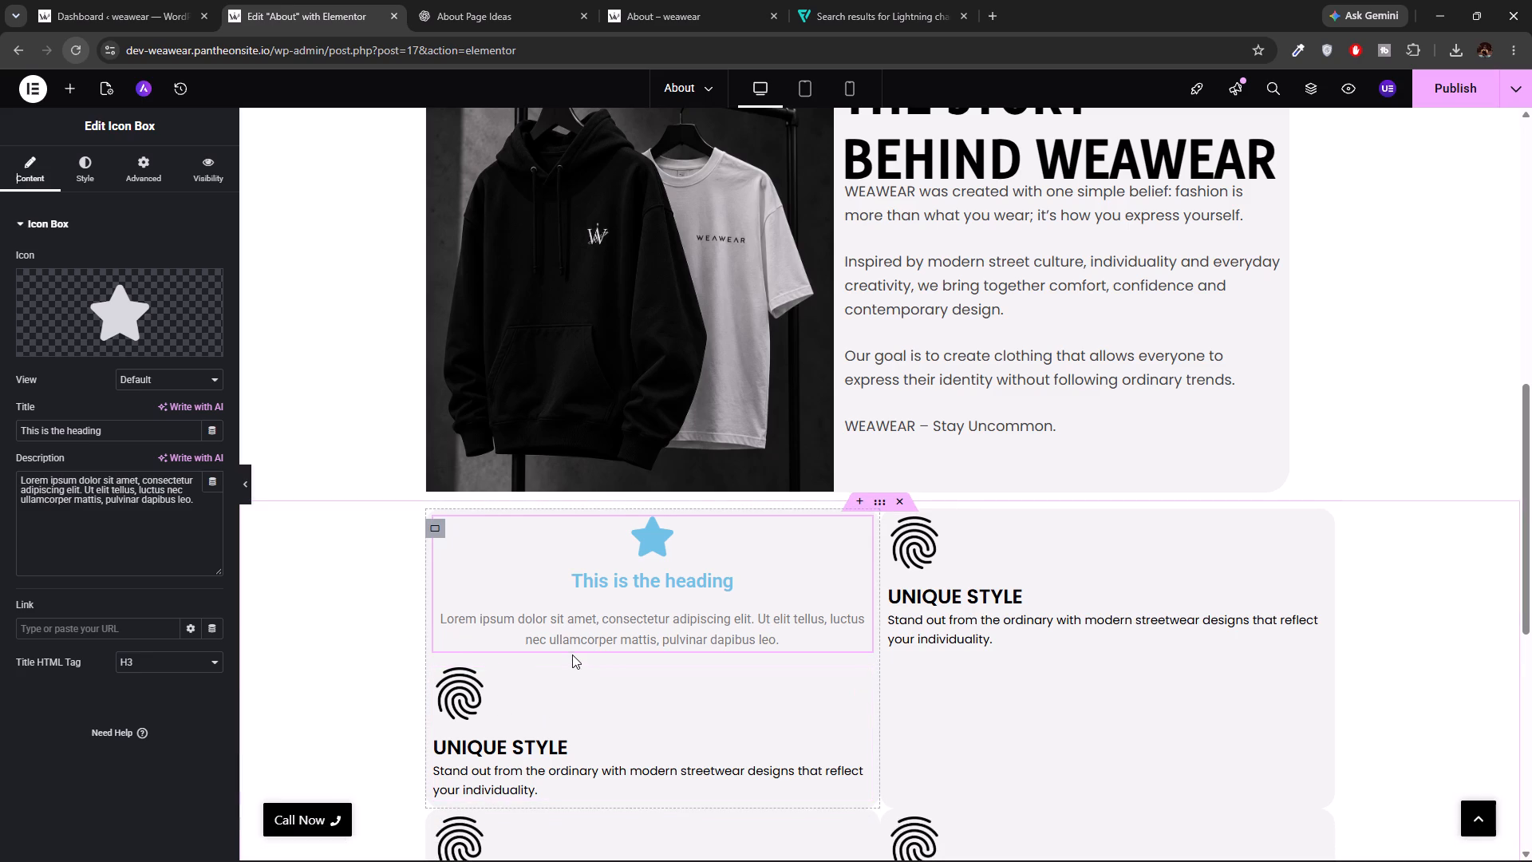
# Select the UNIQUE STYLE image box beneath the new icon box in the first card and open its available actions.
pyautogui.scroll(-2, 572, 654)
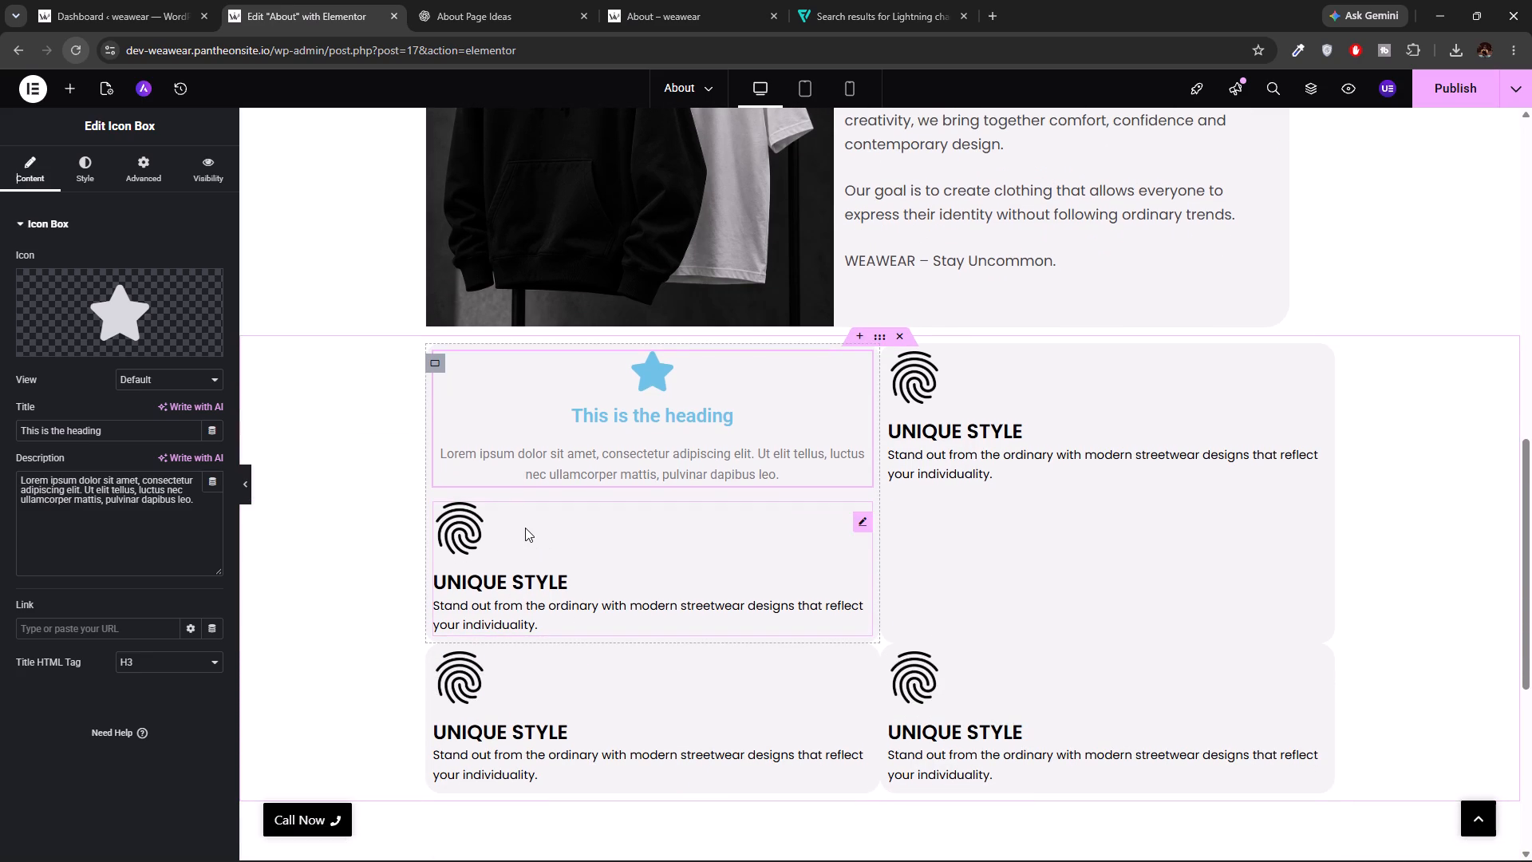
pyautogui.click(525, 528)
pyautogui.rightClick(525, 528)
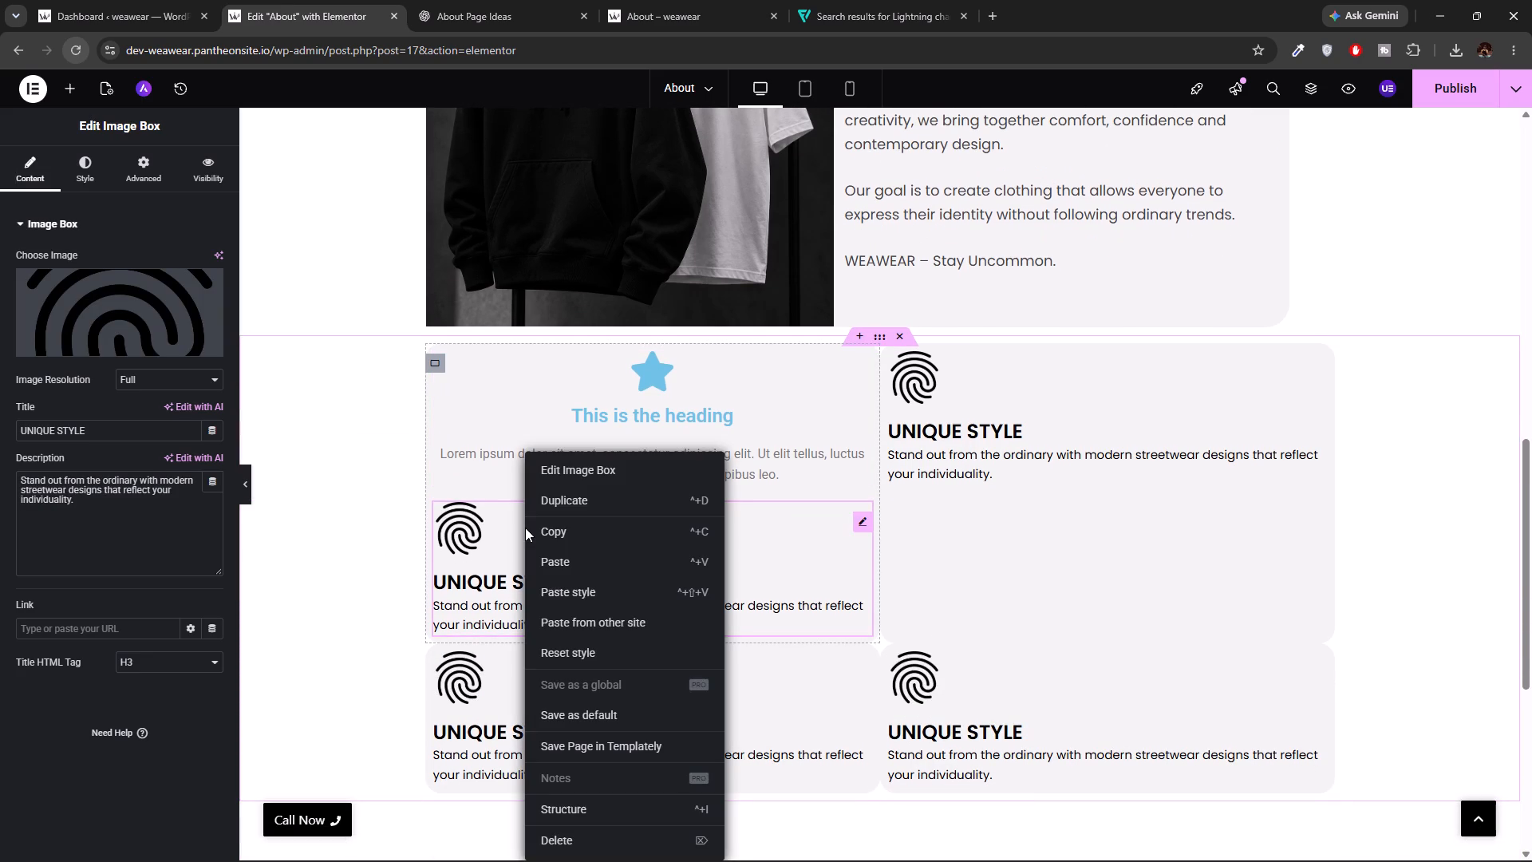
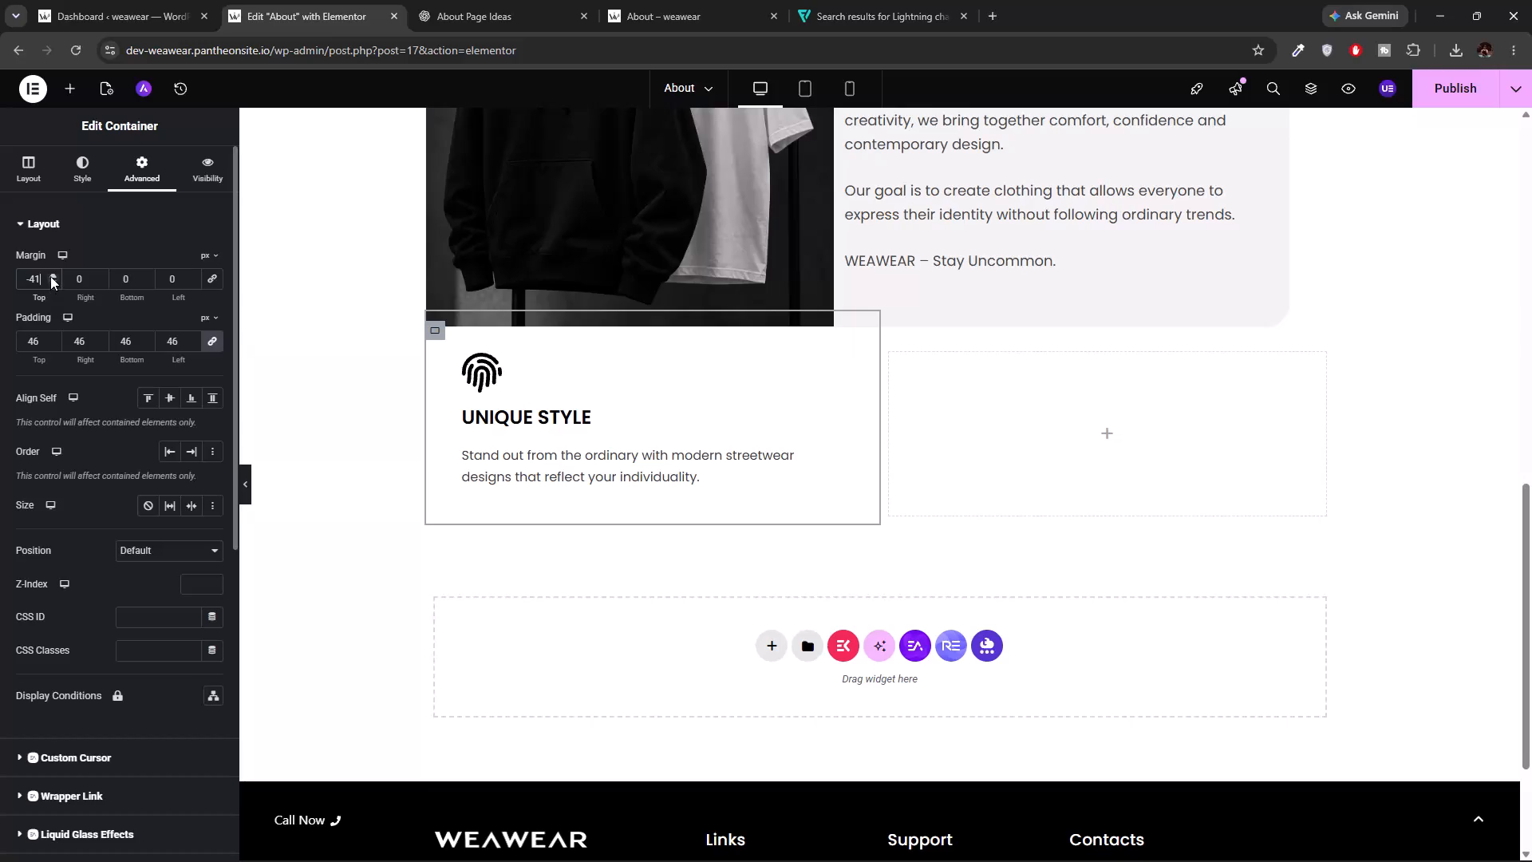
# Reset the margins of the container around the UNIQUE STYLE box to 0 on all four sides and link them.
pyautogui.tripleClick(51, 275)
pyautogui.tripleClick(51, 275)
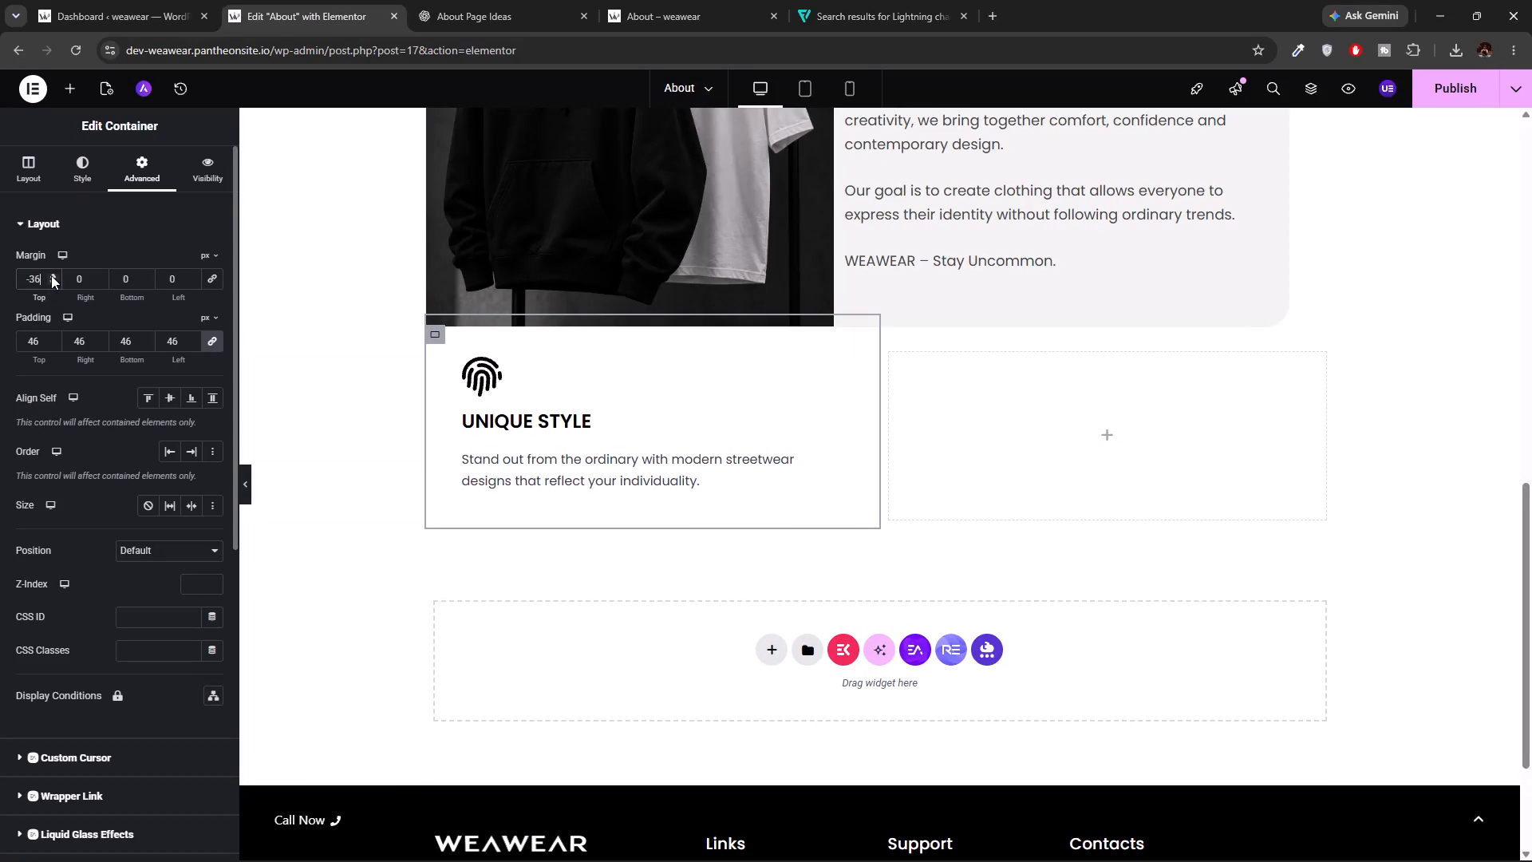
pyautogui.tripleClick(51, 275)
pyautogui.tripleClick(51, 275)
pyautogui.tripleClick(51, 275)
pyautogui.tripleClick(51, 275)
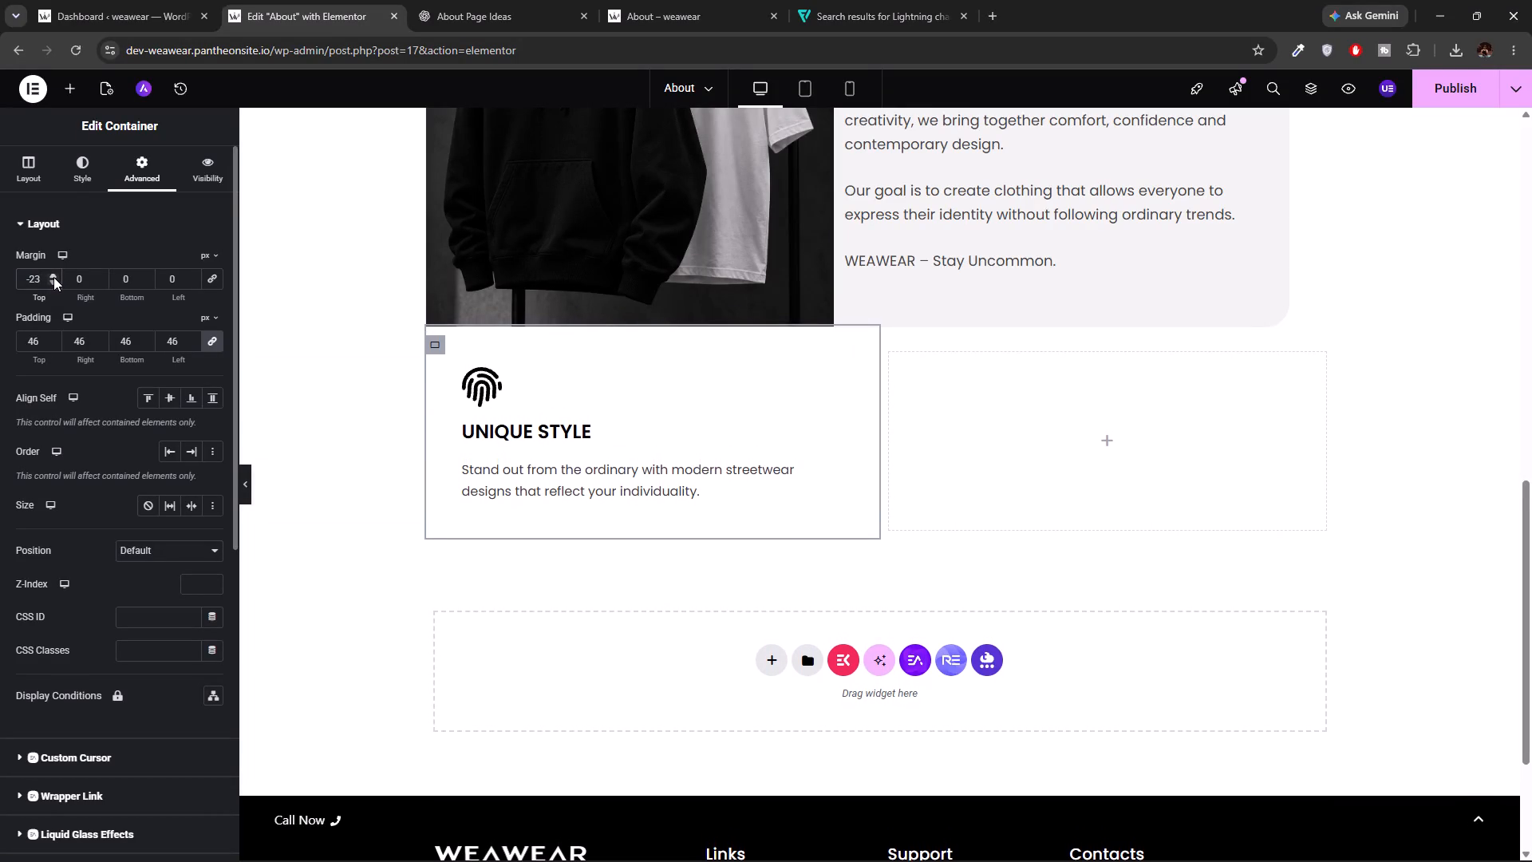
pyautogui.press('BackSpace')
pyautogui.press('BackSpace')
pyautogui.click(215, 285)
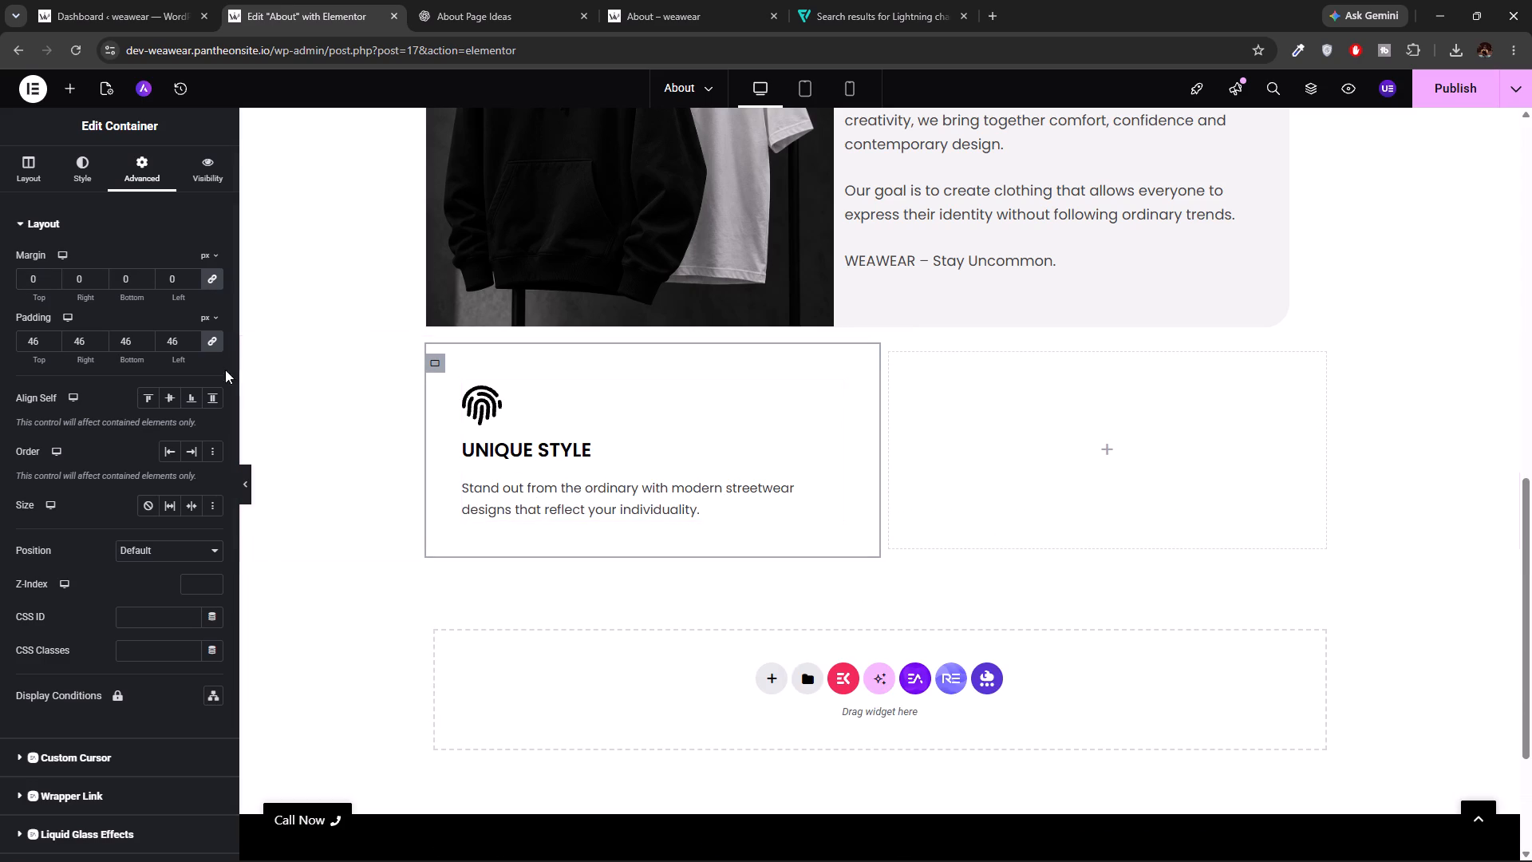
# Clear the padding values on all sides of the UNIQUE STYLE container.
pyautogui.click(43, 335)
pyautogui.press('BackSpace')
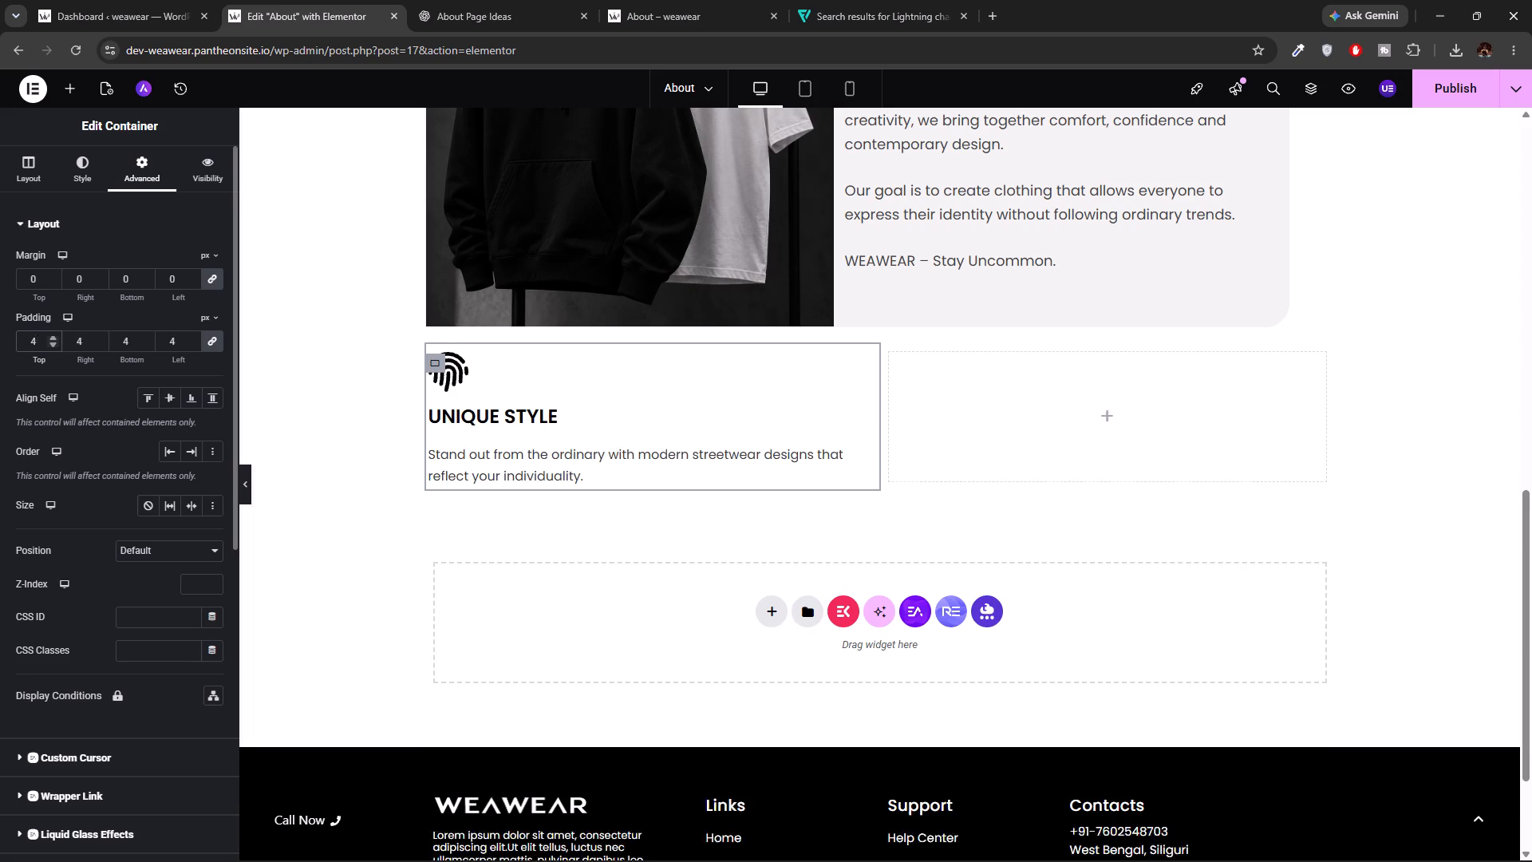
pyautogui.press('BackSpace')
pyautogui.click(361, 507)
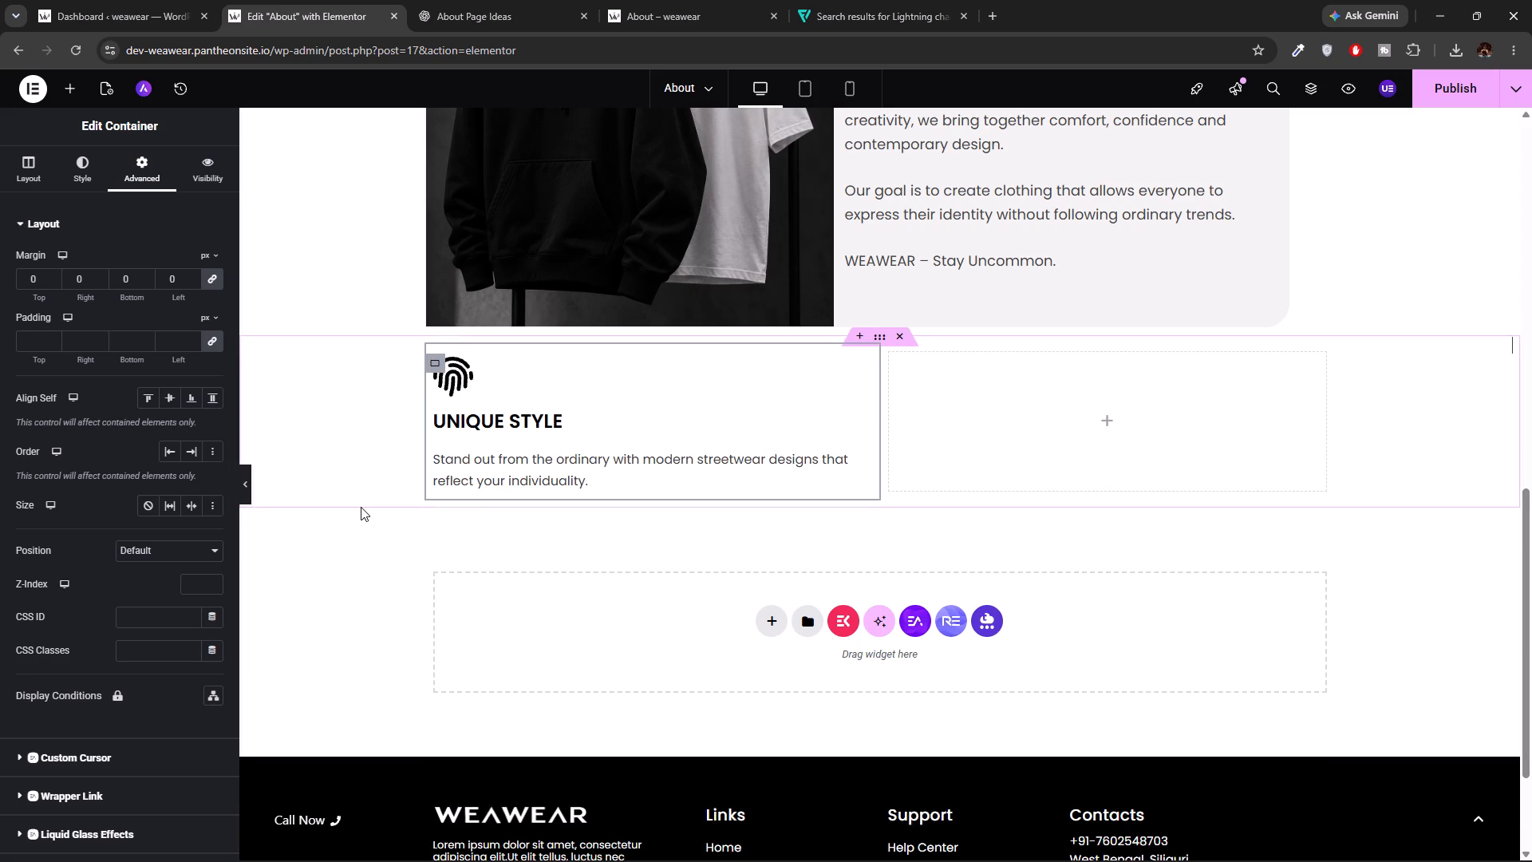
pyautogui.click(386, 548)
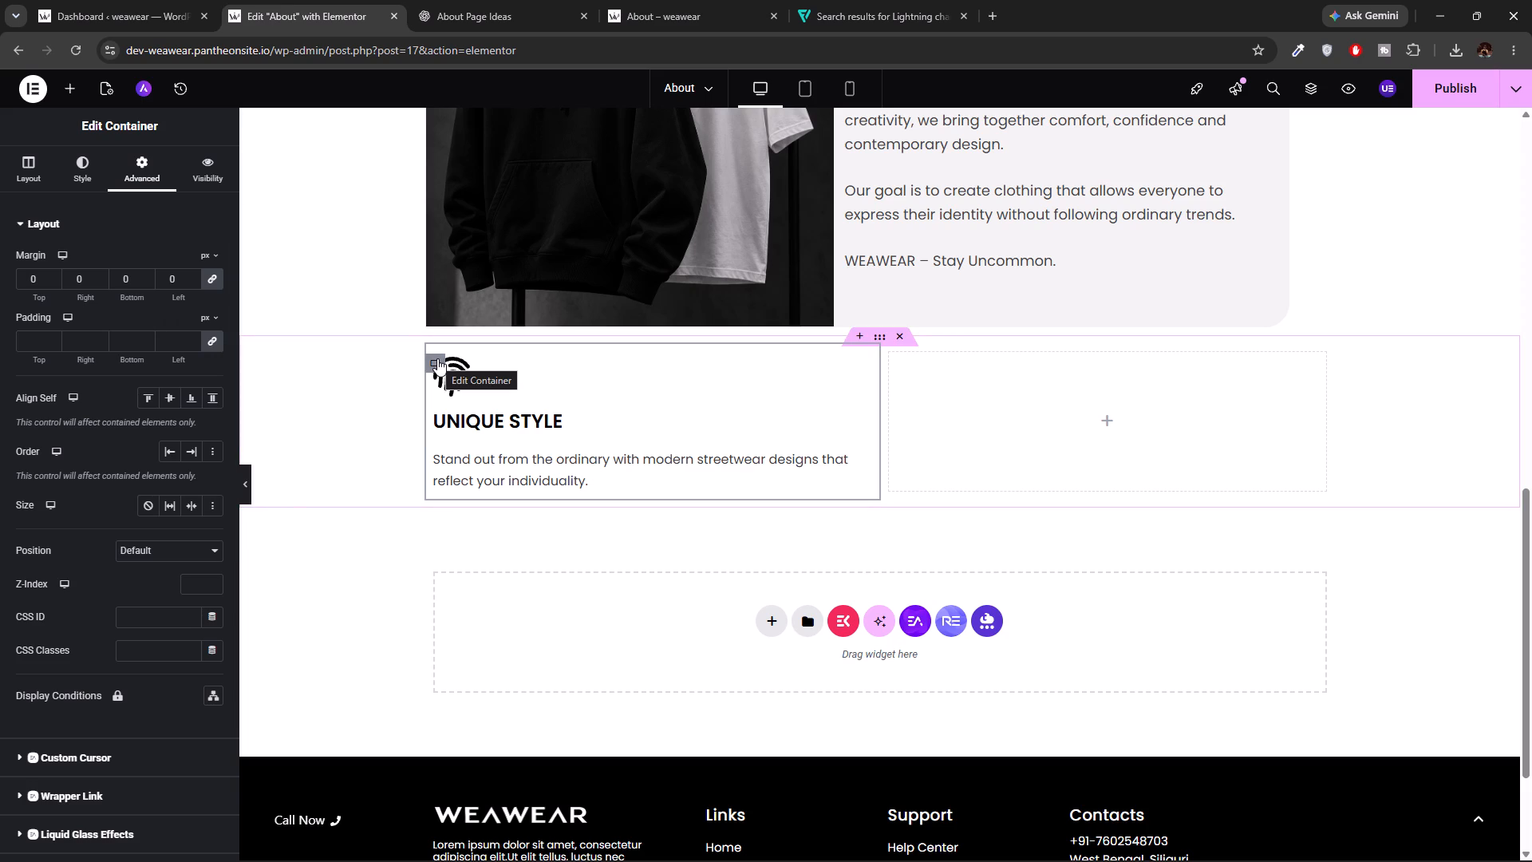
# Set the UNIQUE STYLE icon box's icon spacing to 20 px.
pyautogui.click(860, 375)
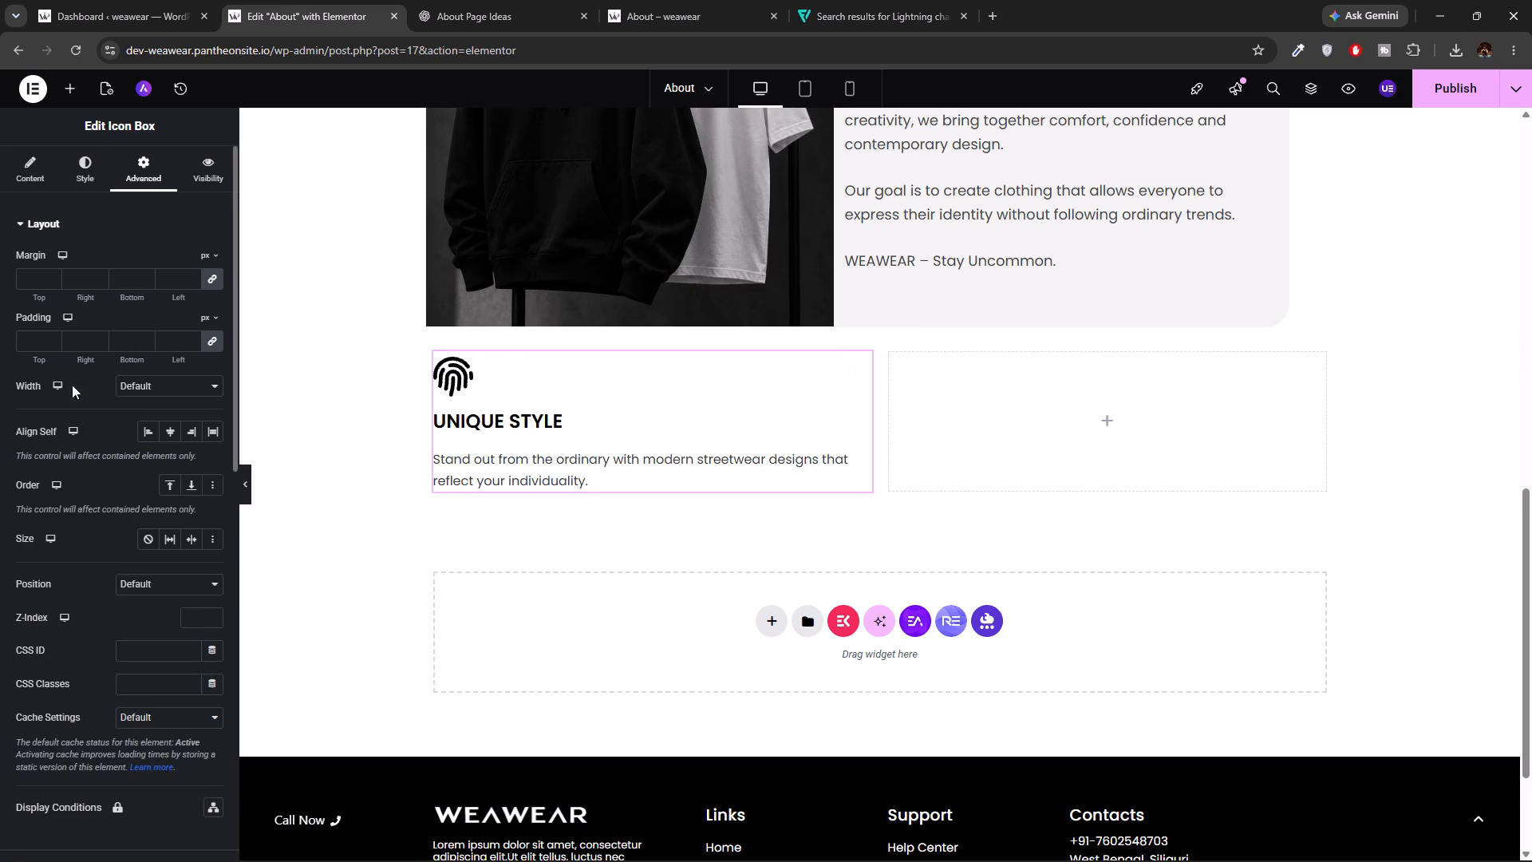
pyautogui.click(78, 176)
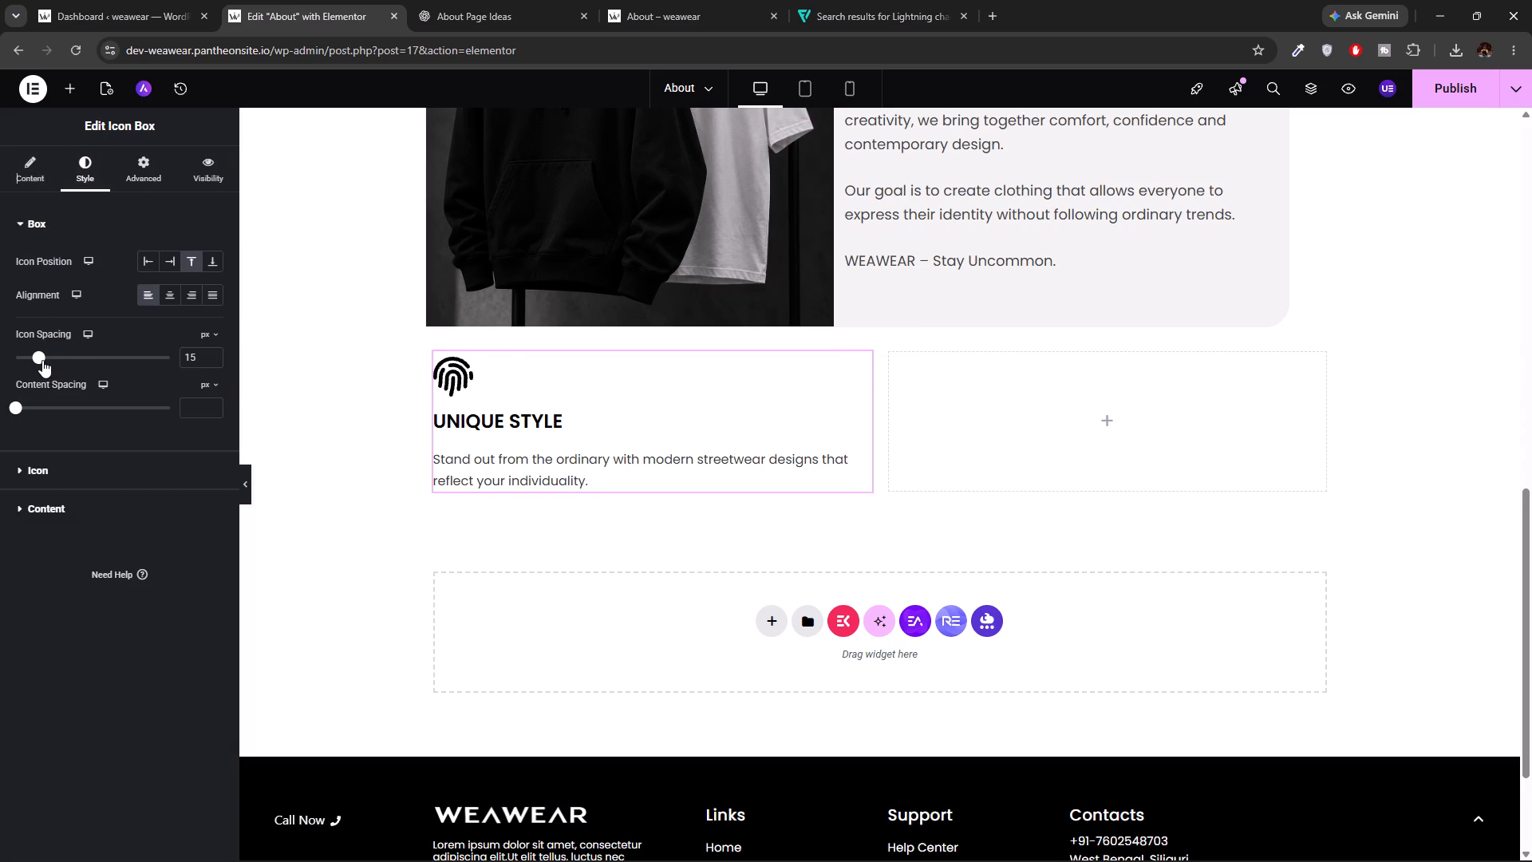
pyautogui.moveTo(42, 360); pyautogui.dragTo(45, 360)
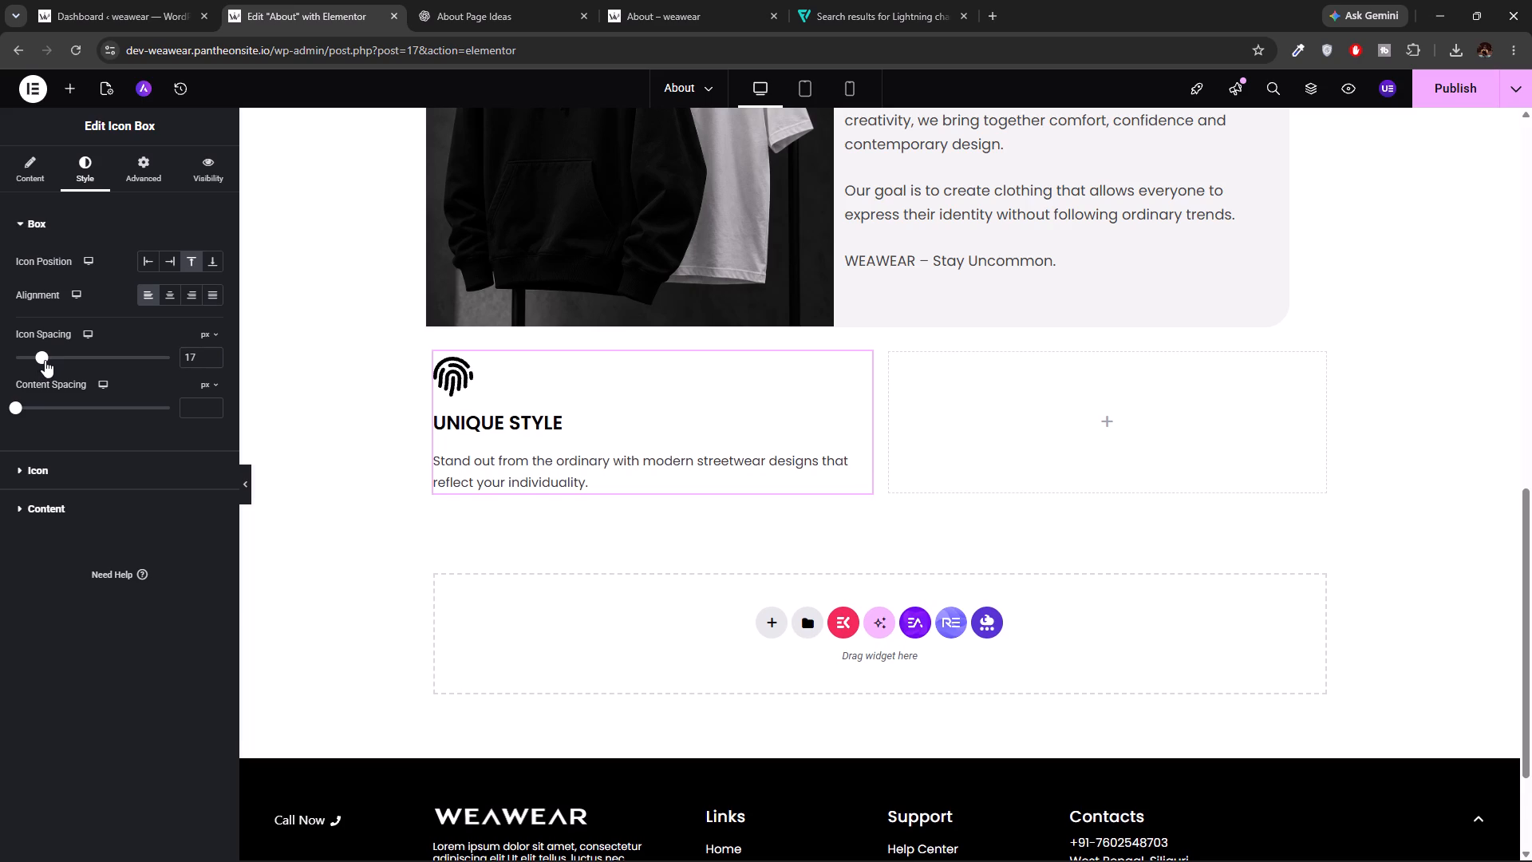
pyautogui.moveTo(45, 360); pyautogui.dragTo(49, 361)
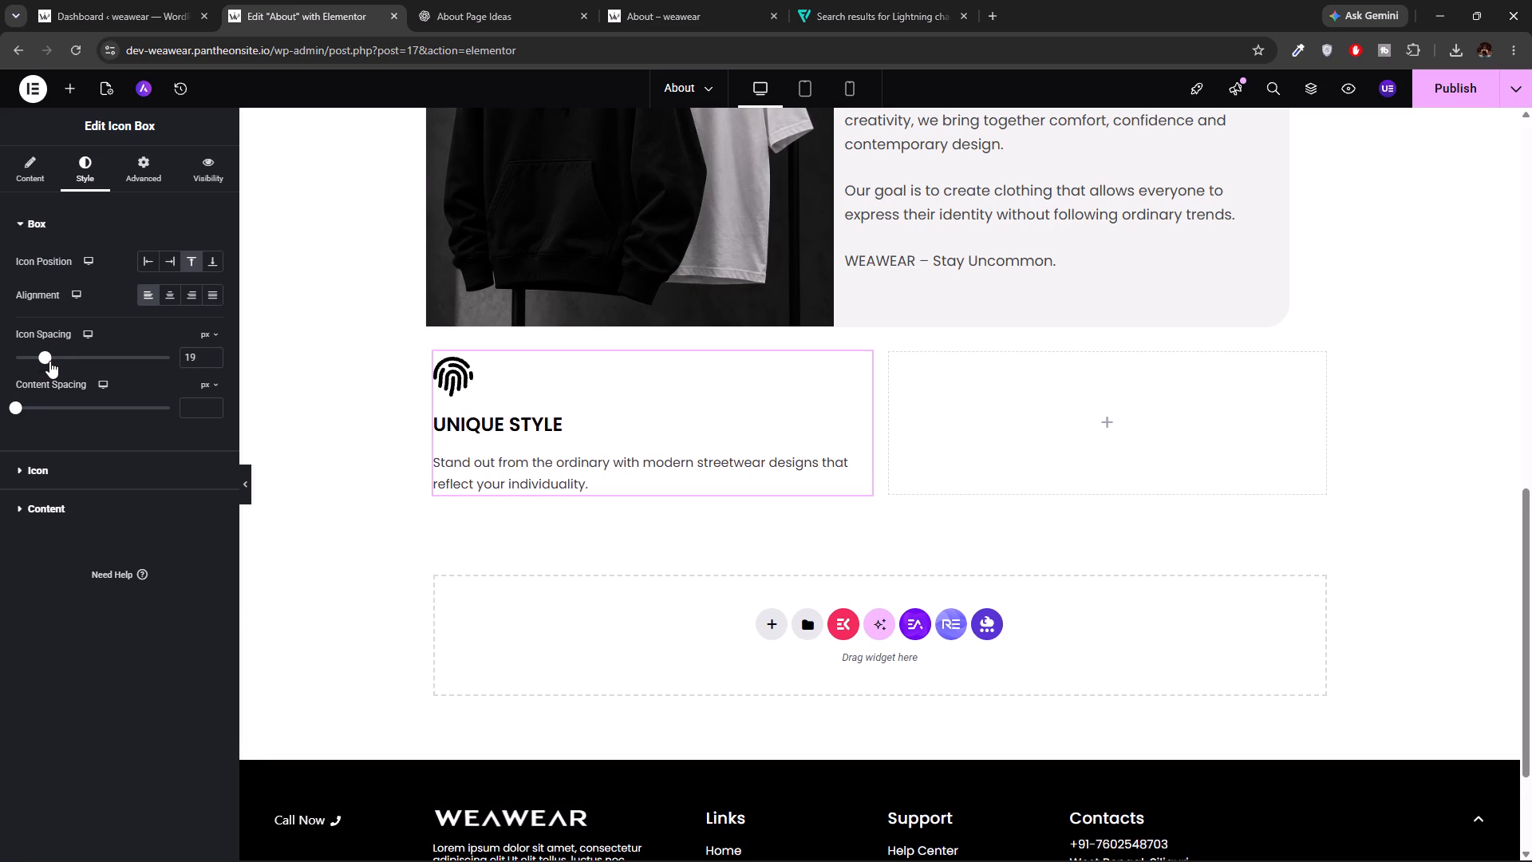
pyautogui.moveTo(49, 361); pyautogui.dragTo(51, 361)
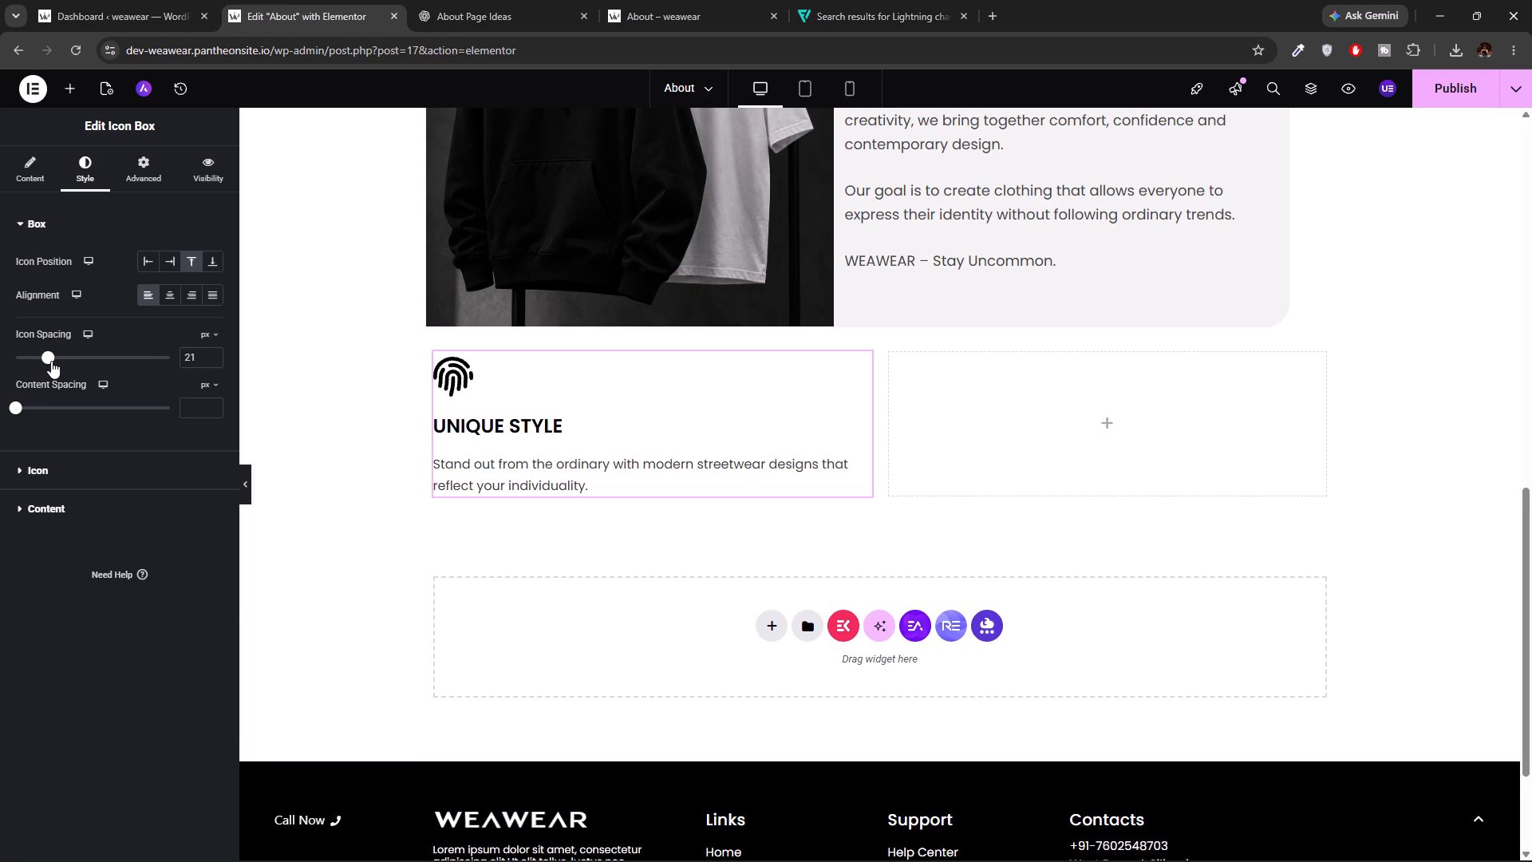
pyautogui.click(199, 360)
pyautogui.press('BackSpace')
pyautogui.press('0')
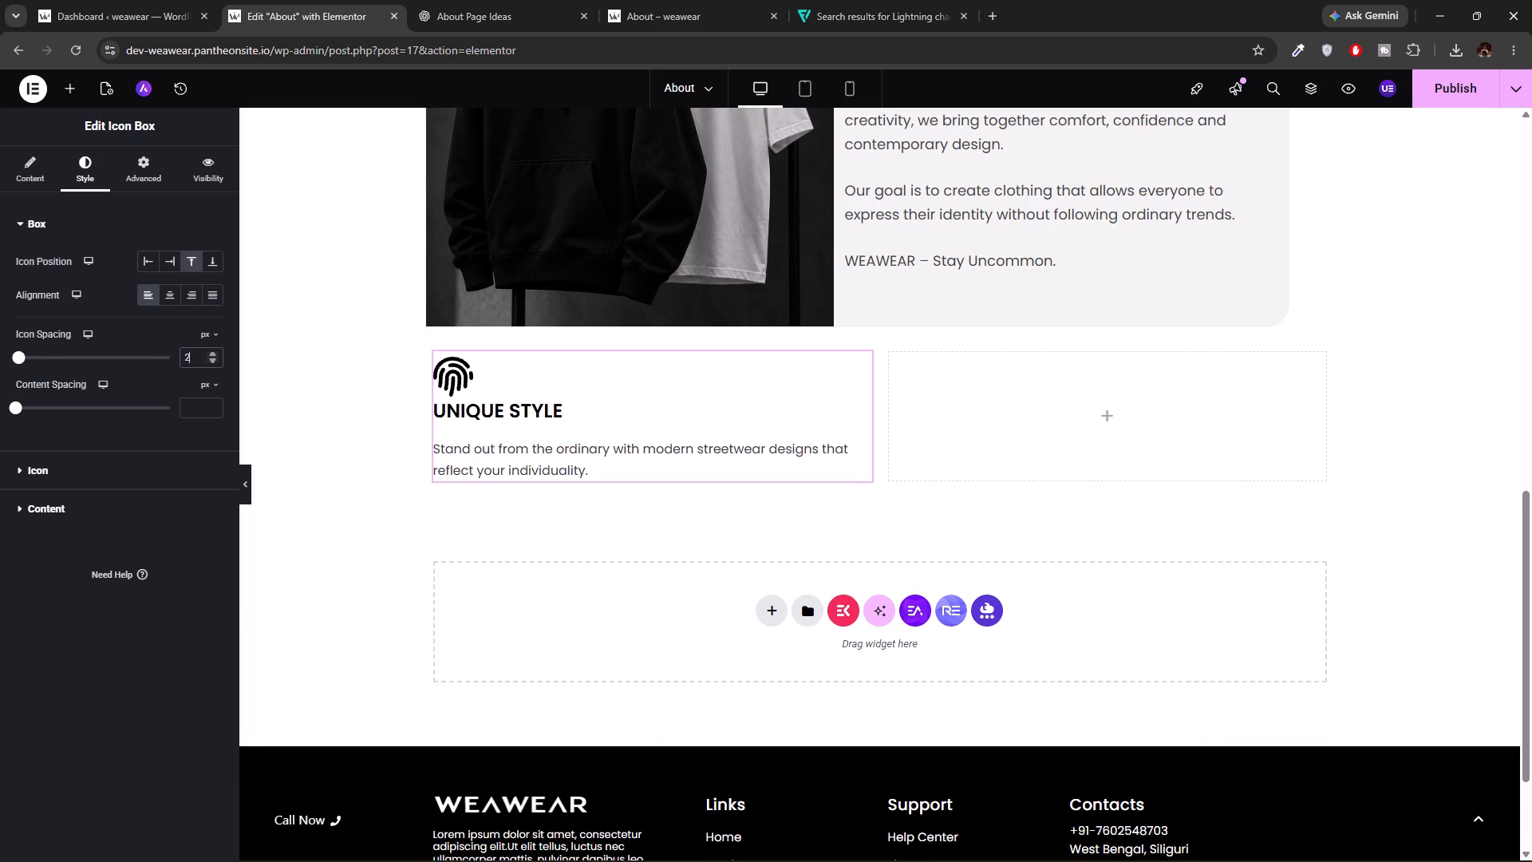
# Set the UNIQUE STYLE icon box's content spacing to 15 px.
pyautogui.moveTo(12, 408); pyautogui.dragTo(26, 413)
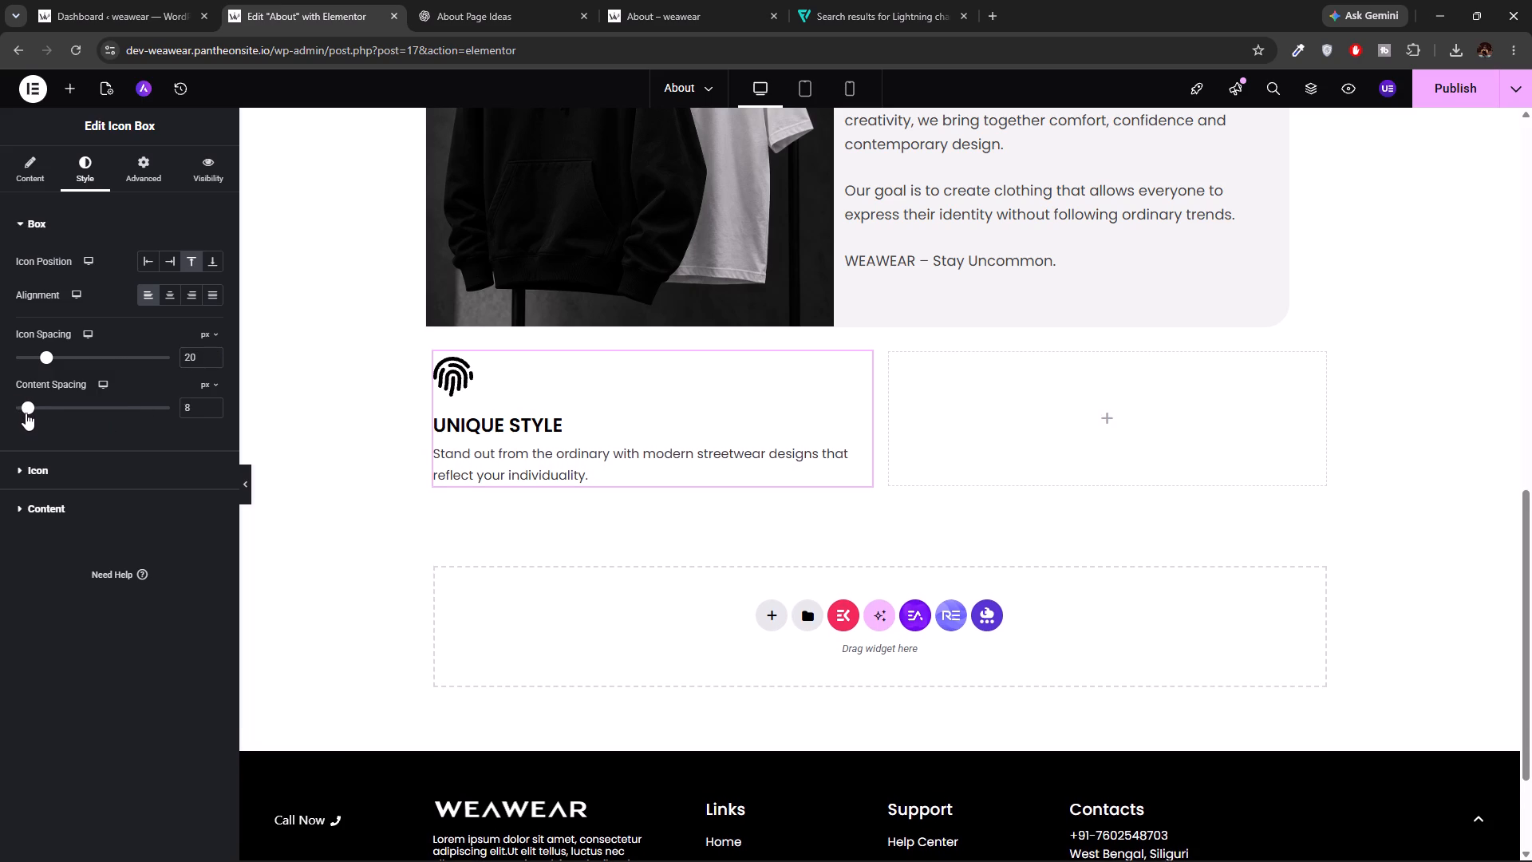
pyautogui.moveTo(26, 413); pyautogui.dragTo(36, 416)
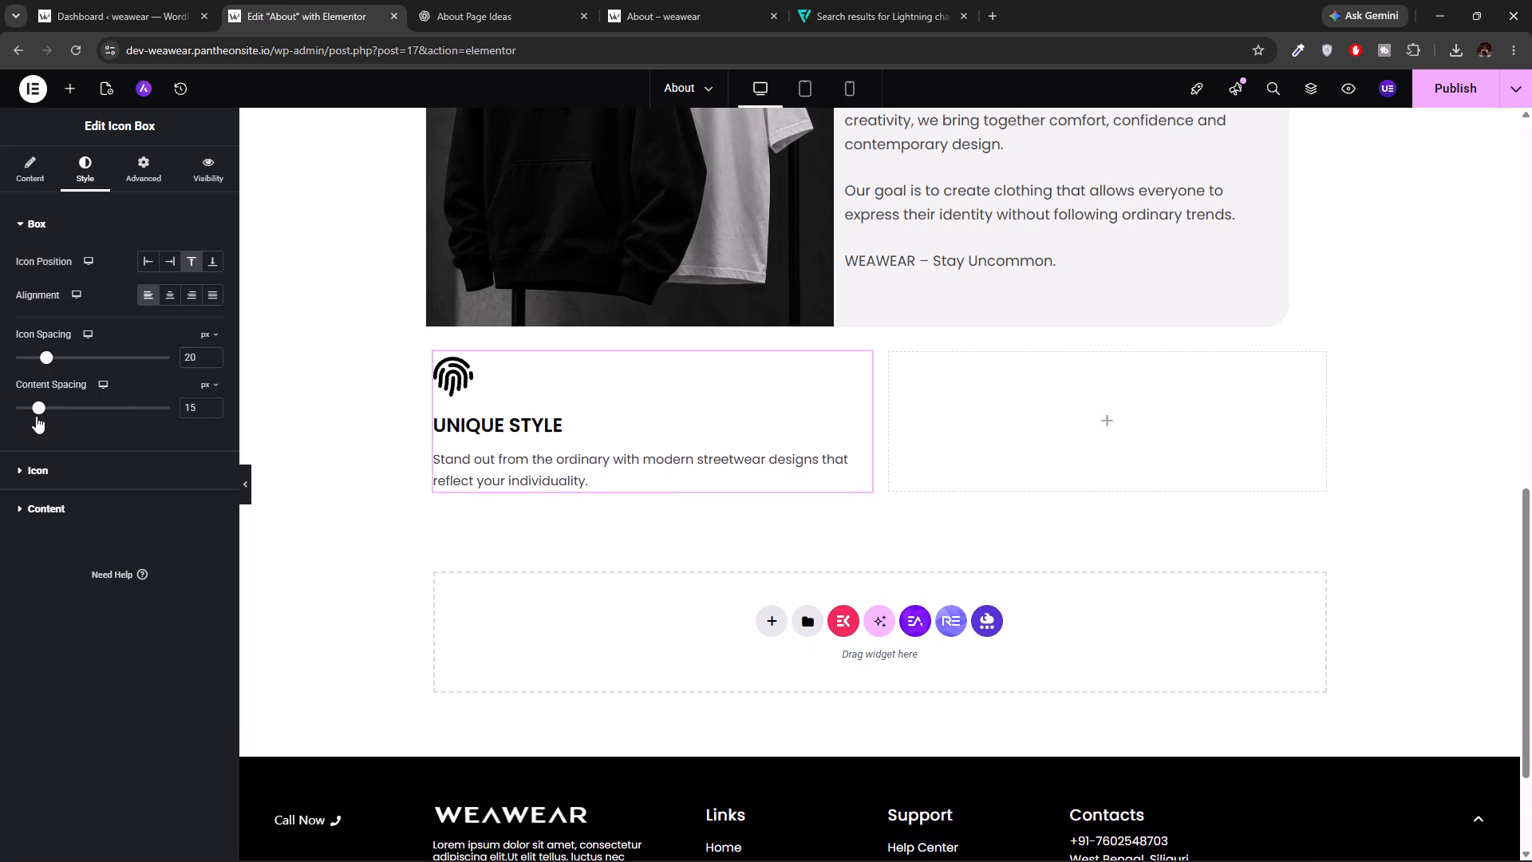
pyautogui.moveTo(36, 416); pyautogui.dragTo(34, 415)
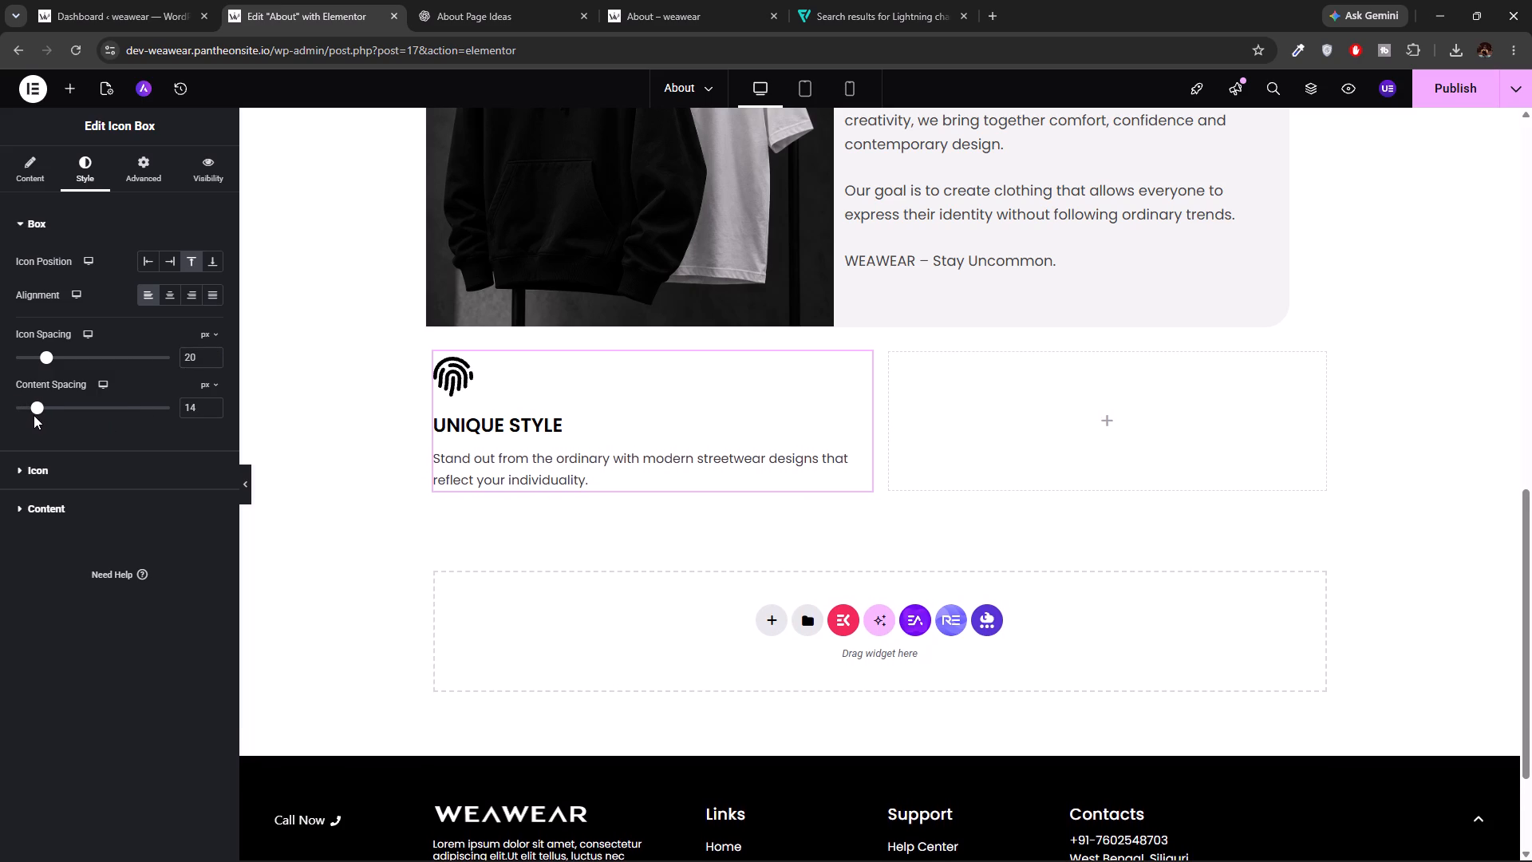
pyautogui.click(38, 412)
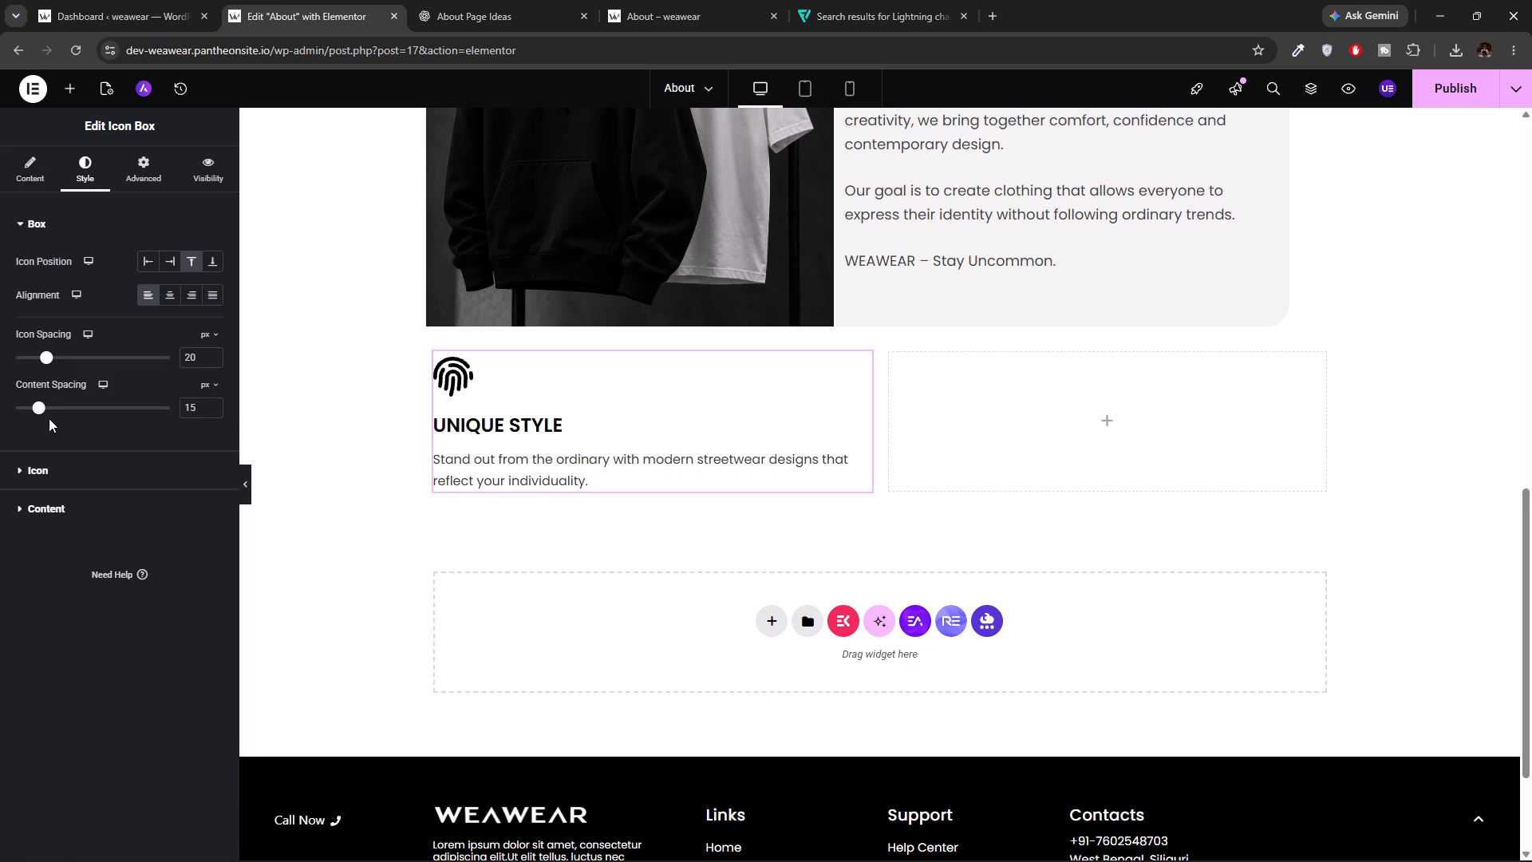
pyautogui.click(30, 173)
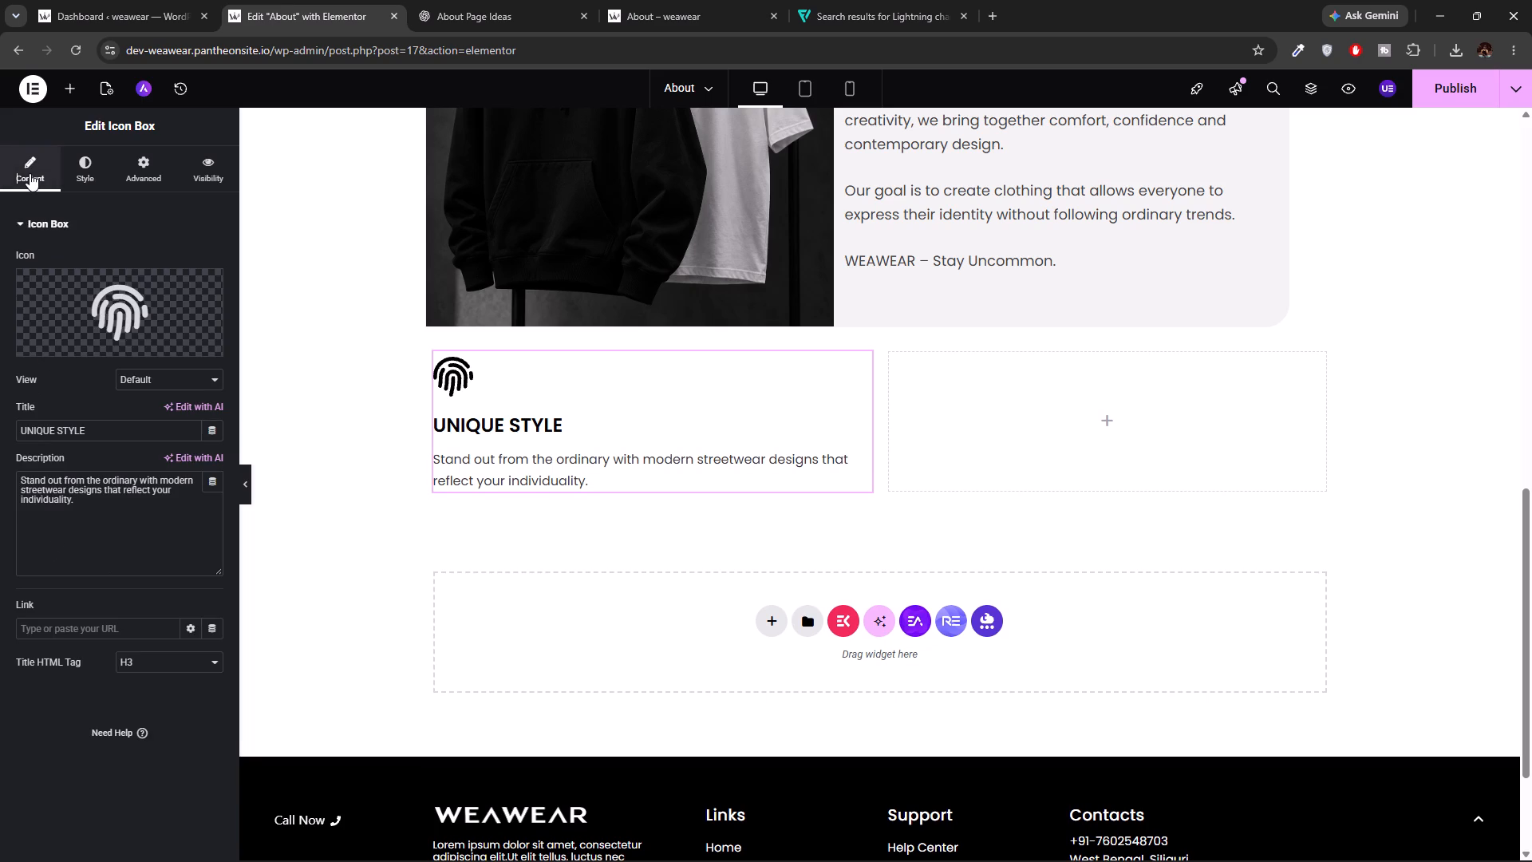
# Give the UNIQUE STYLE container a classic background colour sampled from the light grey story panel above it.
pyautogui.click(436, 363)
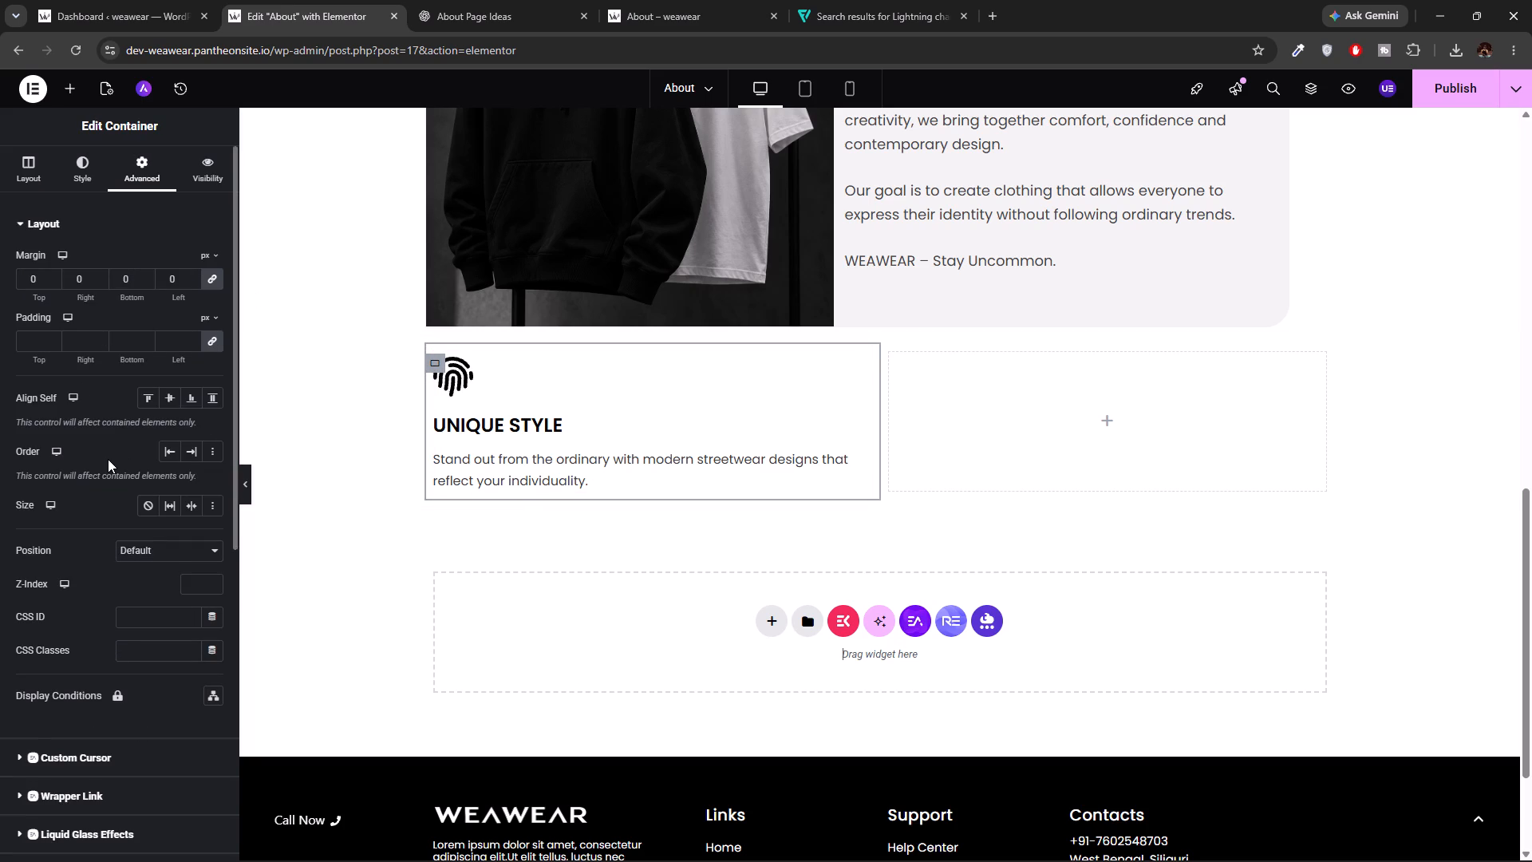
pyautogui.scroll(-3, 33, 724)
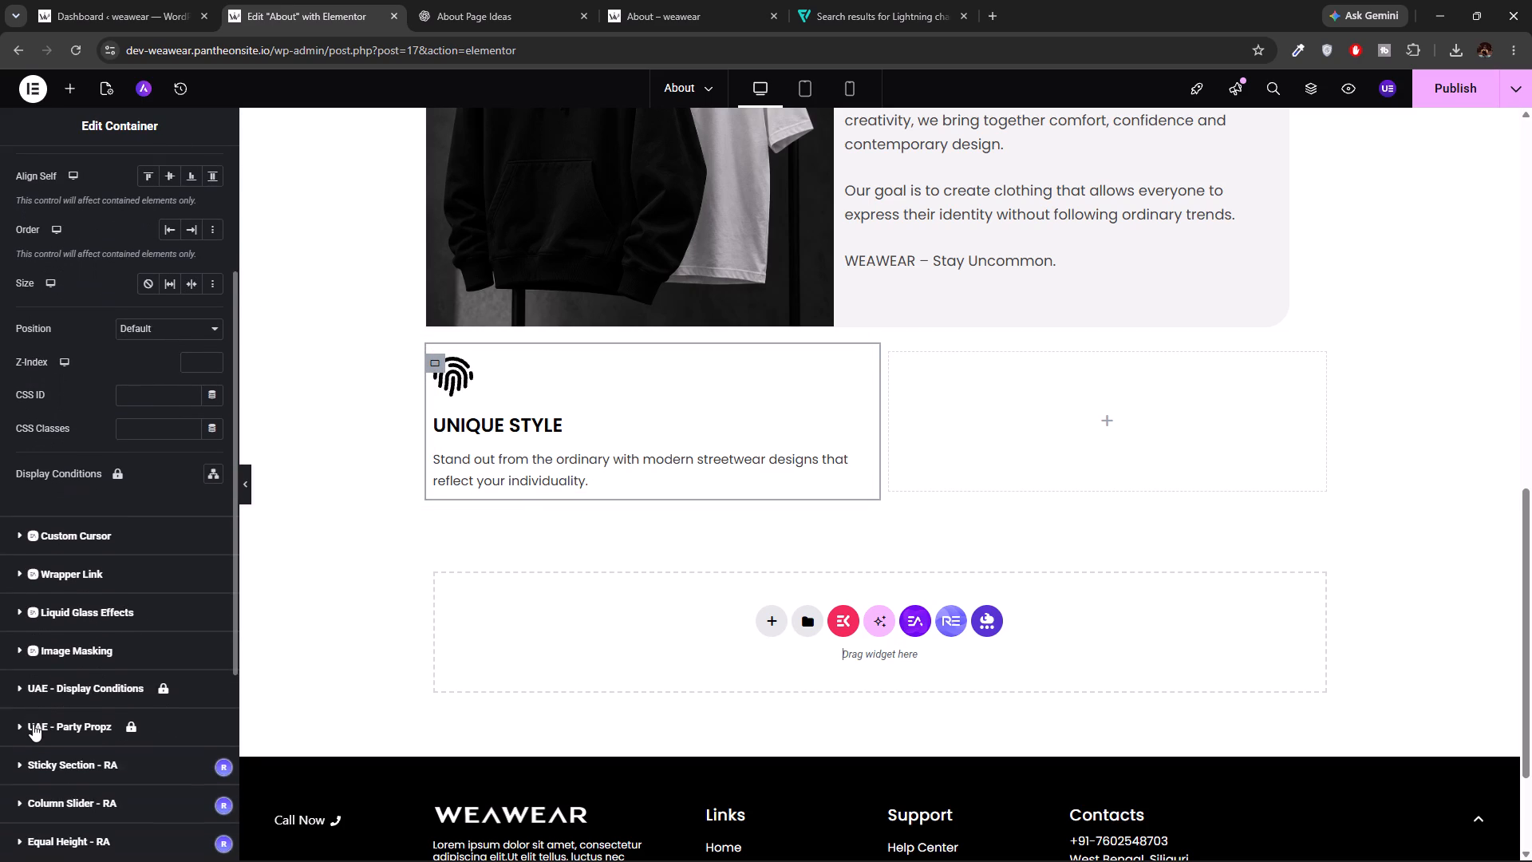
pyautogui.scroll(-2, 33, 724)
pyautogui.scroll(7, 33, 724)
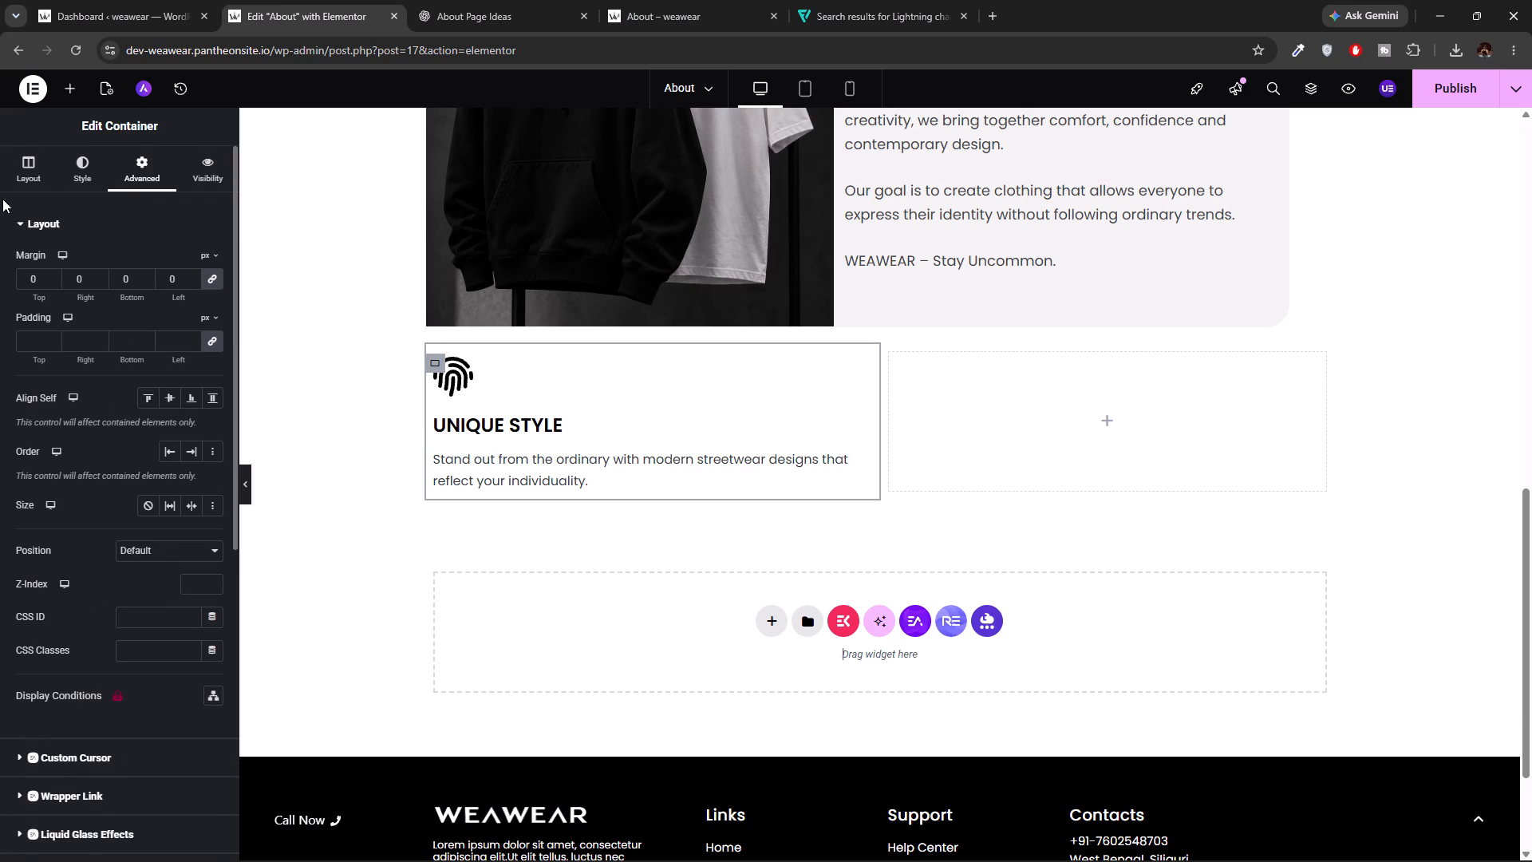
pyautogui.click(82, 168)
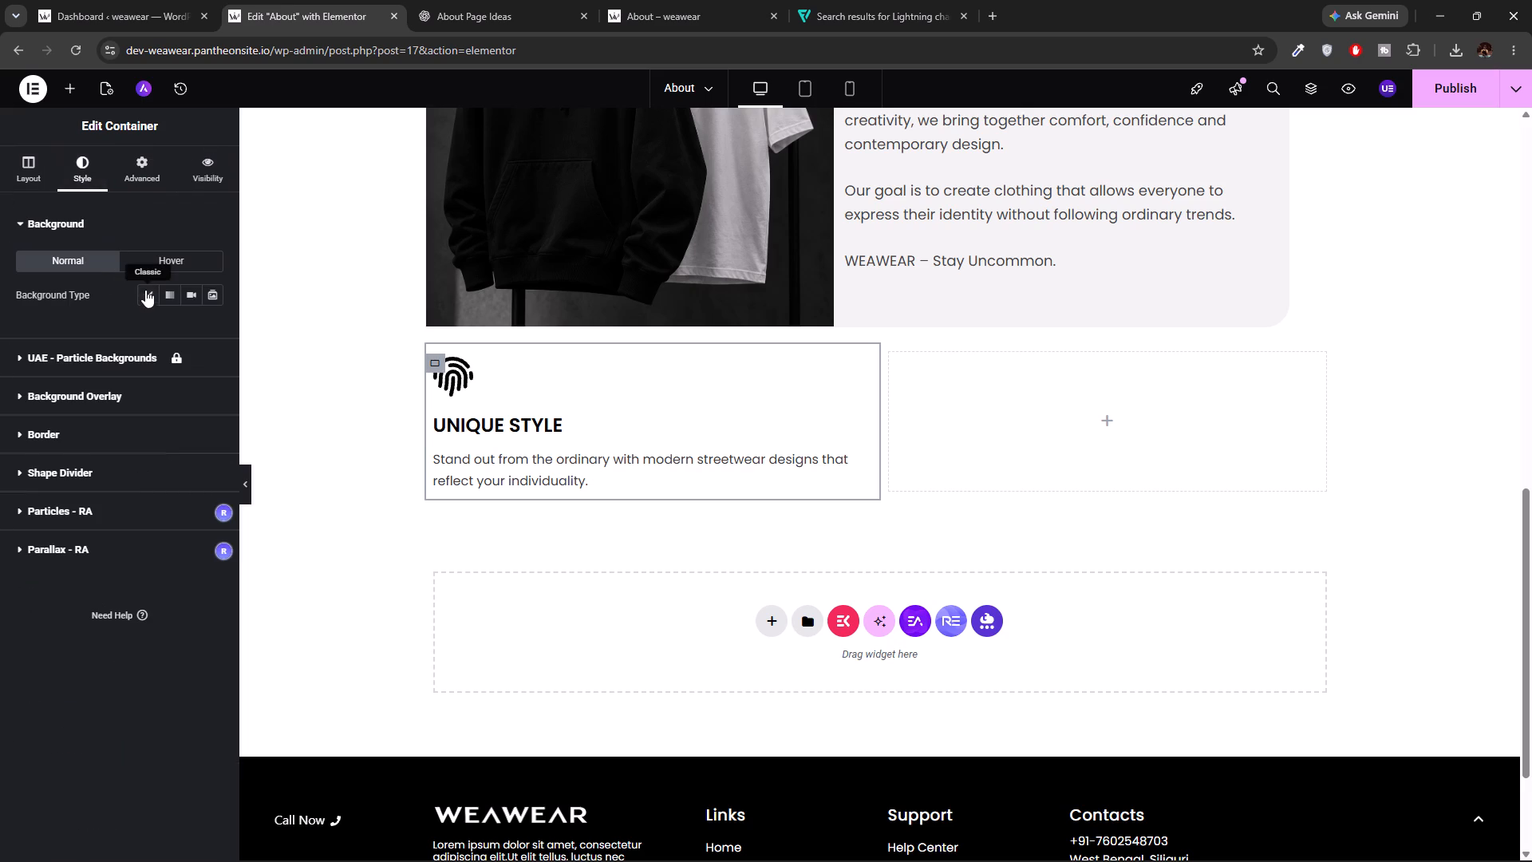
pyautogui.click(145, 293)
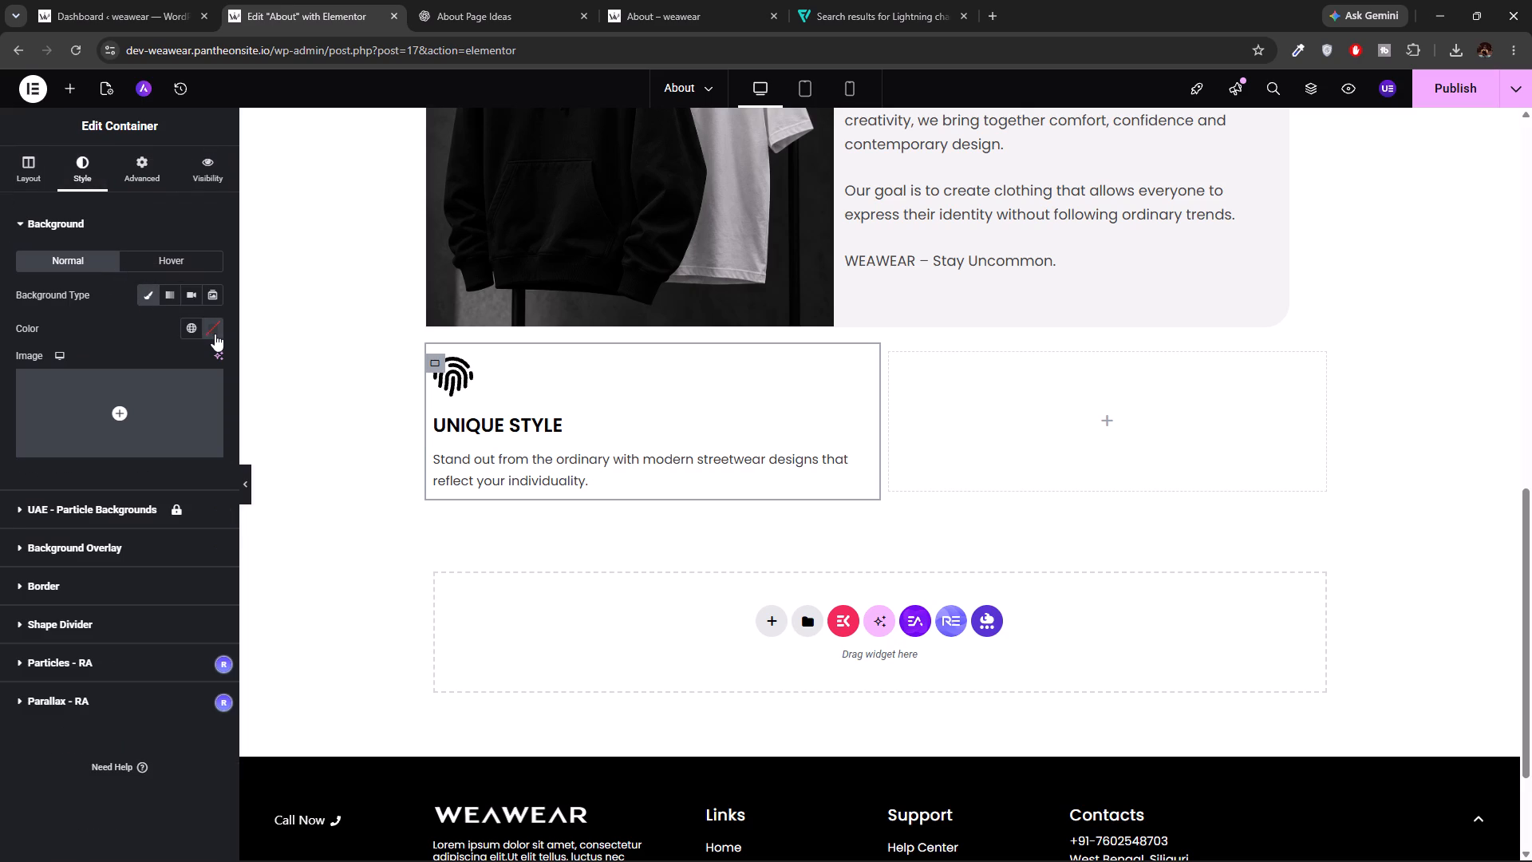
pyautogui.click(215, 334)
pyautogui.click(302, 358)
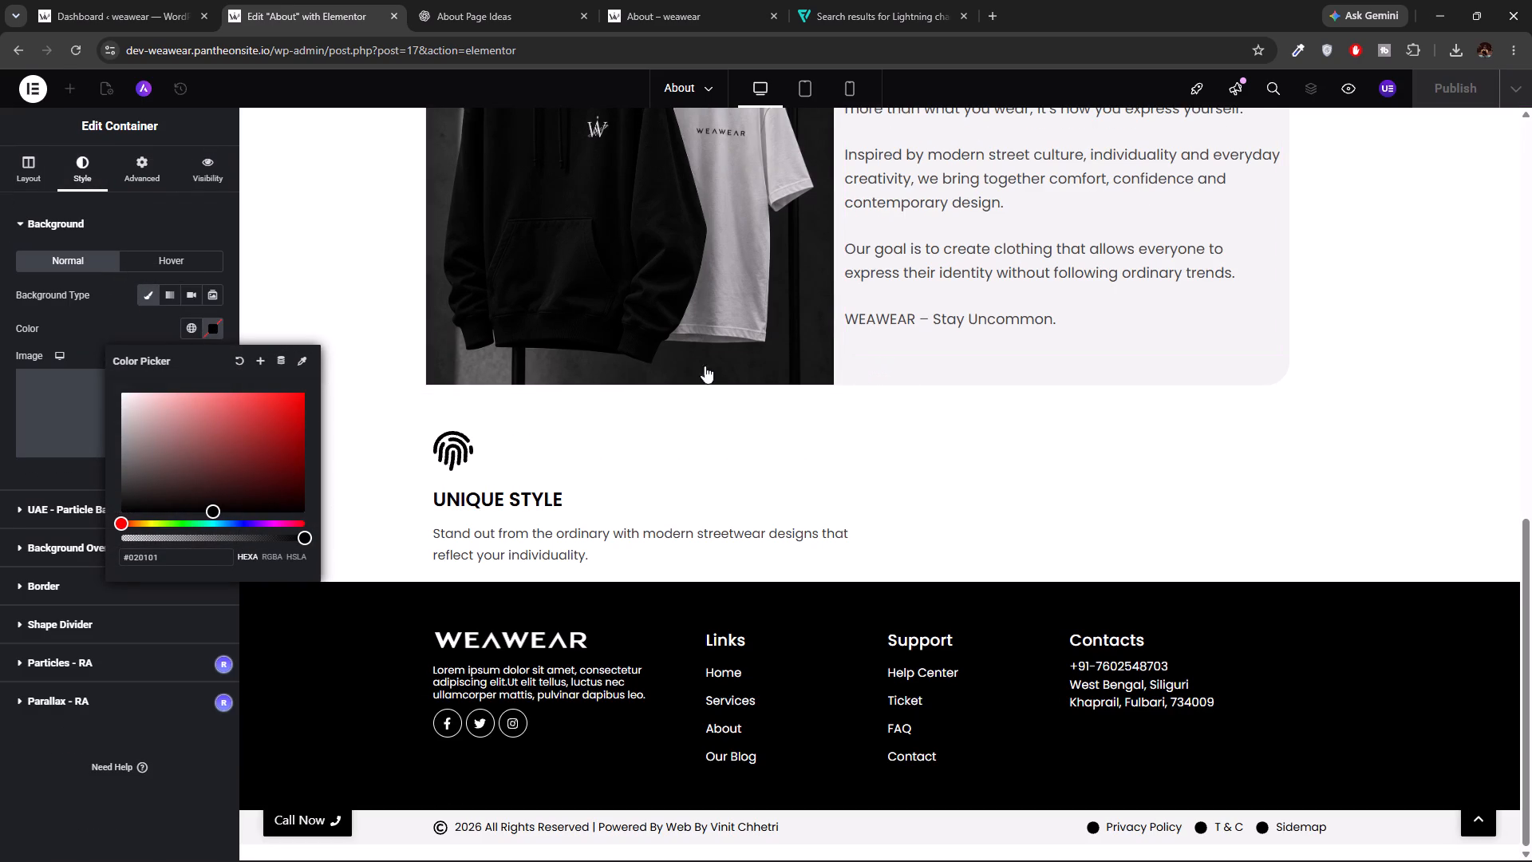
pyautogui.click(302, 355)
pyautogui.click(865, 374)
pyautogui.click(895, 389)
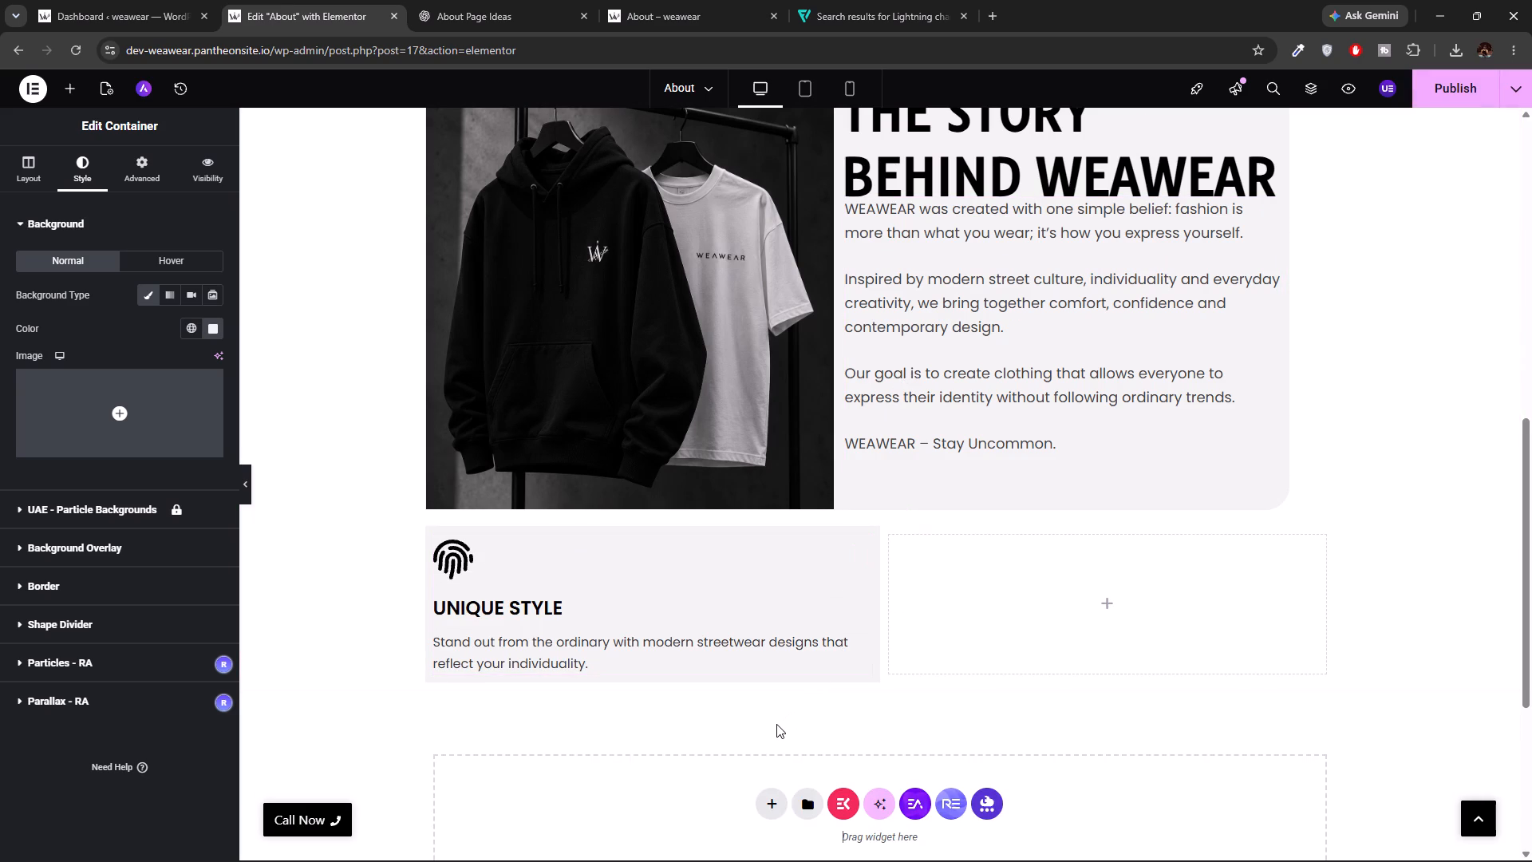
# Unlink the UNIQUE STYLE icon box's margins and set its left margin to 30 px.
pyautogui.click(139, 163)
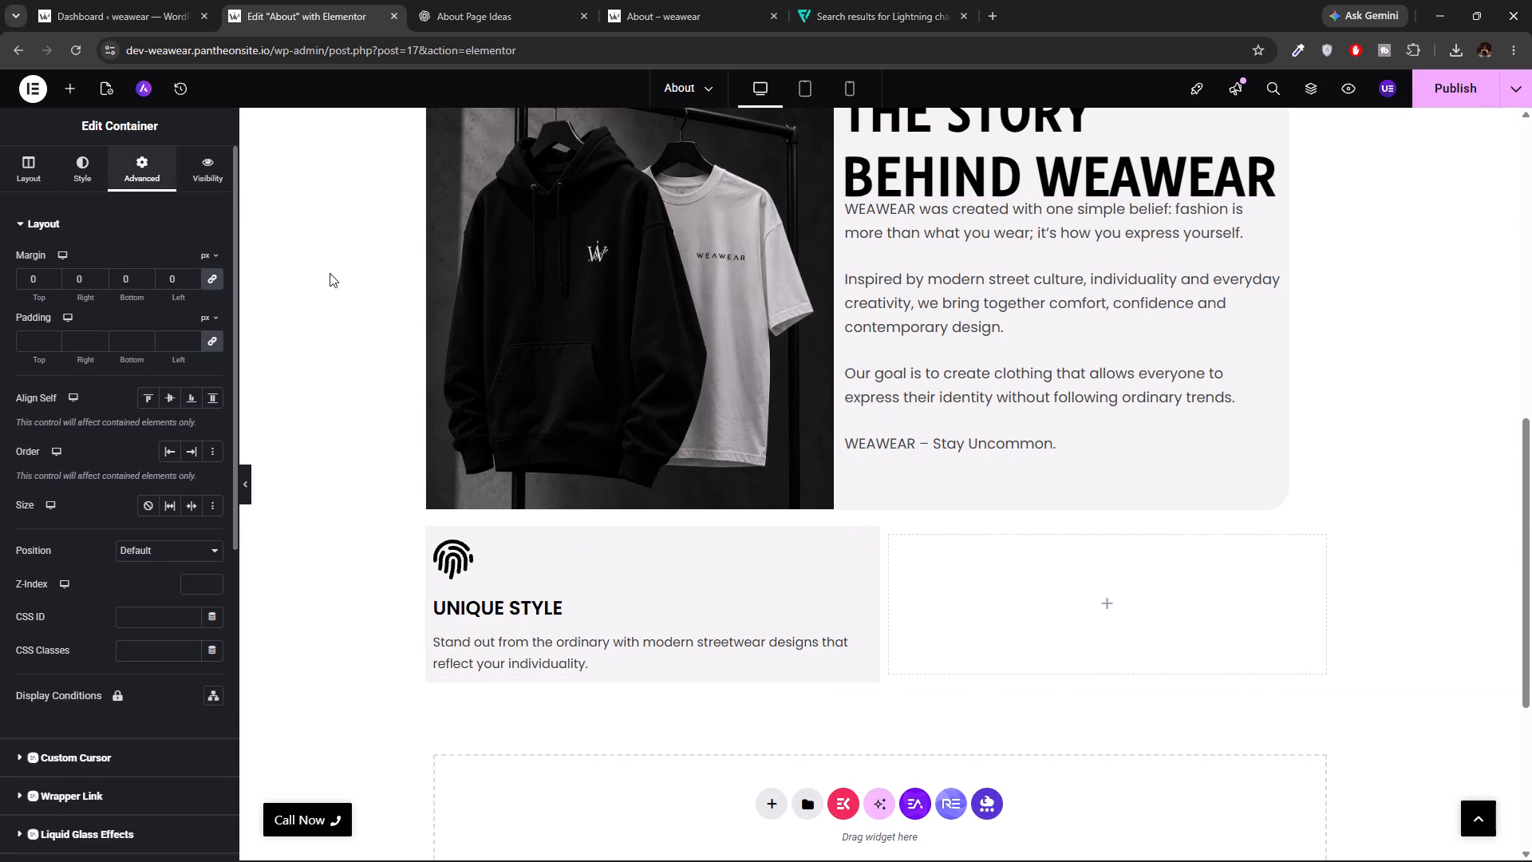
pyautogui.click(859, 552)
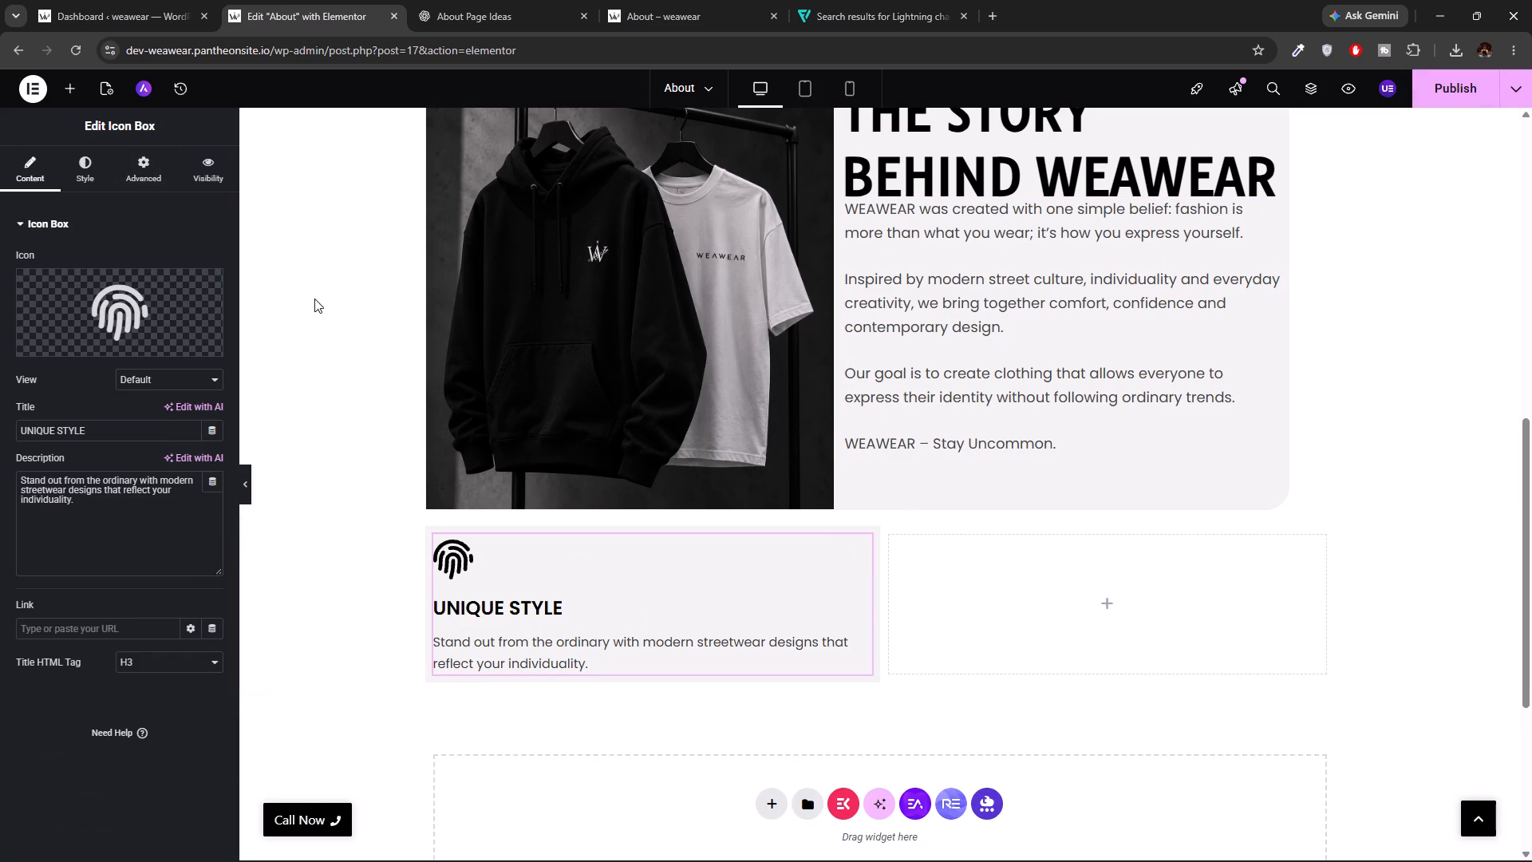
pyautogui.click(156, 166)
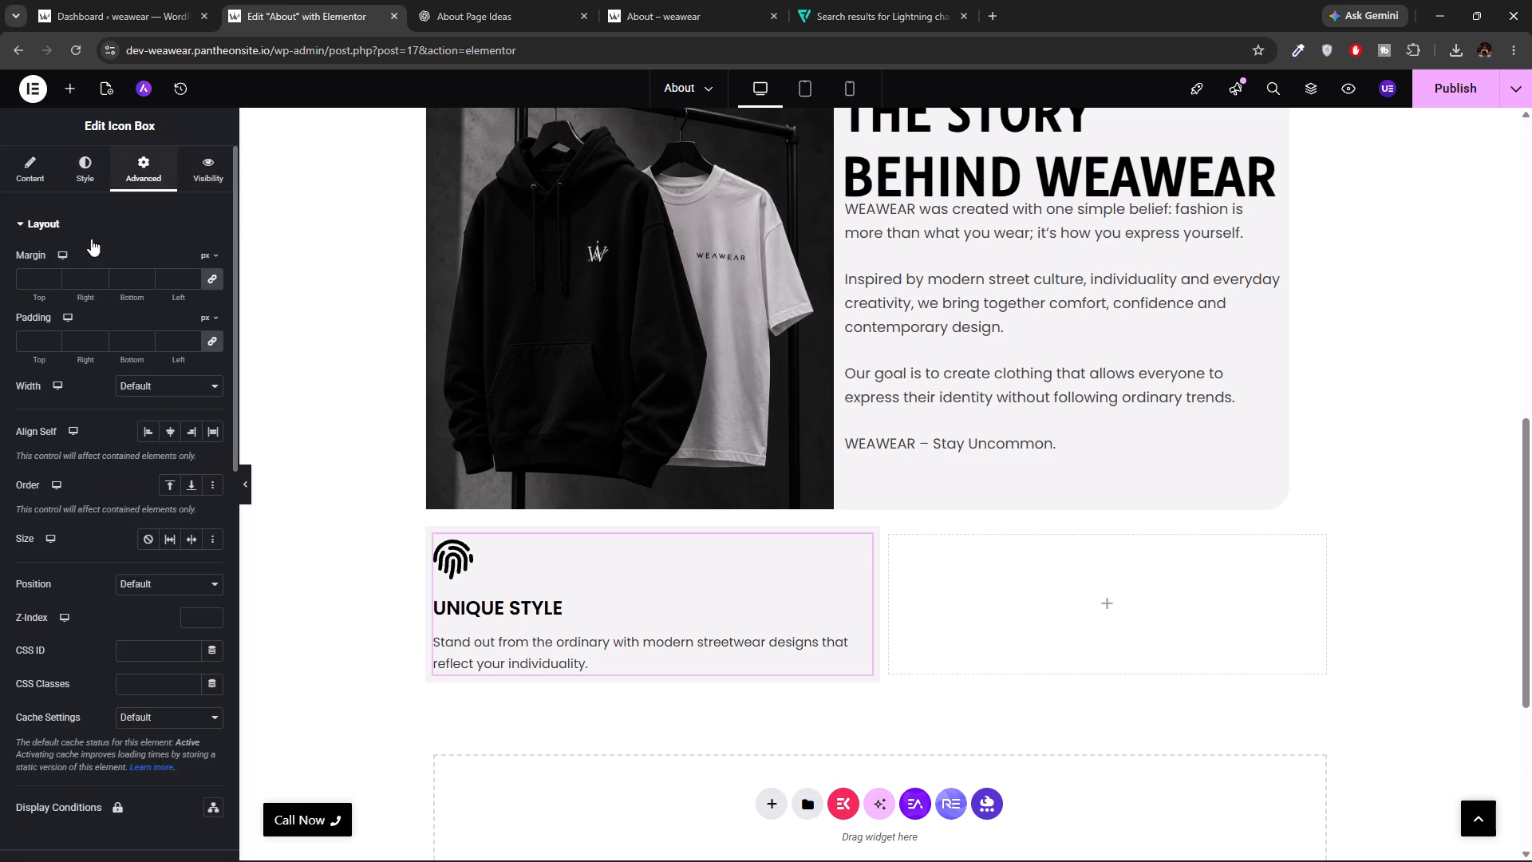
pyautogui.click(210, 279)
pyautogui.click(190, 278)
pyautogui.click(190, 278)
pyautogui.tripleClick(190, 278)
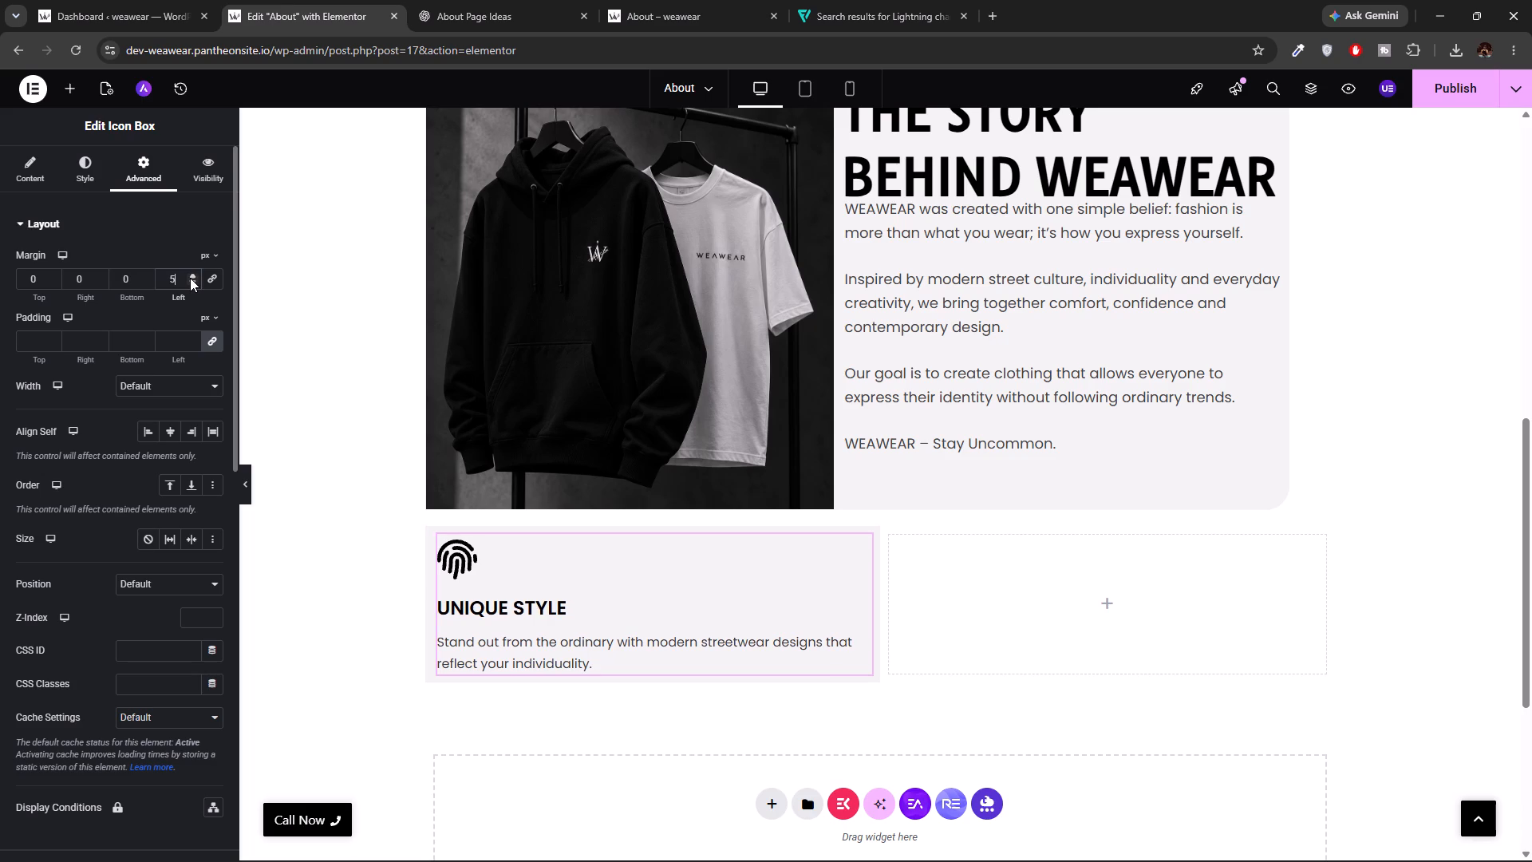
pyautogui.tripleClick(190, 278)
pyautogui.tripleClick(190, 278)
pyautogui.tripleClick(190, 278)
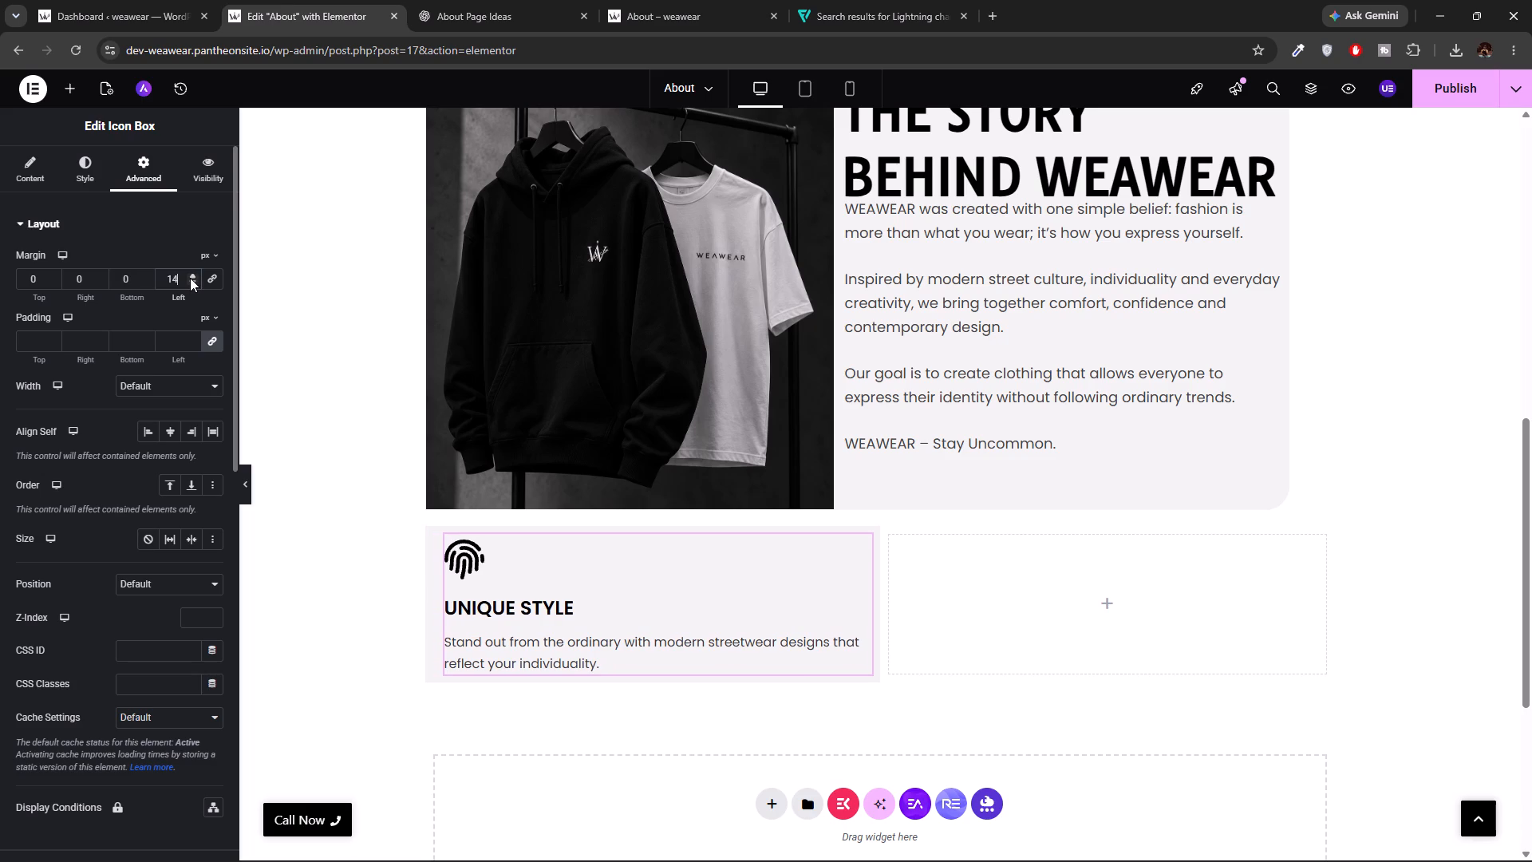
pyautogui.tripleClick(190, 278)
pyautogui.tripleClick(190, 278)
pyautogui.tripleClick(190, 278)
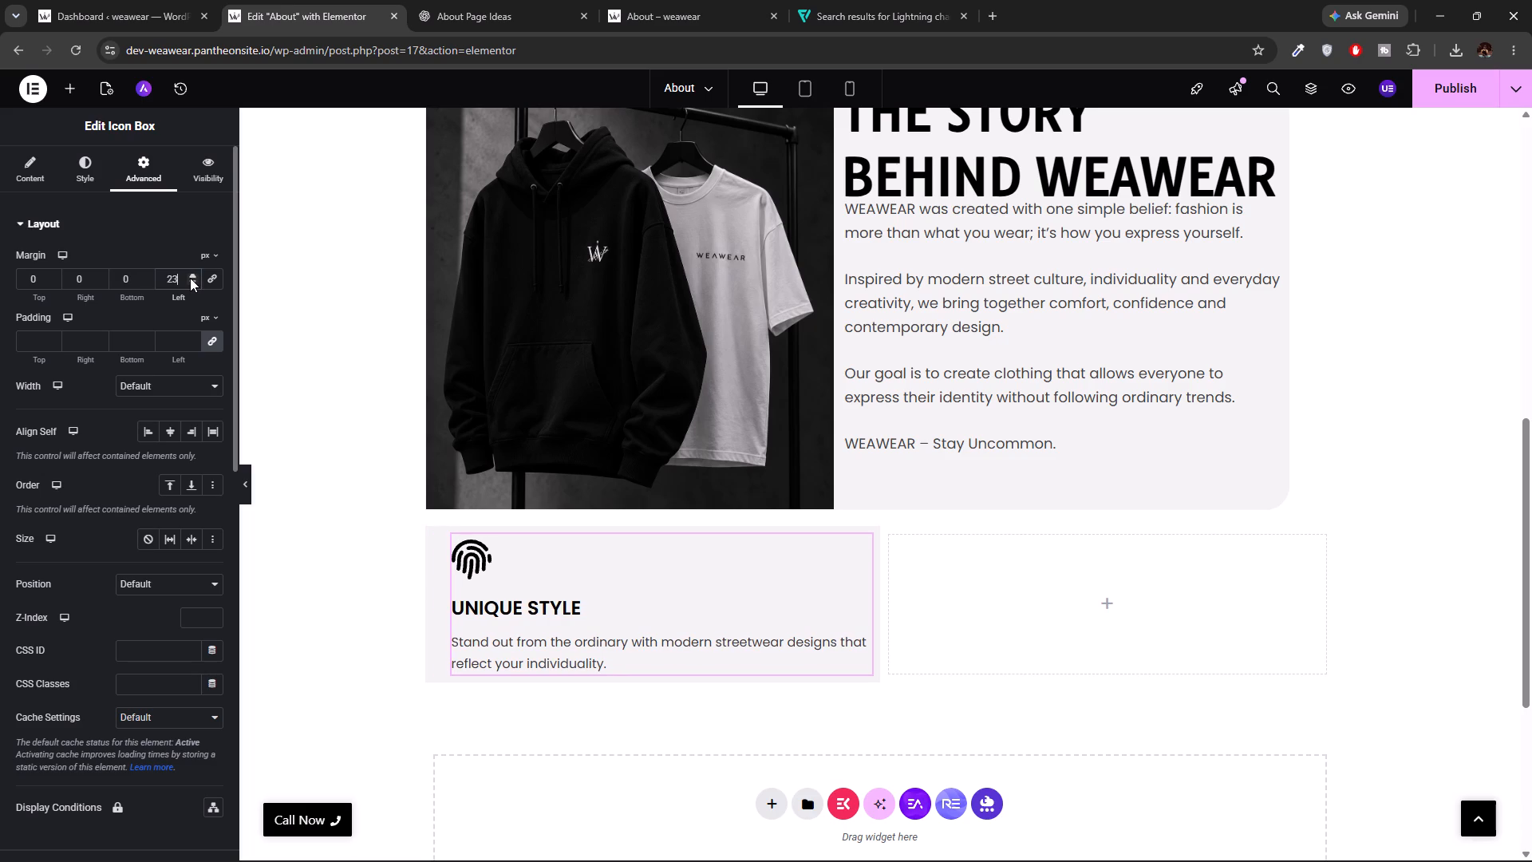
pyautogui.tripleClick(190, 278)
pyautogui.tripleClick(190, 278)
pyautogui.click(190, 278)
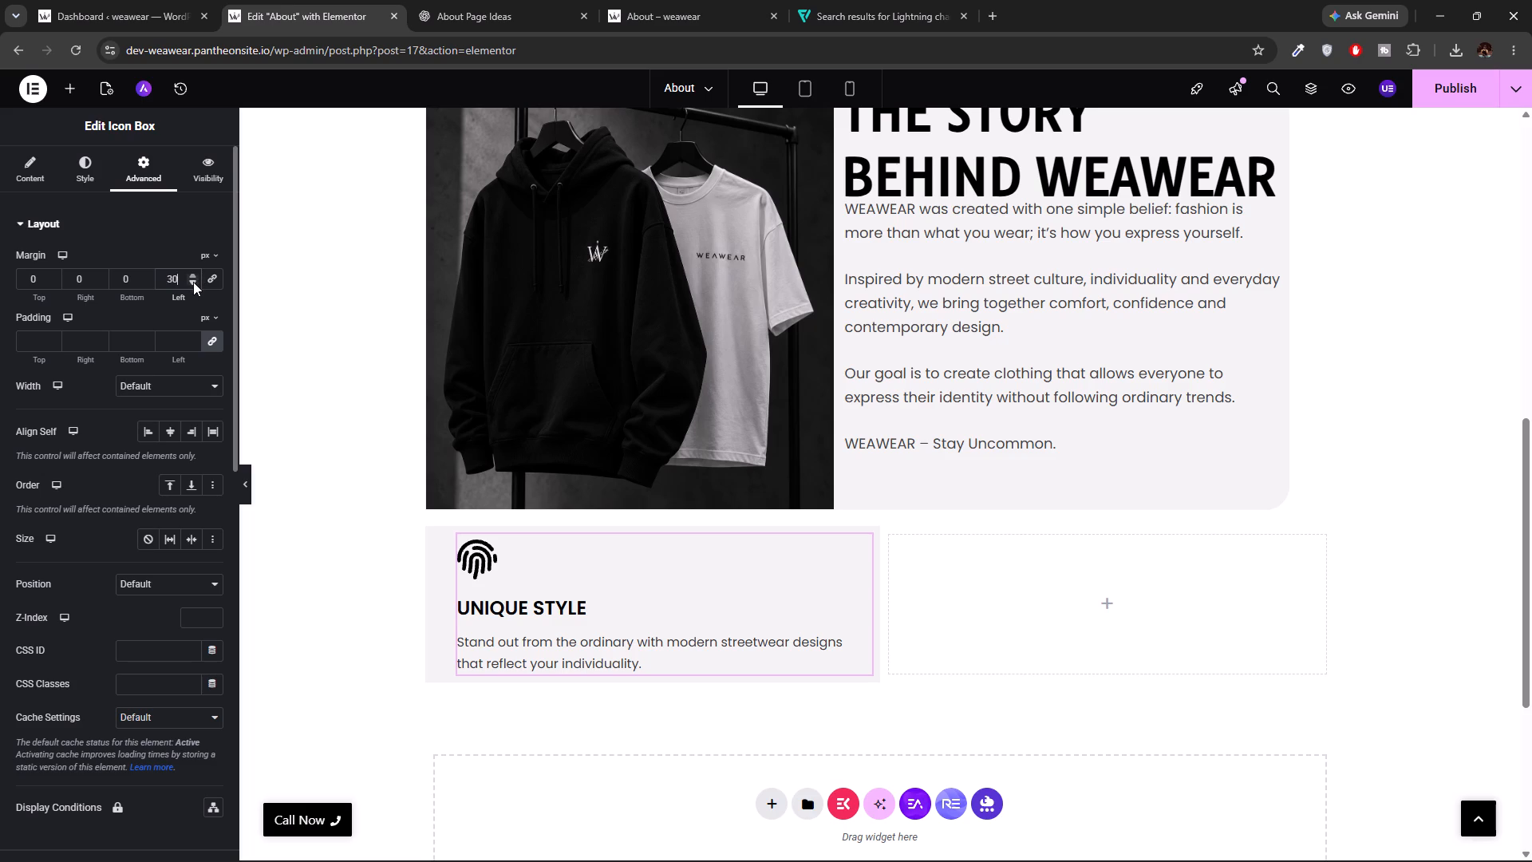
# Set the UNIQUE STYLE icon box's right margin to 30 px.
pyautogui.click(98, 281)
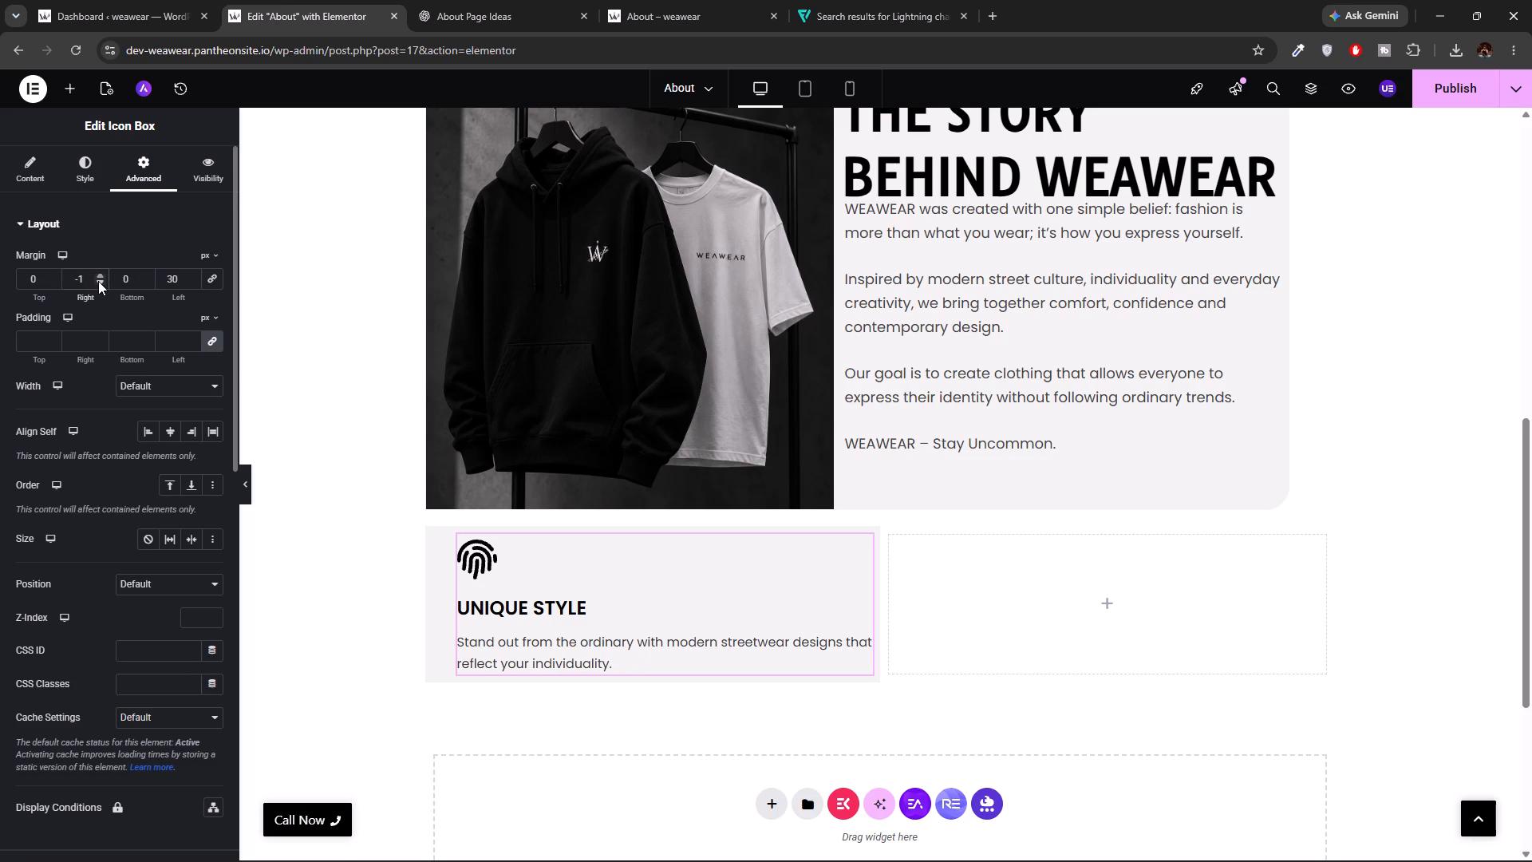
pyautogui.click(98, 281)
pyautogui.click(98, 281)
pyautogui.click(98, 281)
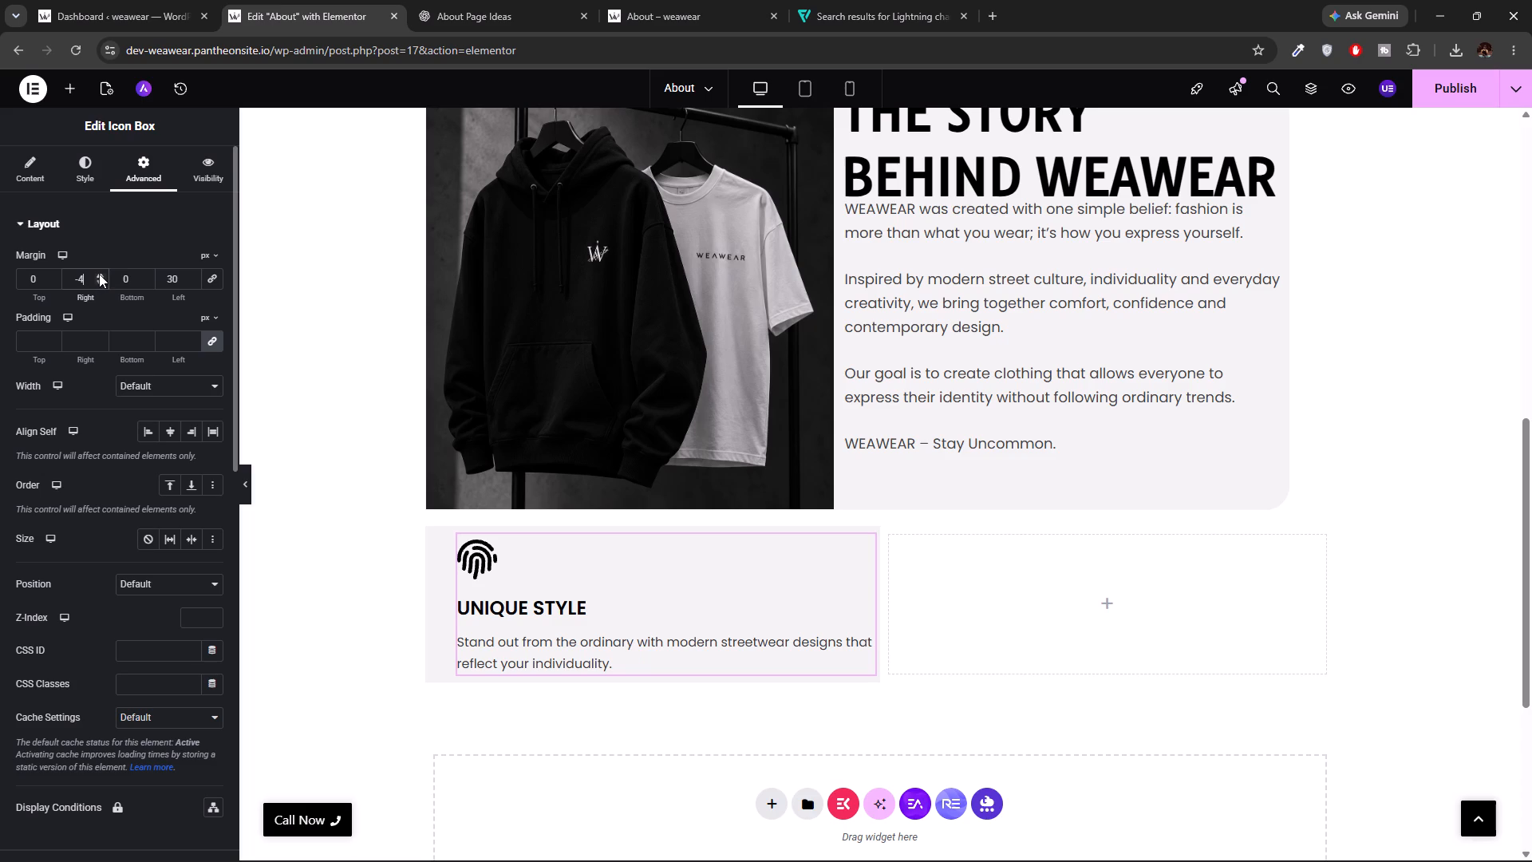
pyautogui.tripleClick(99, 274)
pyautogui.tripleClick(99, 274)
pyautogui.doubleClick(99, 274)
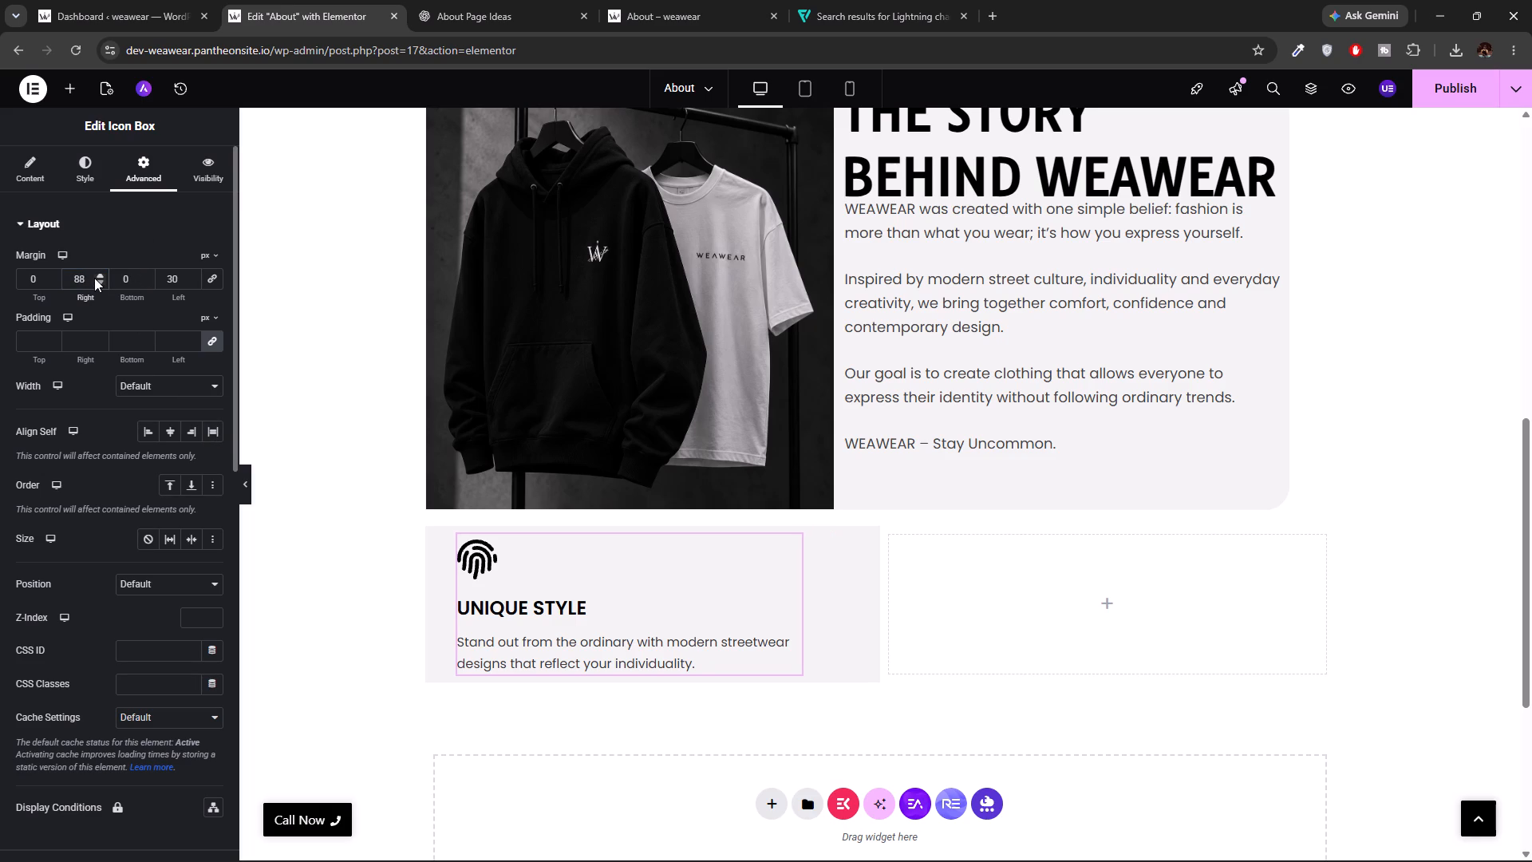
pyautogui.press('BackSpace')
pyautogui.press('BackSpace')
pyautogui.press('3')
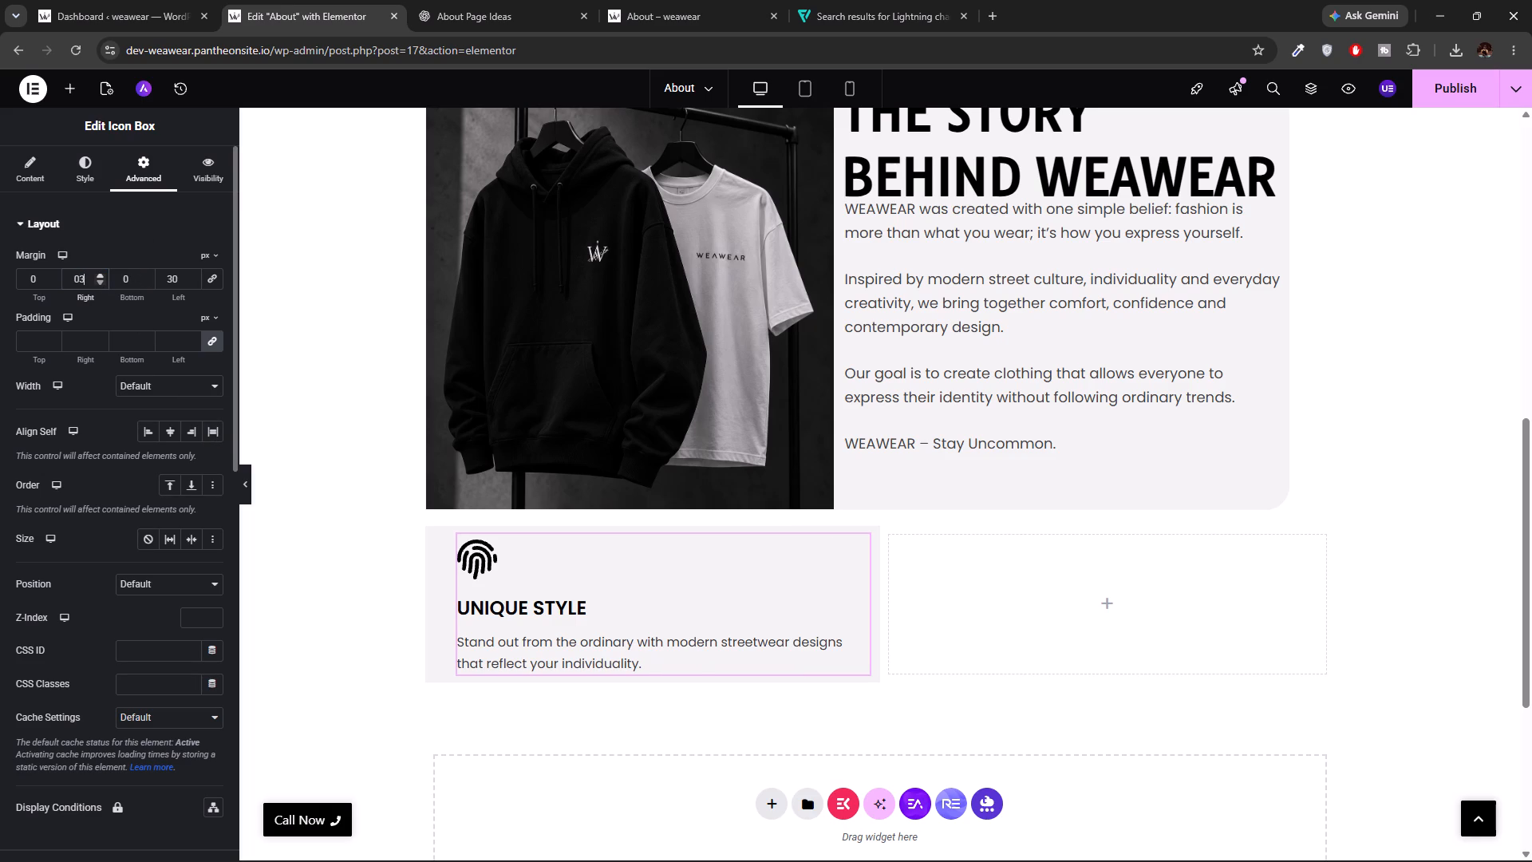
pyautogui.press('0')
pyautogui.click(324, 378)
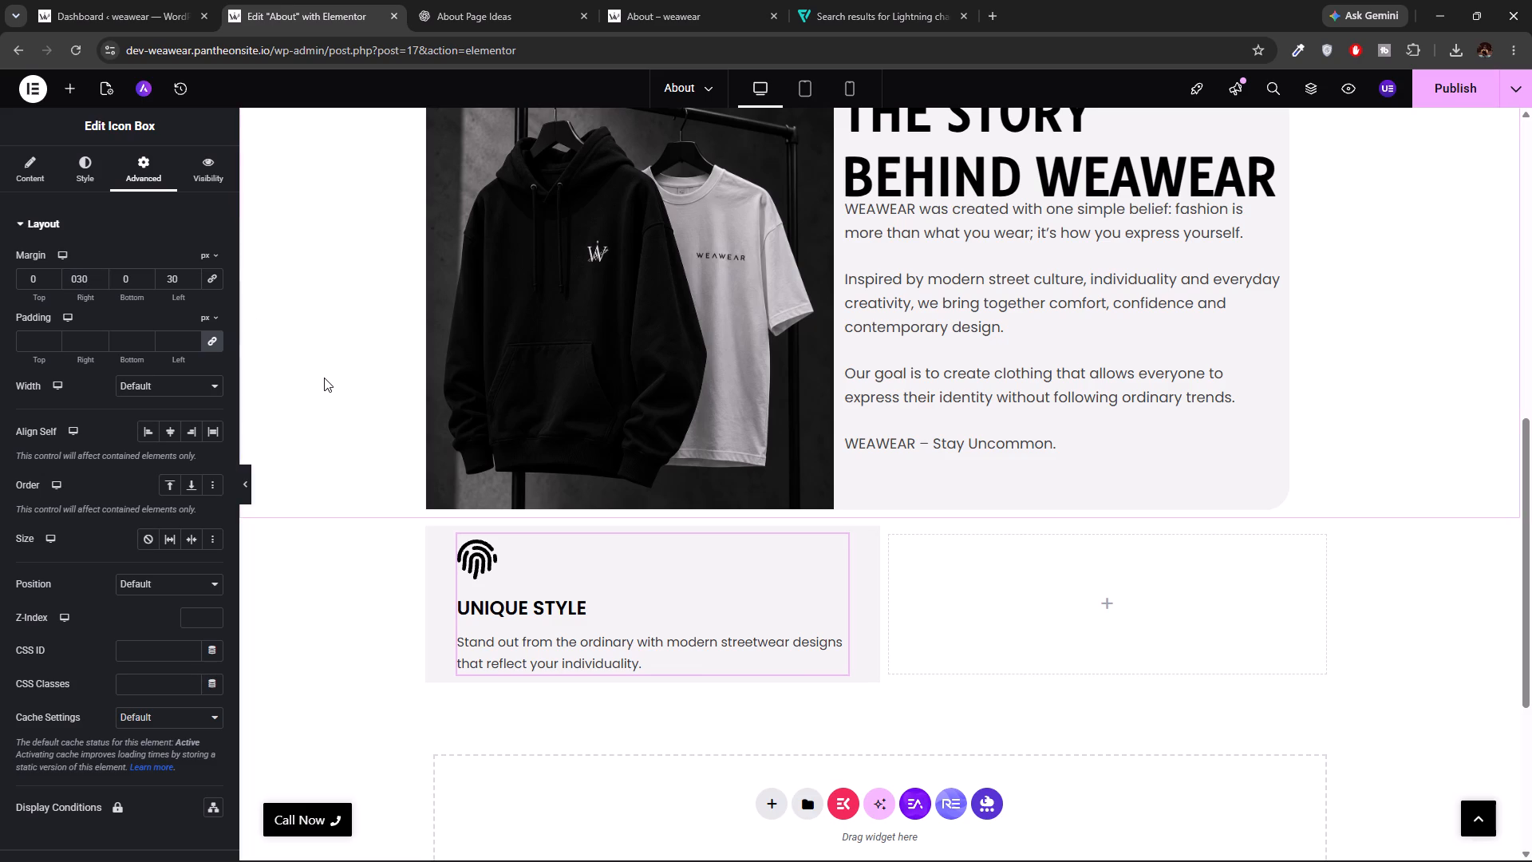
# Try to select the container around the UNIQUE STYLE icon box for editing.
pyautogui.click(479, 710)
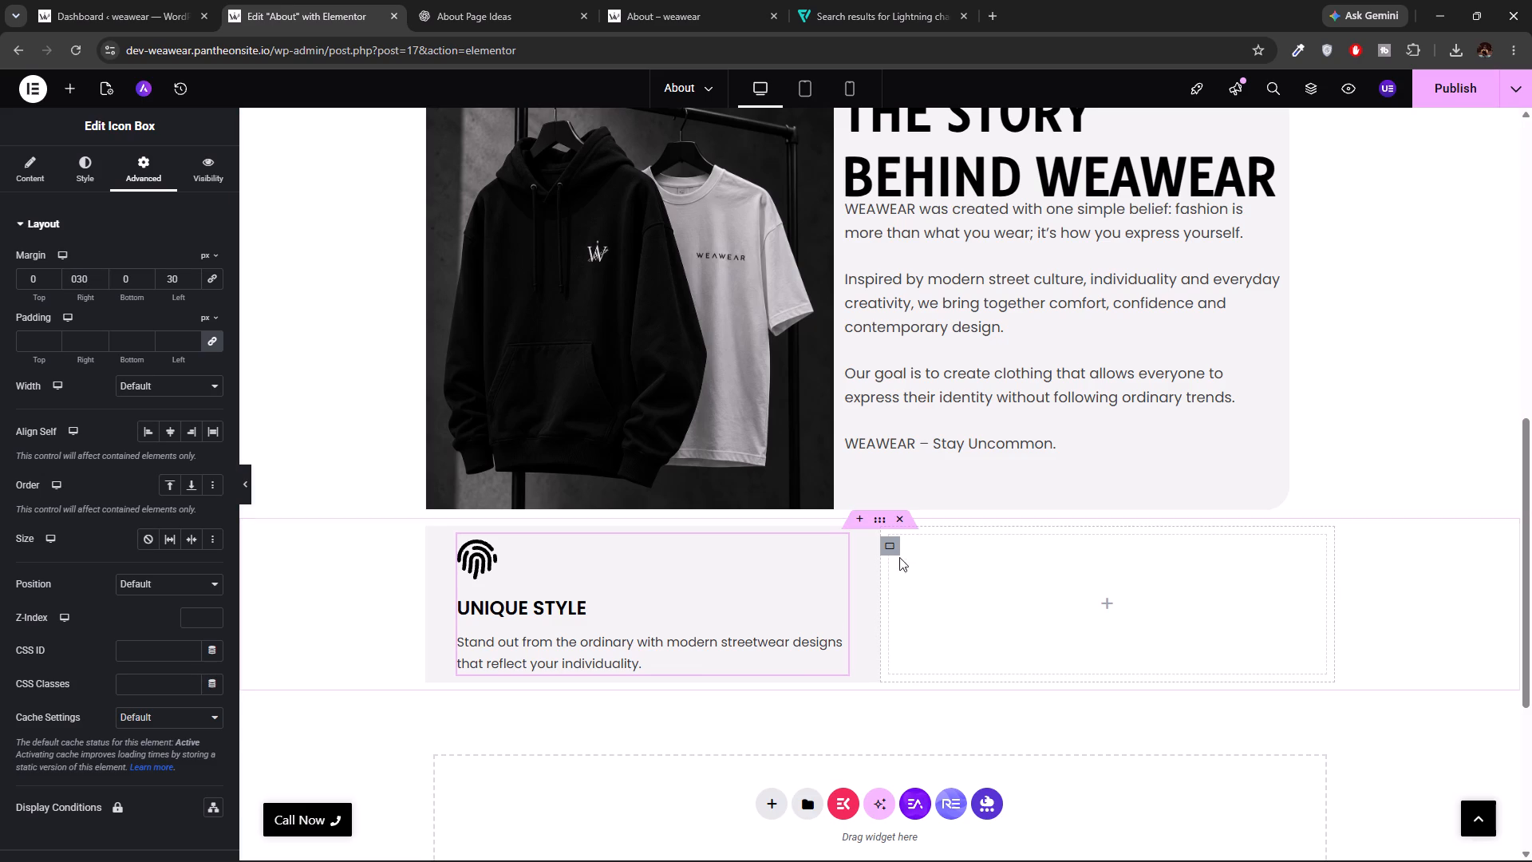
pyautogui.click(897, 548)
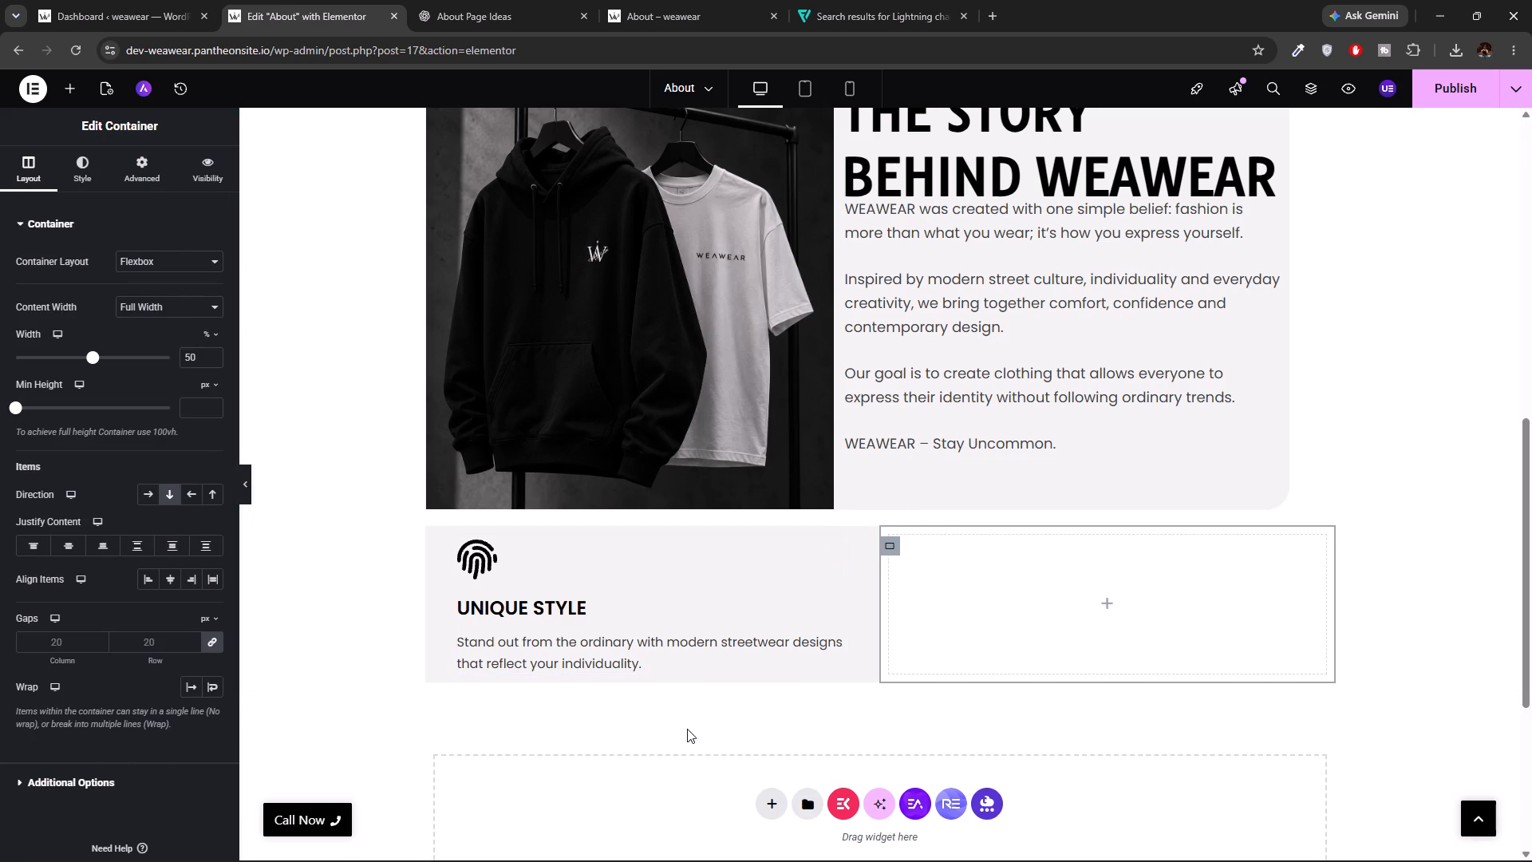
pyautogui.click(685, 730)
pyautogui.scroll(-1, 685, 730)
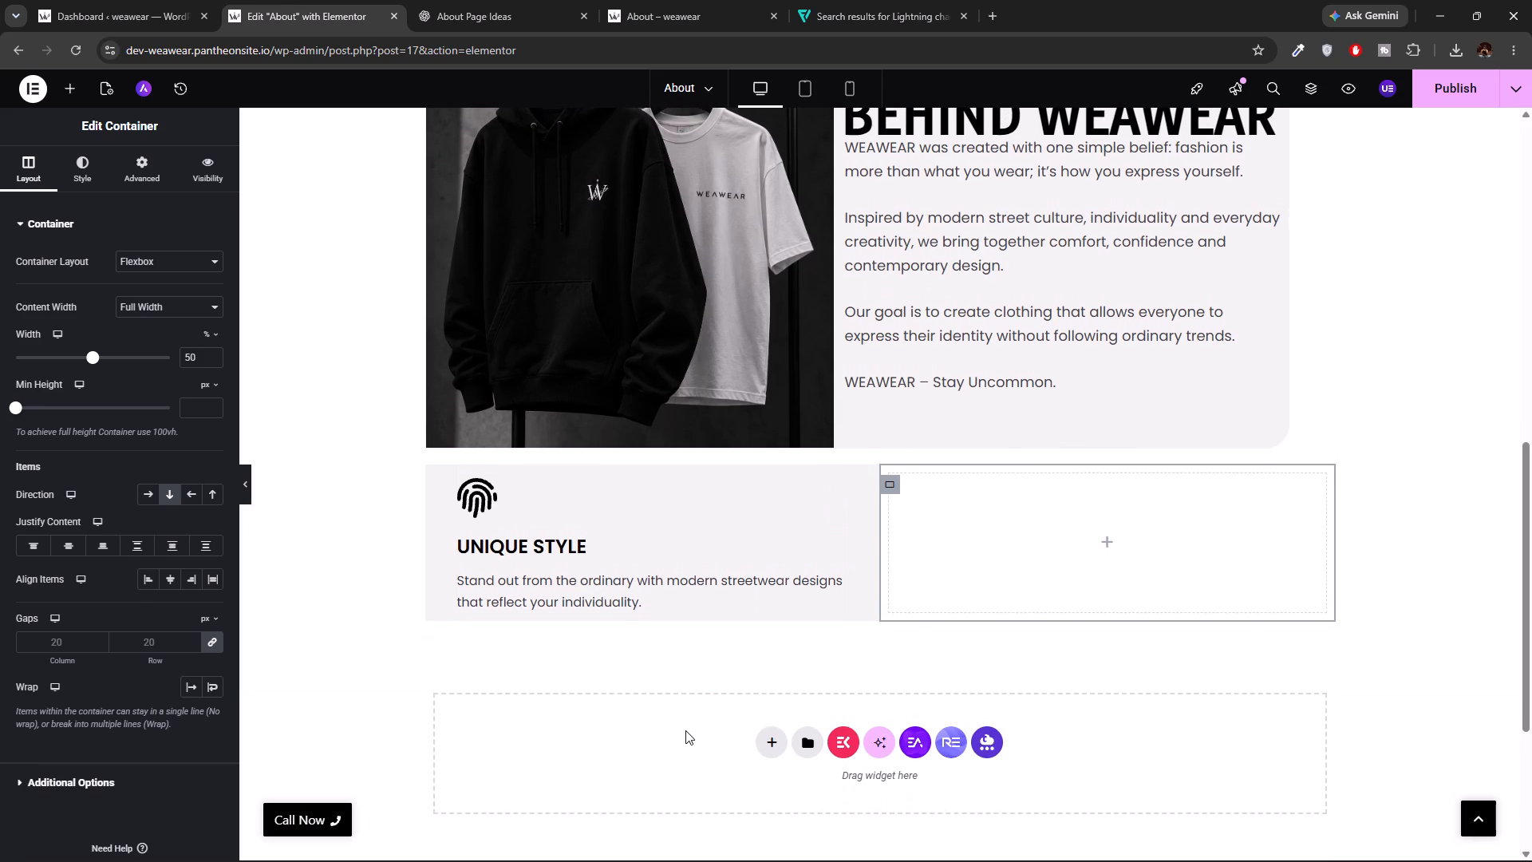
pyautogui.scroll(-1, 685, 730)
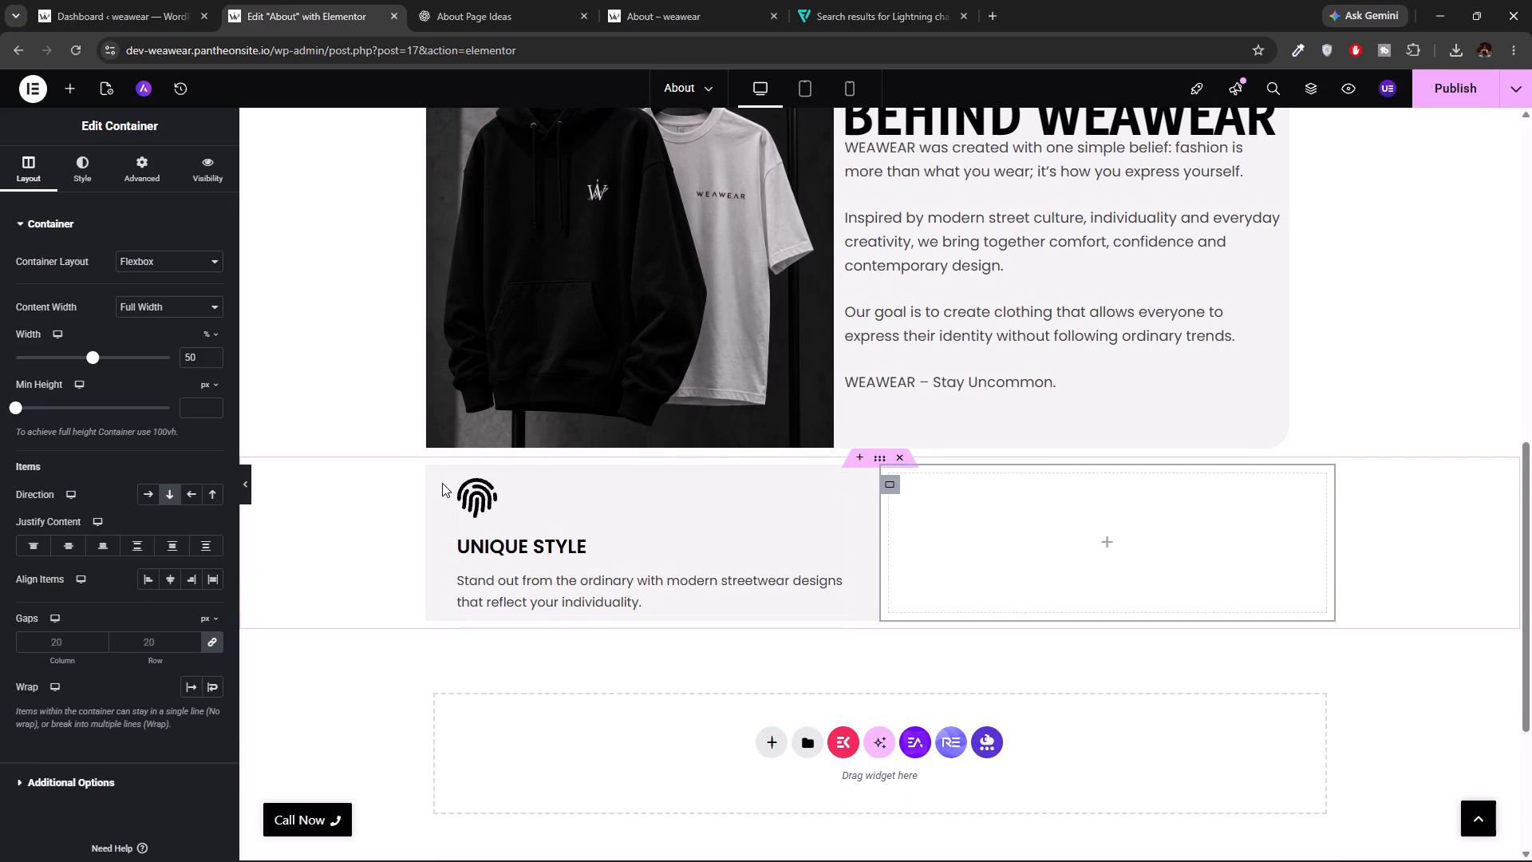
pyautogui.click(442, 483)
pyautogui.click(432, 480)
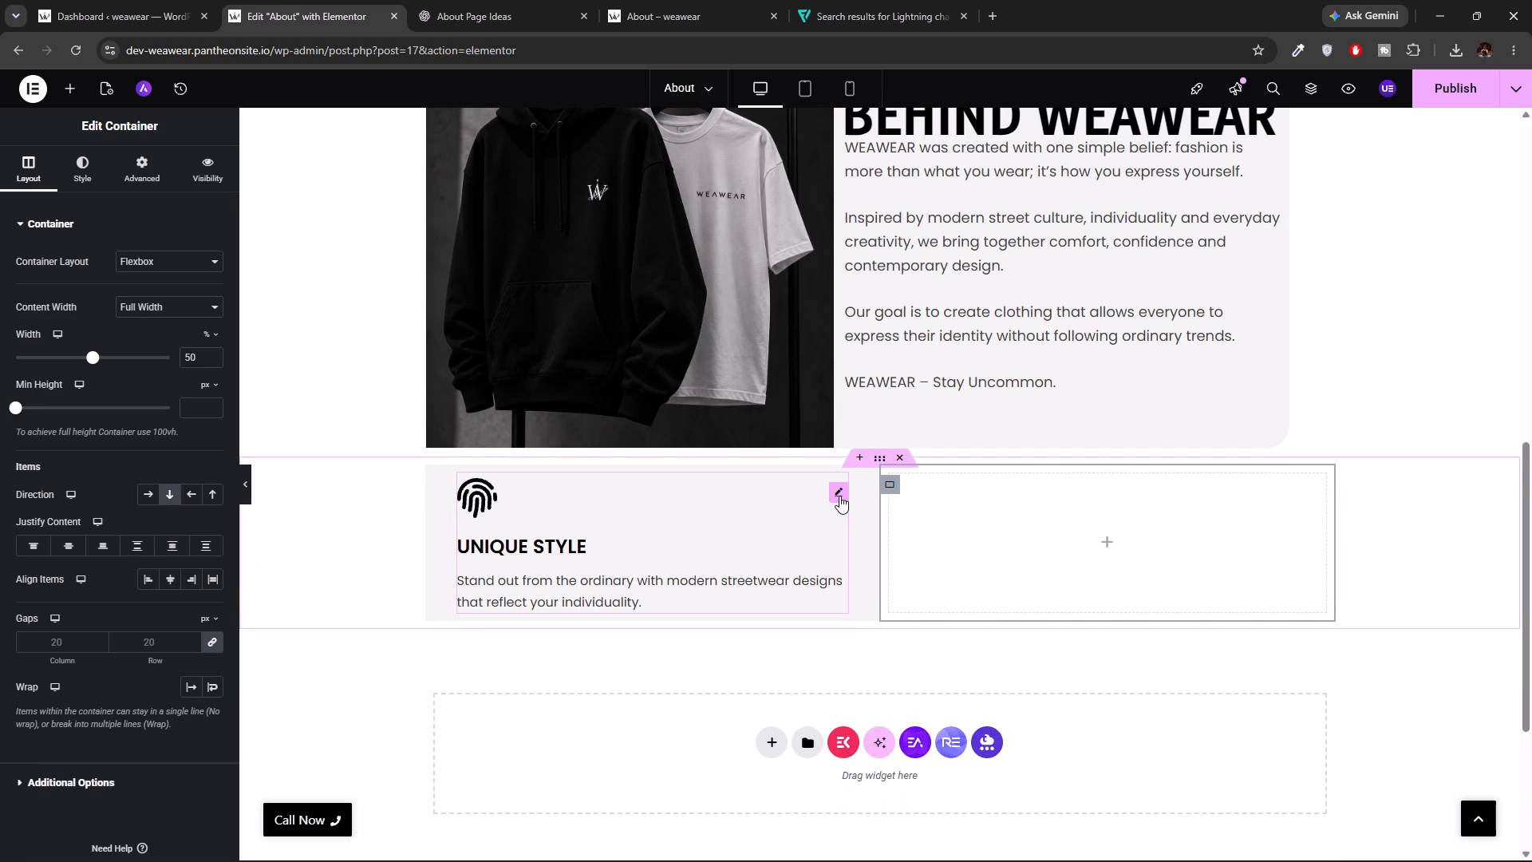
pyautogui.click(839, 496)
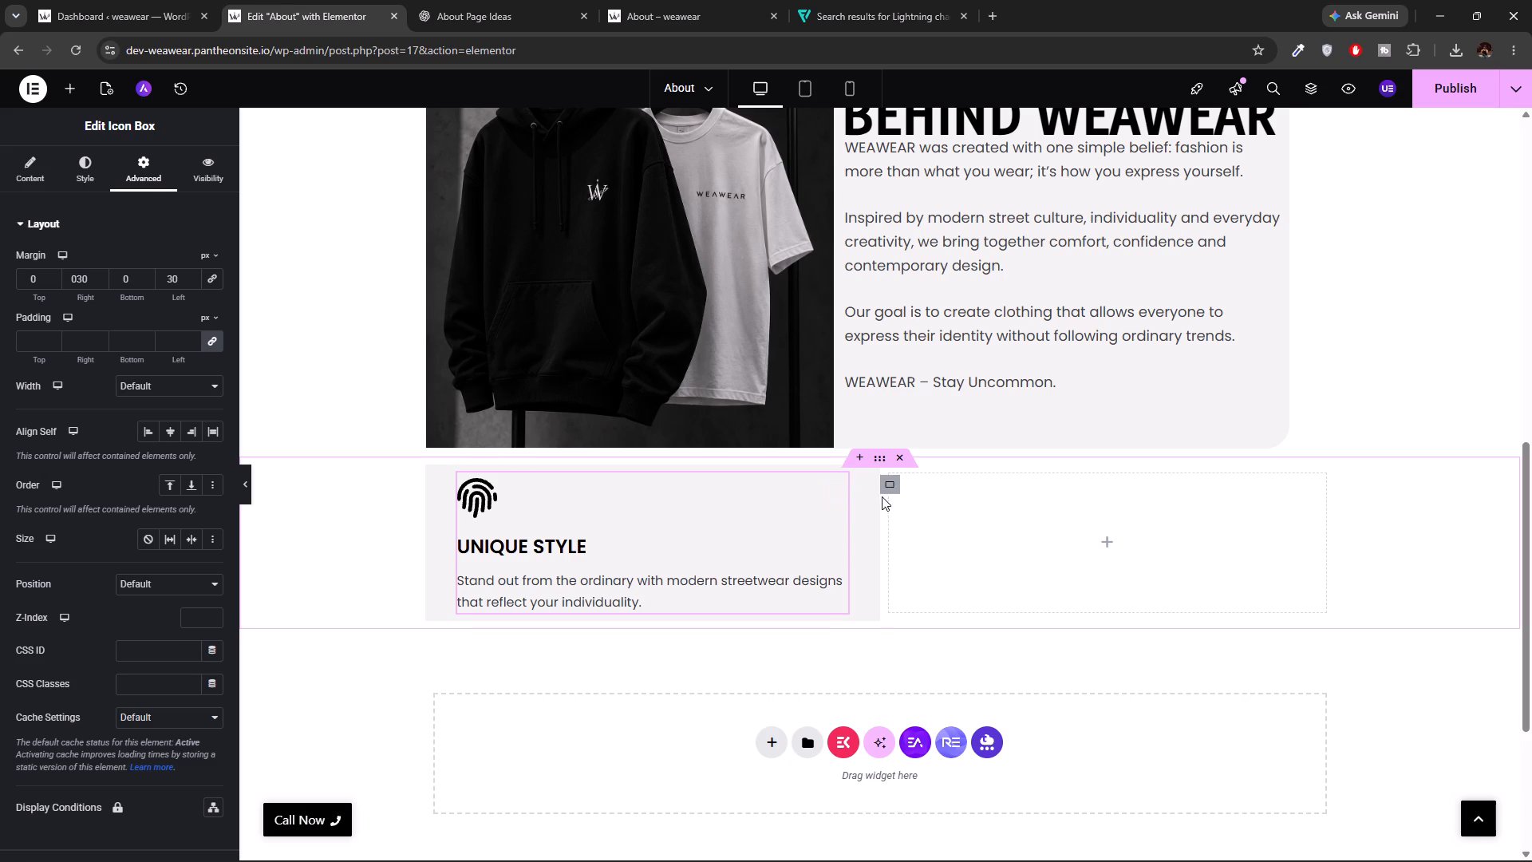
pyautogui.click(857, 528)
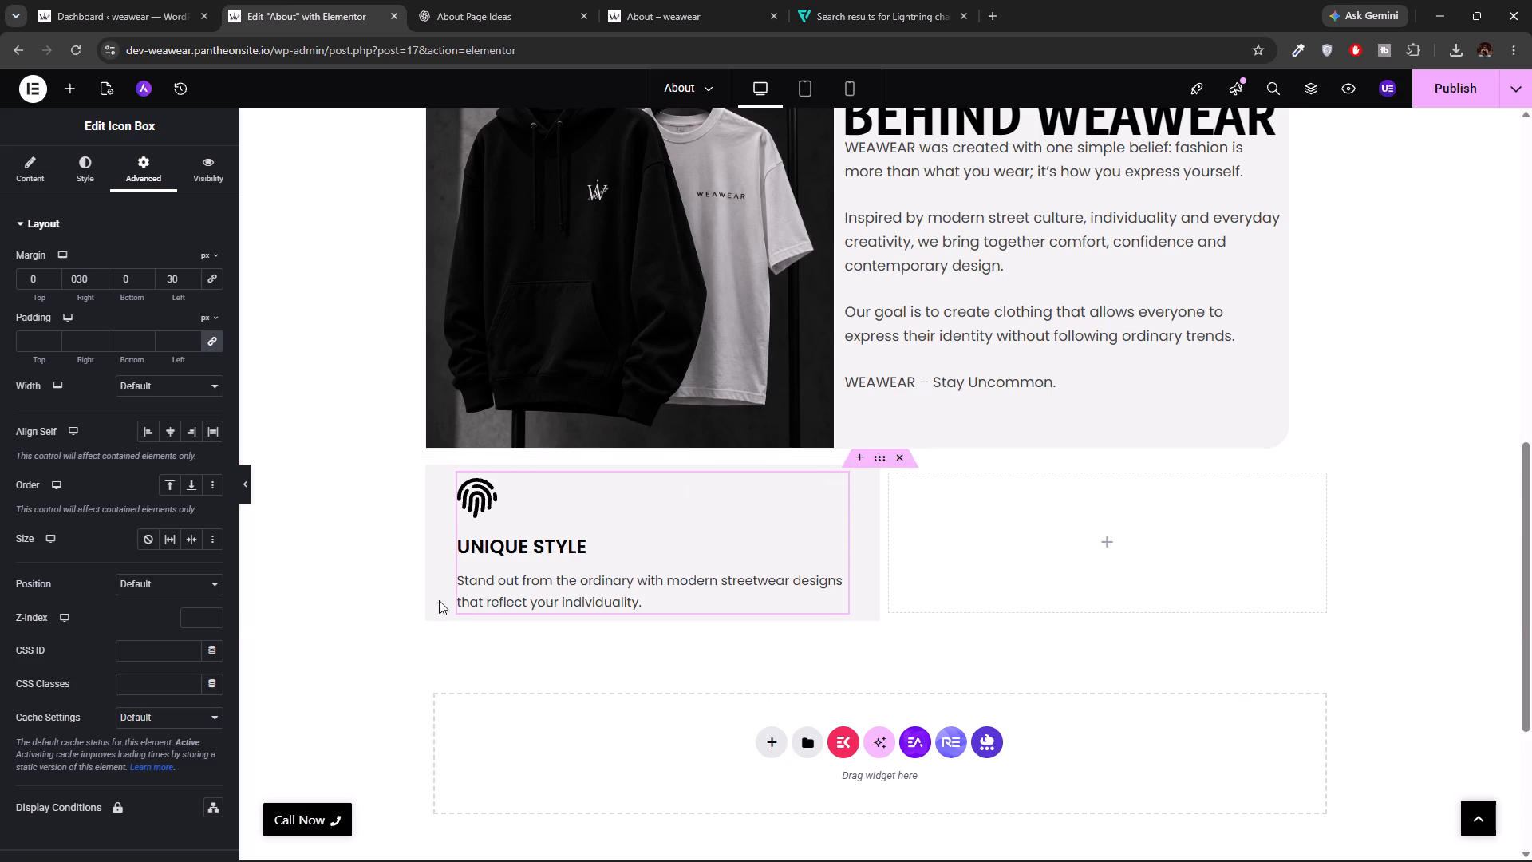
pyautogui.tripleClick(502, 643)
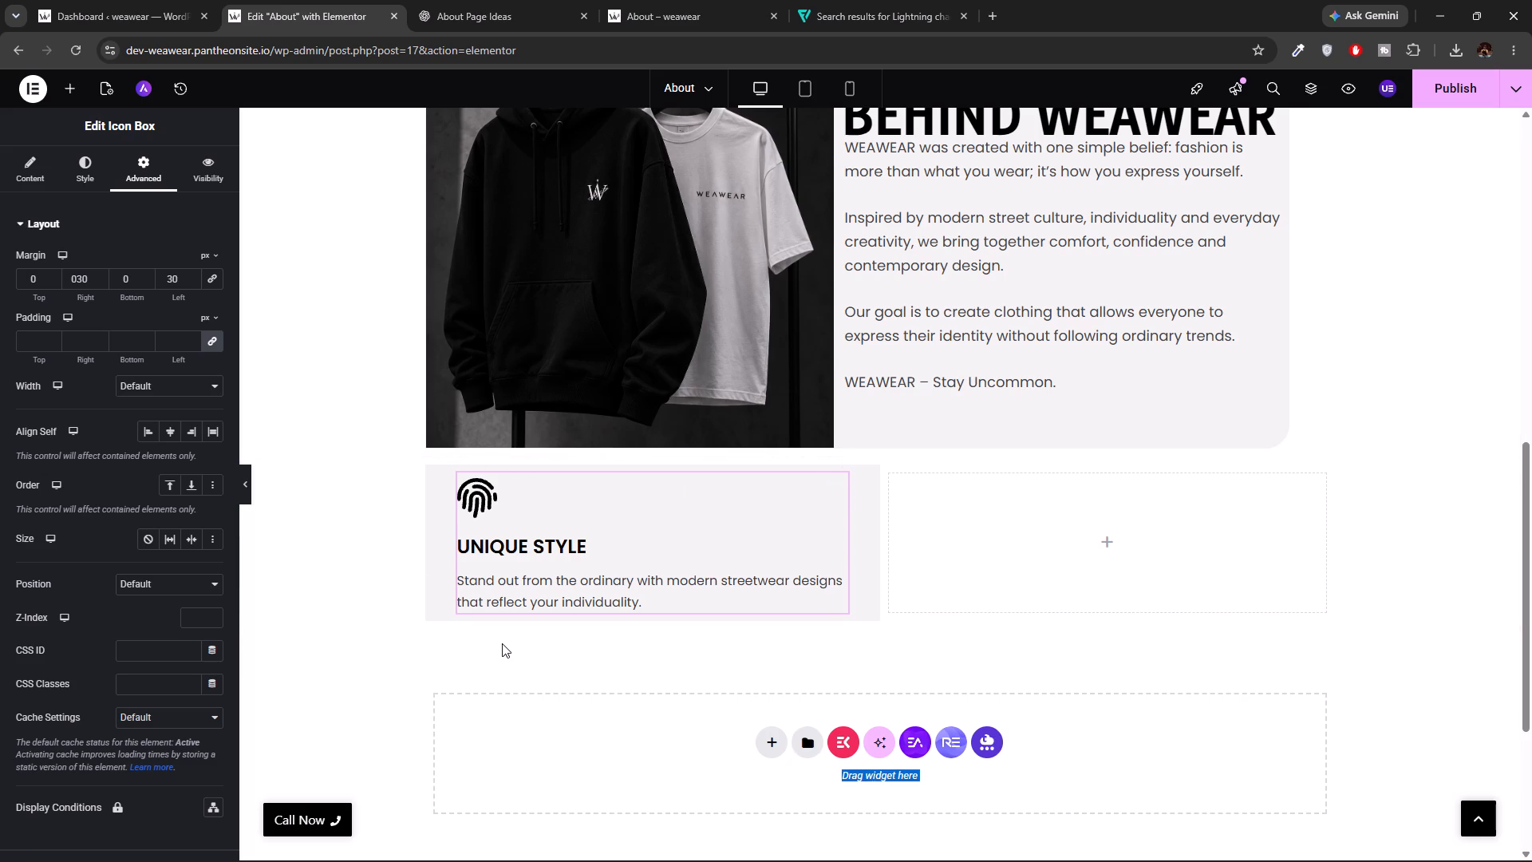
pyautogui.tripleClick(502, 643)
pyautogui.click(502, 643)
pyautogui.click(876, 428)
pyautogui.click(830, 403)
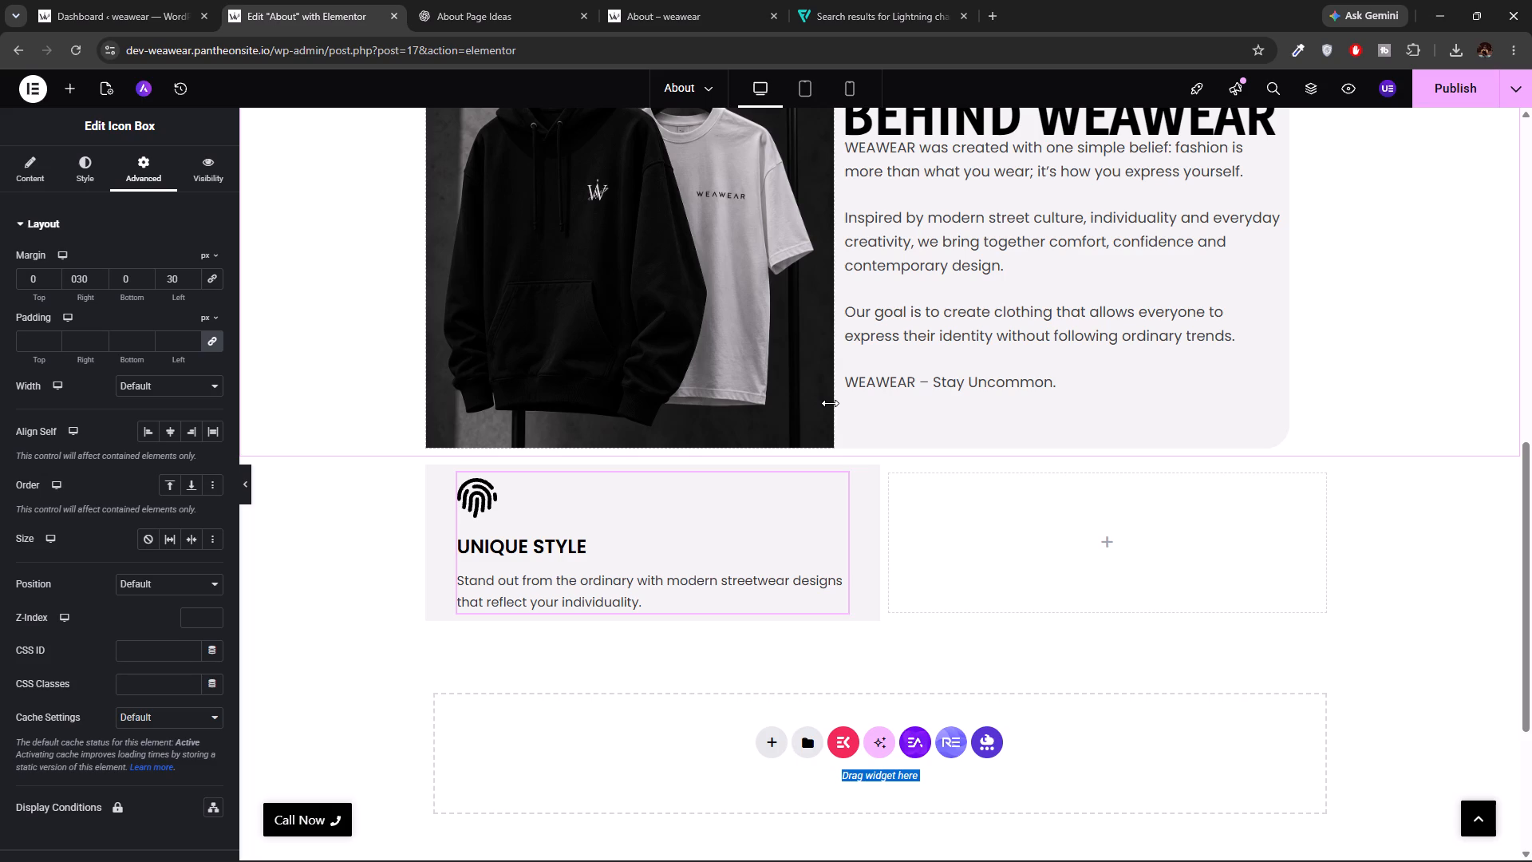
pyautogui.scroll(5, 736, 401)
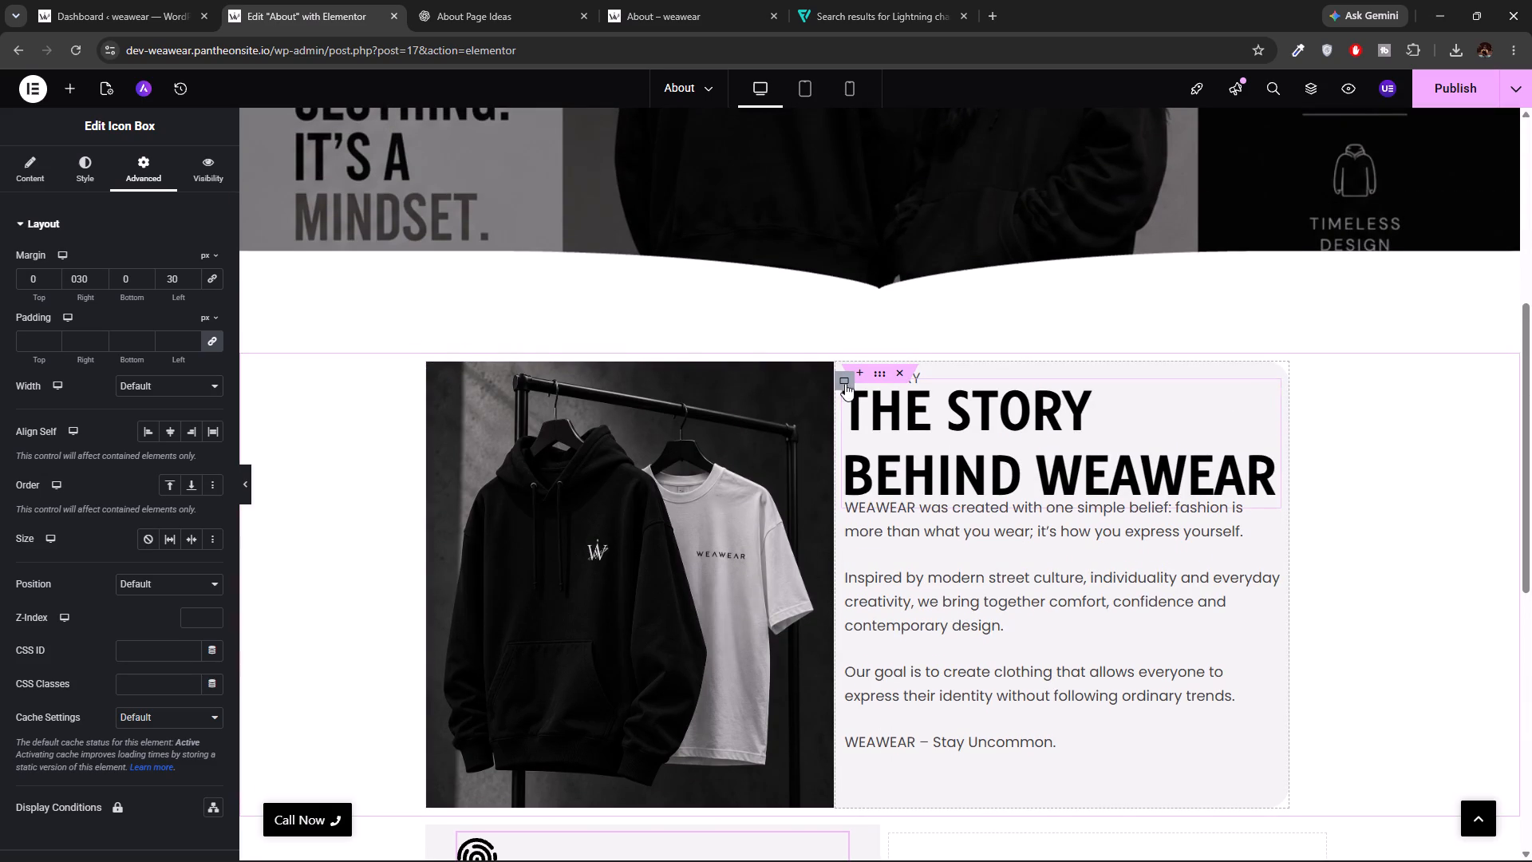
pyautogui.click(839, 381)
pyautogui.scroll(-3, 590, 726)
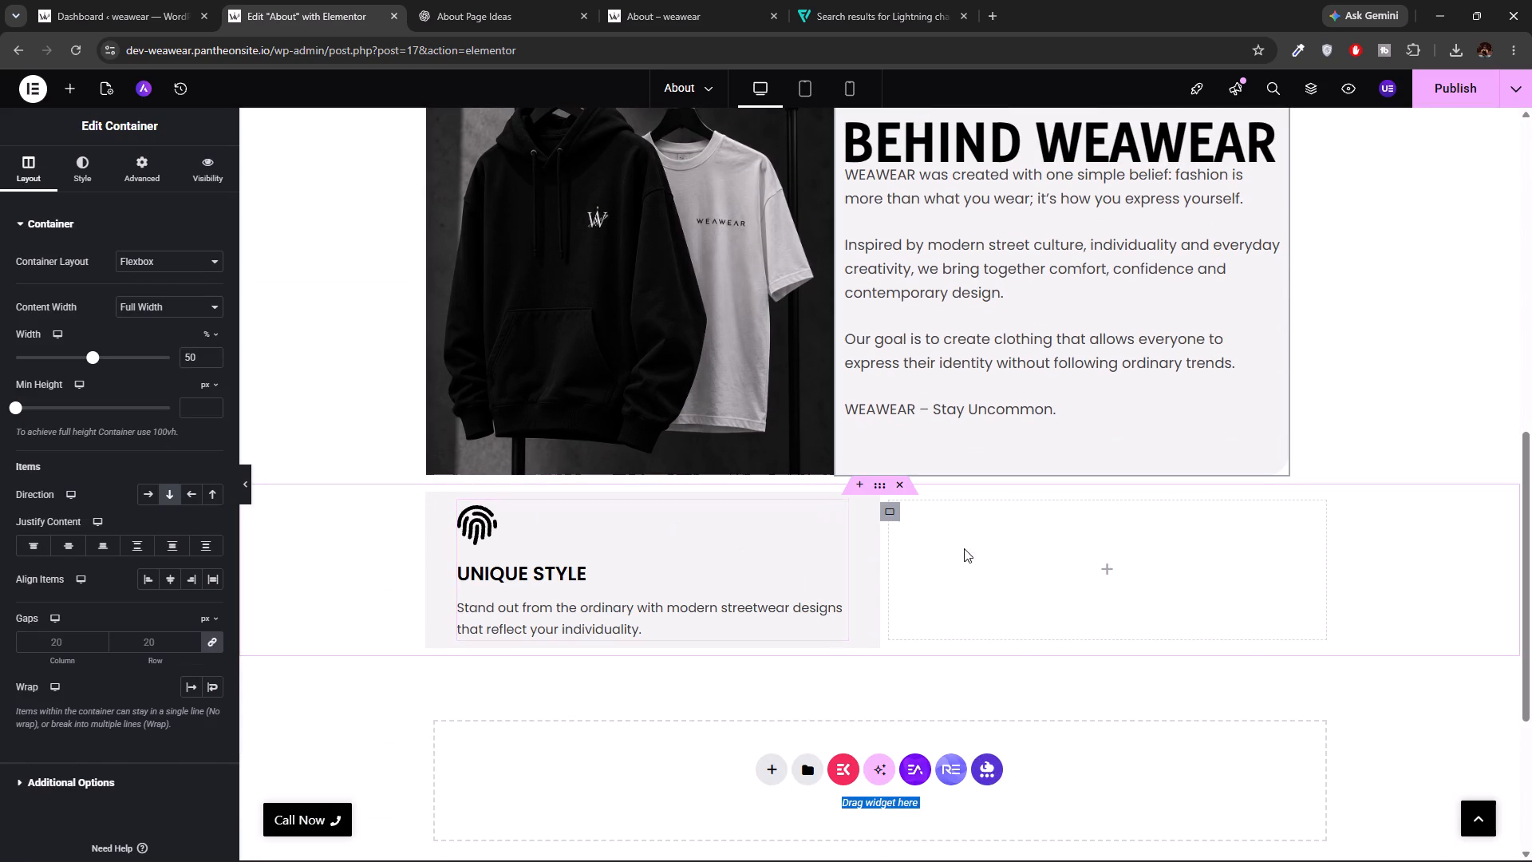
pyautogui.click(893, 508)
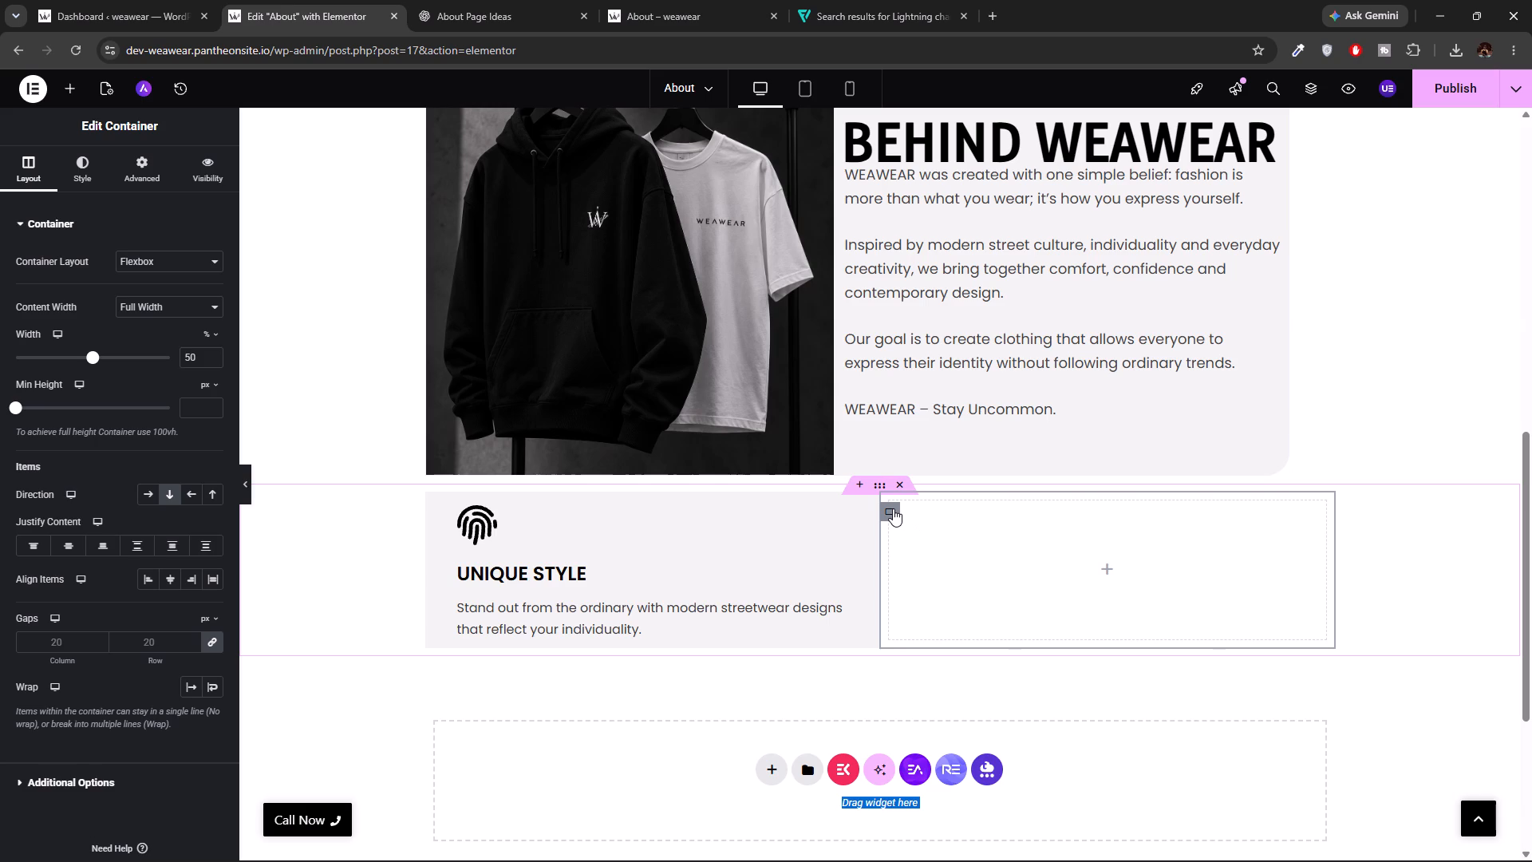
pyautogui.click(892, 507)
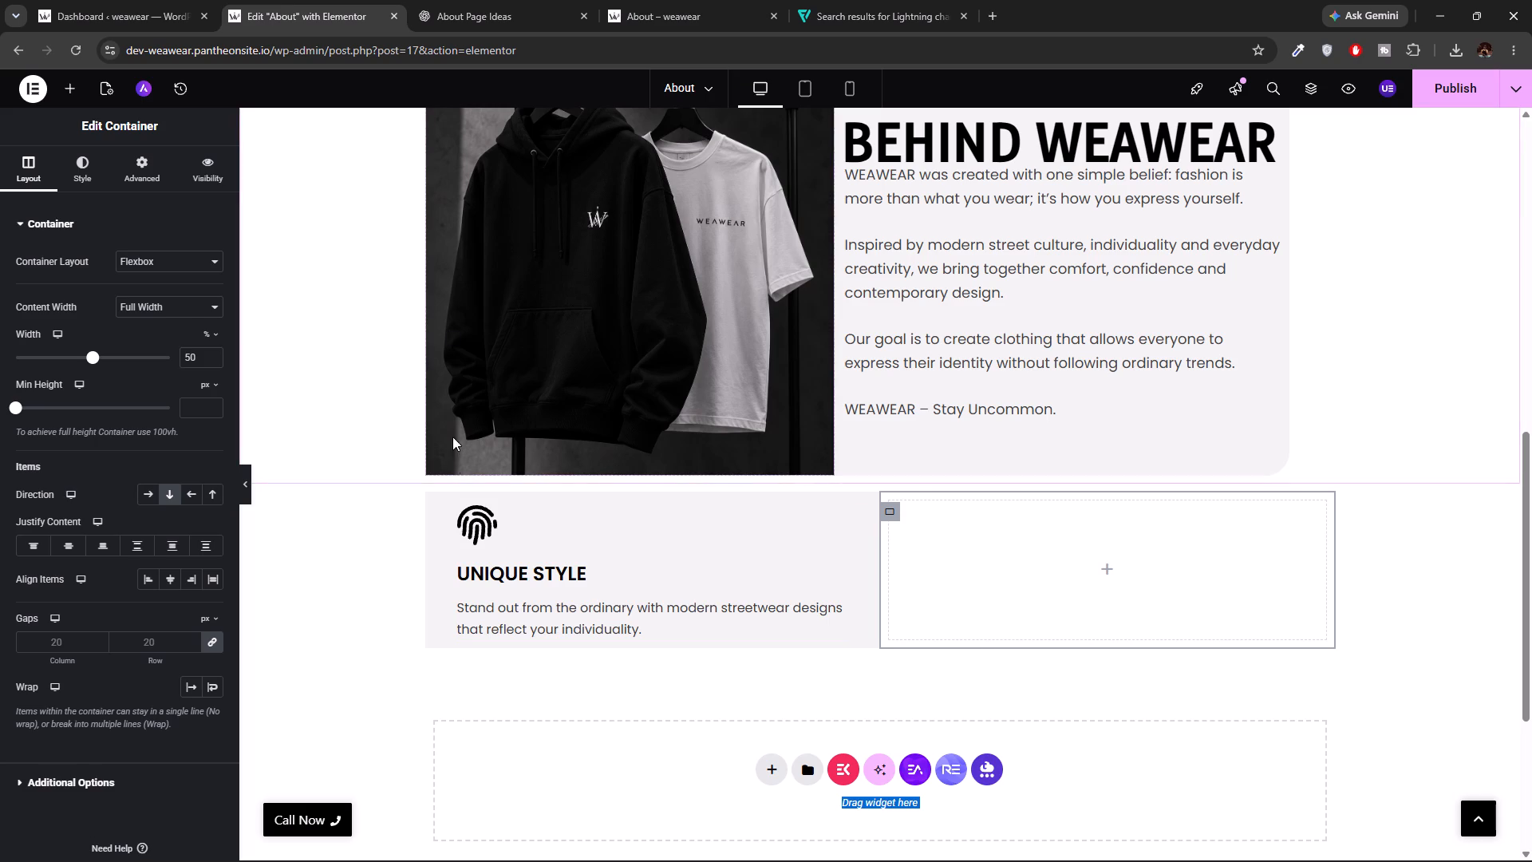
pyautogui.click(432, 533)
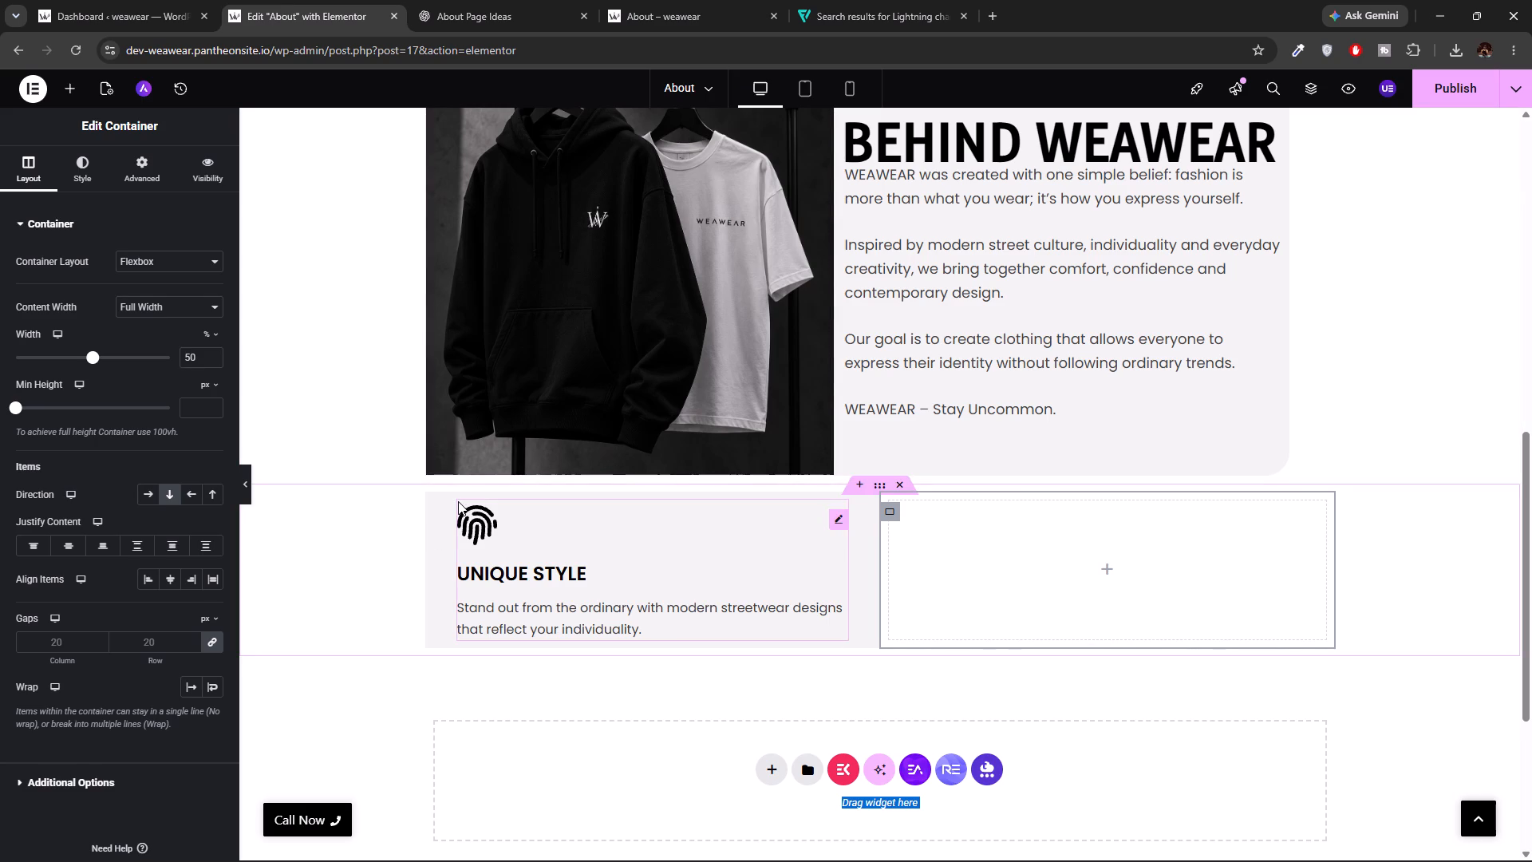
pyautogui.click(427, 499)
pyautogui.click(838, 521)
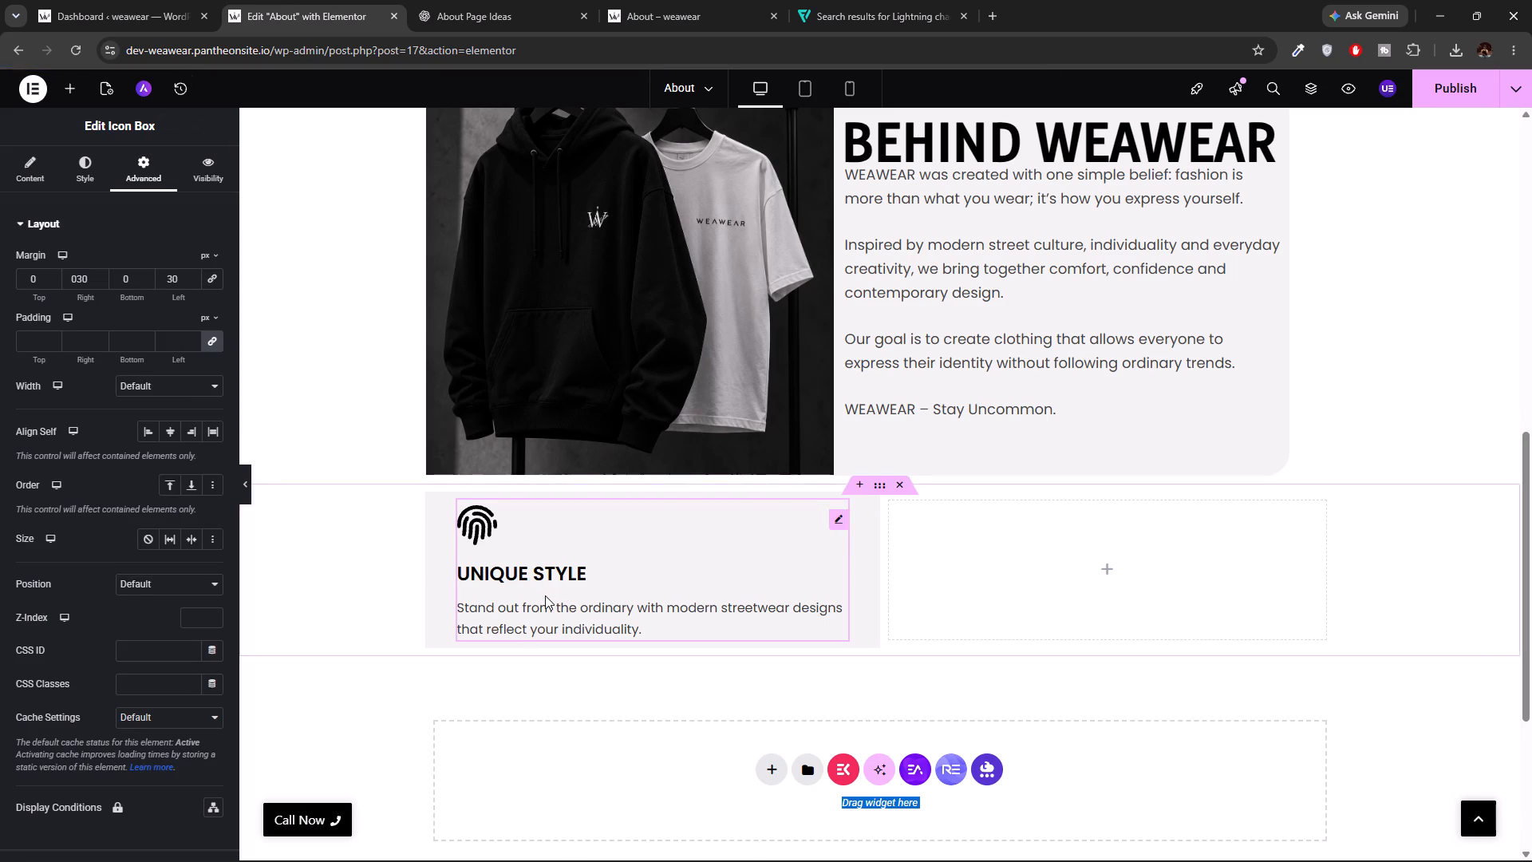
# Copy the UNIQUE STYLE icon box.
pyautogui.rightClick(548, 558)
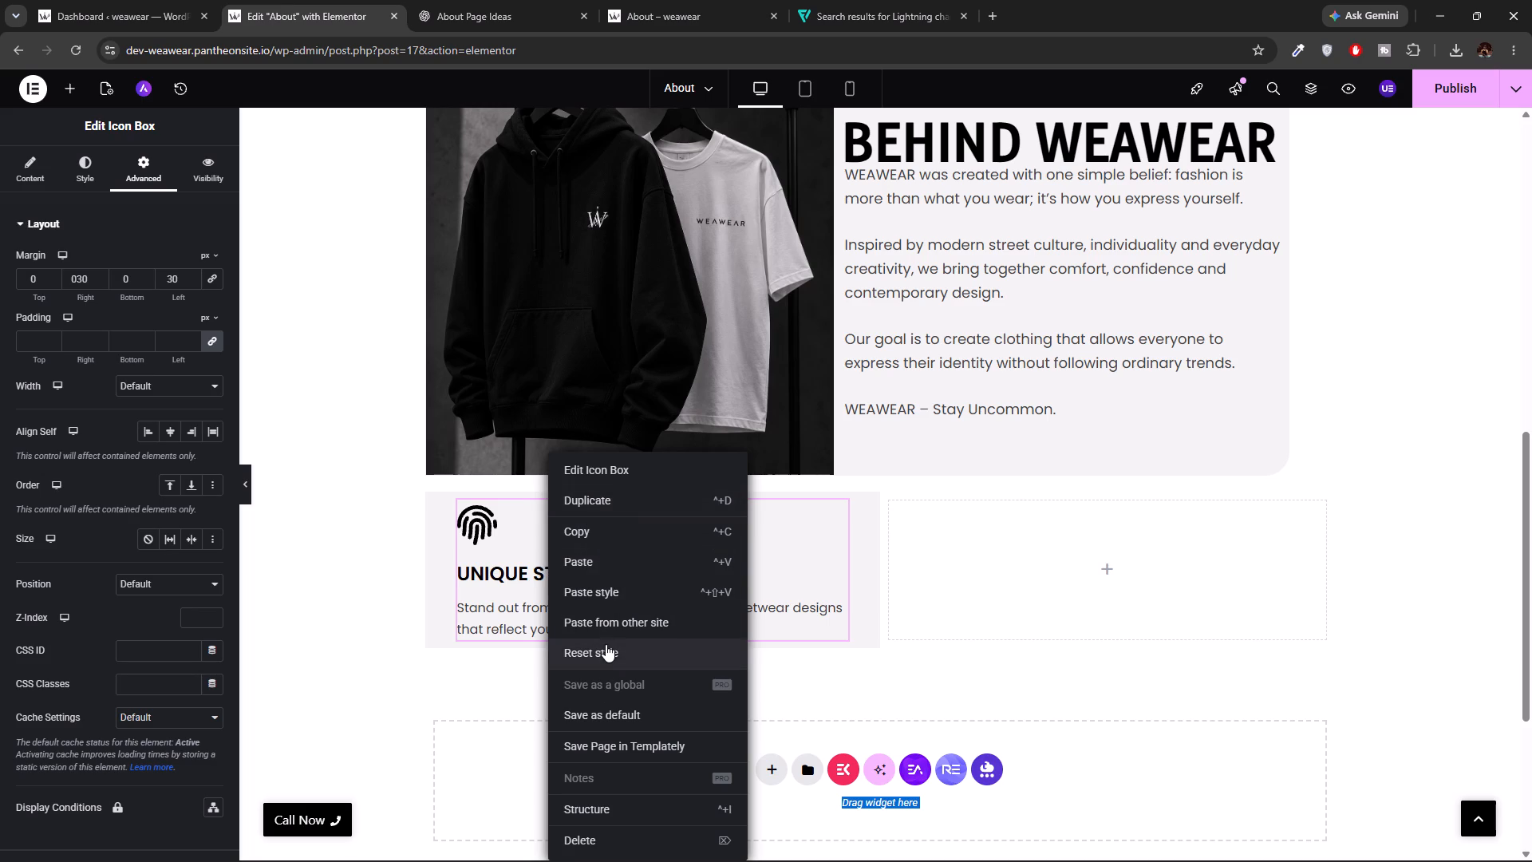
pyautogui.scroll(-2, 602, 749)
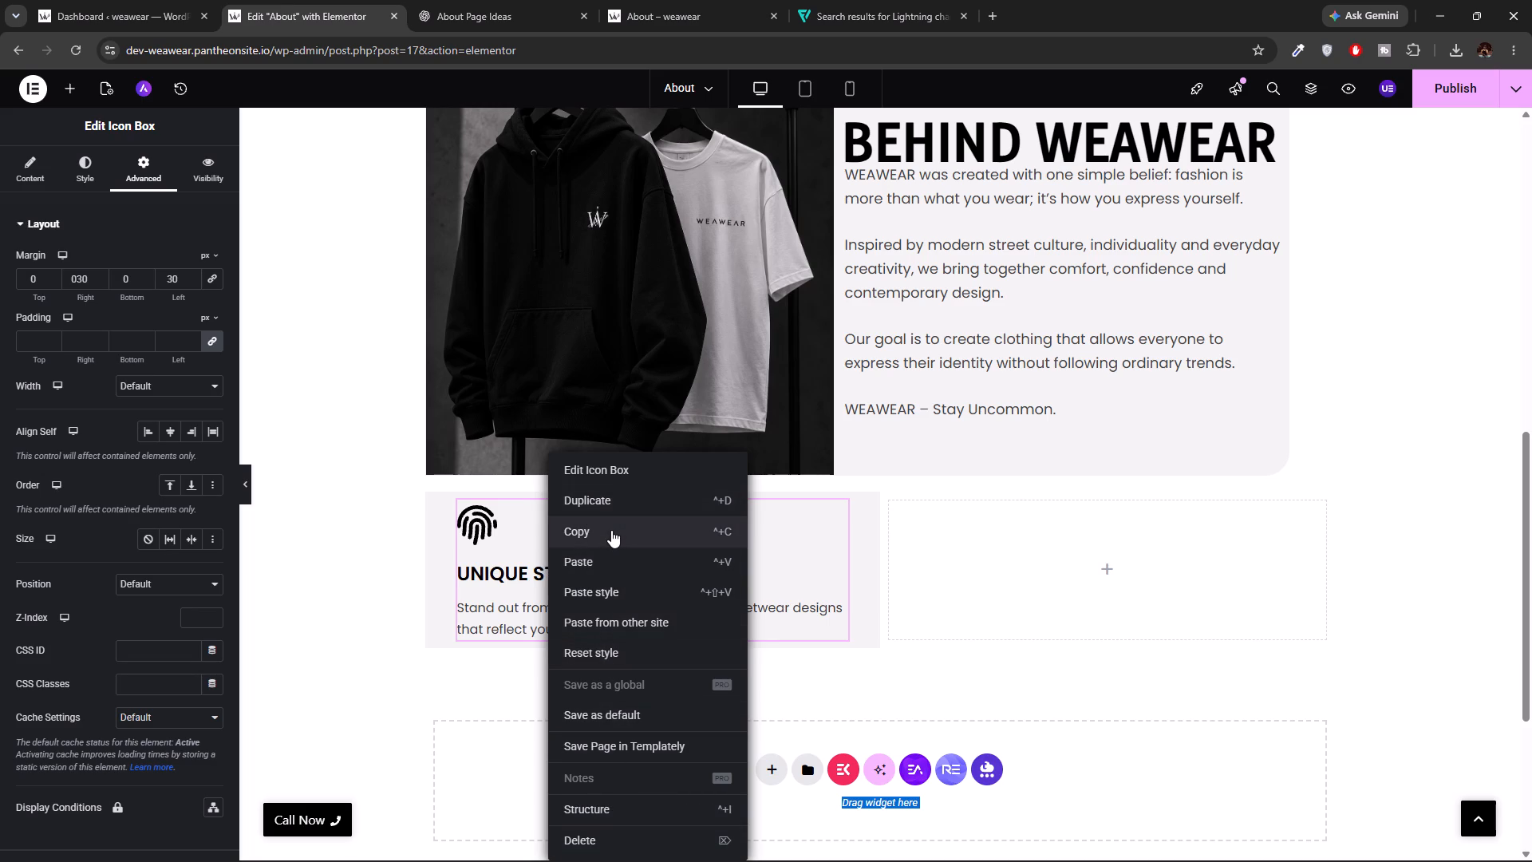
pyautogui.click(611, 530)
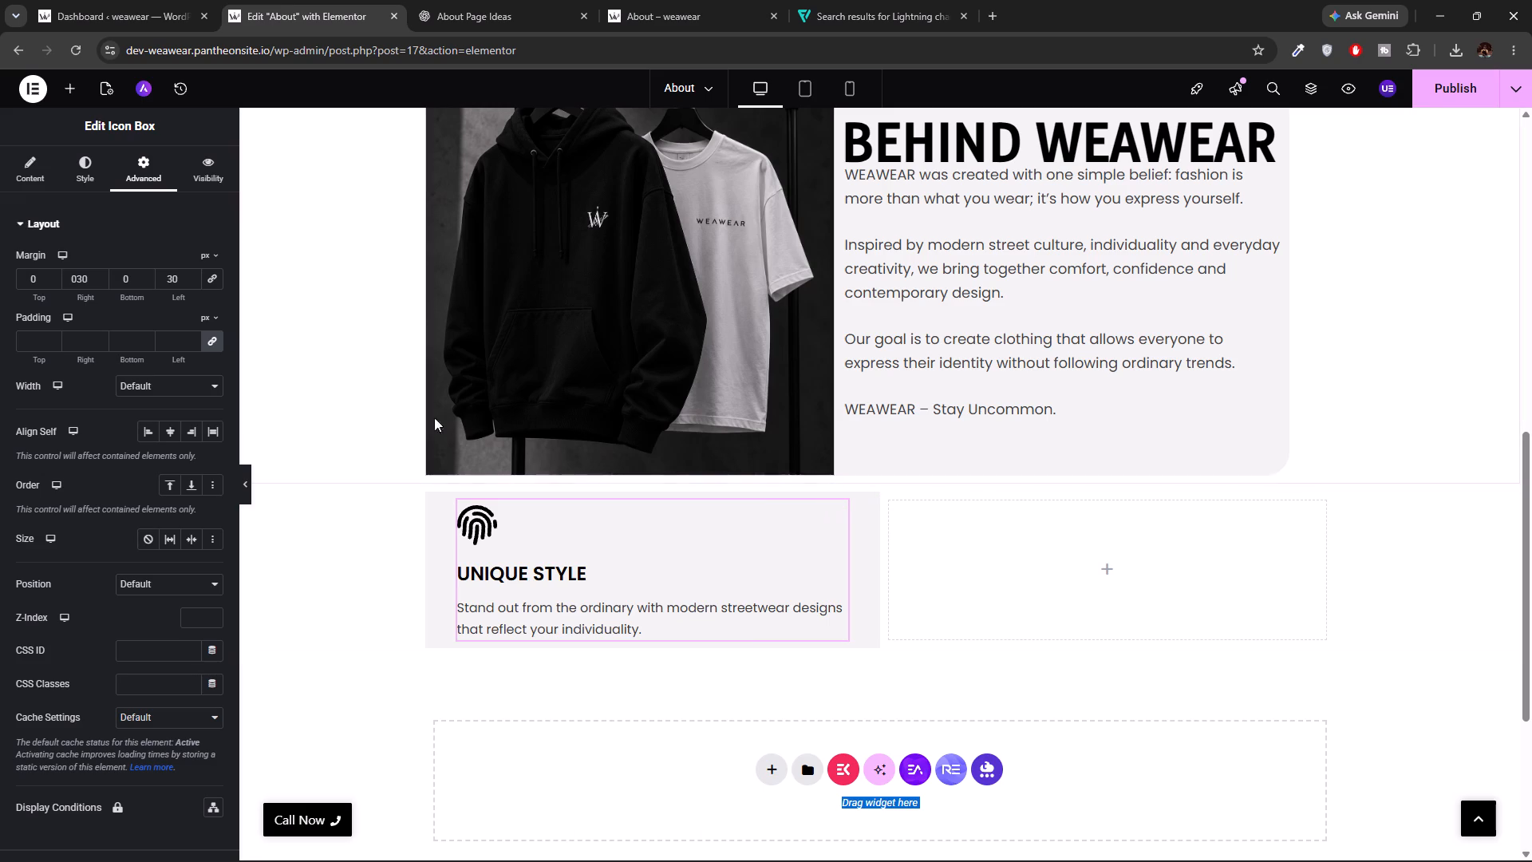
# Reload the About page editor.
pyautogui.click(78, 53)
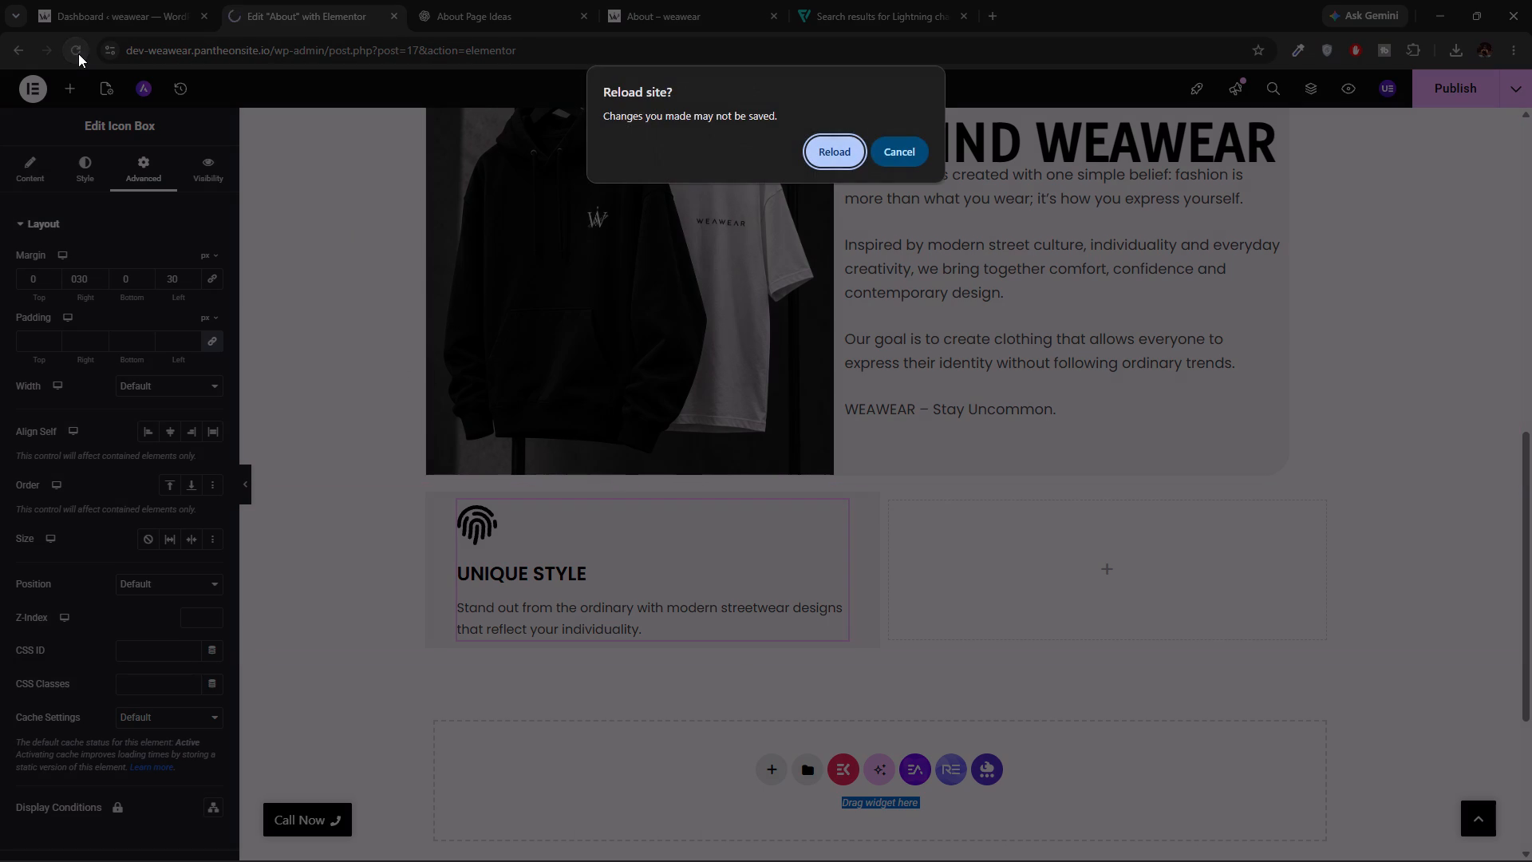
pyautogui.click(861, 143)
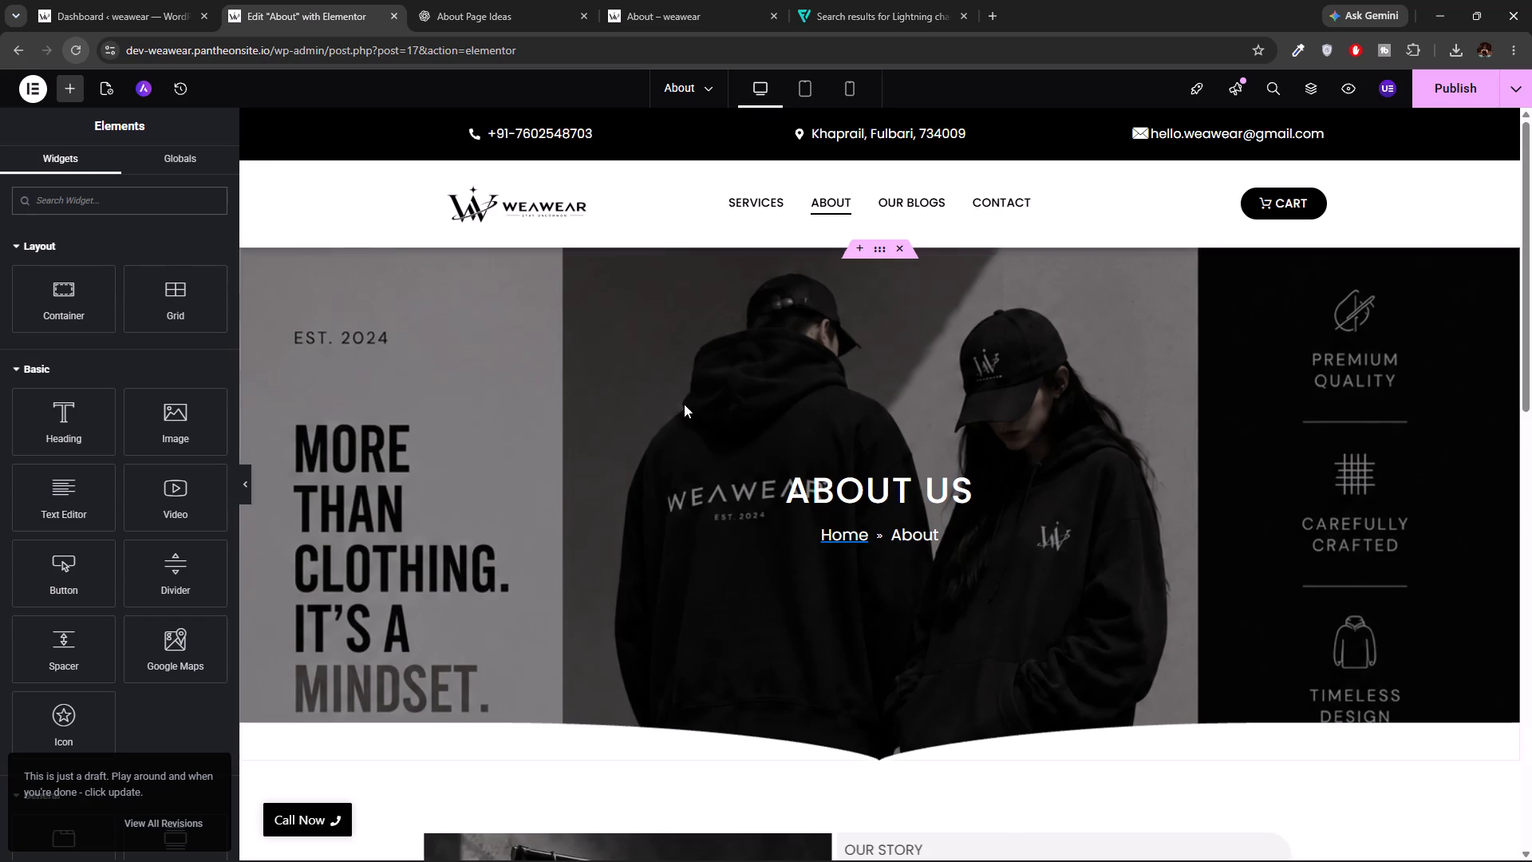
# Set the UNIQUE STYLE card container's border radius to 25 px on all corners.
pyautogui.scroll(-11, 684, 404)
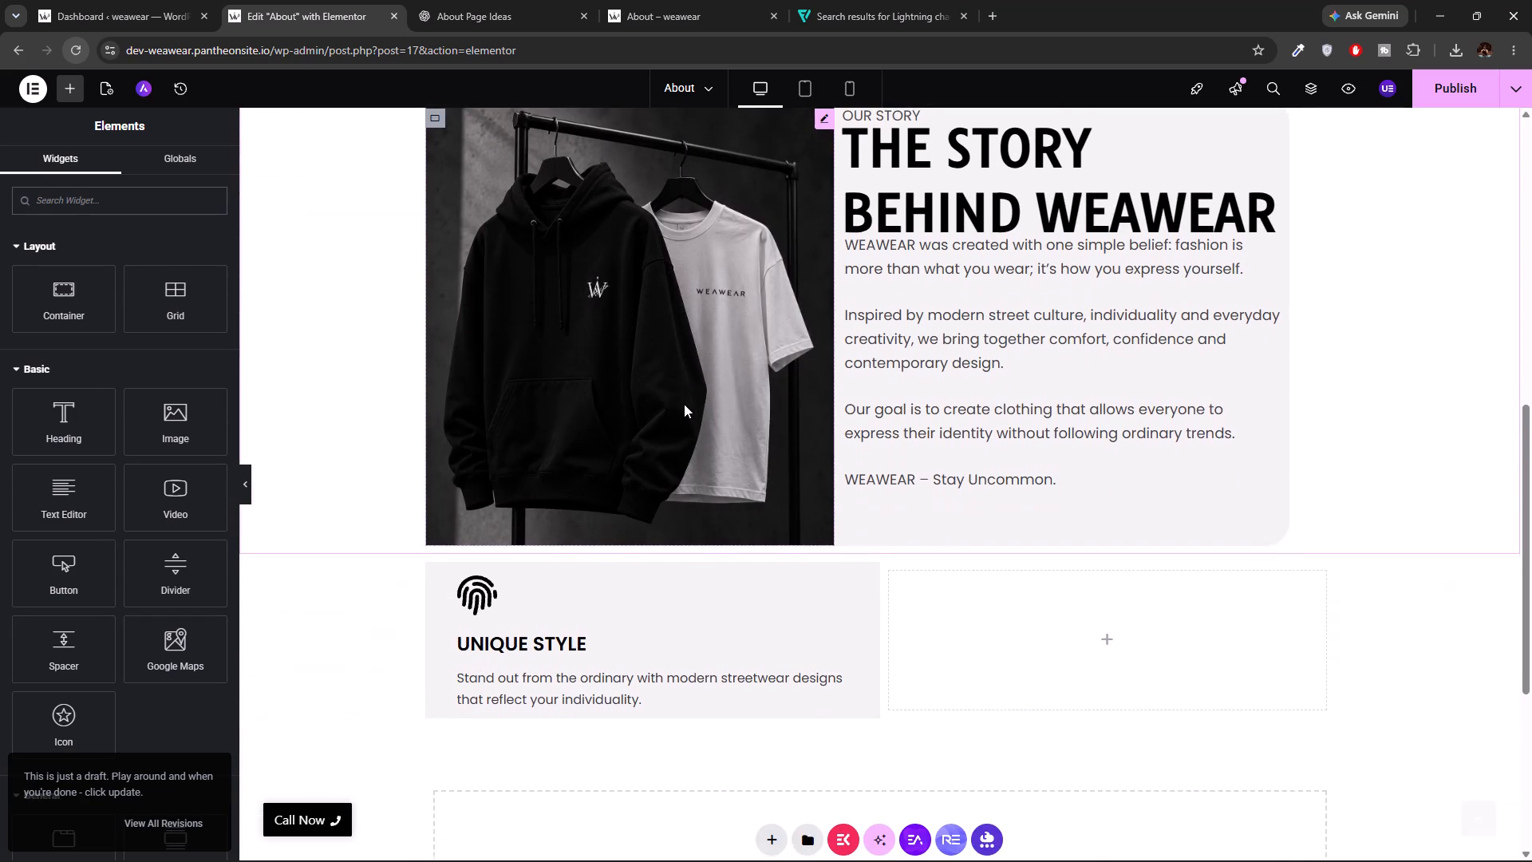
pyautogui.scroll(-1, 684, 404)
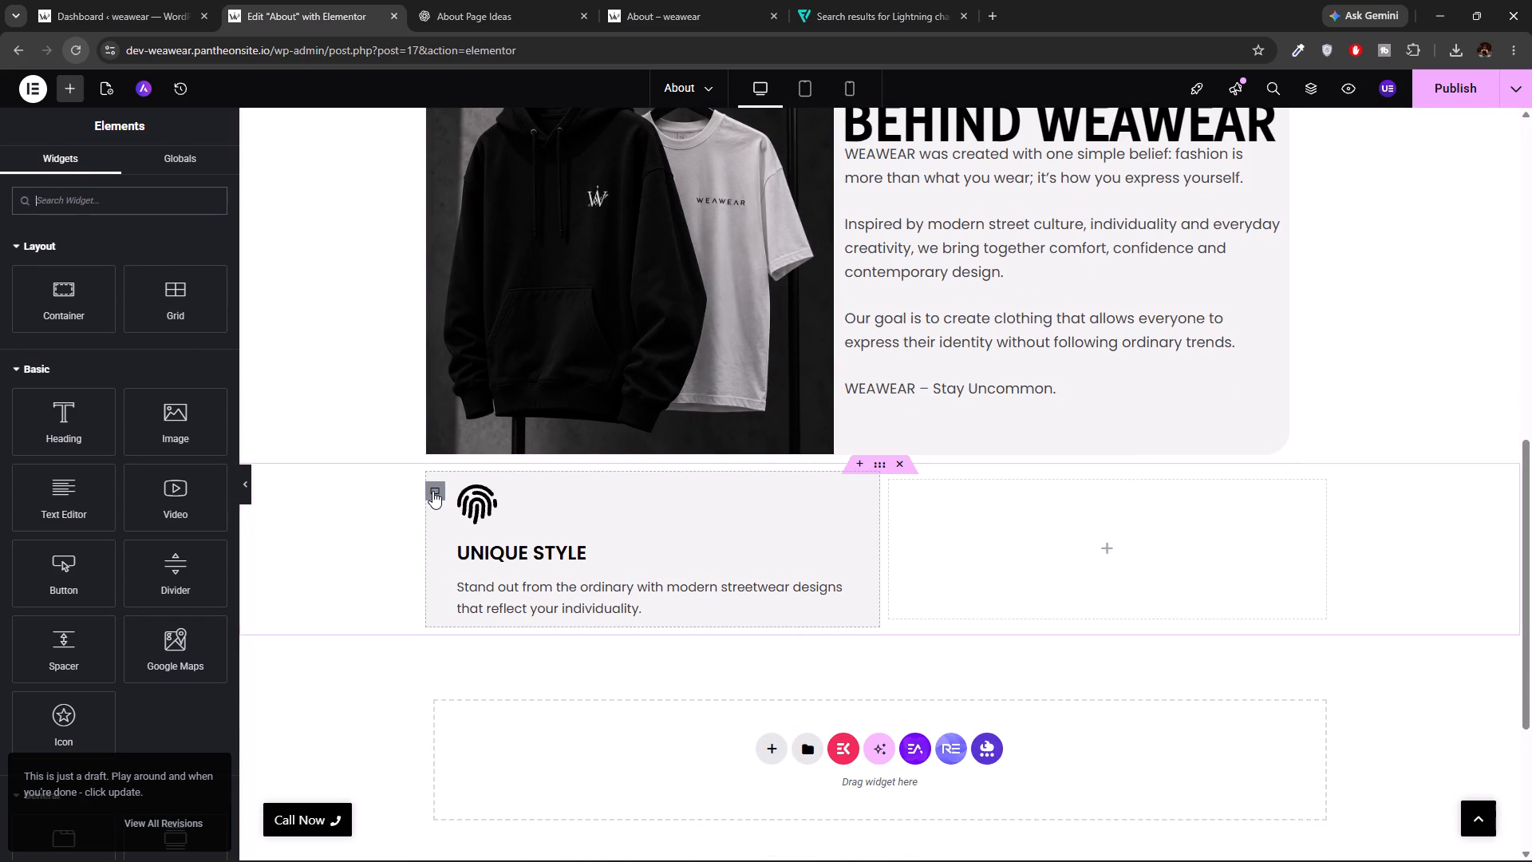
pyautogui.click(432, 491)
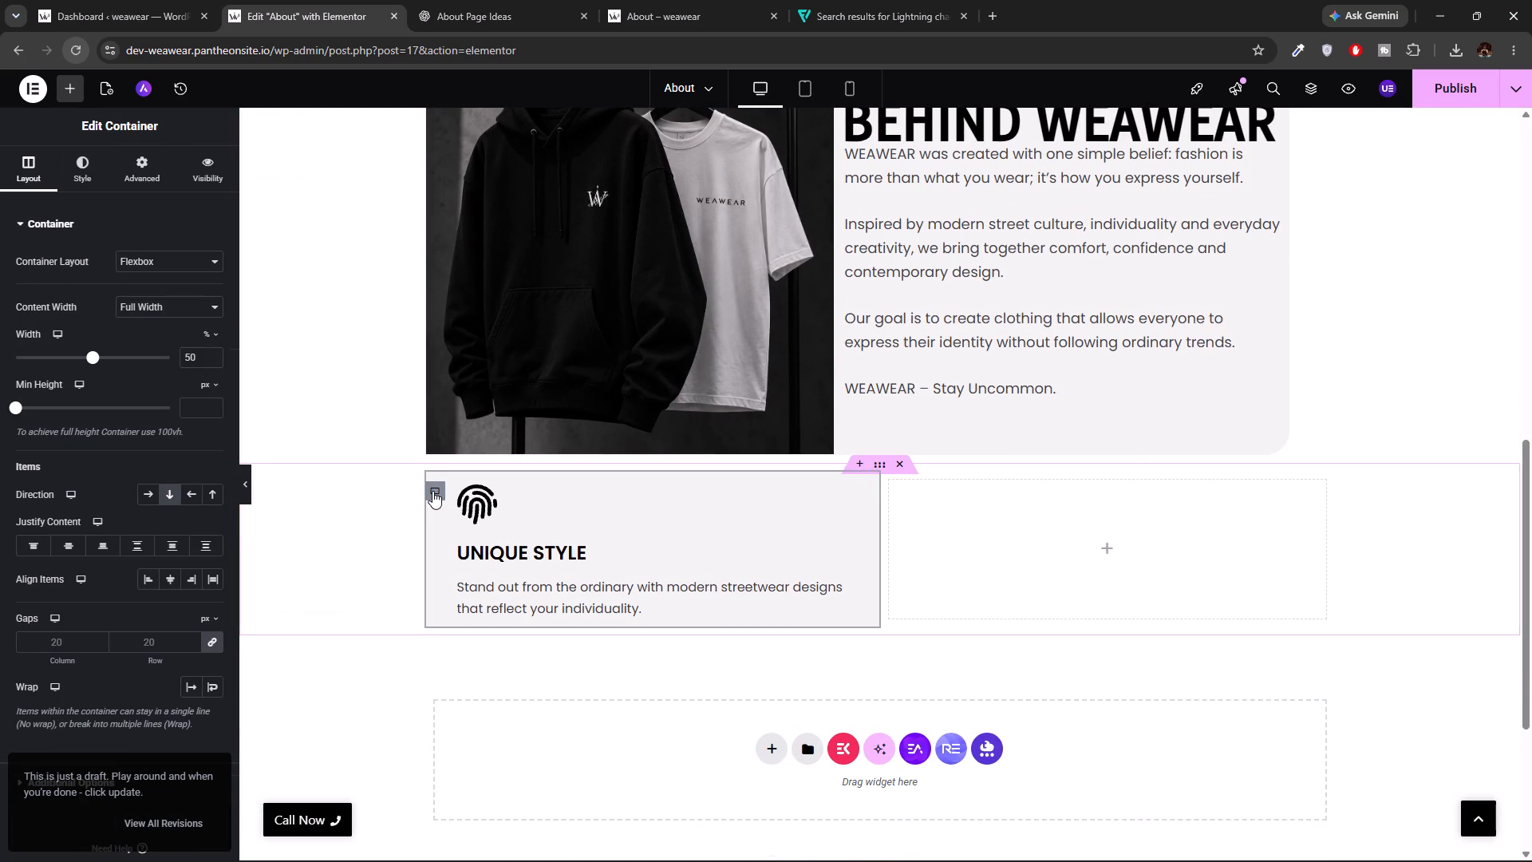
pyautogui.scroll(-2, 81, 508)
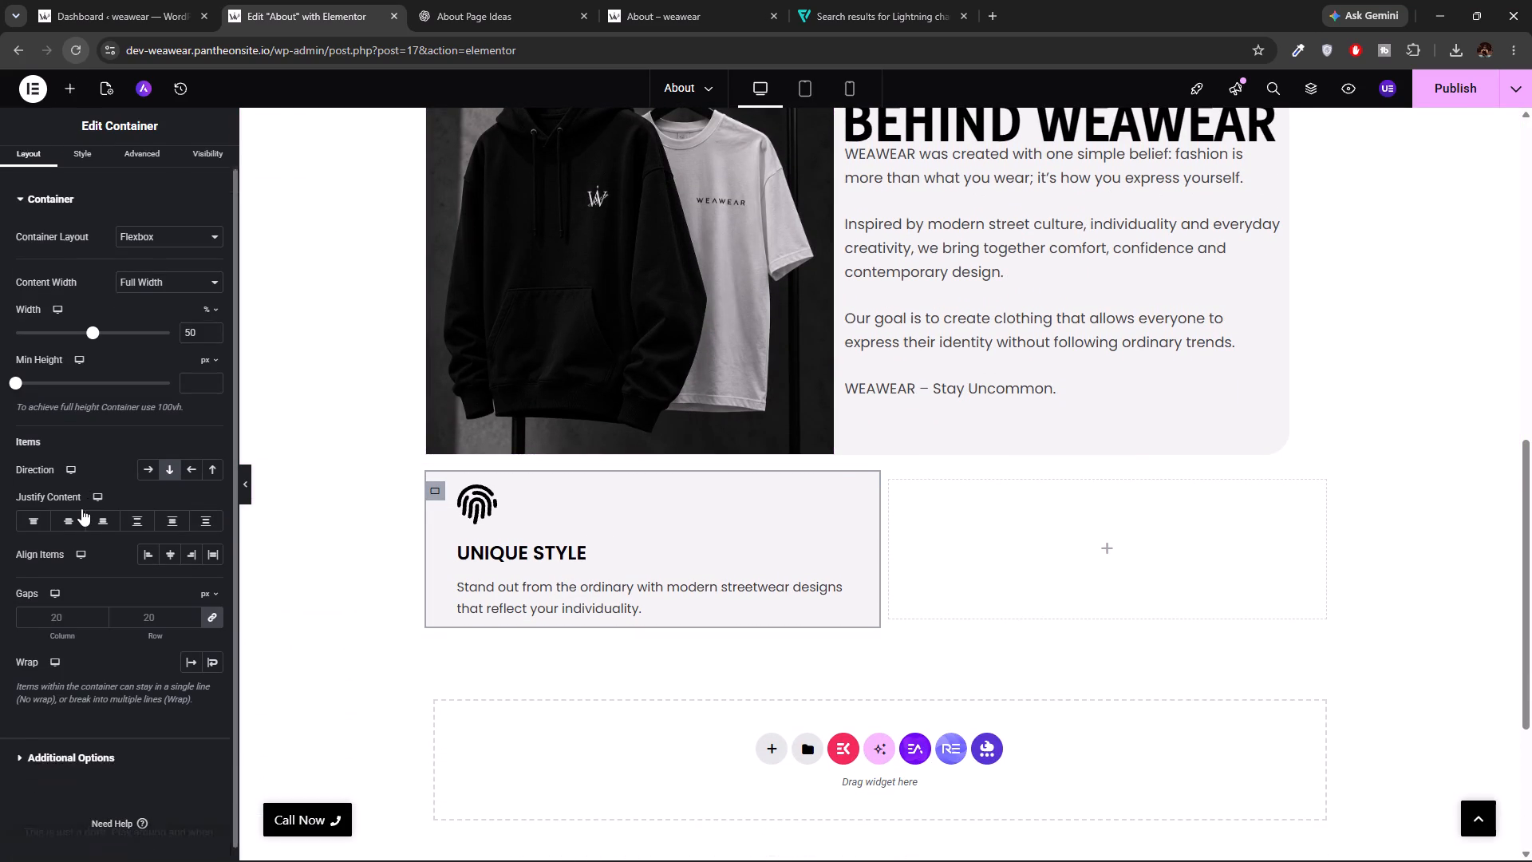
pyautogui.scroll(-3, 81, 508)
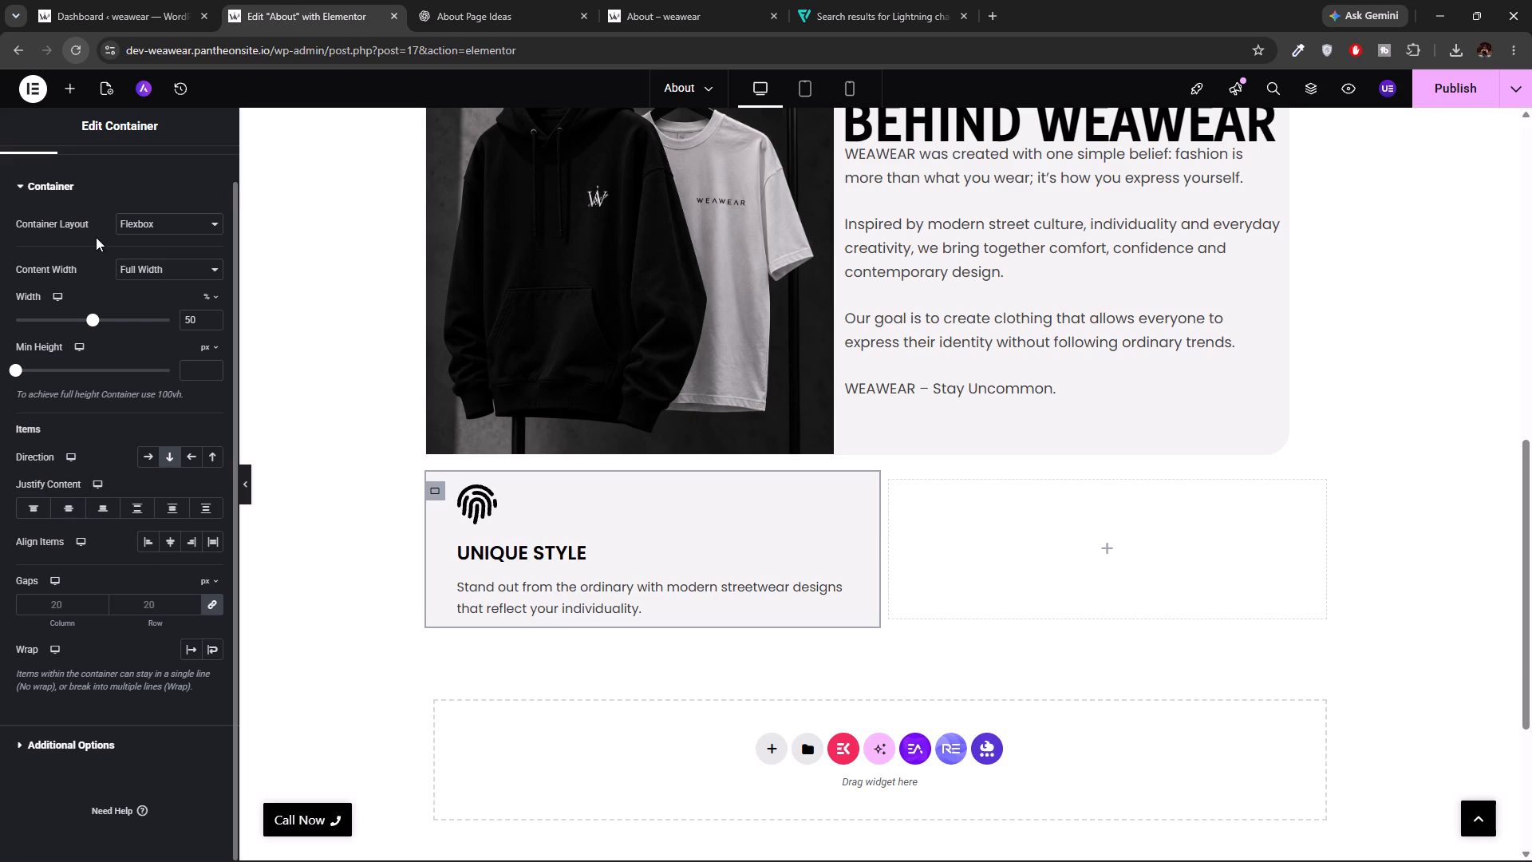
pyautogui.scroll(7, 85, 259)
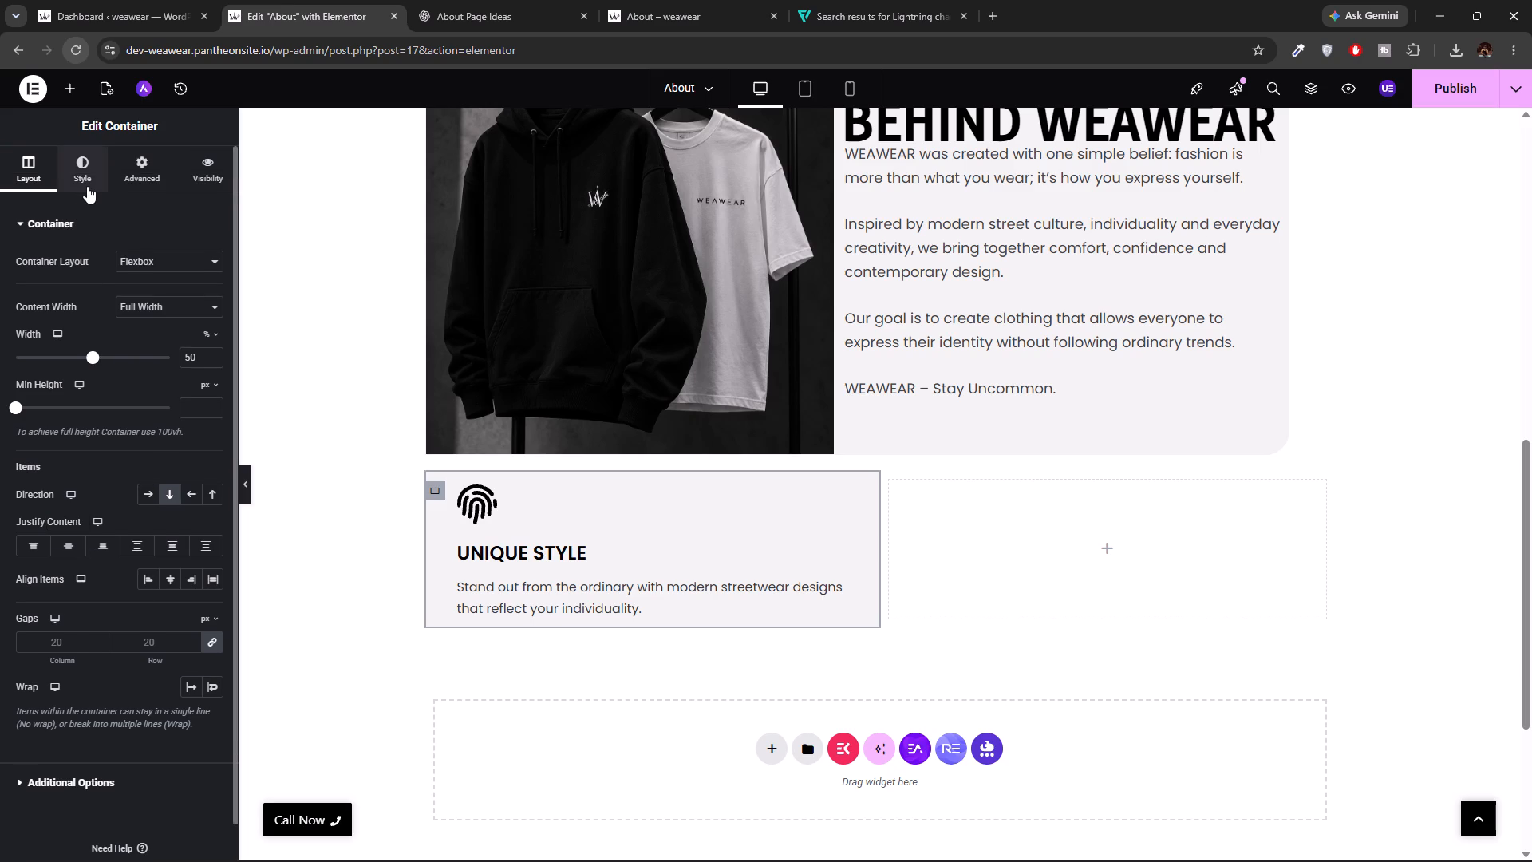
pyautogui.click(87, 186)
pyautogui.click(41, 594)
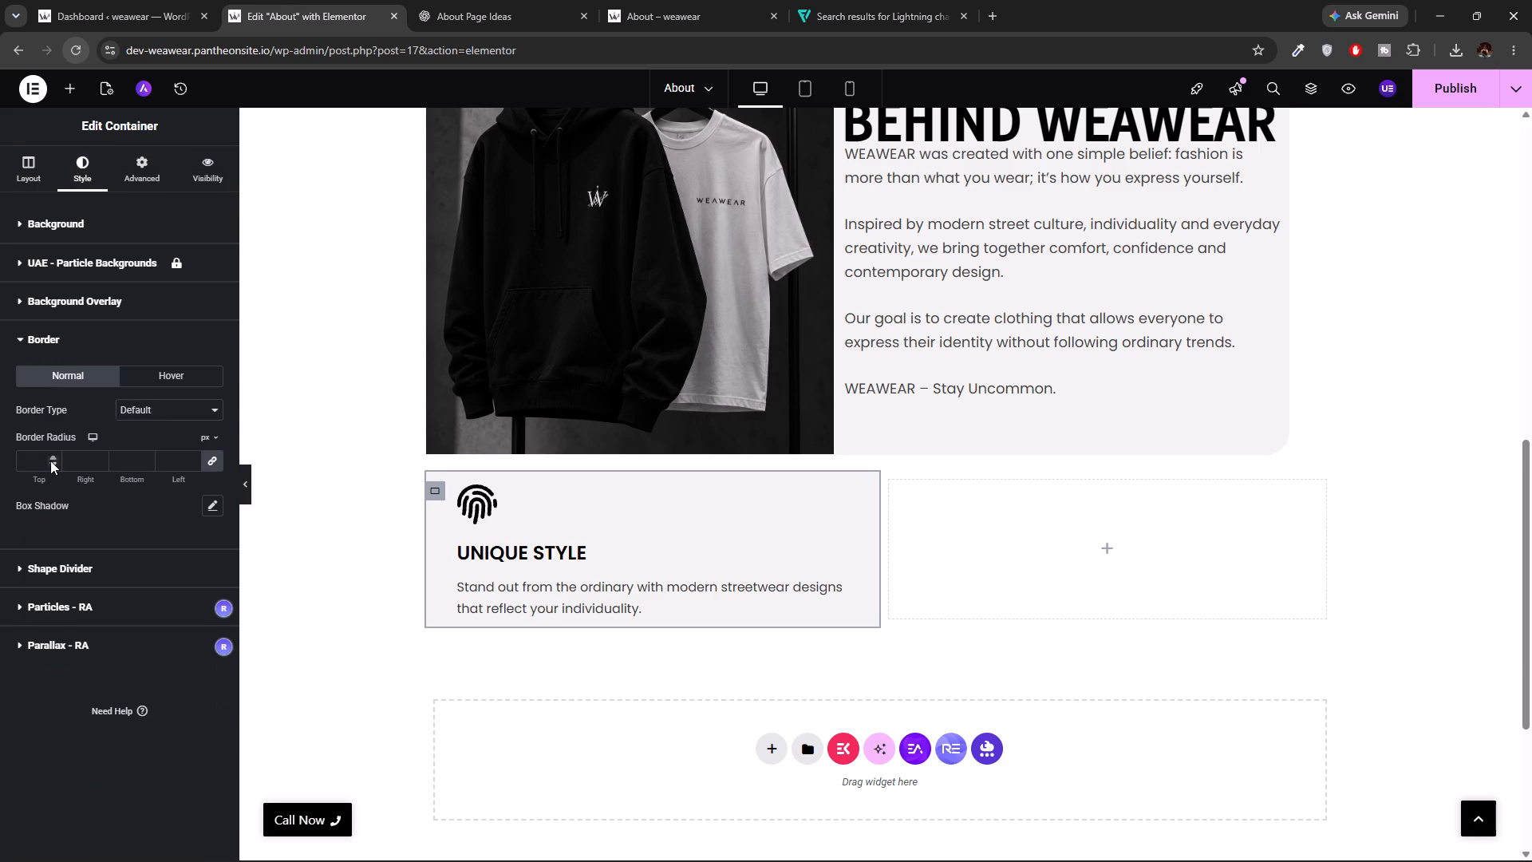
pyautogui.click(51, 459)
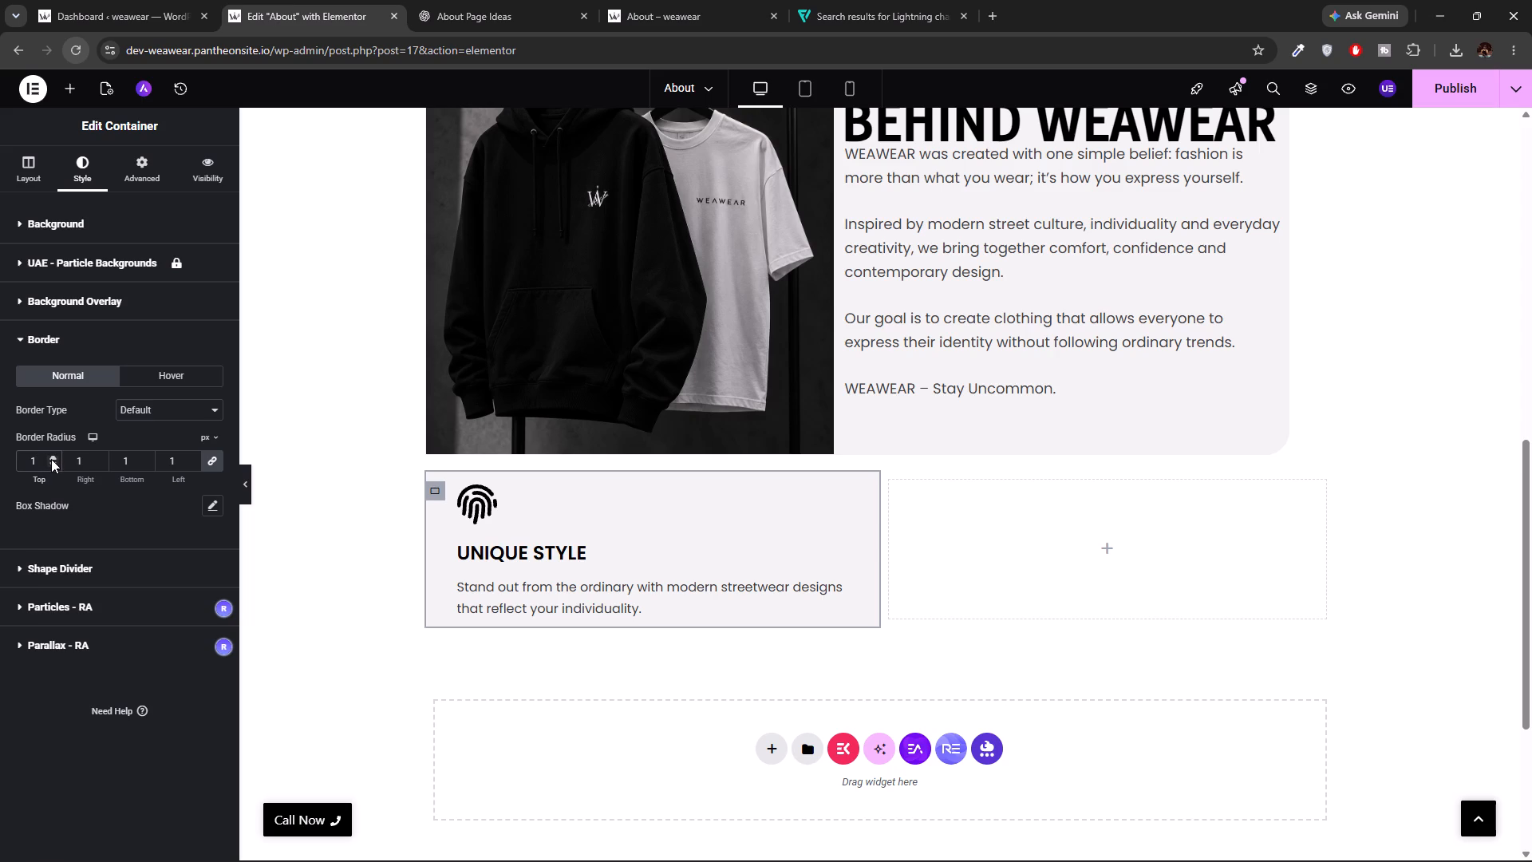
pyautogui.click(51, 458)
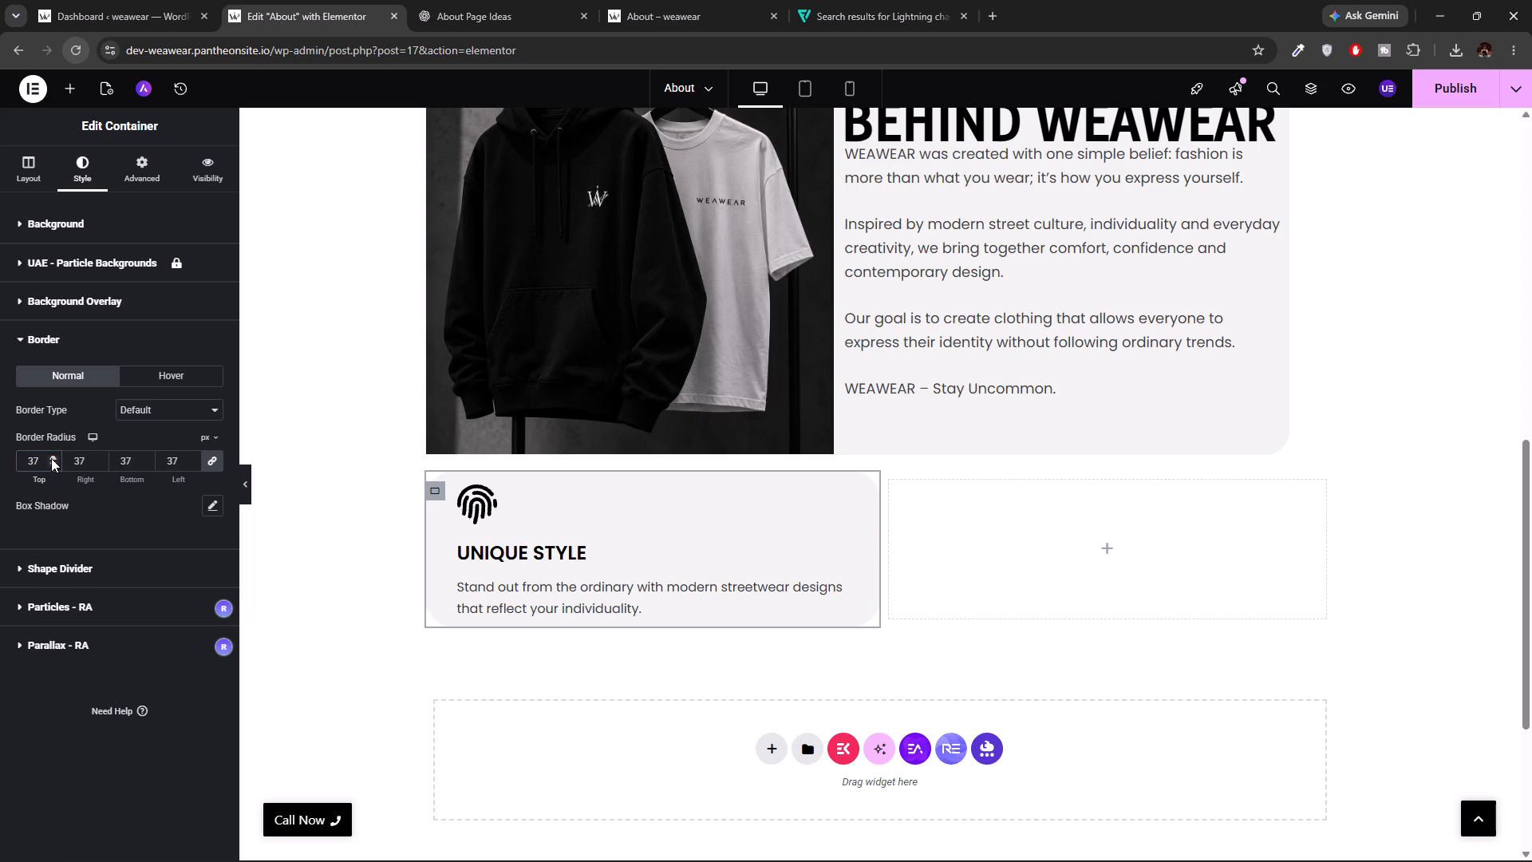
pyautogui.tripleClick(55, 465)
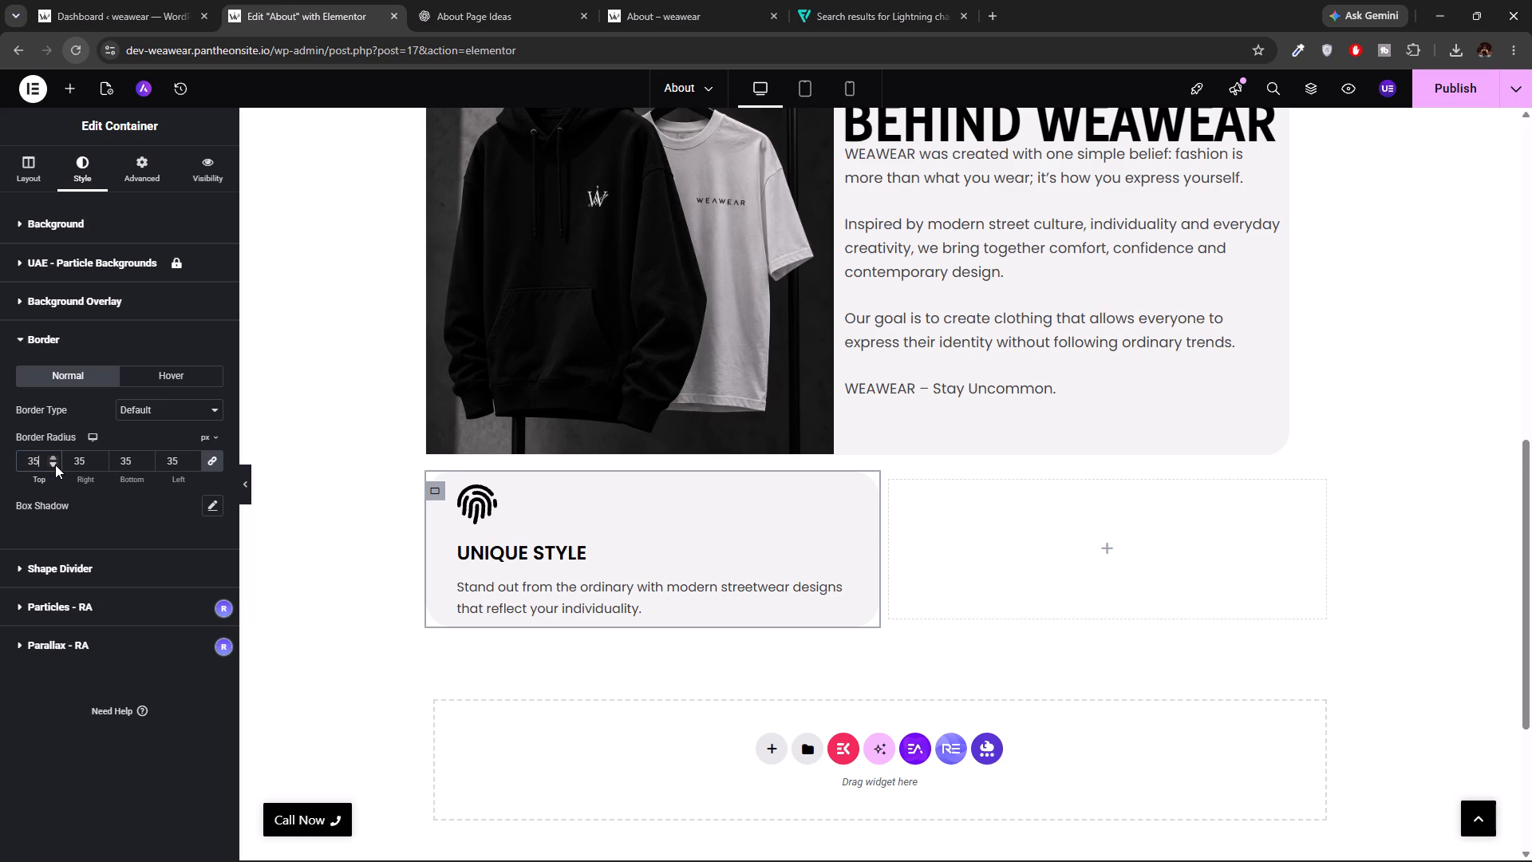
pyautogui.click(55, 465)
pyautogui.click(55, 465)
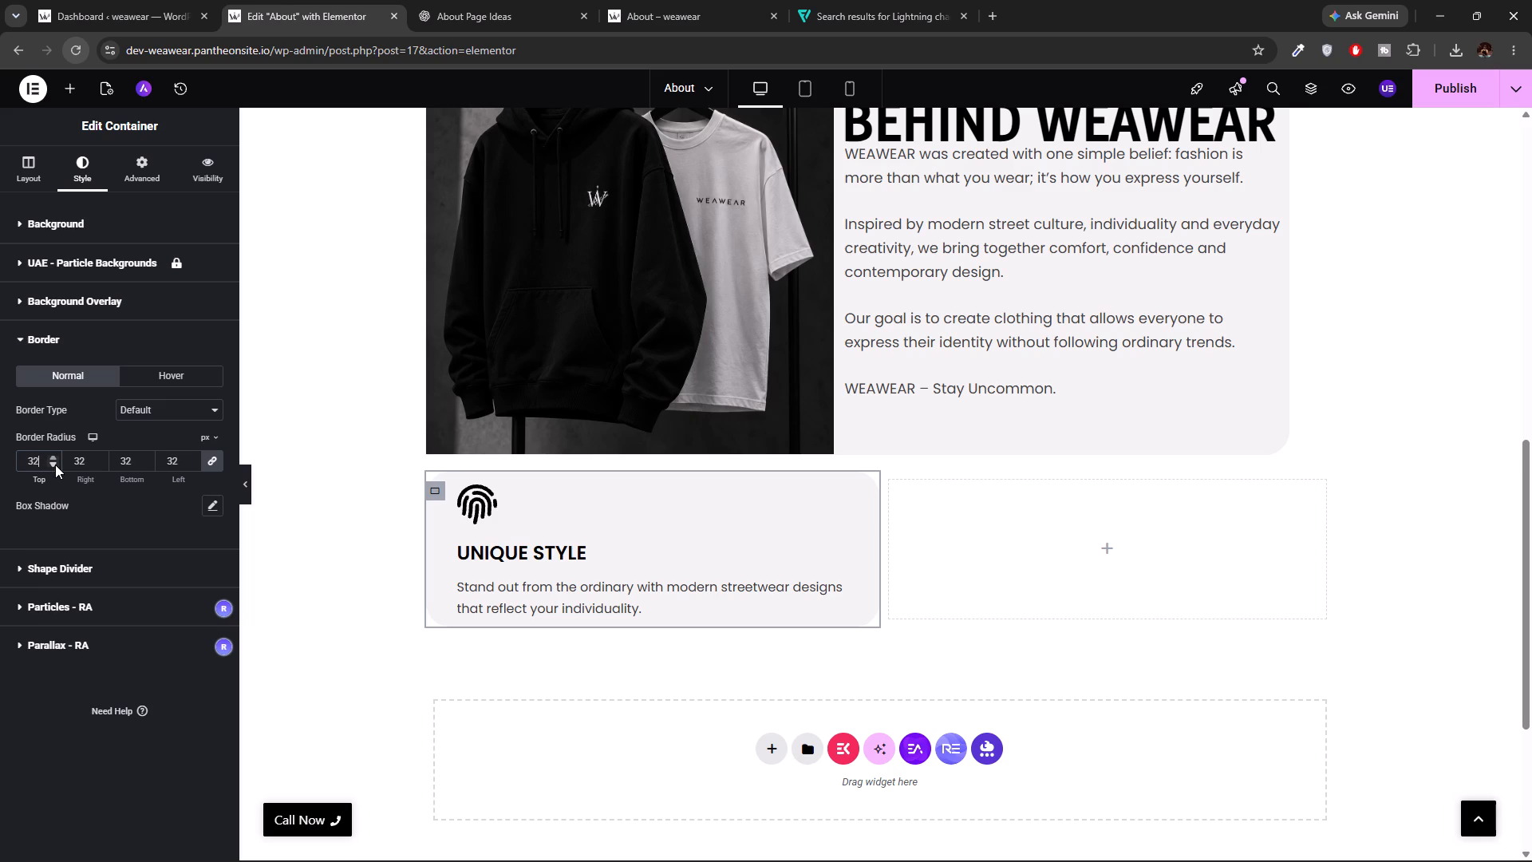
pyautogui.tripleClick(55, 465)
pyautogui.click(55, 465)
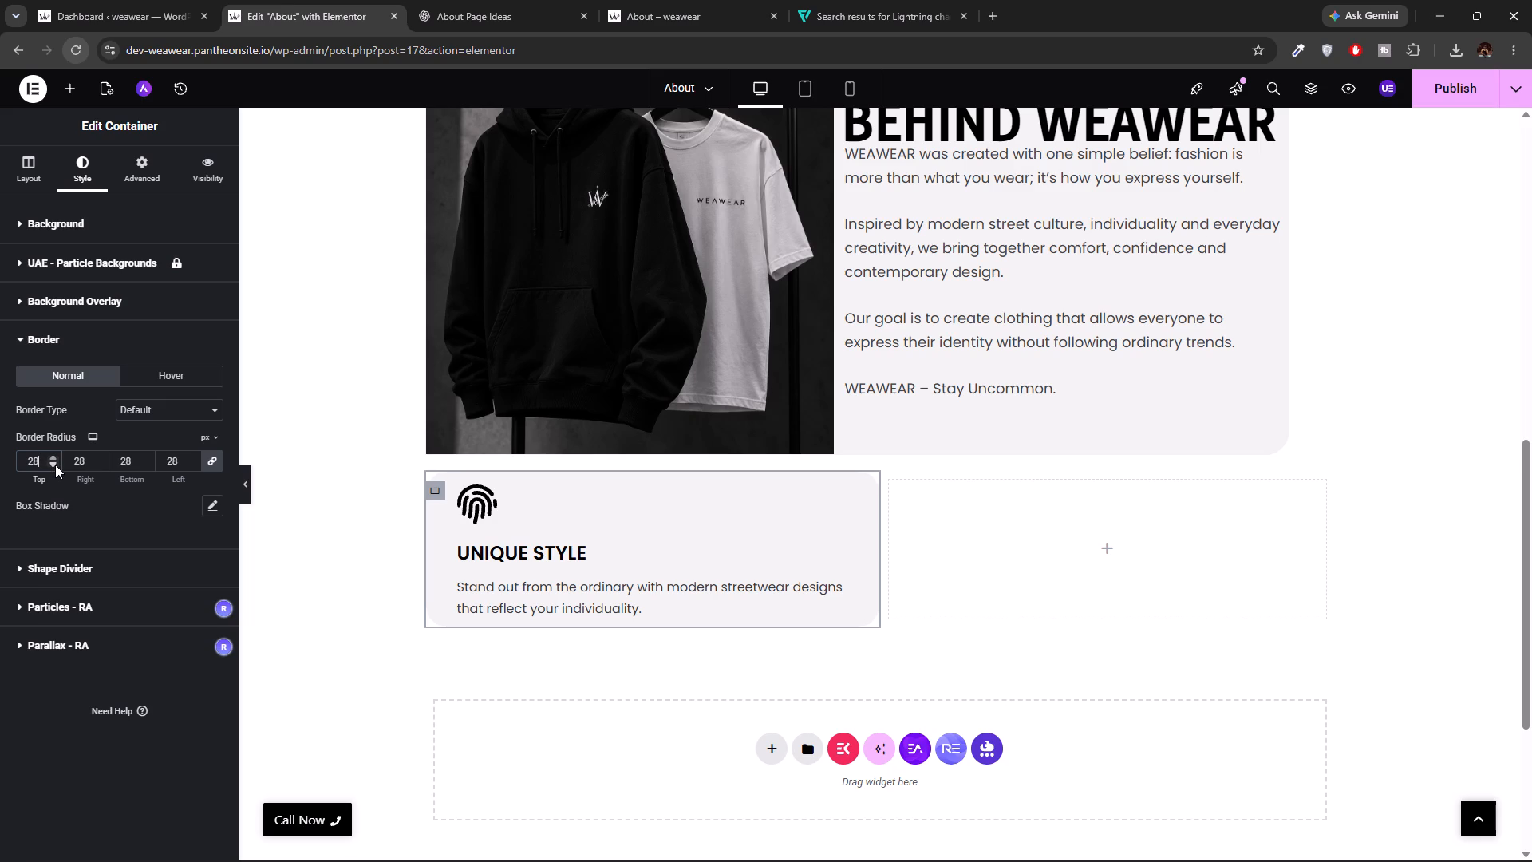
pyautogui.doubleClick(55, 465)
pyautogui.click(55, 465)
pyautogui.click(314, 653)
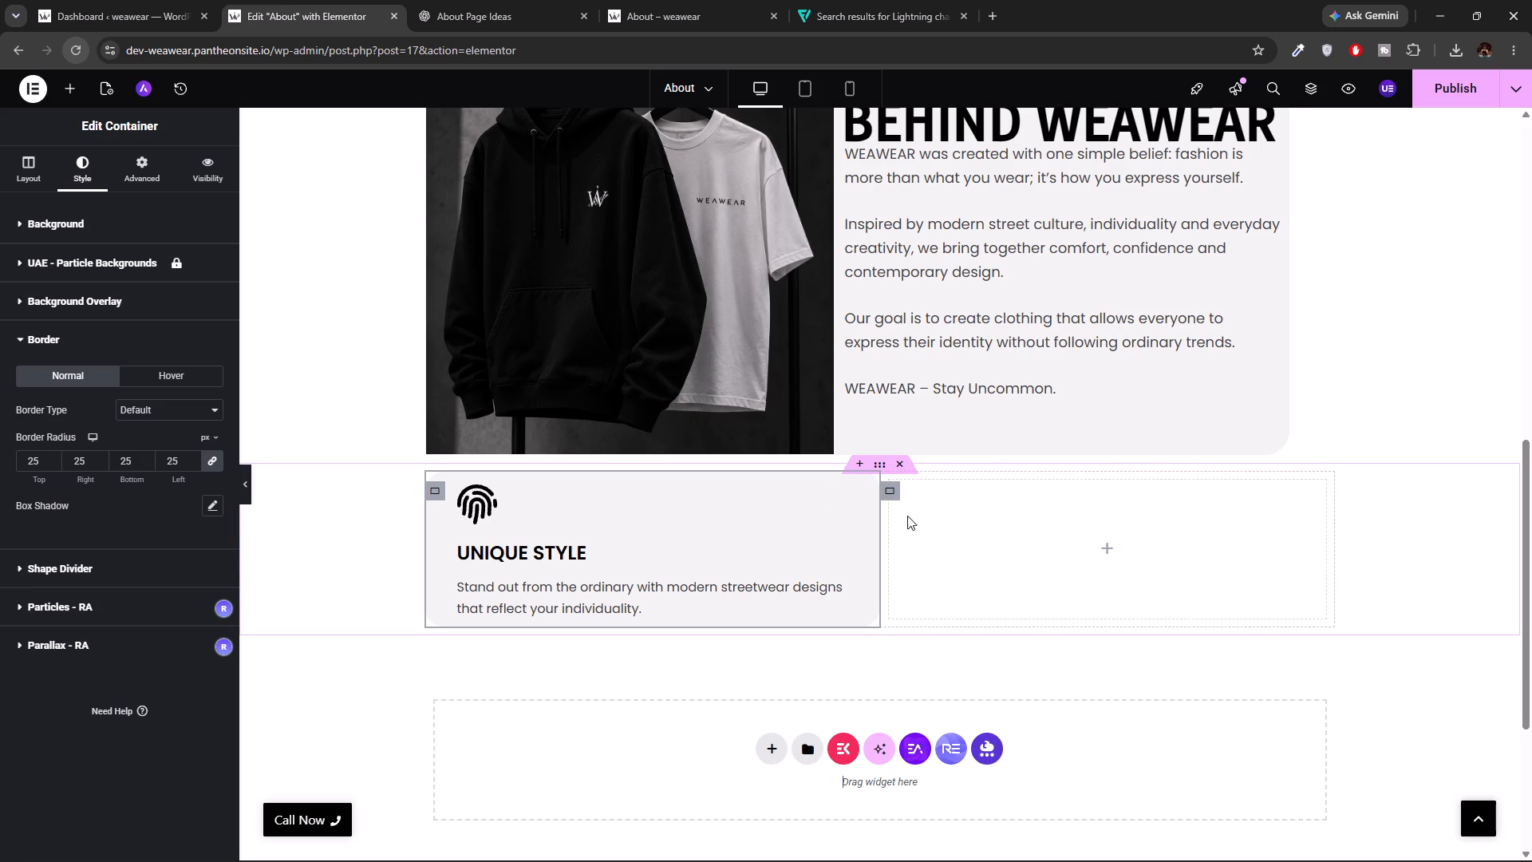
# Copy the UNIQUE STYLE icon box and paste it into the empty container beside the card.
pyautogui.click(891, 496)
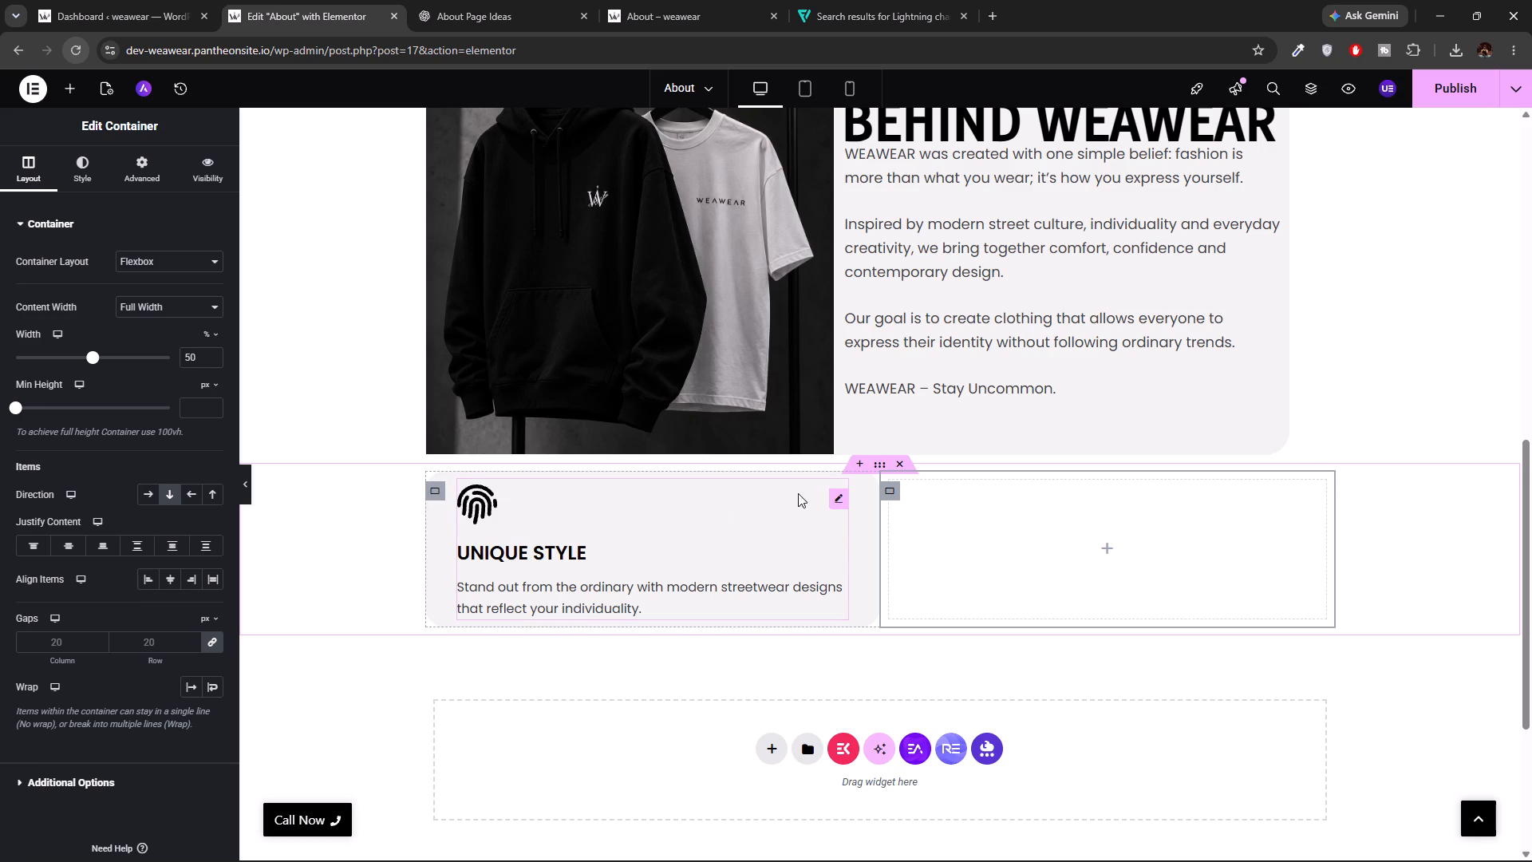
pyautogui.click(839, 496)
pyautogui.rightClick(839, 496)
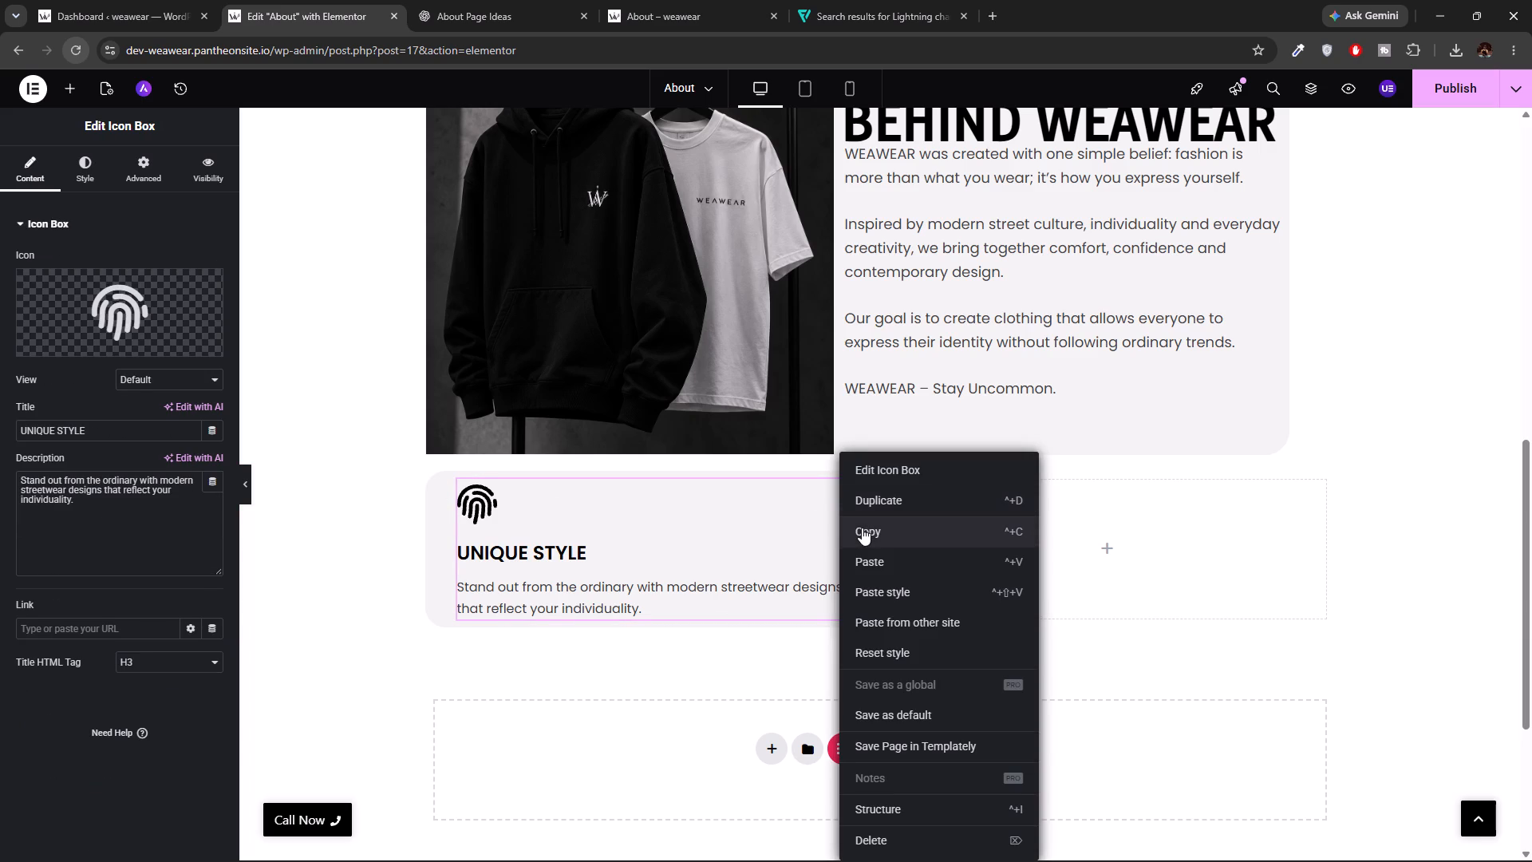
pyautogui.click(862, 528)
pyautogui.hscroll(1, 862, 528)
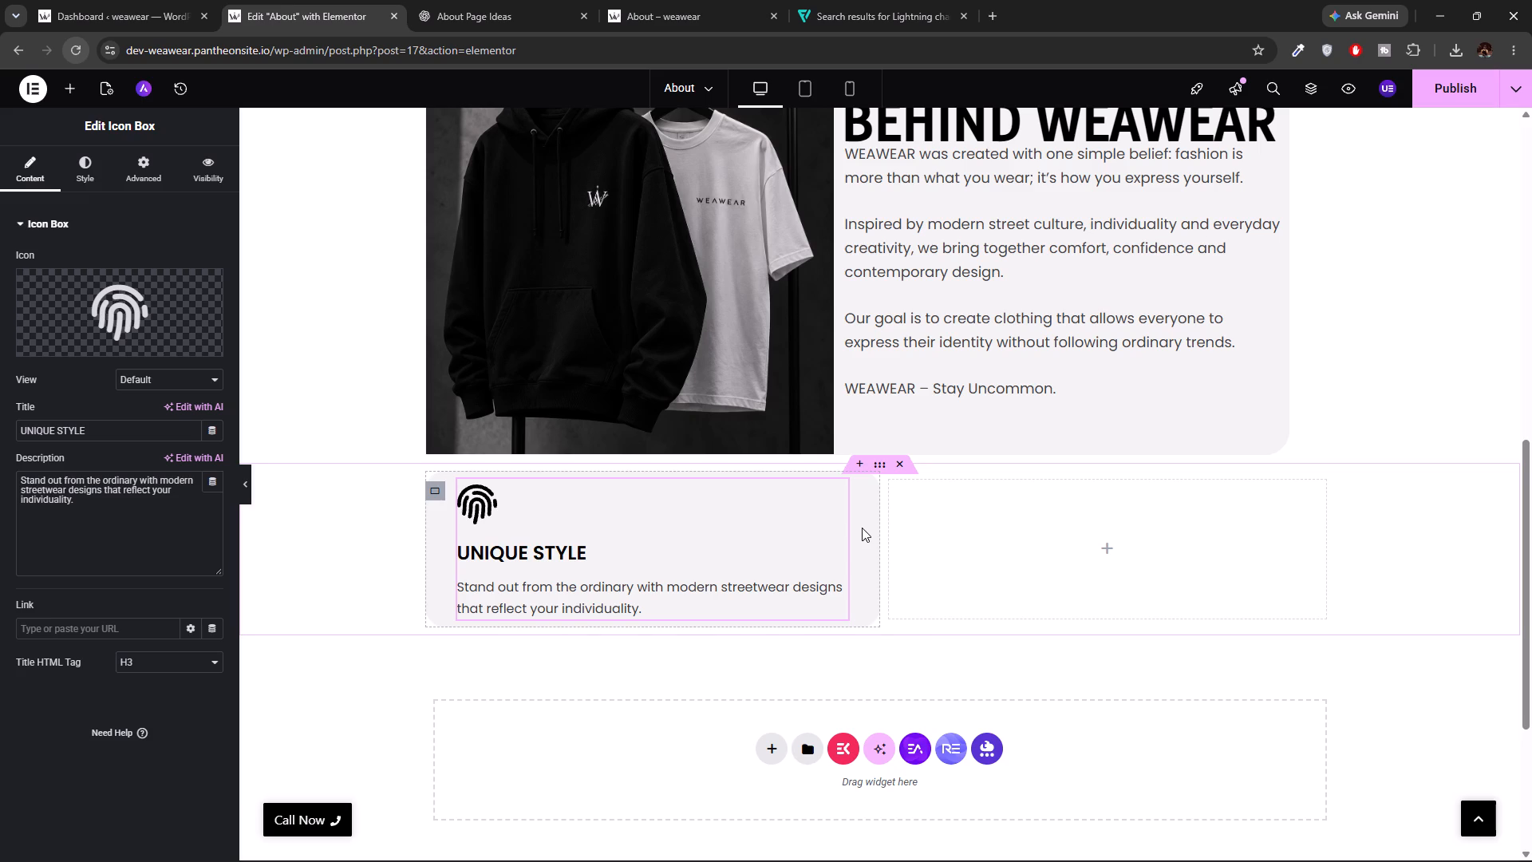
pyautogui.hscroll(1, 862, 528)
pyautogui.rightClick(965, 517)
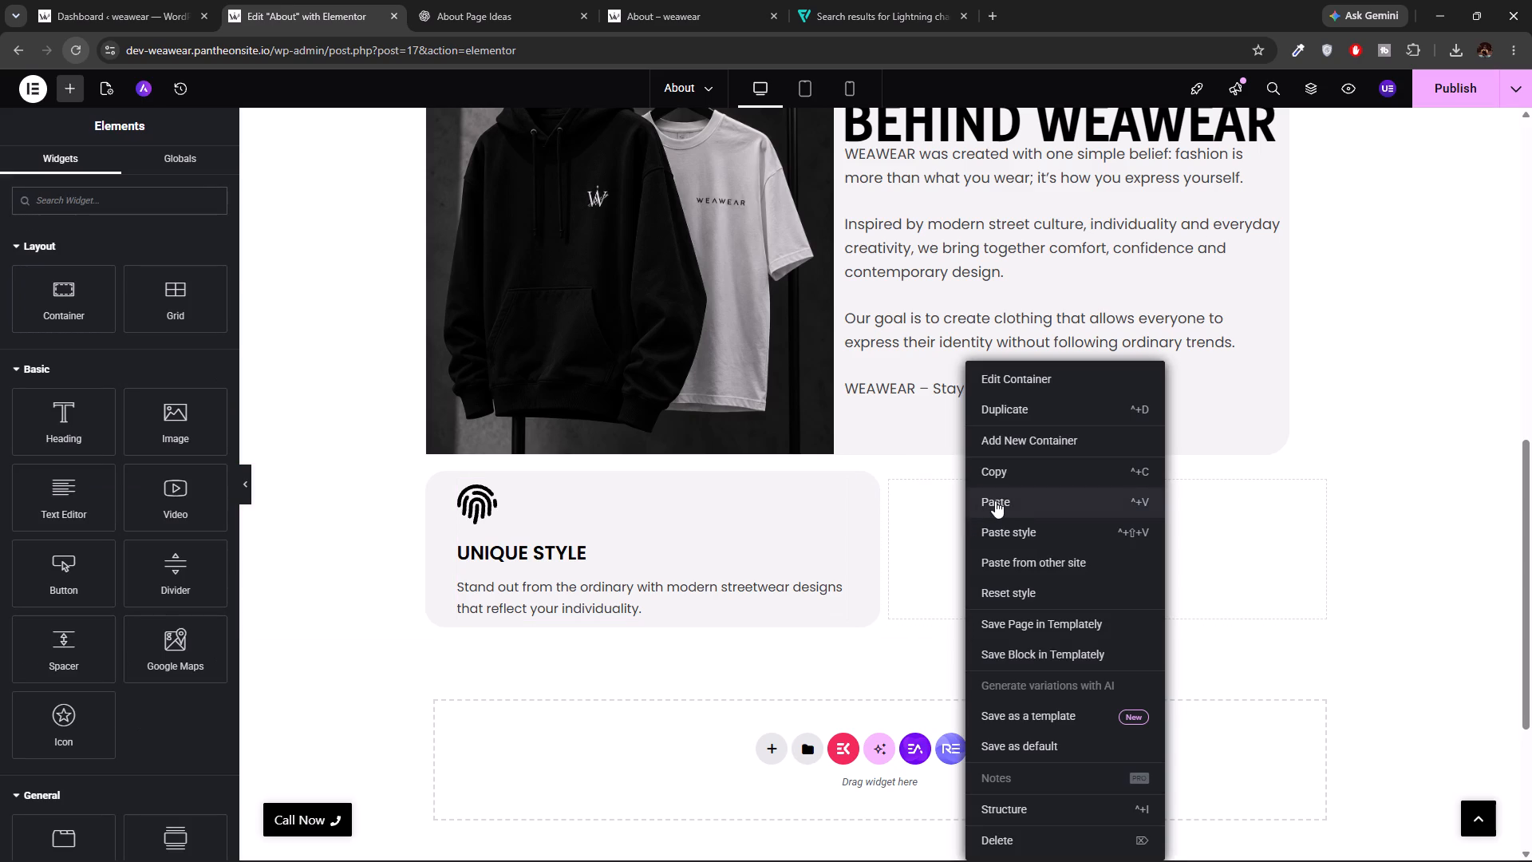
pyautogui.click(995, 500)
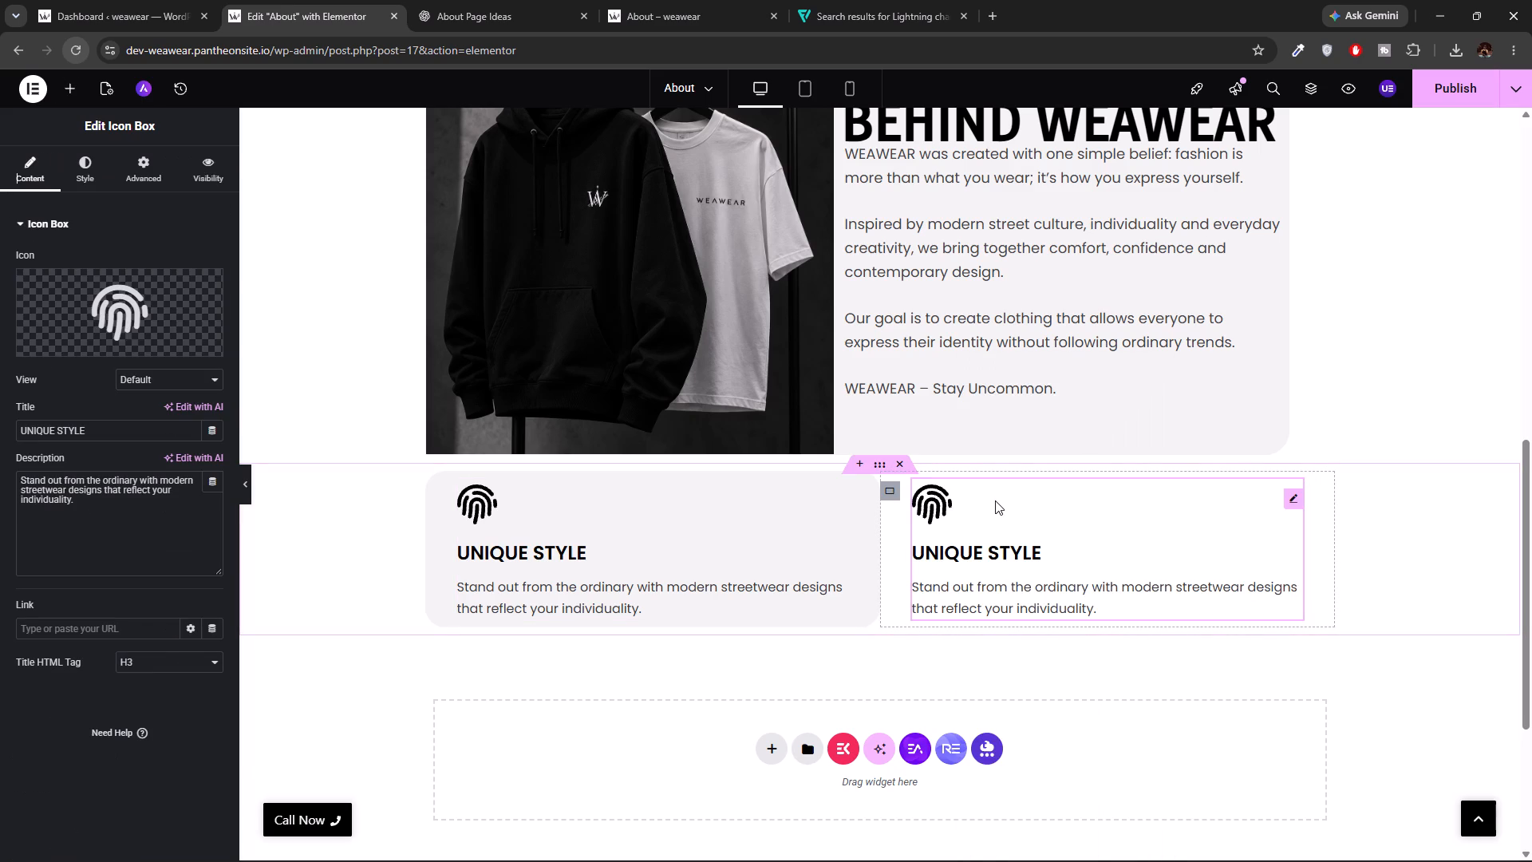
# Duplicate the styled UNIQUE STYLE card container within its row.
pyautogui.click(887, 491)
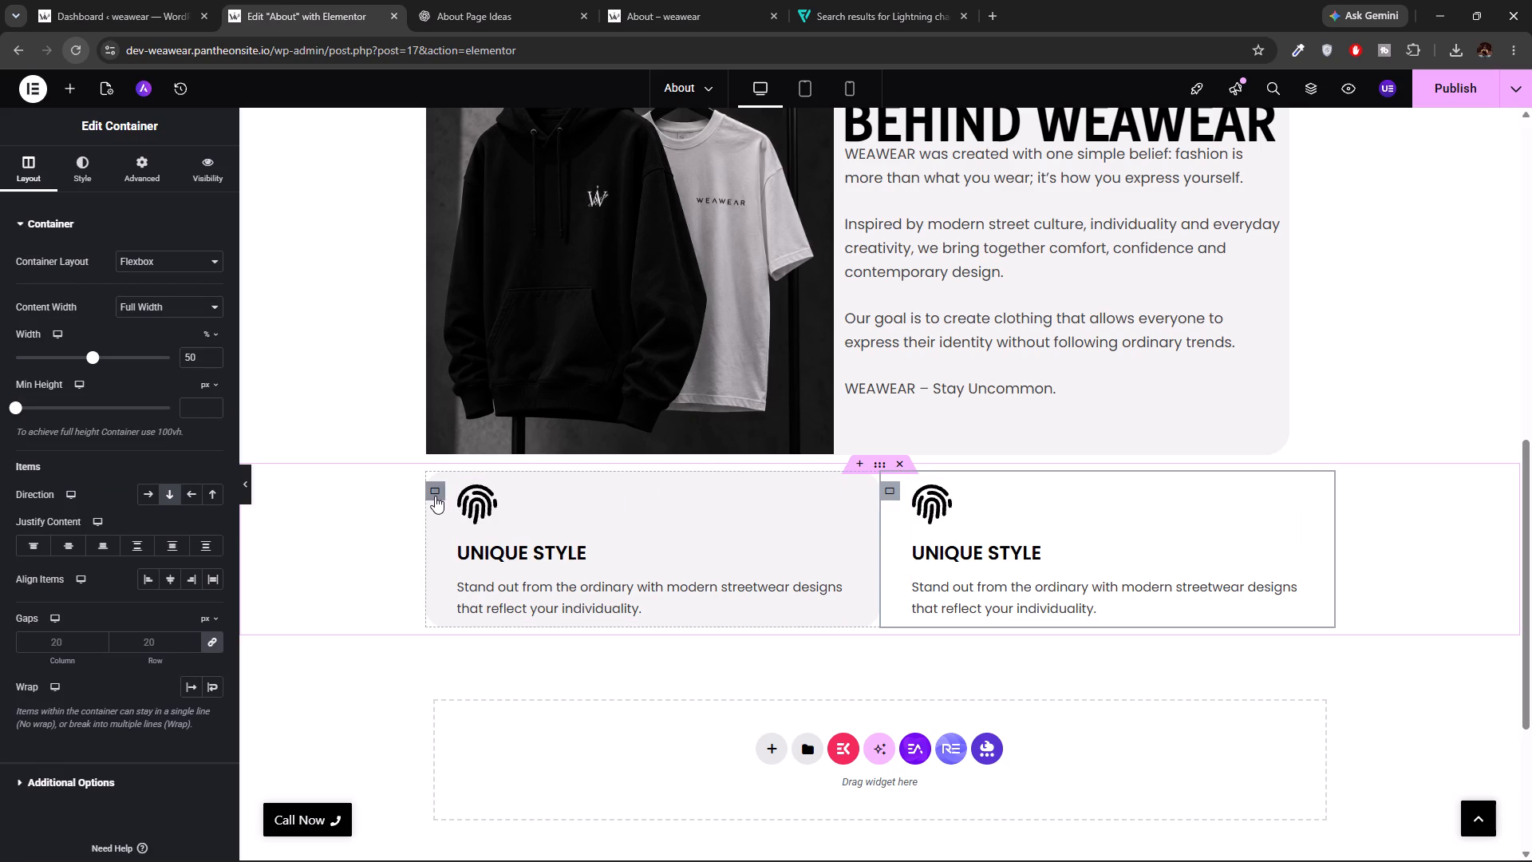
pyautogui.rightClick(435, 496)
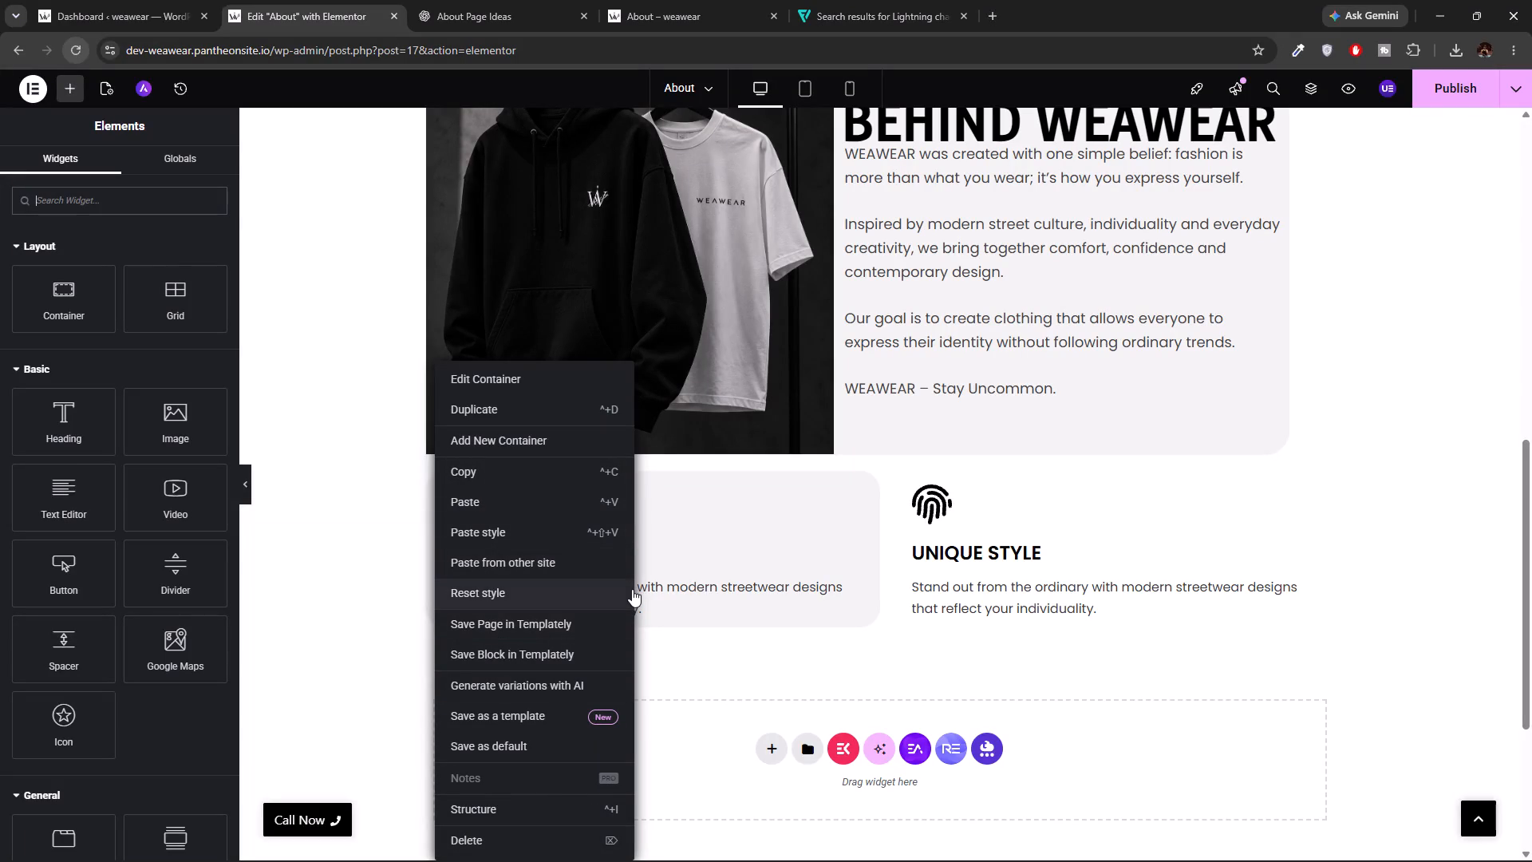
pyautogui.click(574, 416)
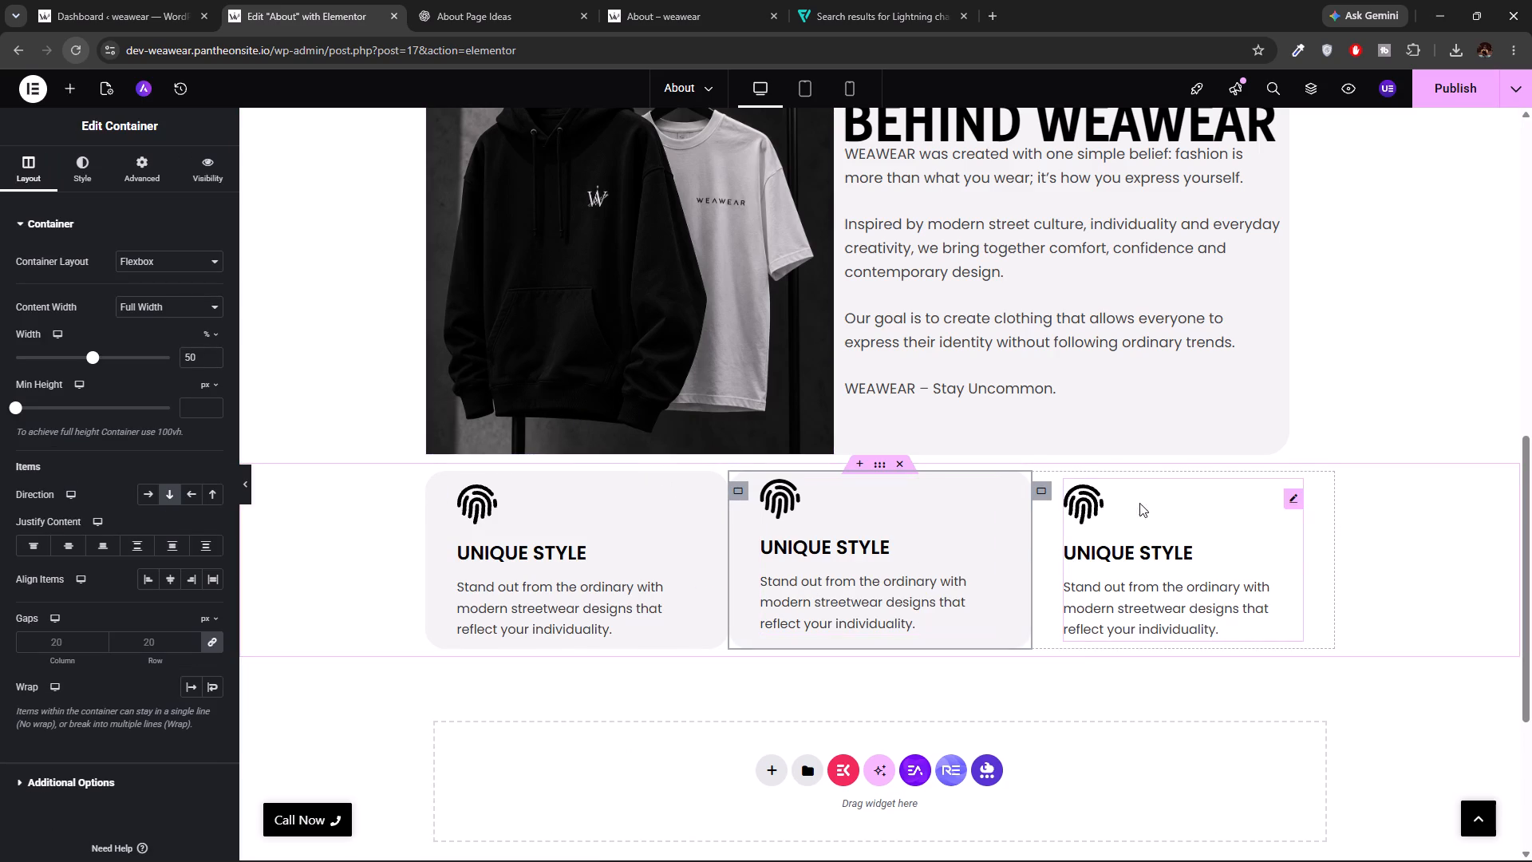
# Delete the unstyled third container holding the pasted UNIQUE STYLE icon box.
pyautogui.rightClick(1040, 488)
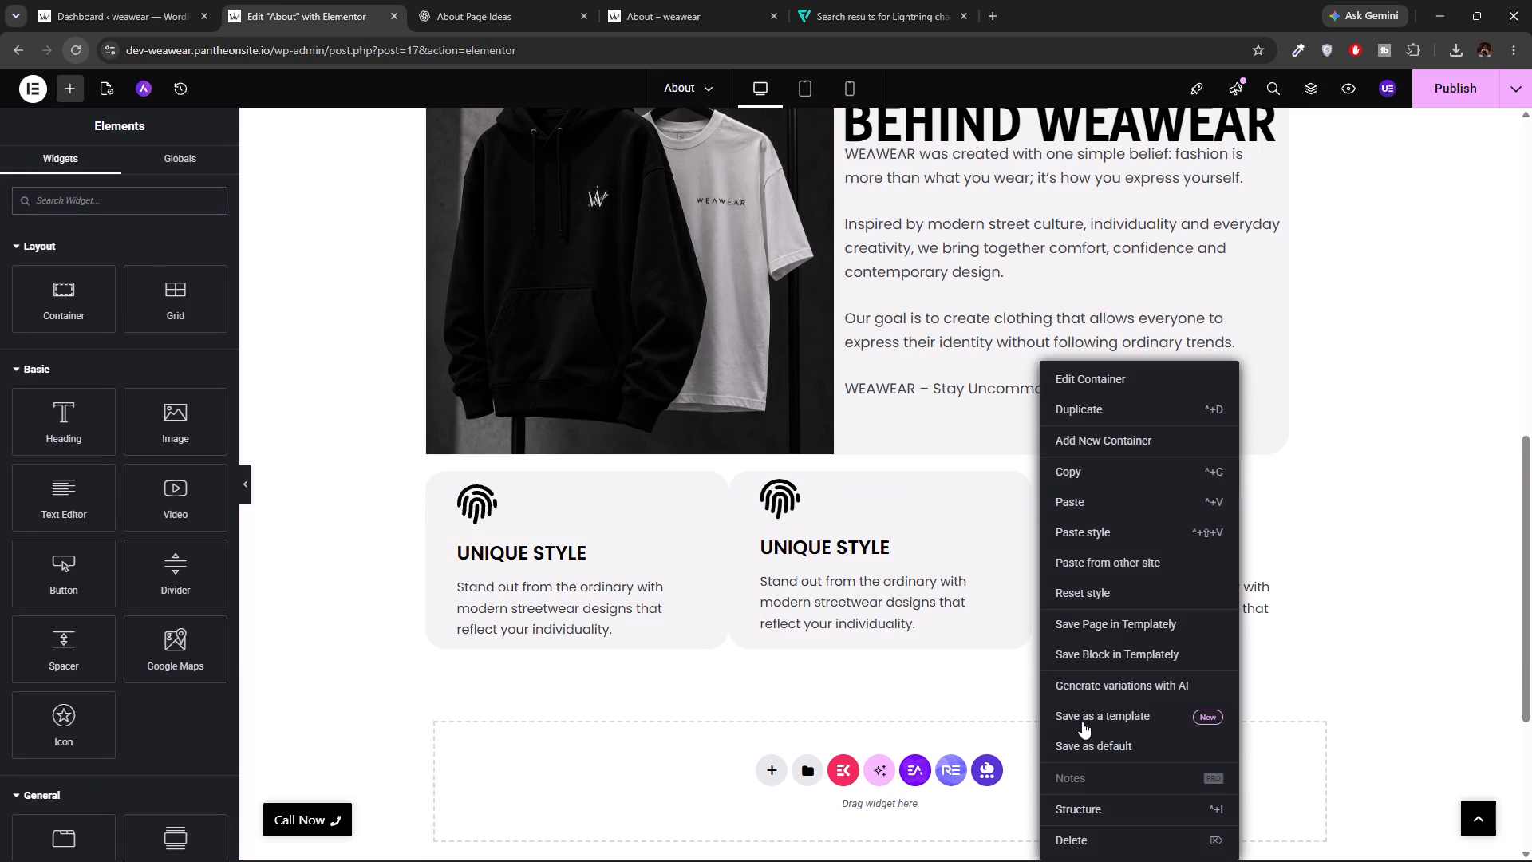
pyautogui.click(1076, 835)
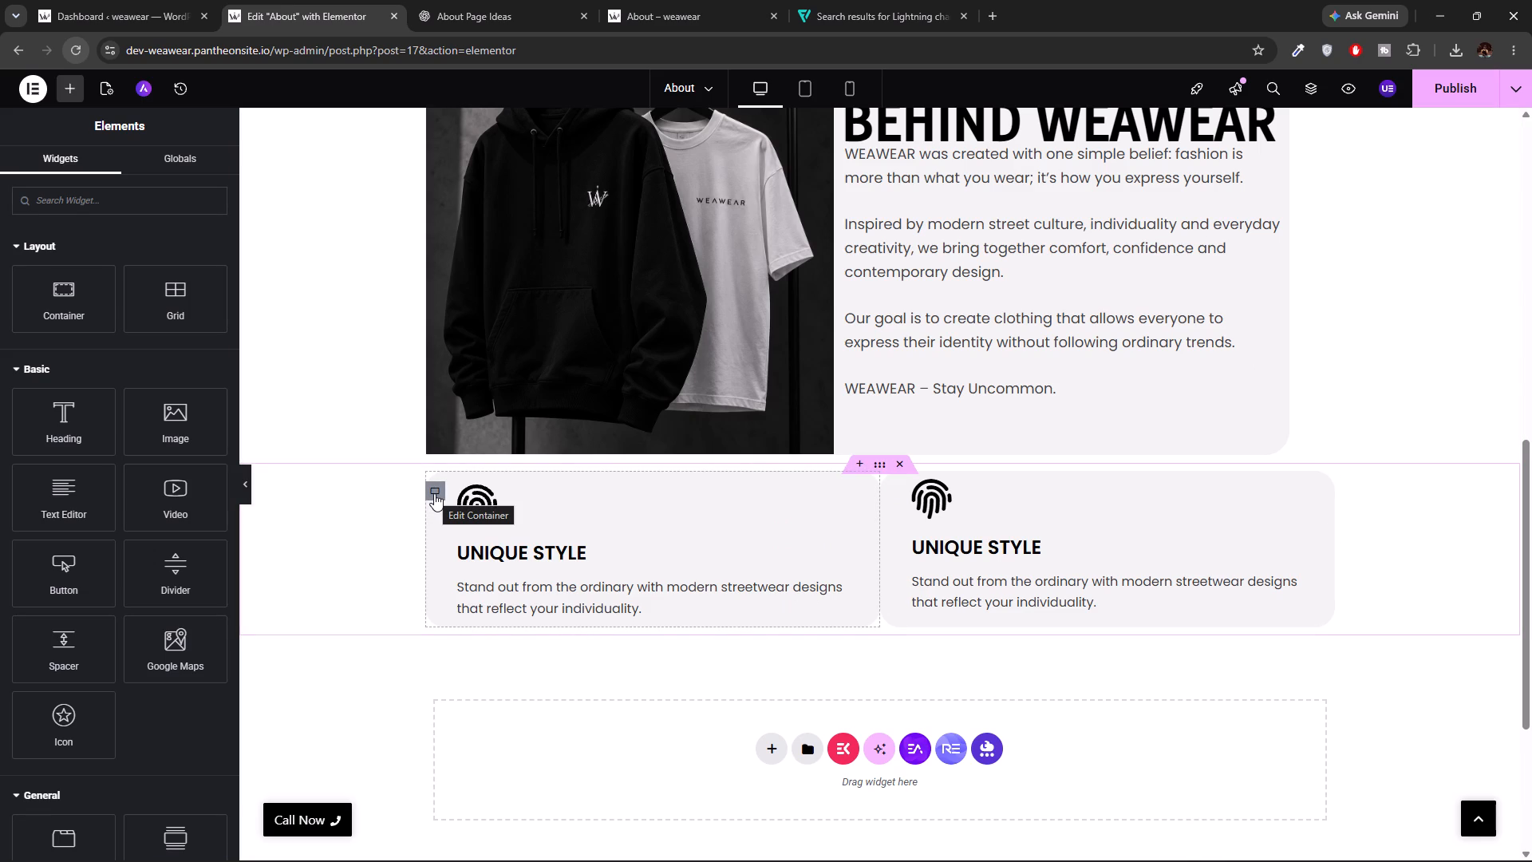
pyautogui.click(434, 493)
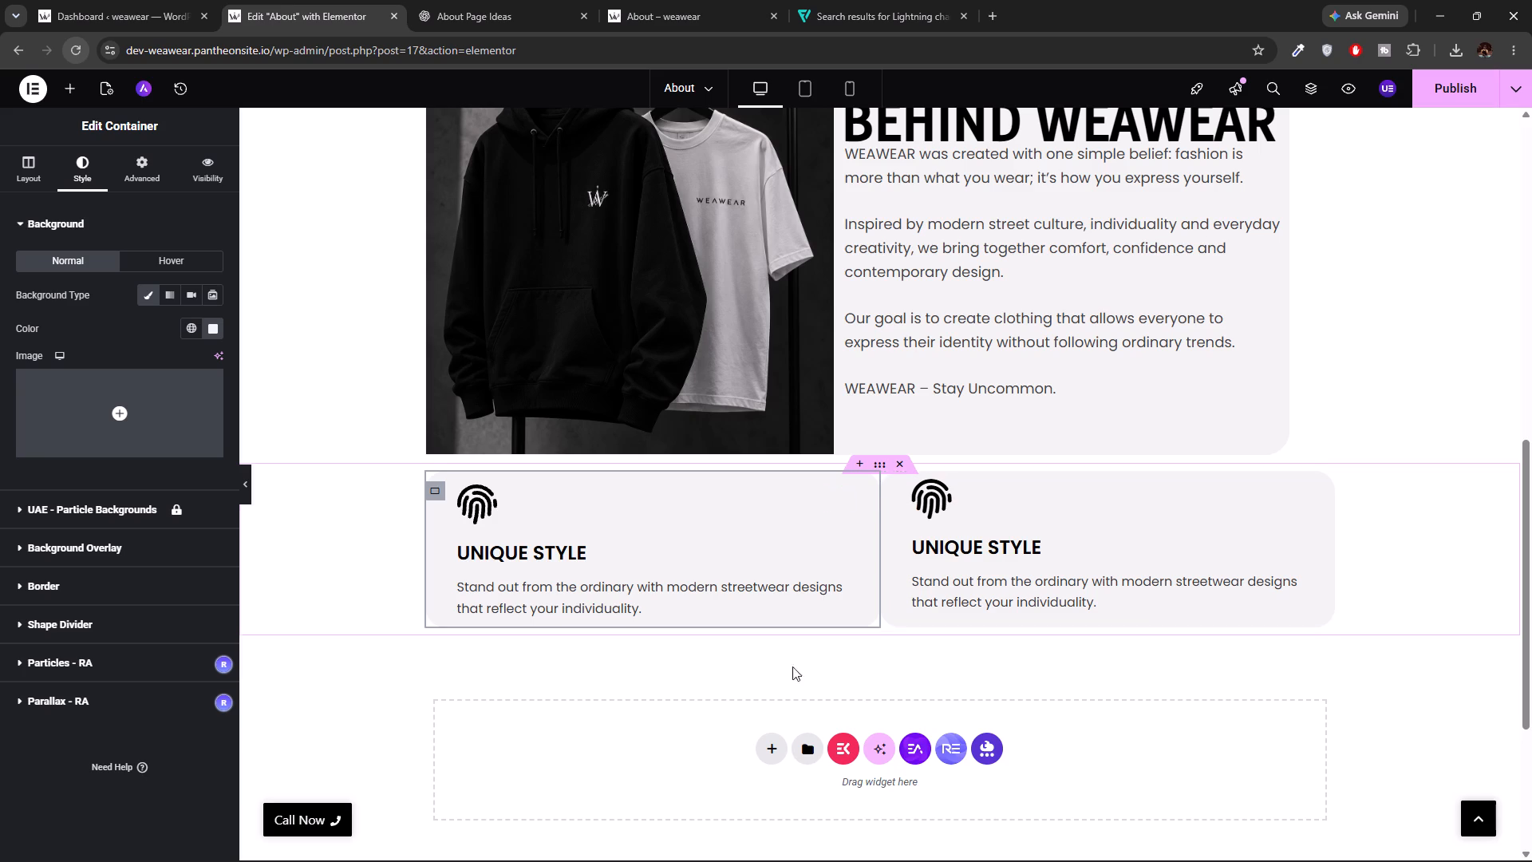
# Add a new Flexbox container with two equal columns below the row of UNIQUE STYLE cards.
pyautogui.click(769, 752)
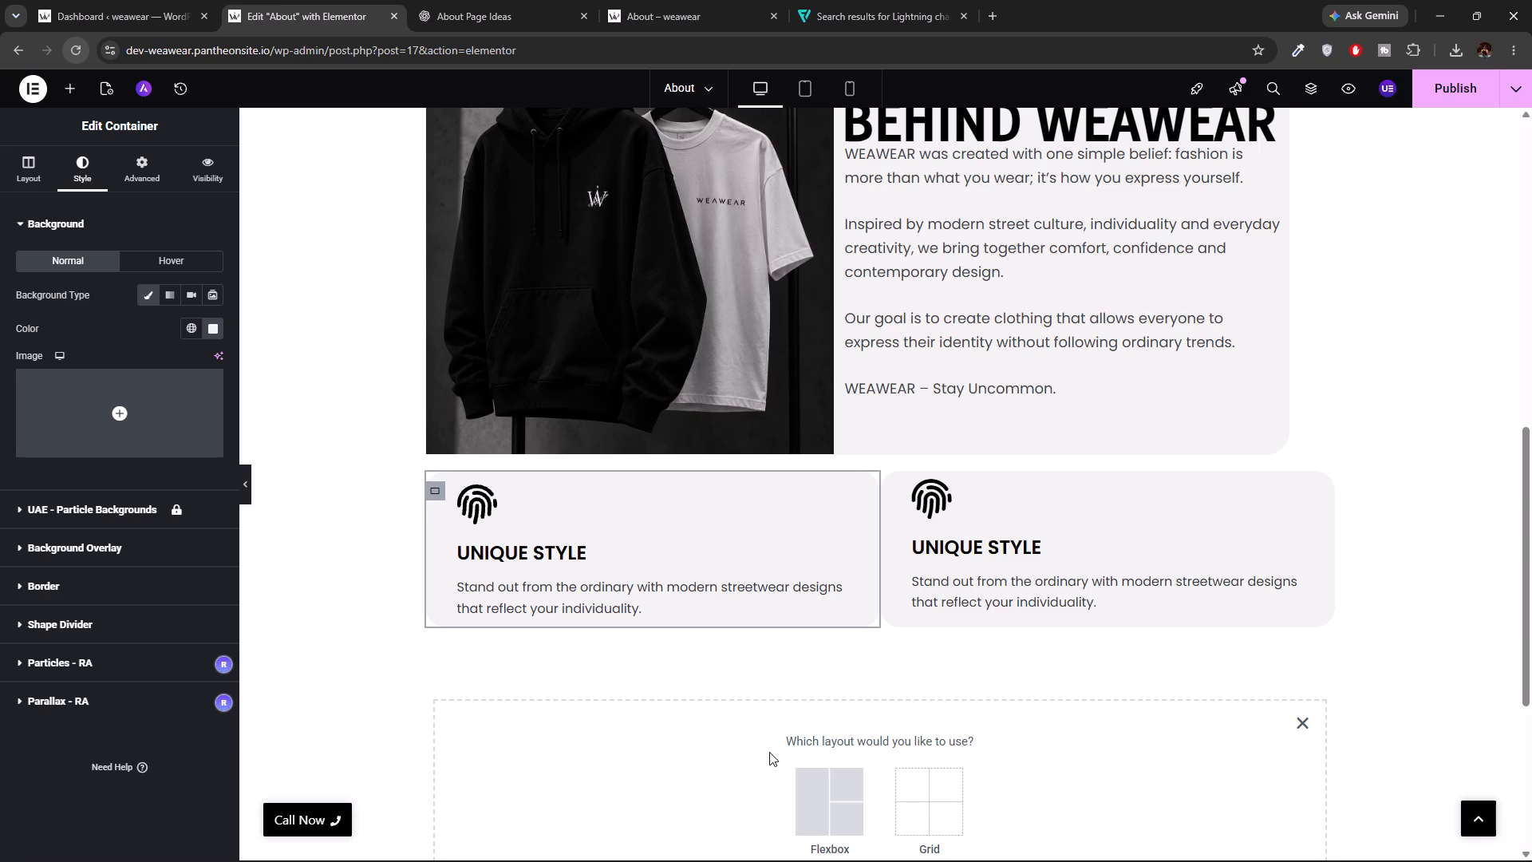
pyautogui.click(830, 803)
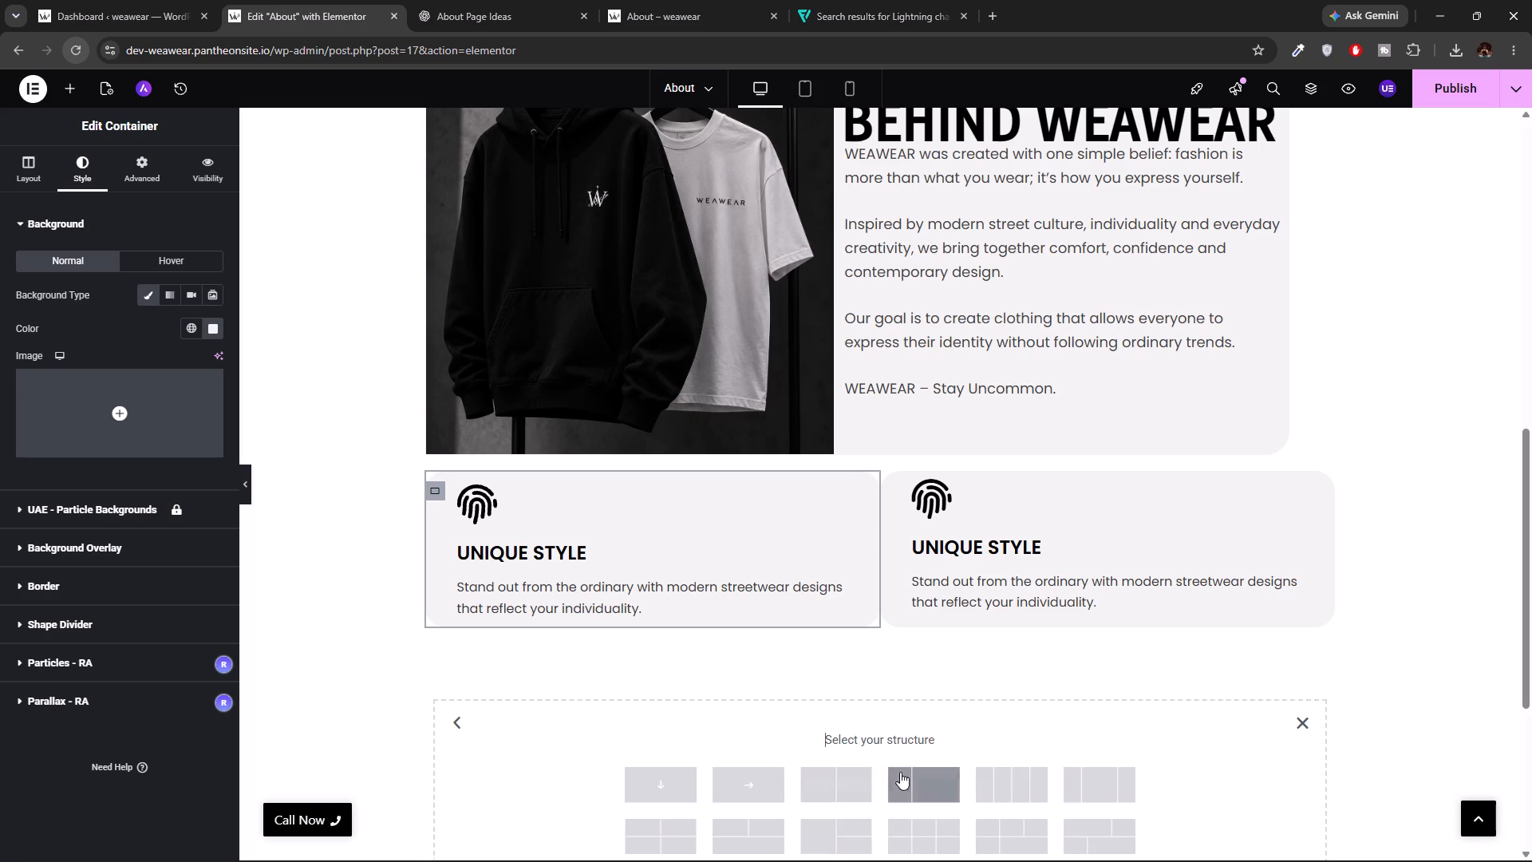
pyautogui.scroll(-2, 900, 772)
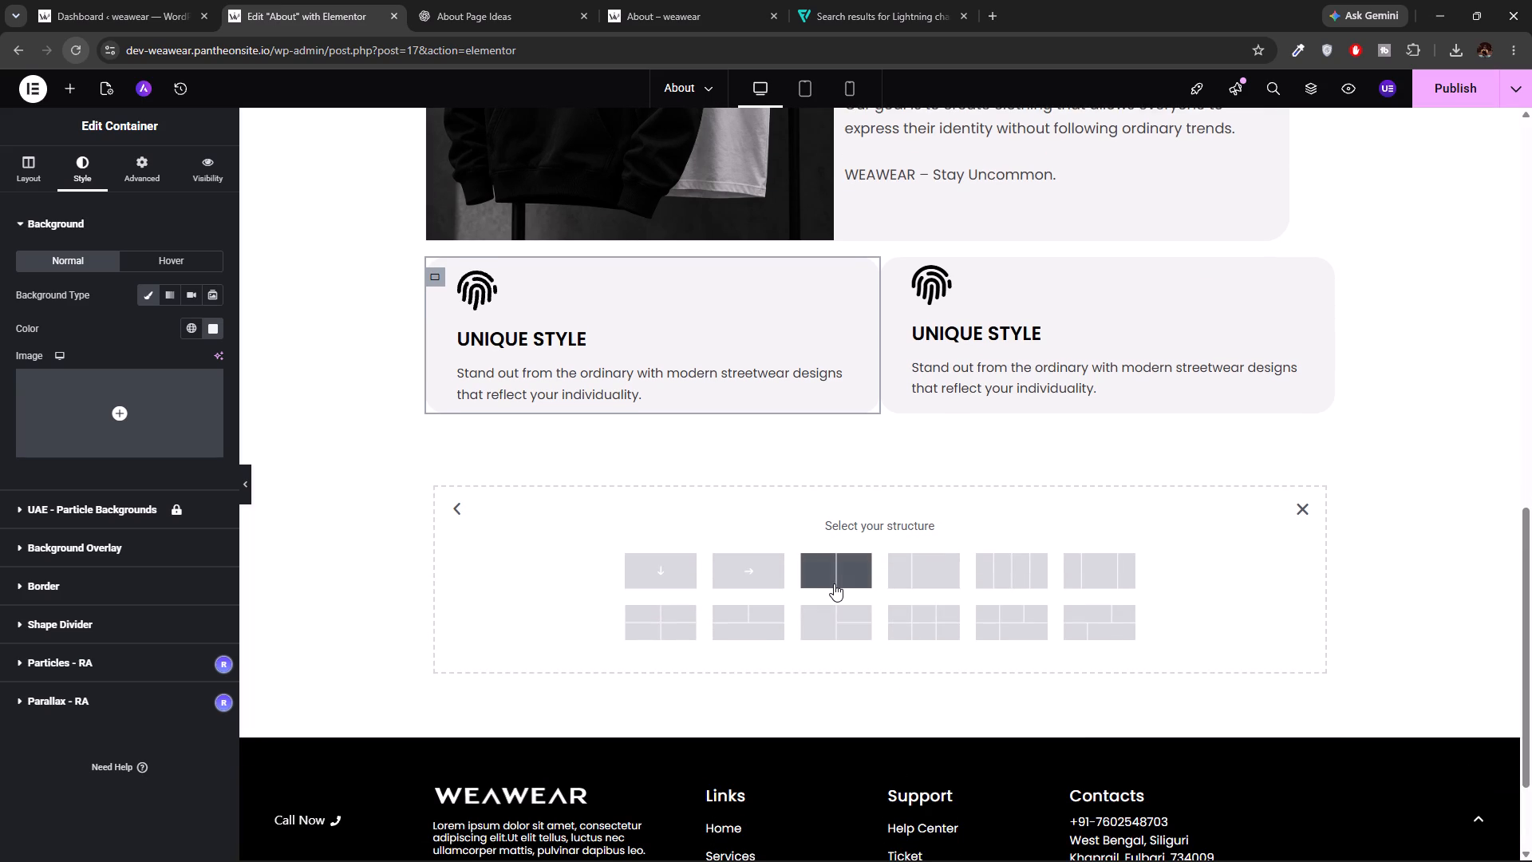
pyautogui.click(834, 583)
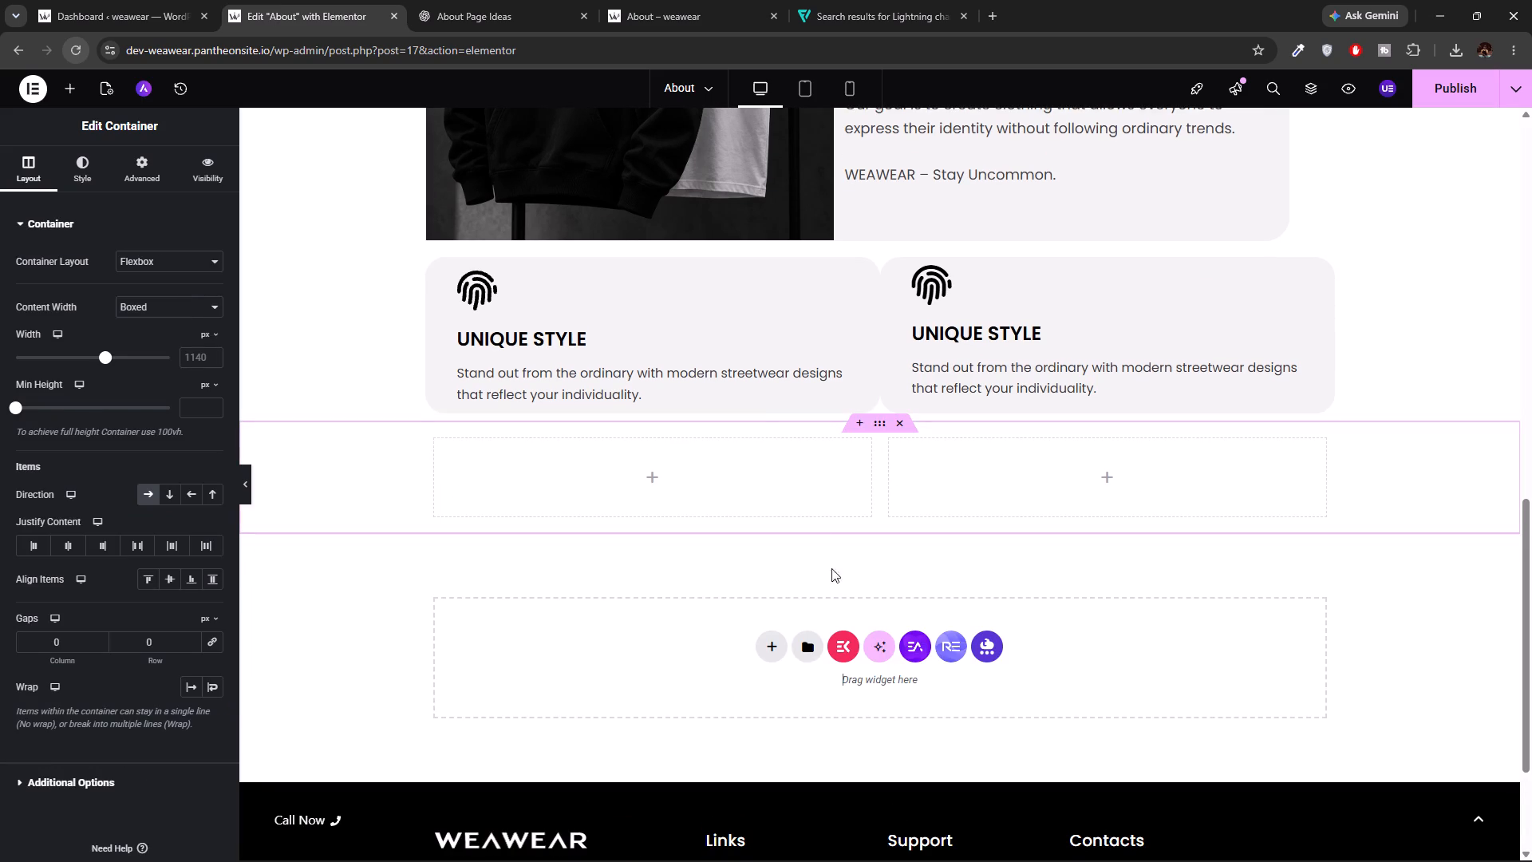
# Copy the first UNIQUE STYLE card container and paste it into the first column of the new row.
pyautogui.rightClick(434, 278)
pyautogui.click(471, 384)
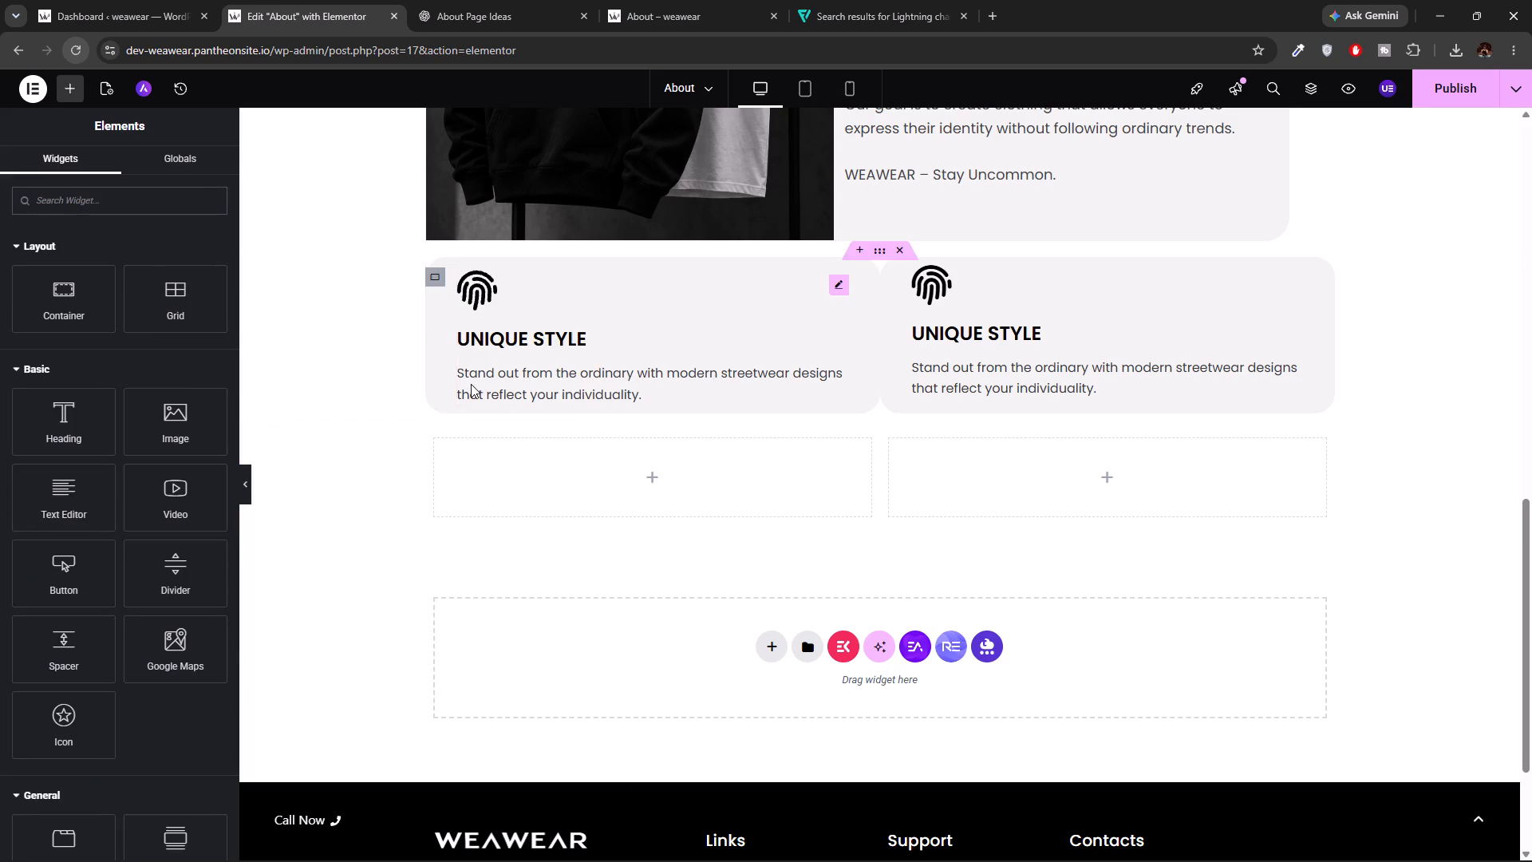
pyautogui.rightClick(555, 482)
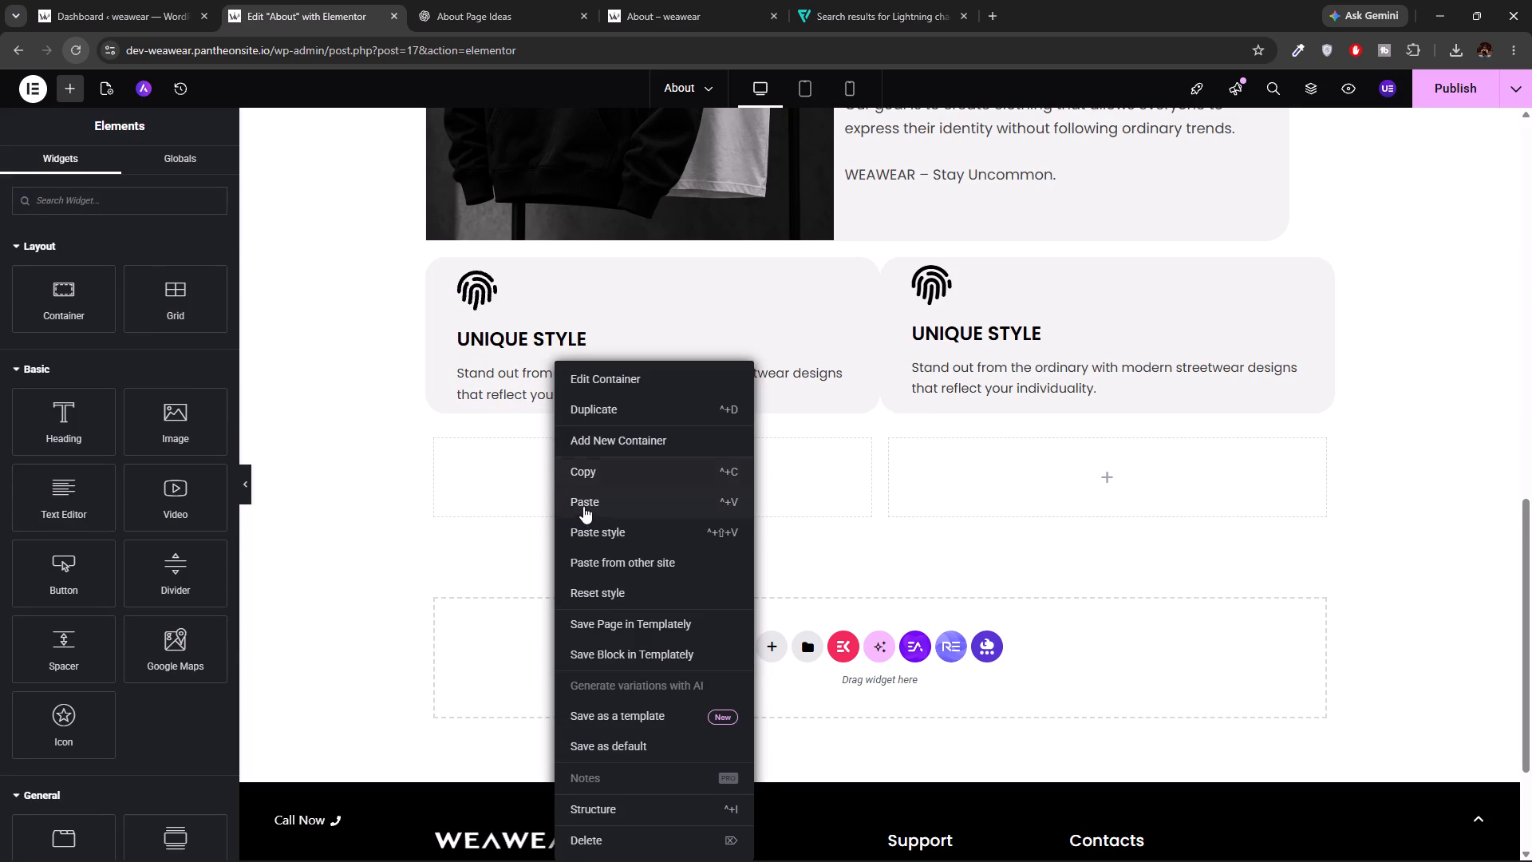
pyautogui.click(689, 496)
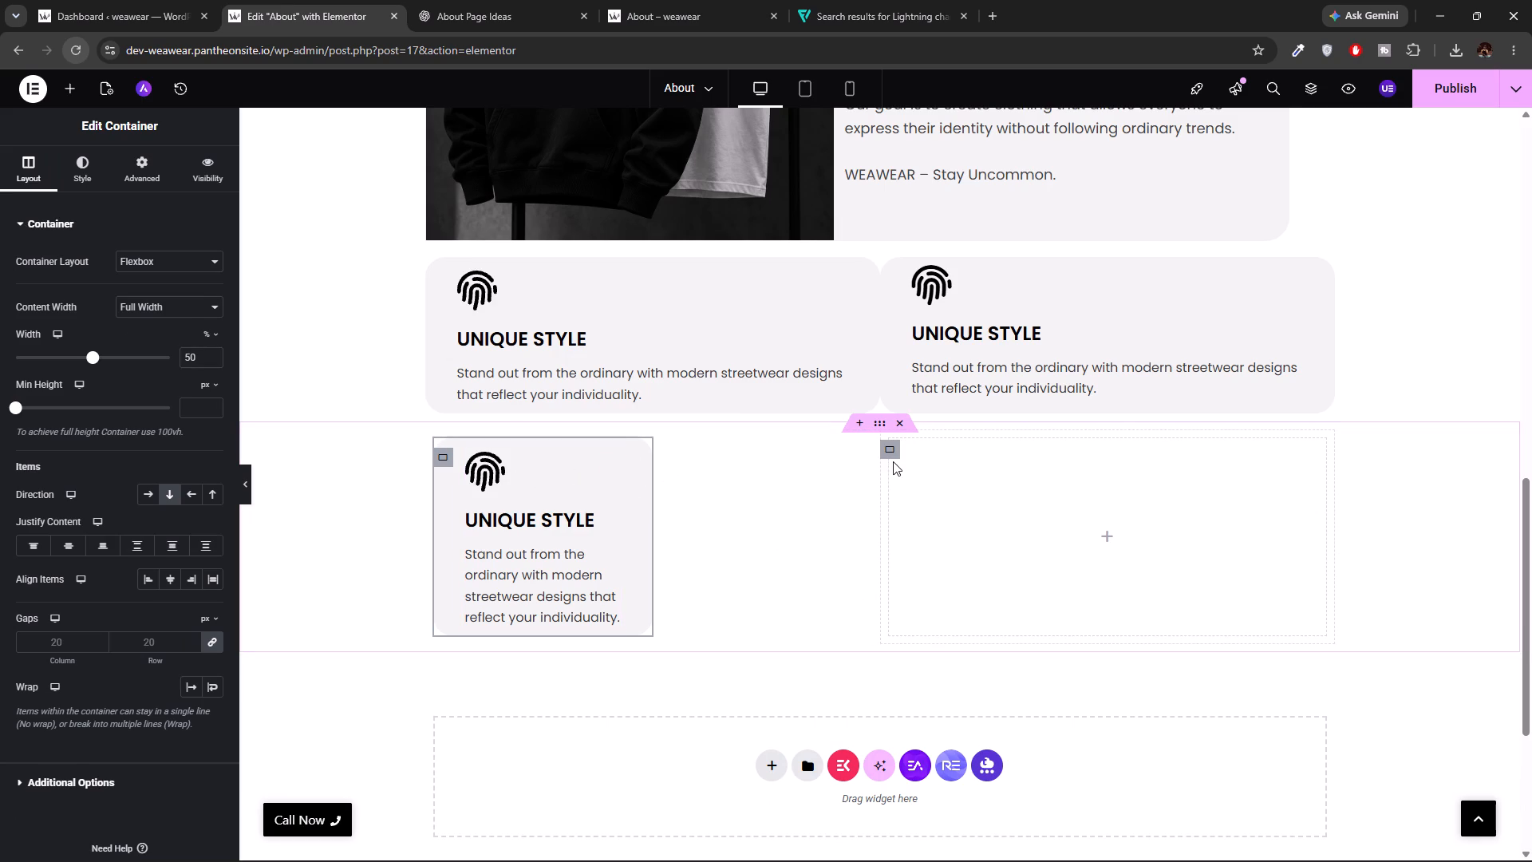
# Duplicate the empty second-column container in the new row.
pyautogui.rightClick(891, 453)
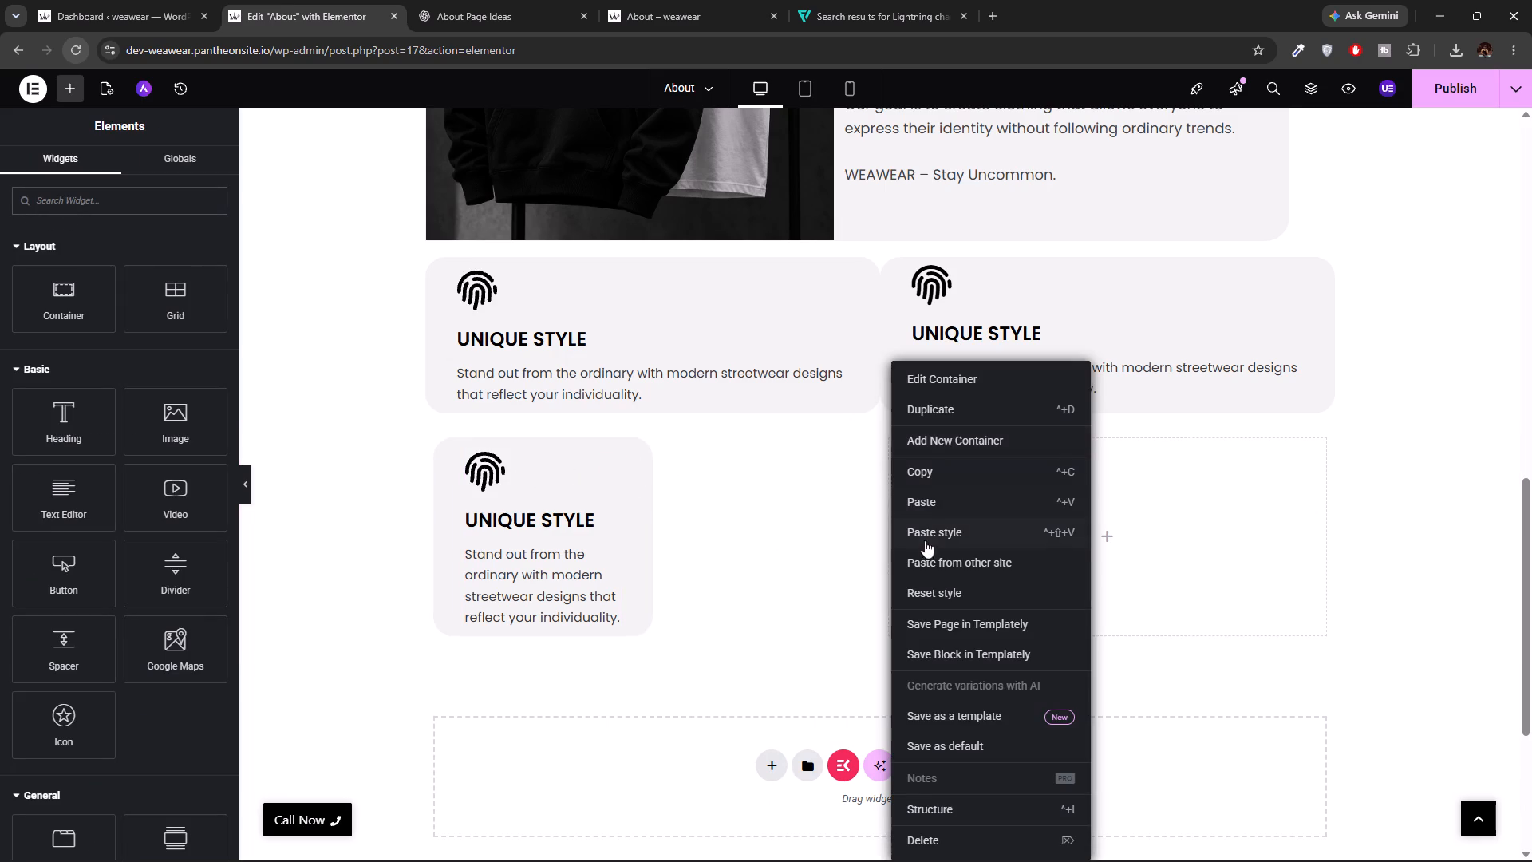
pyautogui.click(940, 414)
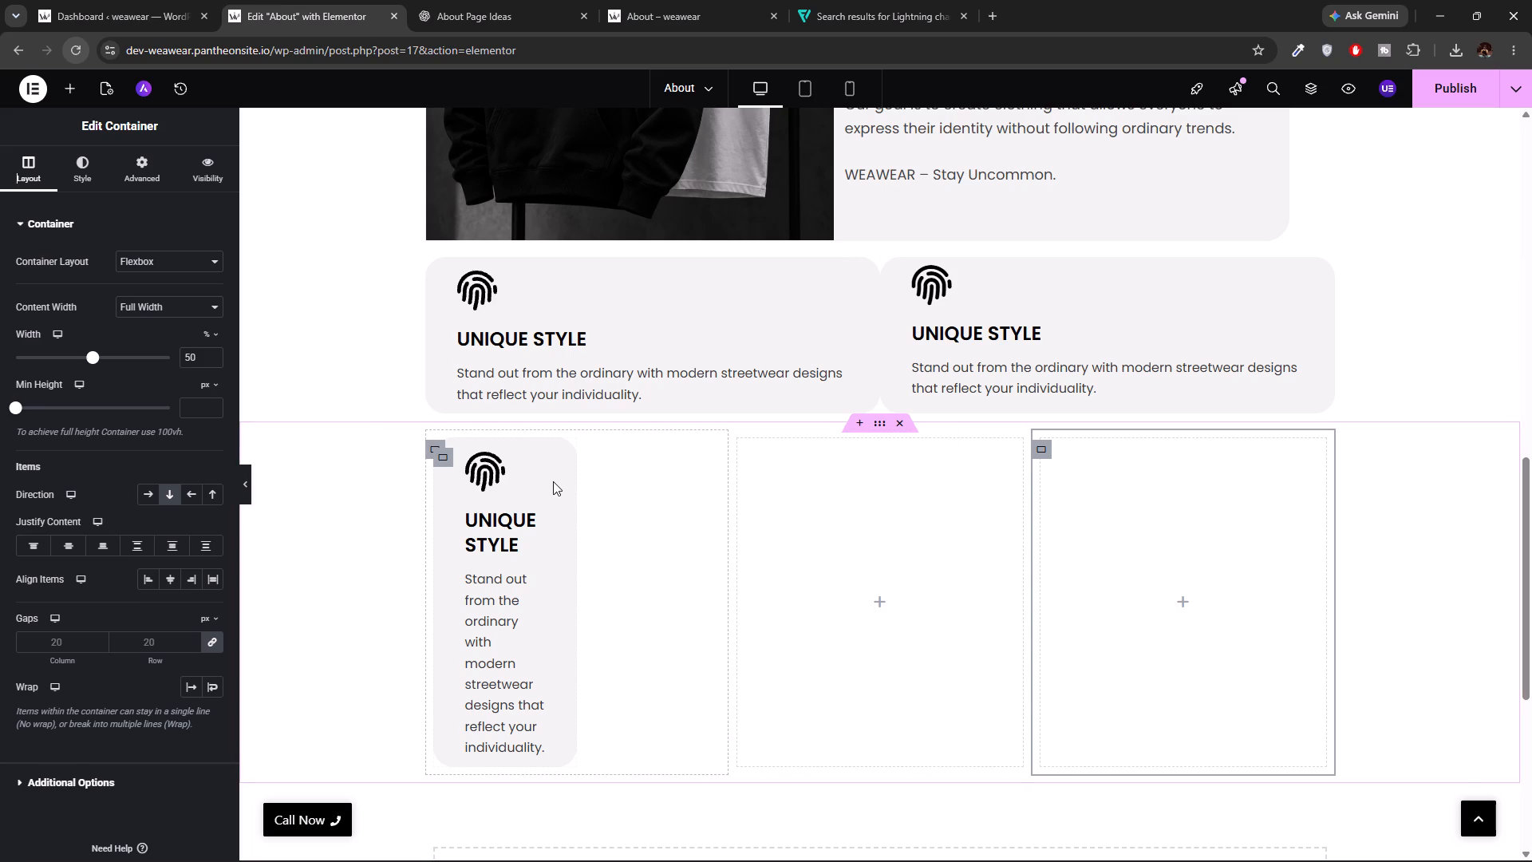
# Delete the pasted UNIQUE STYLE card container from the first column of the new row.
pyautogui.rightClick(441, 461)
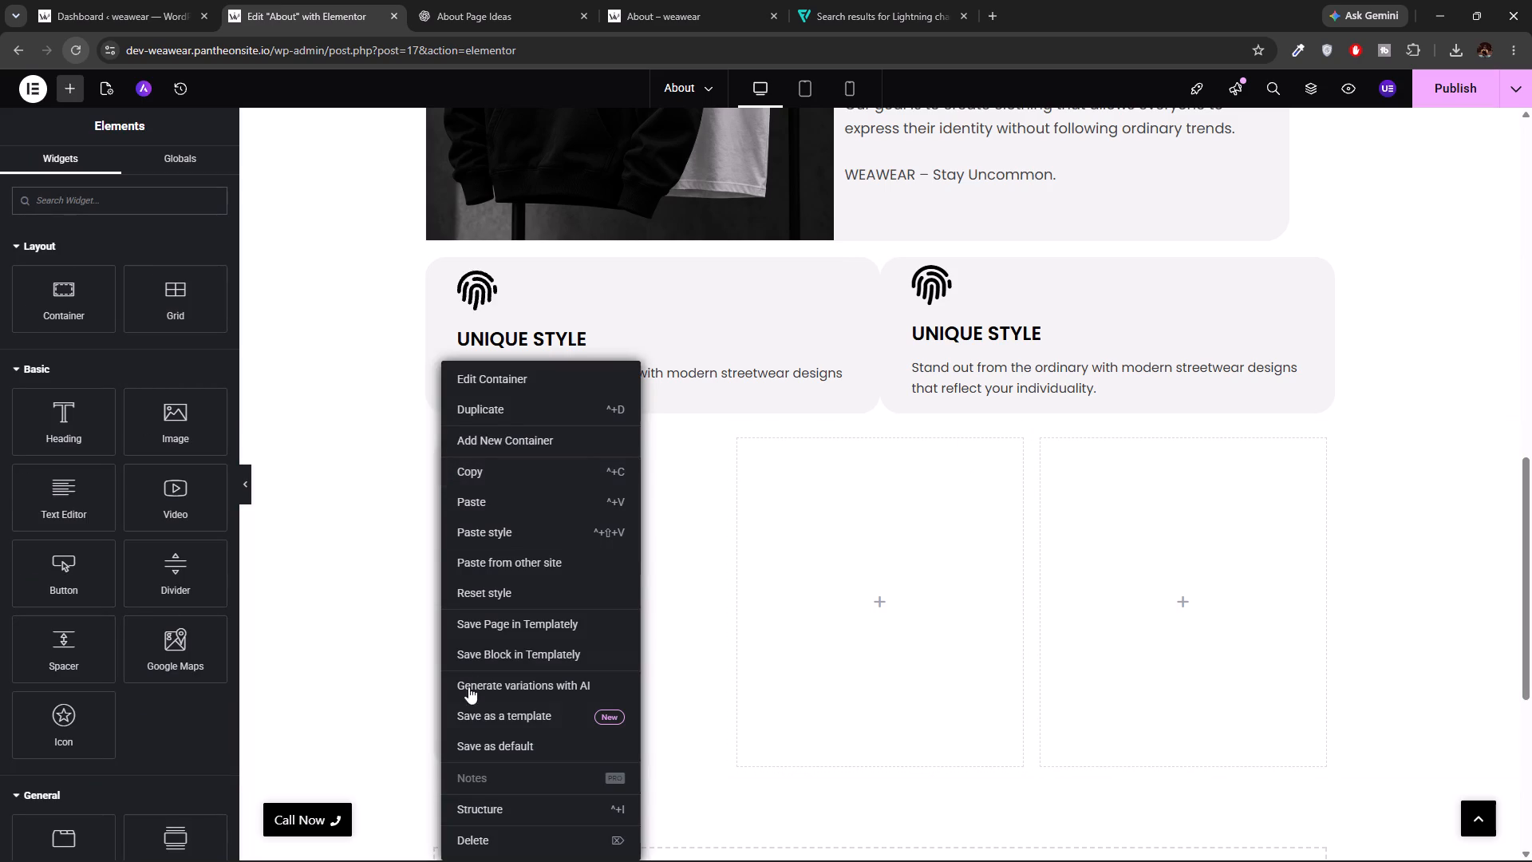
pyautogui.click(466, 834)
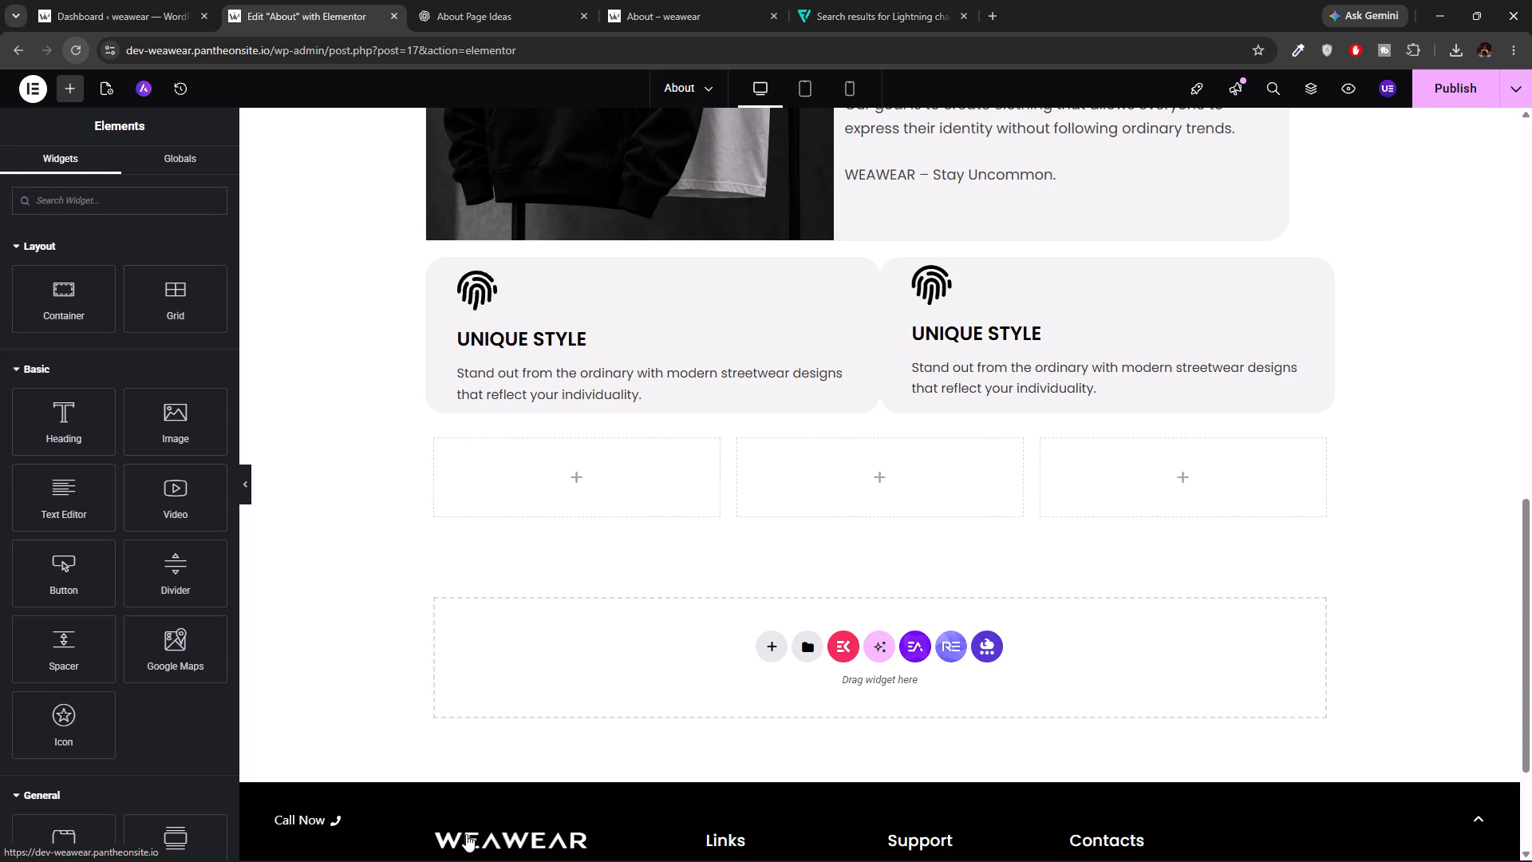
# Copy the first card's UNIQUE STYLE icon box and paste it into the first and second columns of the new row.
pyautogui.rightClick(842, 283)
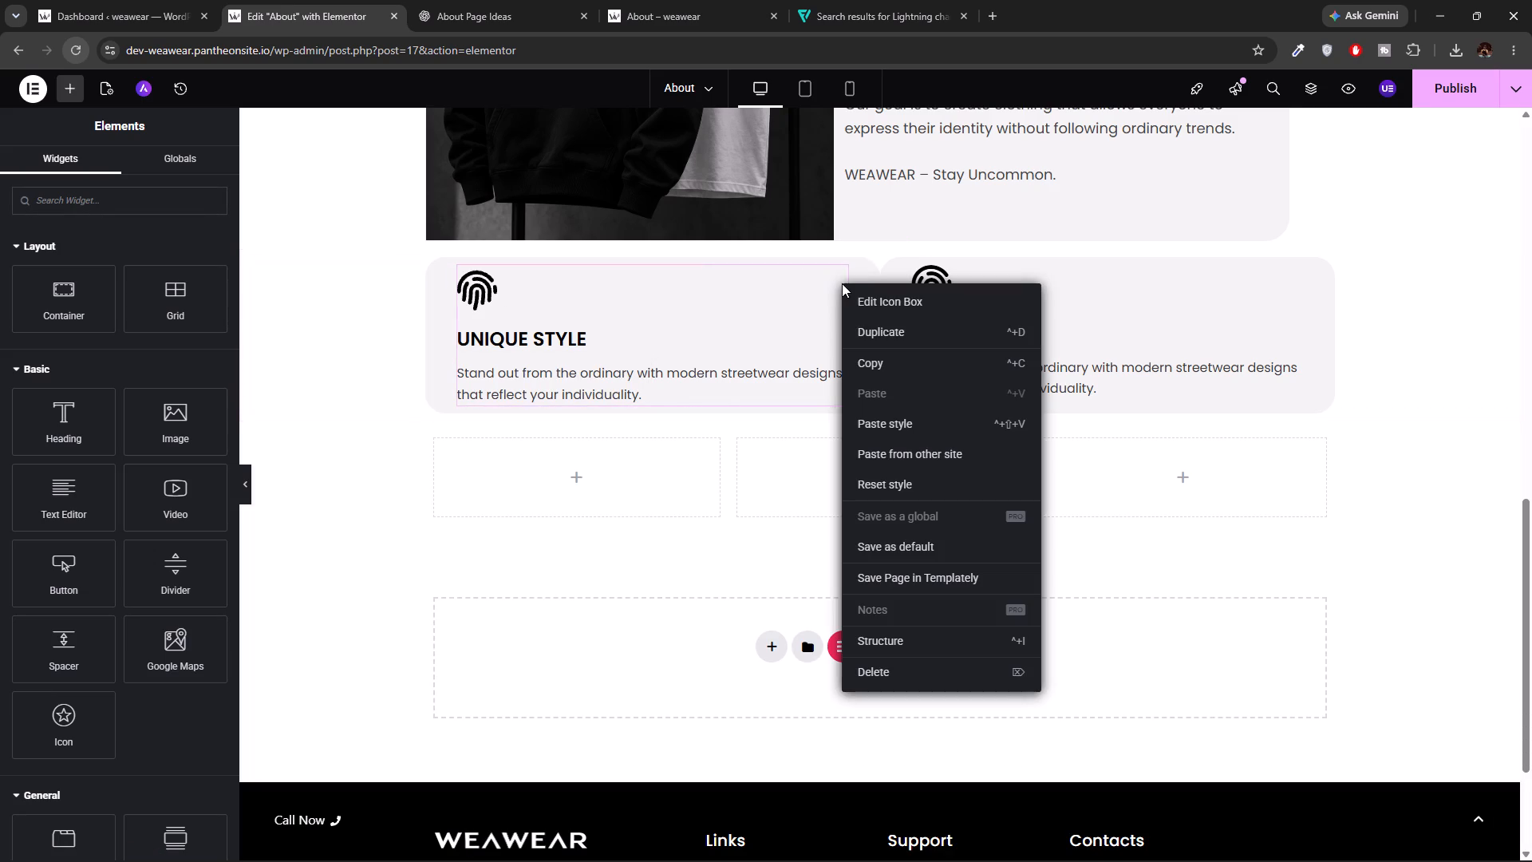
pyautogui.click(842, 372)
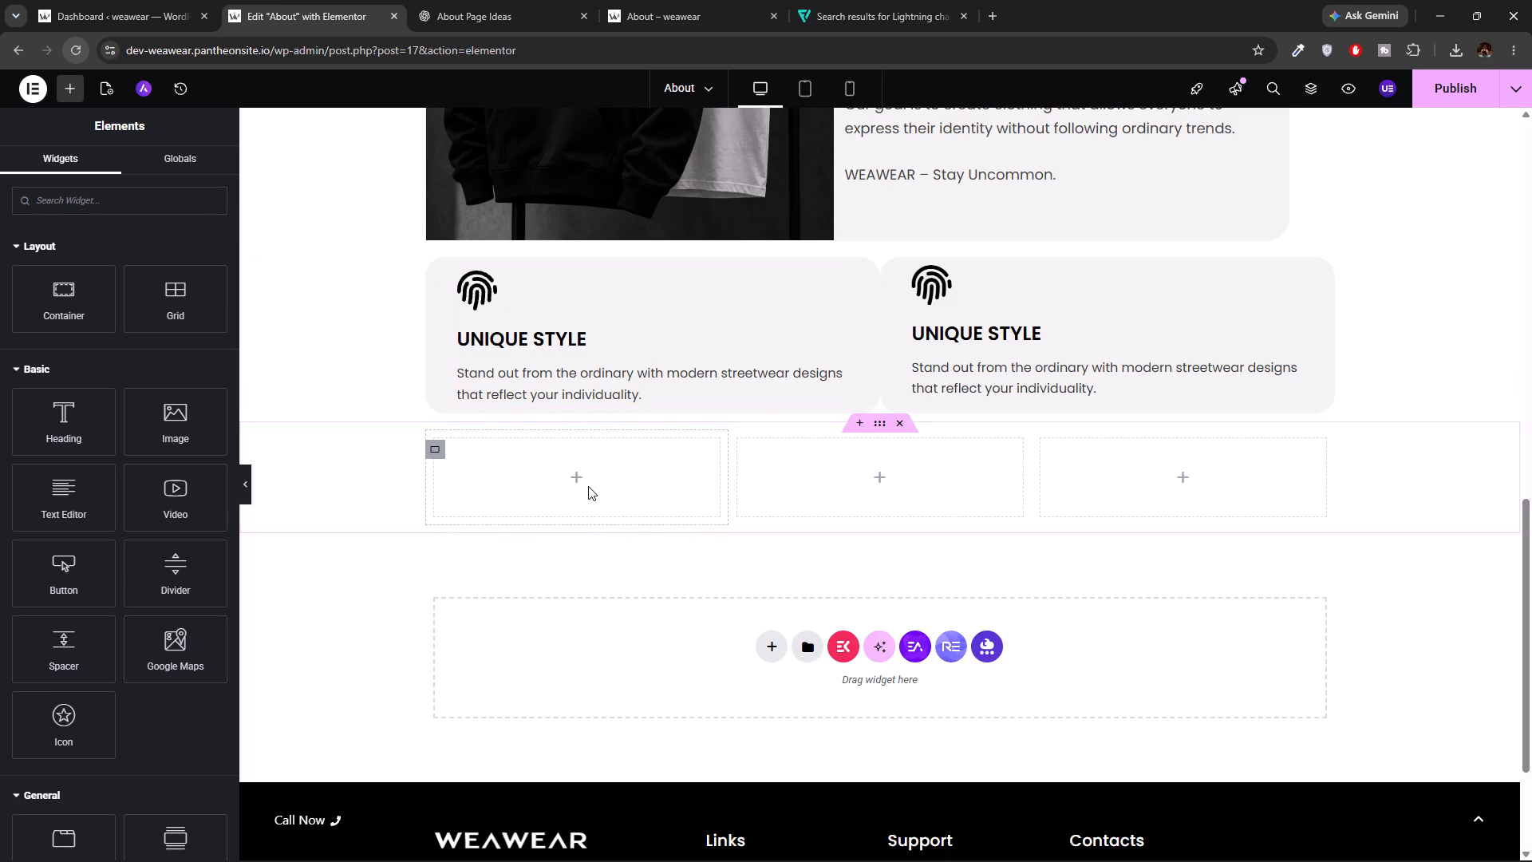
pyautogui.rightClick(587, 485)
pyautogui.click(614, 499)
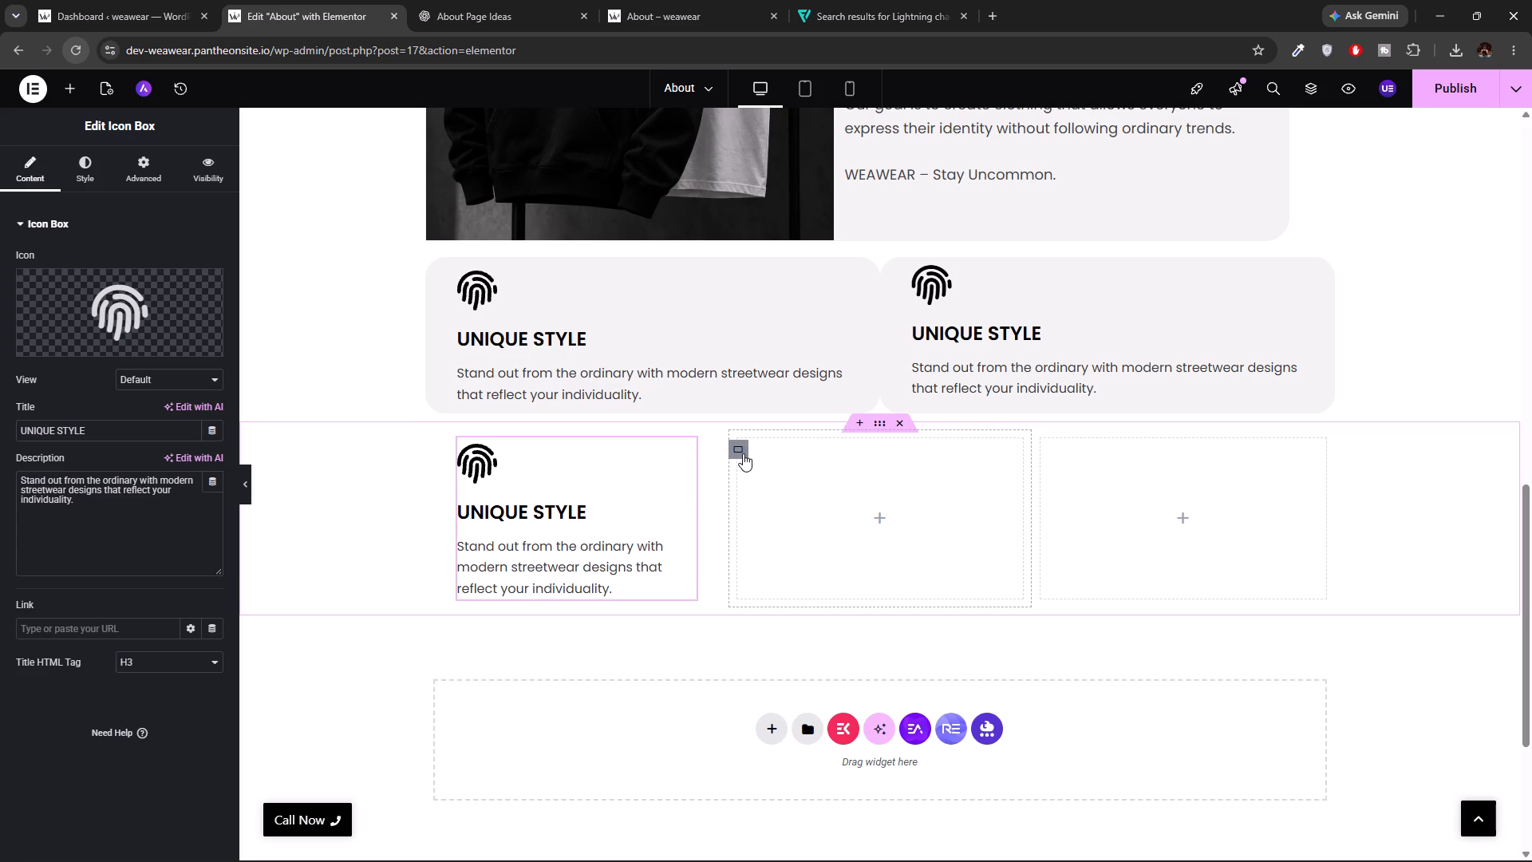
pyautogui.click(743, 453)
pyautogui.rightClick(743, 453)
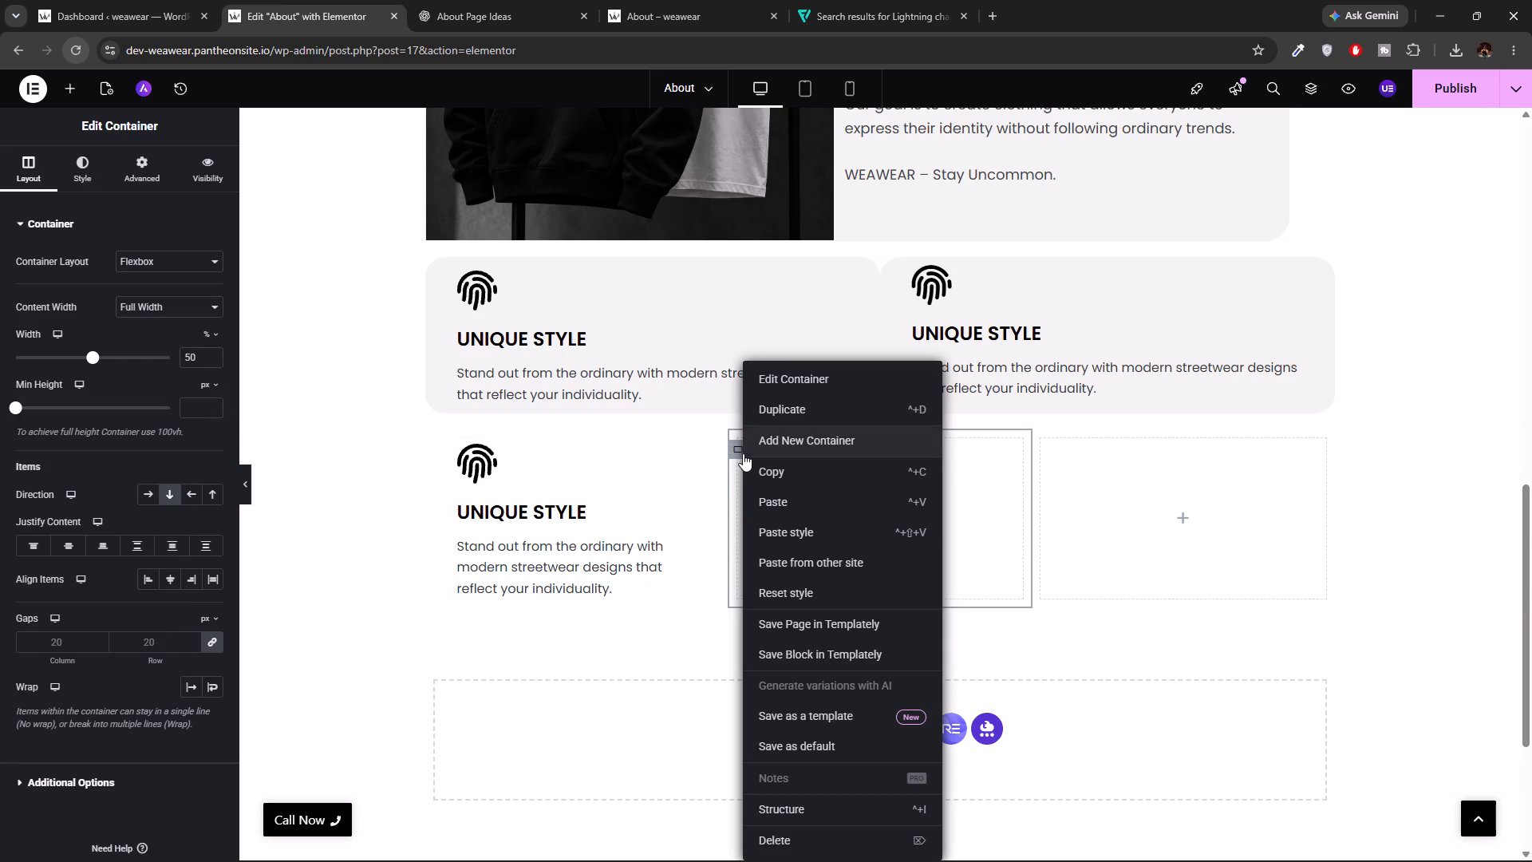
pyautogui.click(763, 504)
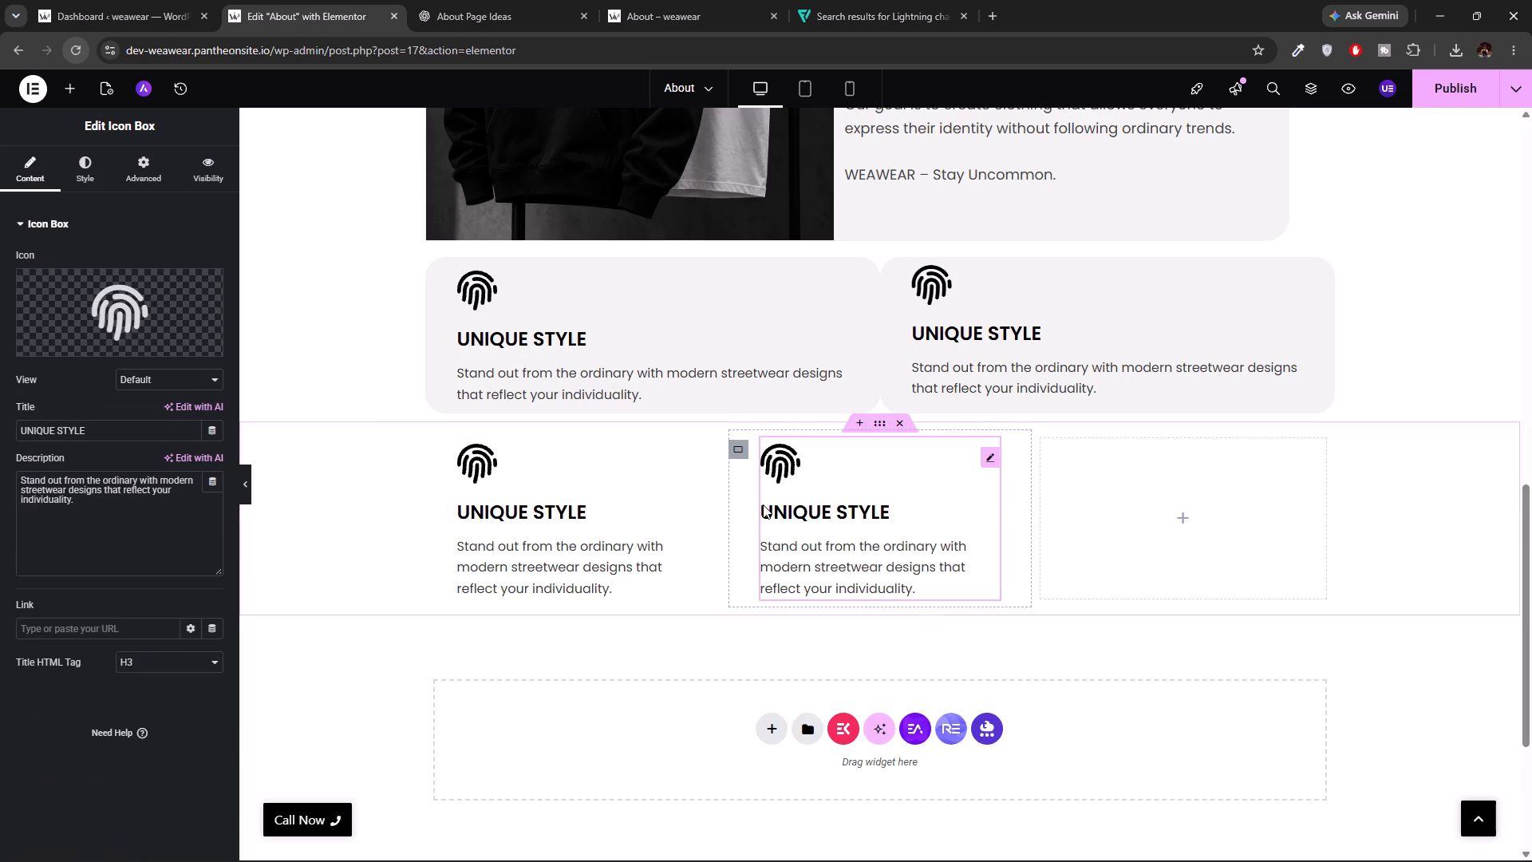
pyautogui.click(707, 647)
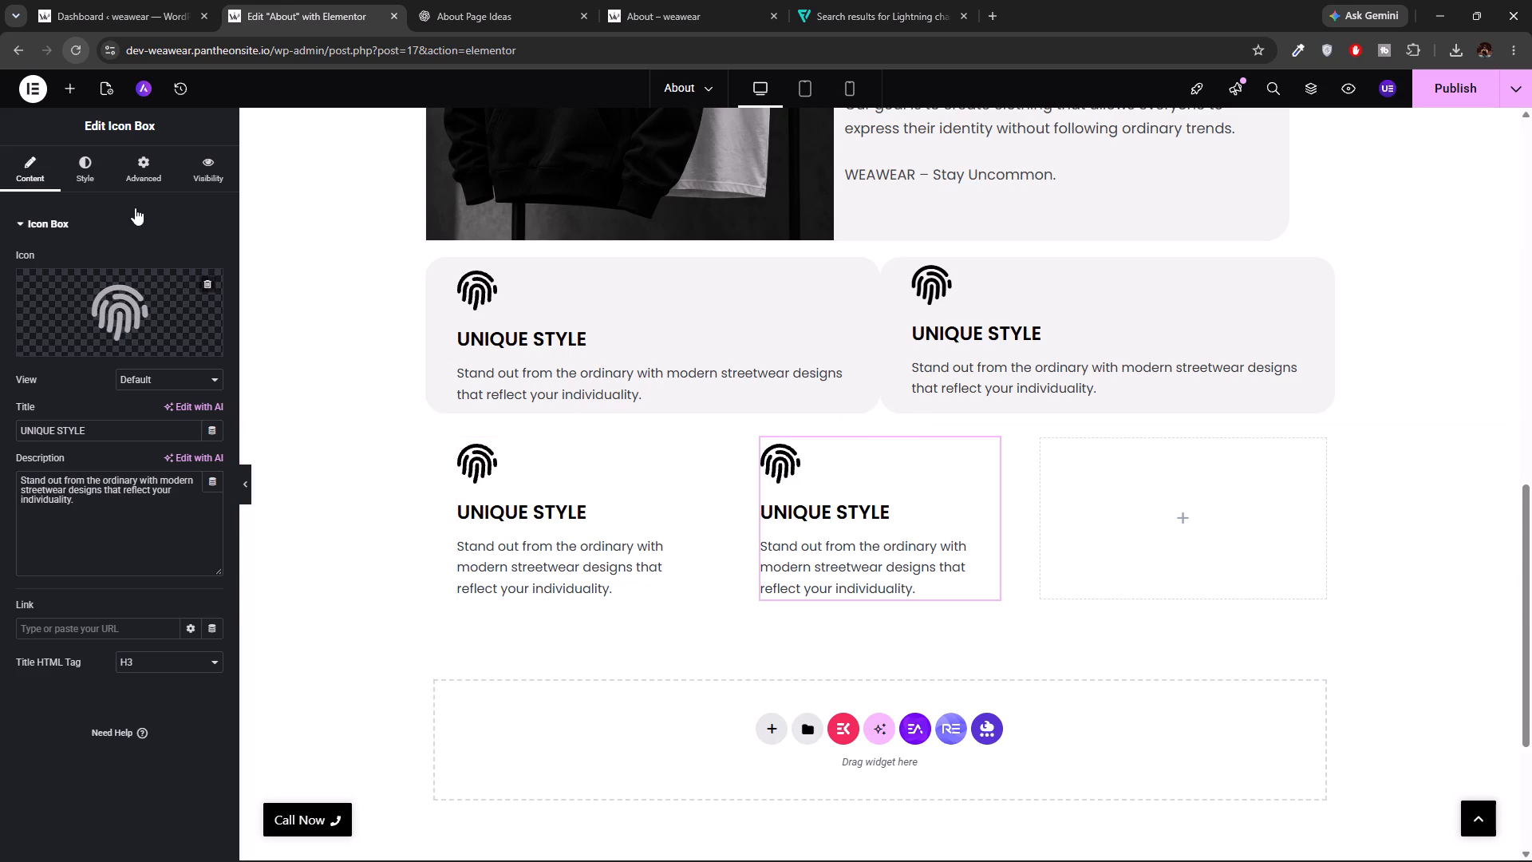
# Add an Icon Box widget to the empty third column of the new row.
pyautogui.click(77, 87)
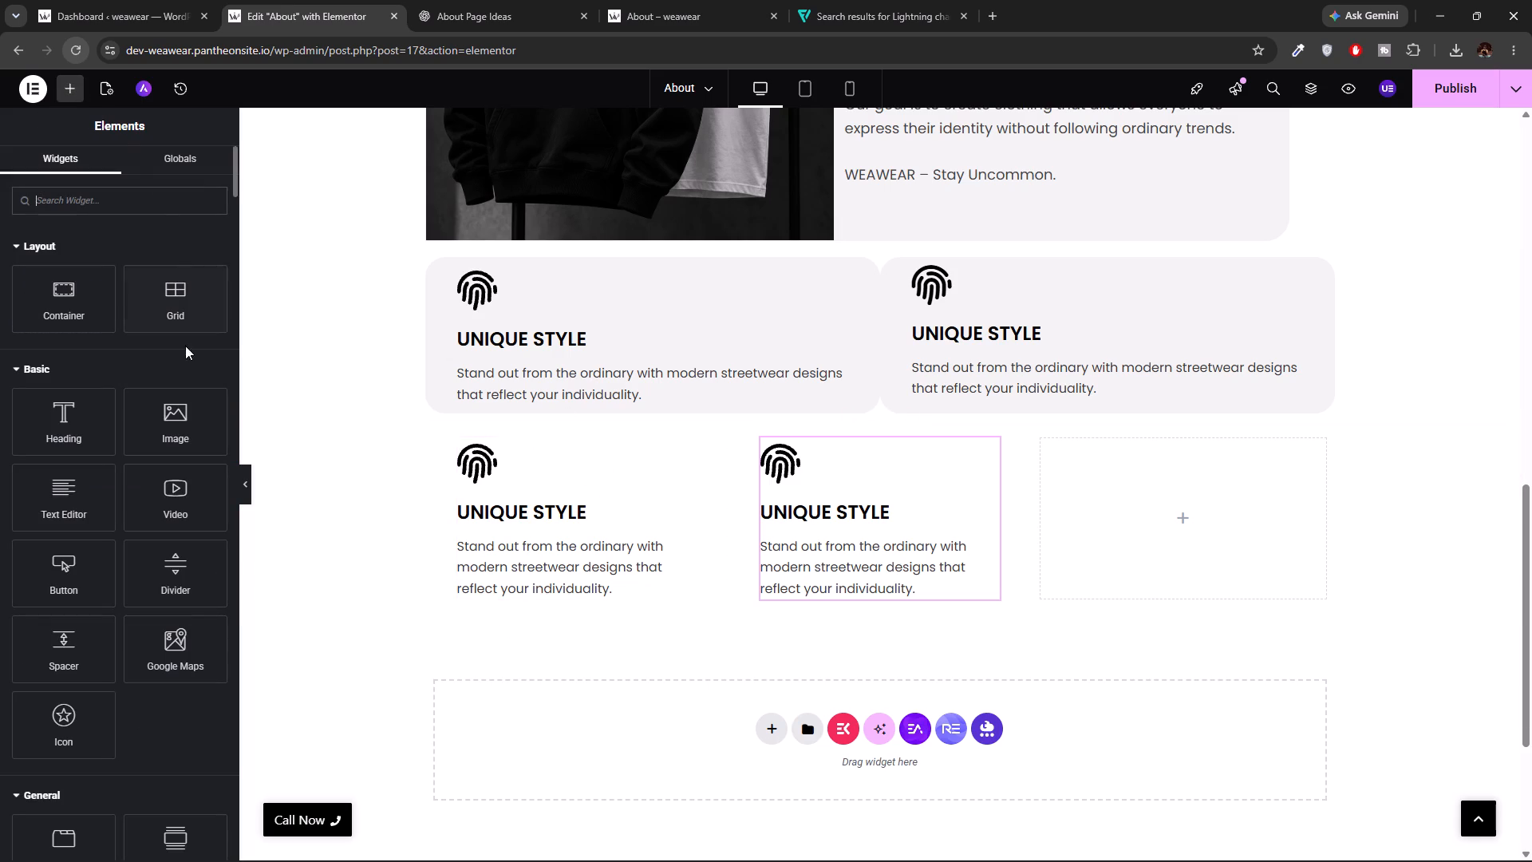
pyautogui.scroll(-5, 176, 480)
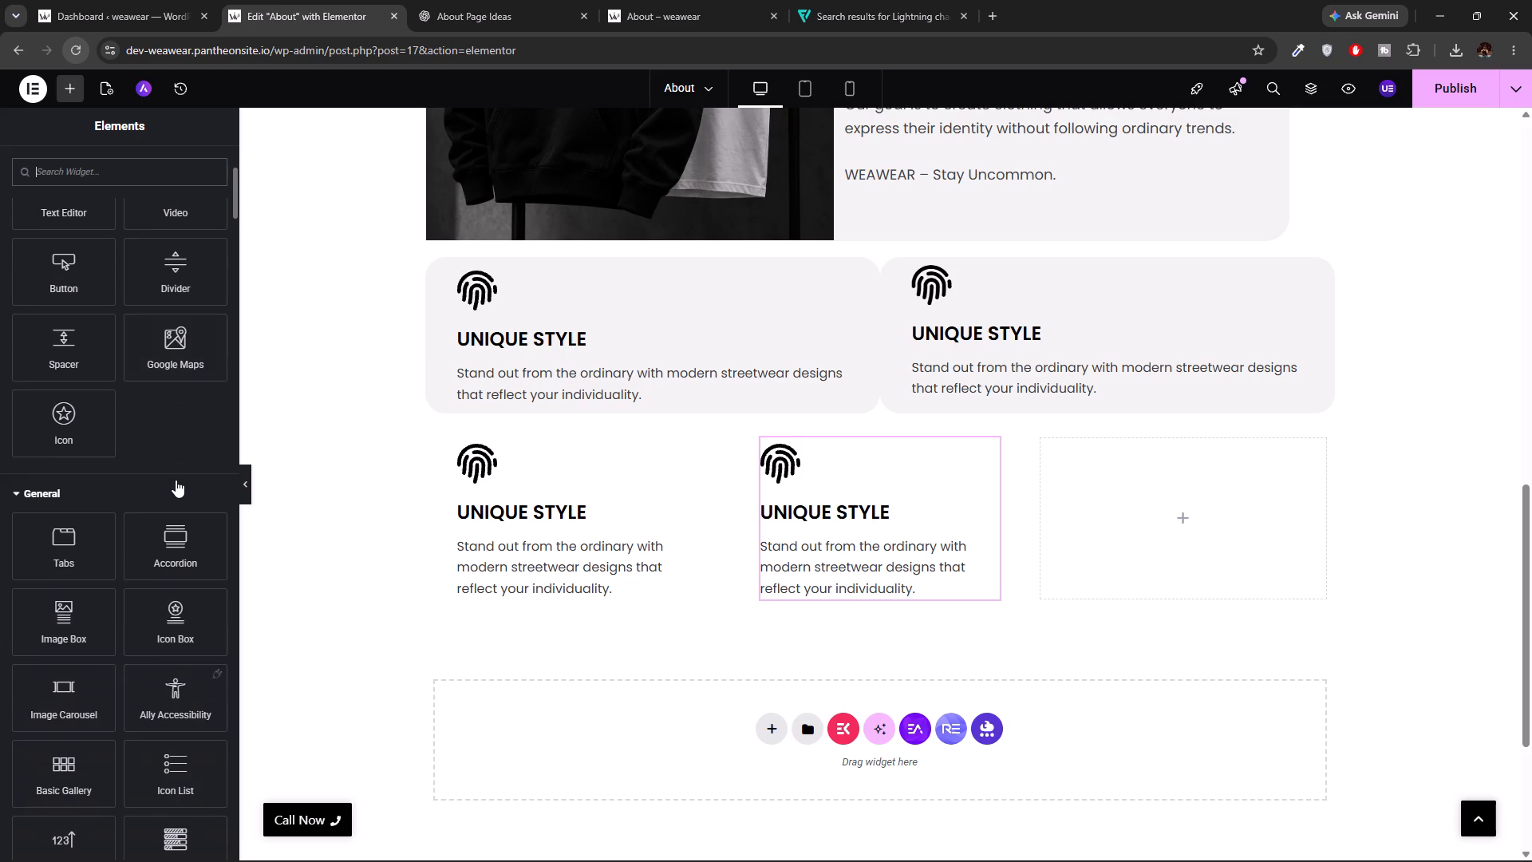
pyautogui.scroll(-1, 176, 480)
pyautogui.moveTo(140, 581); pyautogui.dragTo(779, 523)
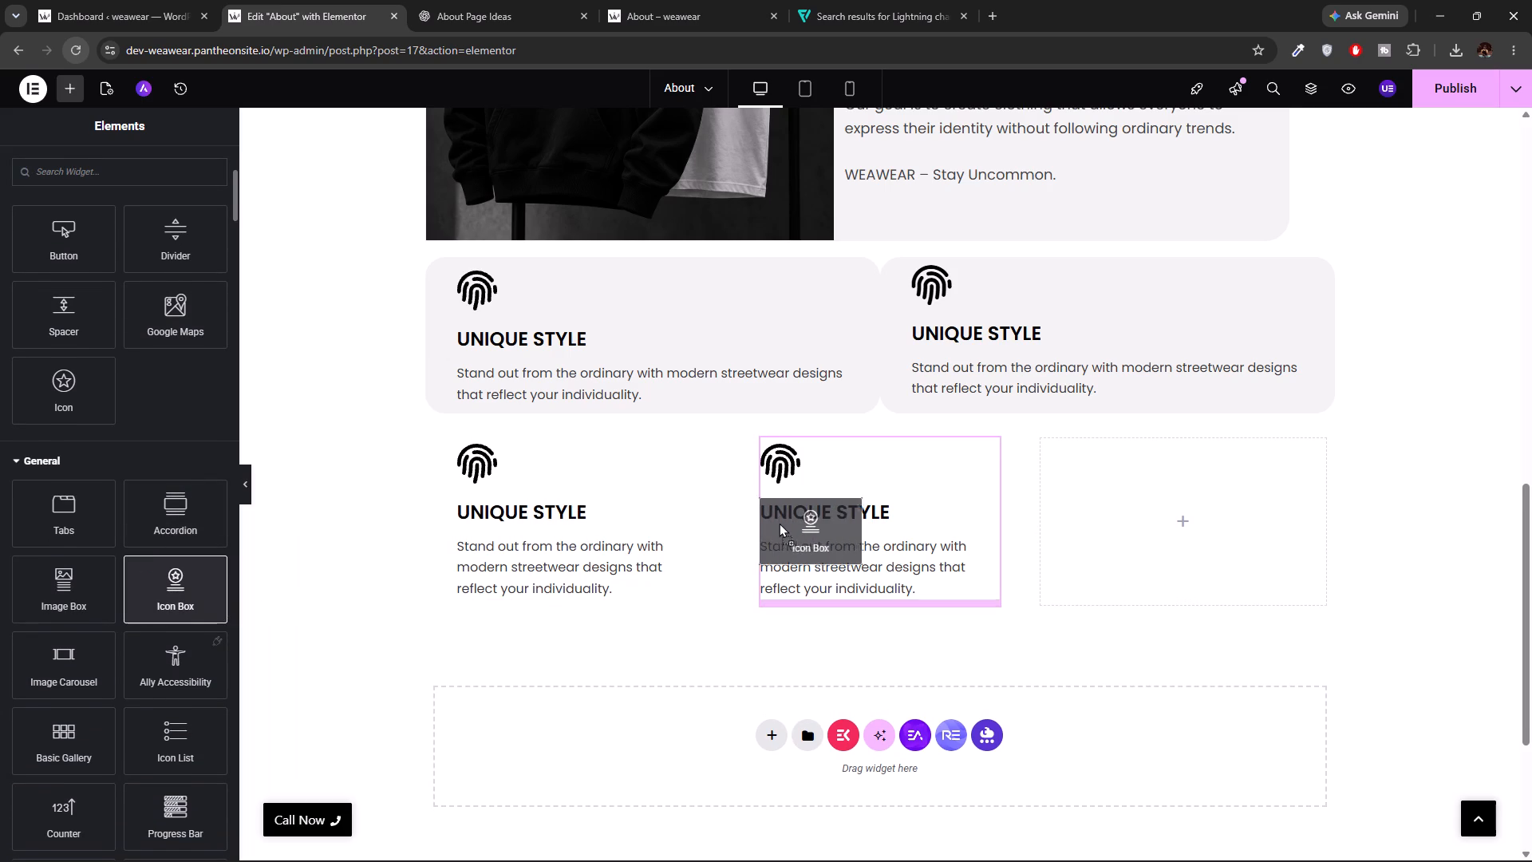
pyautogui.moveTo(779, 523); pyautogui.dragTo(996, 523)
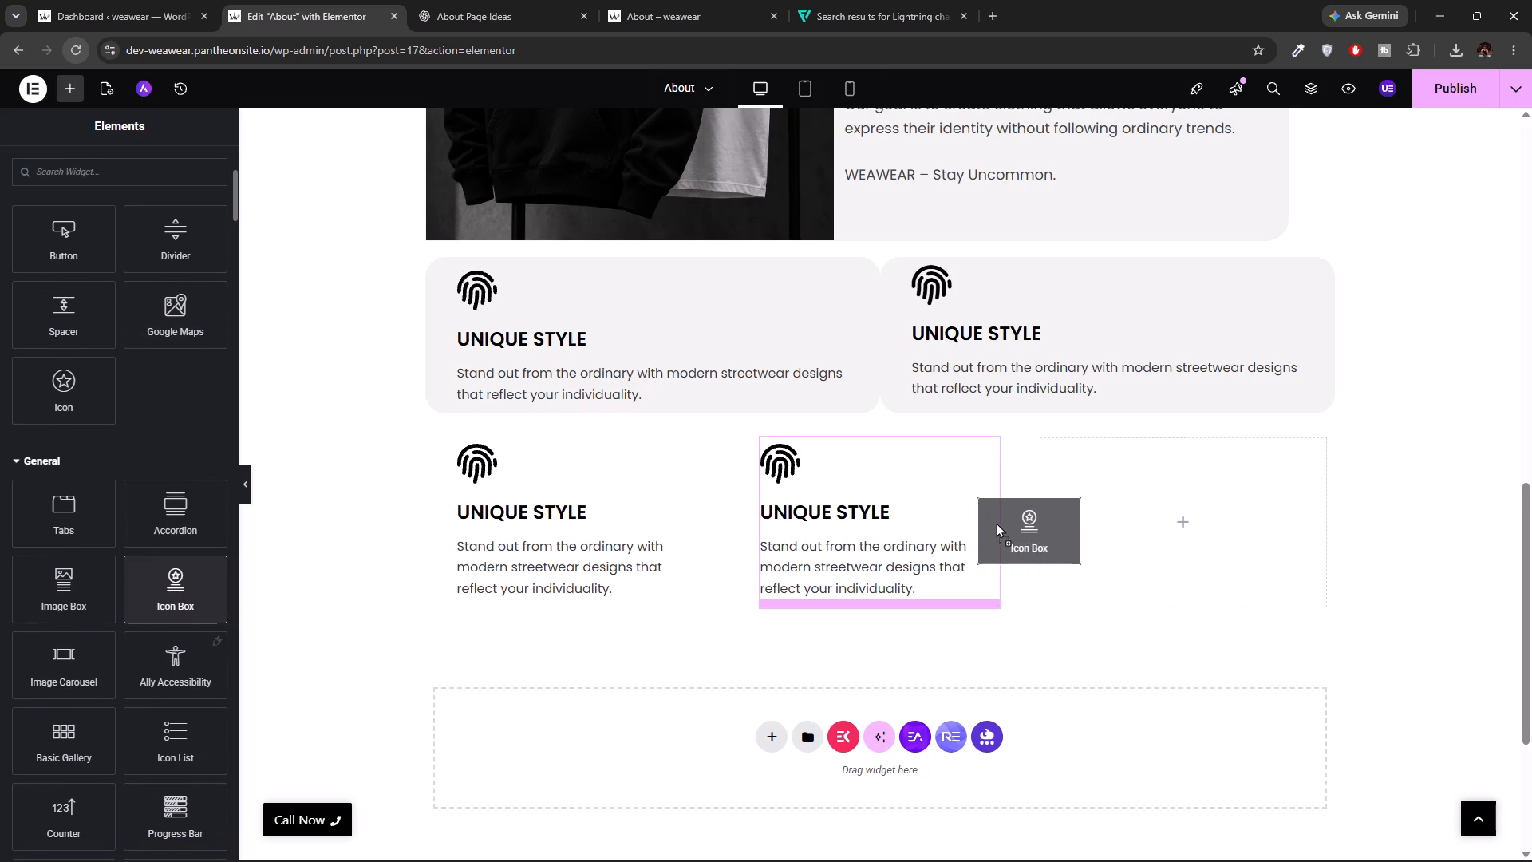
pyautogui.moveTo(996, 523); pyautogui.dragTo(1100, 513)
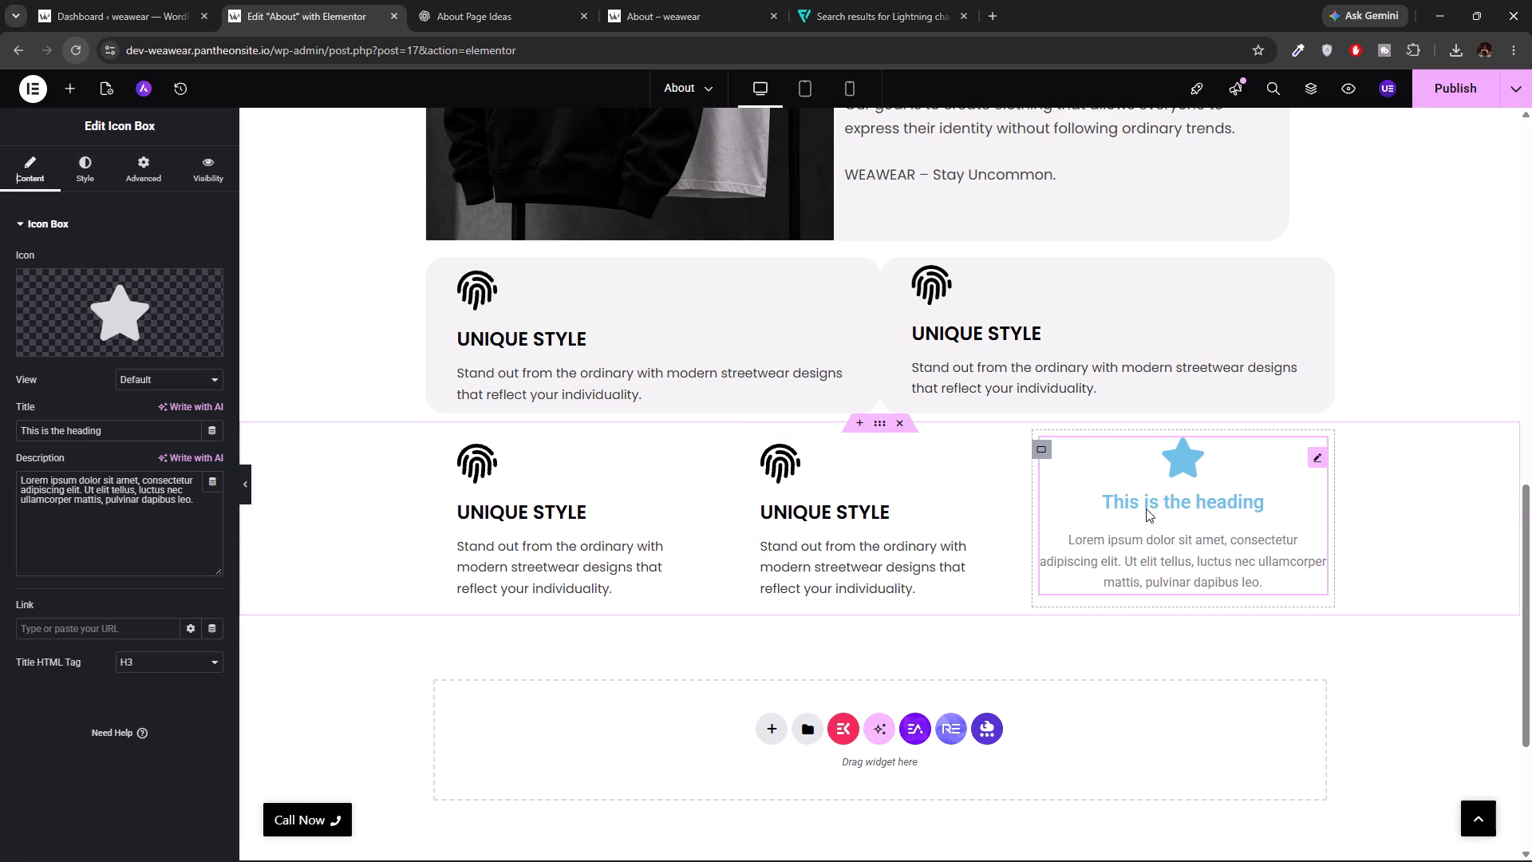
# Delete the entire three-column row below the two rounded UNIQUE STYLE cards.
pyautogui.rightClick(1090, 480)
pyautogui.click(899, 423)
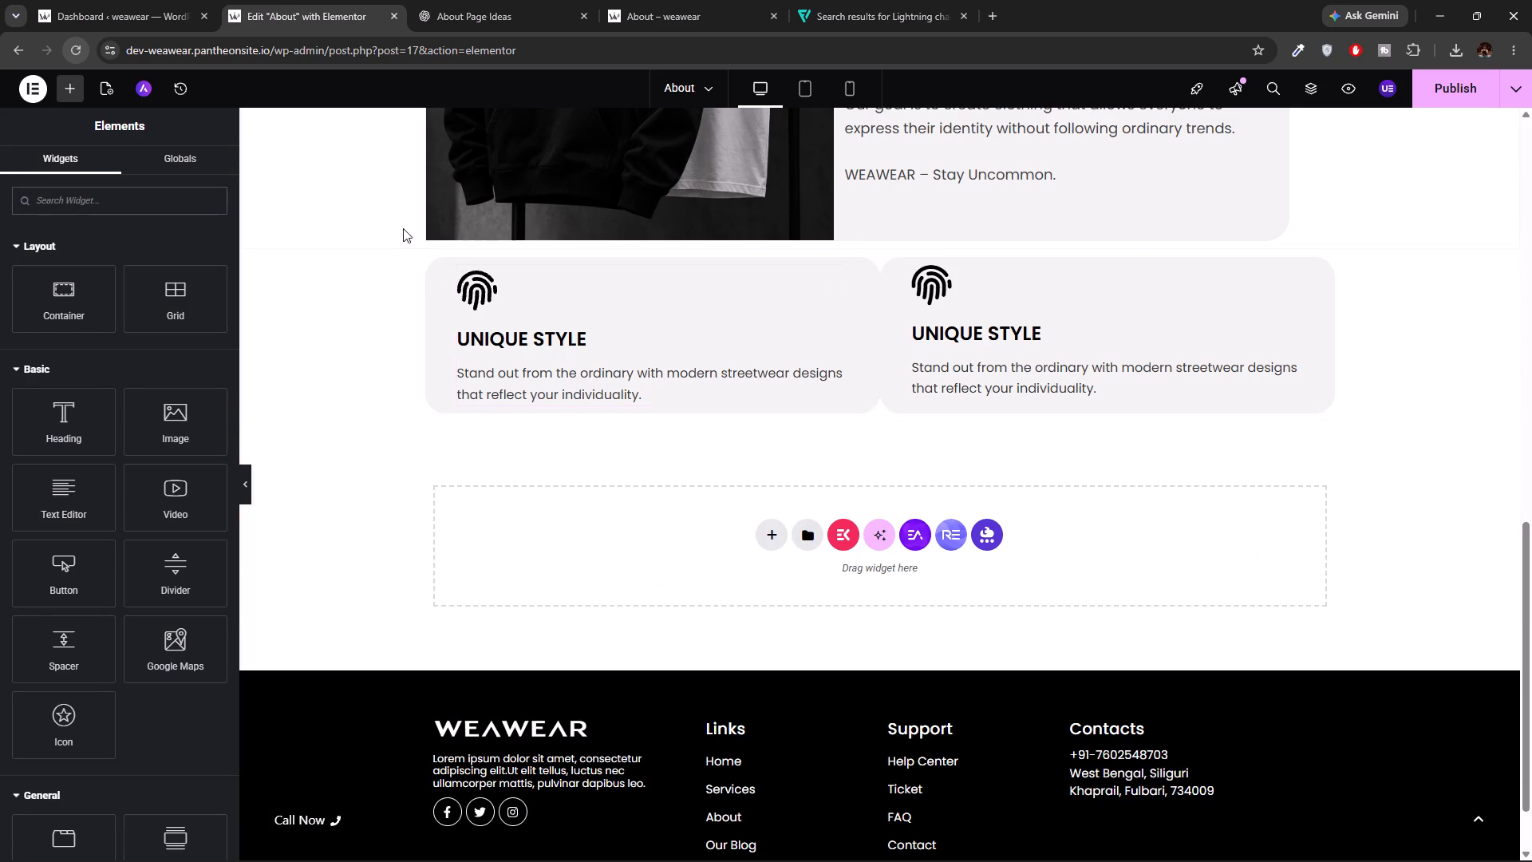
# Unlink the first UNIQUE STYLE card container's margins and set its right margin to 20 px.
pyautogui.click(433, 276)
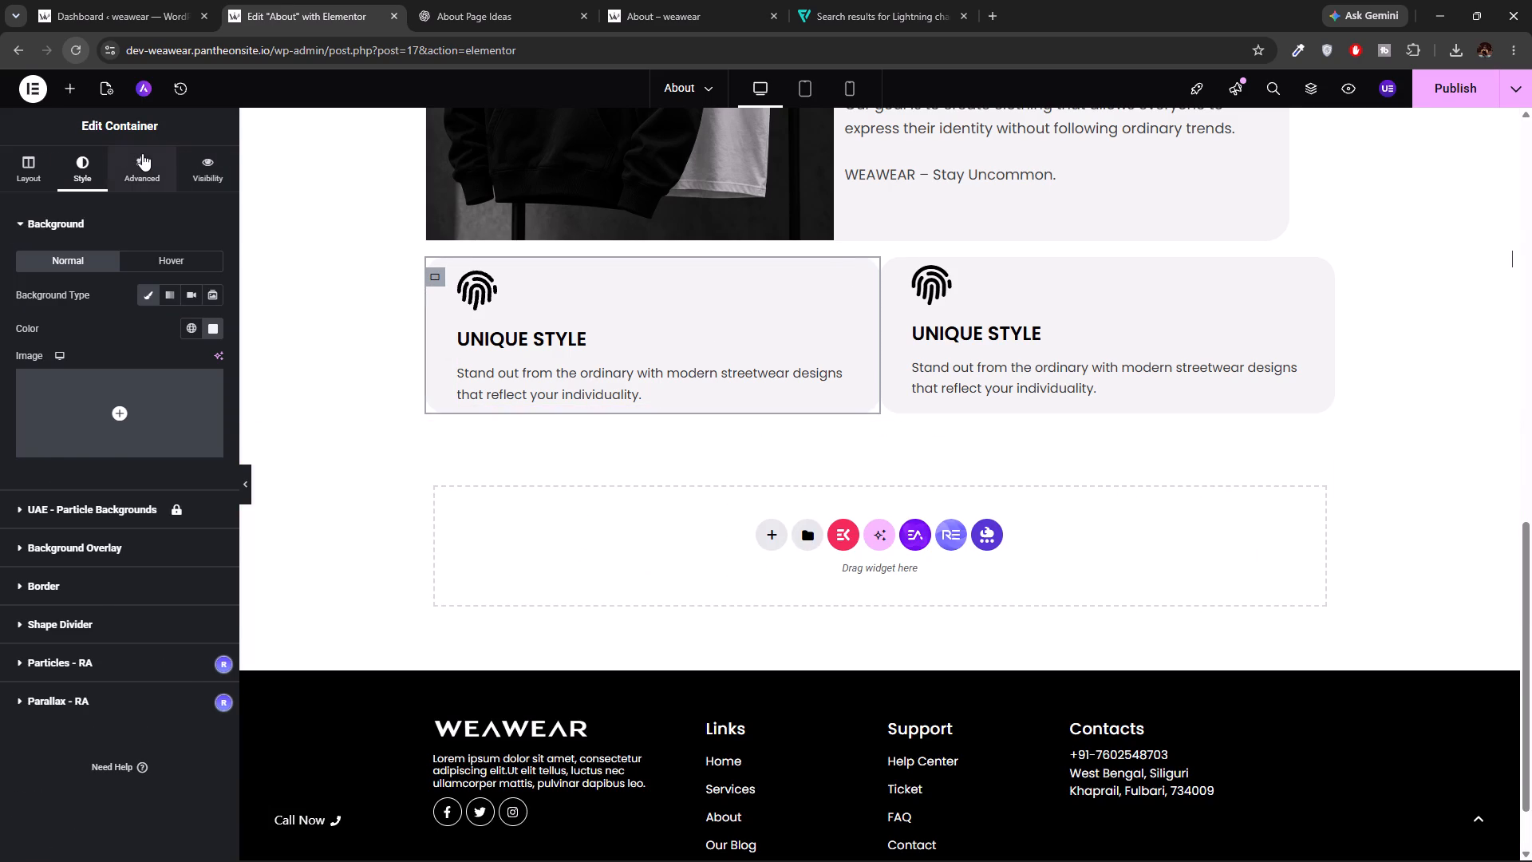
pyautogui.click(142, 153)
pyautogui.click(215, 277)
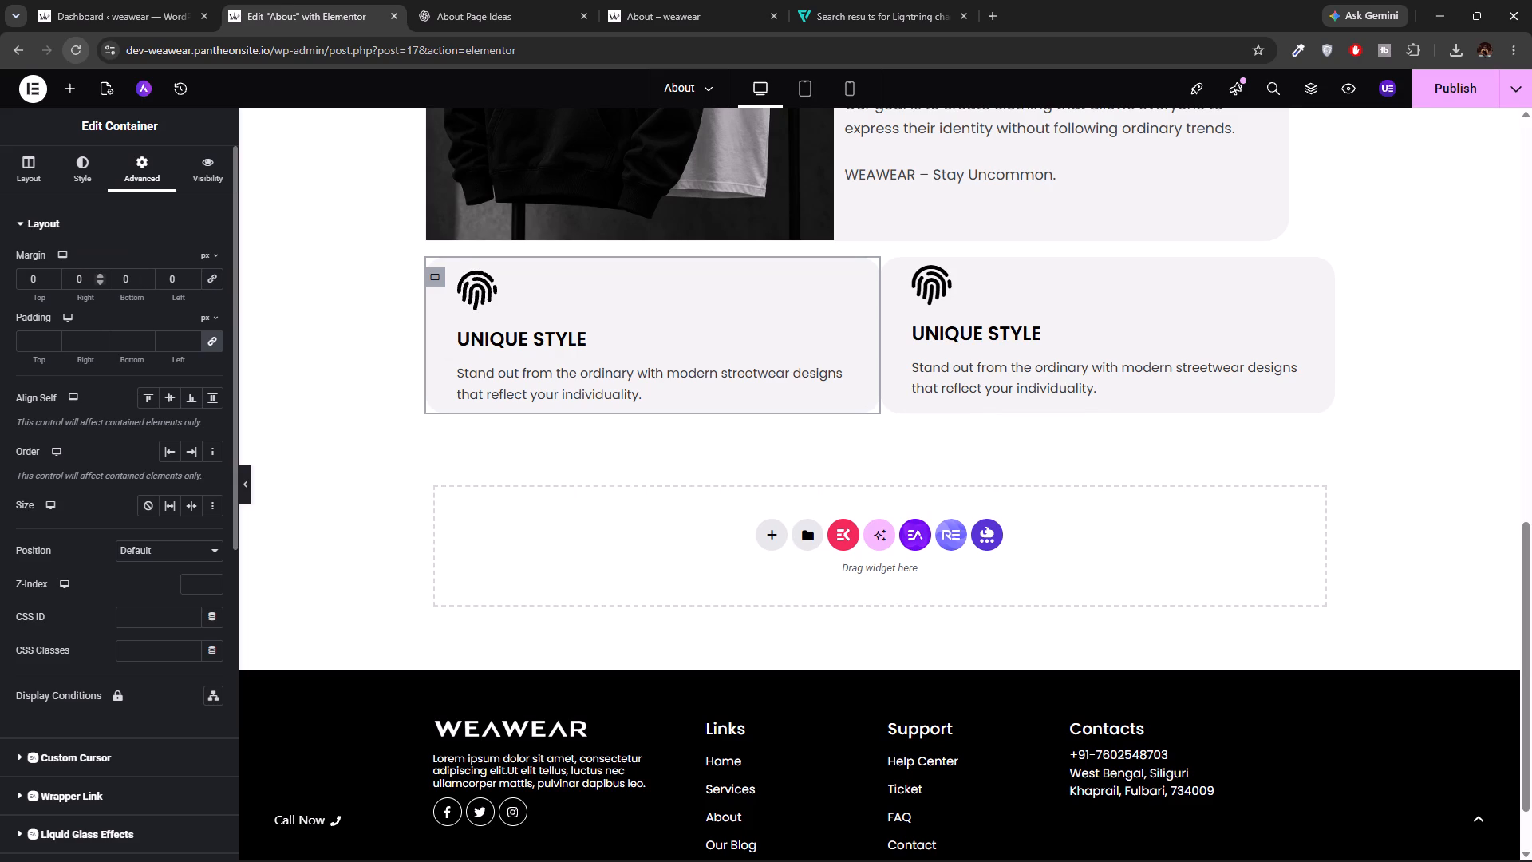
pyautogui.click(191, 281)
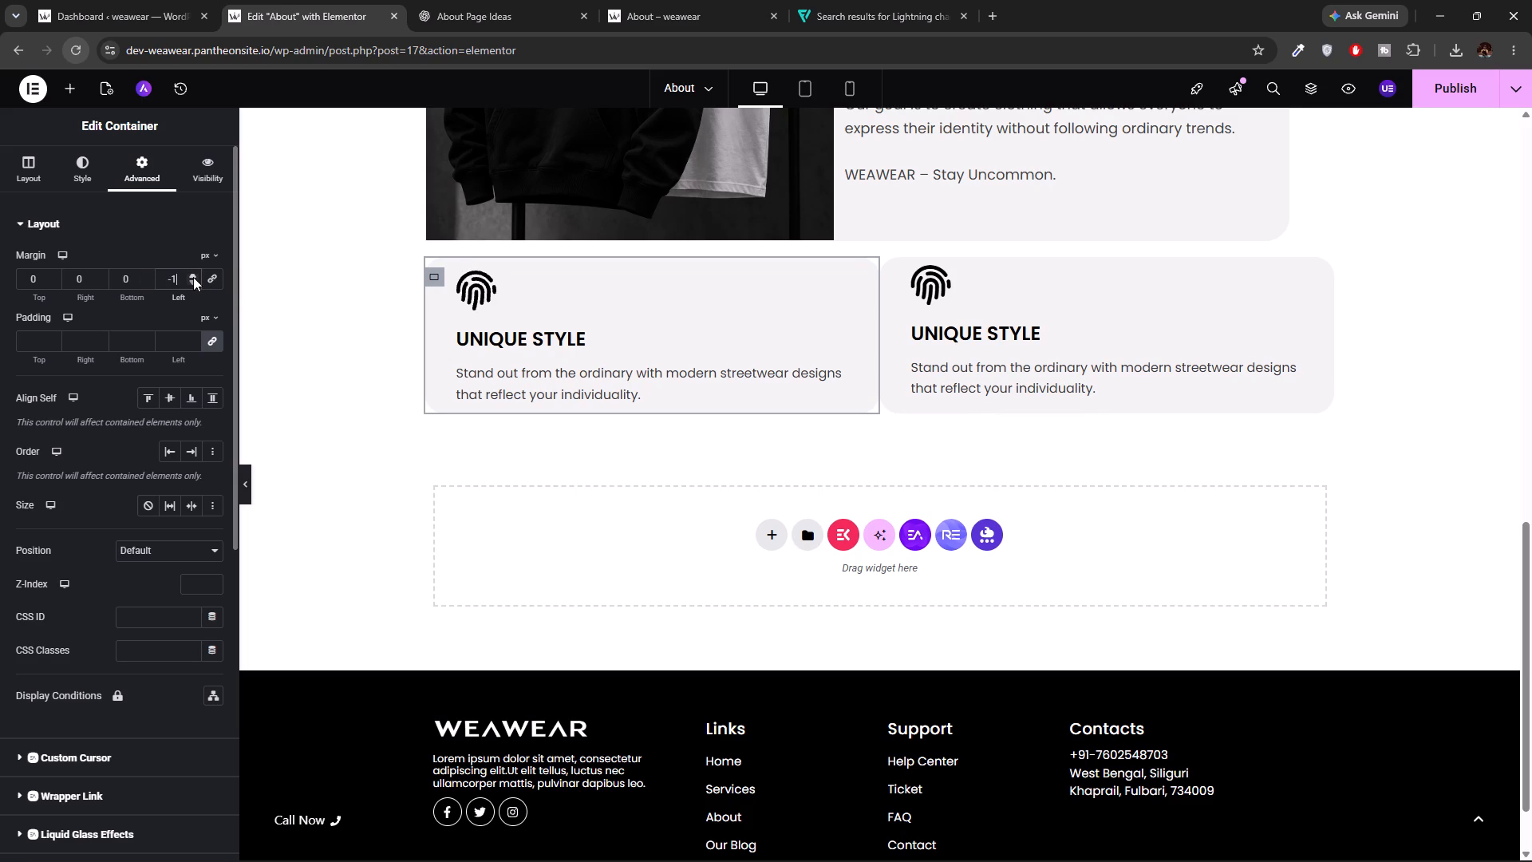
pyautogui.click(193, 277)
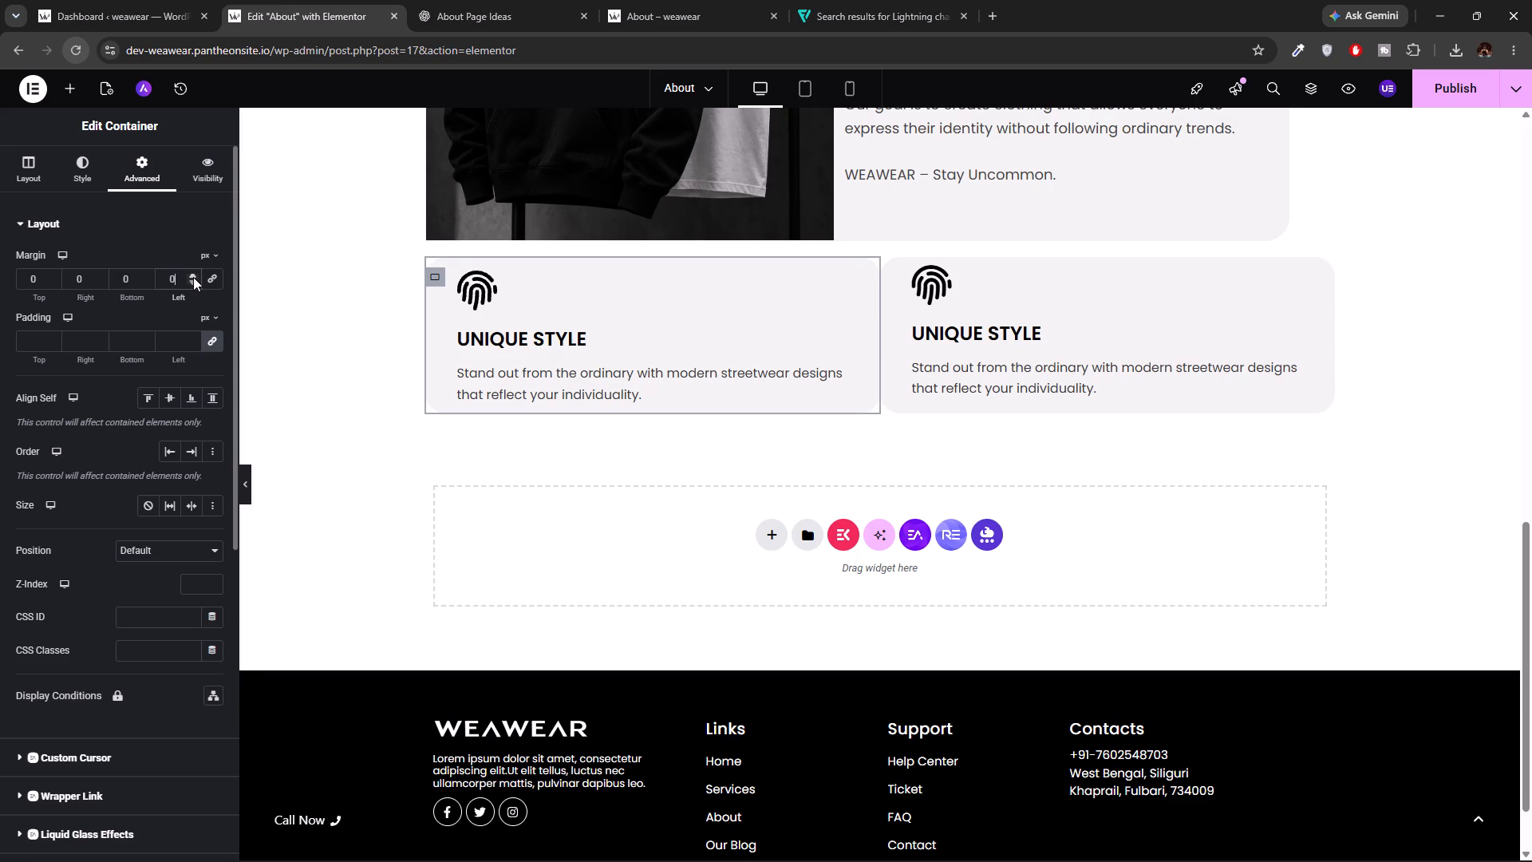
pyautogui.click(101, 275)
pyautogui.click(101, 275)
pyautogui.click(101, 275)
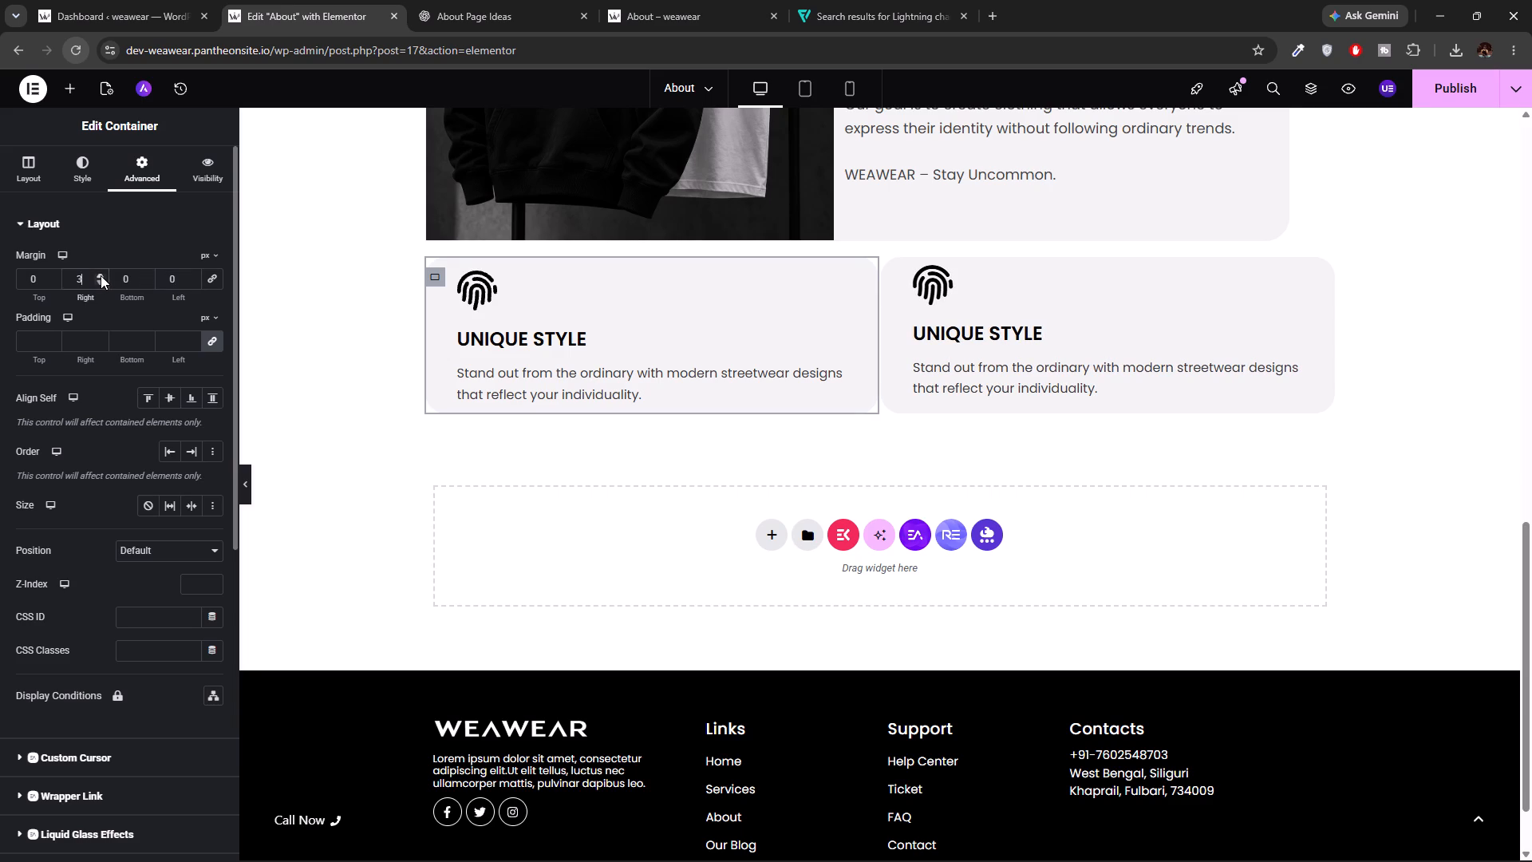
pyautogui.click(101, 275)
pyautogui.tripleClick(101, 275)
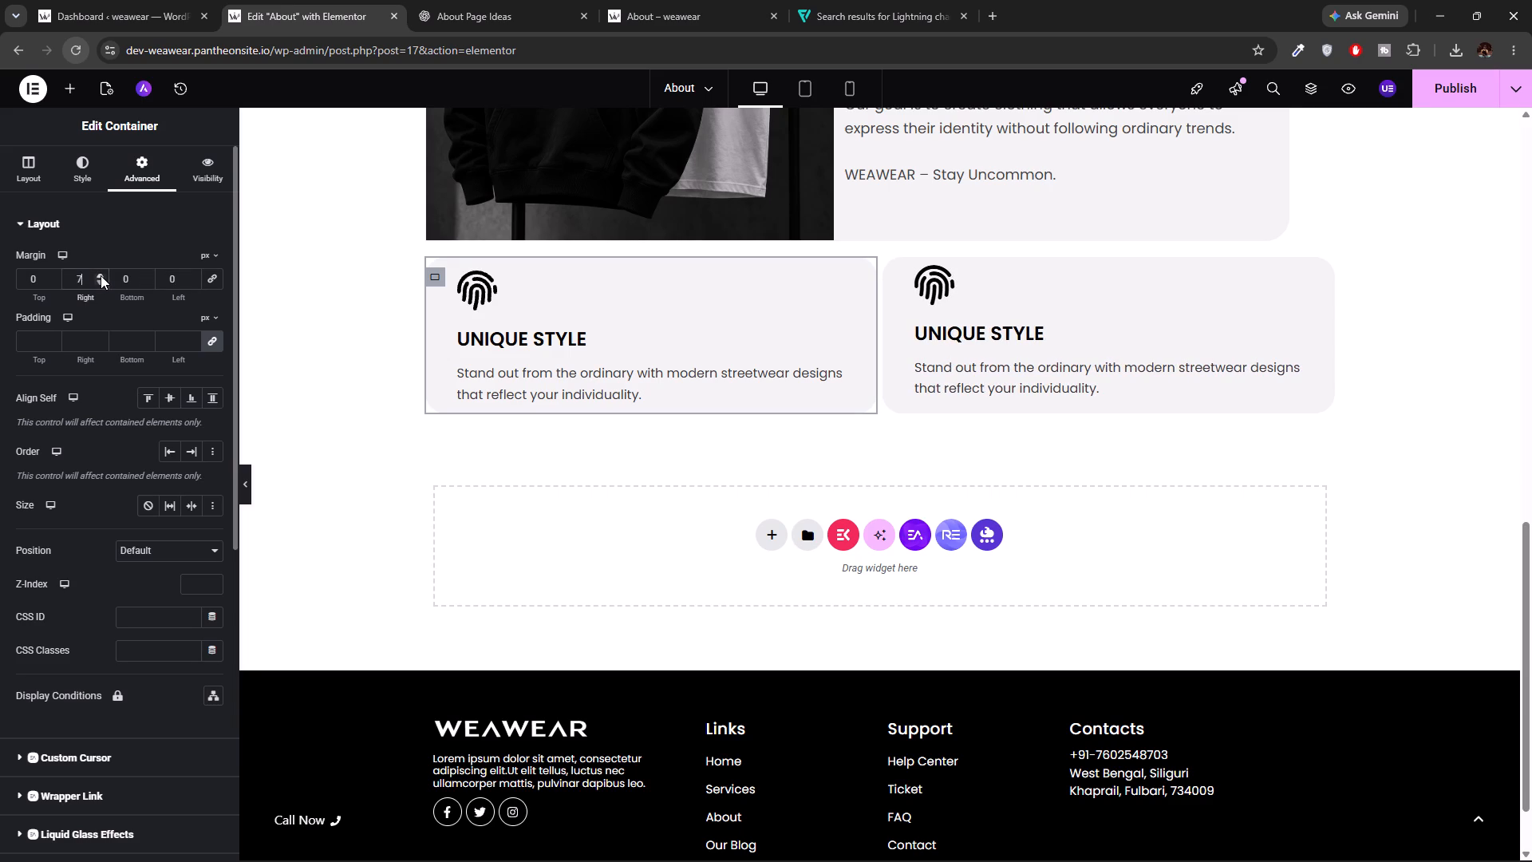
pyautogui.tripleClick(101, 275)
pyautogui.tripleClick(101, 275)
pyautogui.doubleClick(101, 275)
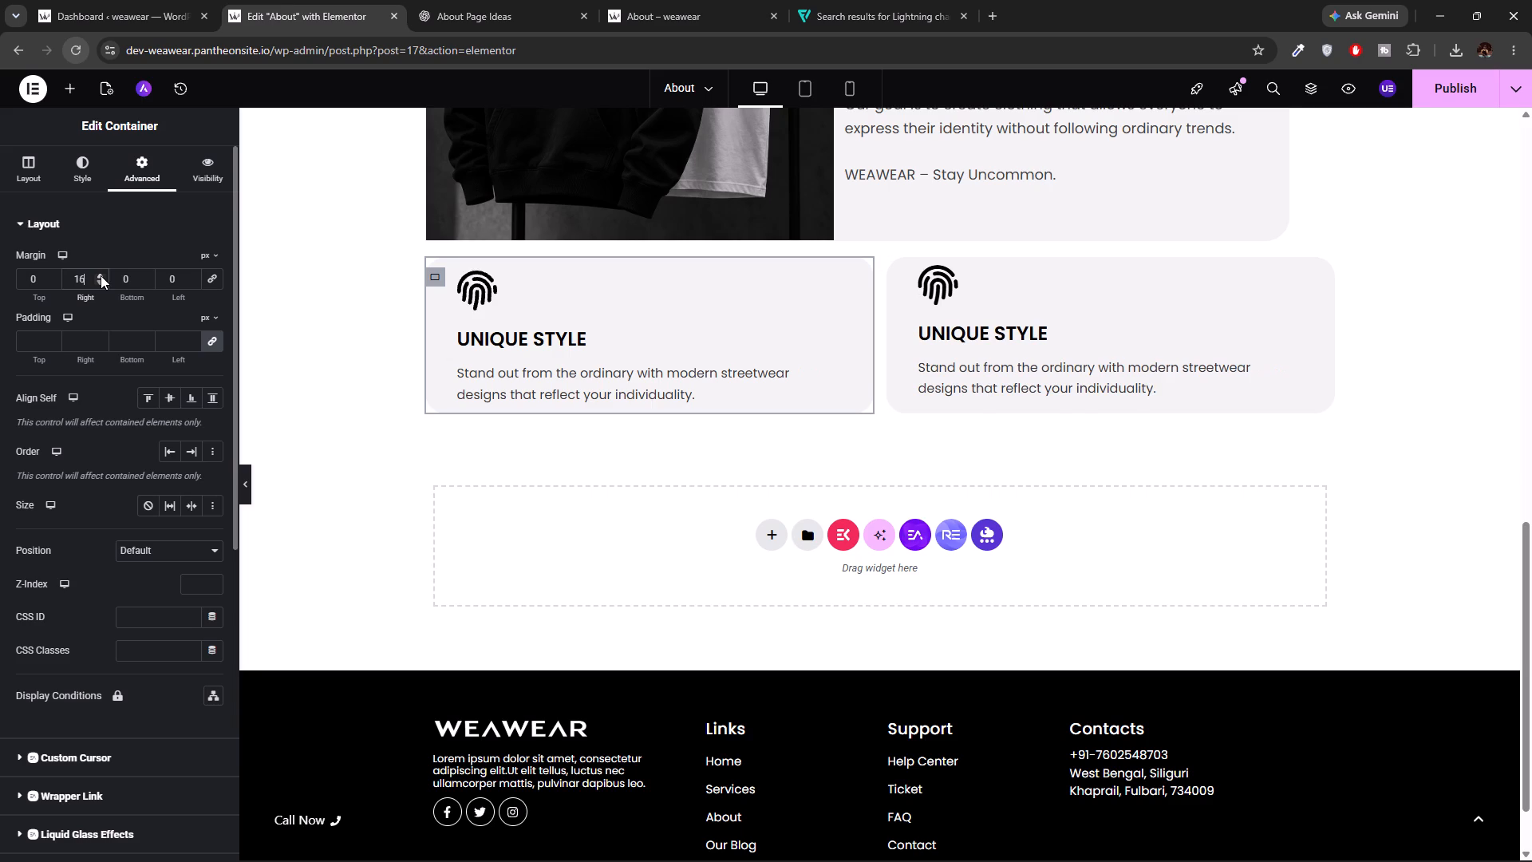
pyautogui.tripleClick(101, 275)
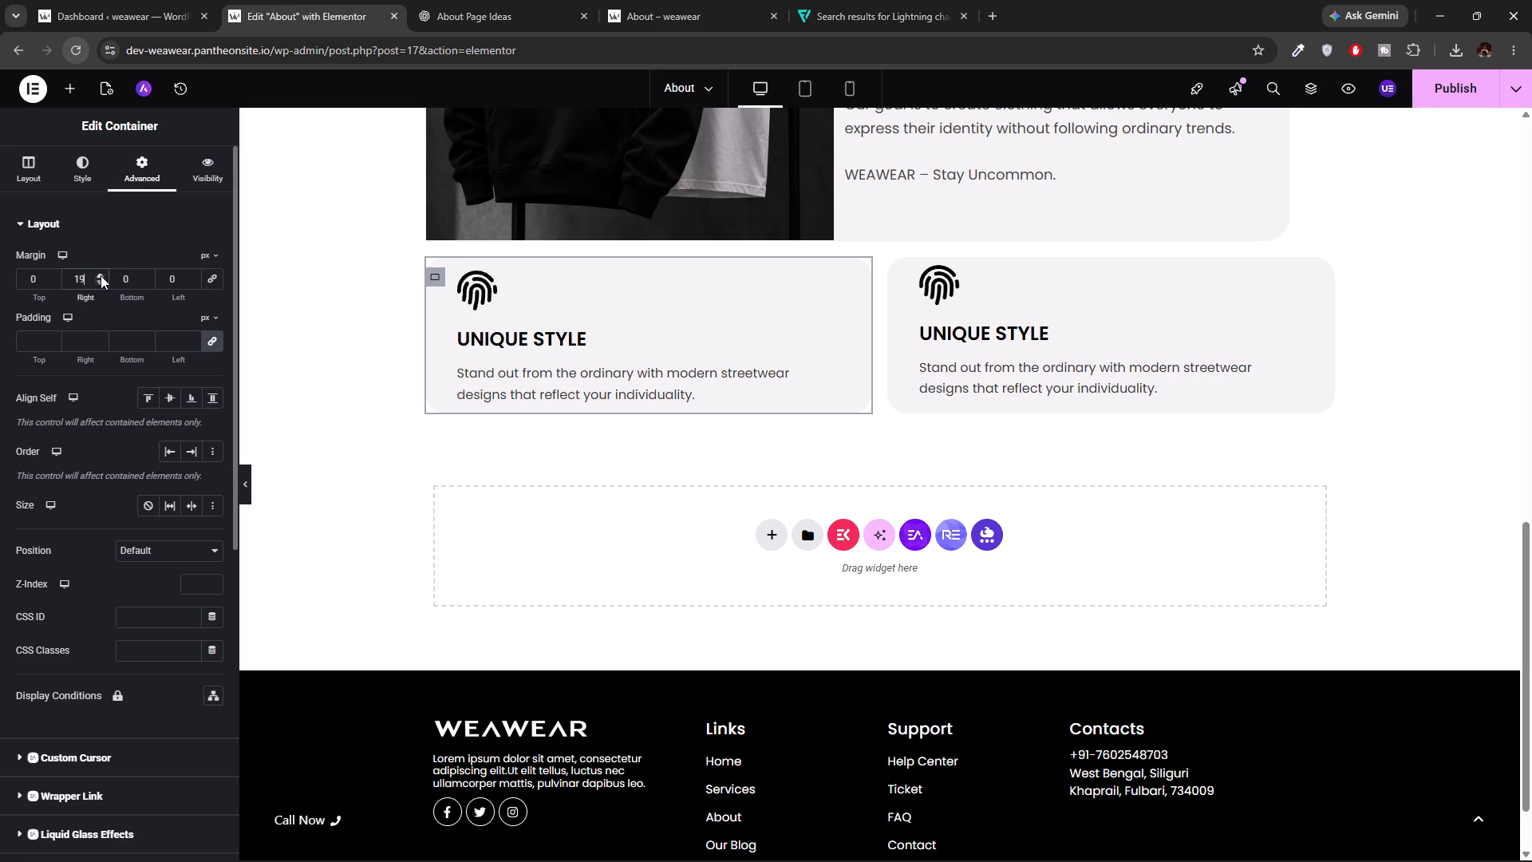
pyautogui.click(101, 275)
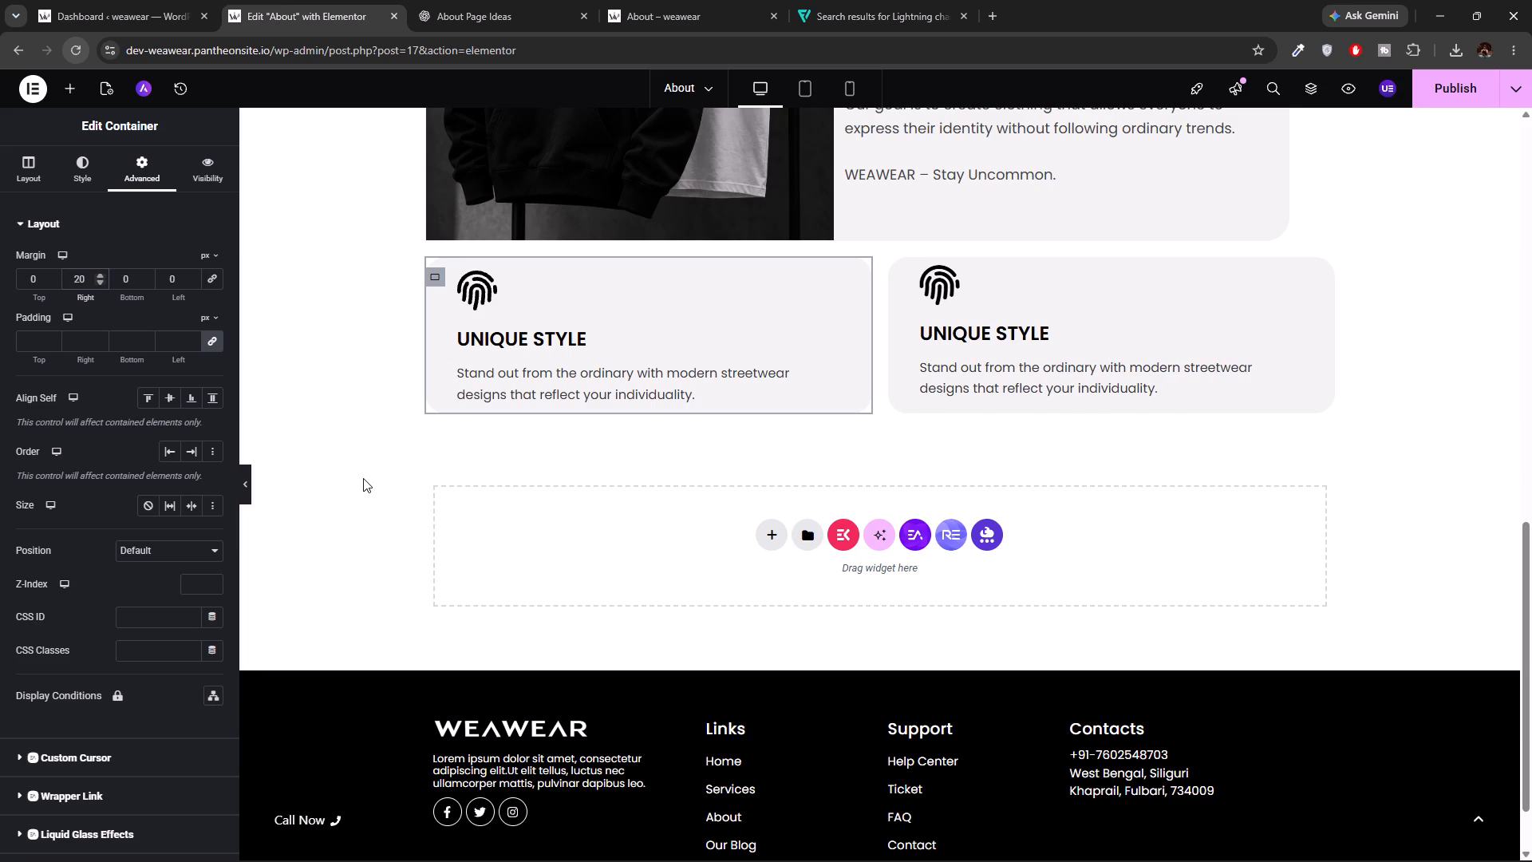
pyautogui.click(394, 477)
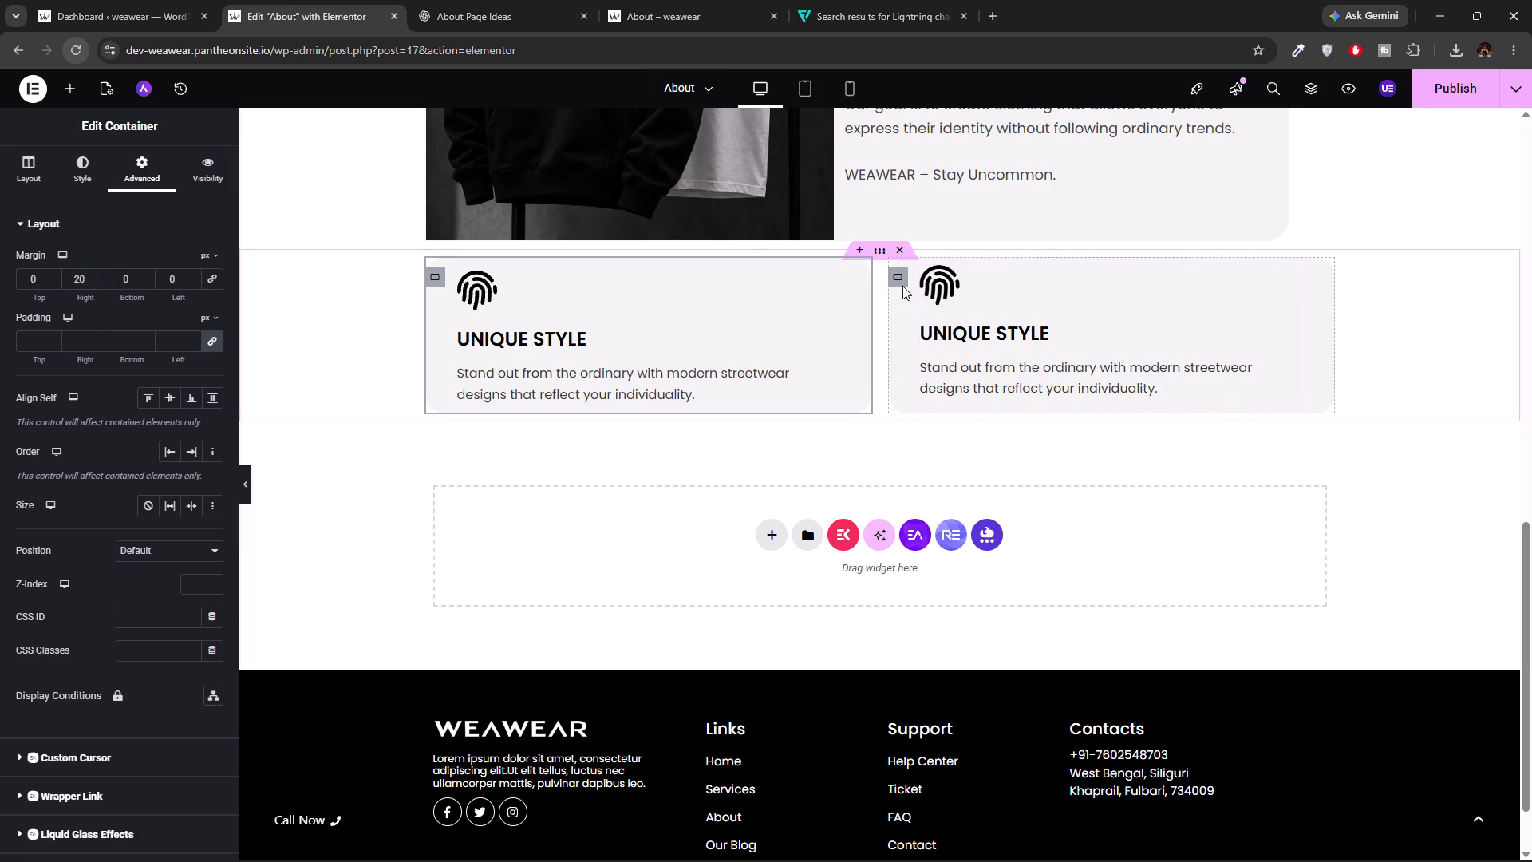
# Unlink the margins of the parent container holding both UNIQUE STYLE cards and set its top margin to 80 px.
pyautogui.scroll(3, 950, 473)
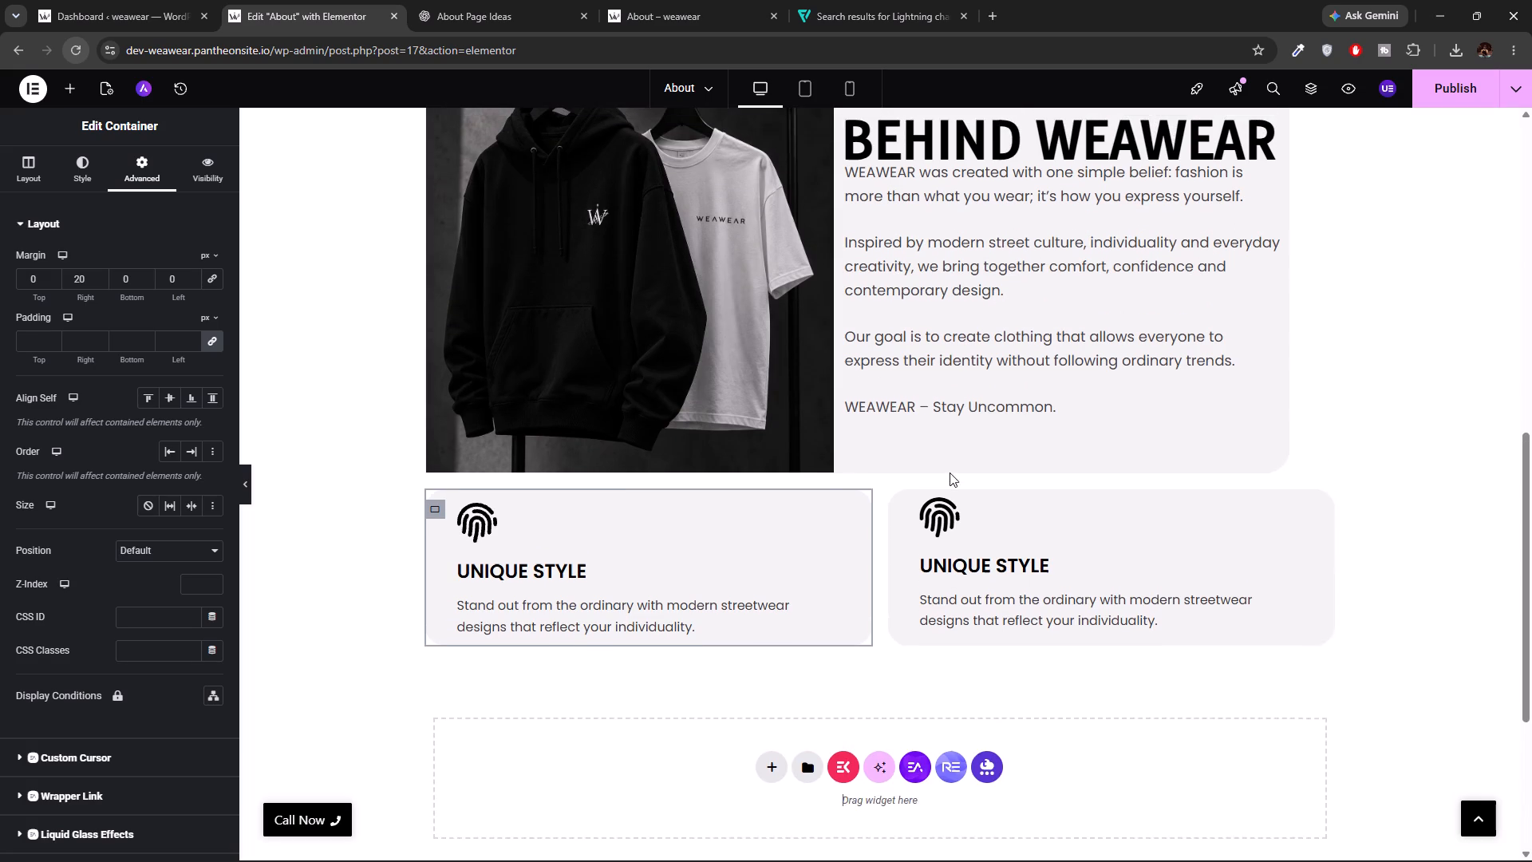
pyautogui.scroll(2, 950, 473)
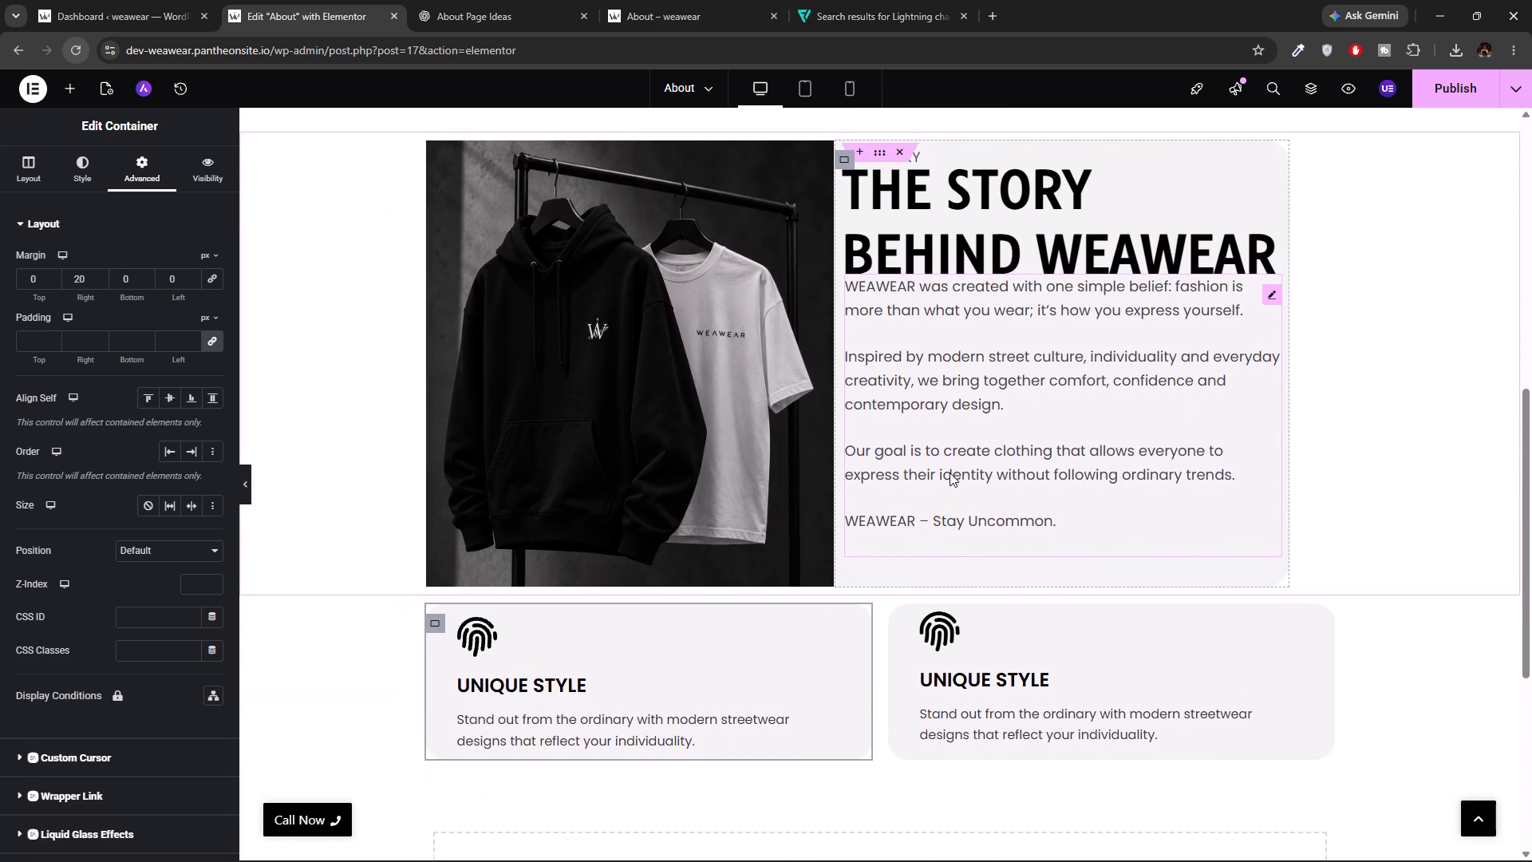
pyautogui.scroll(1, 950, 473)
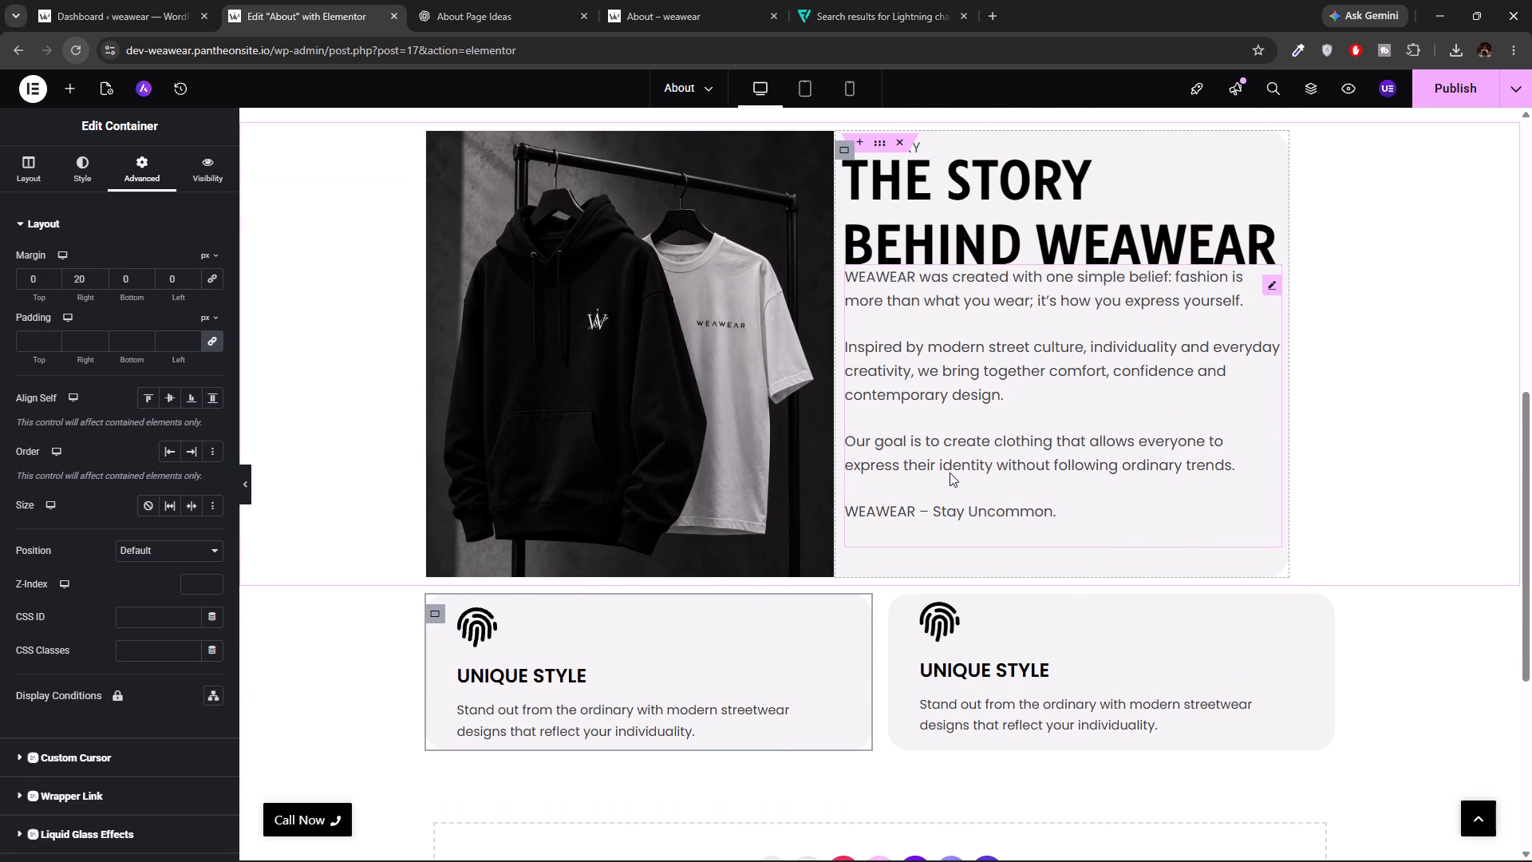
pyautogui.scroll(2, 950, 473)
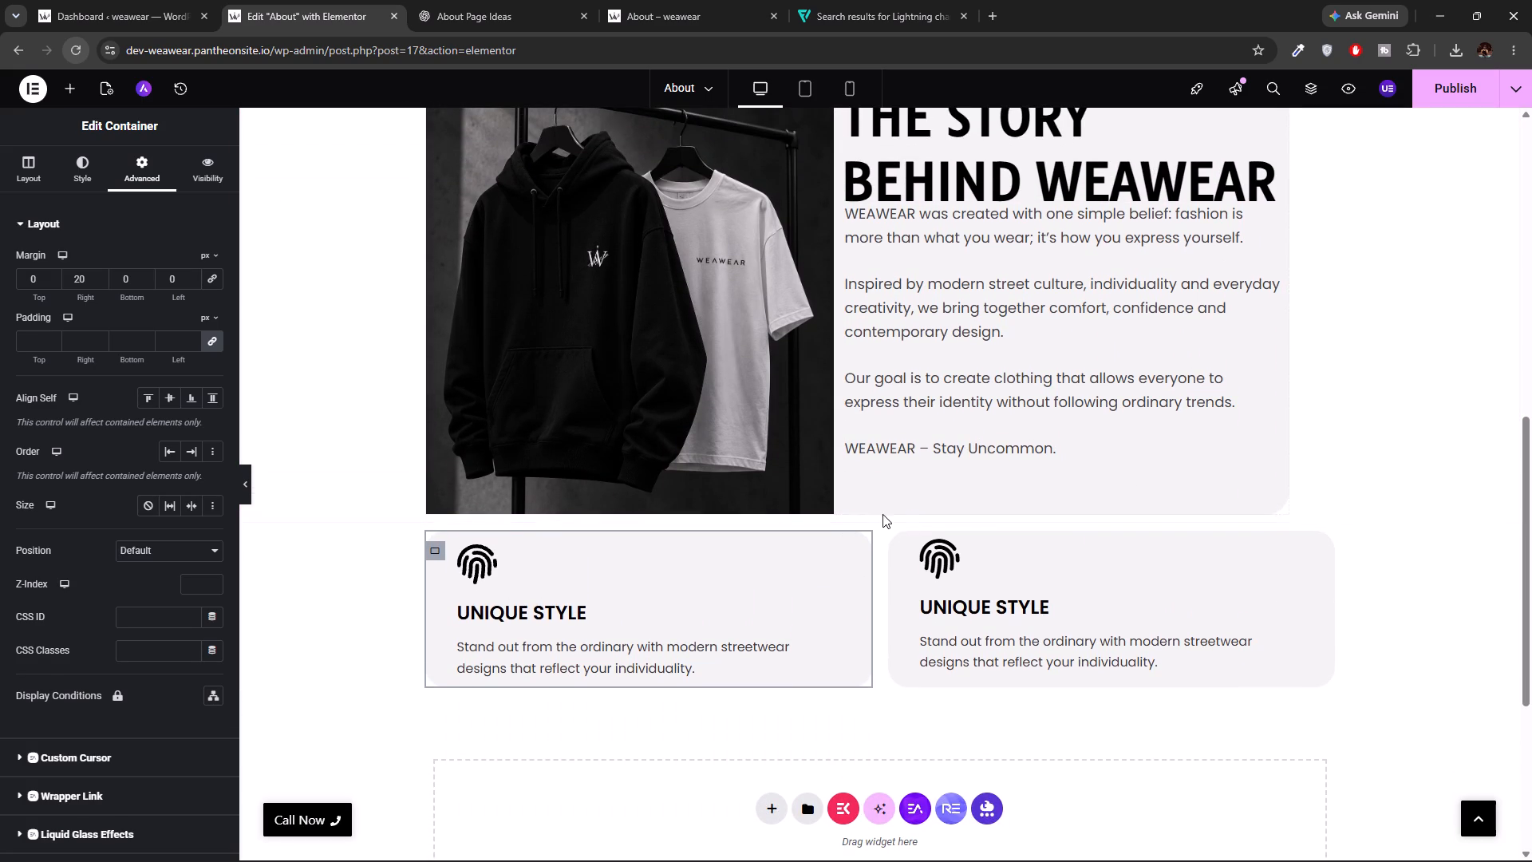
pyautogui.click(880, 526)
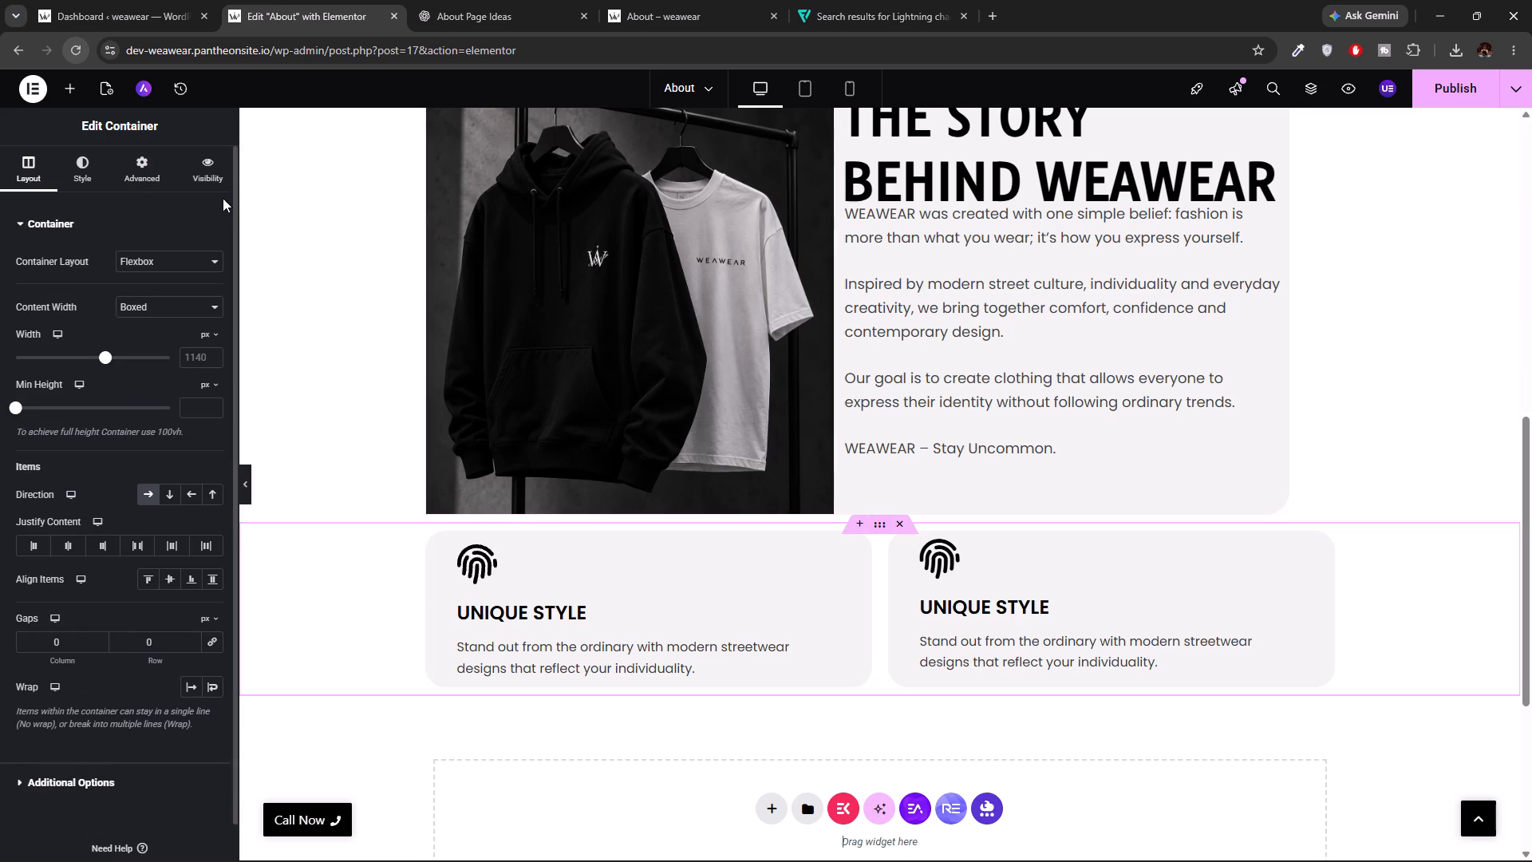
pyautogui.click(76, 161)
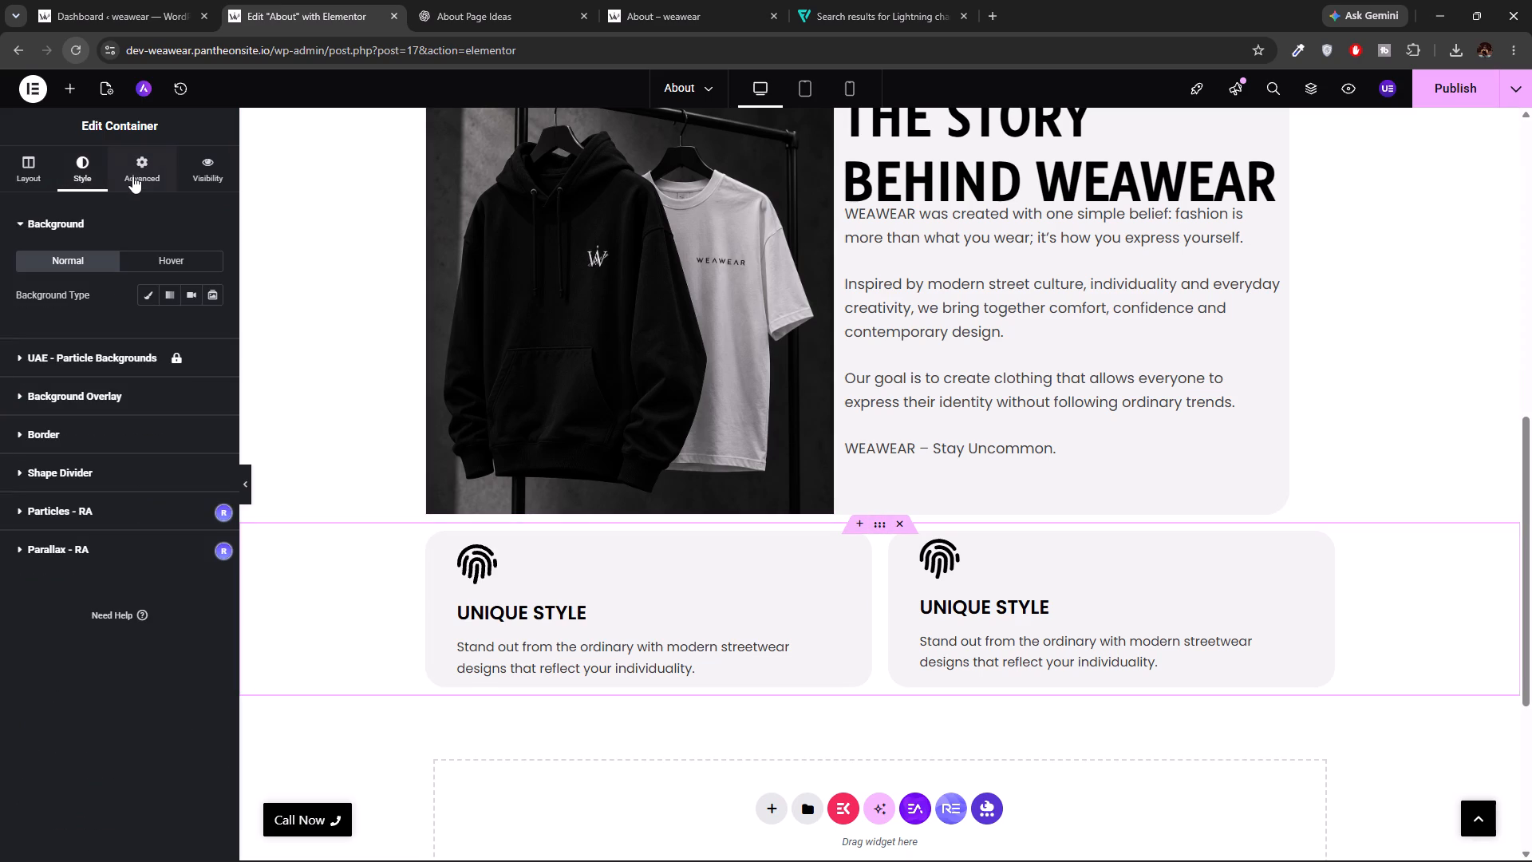
pyautogui.click(132, 176)
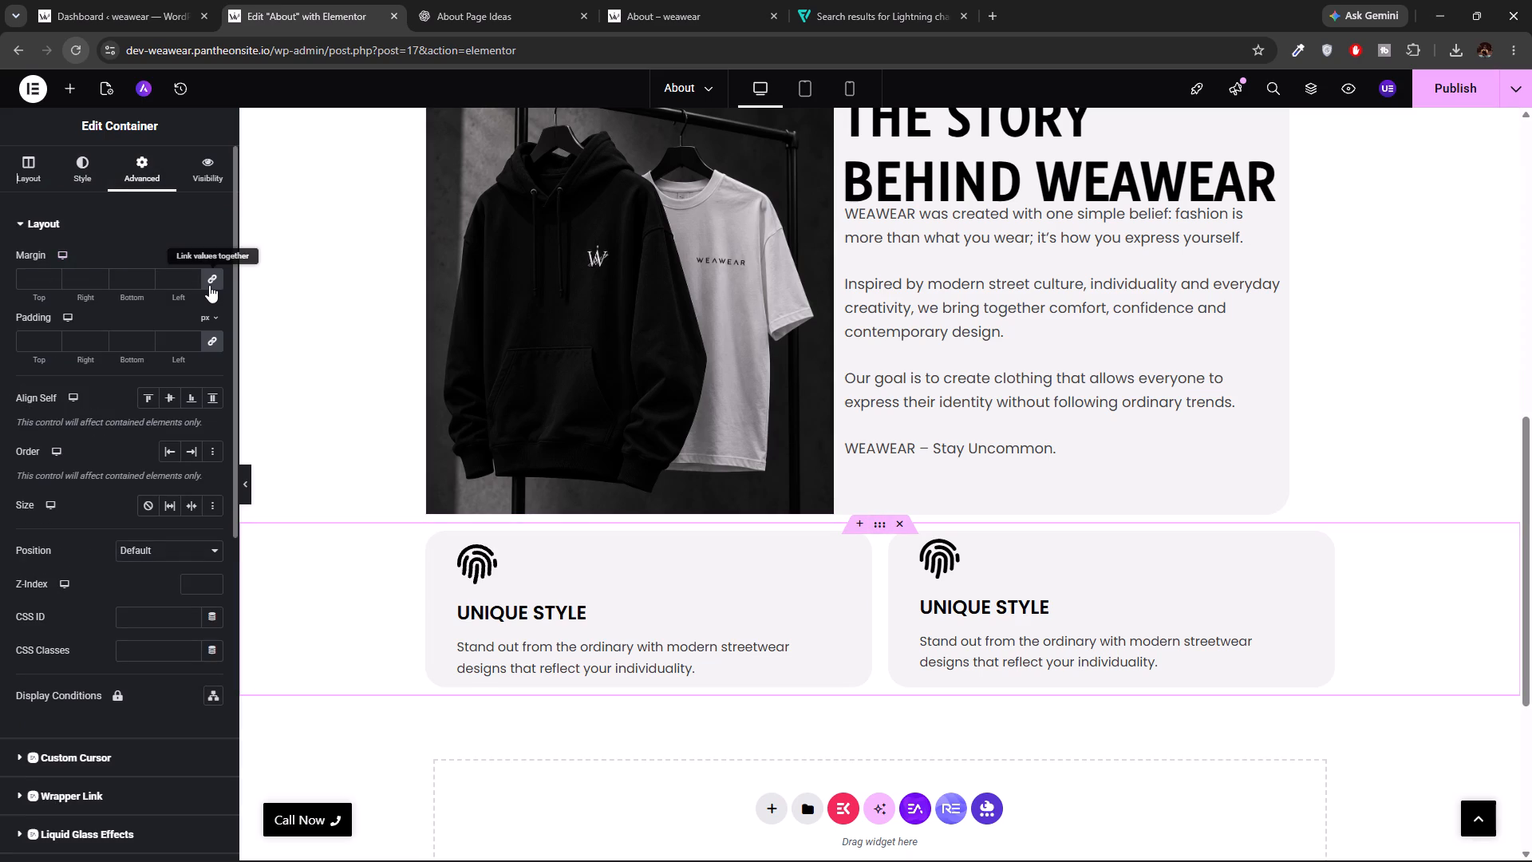
pyautogui.click(209, 285)
pyautogui.click(36, 281)
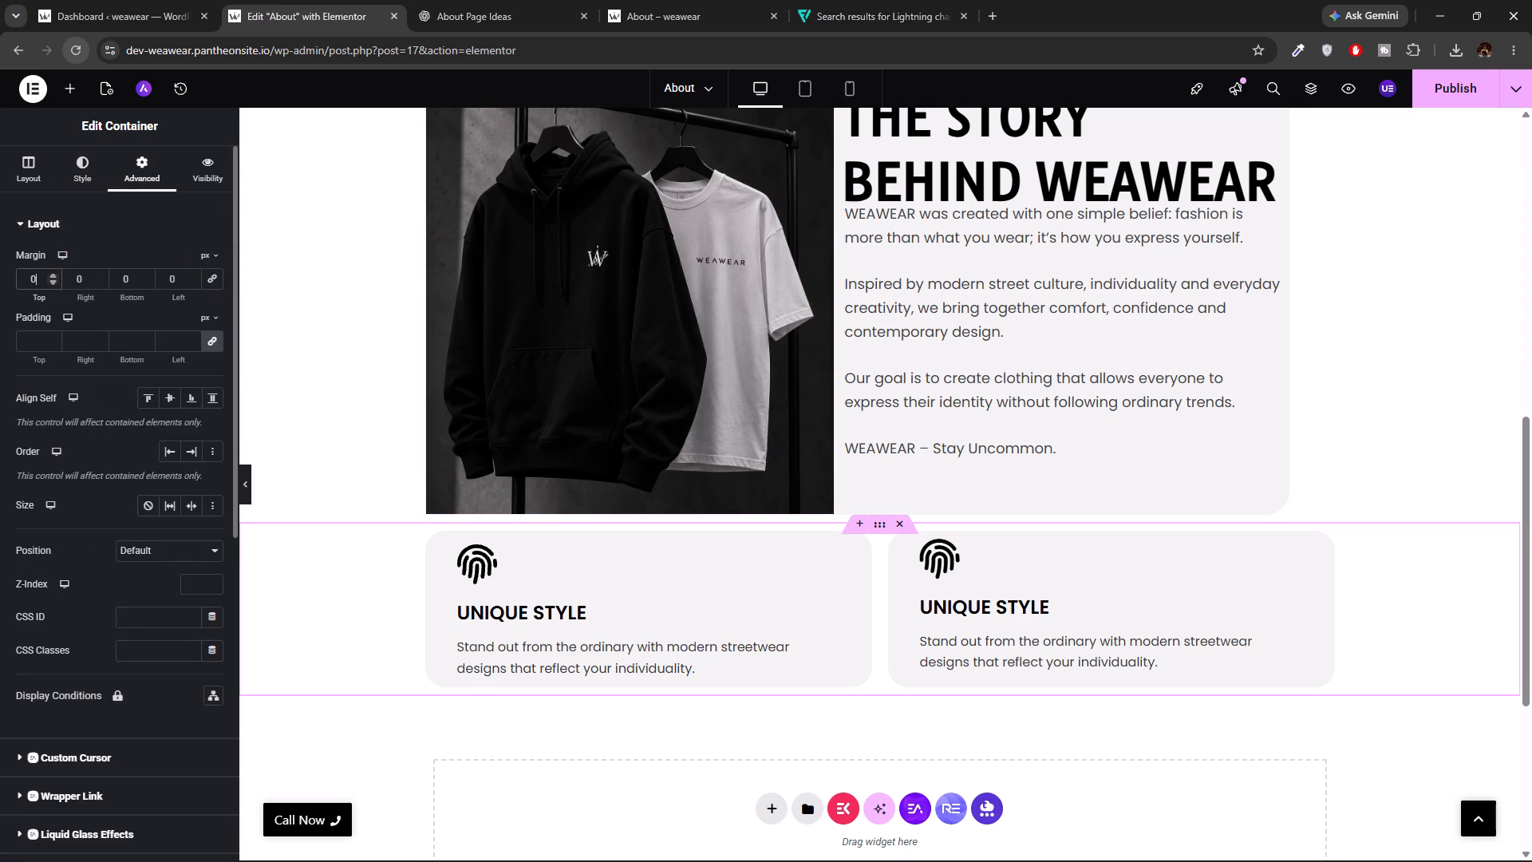
pyautogui.press('BackSpace')
pyautogui.write('80')
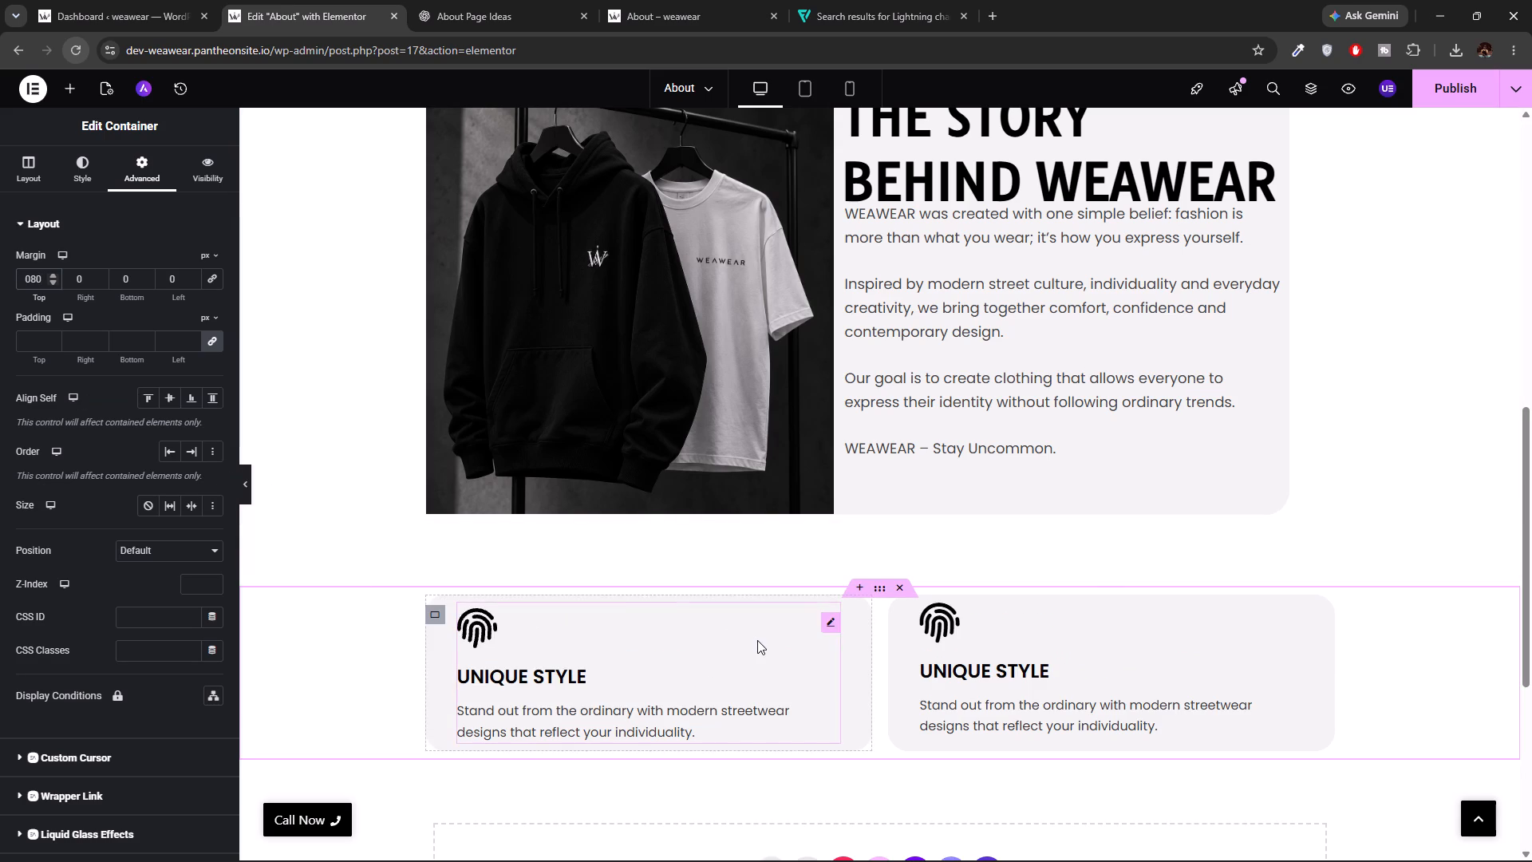
pyautogui.click(1095, 512)
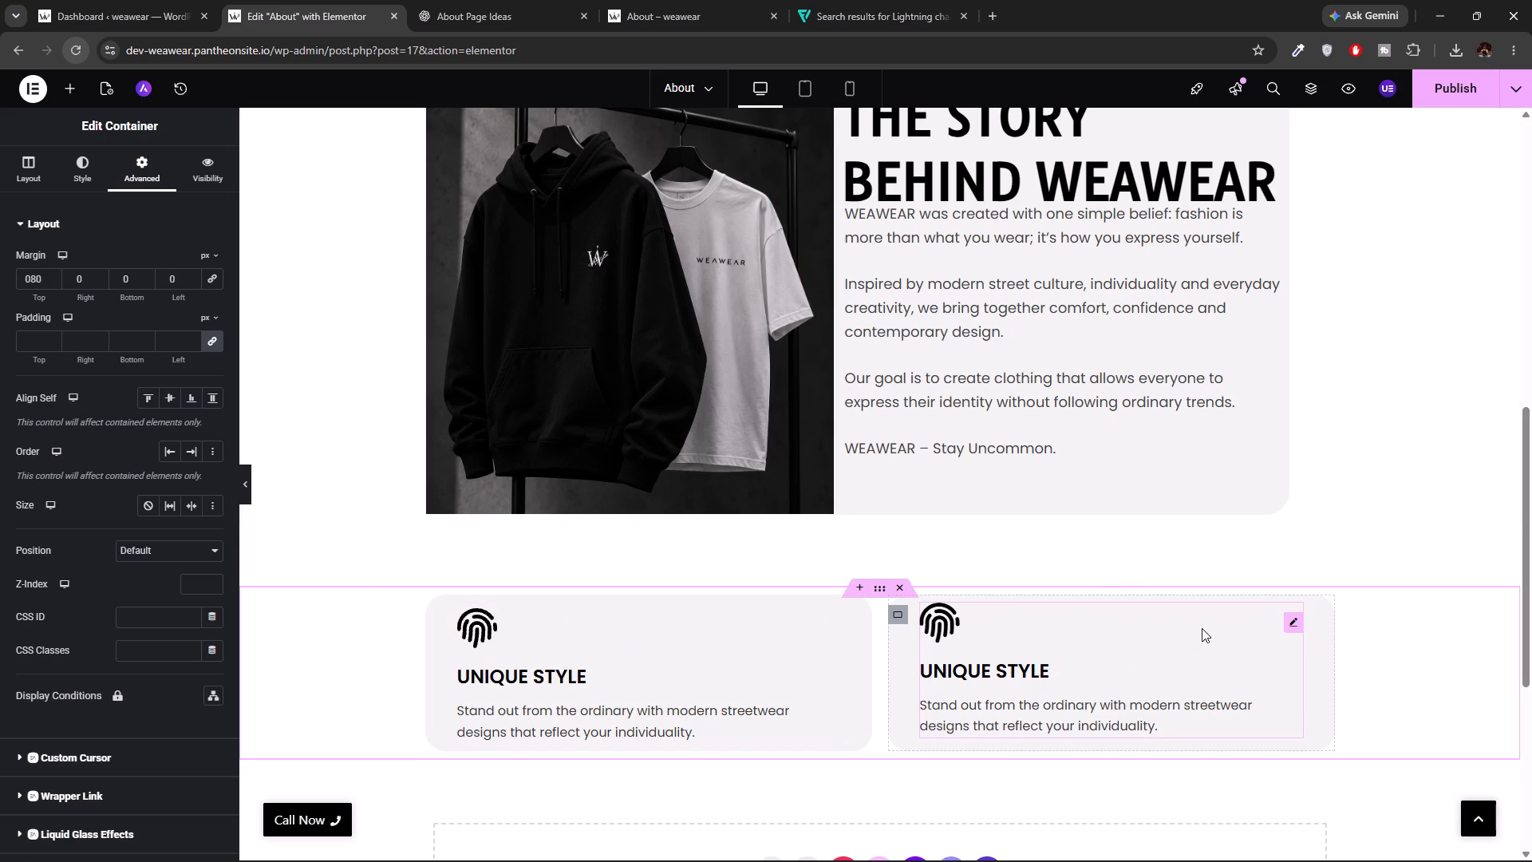
# Unlink the margins of the second UNIQUE STYLE card container, leaving all four sides at 0 px.
pyautogui.click(903, 615)
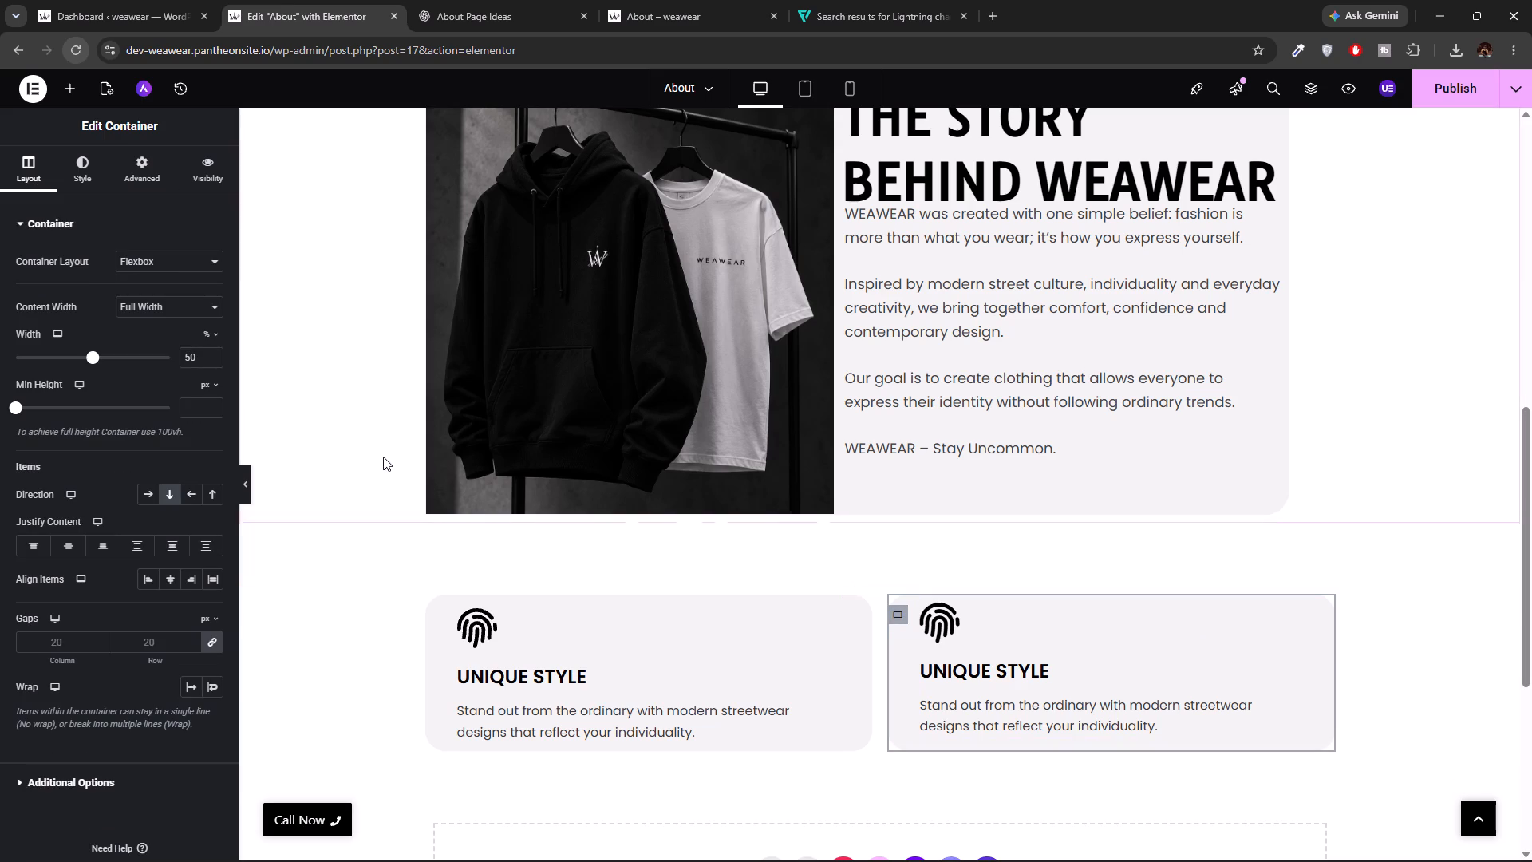
pyautogui.click(90, 177)
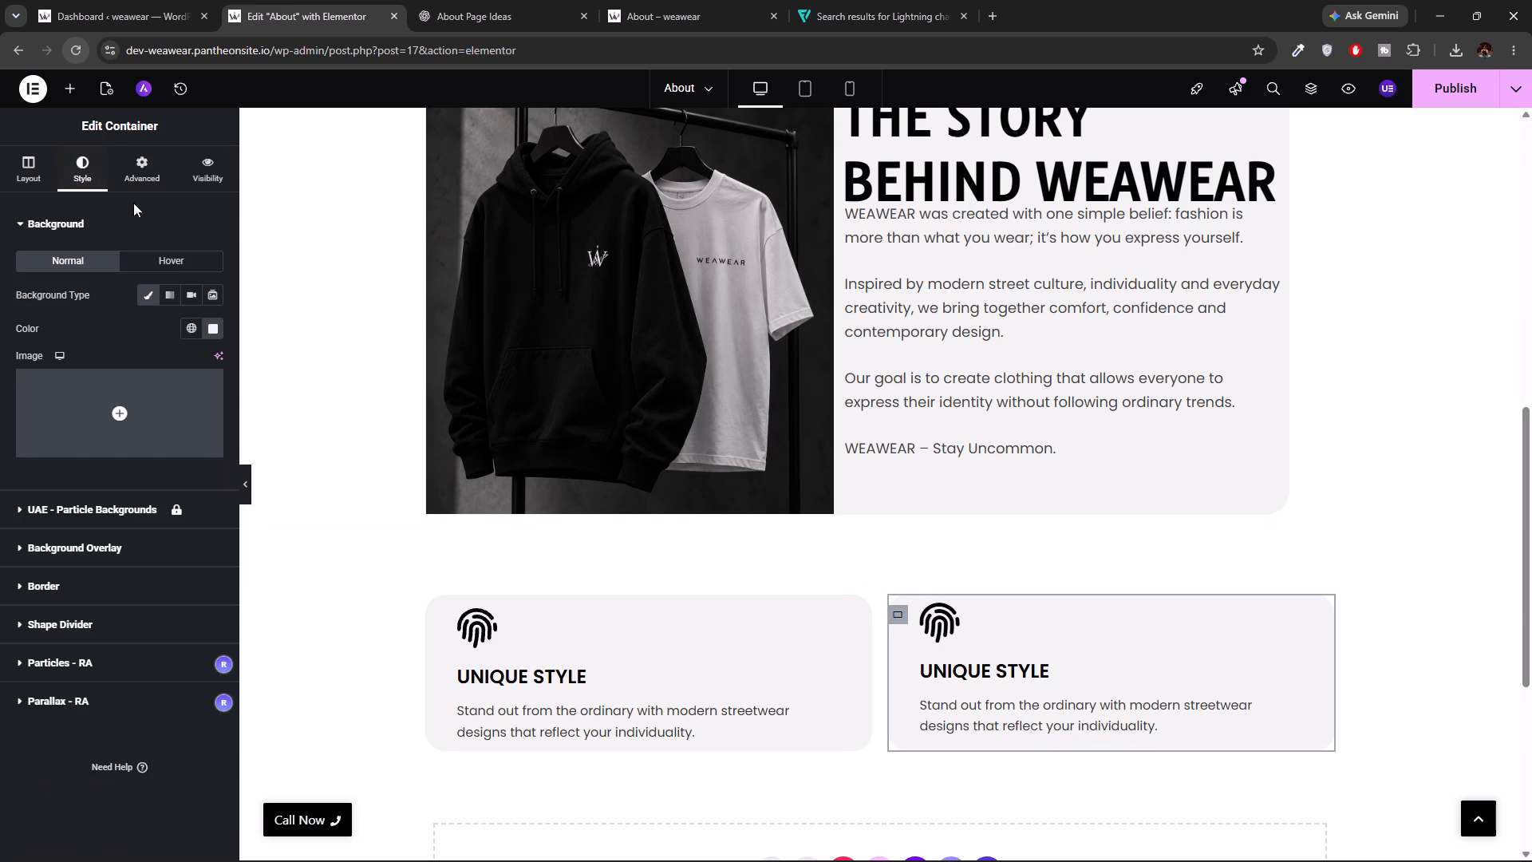
pyautogui.click(155, 176)
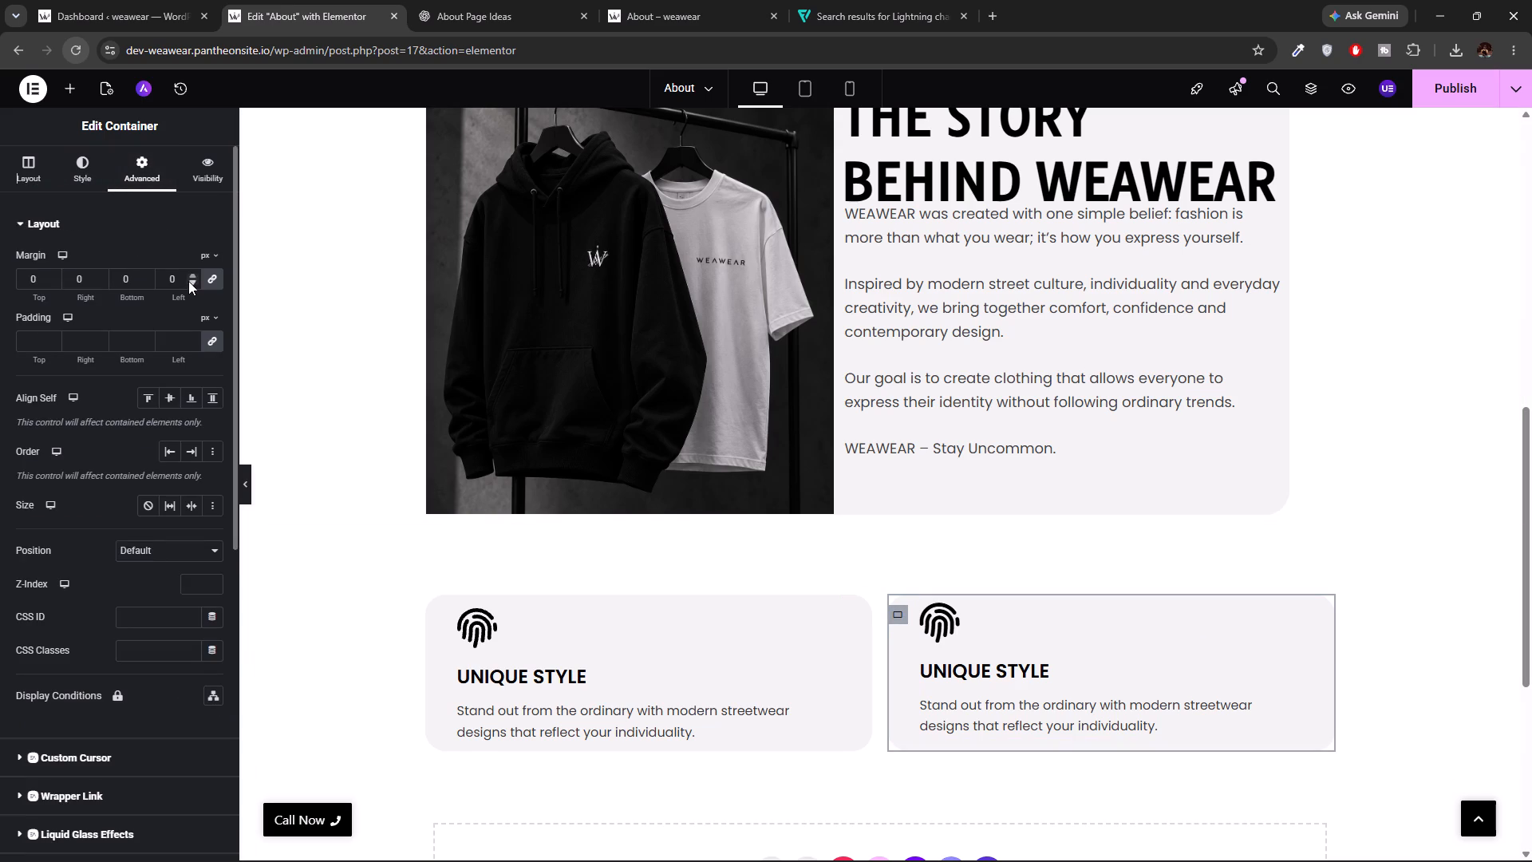
pyautogui.click(192, 279)
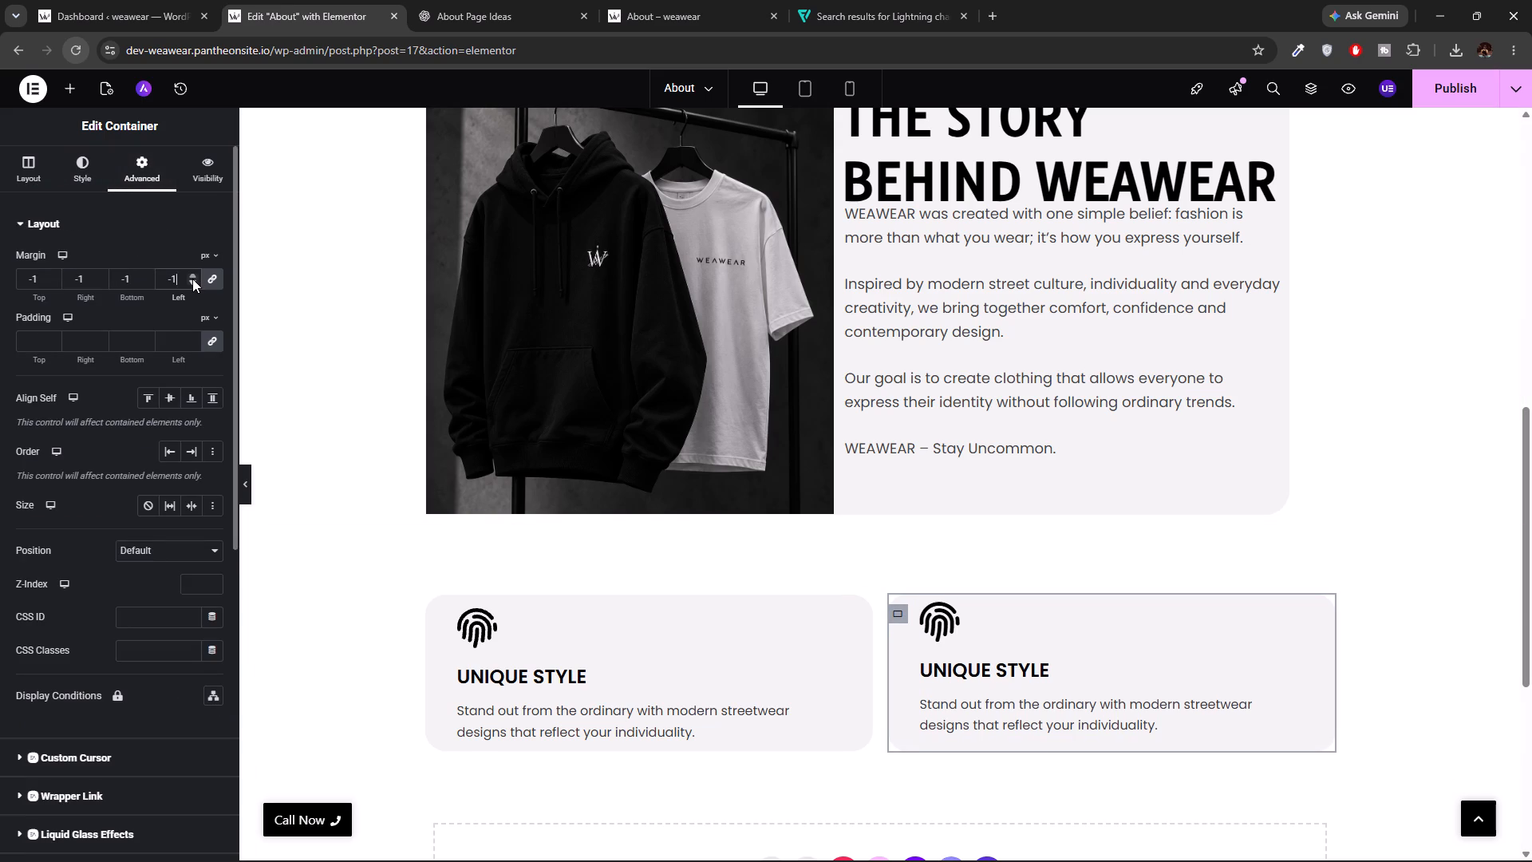
pyautogui.click(192, 283)
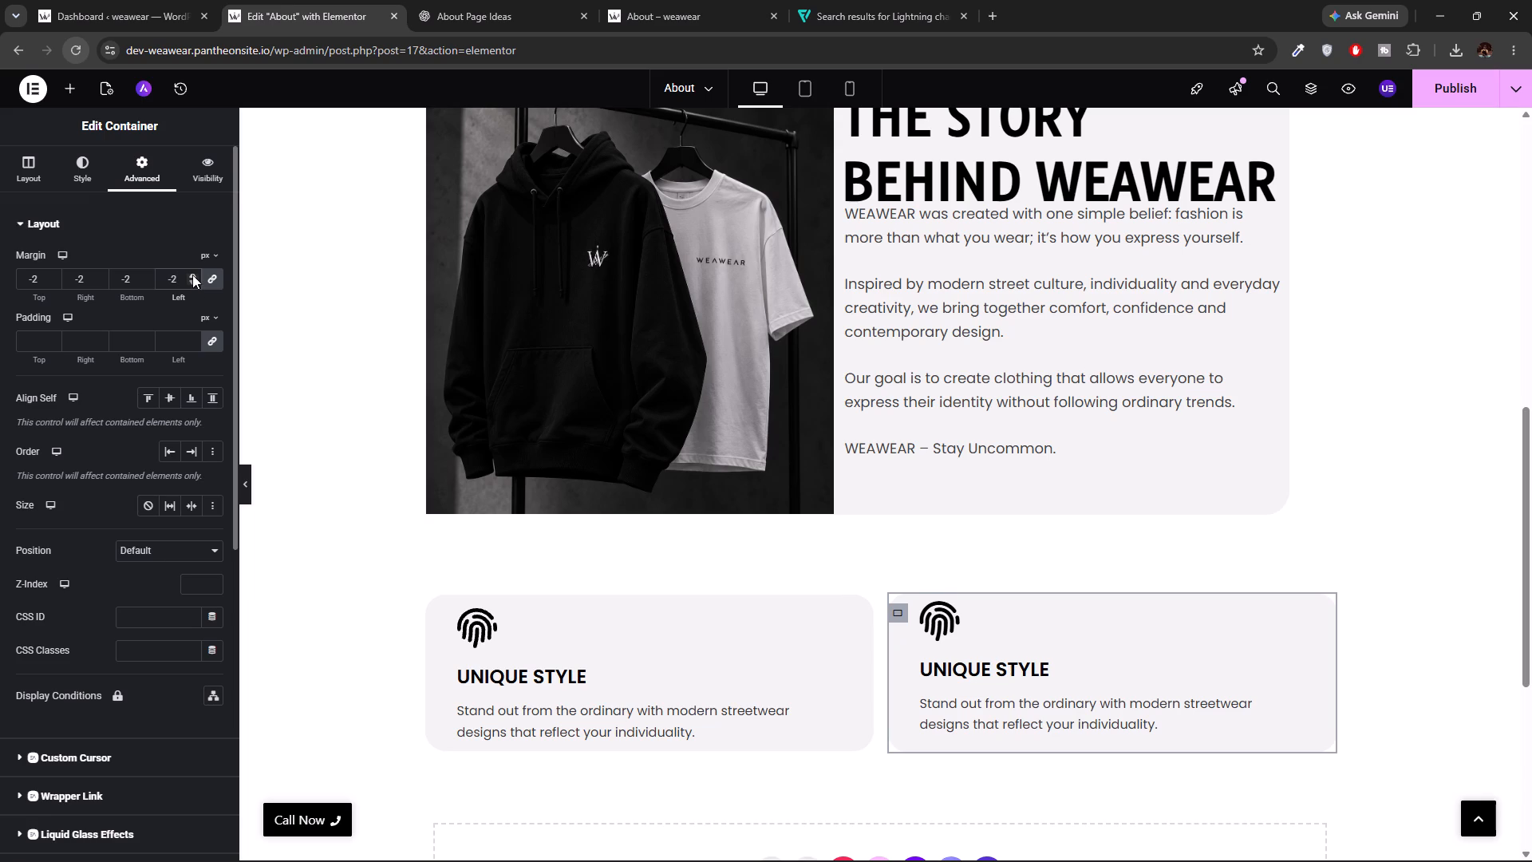
pyautogui.doubleClick(192, 274)
pyautogui.click(212, 276)
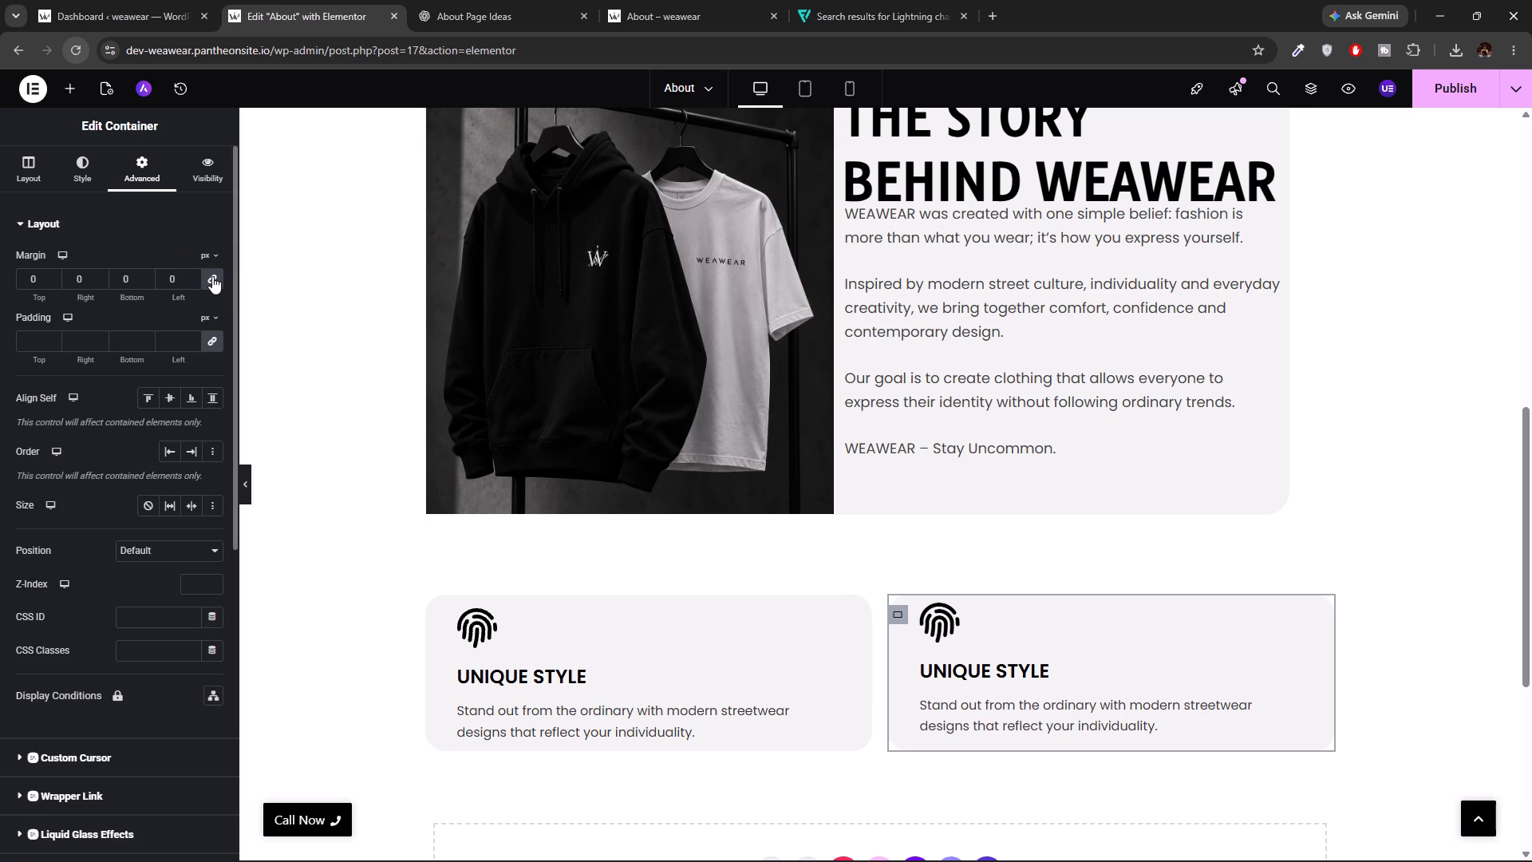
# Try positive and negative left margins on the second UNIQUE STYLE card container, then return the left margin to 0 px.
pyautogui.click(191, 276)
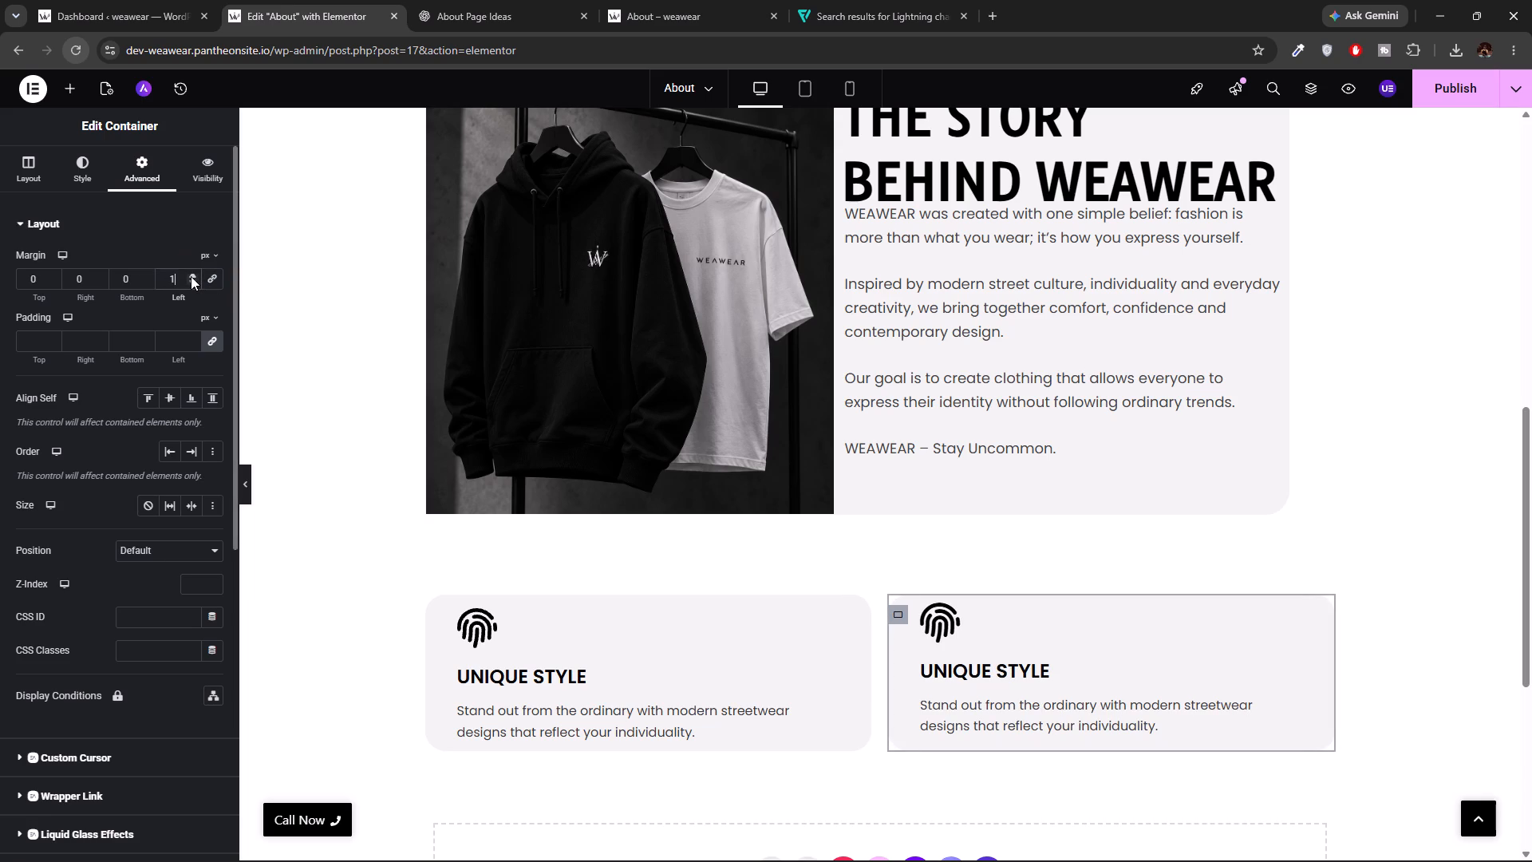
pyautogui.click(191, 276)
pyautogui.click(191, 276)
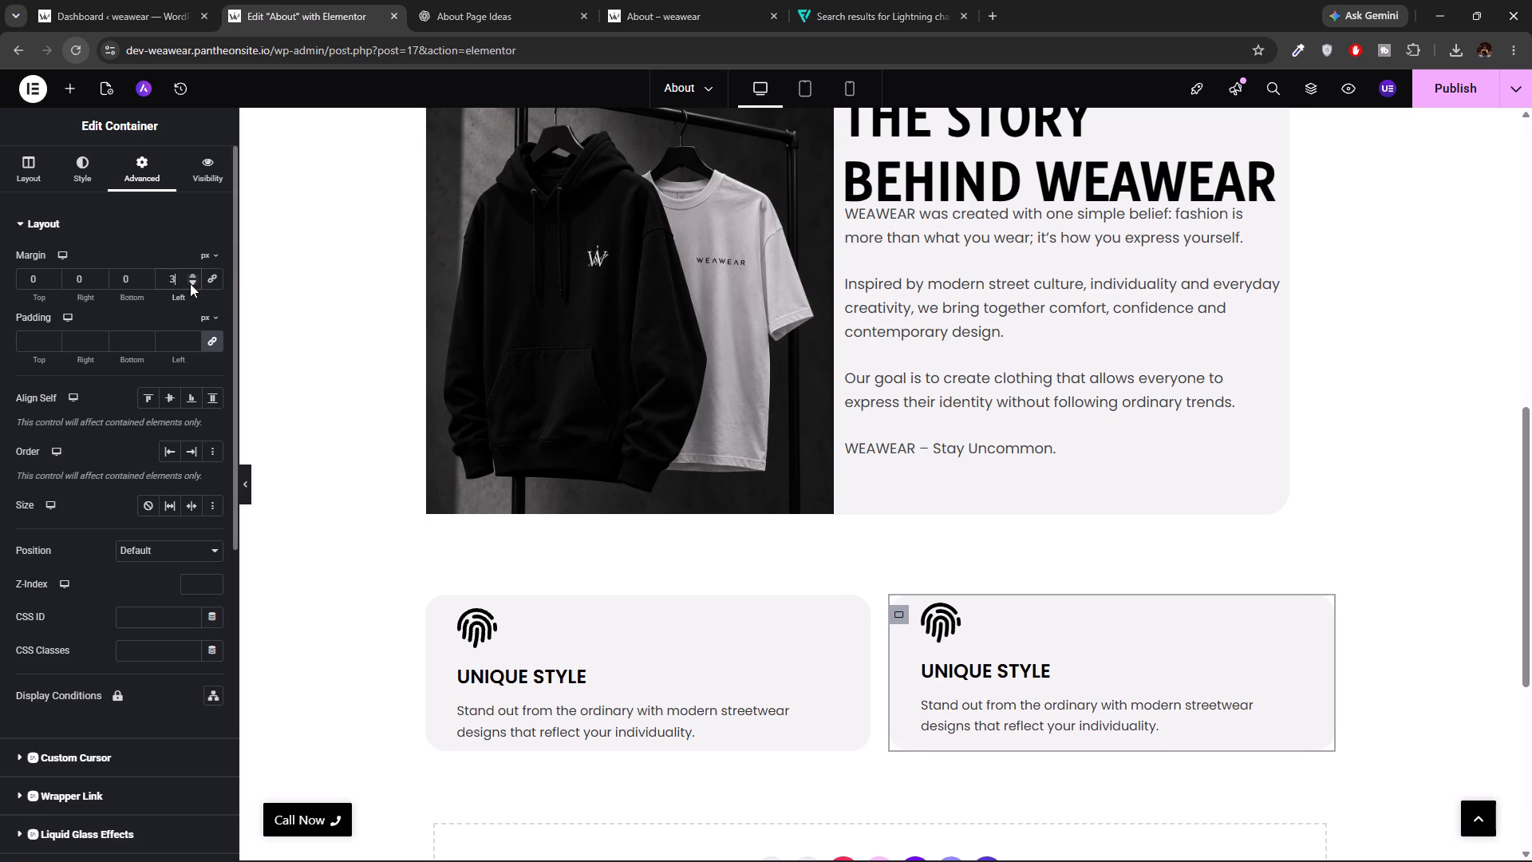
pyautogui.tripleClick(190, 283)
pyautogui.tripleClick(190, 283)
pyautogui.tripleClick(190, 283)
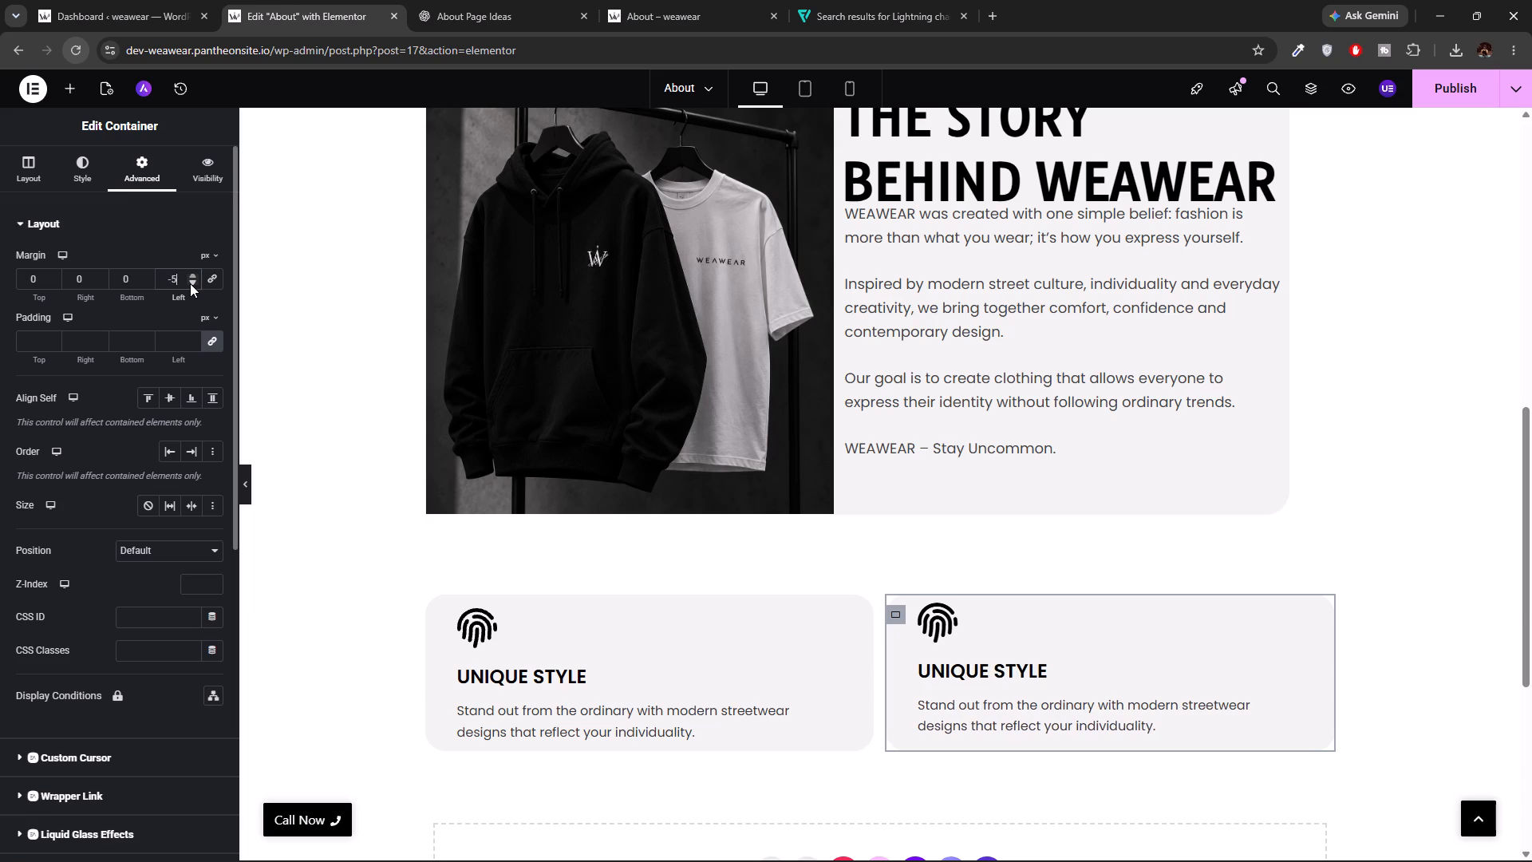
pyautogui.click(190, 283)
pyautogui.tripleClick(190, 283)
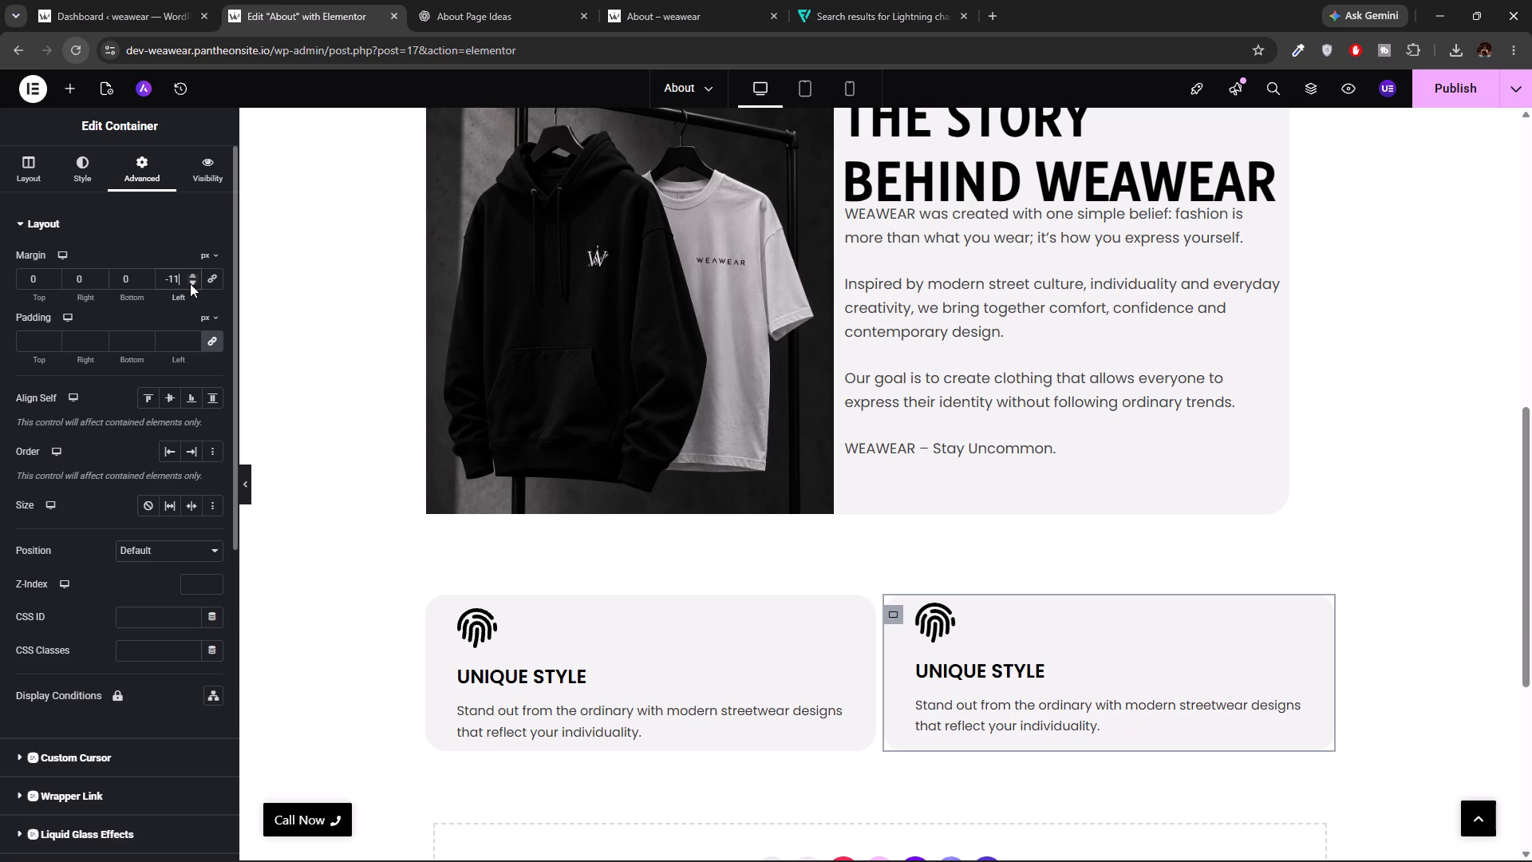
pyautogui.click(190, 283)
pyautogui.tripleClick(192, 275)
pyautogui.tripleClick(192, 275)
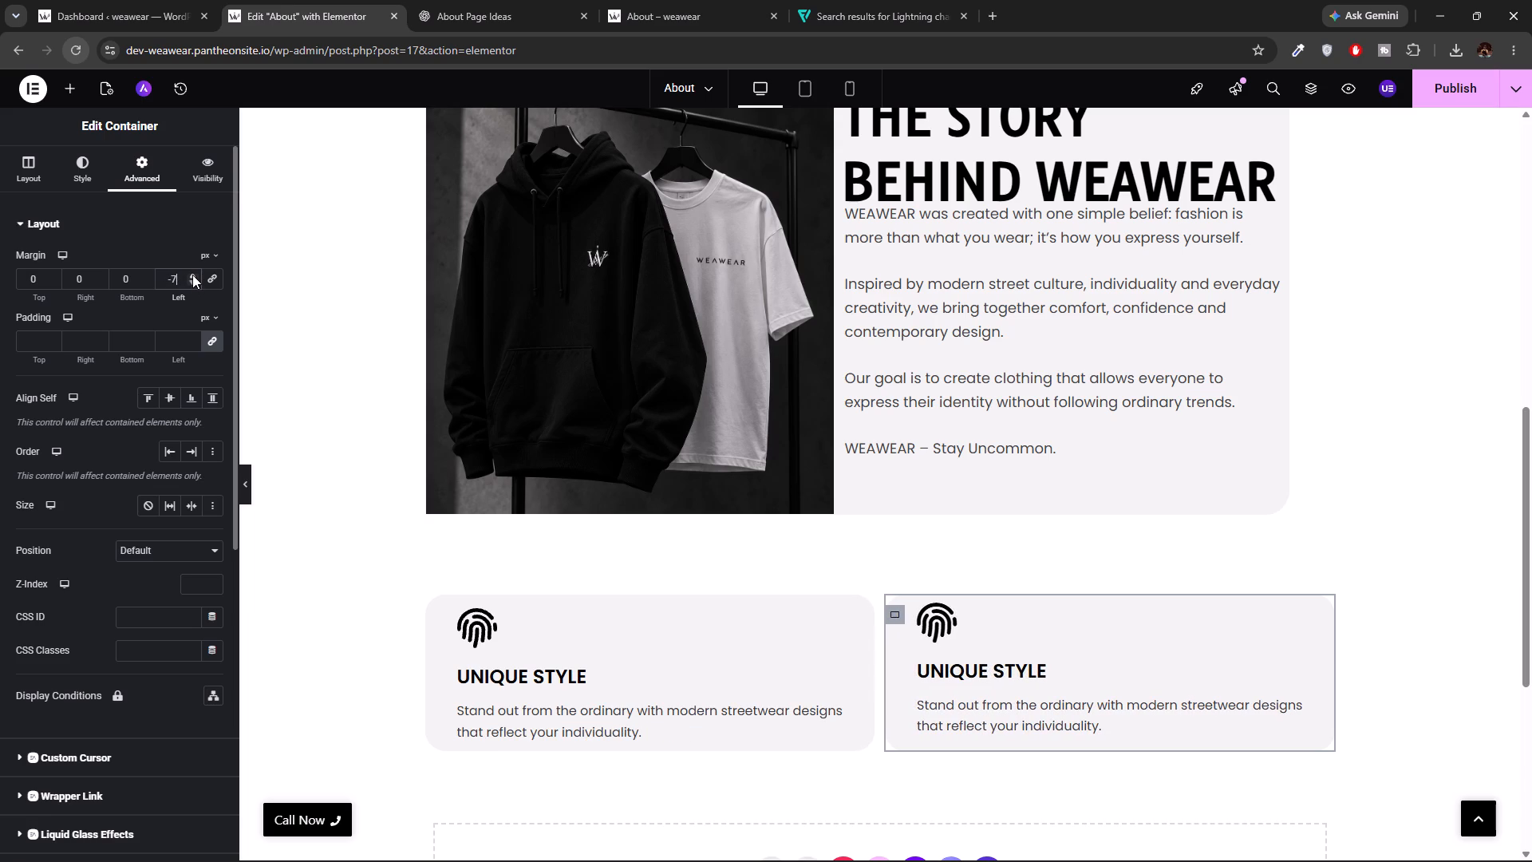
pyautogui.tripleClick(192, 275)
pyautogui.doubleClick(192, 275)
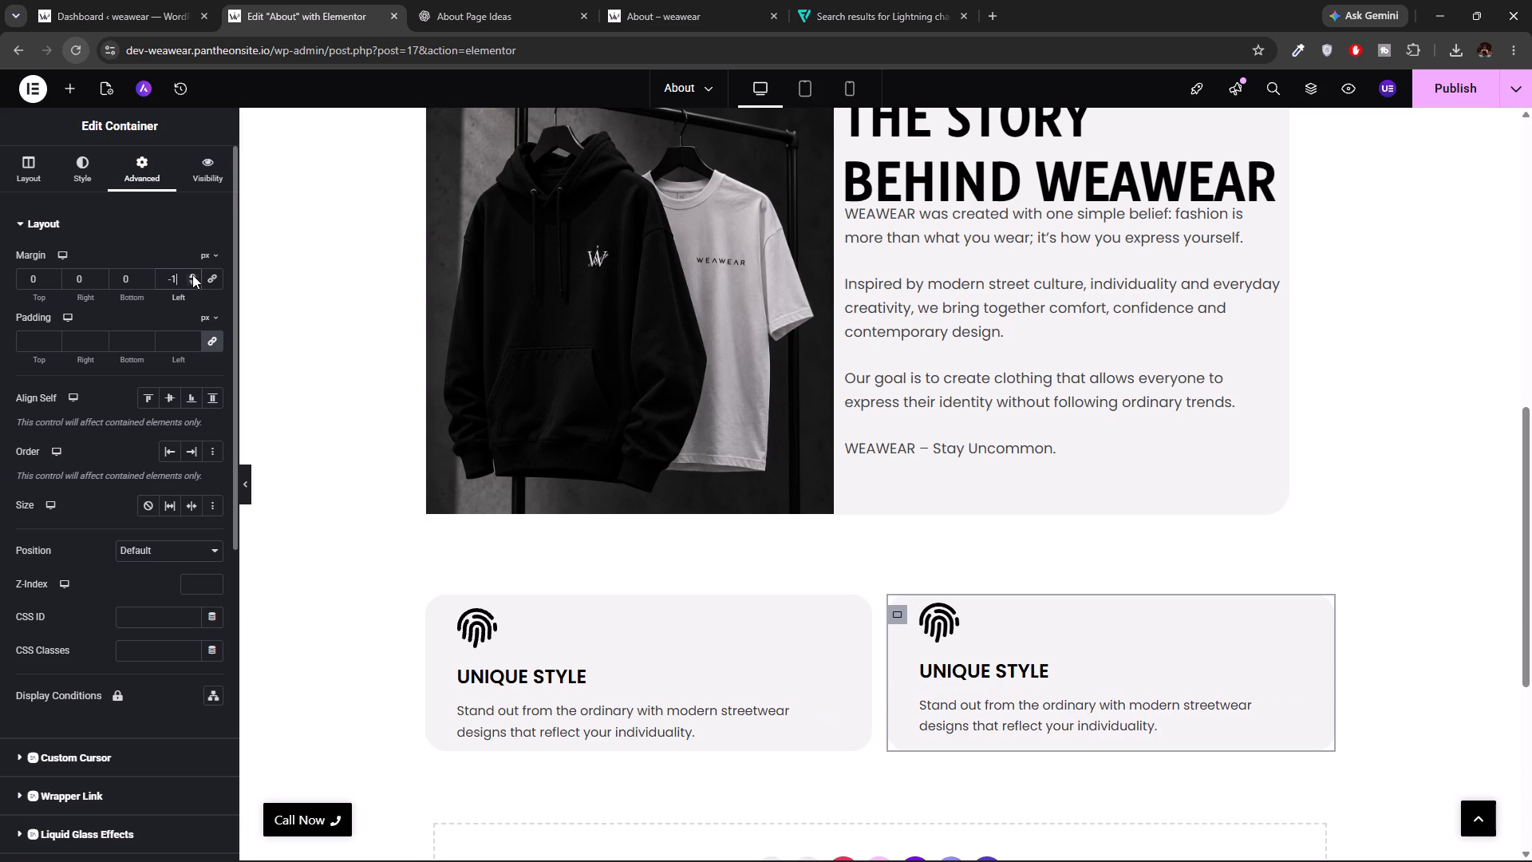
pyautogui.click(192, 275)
# Set the second UNIQUE STYLE card container's right margin to 30 px.
pyautogui.click(101, 275)
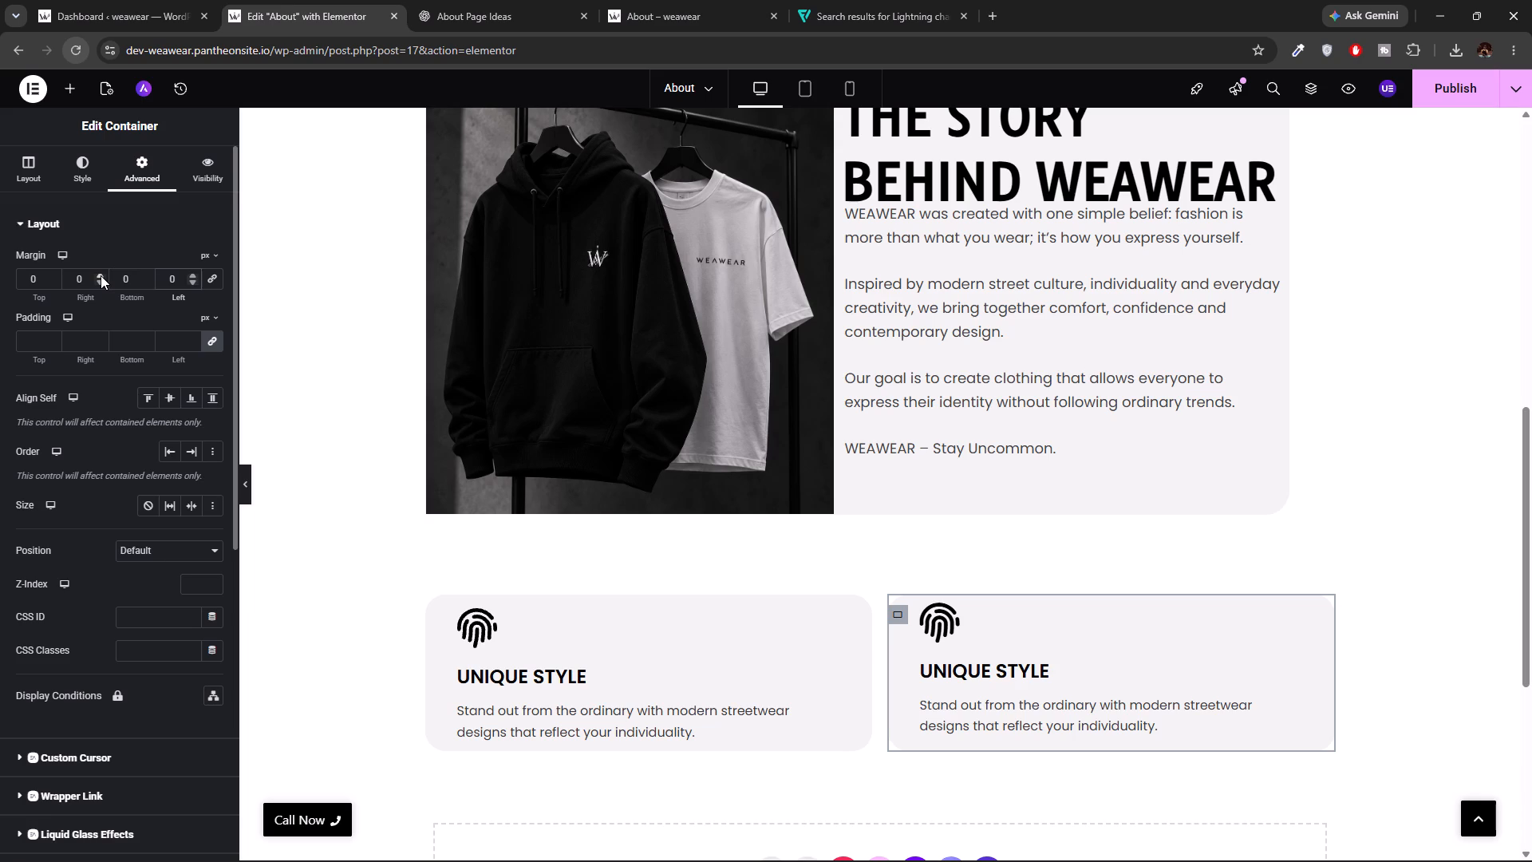
pyautogui.tripleClick(101, 275)
pyautogui.tripleClick(101, 275)
pyautogui.tripleClick(101, 275)
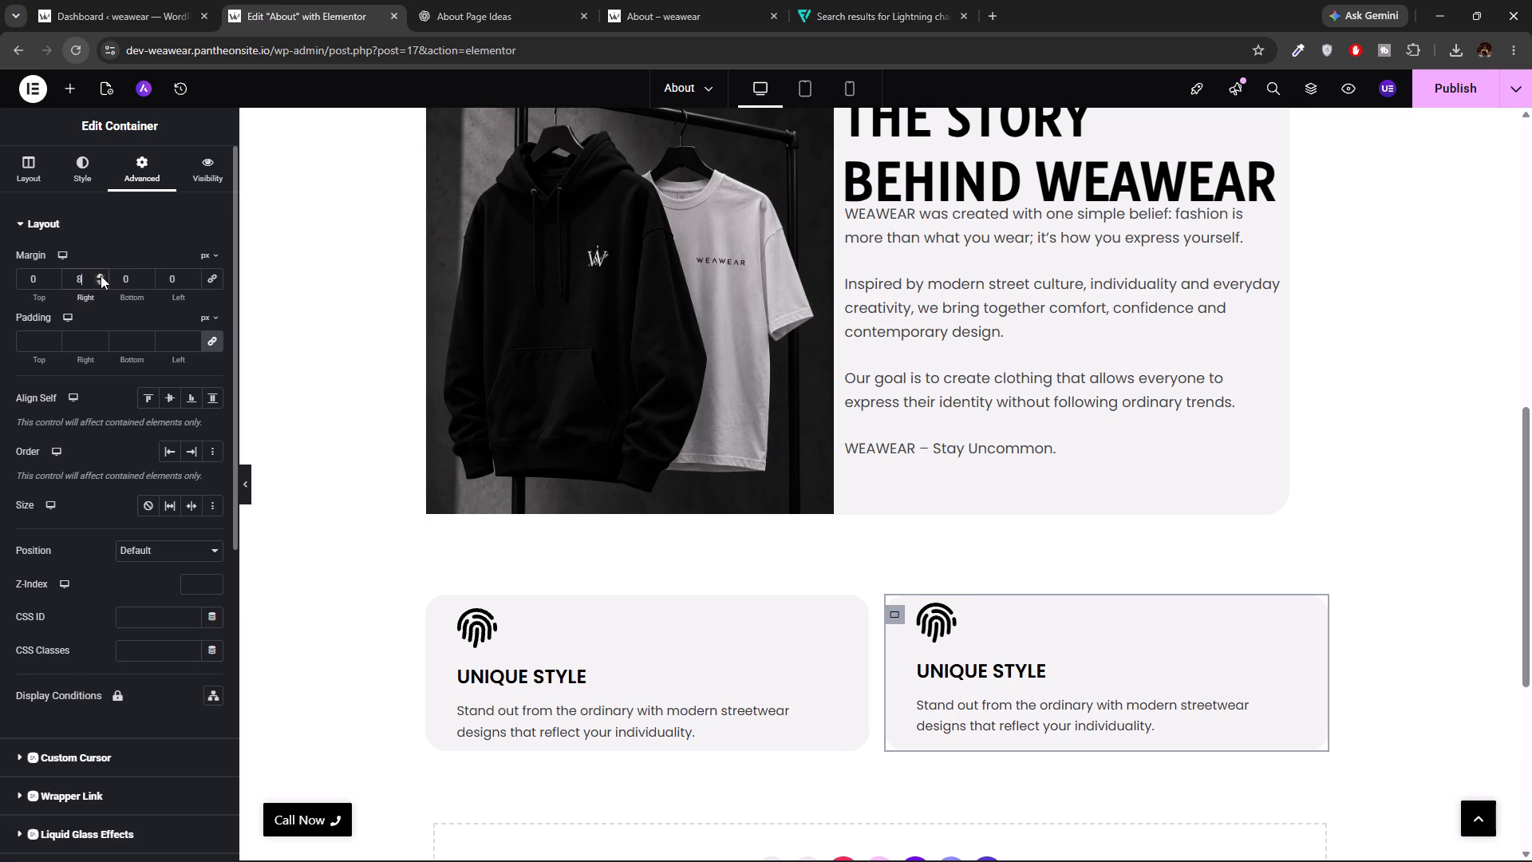
pyautogui.click(101, 275)
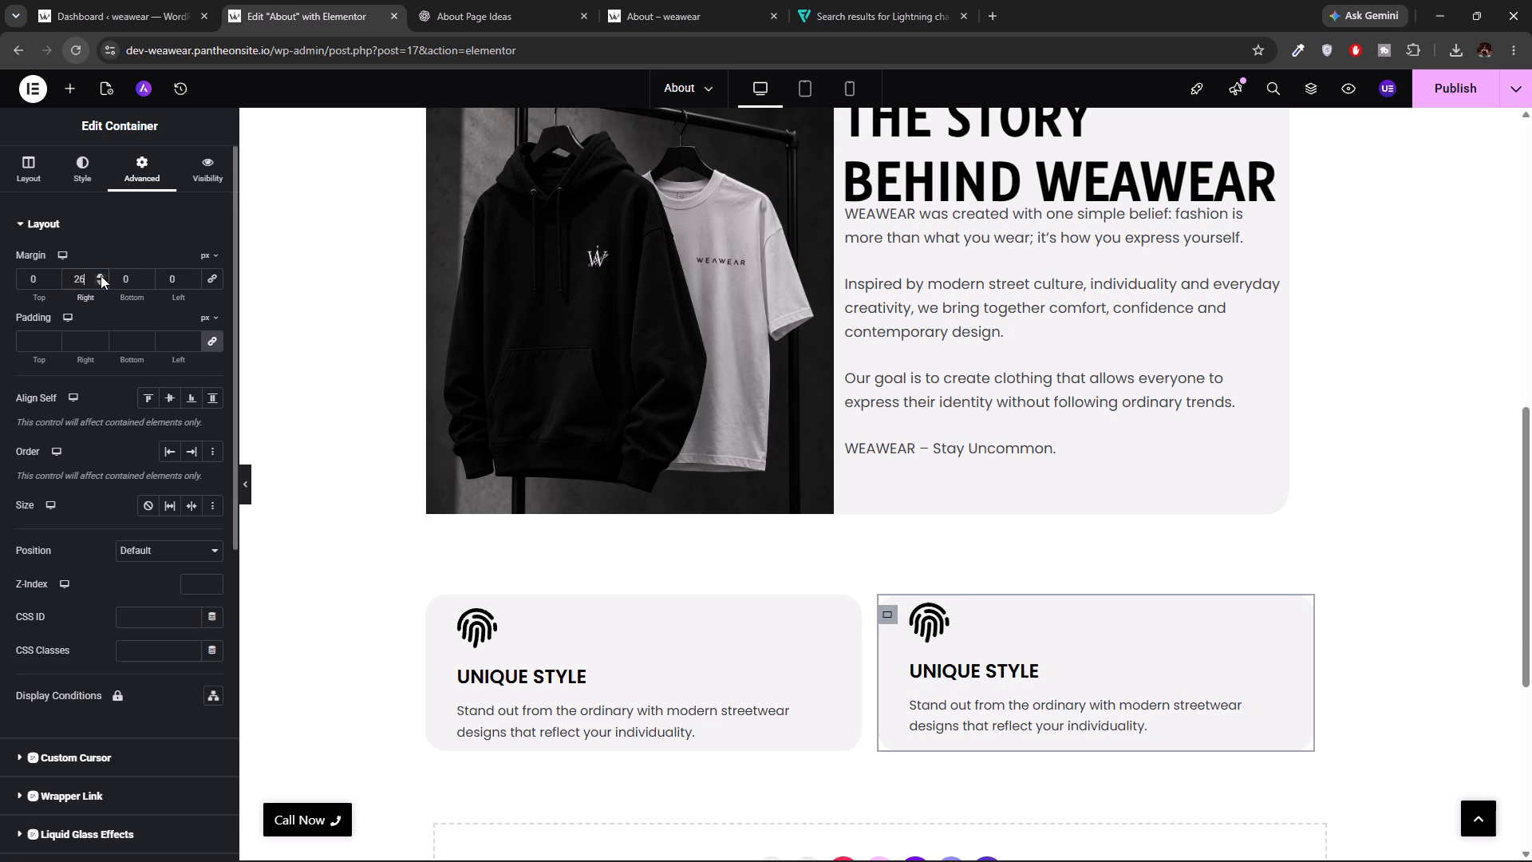
pyautogui.tripleClick(101, 275)
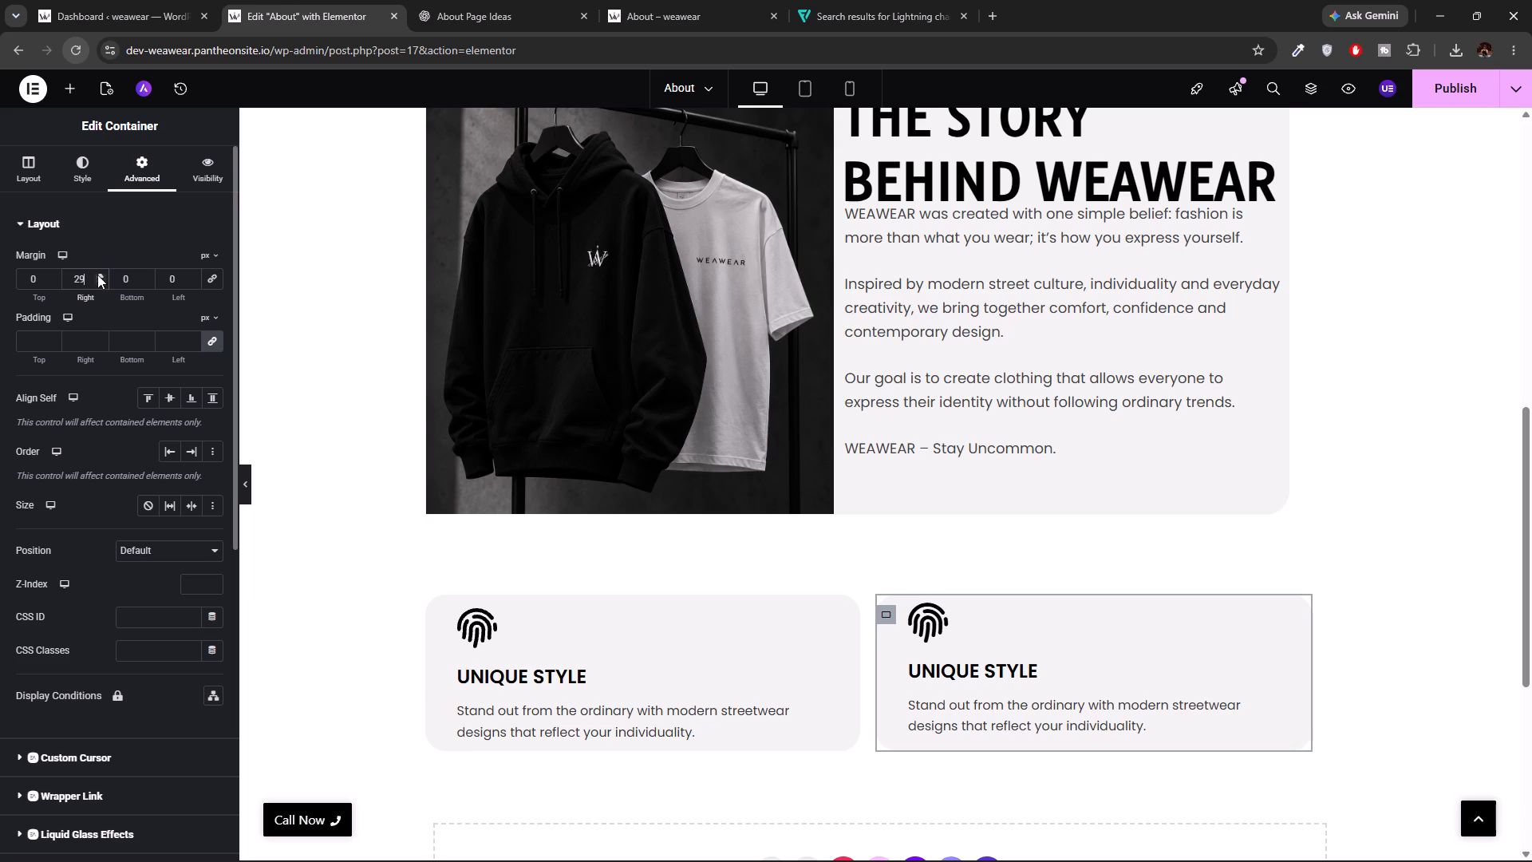
pyautogui.click(97, 275)
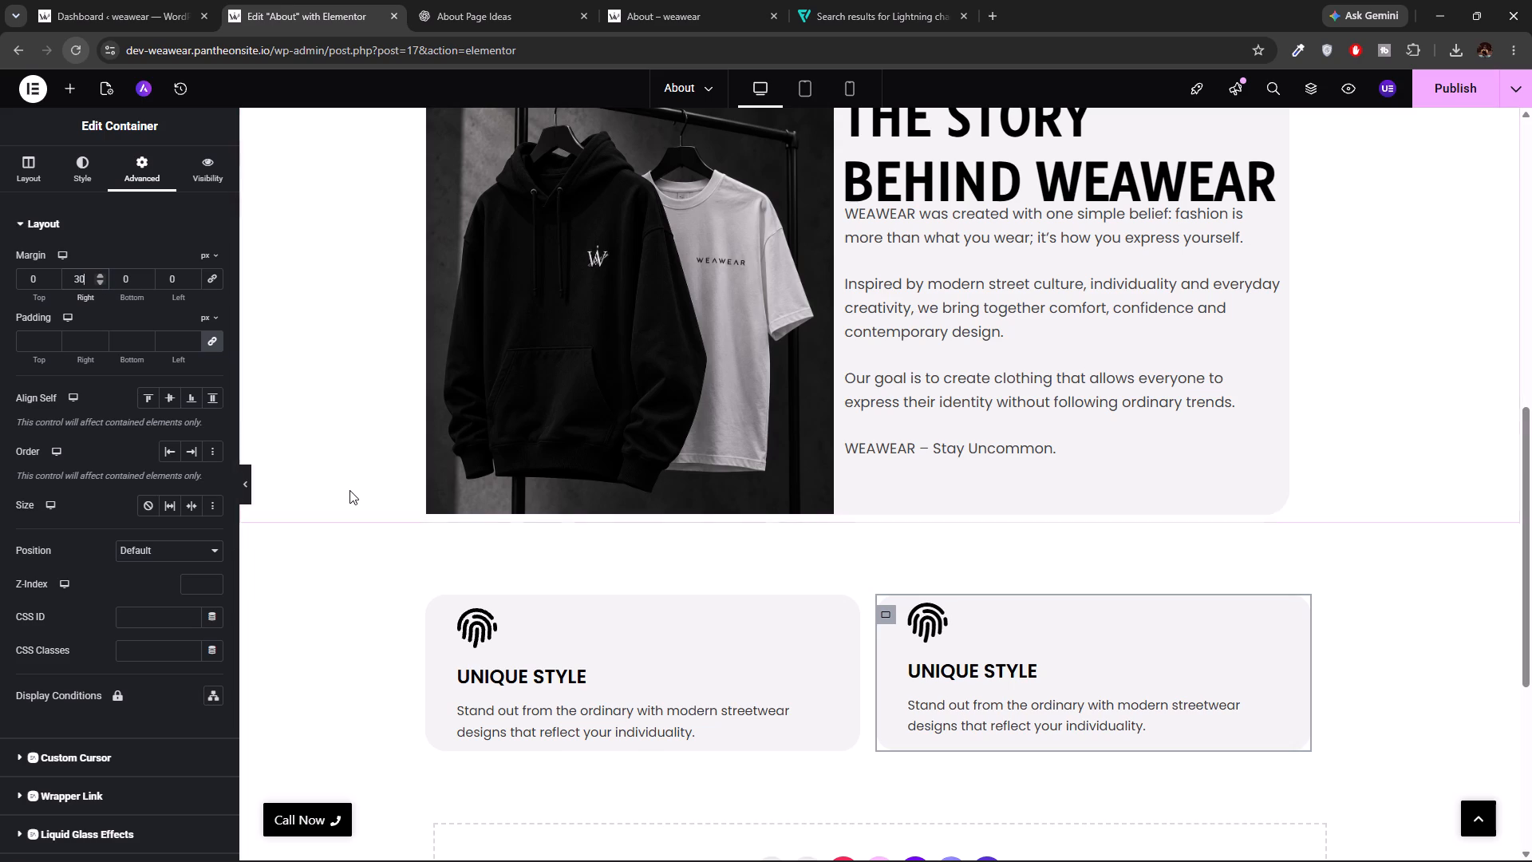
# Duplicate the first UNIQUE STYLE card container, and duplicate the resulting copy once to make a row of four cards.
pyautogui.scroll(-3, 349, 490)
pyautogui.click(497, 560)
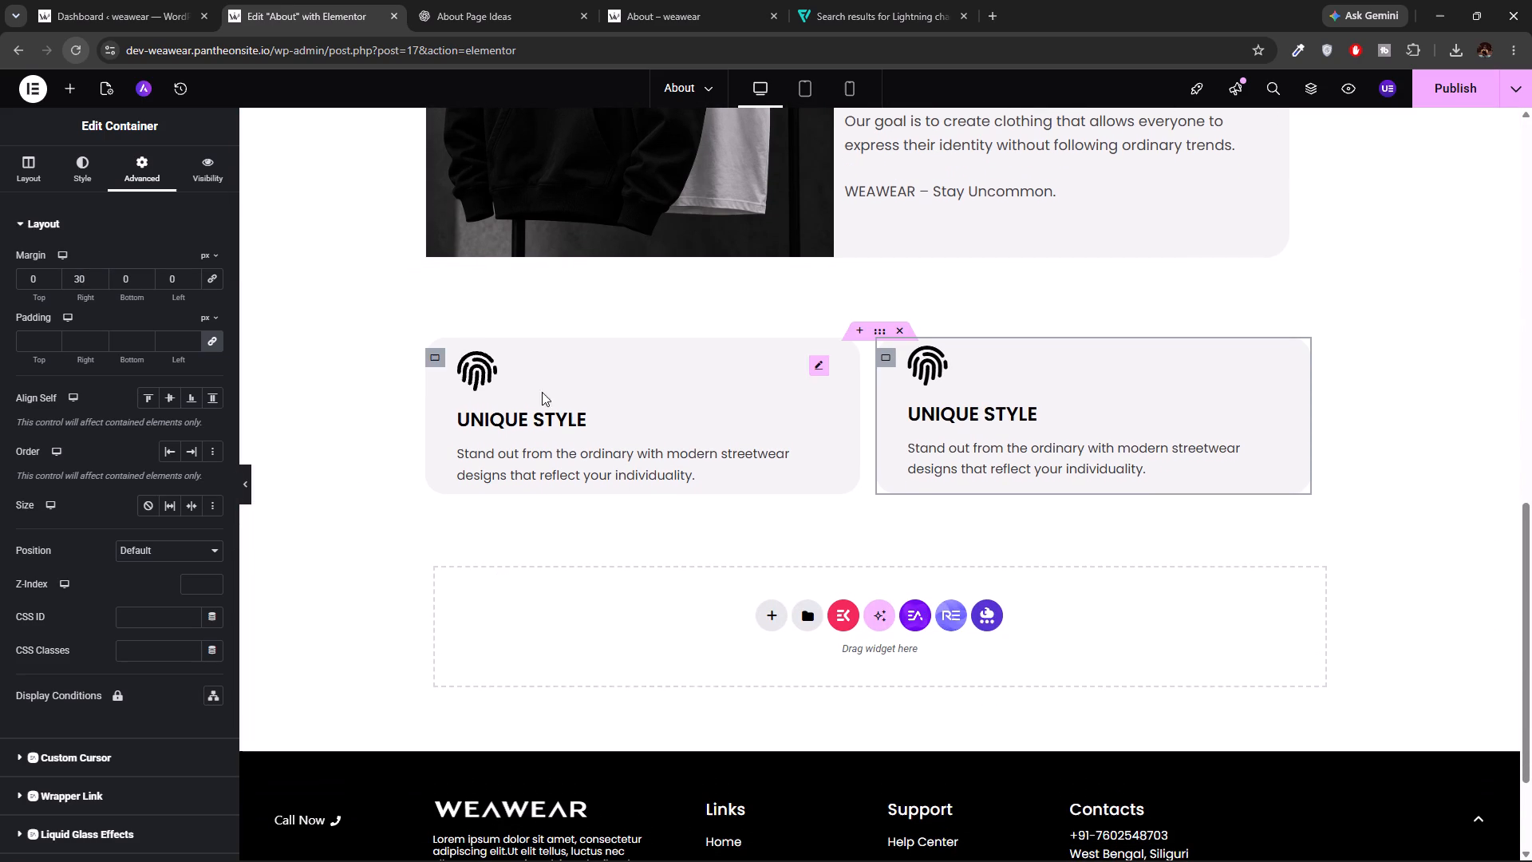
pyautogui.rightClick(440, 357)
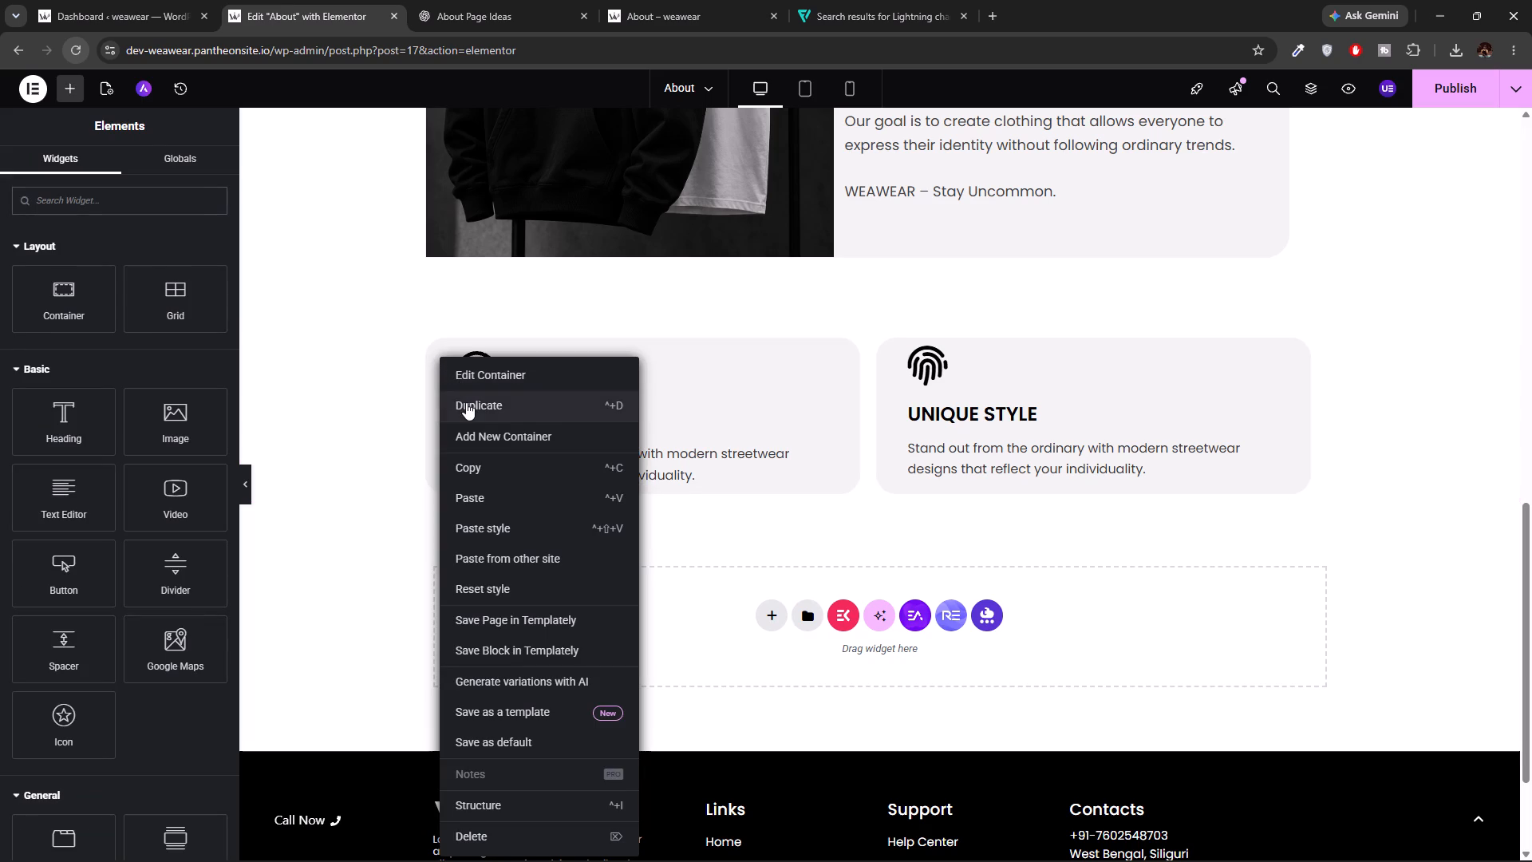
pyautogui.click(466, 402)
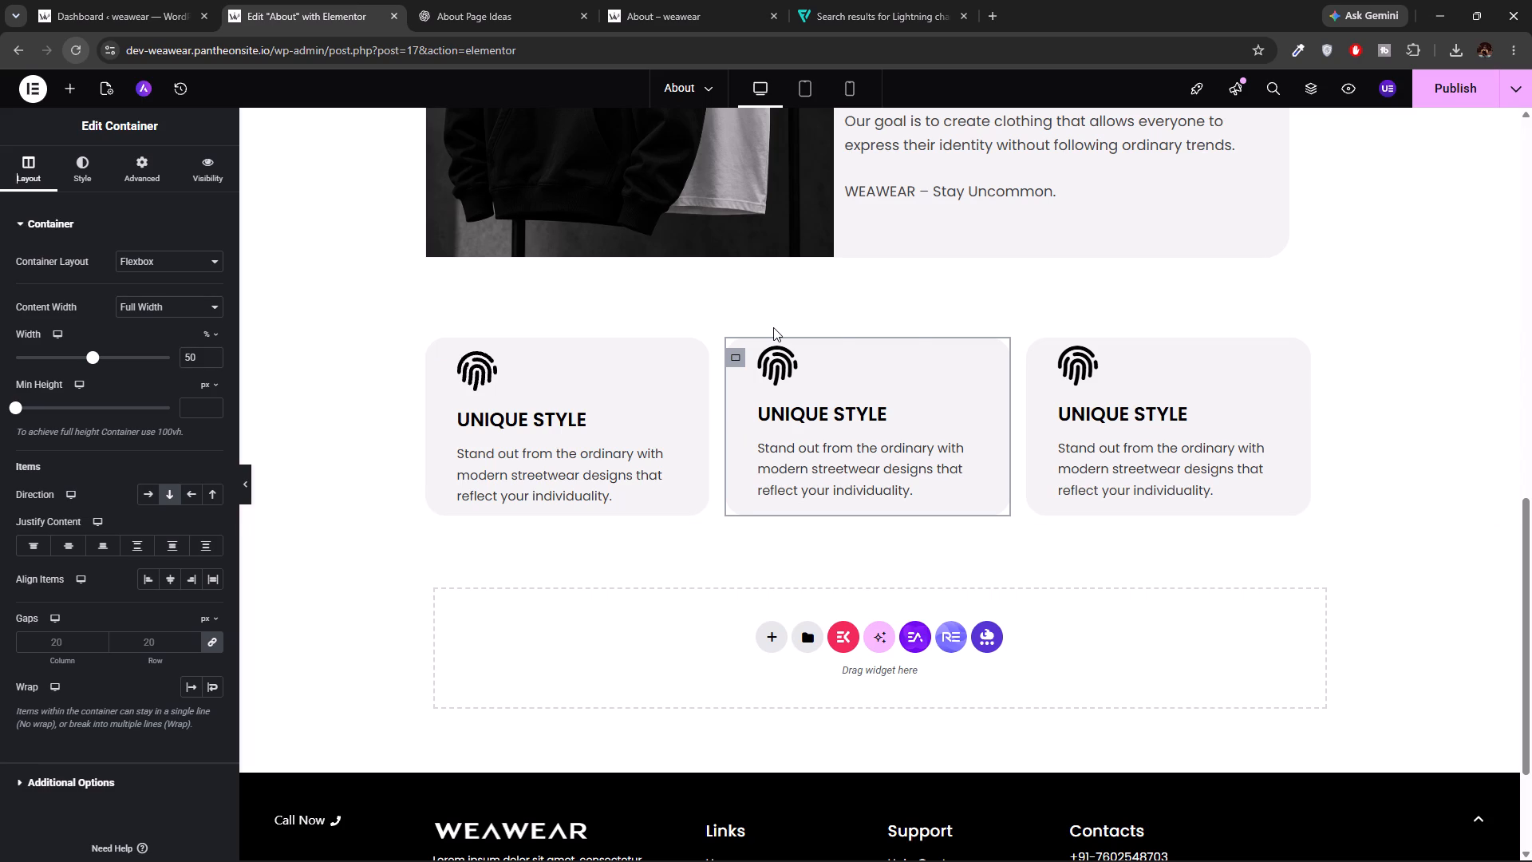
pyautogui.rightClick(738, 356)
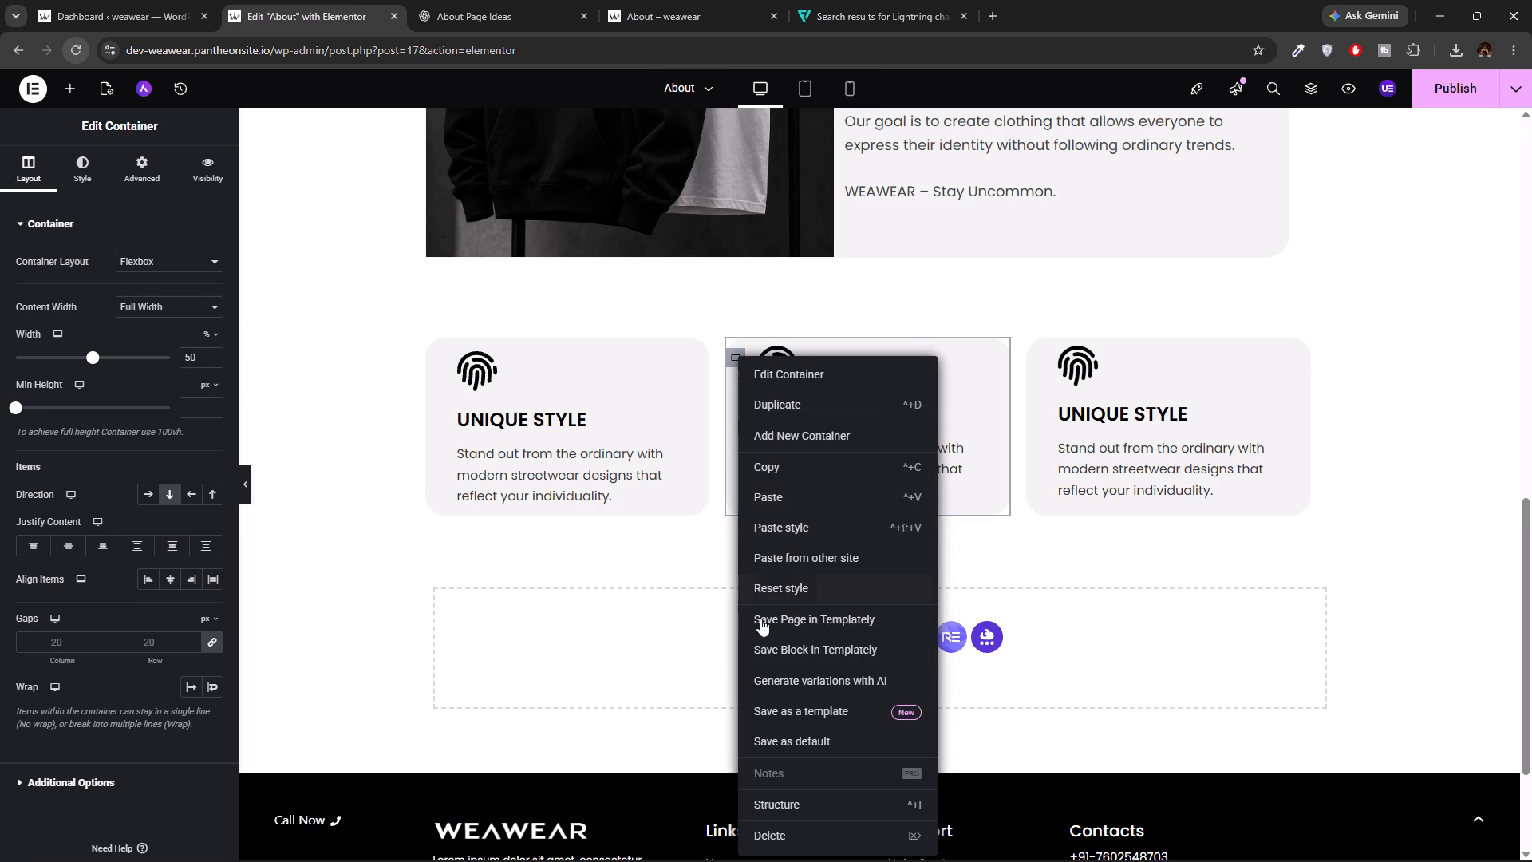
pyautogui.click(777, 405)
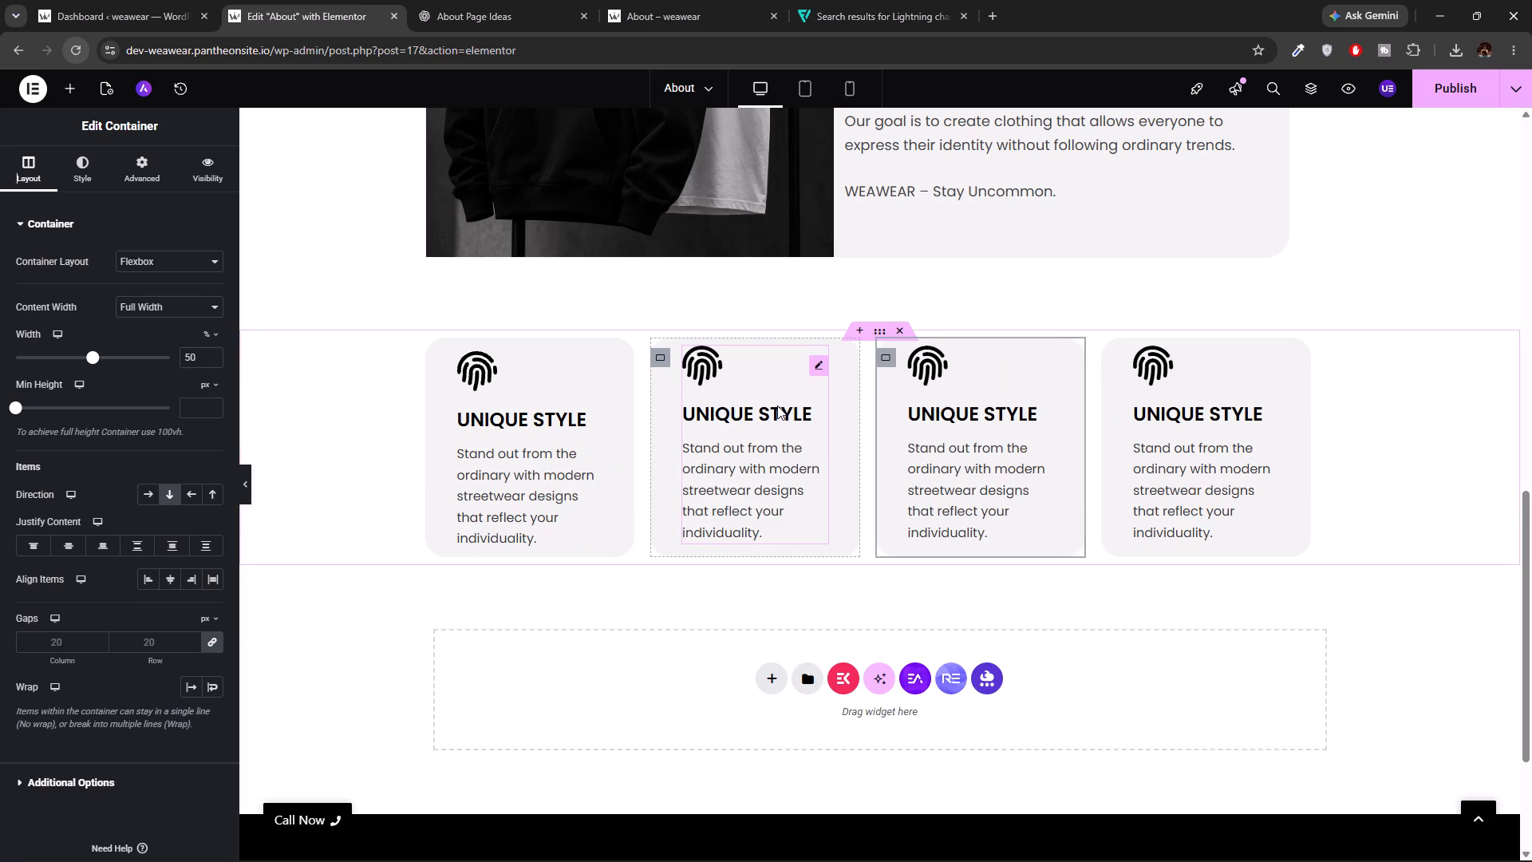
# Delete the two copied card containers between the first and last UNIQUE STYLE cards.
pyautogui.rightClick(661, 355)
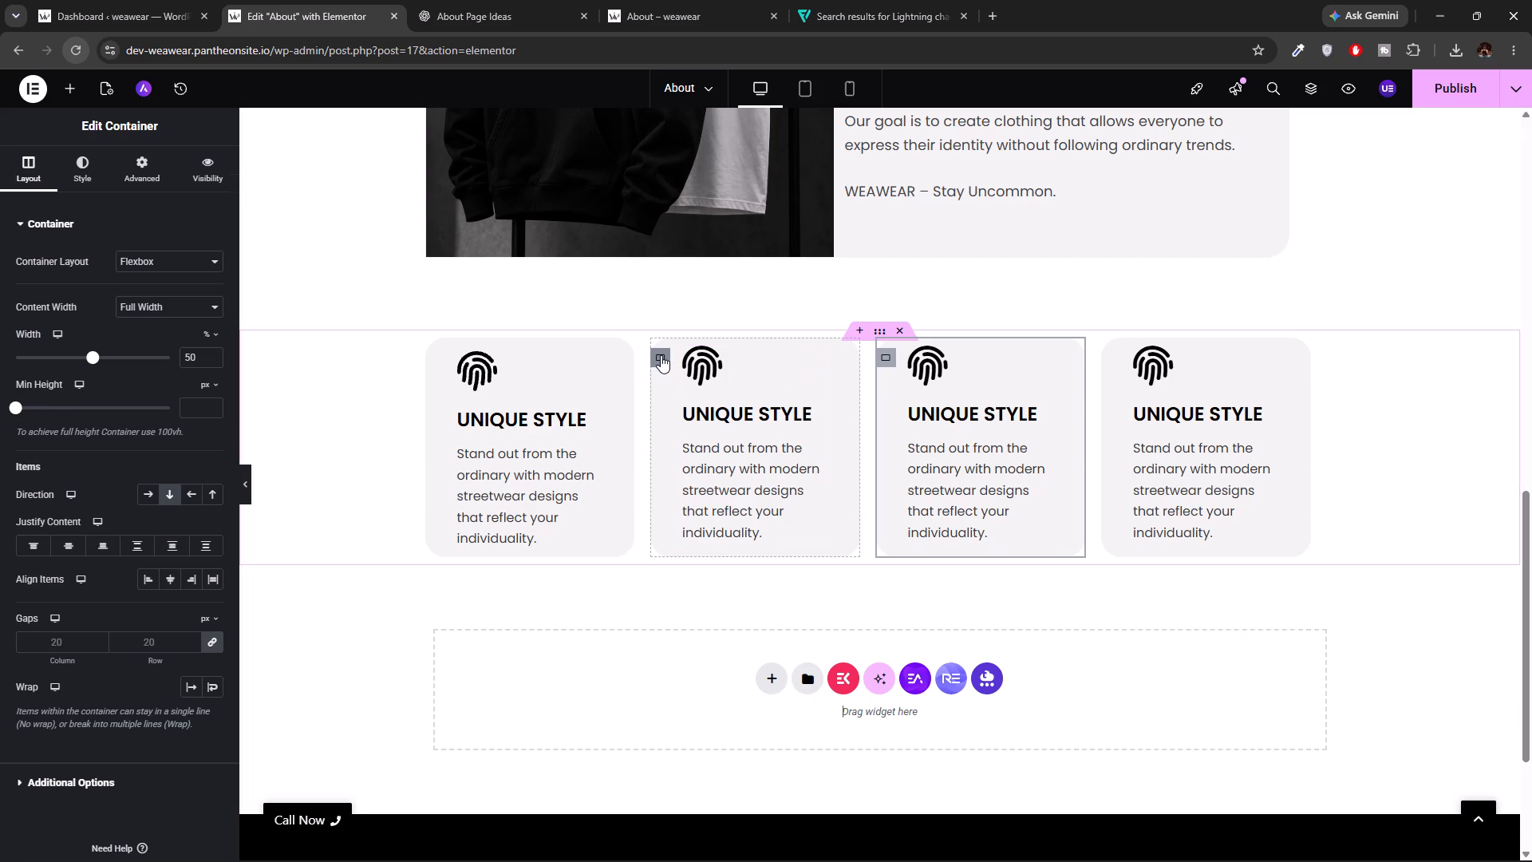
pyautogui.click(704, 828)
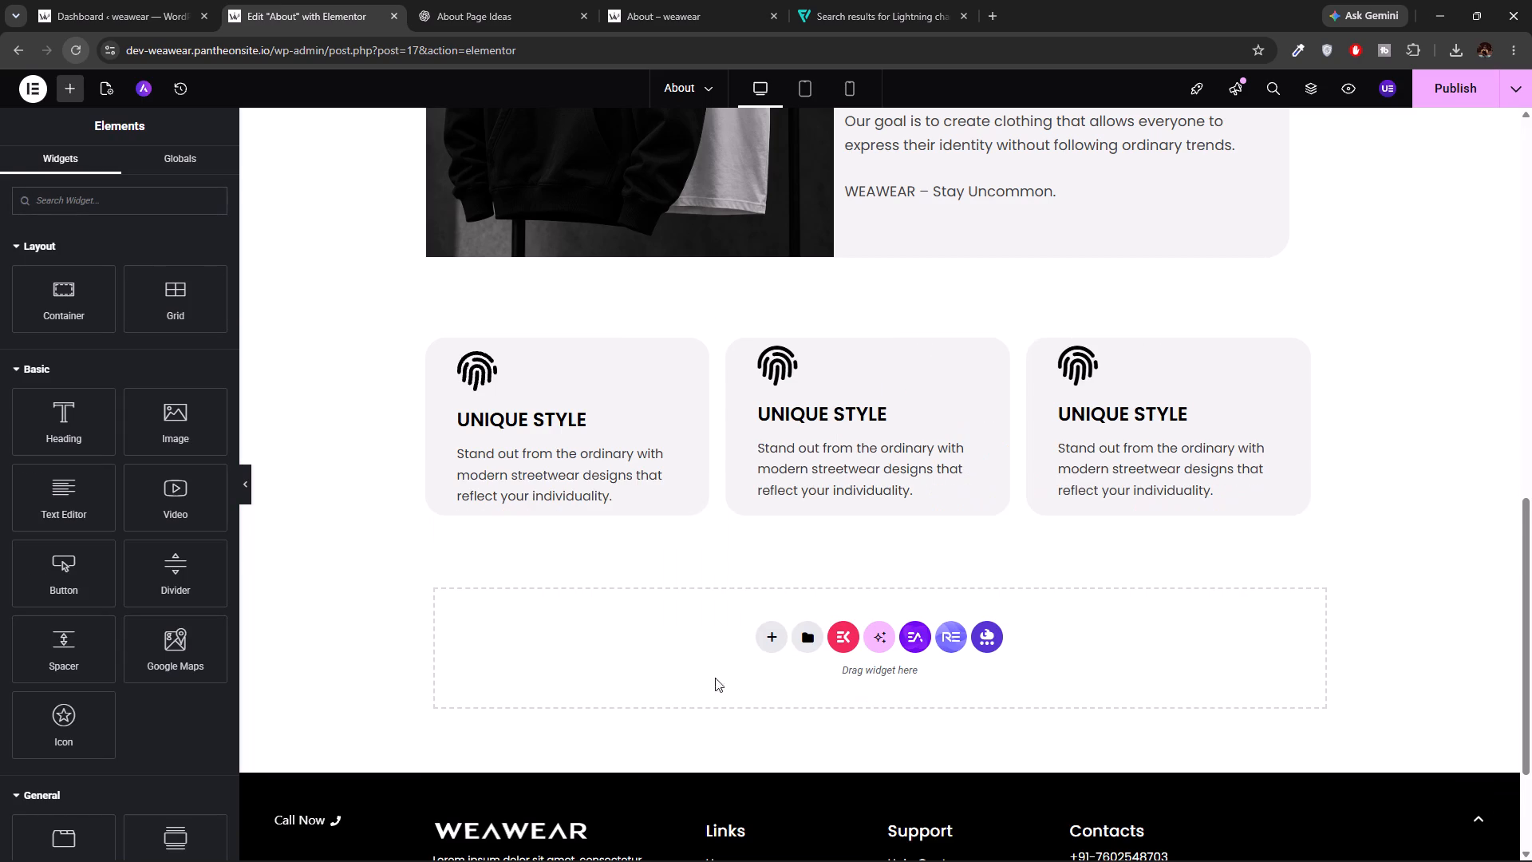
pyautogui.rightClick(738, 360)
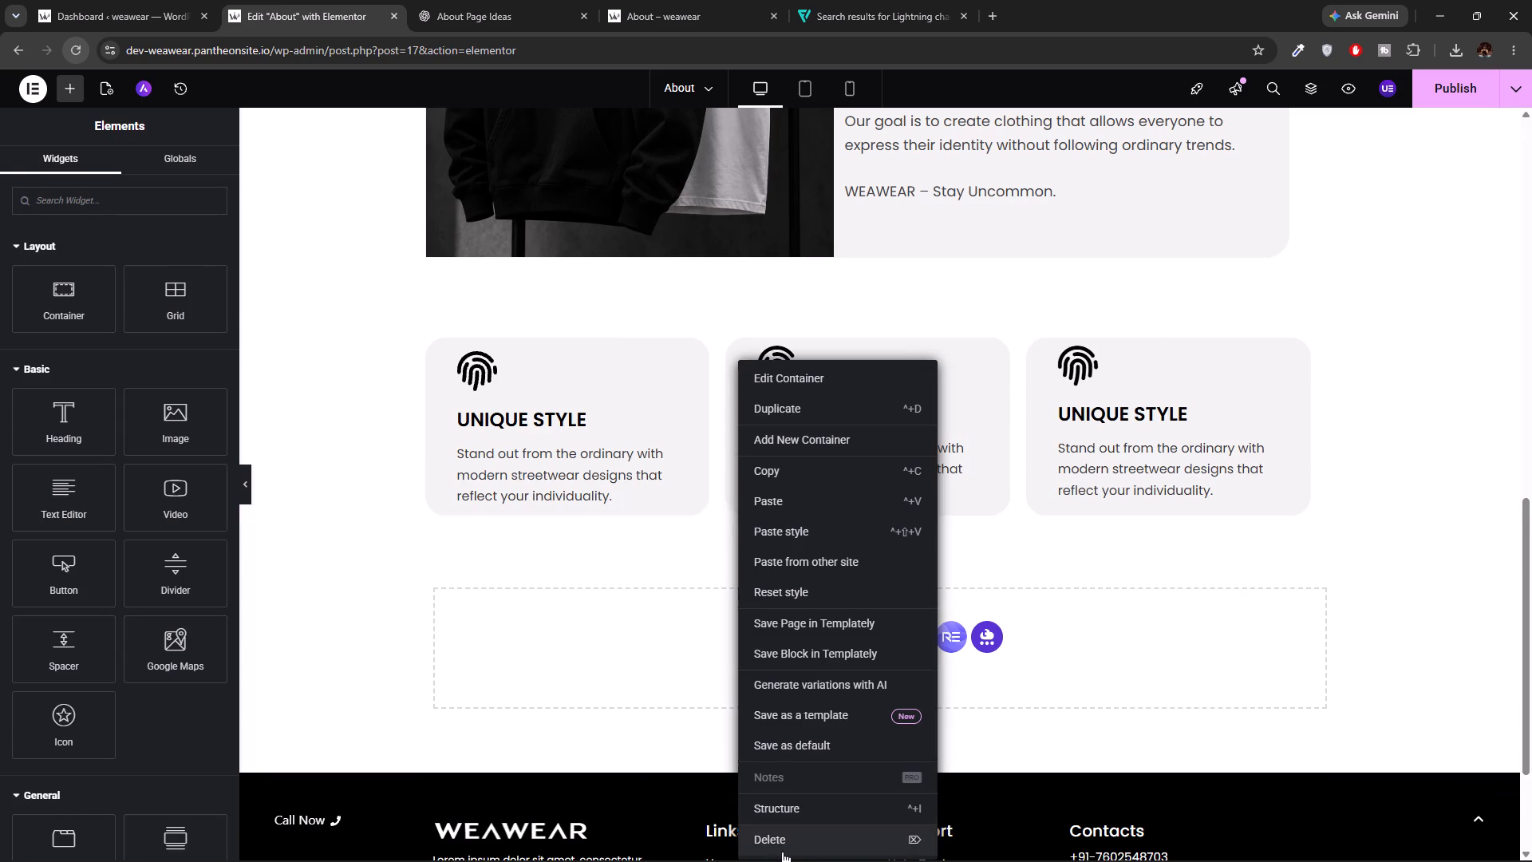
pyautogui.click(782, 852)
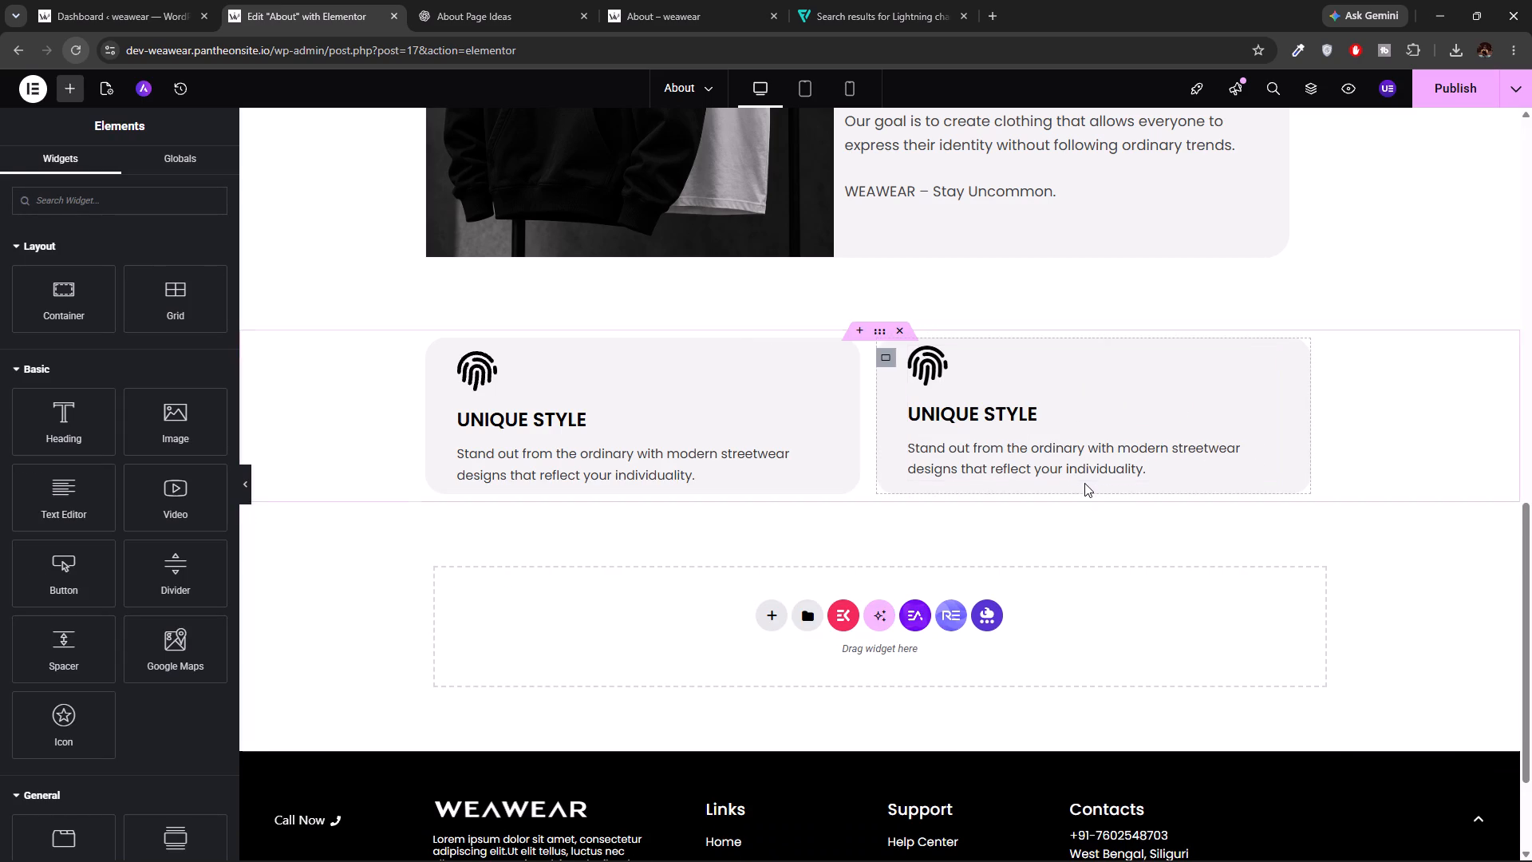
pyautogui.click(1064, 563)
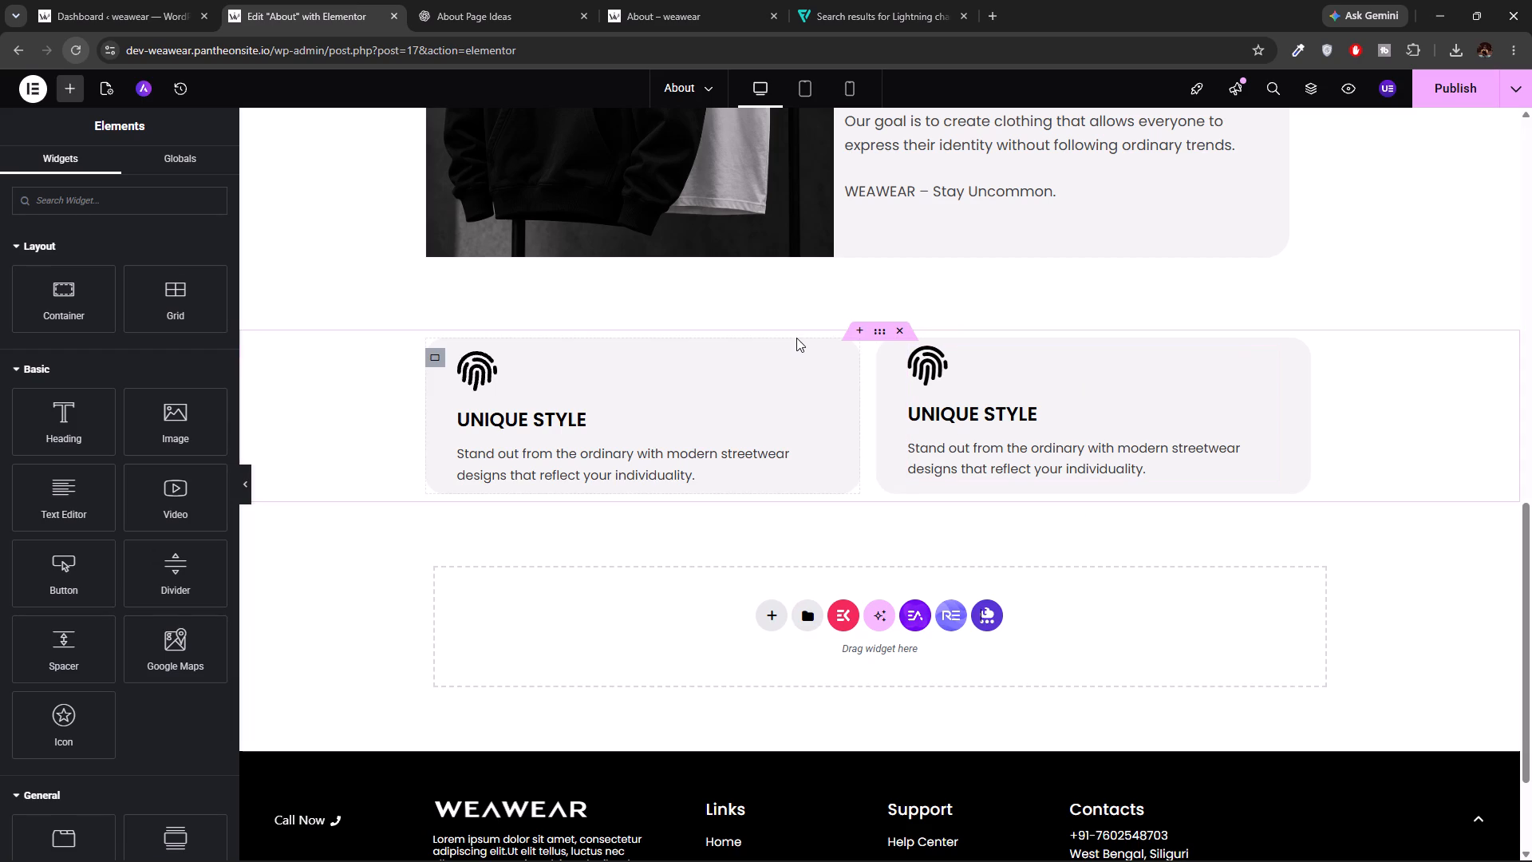
# Duplicate the second UNIQUE STYLE card container, with its 30 px right margin, three times to make a row of five cards.
pyautogui.click(882, 364)
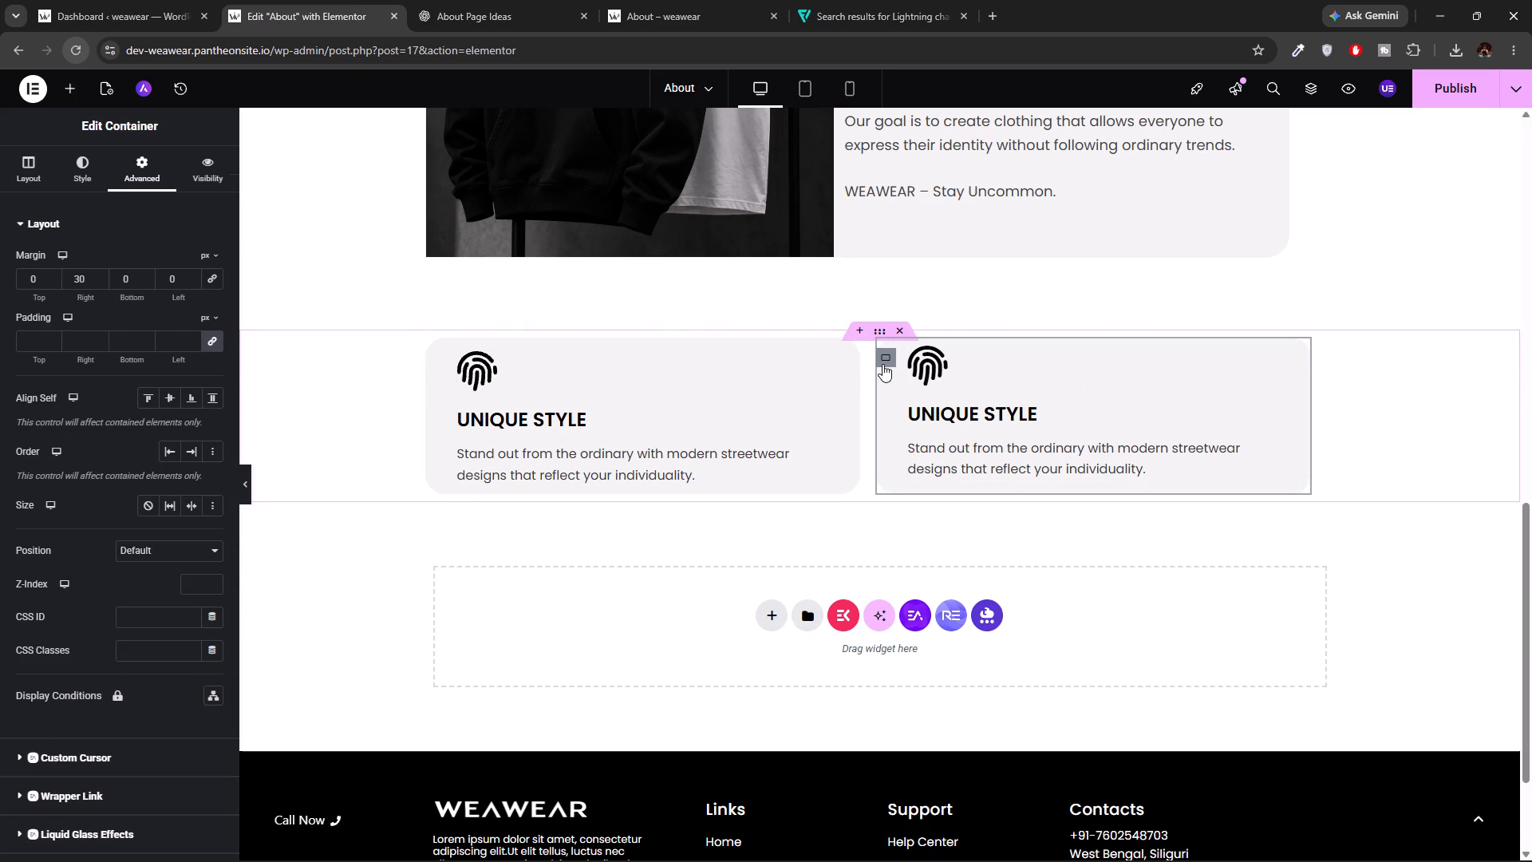
pyautogui.rightClick(882, 364)
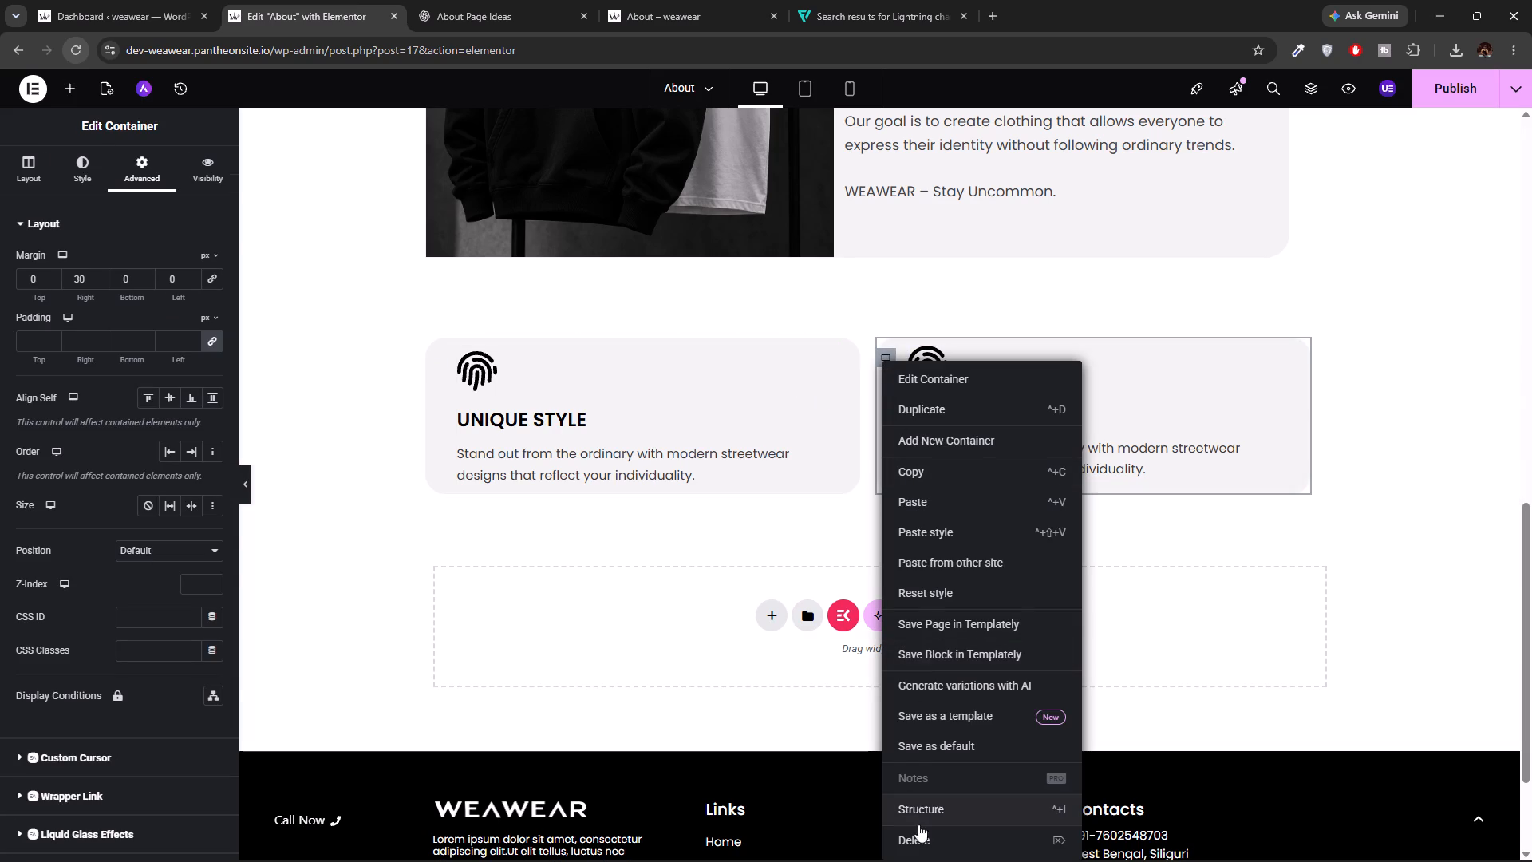
pyautogui.click(940, 396)
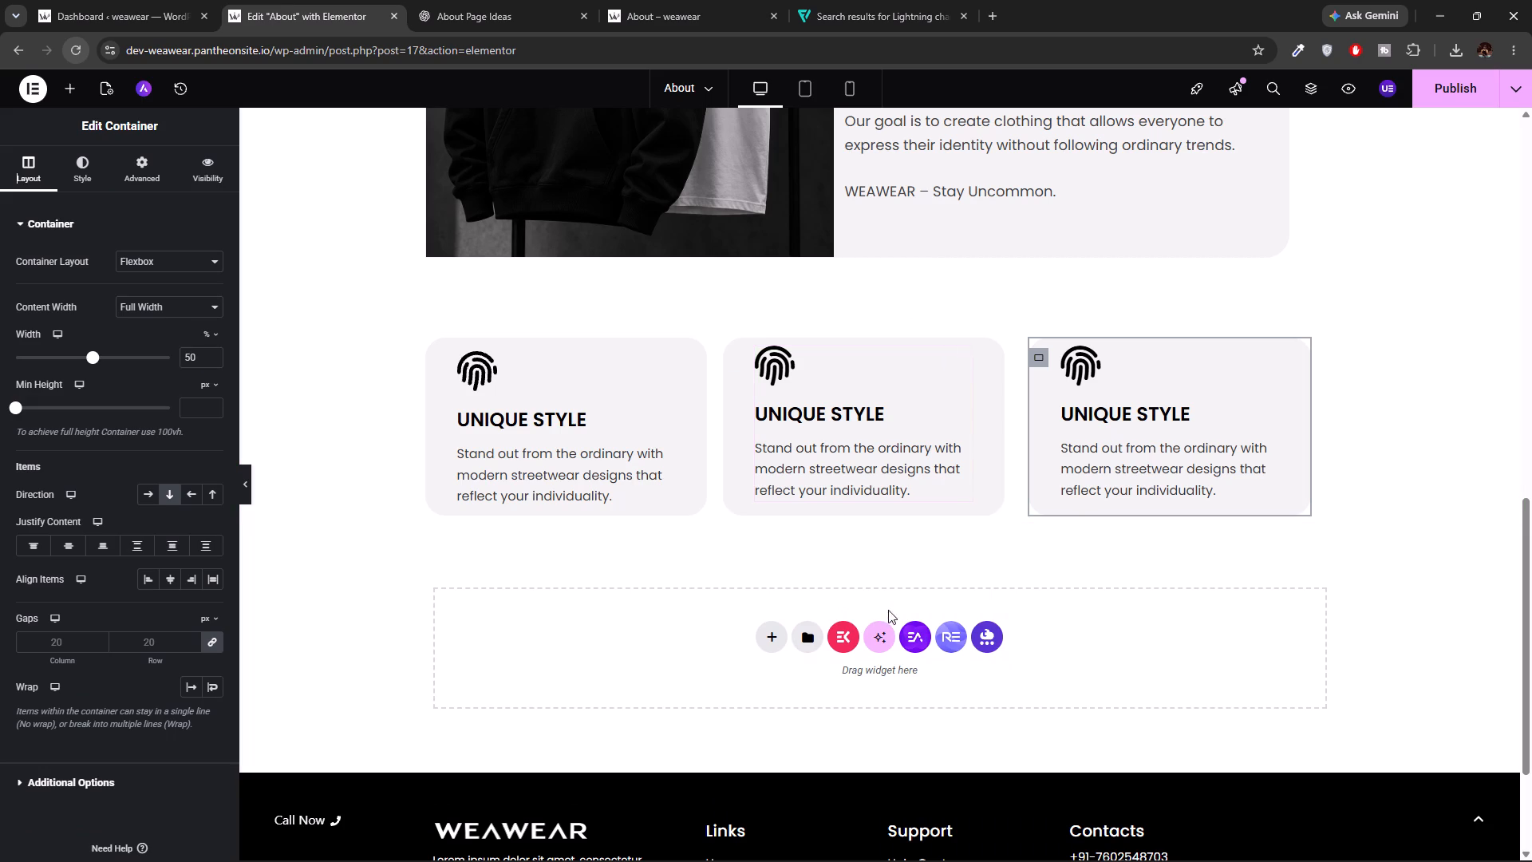
pyautogui.scroll(-1, 886, 613)
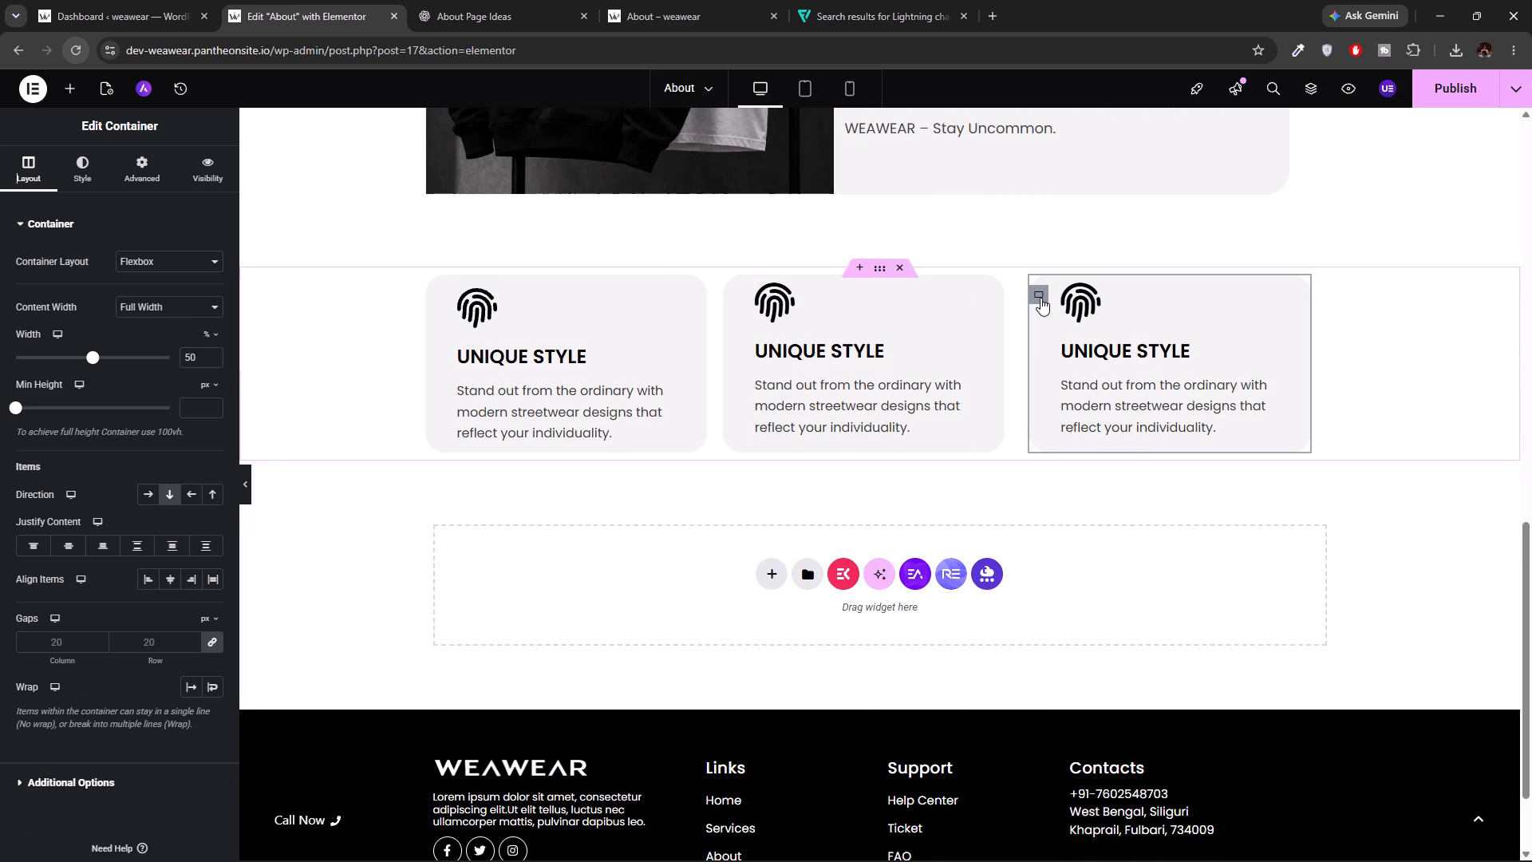
pyautogui.click(1040, 298)
pyautogui.rightClick(1040, 298)
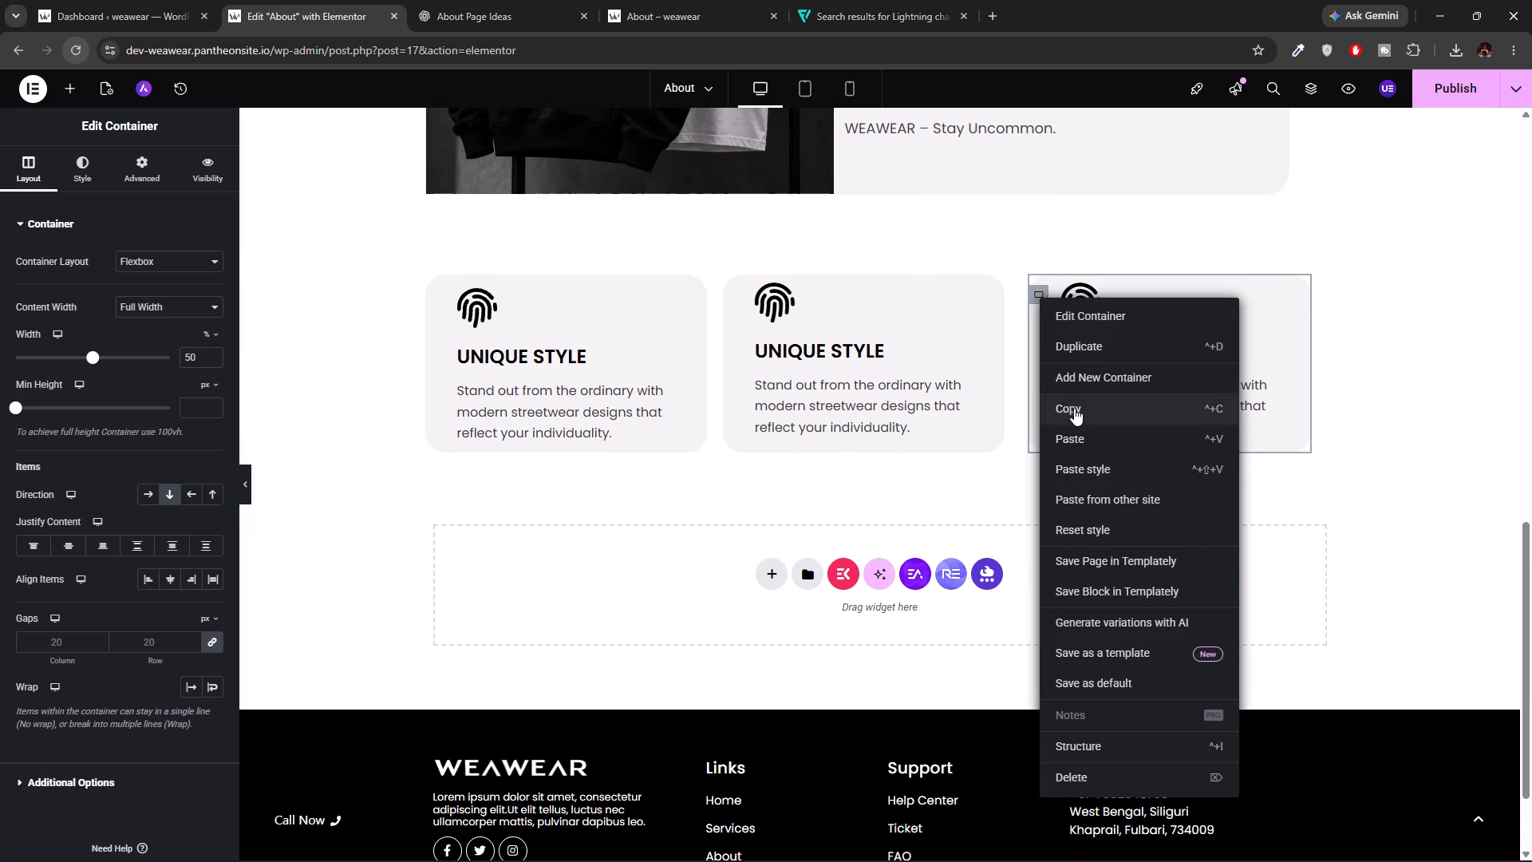
pyautogui.click(1076, 345)
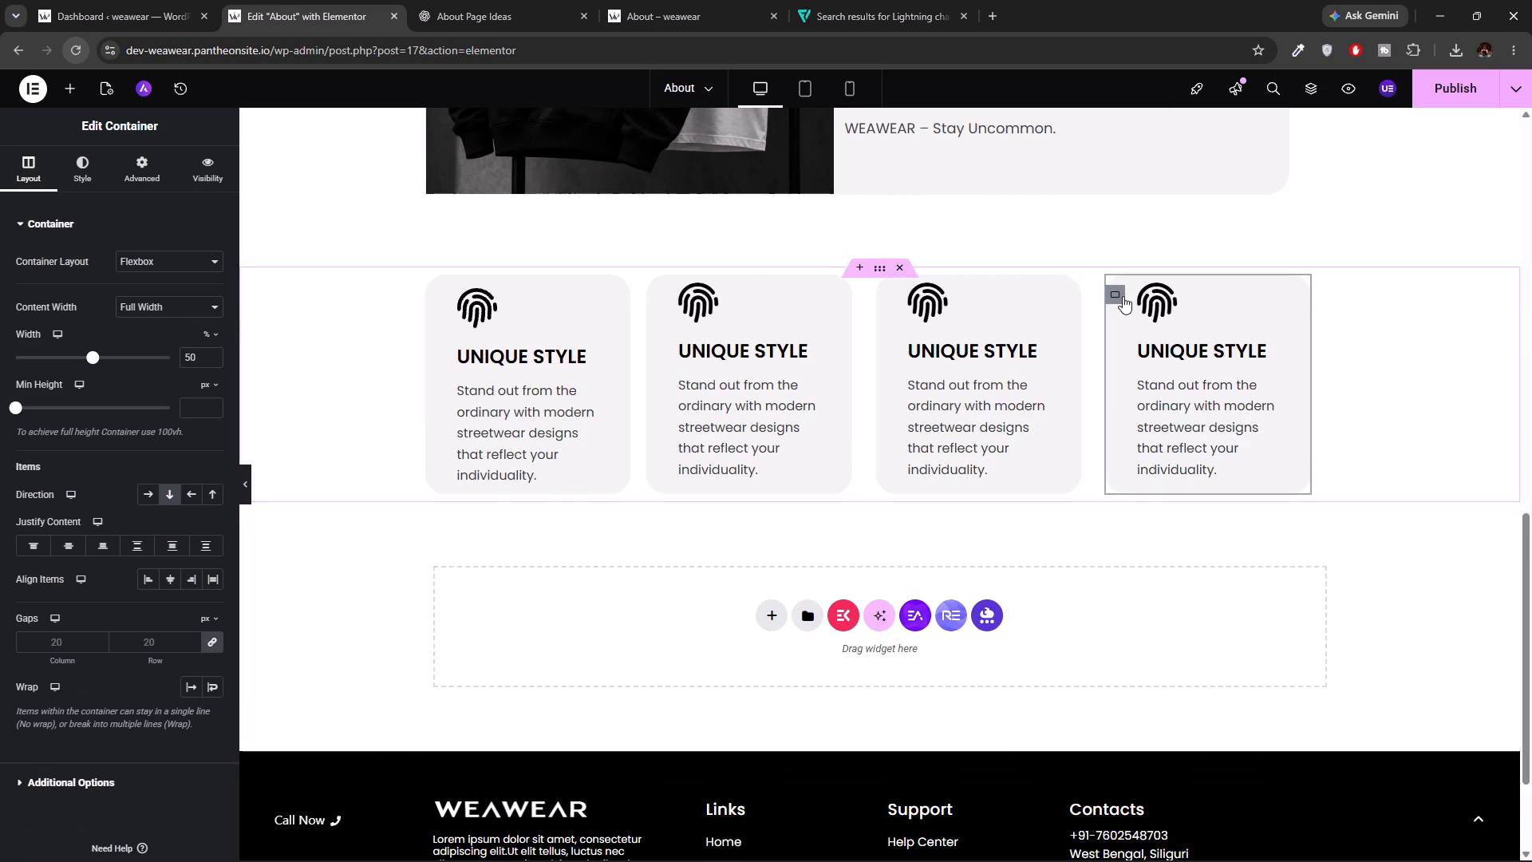
pyautogui.click(1123, 296)
pyautogui.rightClick(1116, 293)
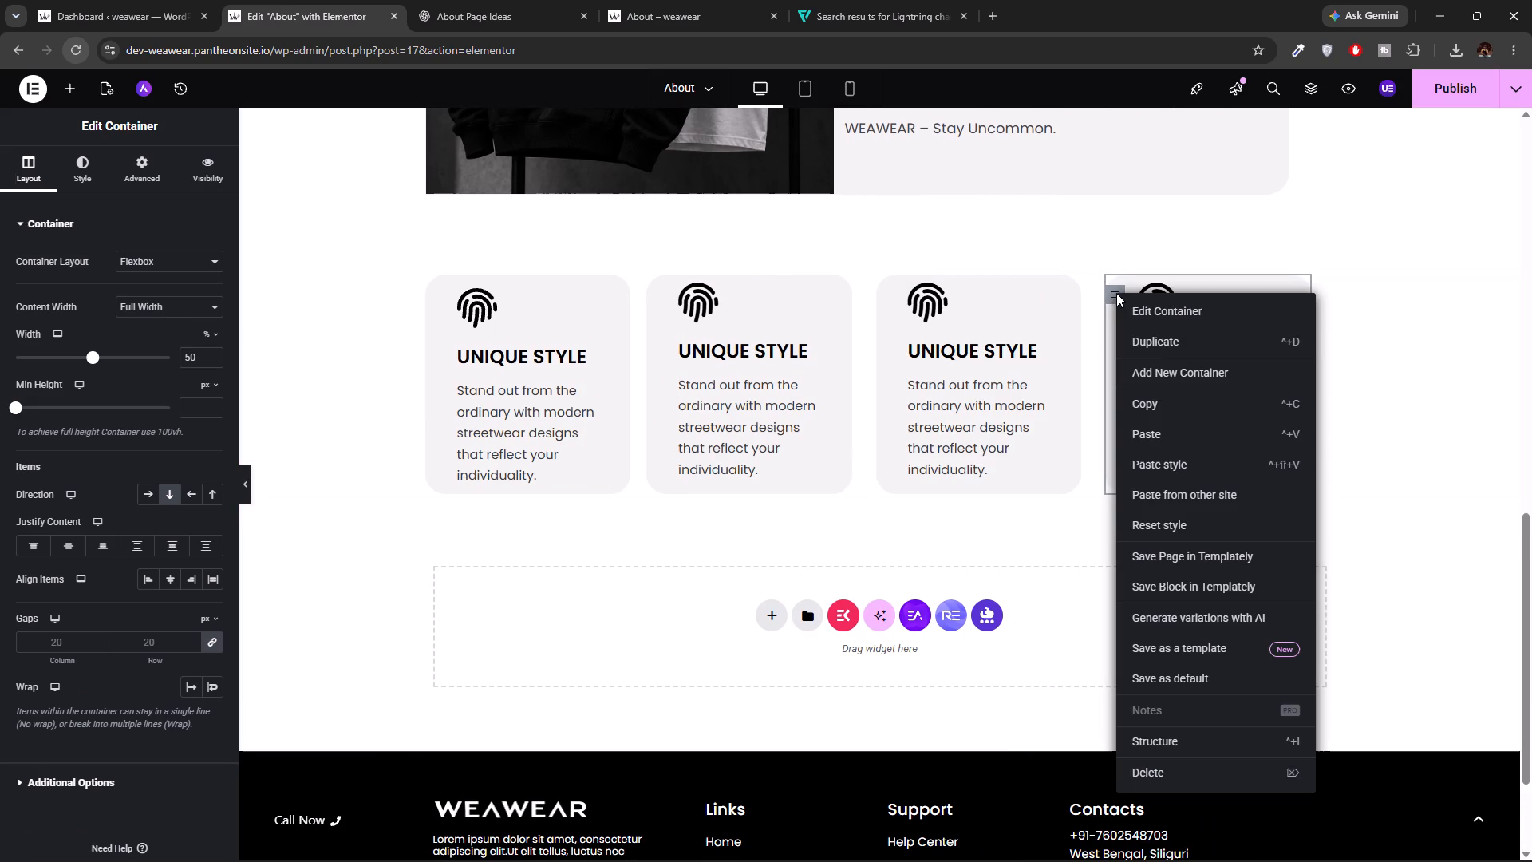
pyautogui.click(1143, 351)
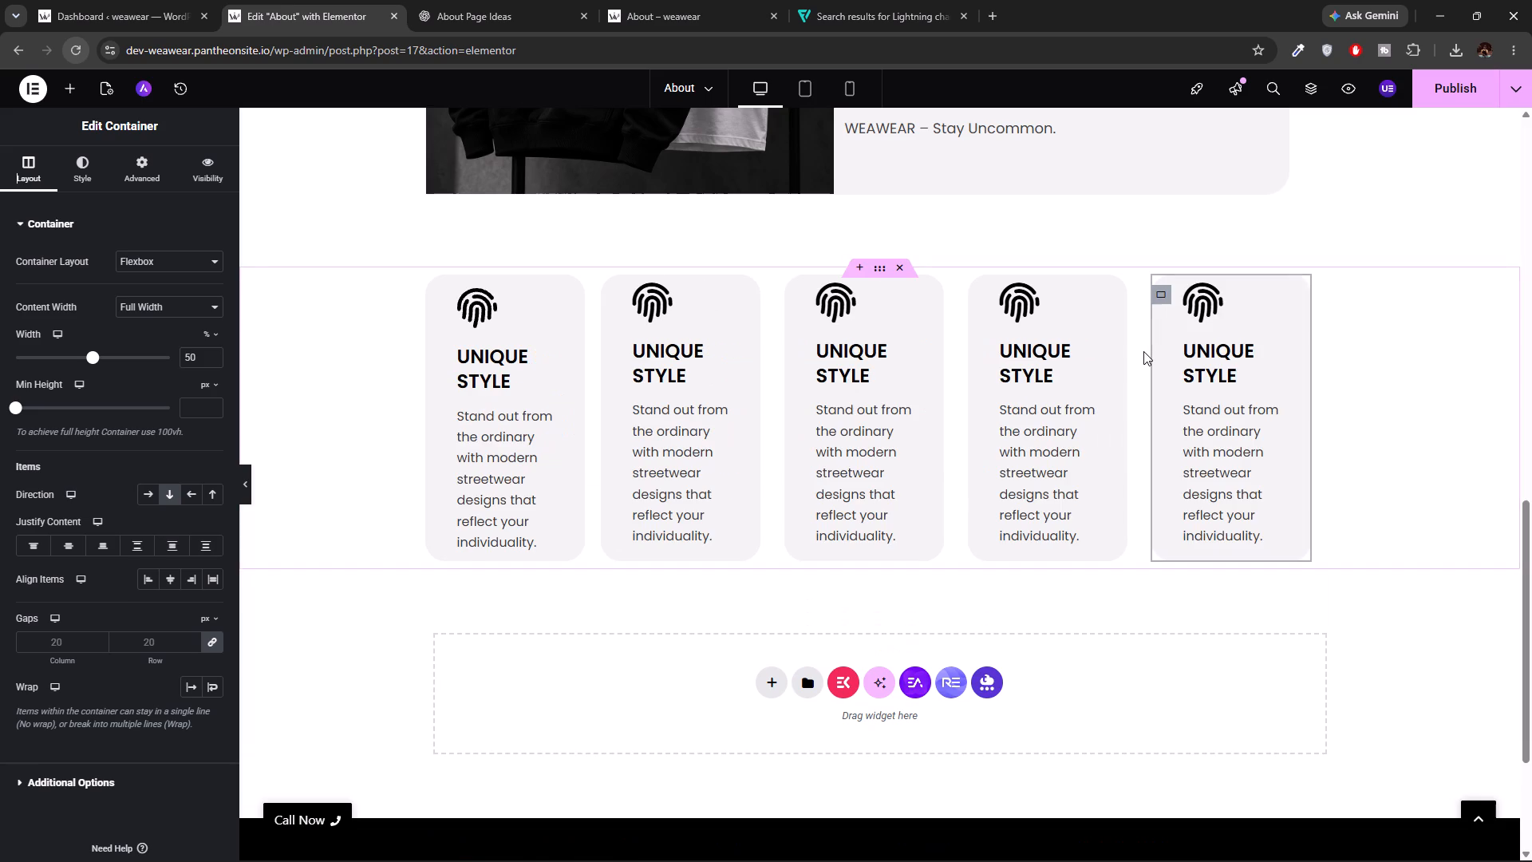
# Delete the last three UNIQUE STYLE card containers from the row, keeping only the first two cards.
pyautogui.click(1163, 285)
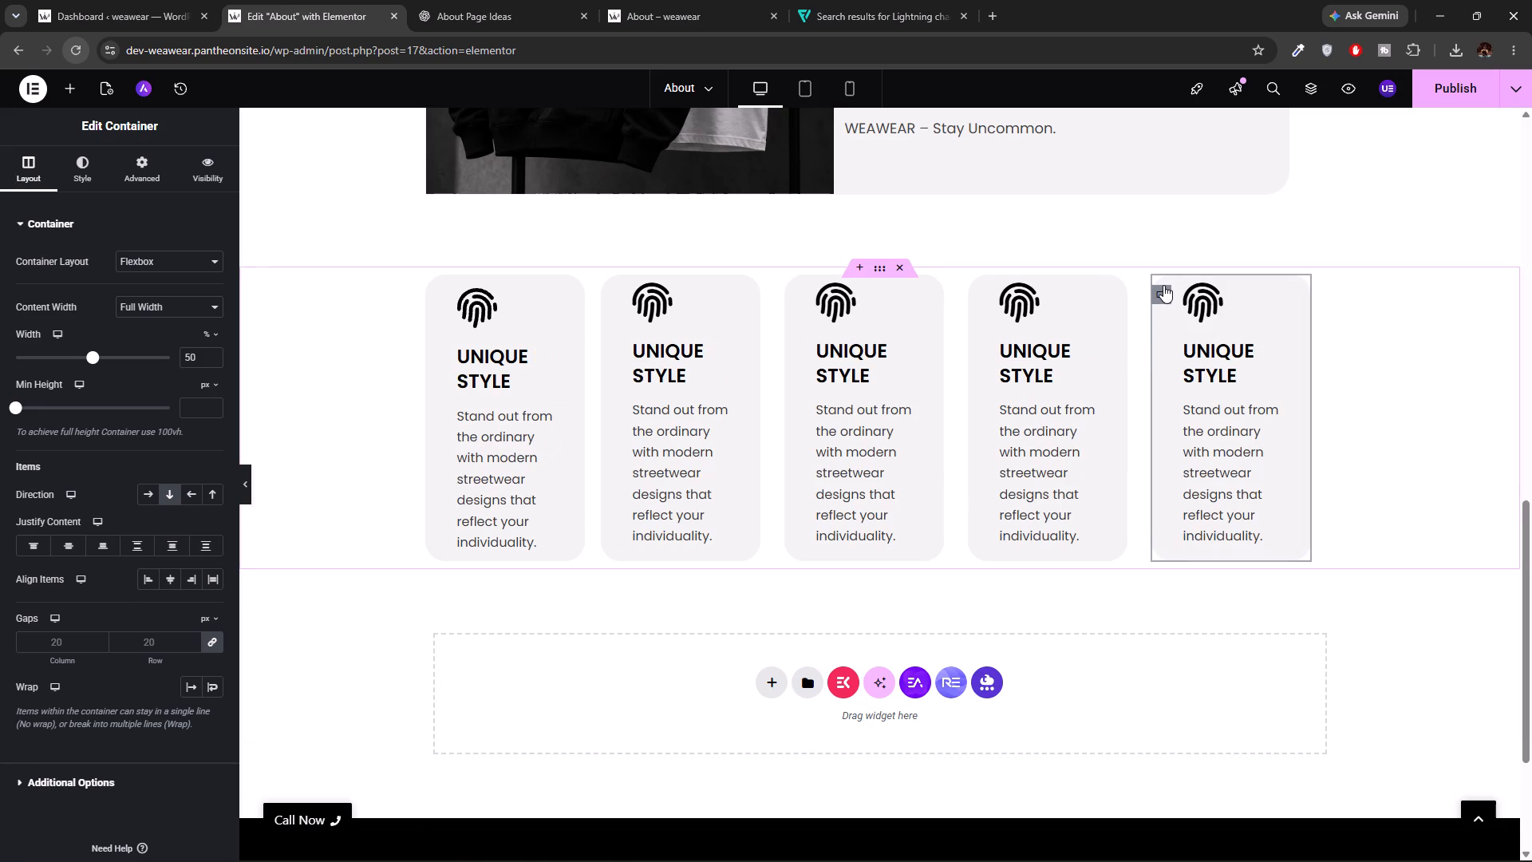
pyautogui.rightClick(1161, 291)
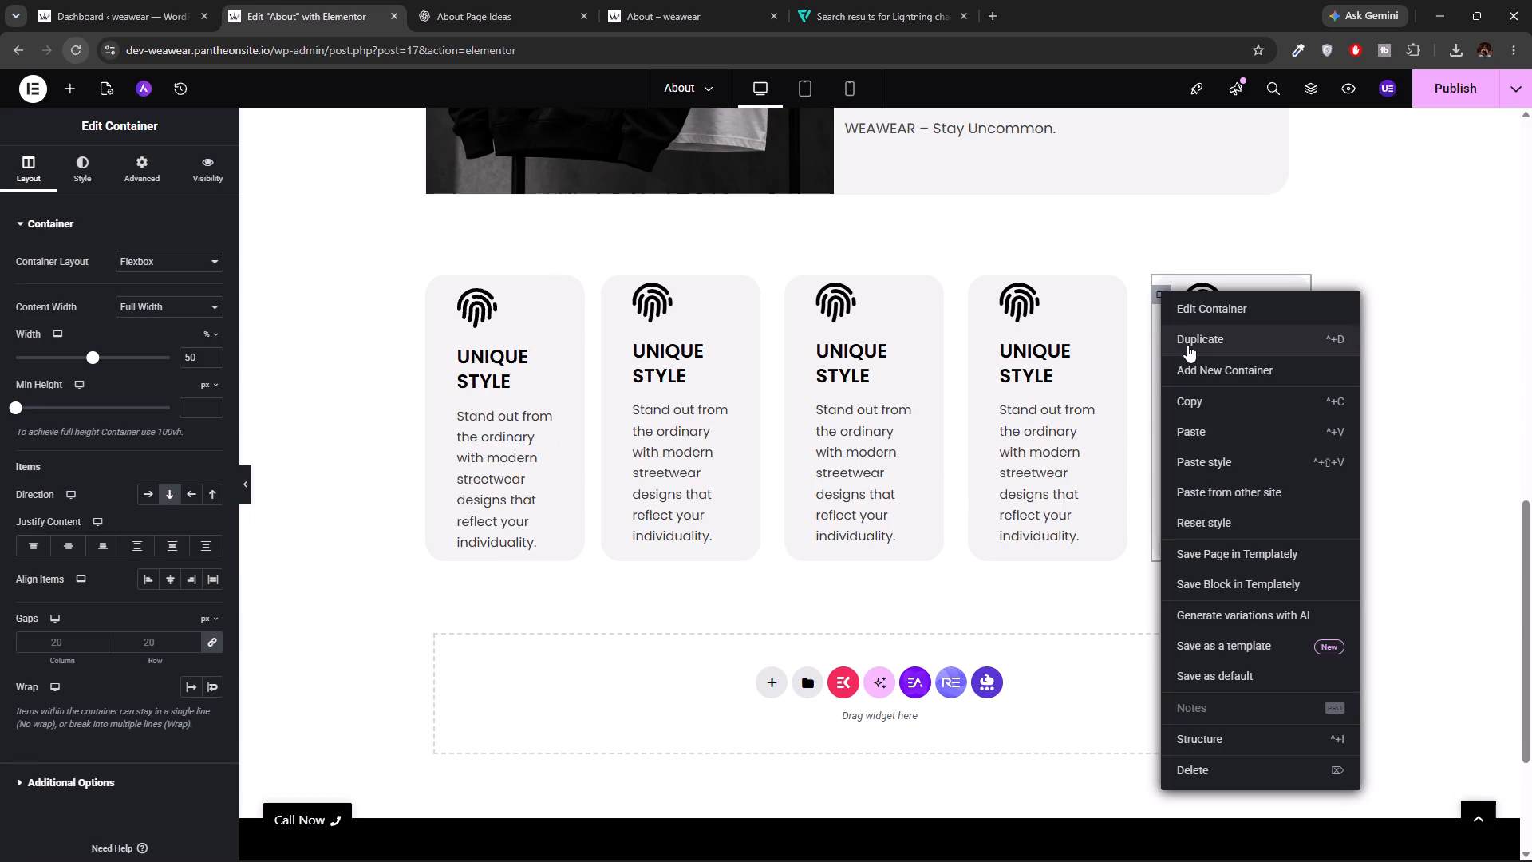
pyautogui.click(1205, 767)
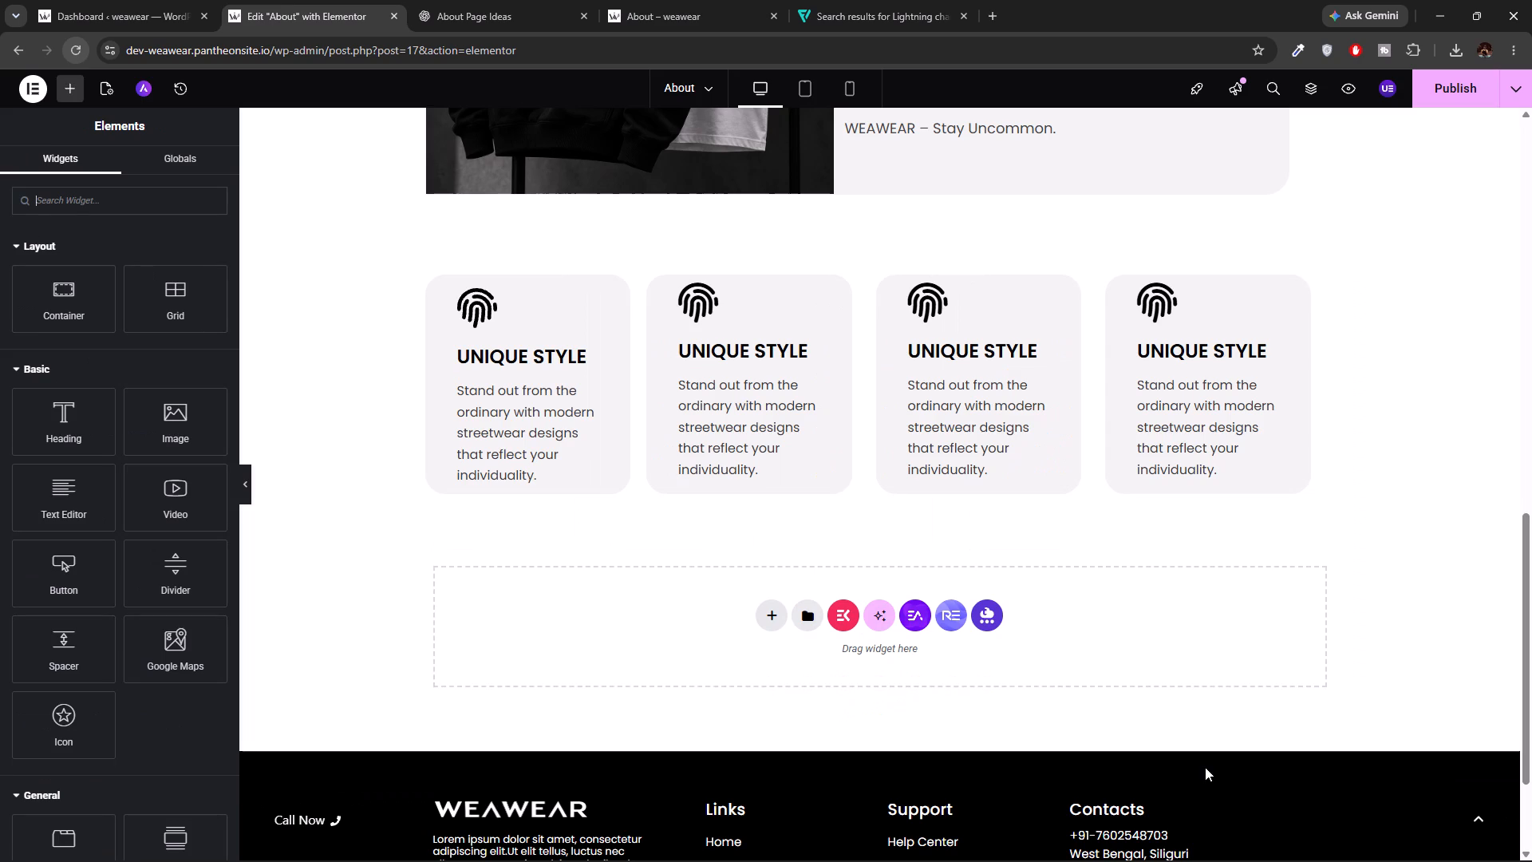
pyautogui.rightClick(1115, 298)
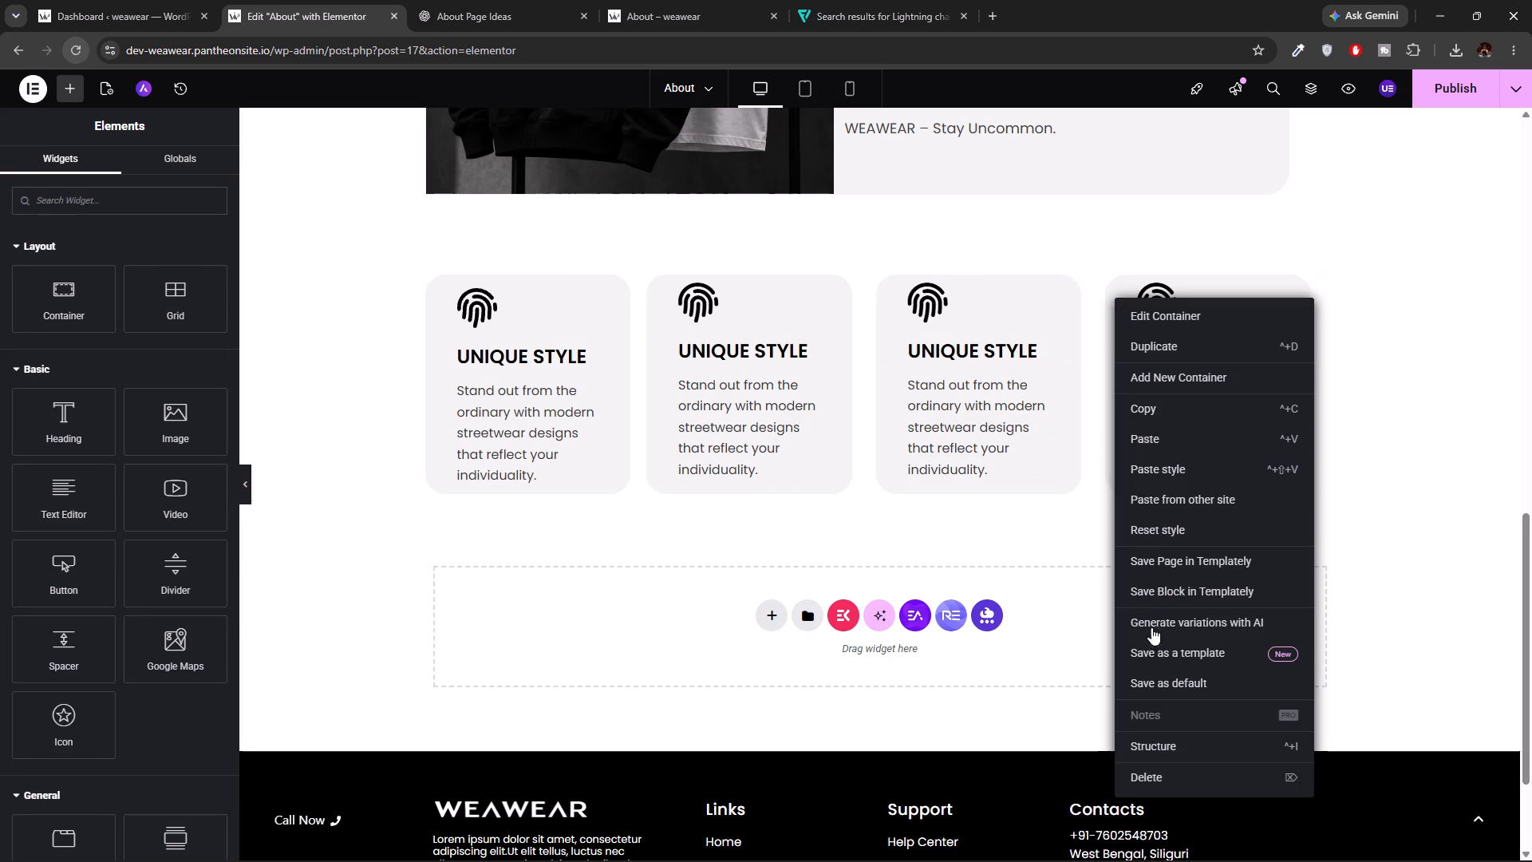
pyautogui.click(1139, 766)
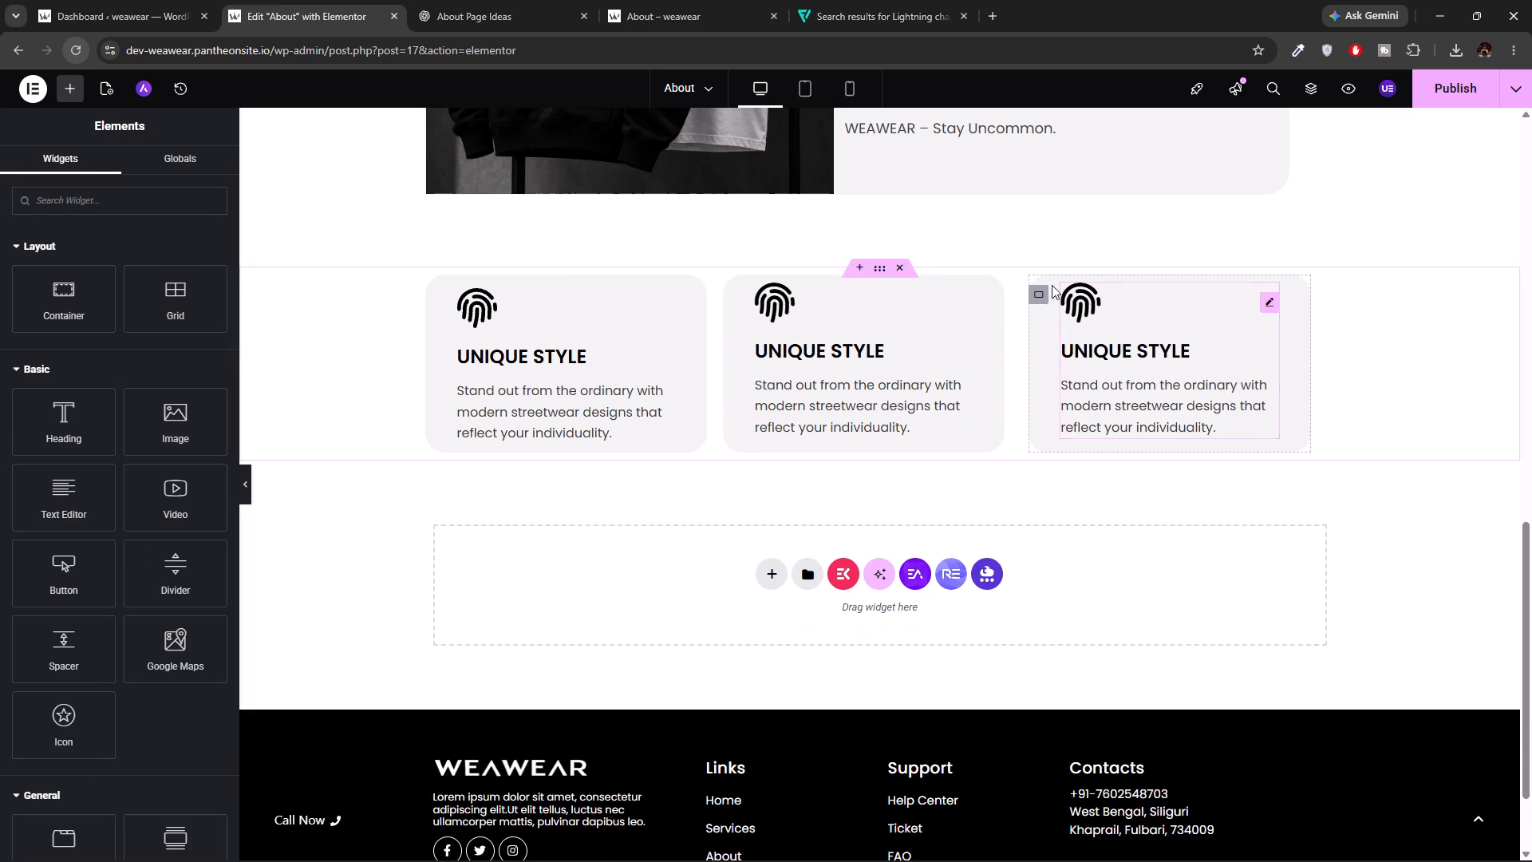
pyautogui.rightClick(1037, 290)
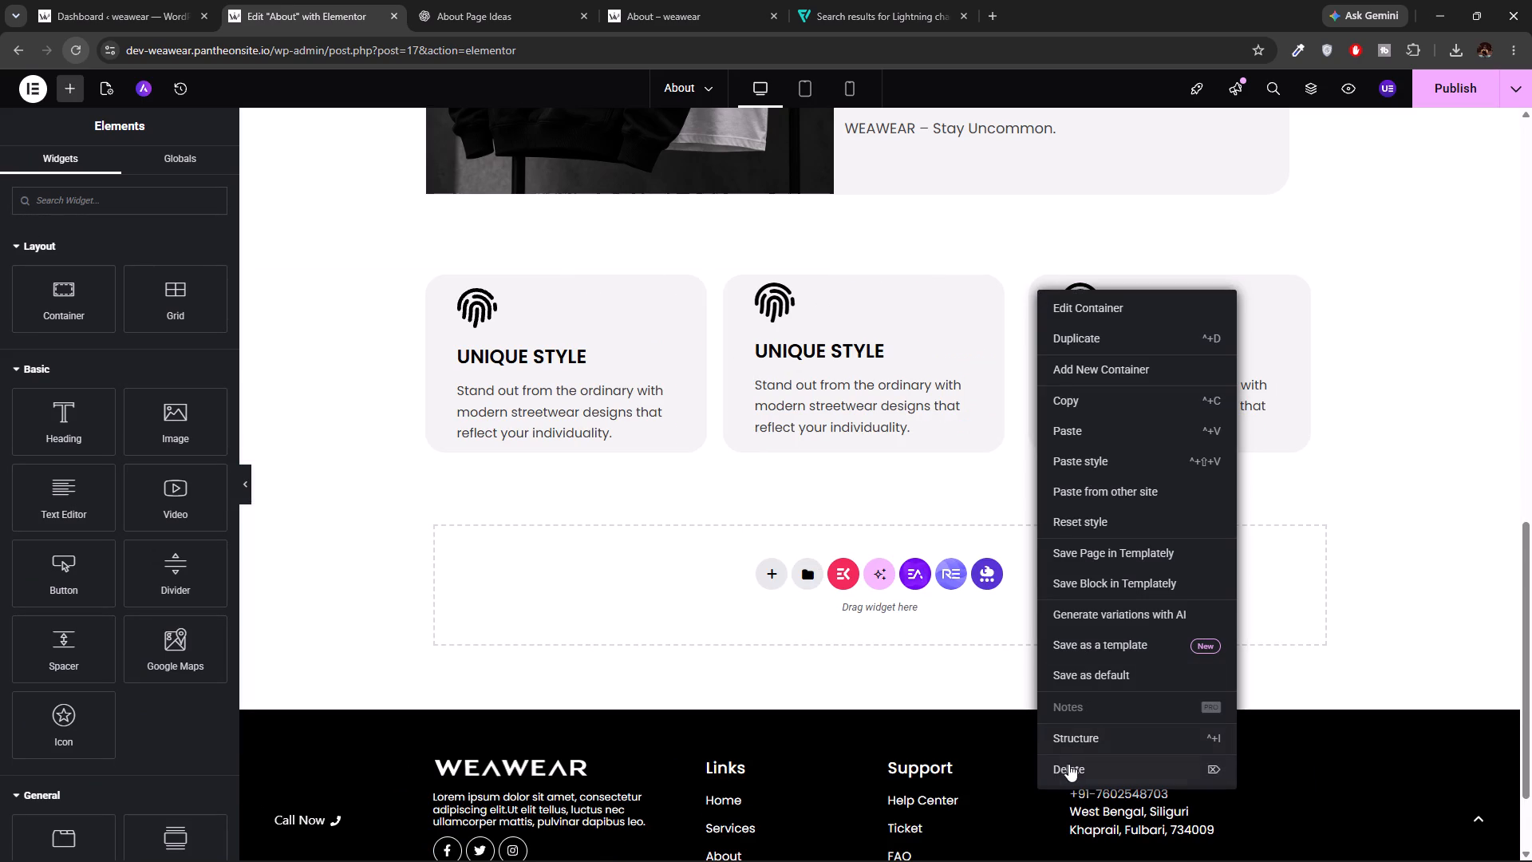
pyautogui.click(1068, 764)
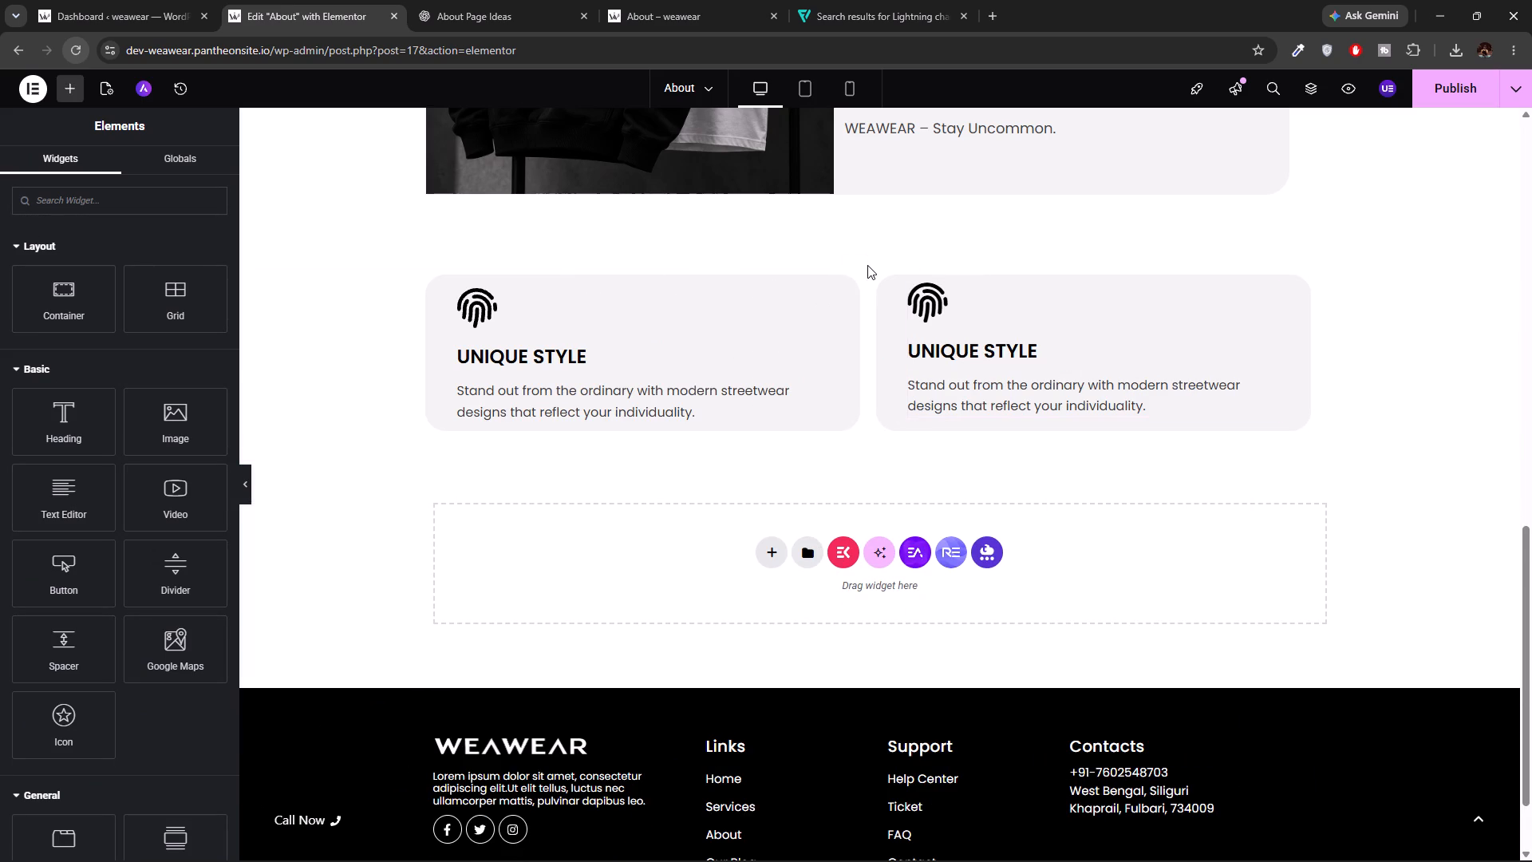
# Duplicate the parent container holding the two UNIQUE STYLE cards to make a second row.
pyautogui.click(875, 270)
pyautogui.rightClick(875, 270)
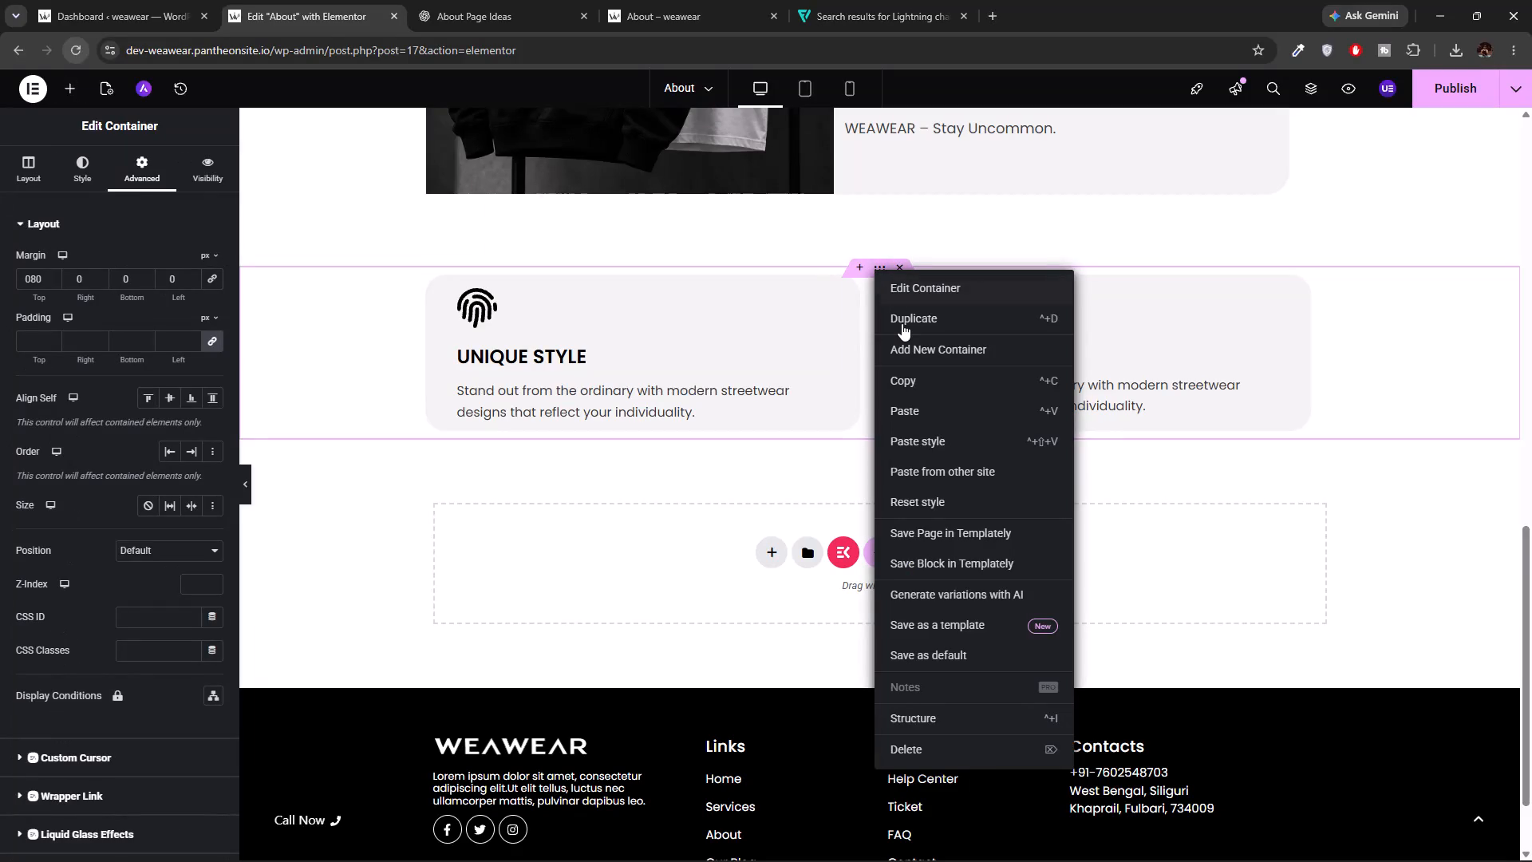
pyautogui.click(902, 326)
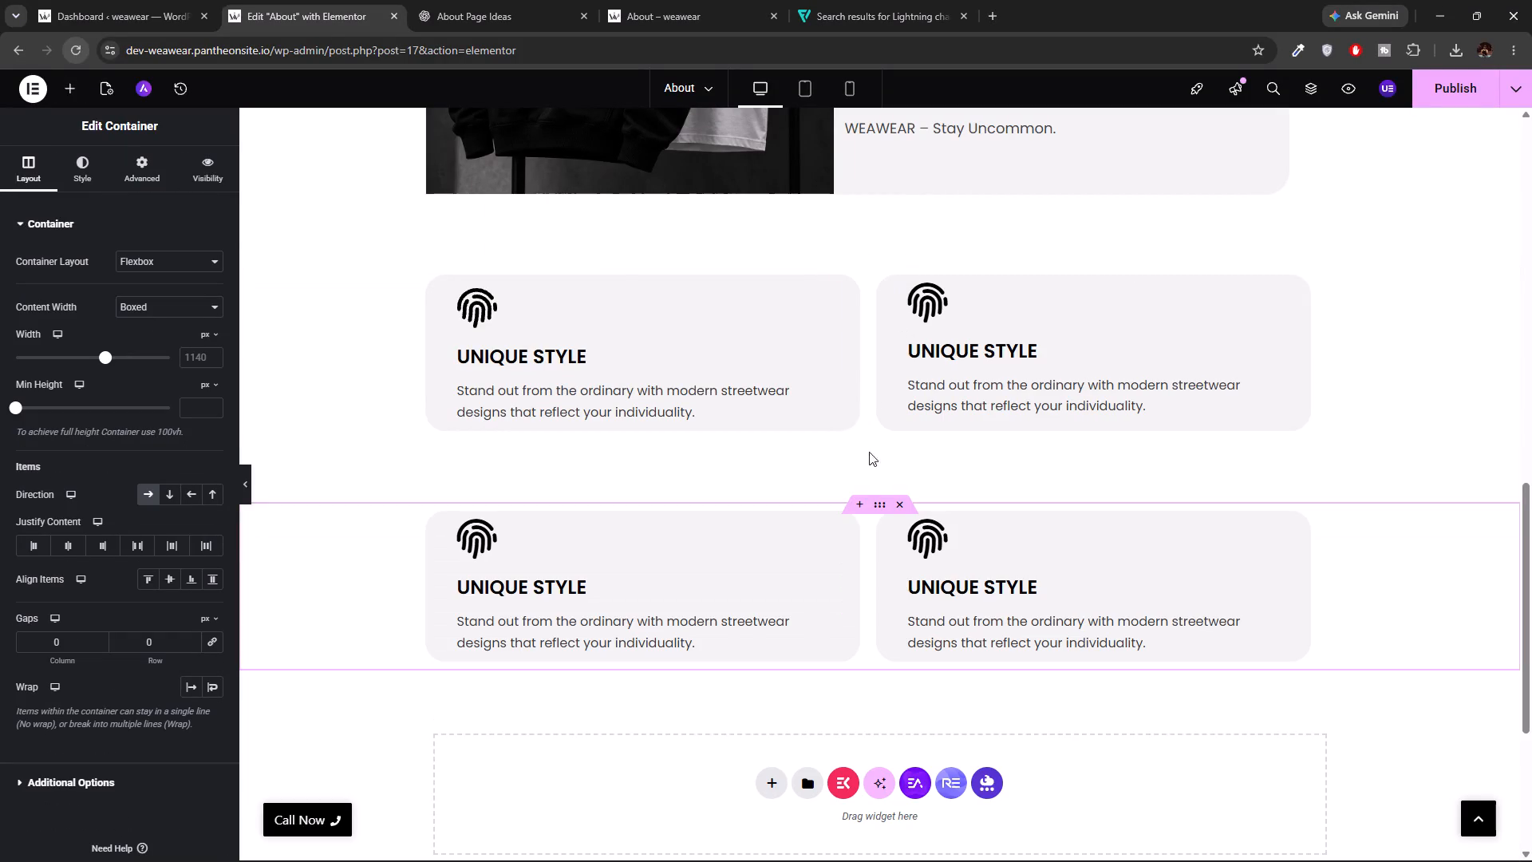
# Set the duplicated second row container's top margin to 0 px.
pyautogui.click(882, 497)
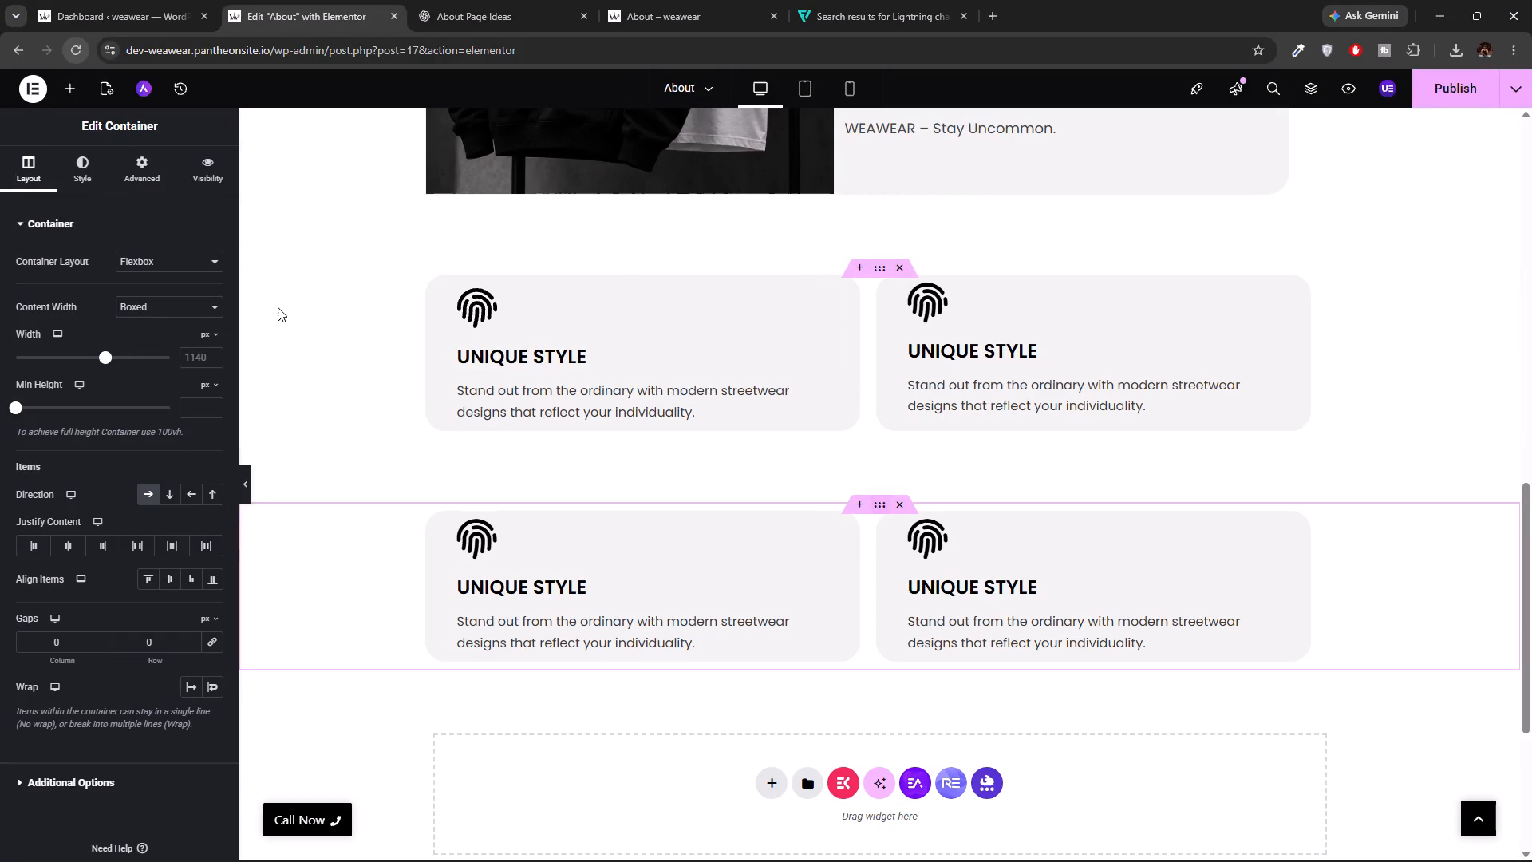
pyautogui.click(140, 160)
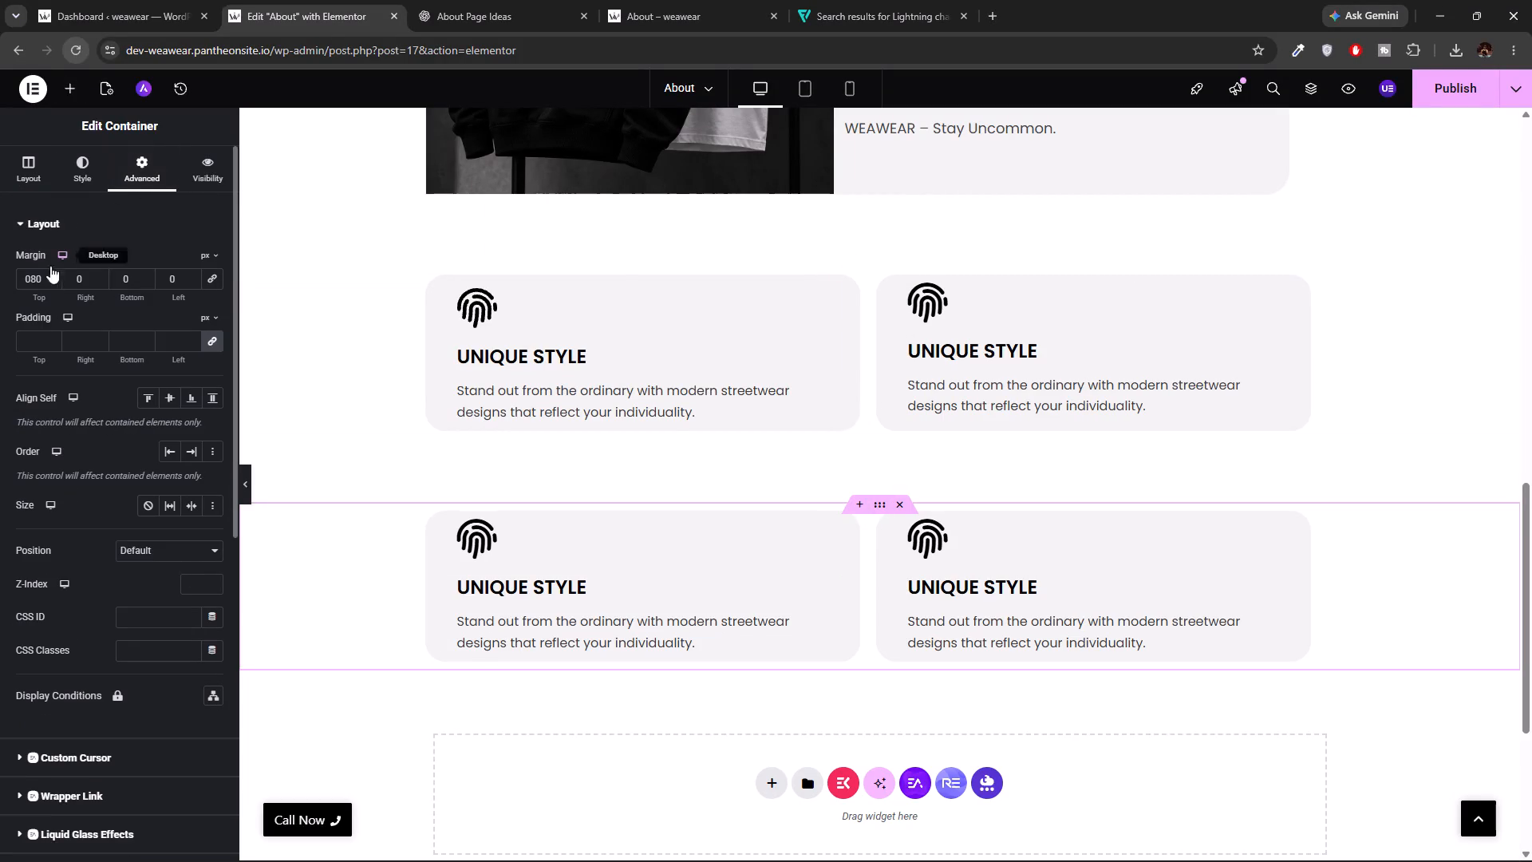
pyautogui.click(41, 277)
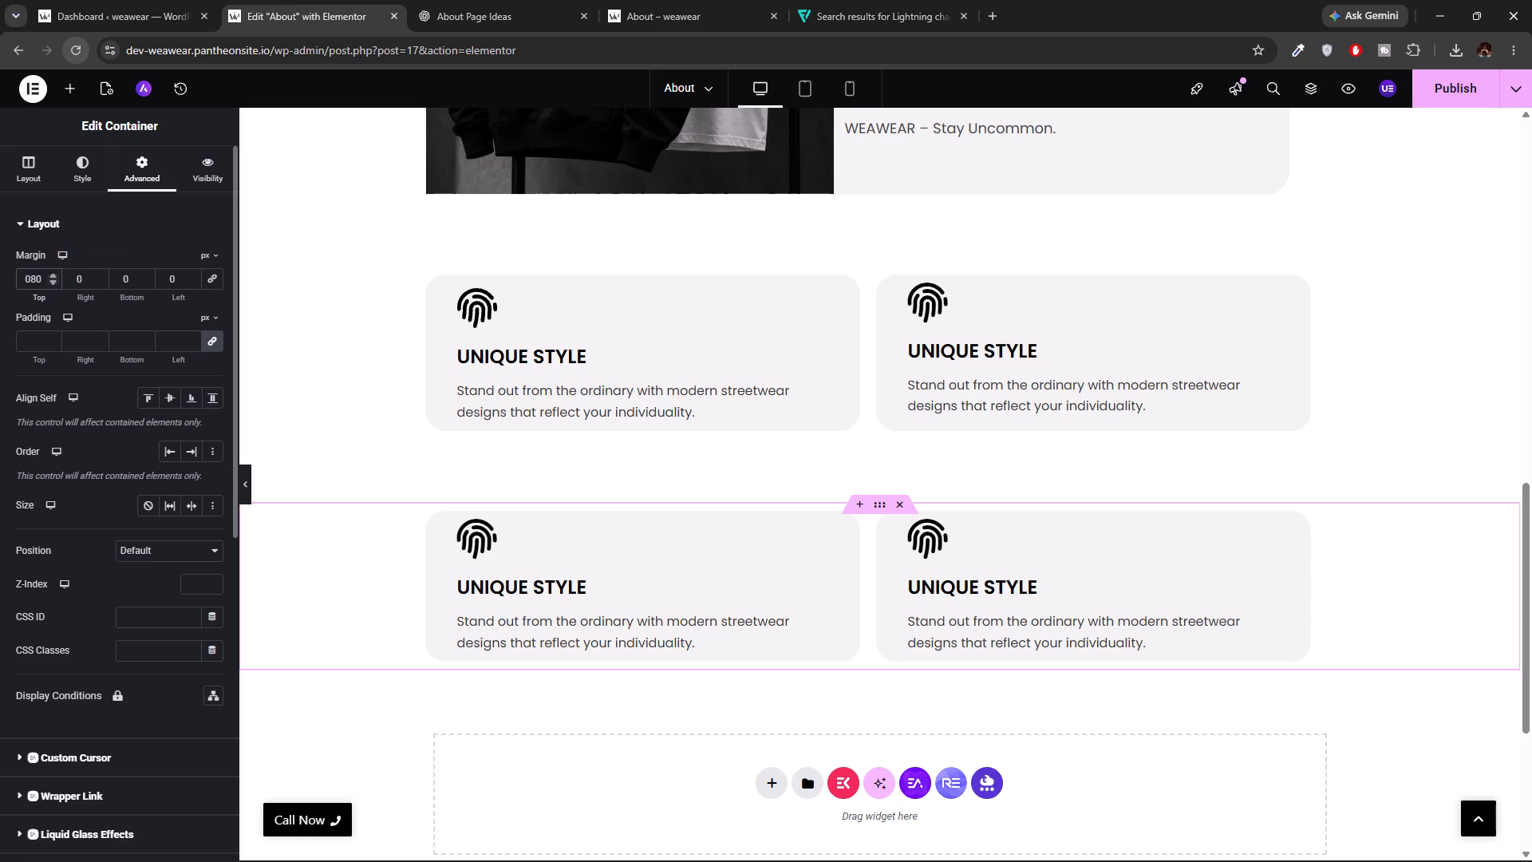
pyautogui.press('BackSpace')
pyautogui.press('BackSpace')
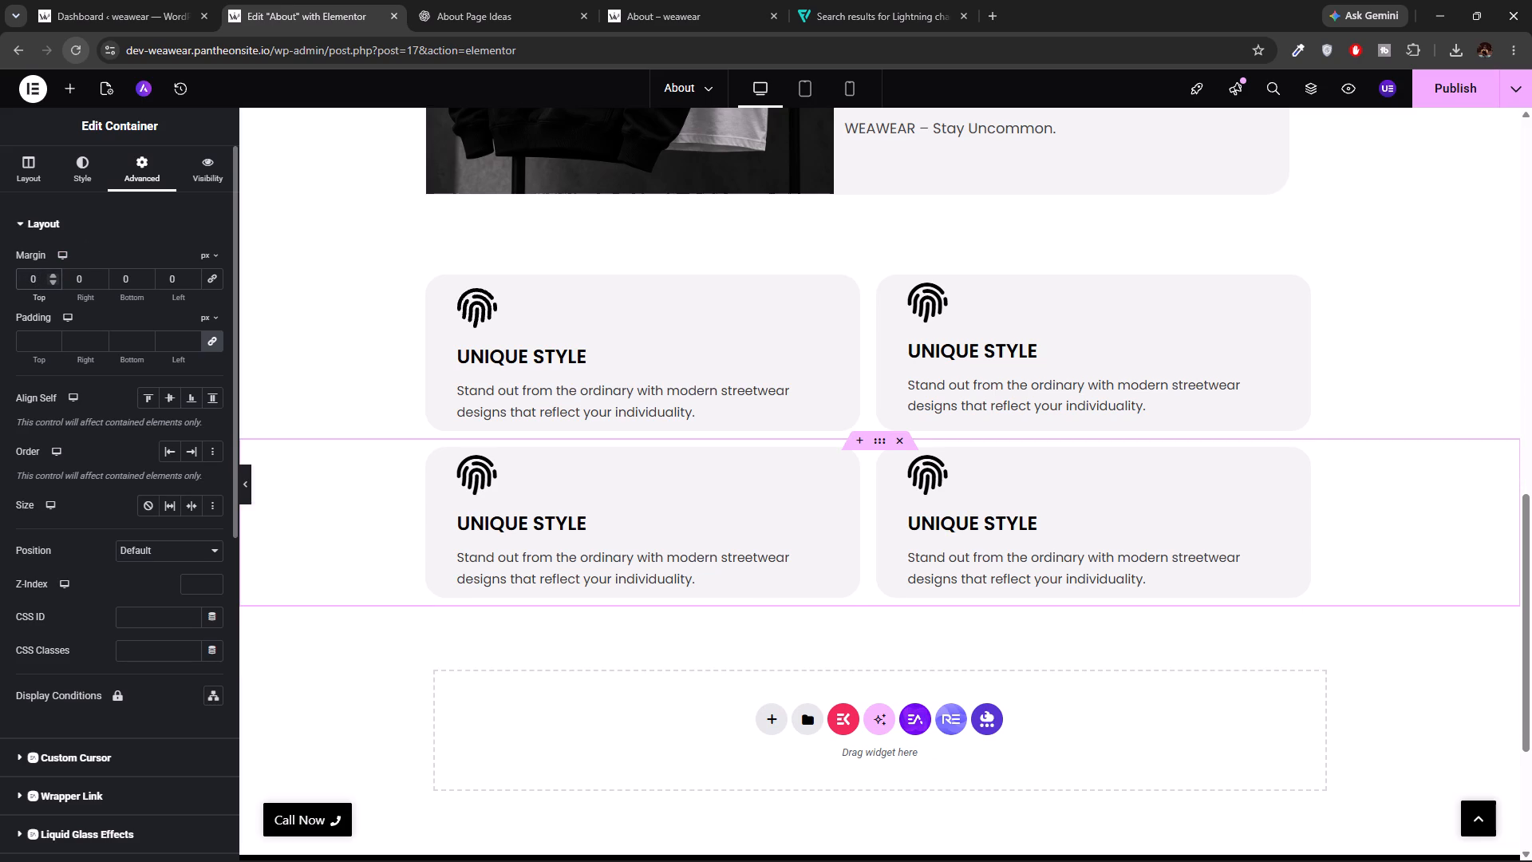
pyautogui.click(424, 703)
pyautogui.click(522, 698)
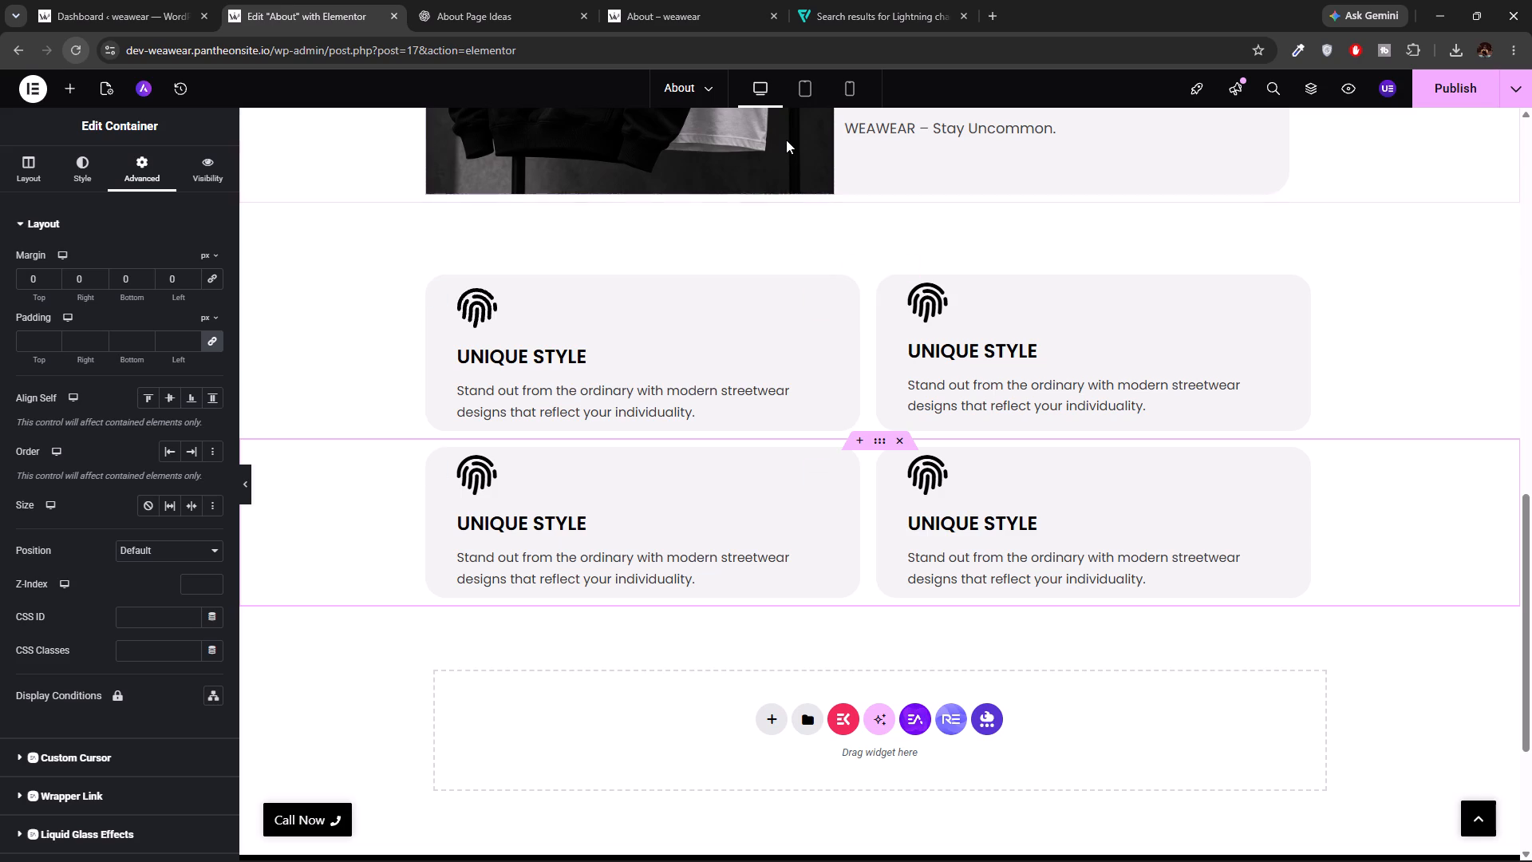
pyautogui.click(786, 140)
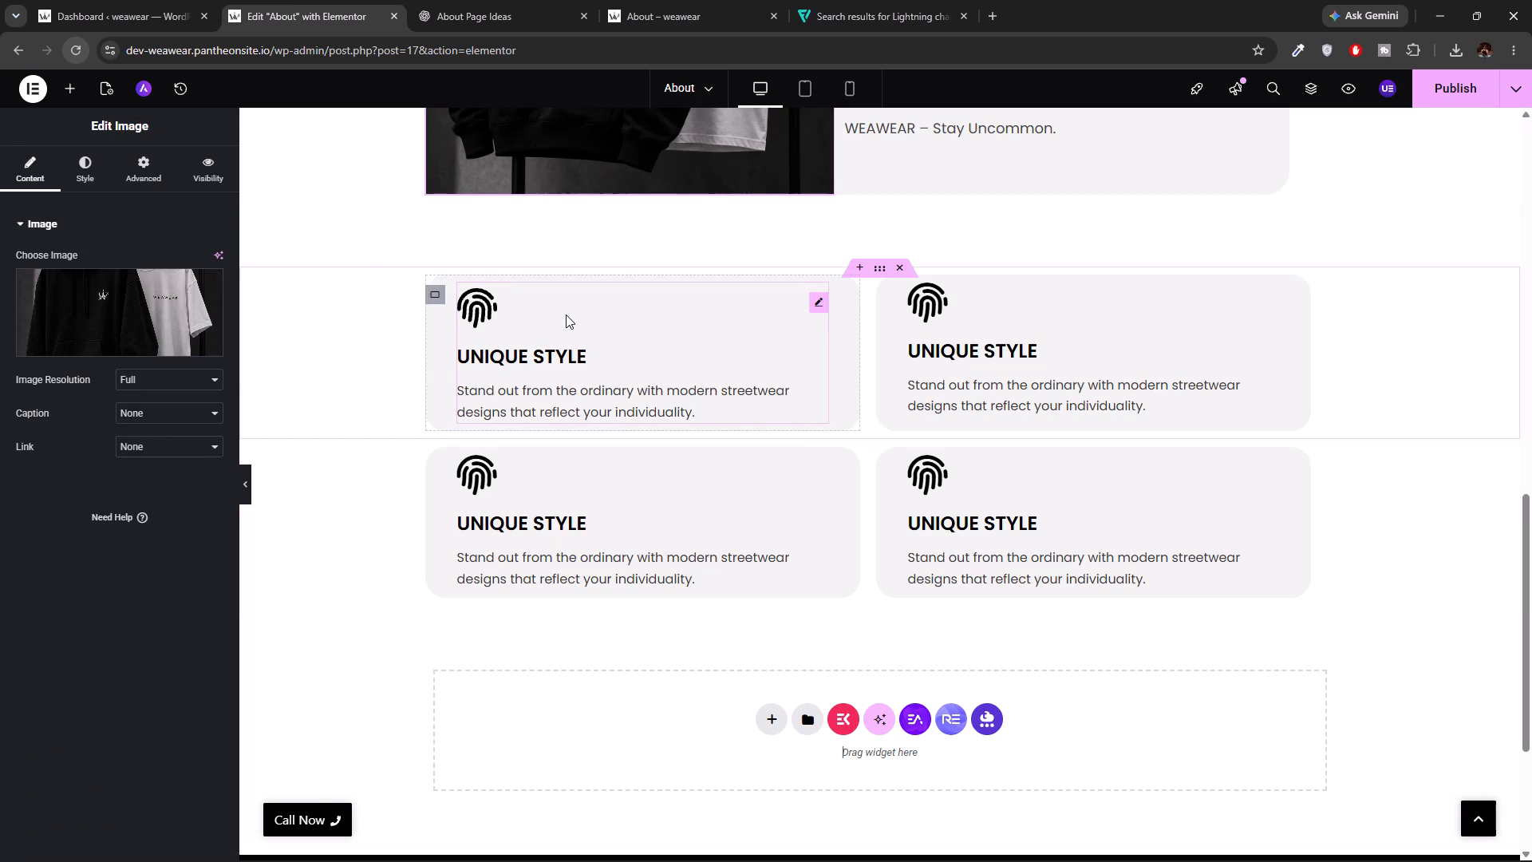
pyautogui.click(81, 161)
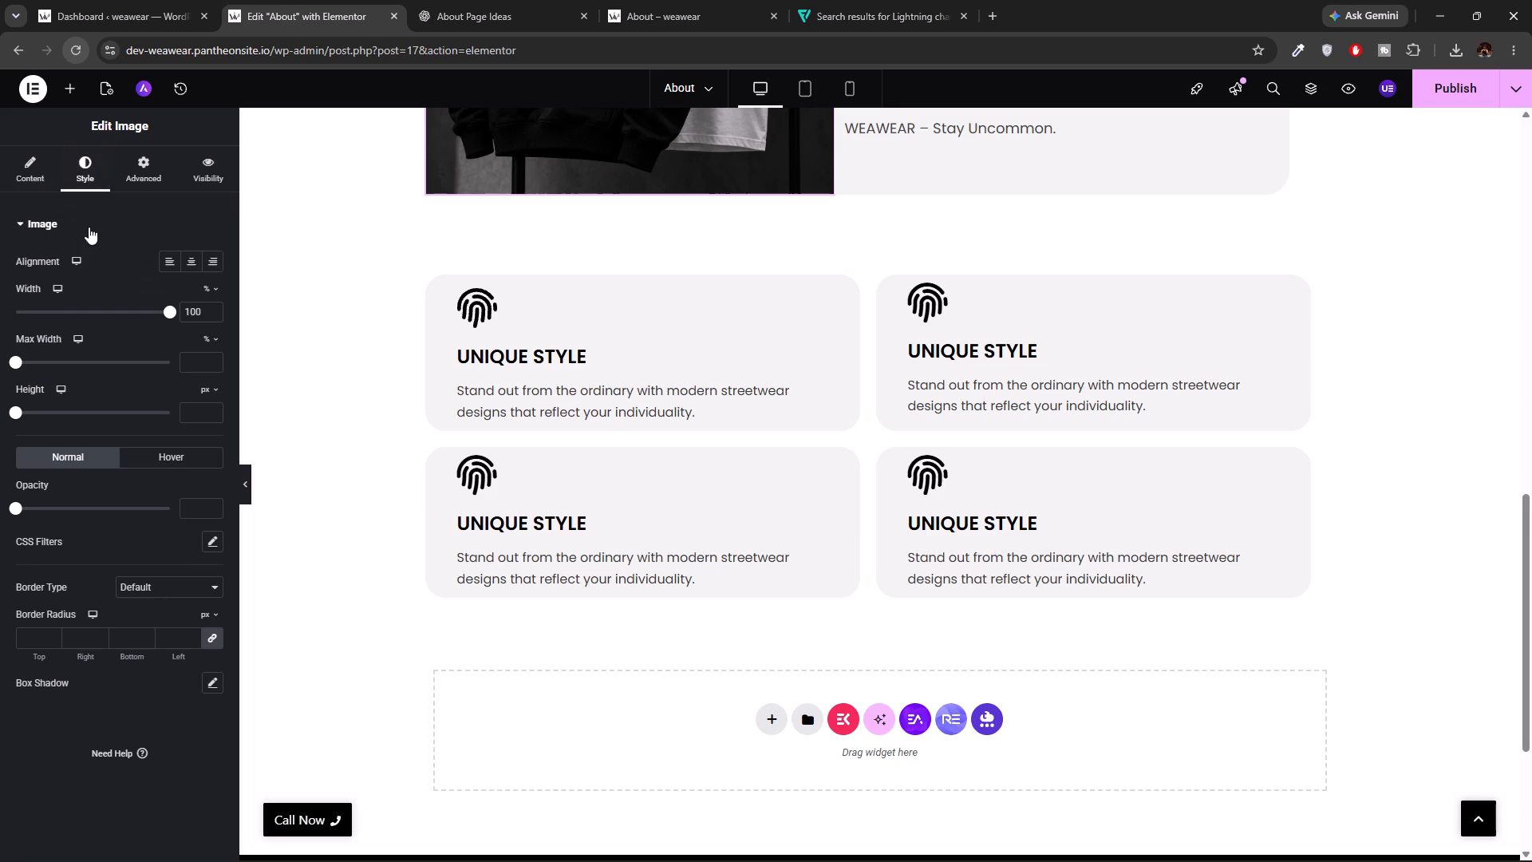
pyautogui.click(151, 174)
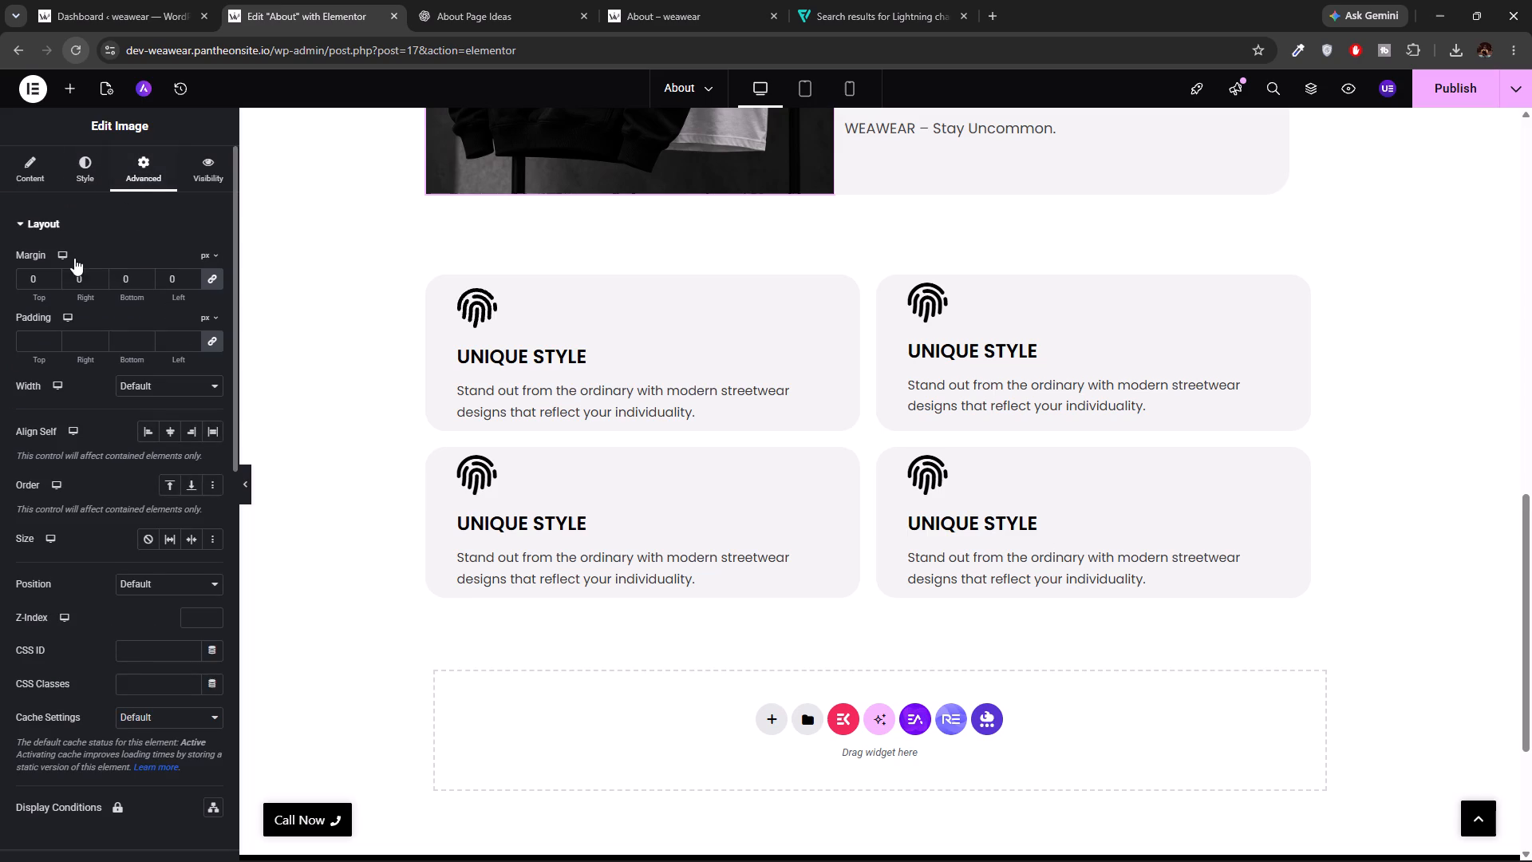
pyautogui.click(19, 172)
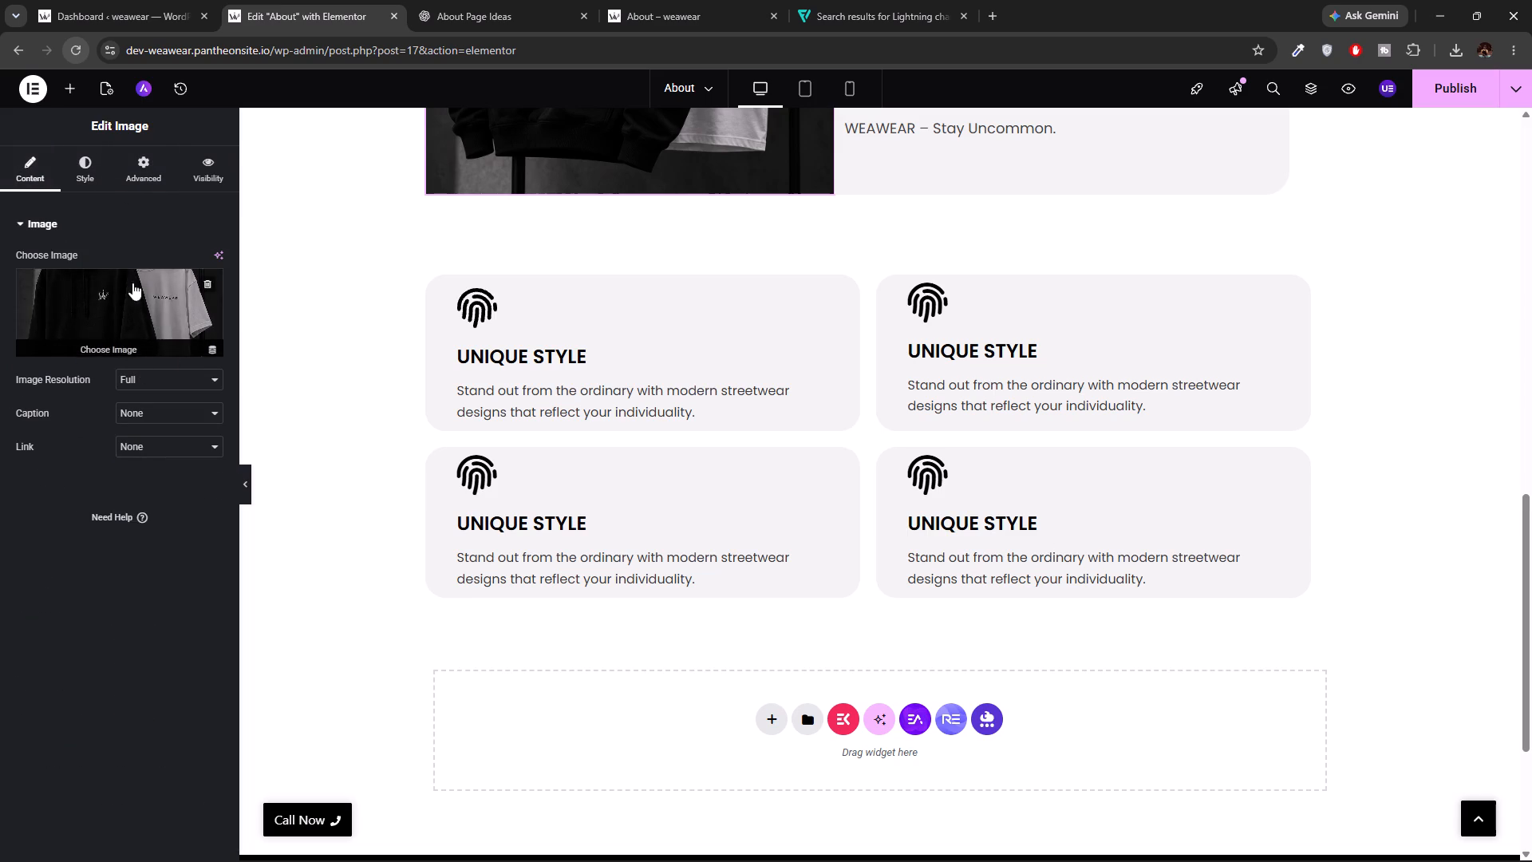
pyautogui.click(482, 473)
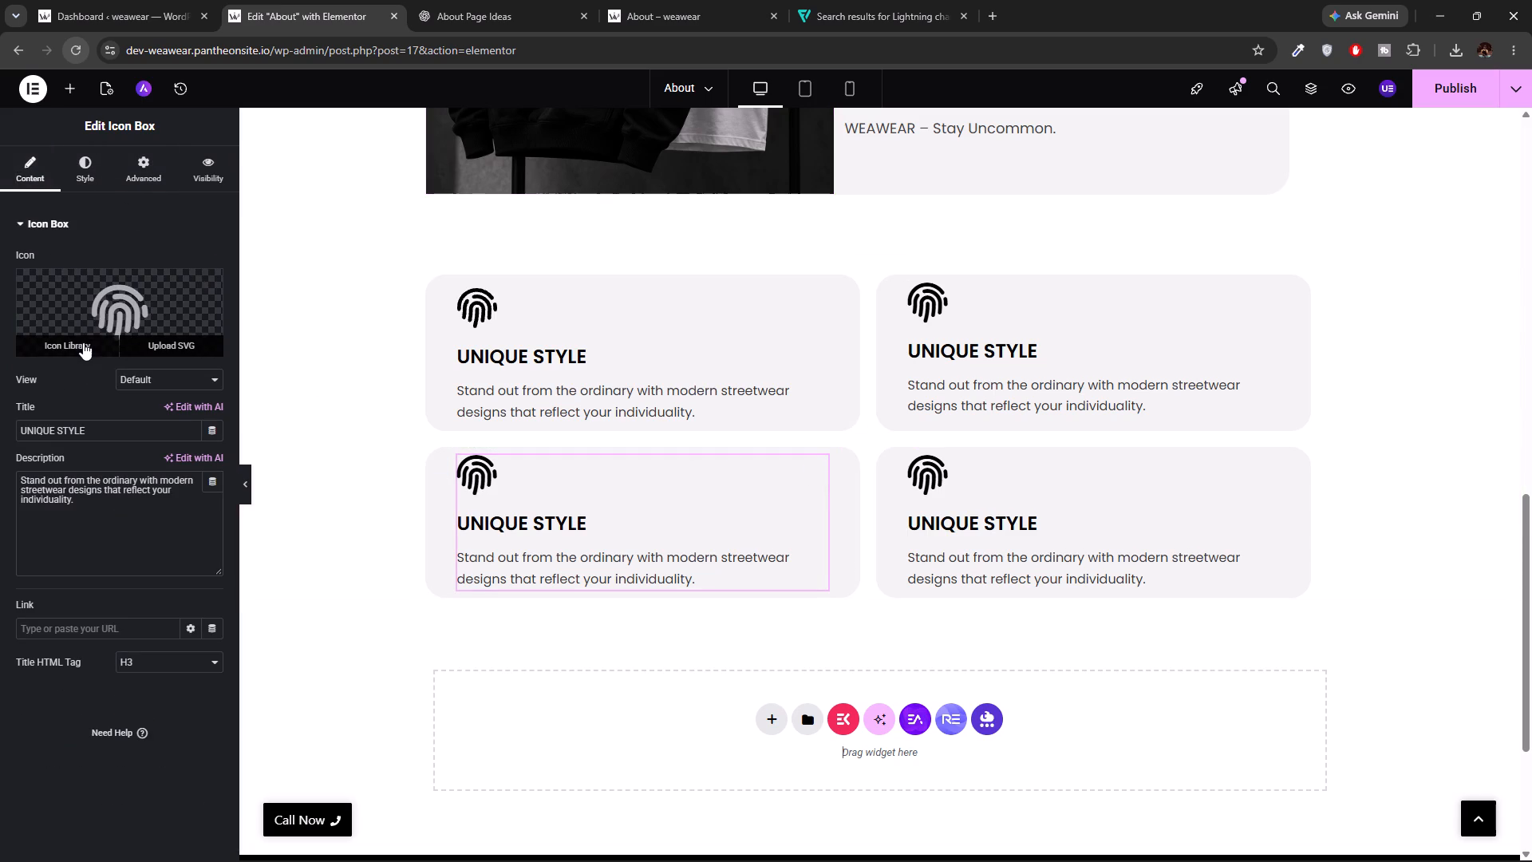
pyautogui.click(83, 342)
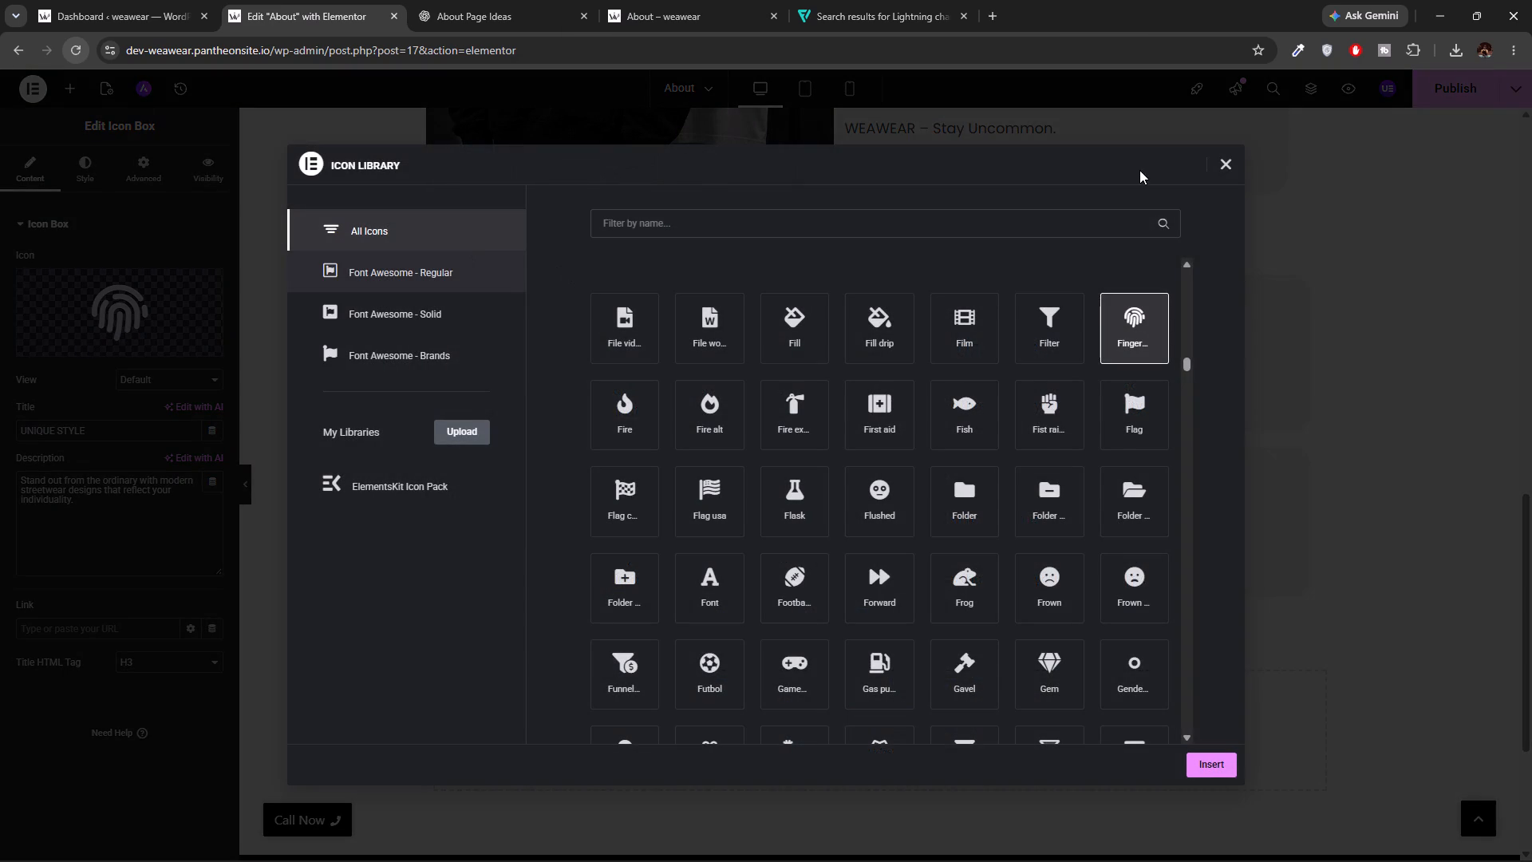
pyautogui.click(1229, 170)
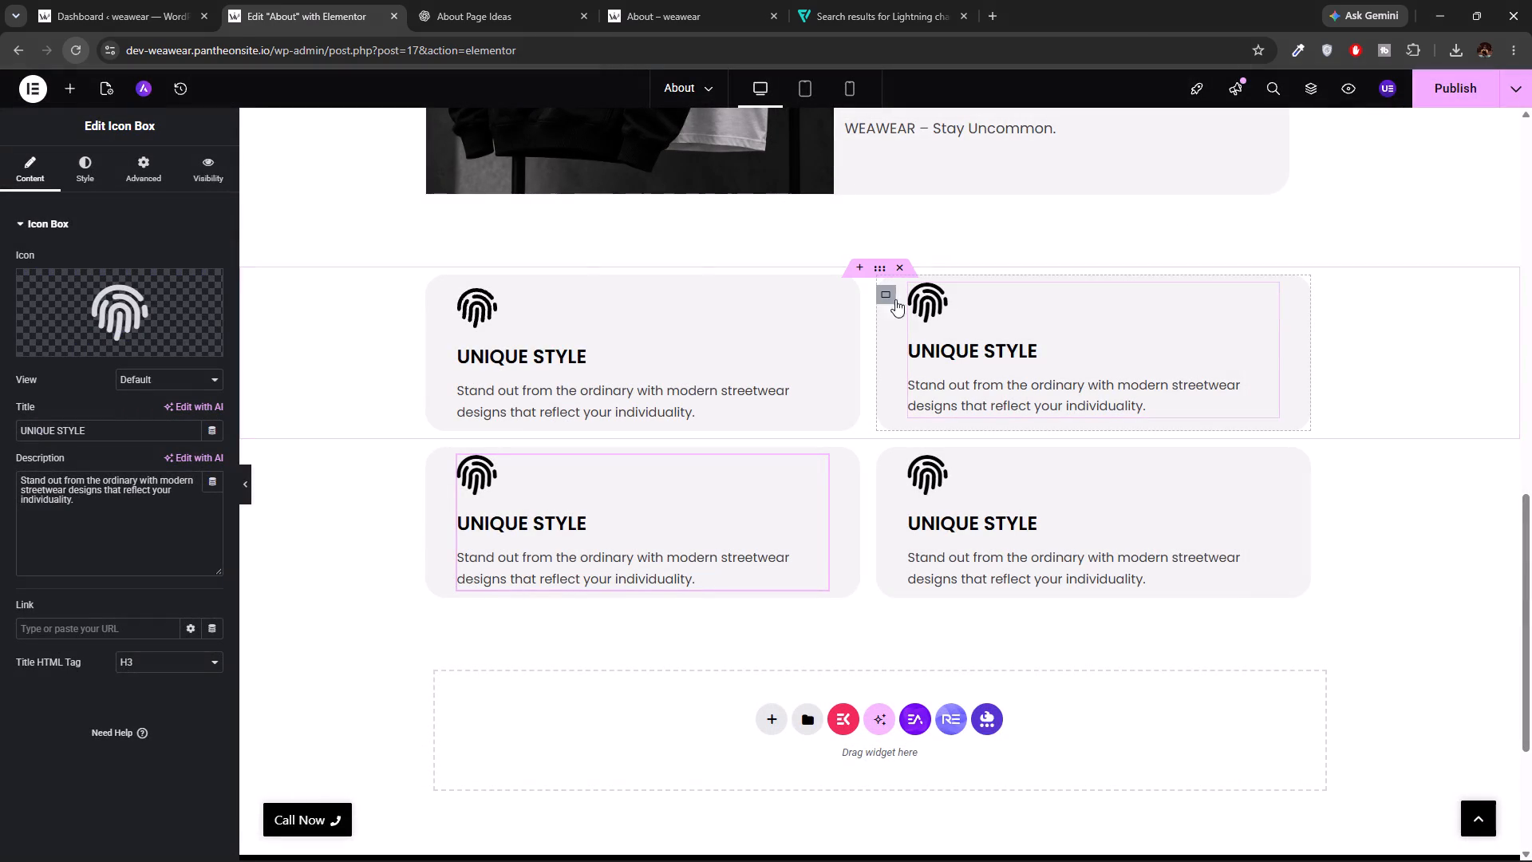
# Replace the fingerprint icon on the first row's second card with the outlined Tshirt icon, filtering the icon library by "tsh".
pyautogui.click(931, 300)
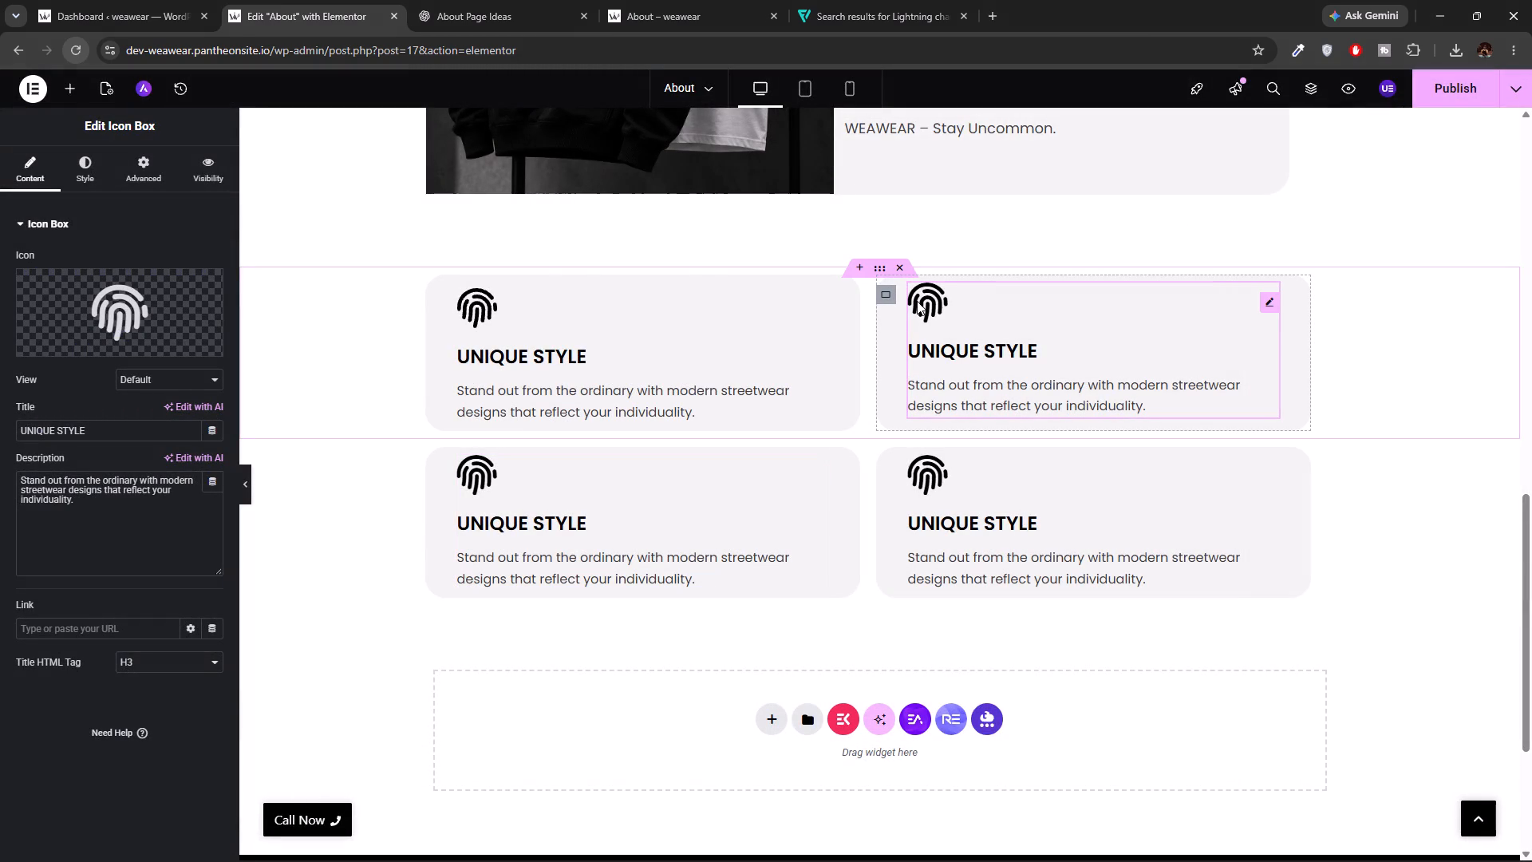
pyautogui.click(917, 301)
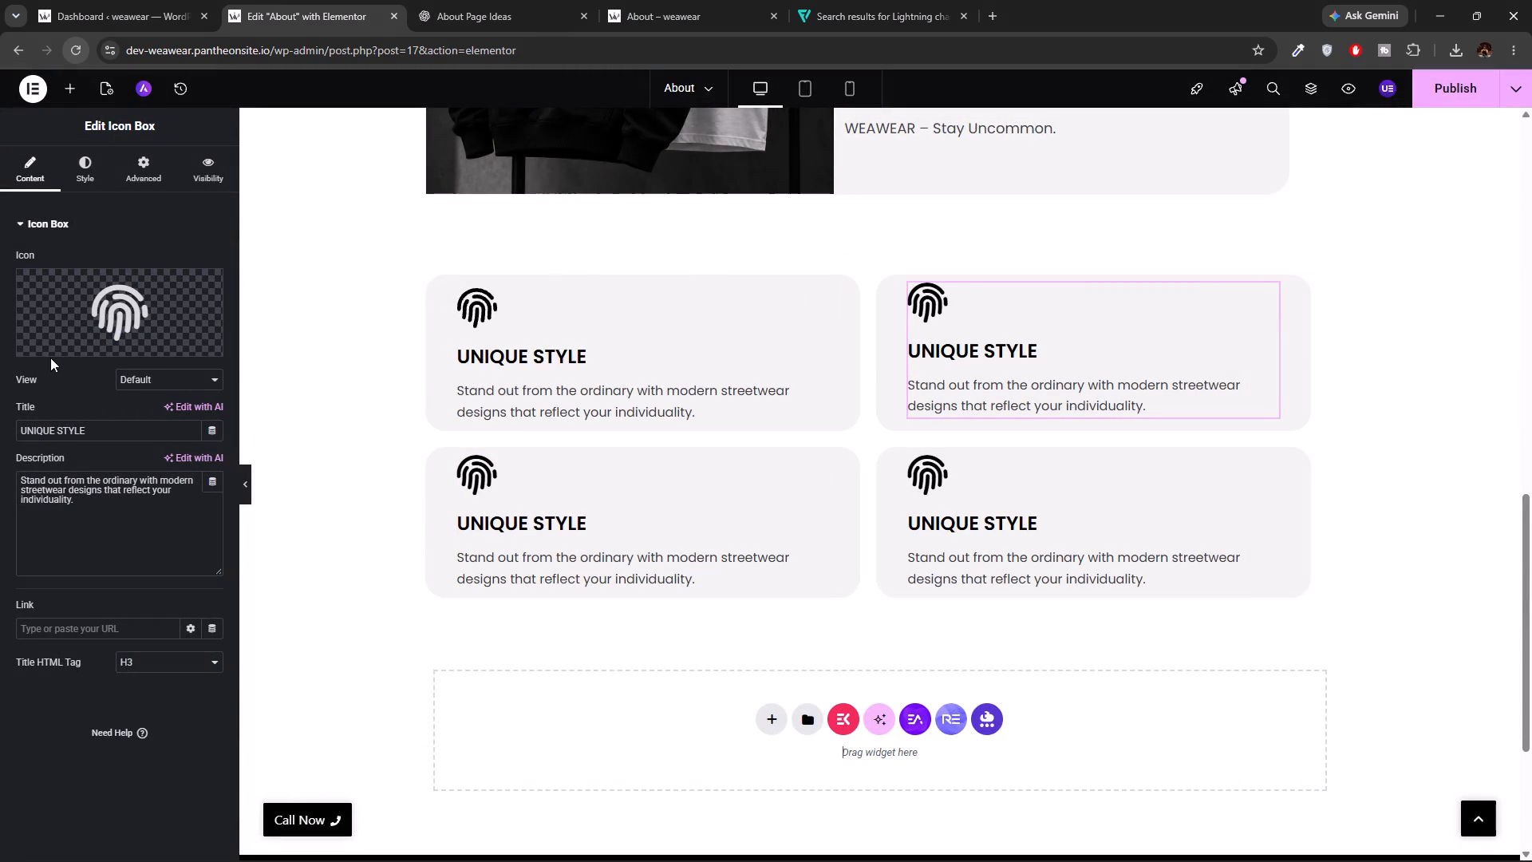
pyautogui.click(76, 337)
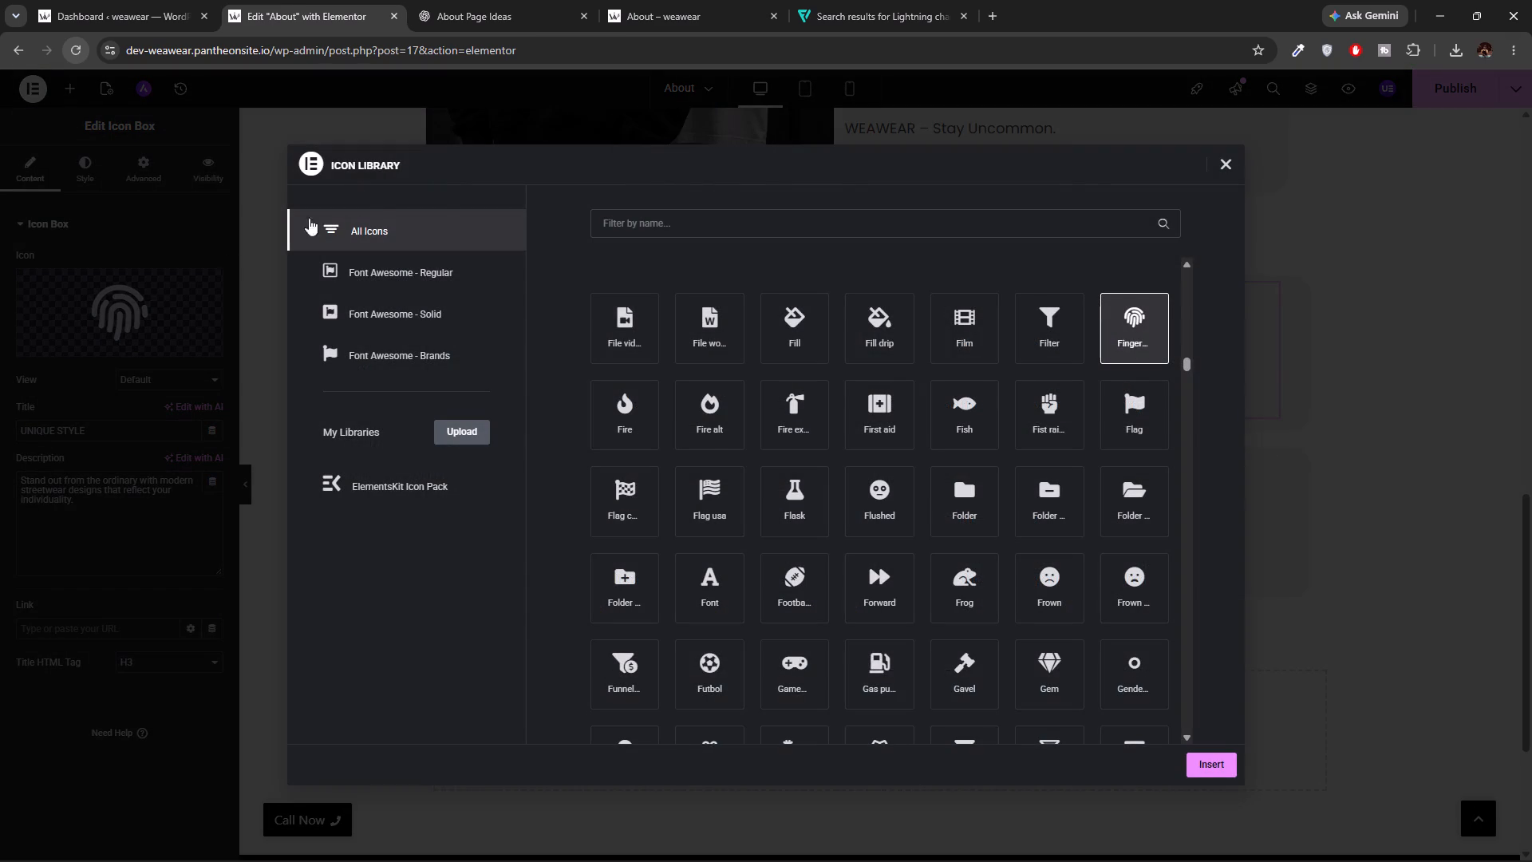
pyautogui.click(625, 228)
pyautogui.press('t')
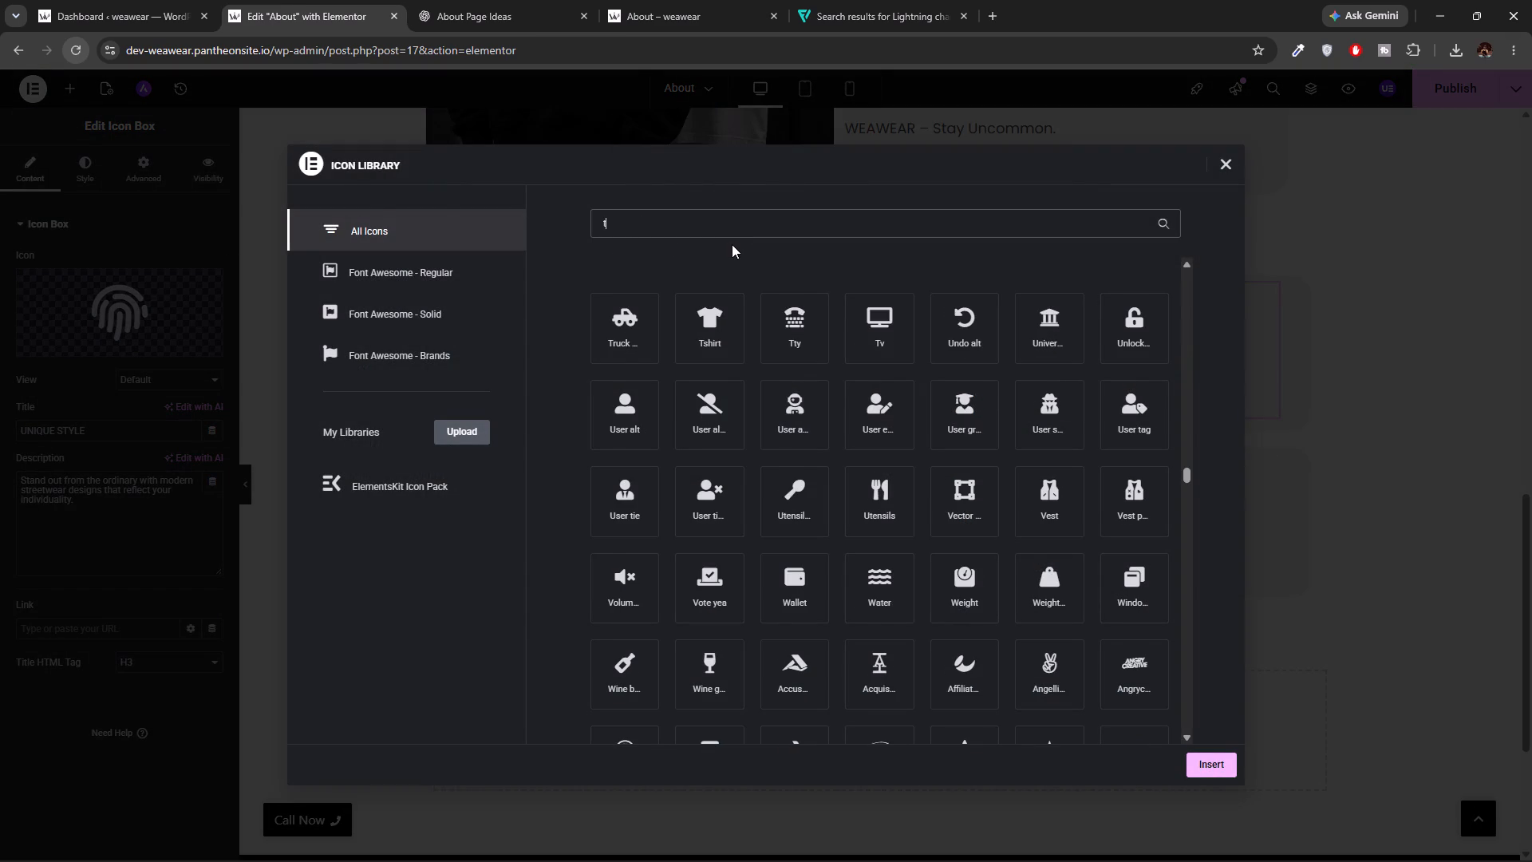
pyautogui.press('space')
pyautogui.press('s')
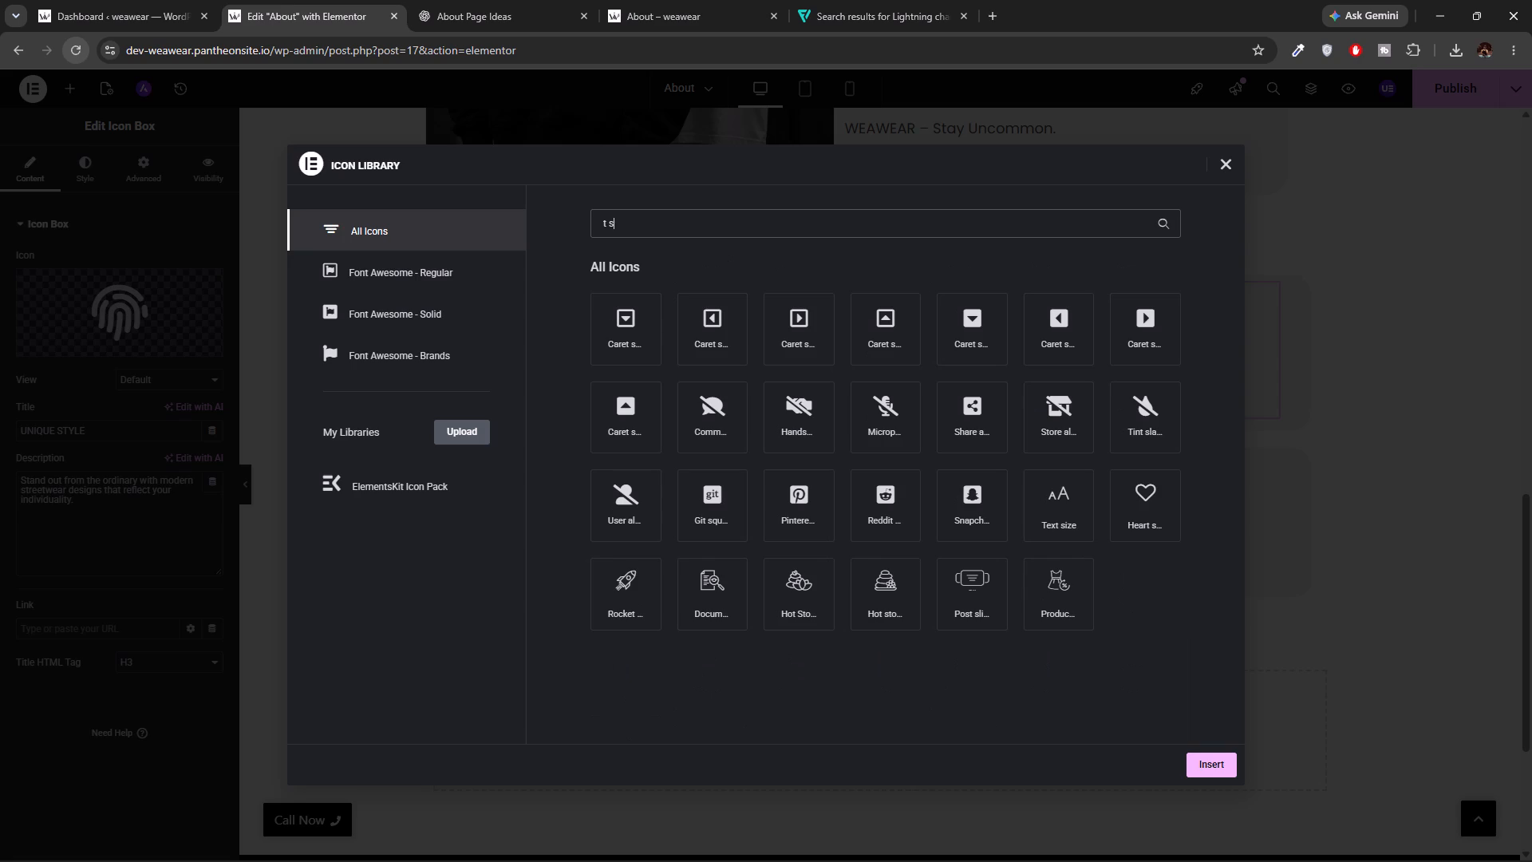
pyautogui.write('hi')
pyautogui.press('BackSpace')
pyautogui.press('BackSpace')
pyautogui.press('BackSpace')
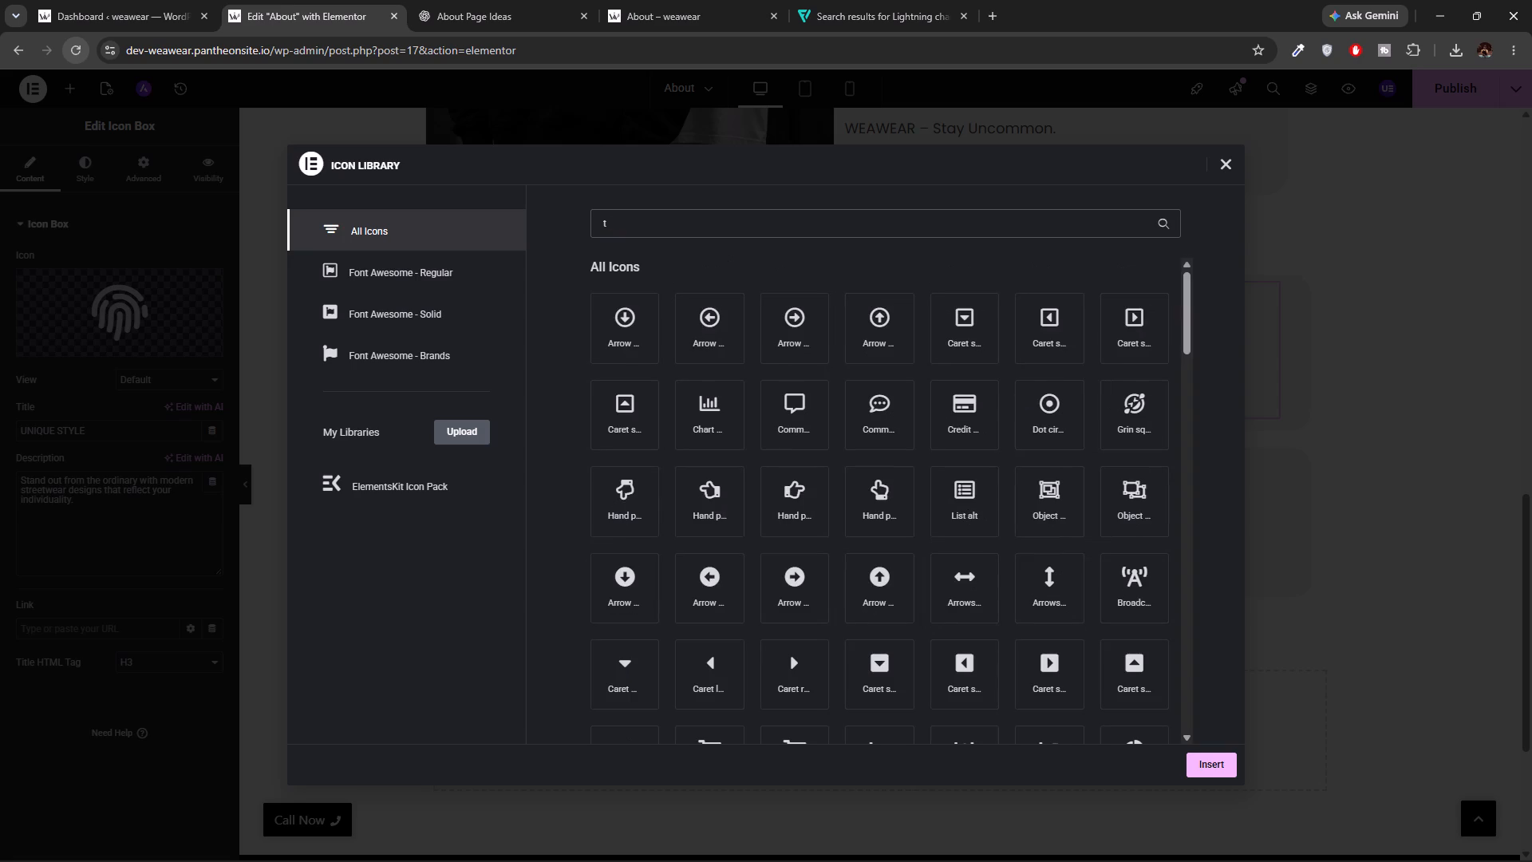
pyautogui.press('BackSpace')
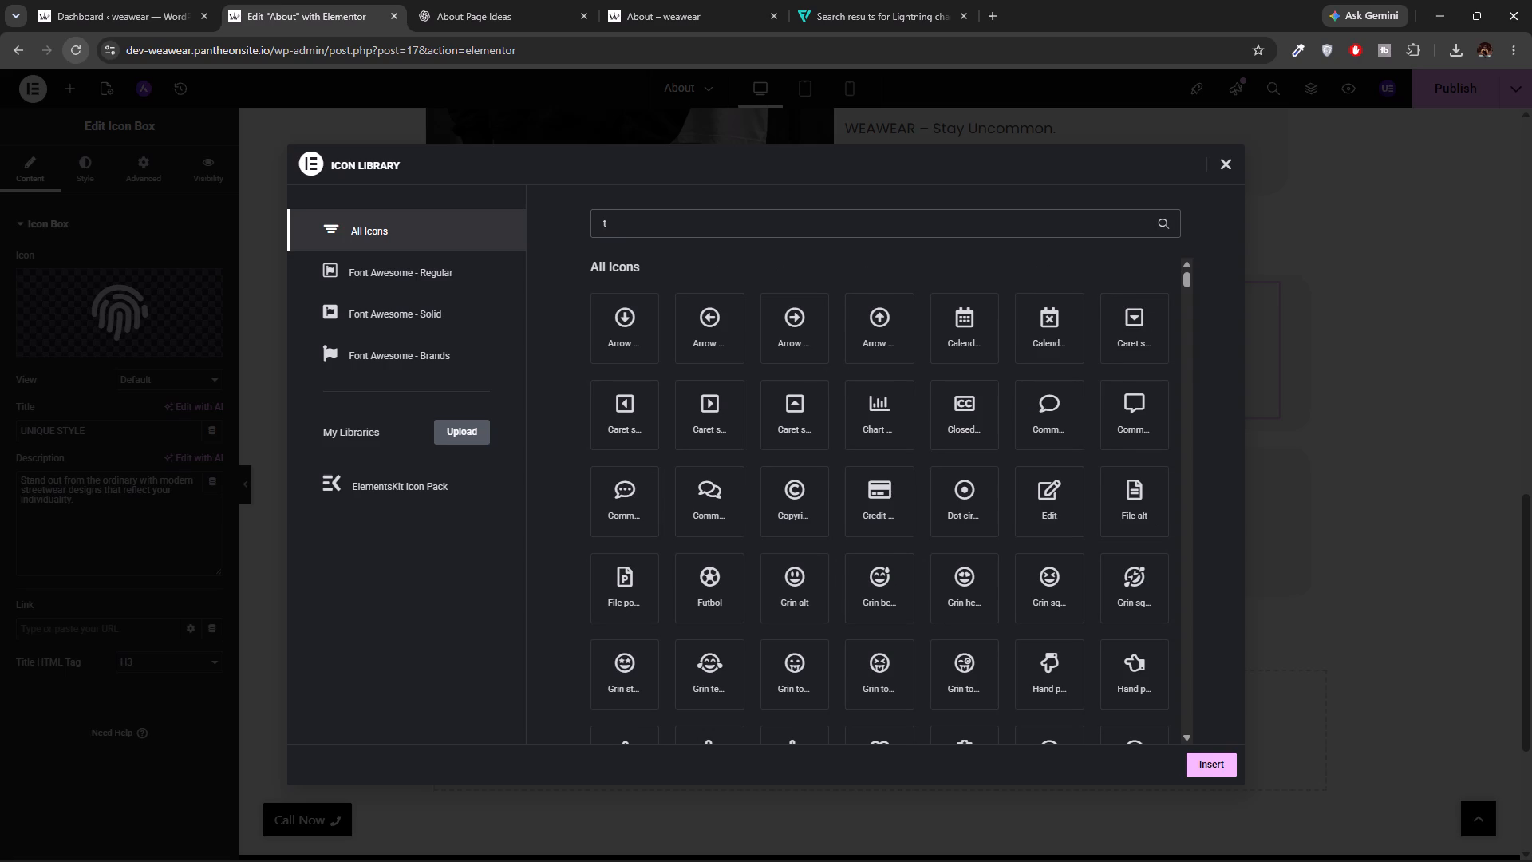
pyautogui.write('sh')
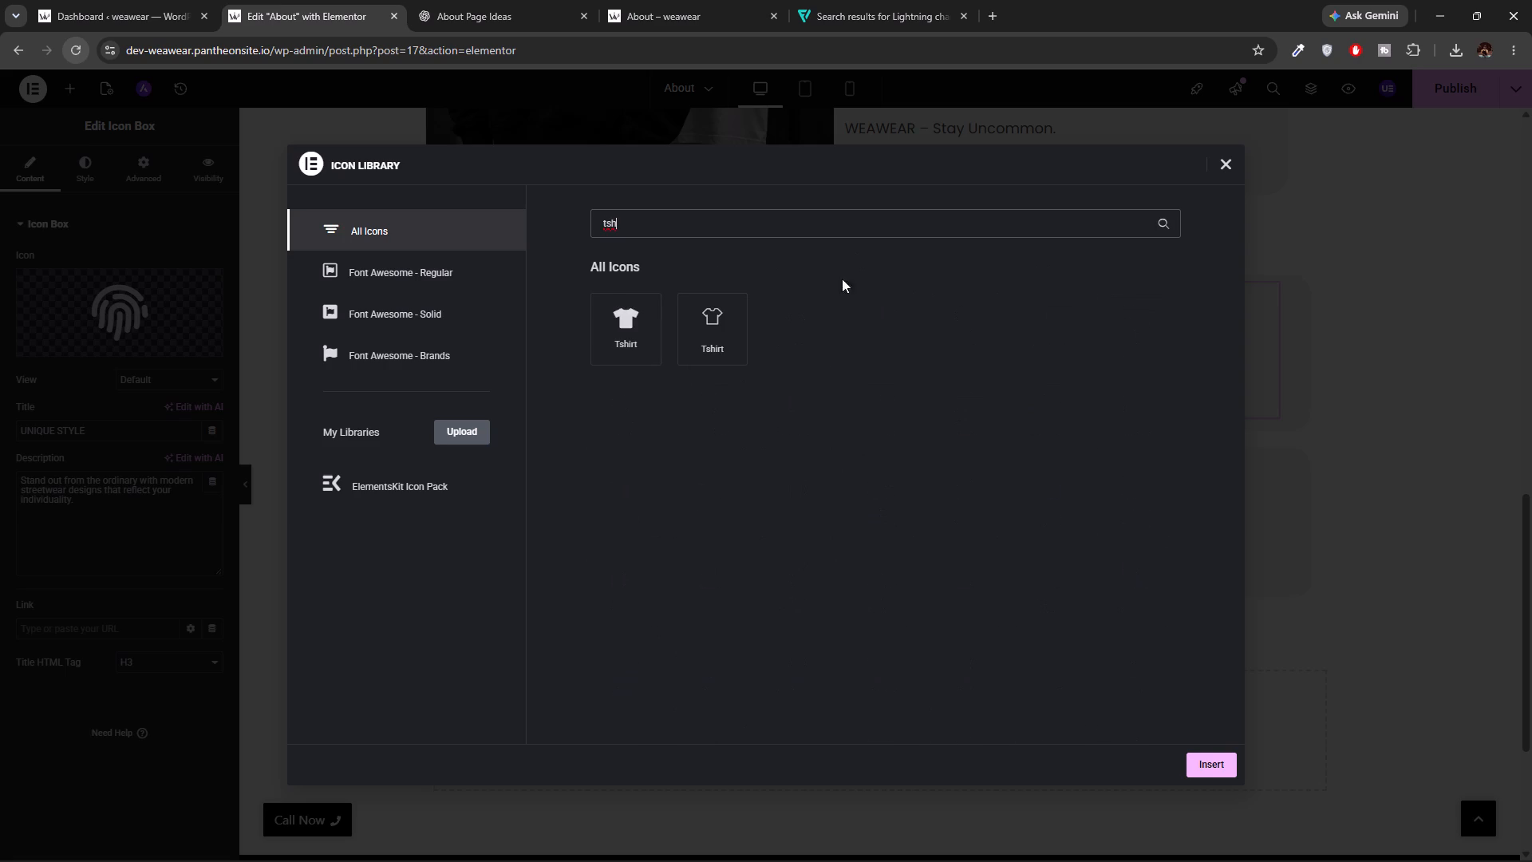
pyautogui.click(693, 344)
pyautogui.click(1198, 754)
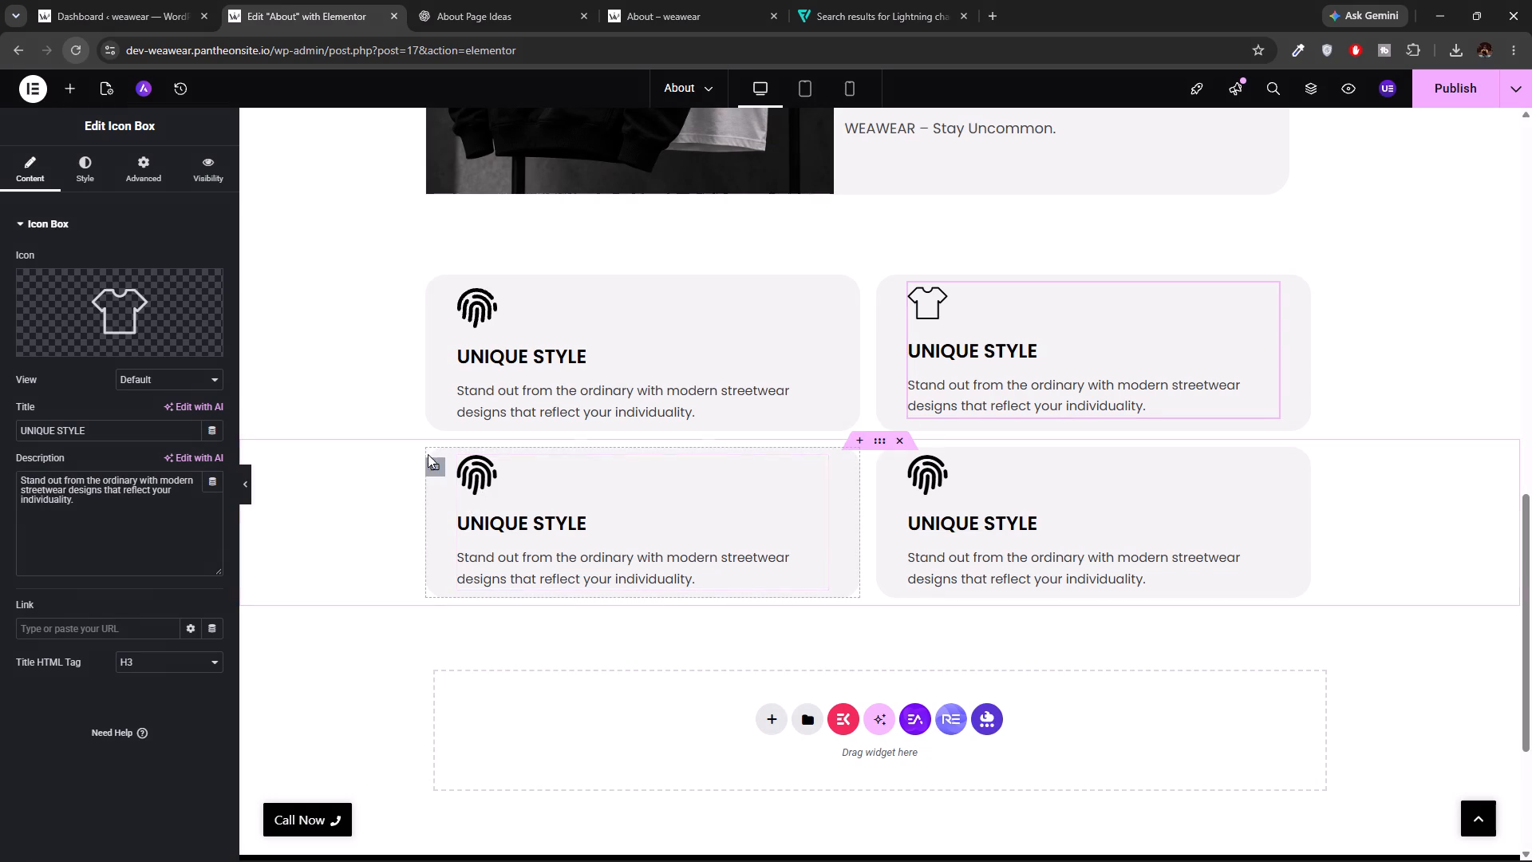
# Replace the fingerprint icon on the second row's first card with an outlined diamond icon, filtering the icon library by "dia".
pyautogui.click(481, 474)
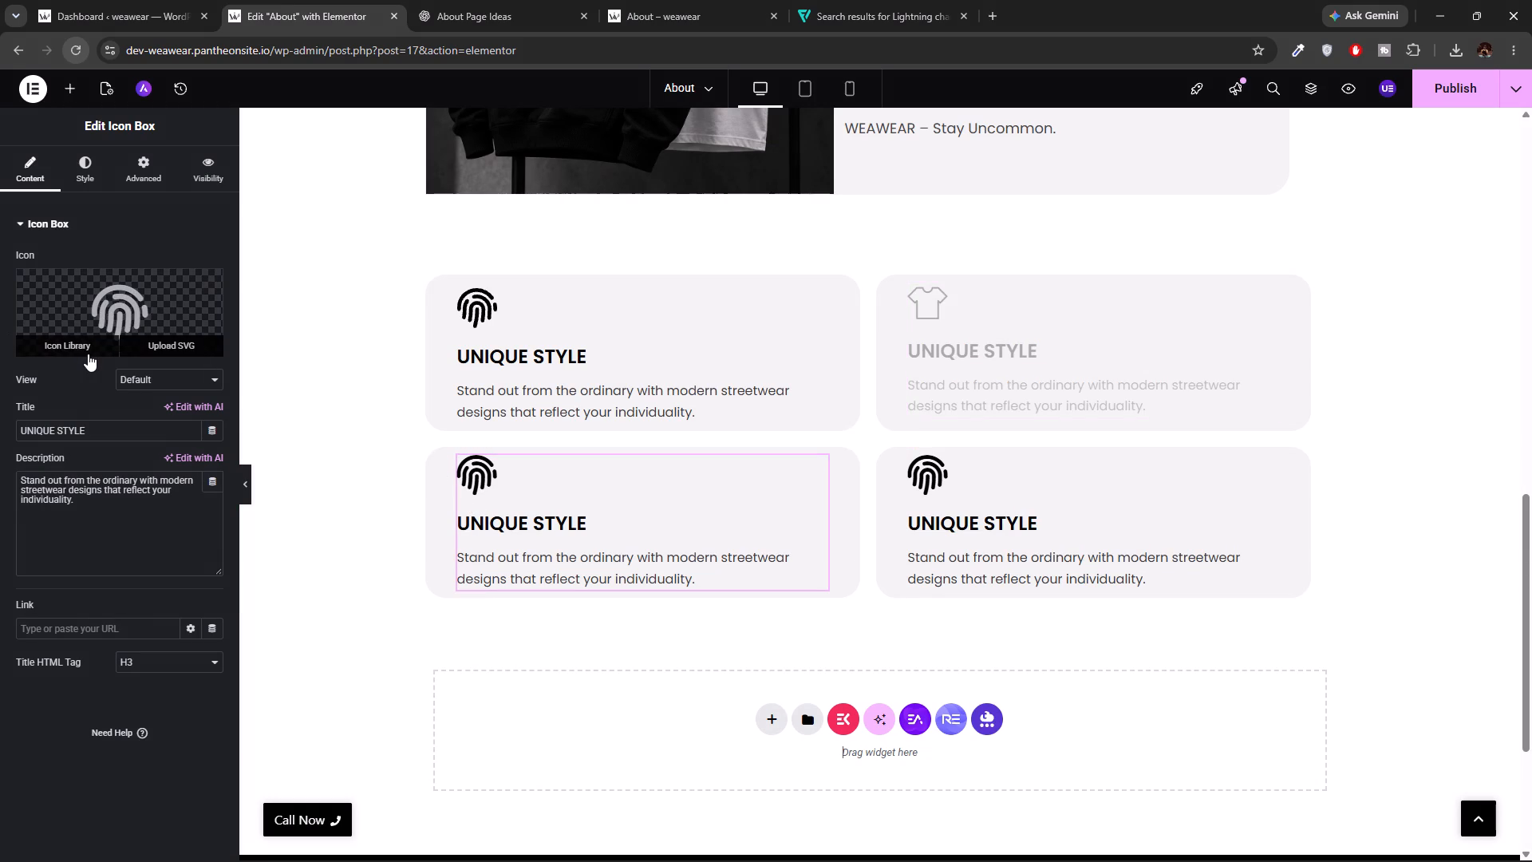
pyautogui.click(91, 346)
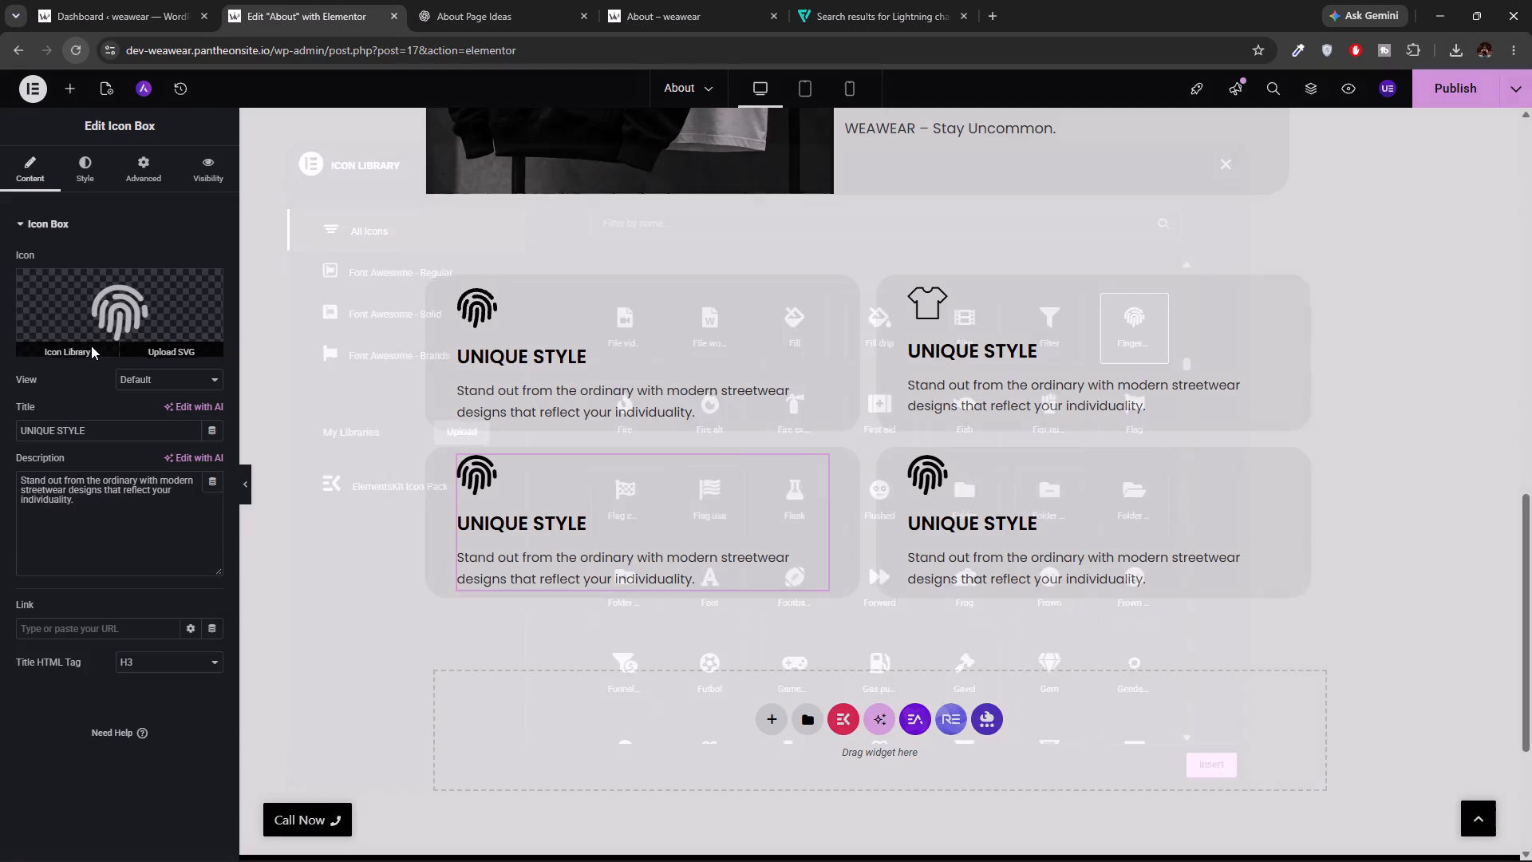
pyautogui.click(626, 222)
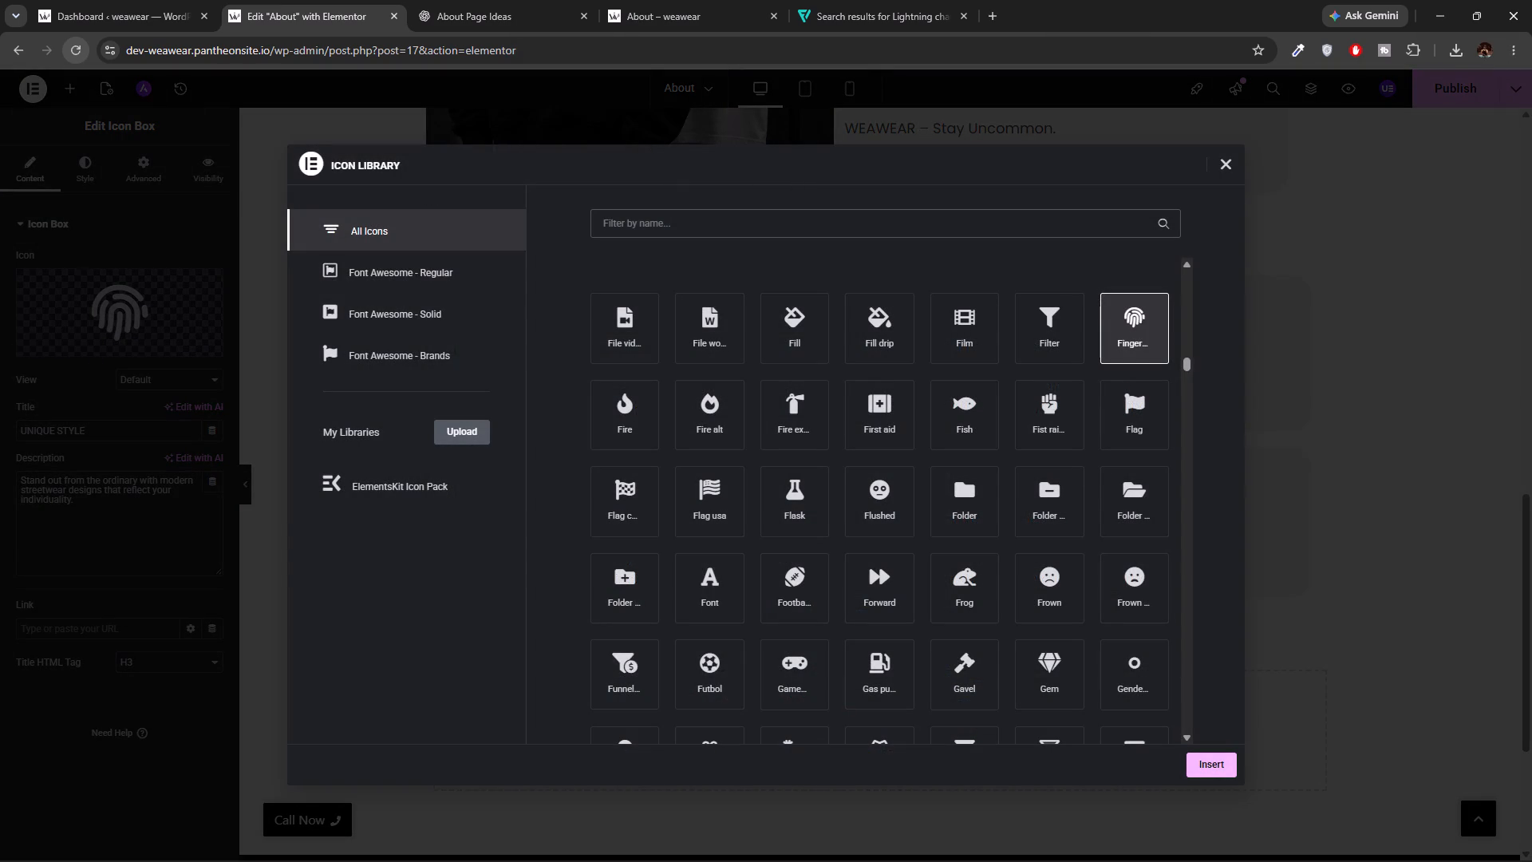
pyautogui.write('dia')
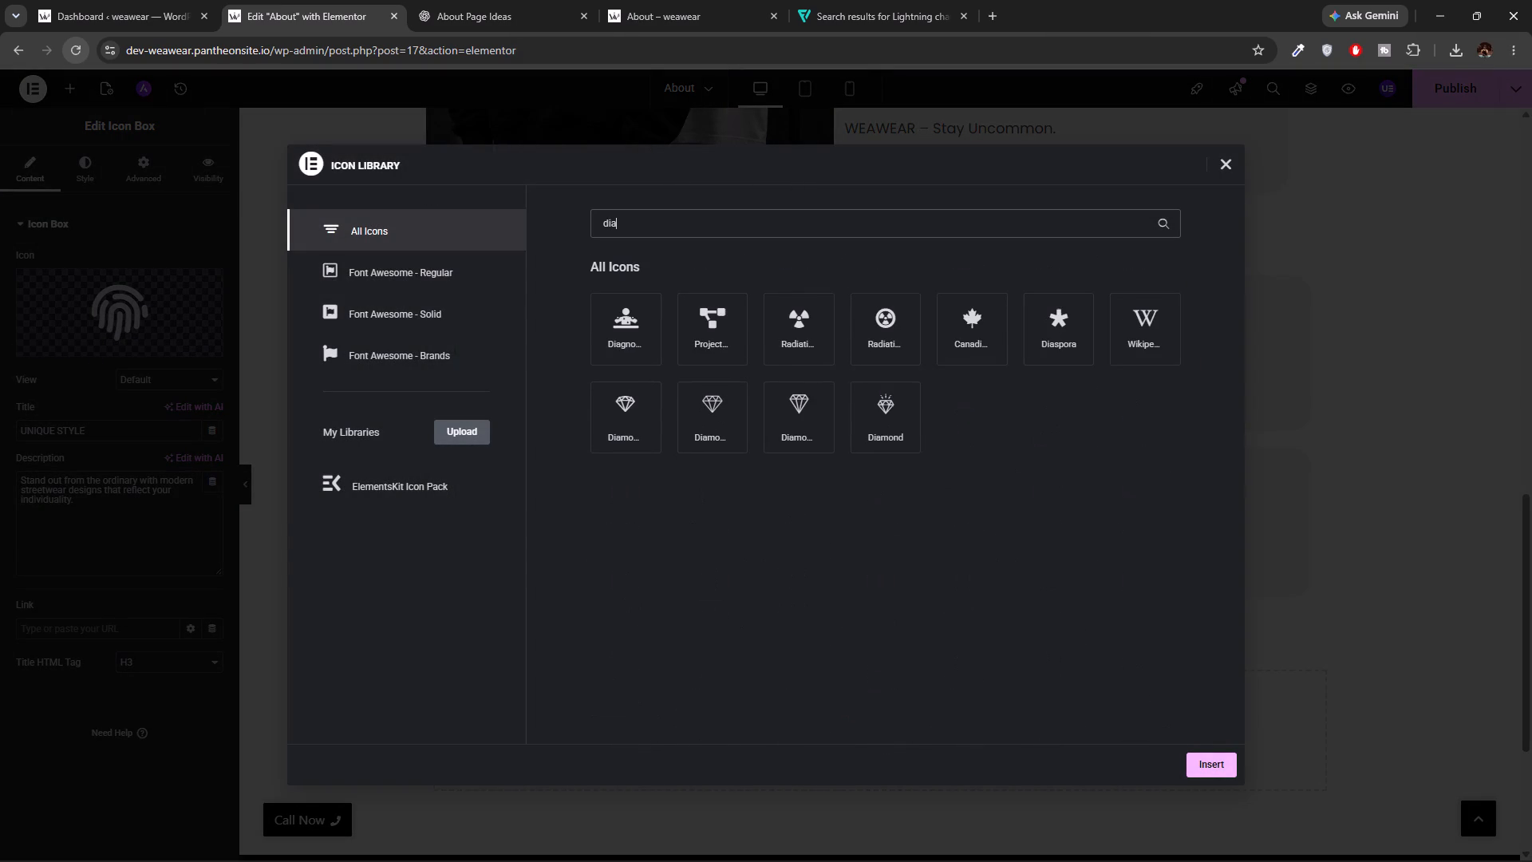
pyautogui.click(705, 430)
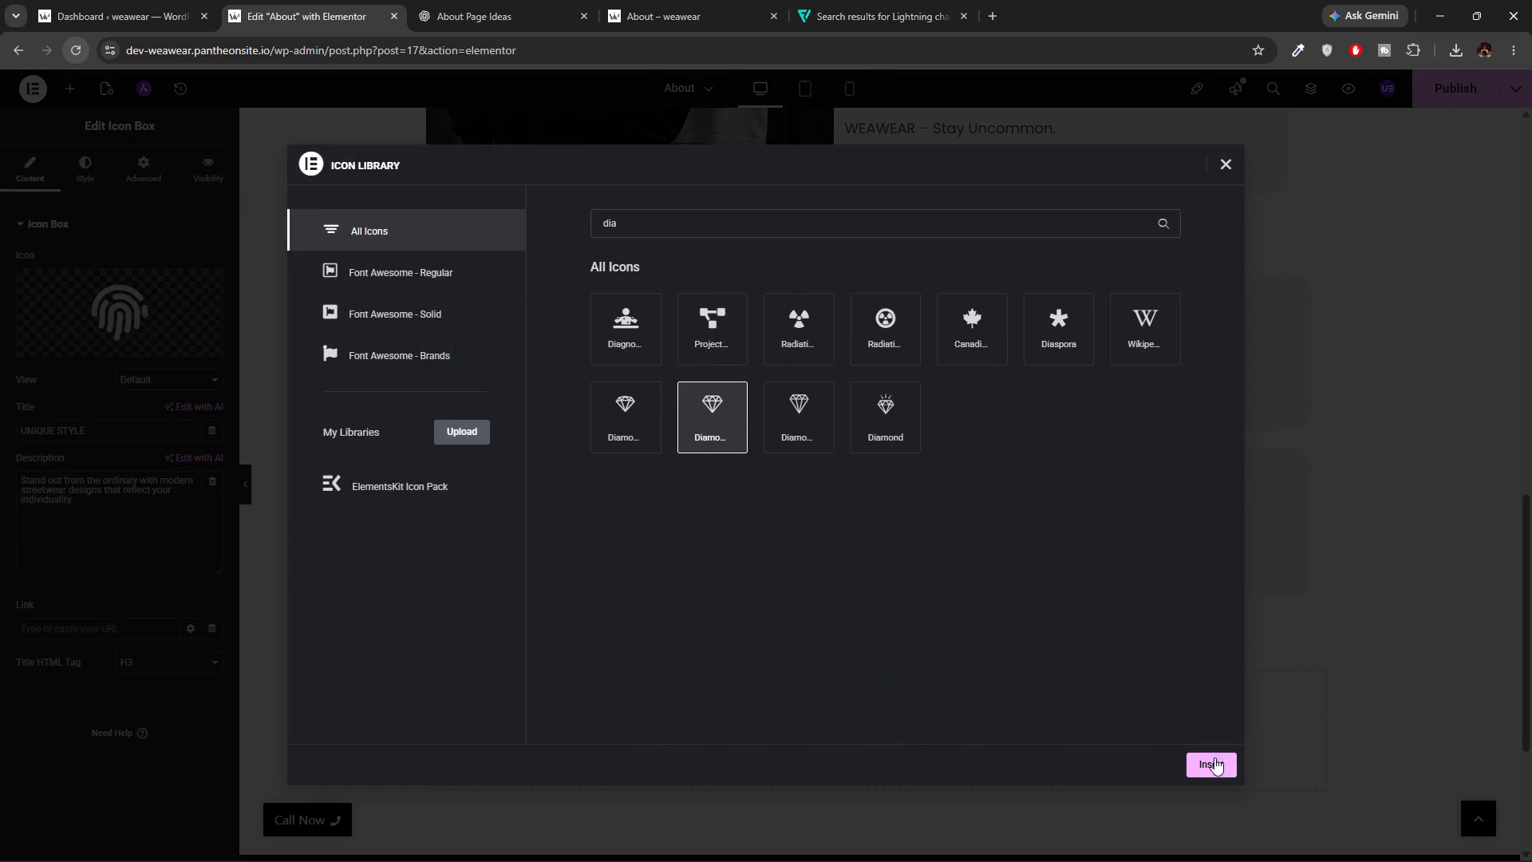
pyautogui.click(1211, 764)
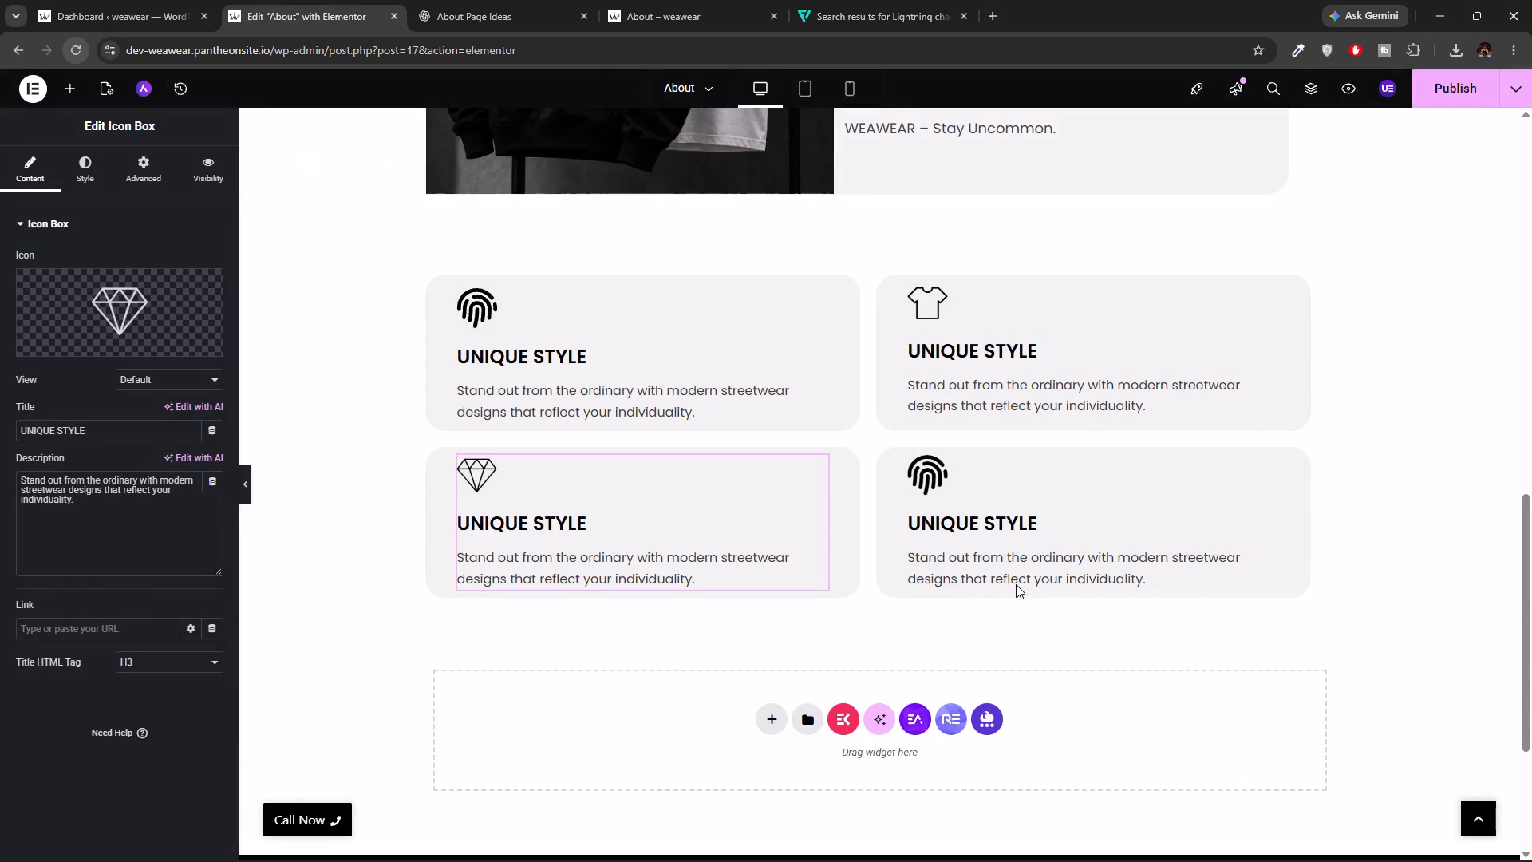
# Open the icon library for the second row's second card and search it for "ligh", "th" and "ener".
pyautogui.click(889, 473)
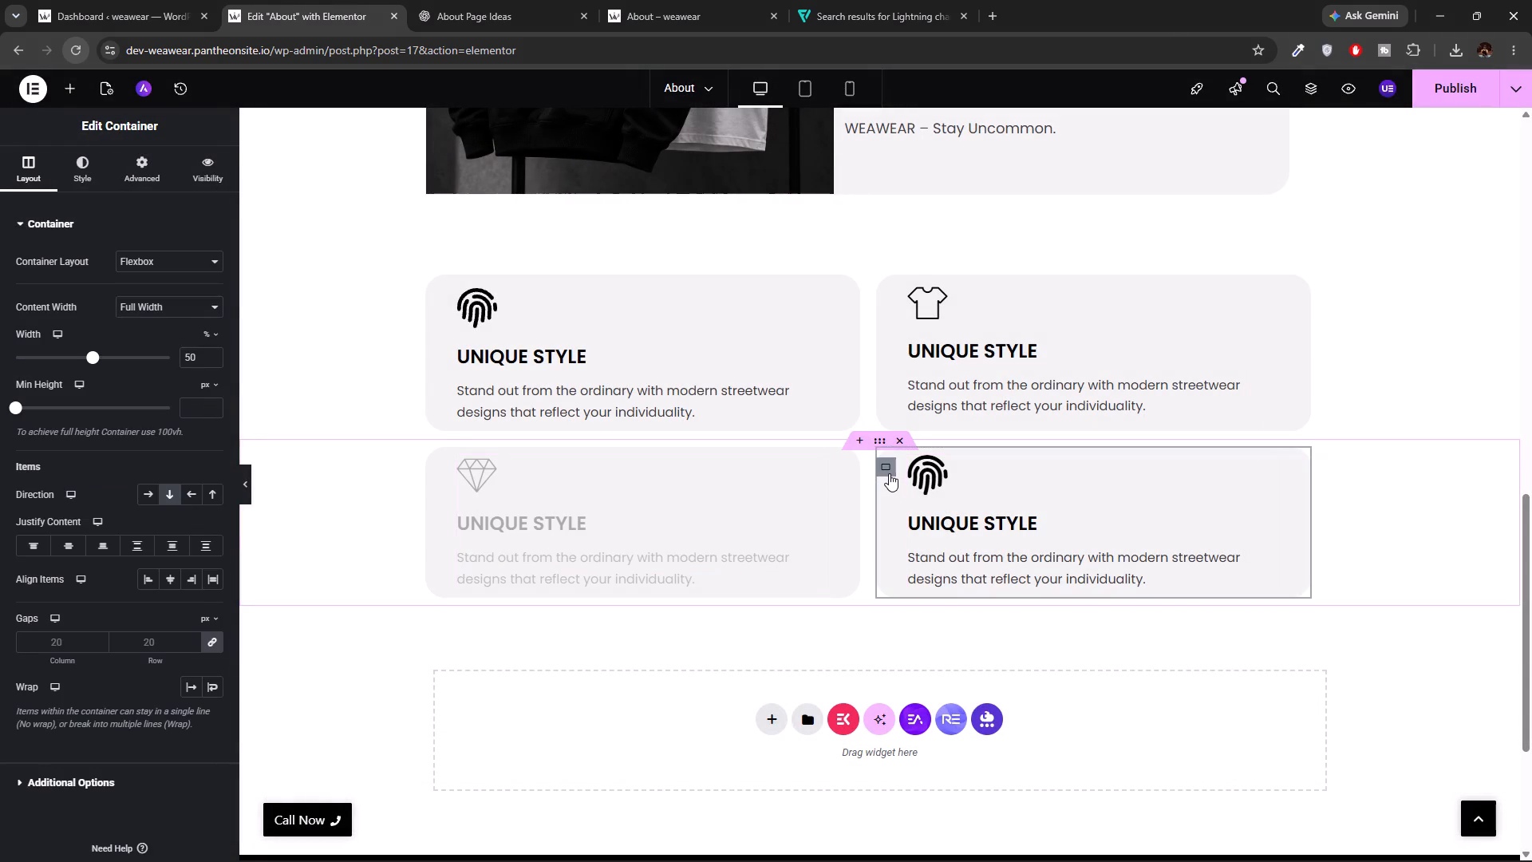
pyautogui.click(944, 480)
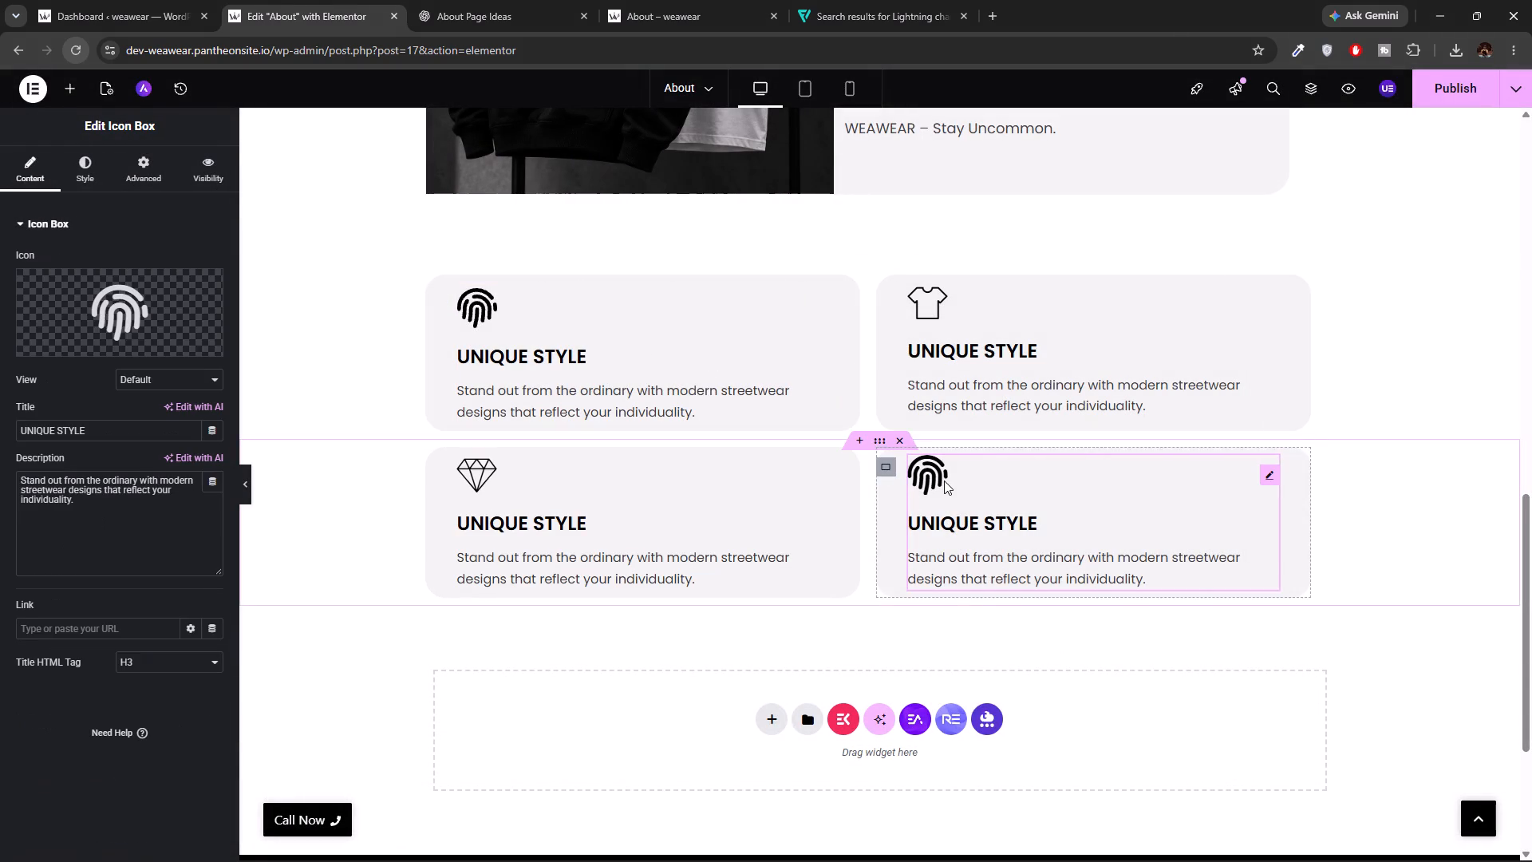
pyautogui.click(76, 341)
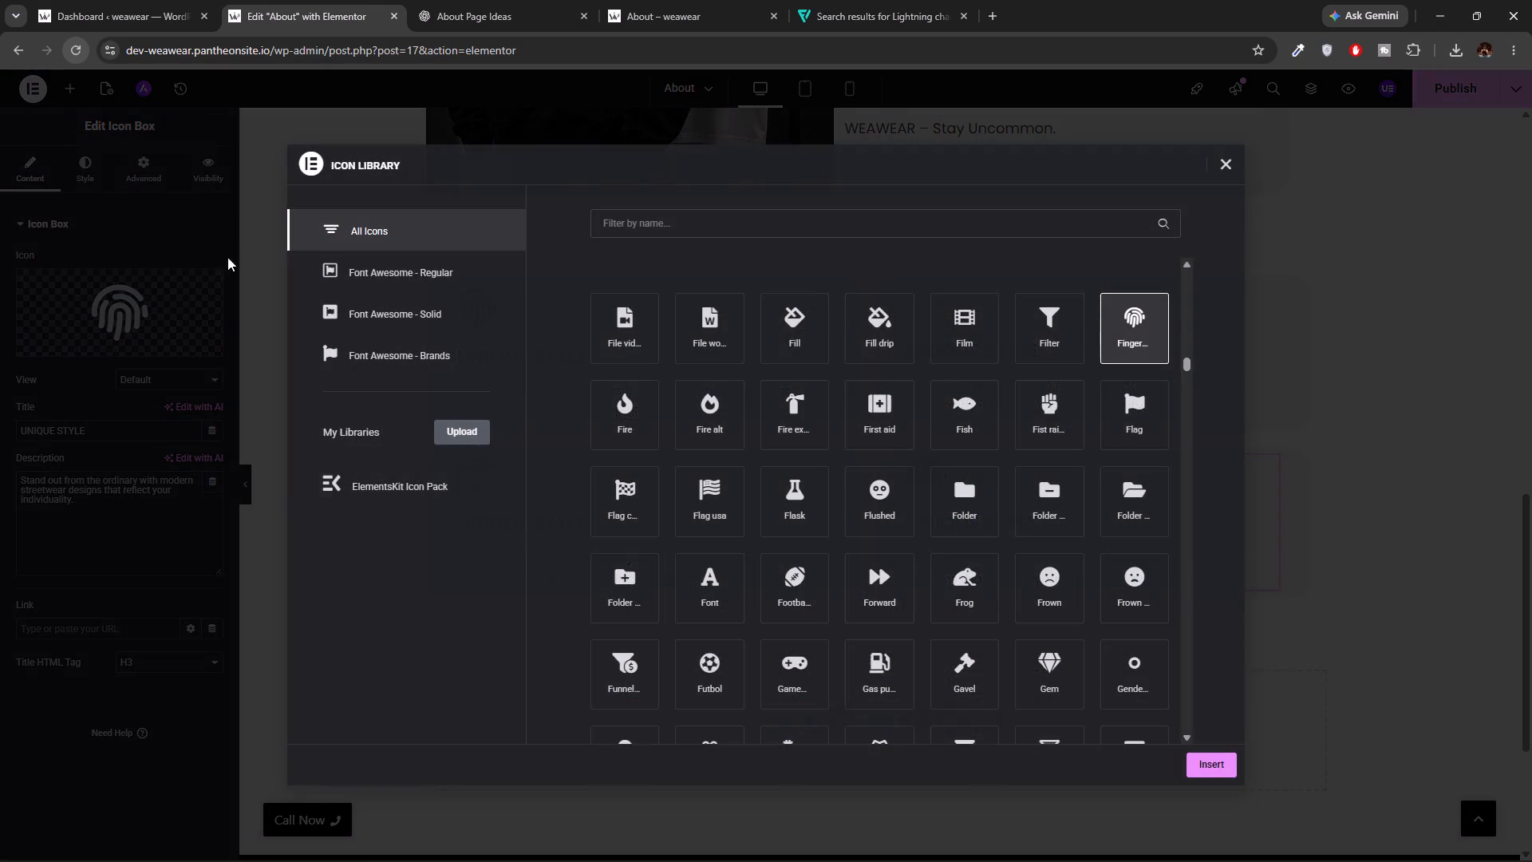
pyautogui.click(627, 228)
pyautogui.write('ligh')
pyautogui.press('BackSpace')
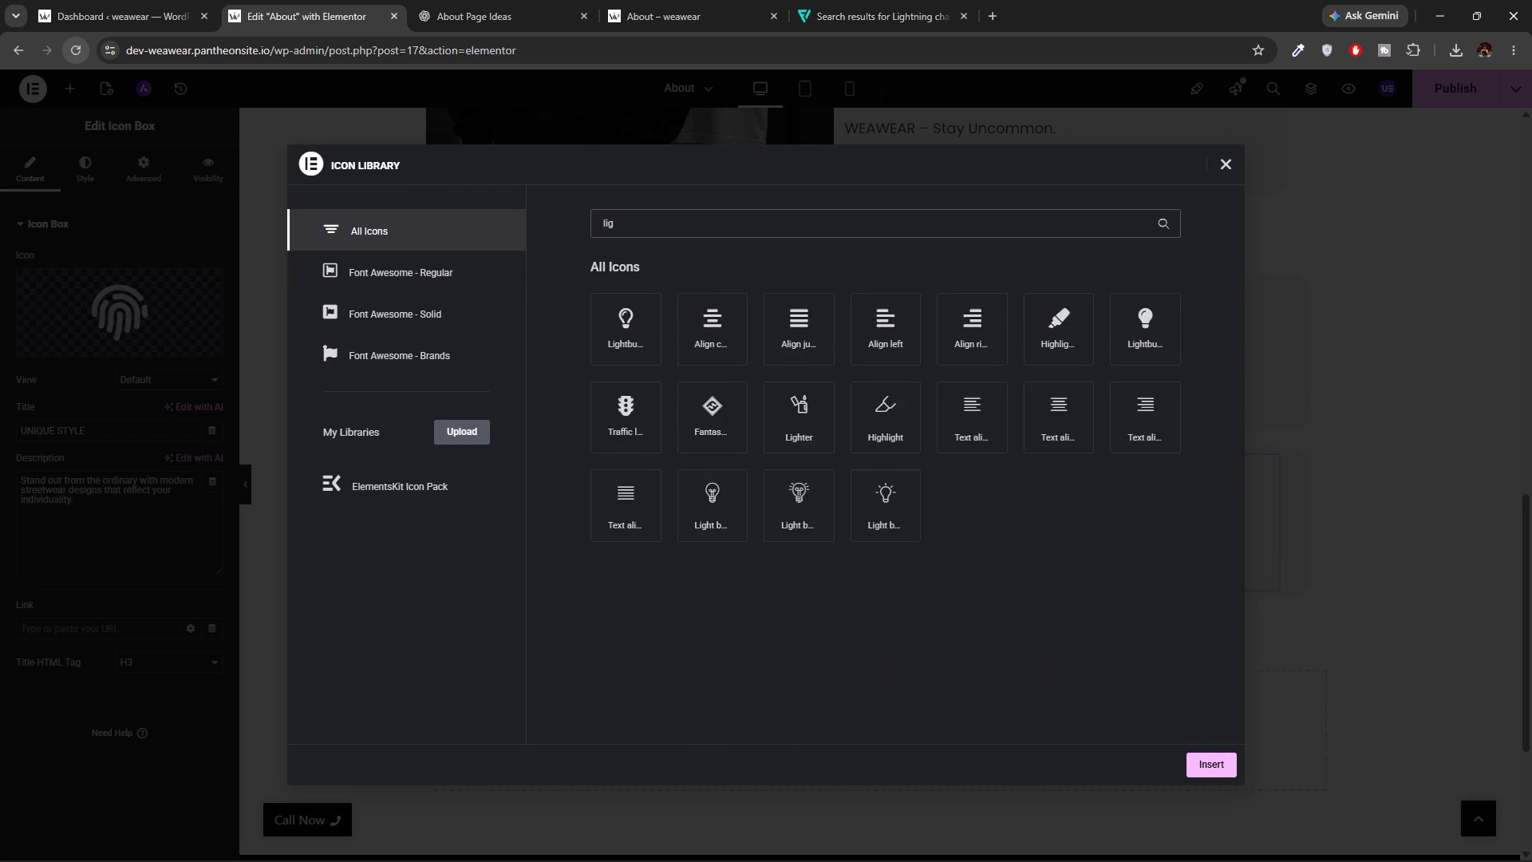
pyautogui.press('BackSpace')
pyautogui.press('BackSpace')
pyautogui.press('BackSpace')
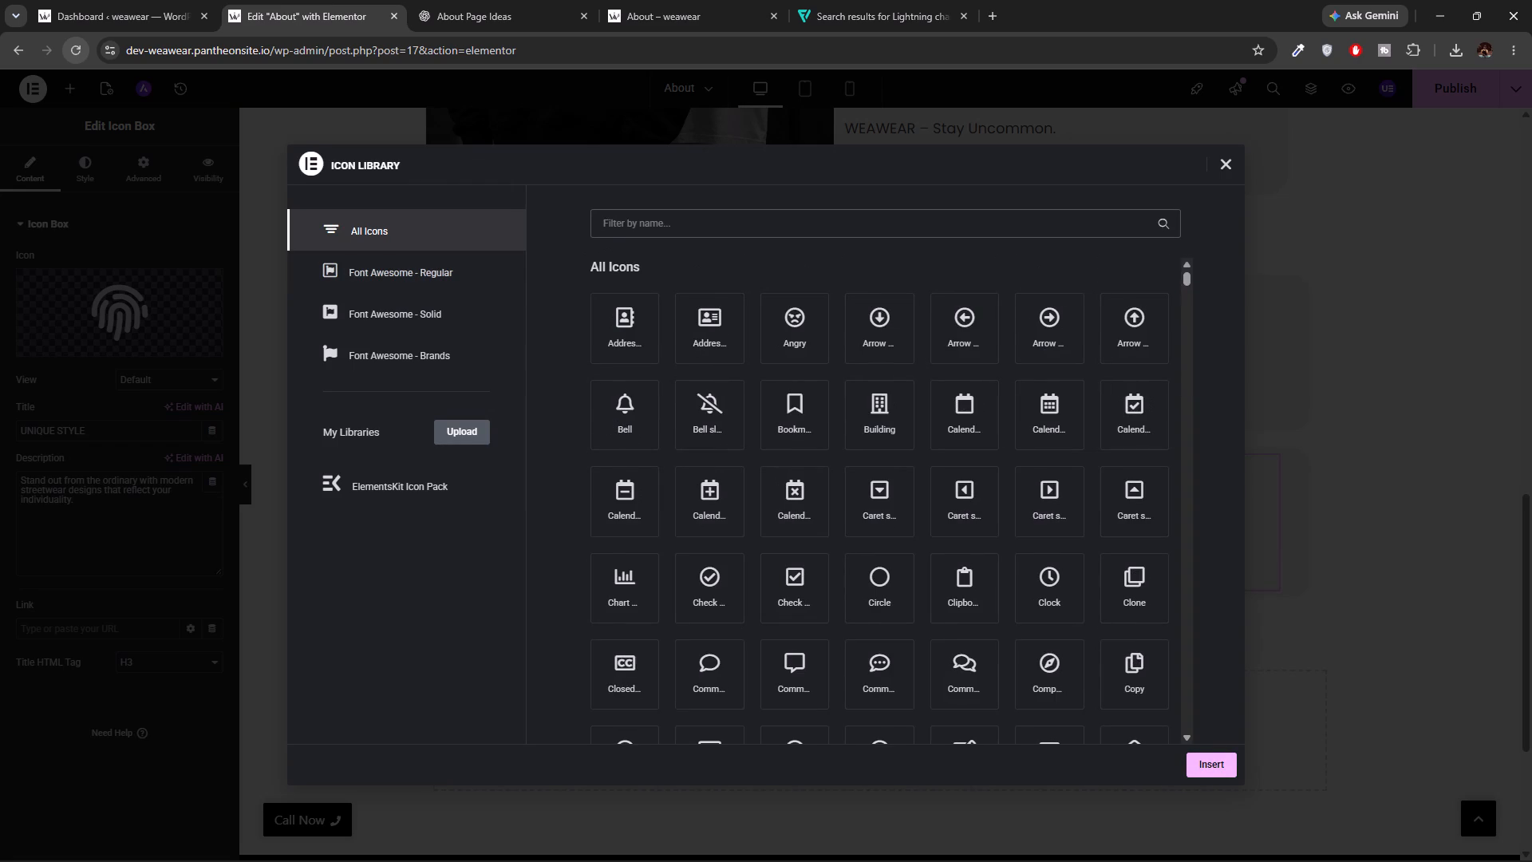
pyautogui.write('th')
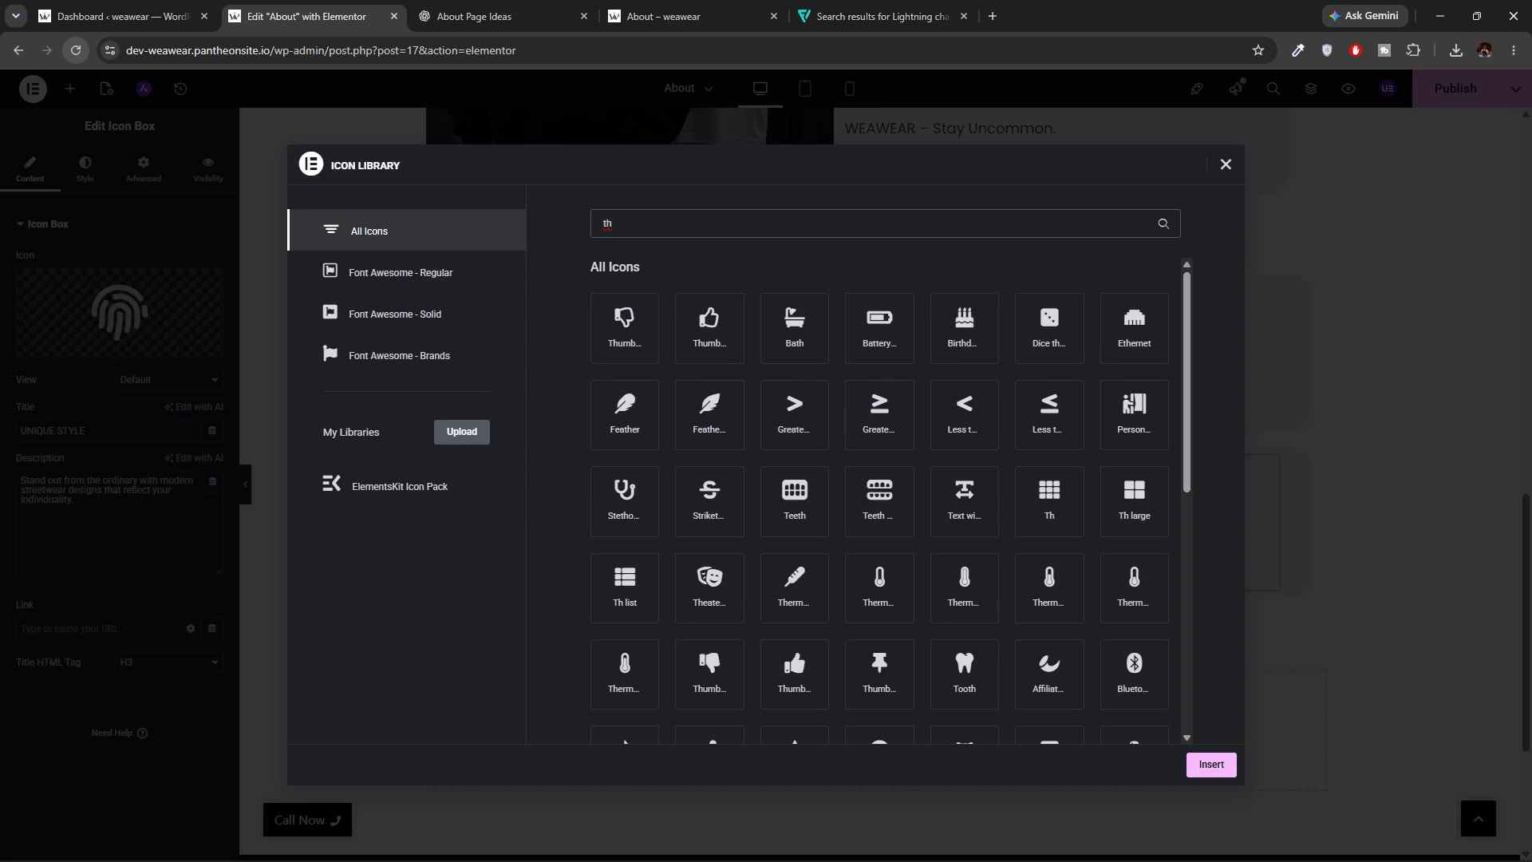
pyautogui.press('BackSpace')
pyautogui.press('BackSpace')
pyautogui.write('ener')
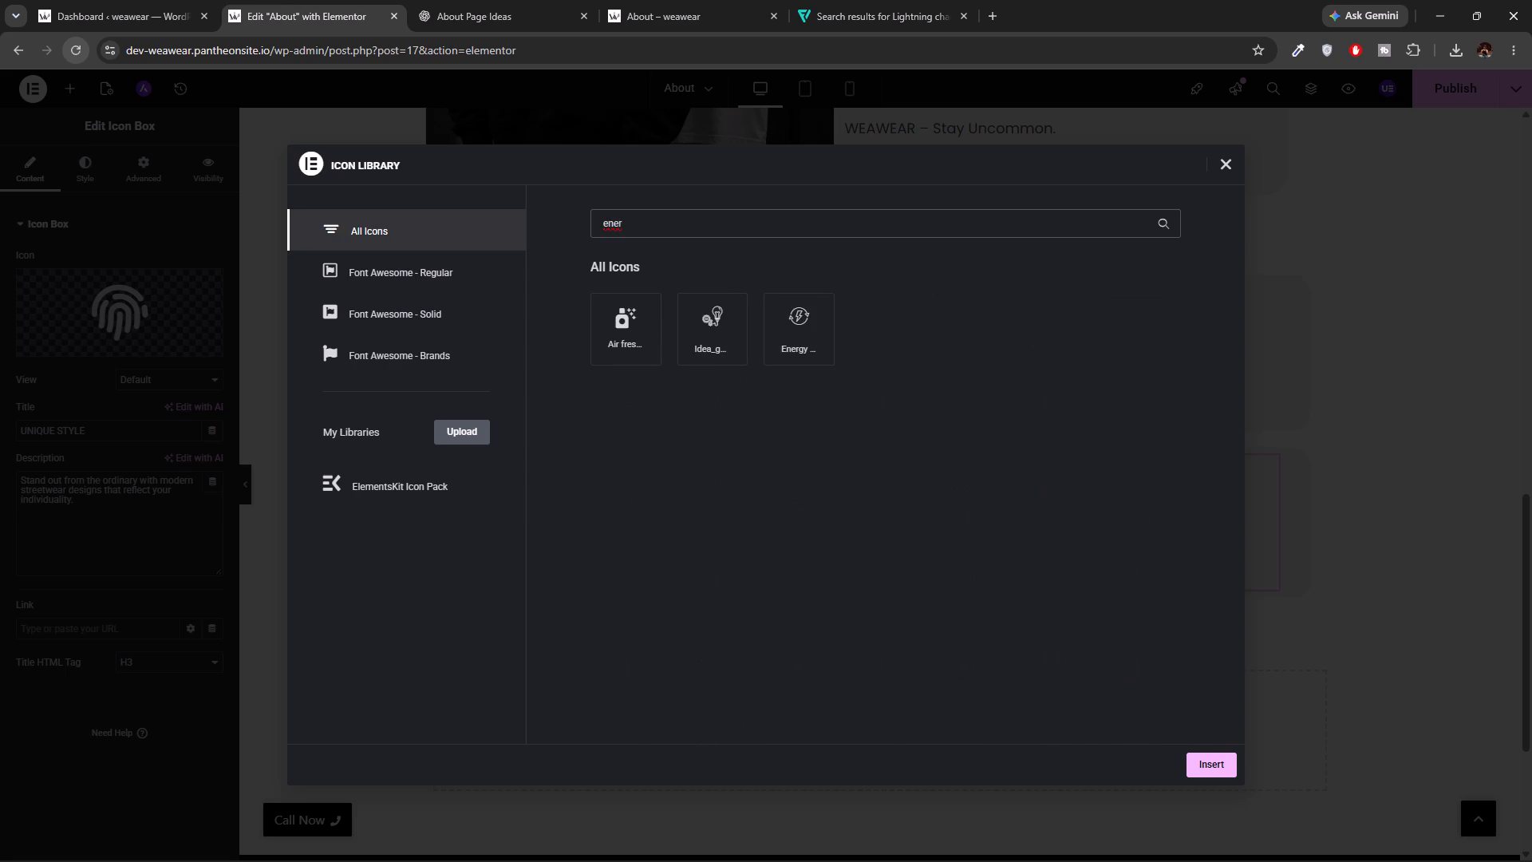
pyautogui.press('BackSpace')
pyautogui.press('BackSpace')
pyautogui.press('BackSpace')
pyautogui.press('BackSpace')
pyautogui.press('BackSpace')
# Search the icon library for a lightning-style icon using "thun", "light" and "boost", clearing the filter after each attempt.
pyautogui.write('thun')
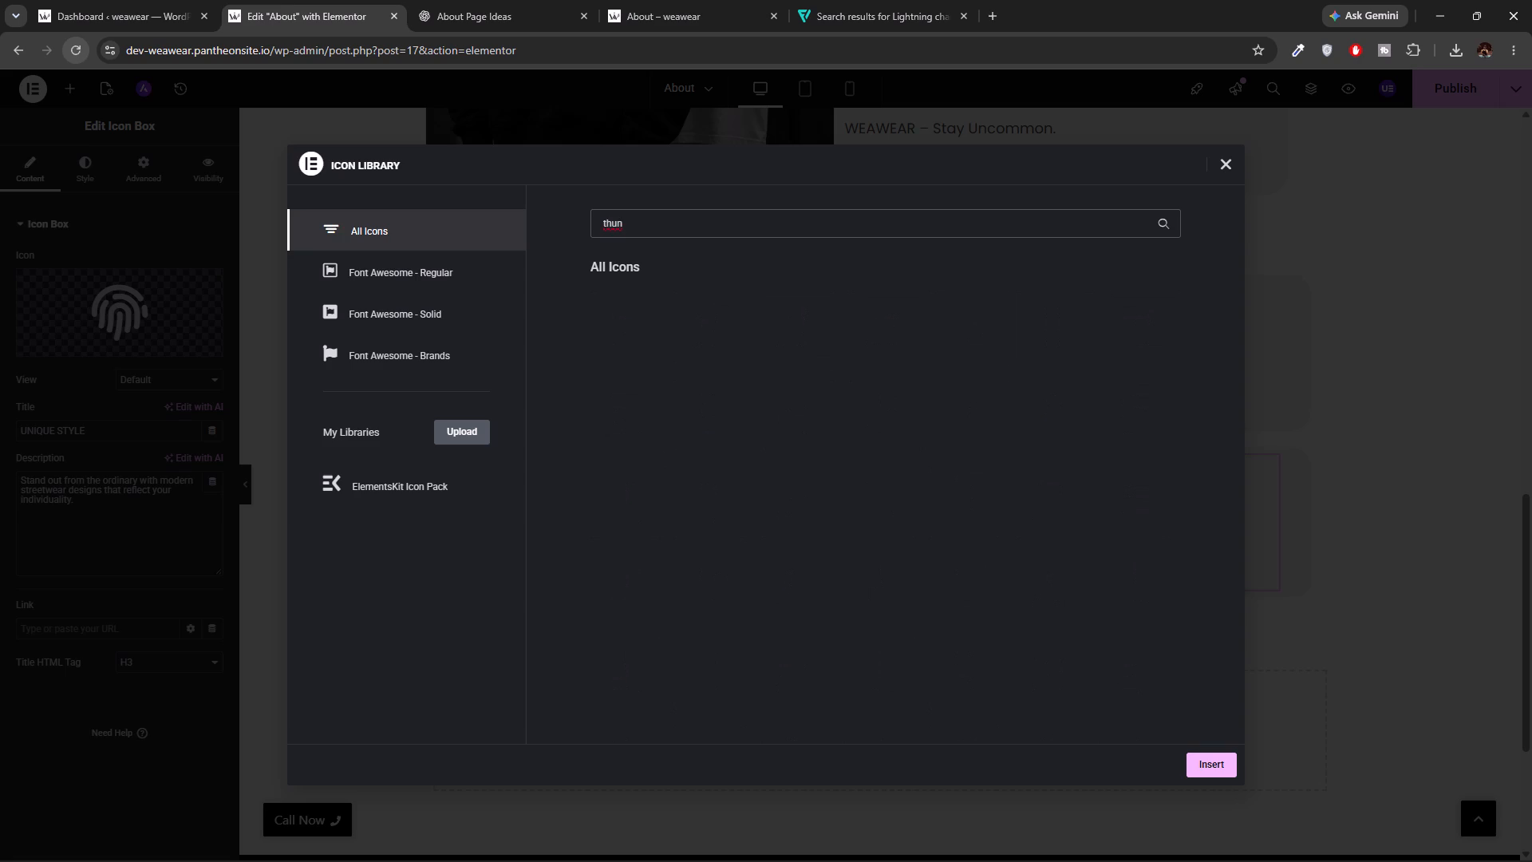
pyautogui.press('BackSpace')
pyautogui.press('BackSpace')
pyautogui.press('BackSpace')
pyautogui.press('BackSpace')
pyautogui.press('BackSpace')
pyautogui.write('light')
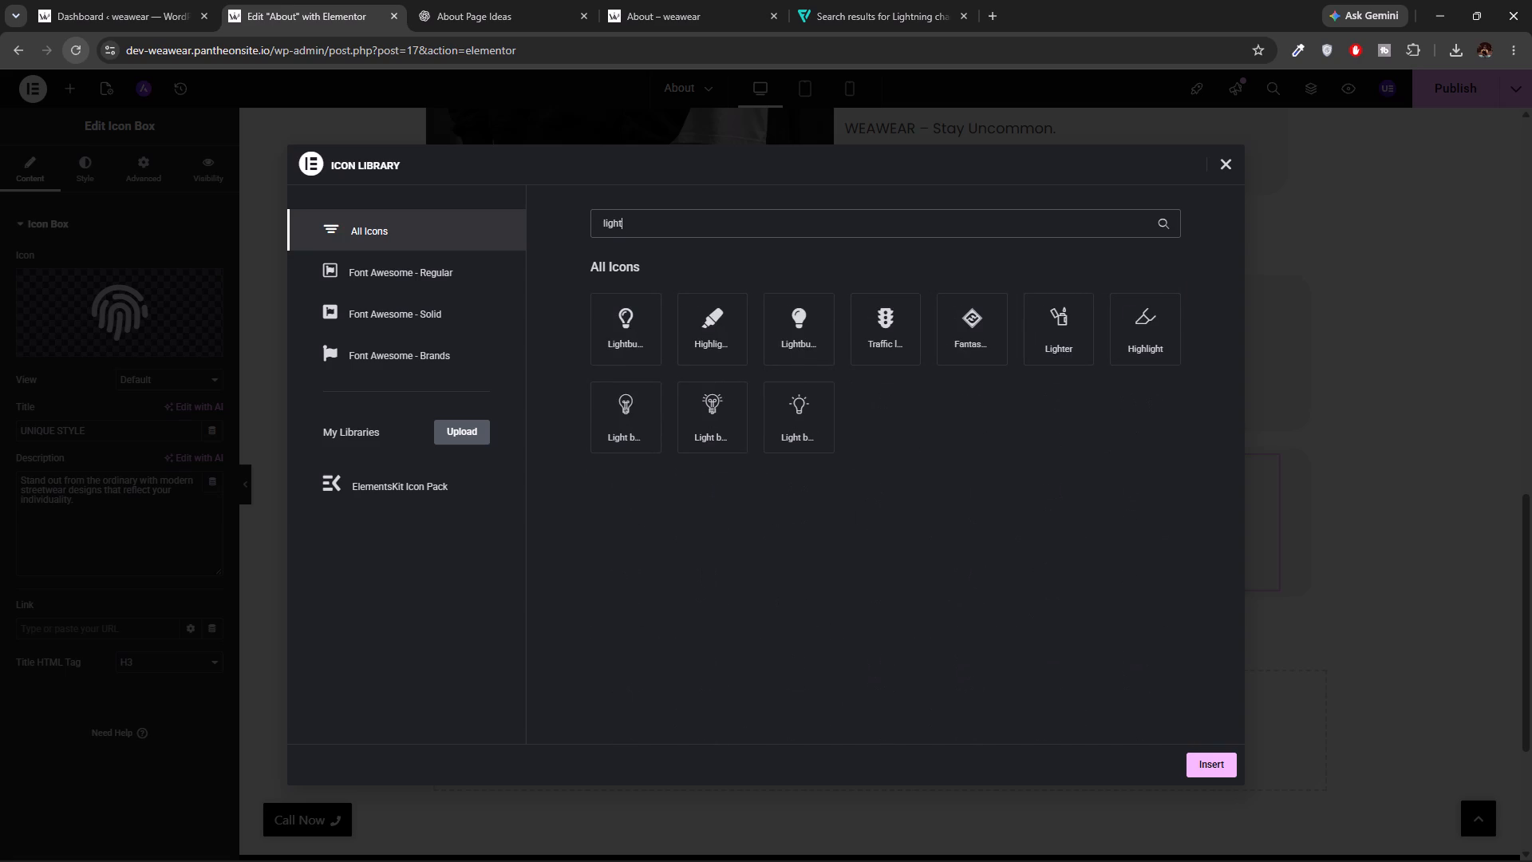
pyautogui.press('BackSpace')
pyautogui.press('BackSpace')
pyautogui.press('BackSpace')
pyautogui.press('BackSpace')
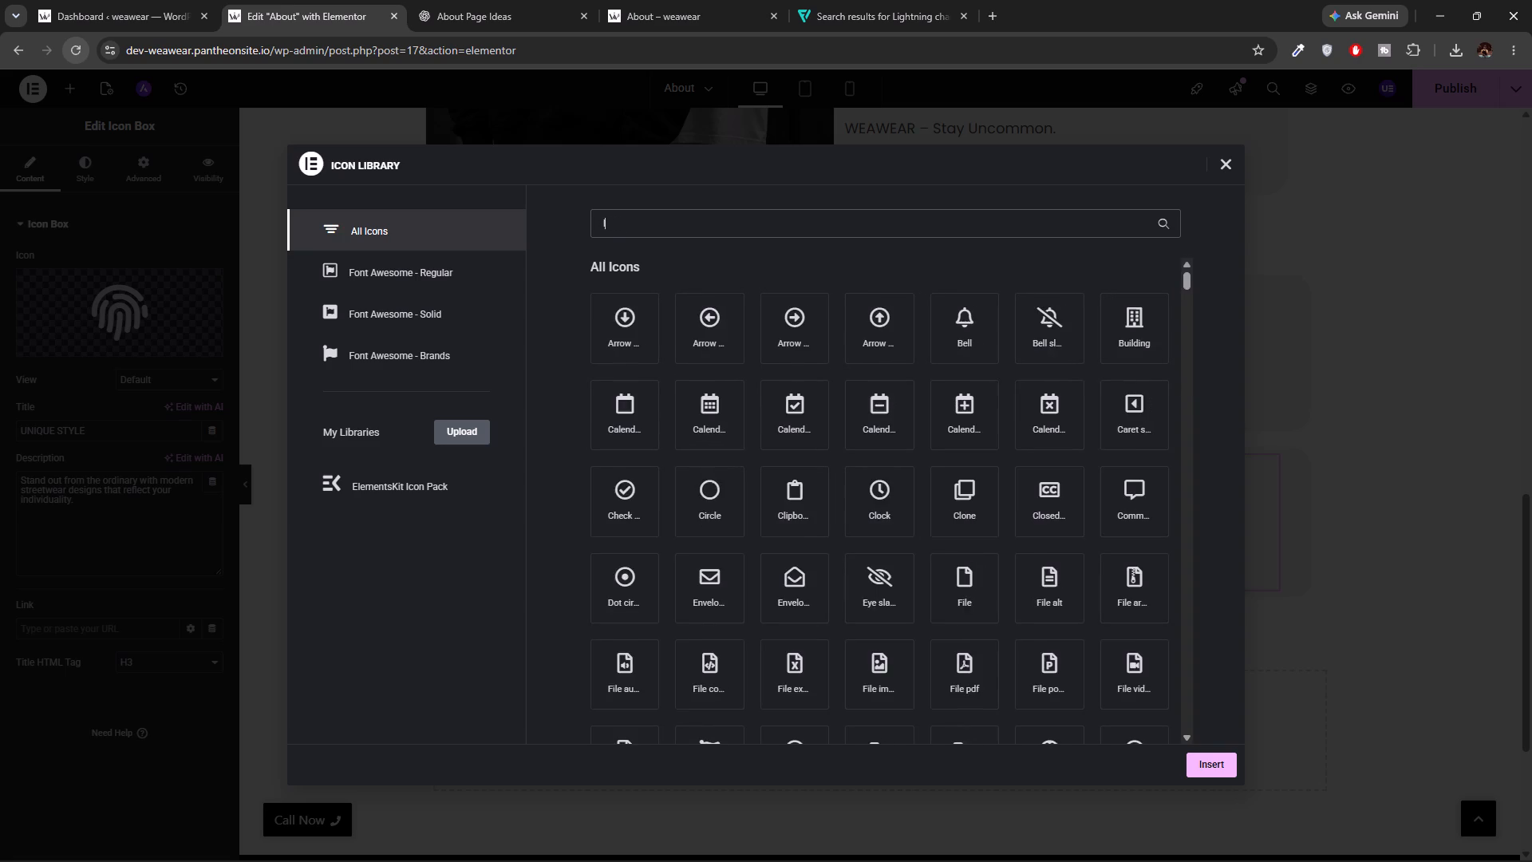
pyautogui.press('BackSpace')
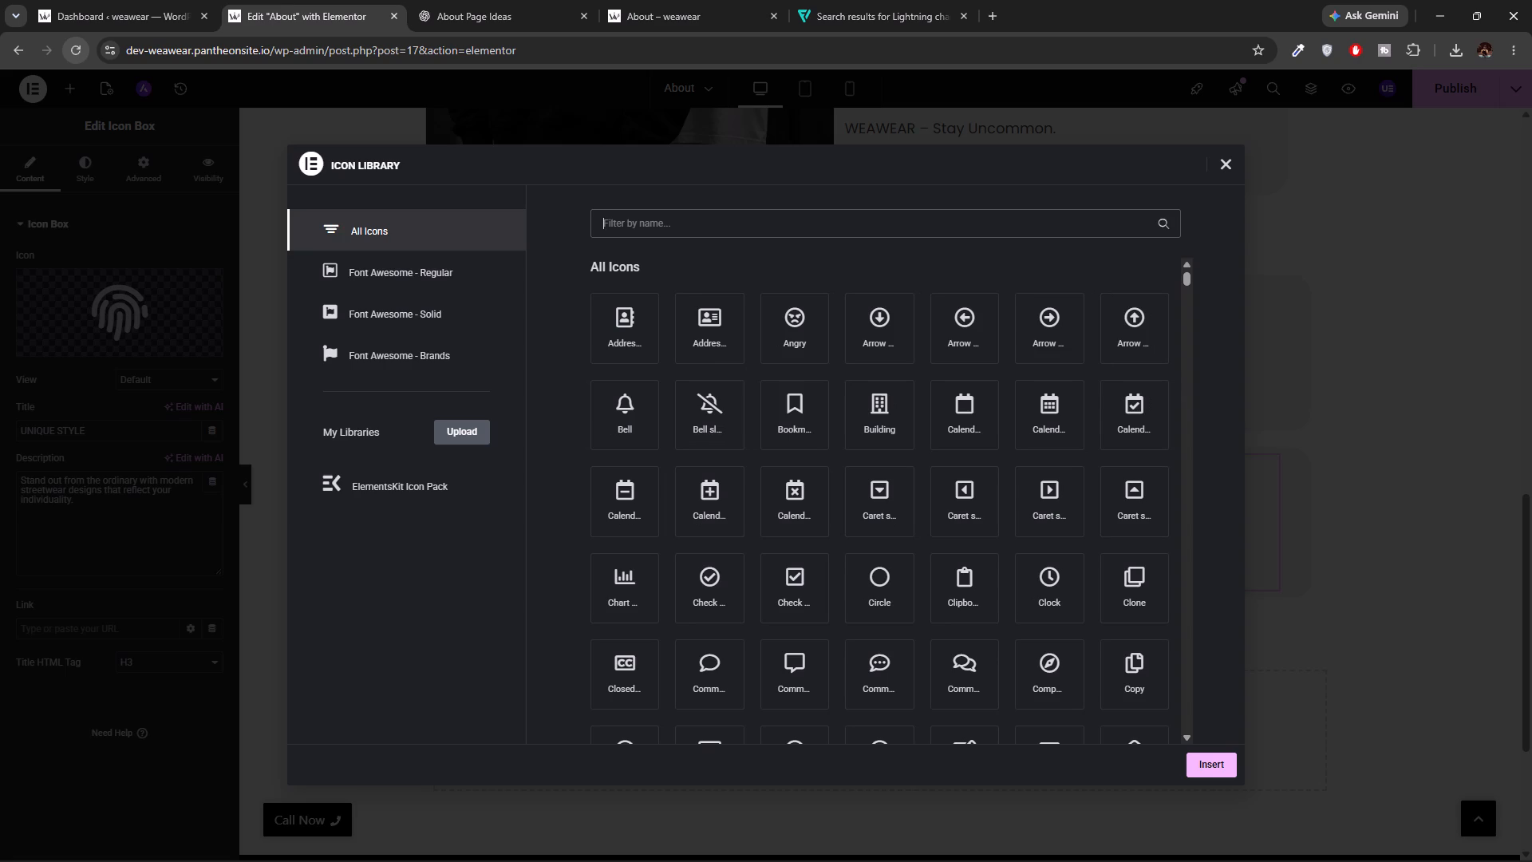
pyautogui.write('boo')
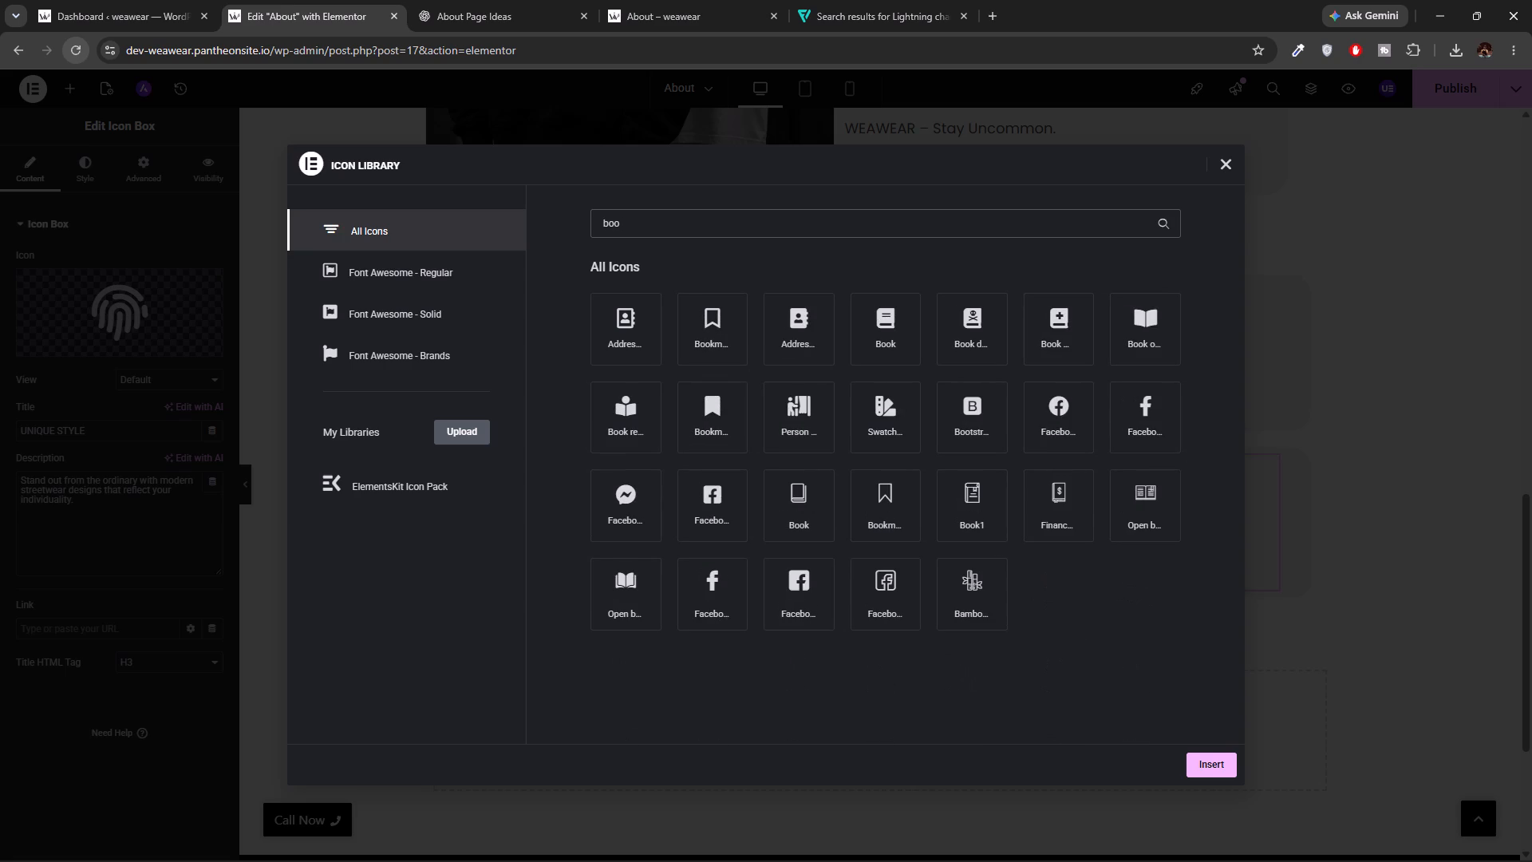
pyautogui.press('s')
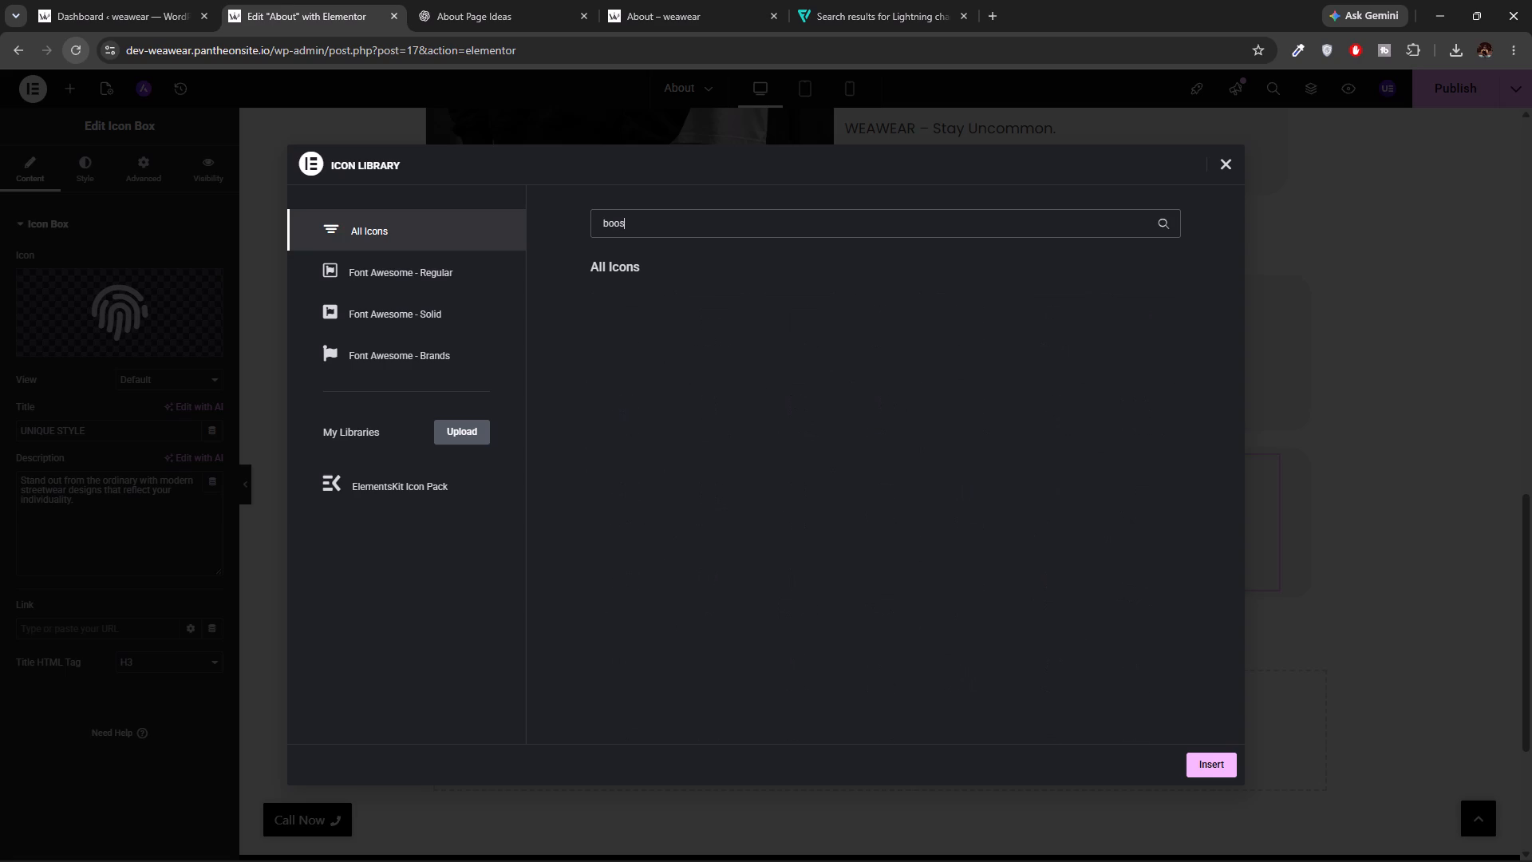
pyautogui.press('t')
pyautogui.press('BackSpace')
pyautogui.press('BackSpace')
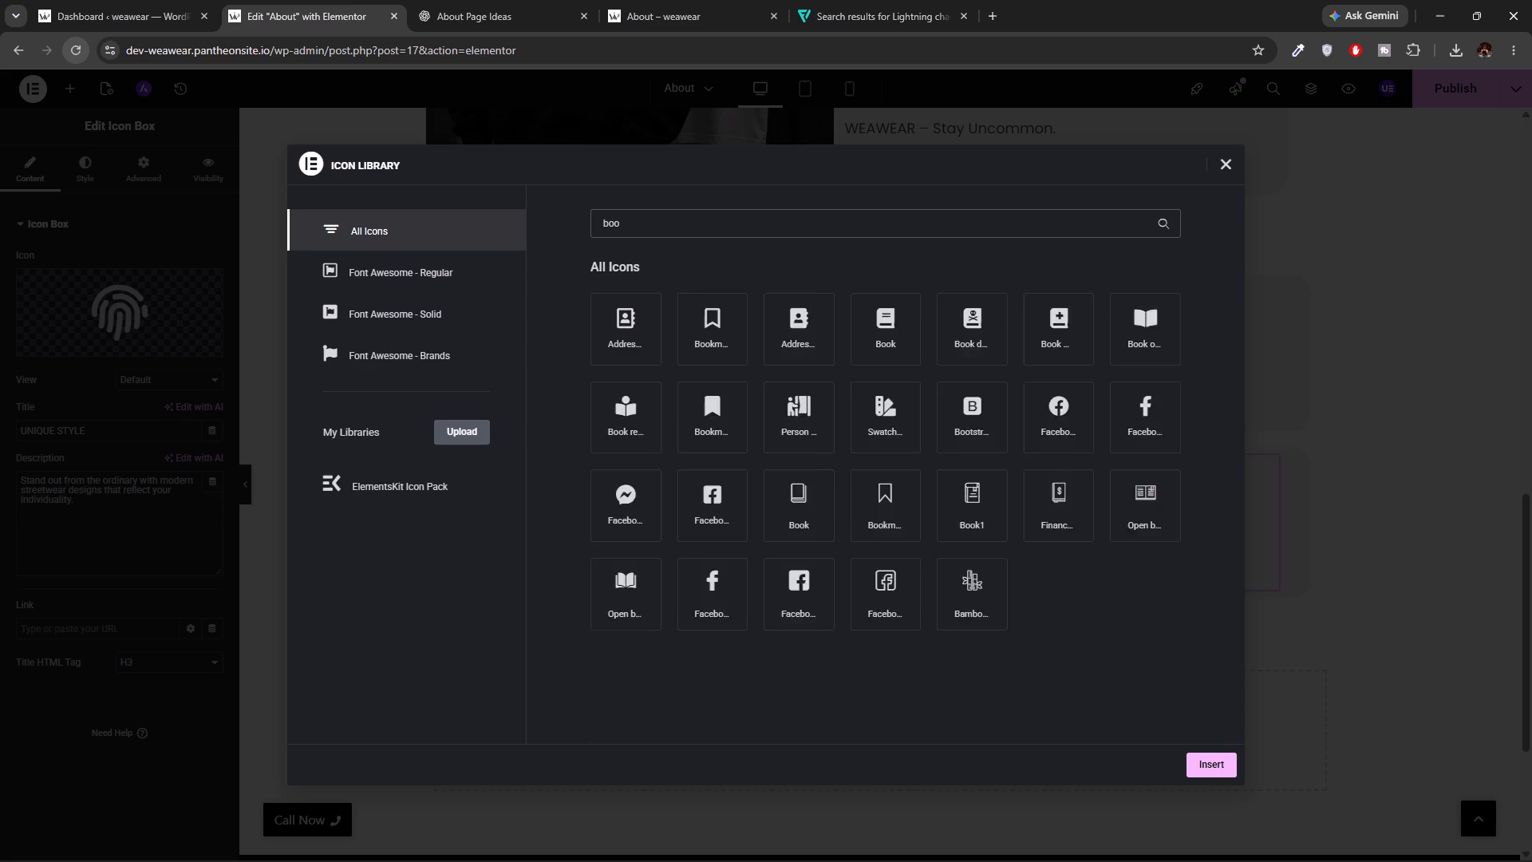
pyautogui.press('BackSpace')
pyautogui.press('BackSpace')
pyautogui.press('BackSpace')
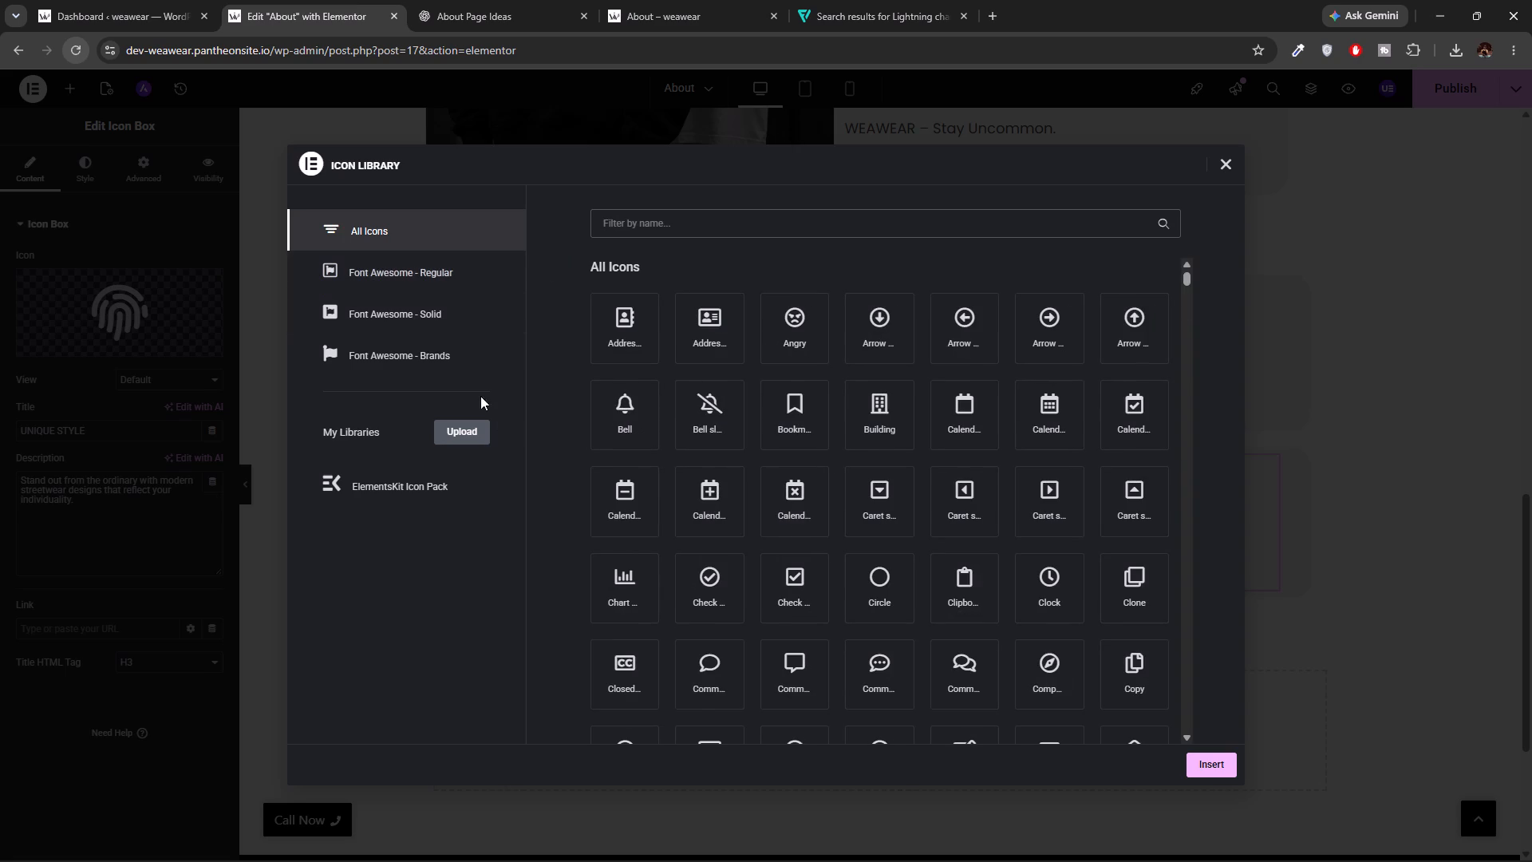
pyautogui.scroll(-2, 699, 621)
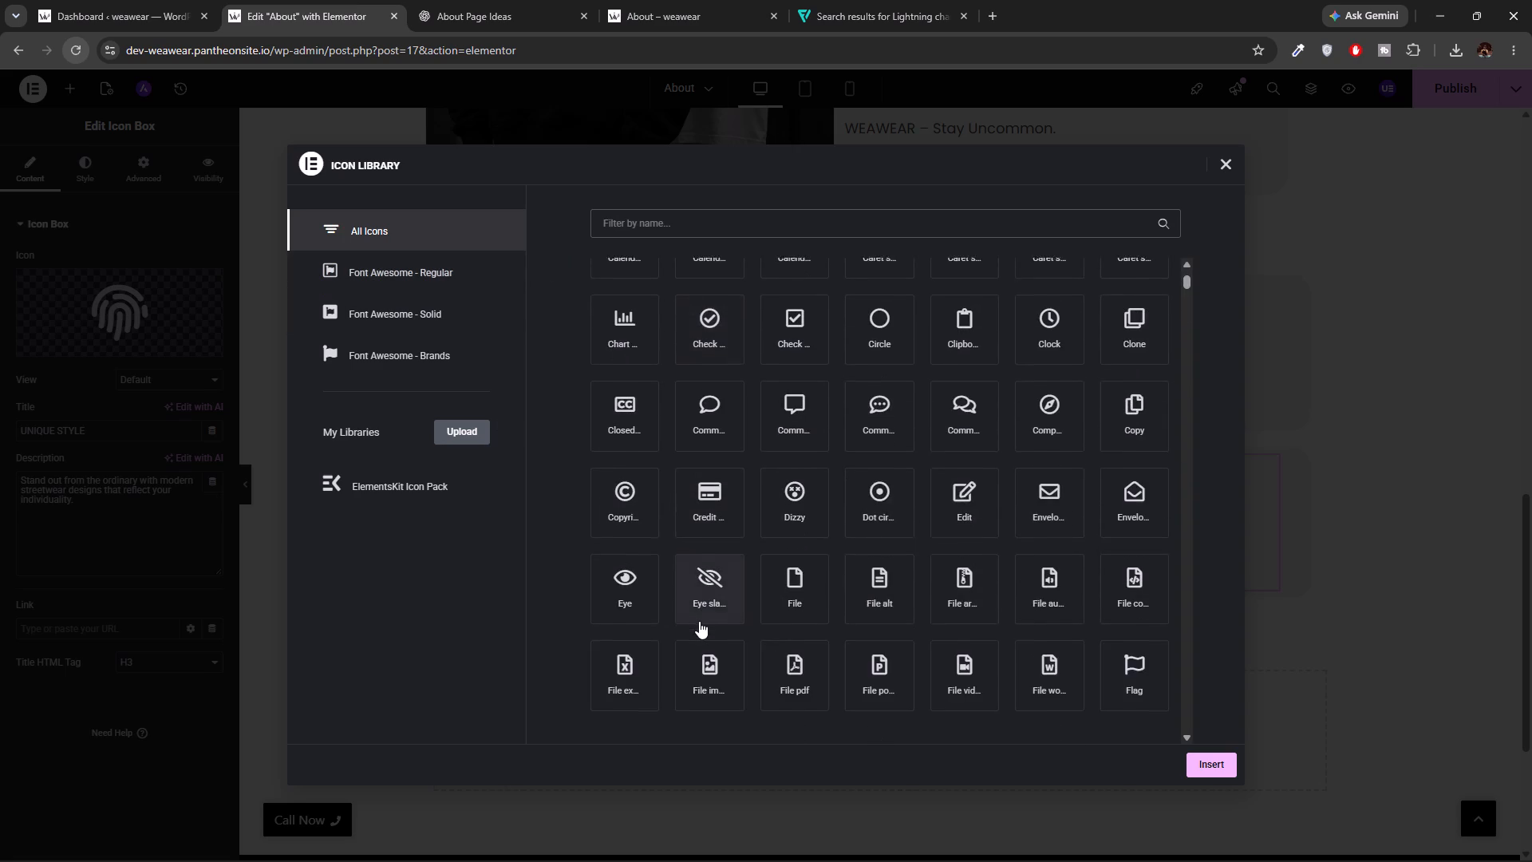
pyautogui.scroll(-5, 699, 621)
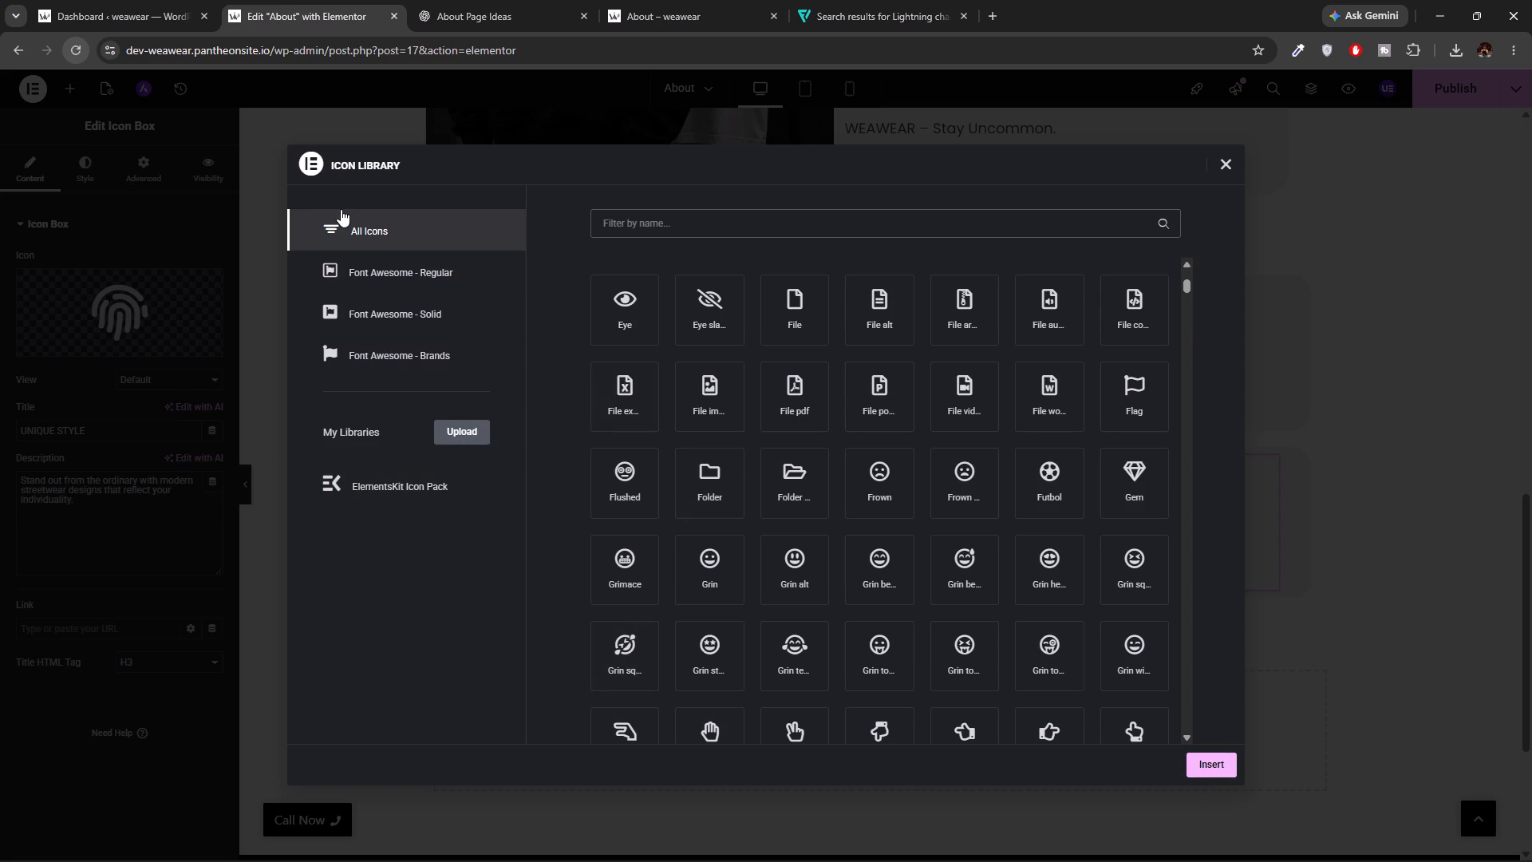
pyautogui.scroll(9, 750, 310)
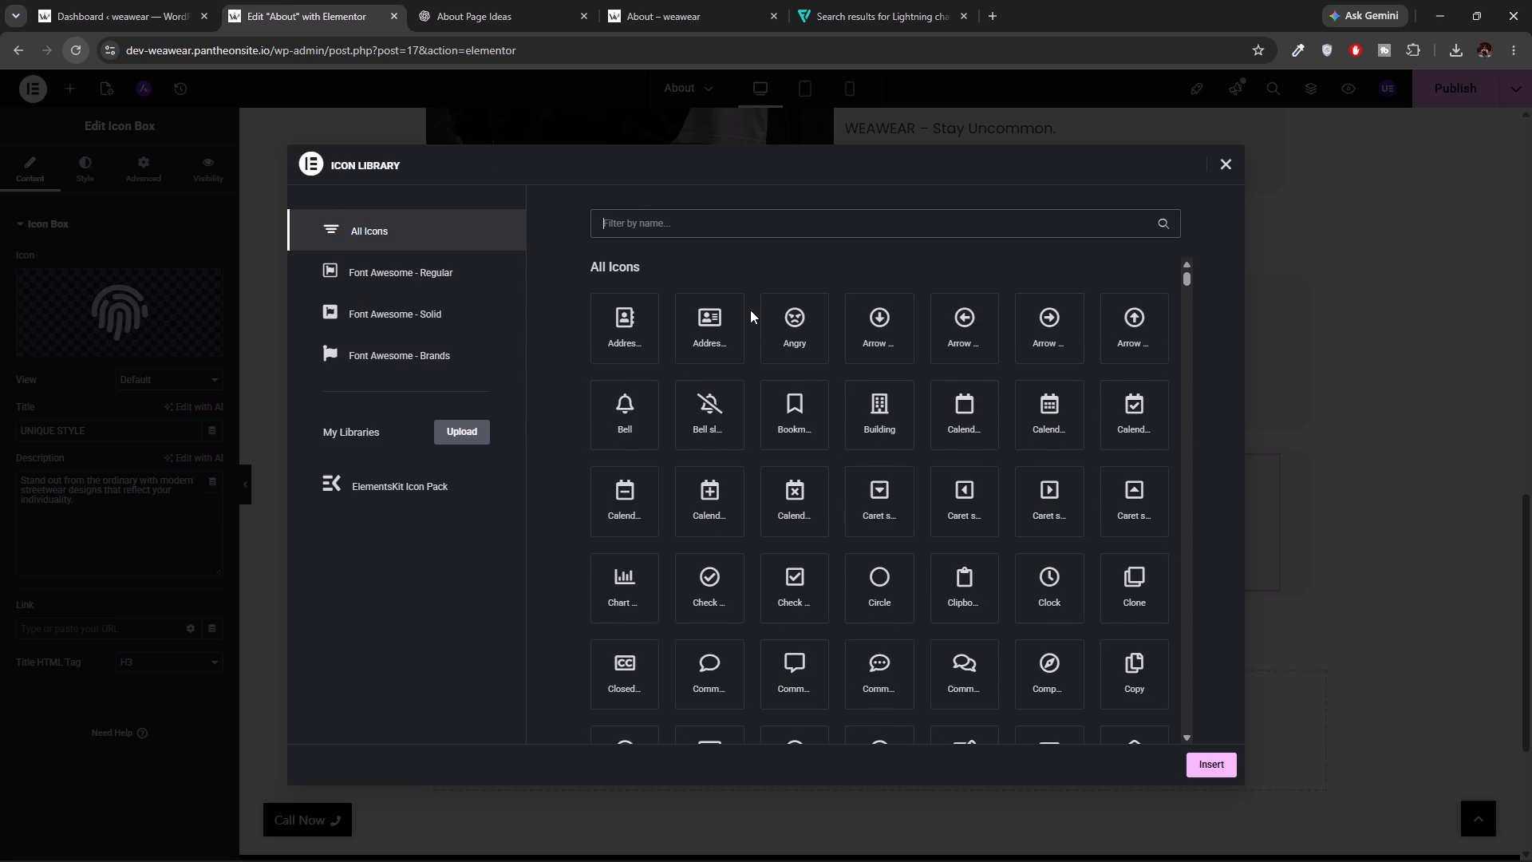
pyautogui.scroll(6, 750, 310)
pyautogui.write('ligh')
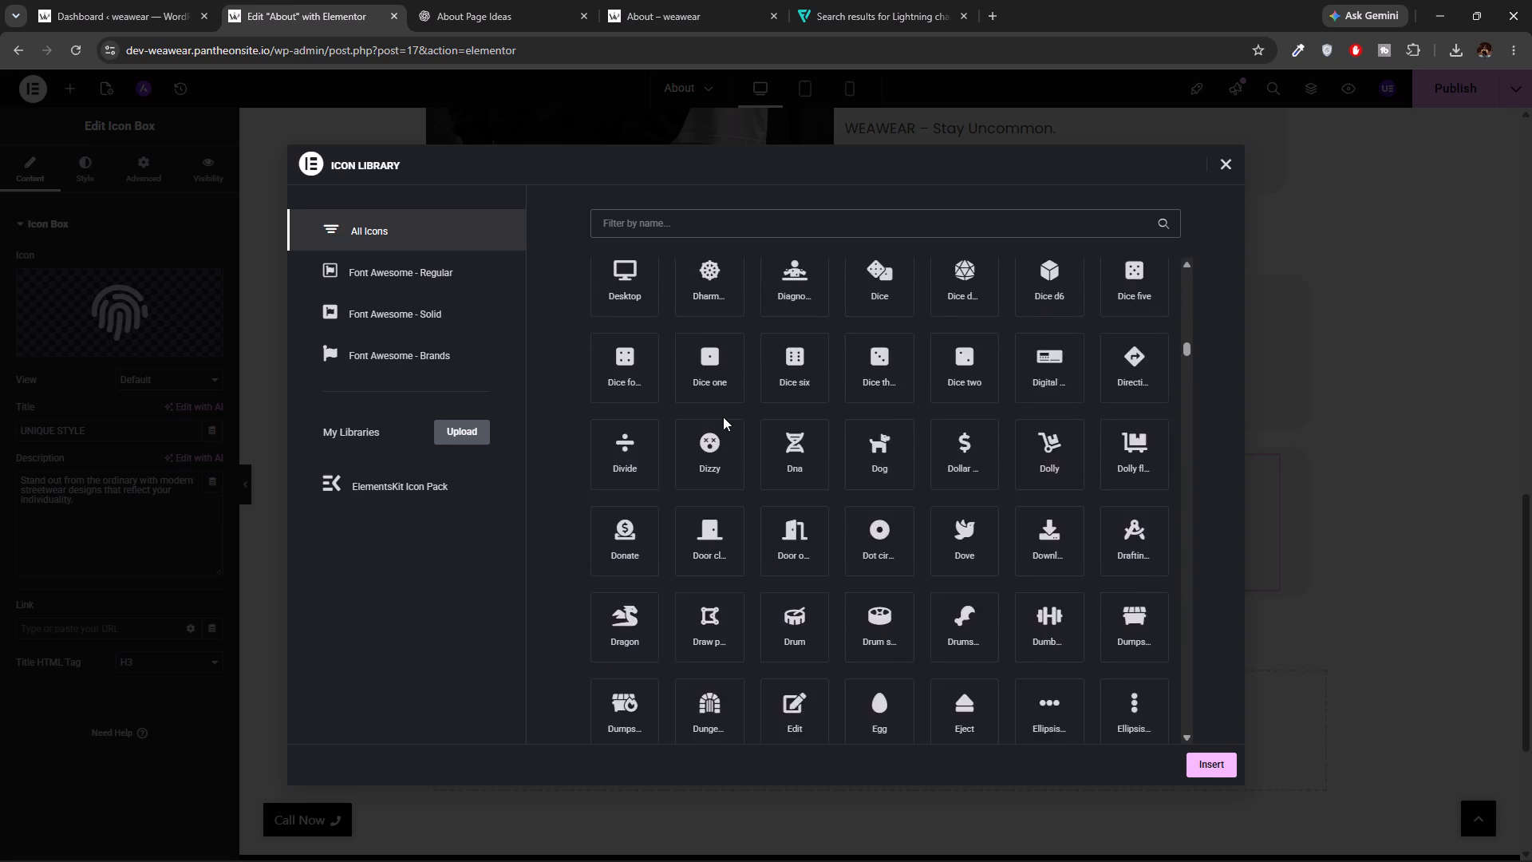
pyautogui.scroll(-9, 723, 417)
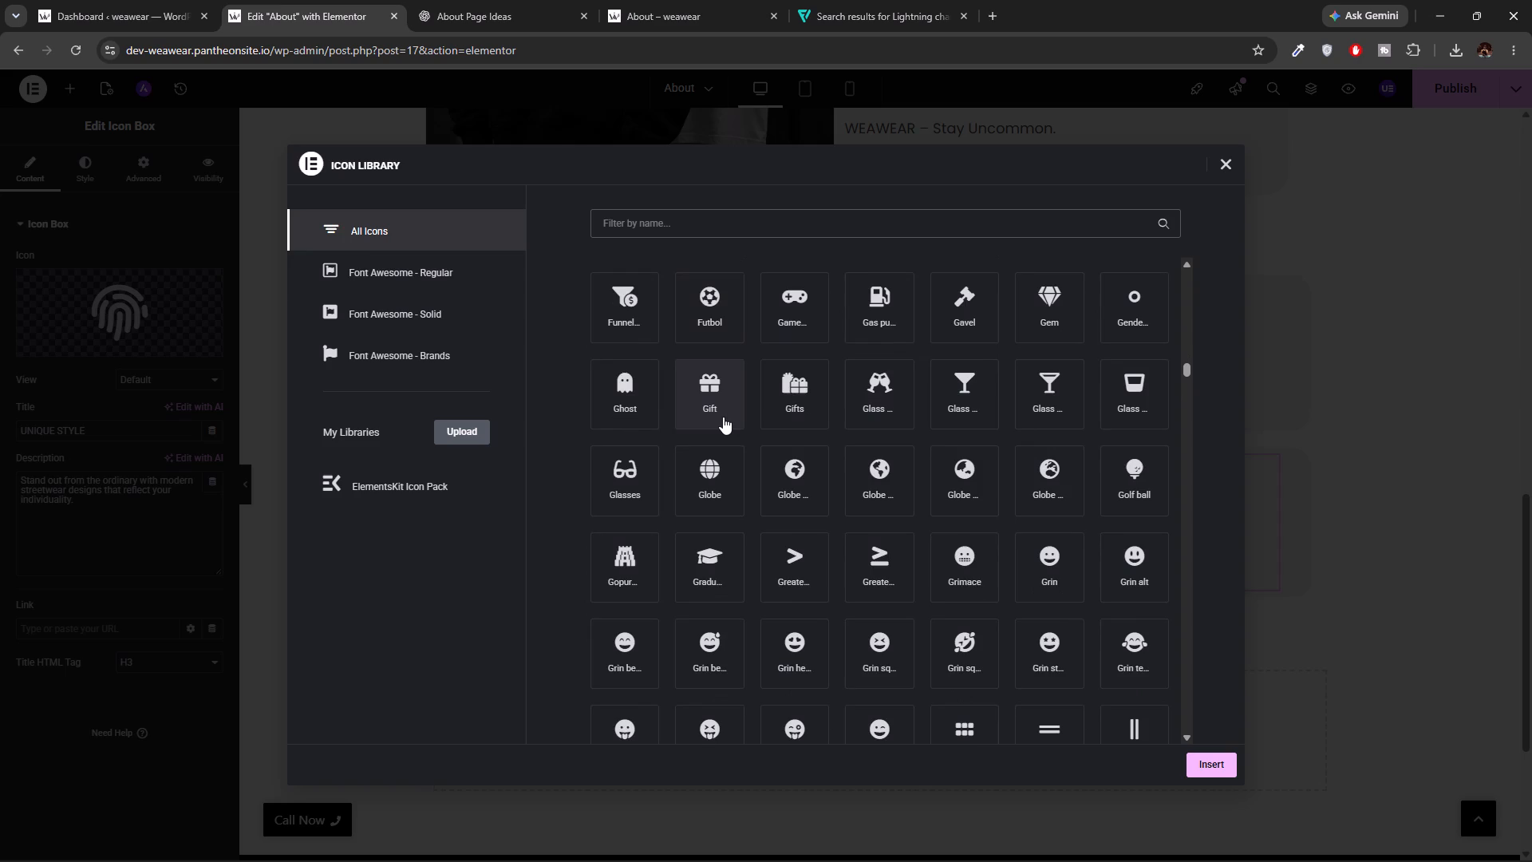
pyautogui.scroll(-4, 723, 417)
pyautogui.scroll(1, 723, 417)
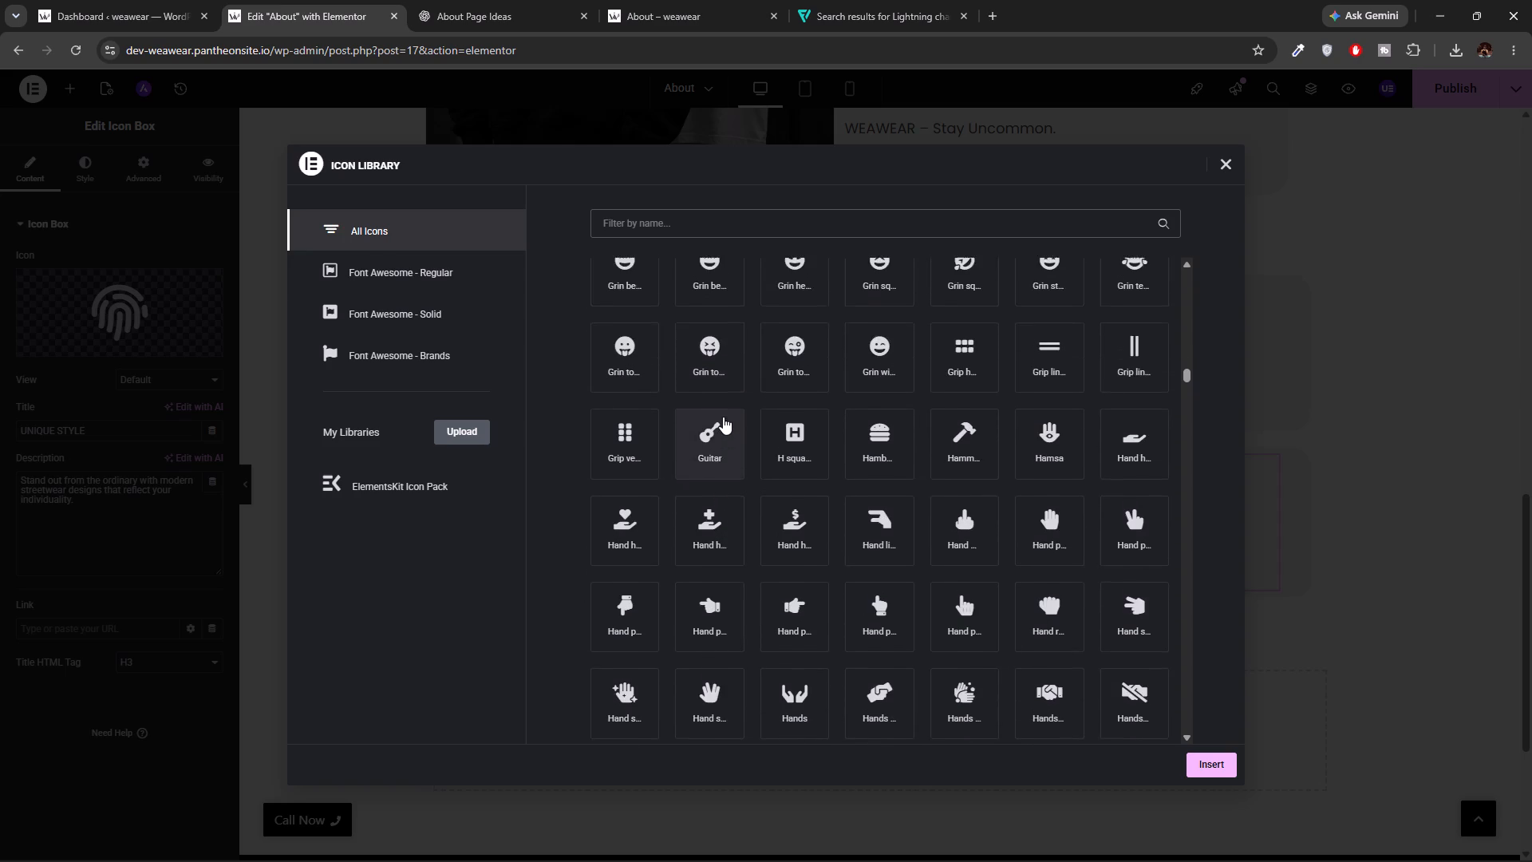
pyautogui.scroll(1, 723, 417)
pyautogui.scroll(-2, 723, 417)
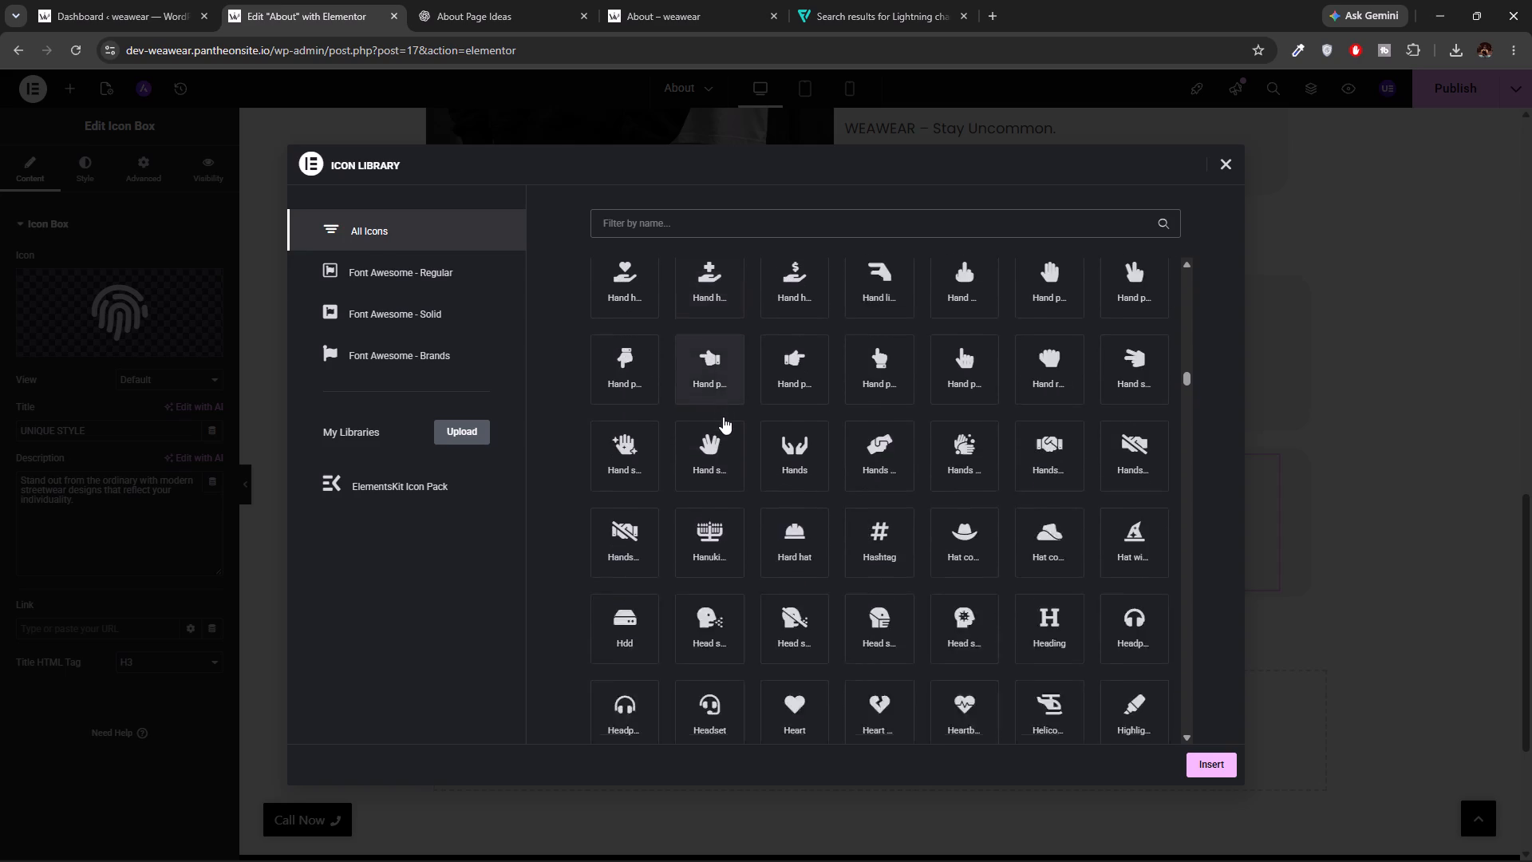
pyautogui.scroll(-7, 723, 417)
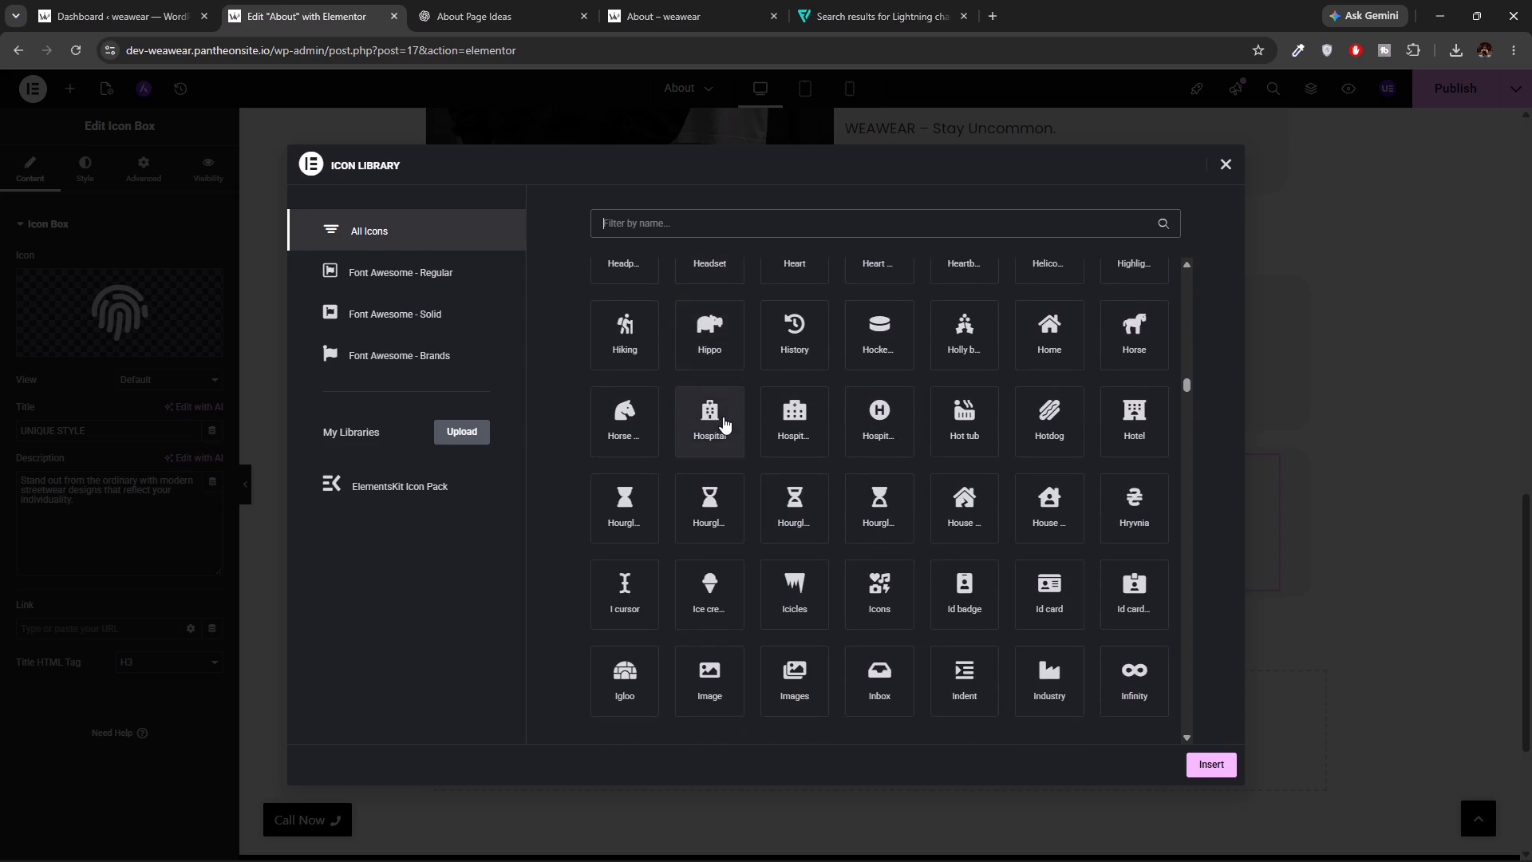
pyautogui.scroll(-3, 723, 417)
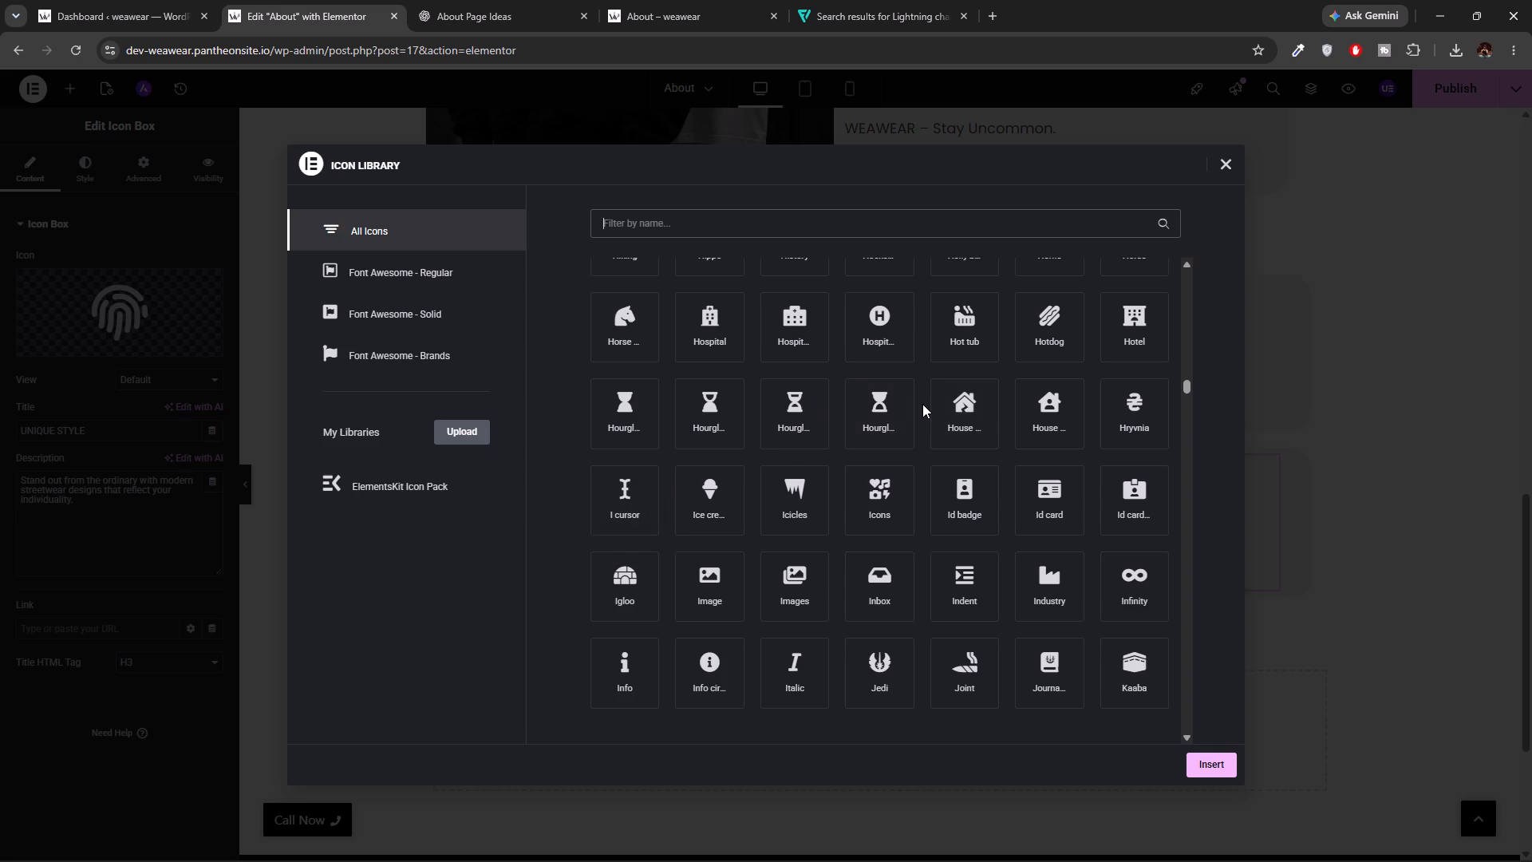
pyautogui.scroll(-2, 873, 420)
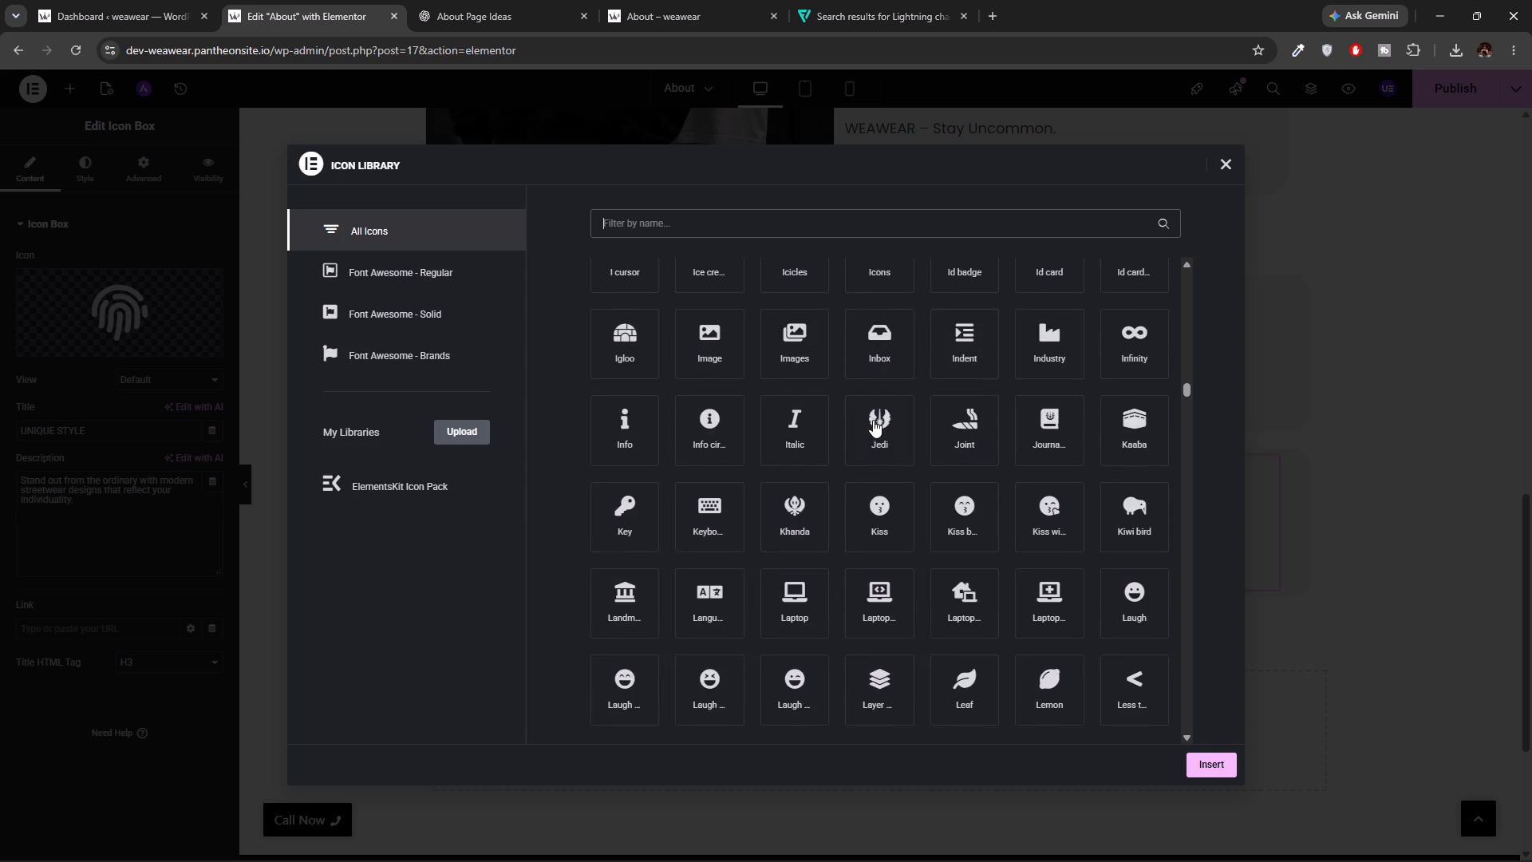
pyautogui.scroll(-6, 873, 420)
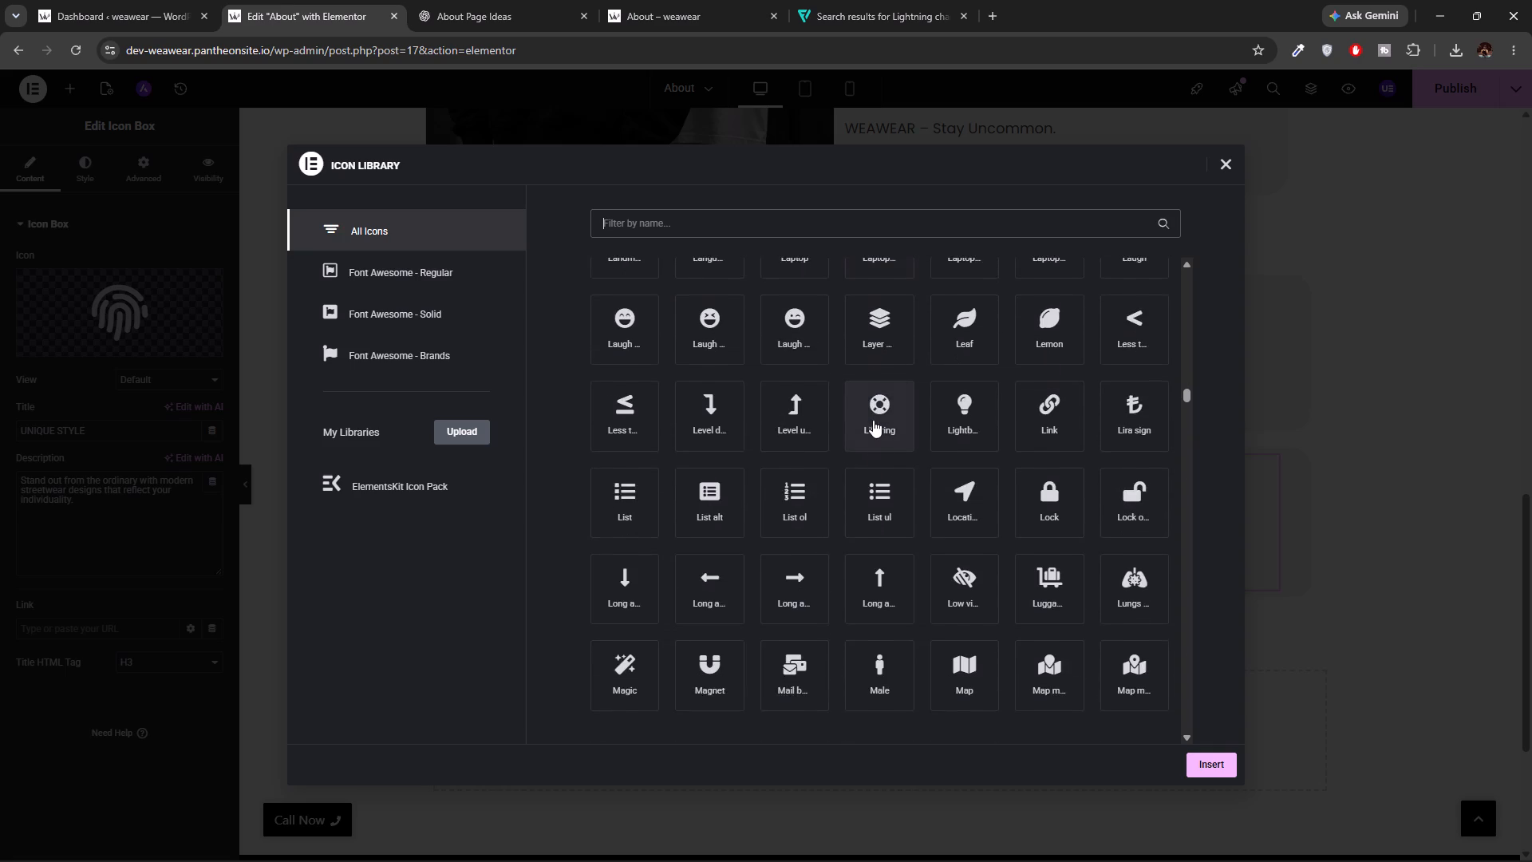
pyautogui.scroll(-5, 873, 420)
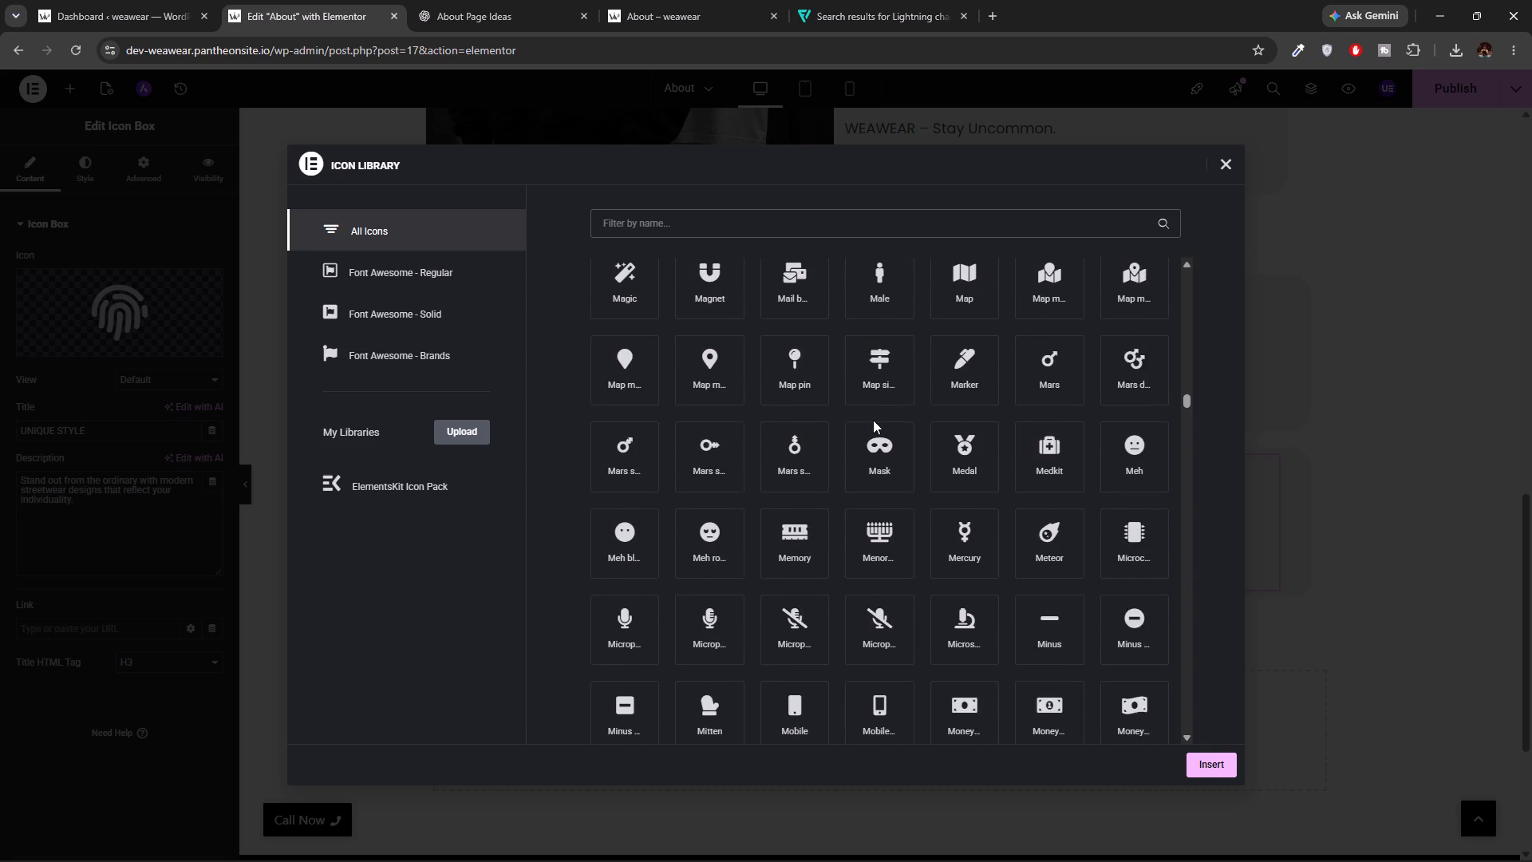
pyautogui.scroll(-4, 873, 420)
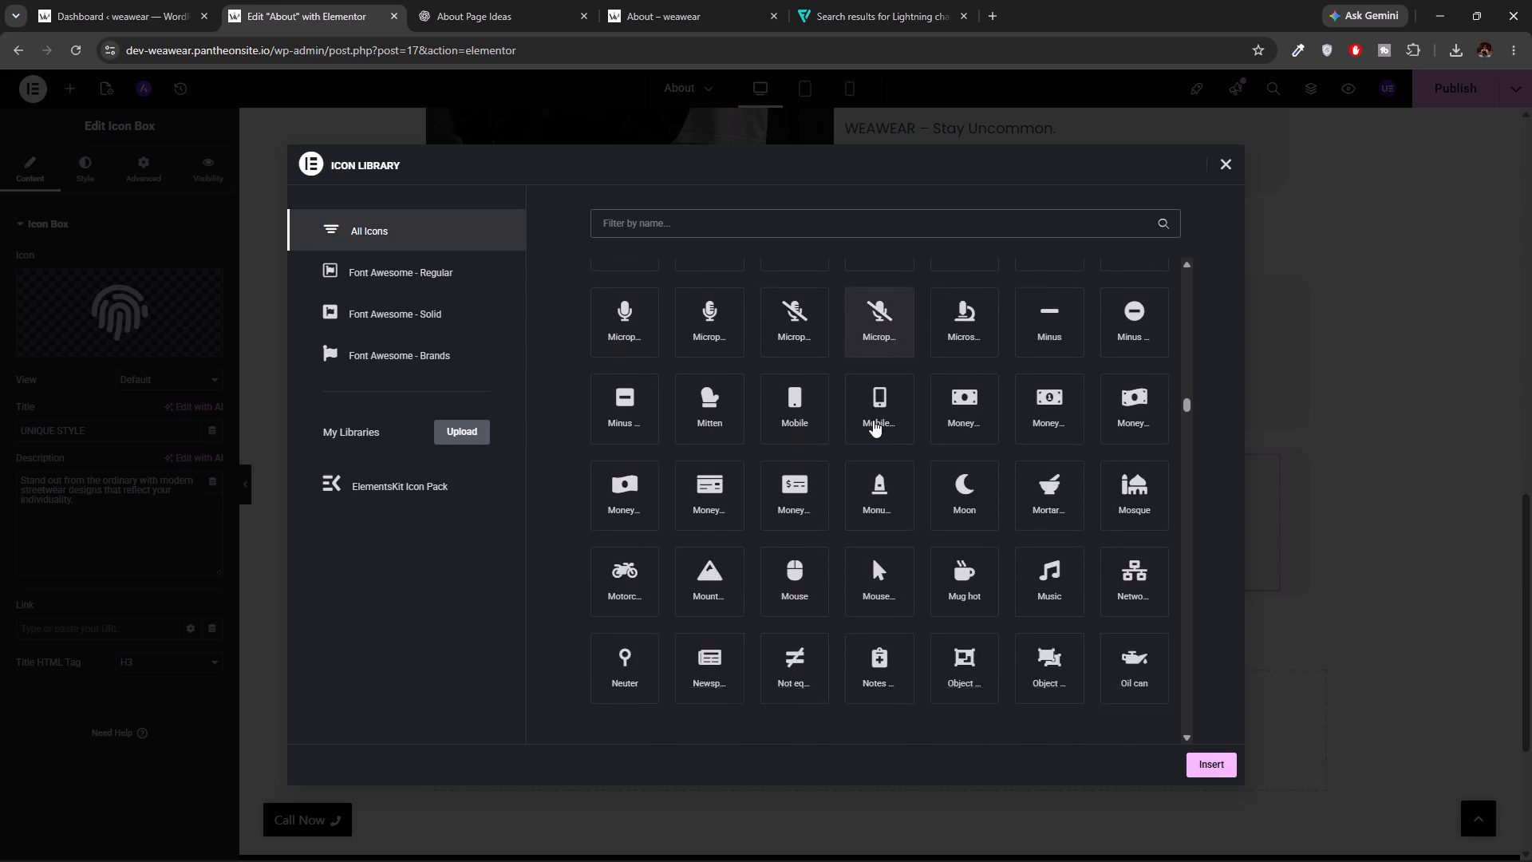
pyautogui.scroll(-6, 873, 420)
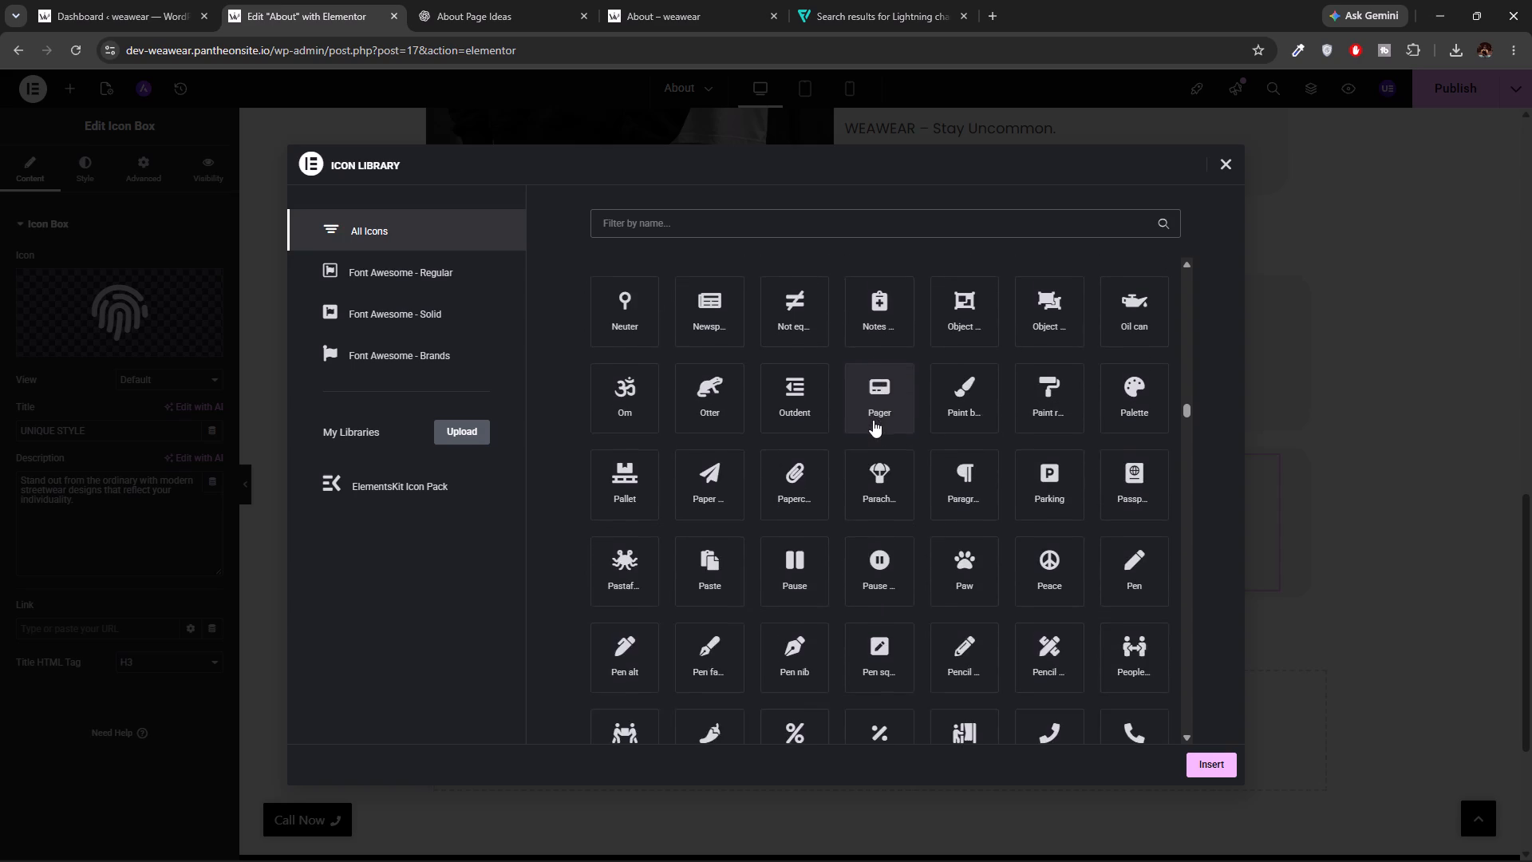
pyautogui.scroll(-4, 873, 420)
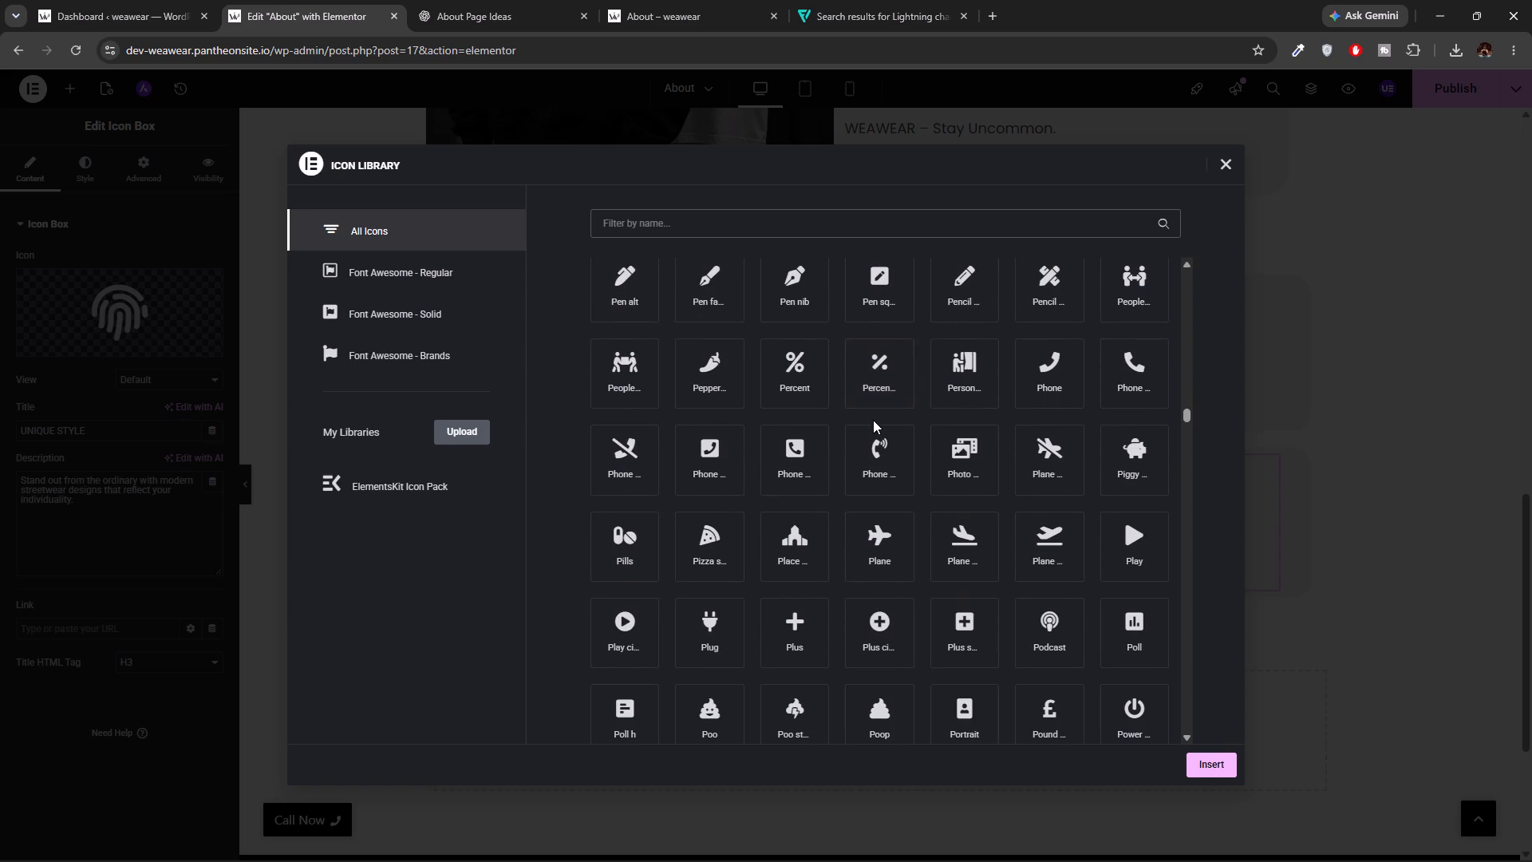
pyautogui.scroll(-3, 873, 420)
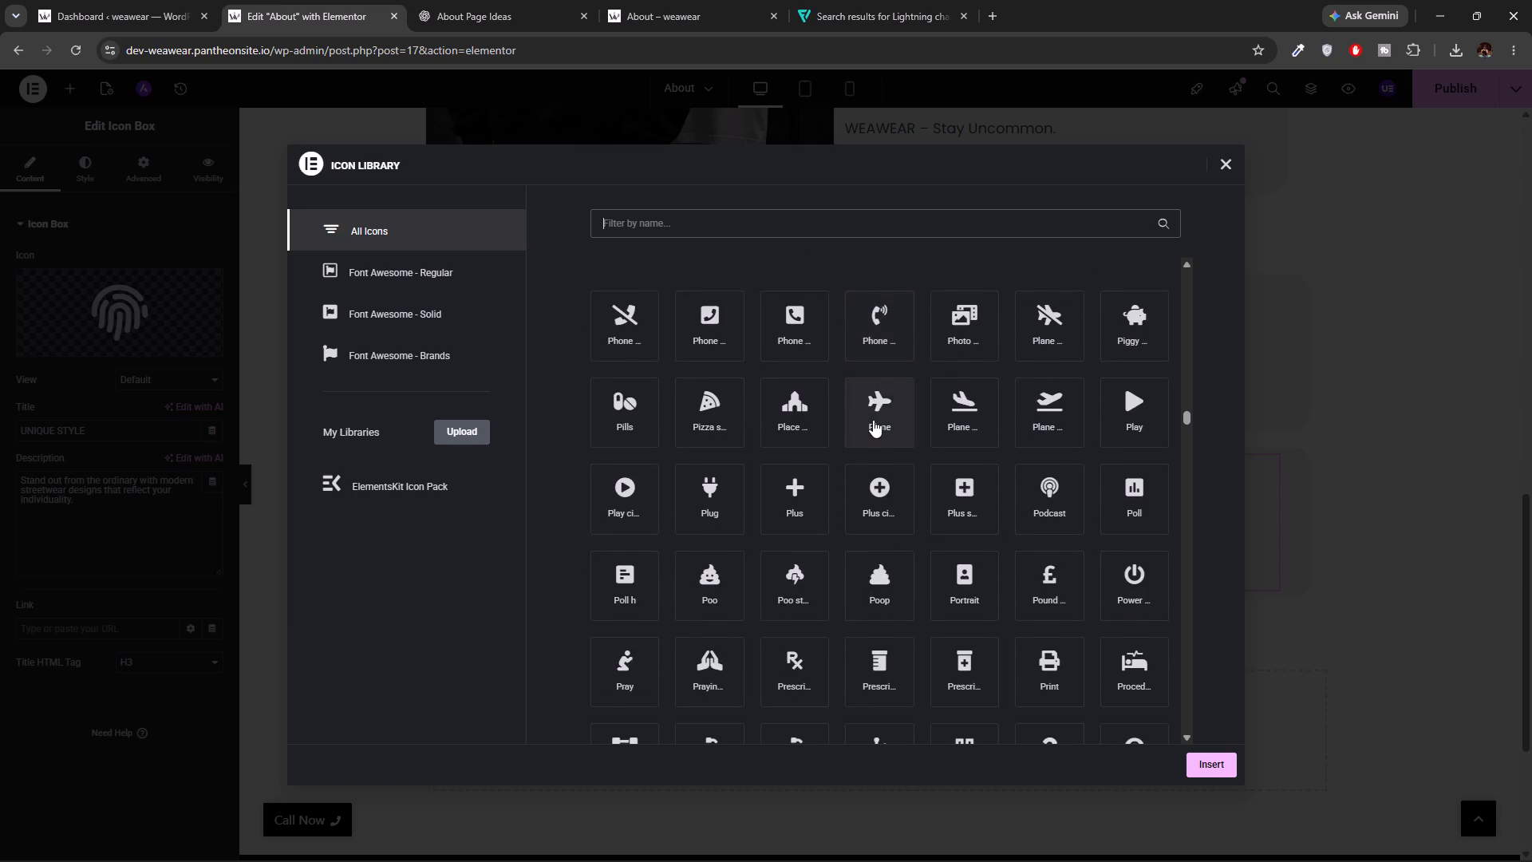
pyautogui.scroll(-1, 873, 420)
# Search the icon library for a style-related icon using "sty", "fat", "fas", "pre" and "premi".
pyautogui.write('sty')
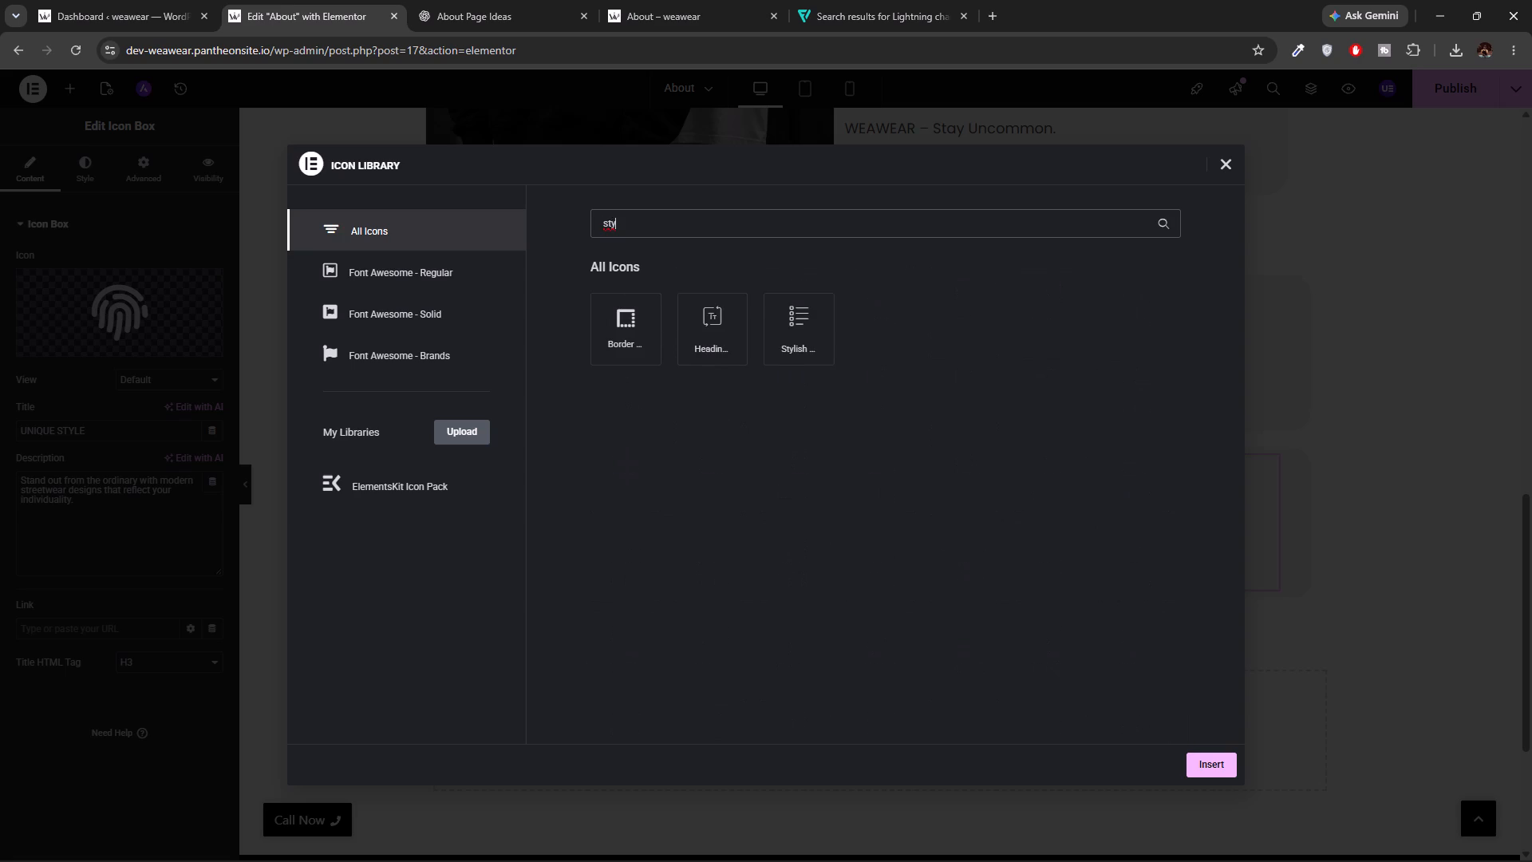
pyautogui.press('BackSpace')
pyautogui.press('BackSpace')
pyautogui.press('BackSpace')
pyautogui.write('fat')
pyautogui.press('BackSpace')
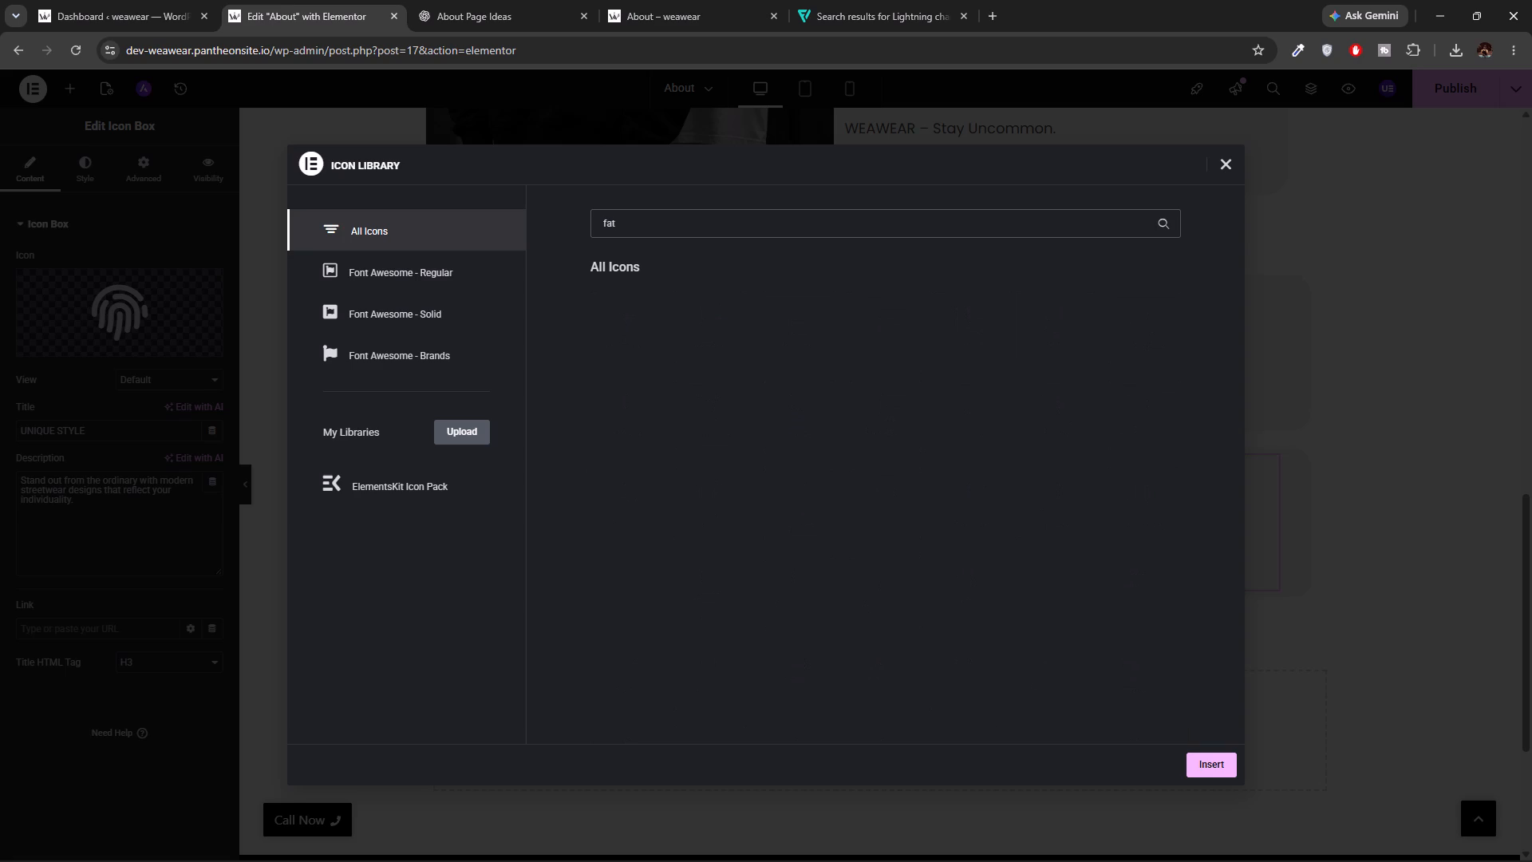
pyautogui.press('s')
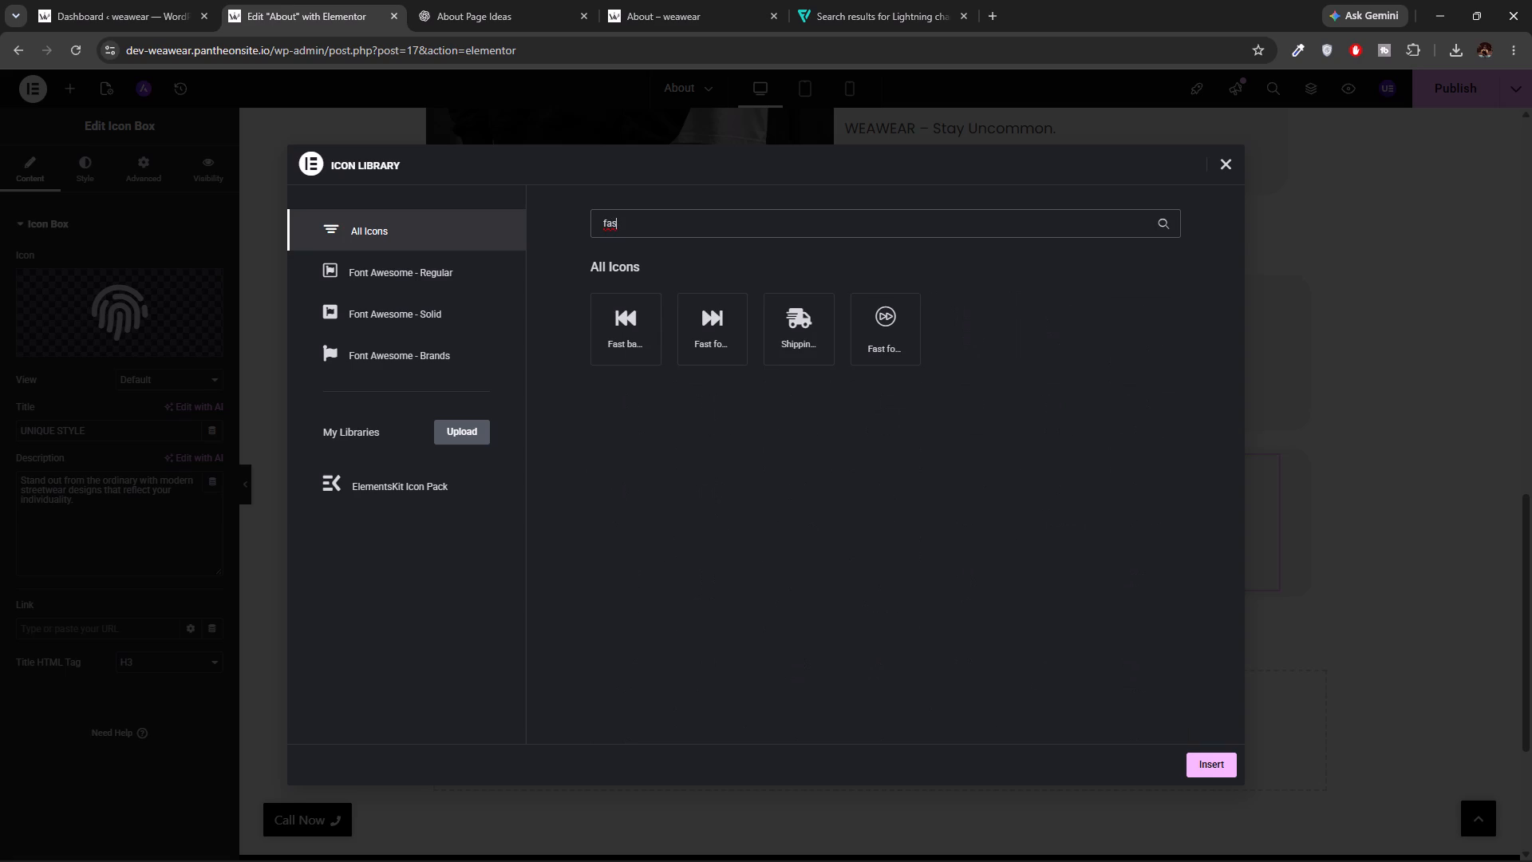
pyautogui.press('BackSpace')
pyautogui.press('BackSpace')
pyautogui.press('BackSpace')
pyautogui.write('pre')
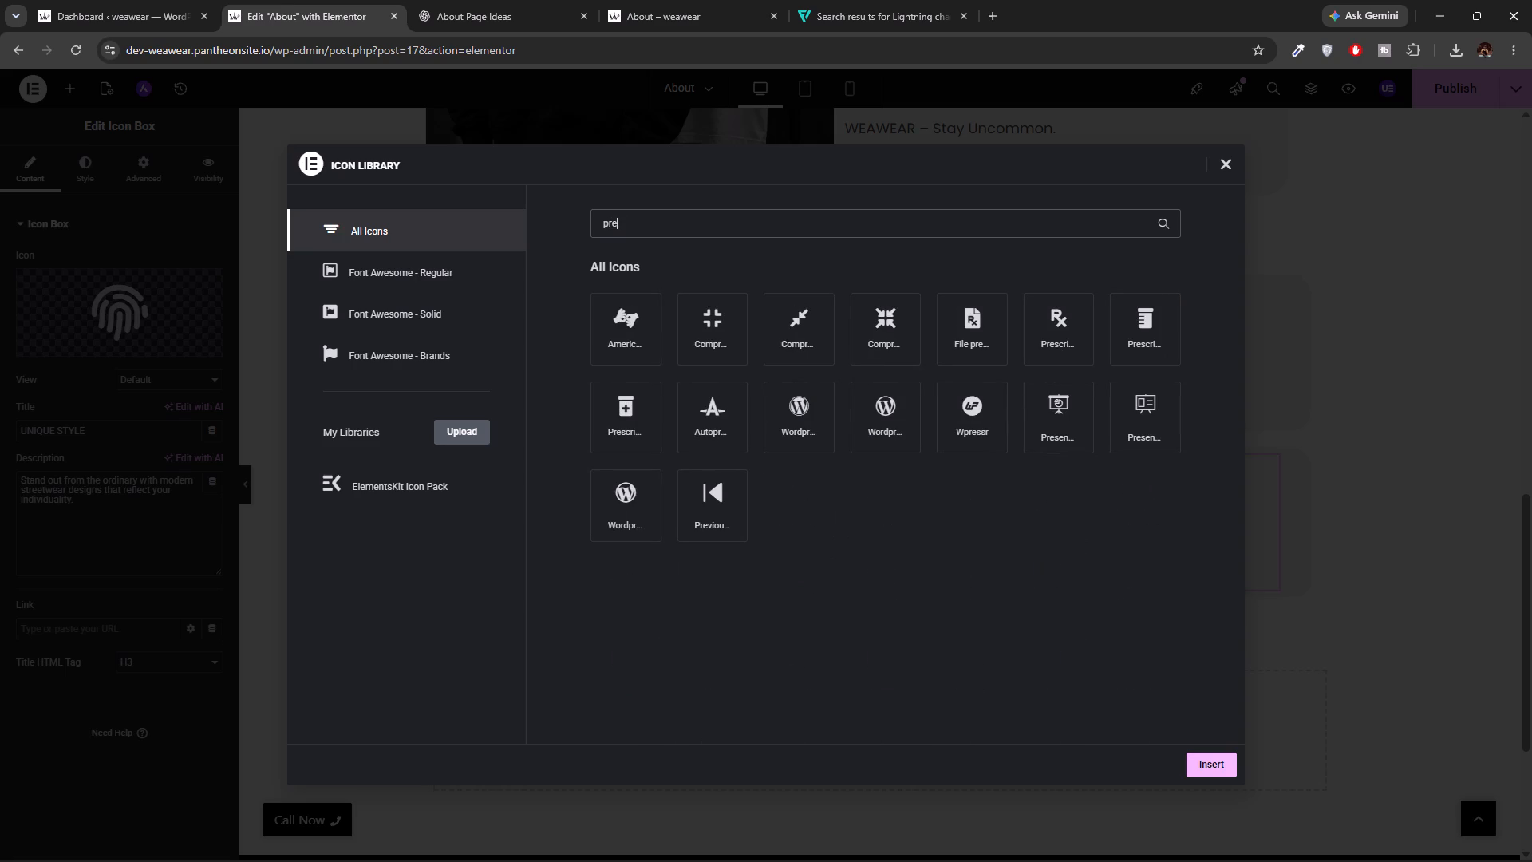
pyautogui.write('mi')
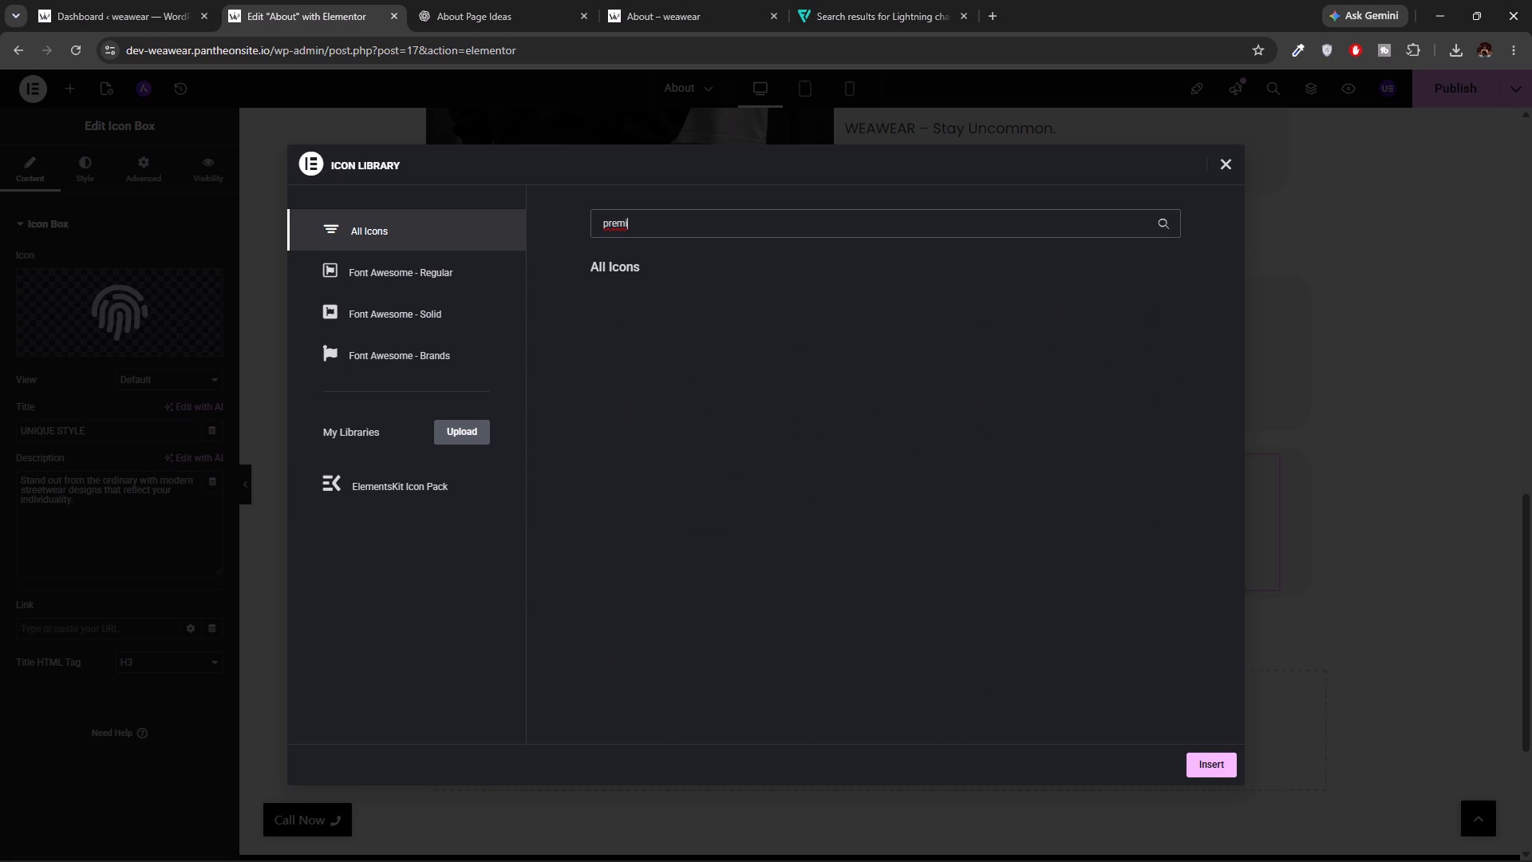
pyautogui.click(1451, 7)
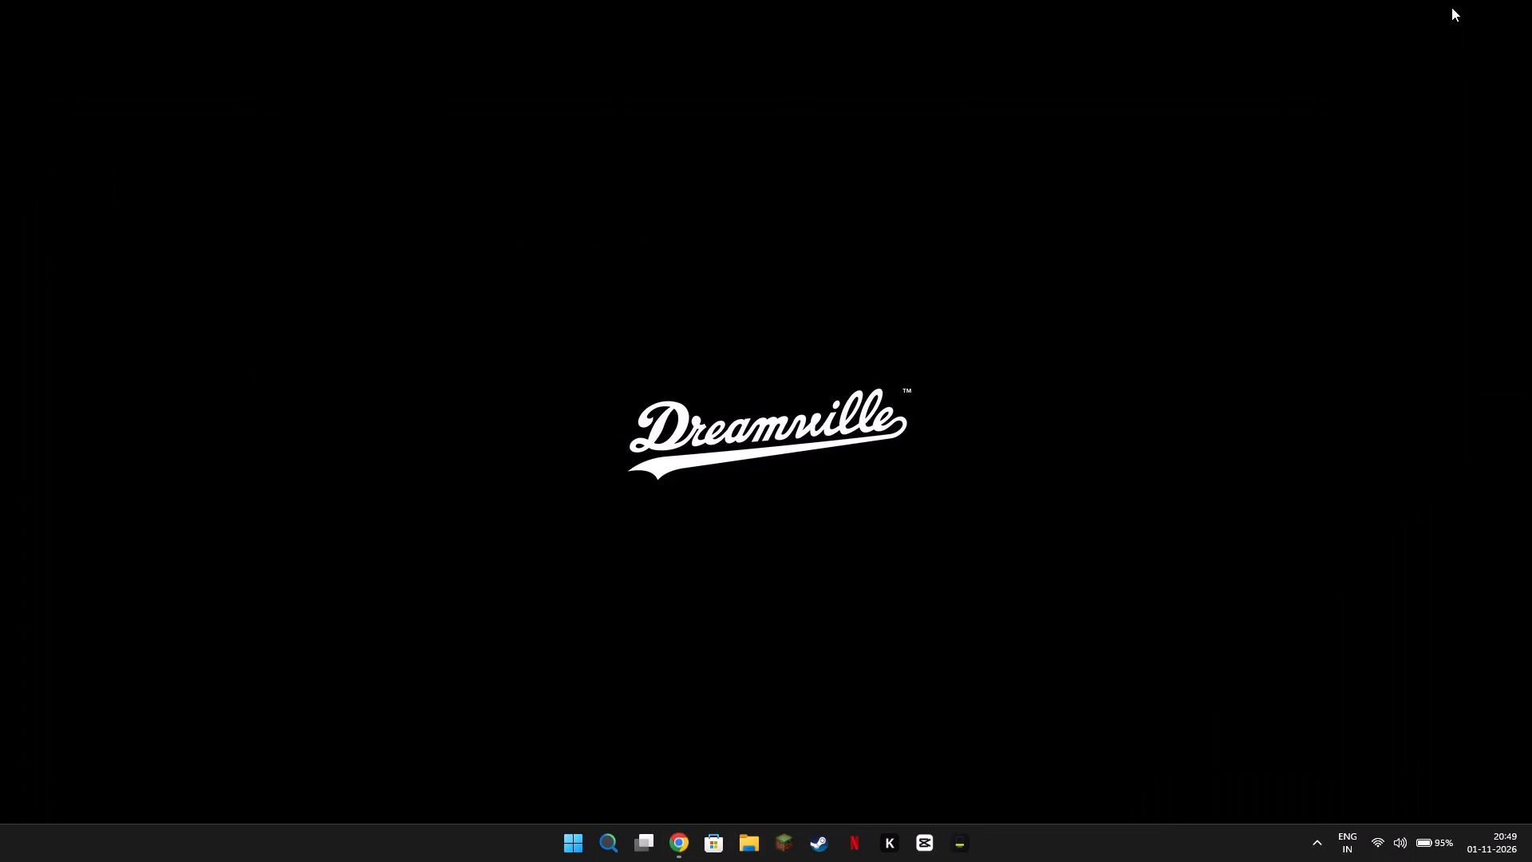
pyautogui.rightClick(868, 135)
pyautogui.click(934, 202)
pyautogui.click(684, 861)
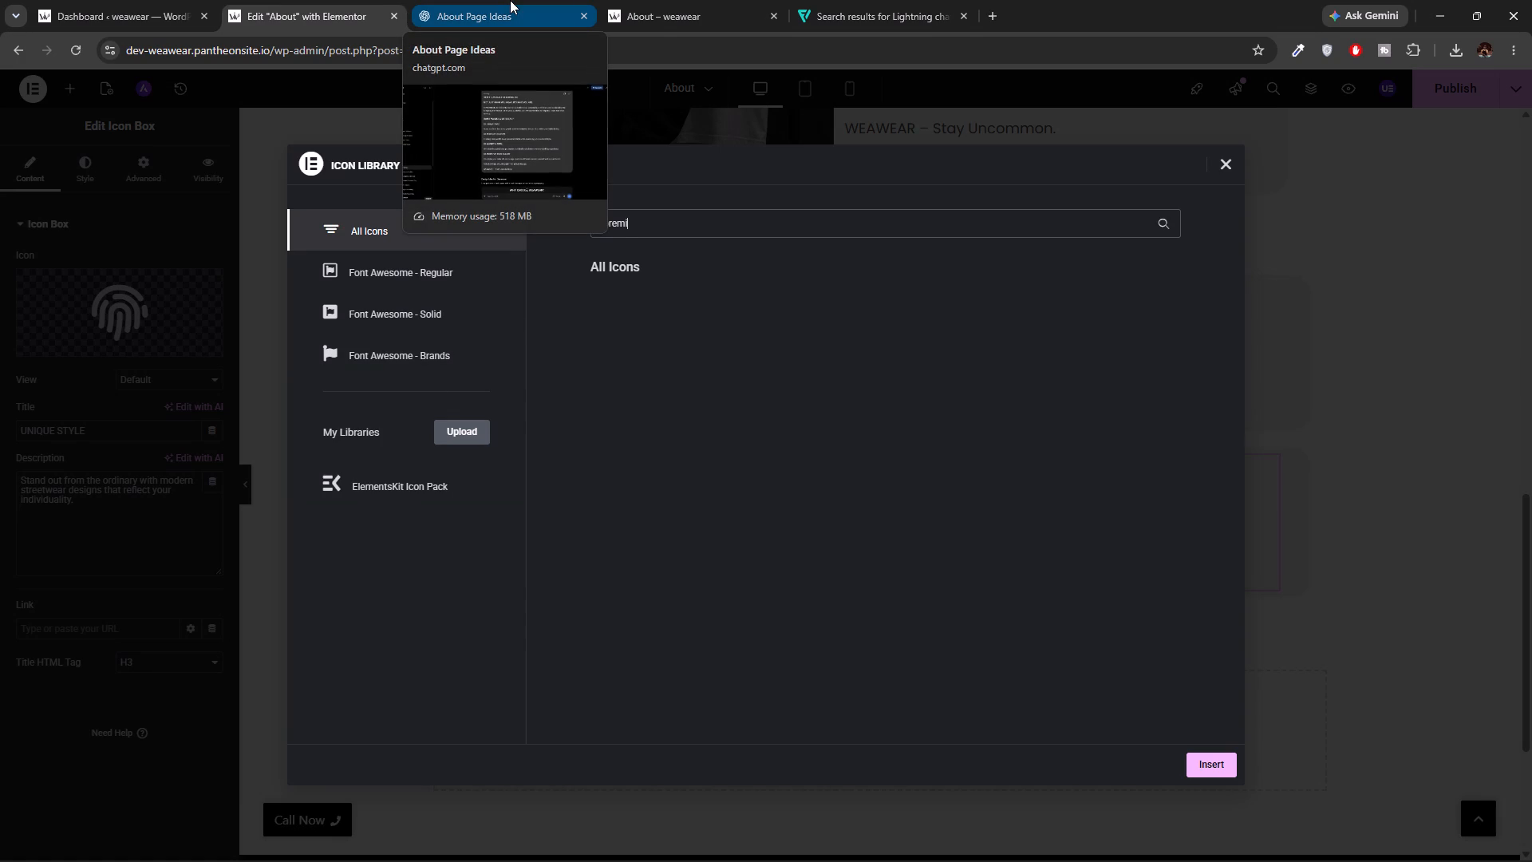
# Close the icon library and look over the About page from the hero banner down to the four feature cards.
pyautogui.click(1231, 165)
pyautogui.scroll(12, 892, 307)
pyautogui.scroll(-2, 892, 307)
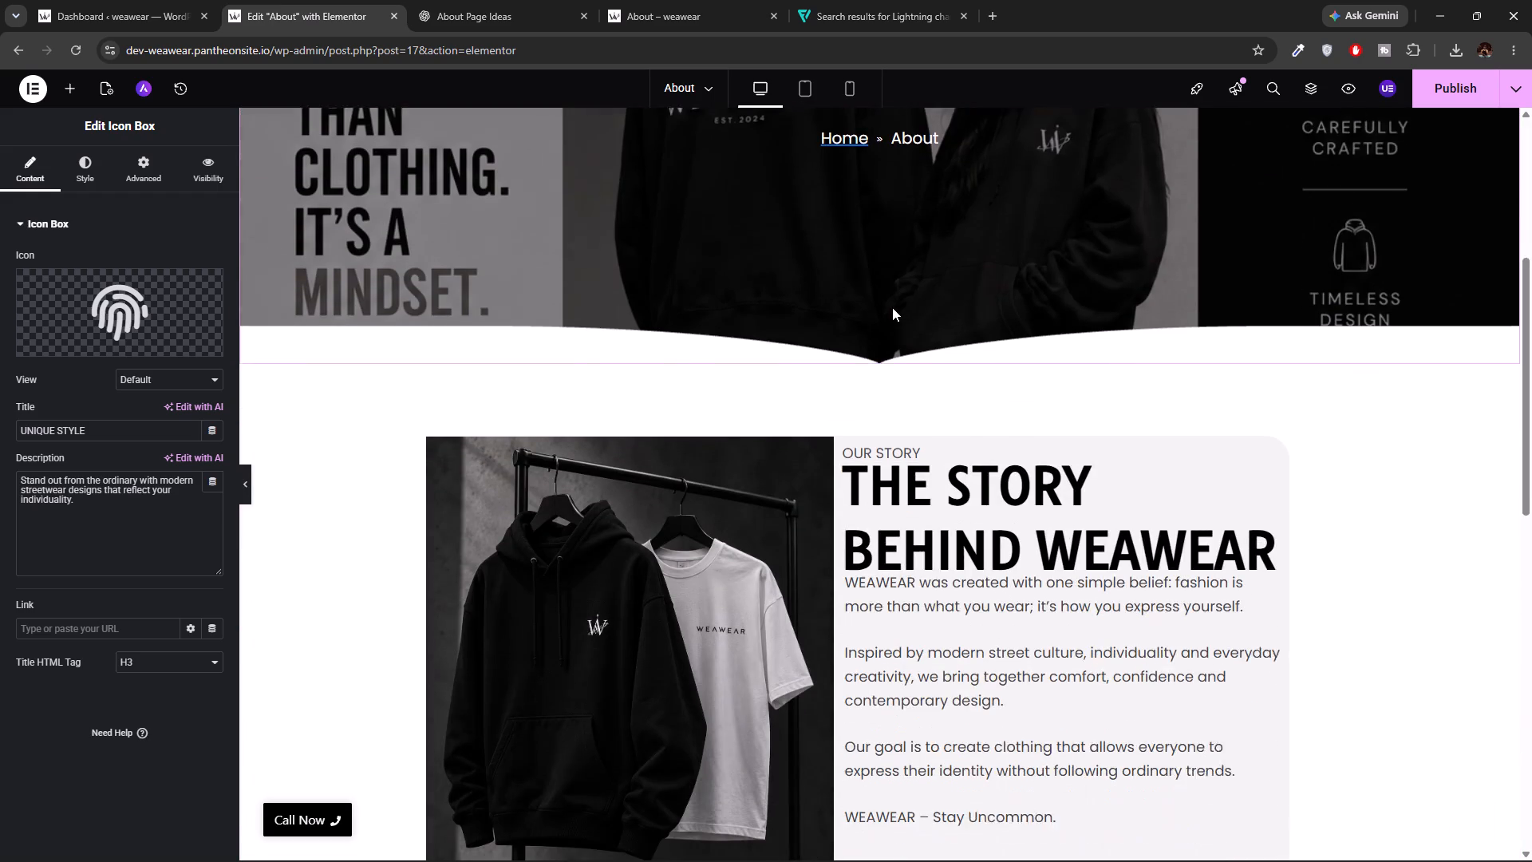
pyautogui.scroll(-7, 892, 307)
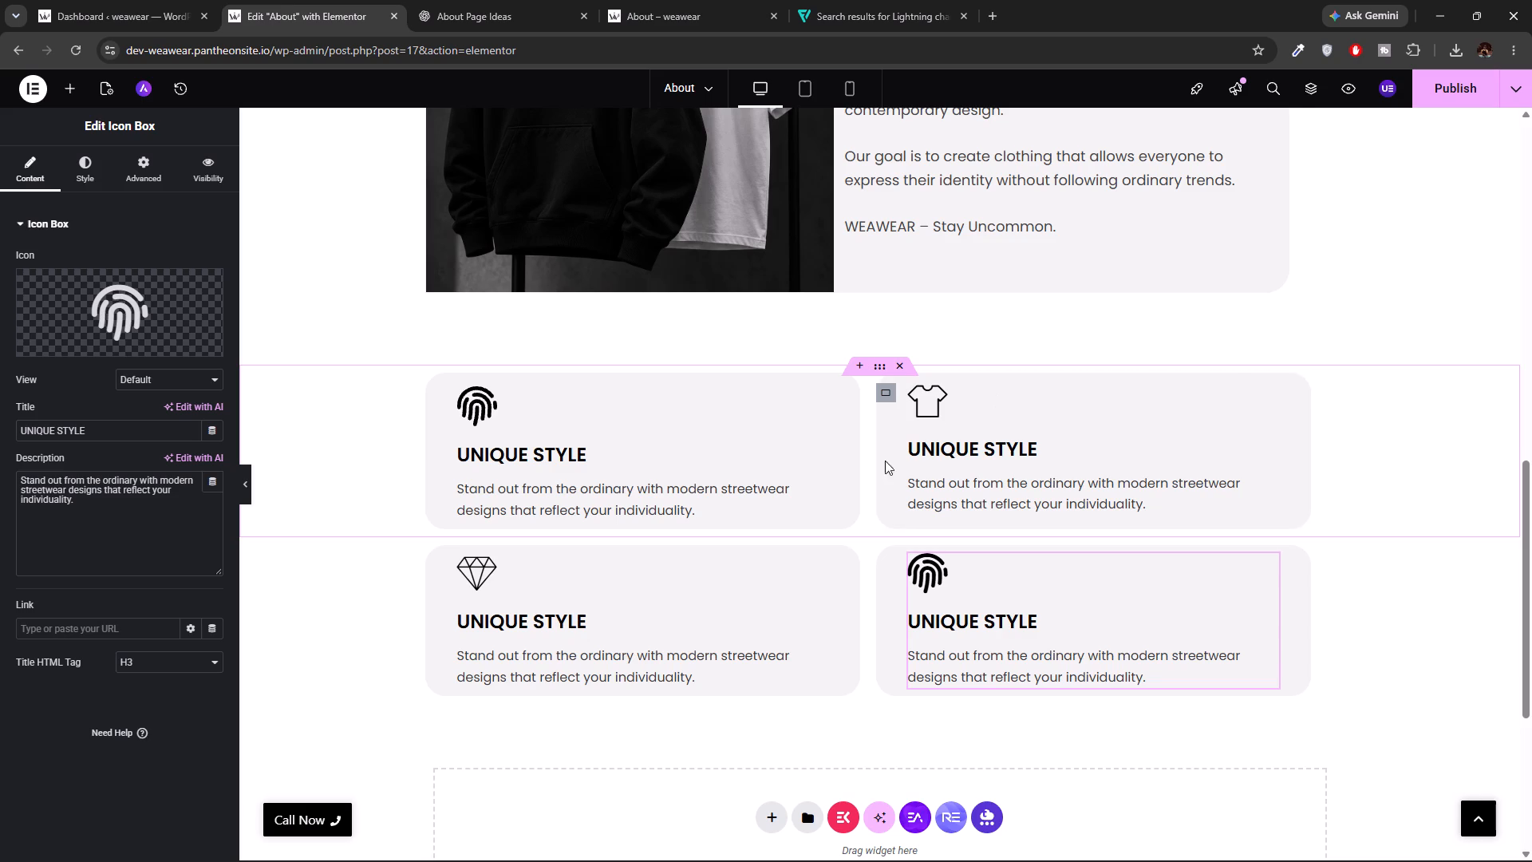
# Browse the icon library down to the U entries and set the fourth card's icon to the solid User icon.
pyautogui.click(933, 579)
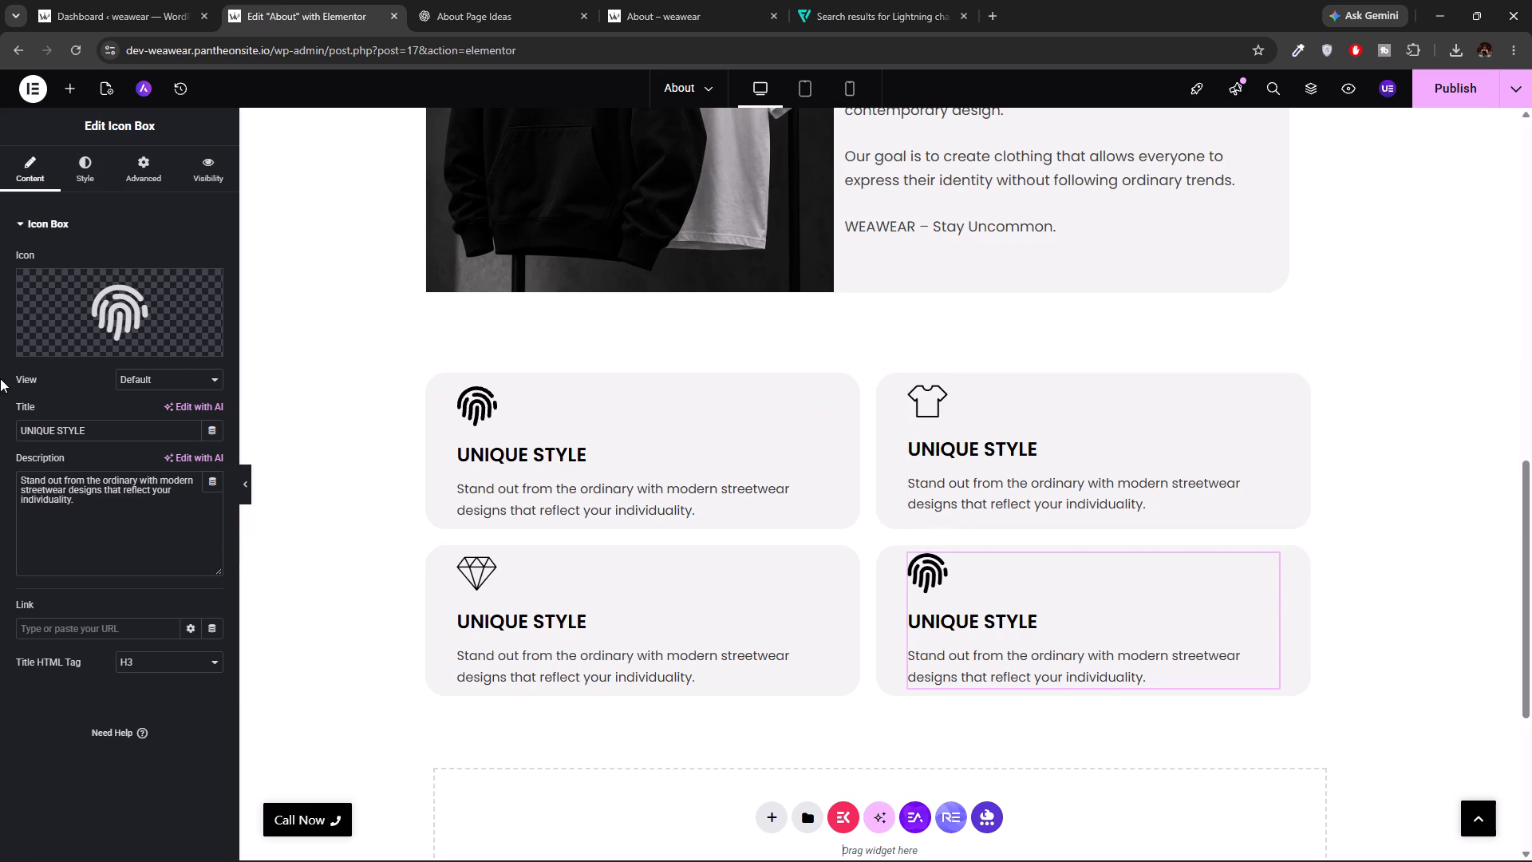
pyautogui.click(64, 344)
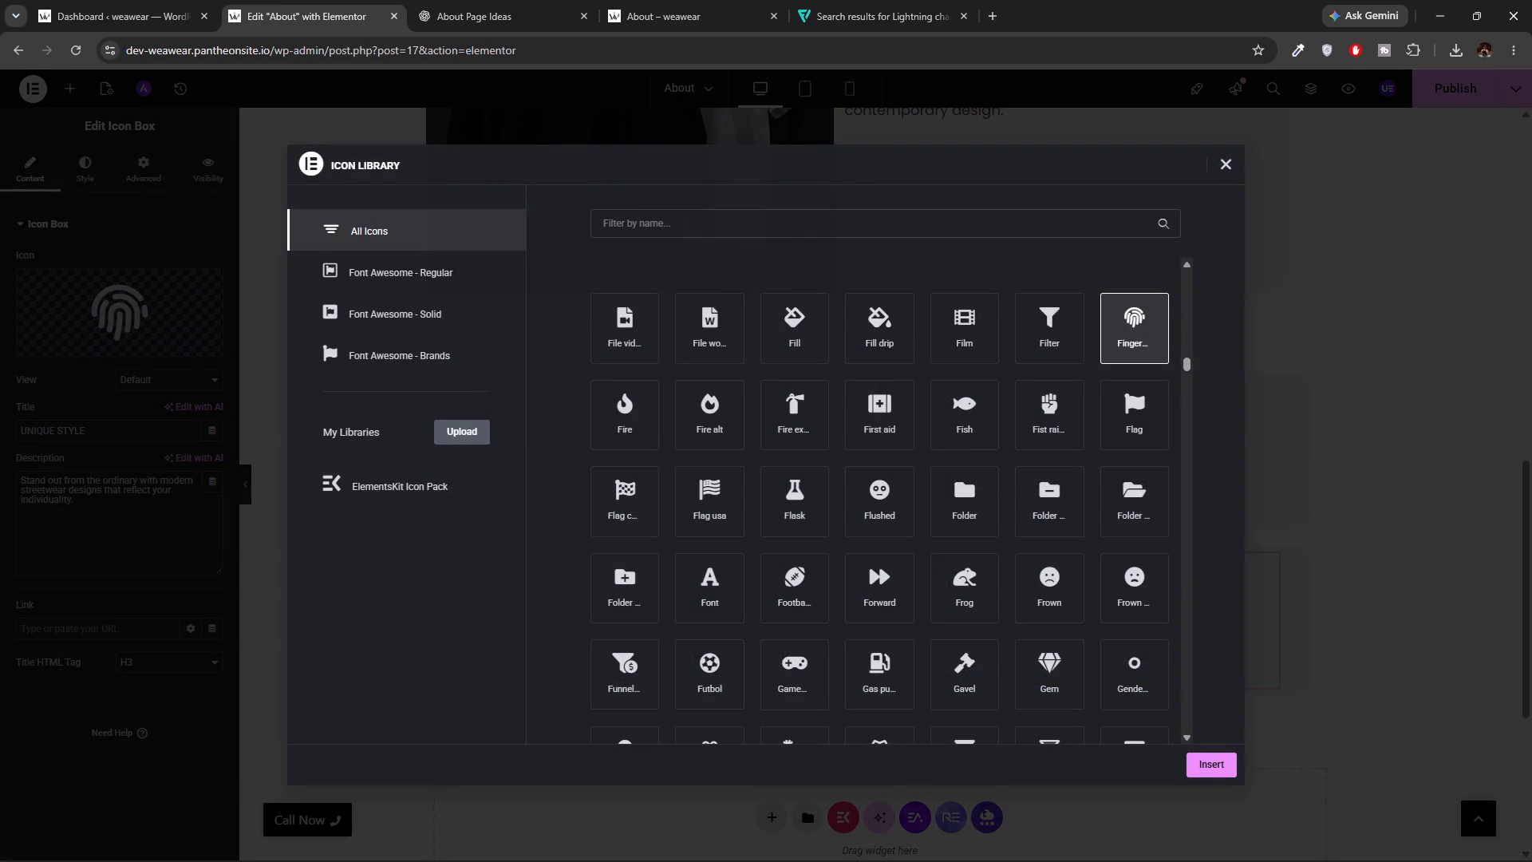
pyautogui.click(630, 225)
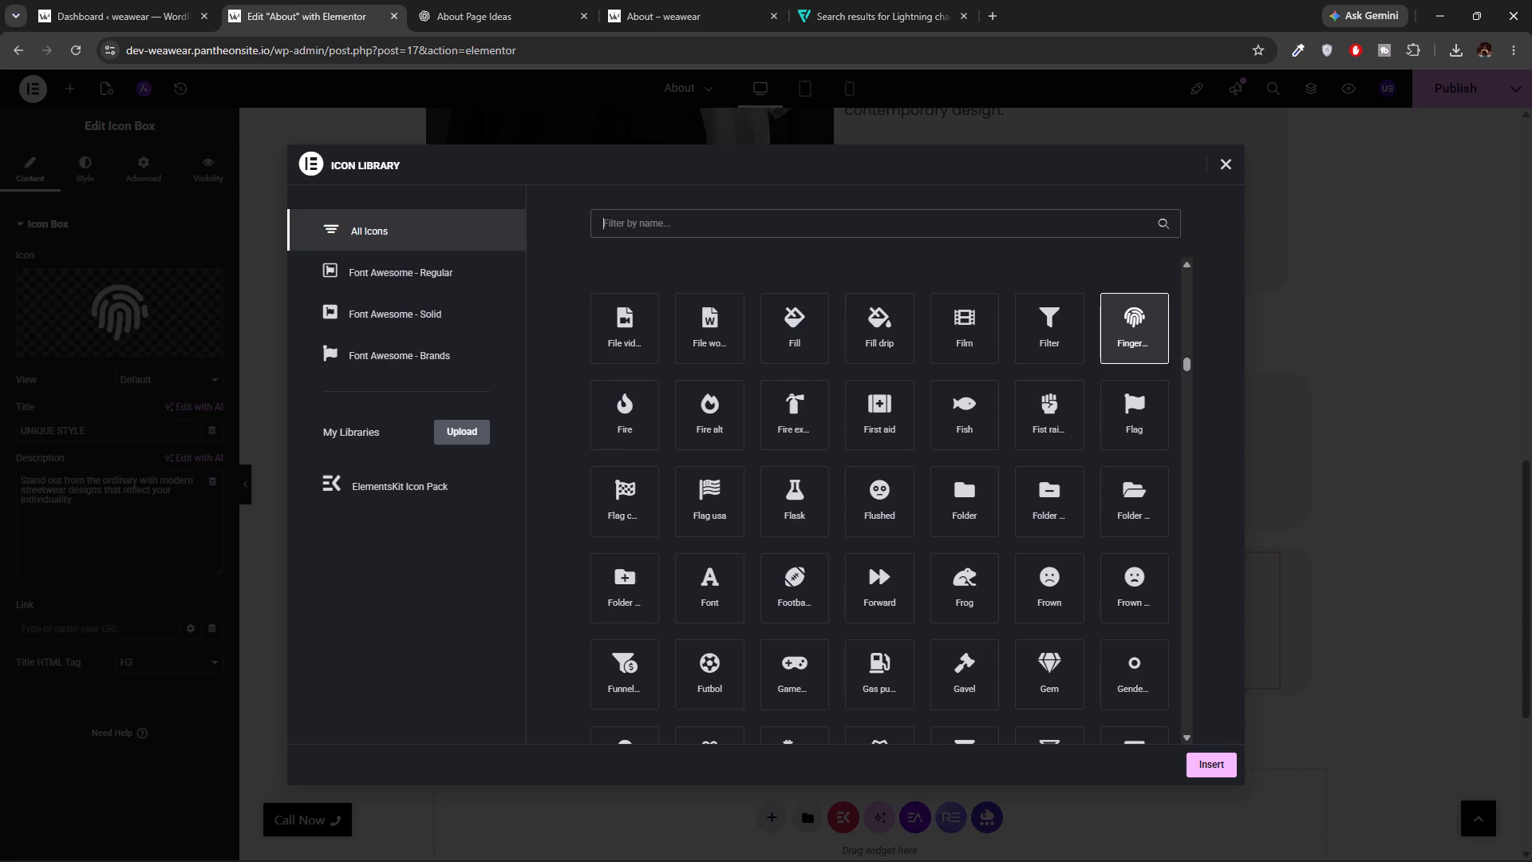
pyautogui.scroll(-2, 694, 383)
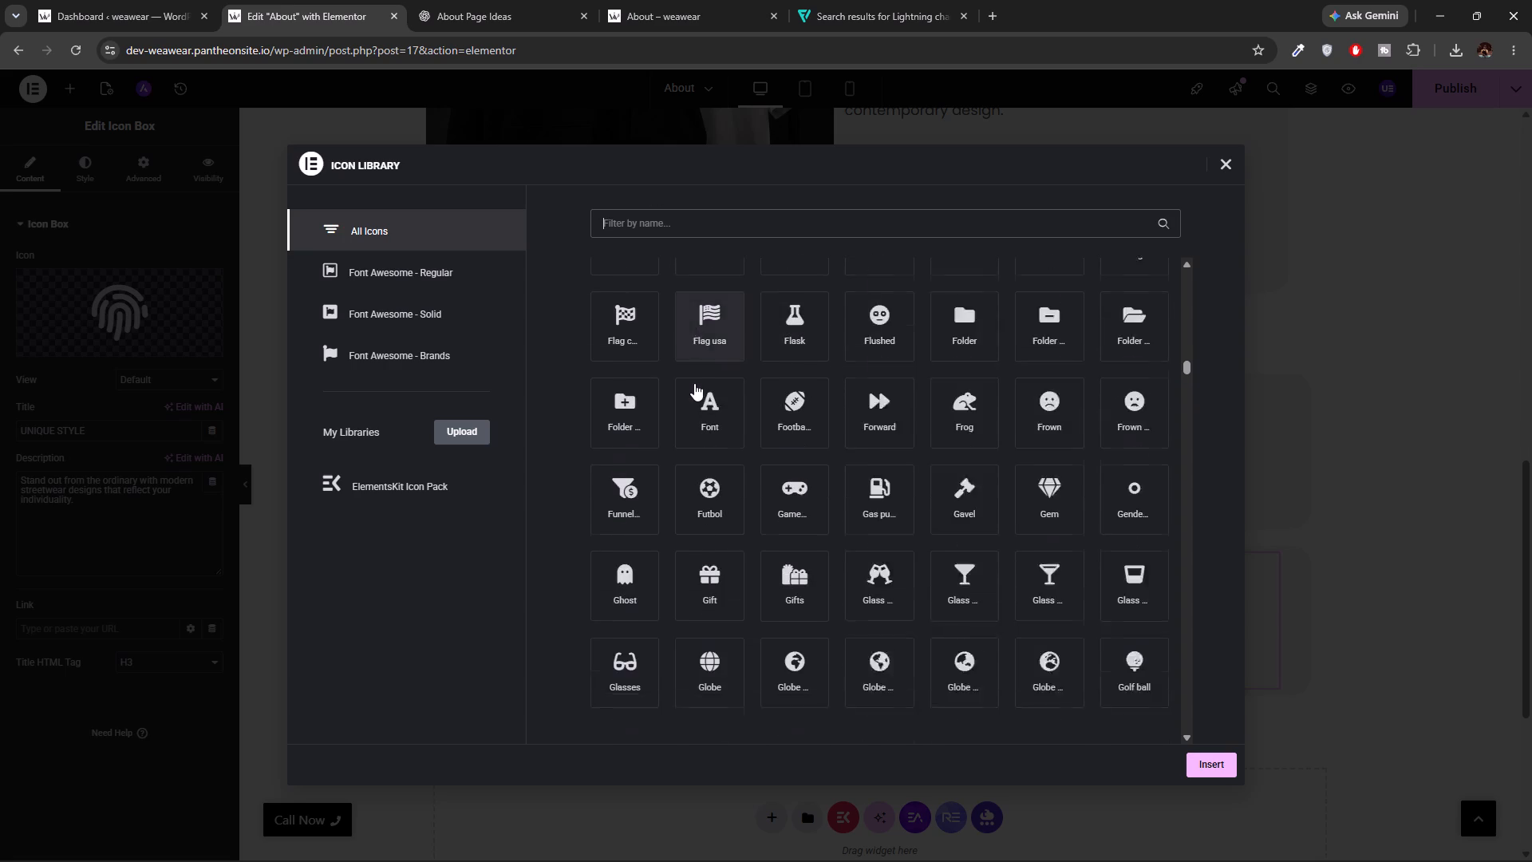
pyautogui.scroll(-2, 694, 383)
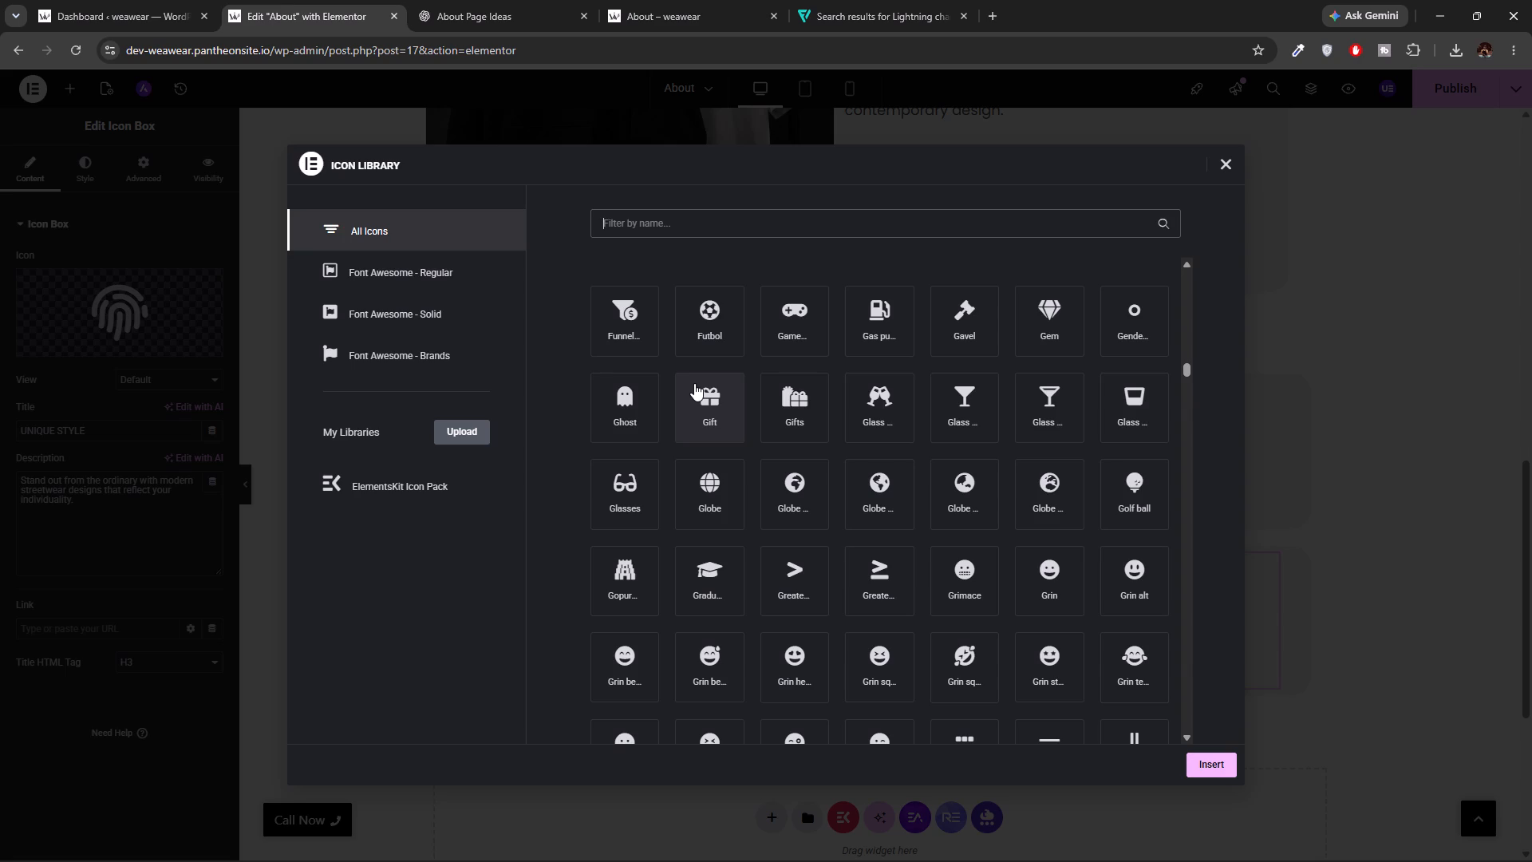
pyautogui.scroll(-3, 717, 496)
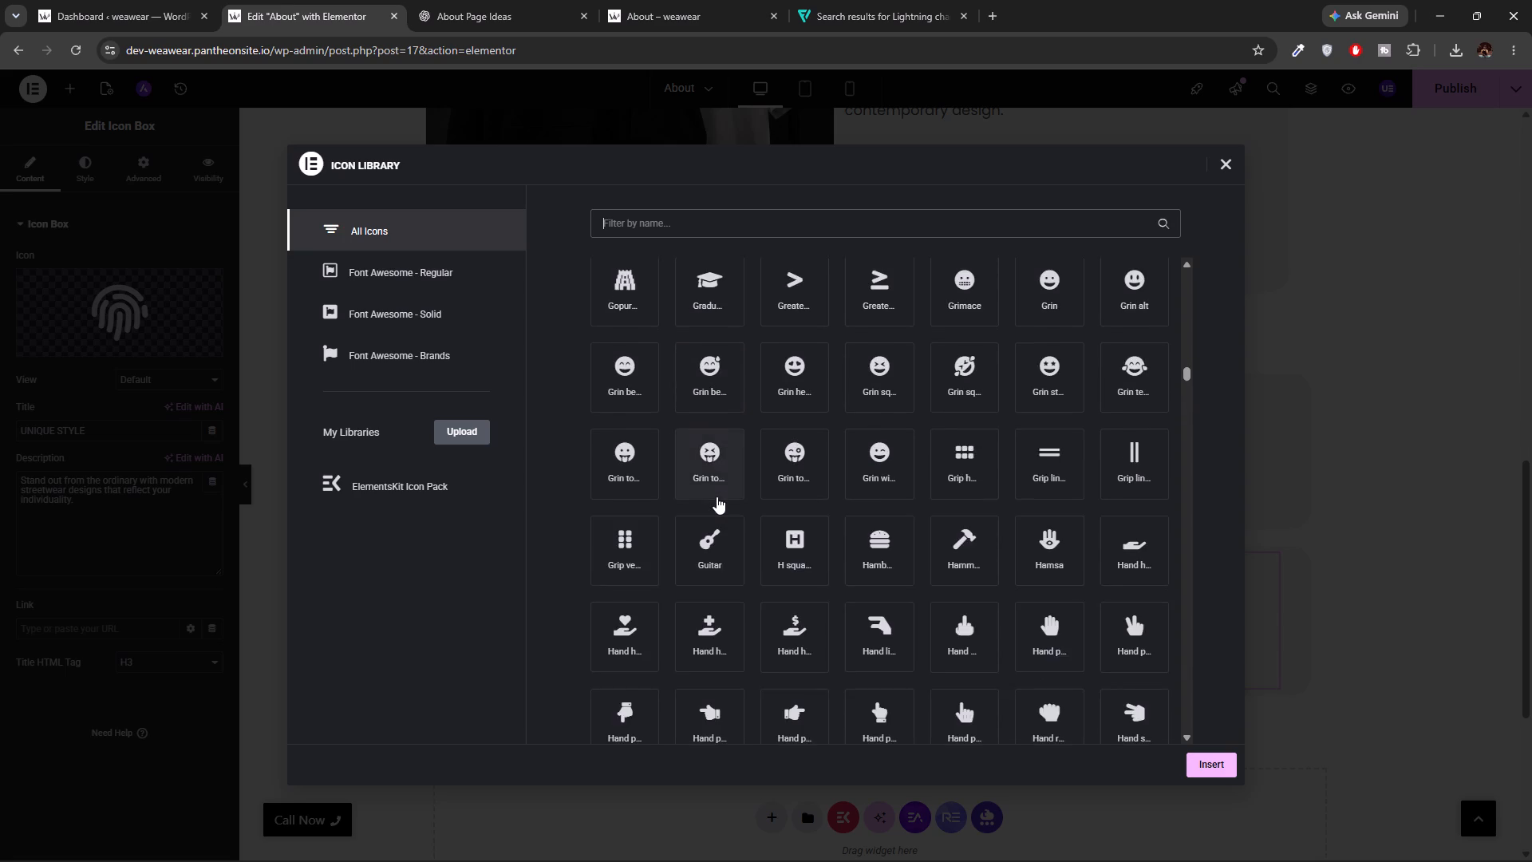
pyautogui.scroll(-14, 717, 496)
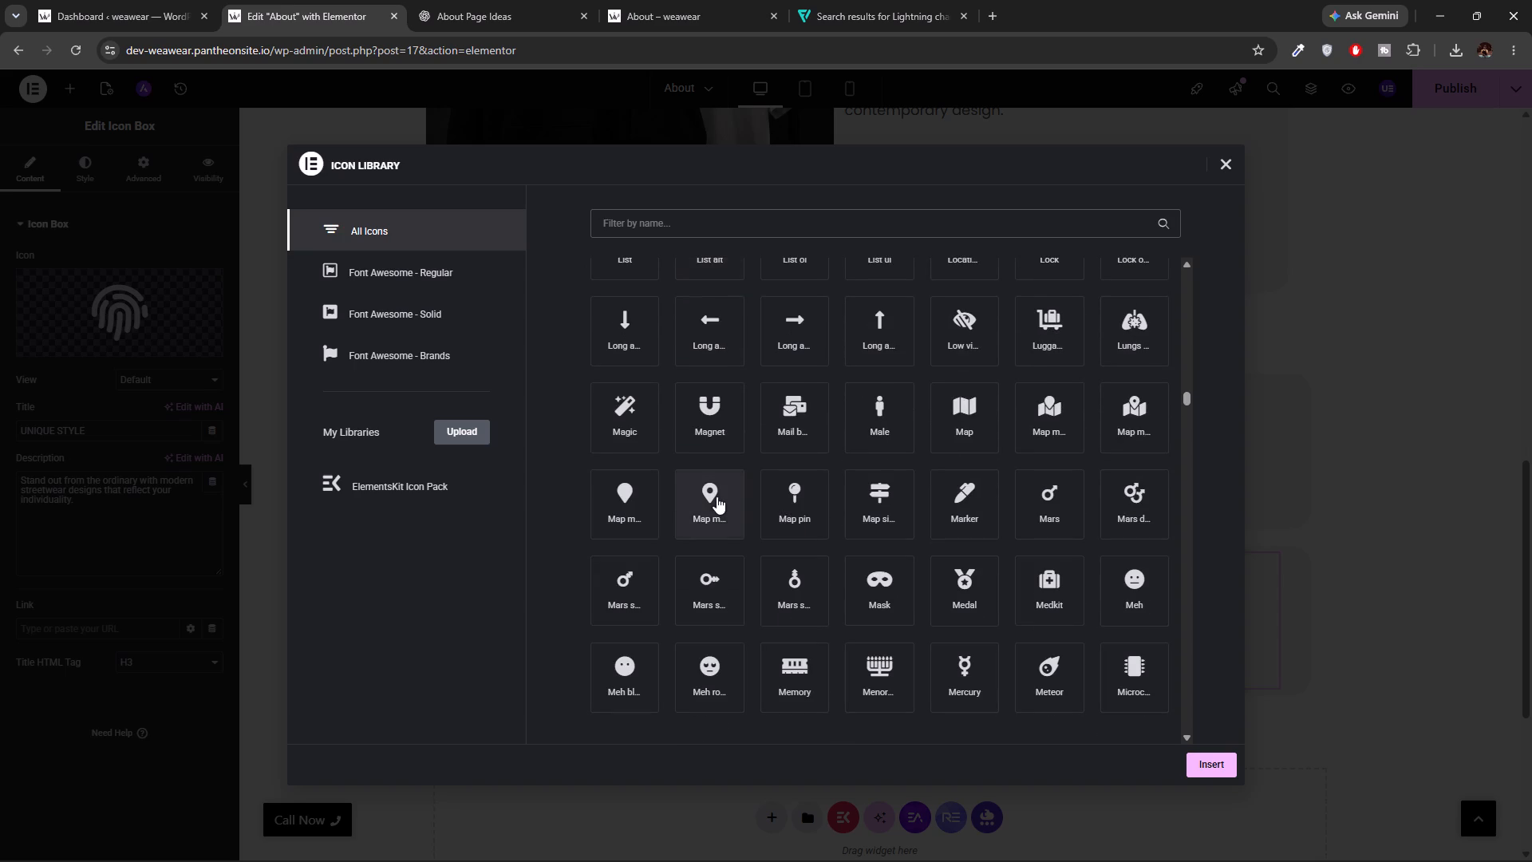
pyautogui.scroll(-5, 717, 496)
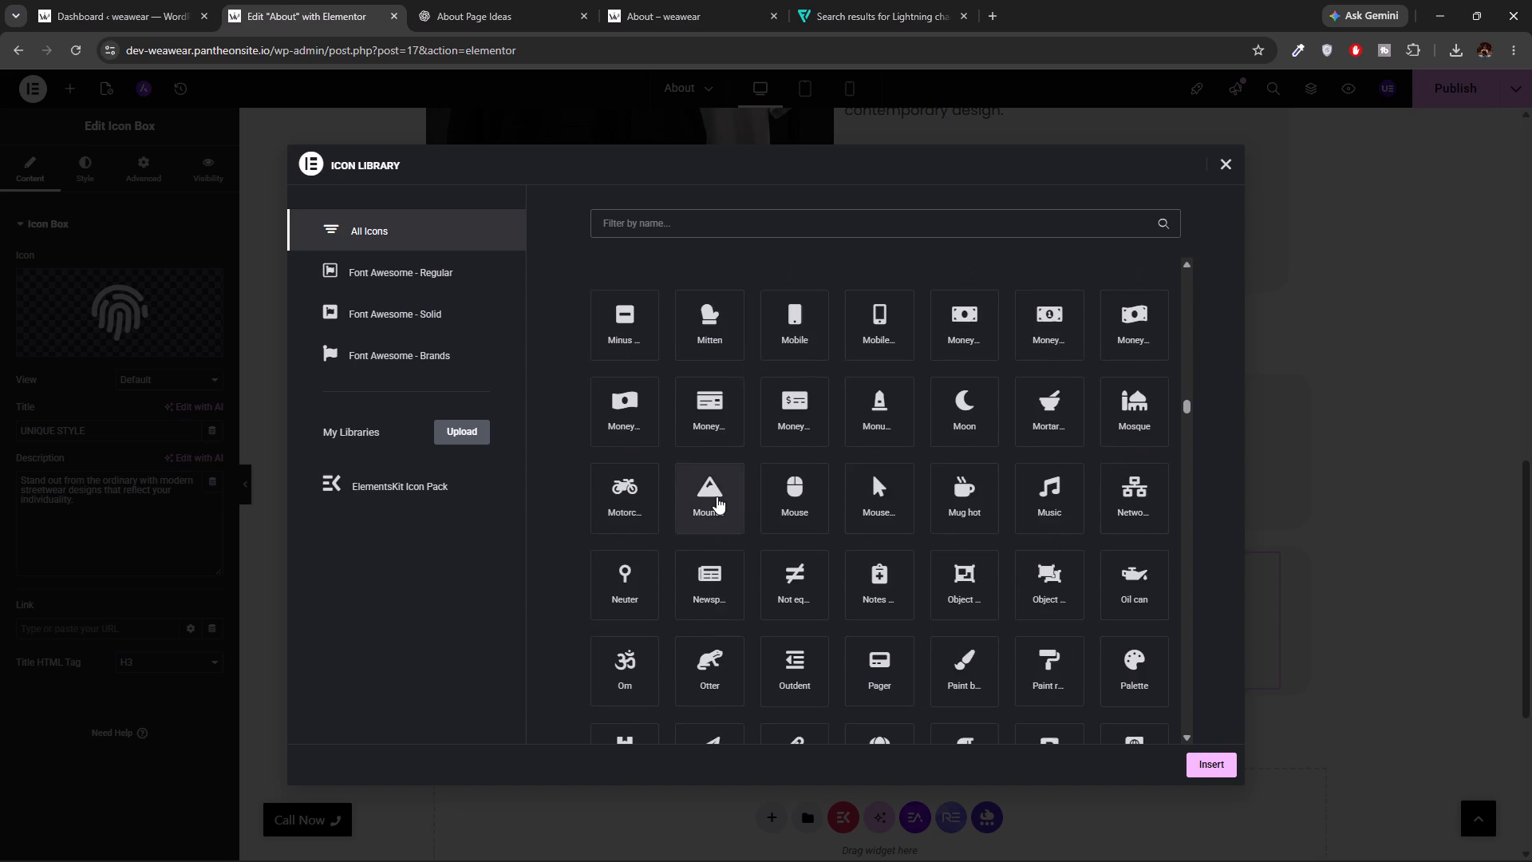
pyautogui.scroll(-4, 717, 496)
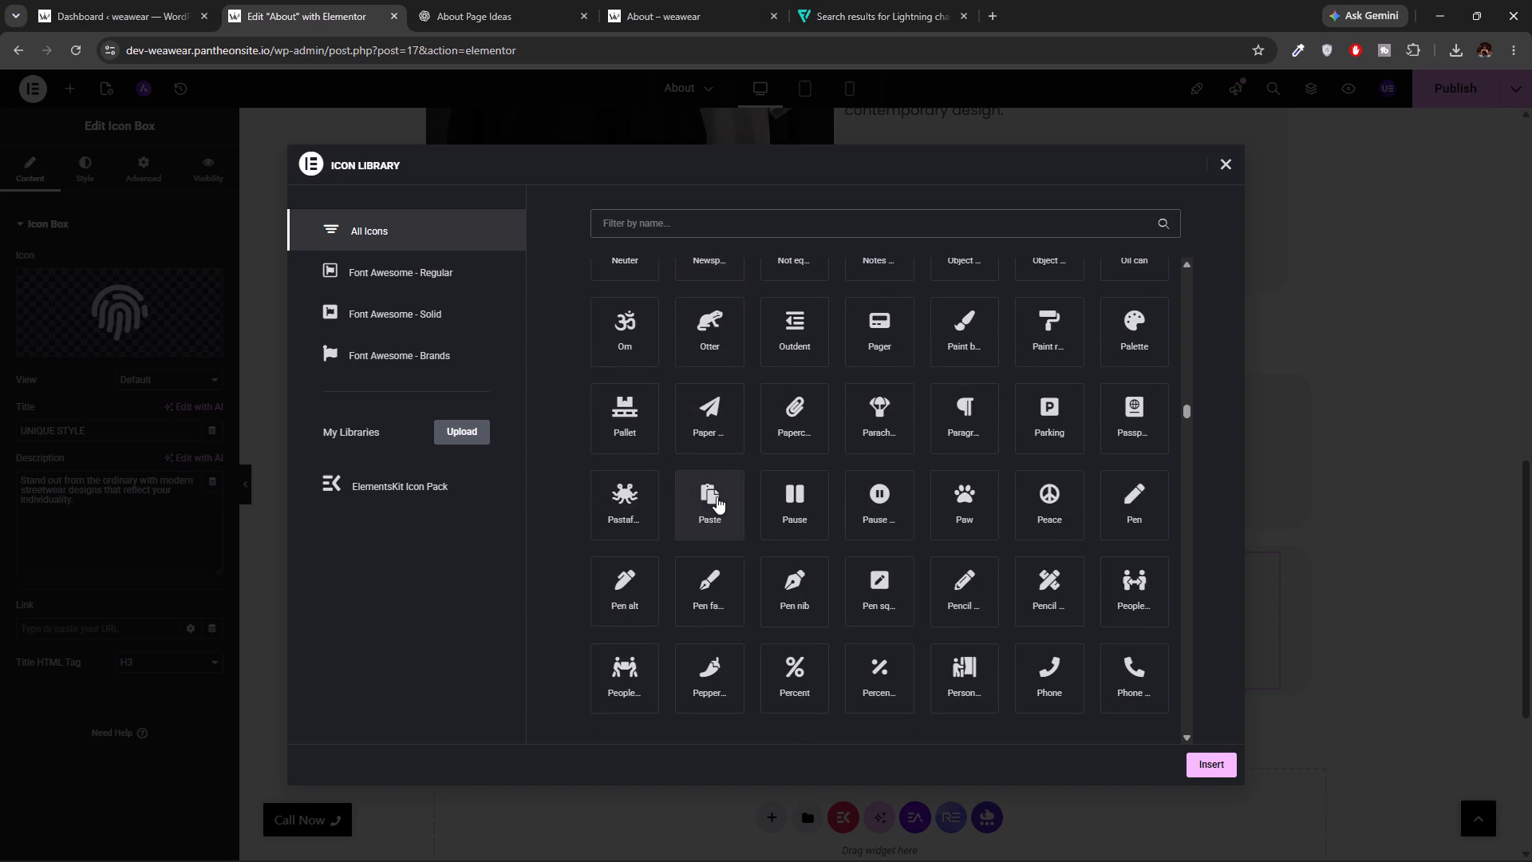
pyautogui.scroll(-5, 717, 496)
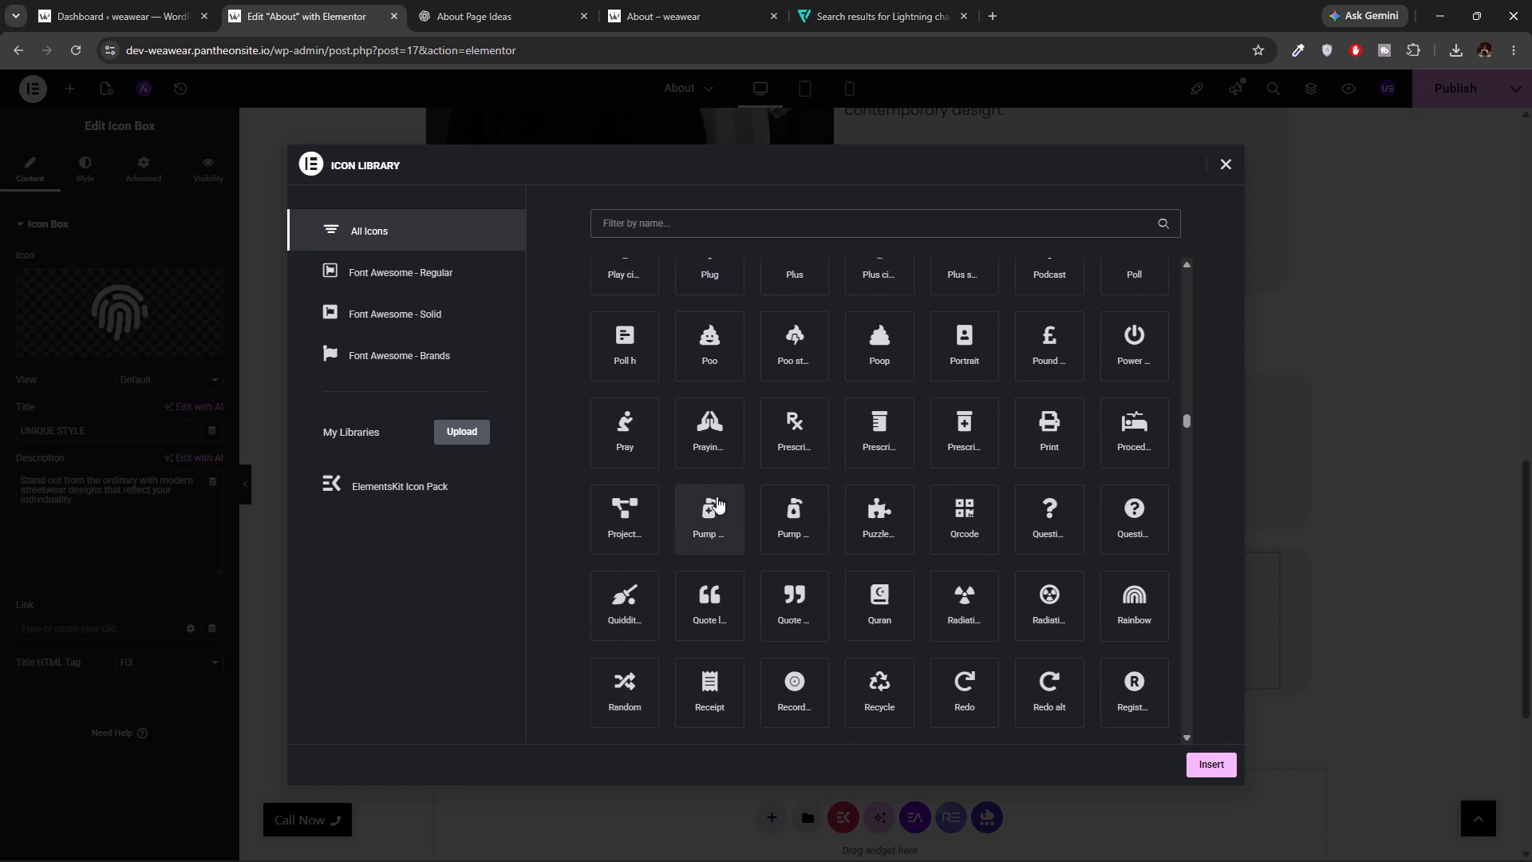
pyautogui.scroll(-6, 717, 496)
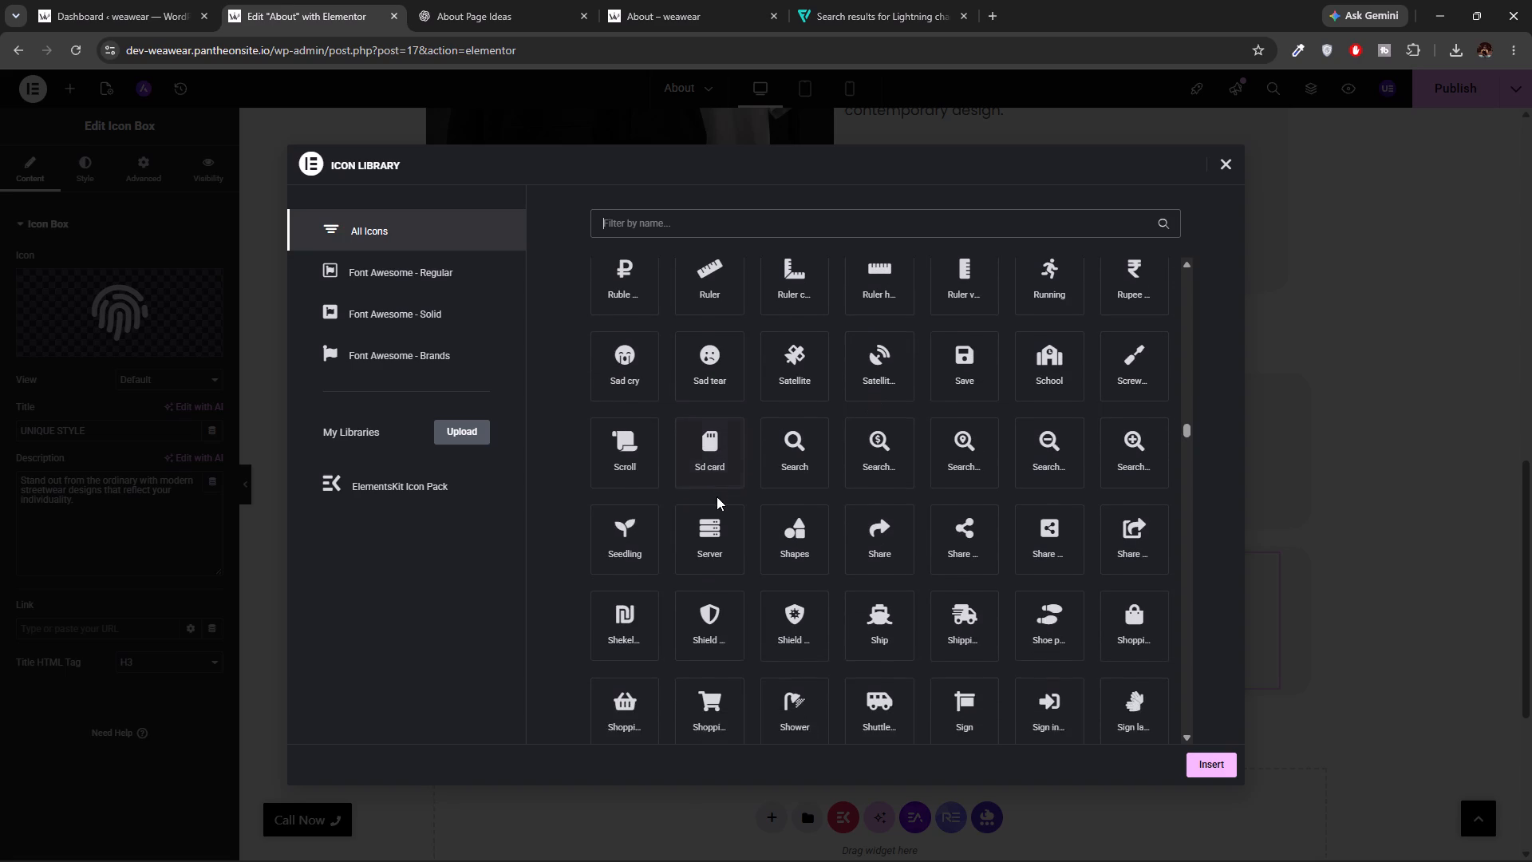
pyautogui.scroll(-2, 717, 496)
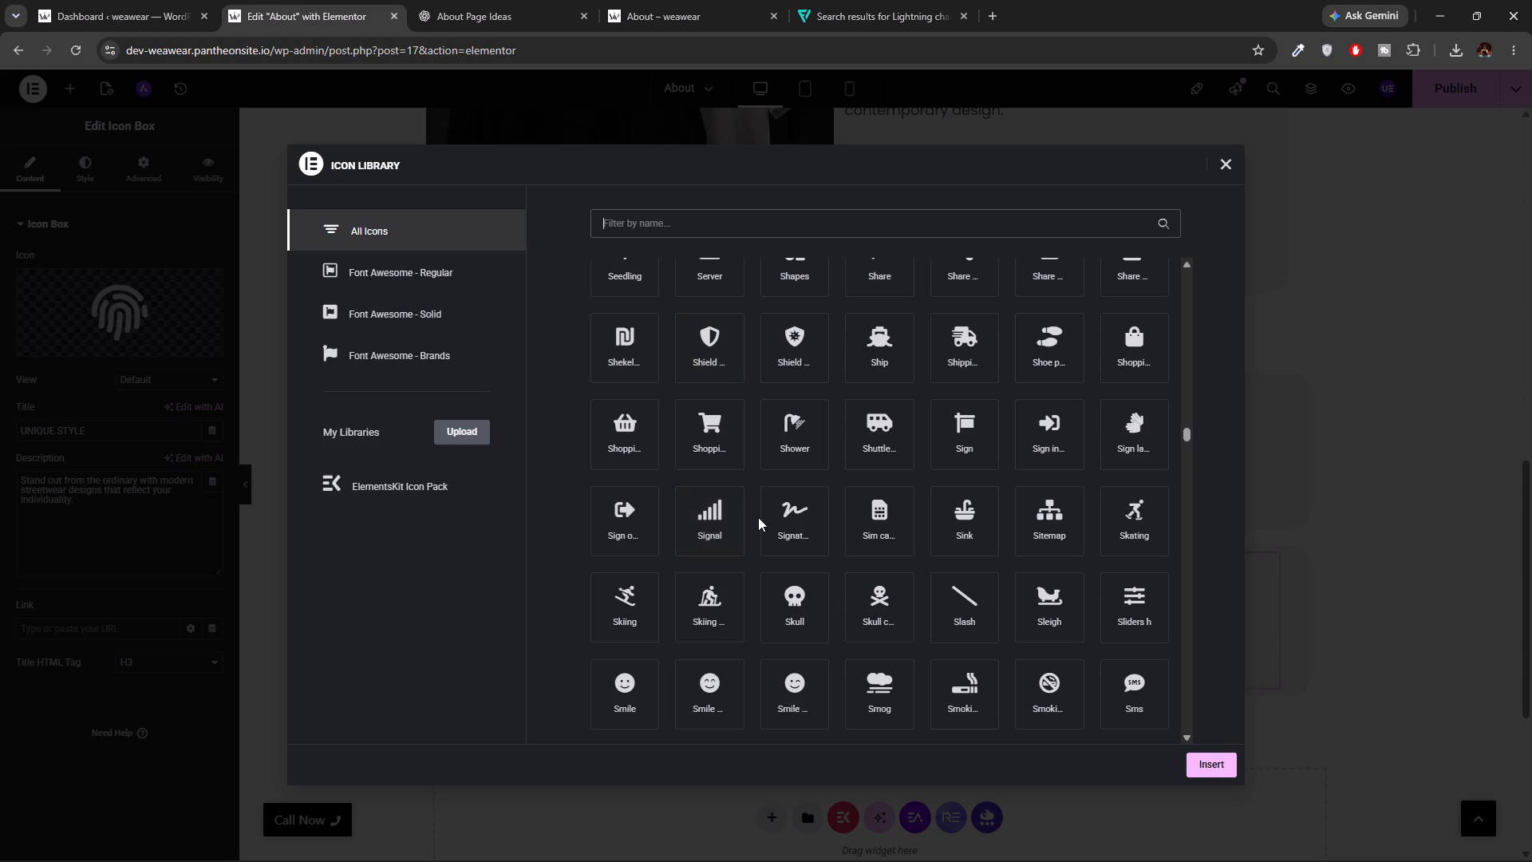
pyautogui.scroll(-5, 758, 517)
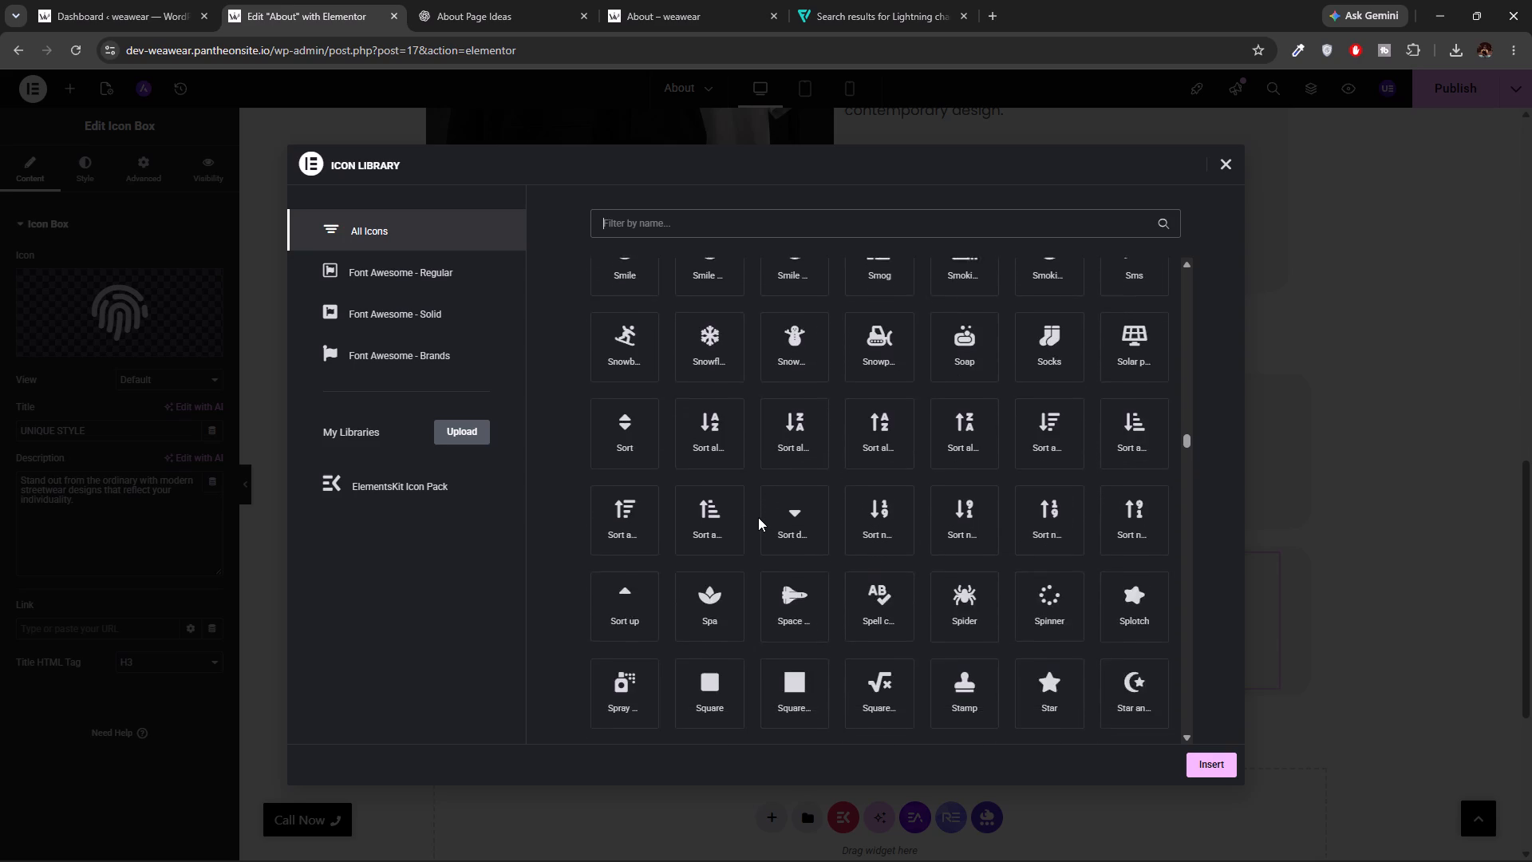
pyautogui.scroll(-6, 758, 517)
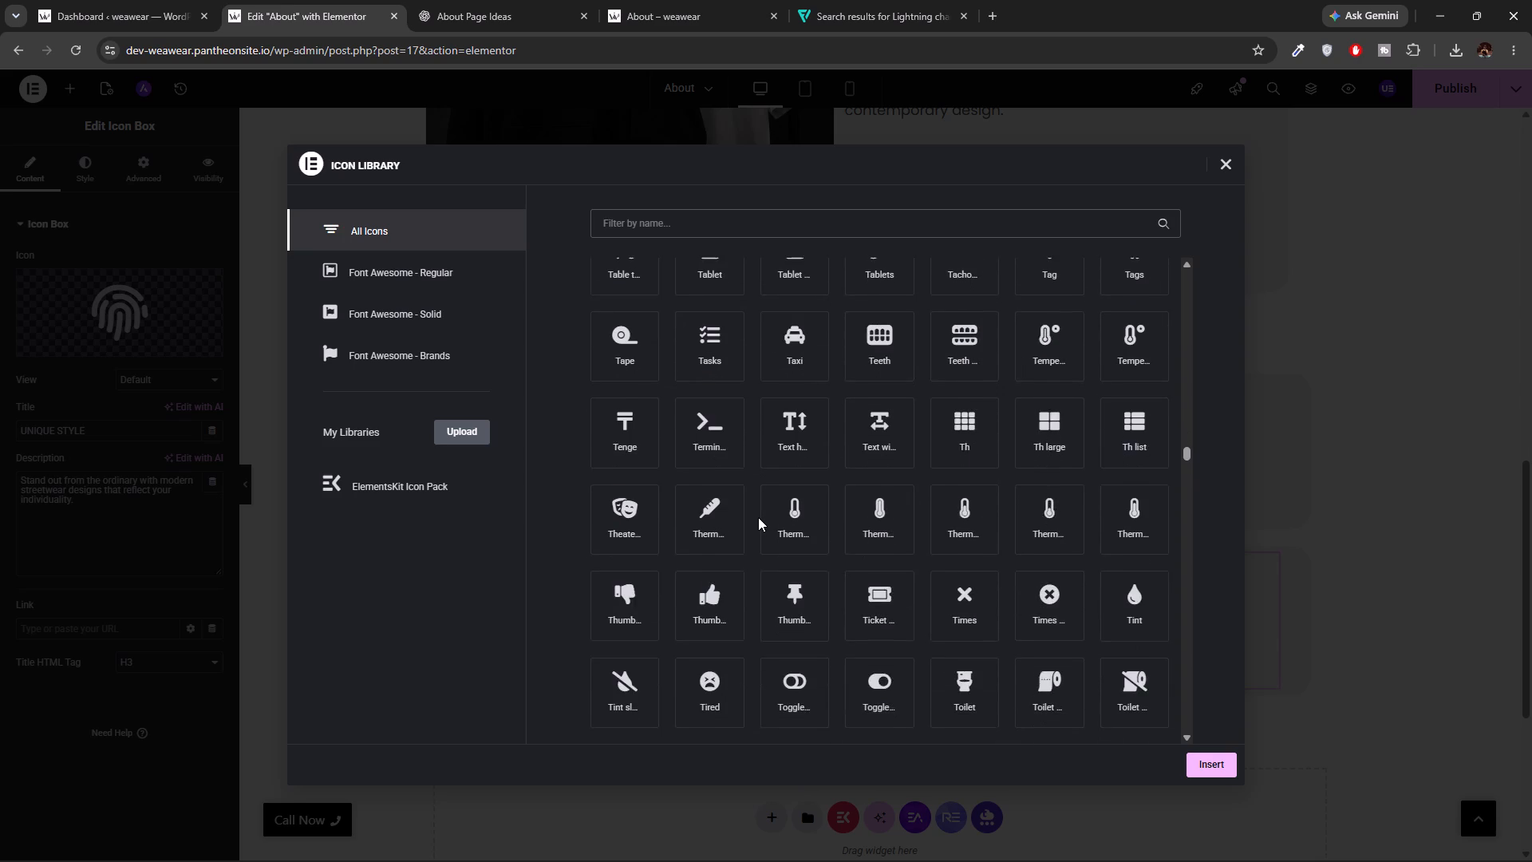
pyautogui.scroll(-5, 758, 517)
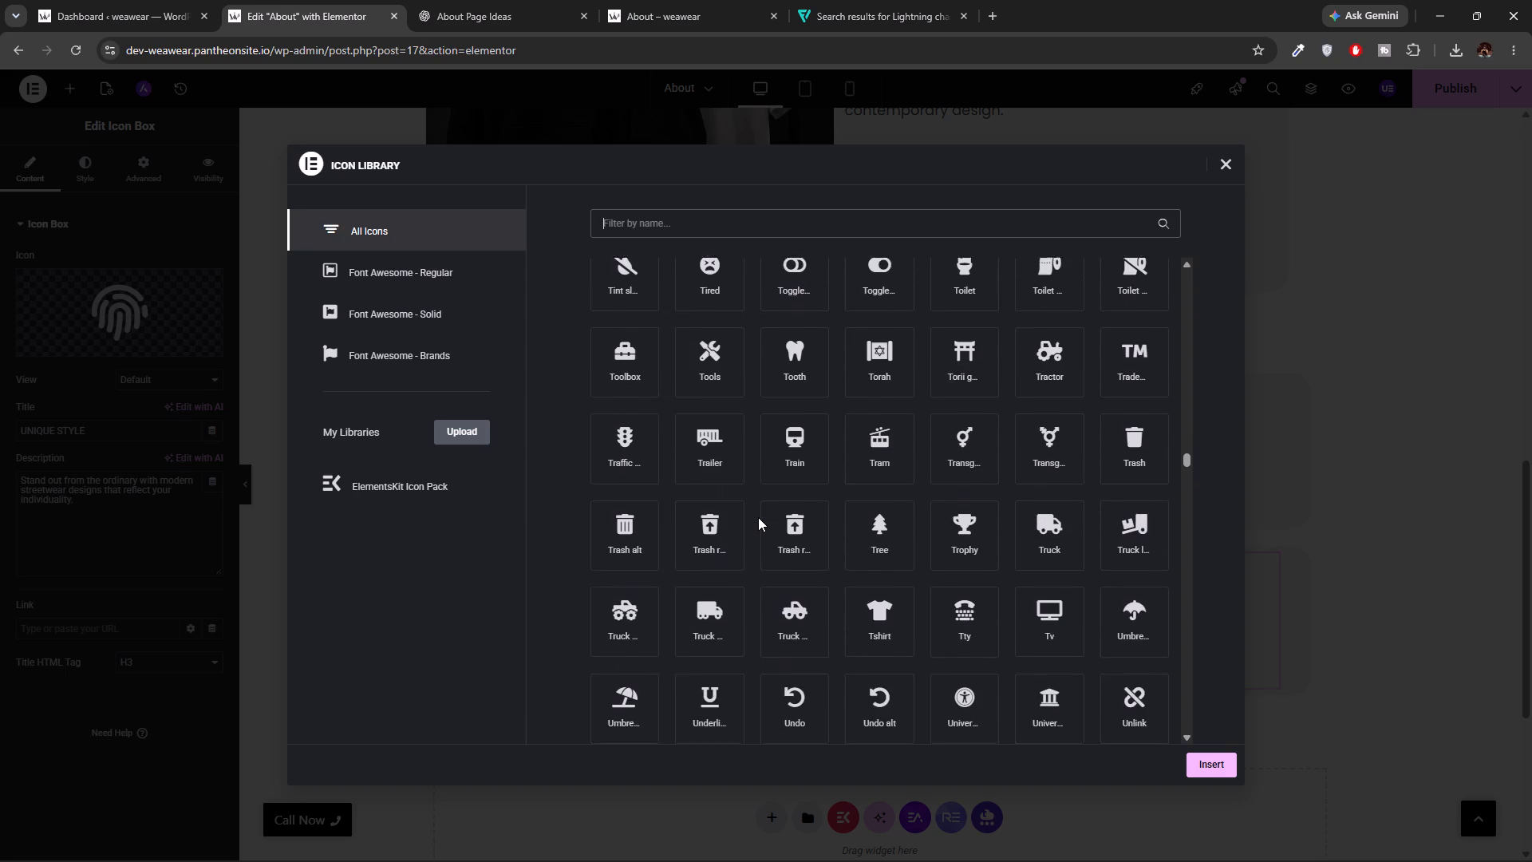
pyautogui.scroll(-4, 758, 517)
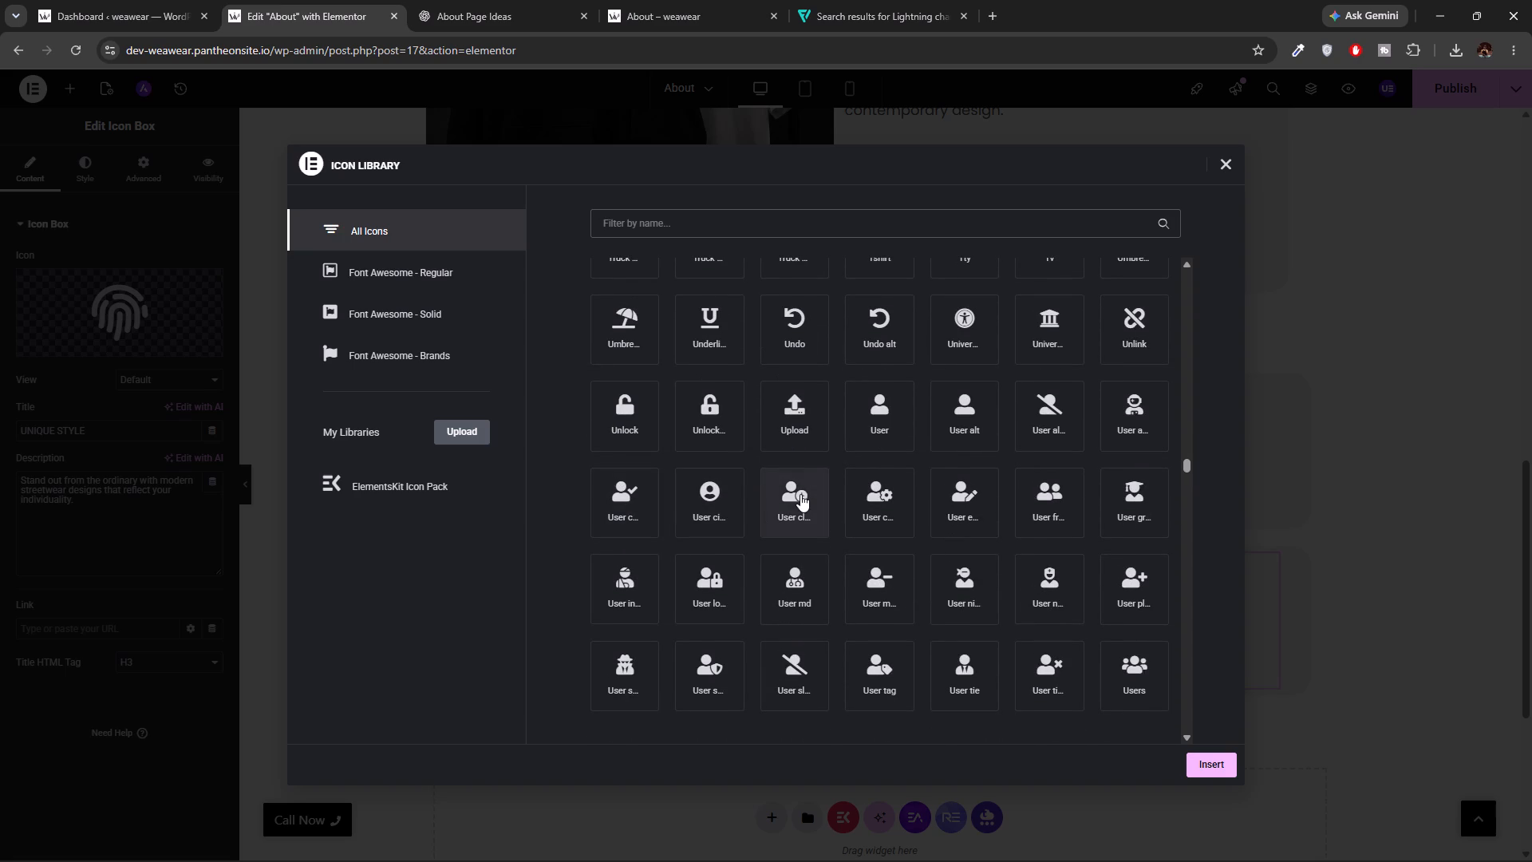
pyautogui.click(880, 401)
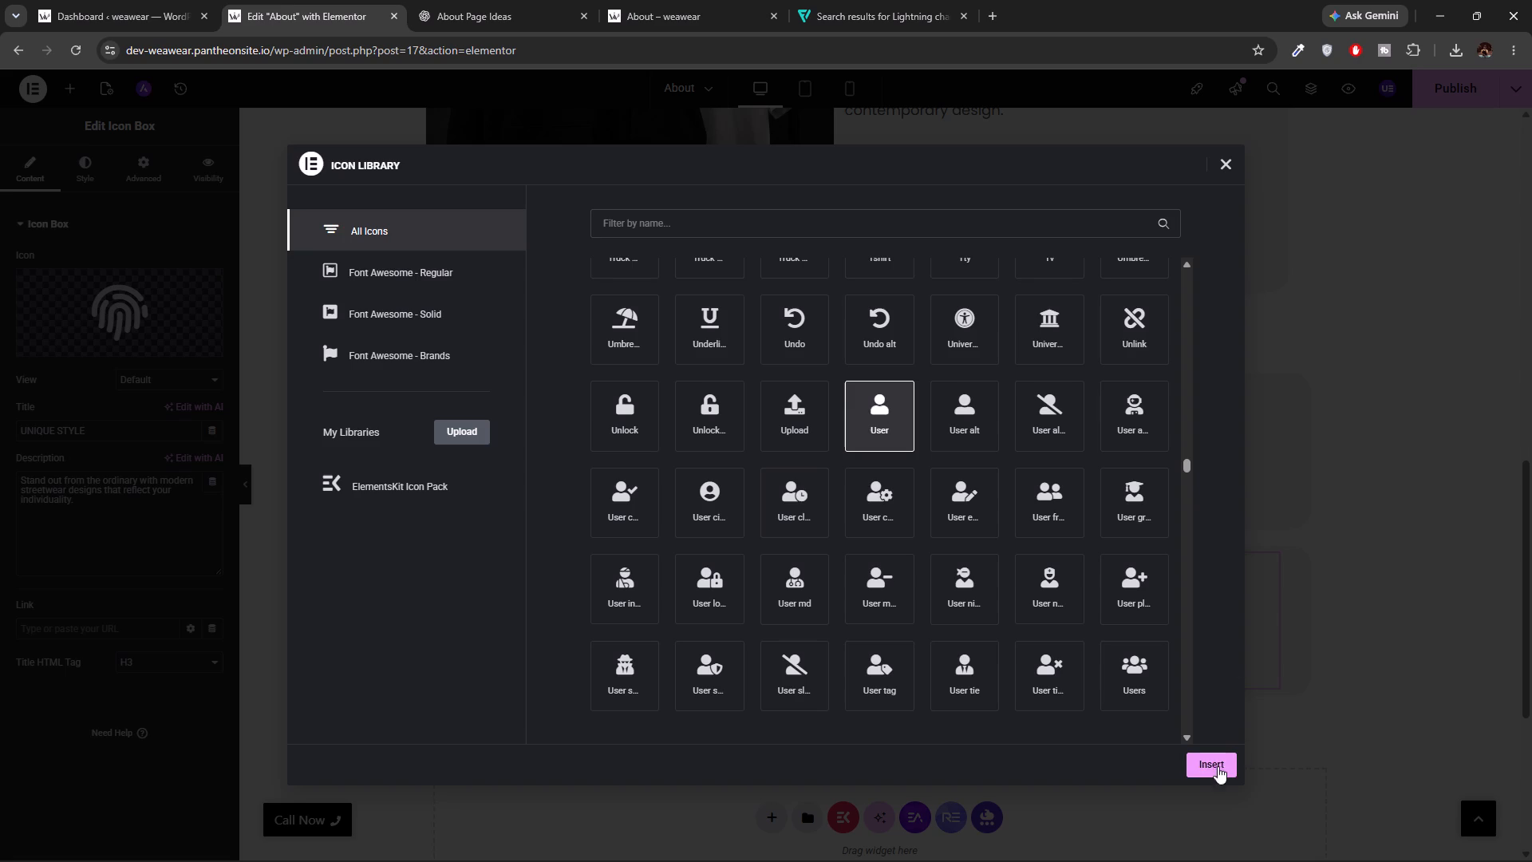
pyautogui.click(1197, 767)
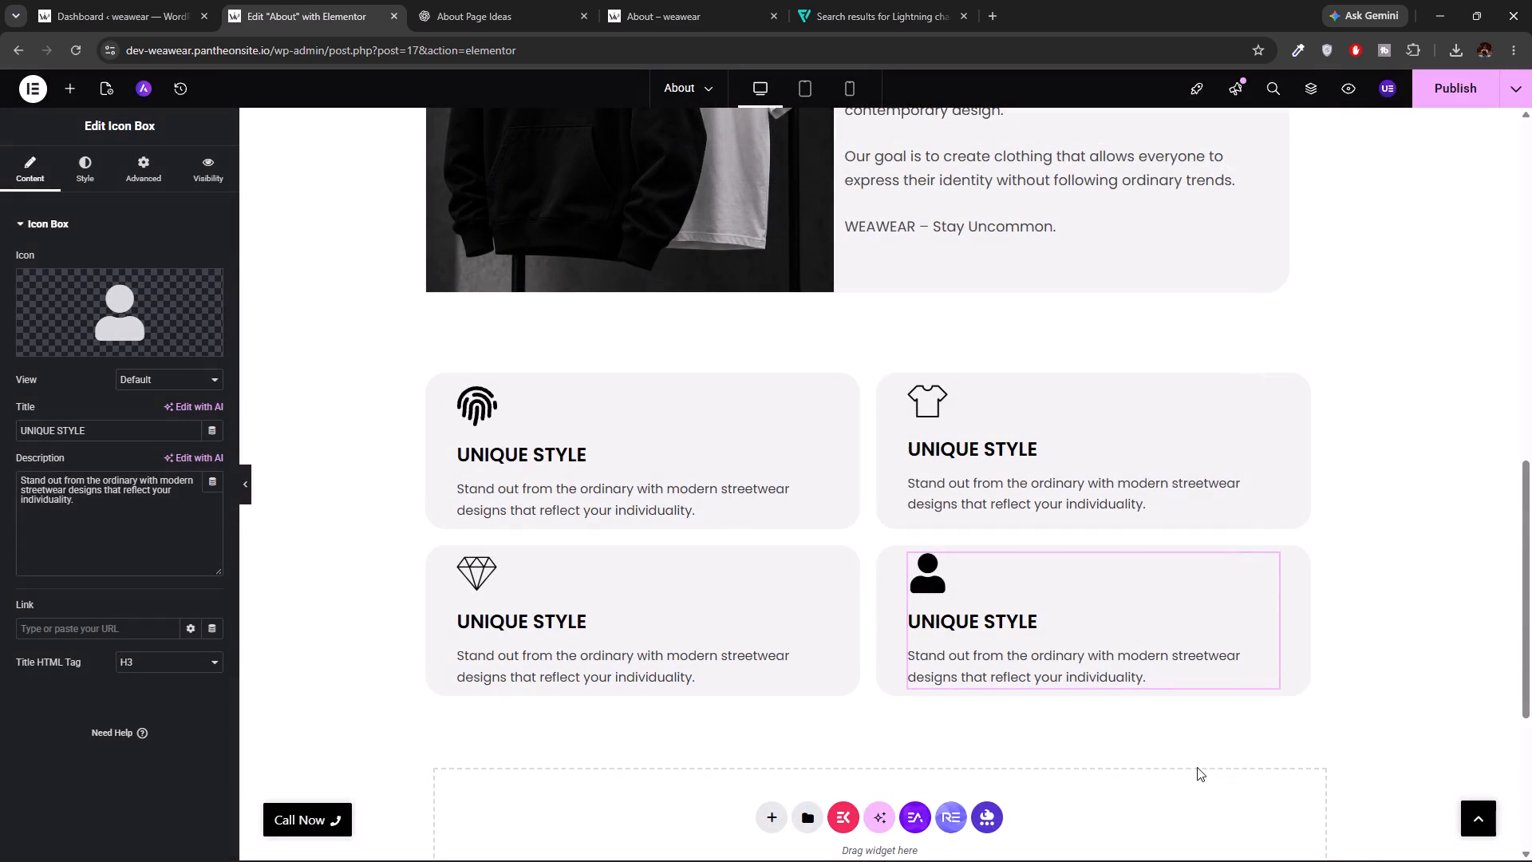
# Filter the icon library by "us" and set the fourth card's icon to the outlined User icon.
pyautogui.click(953, 571)
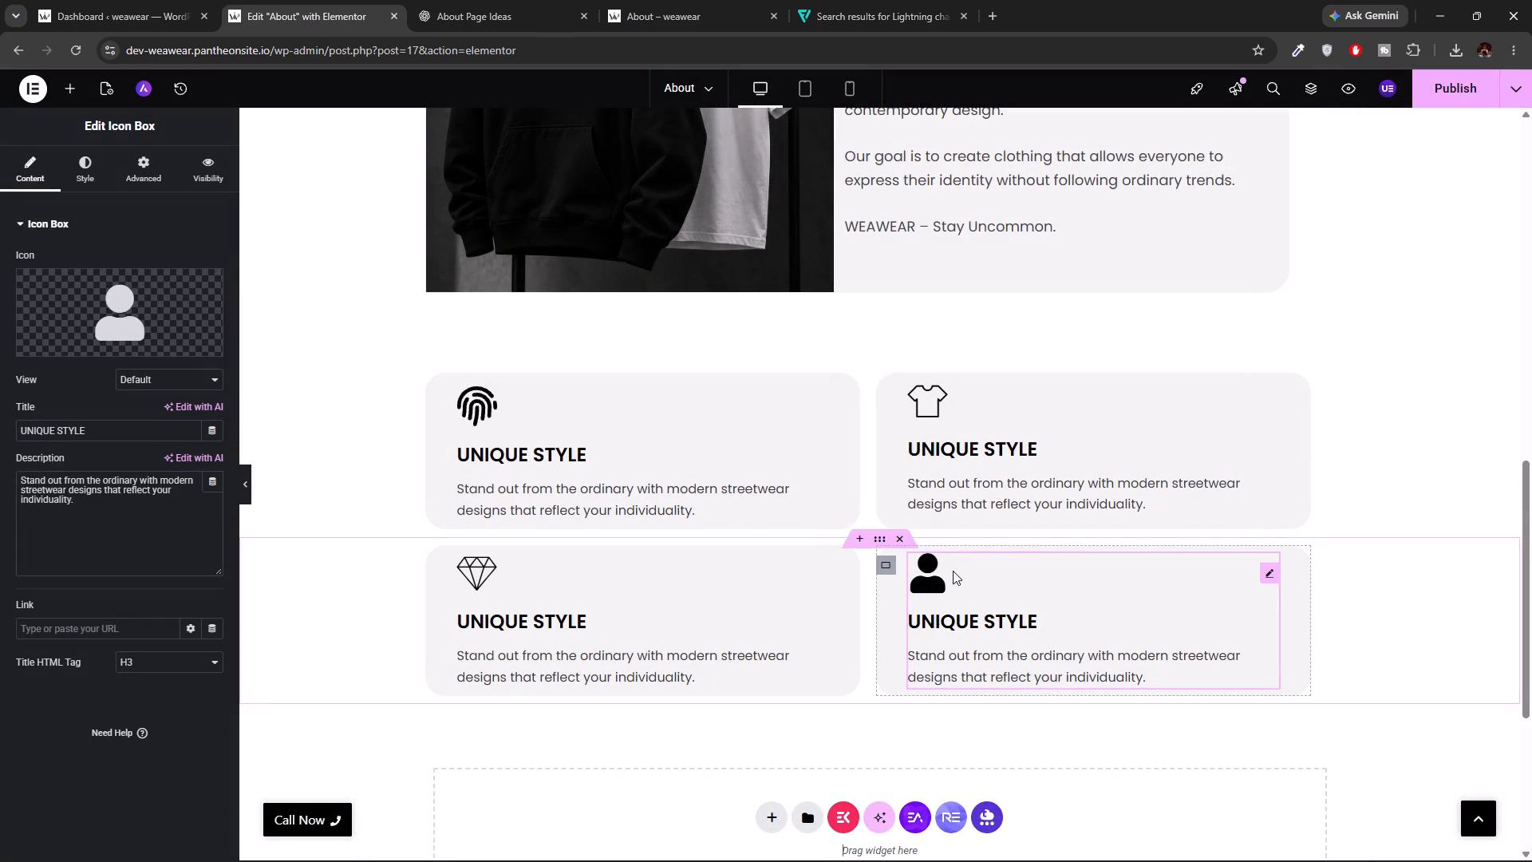
pyautogui.click(55, 345)
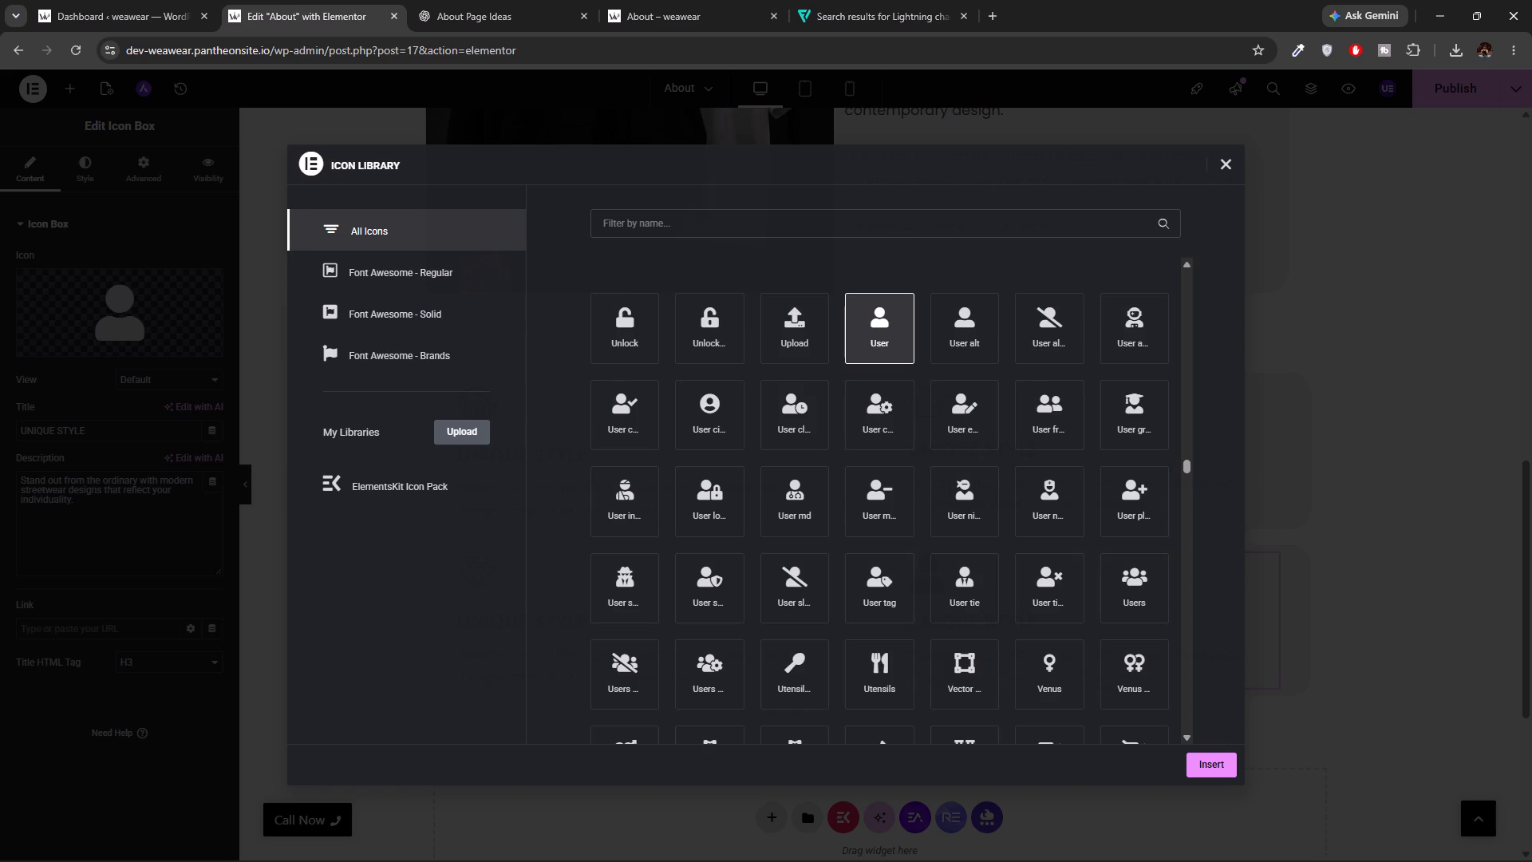
pyautogui.click(630, 228)
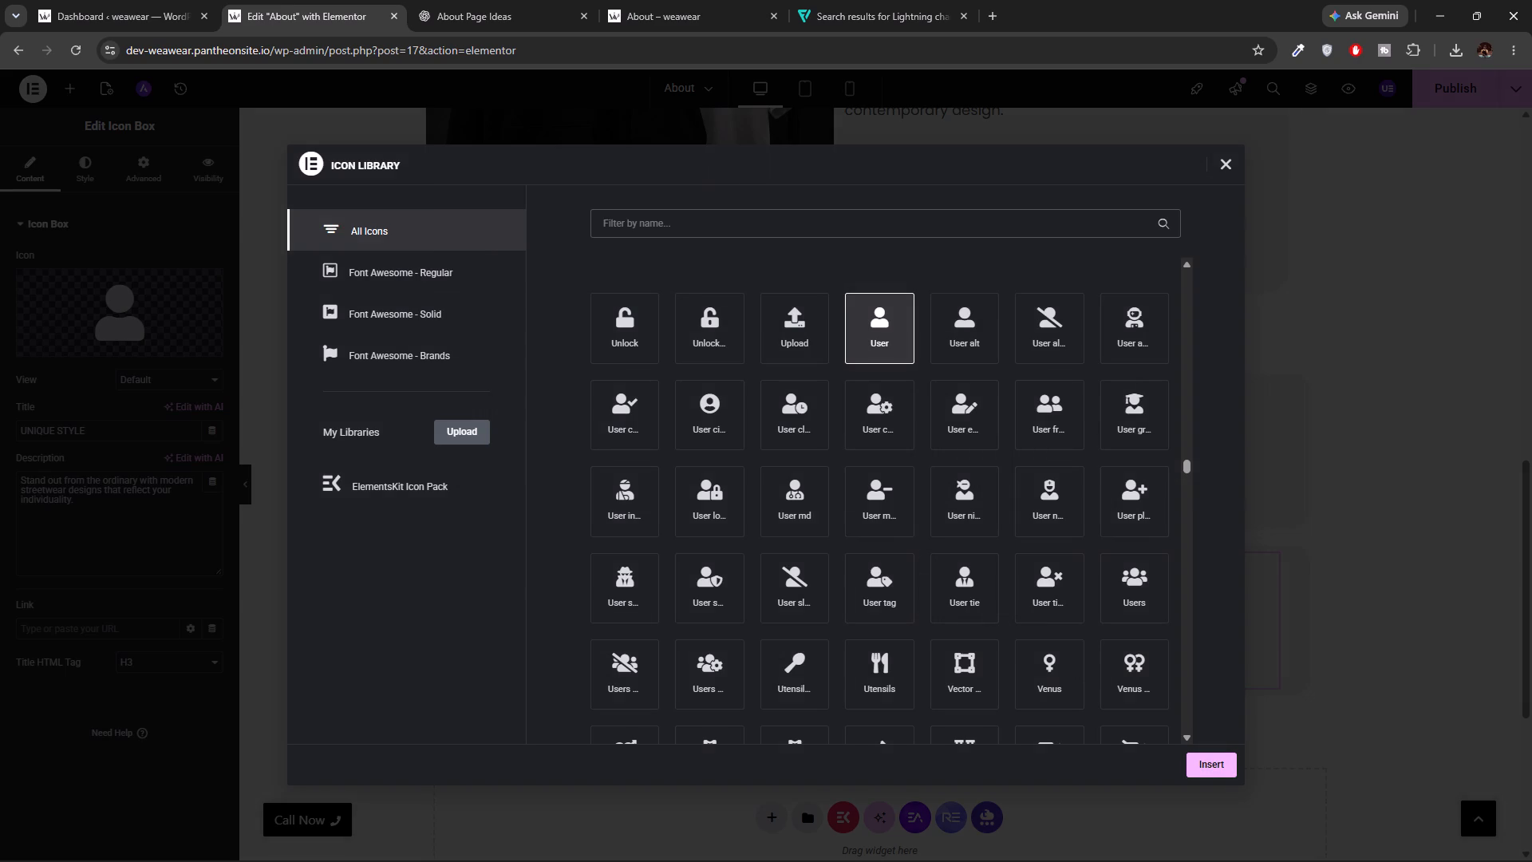
pyautogui.press('u')
pyautogui.press('s')
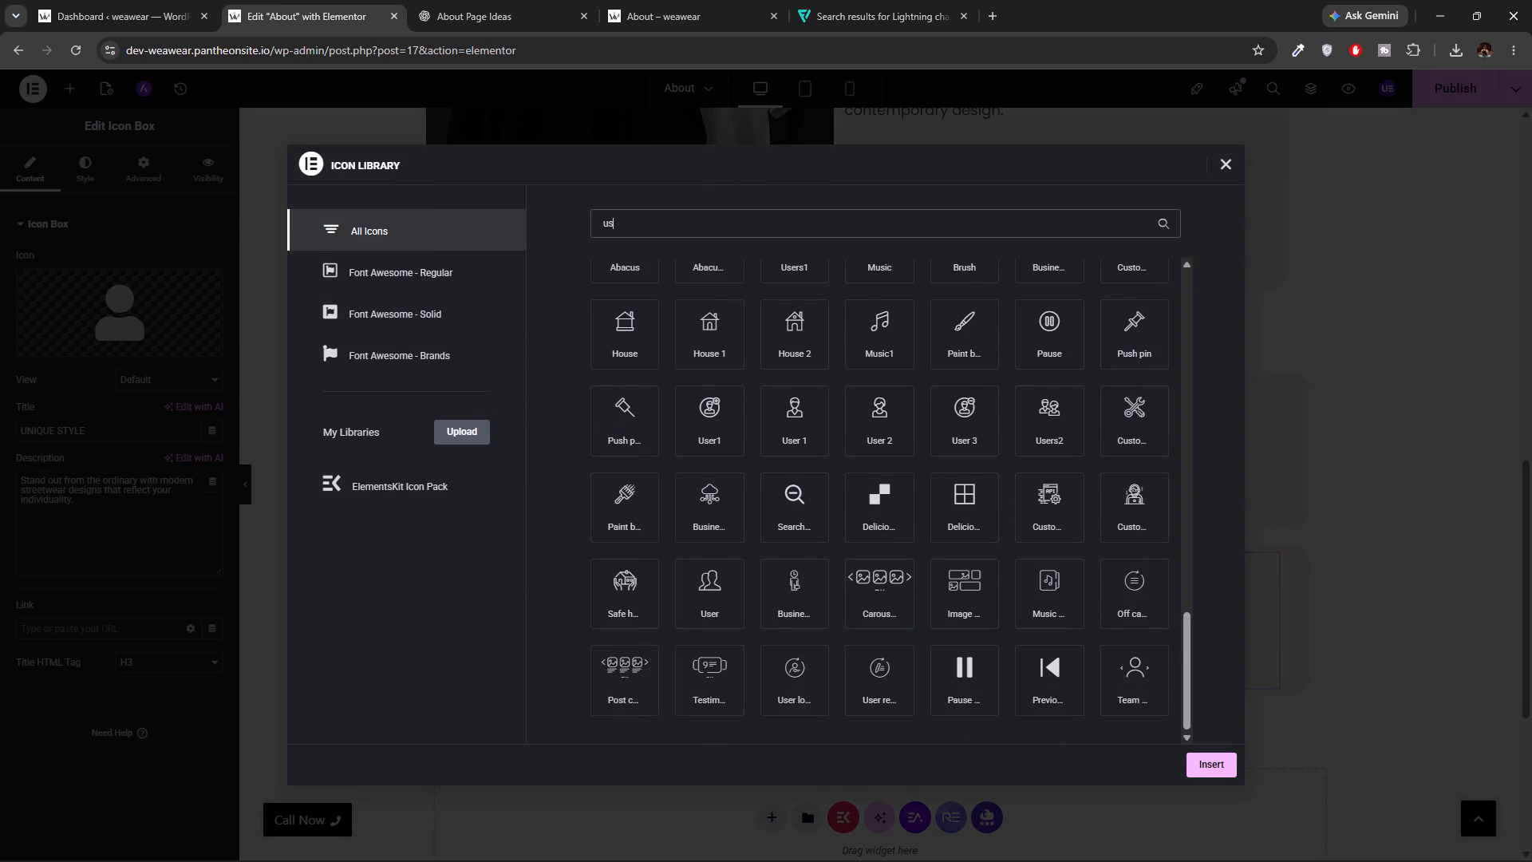
pyautogui.scroll(3, 761, 545)
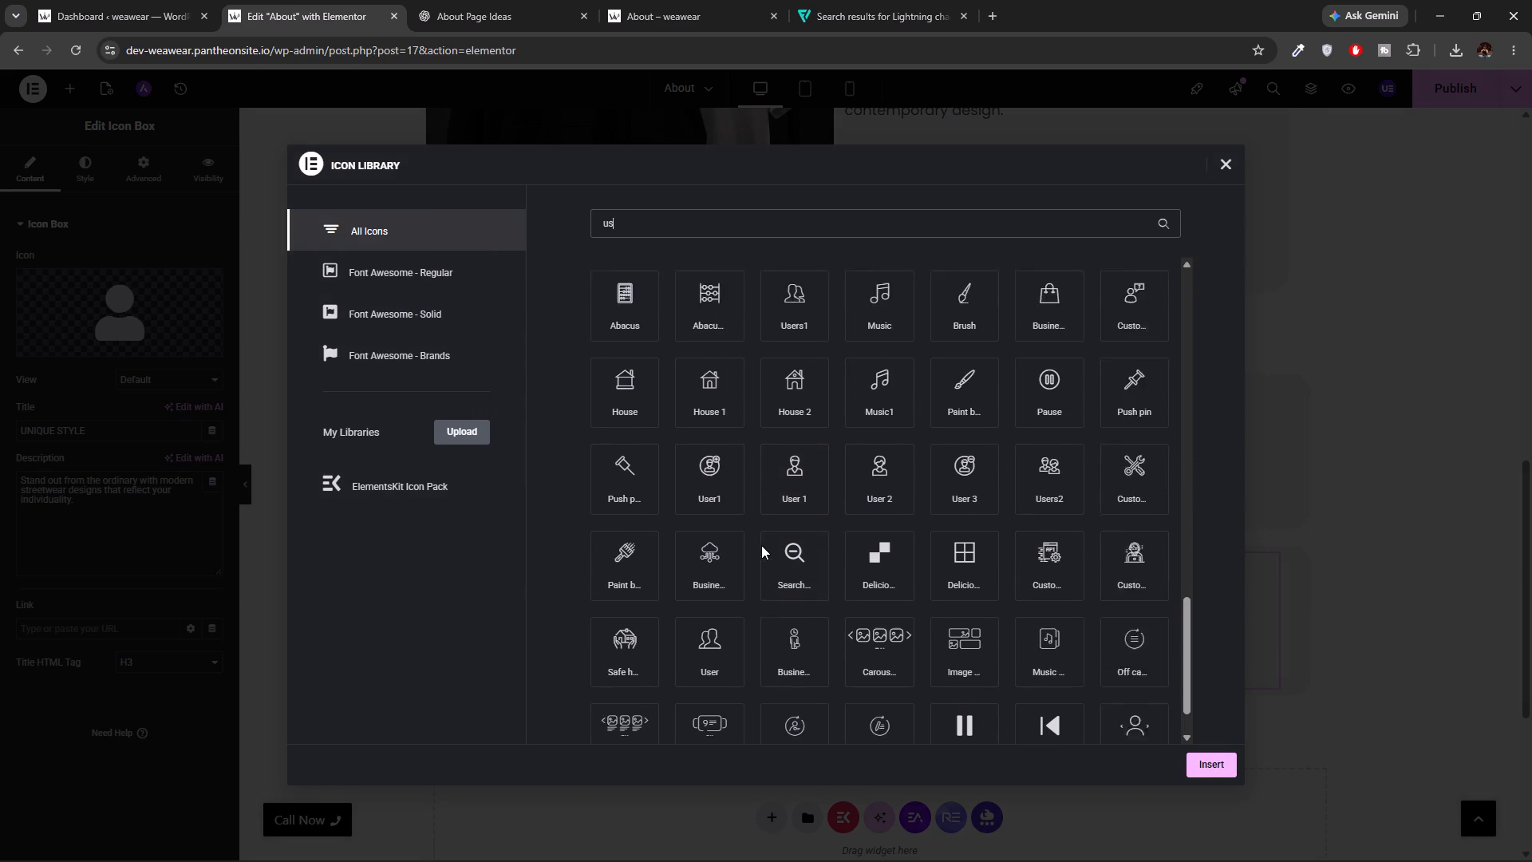
pyautogui.scroll(13, 761, 545)
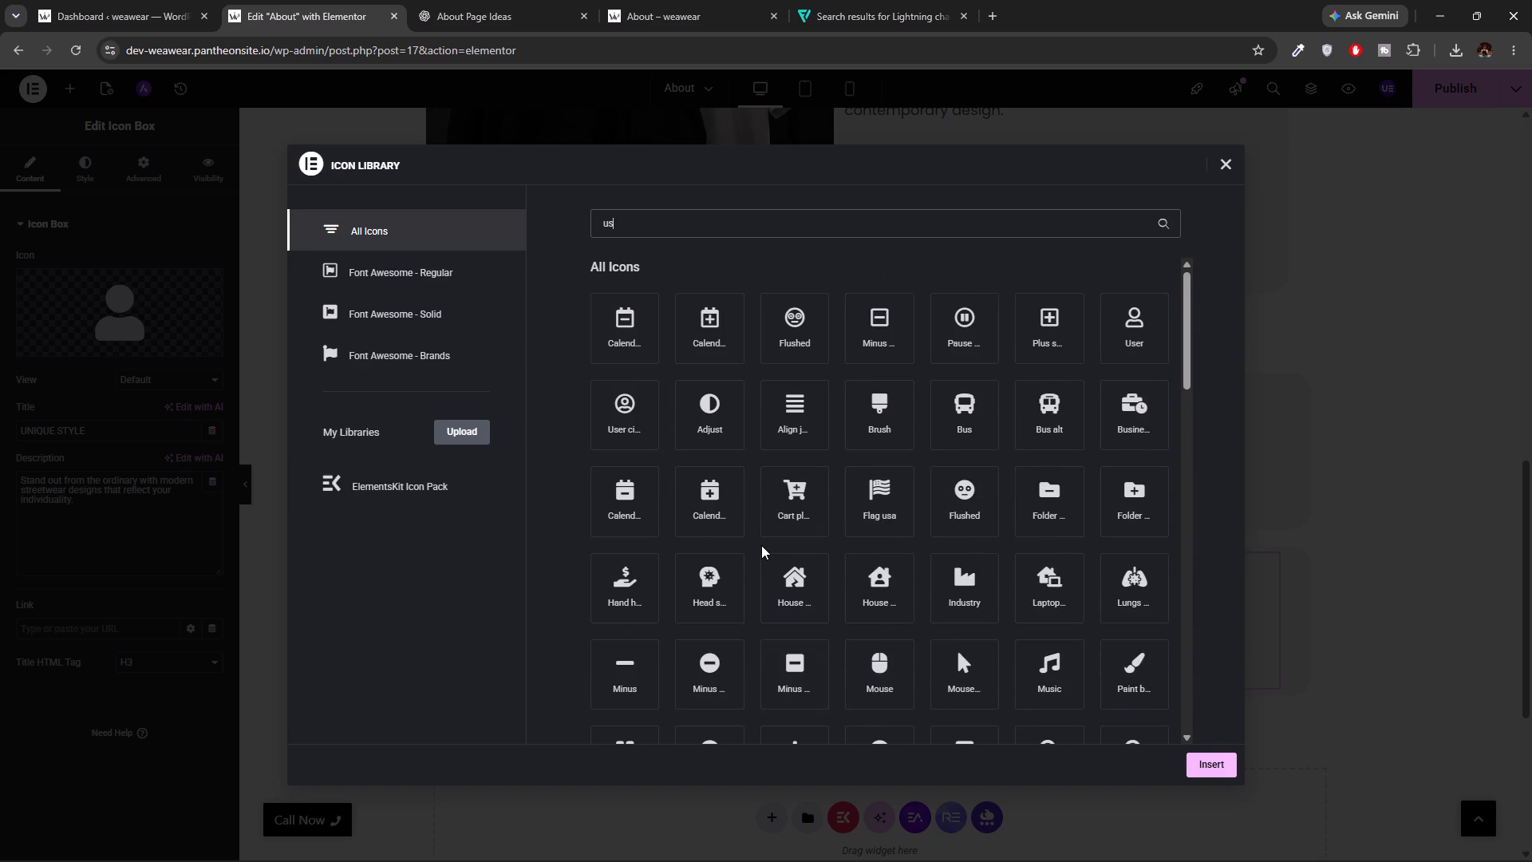
pyautogui.click(1107, 328)
pyautogui.click(1223, 775)
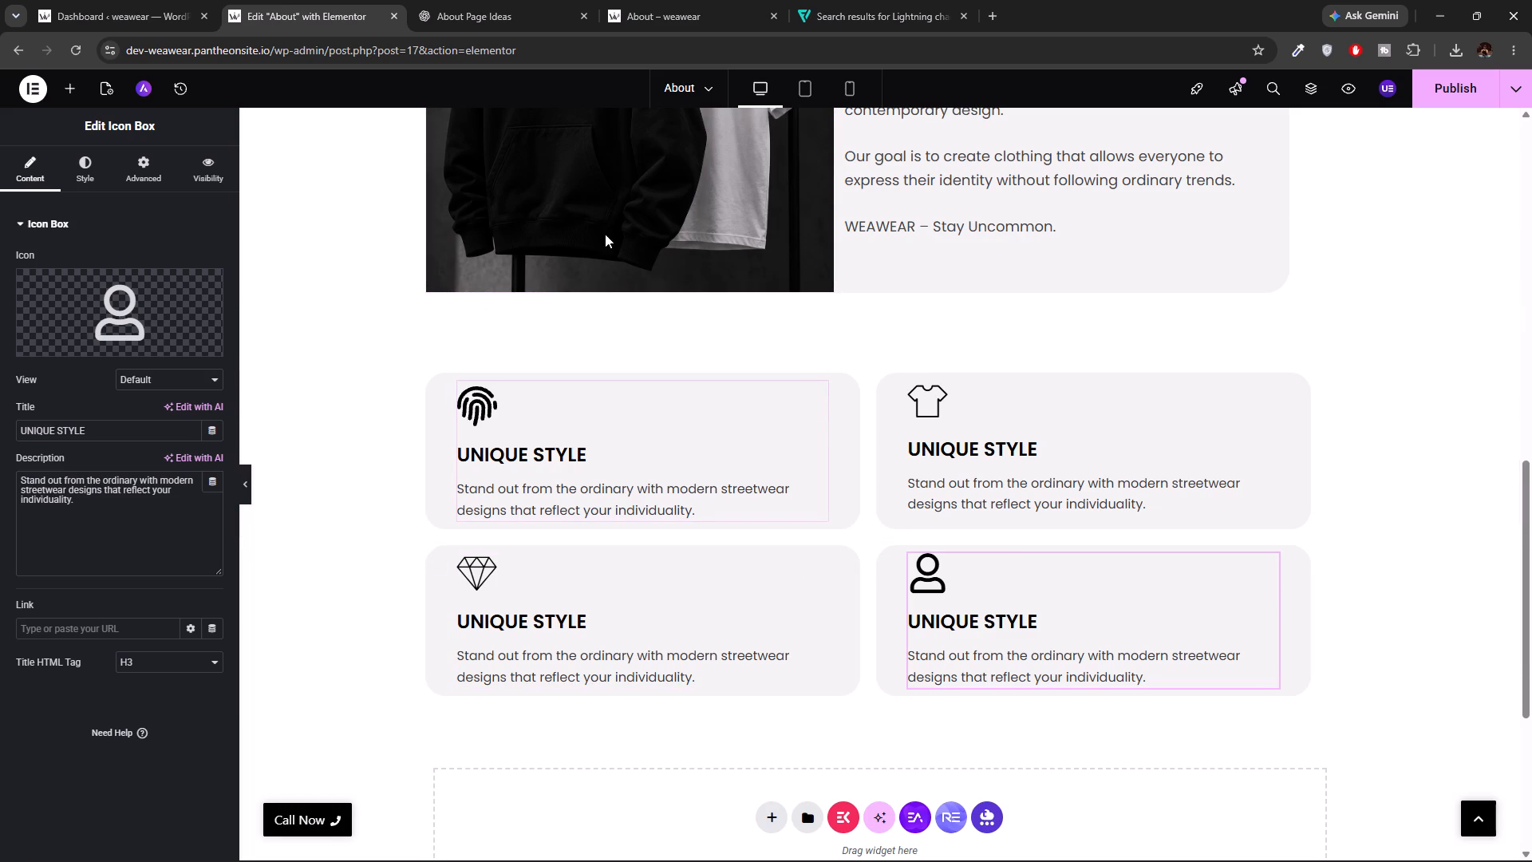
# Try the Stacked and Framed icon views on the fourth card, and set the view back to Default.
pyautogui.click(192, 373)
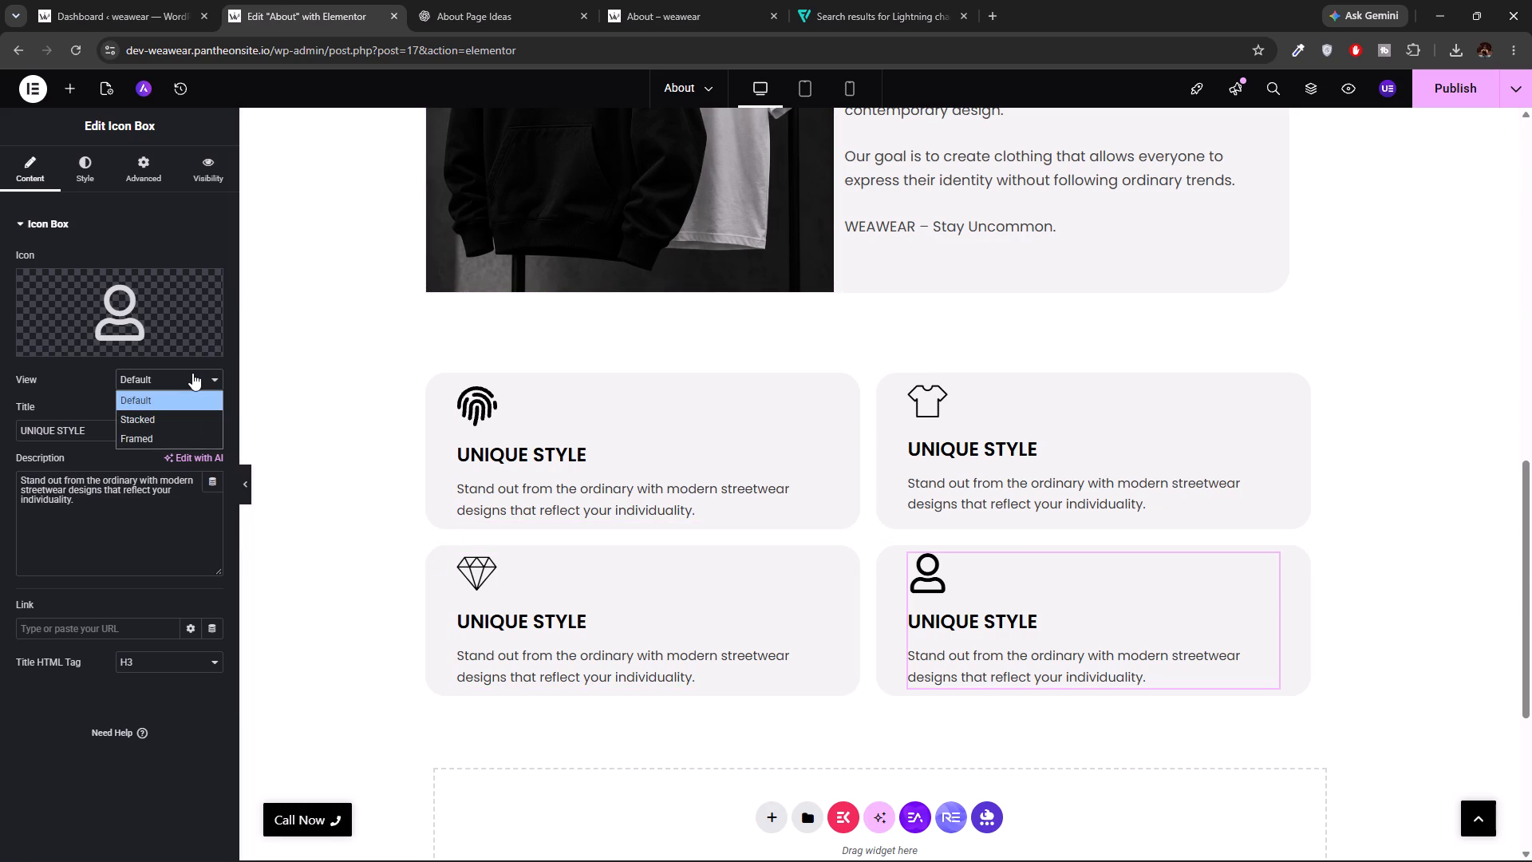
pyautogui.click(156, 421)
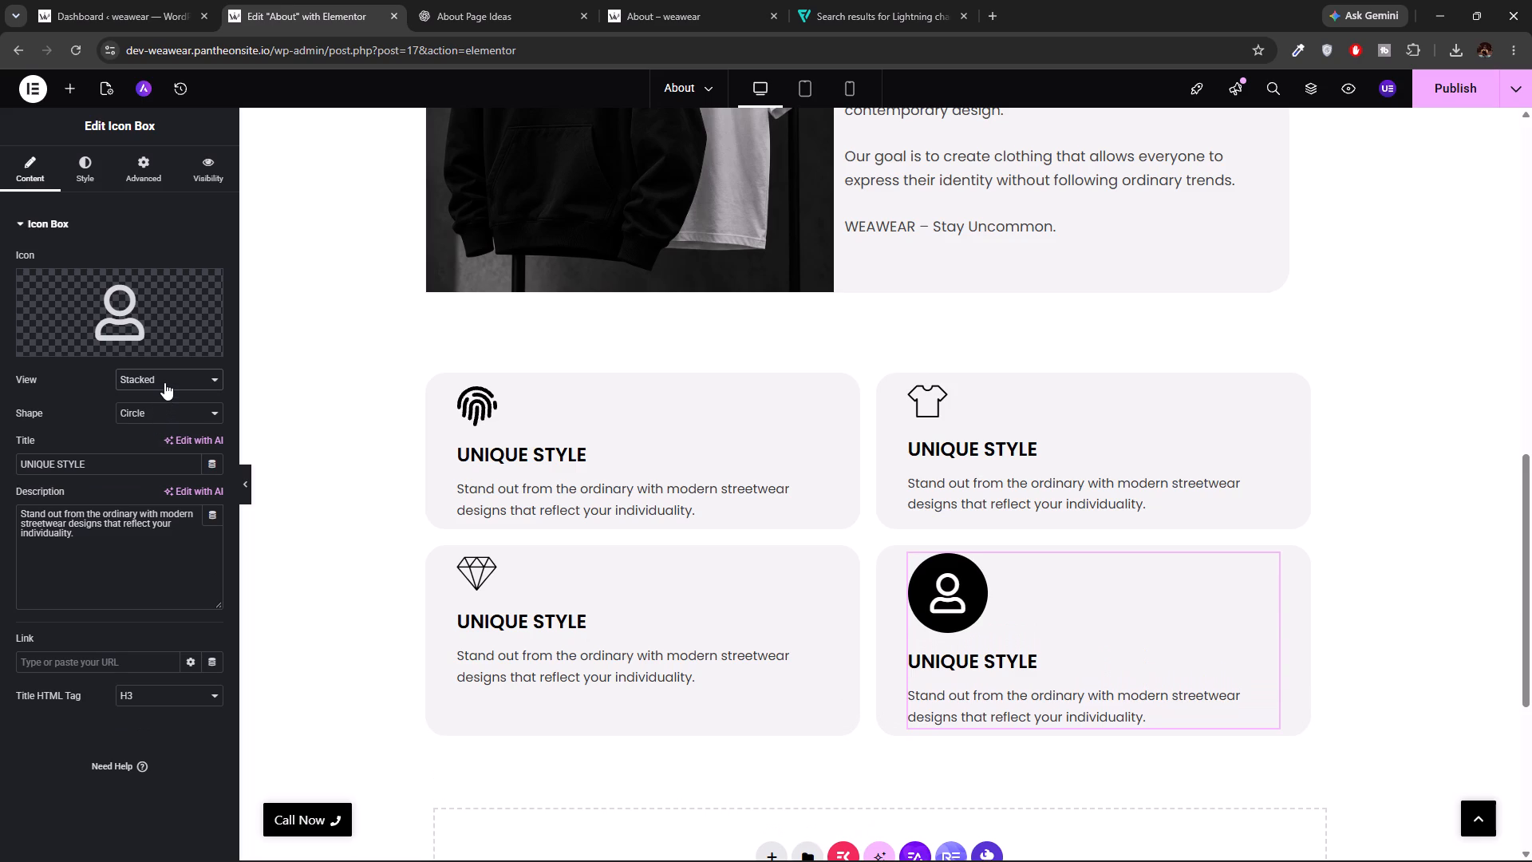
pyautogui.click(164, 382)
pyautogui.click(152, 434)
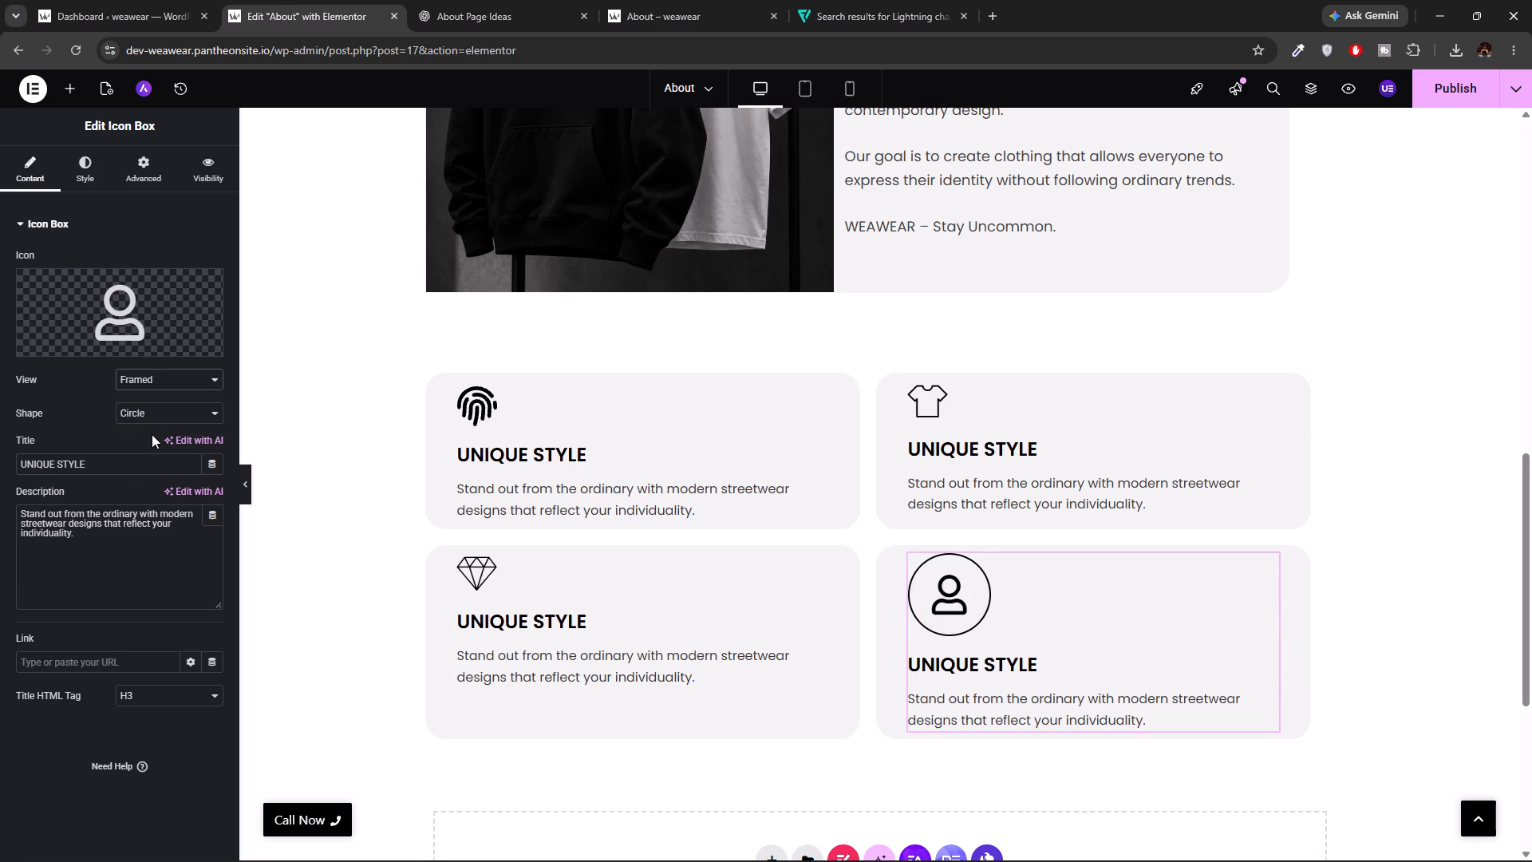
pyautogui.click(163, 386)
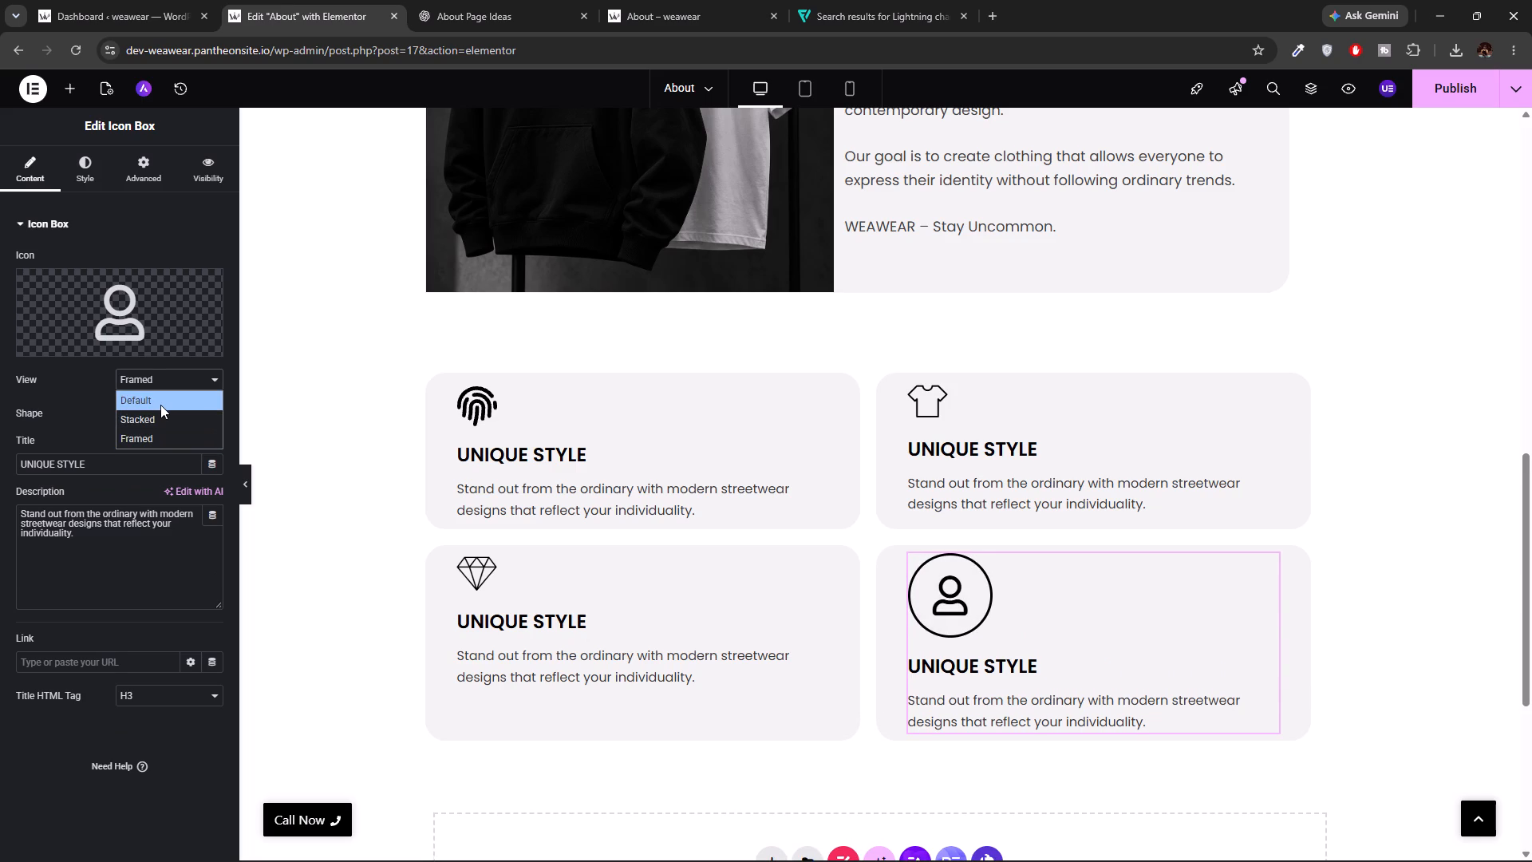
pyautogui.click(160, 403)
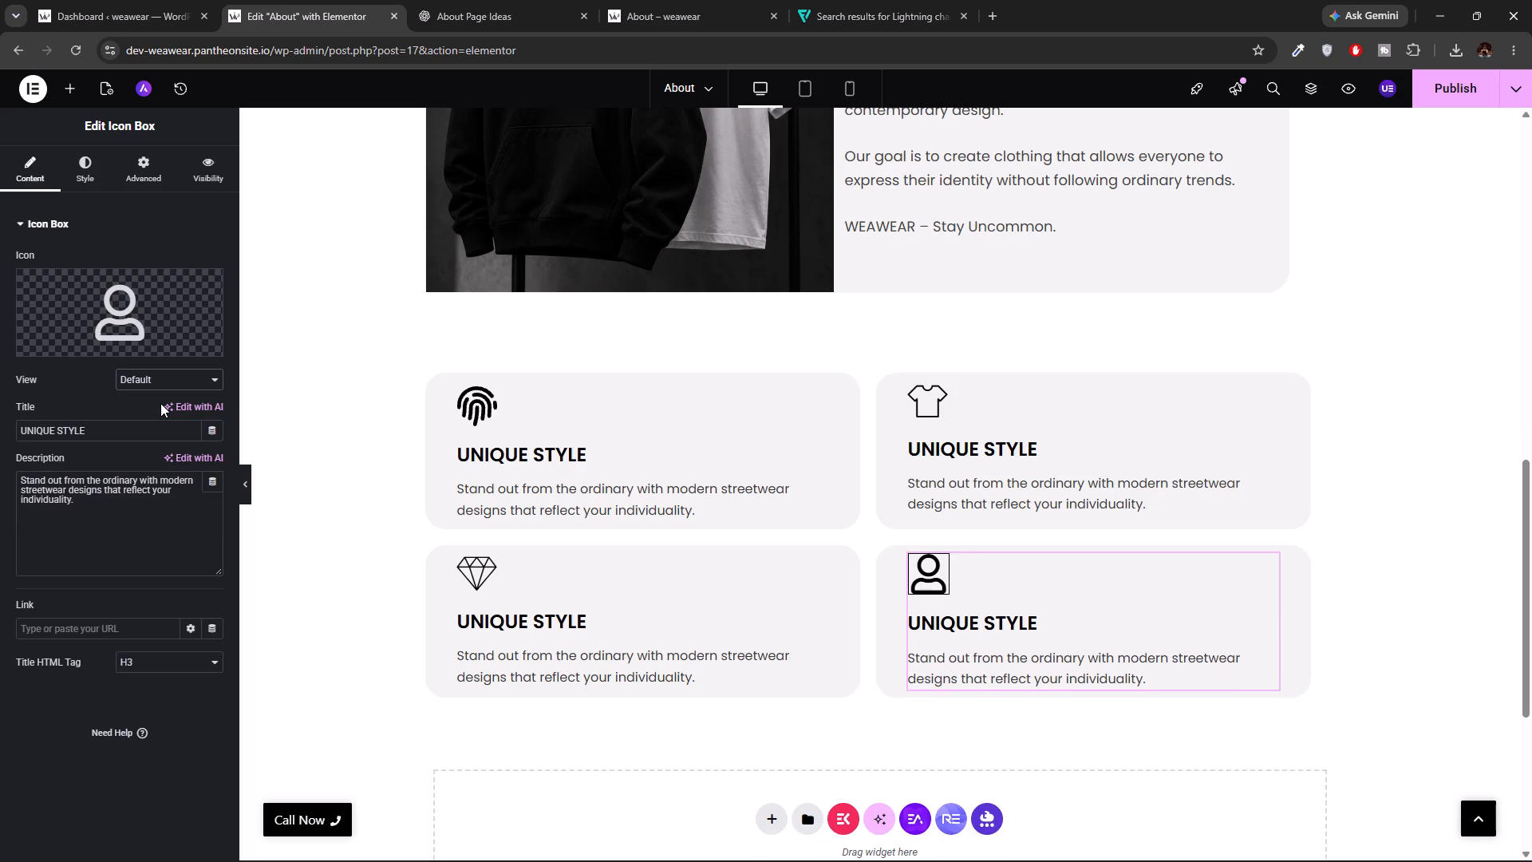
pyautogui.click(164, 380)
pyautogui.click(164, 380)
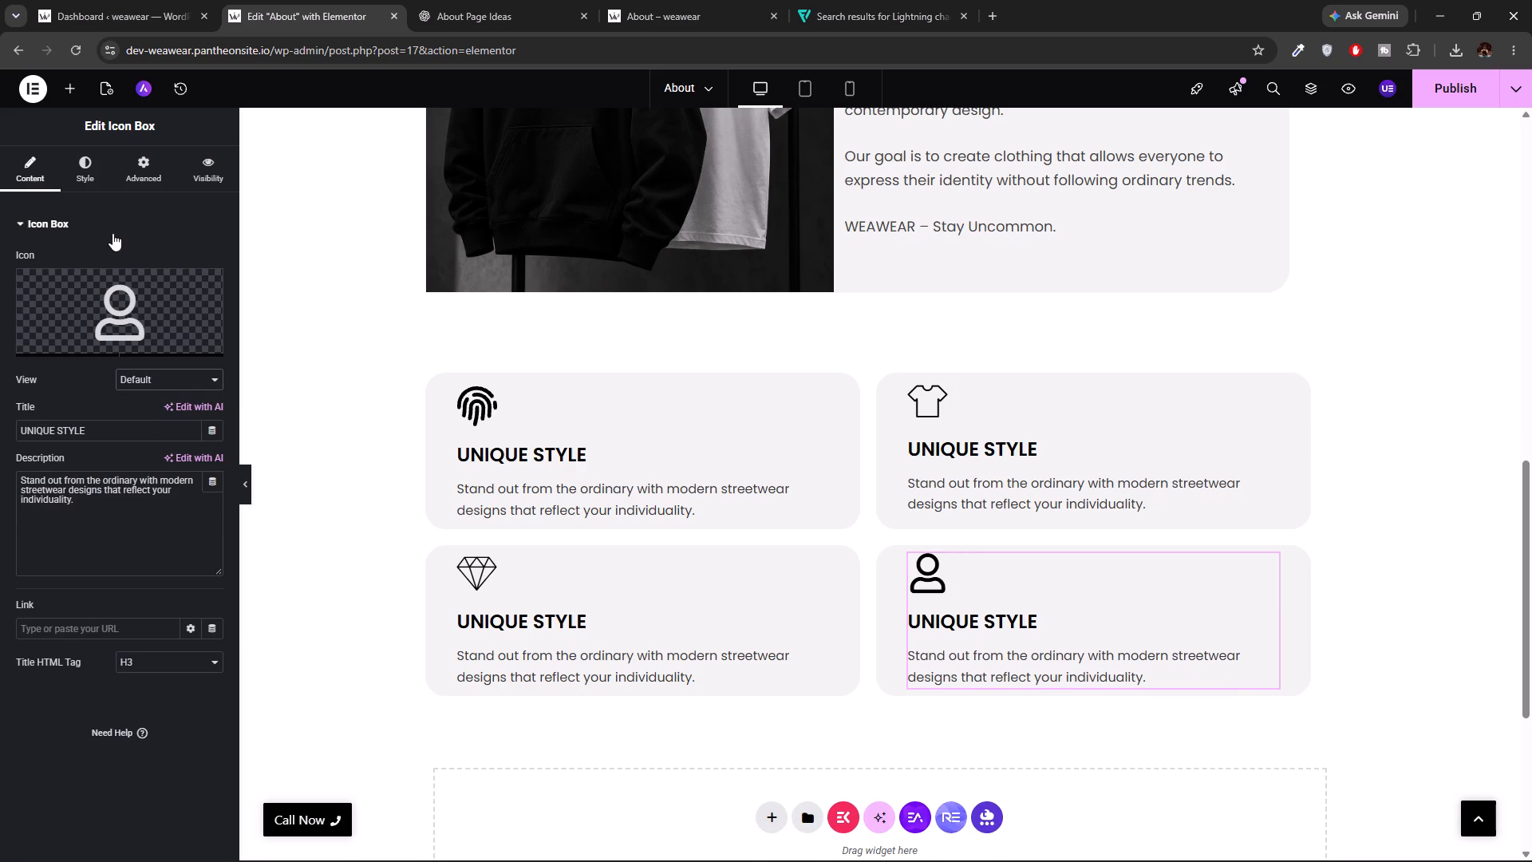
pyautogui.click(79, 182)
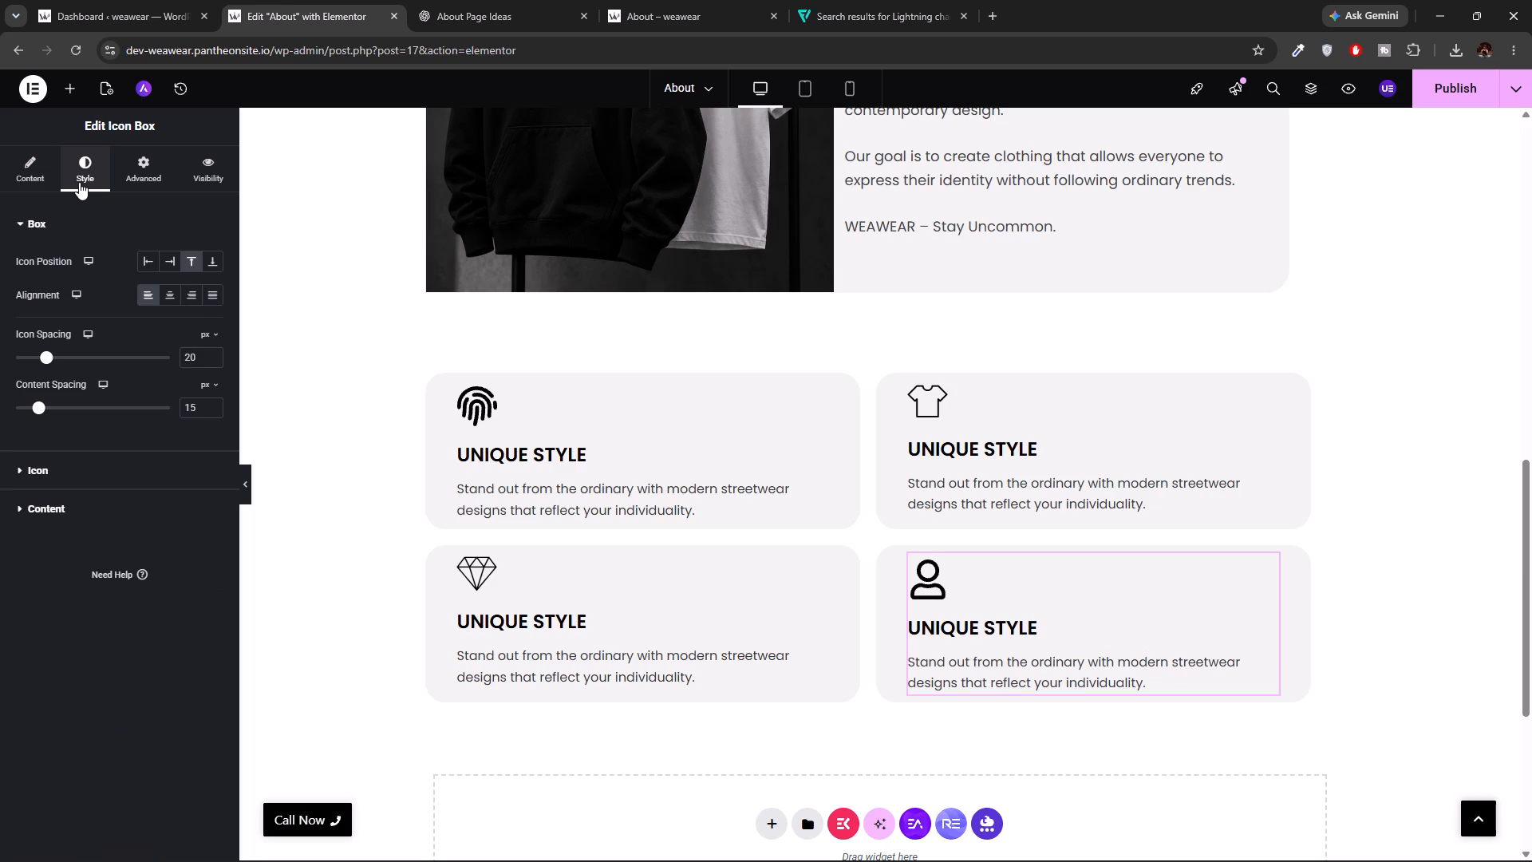
pyautogui.click(756, 0)
pyautogui.click(543, 0)
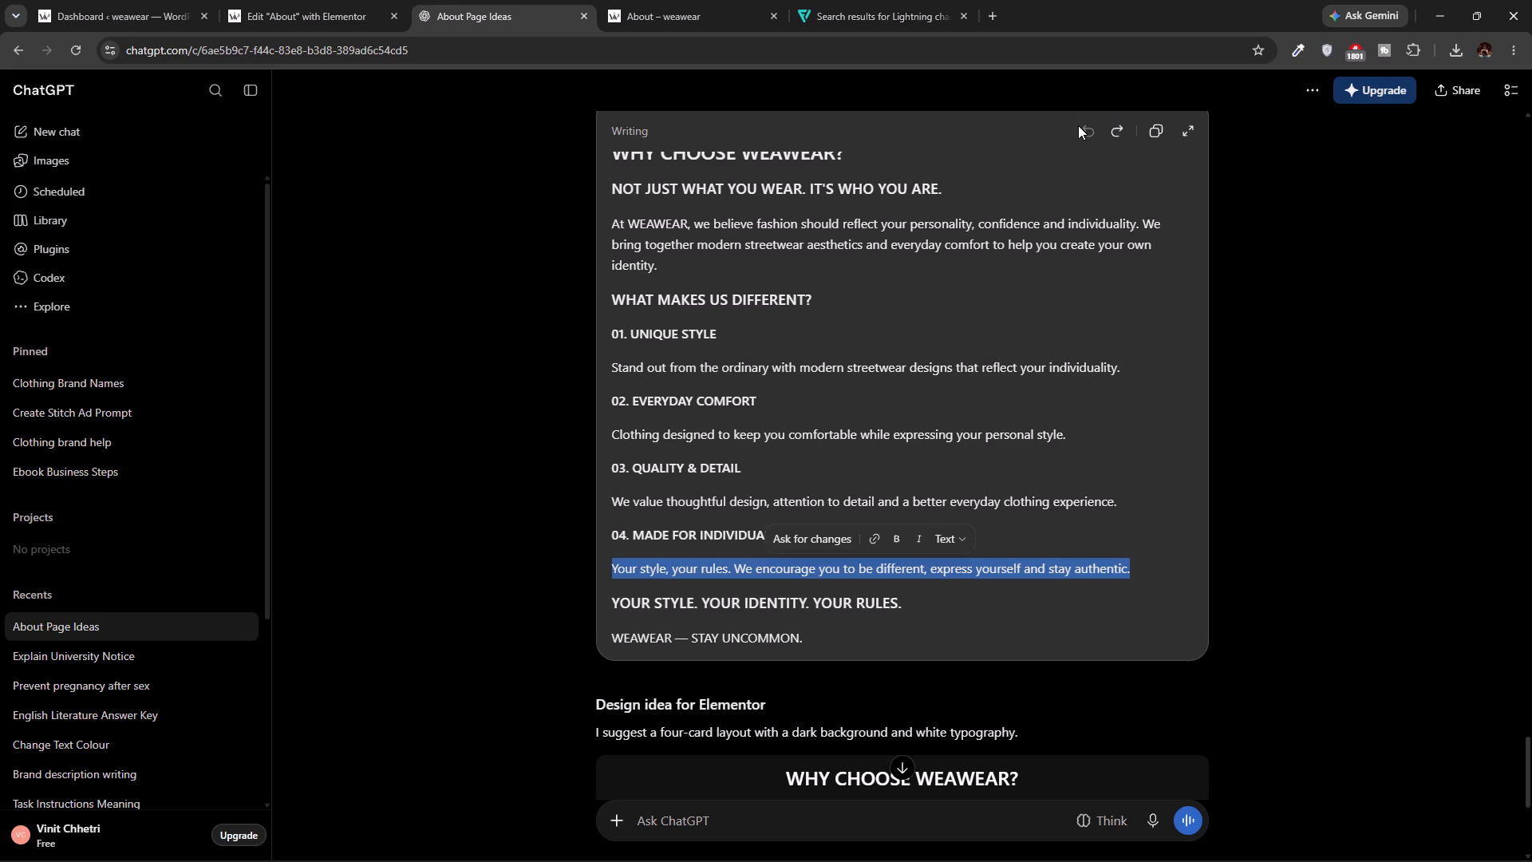
# Replace the person card's description with ChatGPT's selected text "Your style, your rules. We encourage you to be different, express yourself and stay authentic.".
pyautogui.hotkey('ctrl', 'c')
pyautogui.click(350, 0)
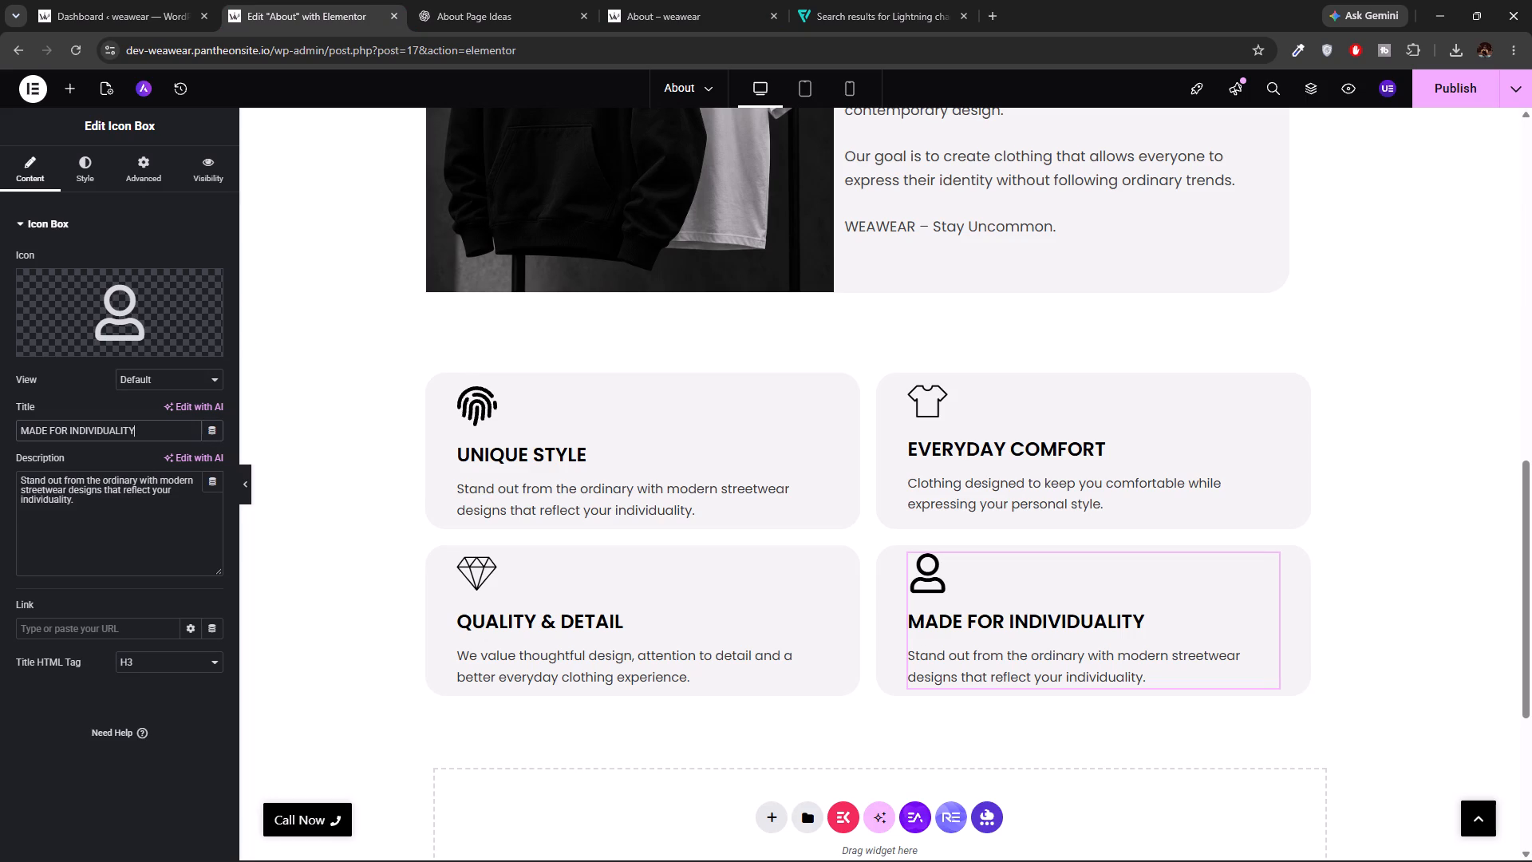
pyautogui.moveTo(22, 480); pyautogui.dragTo(92, 504)
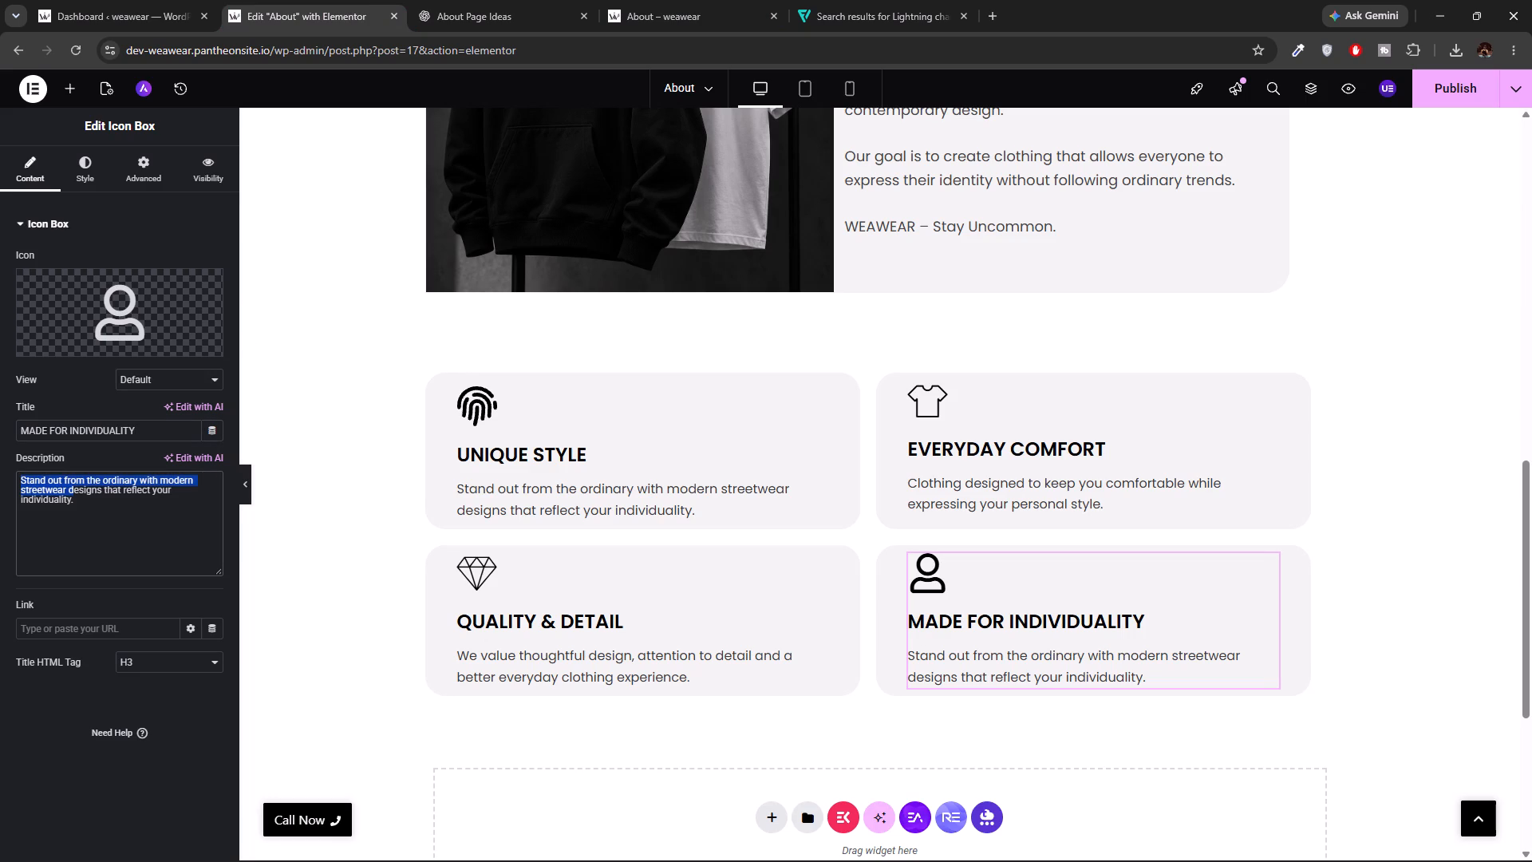
pyautogui.hotkey('ctrl', 'v')
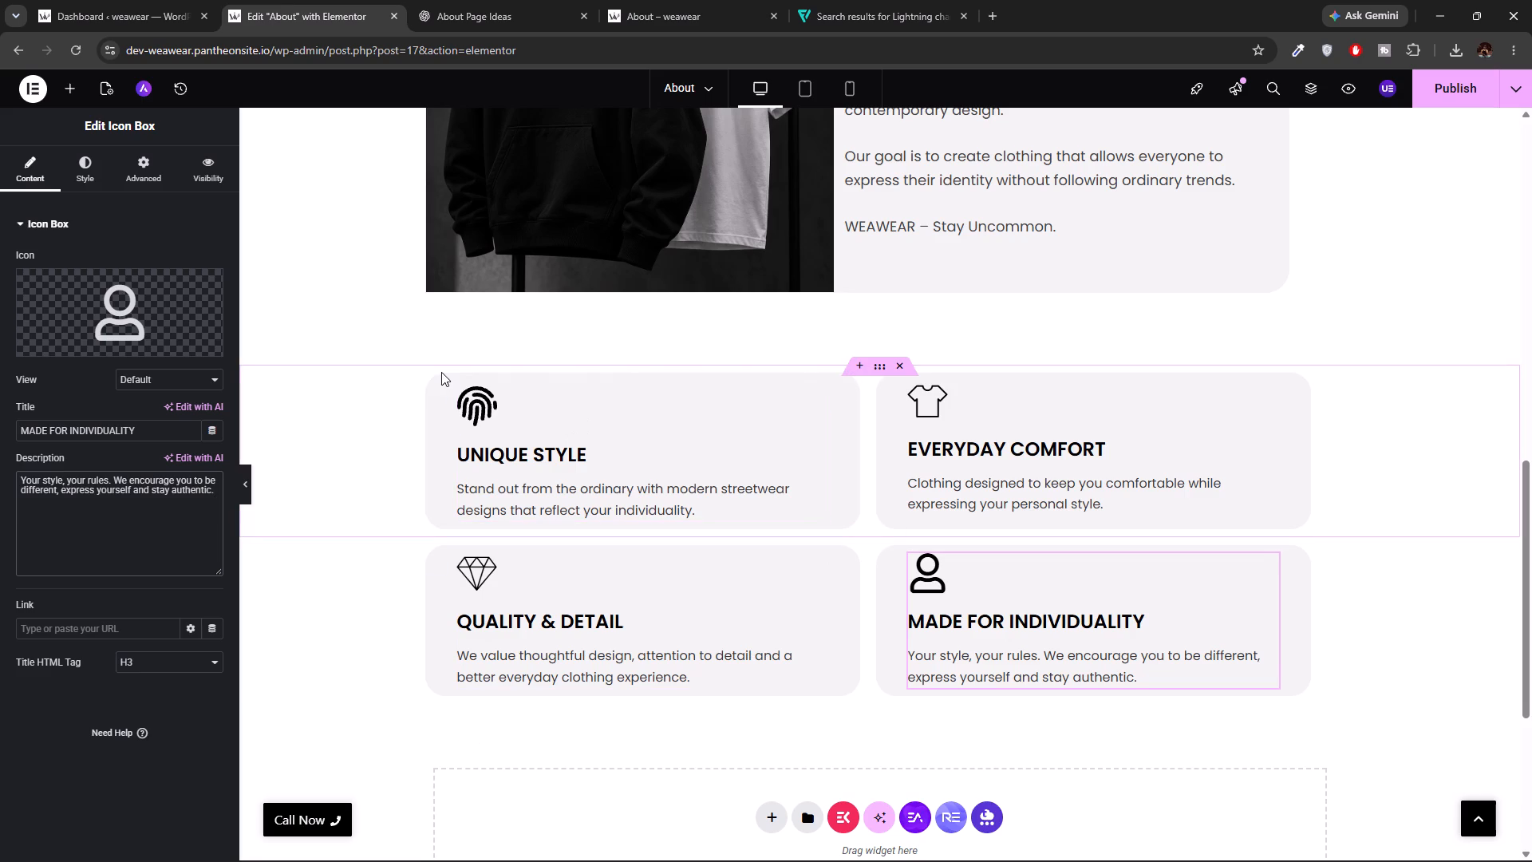
# Look through the advanced settings of the container holding the fingerprint card.
pyautogui.click(432, 397)
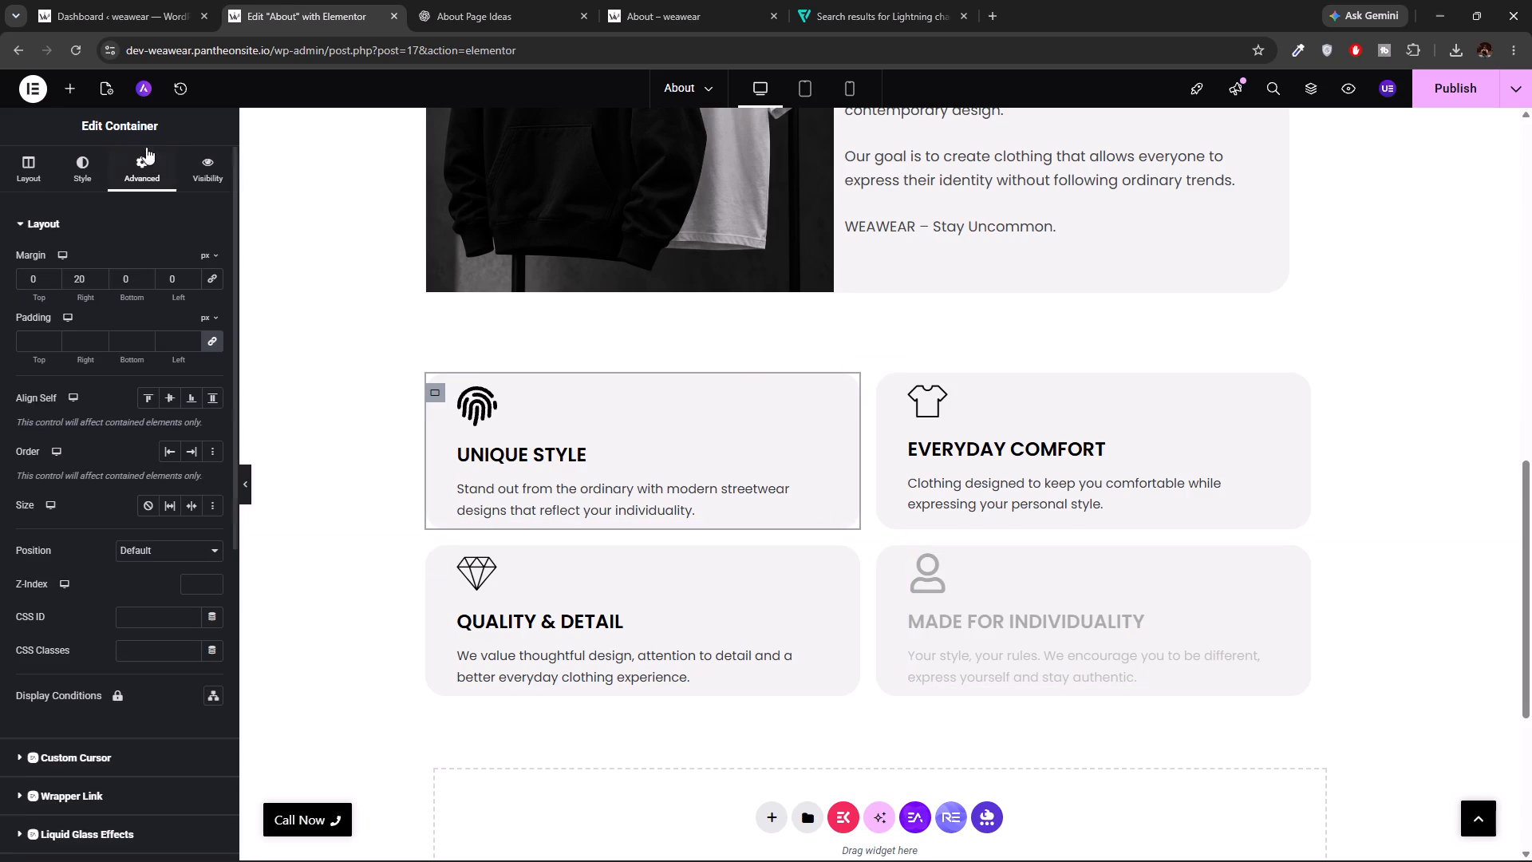
pyautogui.scroll(-6, 86, 603)
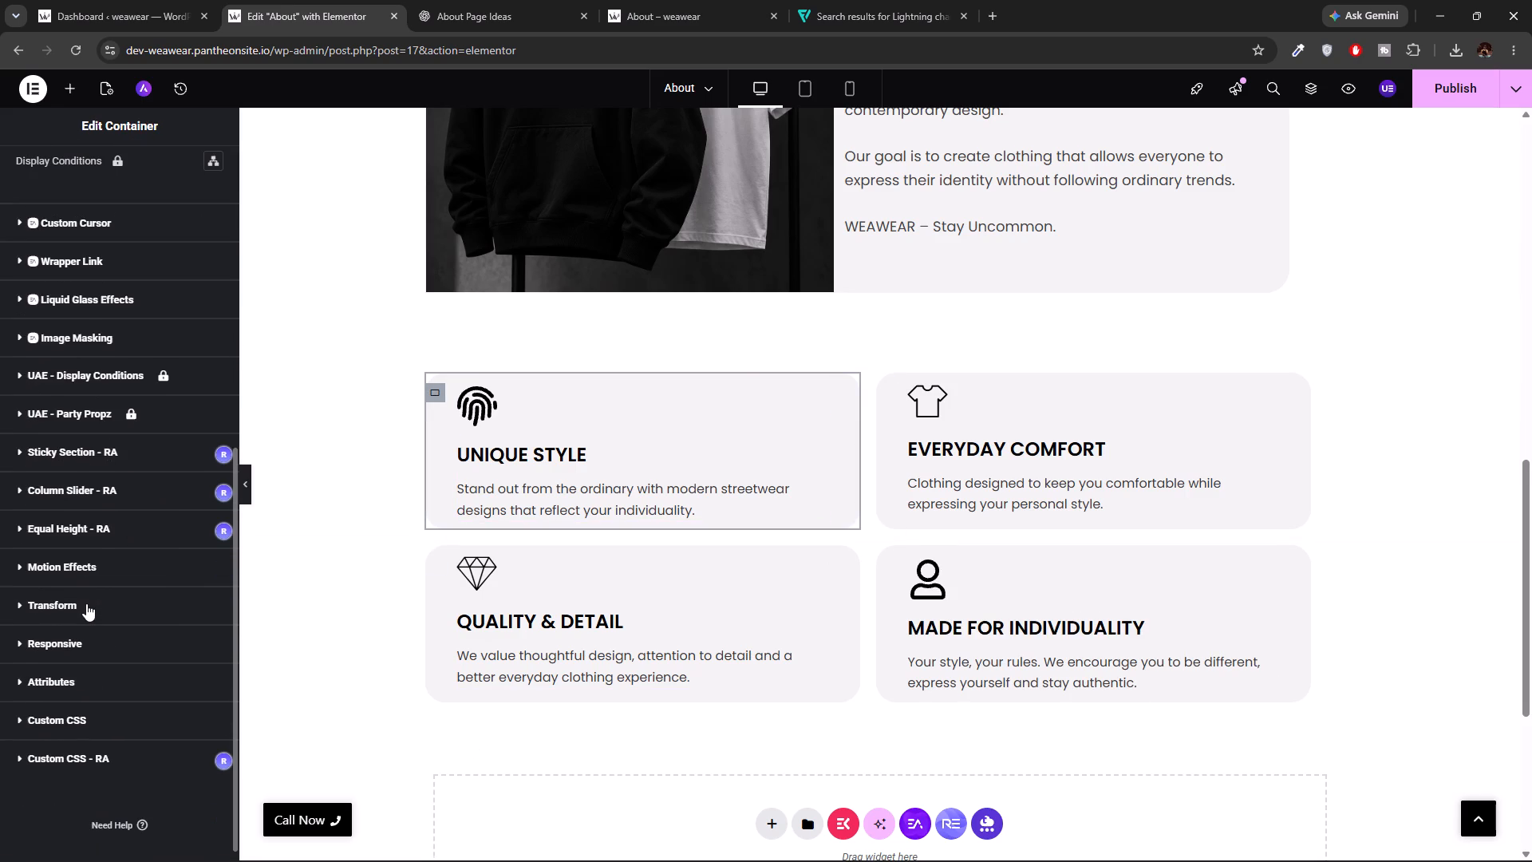
pyautogui.scroll(-3, 86, 603)
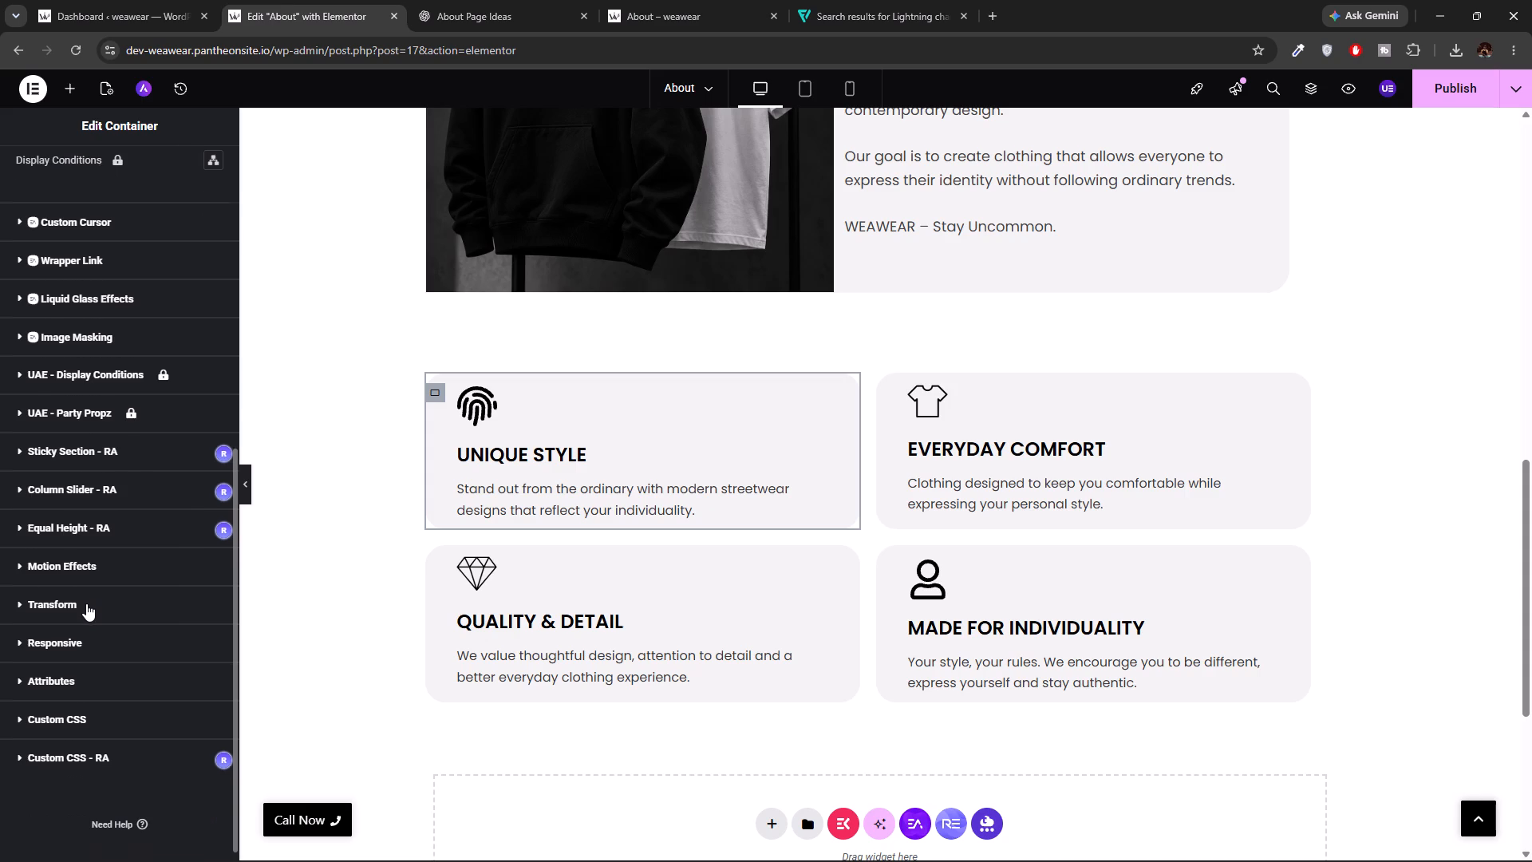
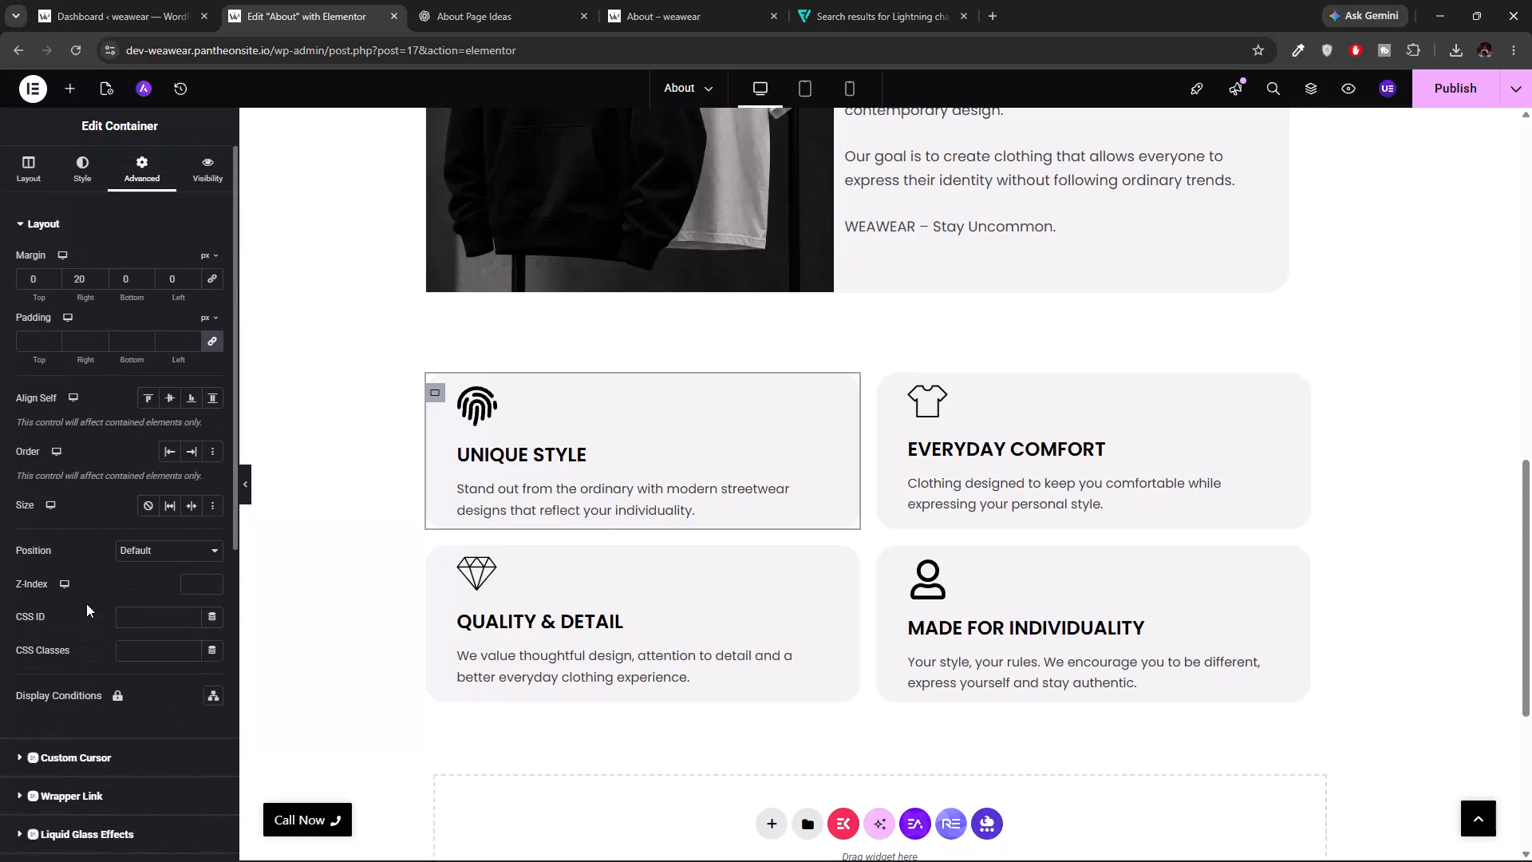
# Give the "UNIQUE STYLE" card container a Fade In entrance animation with Slow duration and a 100 ms delay.
pyautogui.scroll(1, 86, 603)
pyautogui.scroll(-6, 84, 595)
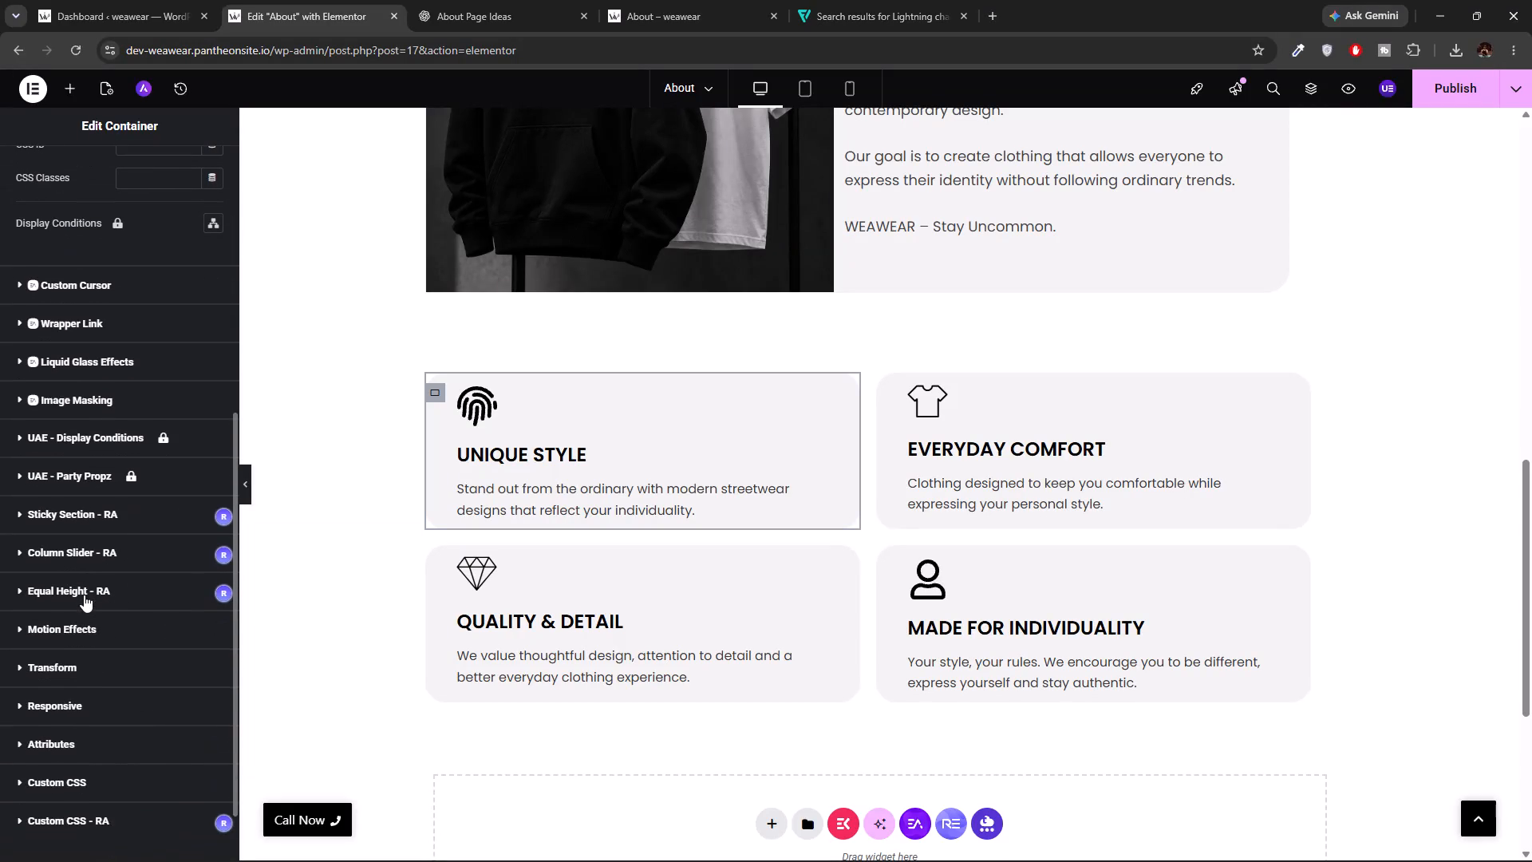
pyautogui.click(66, 625)
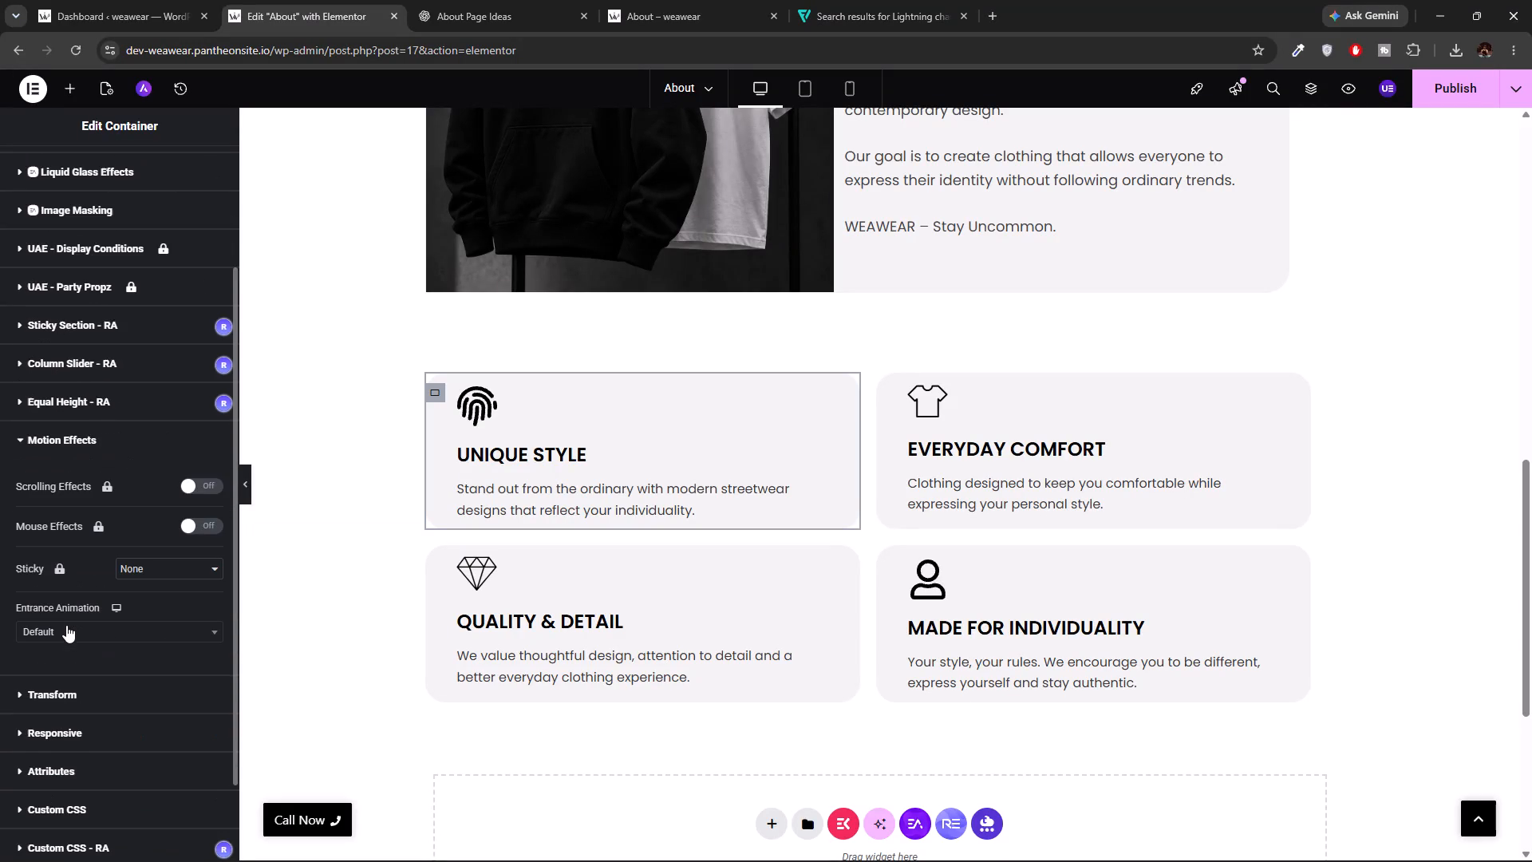
pyautogui.click(66, 625)
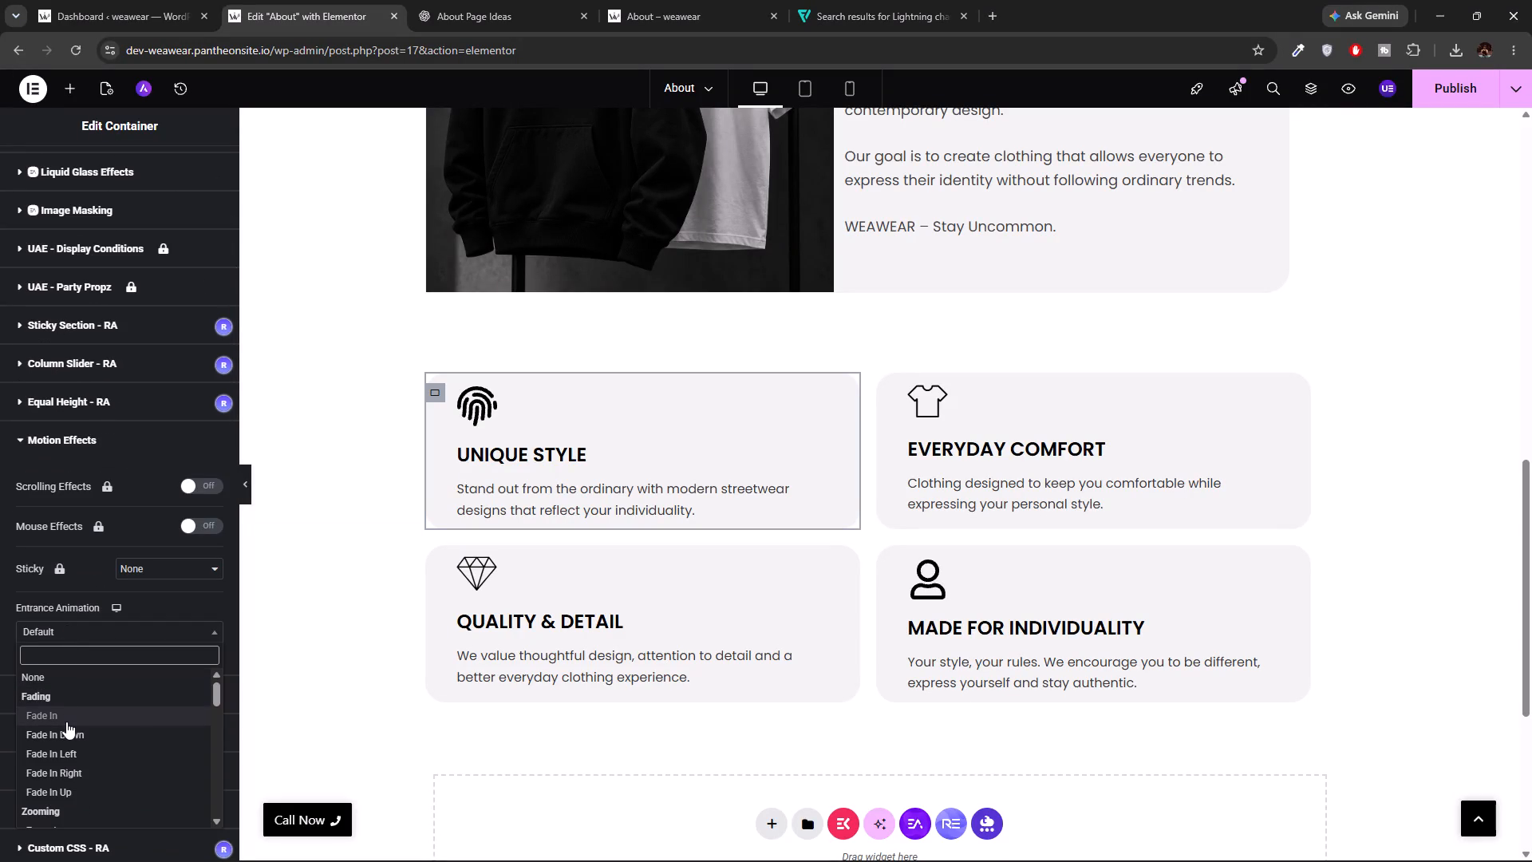
pyautogui.click(66, 722)
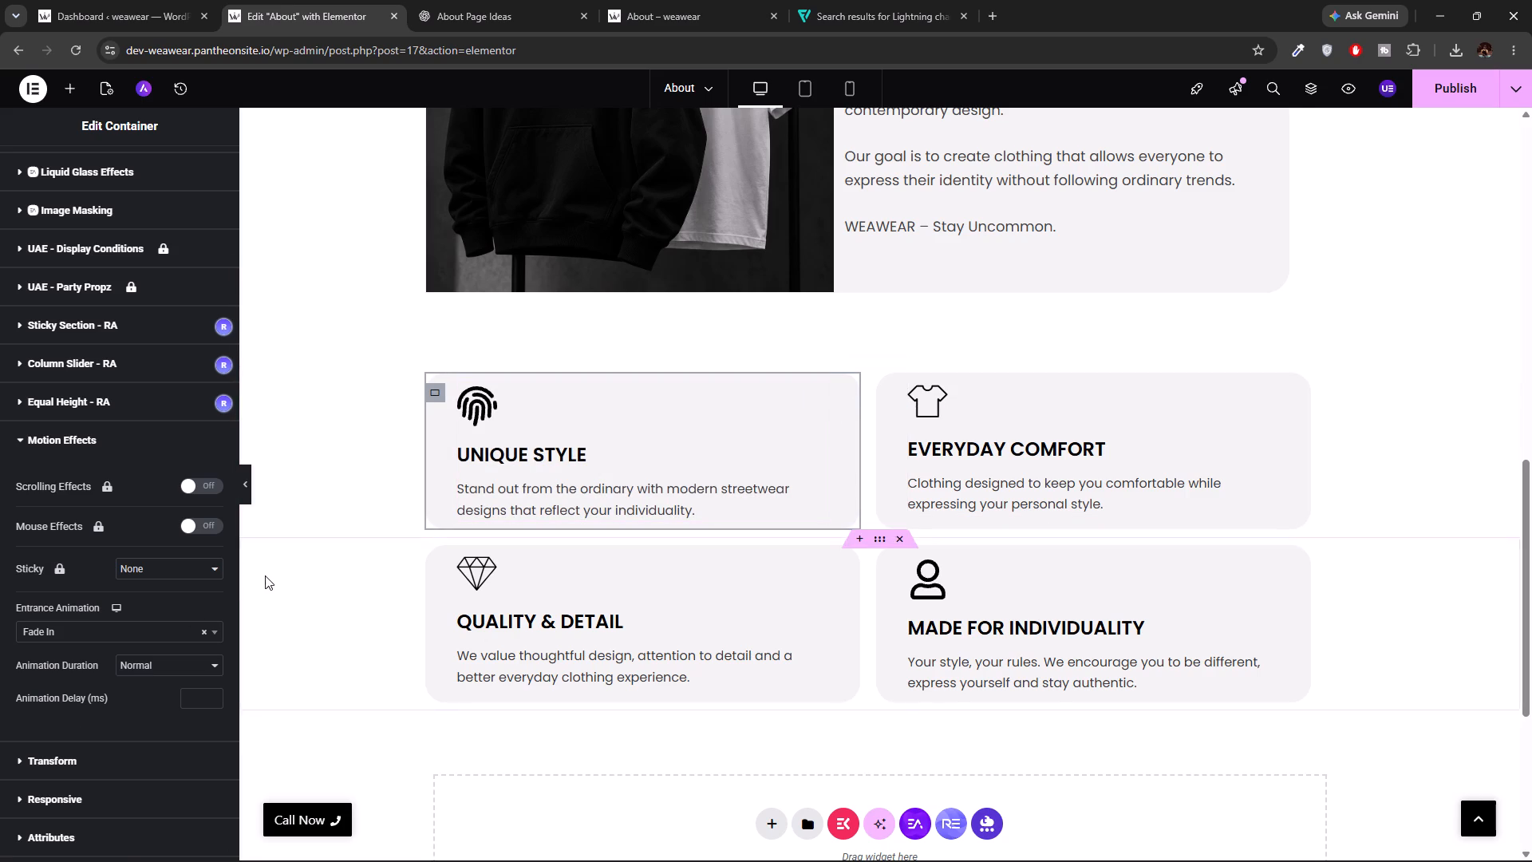
pyautogui.click(200, 700)
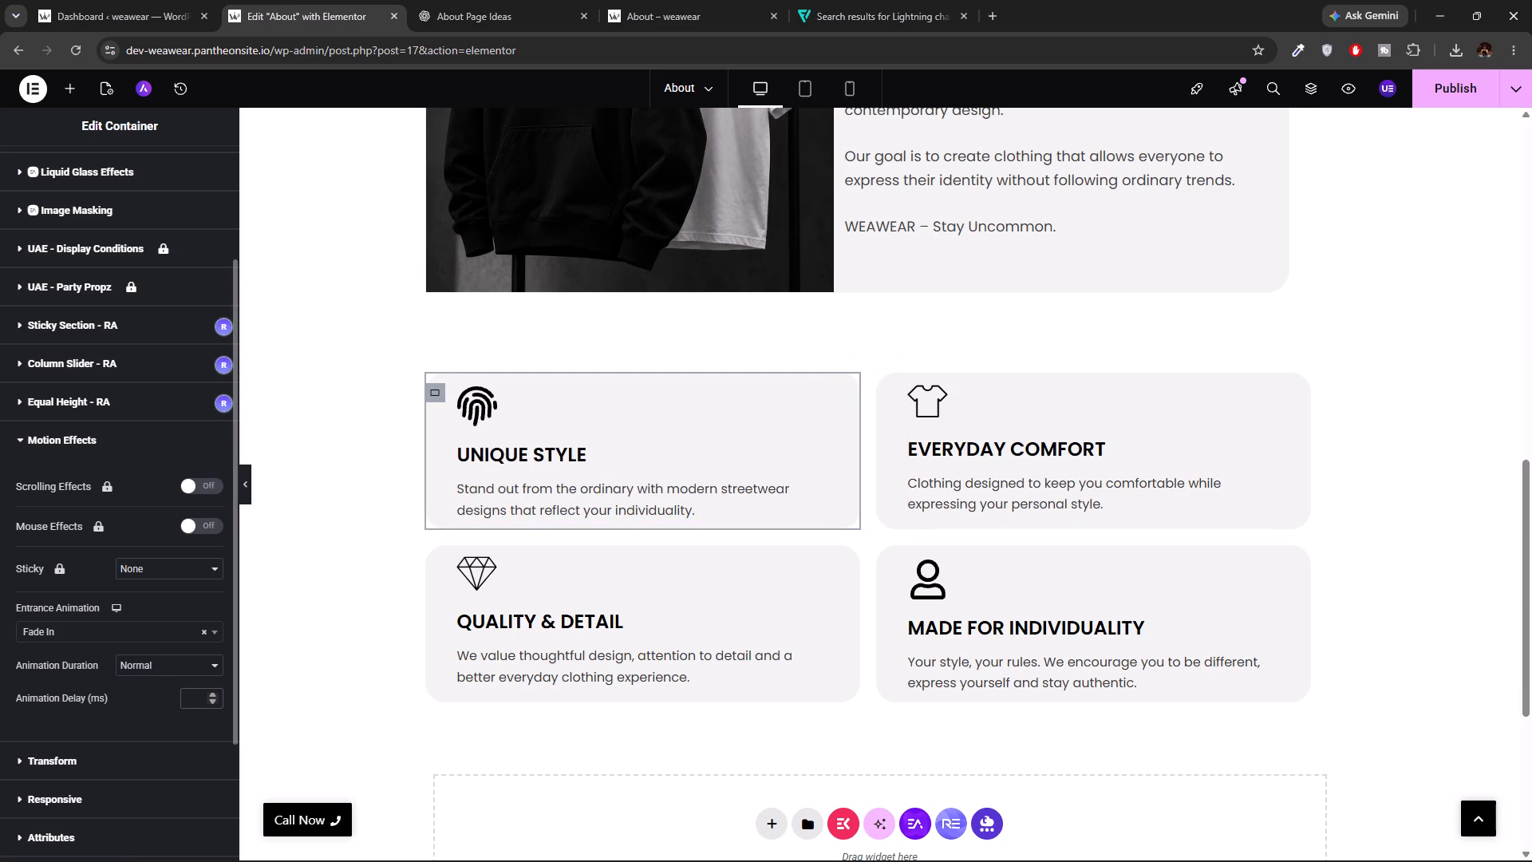
pyautogui.click(180, 656)
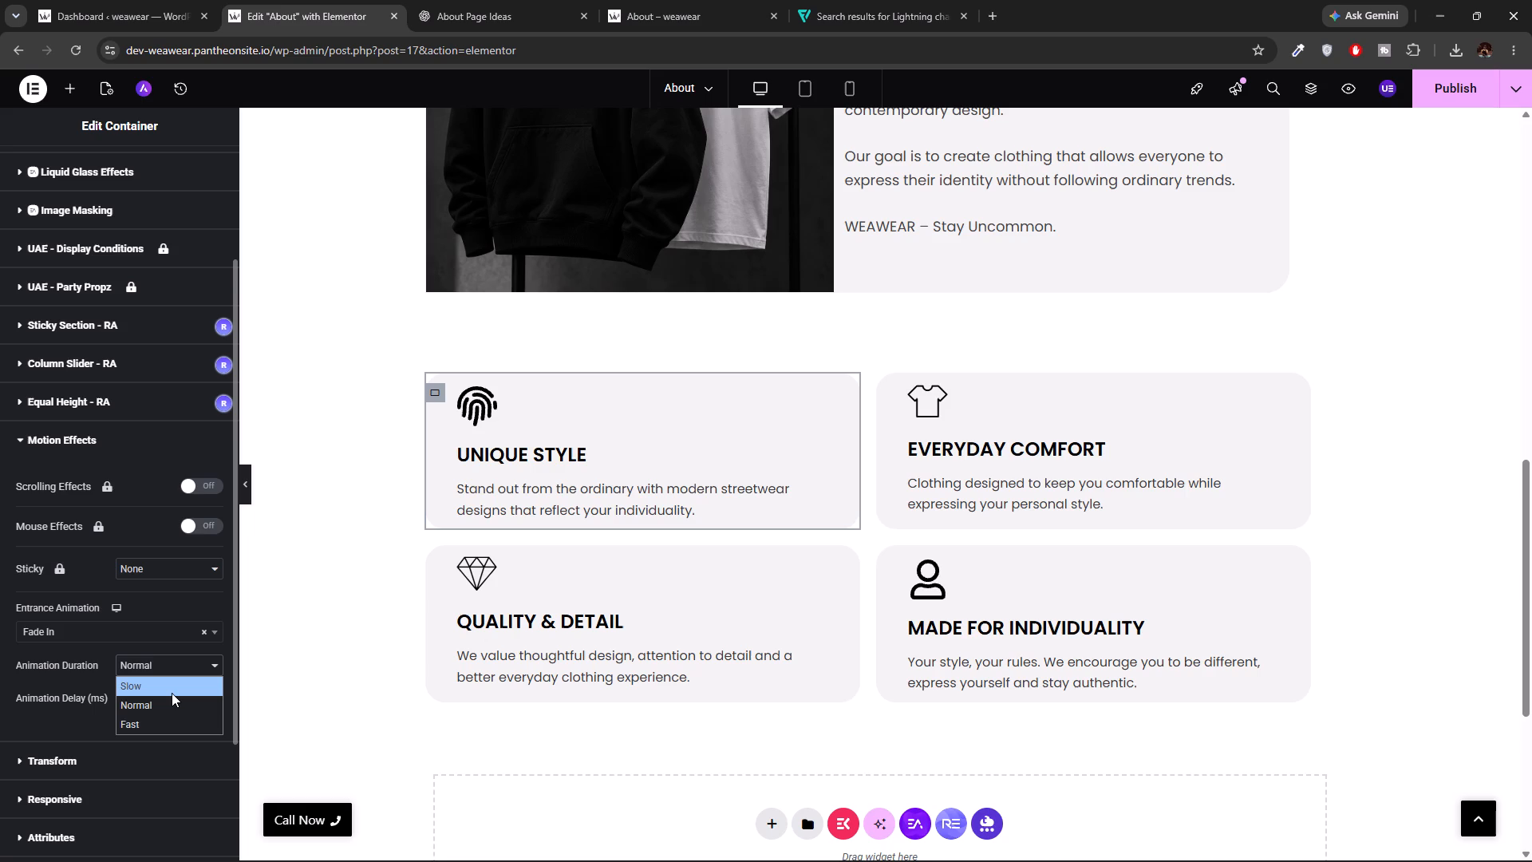
pyautogui.click(172, 693)
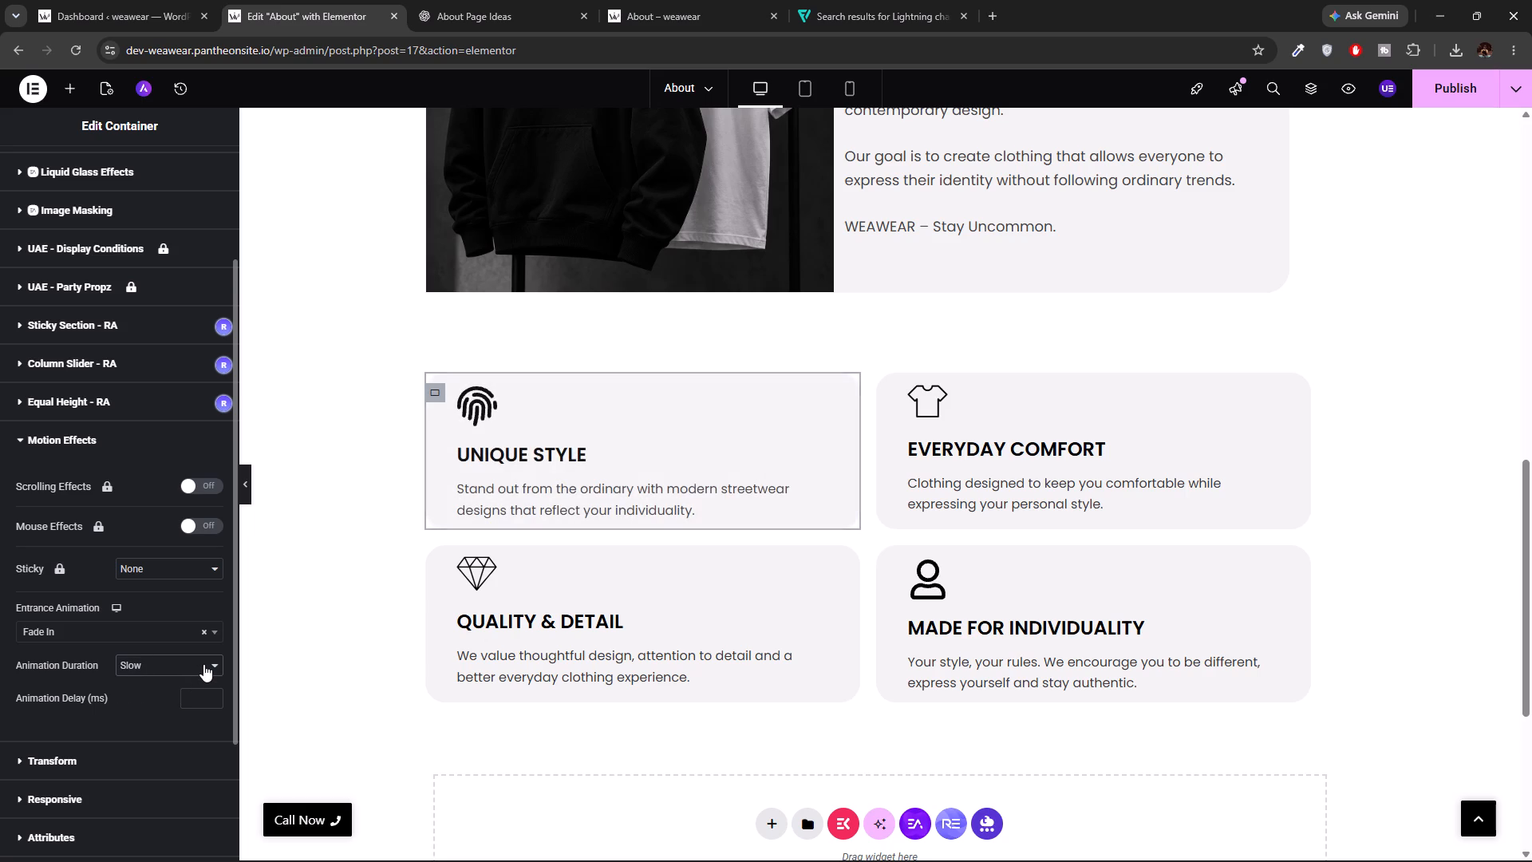
pyautogui.click(205, 686)
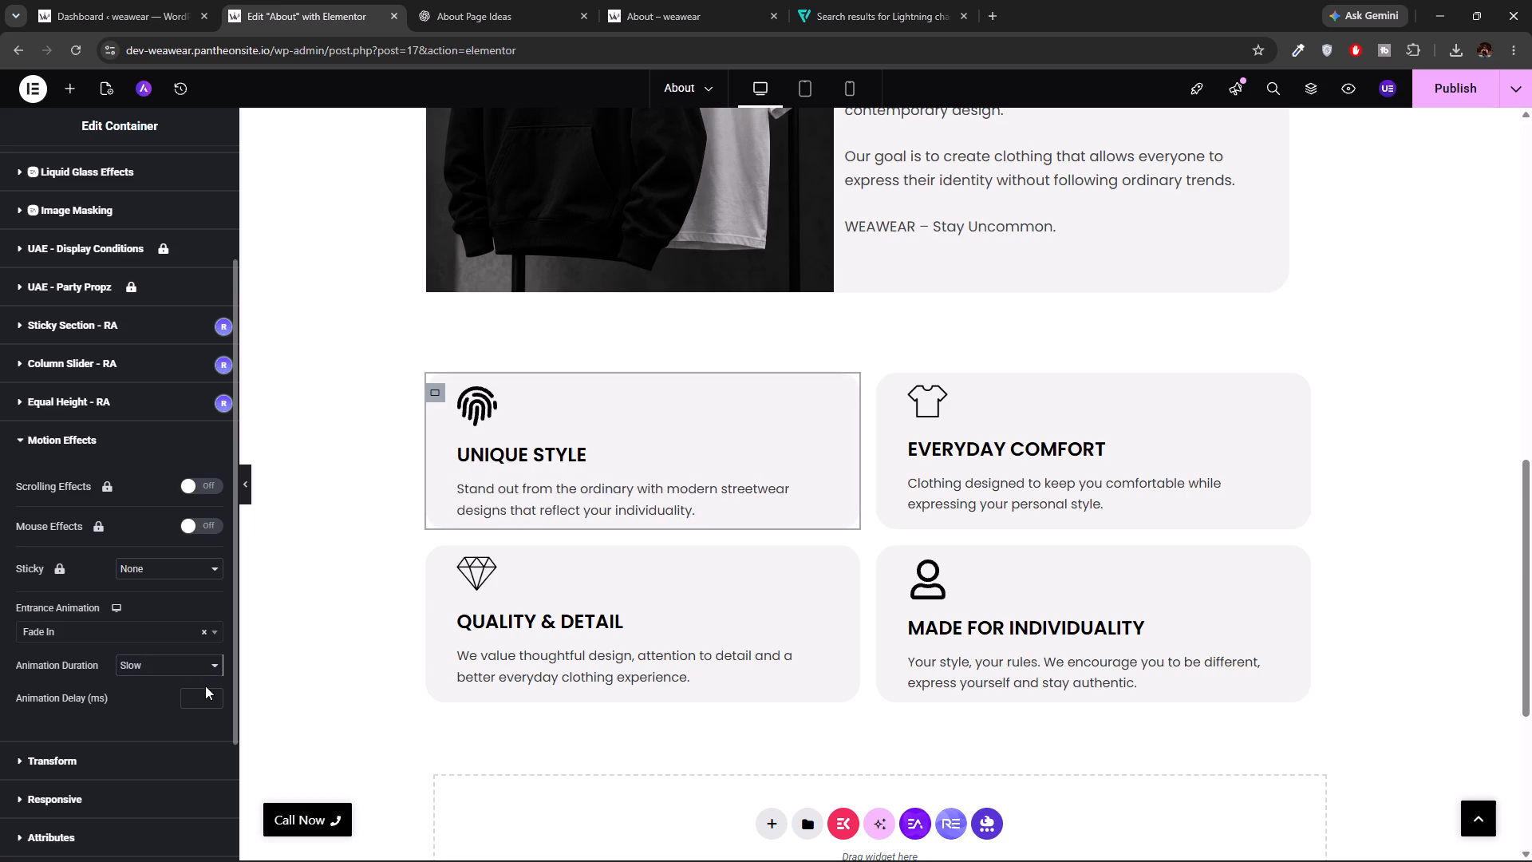
pyautogui.click(195, 693)
pyautogui.write('100')
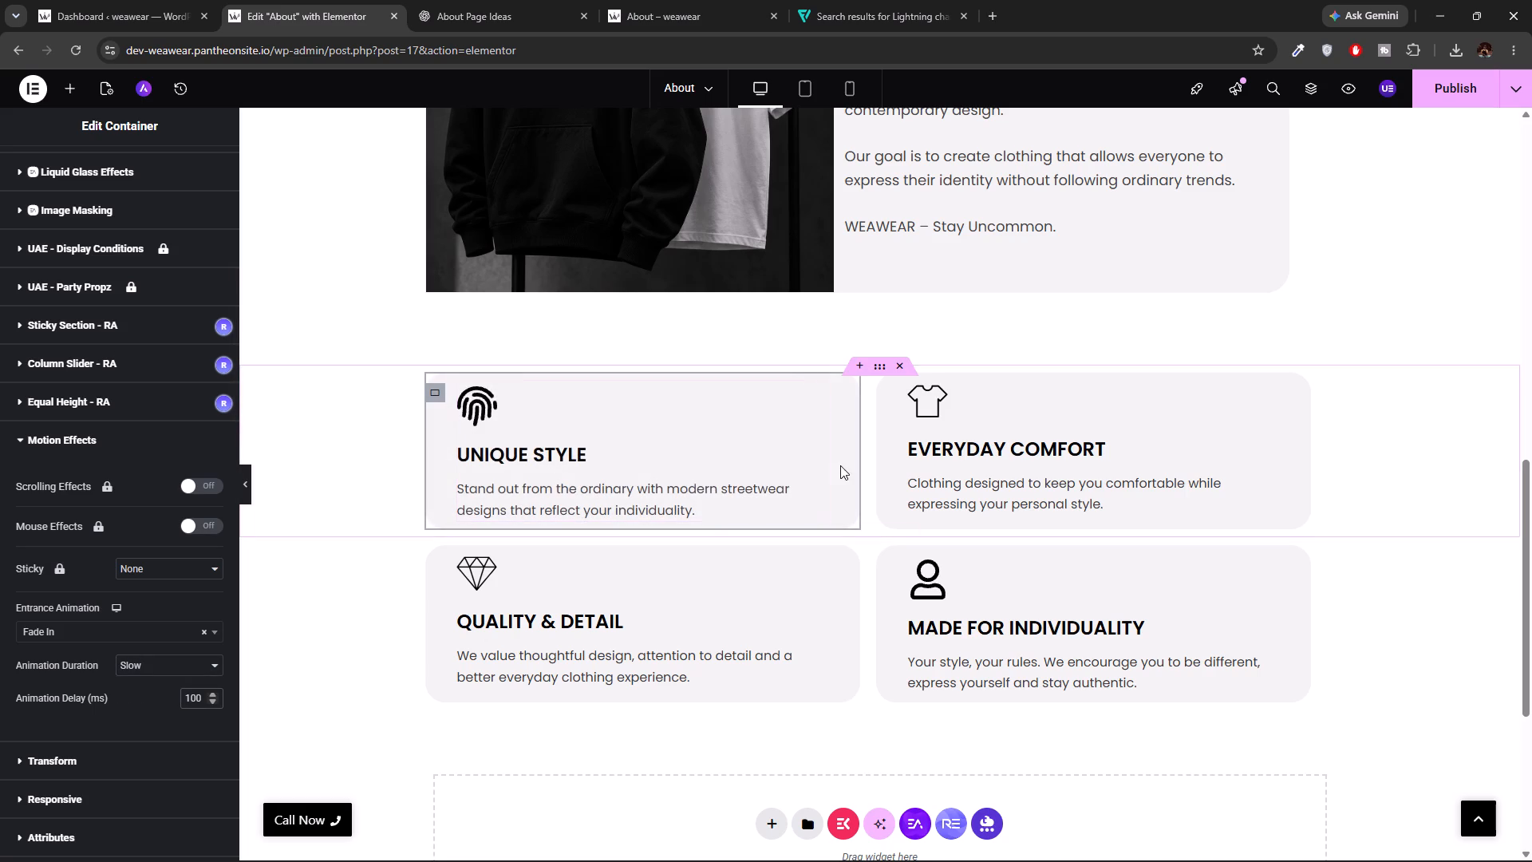
# Give the "EVERYDAY COMFORT" card container a Fade In entrance animation with Slow duration and a 300 ms delay.
pyautogui.click(892, 394)
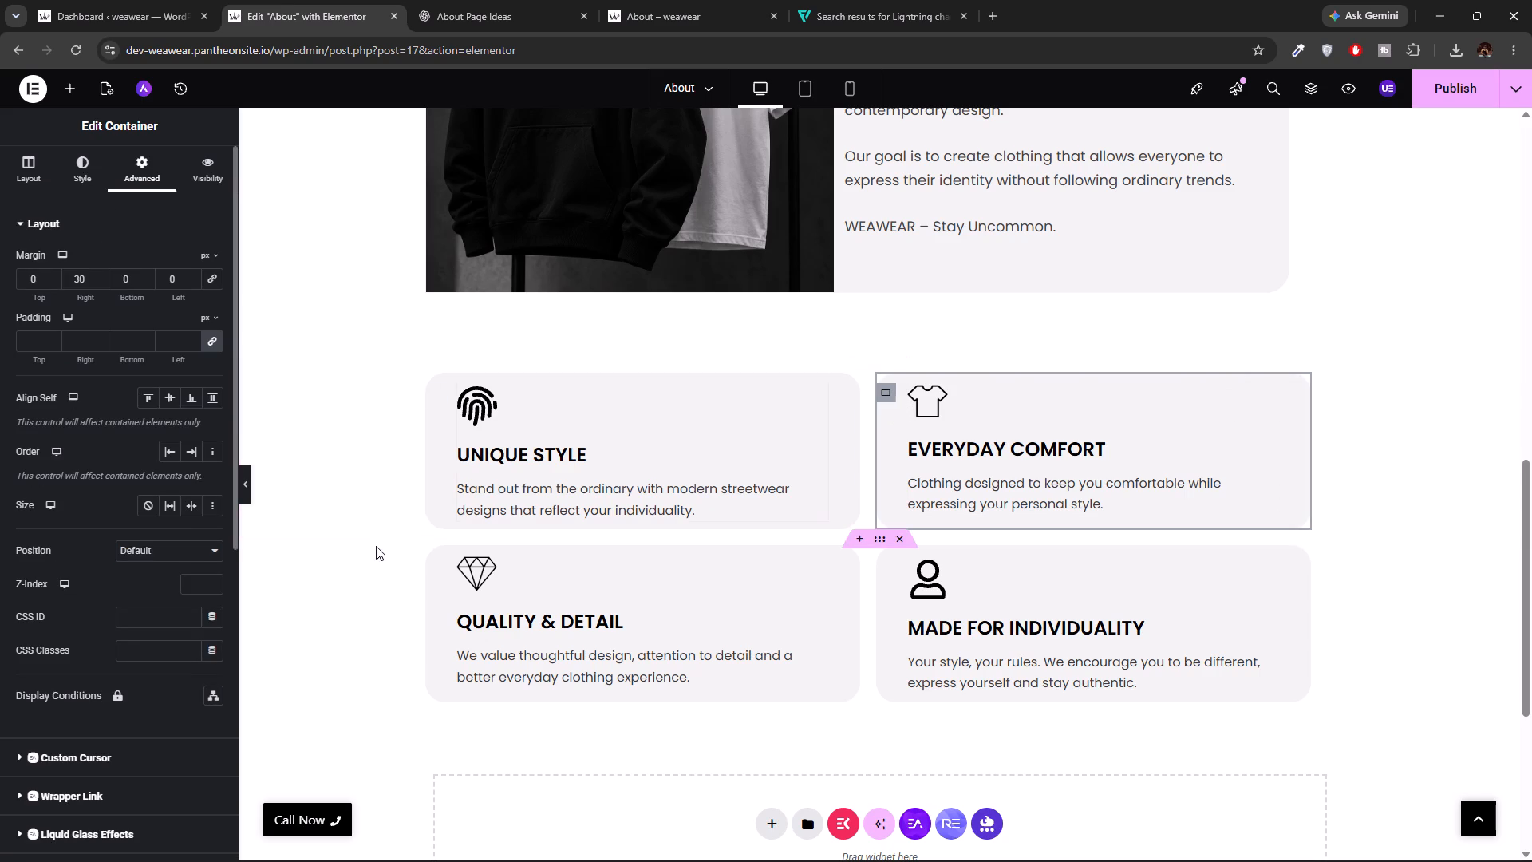
pyautogui.scroll(-5, 30, 746)
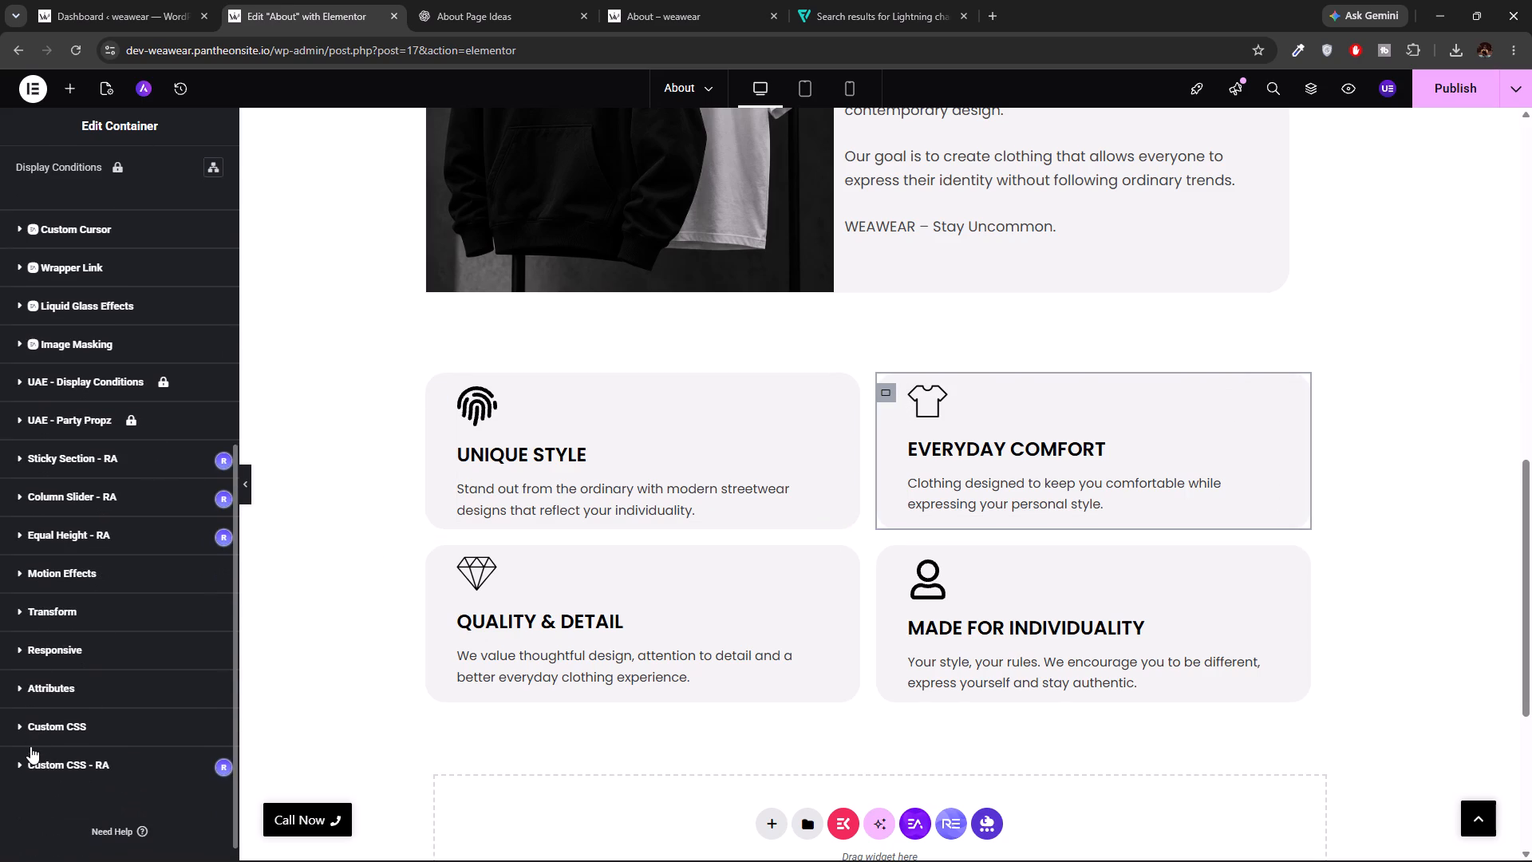
pyautogui.click(47, 579)
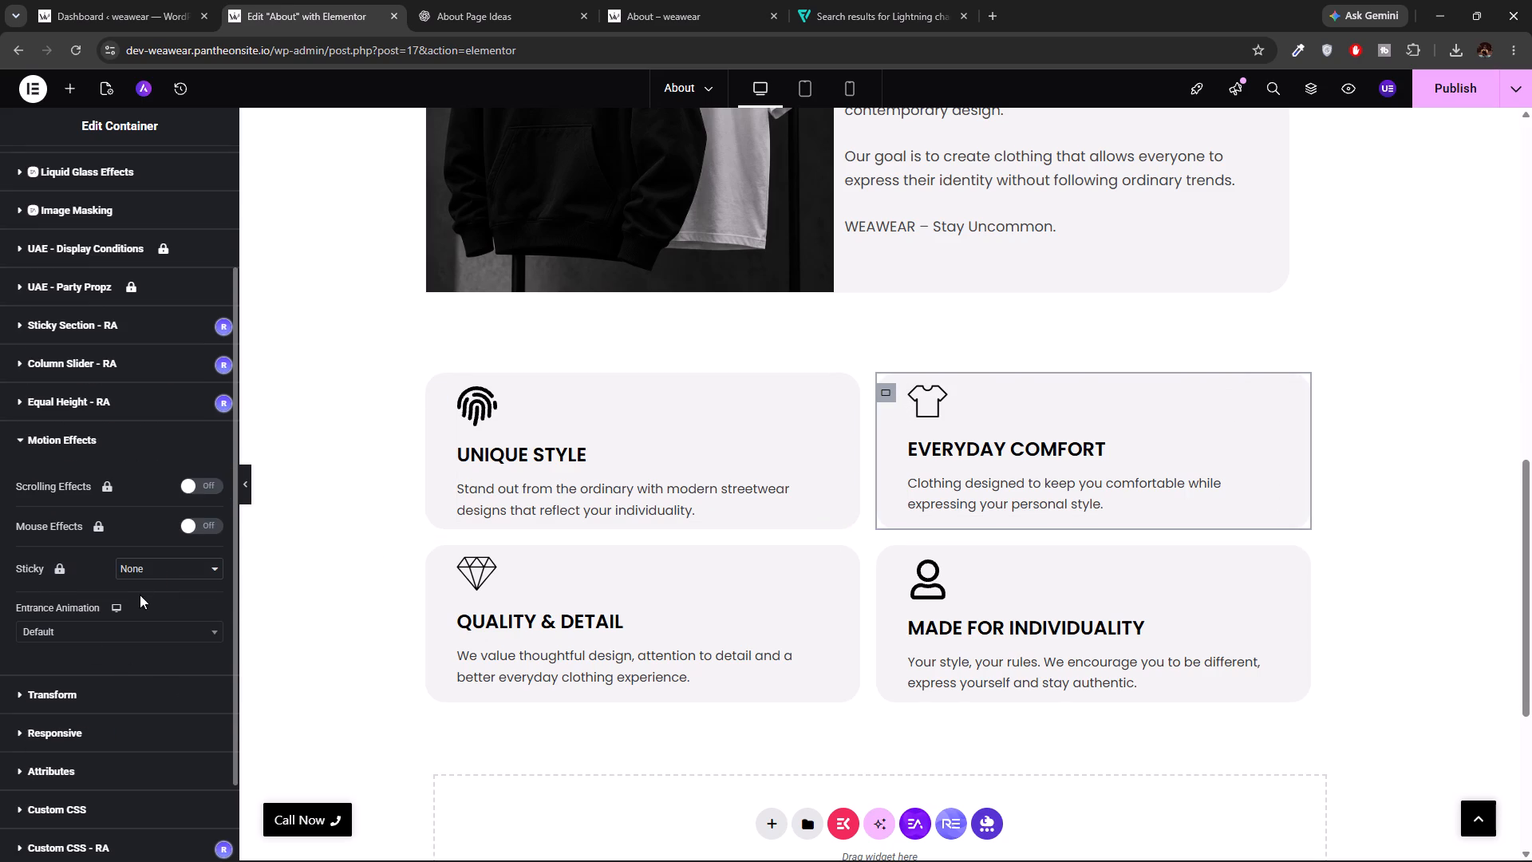
pyautogui.click(115, 626)
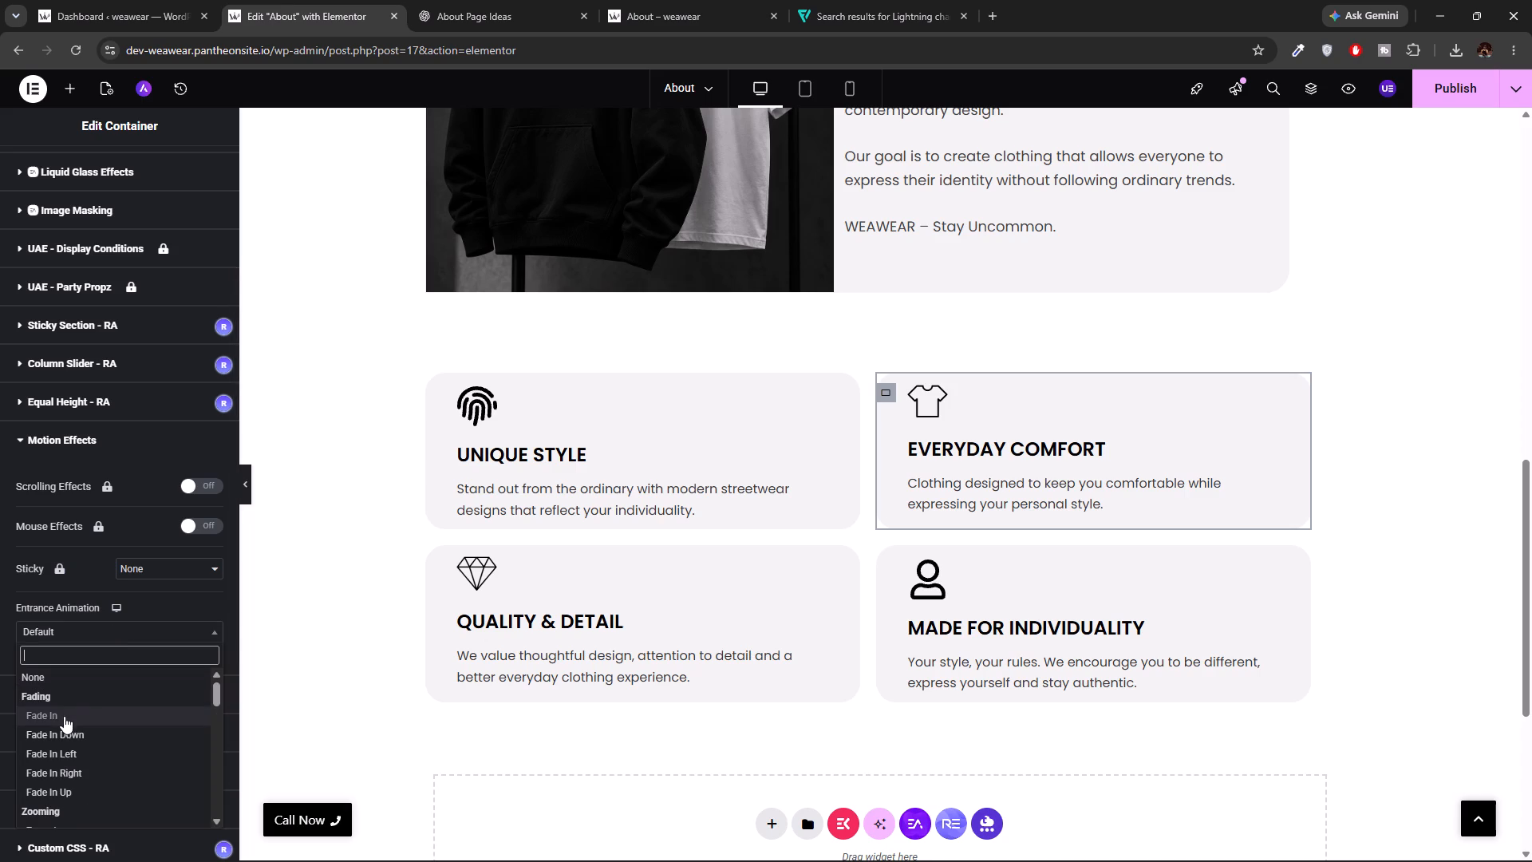
pyautogui.click(63, 717)
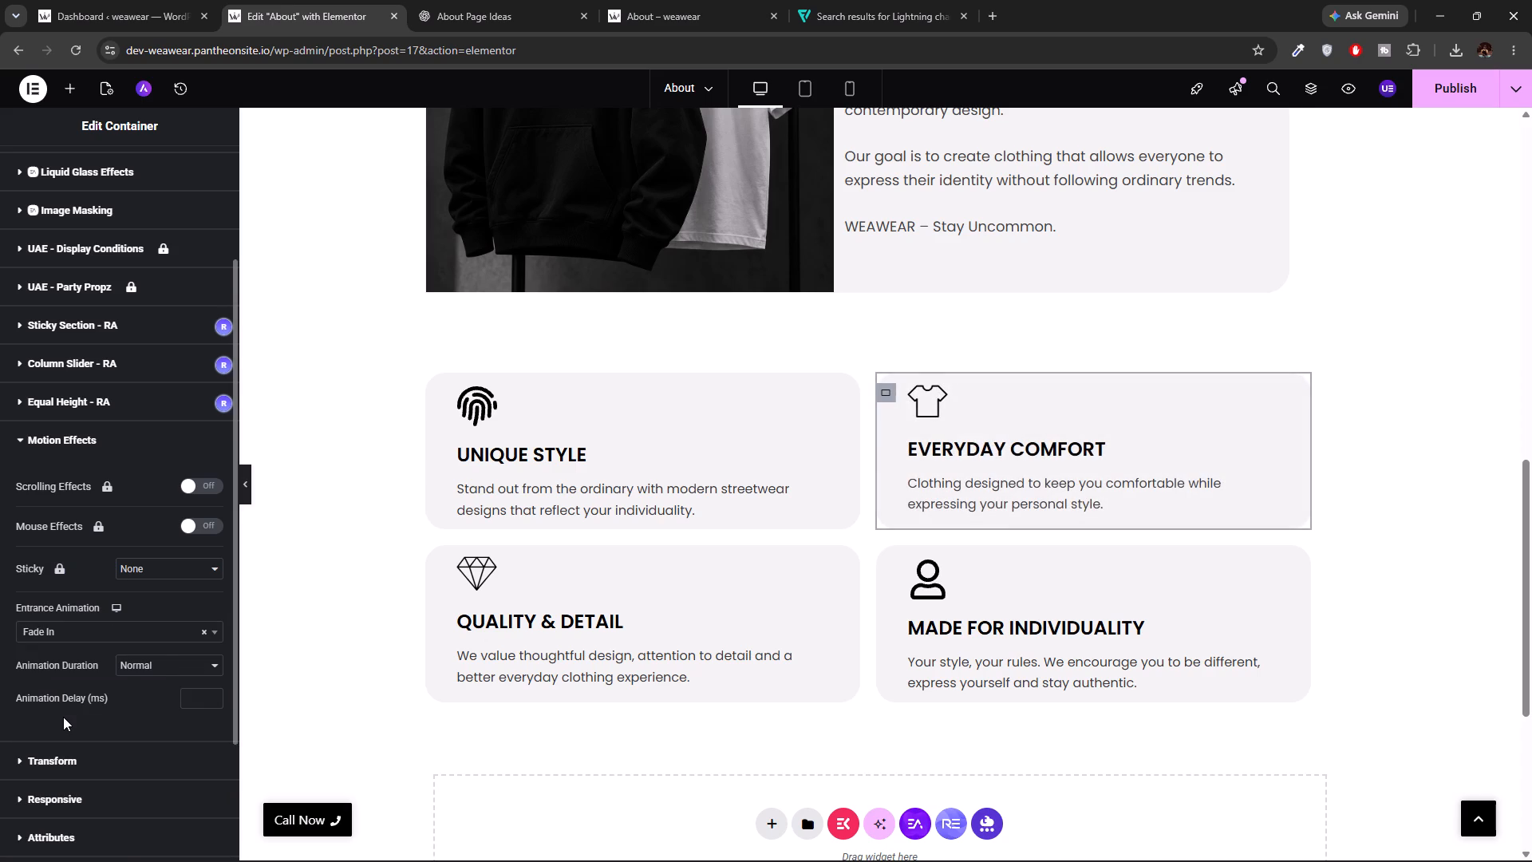
pyautogui.click(157, 663)
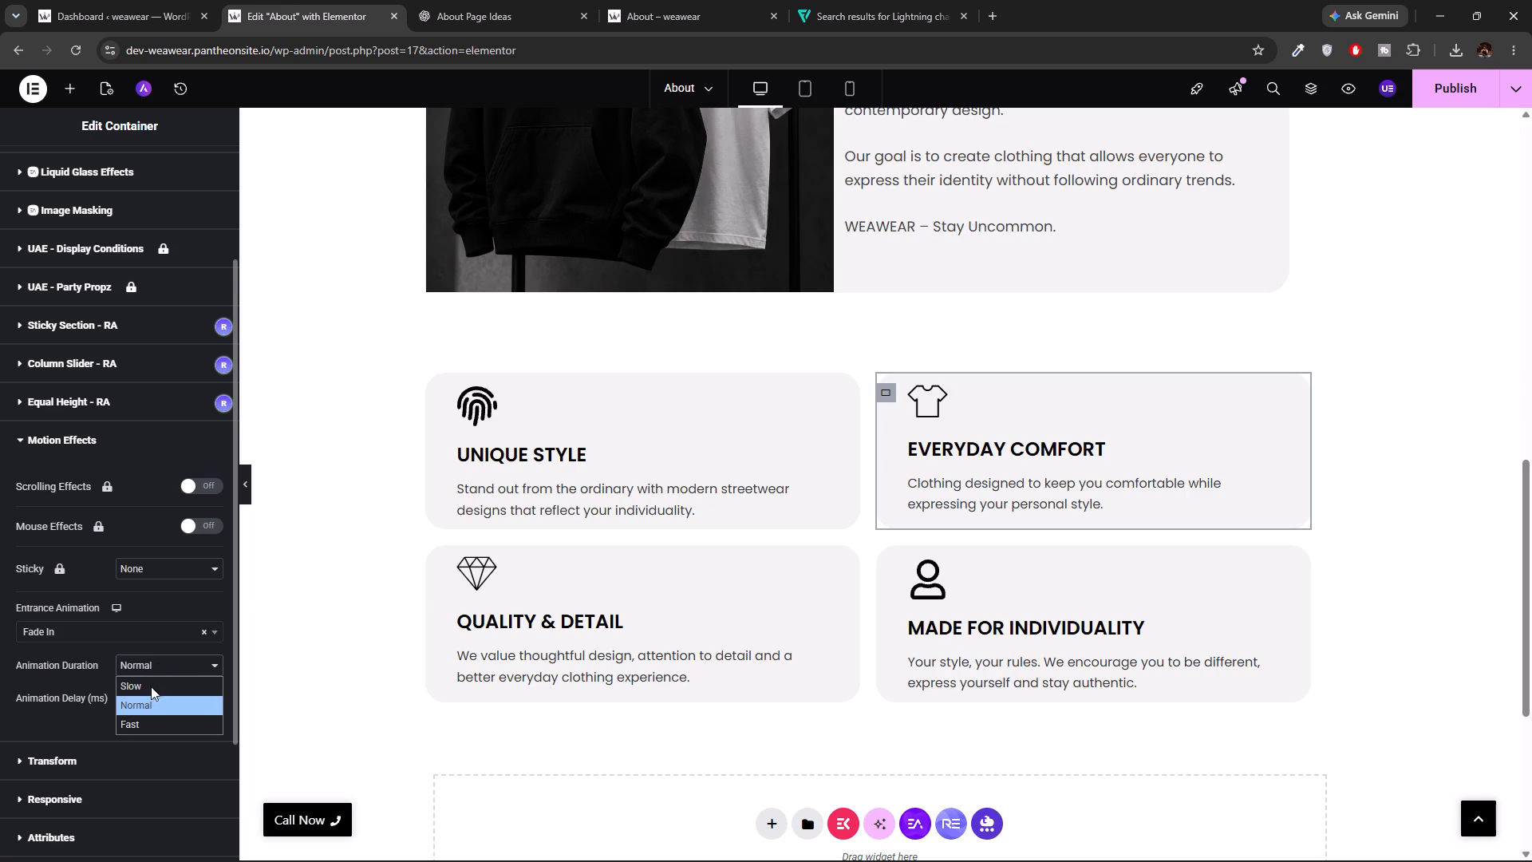
pyautogui.click(148, 694)
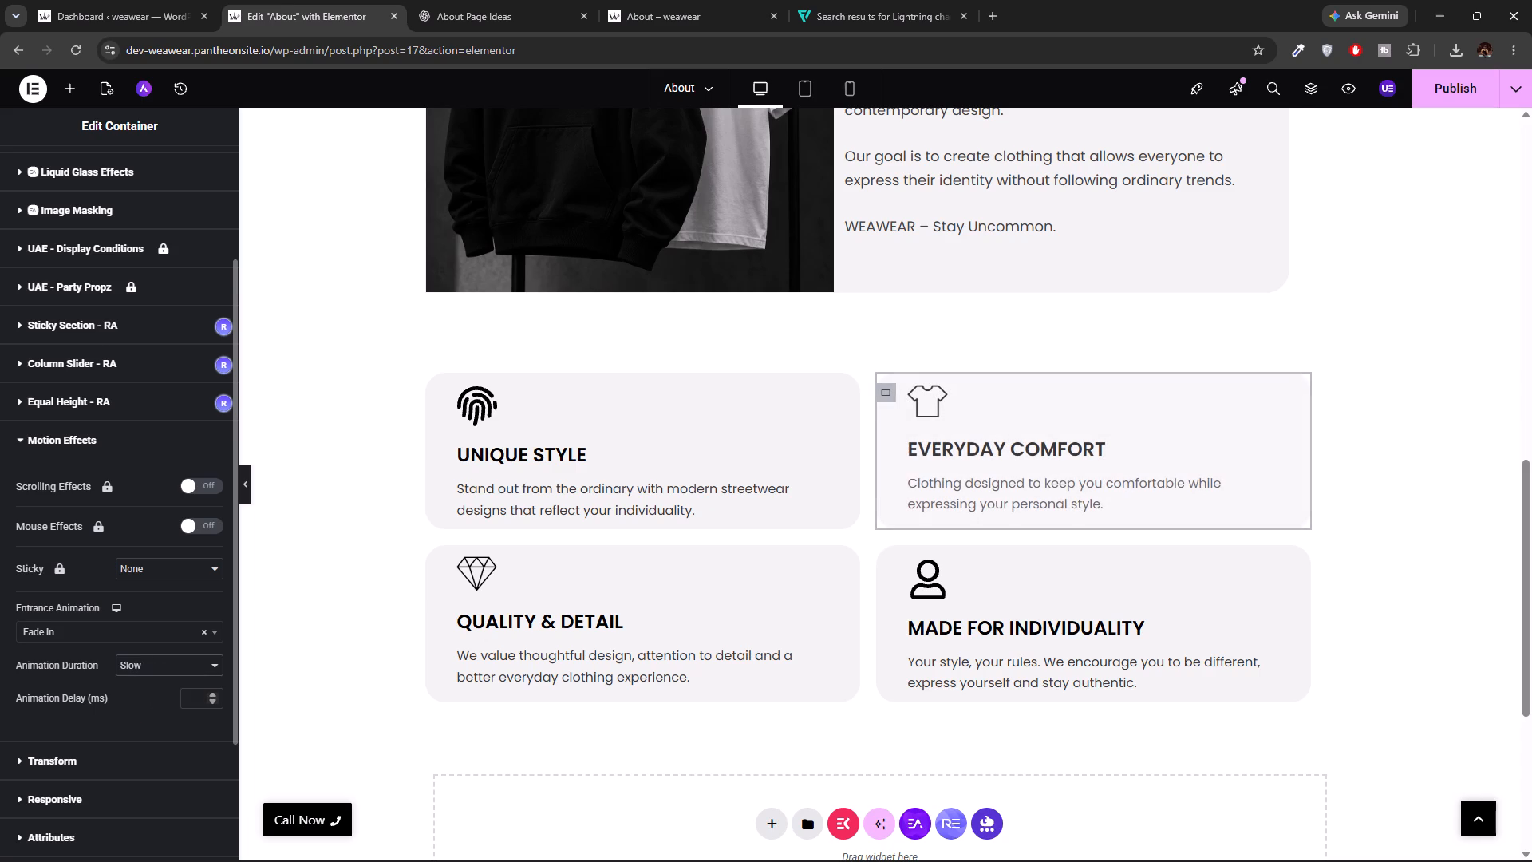
pyautogui.click(197, 694)
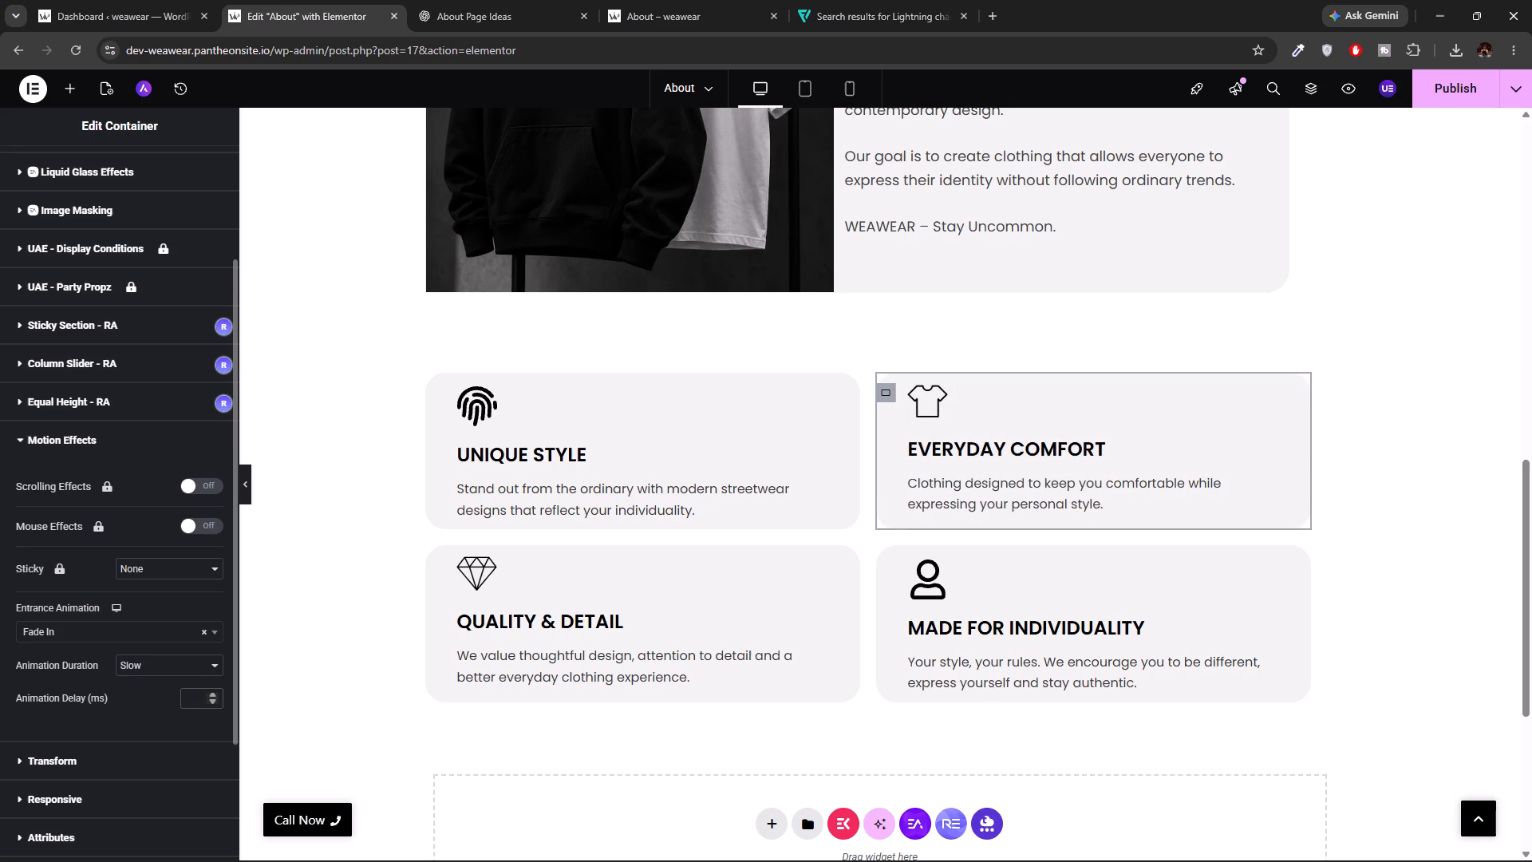
pyautogui.write('300')
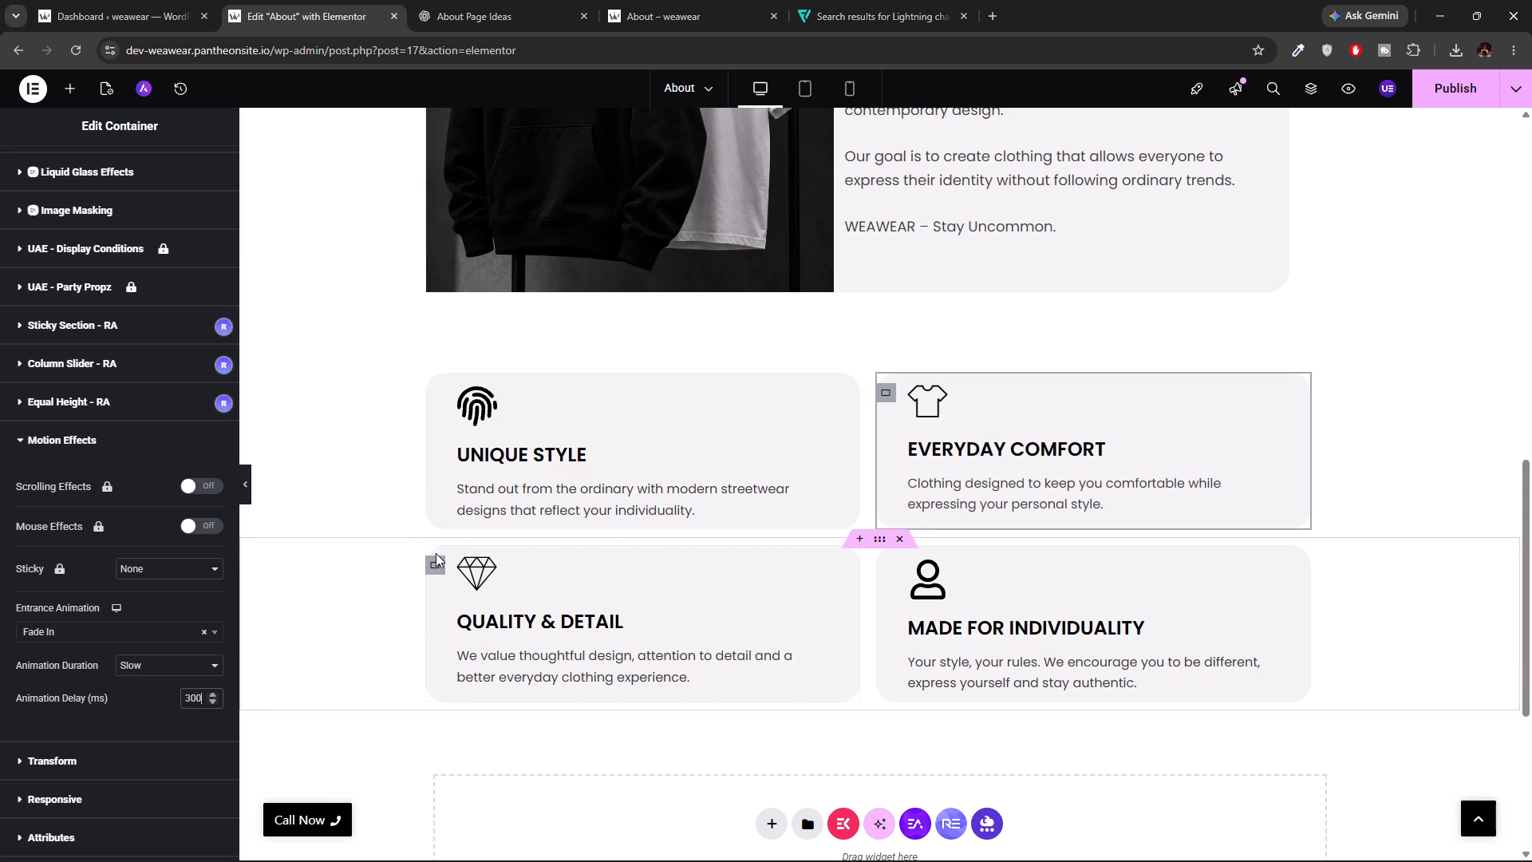
# Give the "QUALITY & DETAIL" card container a Fade In entrance animation with a 500 ms delay and Slow duration.
pyautogui.click(431, 563)
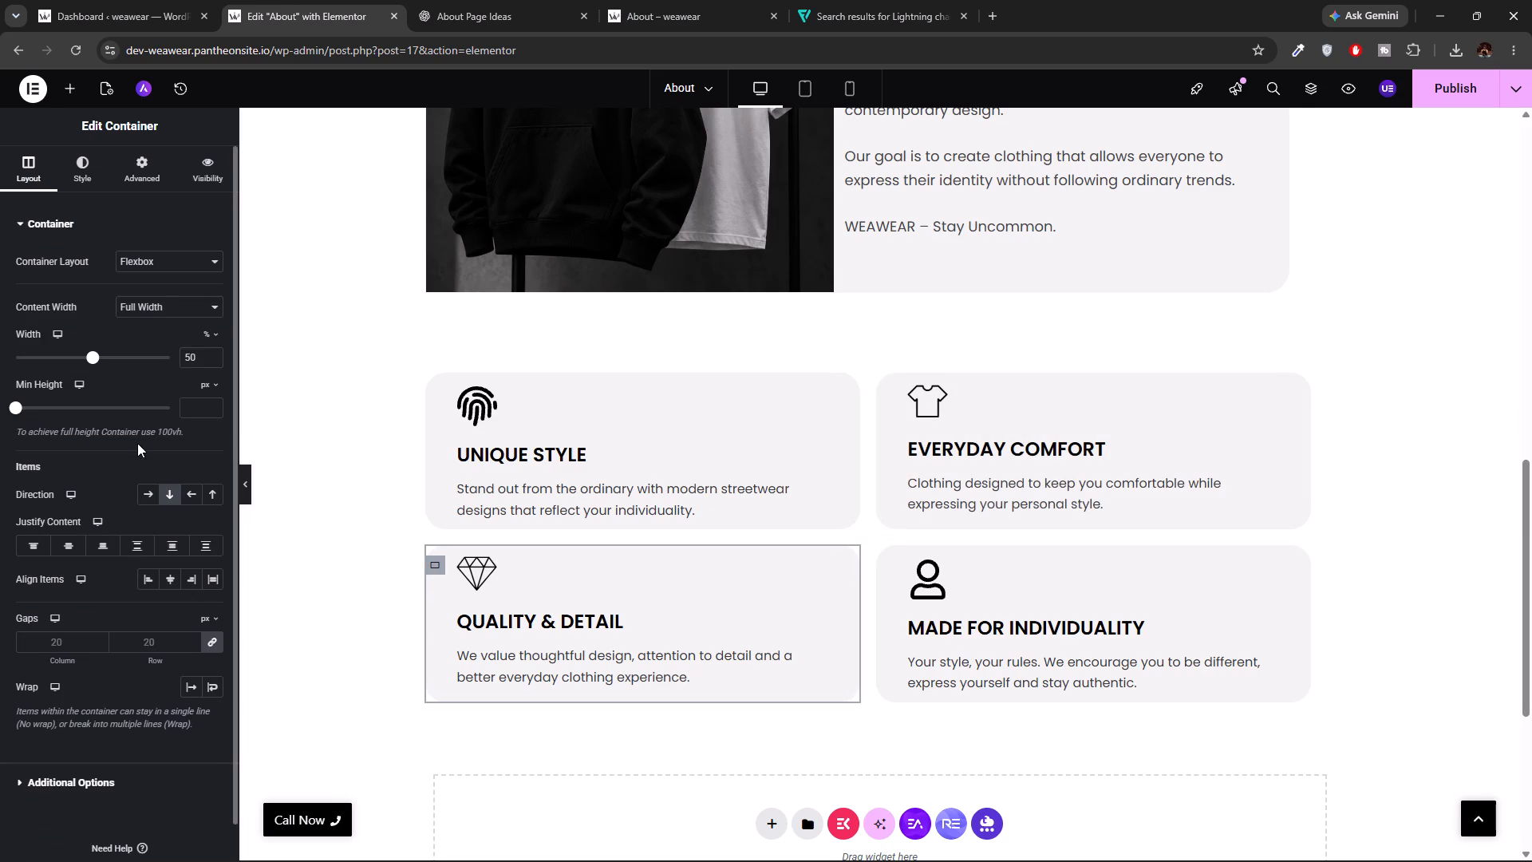
pyautogui.click(127, 181)
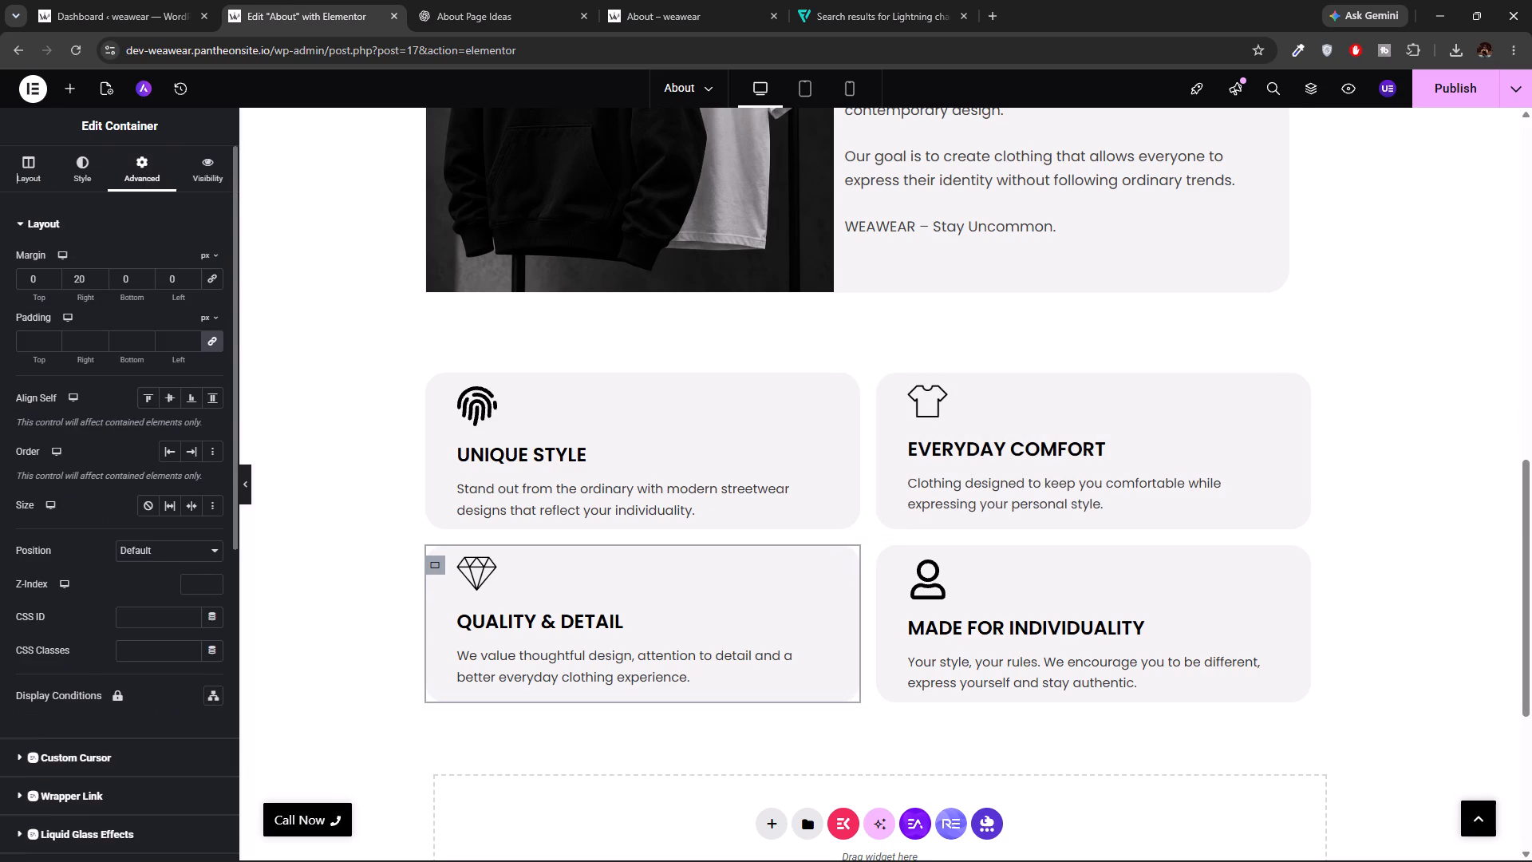
pyautogui.scroll(-5, 83, 672)
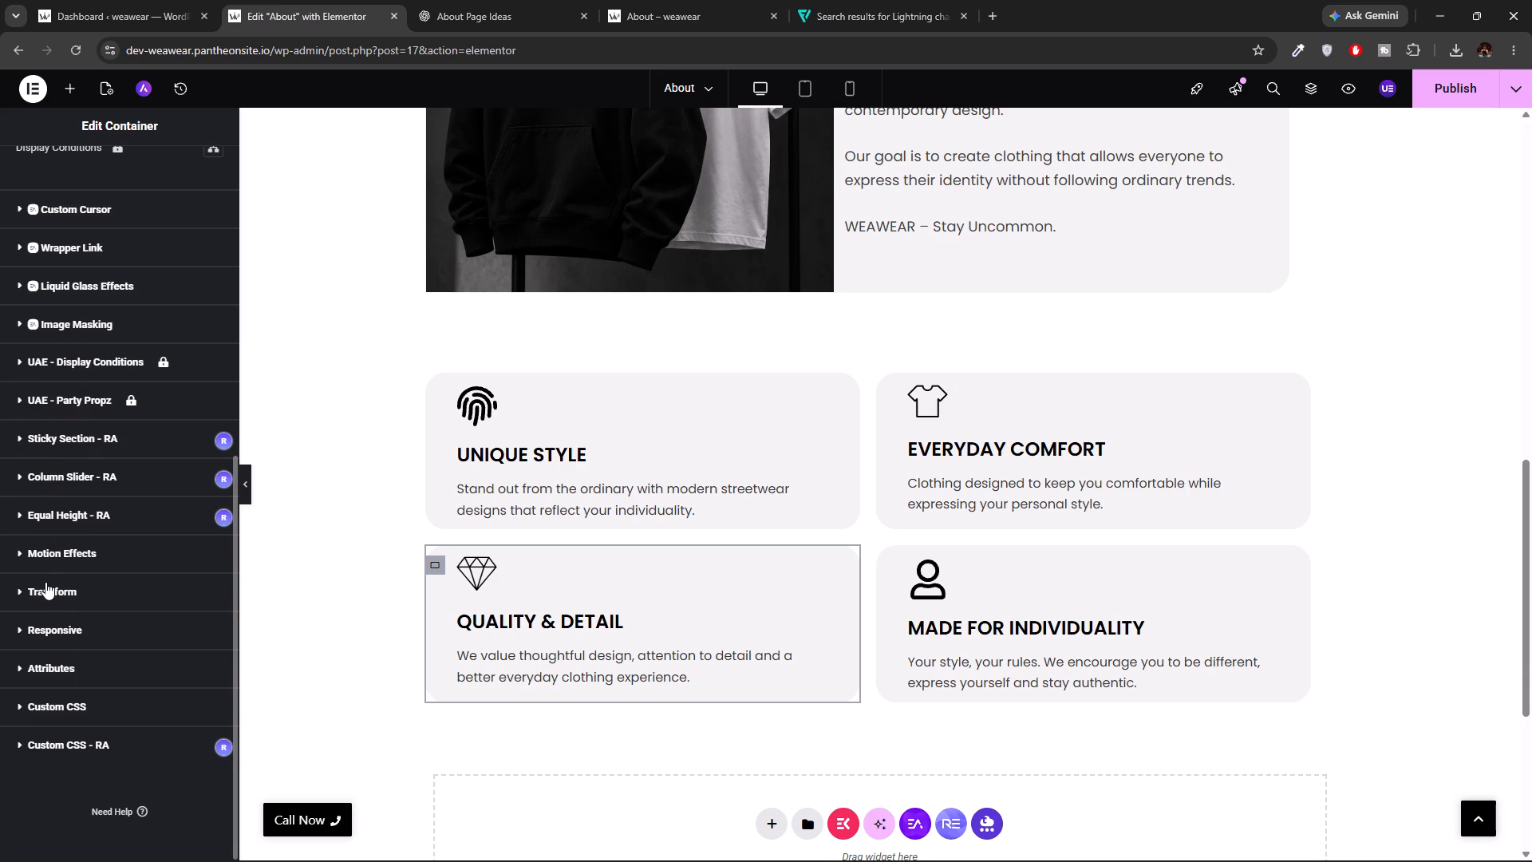
pyautogui.click(50, 552)
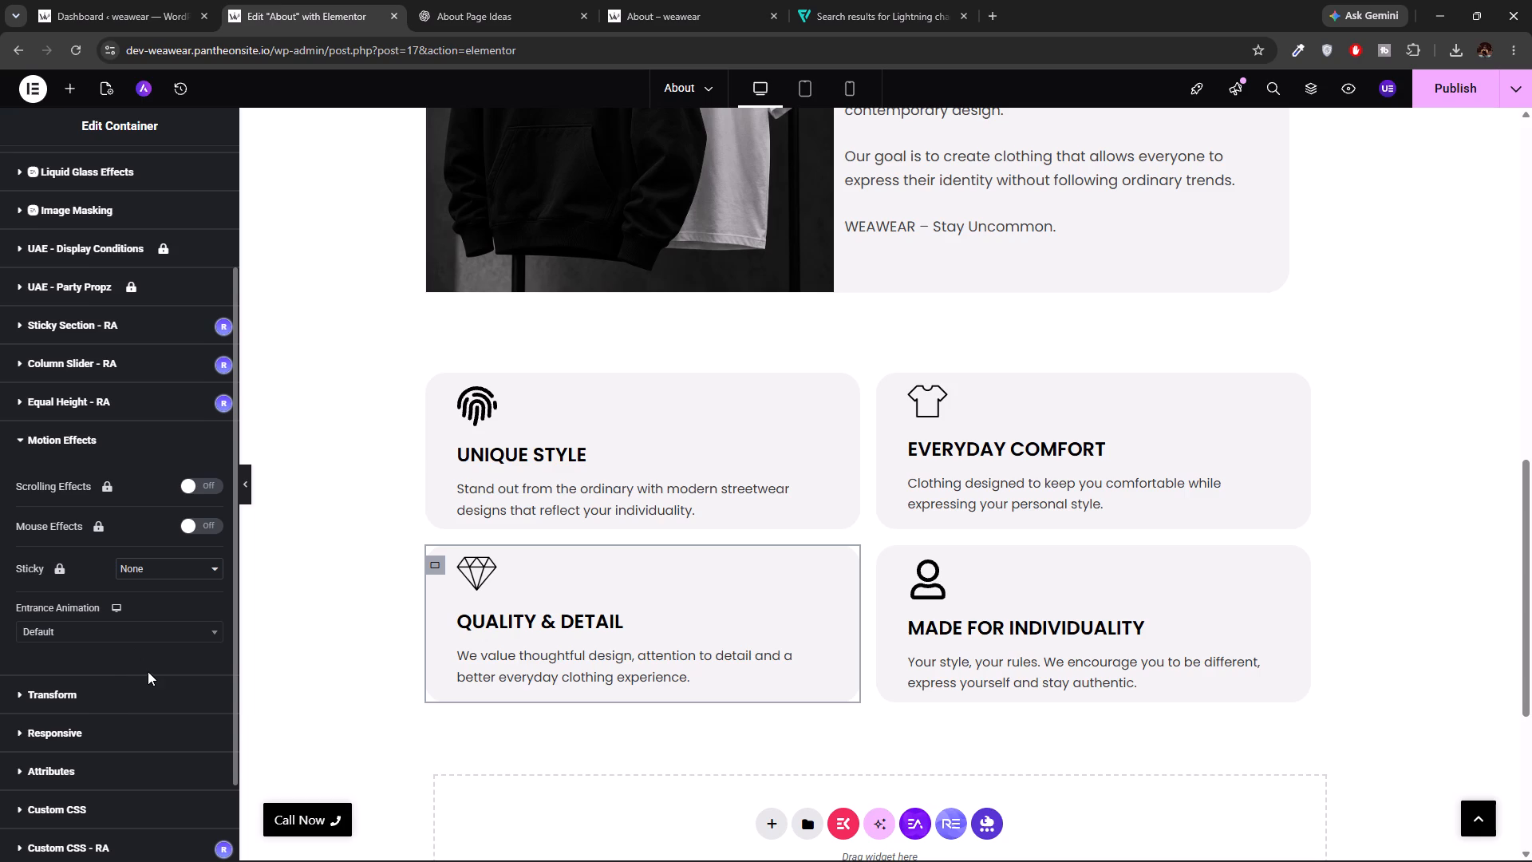
pyautogui.click(108, 691)
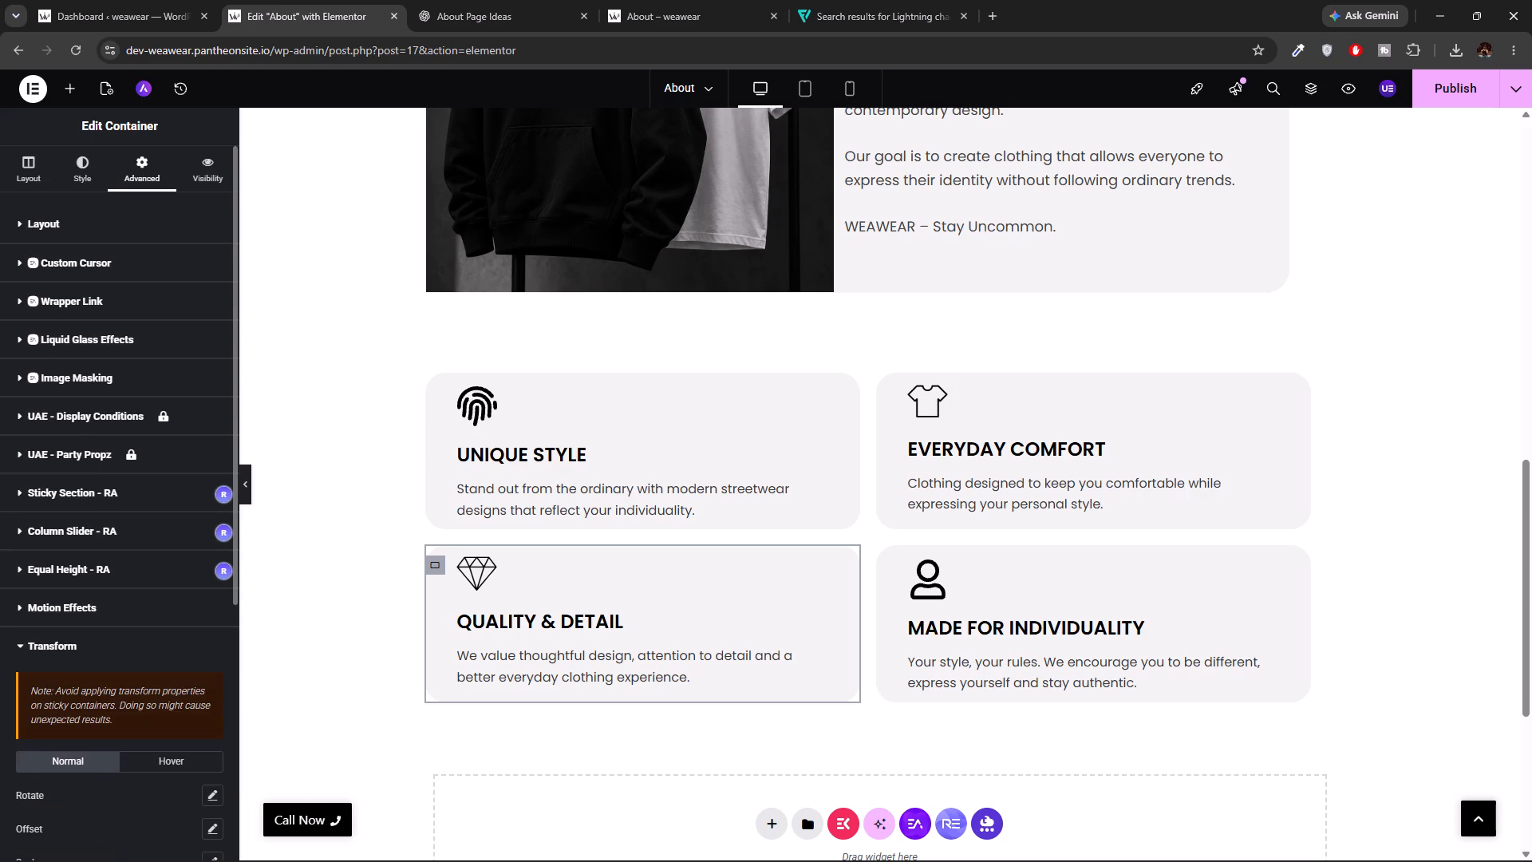
pyautogui.click(91, 614)
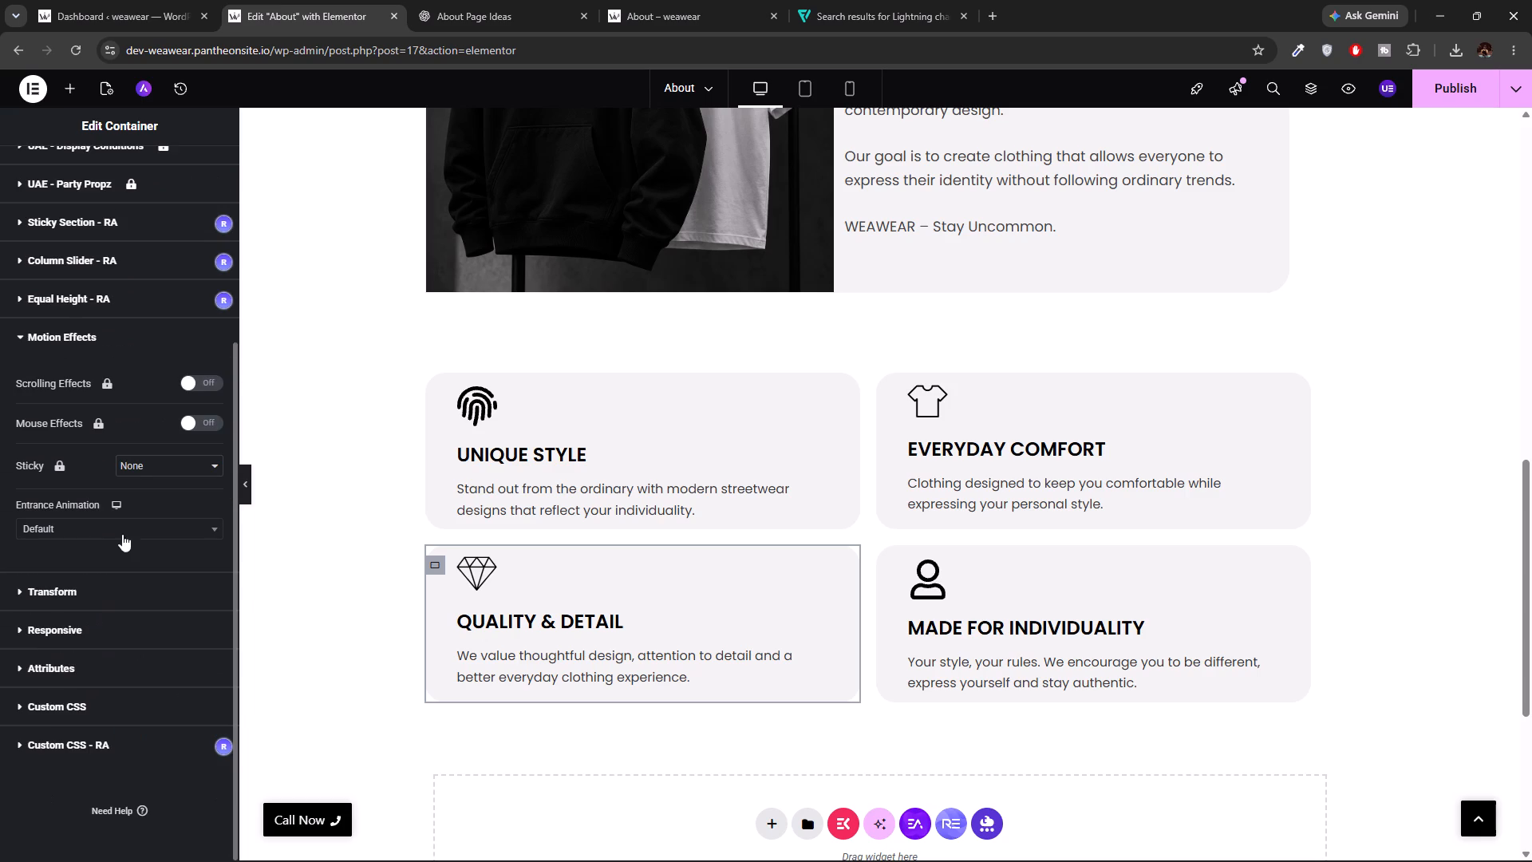
pyautogui.click(132, 520)
pyautogui.click(71, 615)
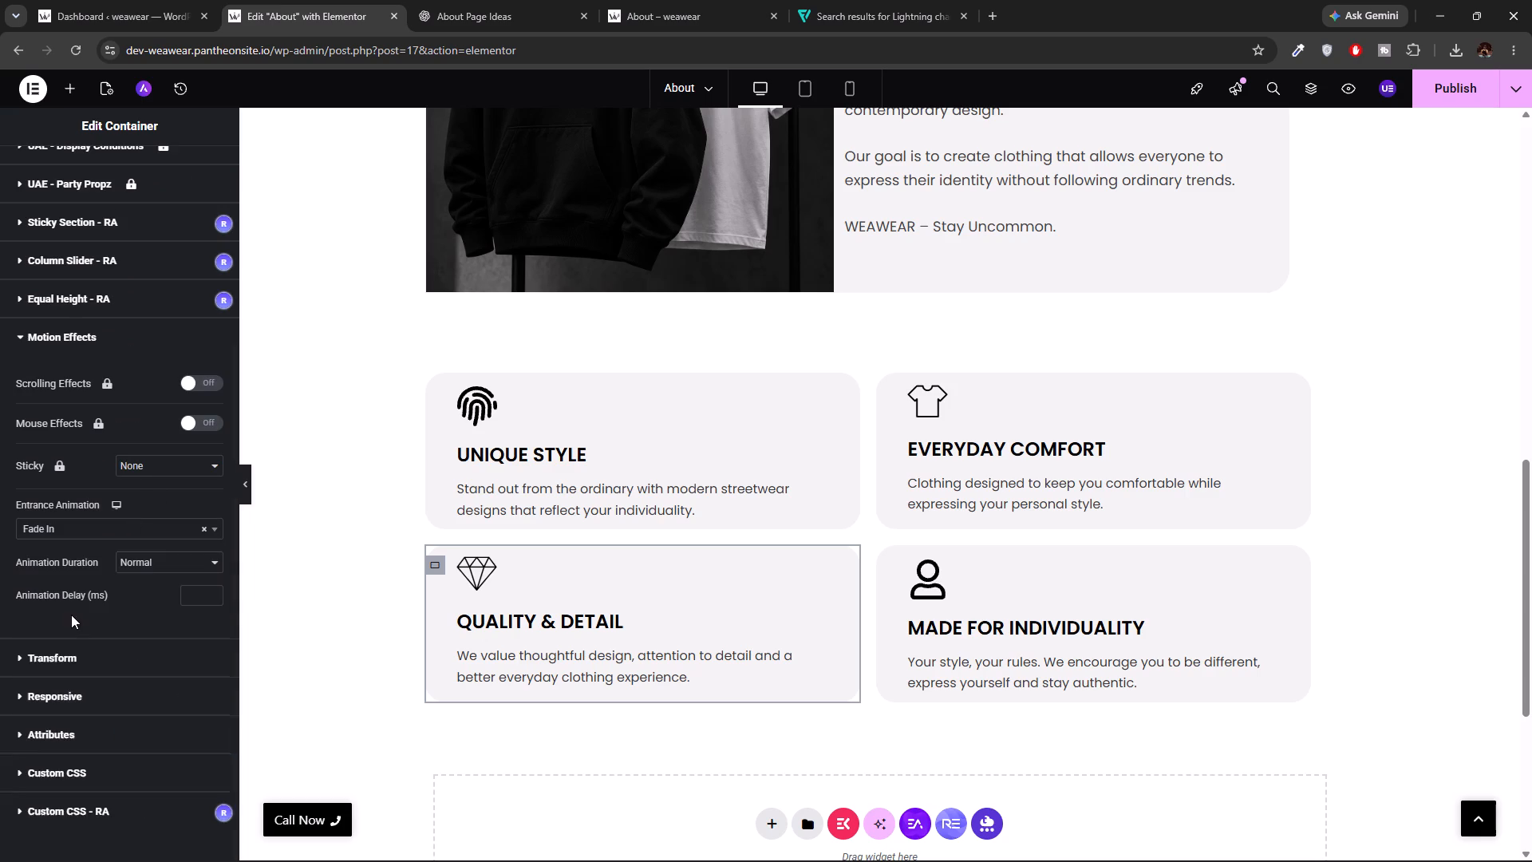
pyautogui.click(193, 595)
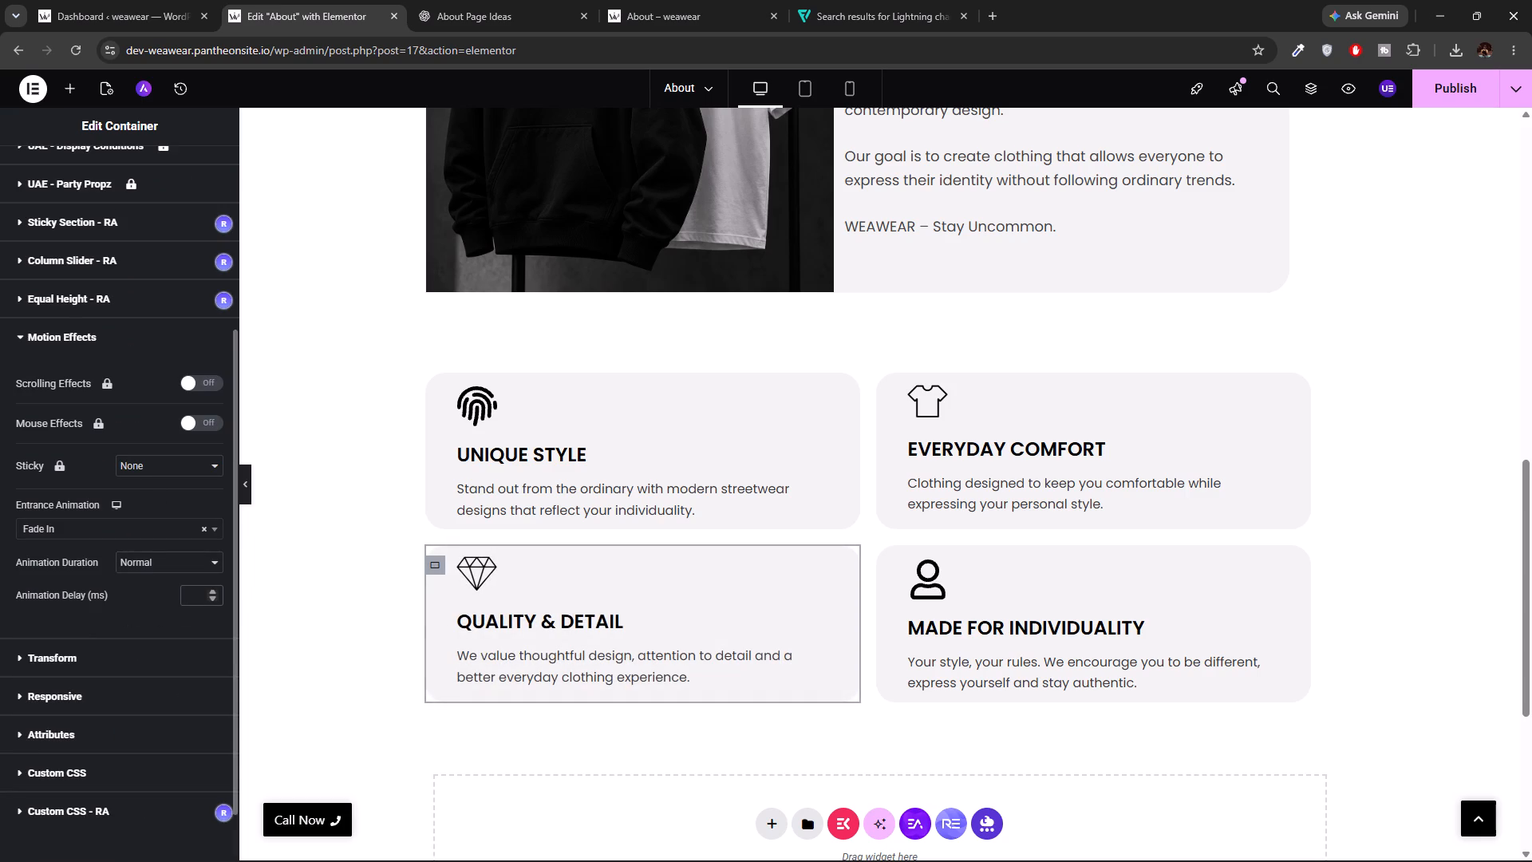
pyautogui.write('500')
pyautogui.click(216, 563)
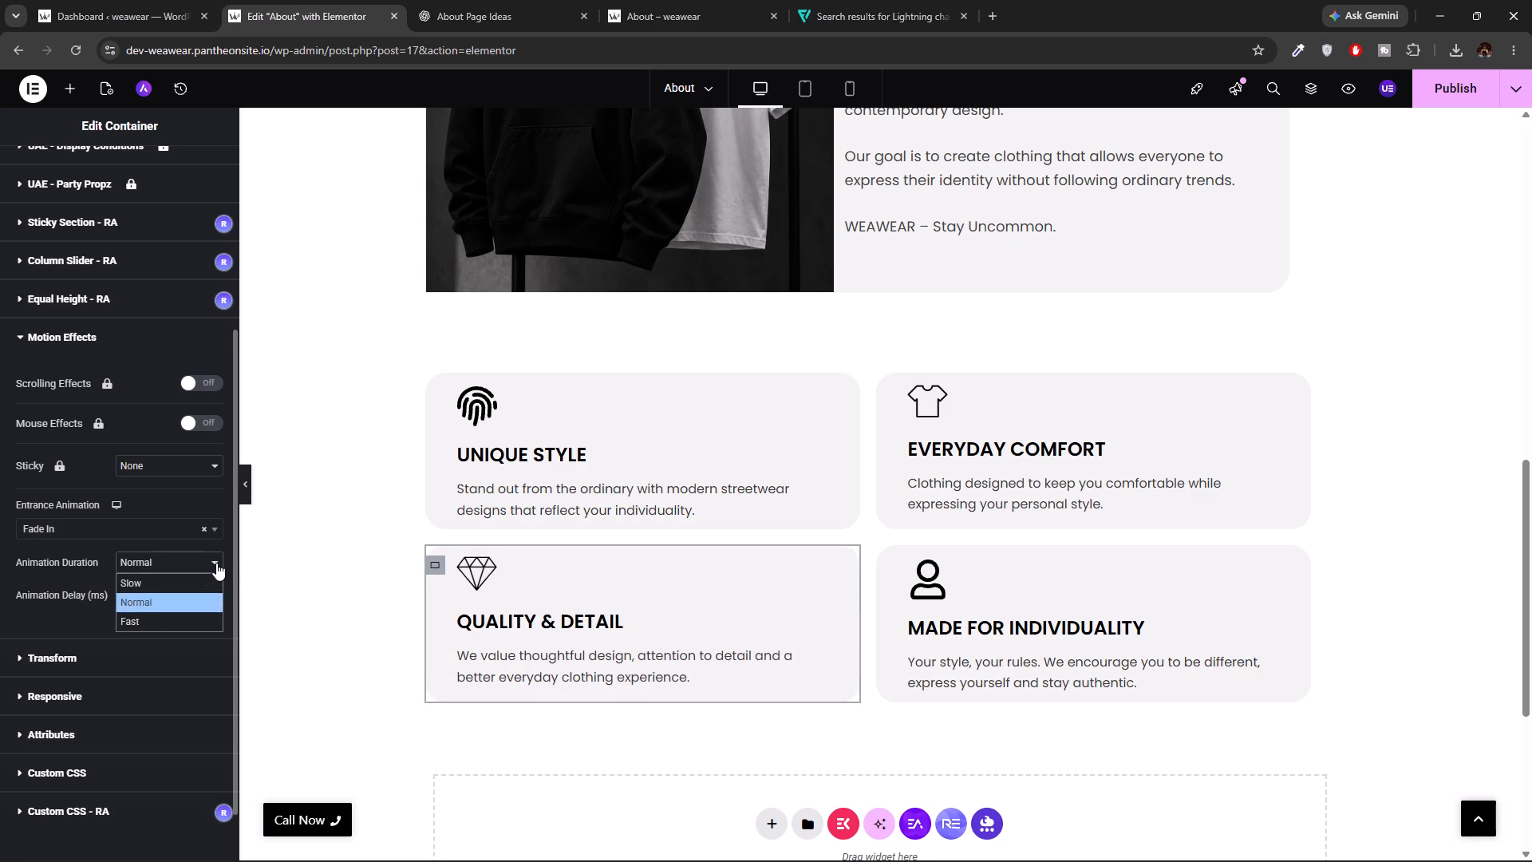
pyautogui.click(167, 587)
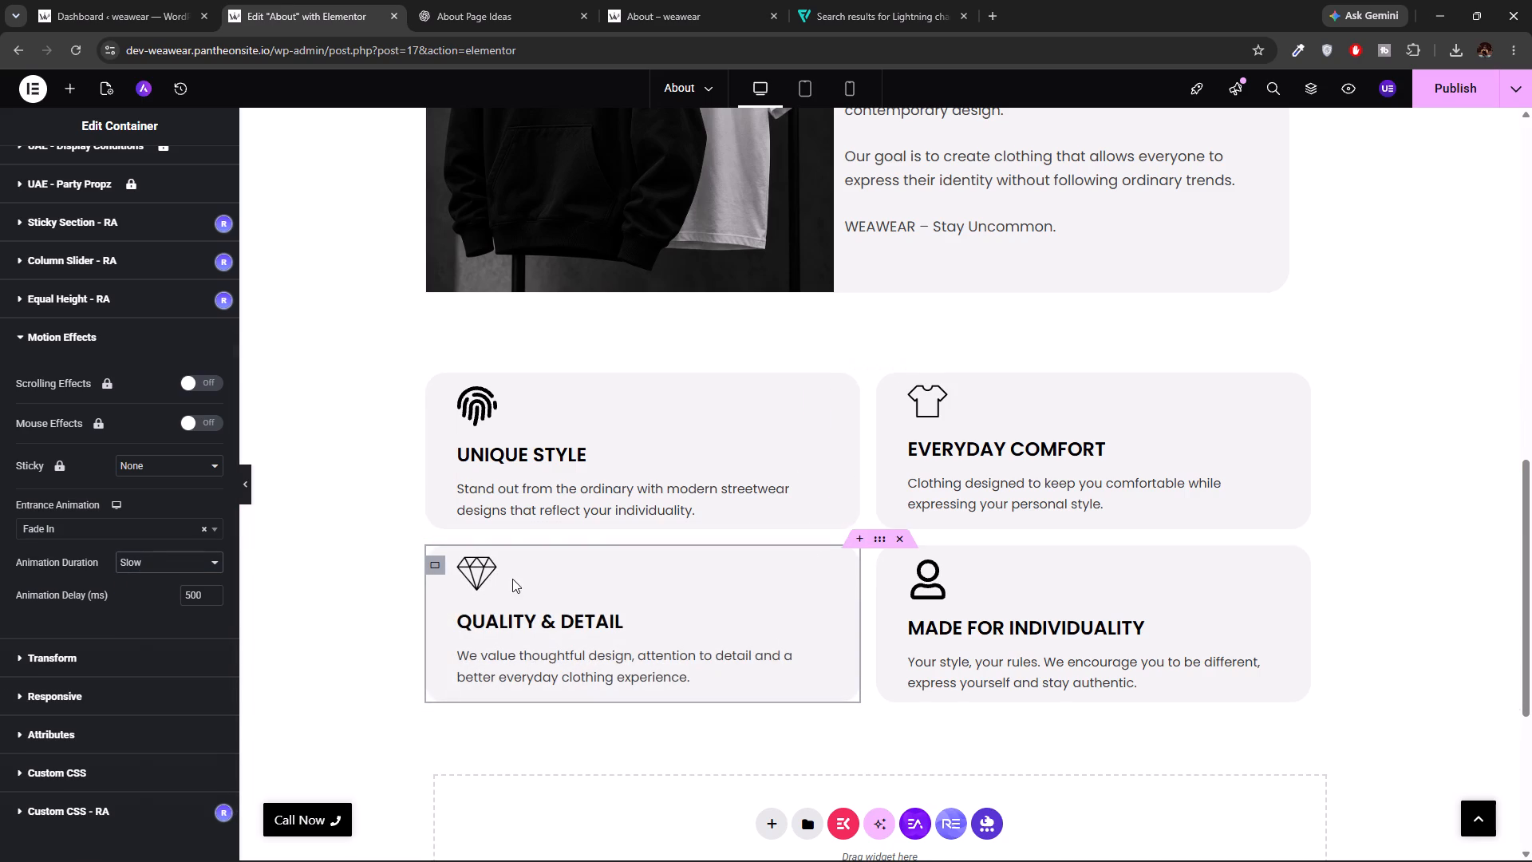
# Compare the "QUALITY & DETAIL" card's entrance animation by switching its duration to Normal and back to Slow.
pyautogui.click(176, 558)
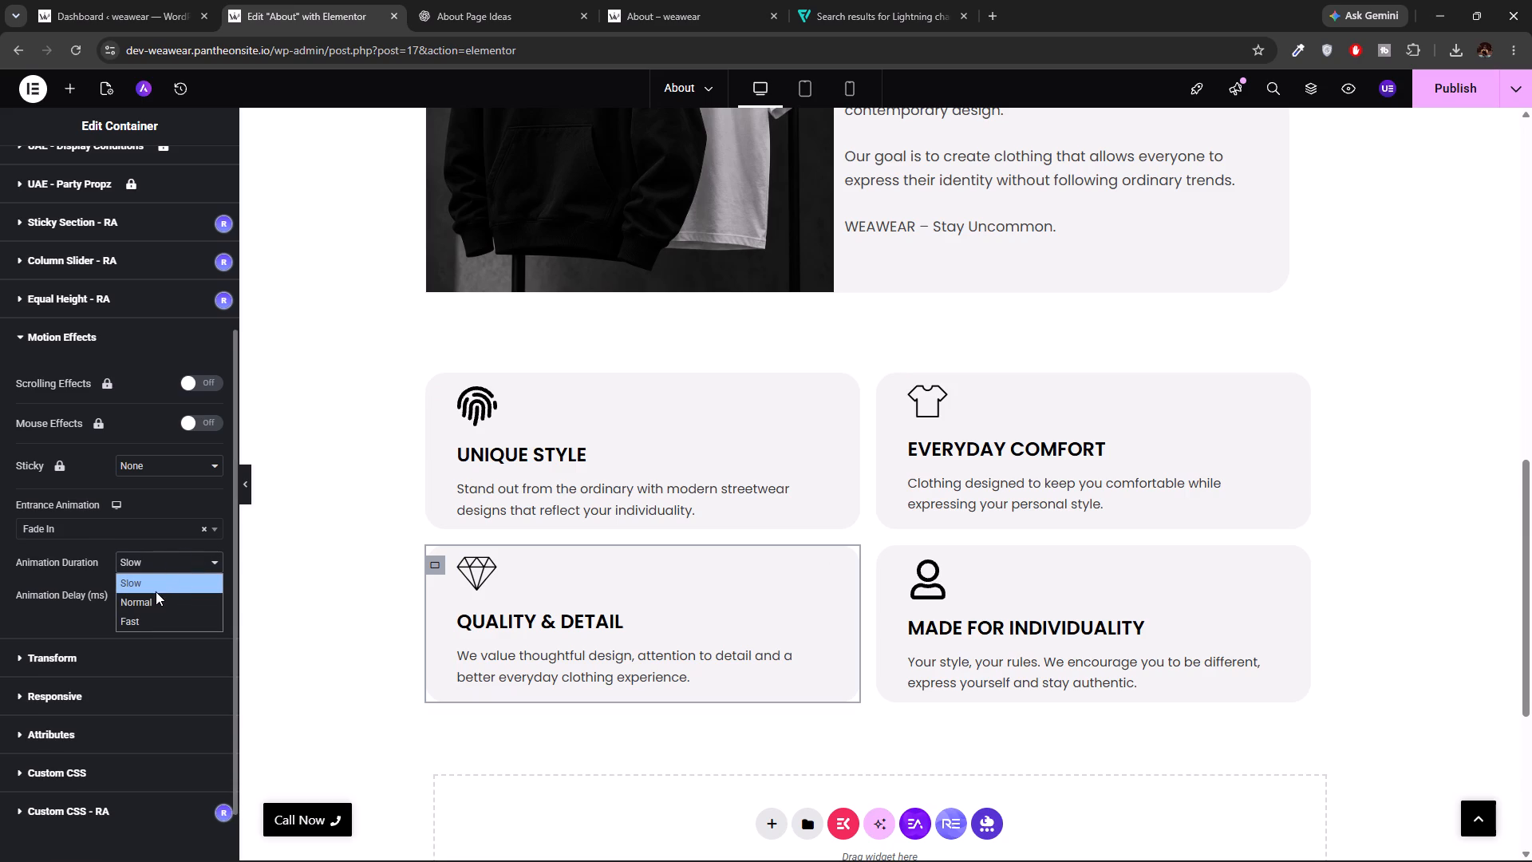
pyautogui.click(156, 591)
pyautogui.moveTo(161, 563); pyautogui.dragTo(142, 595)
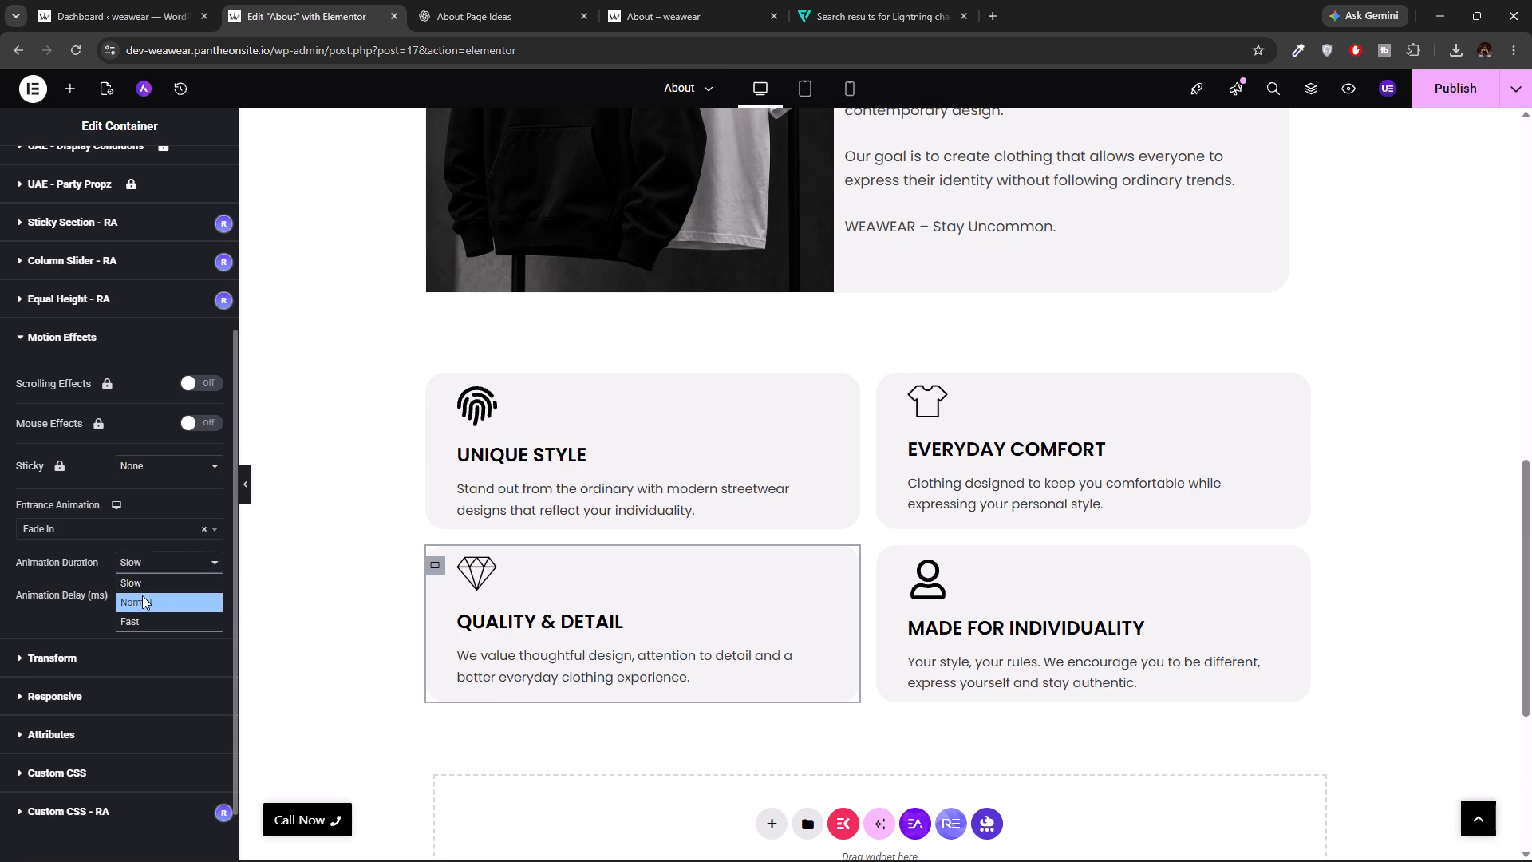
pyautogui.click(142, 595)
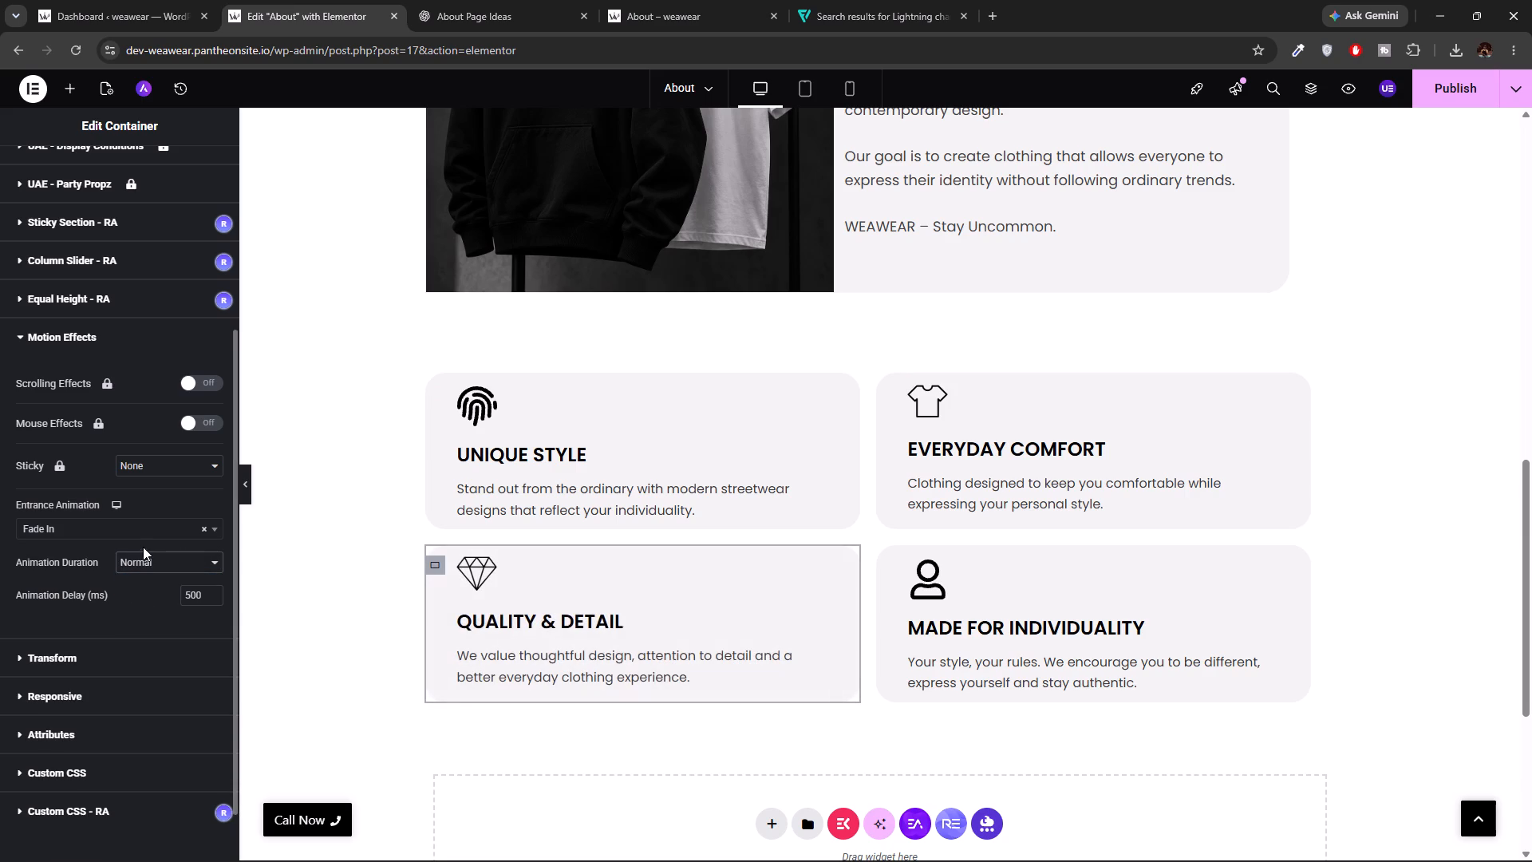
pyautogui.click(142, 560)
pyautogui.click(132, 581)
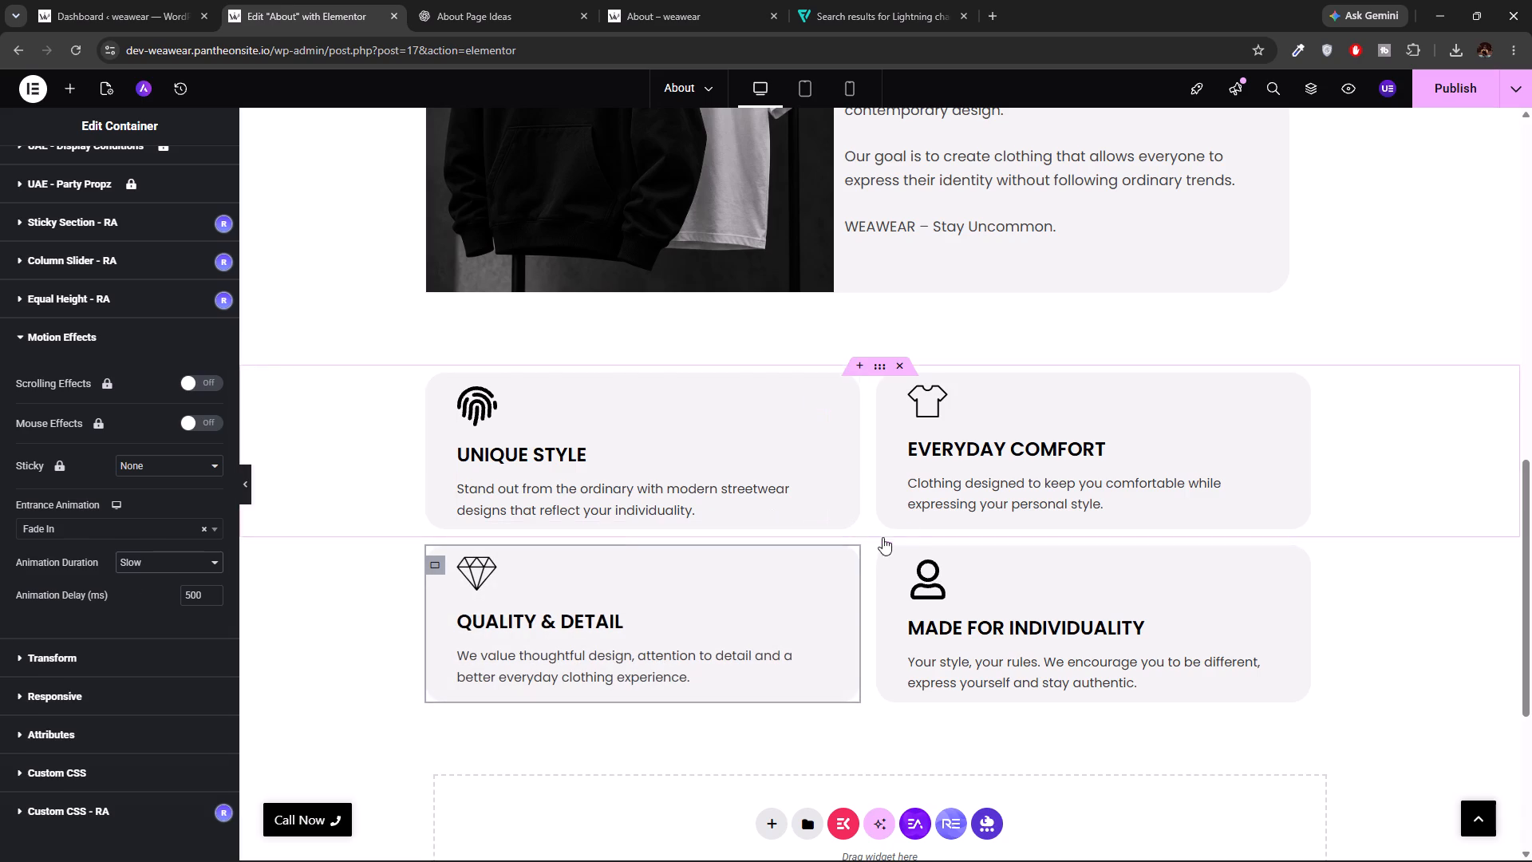
# Give the "MADE FOR INDIVIDUALITY" card container a Fade In entrance animation with Slow duration and a 700 ms delay.
pyautogui.click(885, 561)
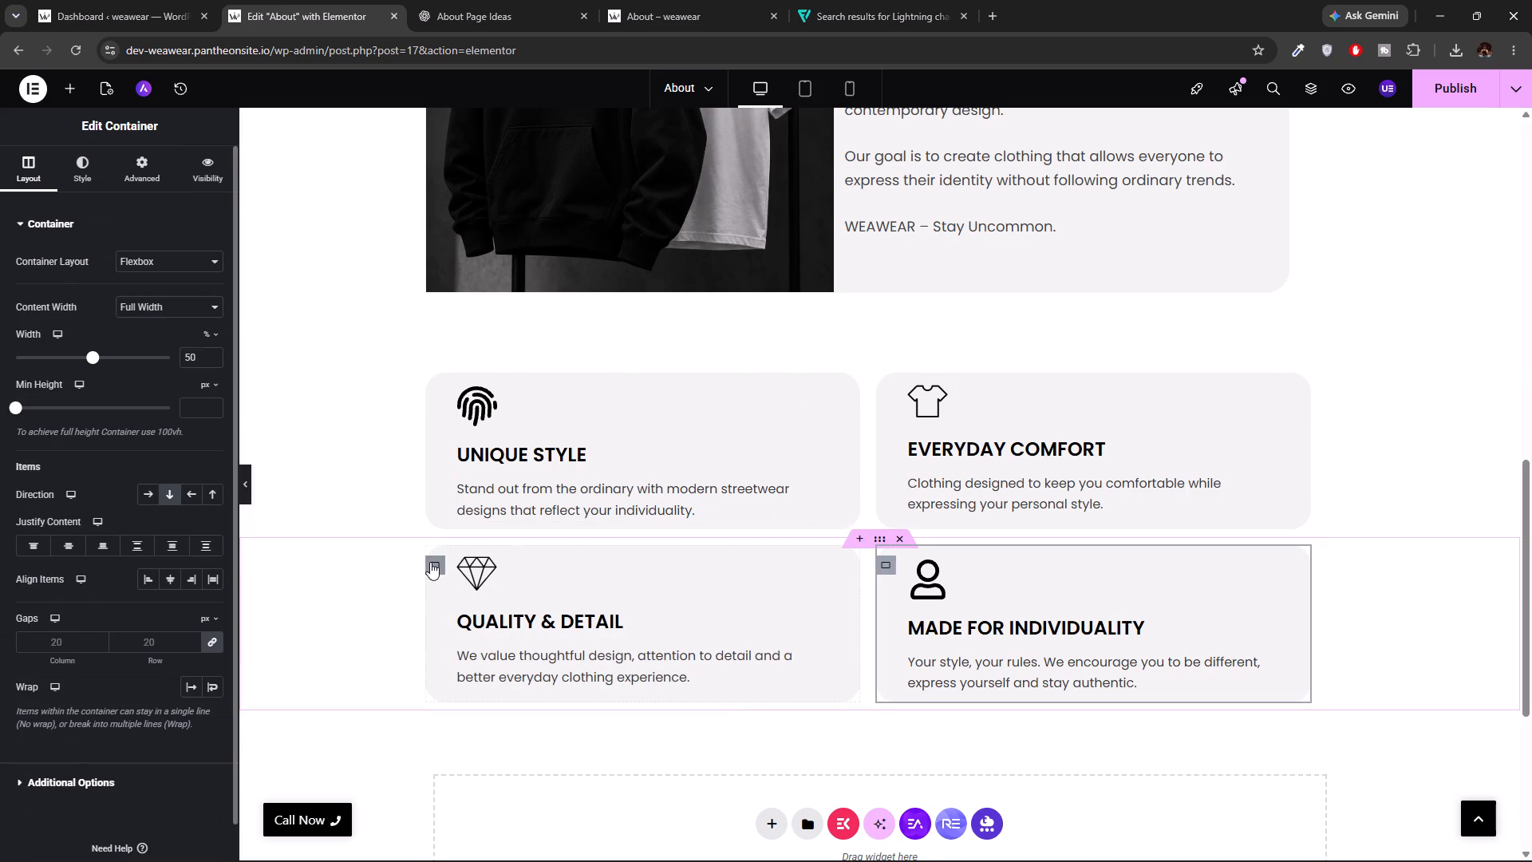
pyautogui.click(135, 164)
pyautogui.scroll(-2, 0, 655)
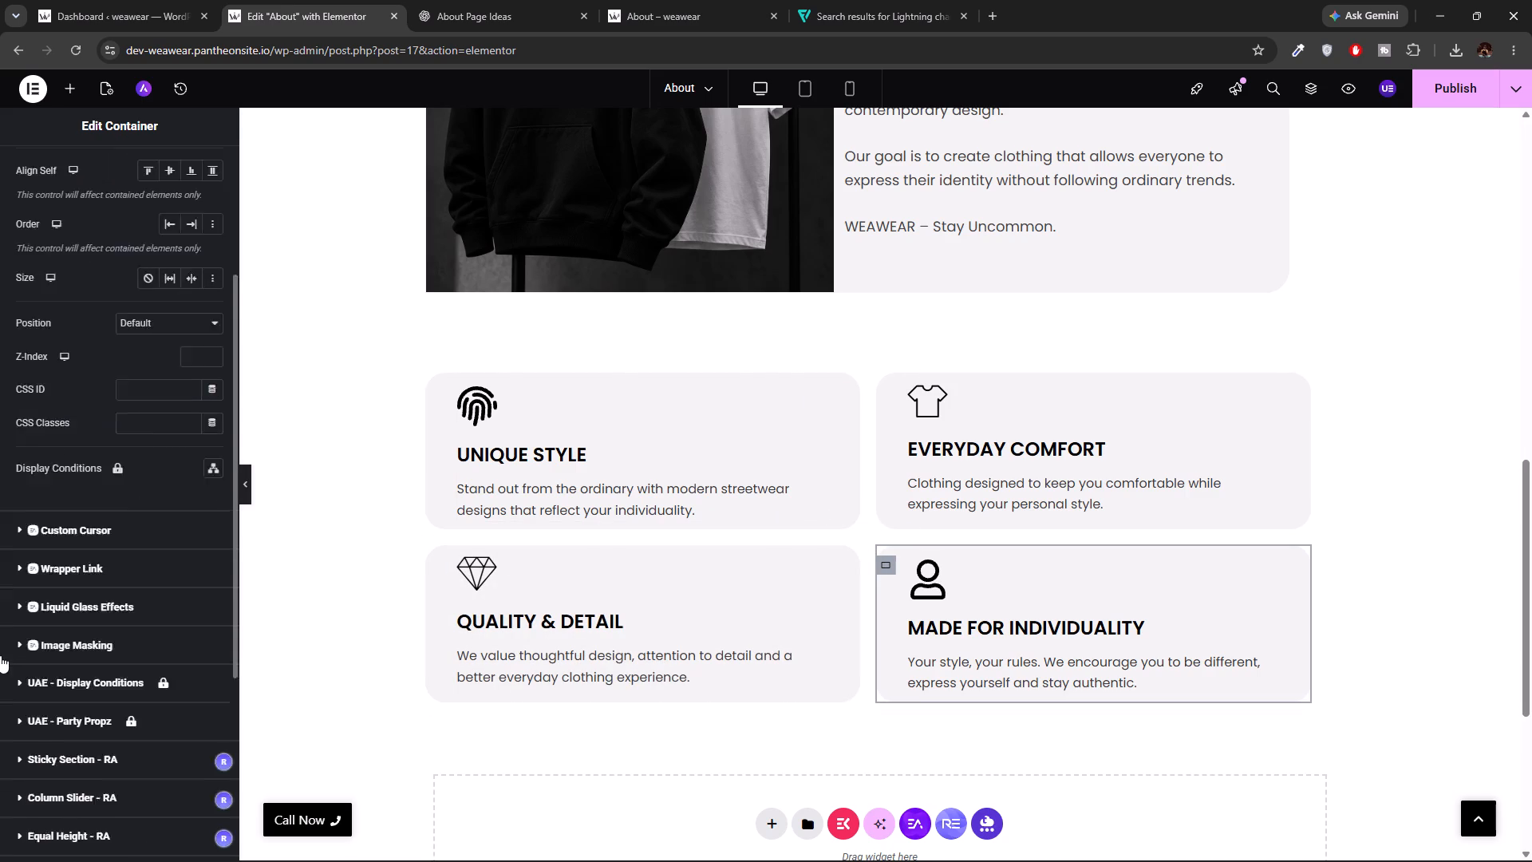
pyautogui.scroll(-3, 0, 655)
pyautogui.click(57, 598)
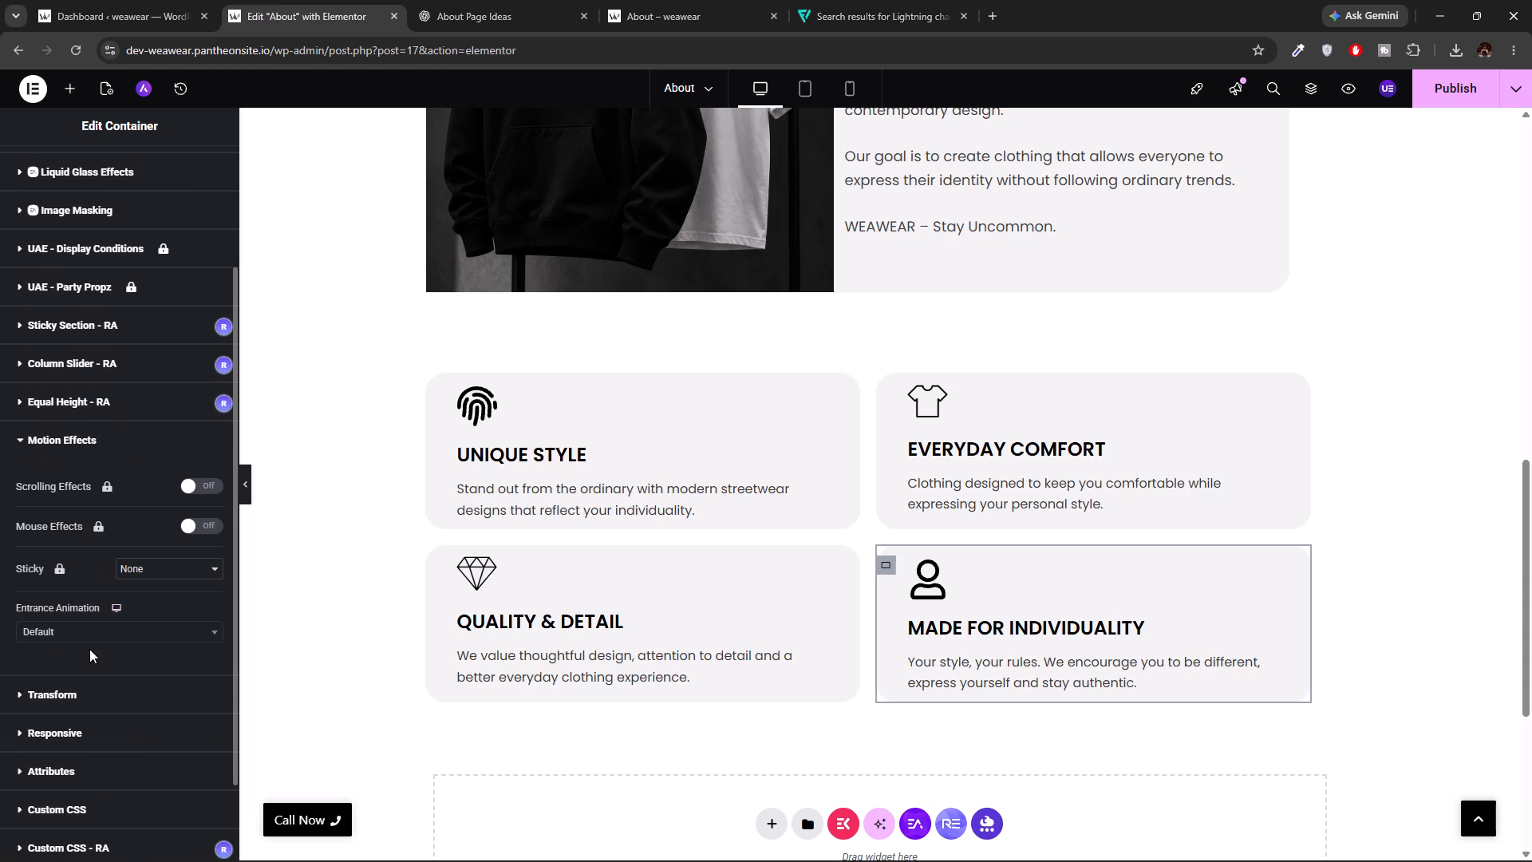
pyautogui.click(93, 639)
pyautogui.click(49, 722)
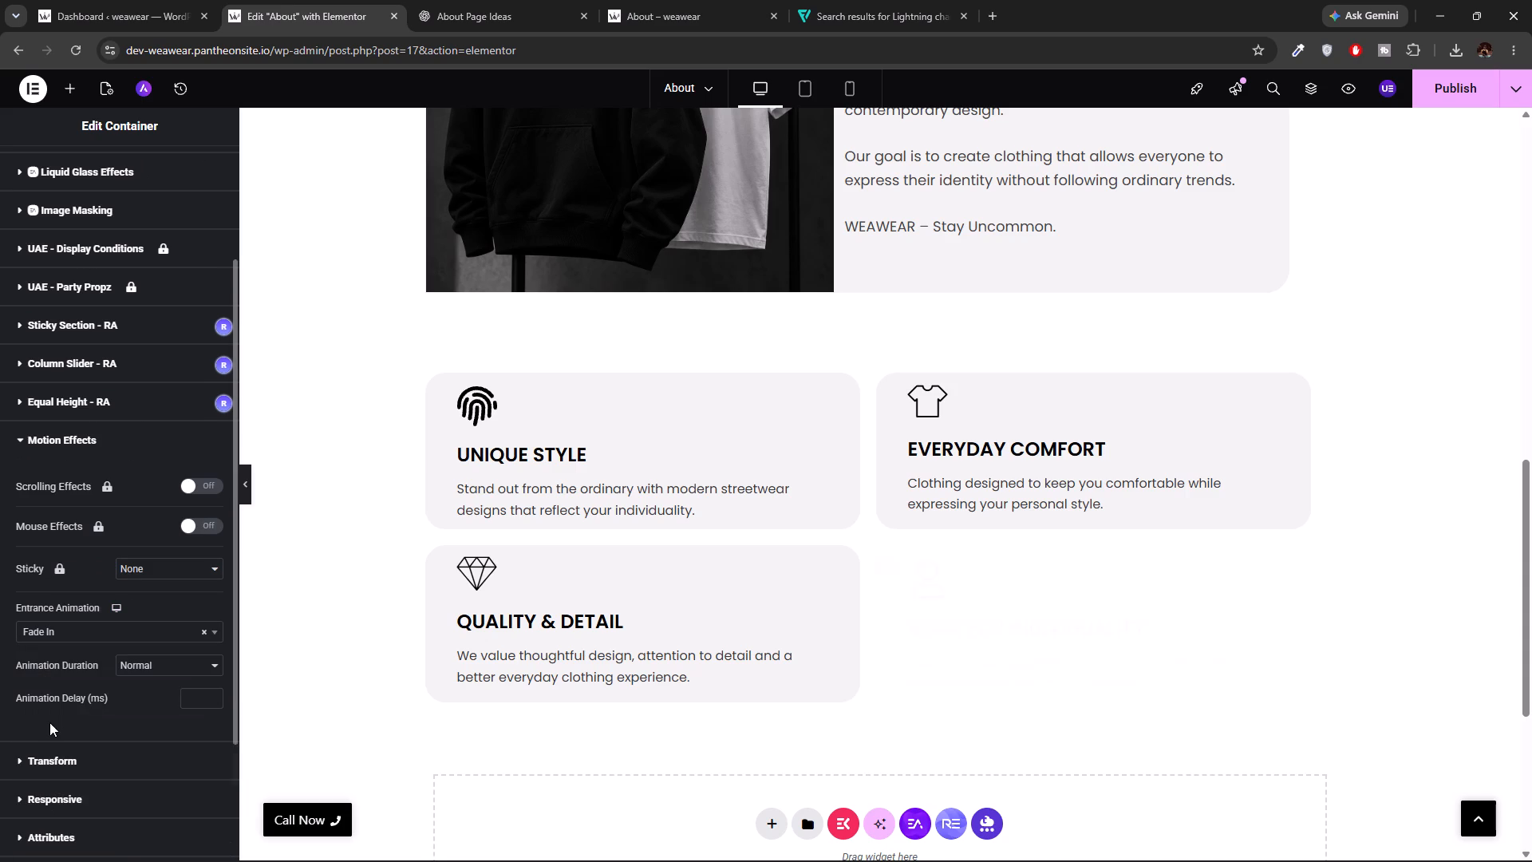
pyautogui.moveTo(158, 669); pyautogui.dragTo(157, 684)
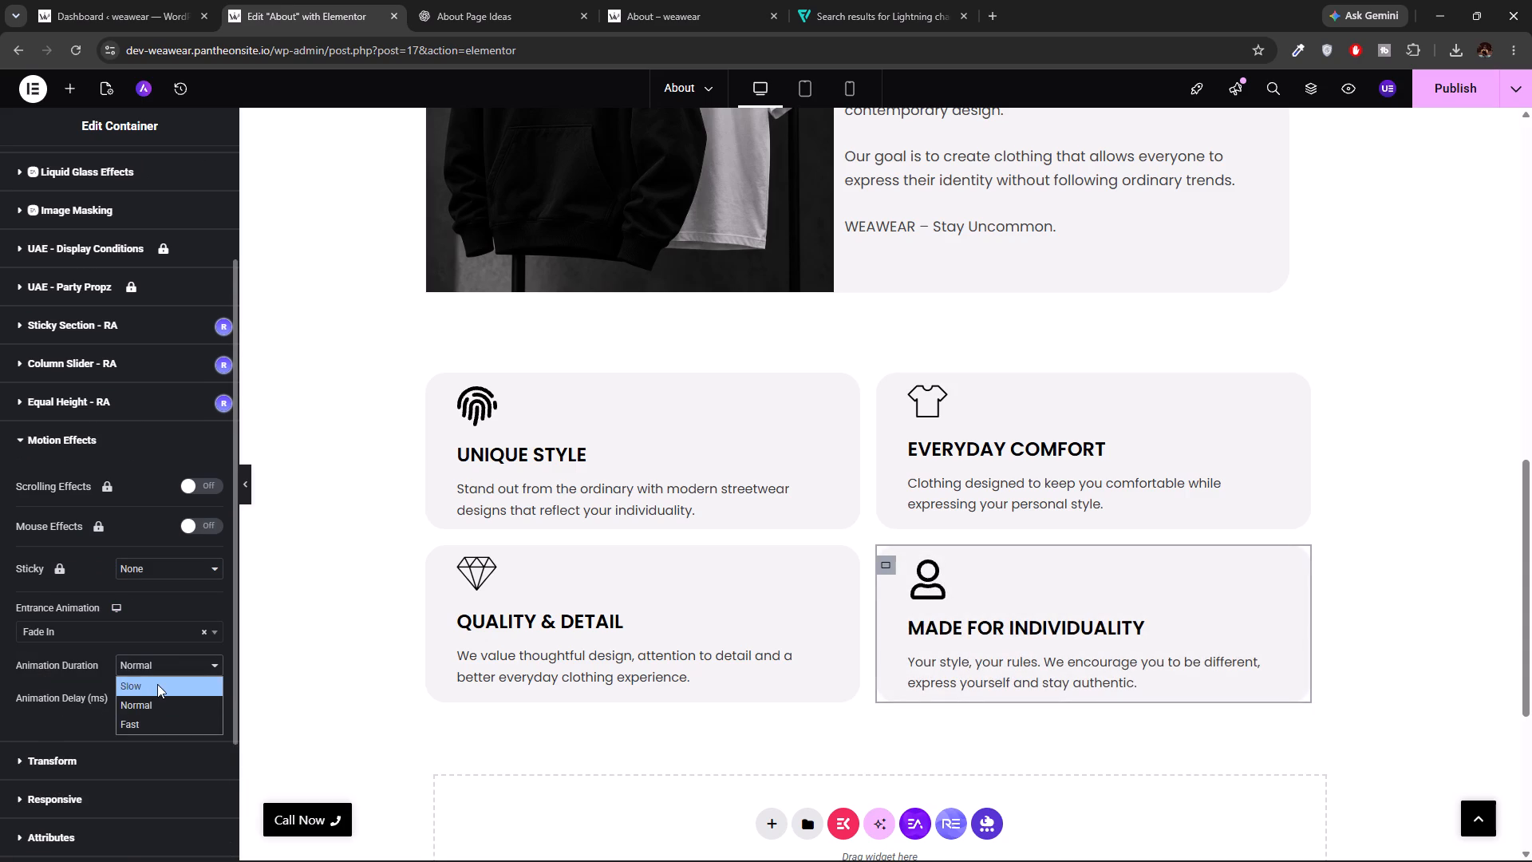
pyautogui.click(157, 684)
pyautogui.click(188, 700)
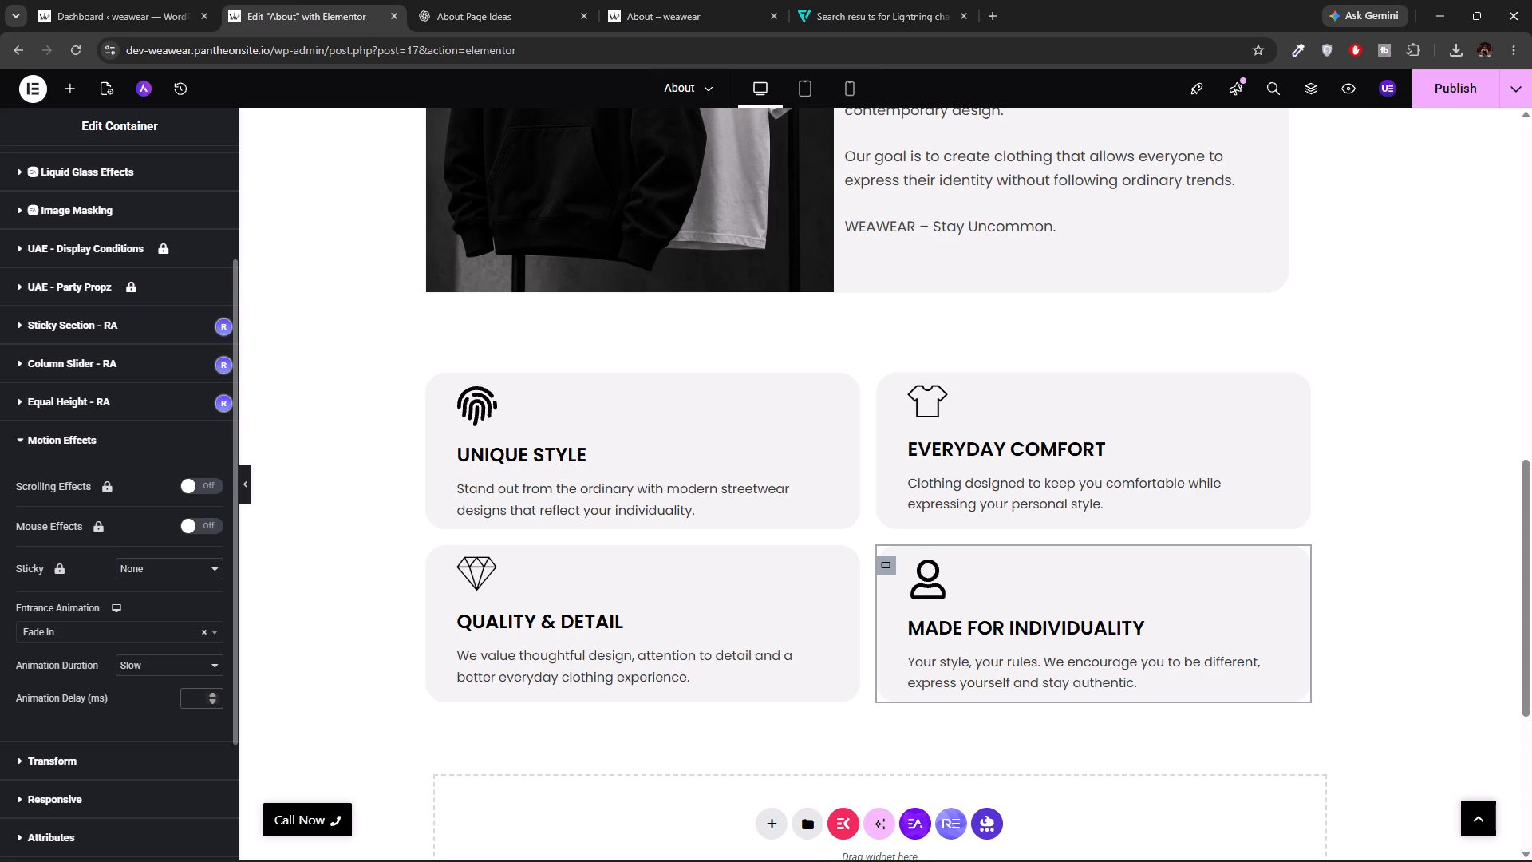
pyautogui.write('700')
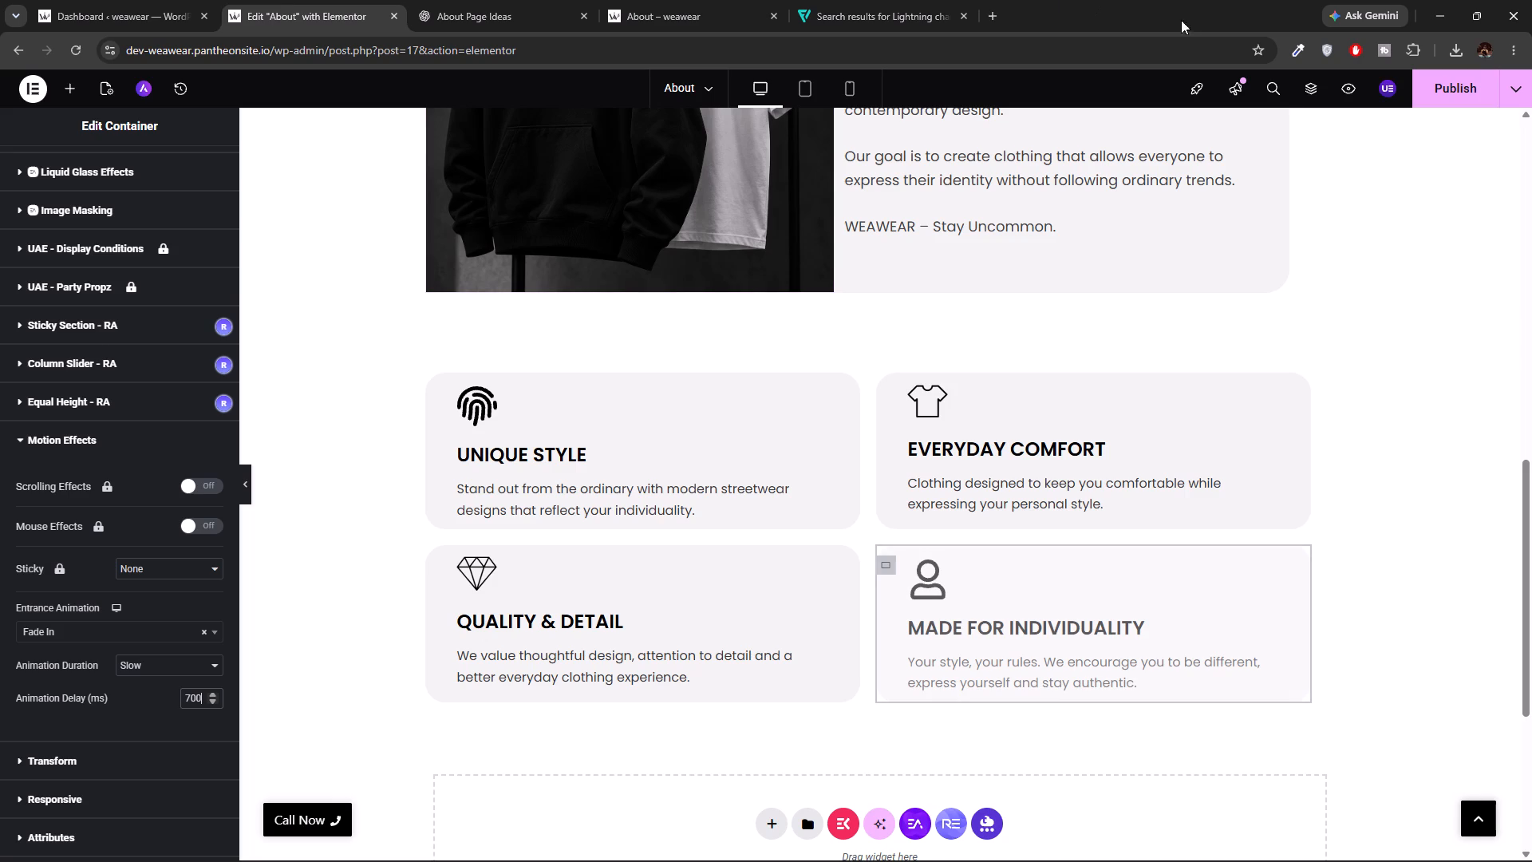
# Publish the updated About page.
pyautogui.click(1459, 85)
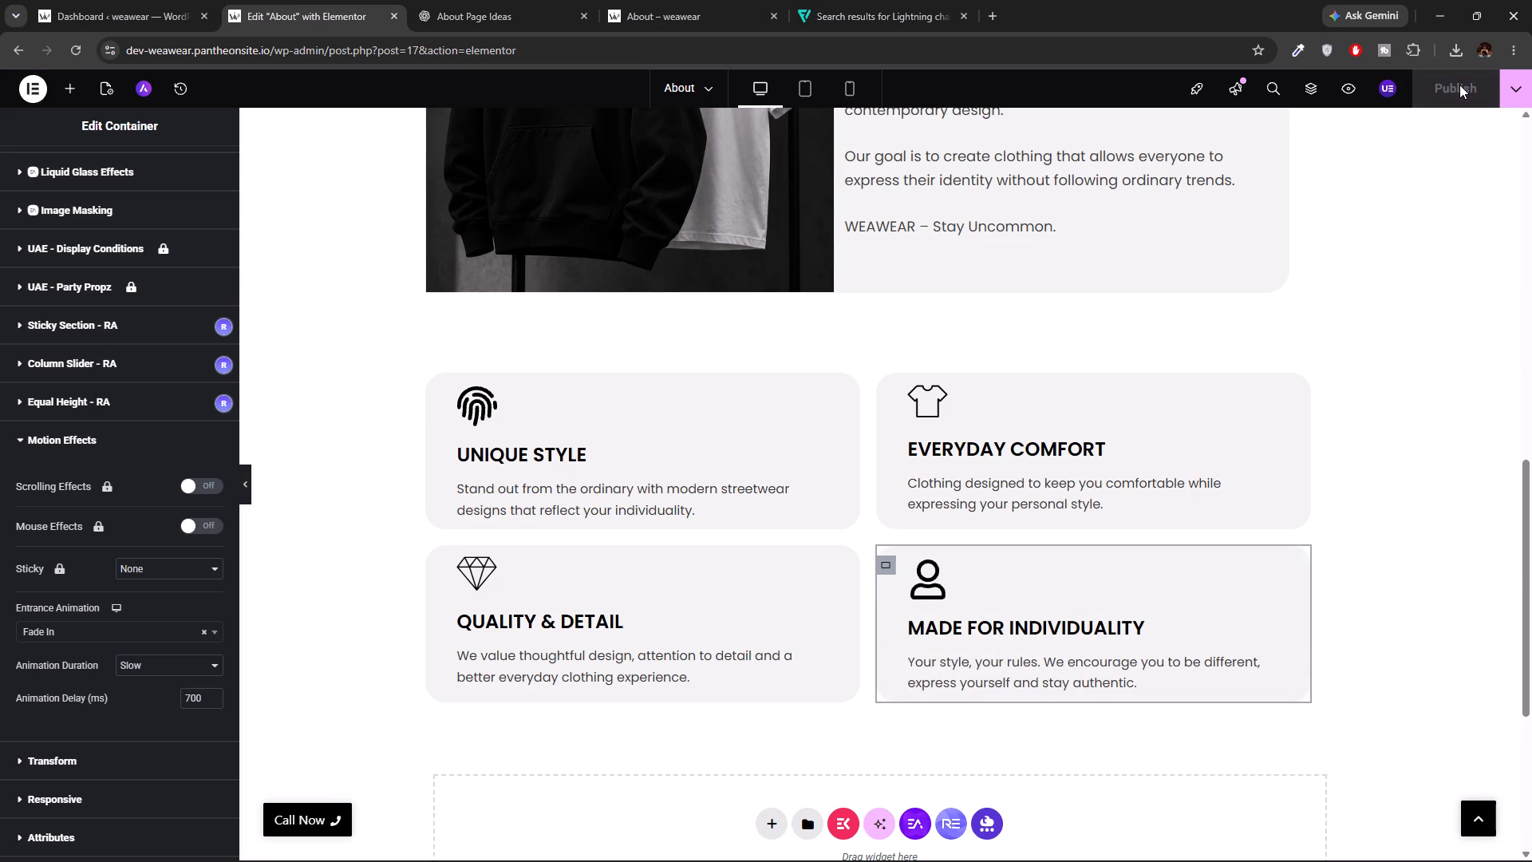
# Preview the About page and examine the story section and the four feature cards with their entrance animations.
pyautogui.click(1340, 88)
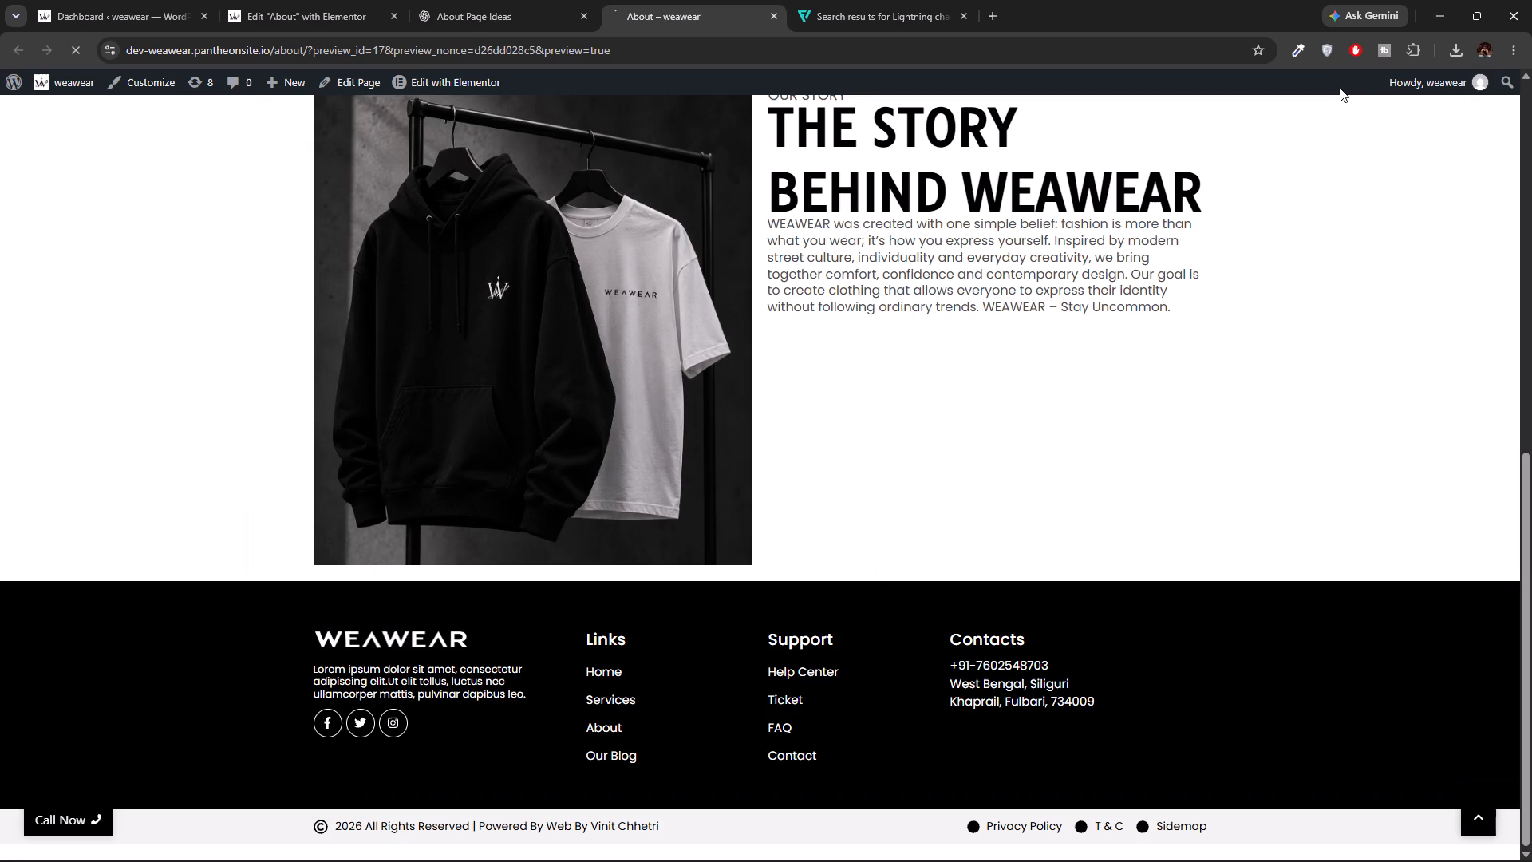
pyautogui.scroll(7, 901, 151)
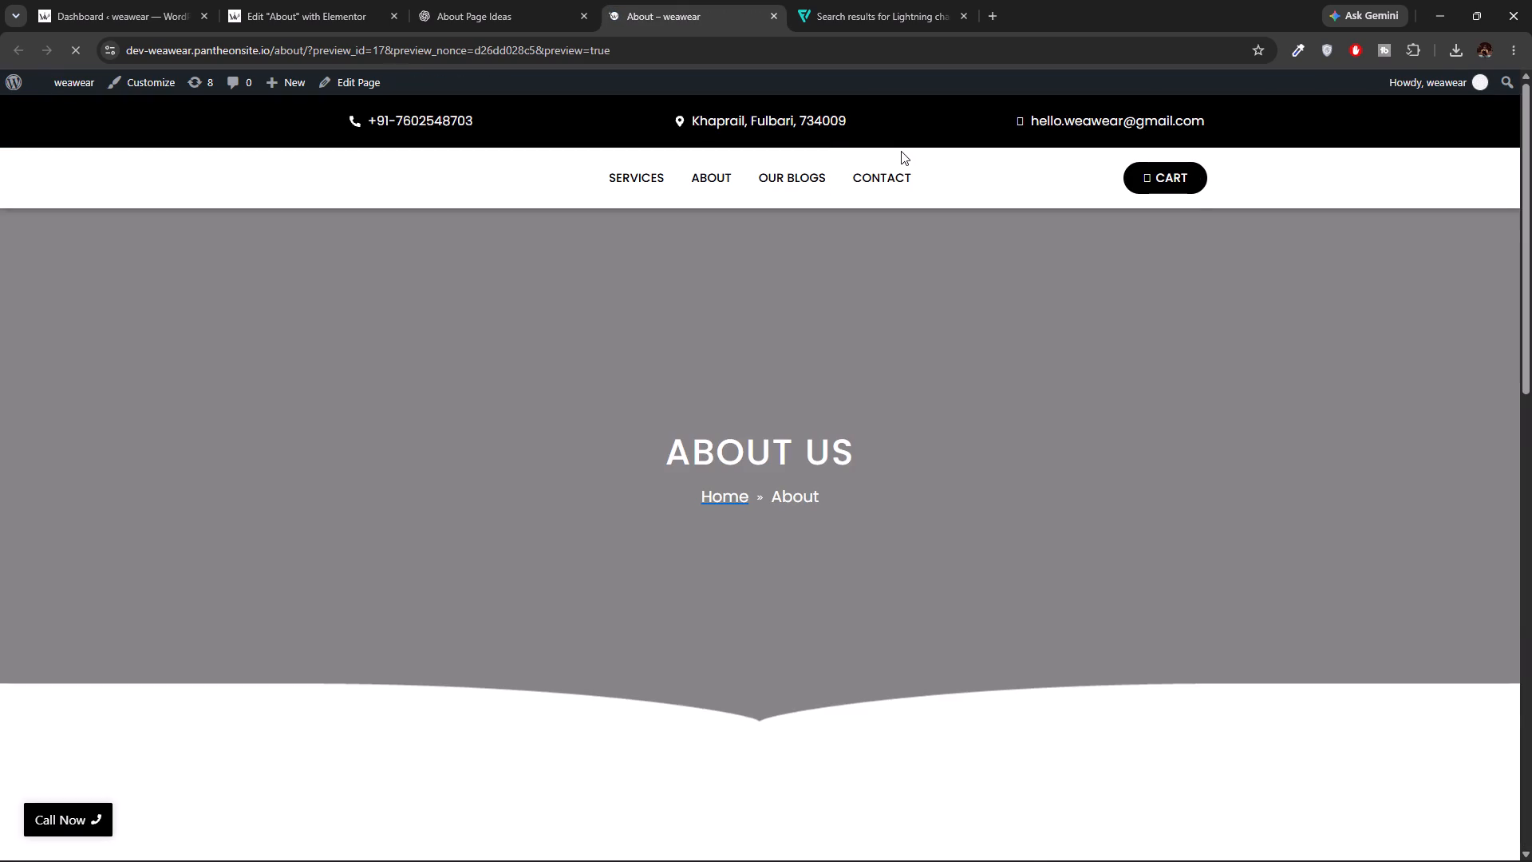
pyautogui.scroll(-6, 879, 432)
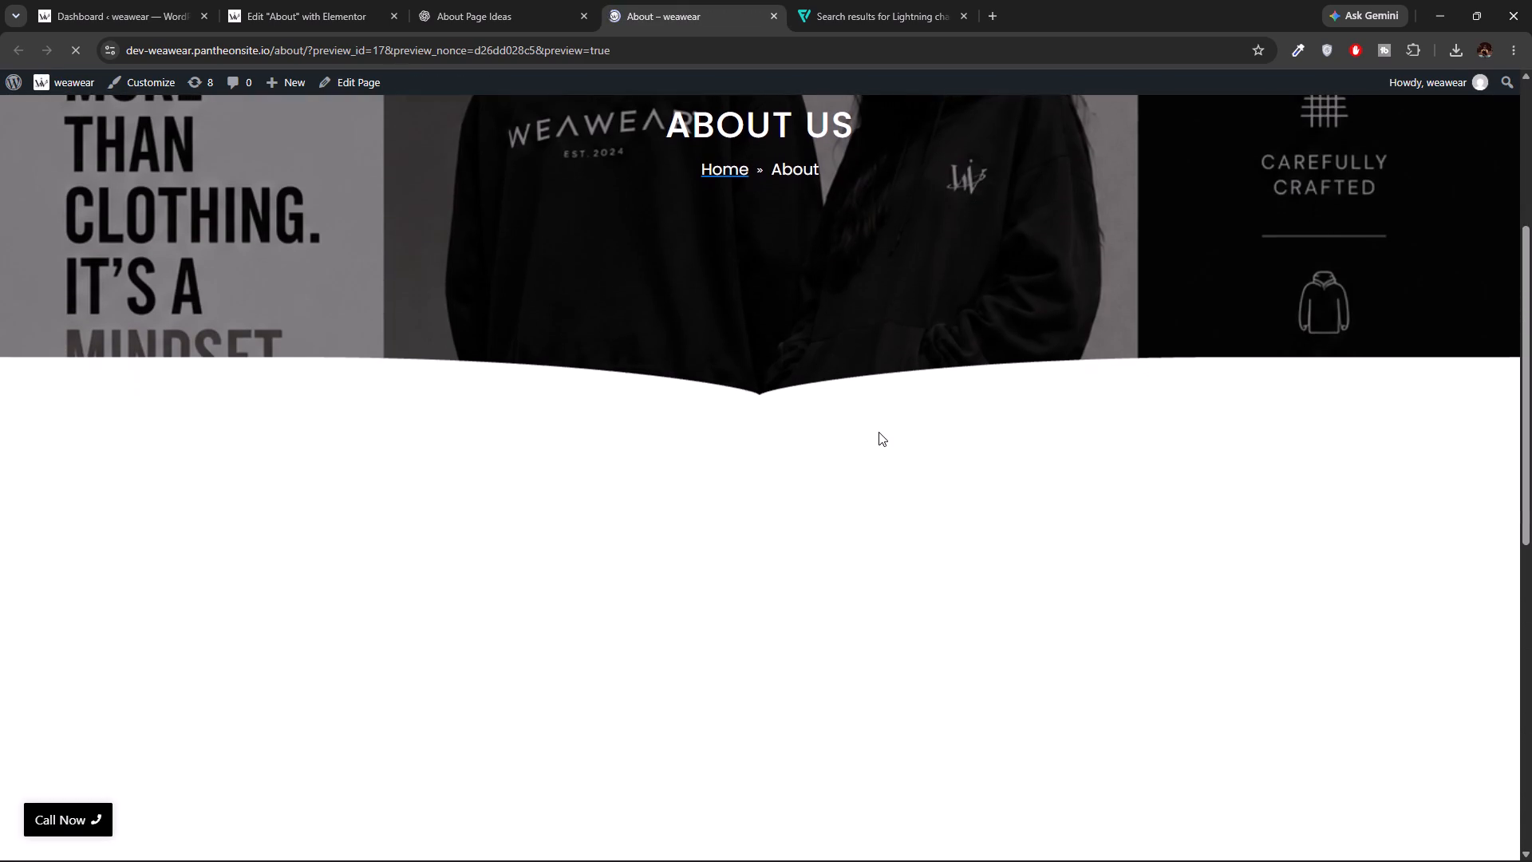
pyautogui.scroll(3, 879, 432)
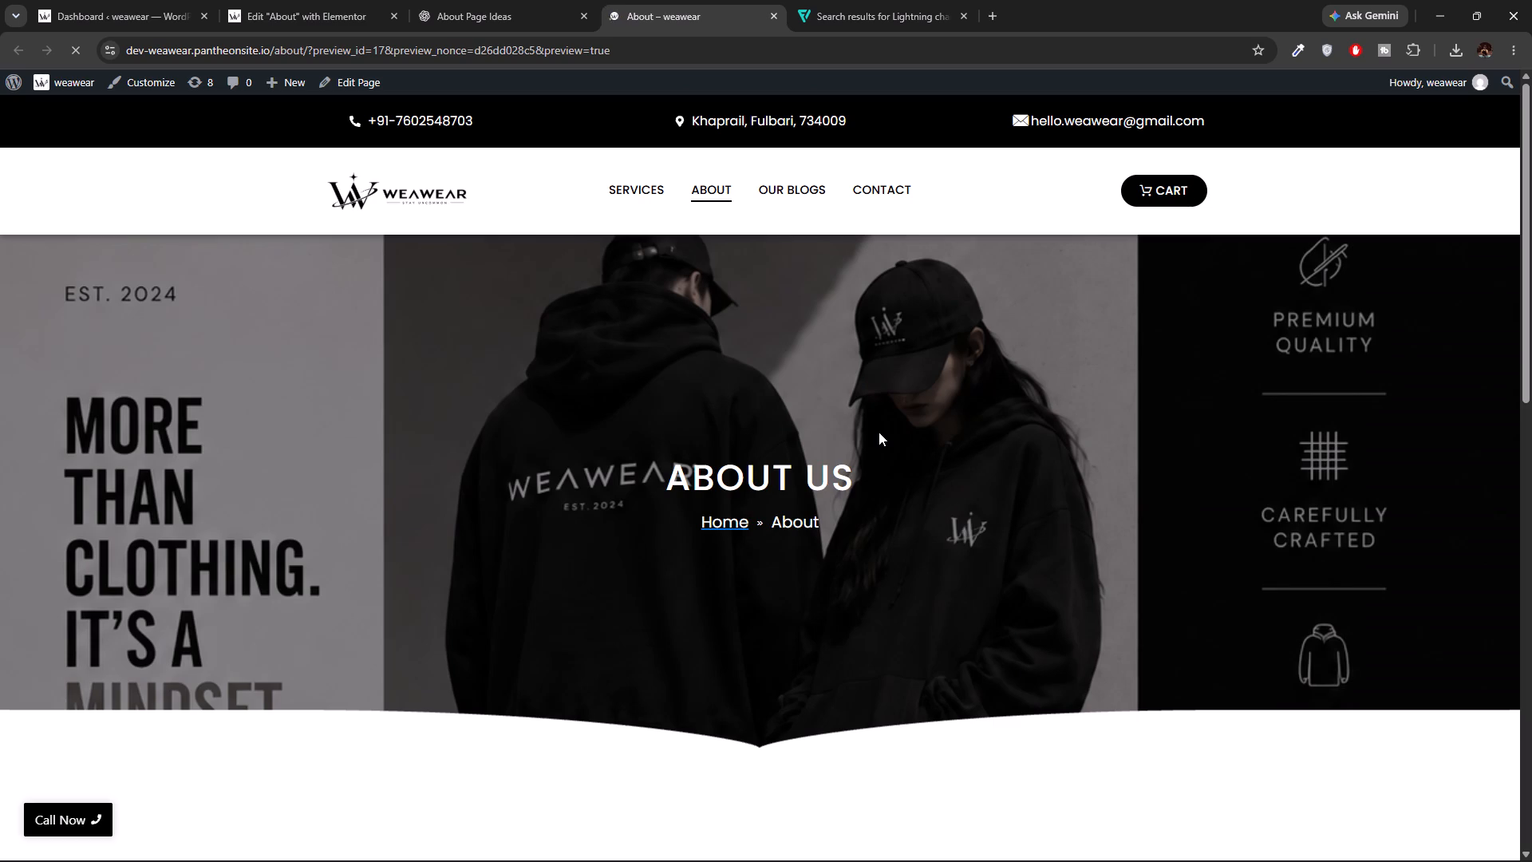
pyautogui.scroll(-6, 879, 432)
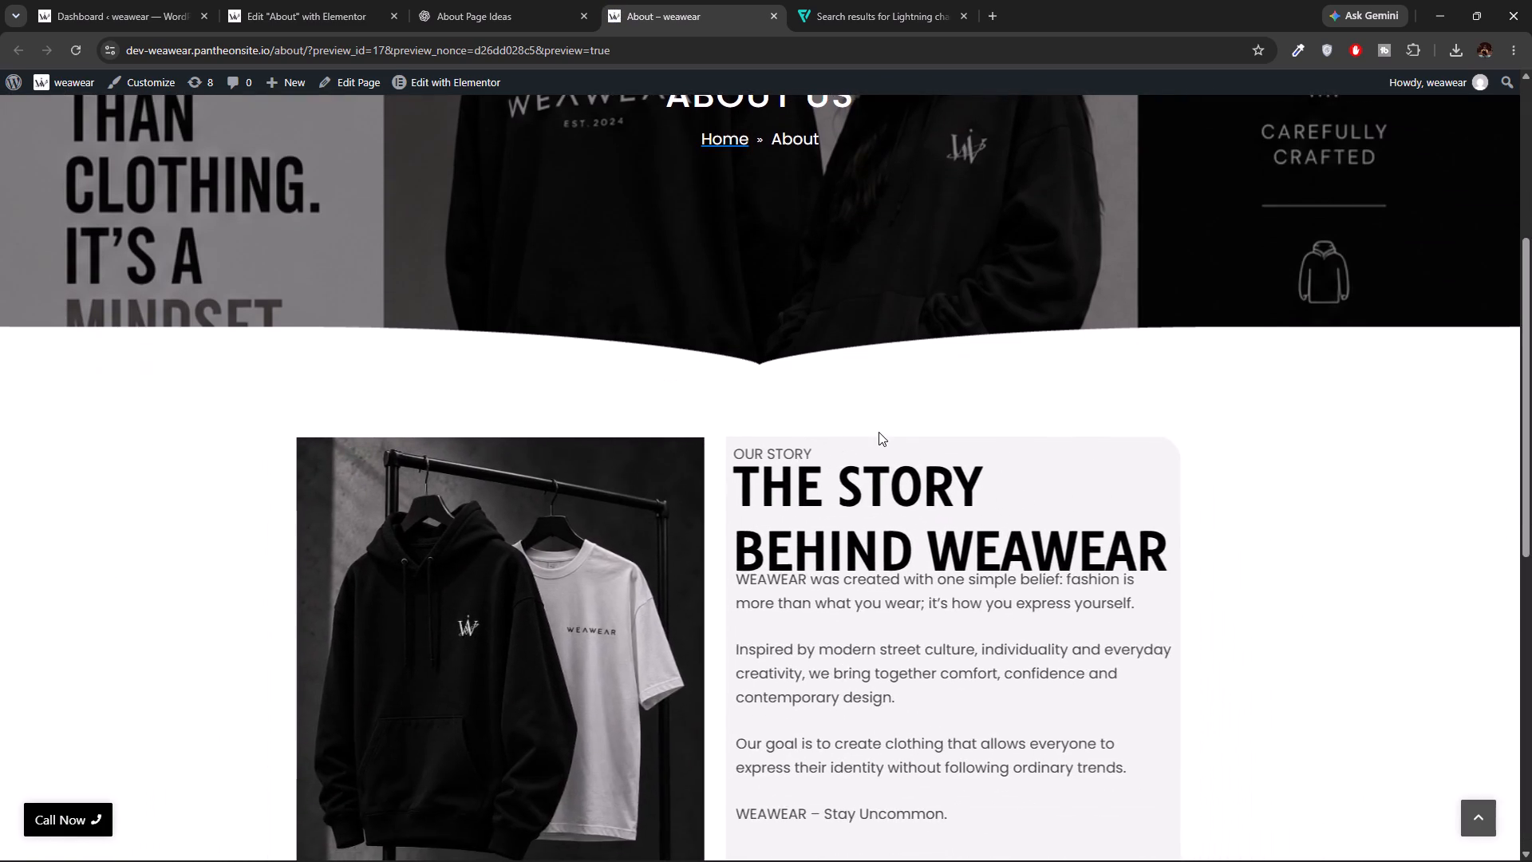
pyautogui.scroll(-5, 879, 432)
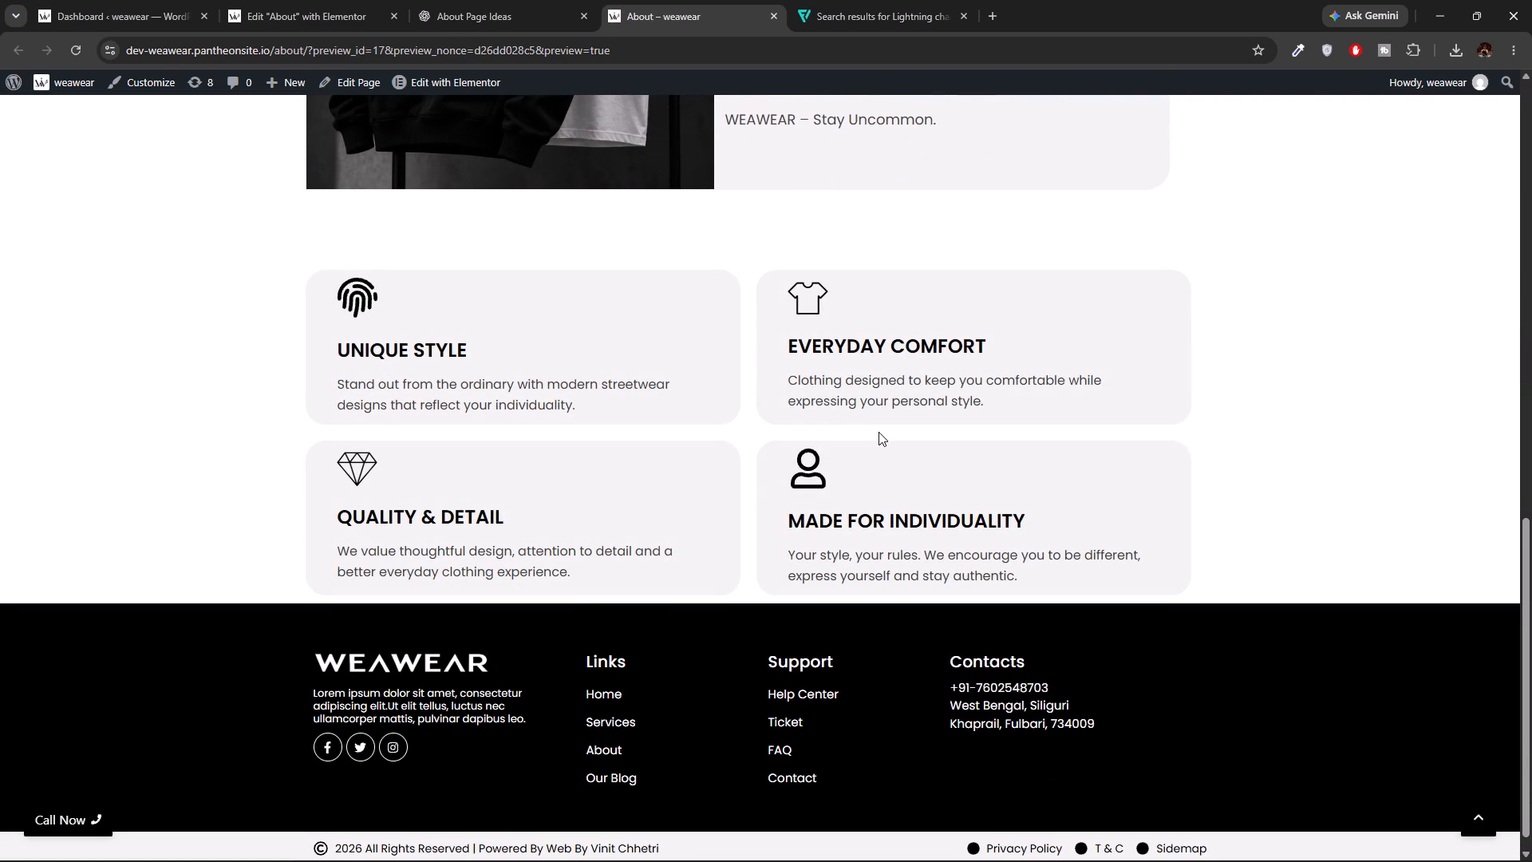
pyautogui.scroll(3, 879, 432)
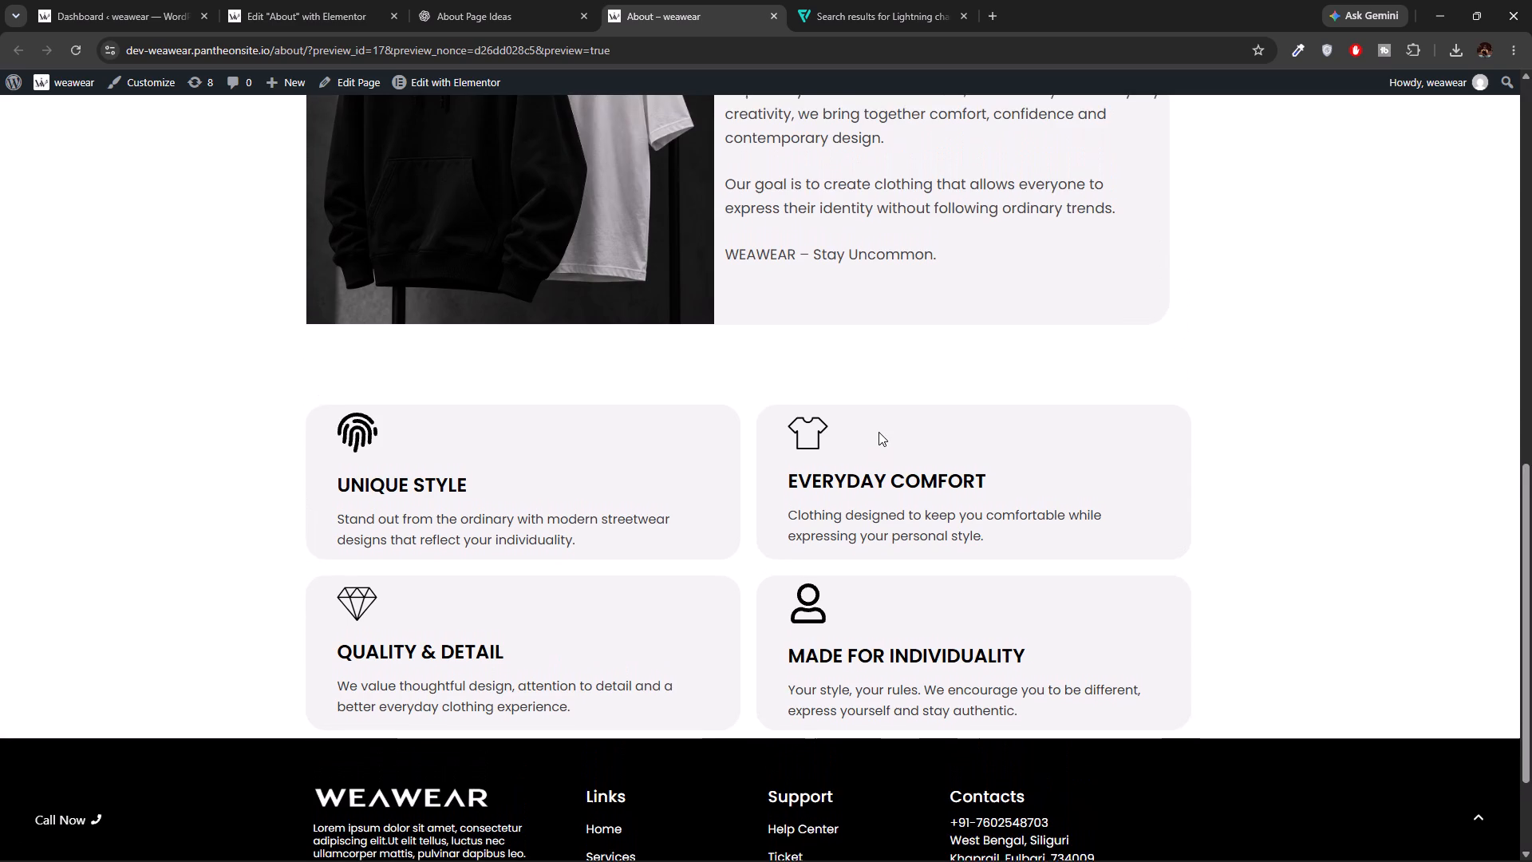
pyautogui.scroll(5, 879, 432)
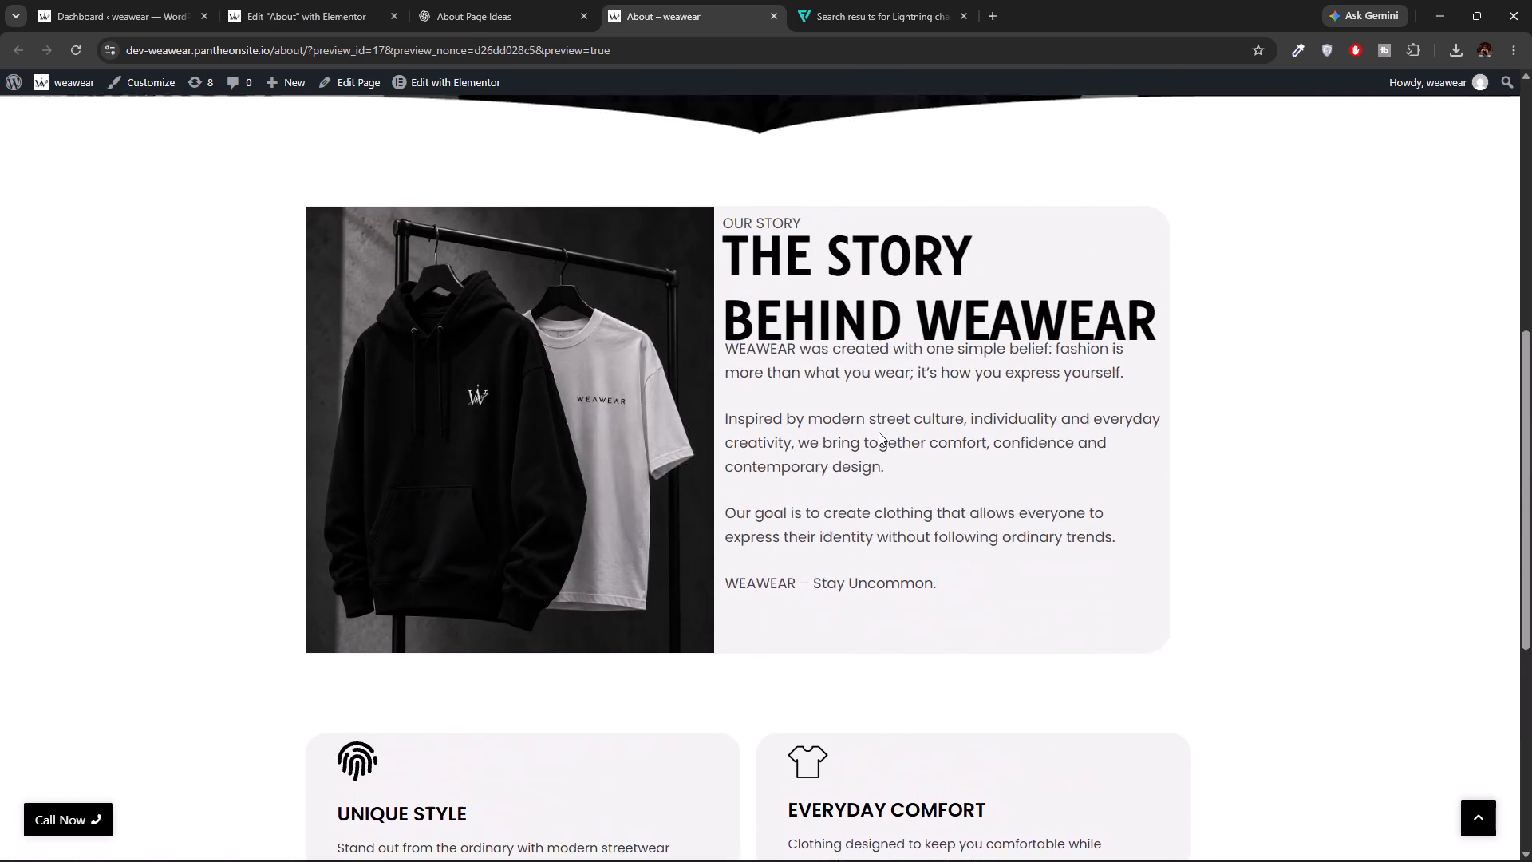
pyautogui.scroll(-3, 879, 432)
pyautogui.scroll(6, 879, 432)
pyautogui.scroll(-6, 879, 432)
pyautogui.scroll(4, 879, 432)
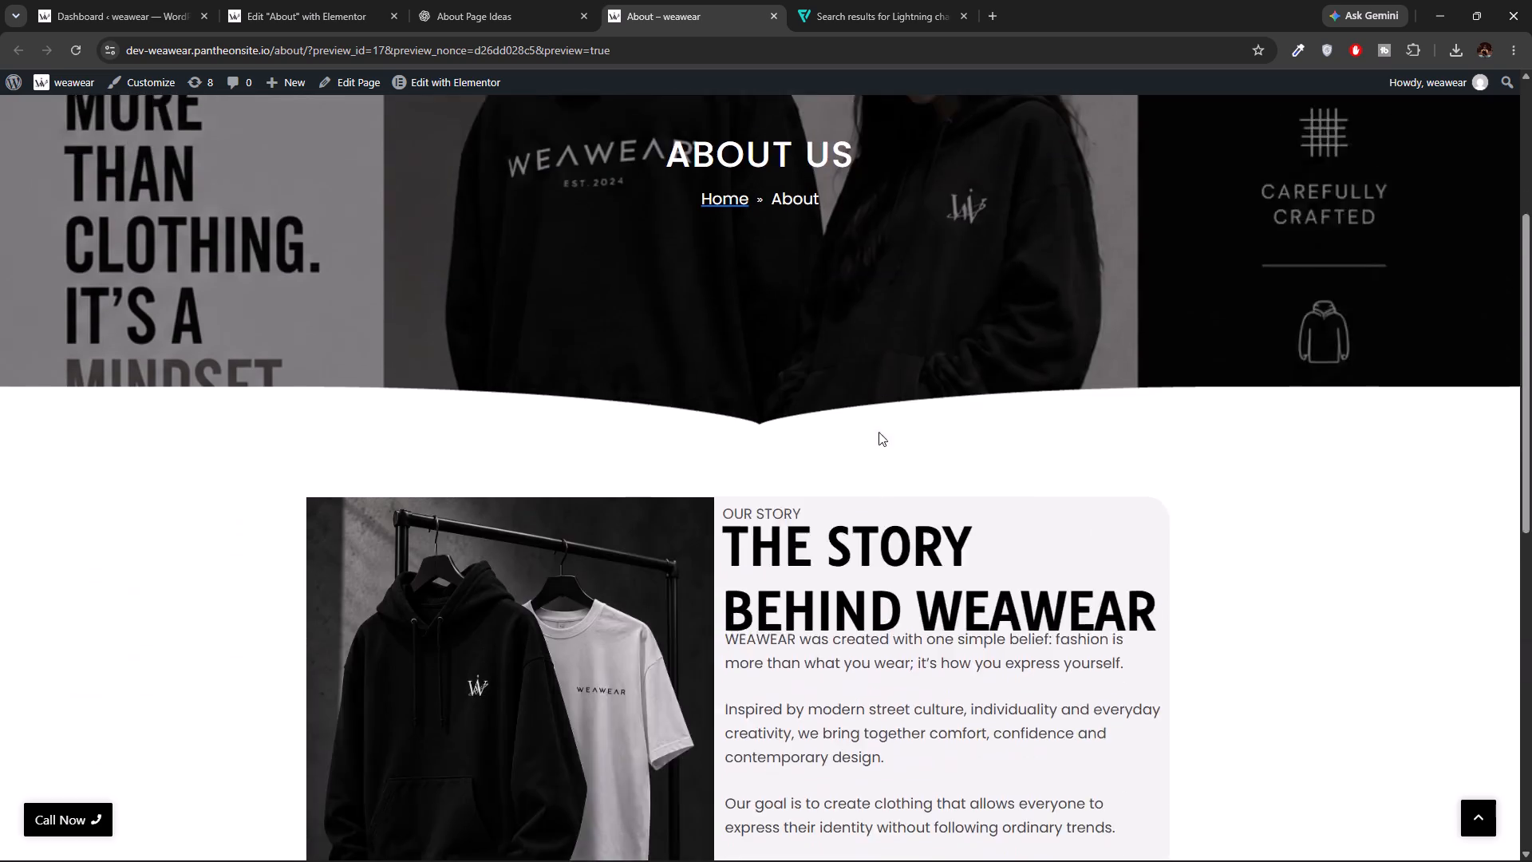
pyautogui.scroll(-3, 879, 432)
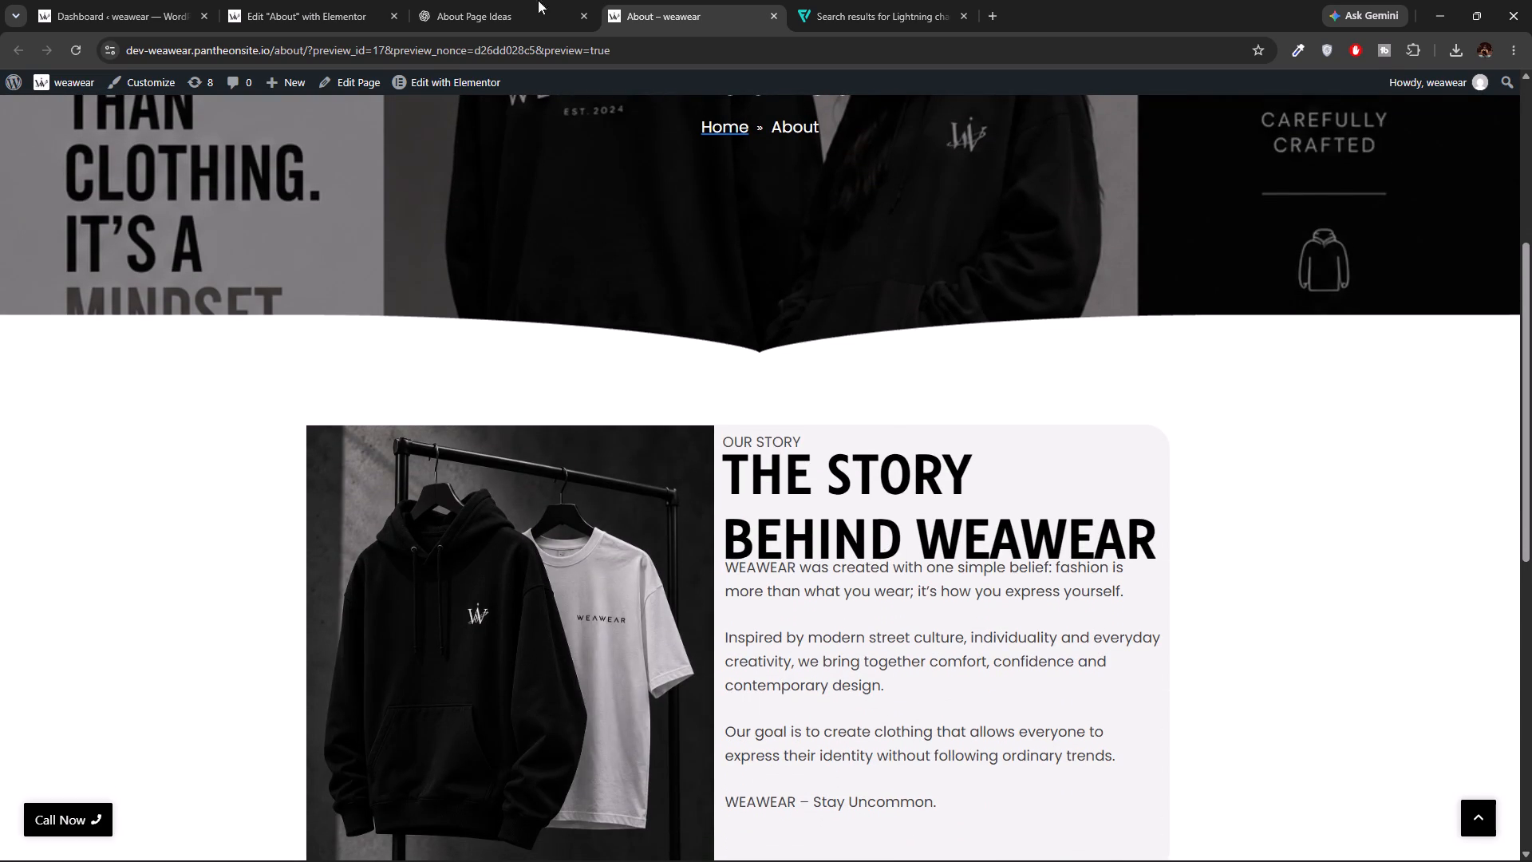
pyautogui.click(519, 0)
pyautogui.click(623, 4)
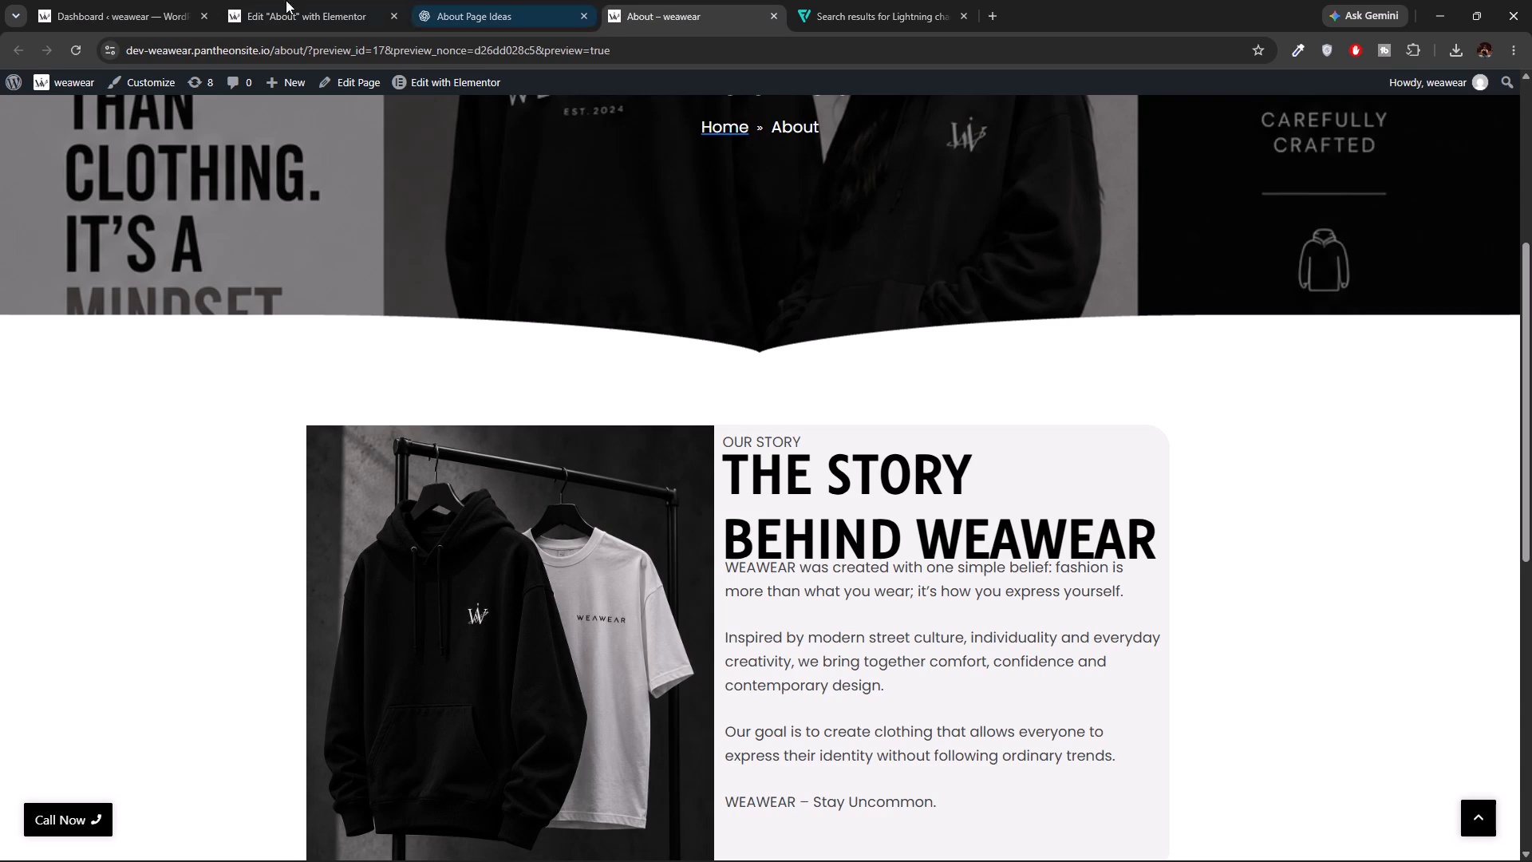
# Reload the About page preview, check the timing of the cards' entrance animations, and return to the Elementor editor.
pyautogui.click(82, 55)
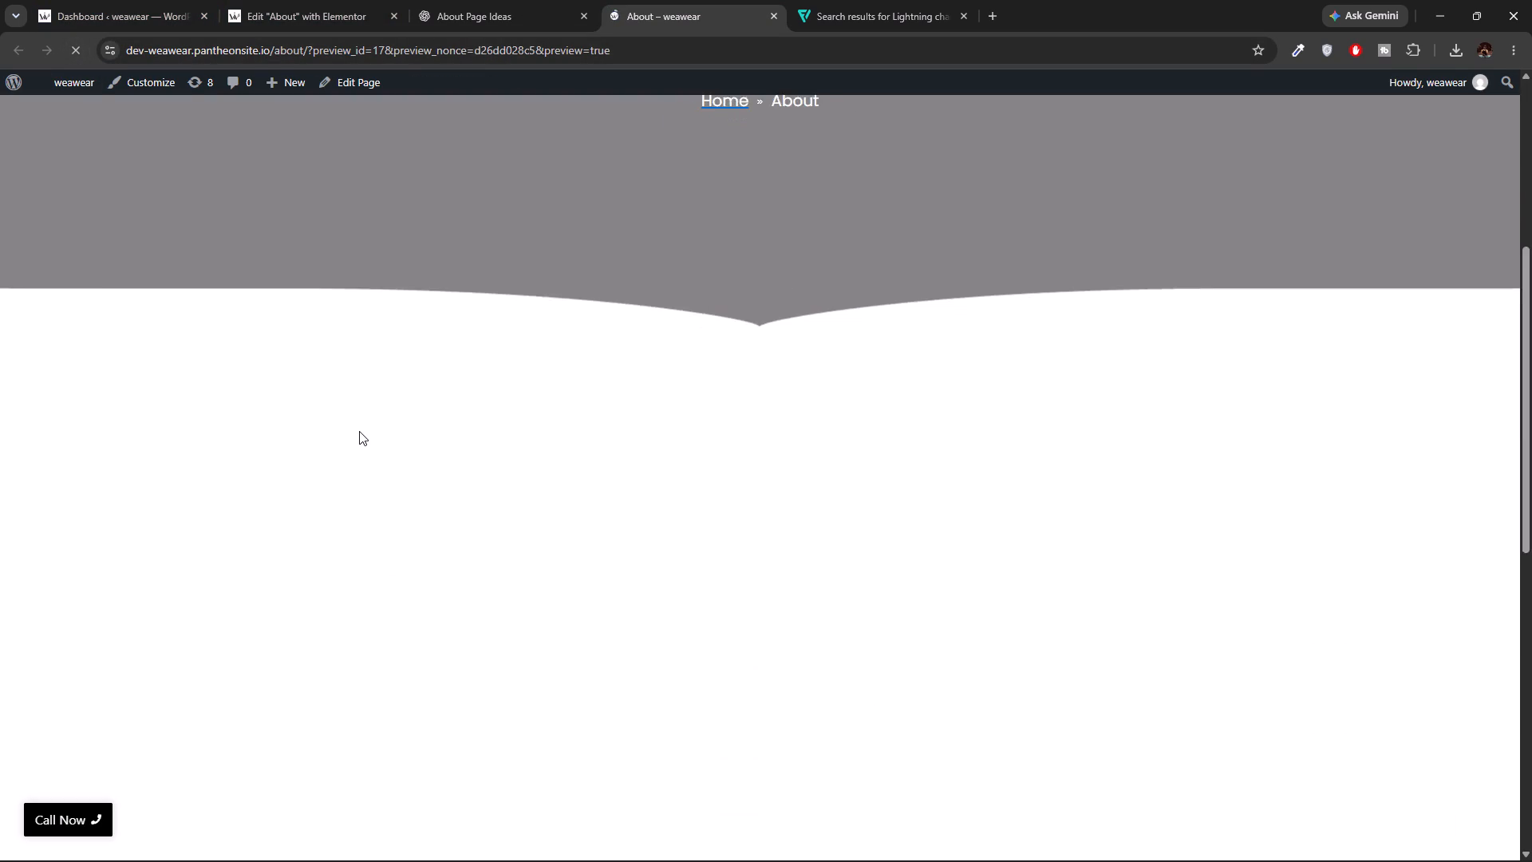
pyautogui.scroll(-2, 359, 431)
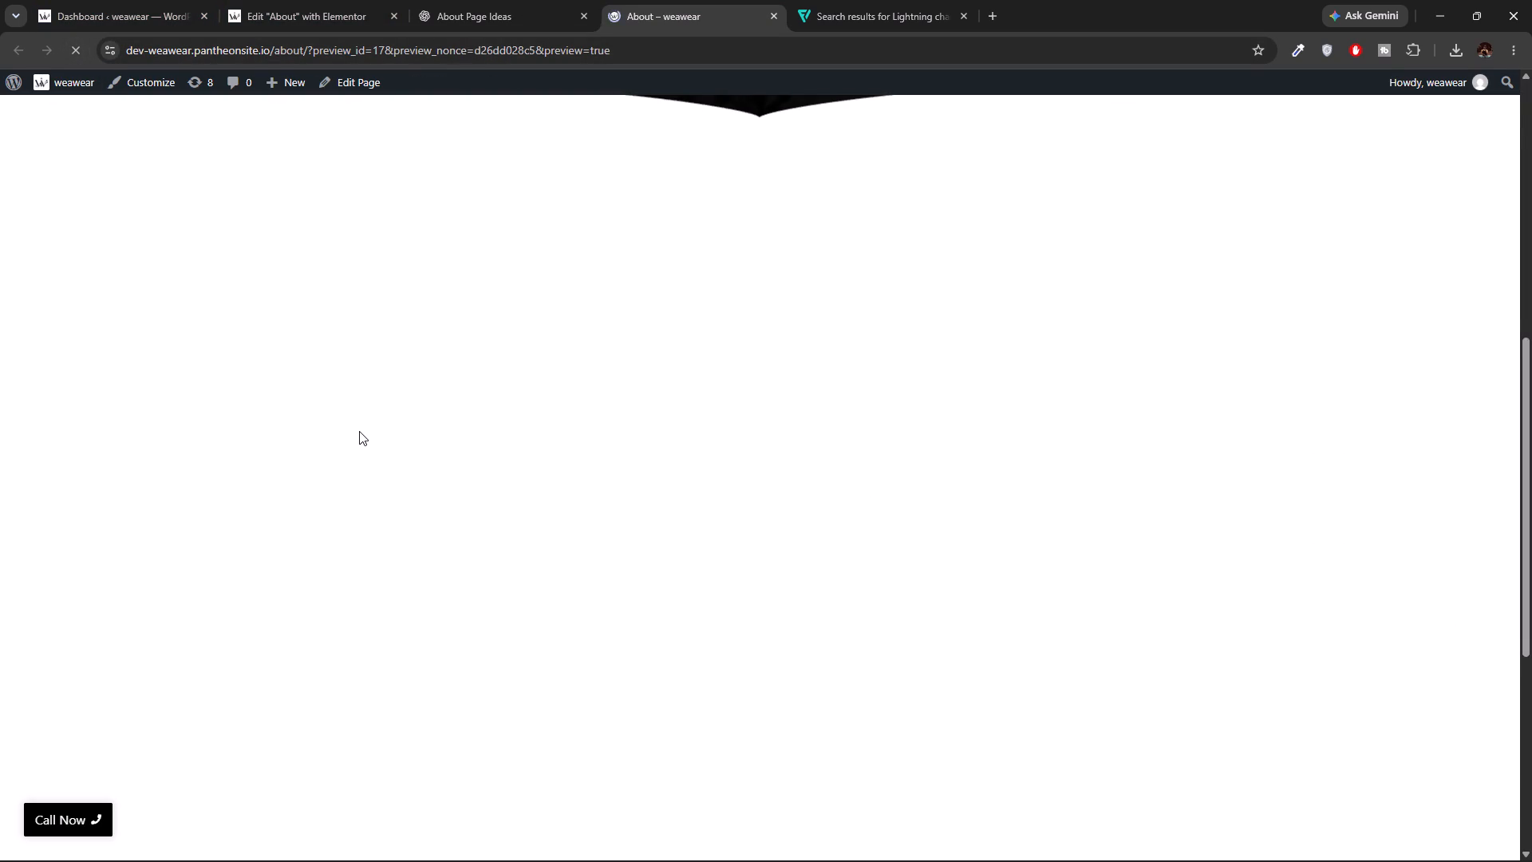
pyautogui.scroll(-2, 359, 431)
pyautogui.scroll(1, 359, 431)
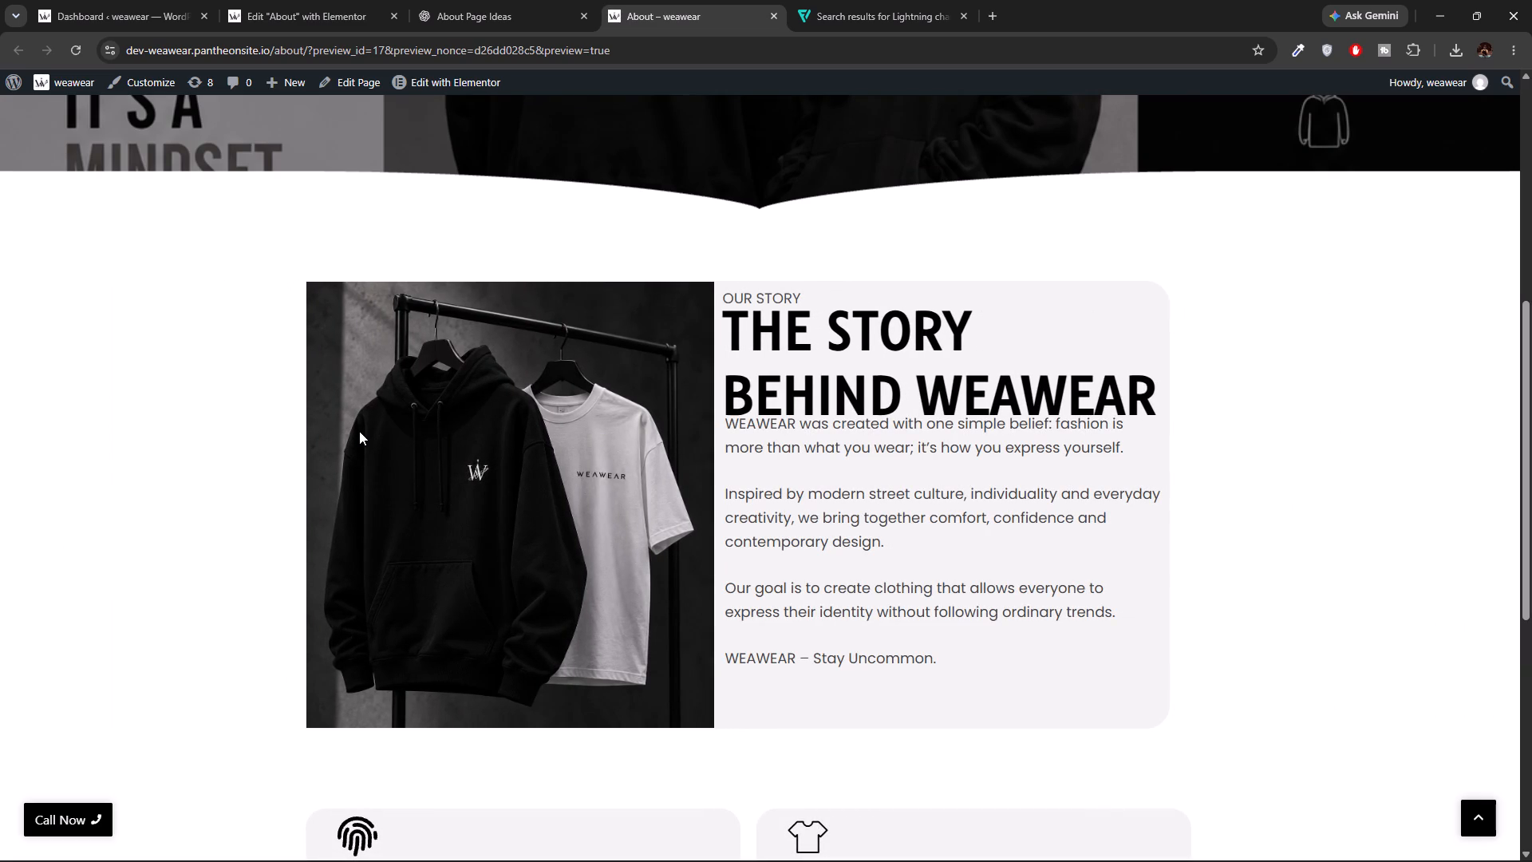
pyautogui.scroll(-2, 359, 431)
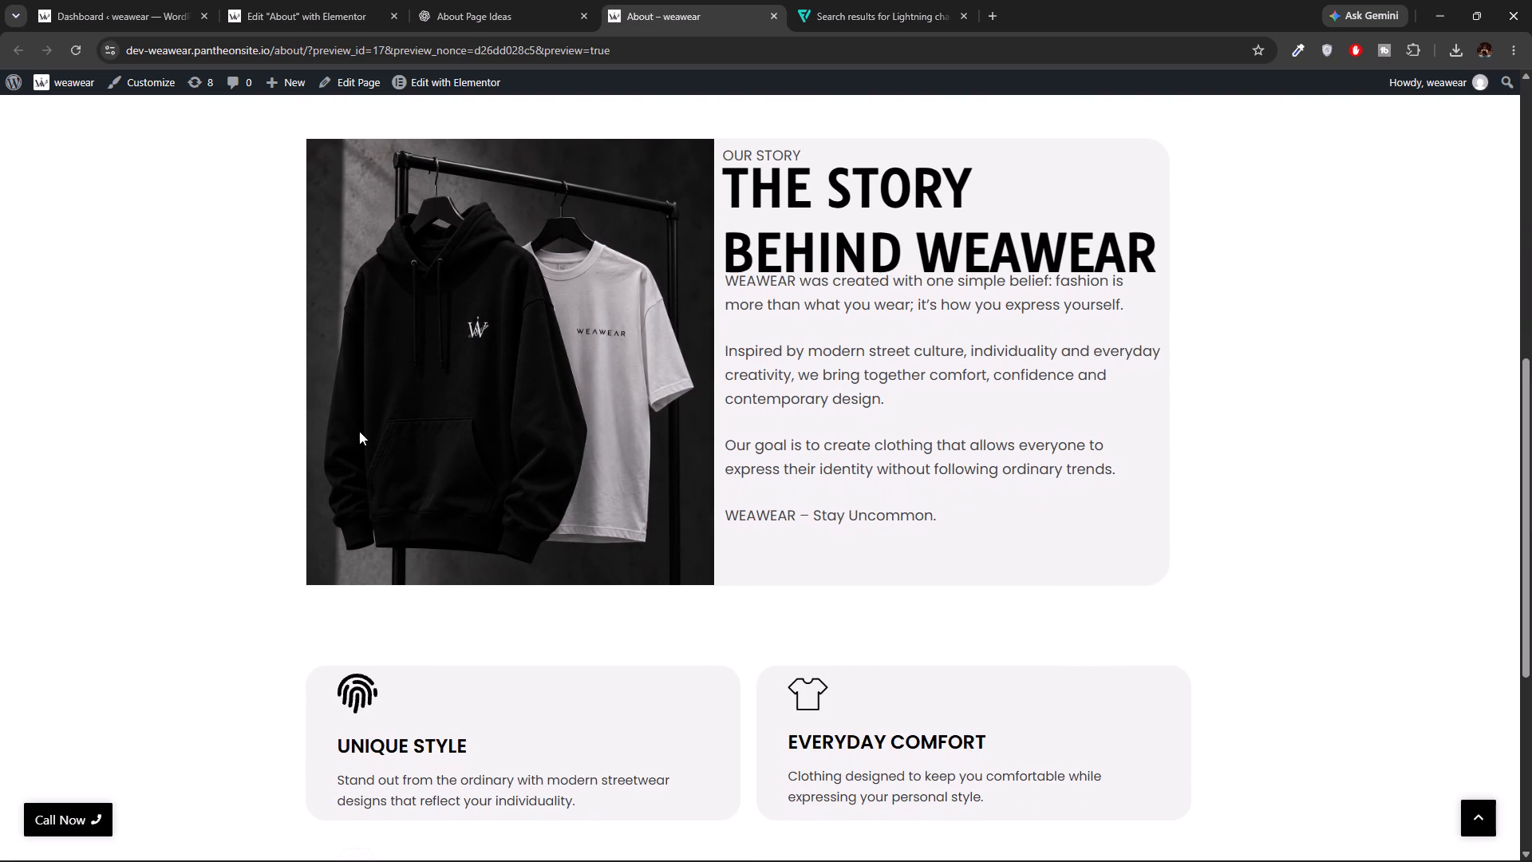
pyautogui.scroll(-1, 359, 431)
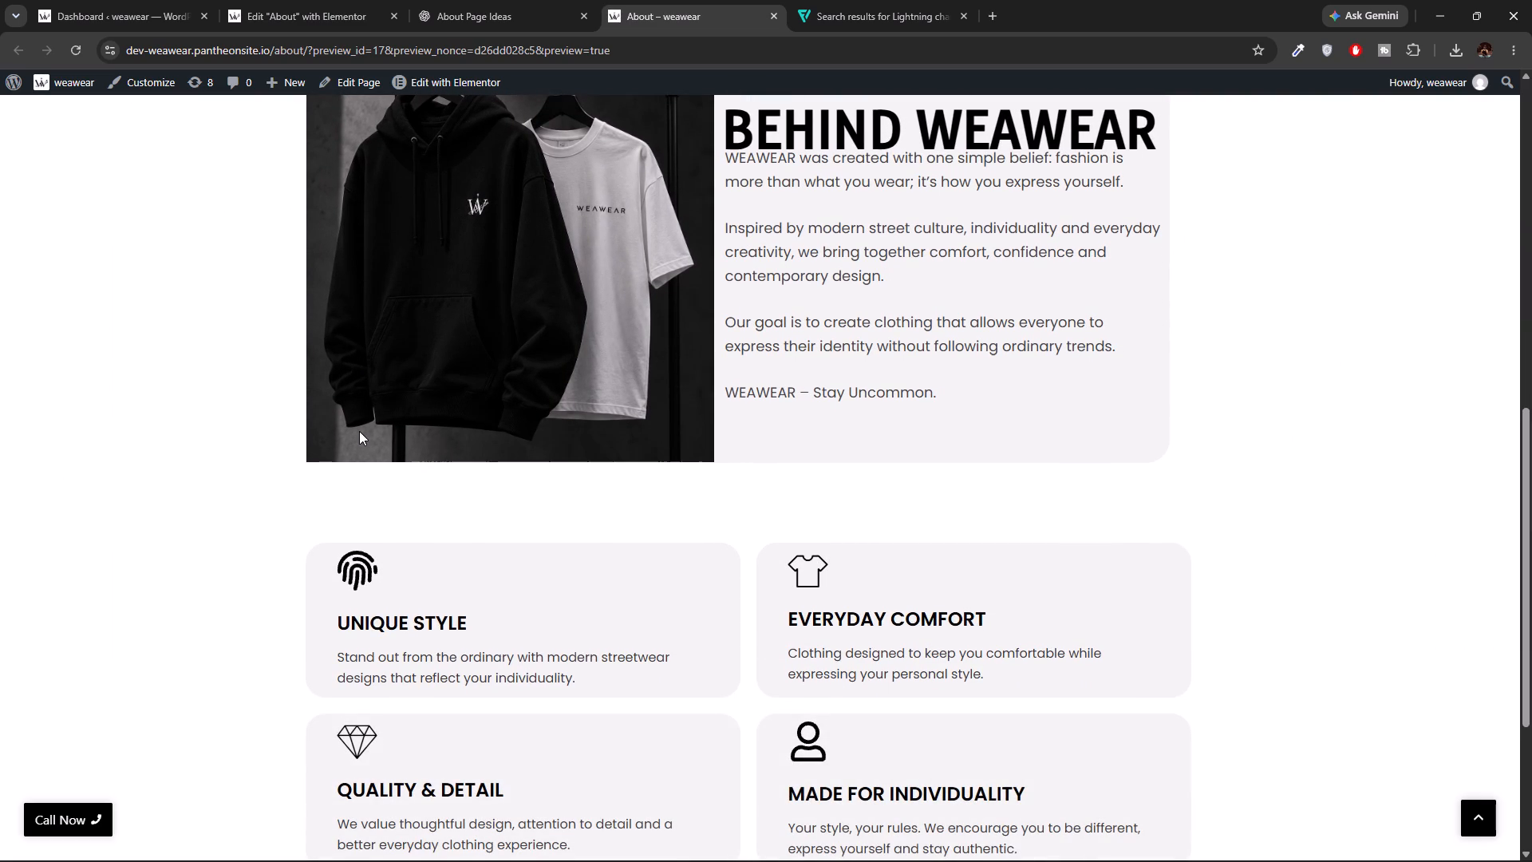
pyautogui.scroll(-1, 359, 431)
pyautogui.click(247, 0)
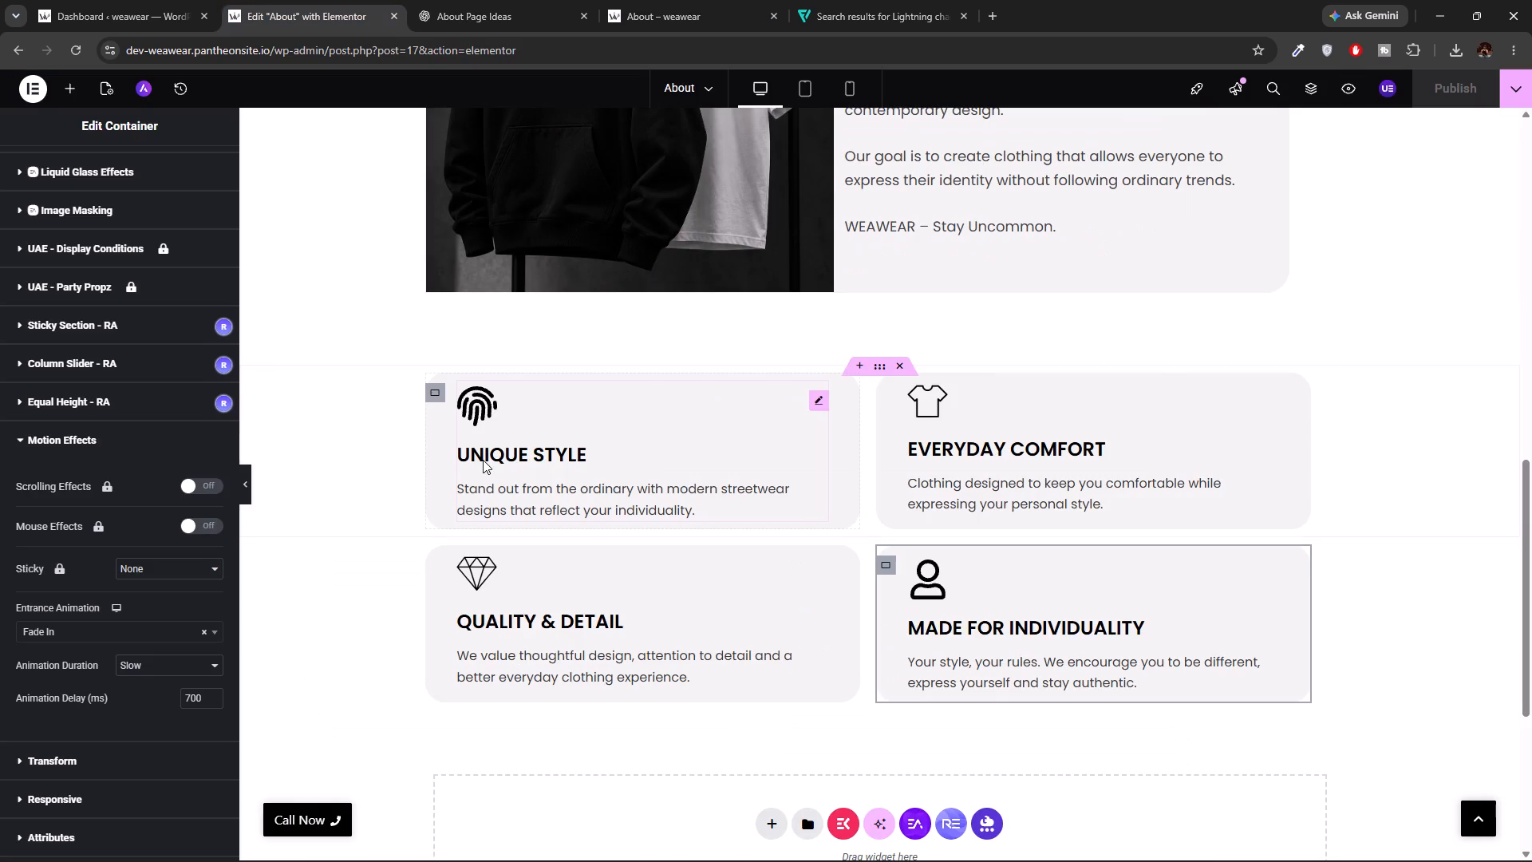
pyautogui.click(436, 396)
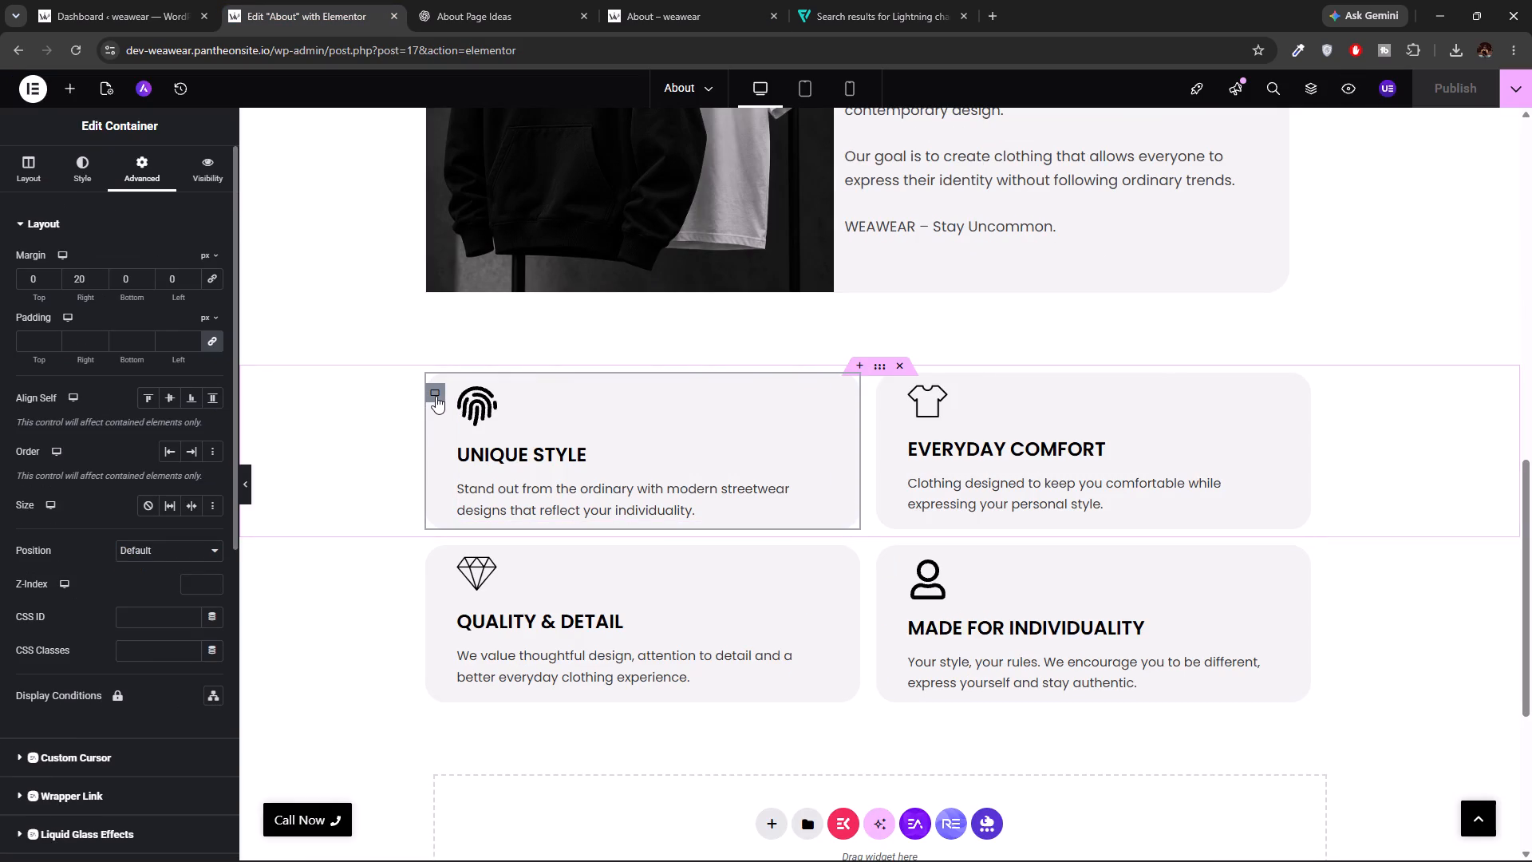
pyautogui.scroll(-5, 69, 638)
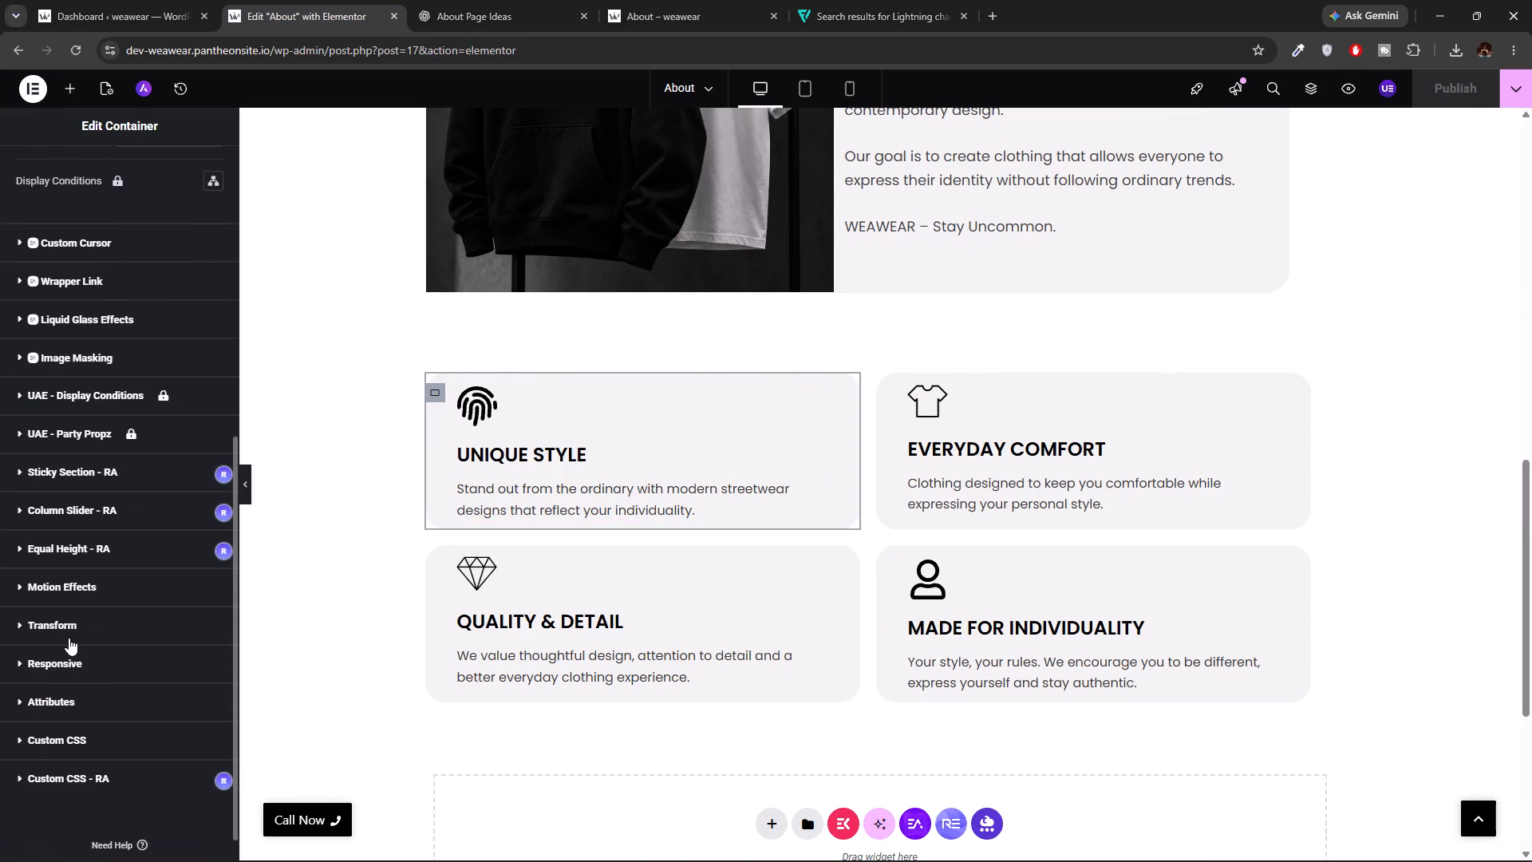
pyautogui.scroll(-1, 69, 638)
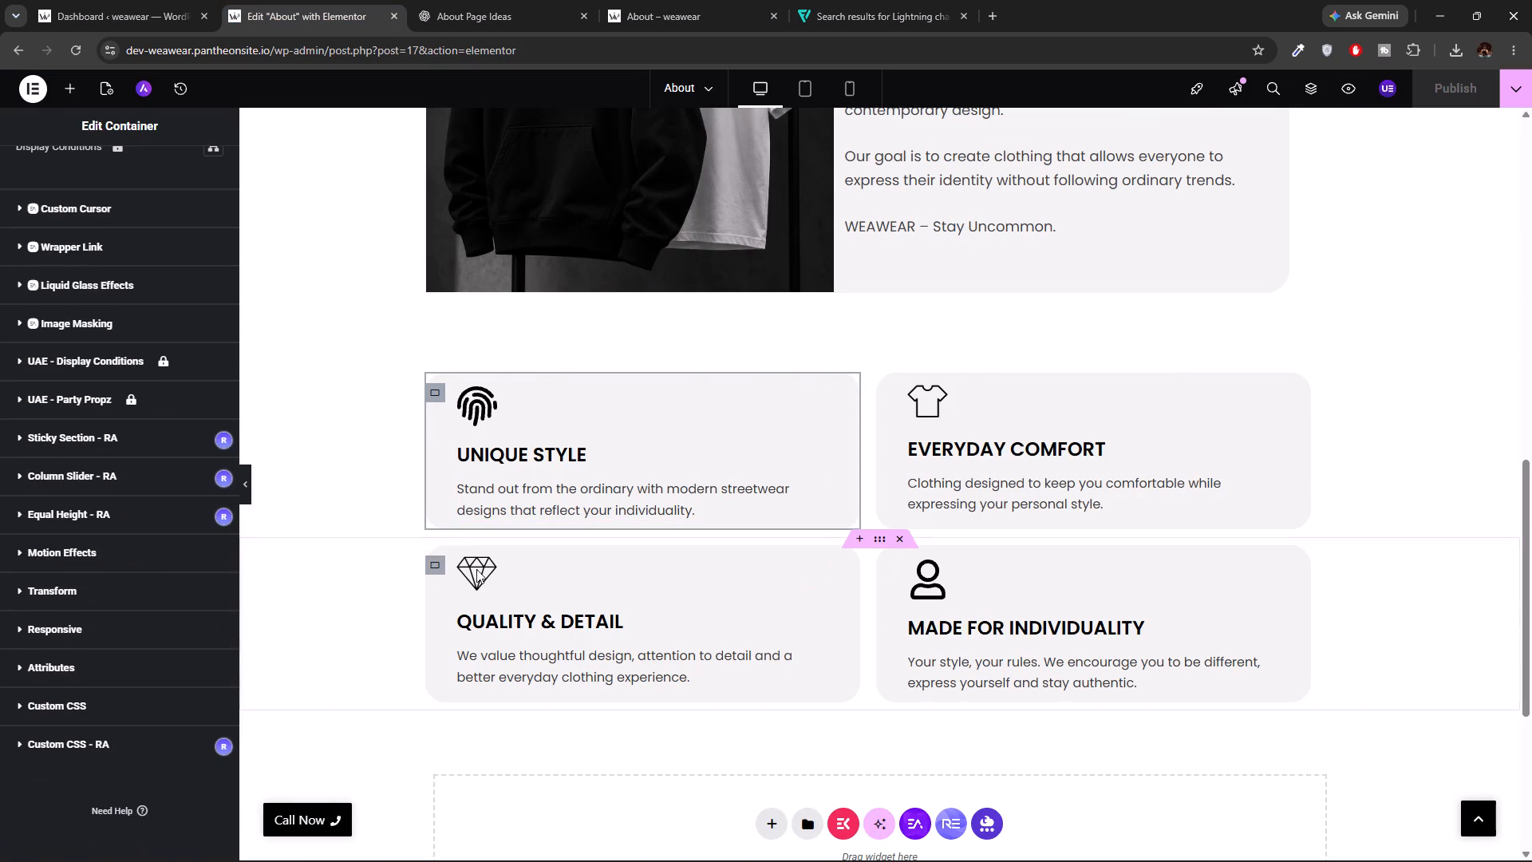
# Set the entrance animation delay of the "QUALITY & DETAIL" card container to 100 ms.
pyautogui.click(435, 563)
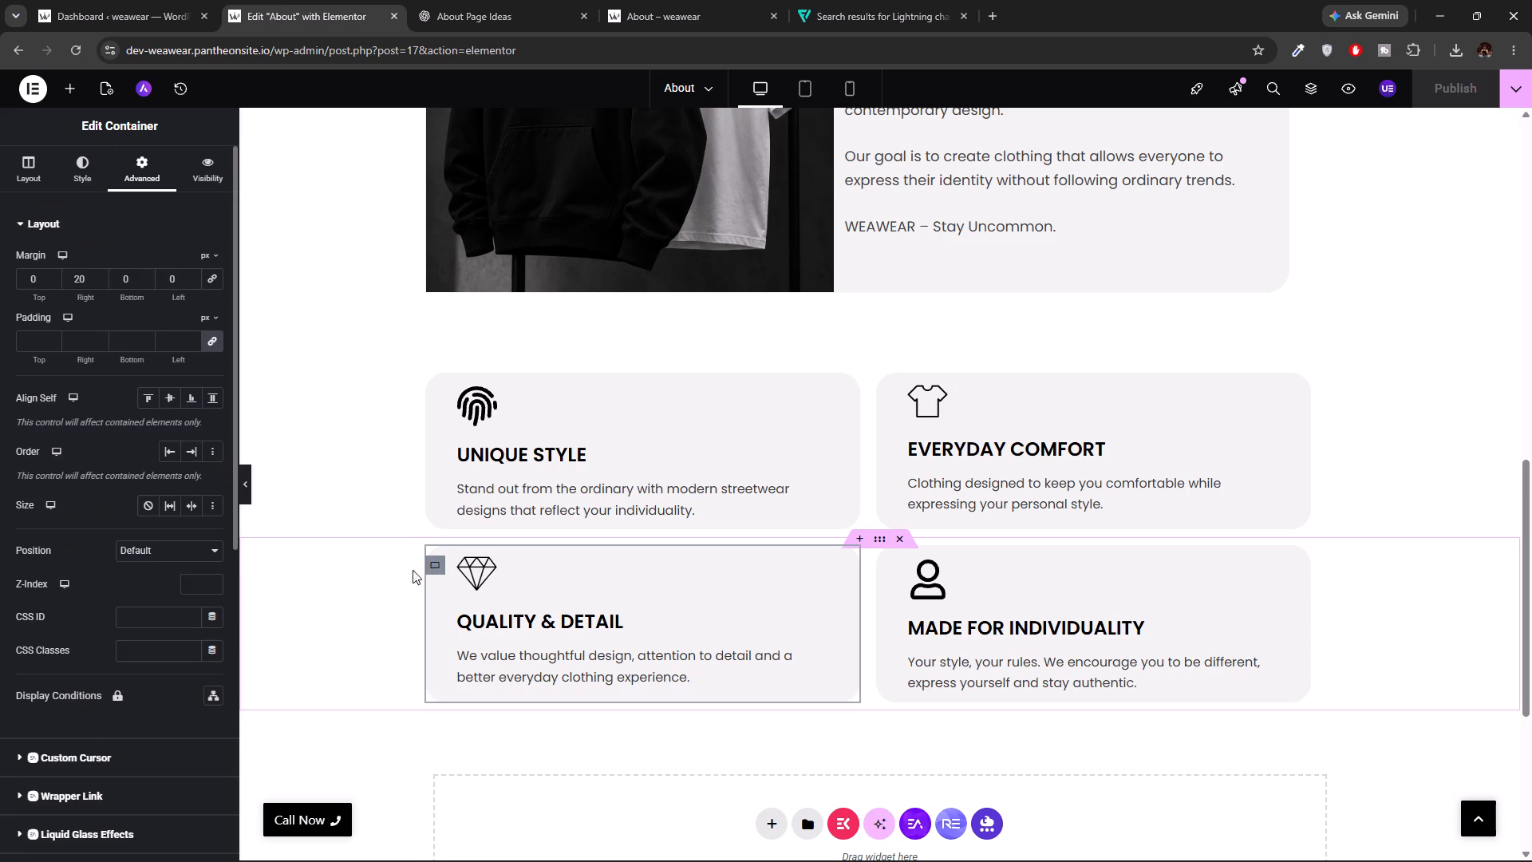
pyautogui.scroll(-2, 76, 637)
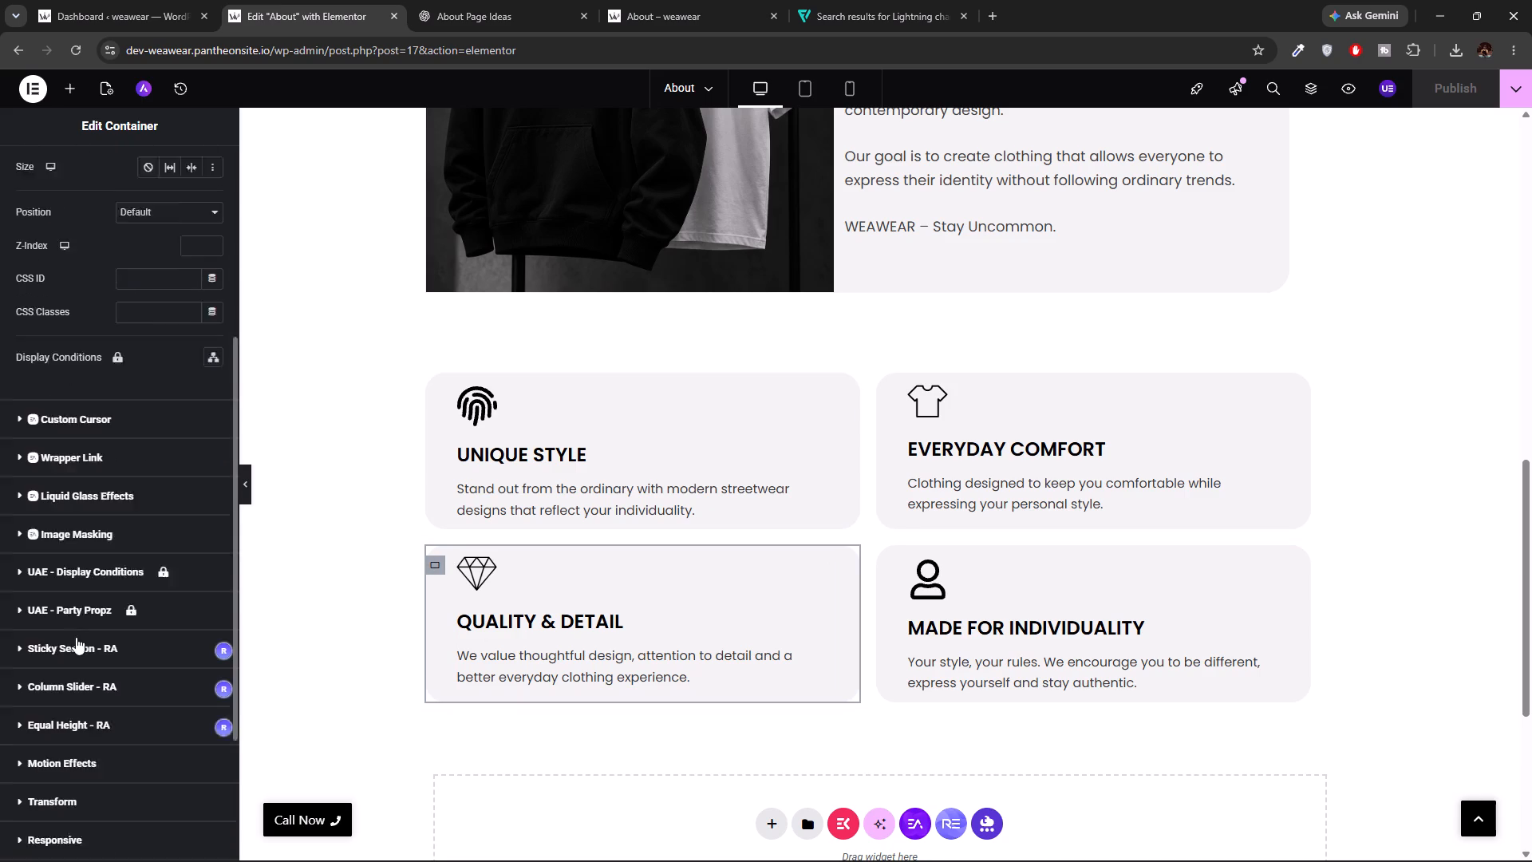
pyautogui.scroll(-2, 76, 637)
pyautogui.click(44, 710)
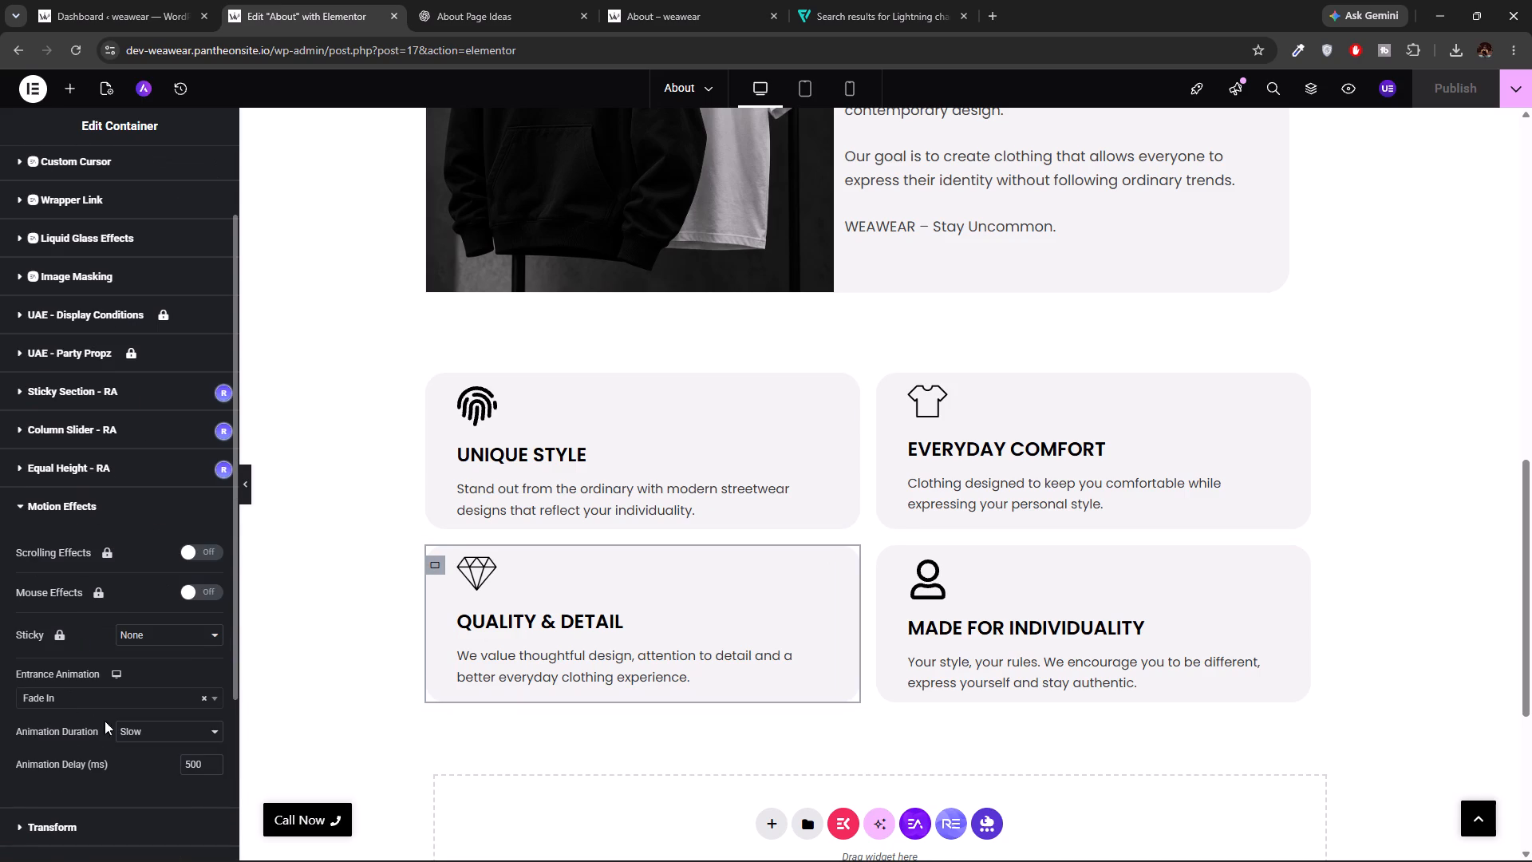
pyautogui.click(187, 763)
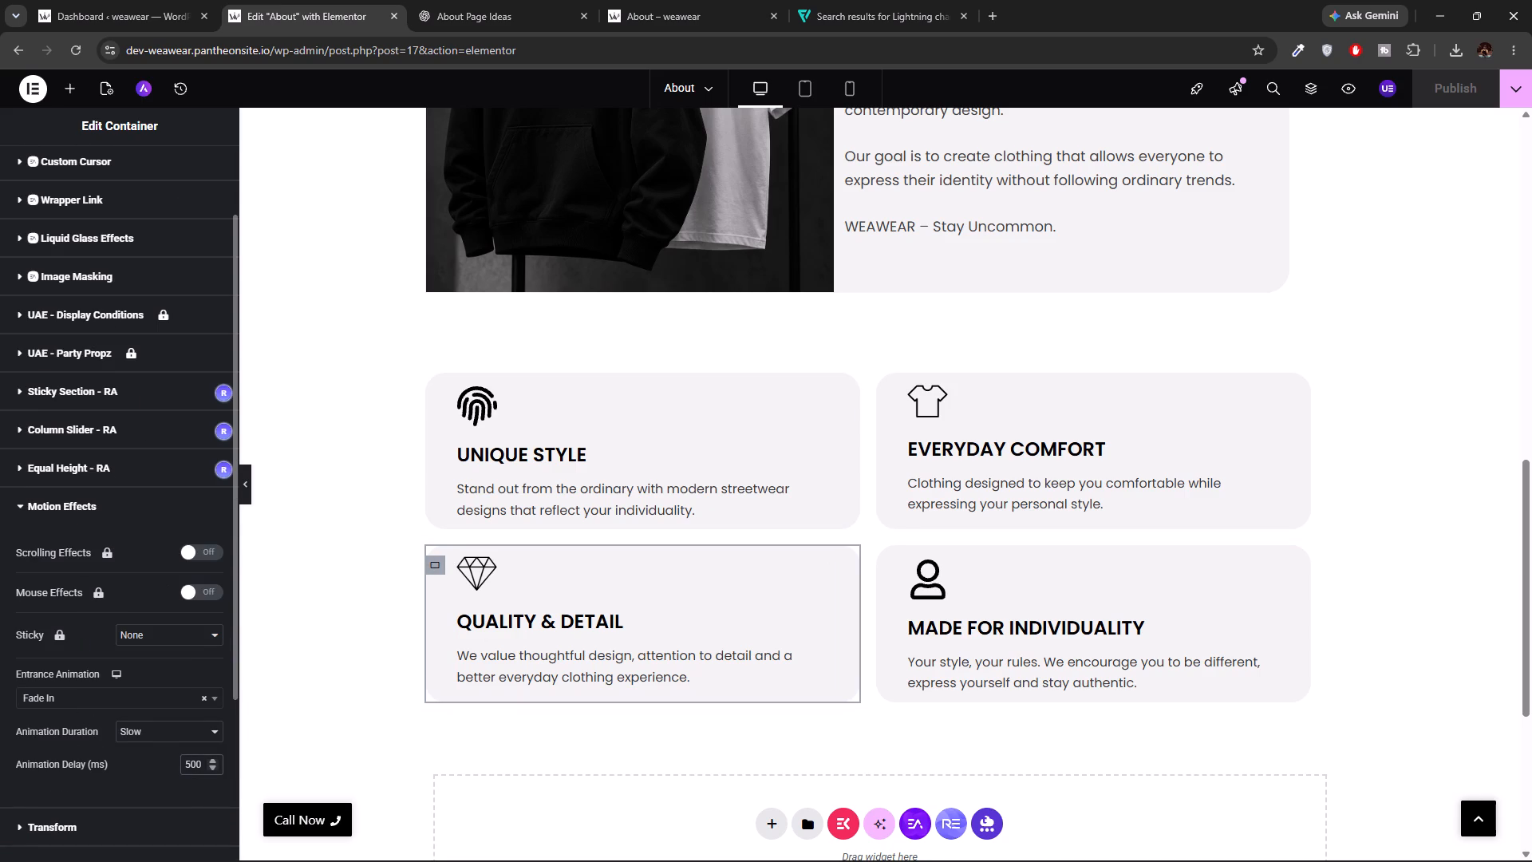
pyautogui.click(192, 763)
pyautogui.press('BackSpace')
pyautogui.press('1')
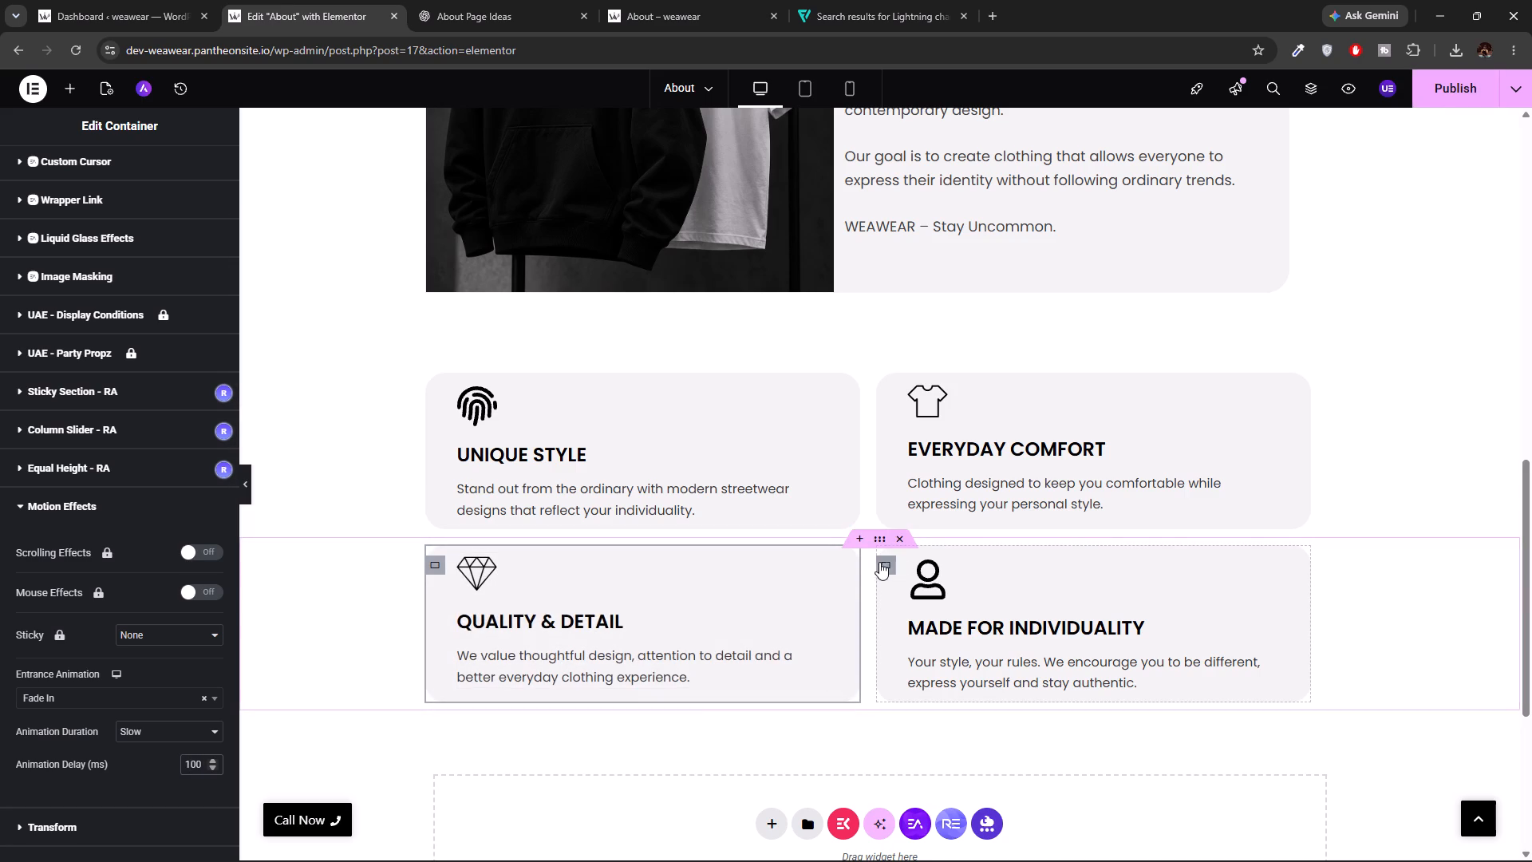
# Set the "MADE FOR INDIVIDUALITY" card container's entrance animation delay to 300 ms and its duration to Normal.
pyautogui.click(876, 561)
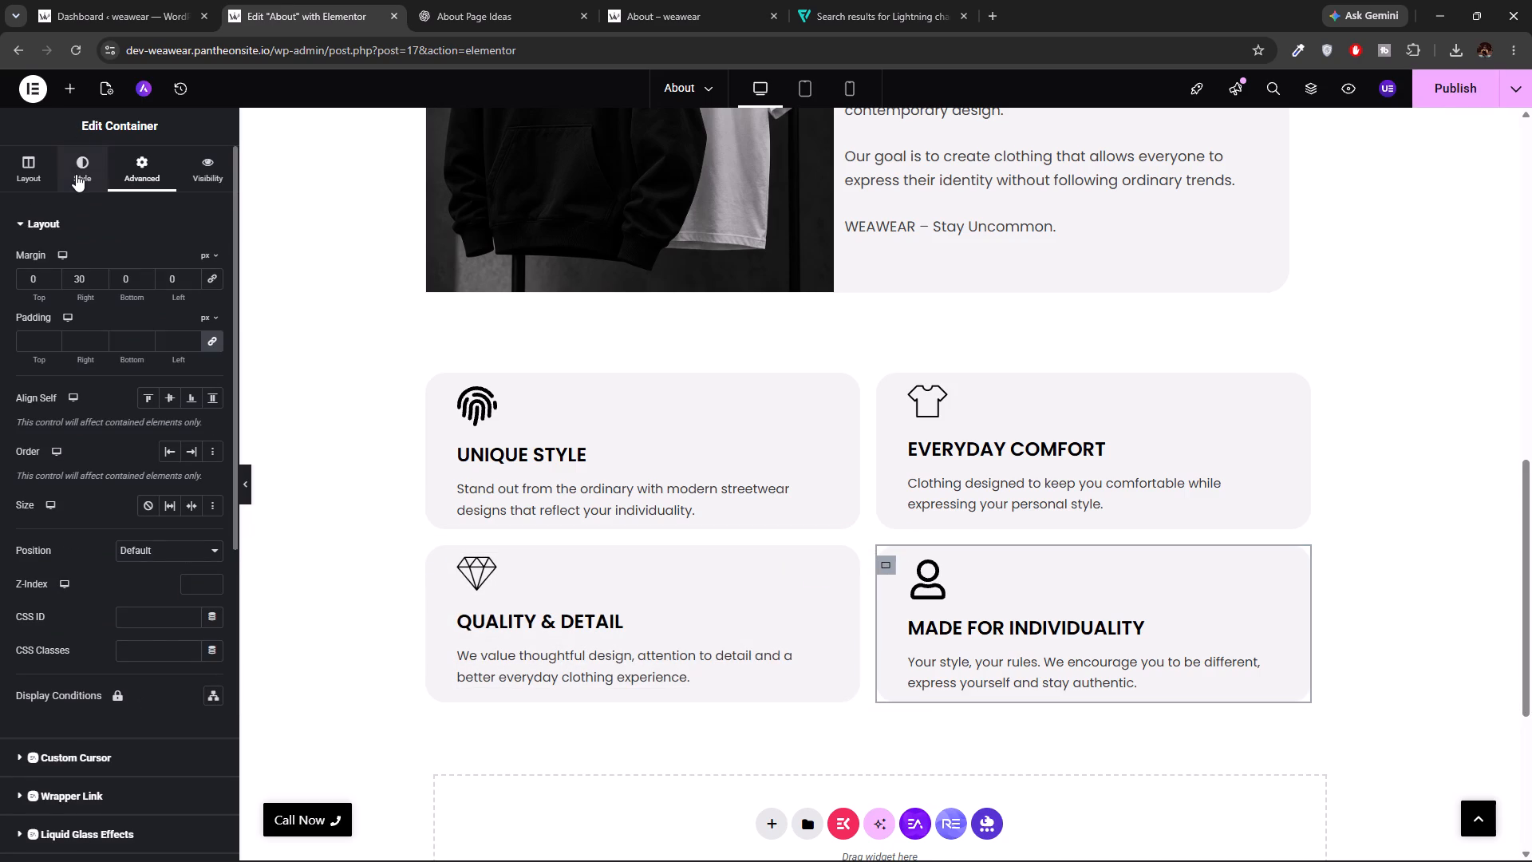
pyautogui.scroll(-5, 63, 546)
pyautogui.click(53, 587)
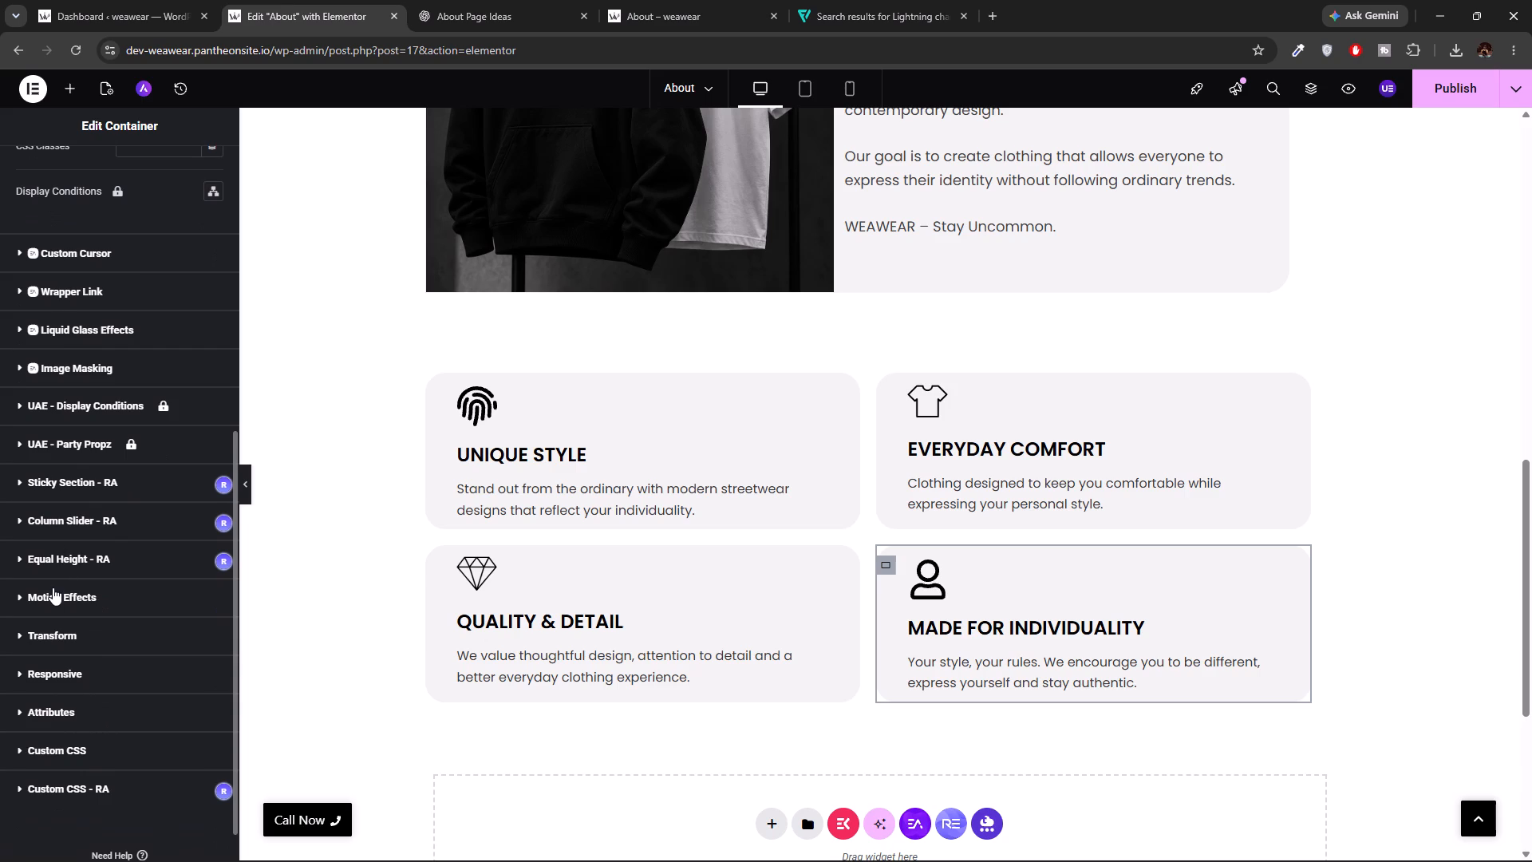
pyautogui.click(191, 765)
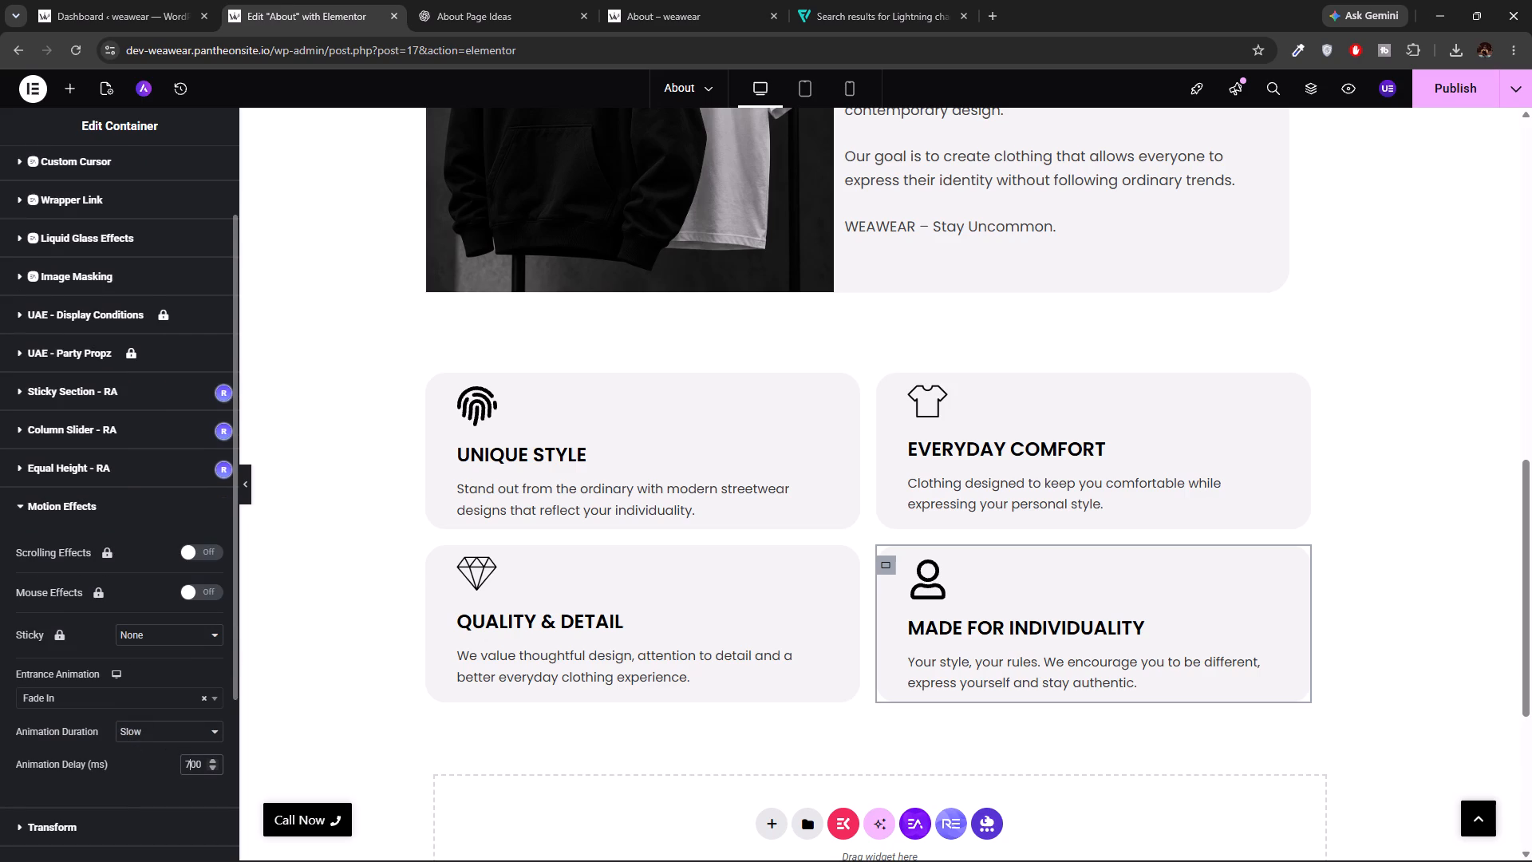
pyautogui.press('BackSpace')
pyautogui.press('3')
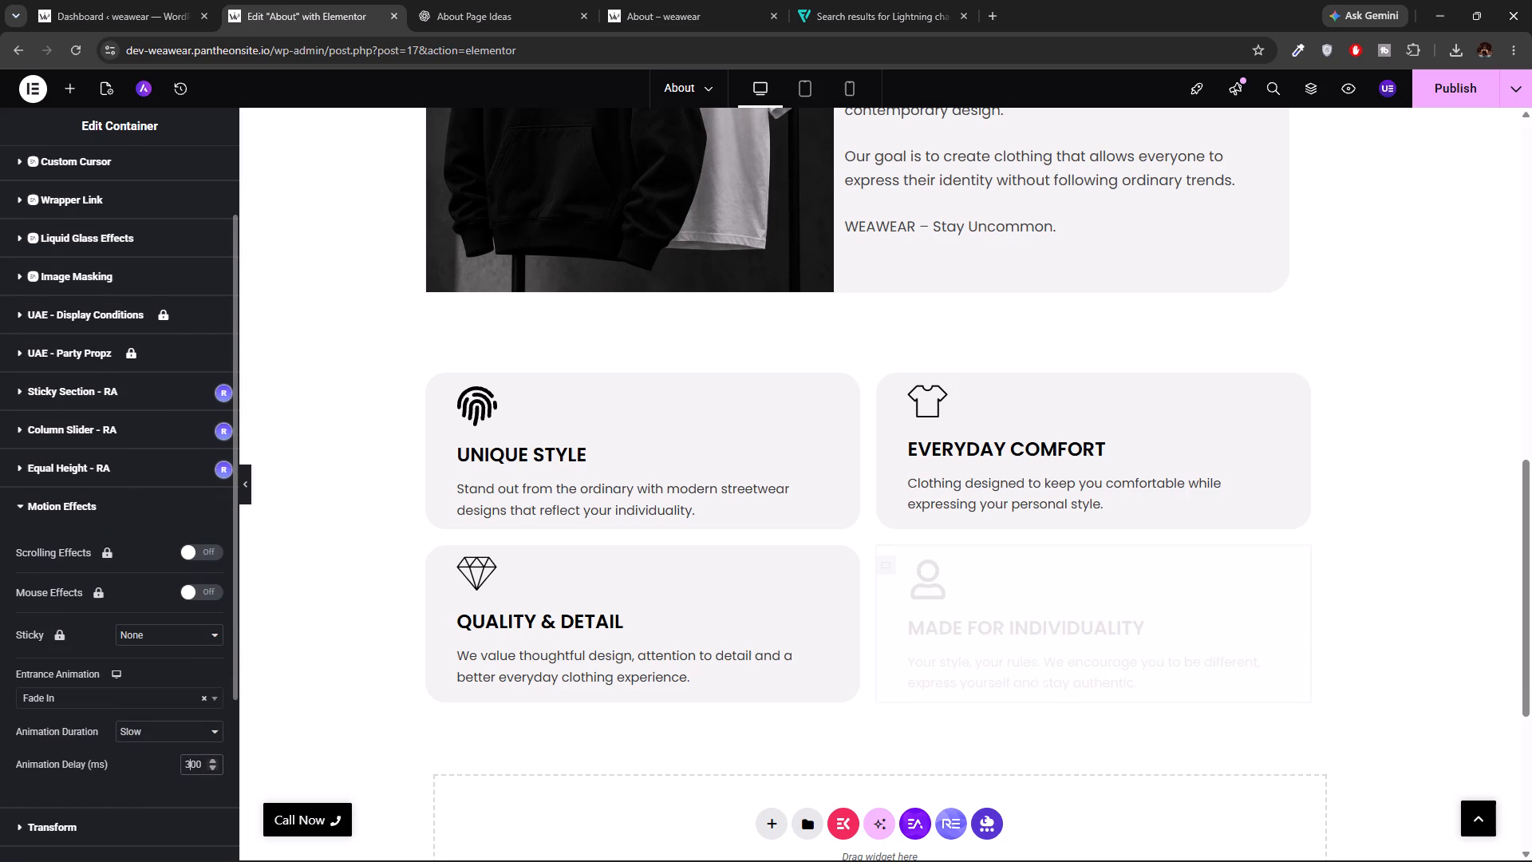
pyautogui.click(148, 728)
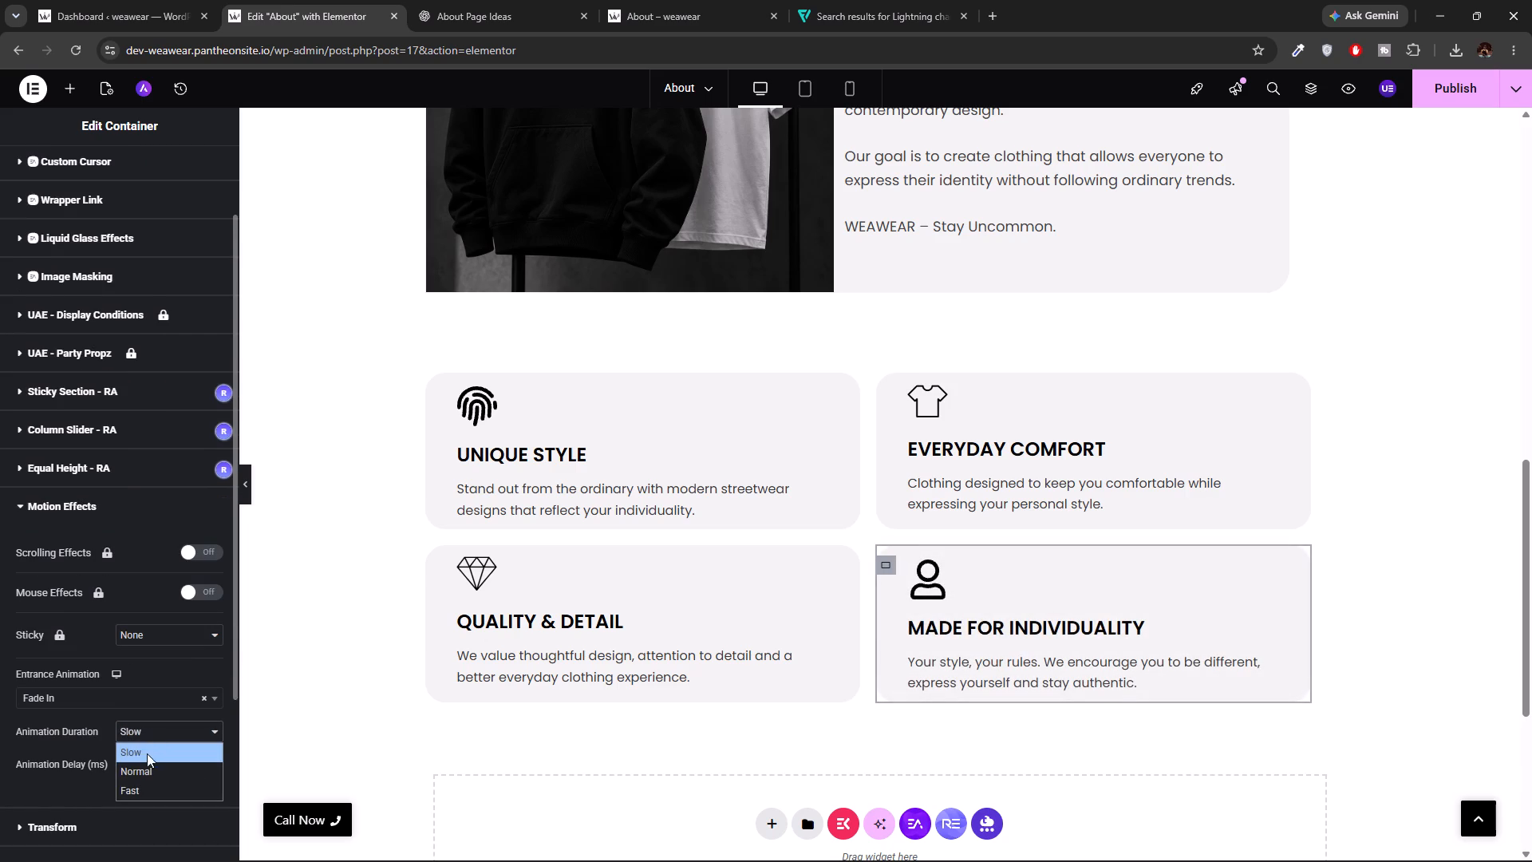
pyautogui.click(142, 761)
pyautogui.moveTo(149, 729); pyautogui.dragTo(144, 765)
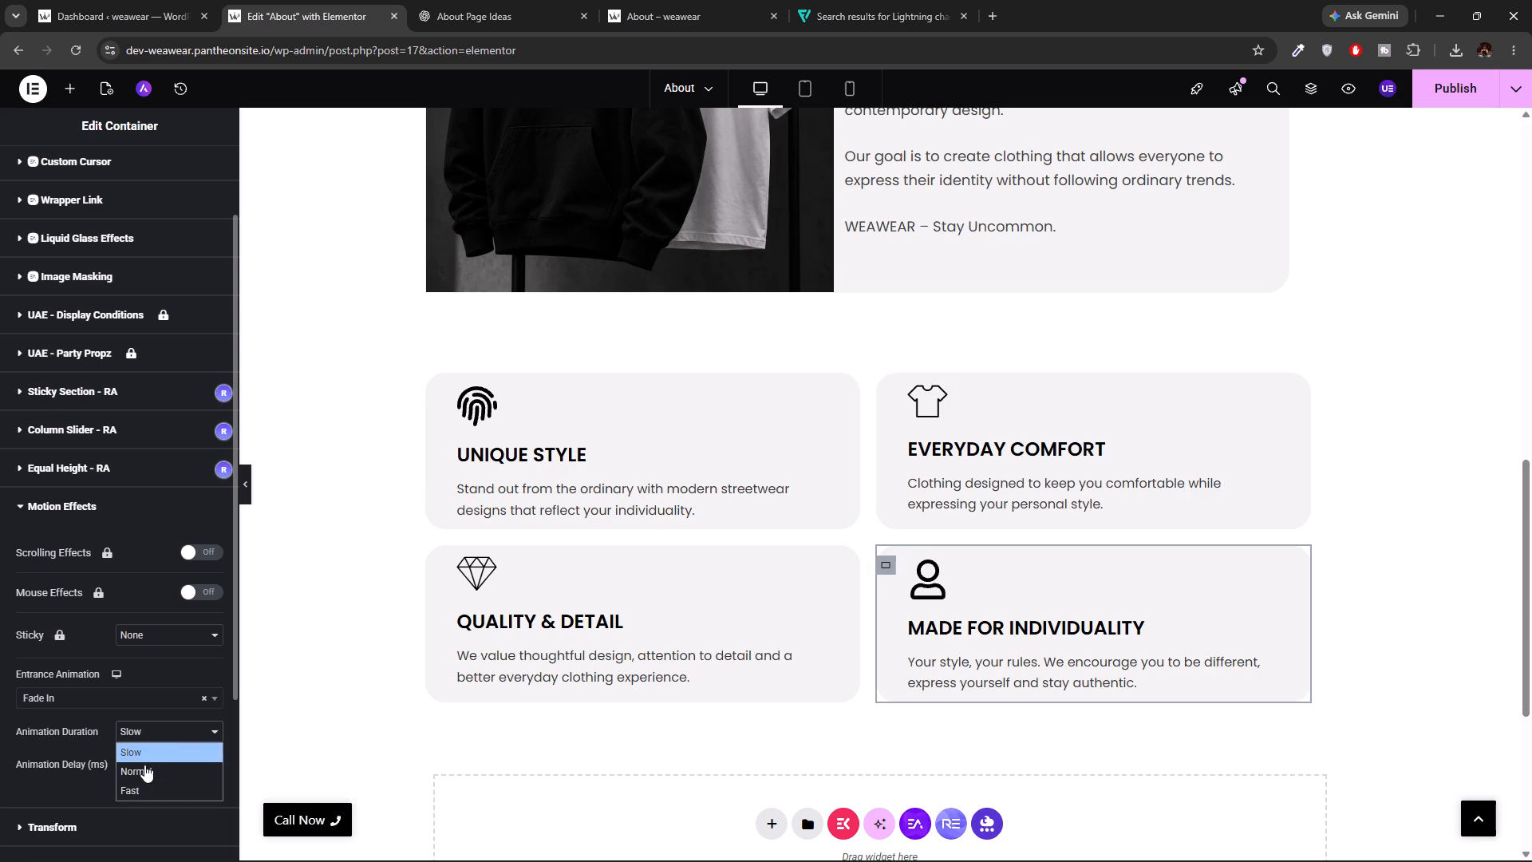
pyautogui.moveTo(144, 765); pyautogui.dragTo(144, 765)
pyautogui.click(144, 765)
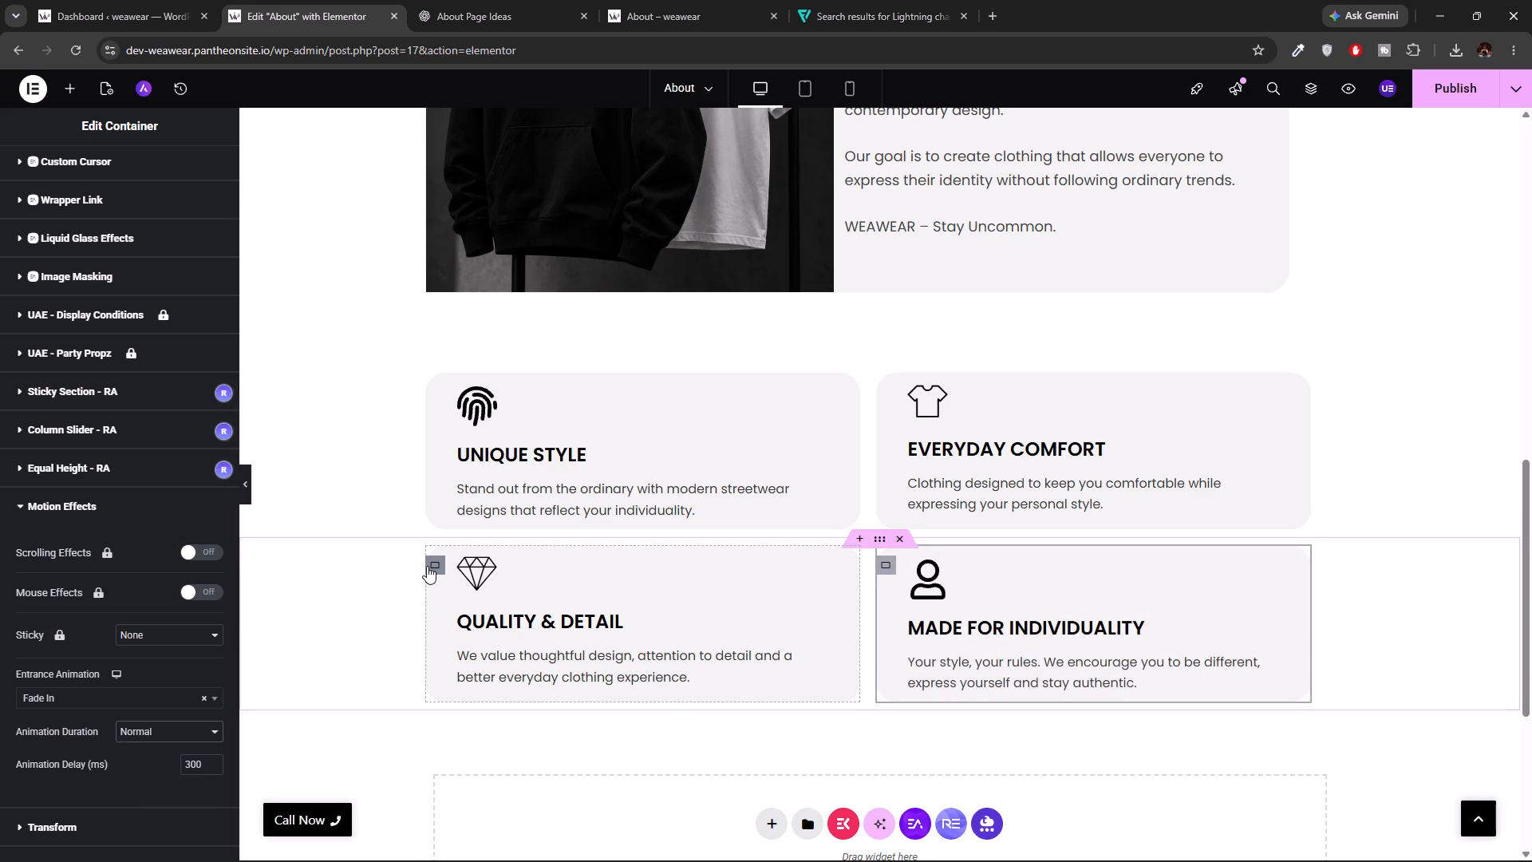
# Set the entrance animation duration of the "QUALITY & DETAIL" card container to Normal.
pyautogui.click(427, 566)
pyautogui.scroll(-3, 86, 753)
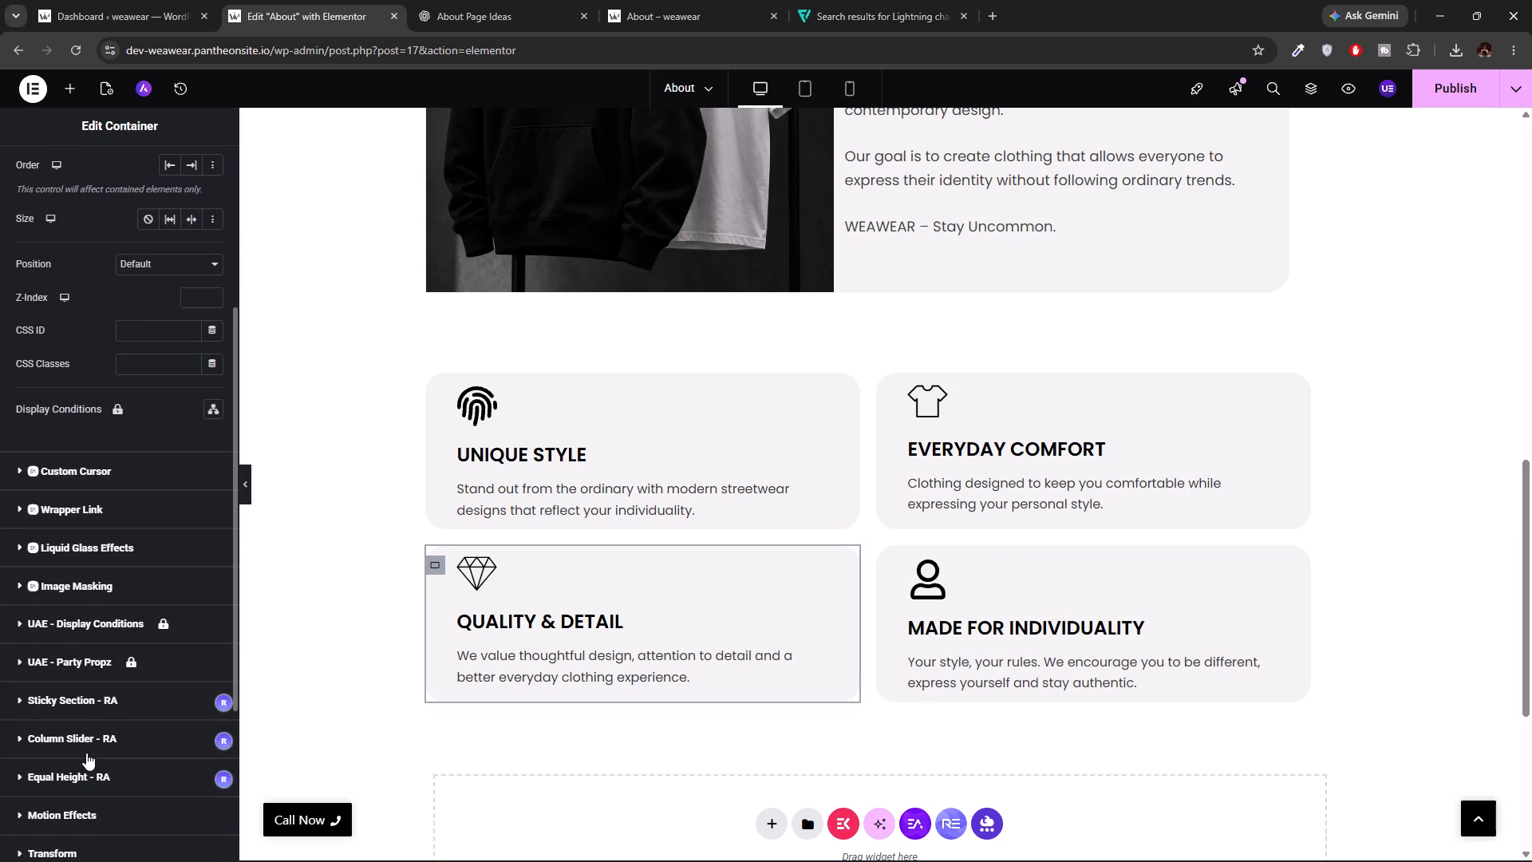
pyautogui.click(53, 804)
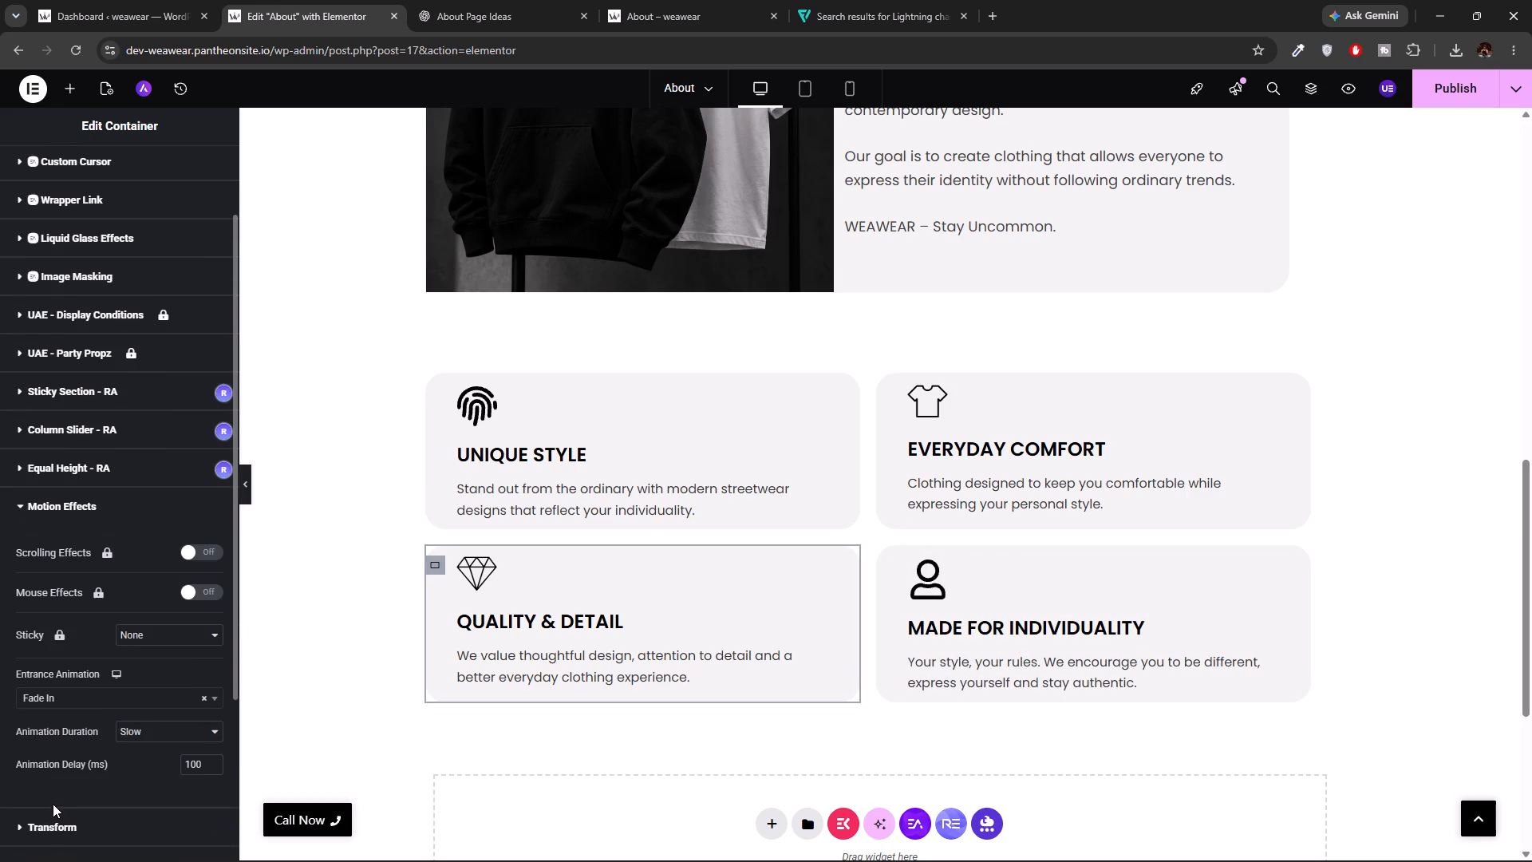
pyautogui.click(144, 728)
pyautogui.click(132, 767)
# Set the entrance animation duration of the "UNIQUE STYLE" card container to Normal.
pyautogui.click(434, 386)
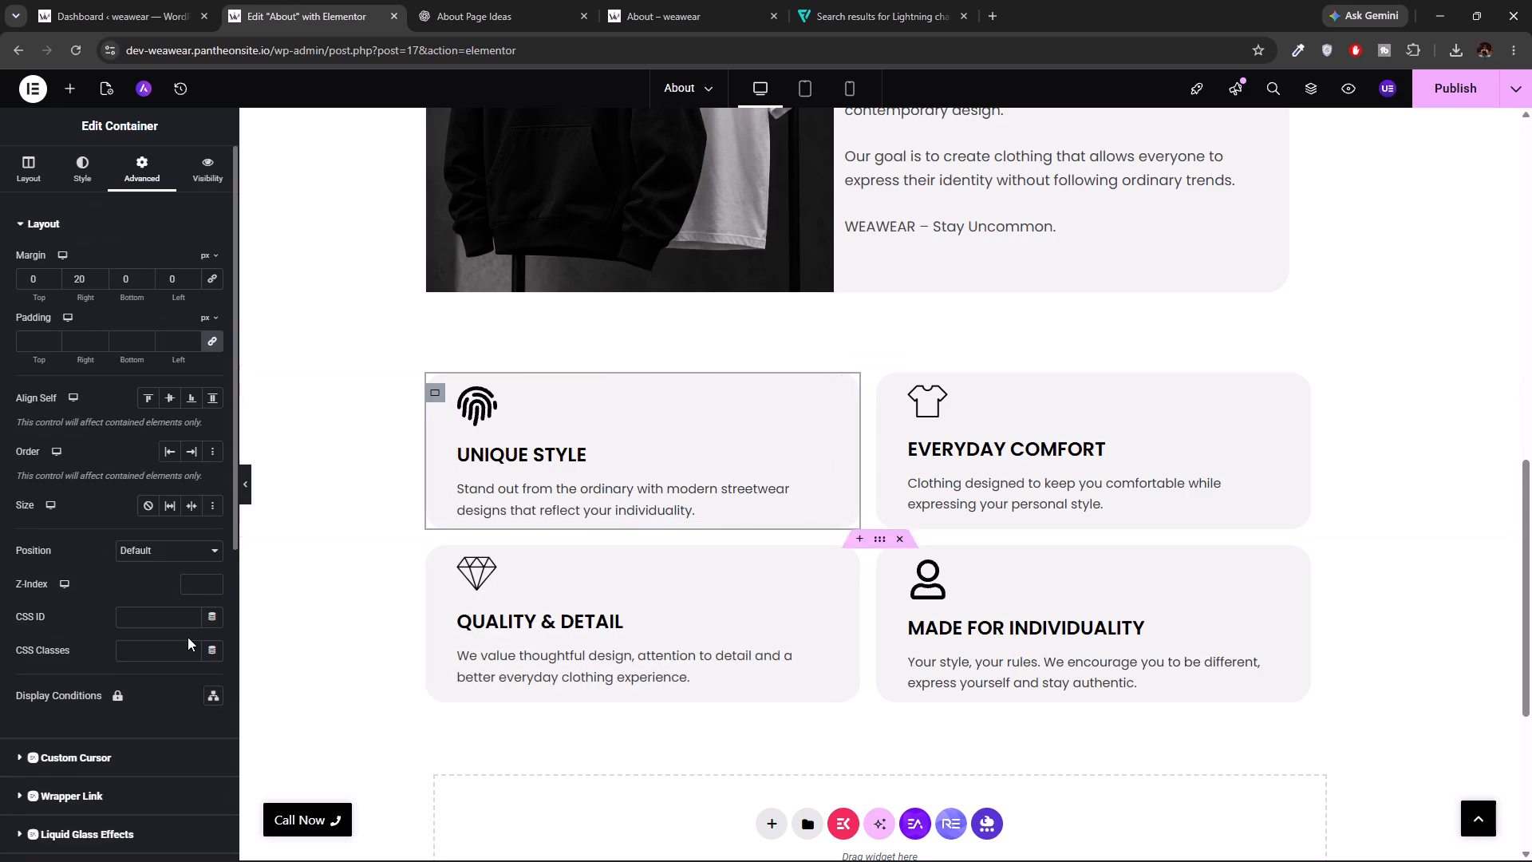
pyautogui.scroll(-4, 188, 637)
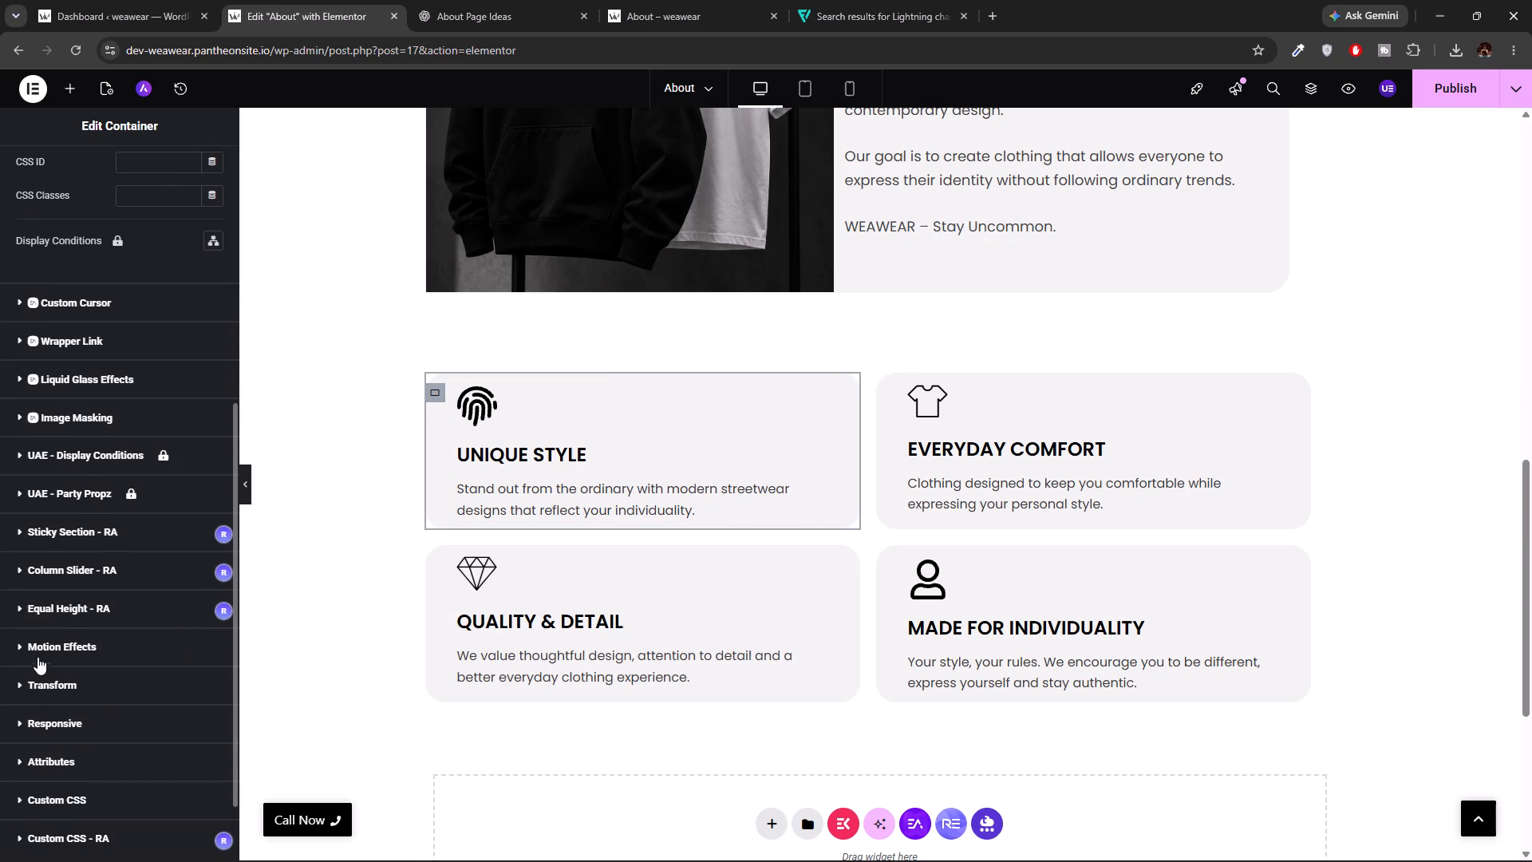
pyautogui.click(61, 649)
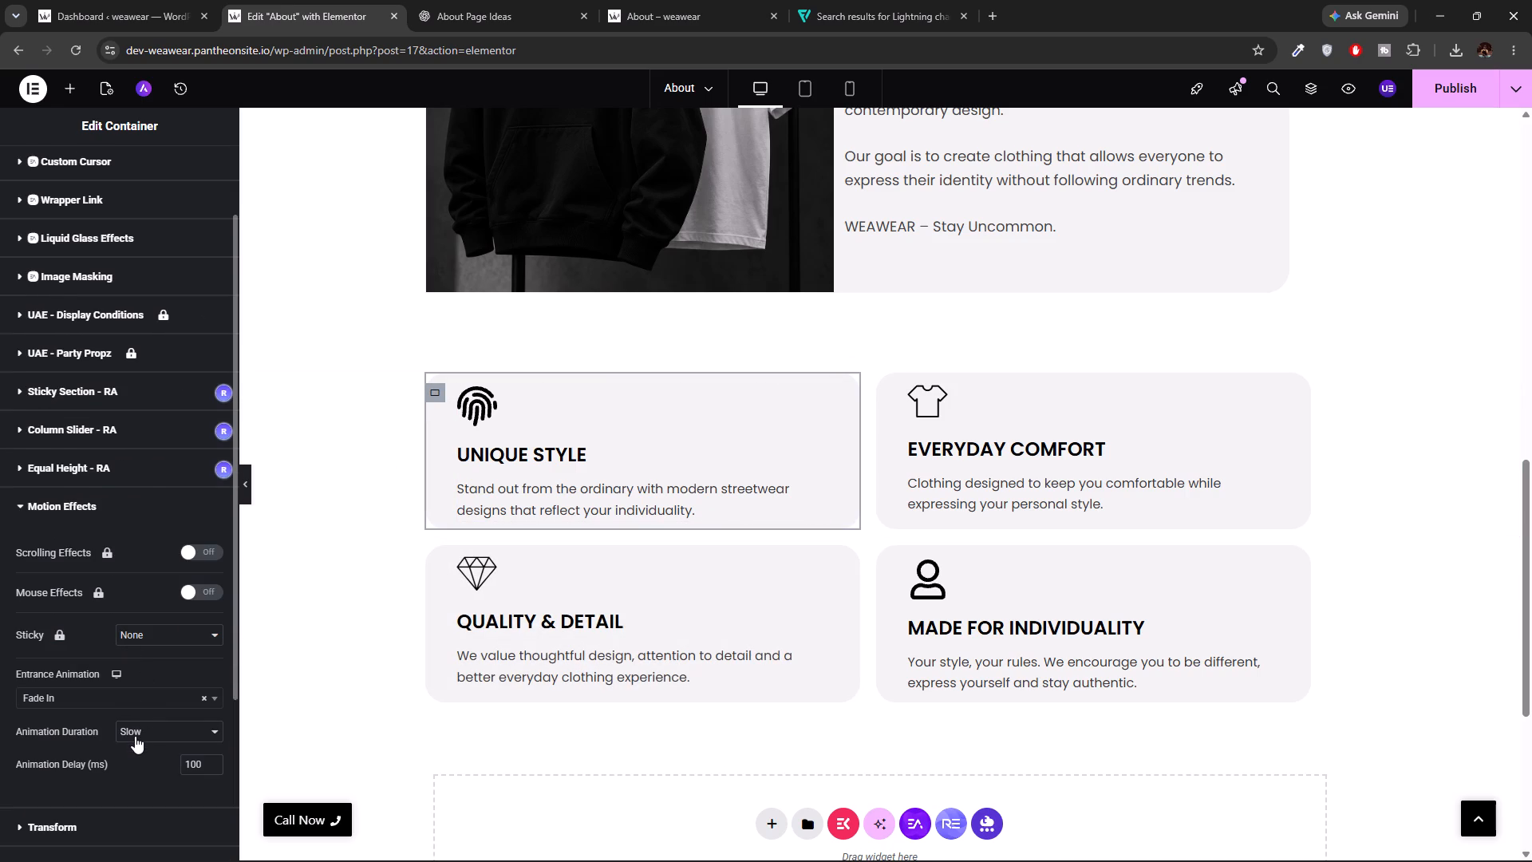
pyautogui.click(134, 736)
pyautogui.click(136, 767)
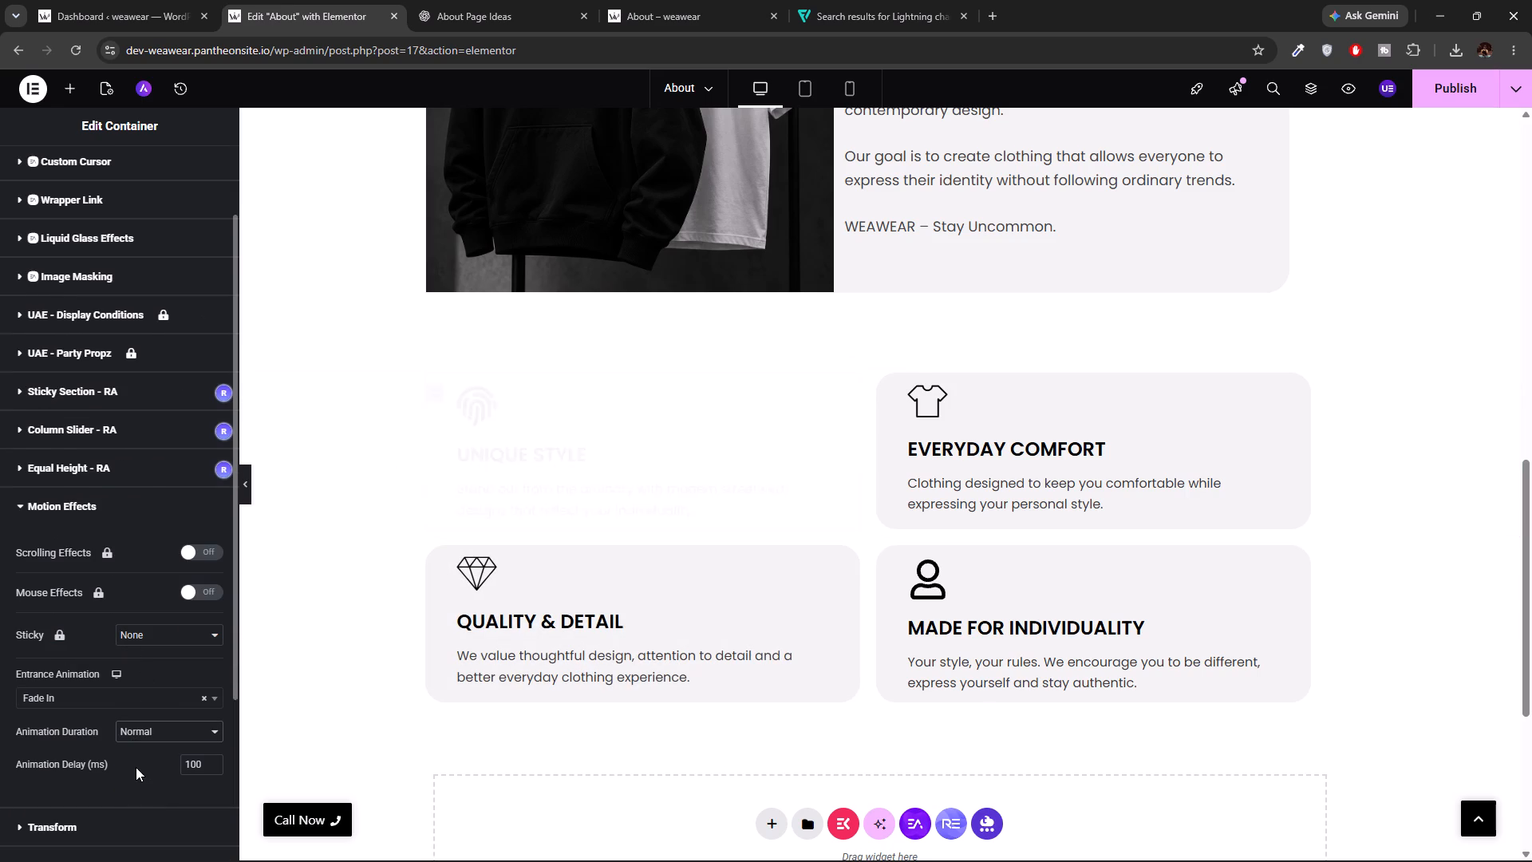
# Set the entrance animation duration of the "EVERYDAY COMFORT" card container to Normal.
pyautogui.click(888, 395)
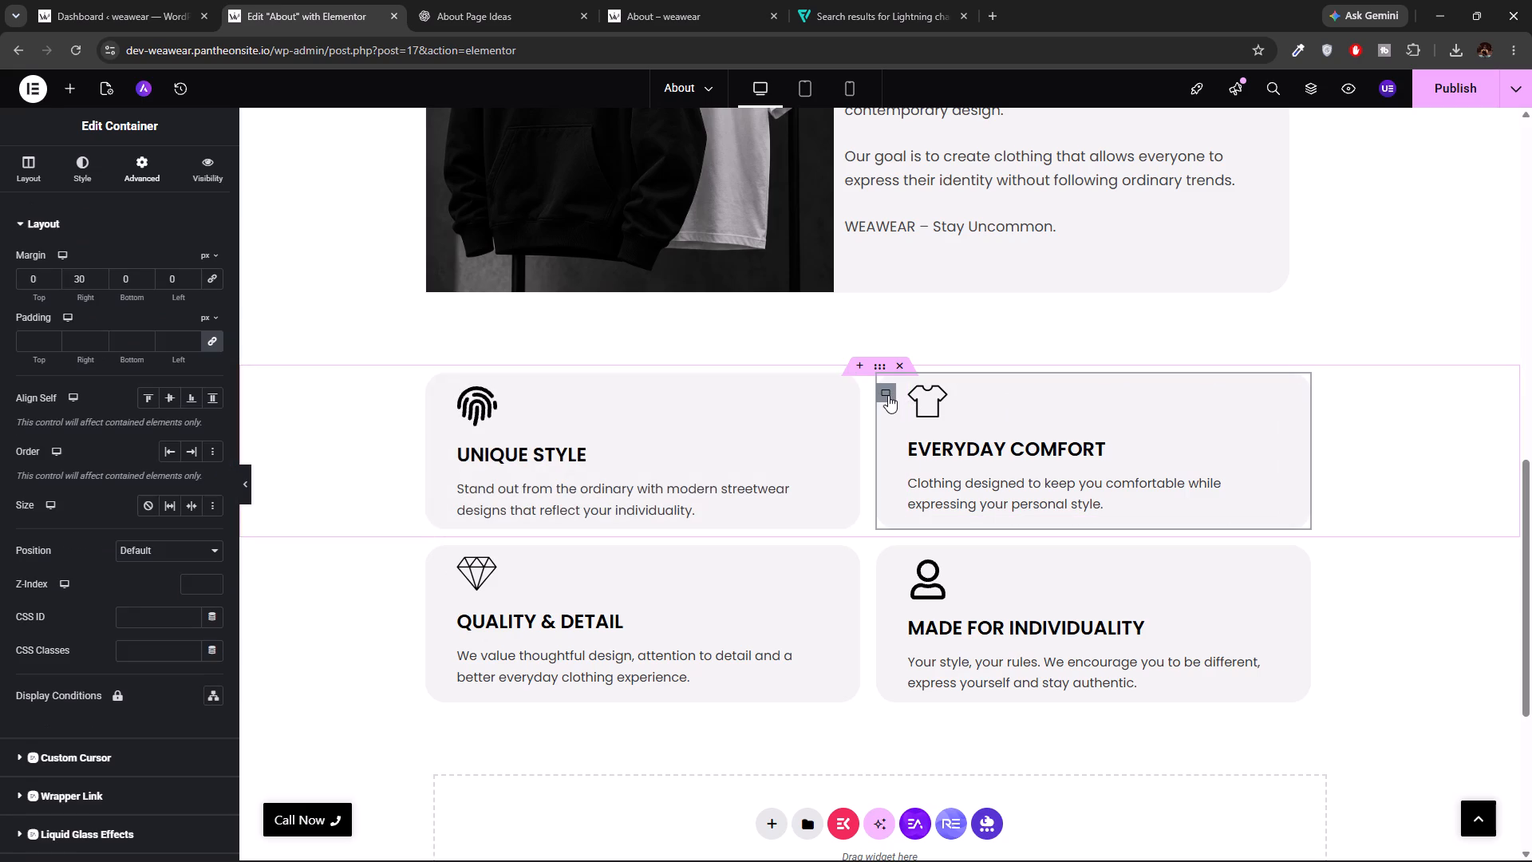
pyautogui.scroll(-6, 161, 669)
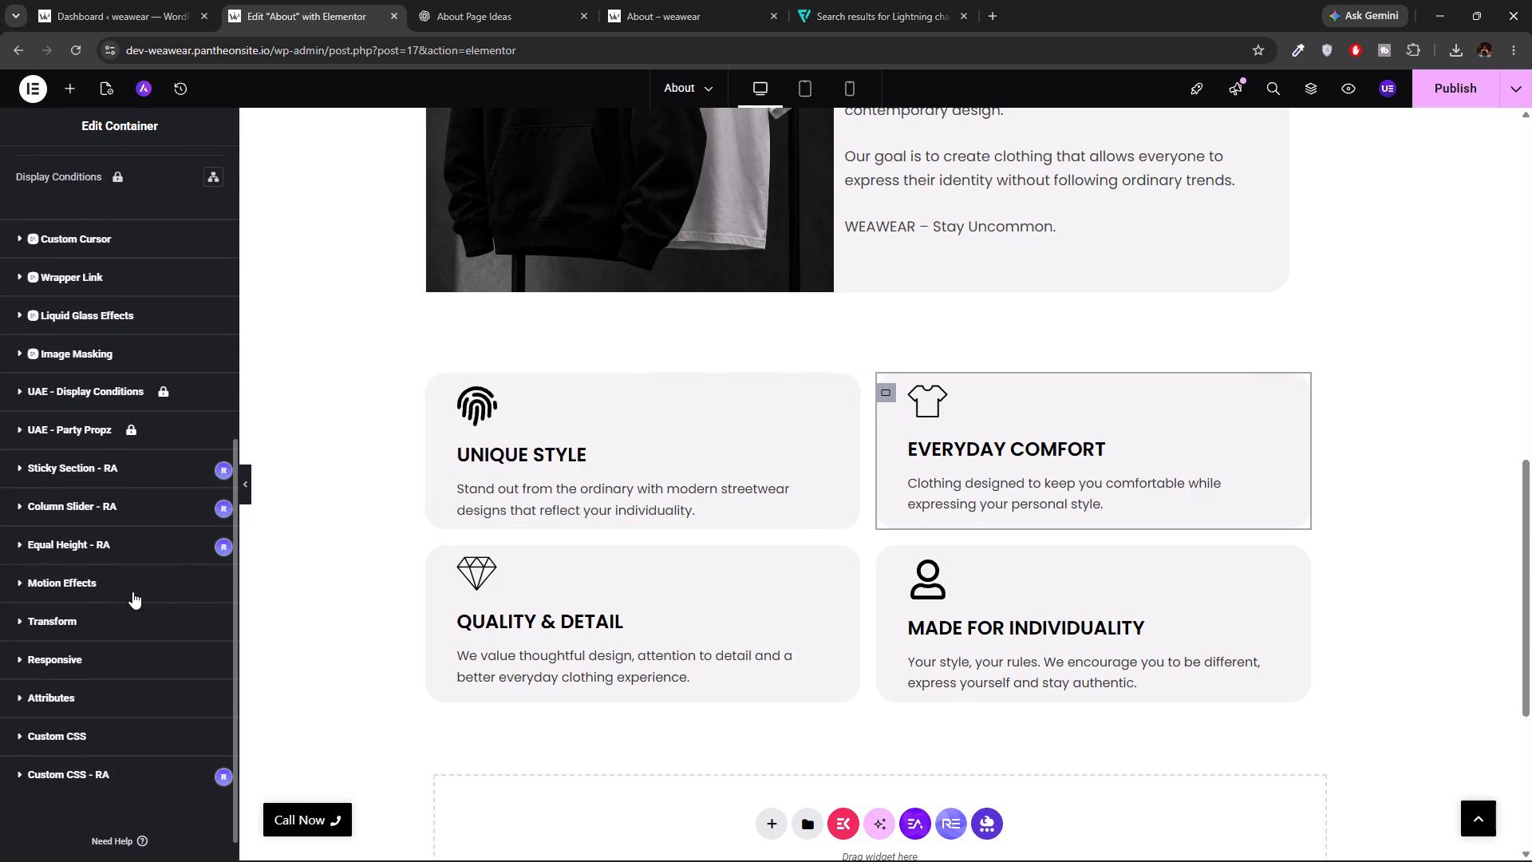
pyautogui.click(121, 572)
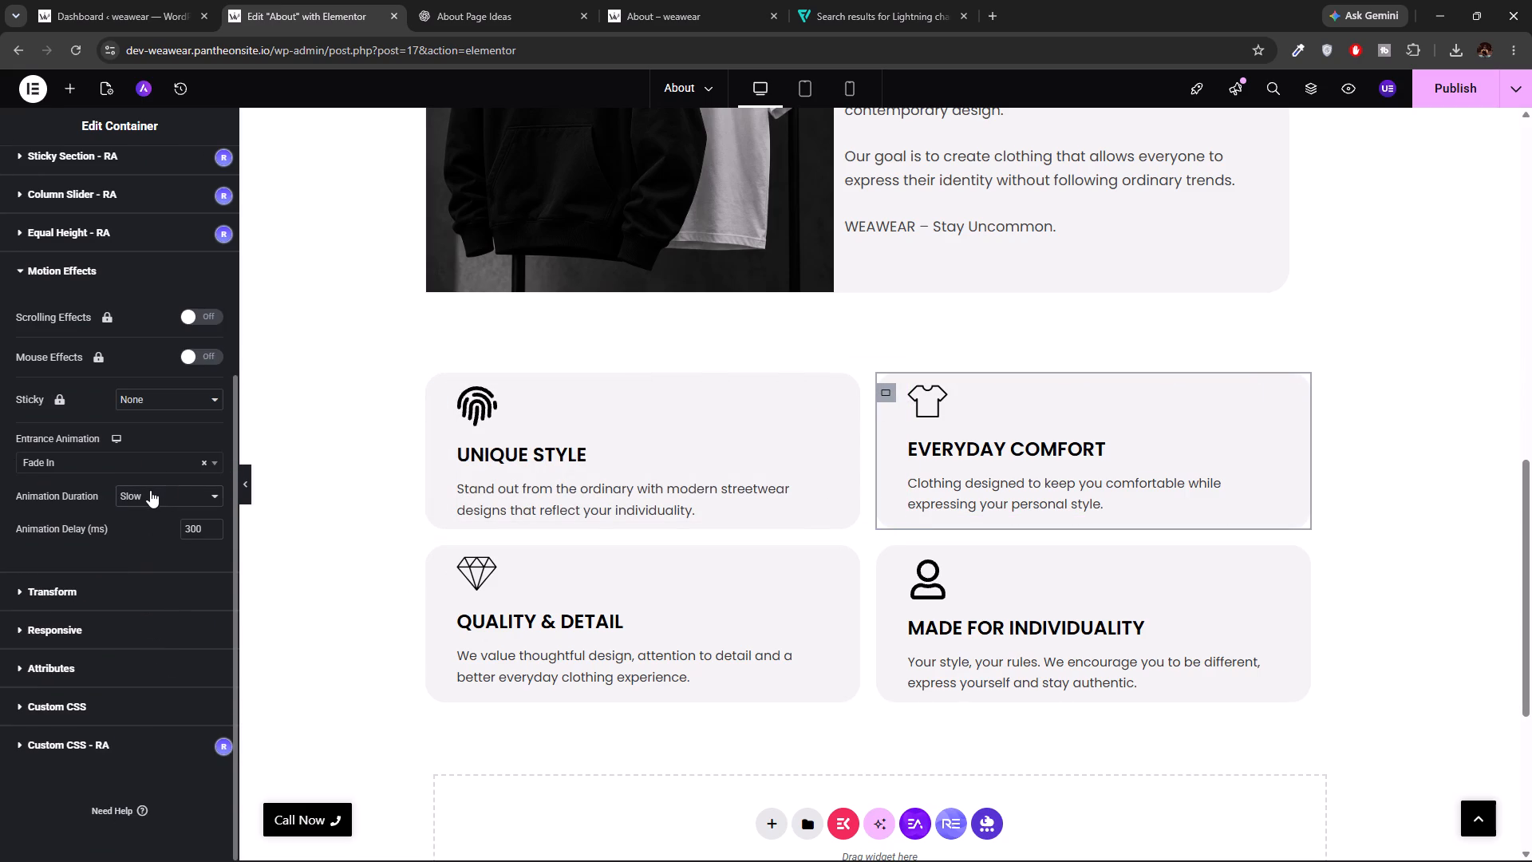
pyautogui.click(150, 490)
pyautogui.click(135, 528)
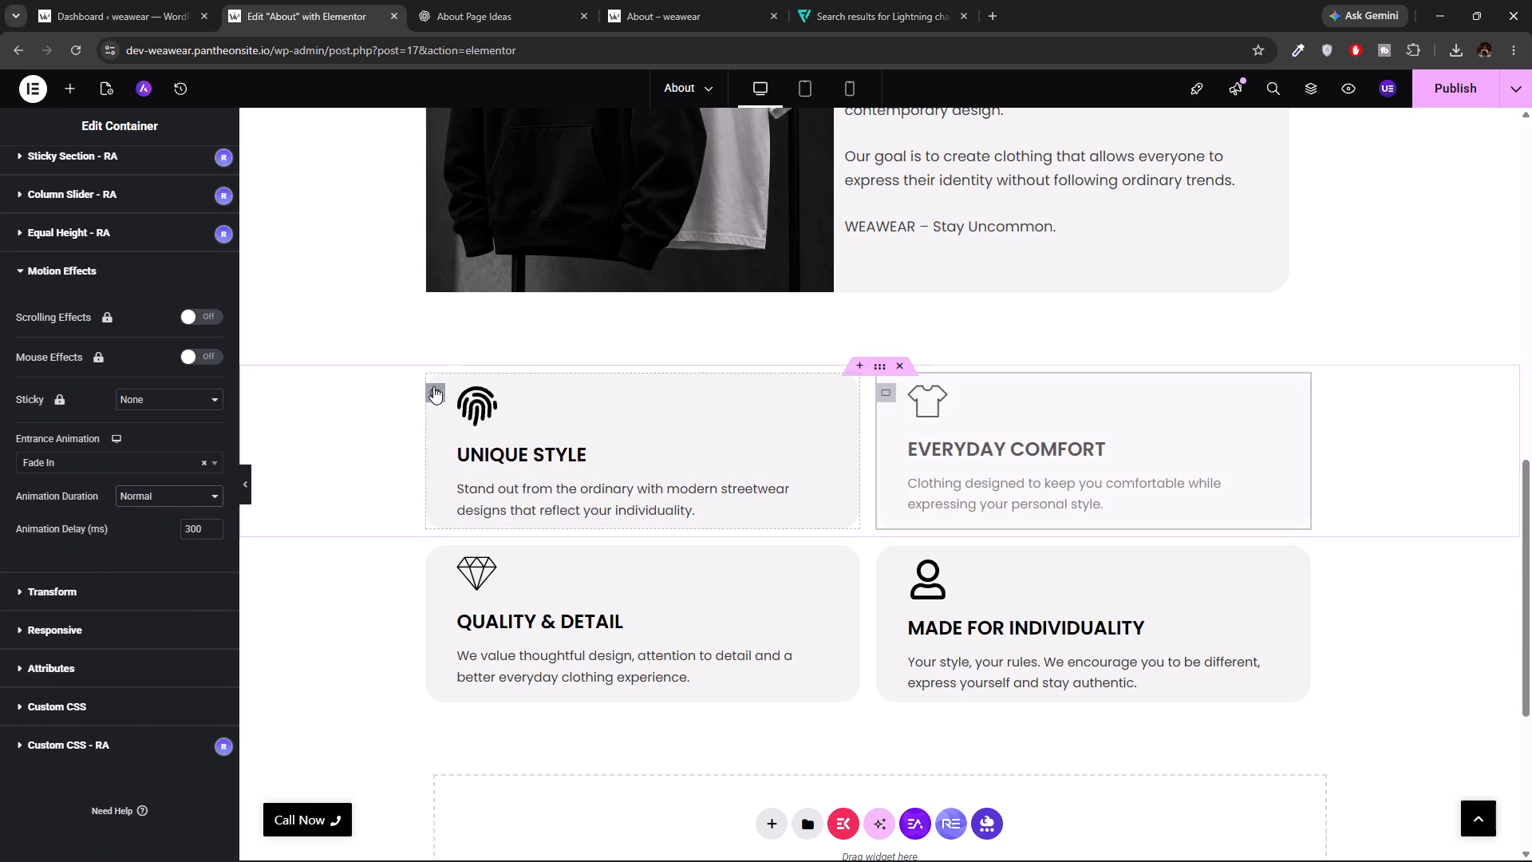
# Replace the entrance animation of the "UNIQUE STYLE" card container with Zoom In.
pyautogui.click(429, 391)
pyautogui.scroll(-5, 144, 593)
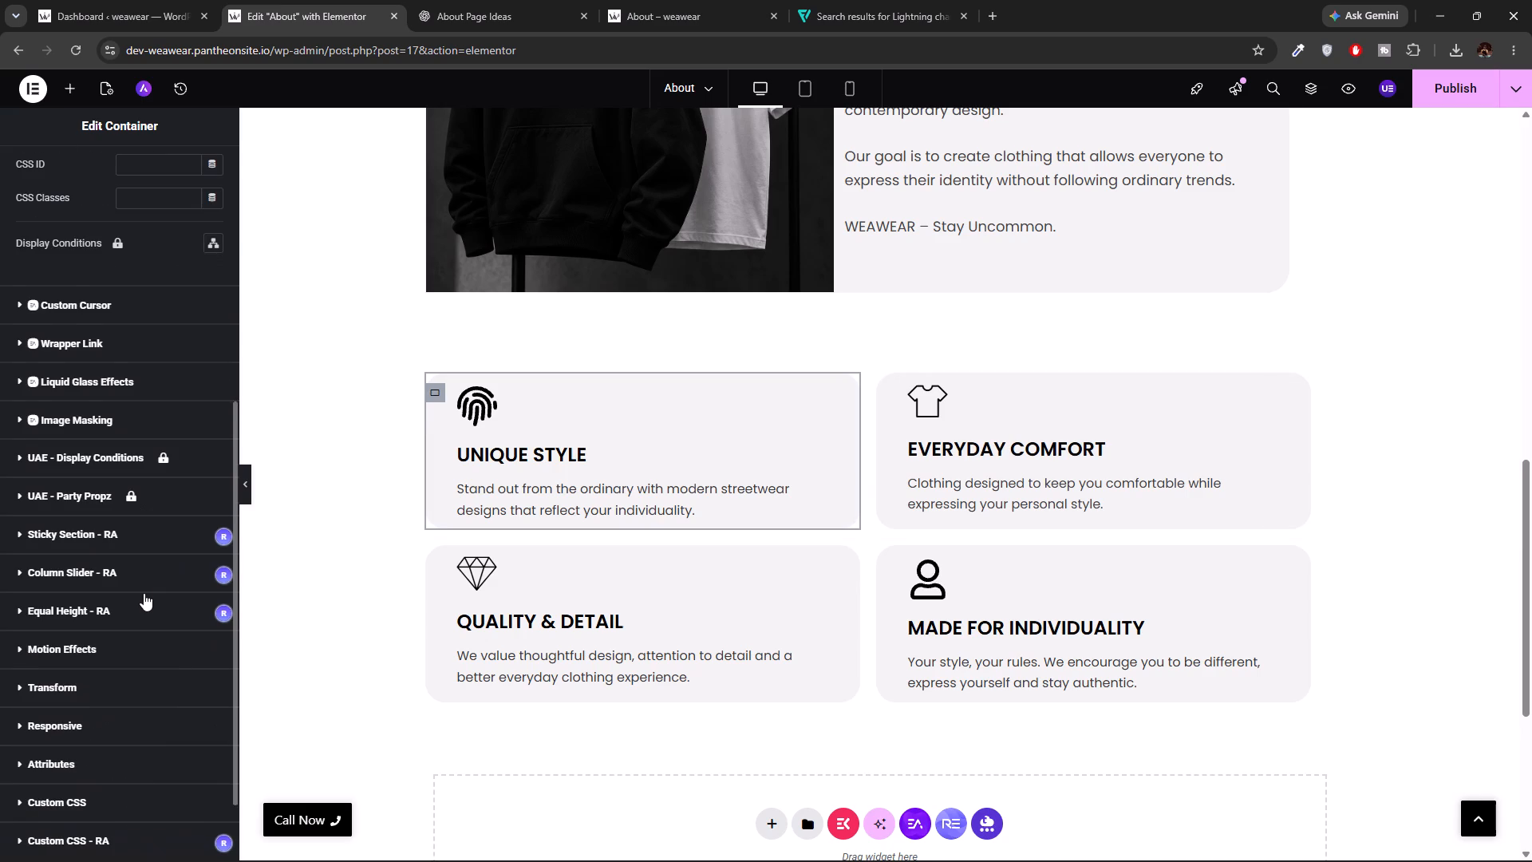
pyautogui.click(64, 646)
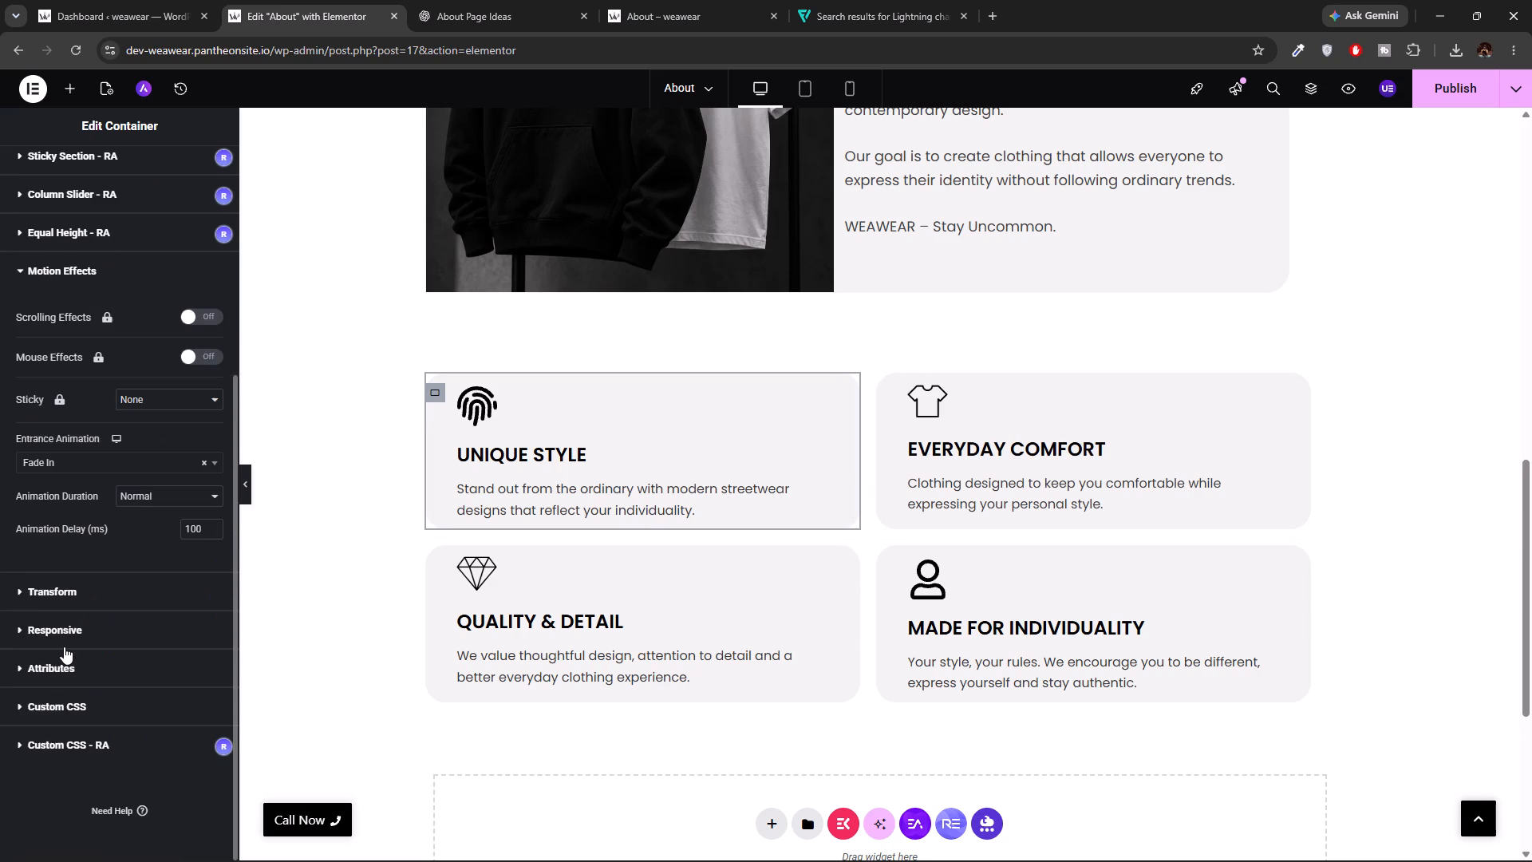
pyautogui.click(117, 461)
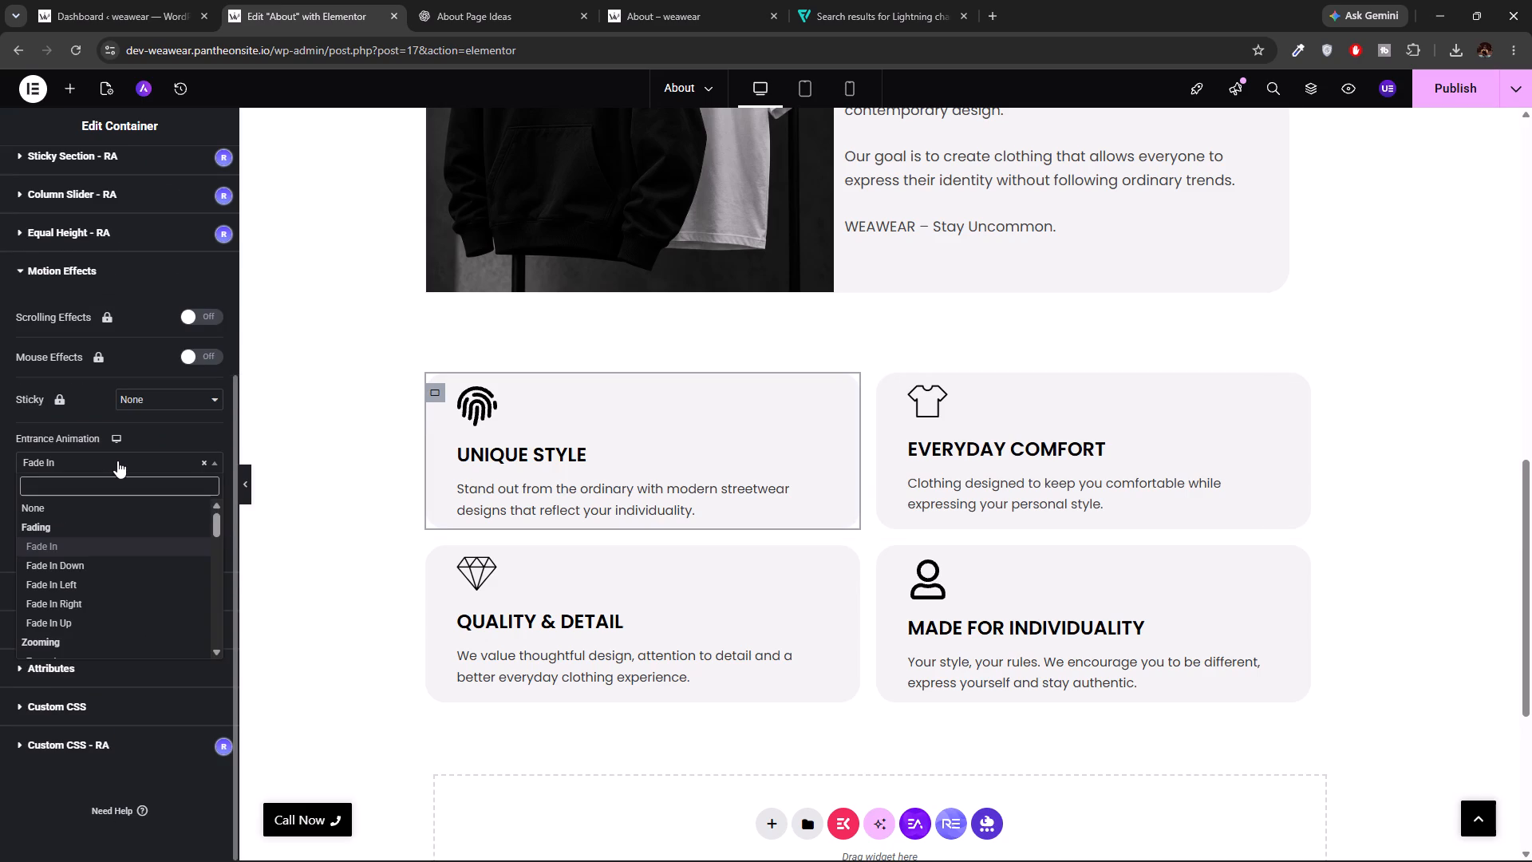
pyautogui.click(204, 461)
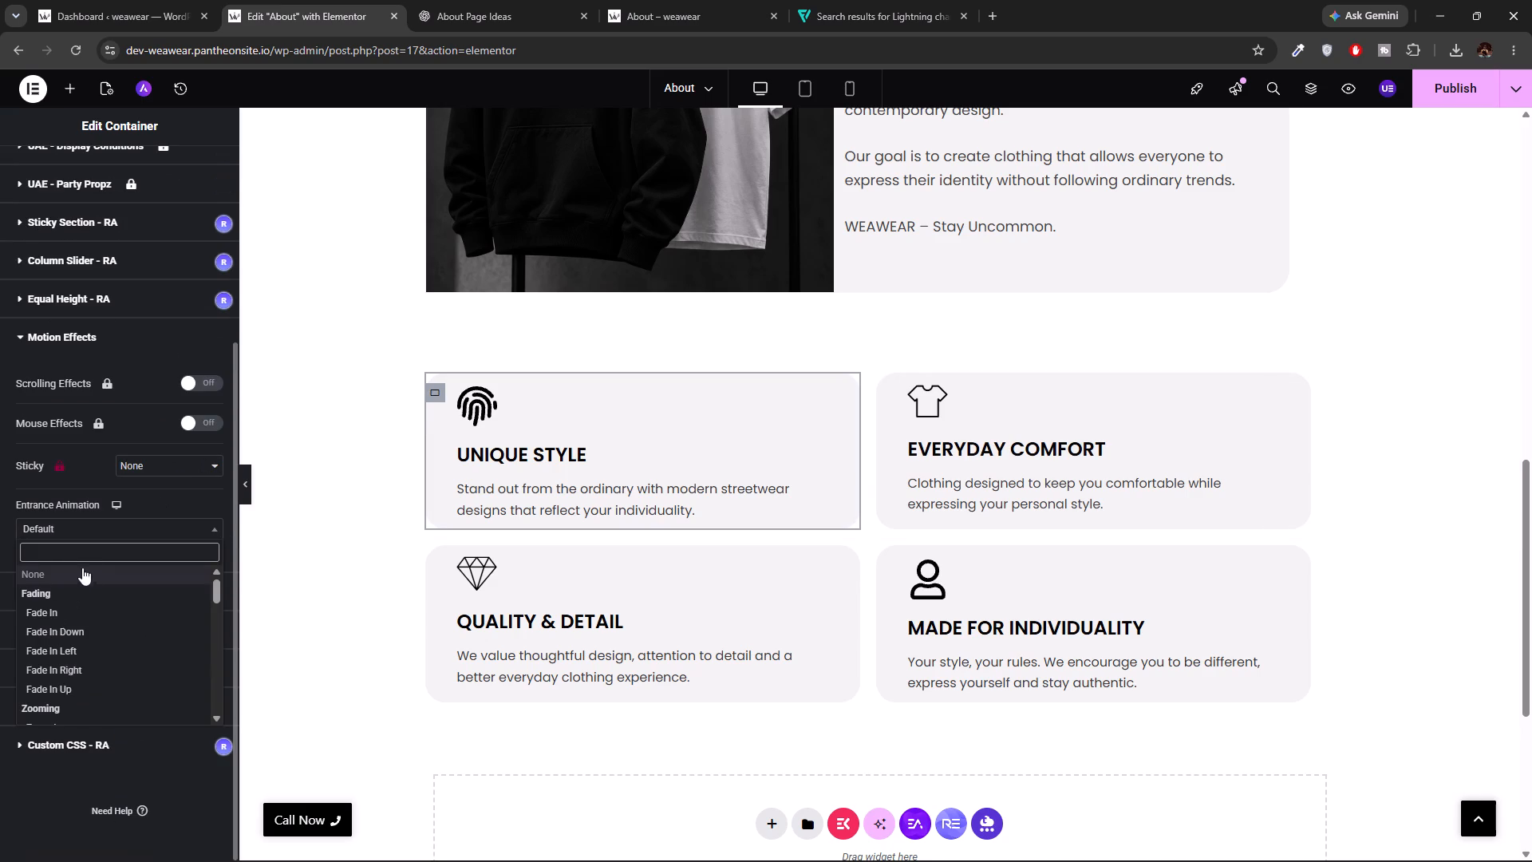
pyautogui.scroll(-1, 42, 642)
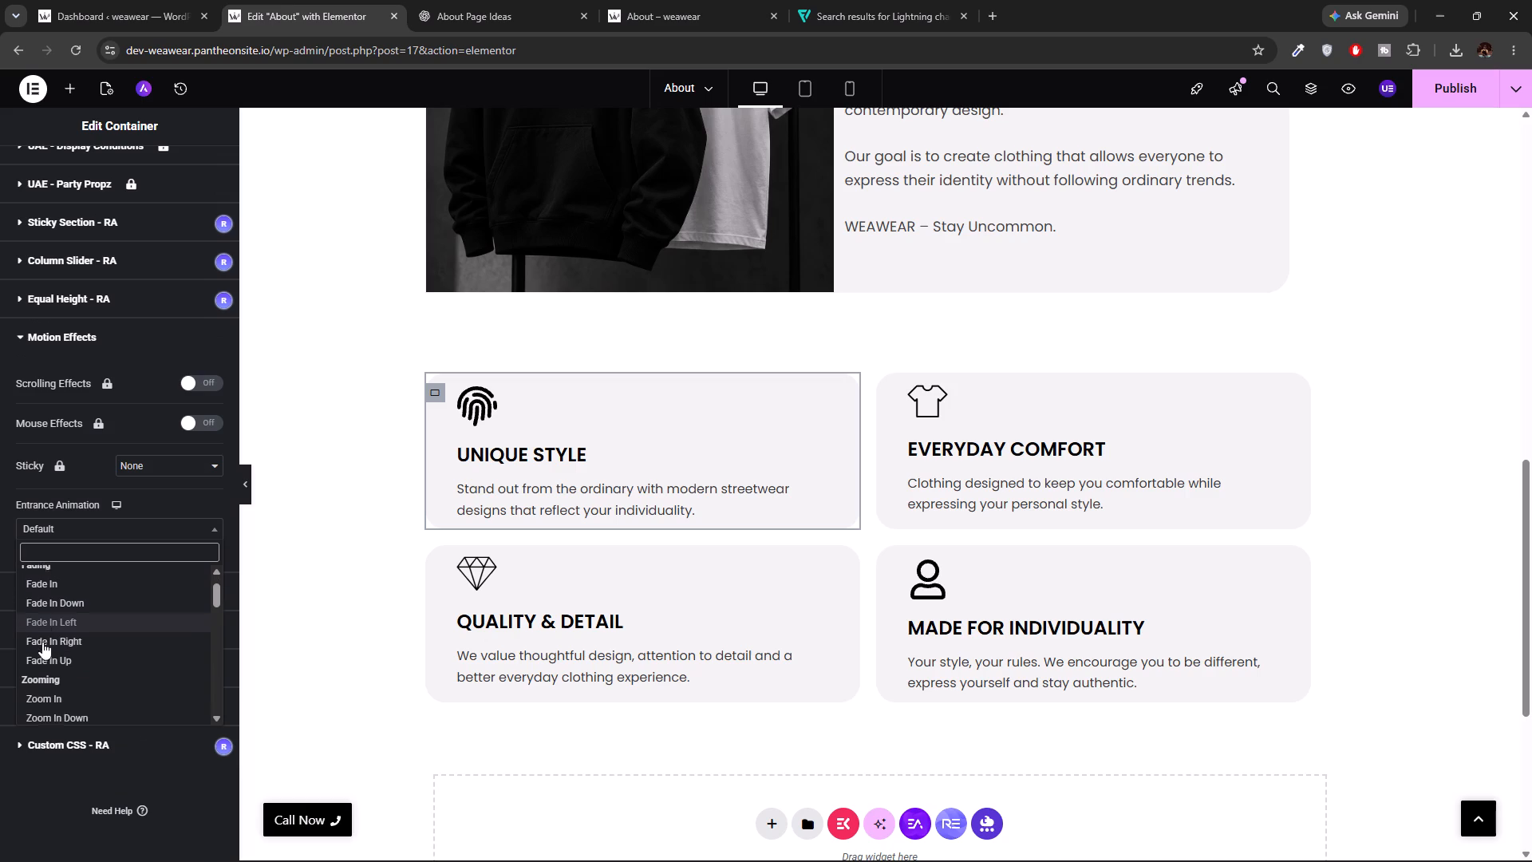
pyautogui.scroll(-1, 42, 642)
pyautogui.click(42, 642)
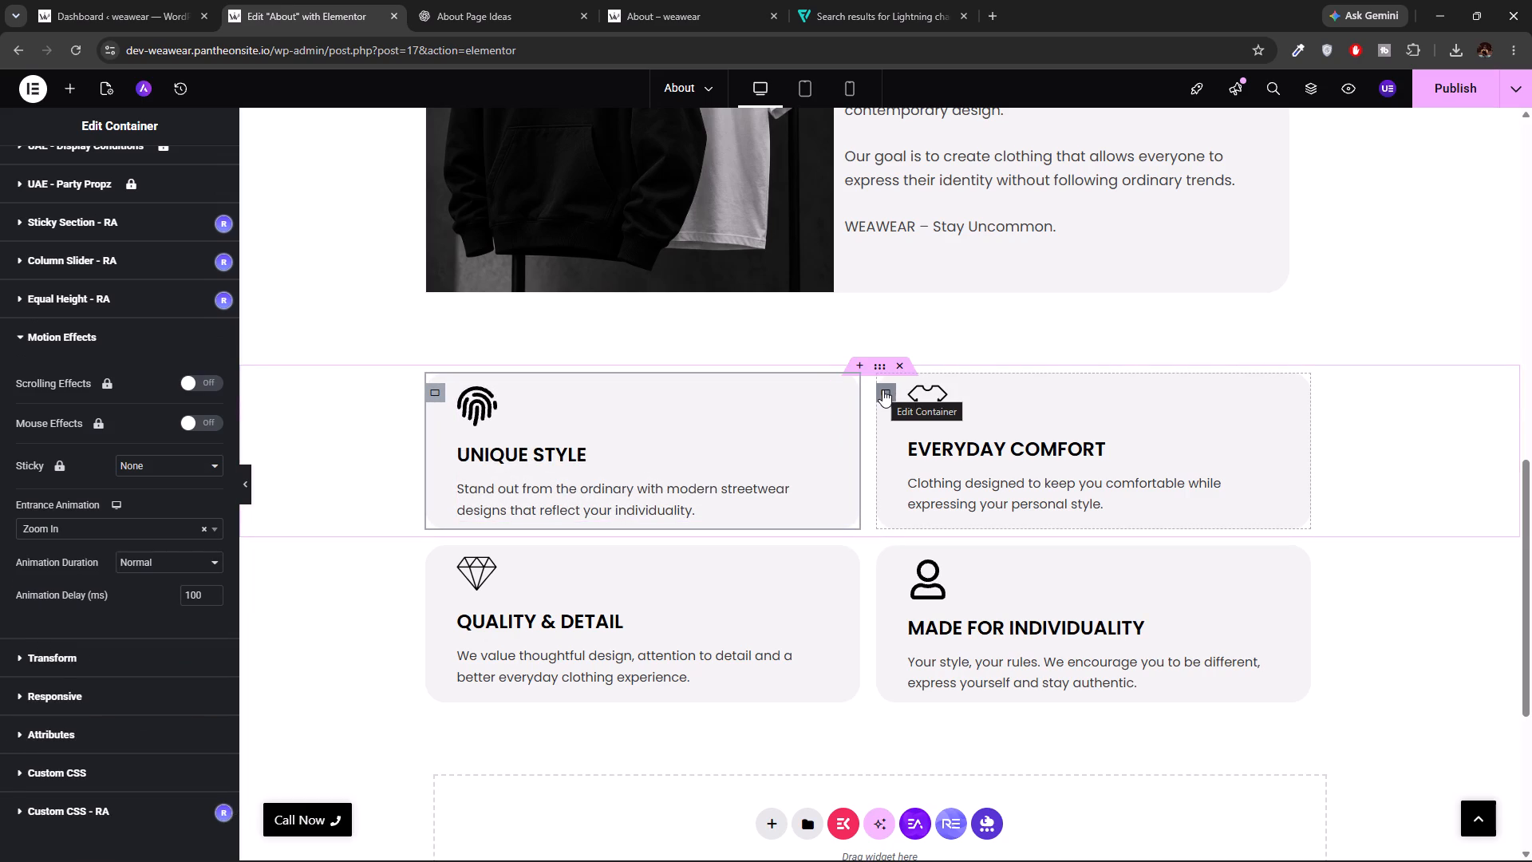
# Change the entrance animation of the "EVERYDAY COMFORT" card container to Zoom In.
pyautogui.click(882, 389)
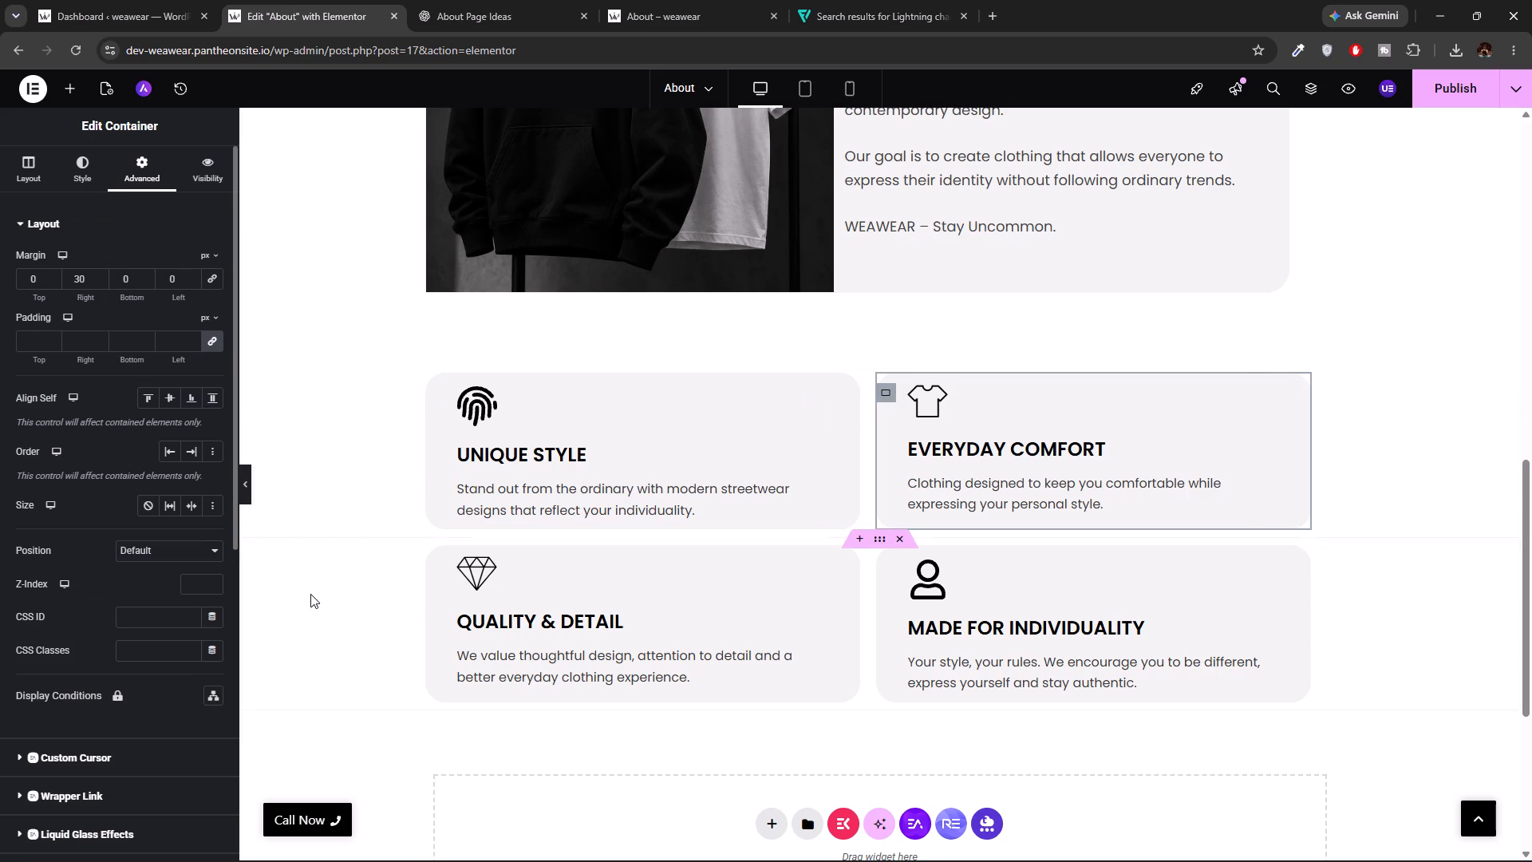
pyautogui.scroll(-6, 111, 731)
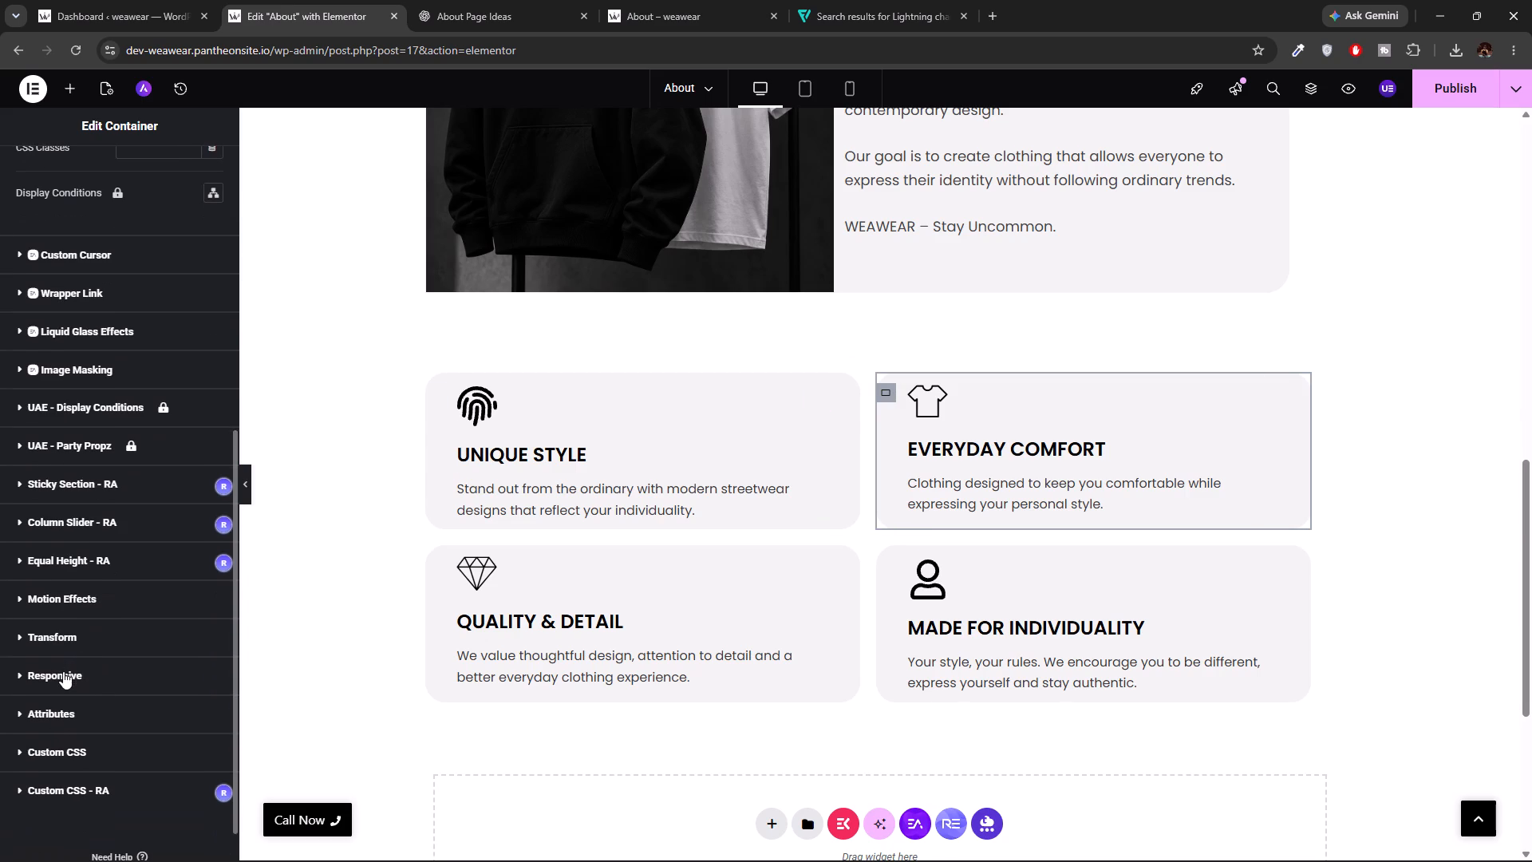
pyautogui.scroll(-1, 89, 519)
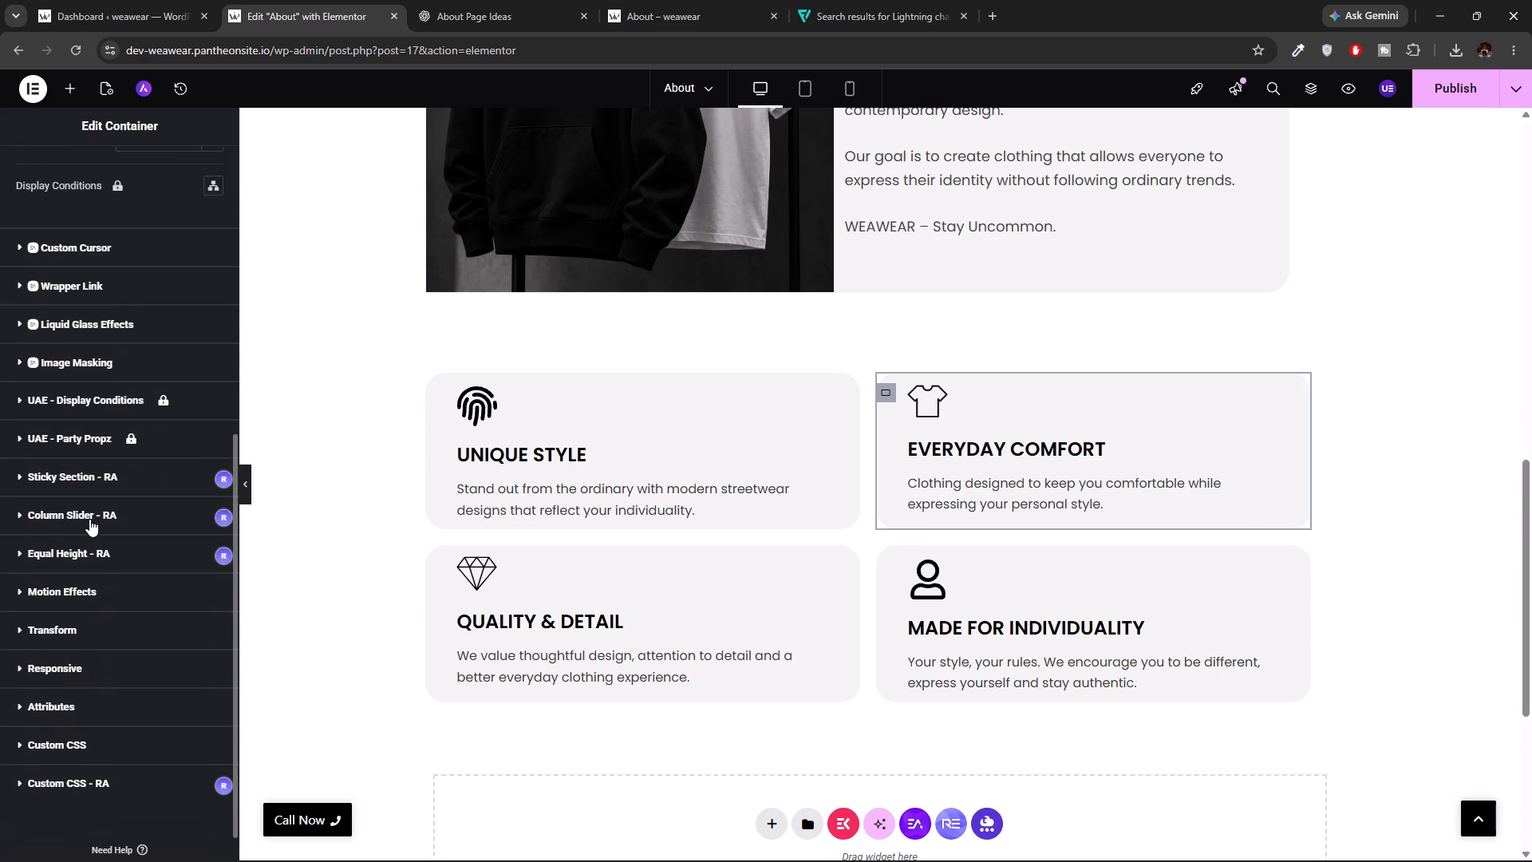
pyautogui.scroll(-1, 89, 519)
pyautogui.scroll(-1, 67, 378)
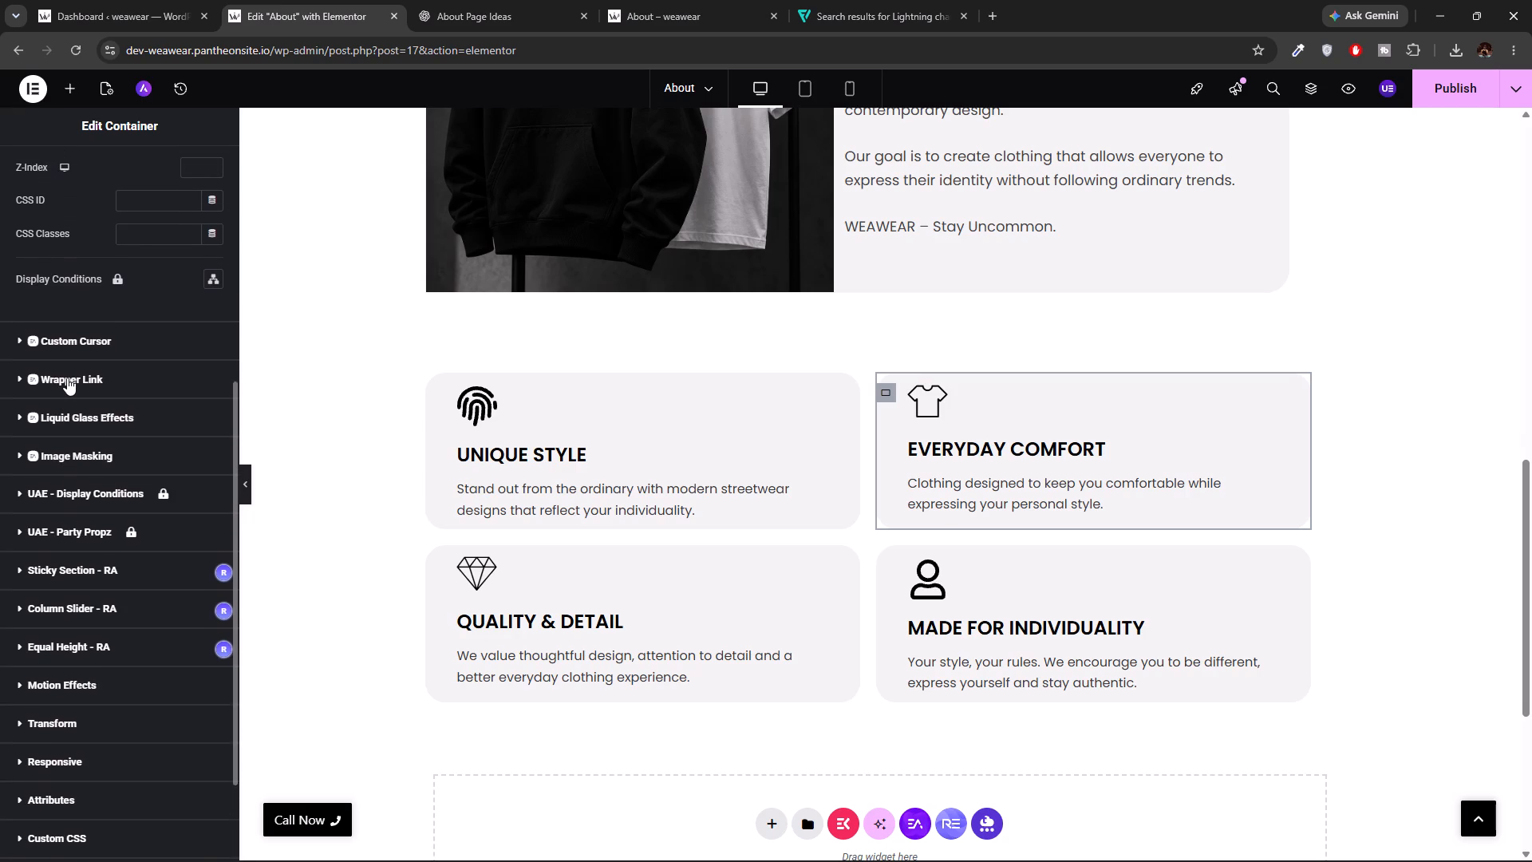
pyautogui.scroll(-1, 67, 378)
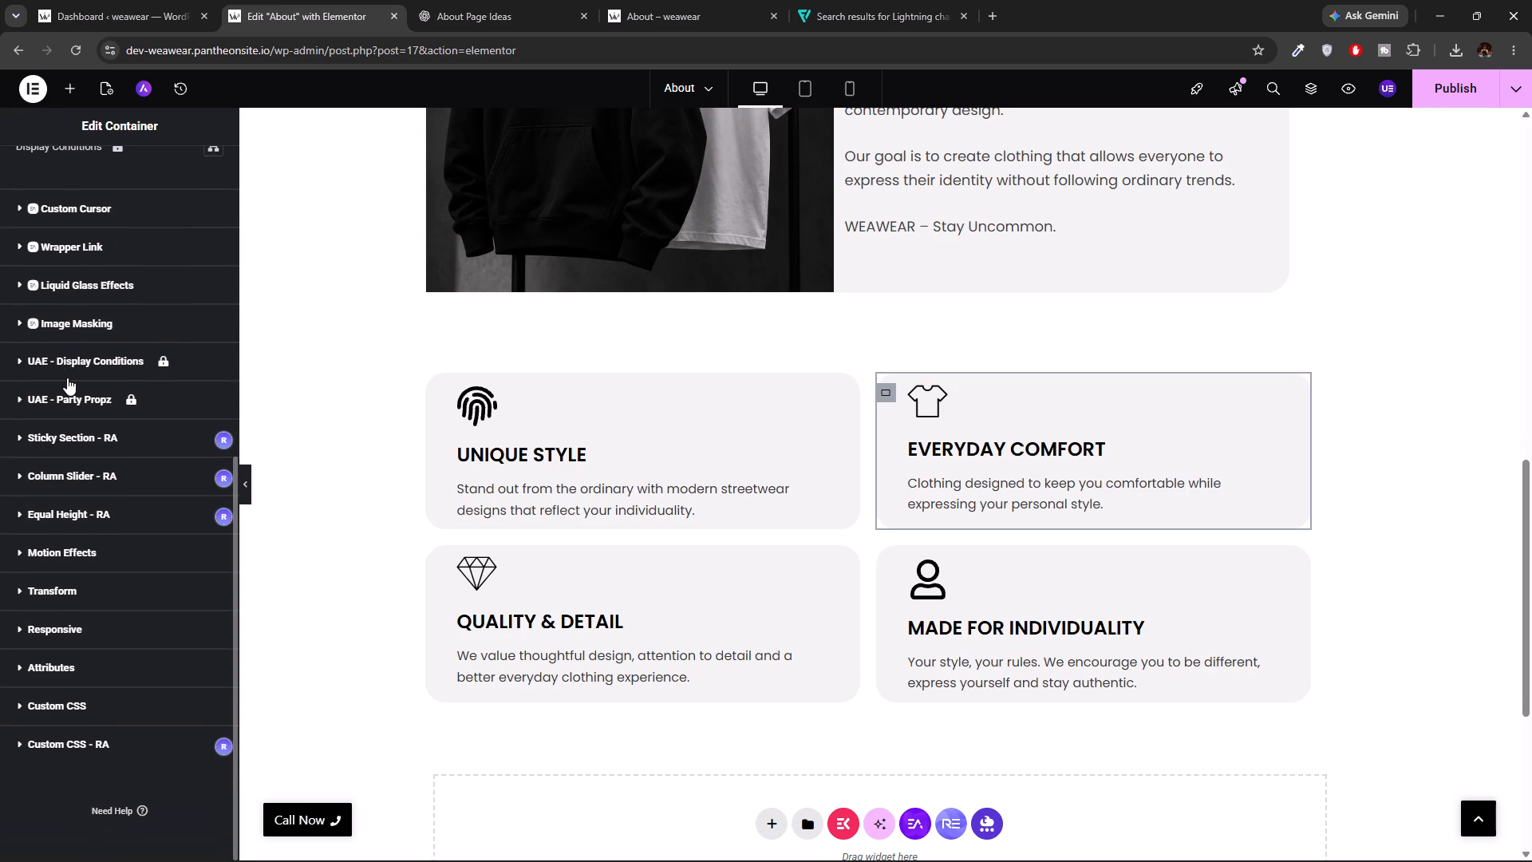
pyautogui.scroll(1, 67, 378)
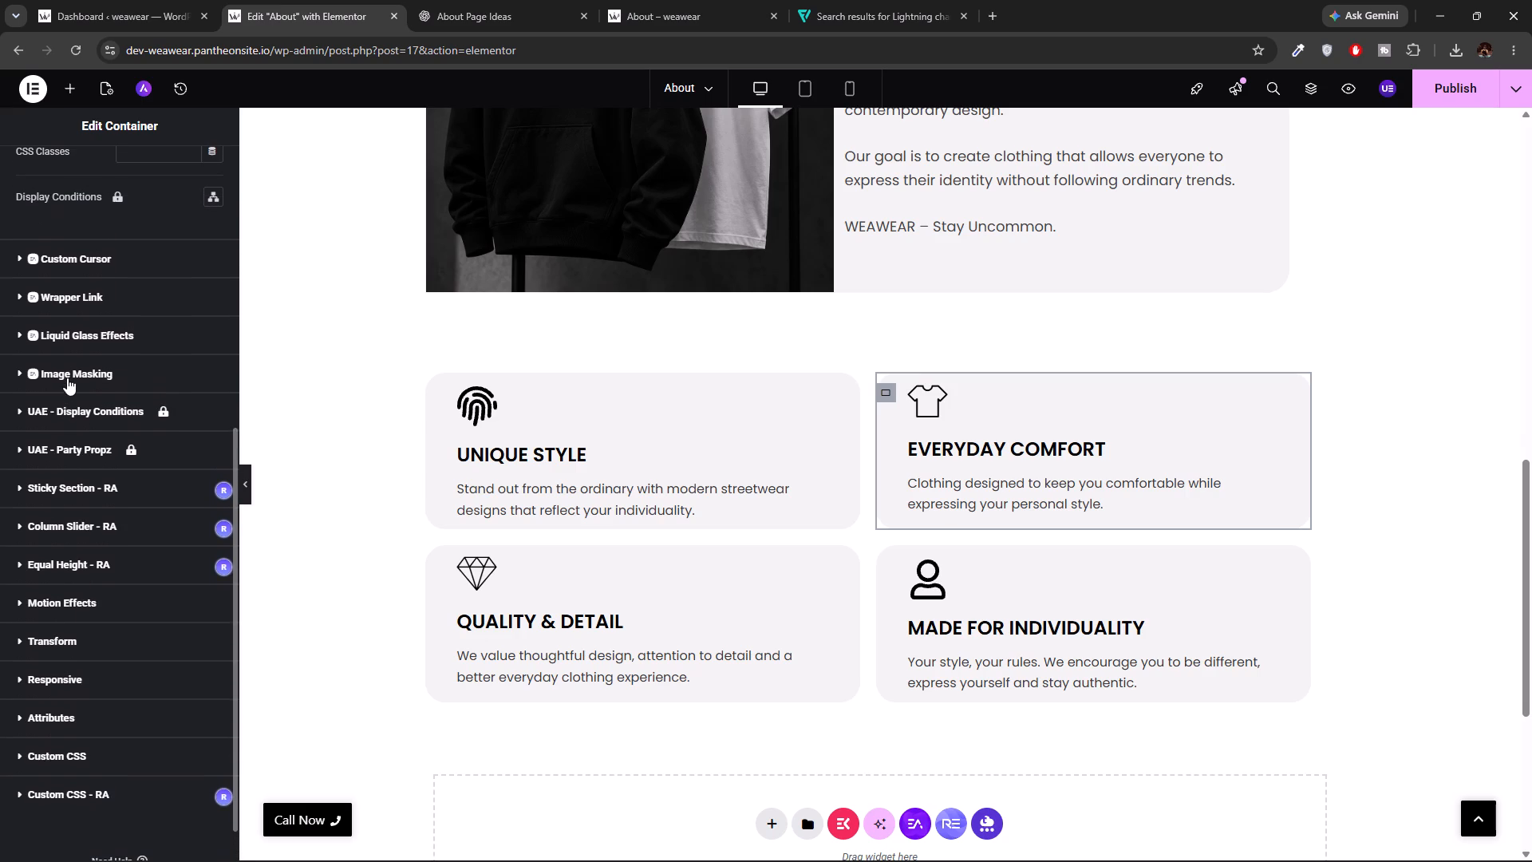
pyautogui.click(54, 610)
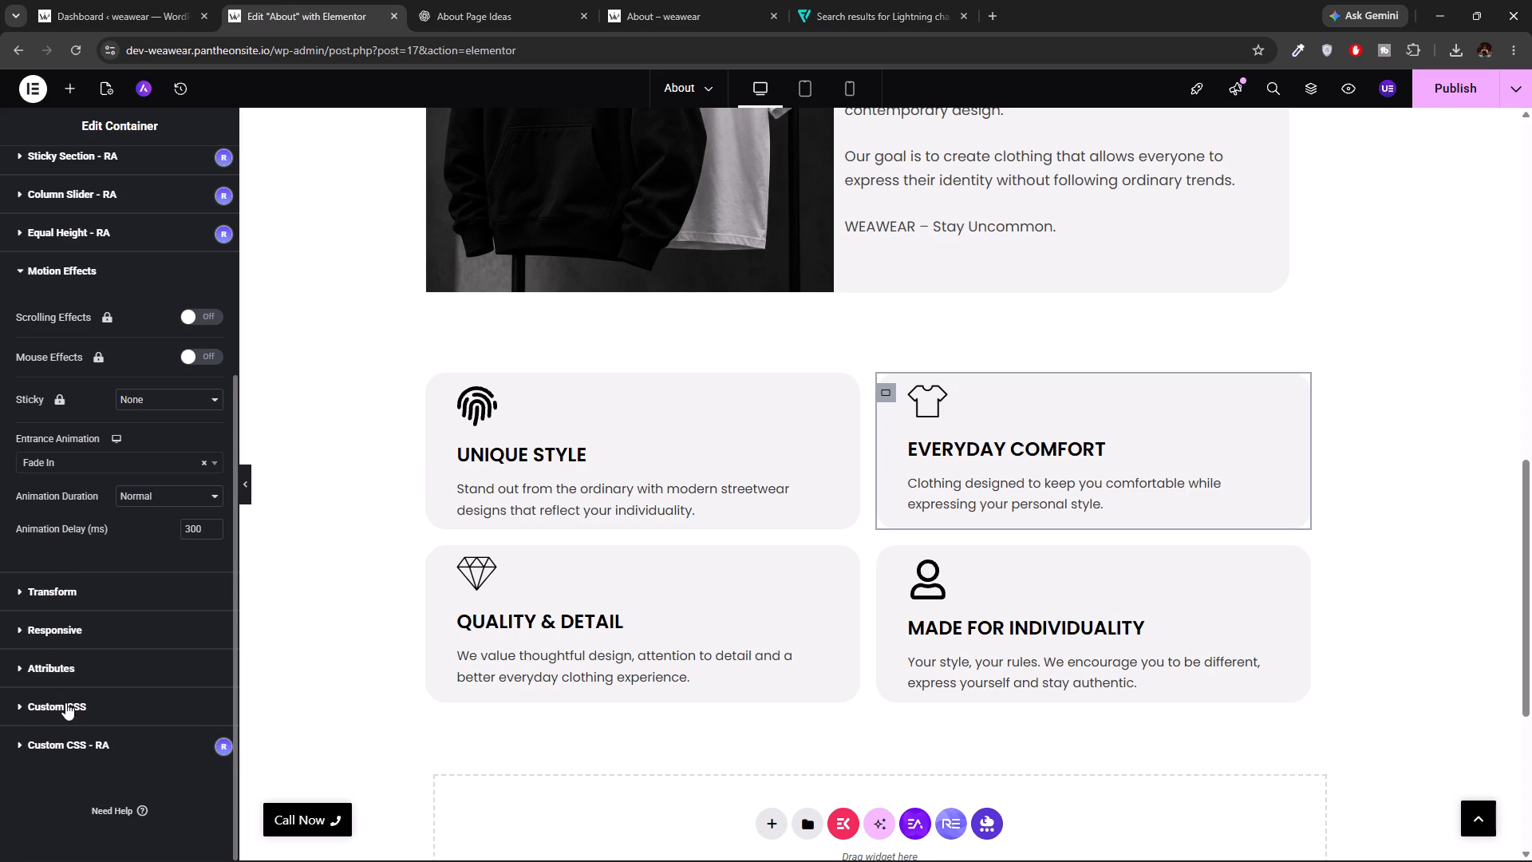
pyautogui.click(96, 462)
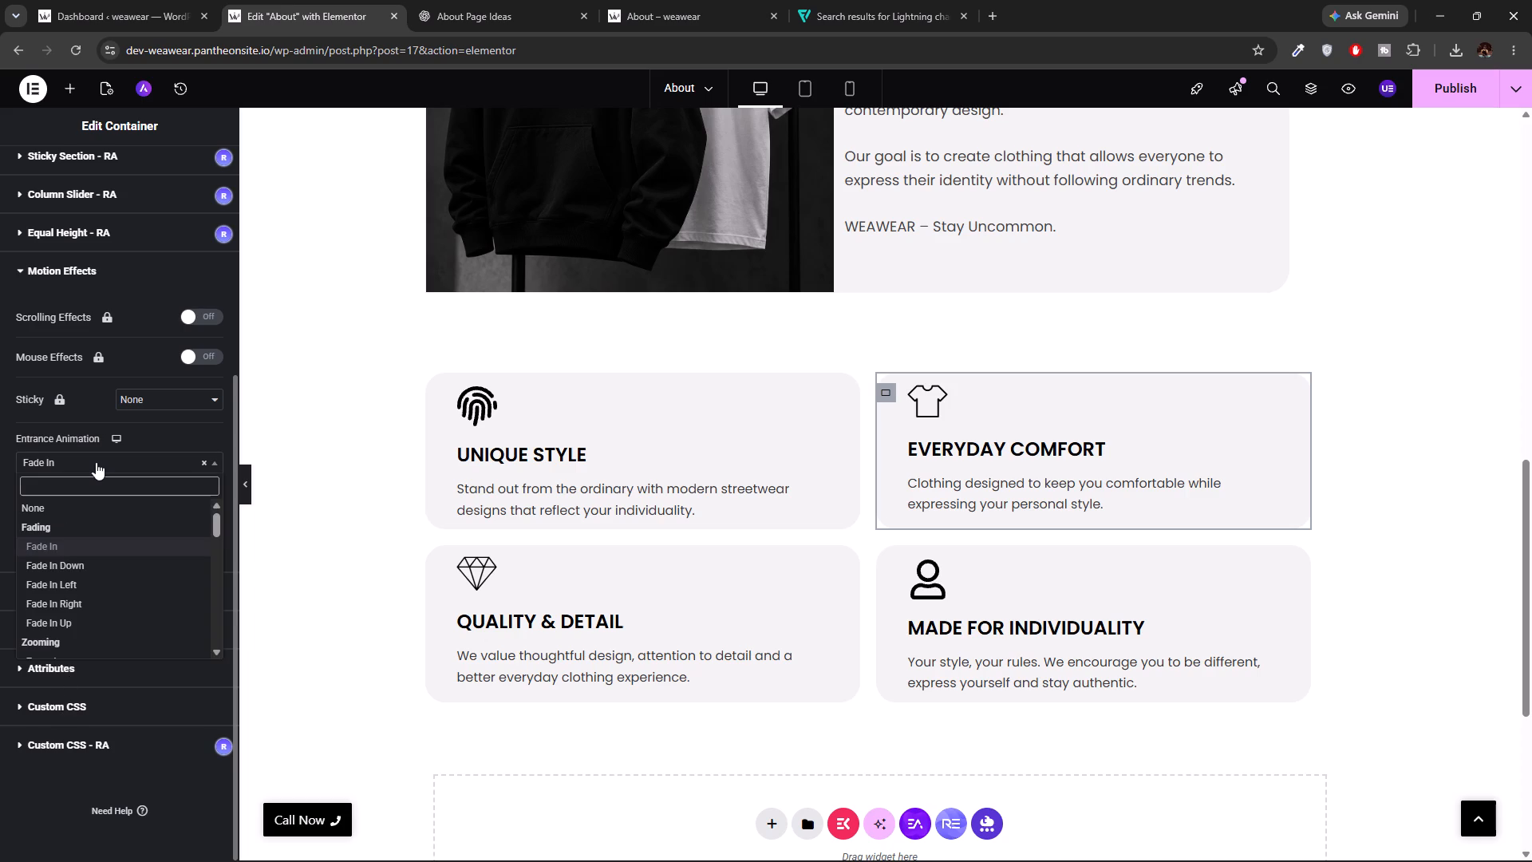
pyautogui.scroll(-1, 57, 643)
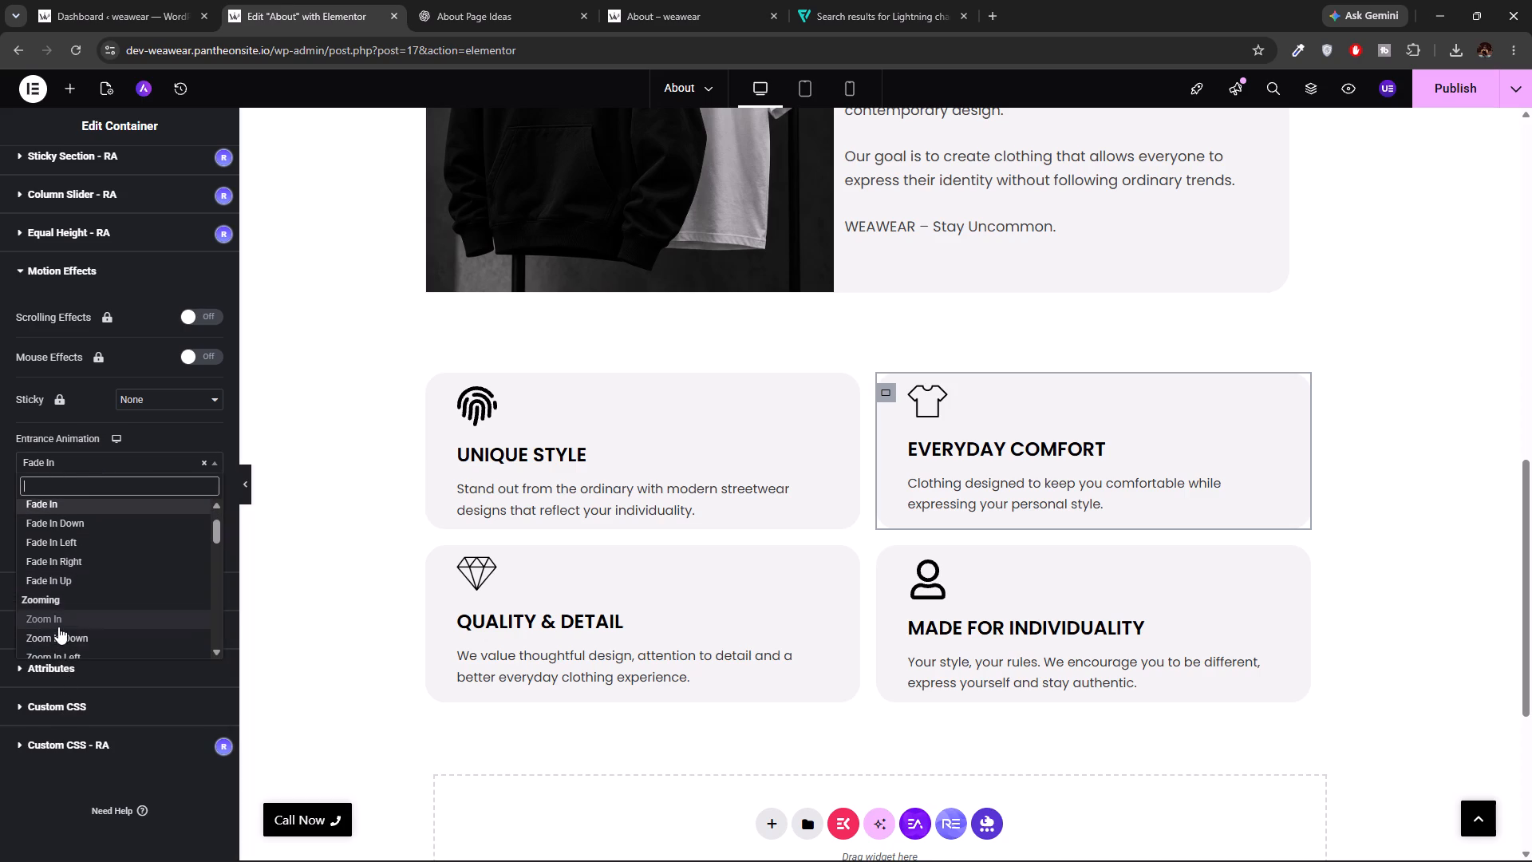
pyautogui.click(59, 619)
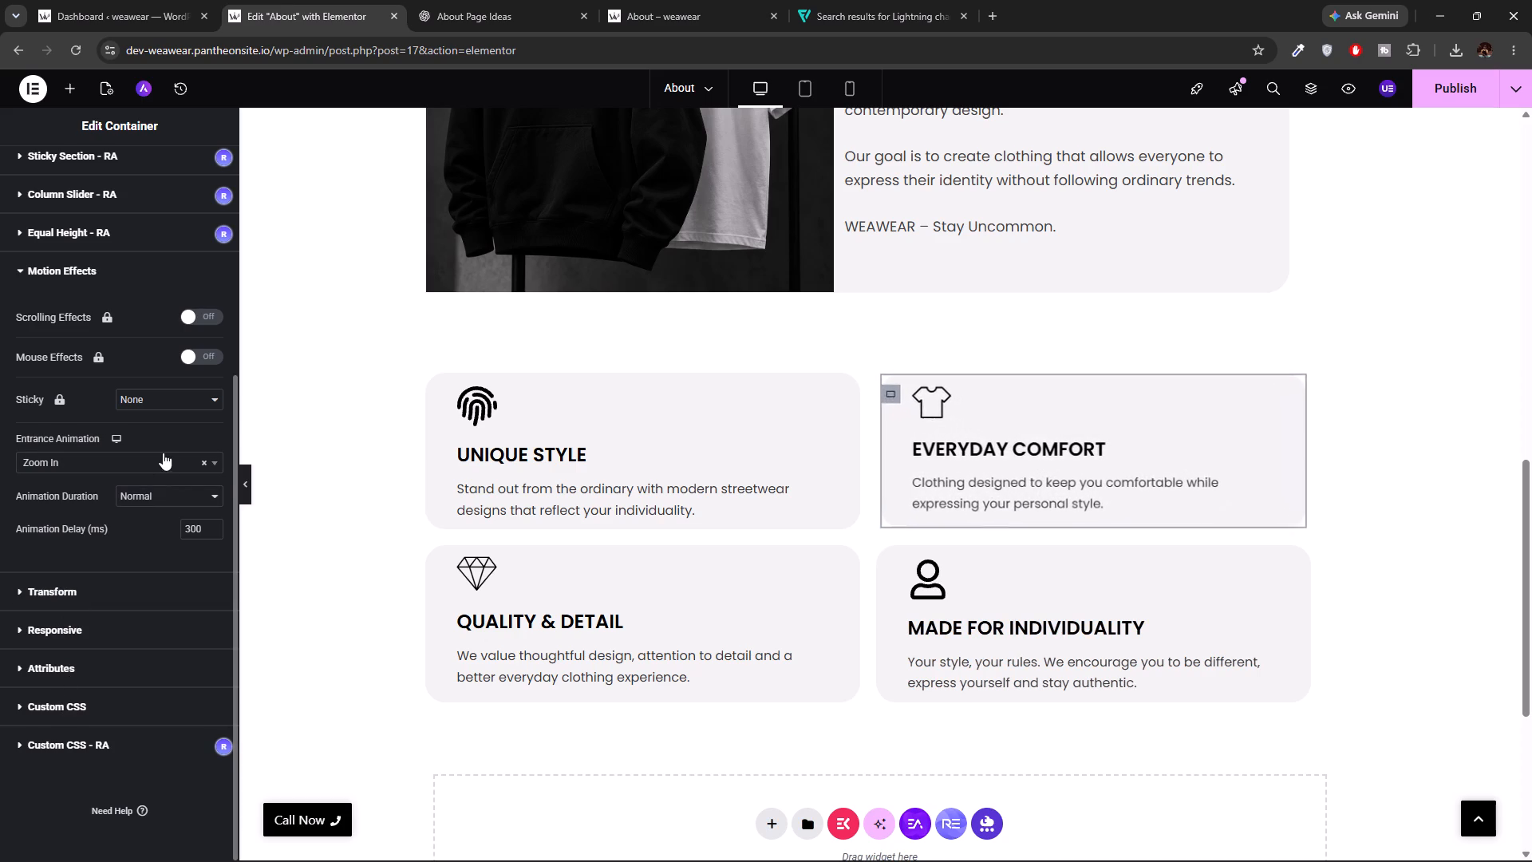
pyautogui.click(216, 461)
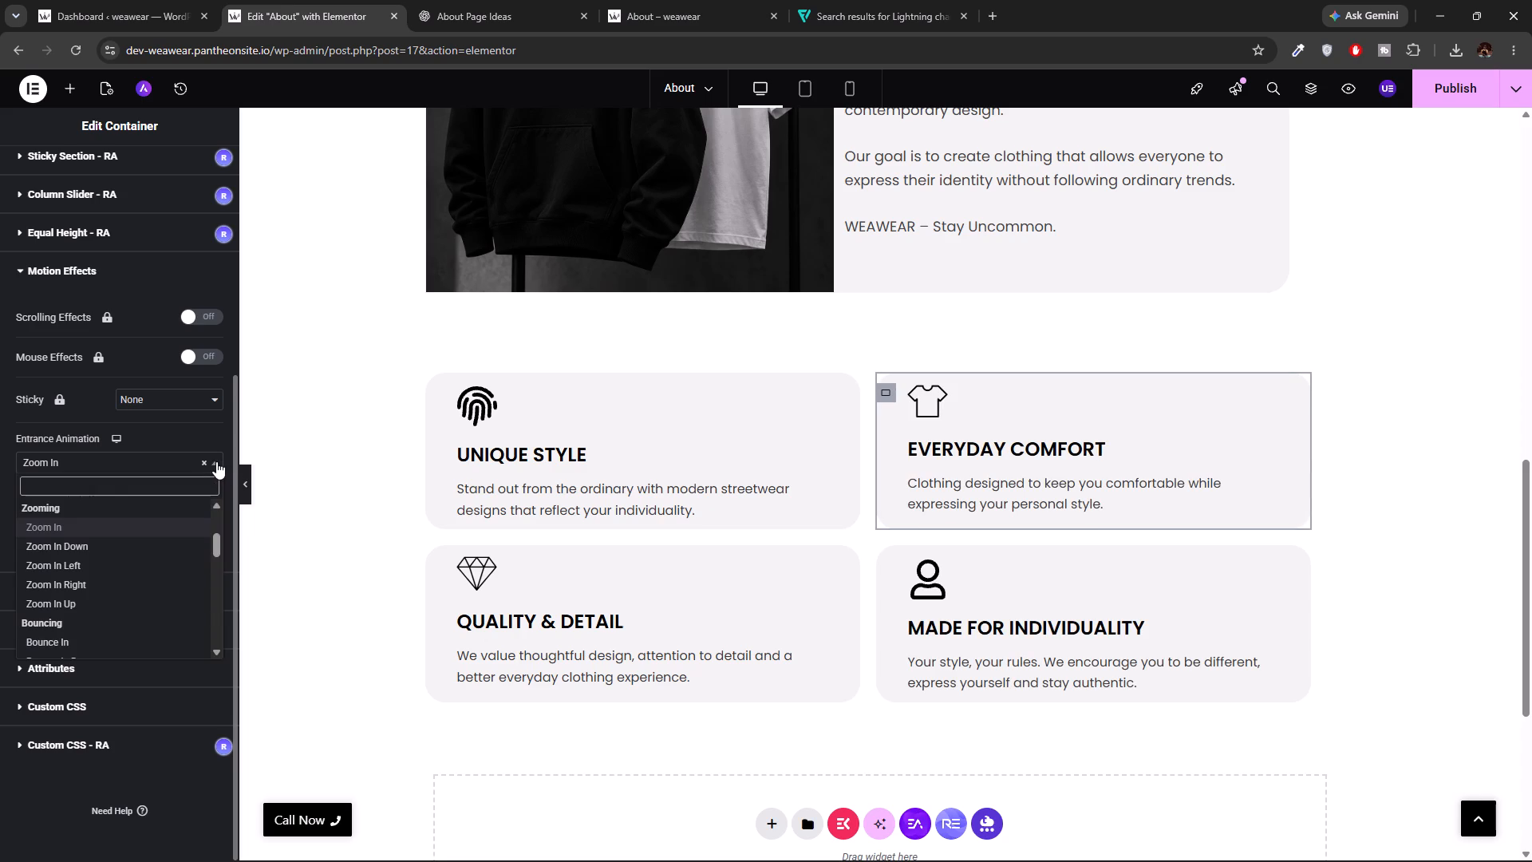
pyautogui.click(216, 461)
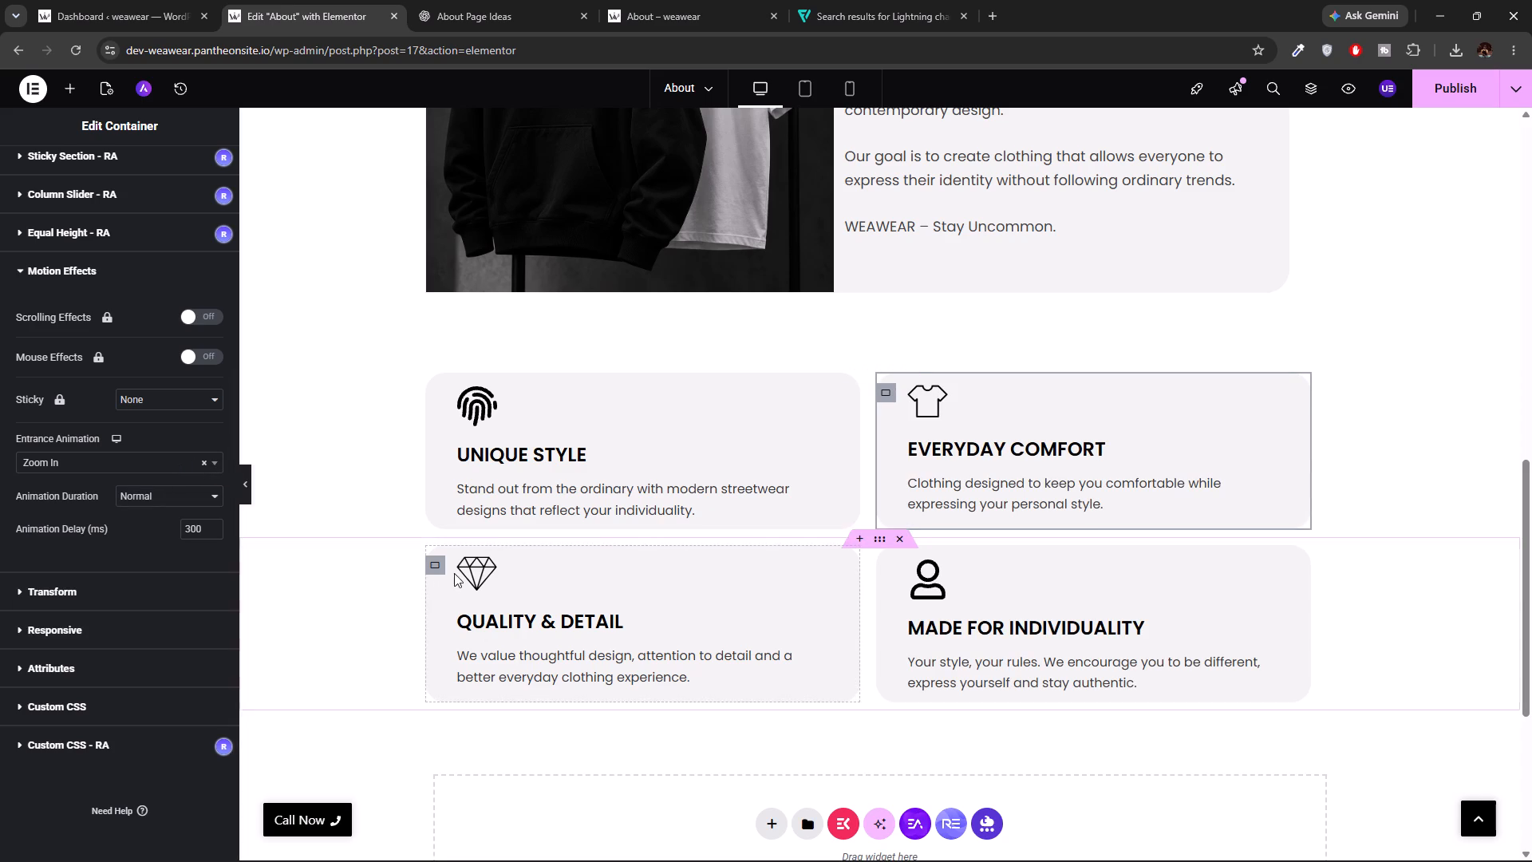
# Replace the entrance animation of the "QUALITY & DETAIL" card container with Zoom In.
pyautogui.click(440, 565)
pyautogui.scroll(-5, 74, 620)
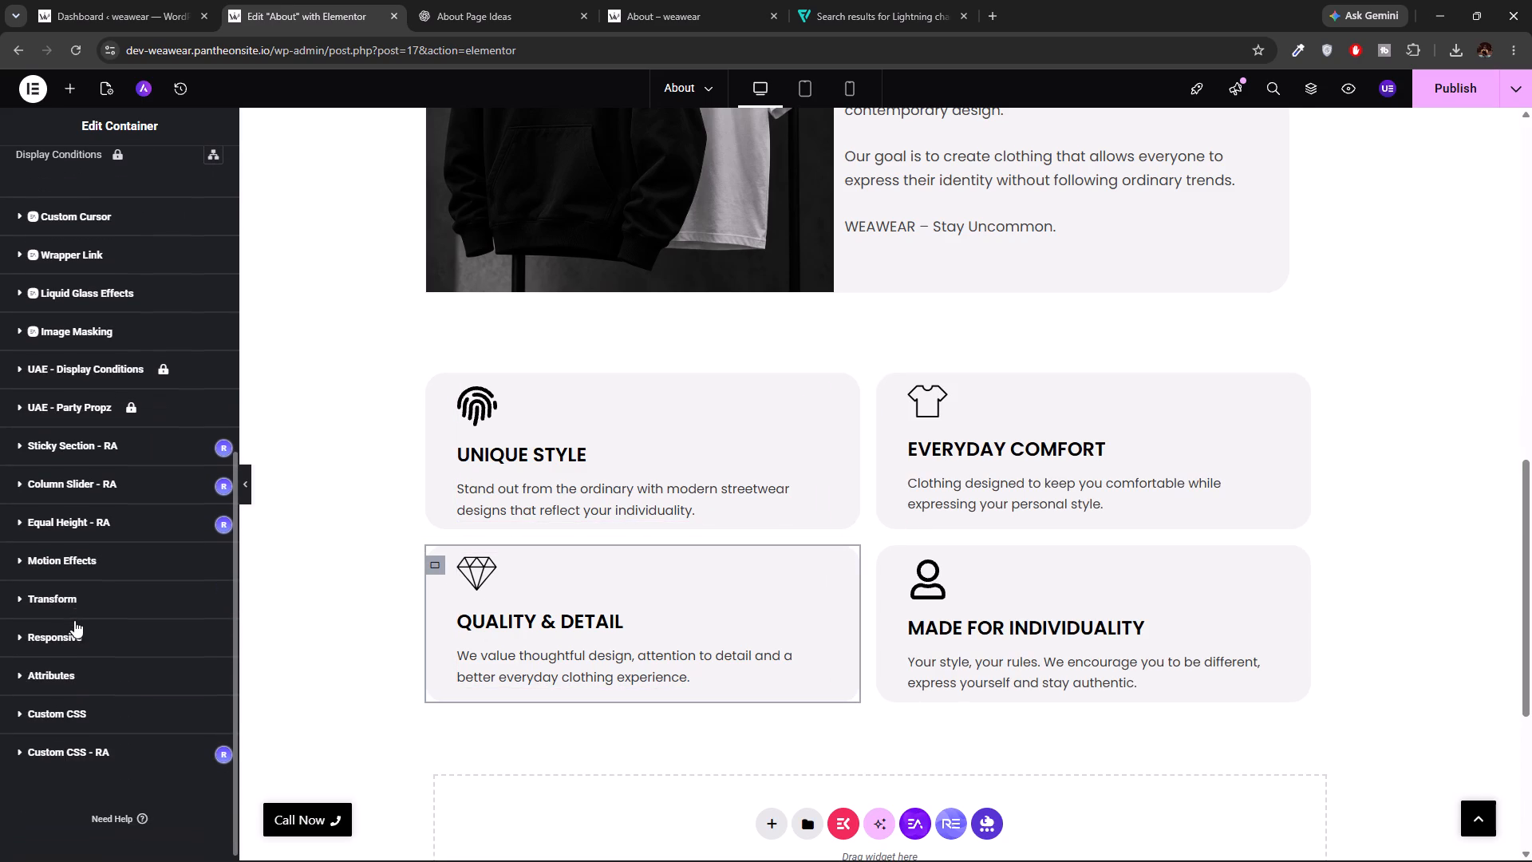
pyautogui.click(69, 567)
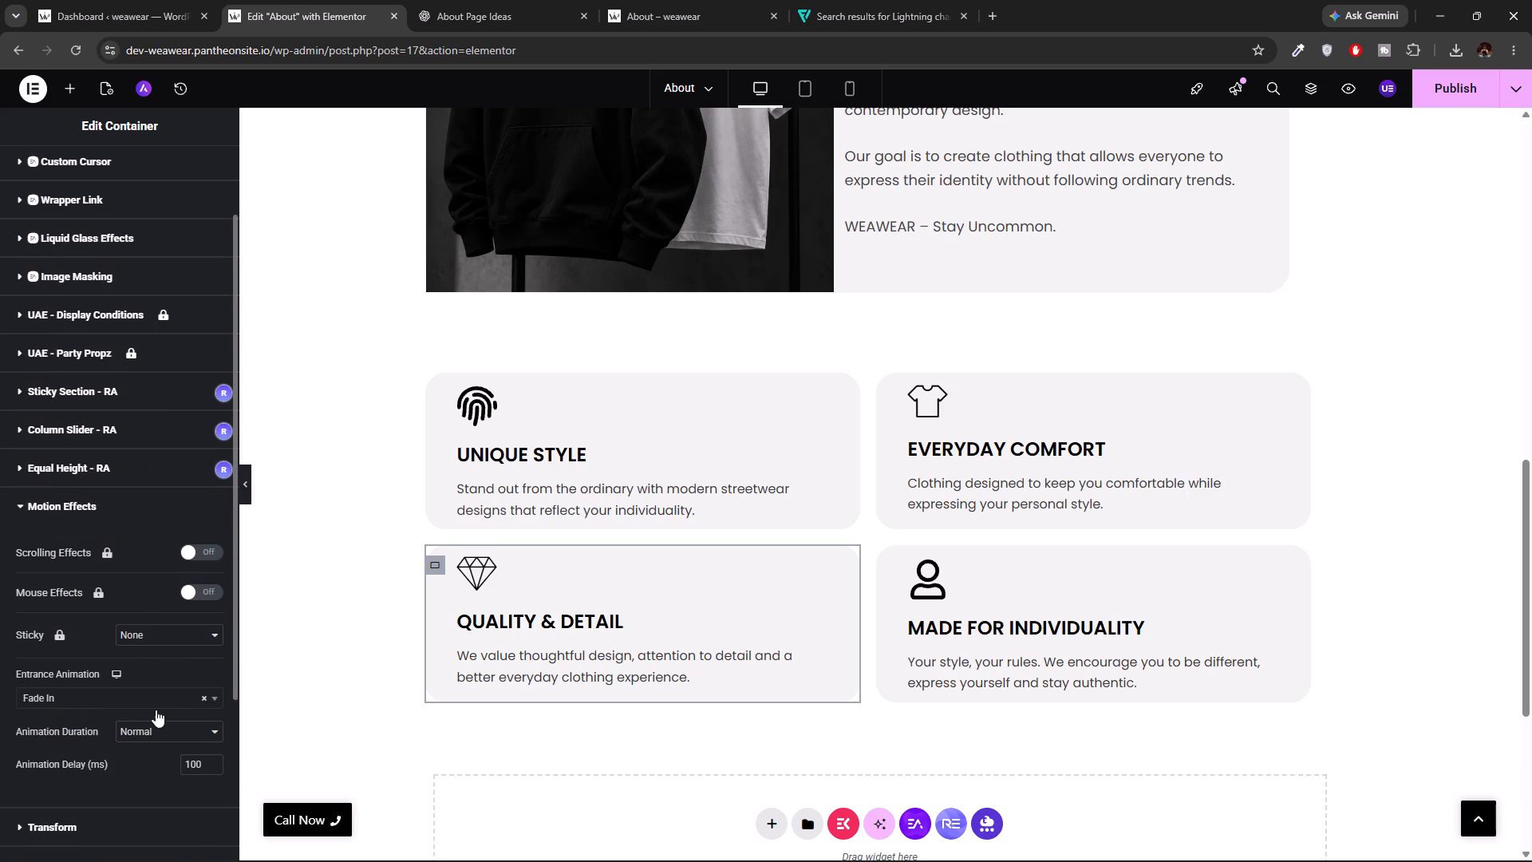
pyautogui.click(201, 695)
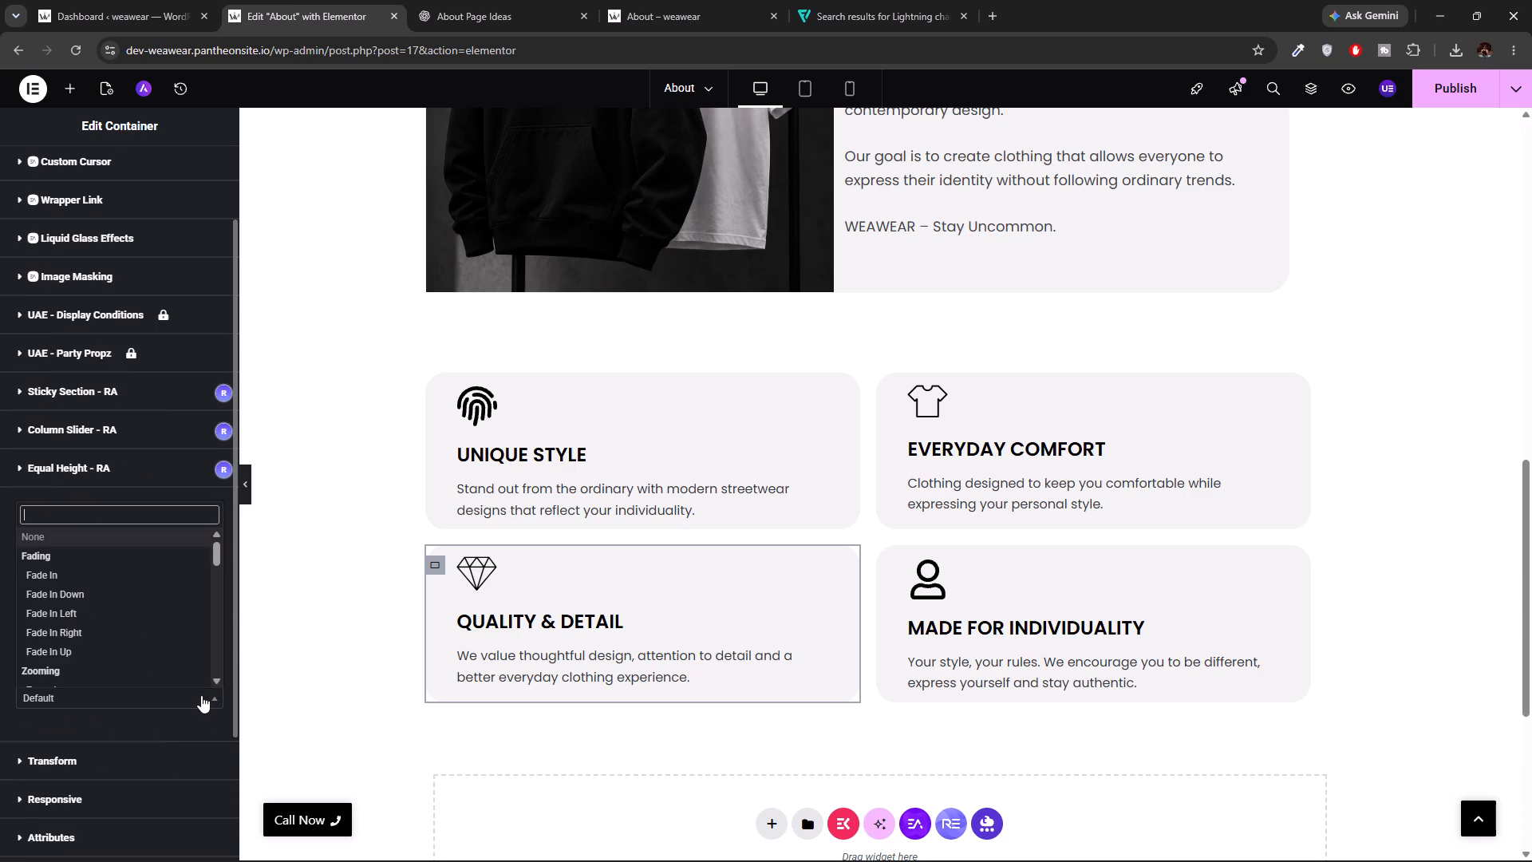
pyautogui.scroll(-1, 57, 679)
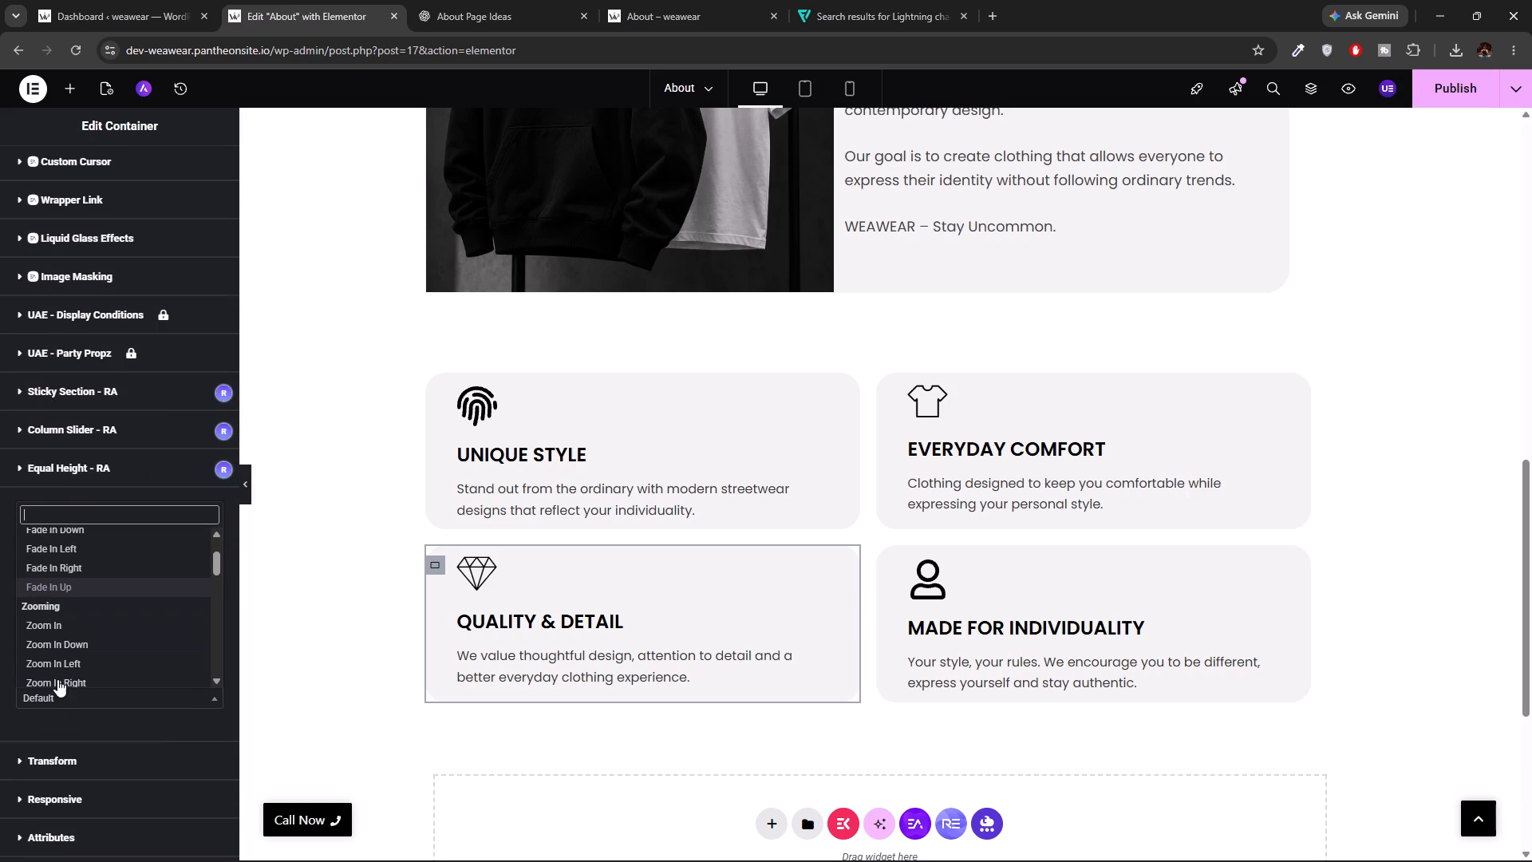
pyautogui.click(57, 627)
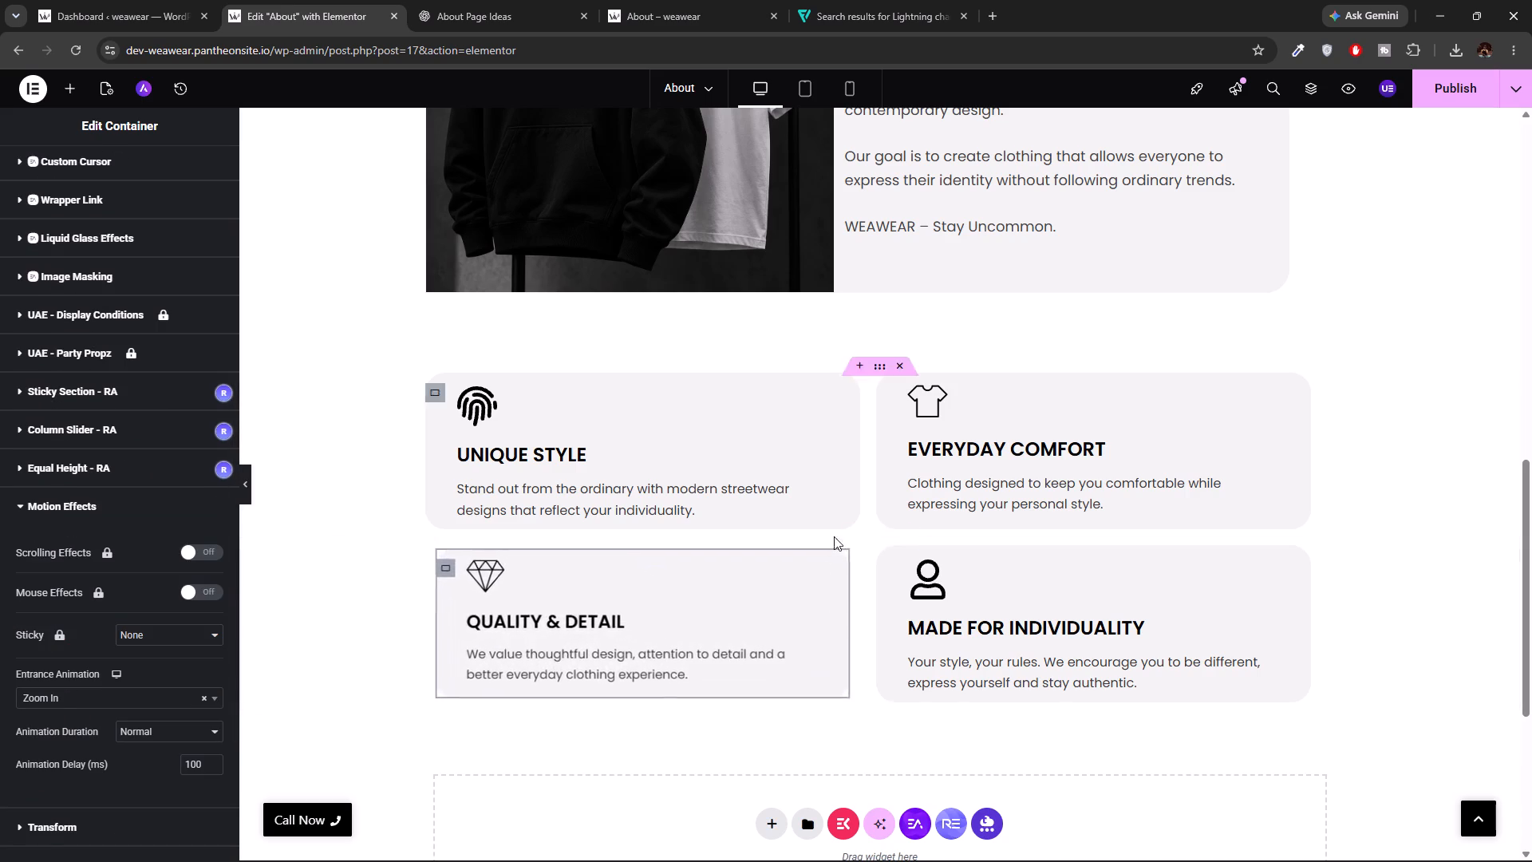
# Replace the entrance animation of the "MADE FOR INDIVIDUALITY" card container with Zoom In.
pyautogui.click(883, 563)
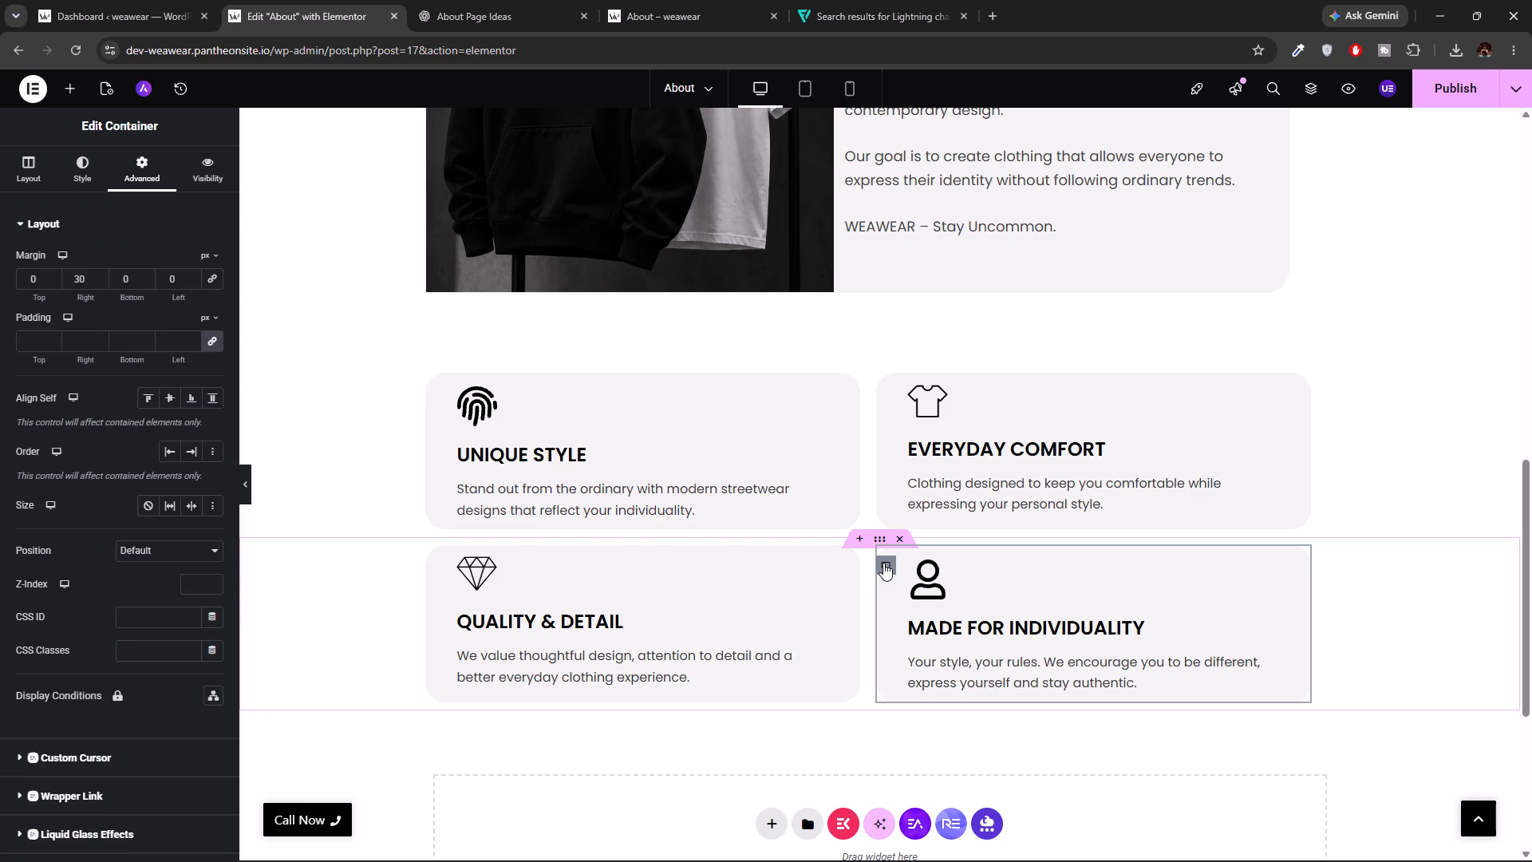
pyautogui.scroll(-6, 226, 588)
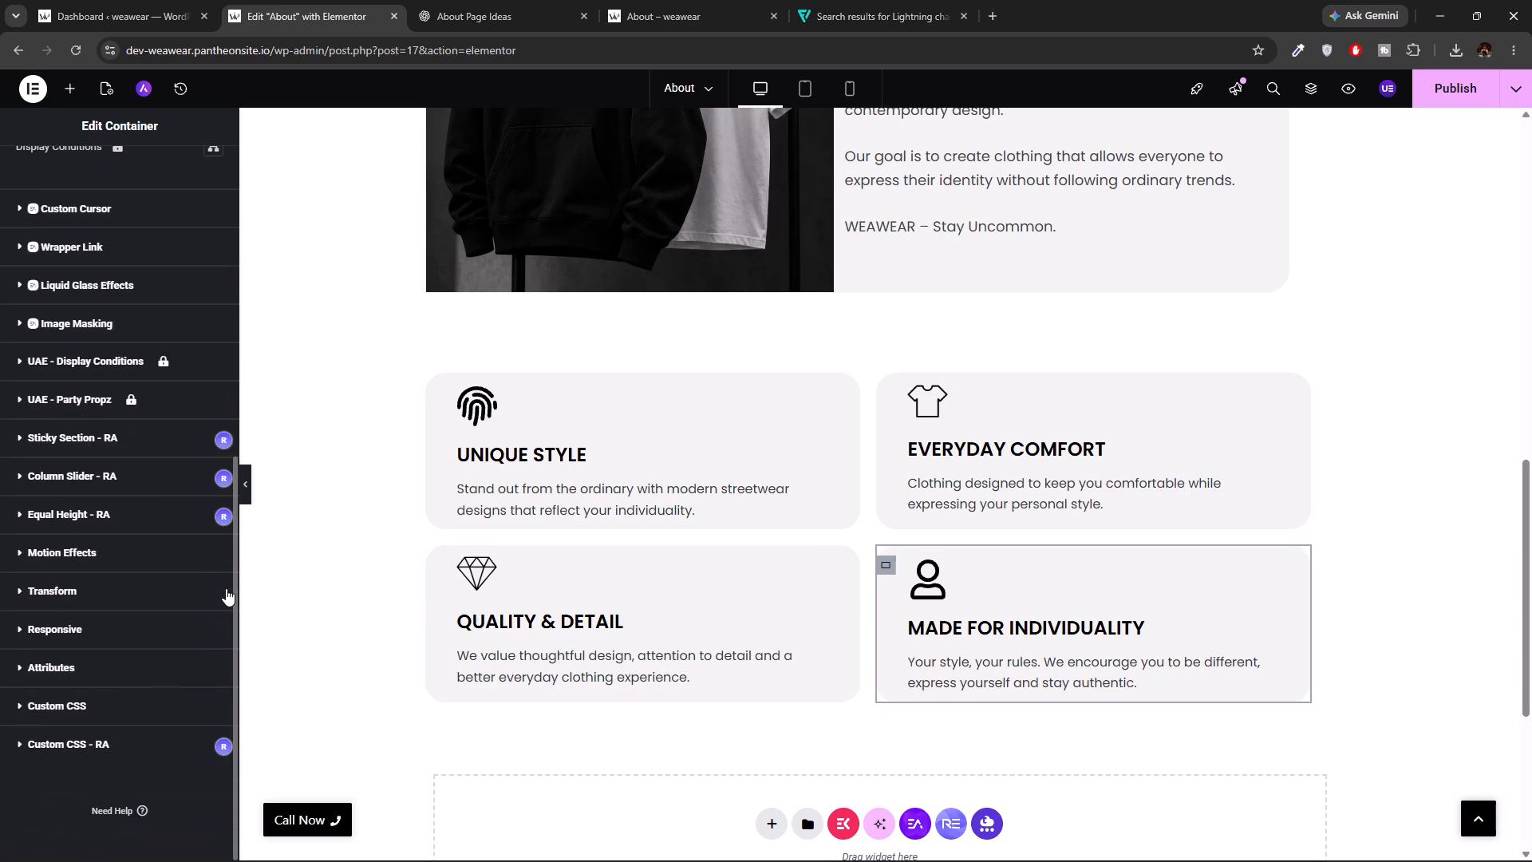
pyautogui.click(71, 543)
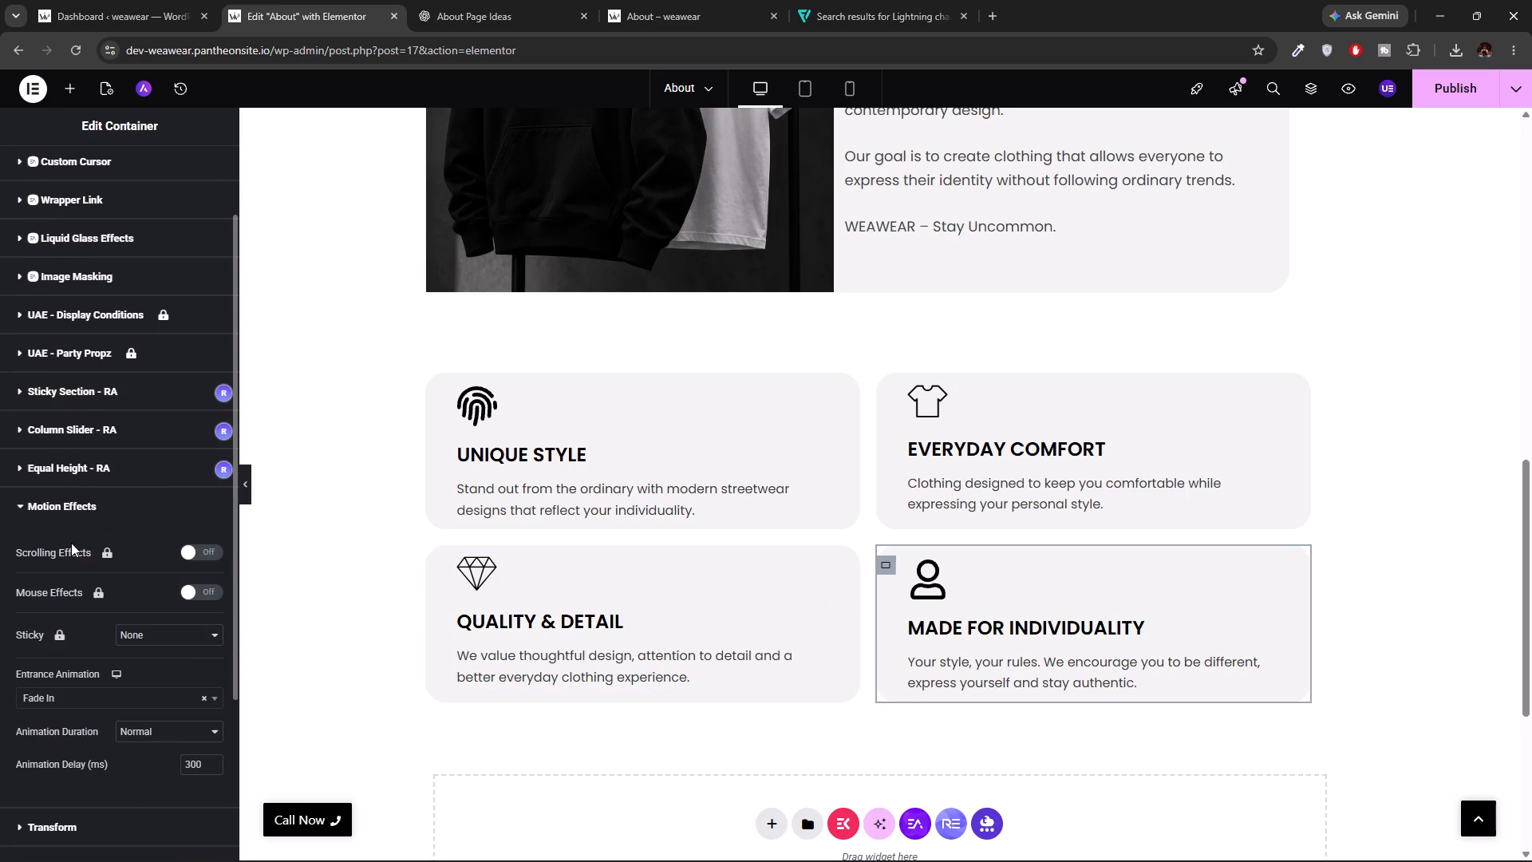
pyautogui.click(206, 698)
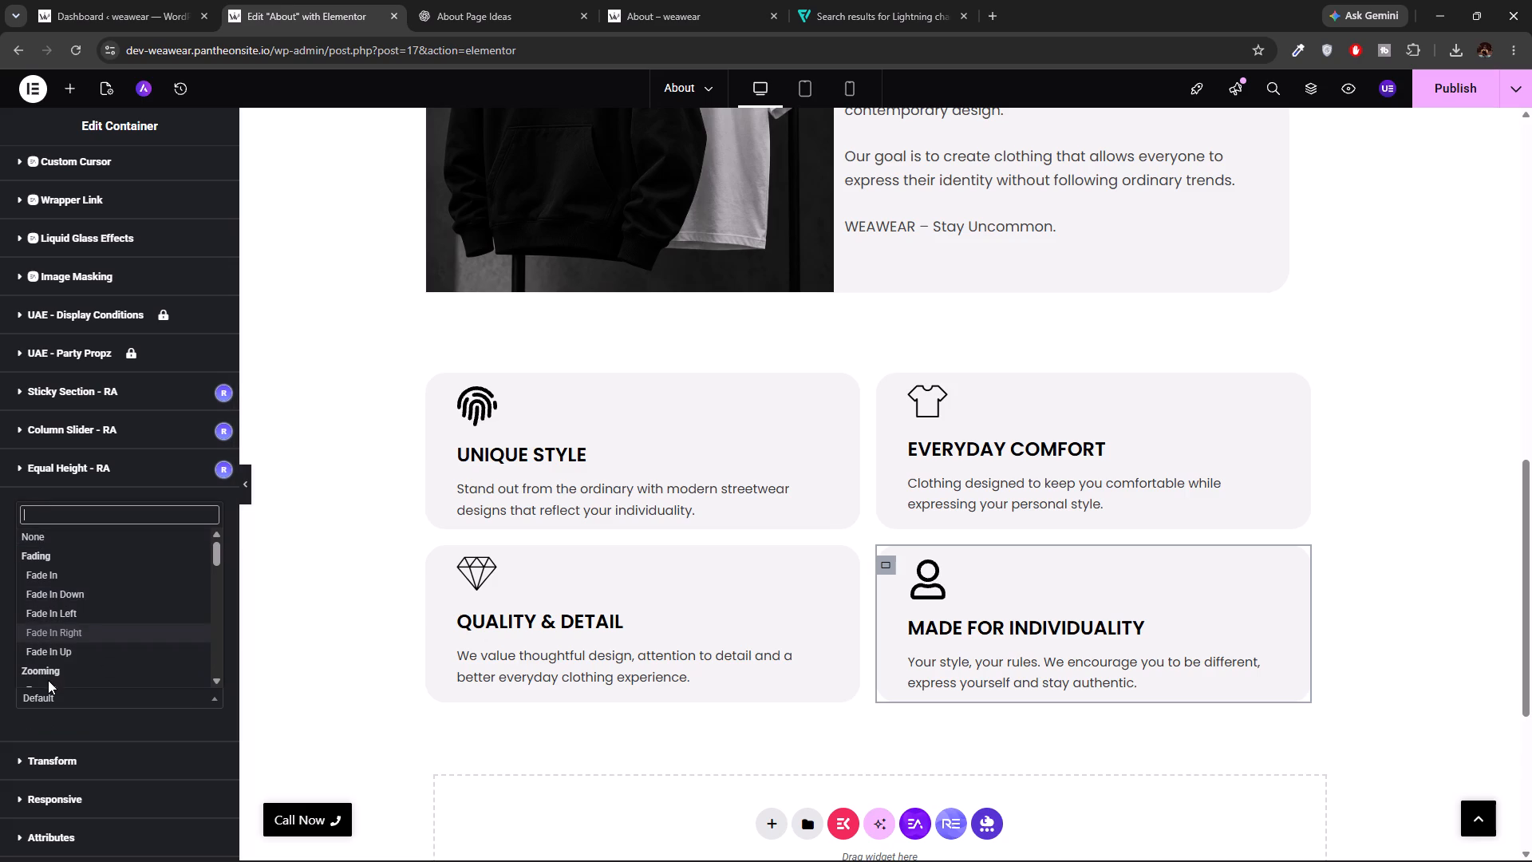
pyautogui.scroll(-1, 48, 680)
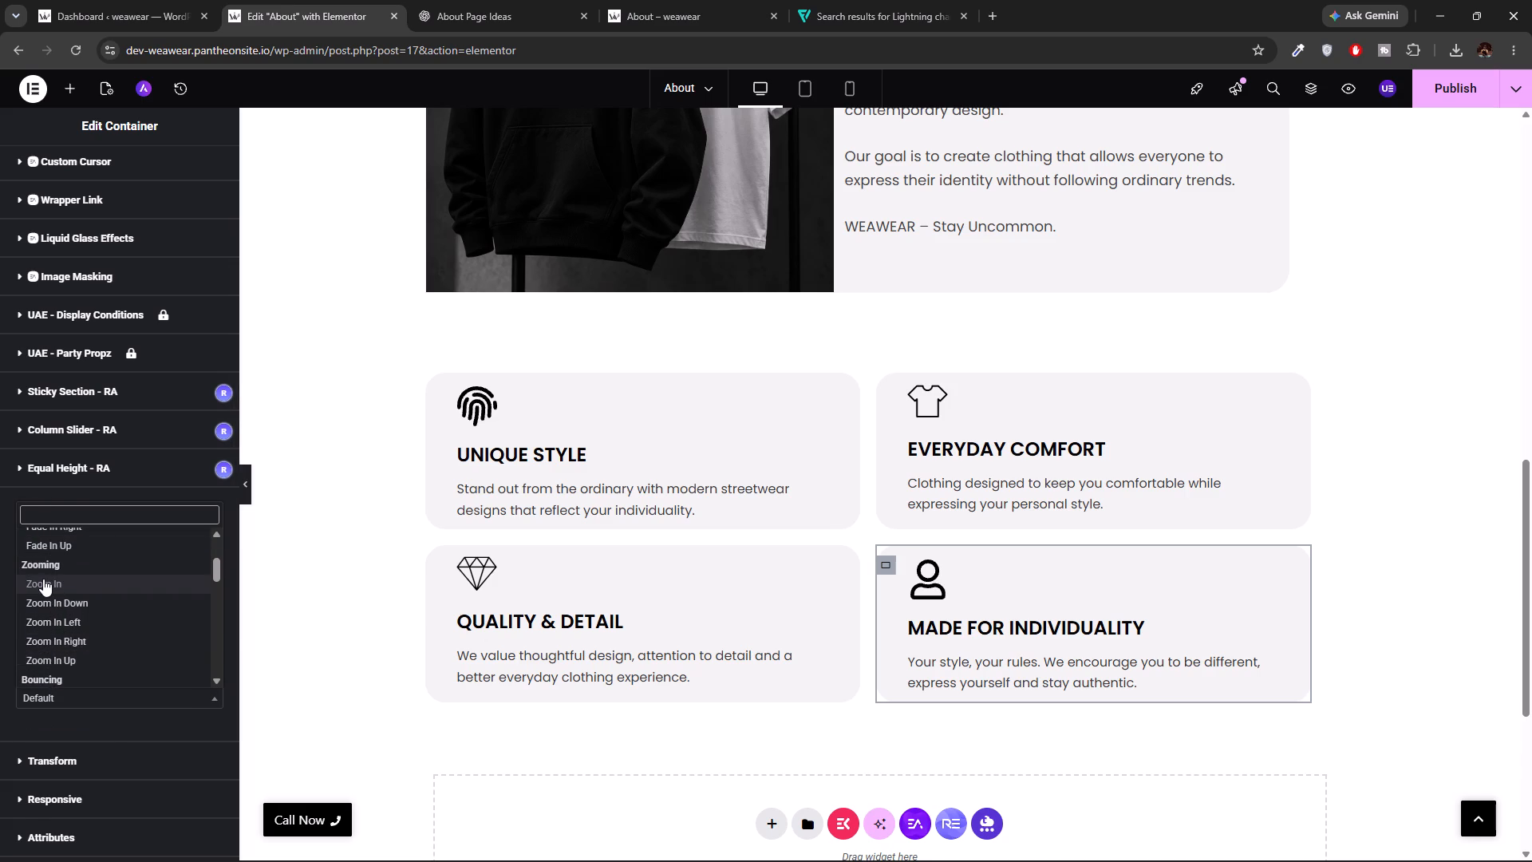
pyautogui.click(43, 579)
# Open the settings of the parent container that holds the "QUALITY & DETAIL" and "MADE FOR INDIVIDUALITY" cards.
pyautogui.scroll(-5, 580, 514)
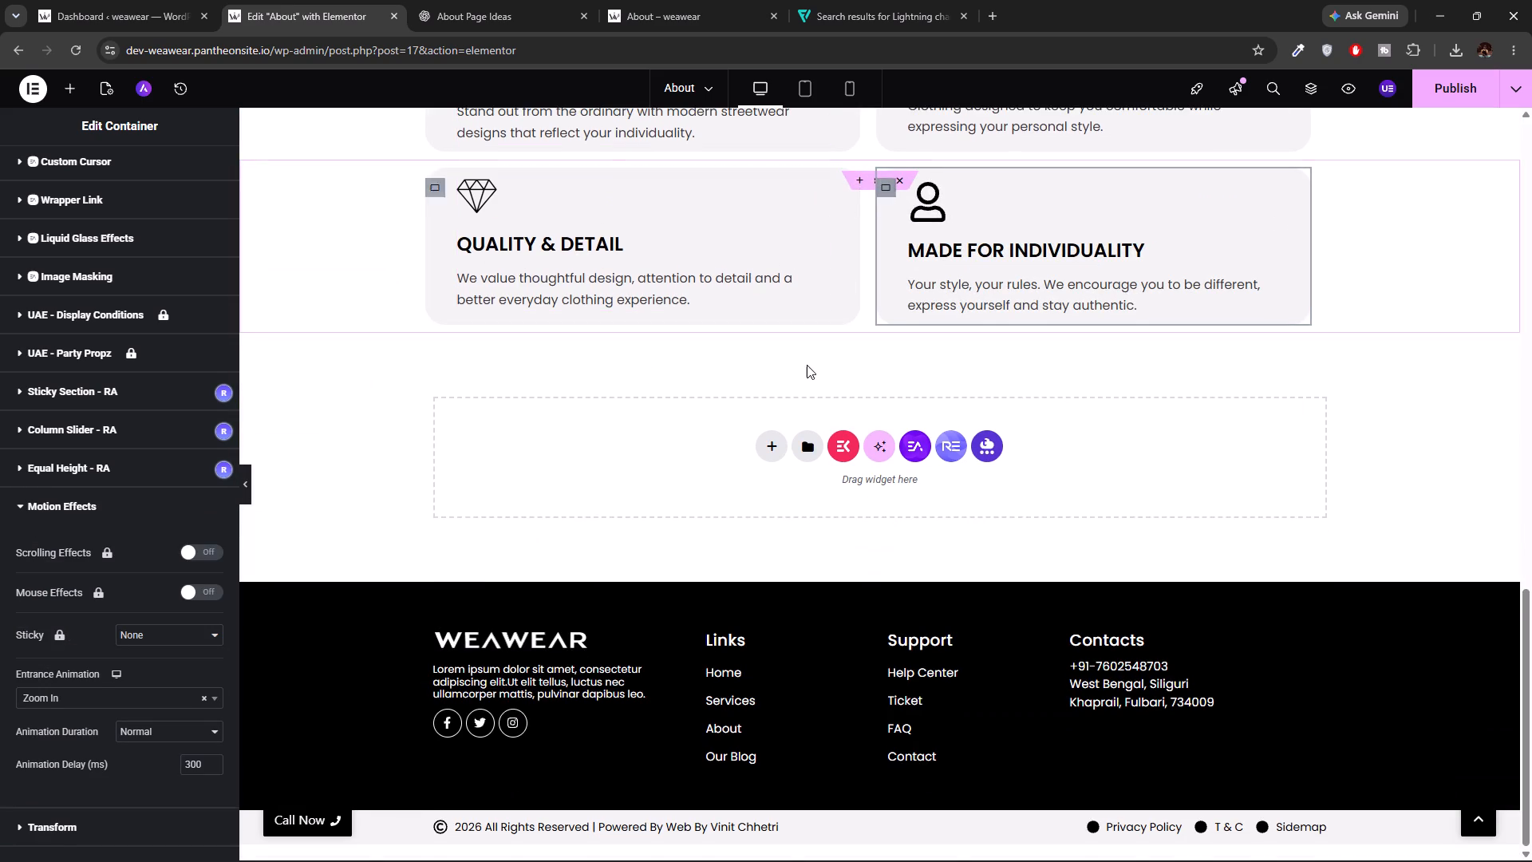
pyautogui.scroll(1, 805, 373)
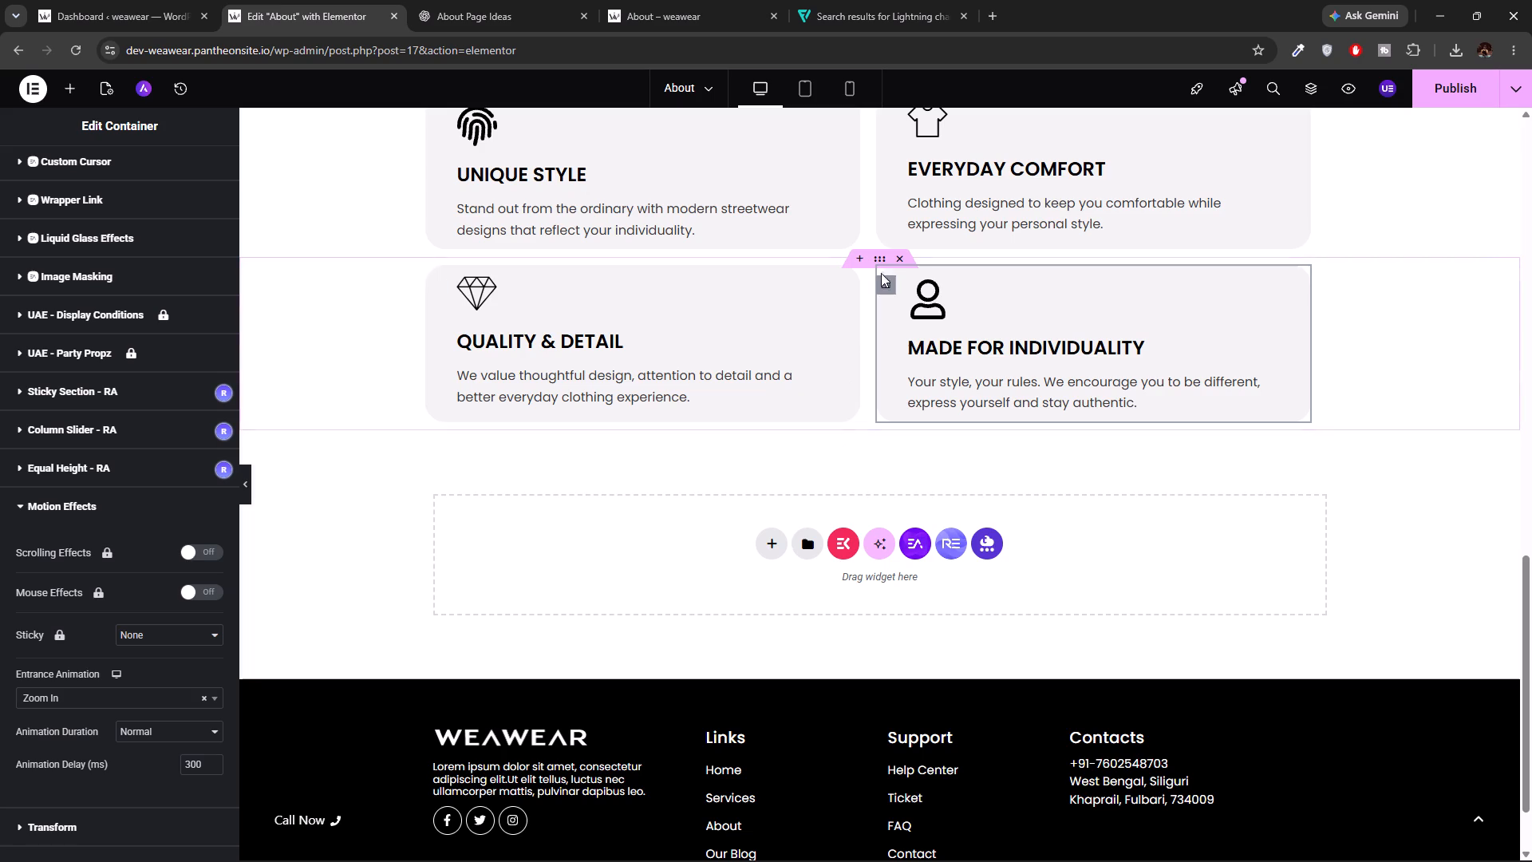
pyautogui.click(880, 262)
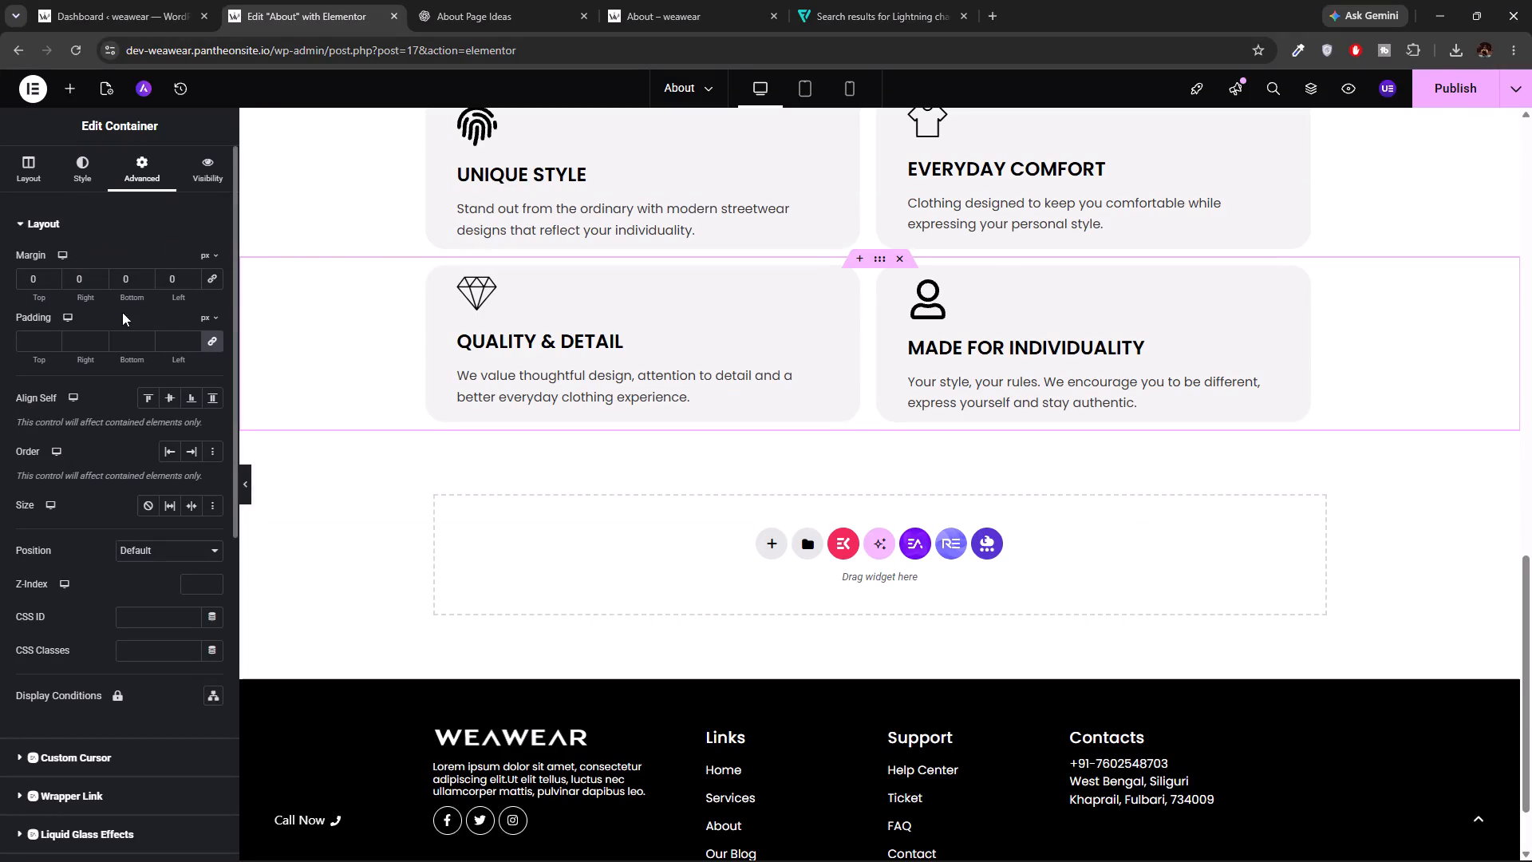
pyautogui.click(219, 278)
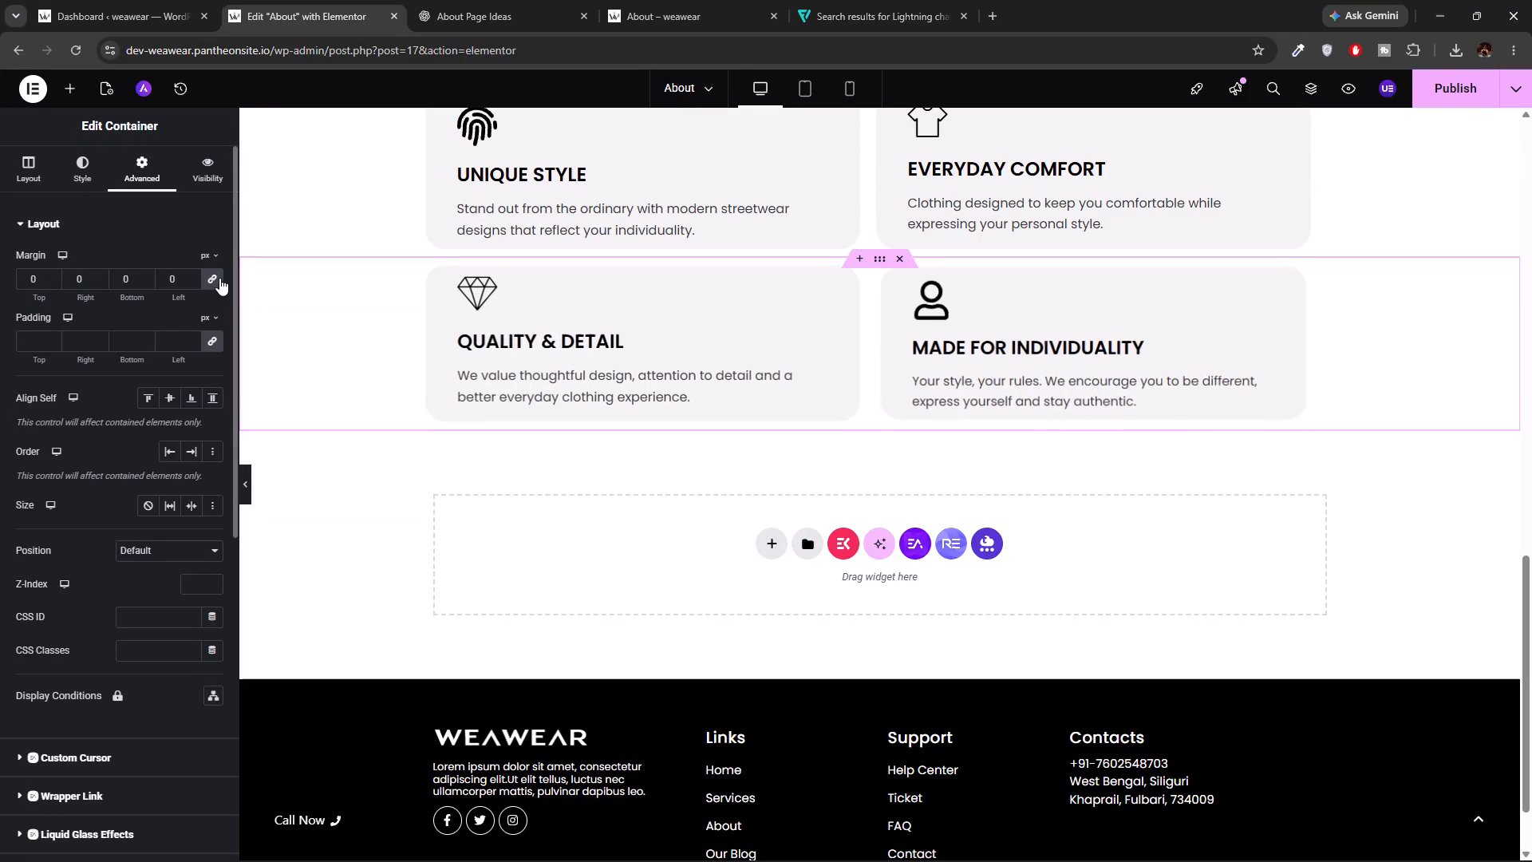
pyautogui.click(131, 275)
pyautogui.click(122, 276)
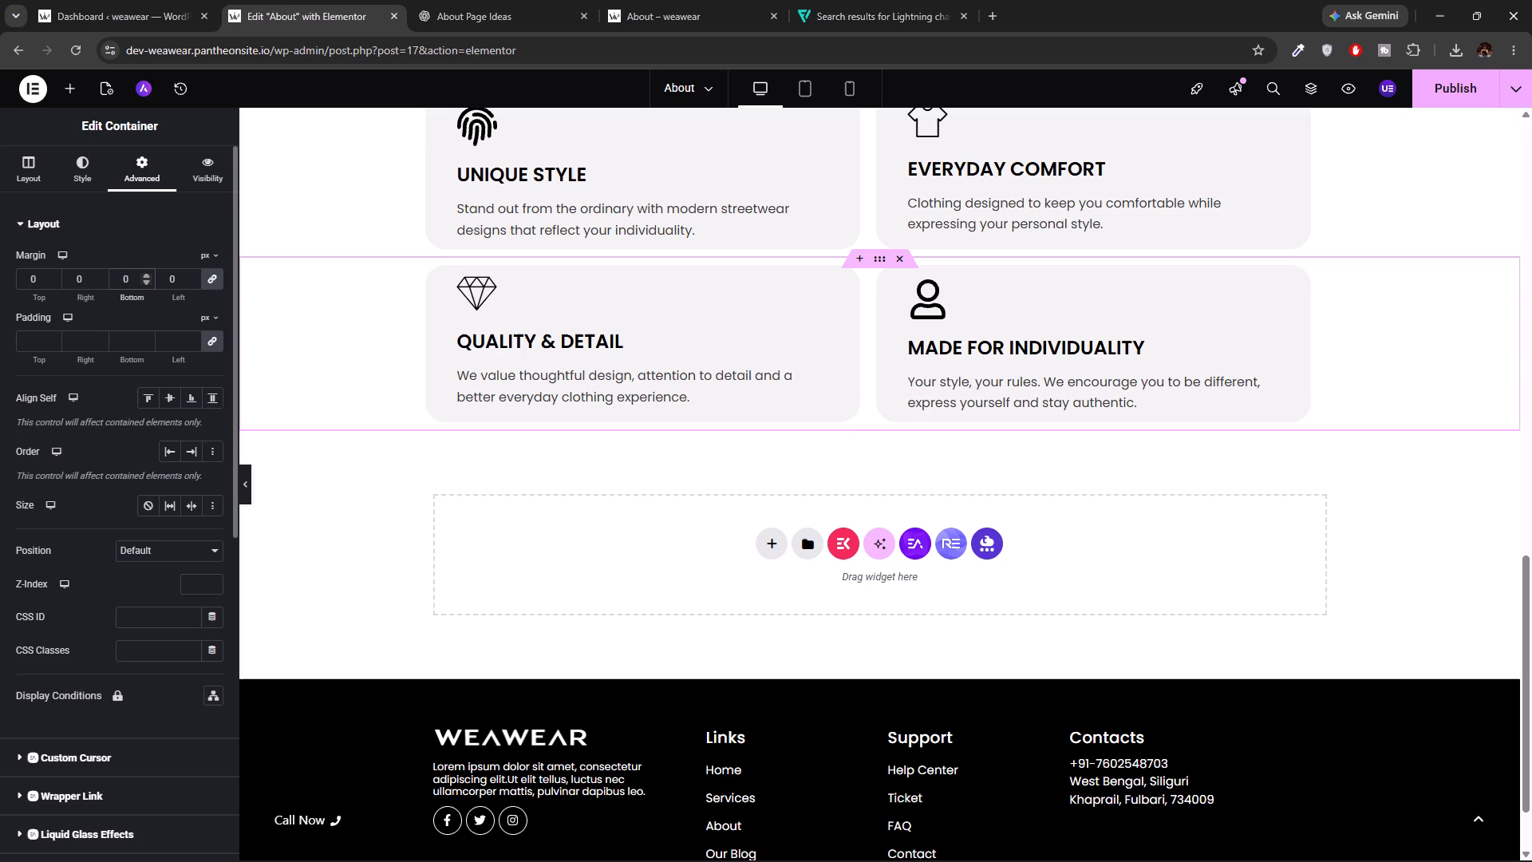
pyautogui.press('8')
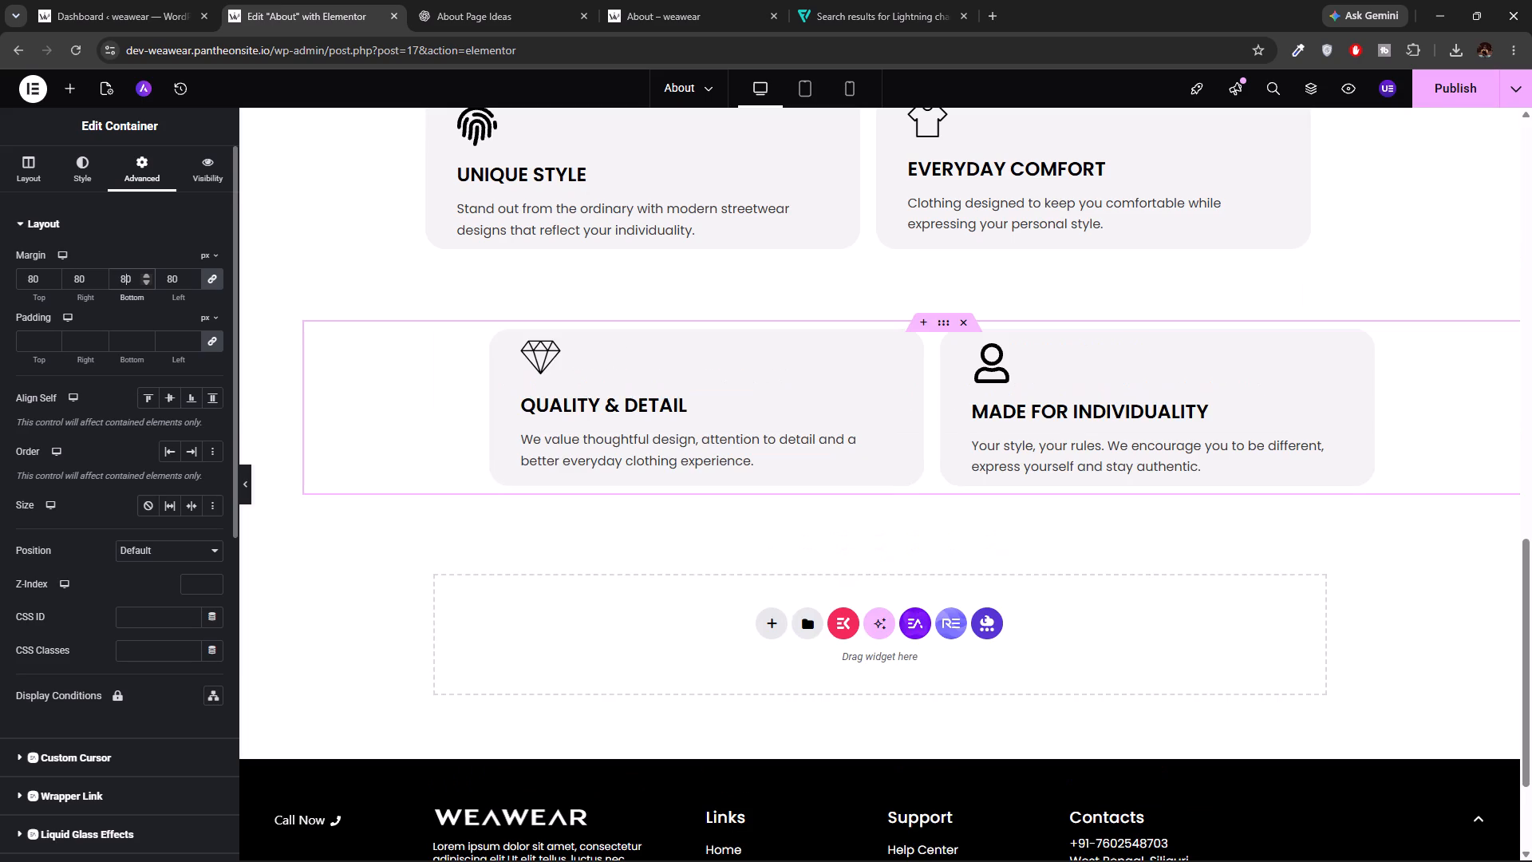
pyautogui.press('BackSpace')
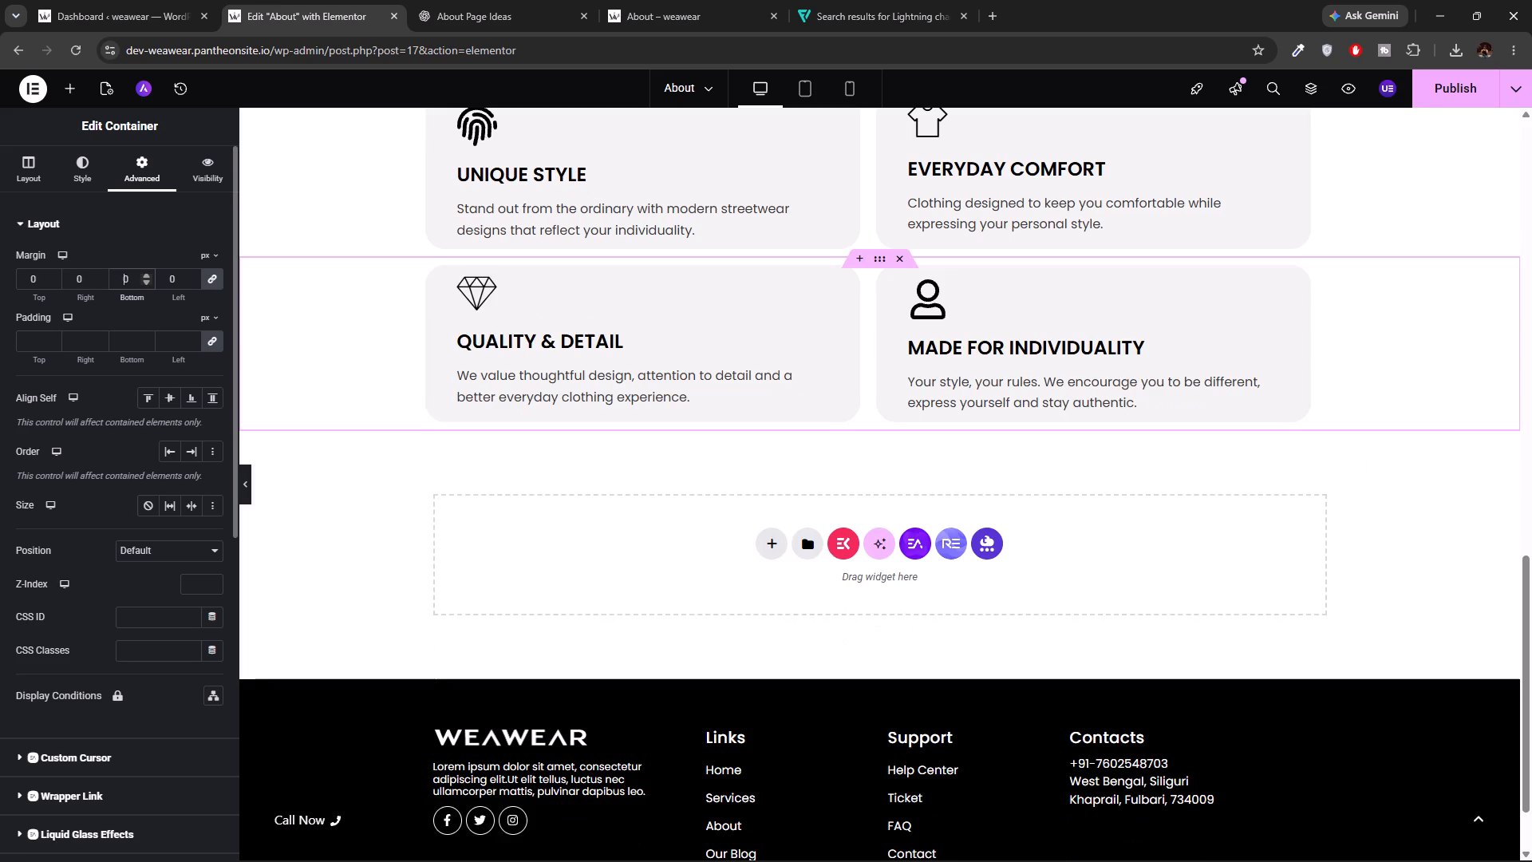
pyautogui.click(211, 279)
# Set only the bottom margin of the second card row's parent container to 80 px.
pyautogui.click(122, 278)
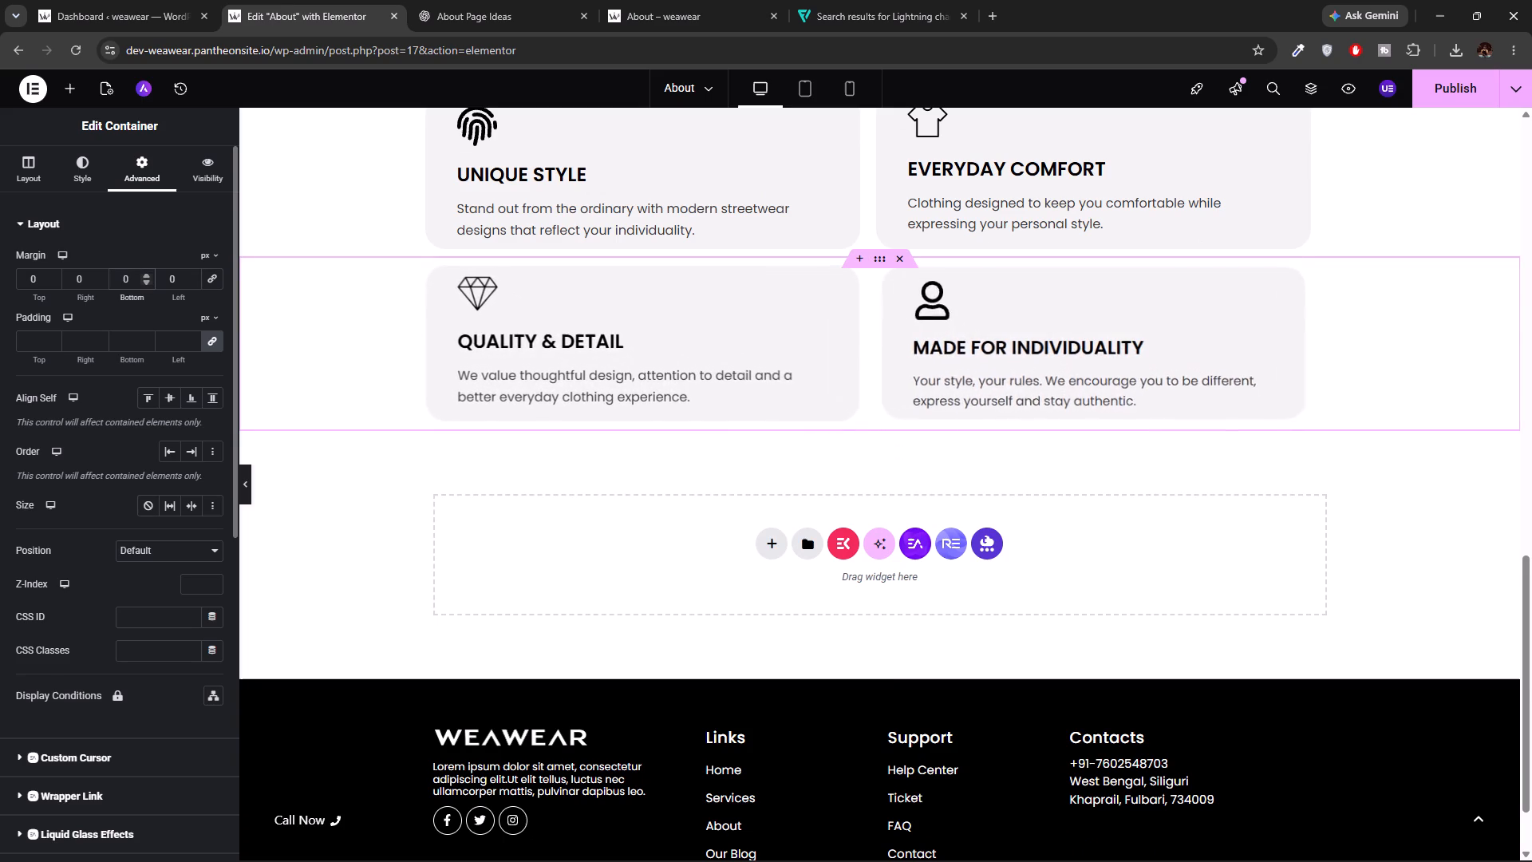
pyautogui.press('8')
# Publish the updated About page.
pyautogui.scroll(4, 613, 314)
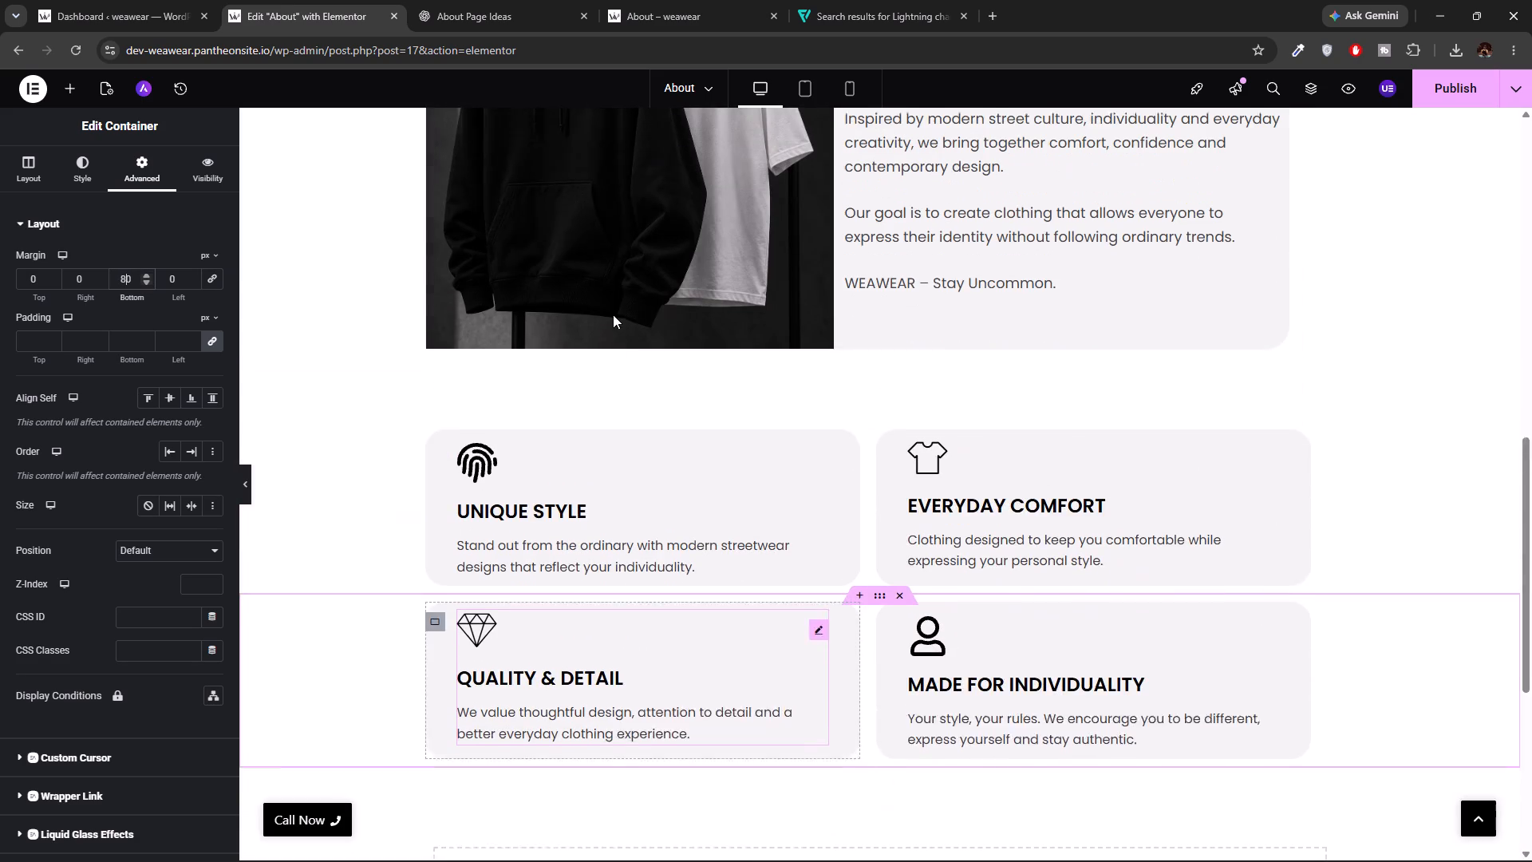
pyautogui.scroll(1, 613, 314)
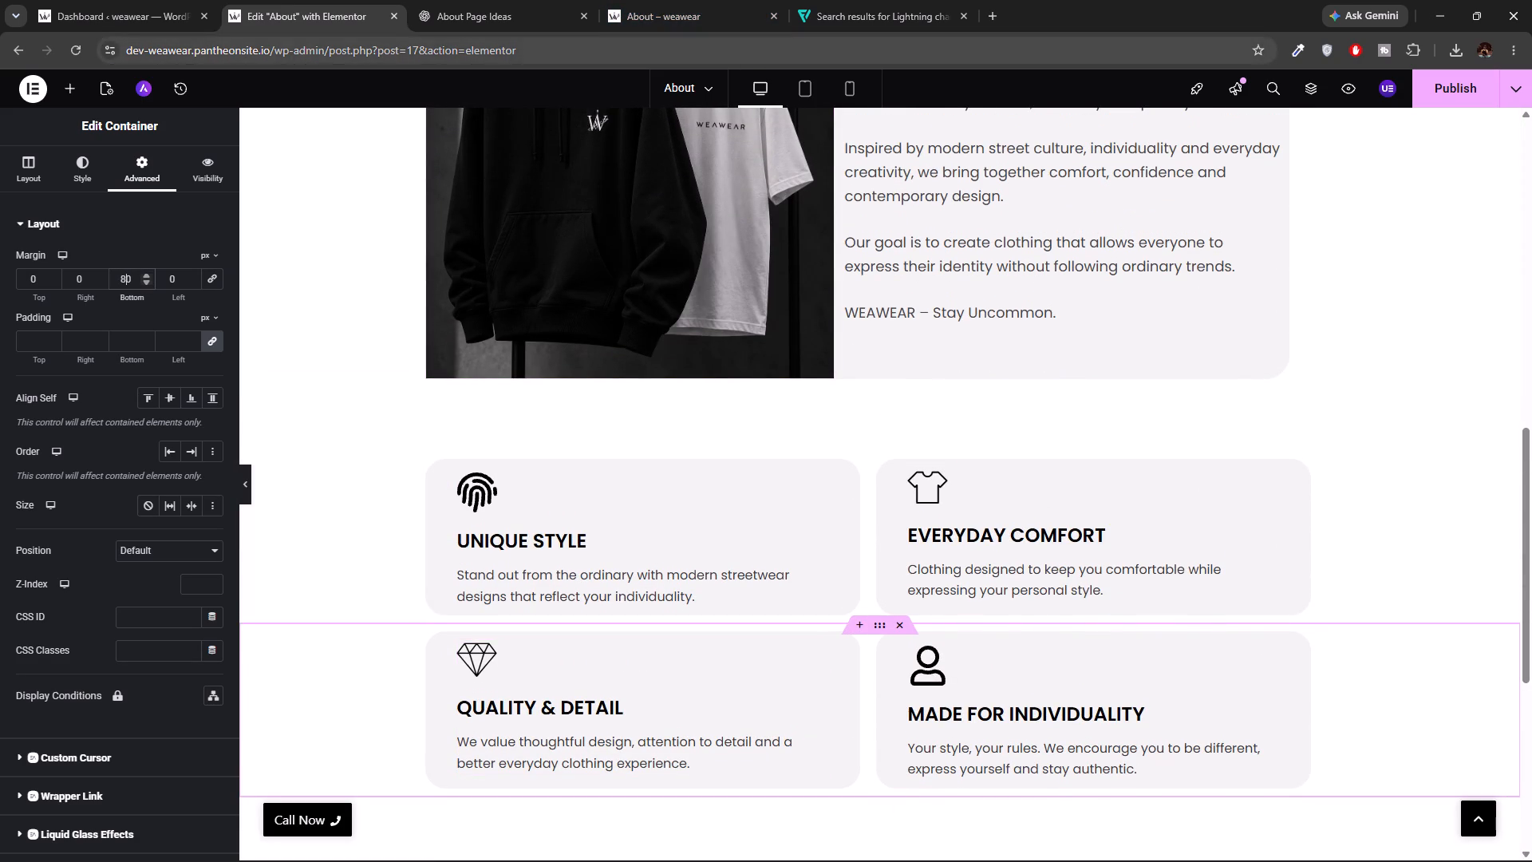
pyautogui.click(1431, 103)
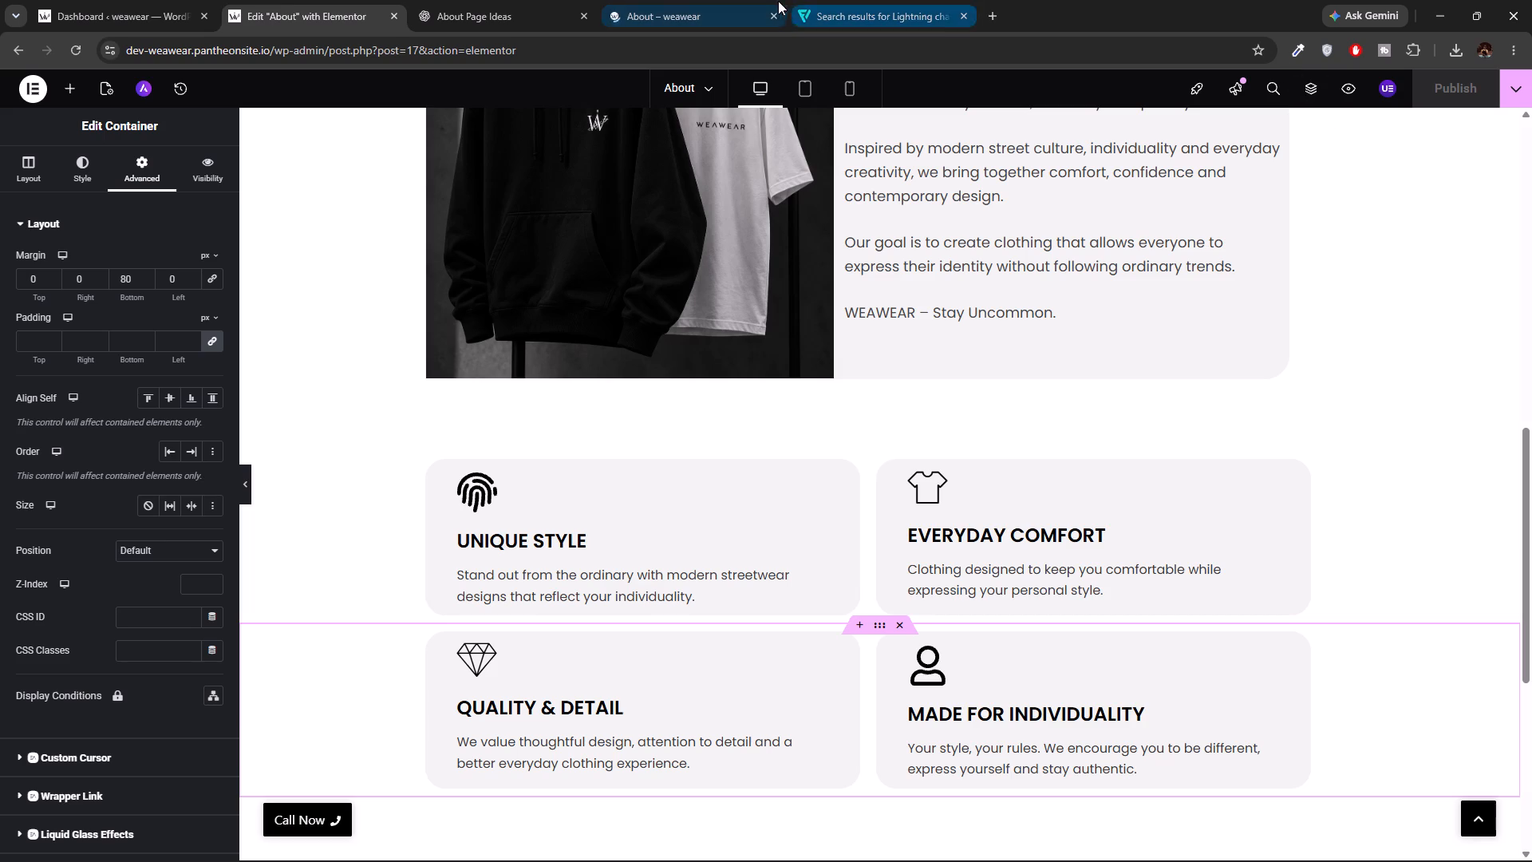
pyautogui.click(741, 0)
pyautogui.scroll(6, 719, 196)
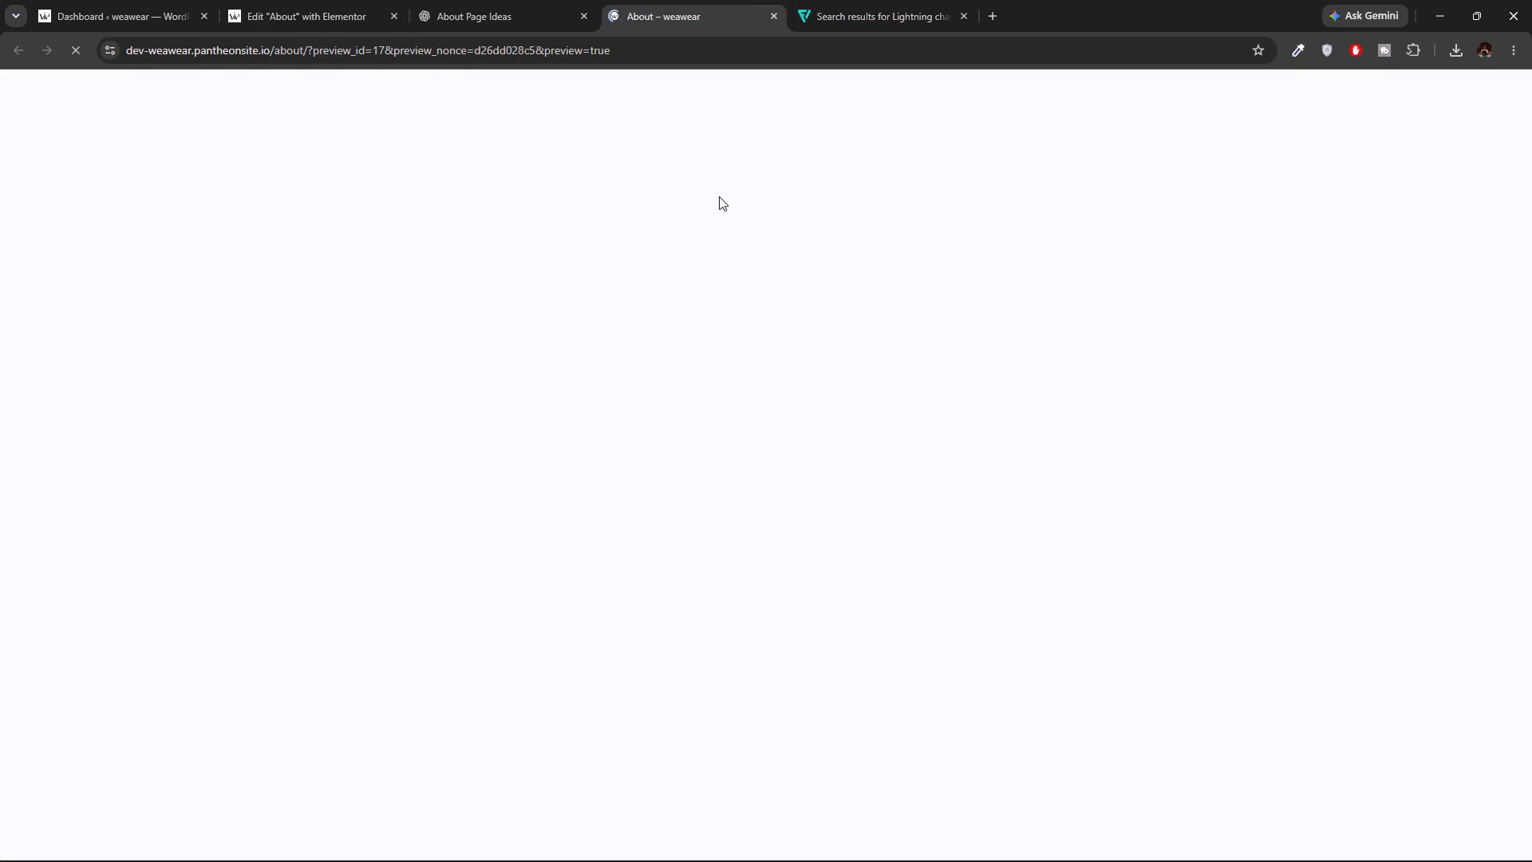
pyautogui.scroll(-4, 719, 196)
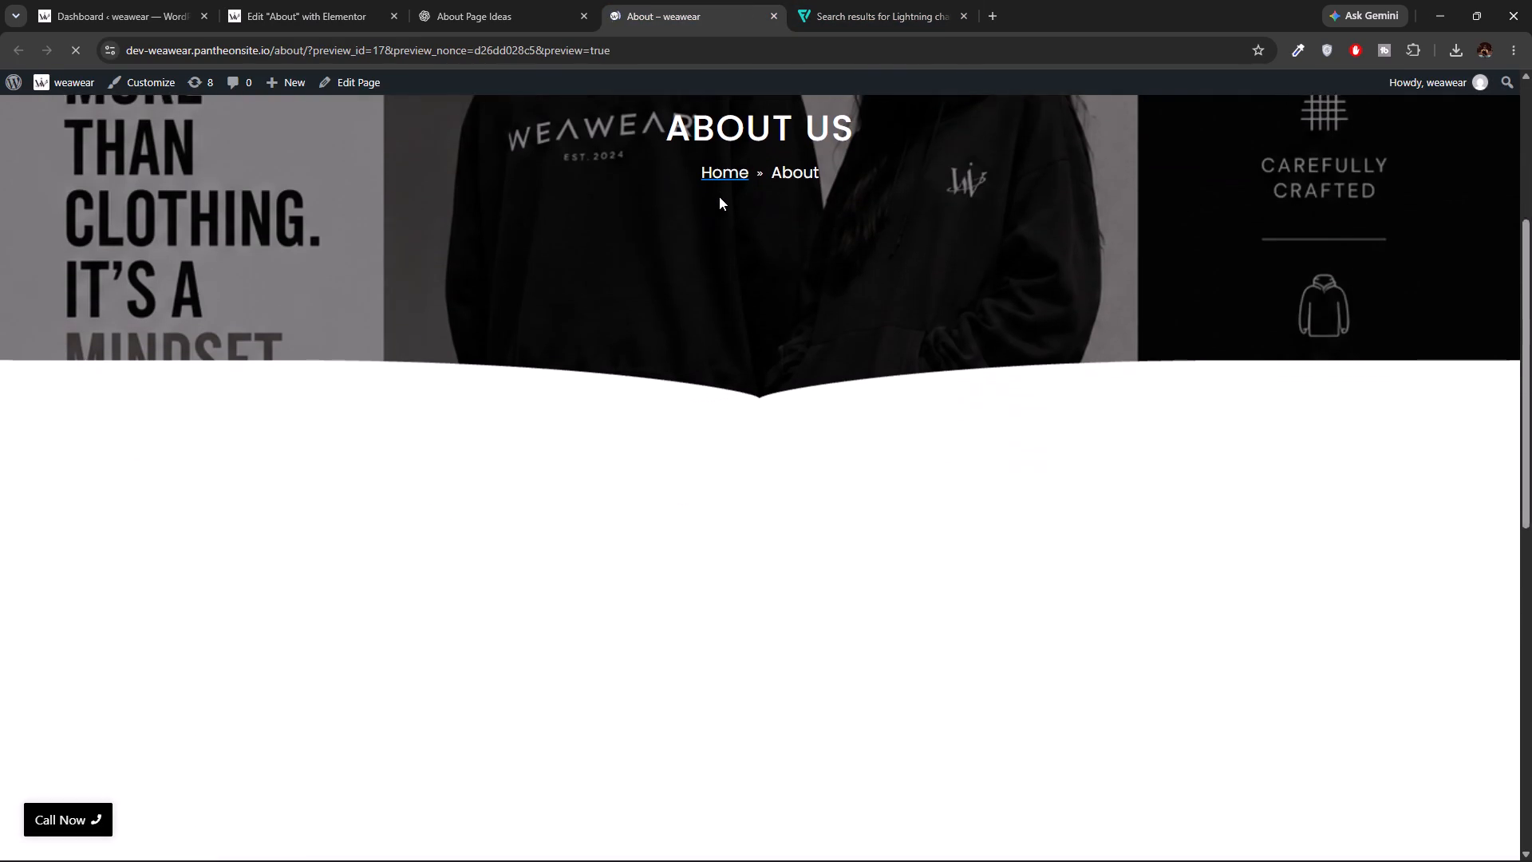
pyautogui.scroll(-3, 719, 196)
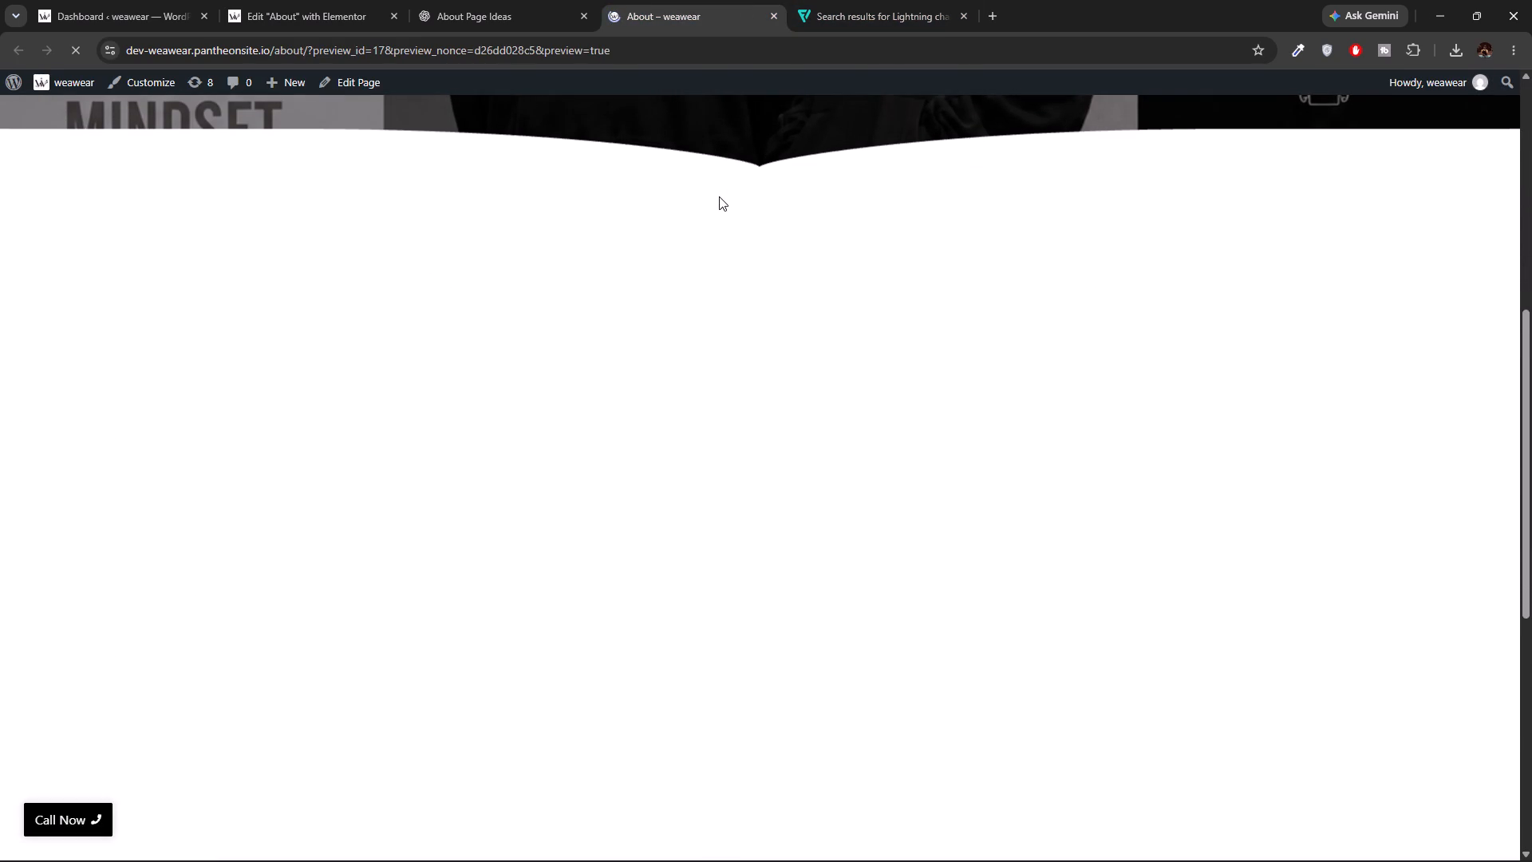
pyautogui.scroll(-4, 719, 196)
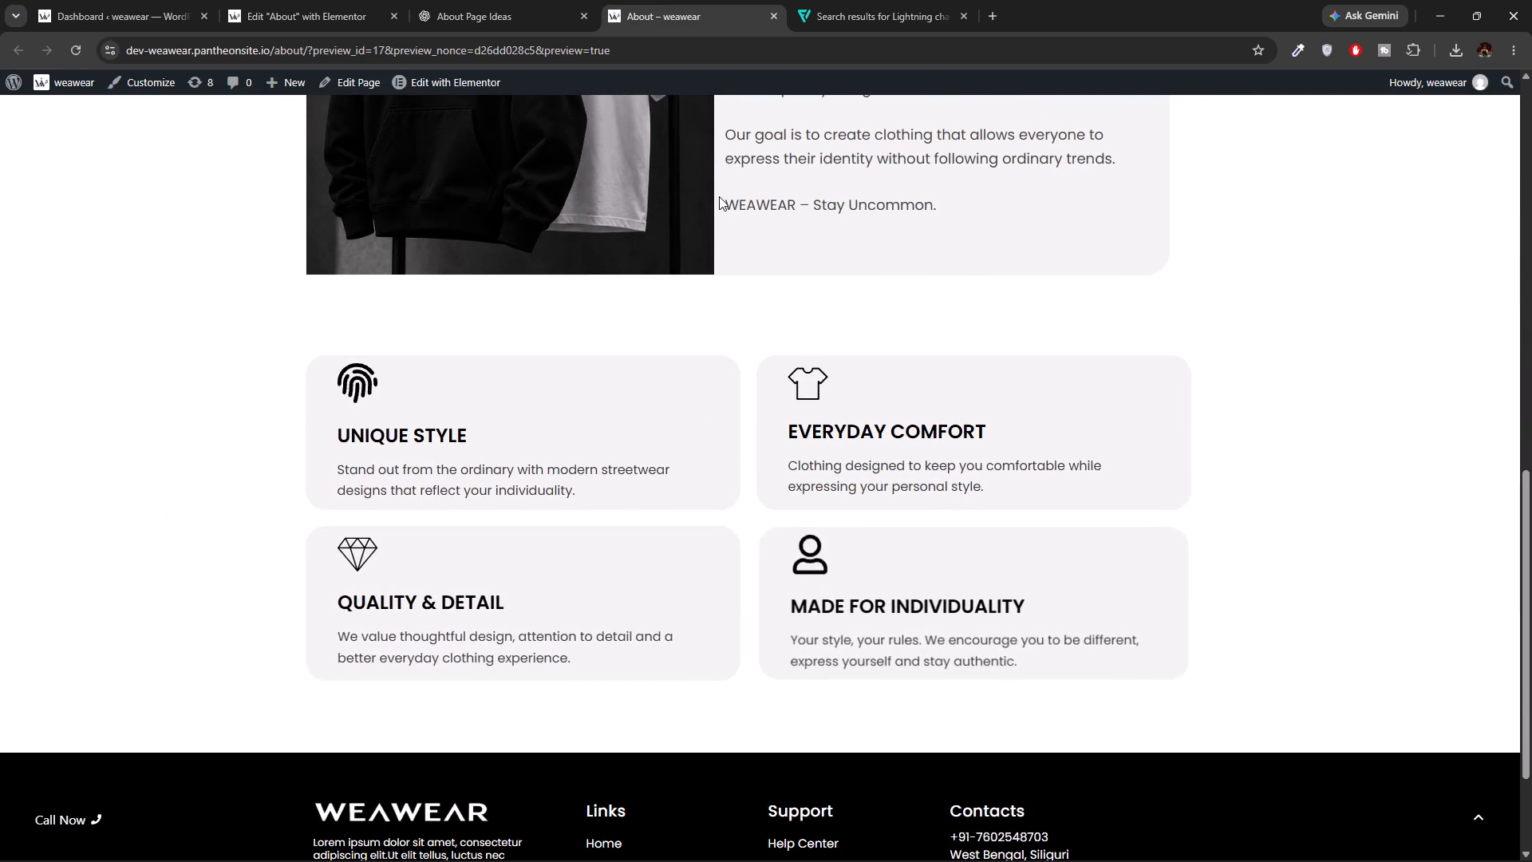
pyautogui.scroll(6, 719, 196)
pyautogui.scroll(-7, 719, 196)
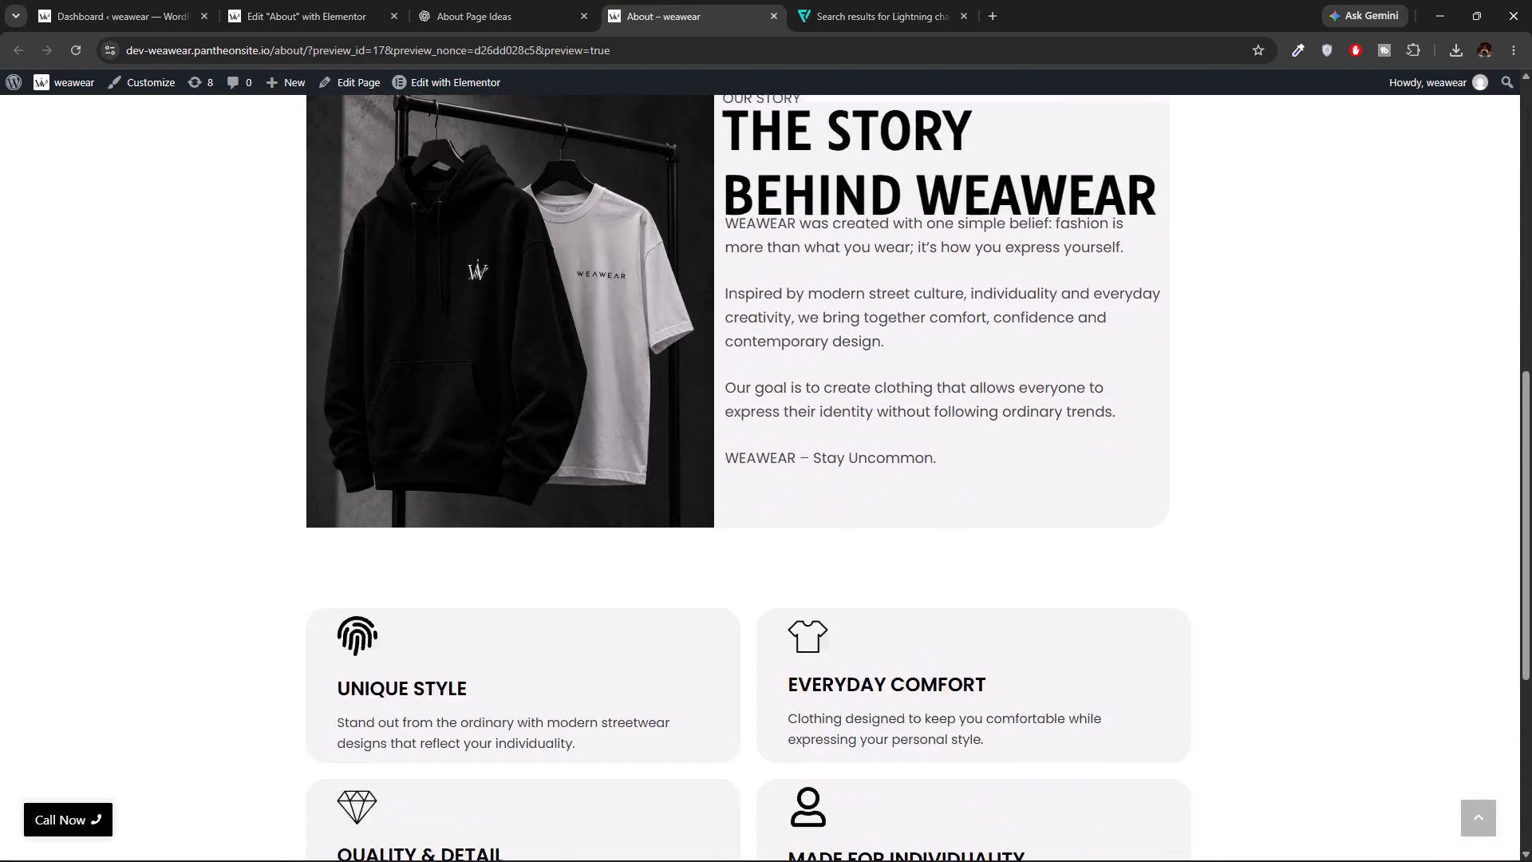
pyautogui.scroll(4, 719, 196)
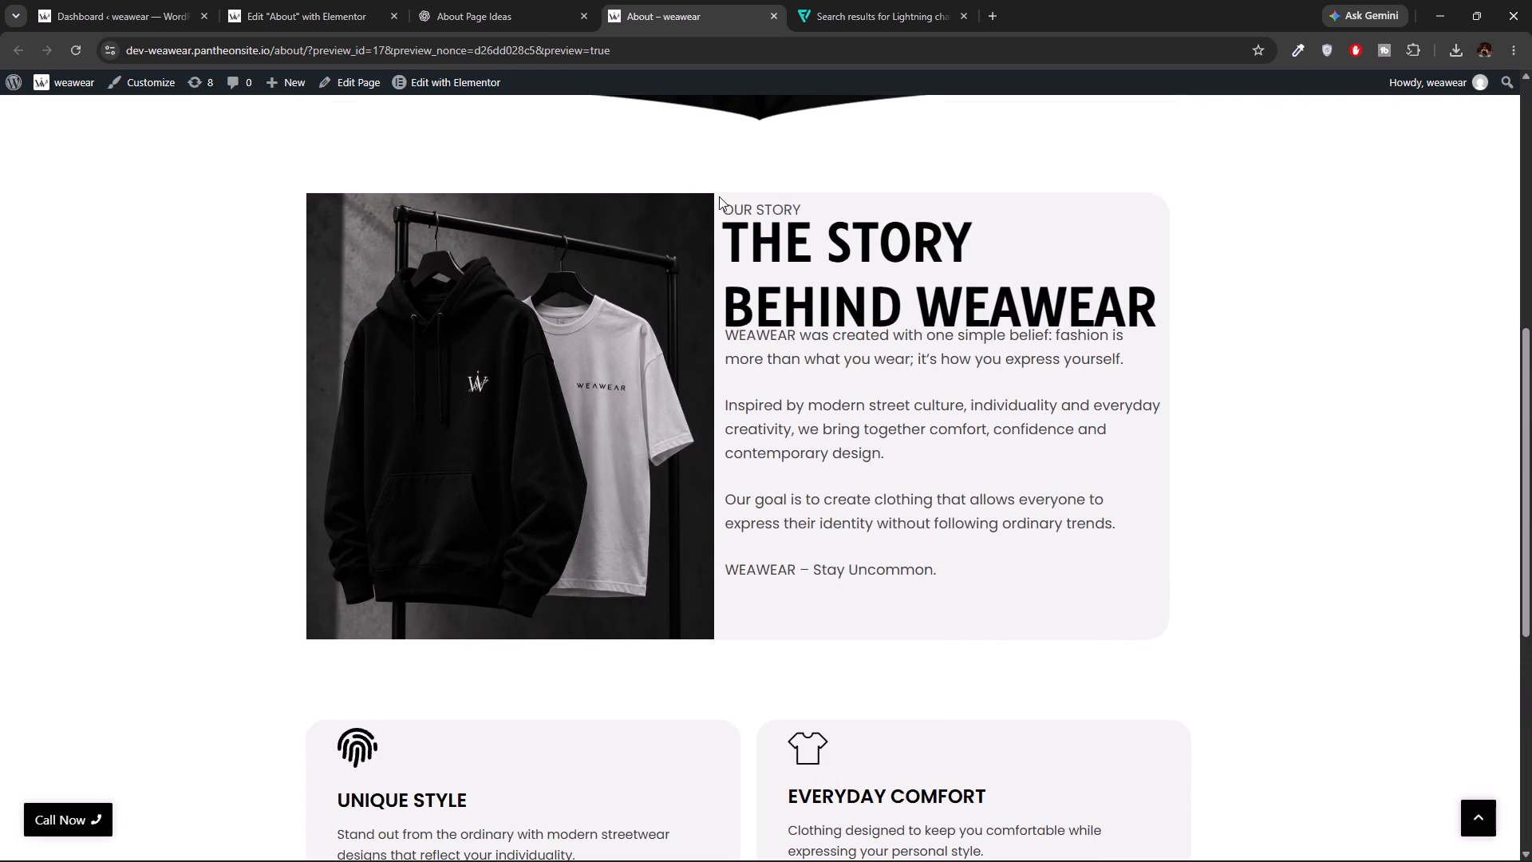
pyautogui.scroll(3, 719, 196)
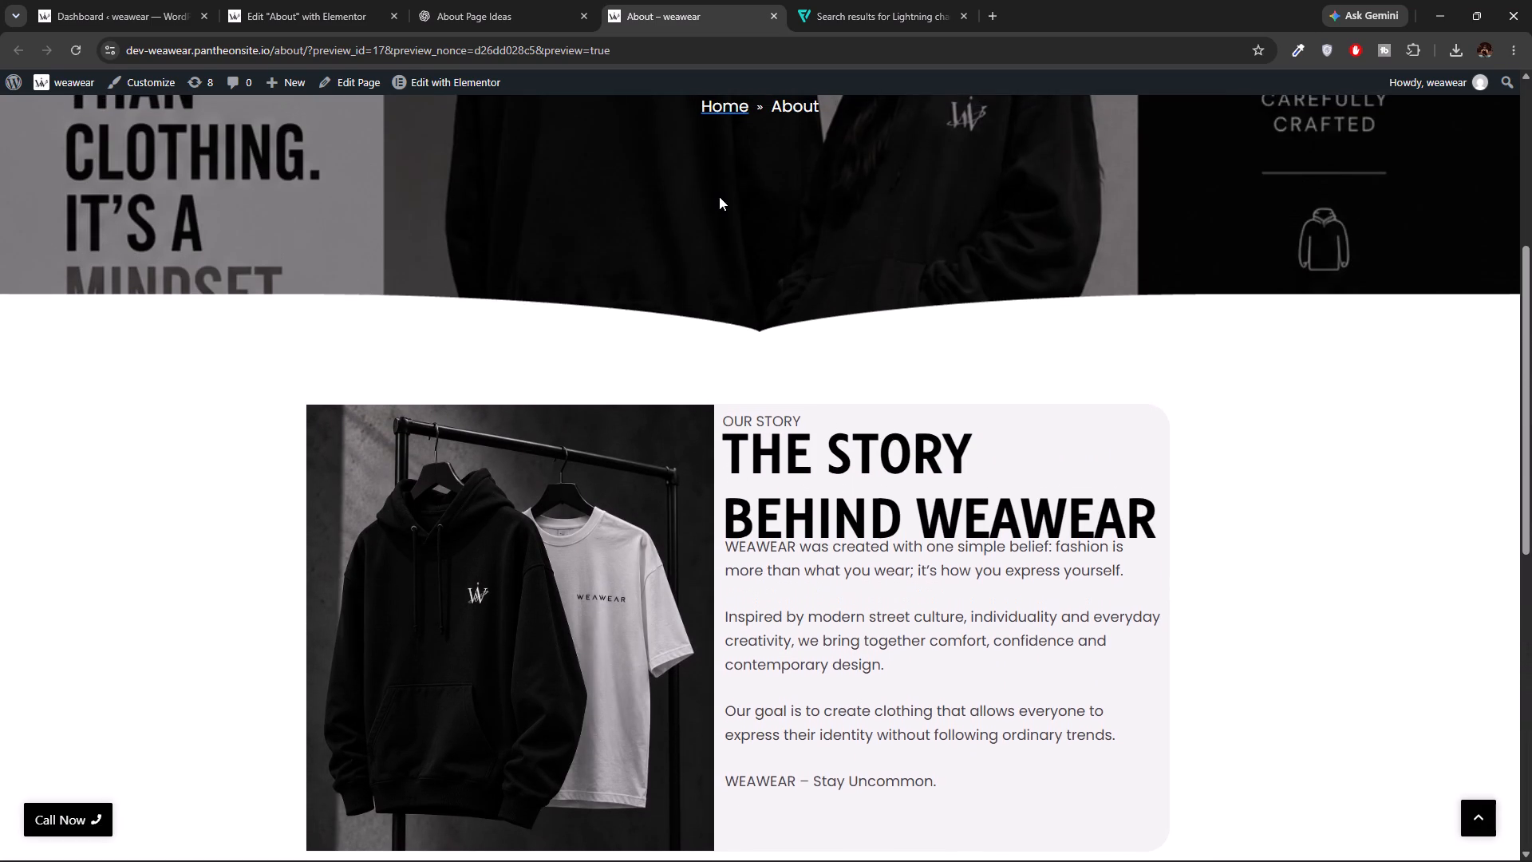
pyautogui.scroll(2, 719, 196)
pyautogui.scroll(-4, 719, 196)
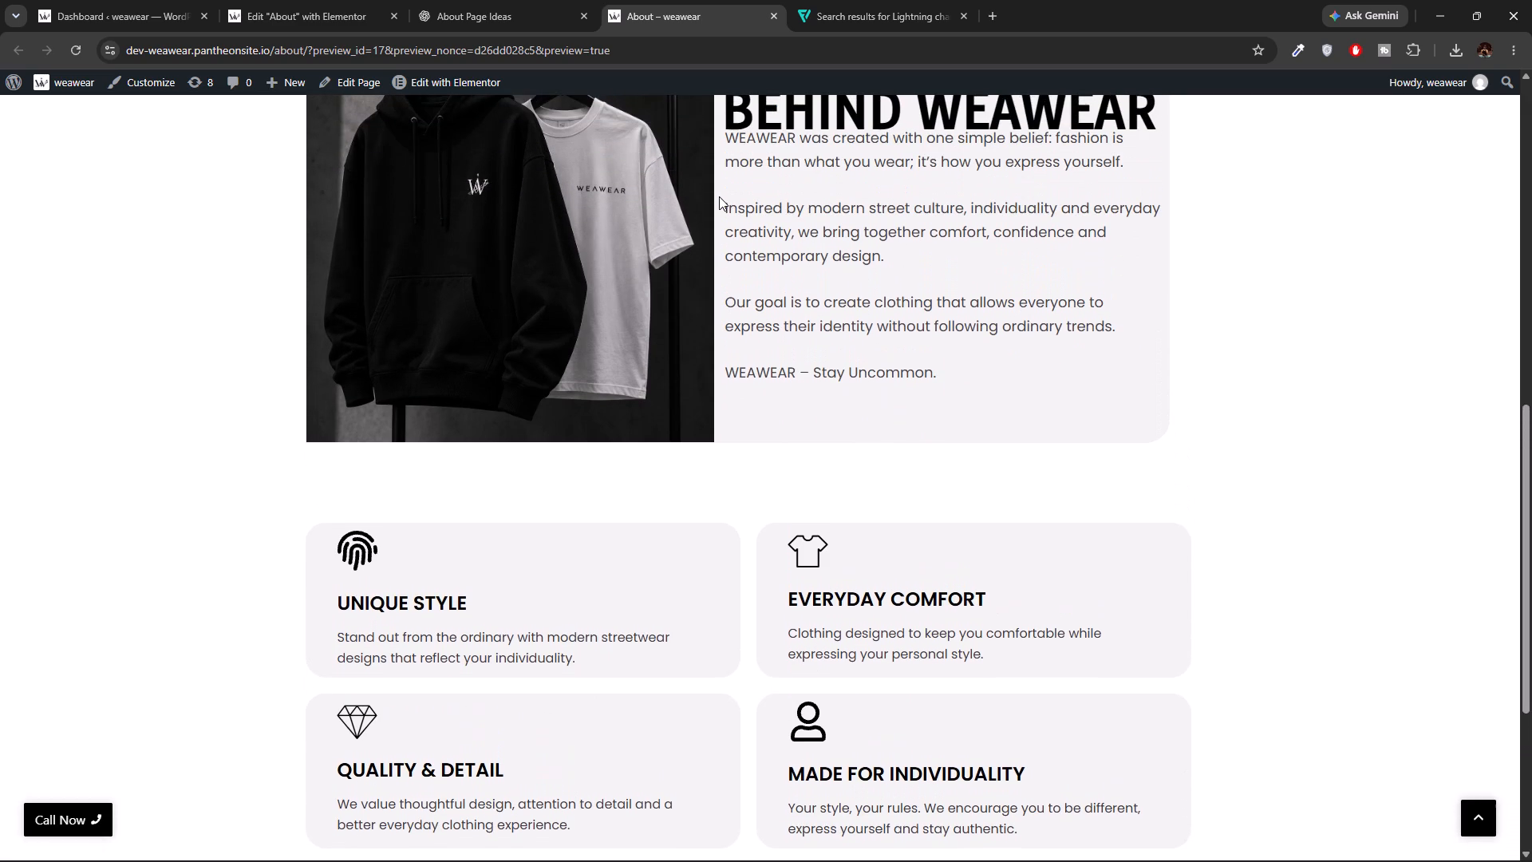
pyautogui.scroll(1, 719, 196)
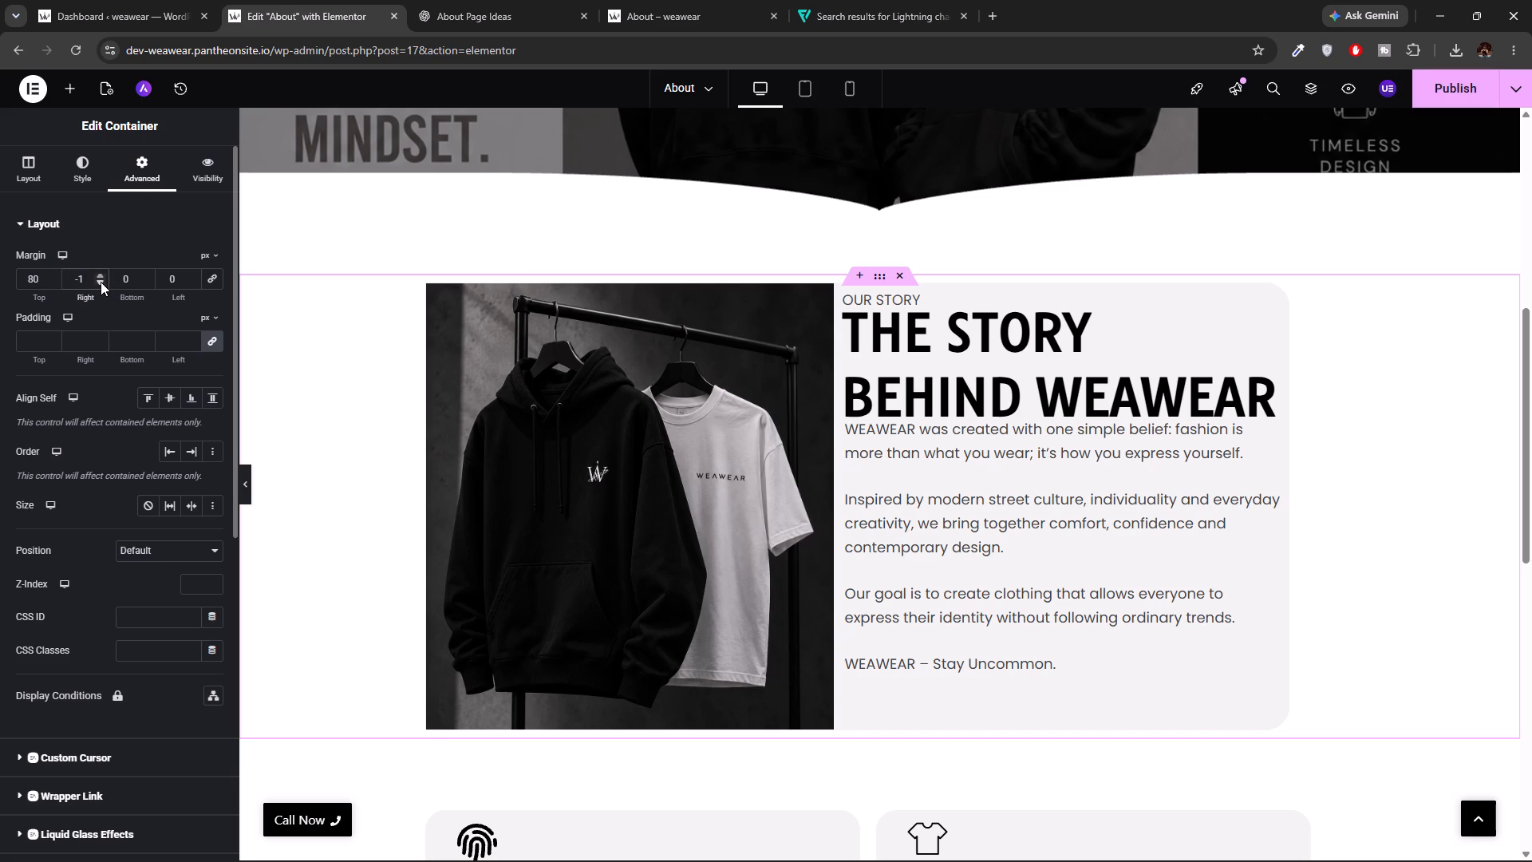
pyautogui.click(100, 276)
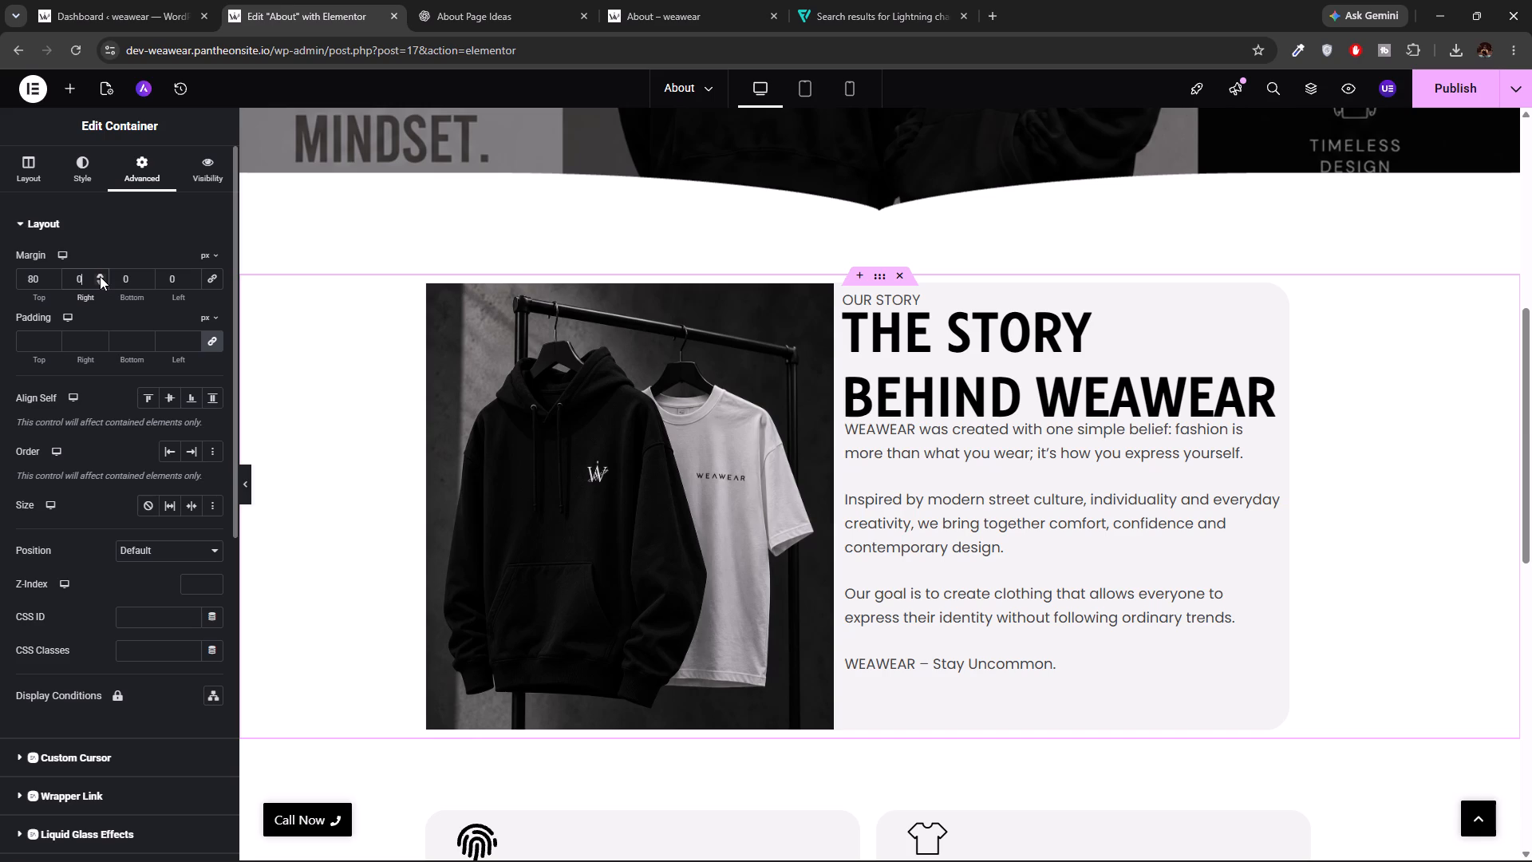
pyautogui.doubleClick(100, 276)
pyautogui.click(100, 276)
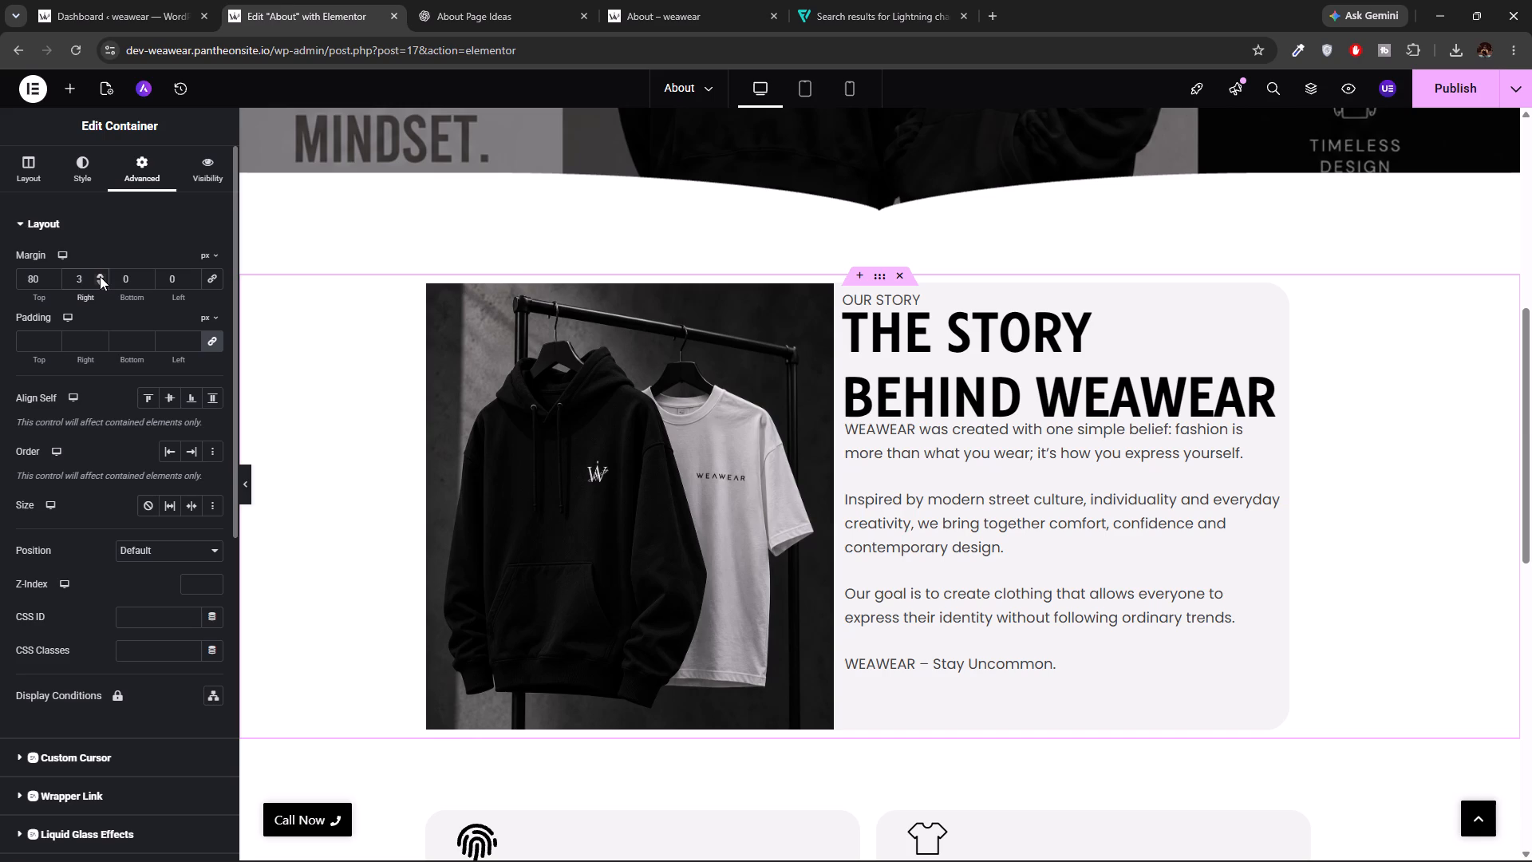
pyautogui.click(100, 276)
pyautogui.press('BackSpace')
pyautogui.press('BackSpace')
# Set the left margin of the story section's parent container to 17 px.
pyautogui.click(191, 276)
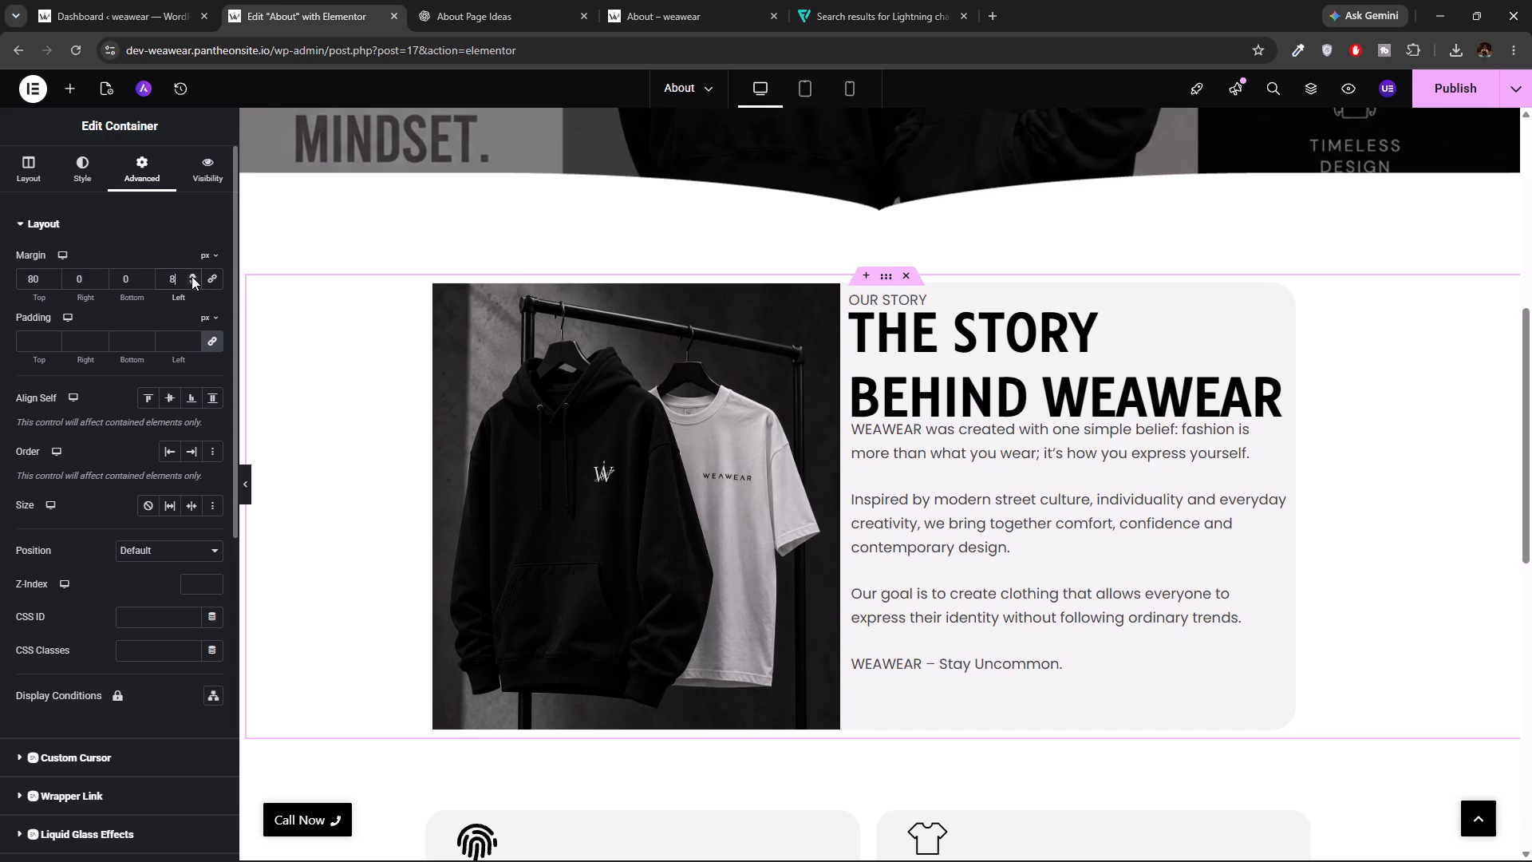
pyautogui.scroll(-2, 339, 391)
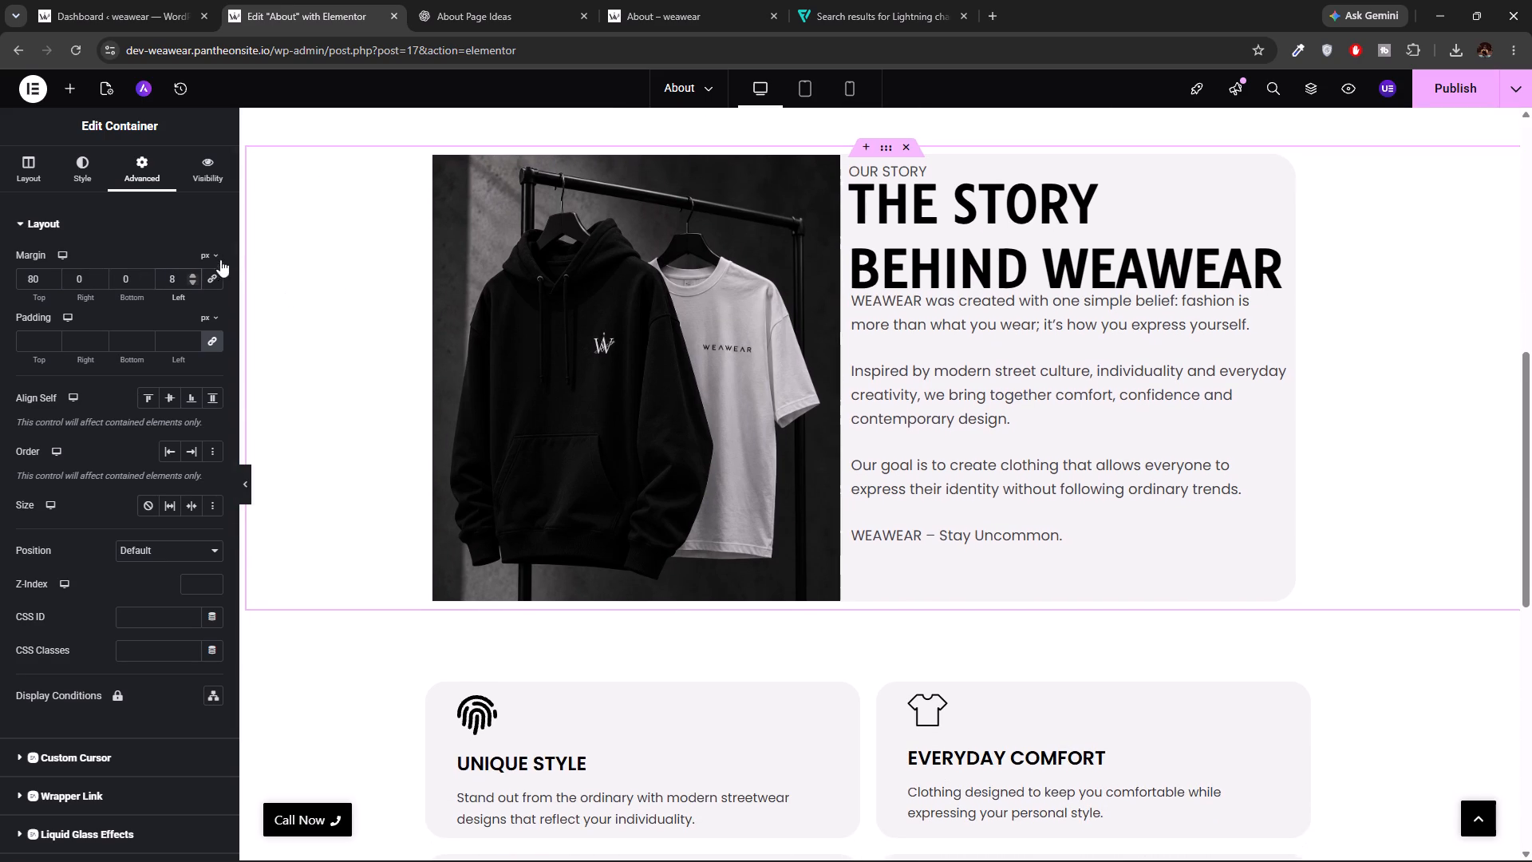
pyautogui.tripleClick(194, 277)
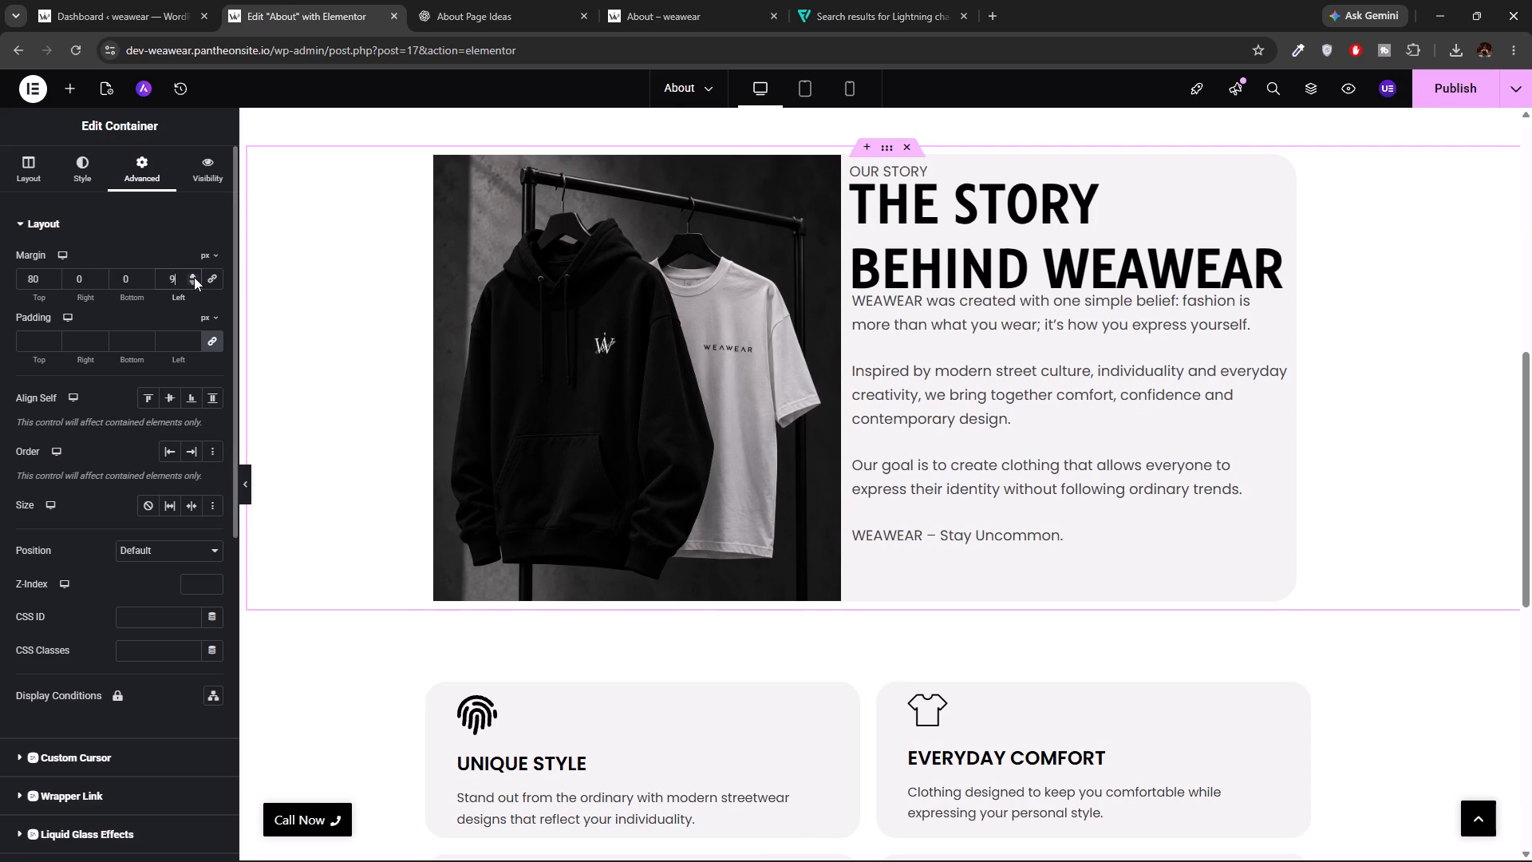
pyautogui.tripleClick(194, 277)
pyautogui.tripleClick(194, 277)
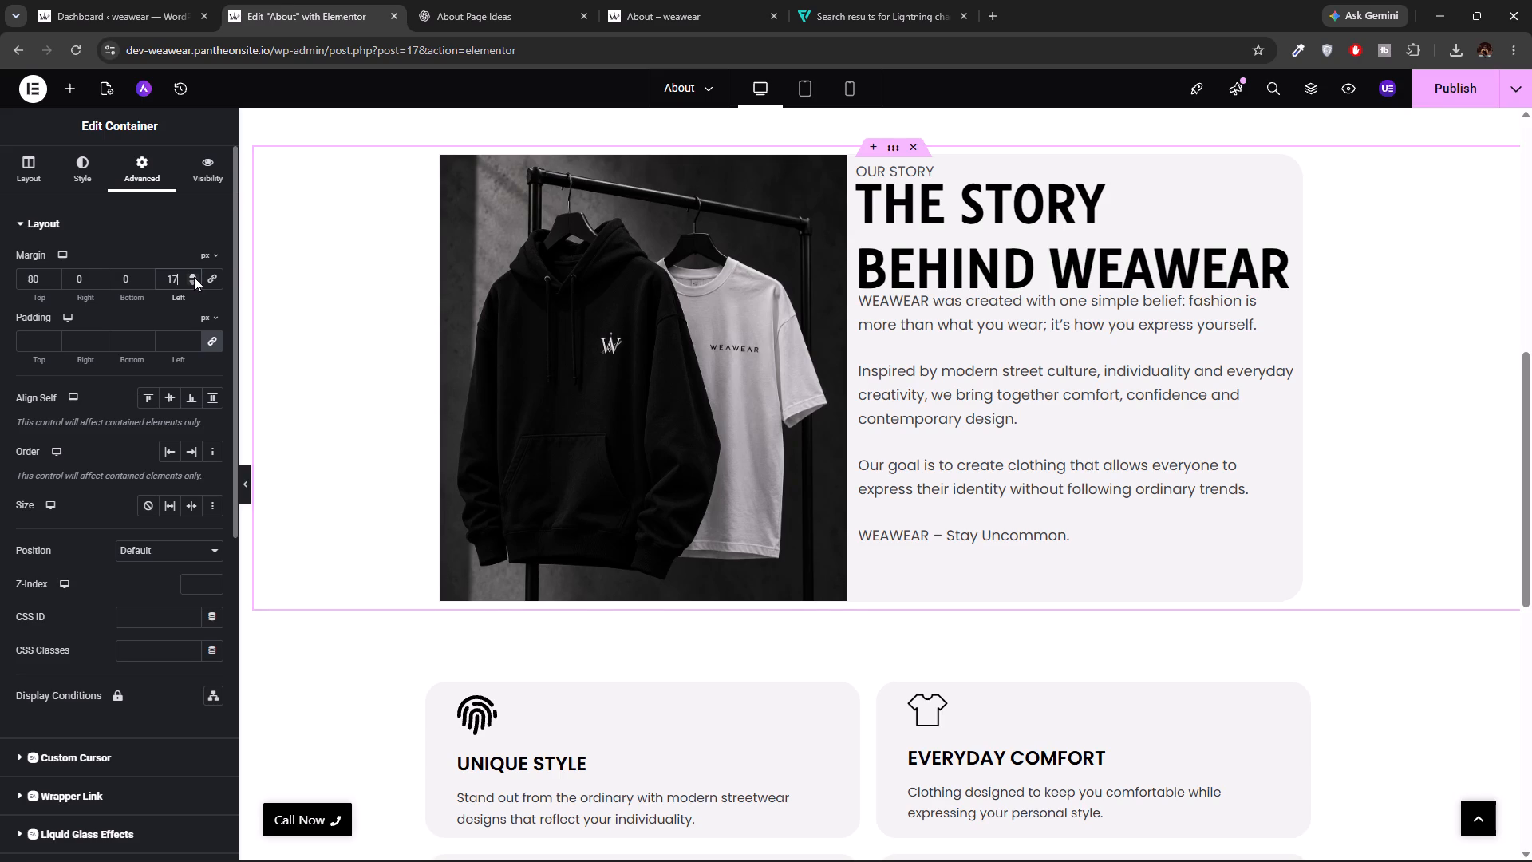
# Examine how the story section aligns with the feature cards, and check the margin settings of the first card row's container.
pyautogui.scroll(-2, 404, 517)
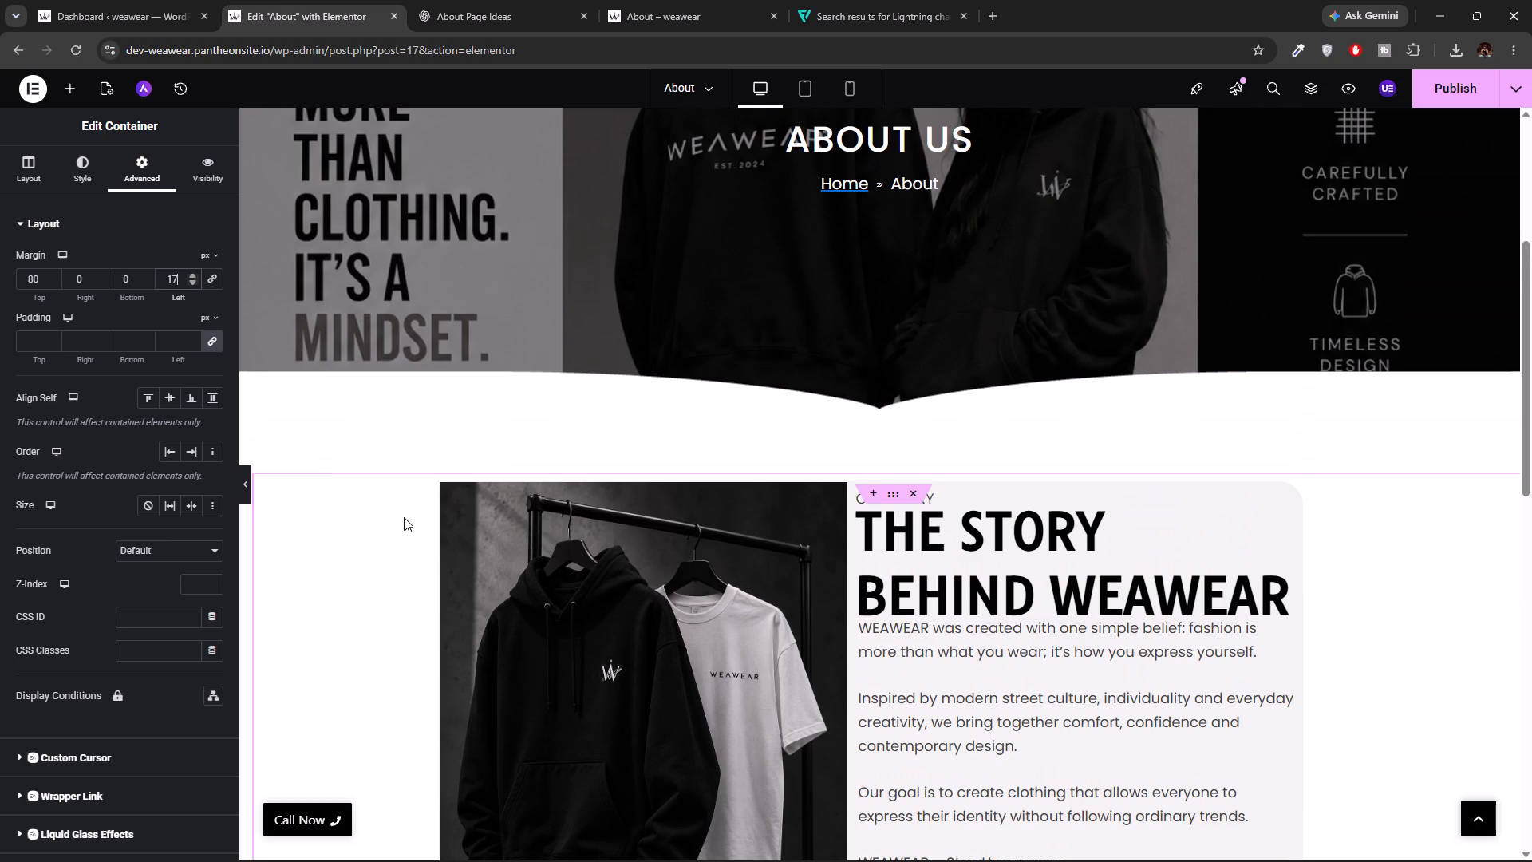
pyautogui.scroll(-1, 404, 517)
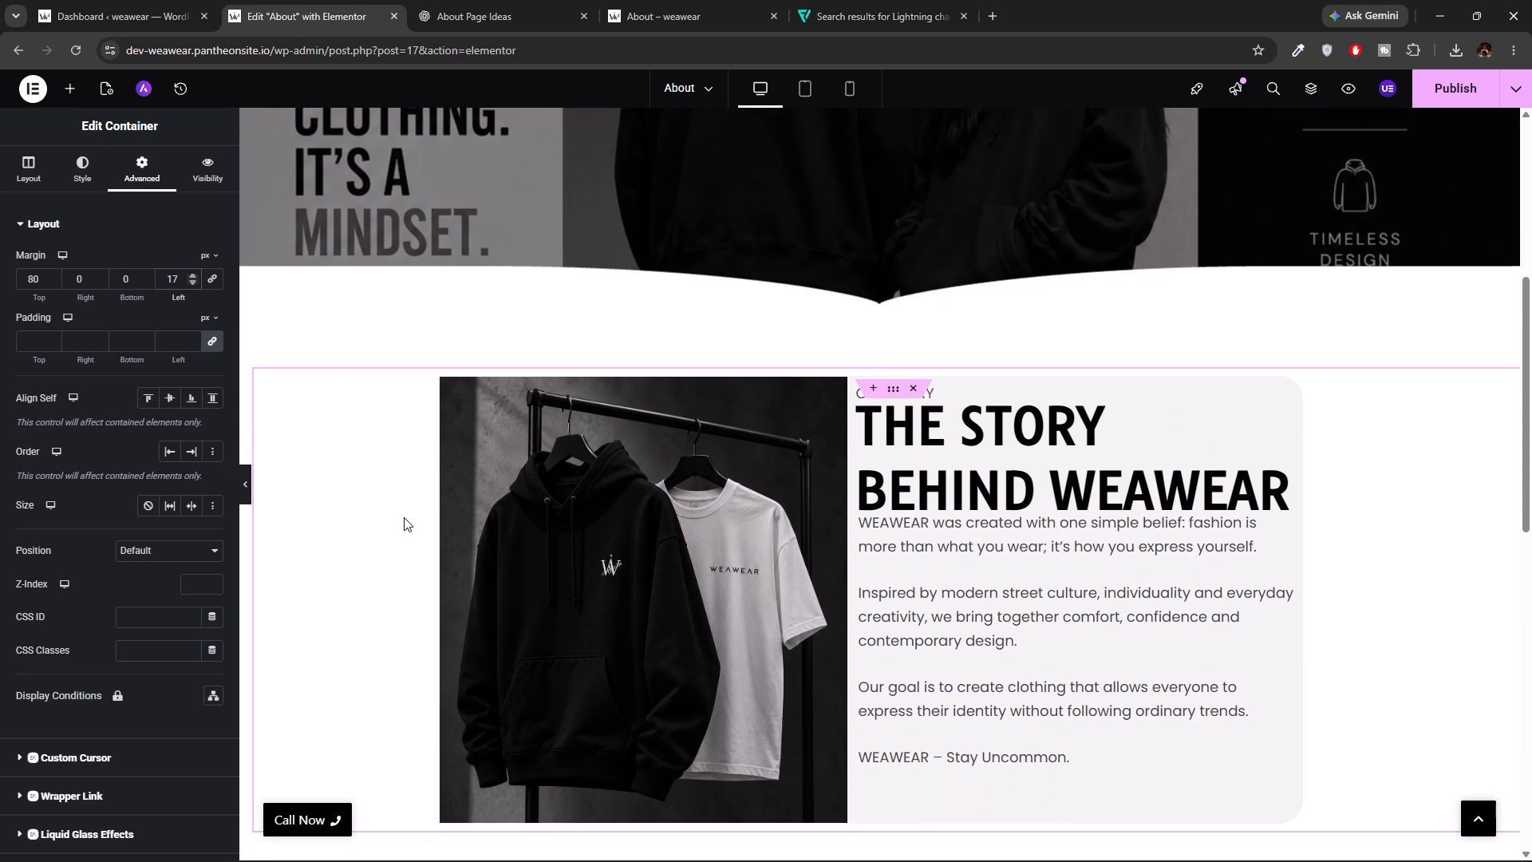
pyautogui.scroll(-1, 404, 517)
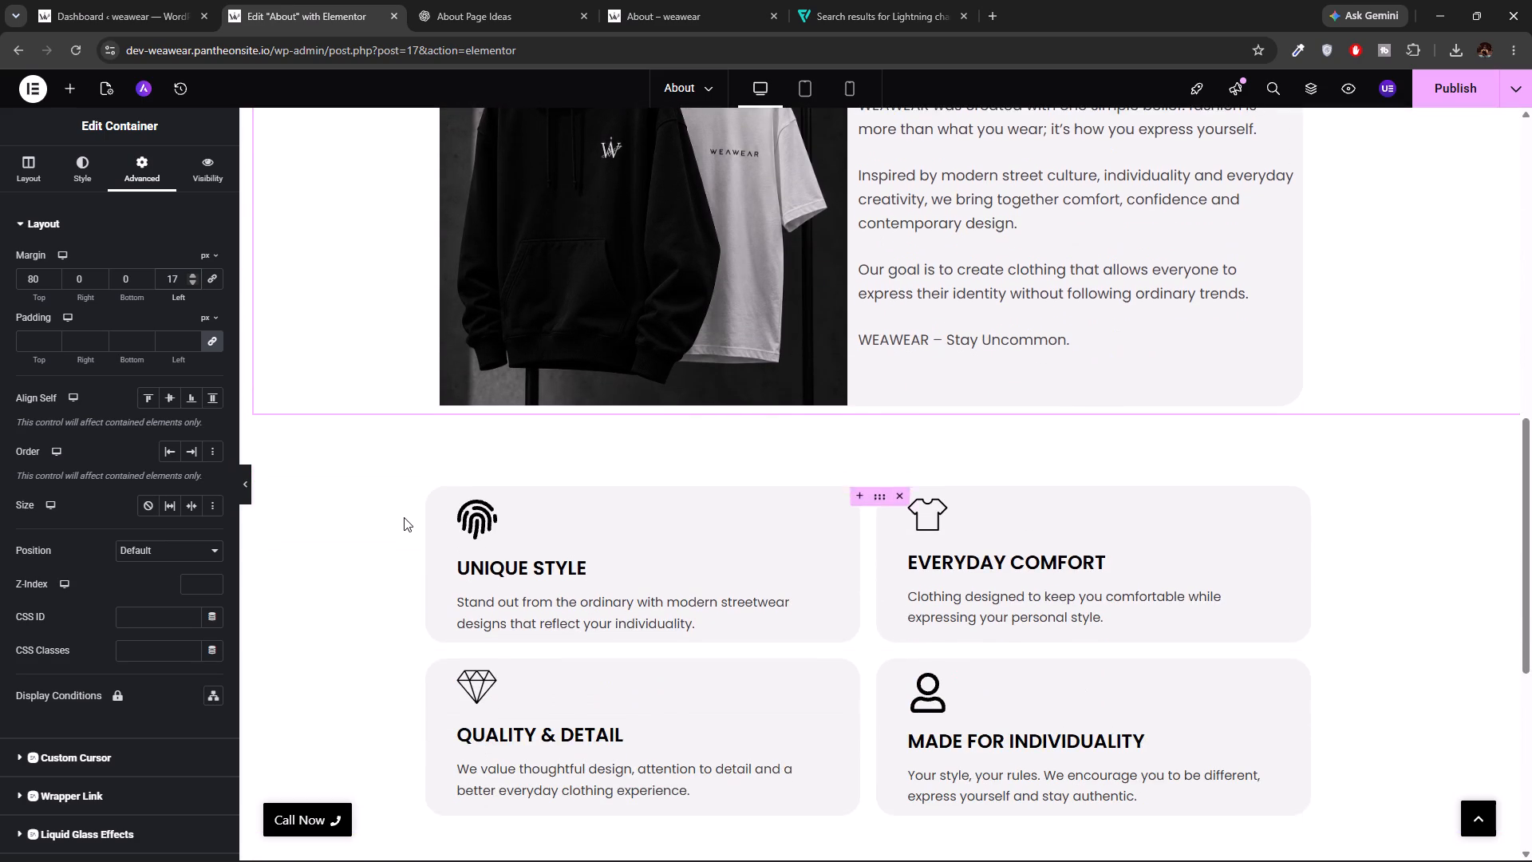
pyautogui.scroll(1, 404, 517)
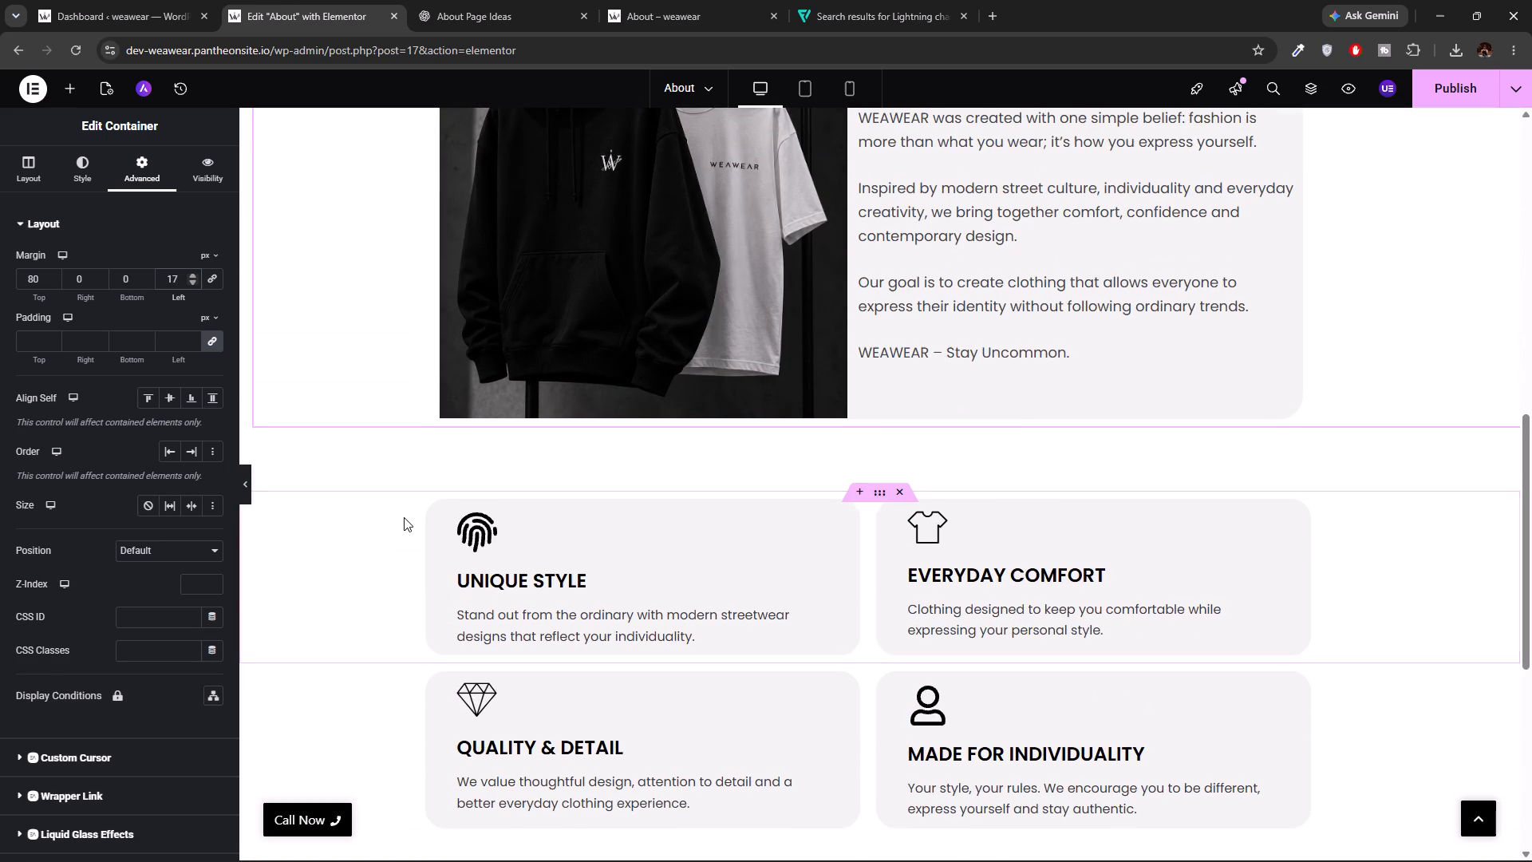
pyautogui.scroll(1, 404, 517)
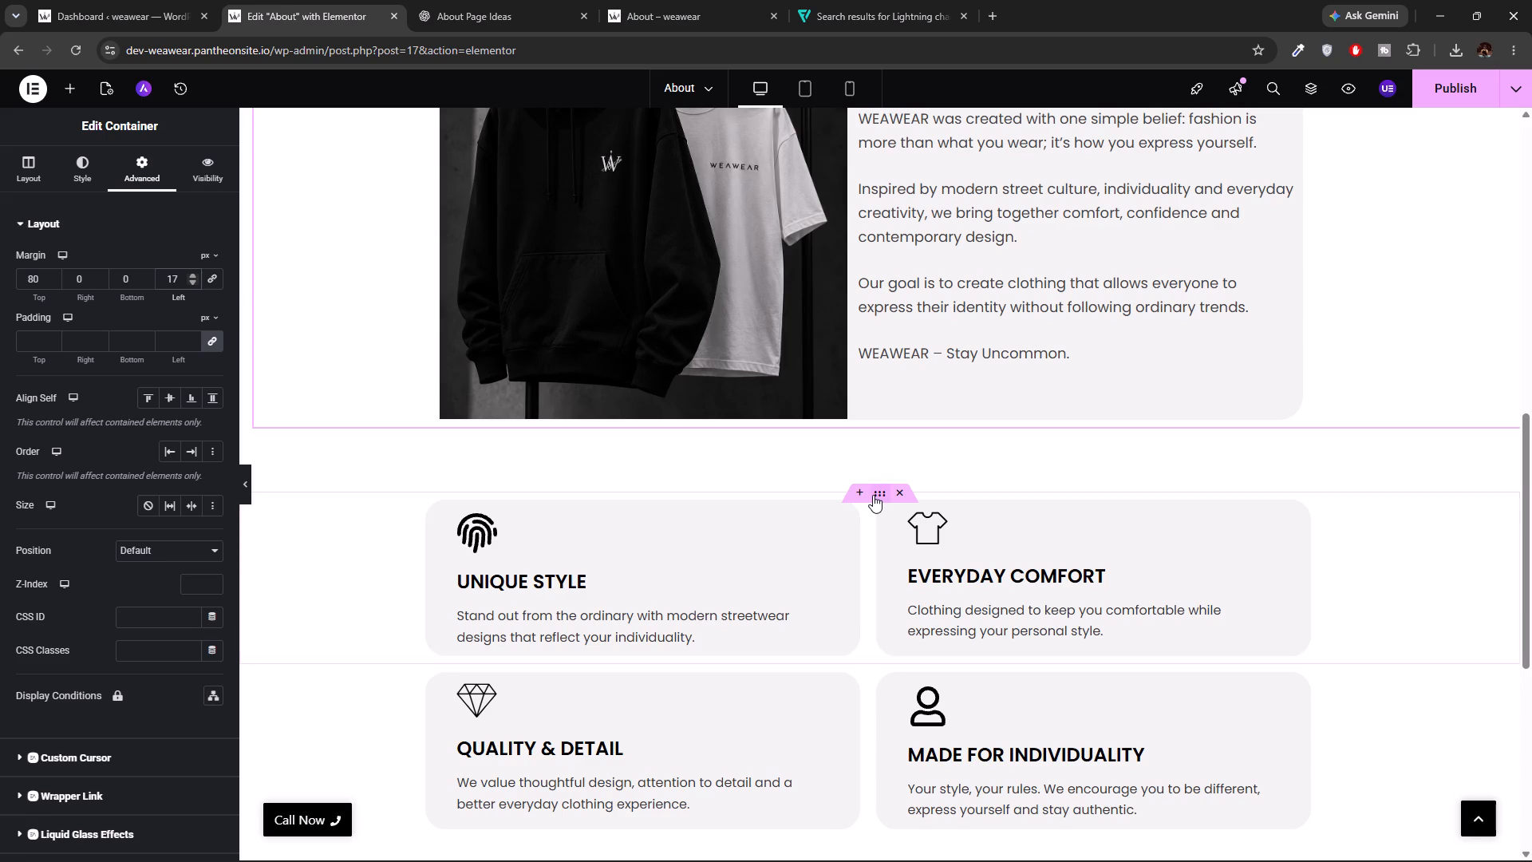
pyautogui.click(873, 495)
pyautogui.scroll(1, 873, 495)
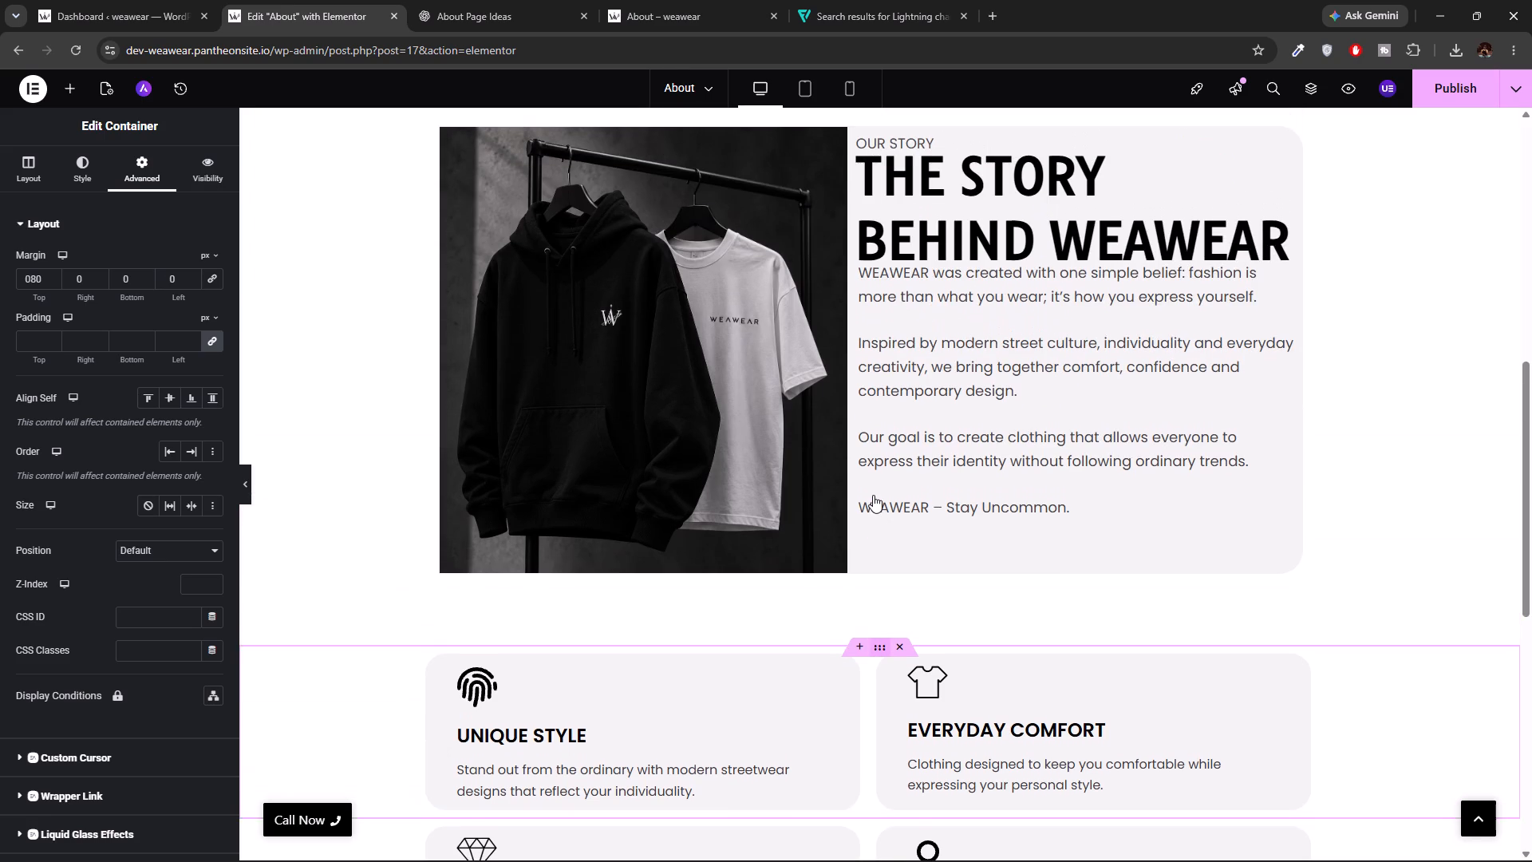
pyautogui.scroll(2, 873, 495)
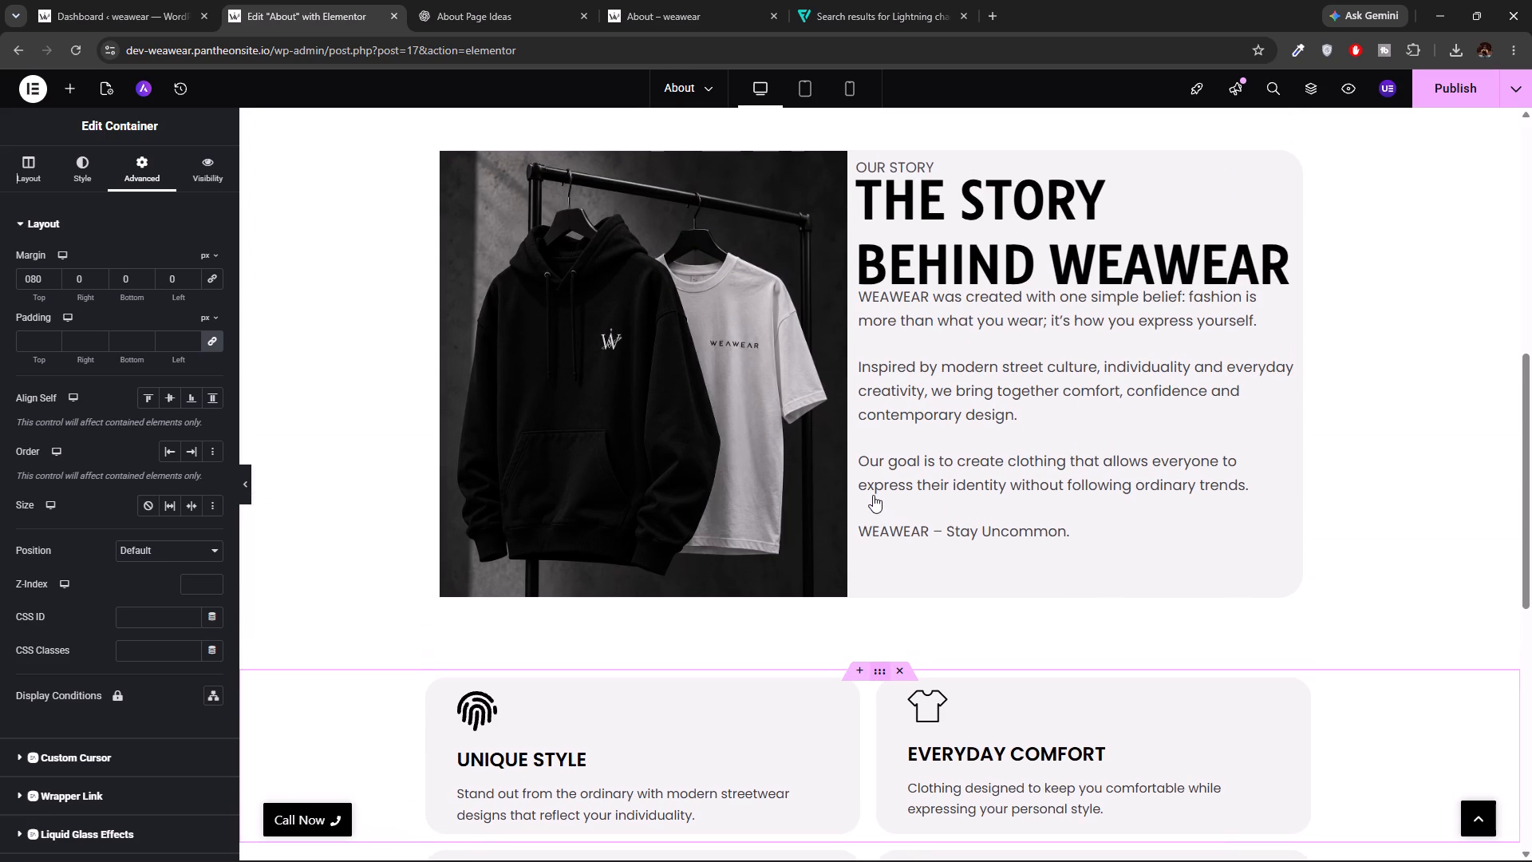
pyautogui.scroll(2, 873, 495)
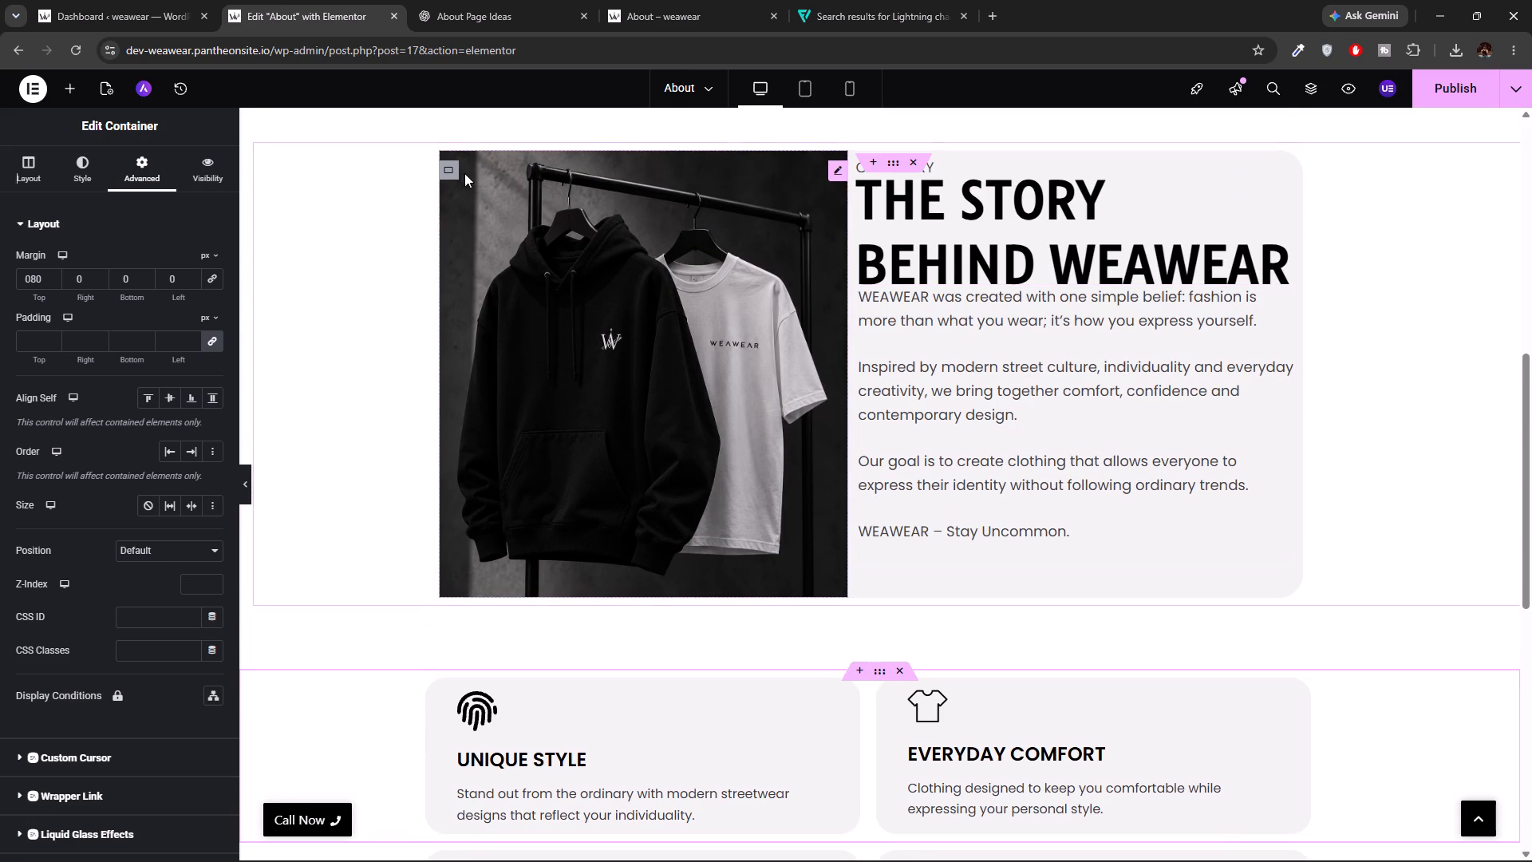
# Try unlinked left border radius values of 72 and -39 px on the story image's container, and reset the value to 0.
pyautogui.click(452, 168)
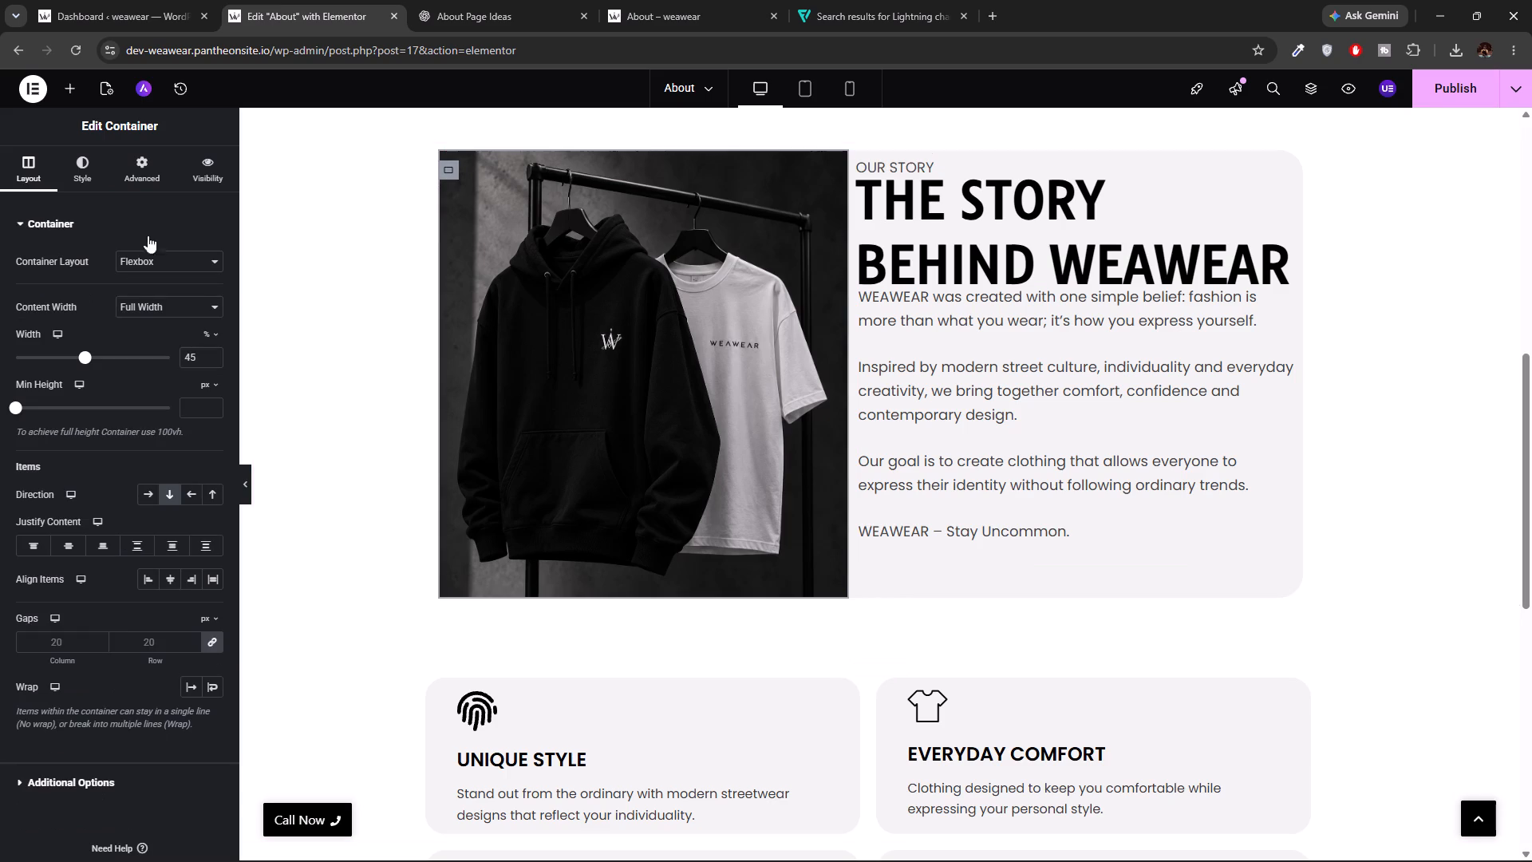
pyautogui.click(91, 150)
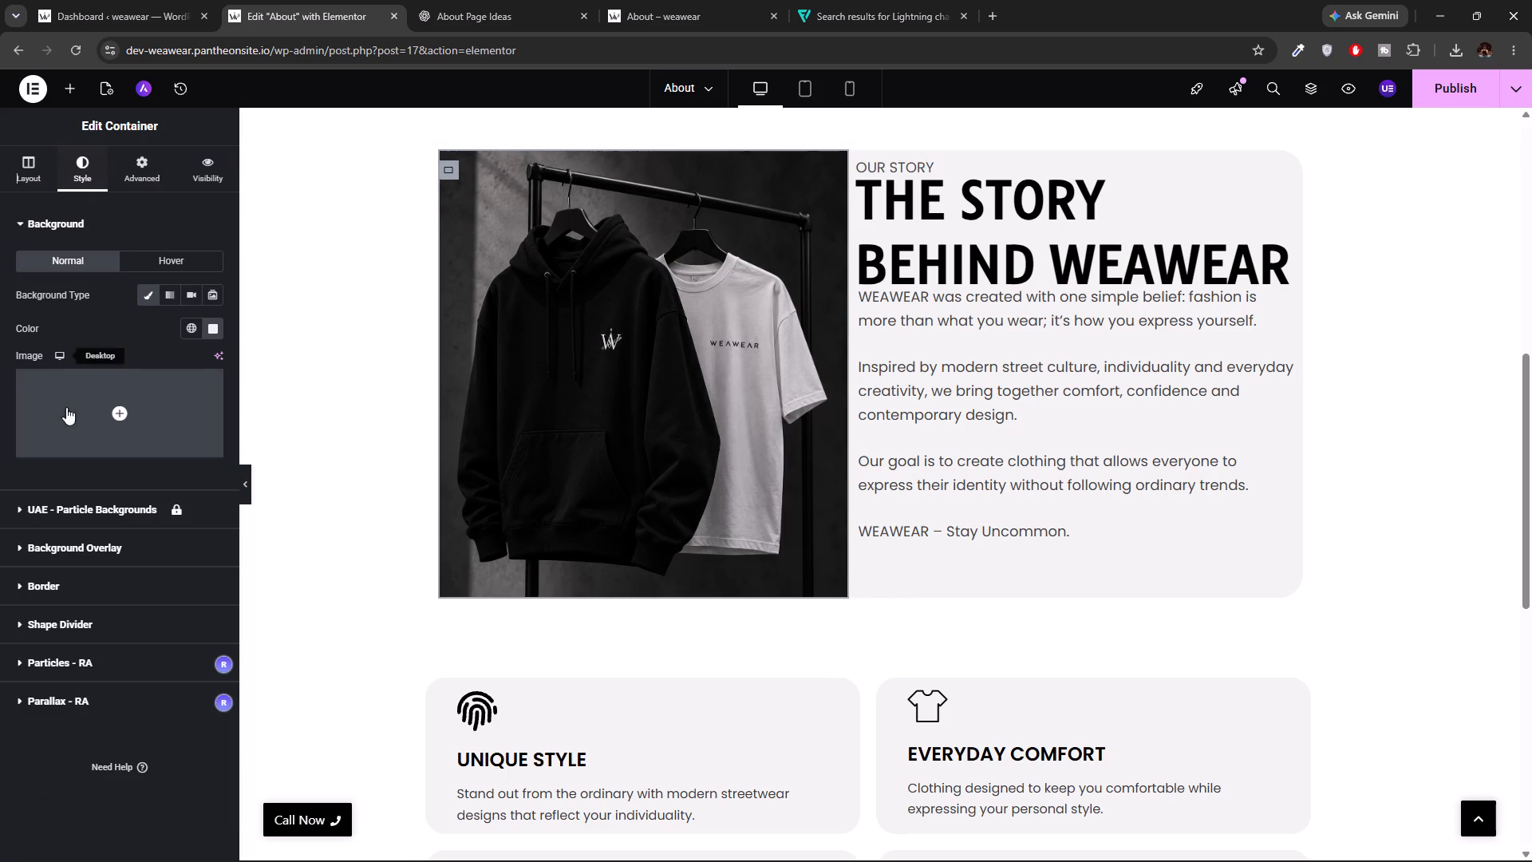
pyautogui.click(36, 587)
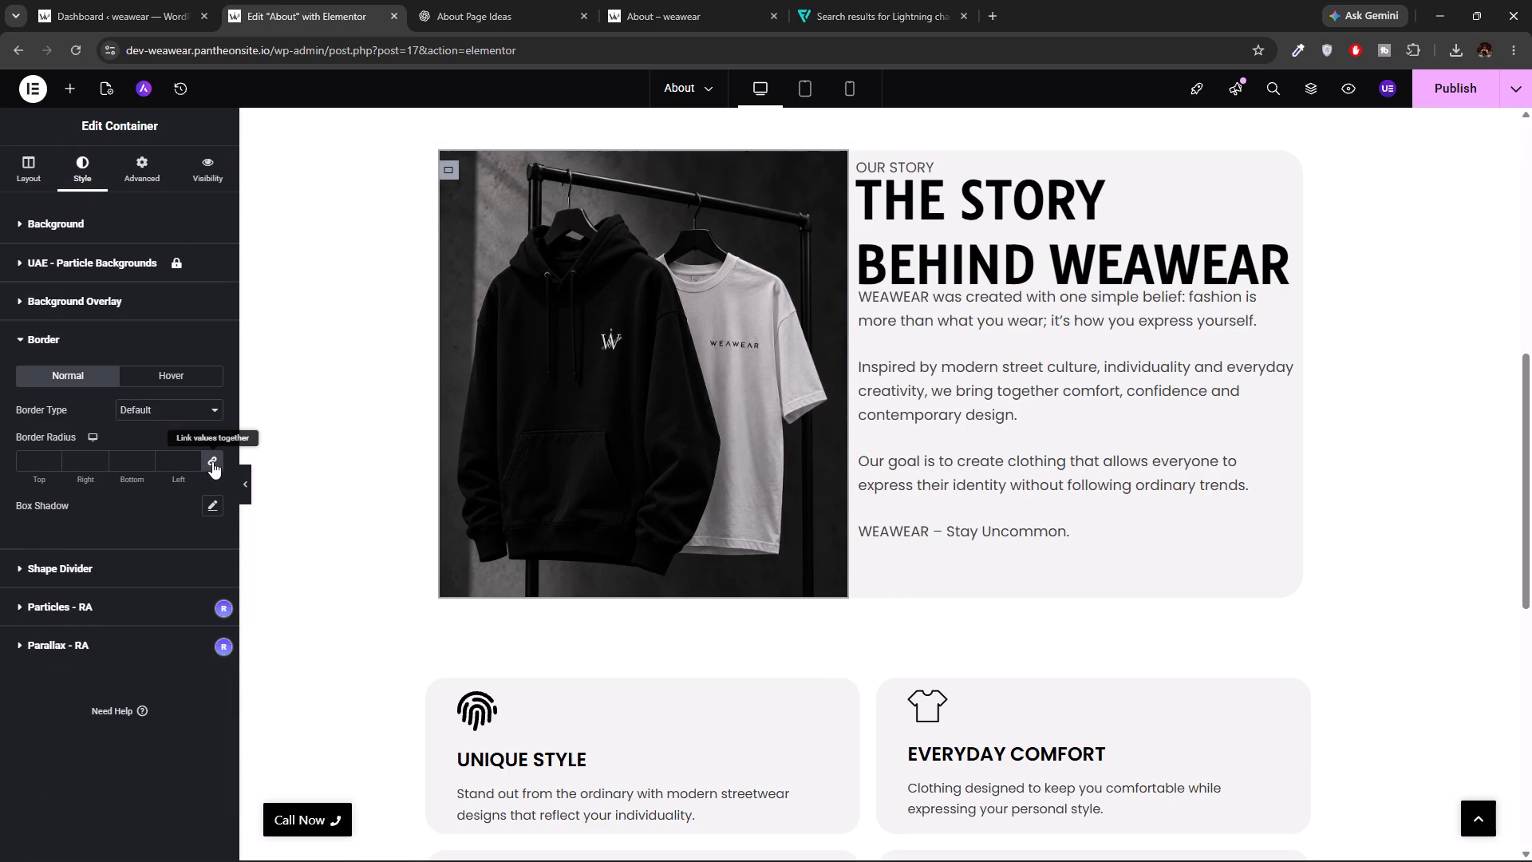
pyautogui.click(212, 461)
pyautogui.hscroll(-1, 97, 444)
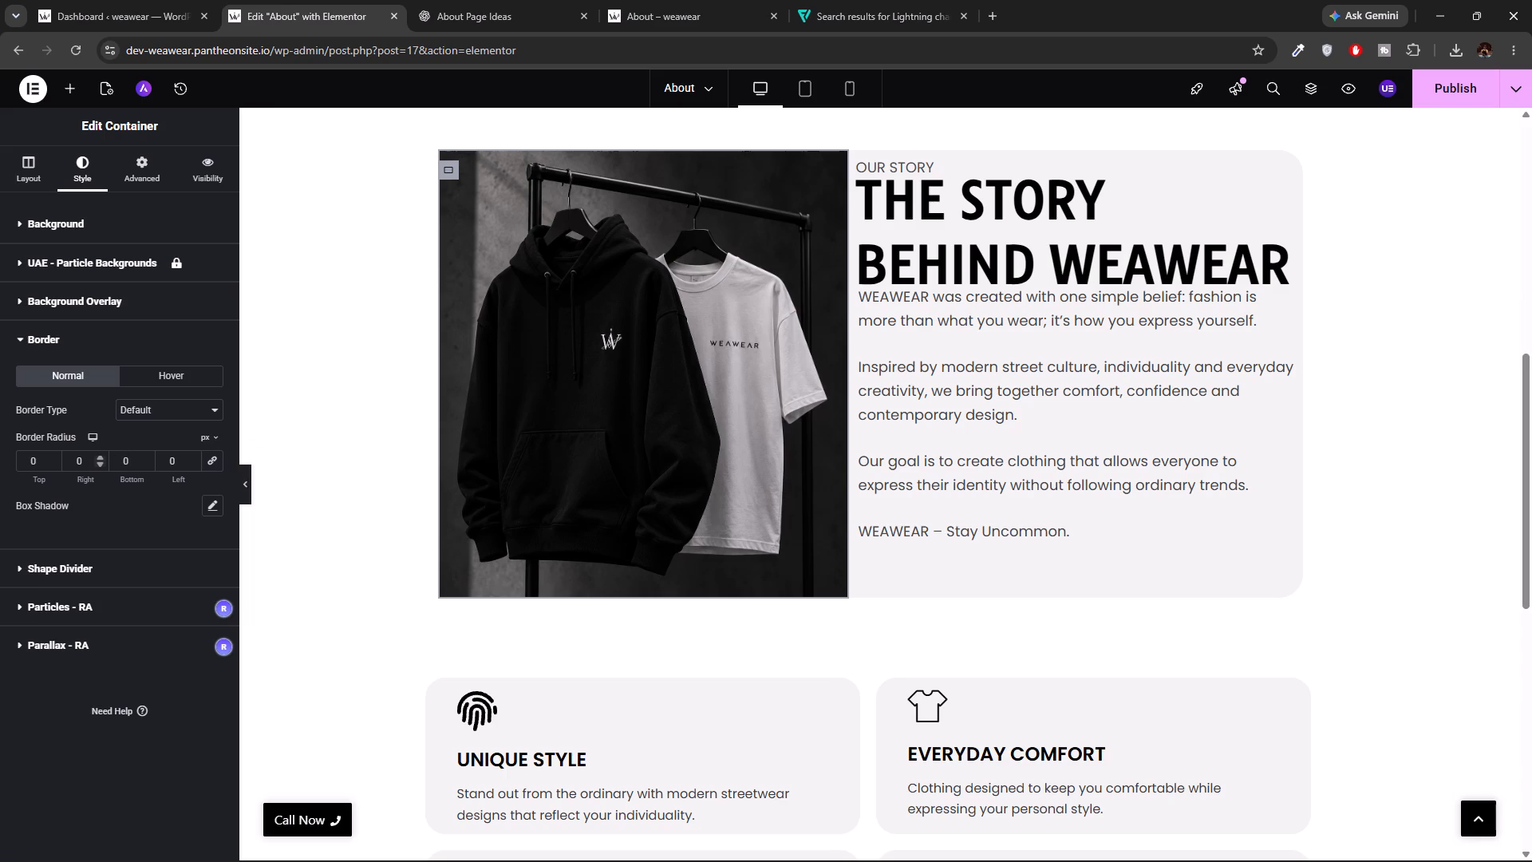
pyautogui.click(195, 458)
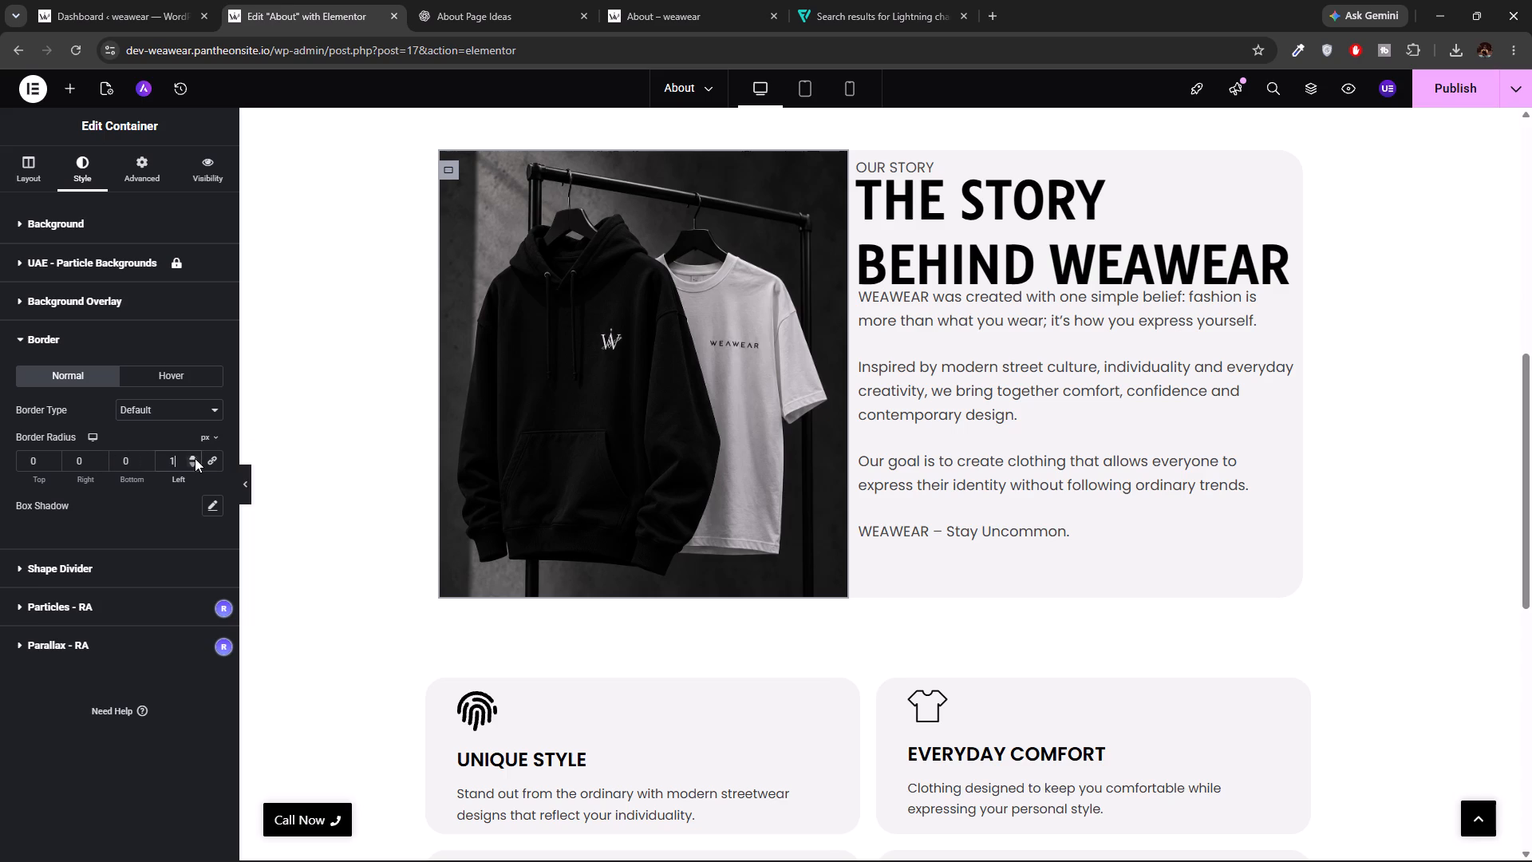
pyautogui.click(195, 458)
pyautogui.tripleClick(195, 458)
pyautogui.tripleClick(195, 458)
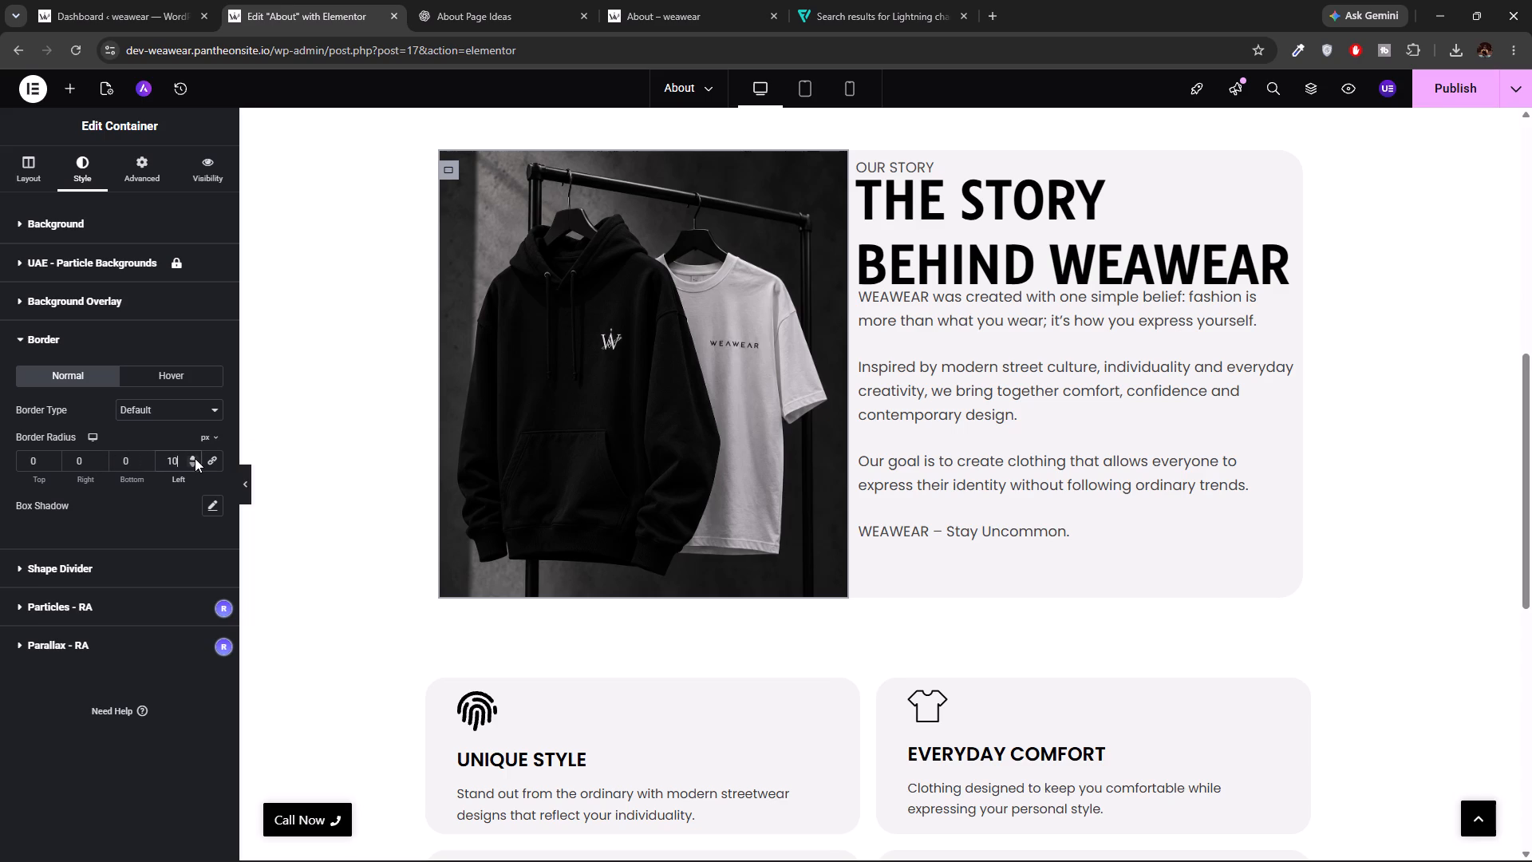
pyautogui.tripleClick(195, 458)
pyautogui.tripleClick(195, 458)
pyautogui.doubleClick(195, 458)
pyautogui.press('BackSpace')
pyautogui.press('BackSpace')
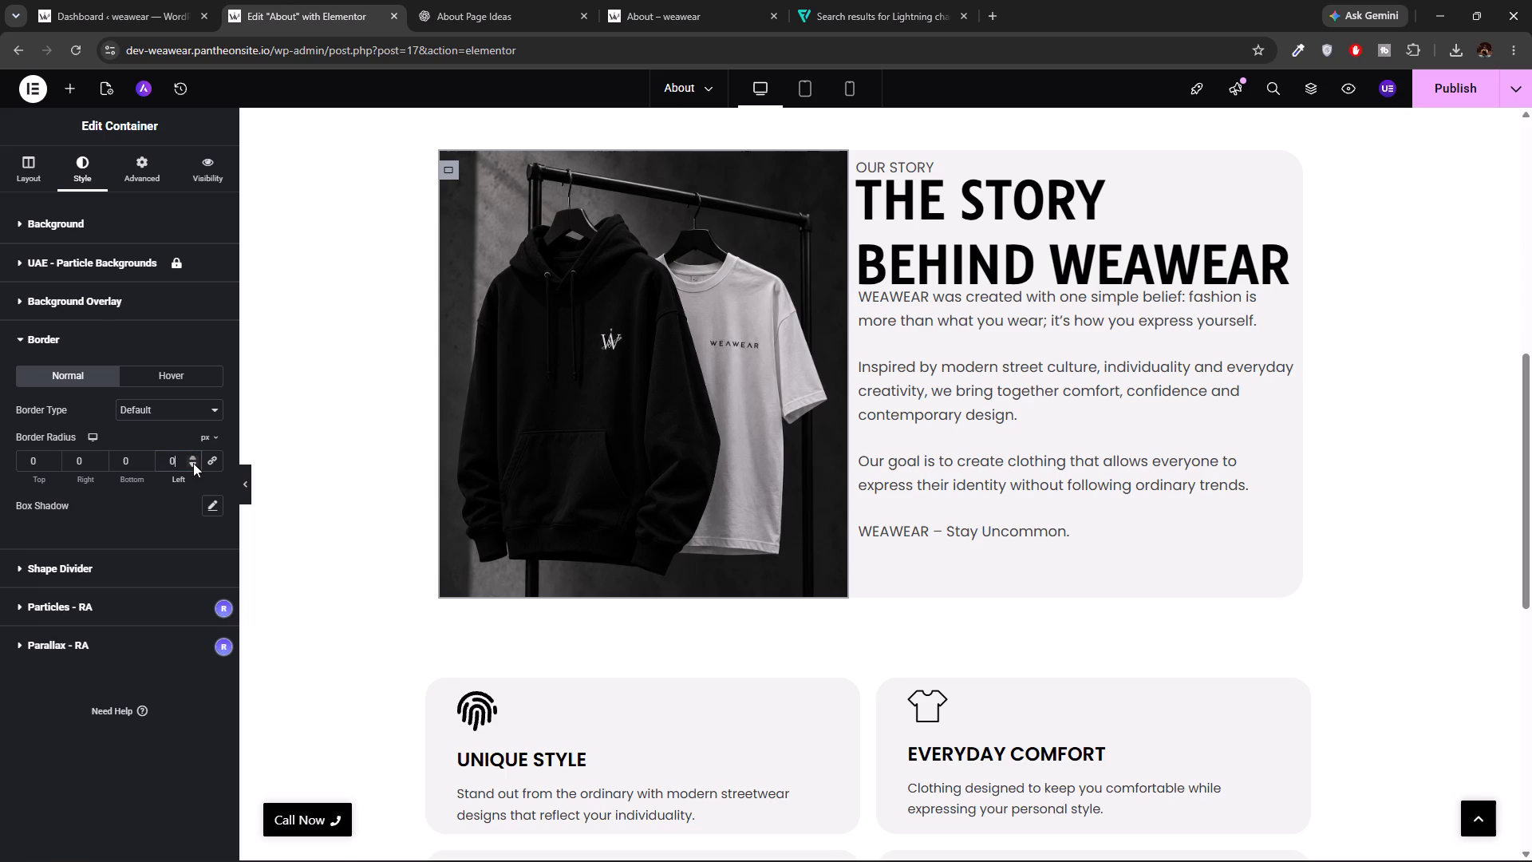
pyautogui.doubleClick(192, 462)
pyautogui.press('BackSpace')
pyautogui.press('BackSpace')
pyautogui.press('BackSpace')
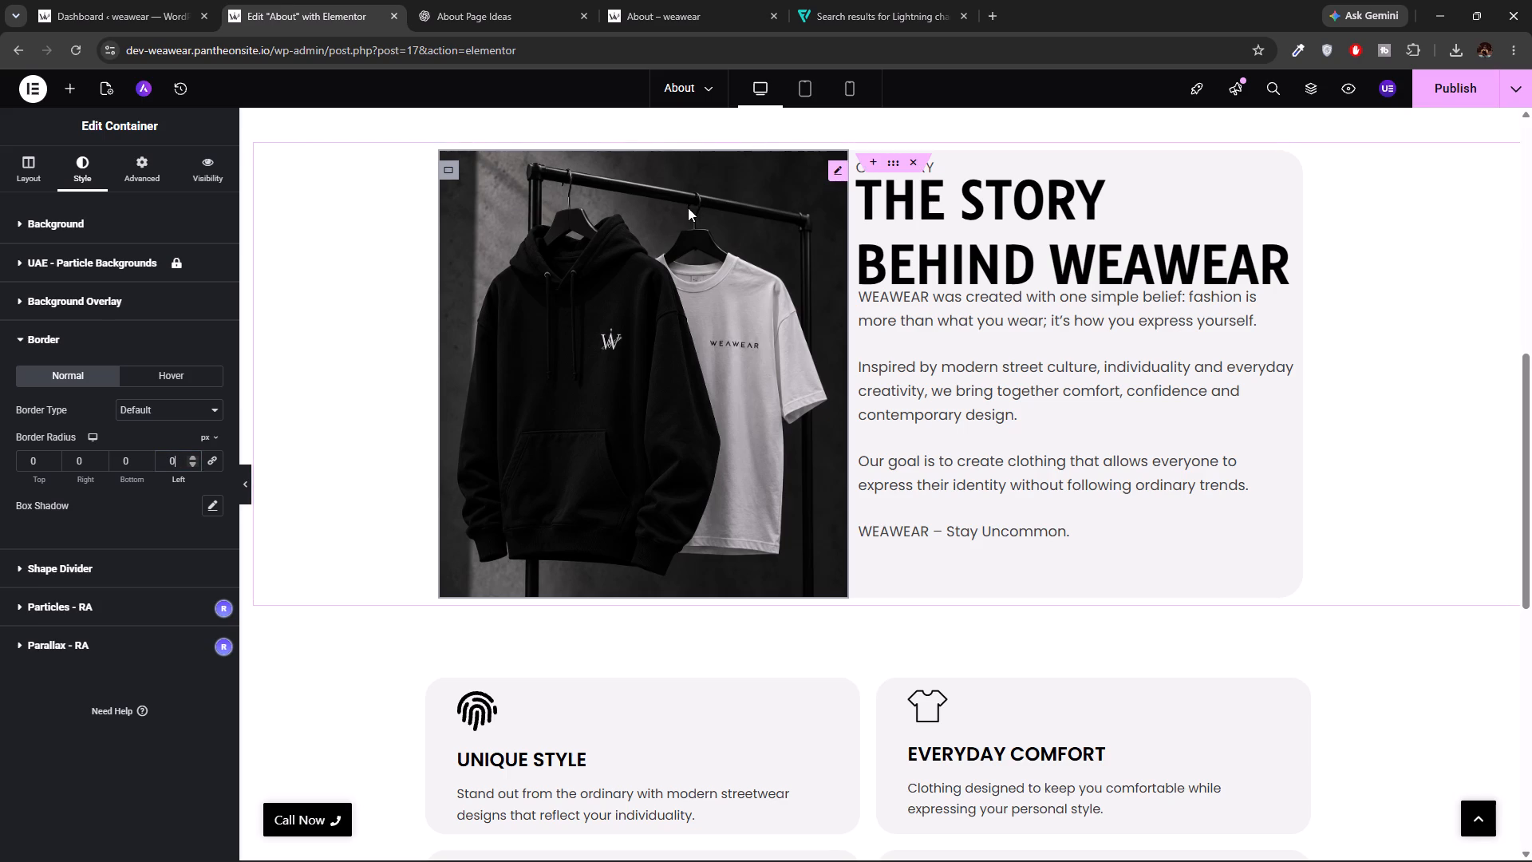
# Unlink the story image's border radius values and set its left radius to 25 px.
pyautogui.click(838, 171)
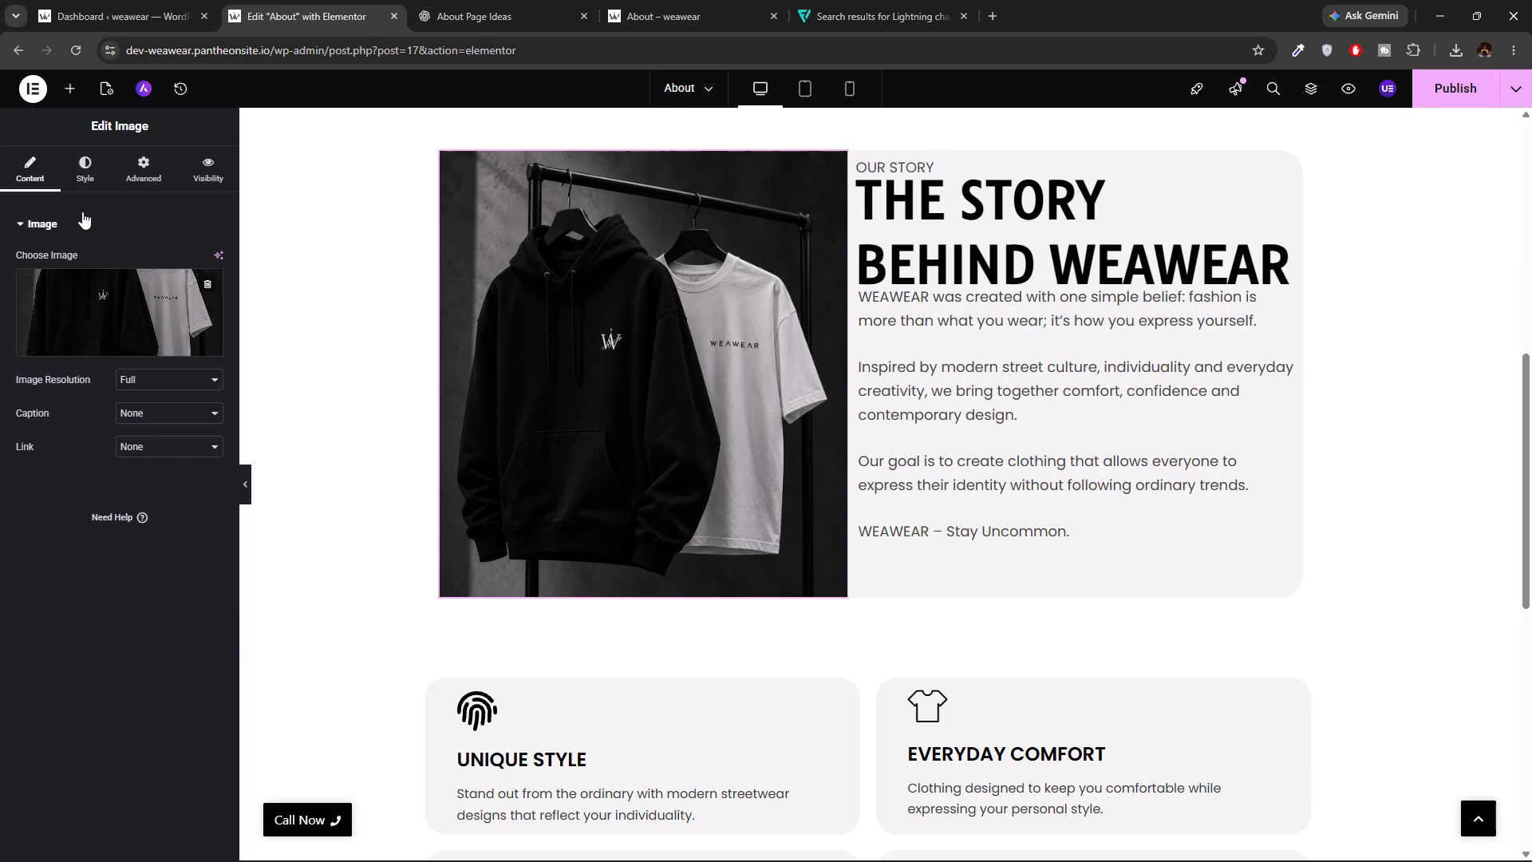
pyautogui.click(77, 179)
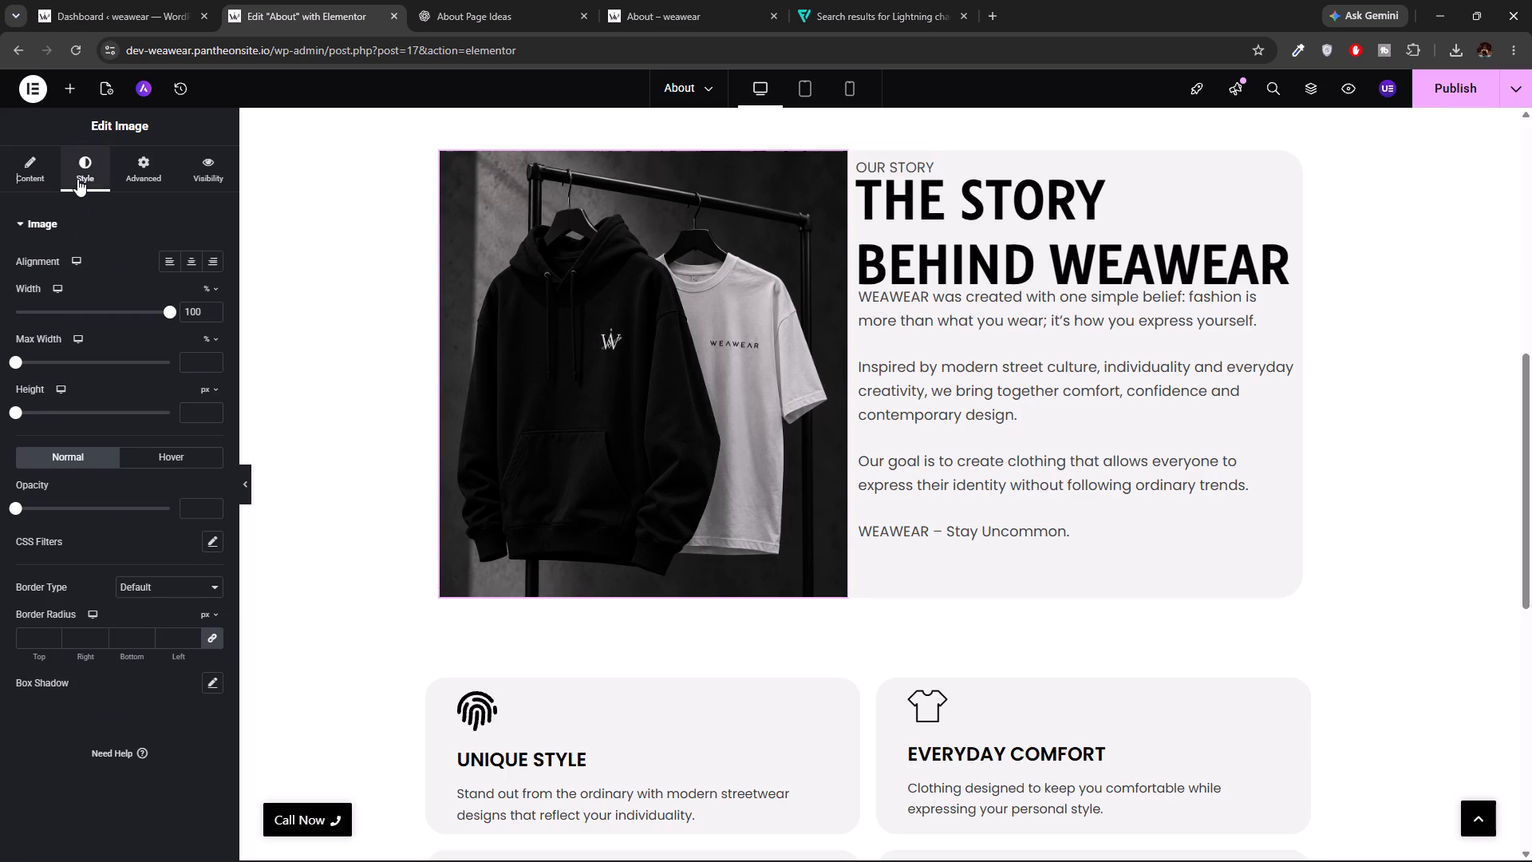
pyautogui.click(207, 632)
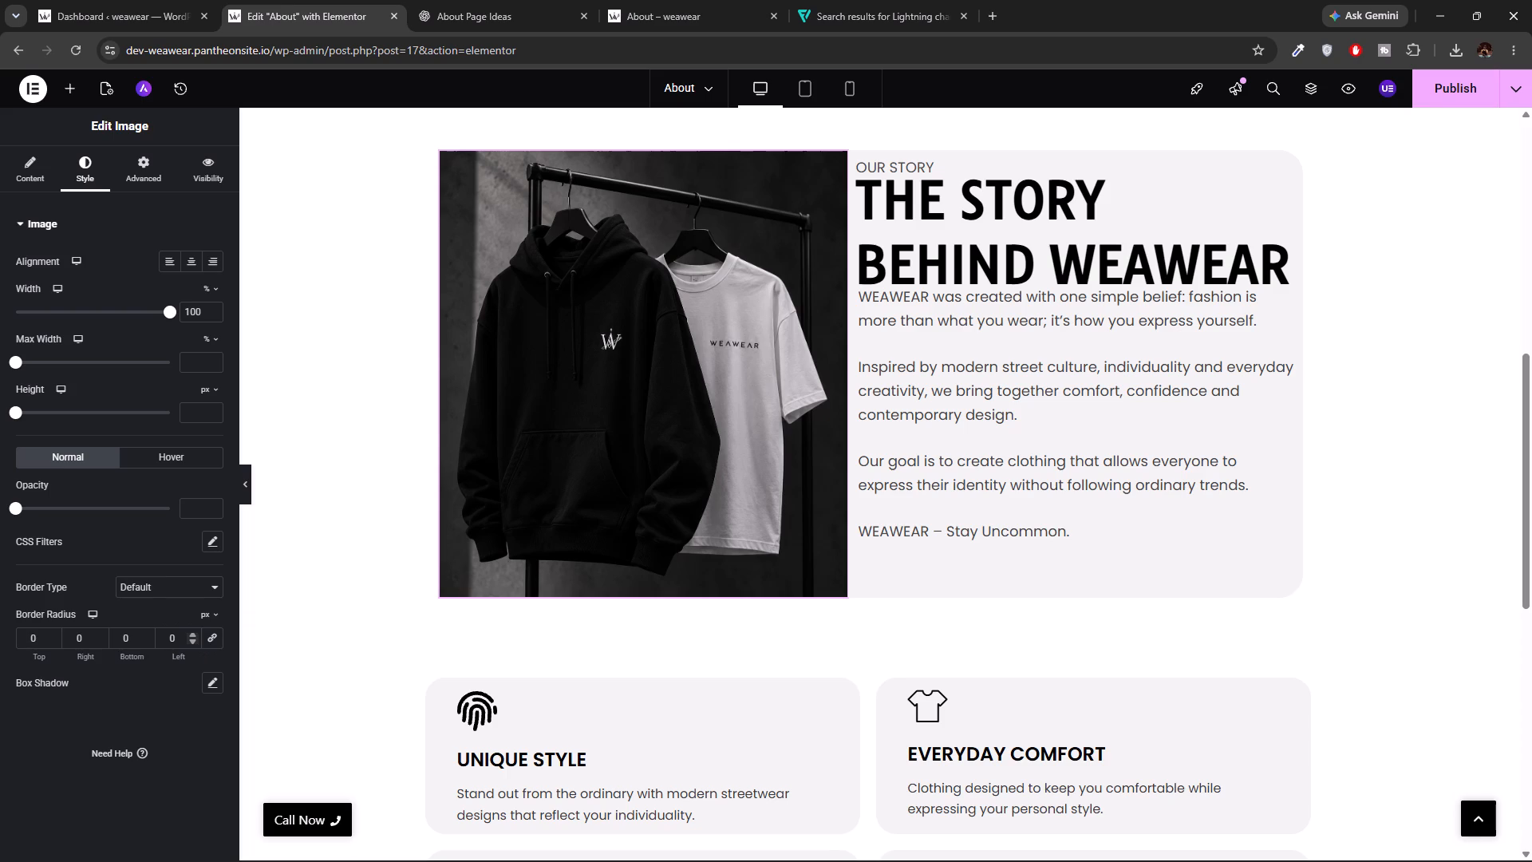
pyautogui.click(192, 640)
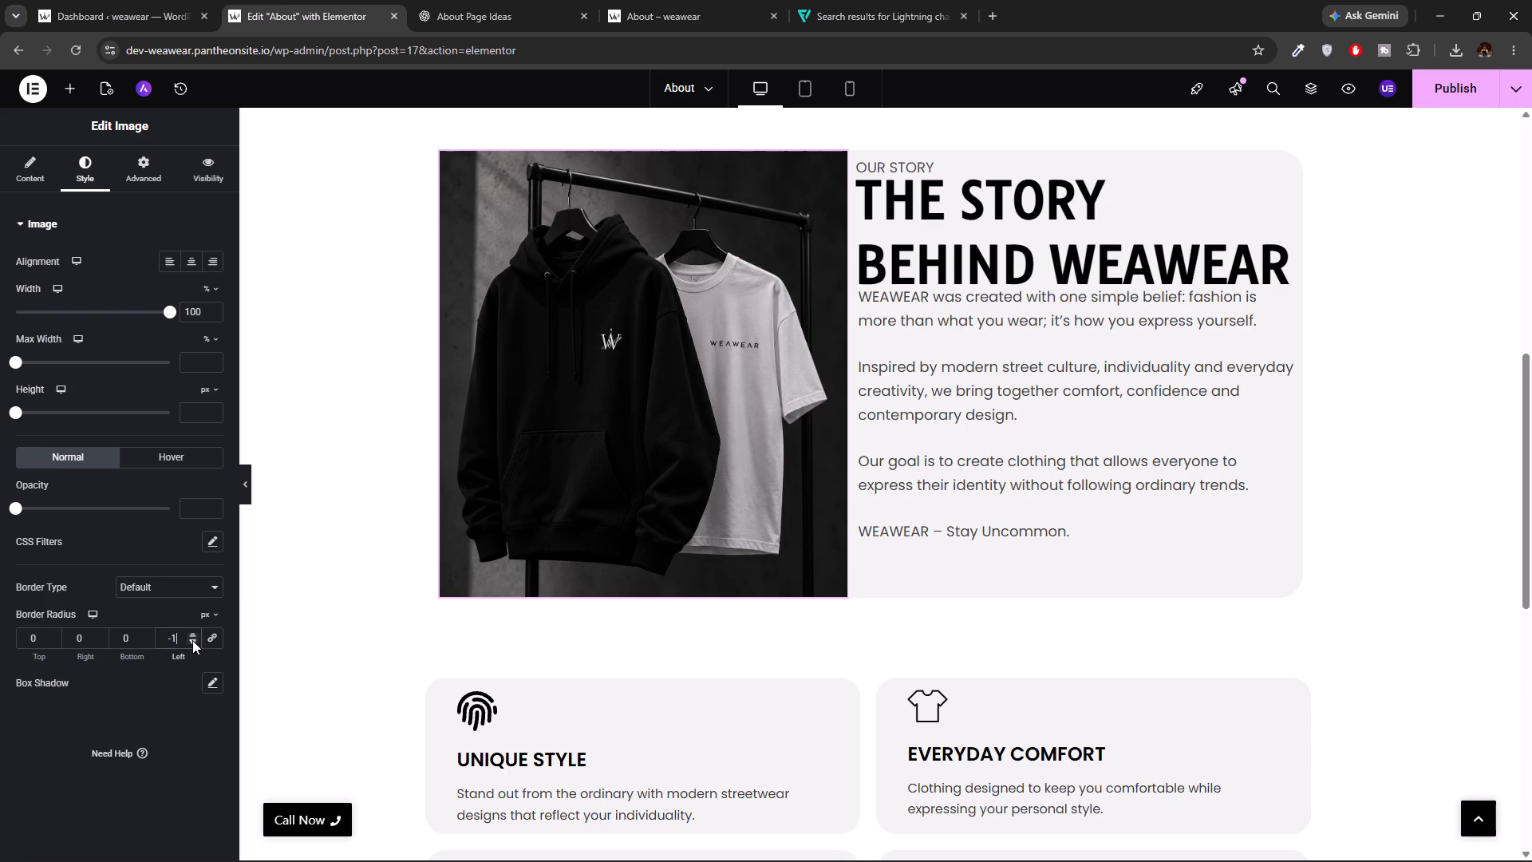
pyautogui.tripleClick(192, 640)
pyautogui.tripleClick(192, 640)
pyautogui.tripleClick(192, 640)
pyautogui.tripleClick(192, 640)
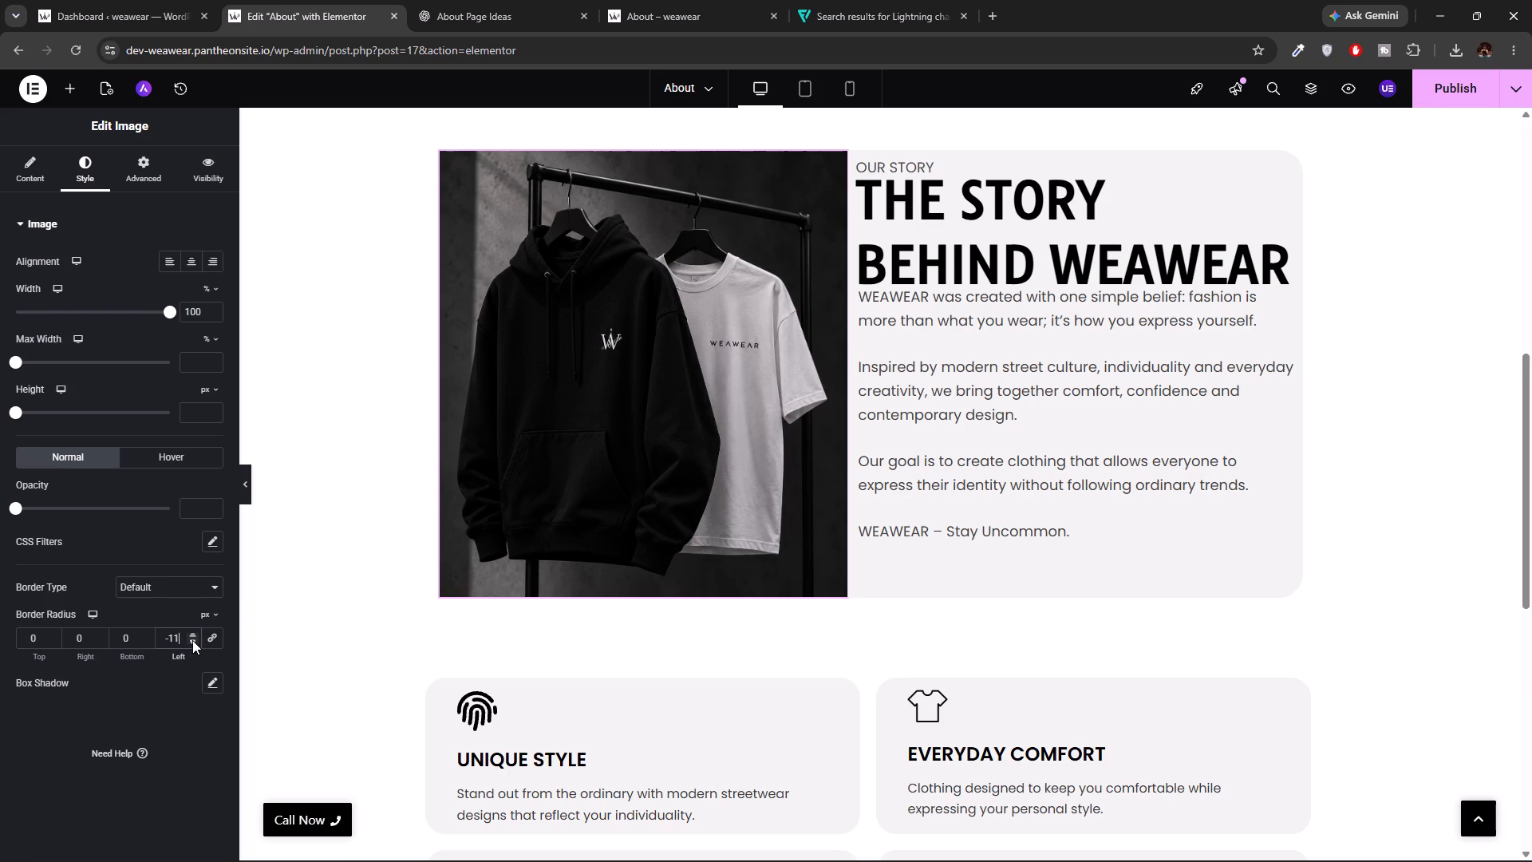
pyautogui.click(192, 640)
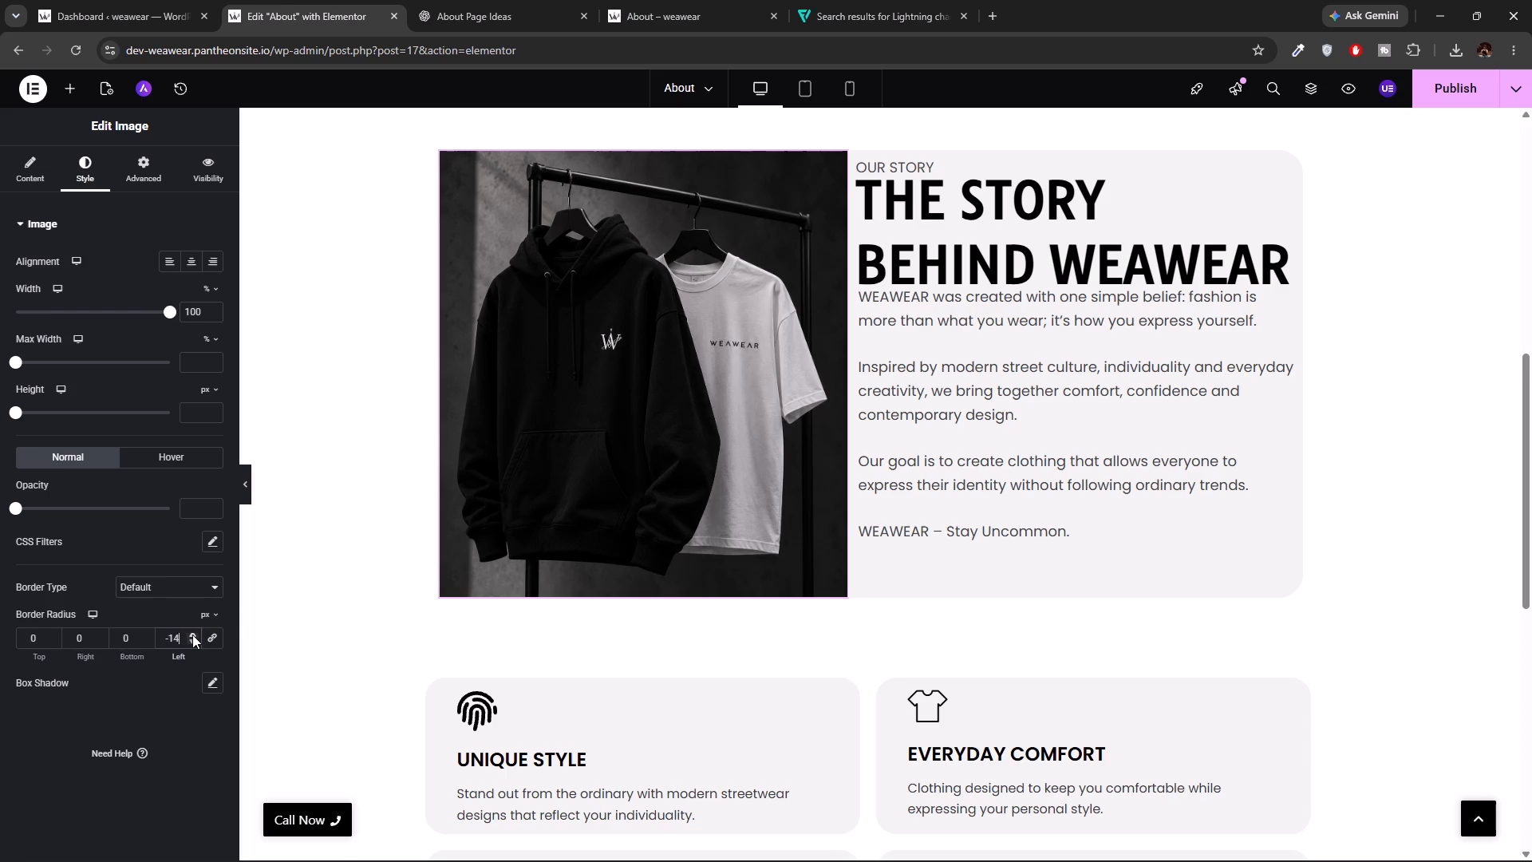
pyautogui.click(192, 635)
# Set the top border radius of the story image to 30 px.
pyautogui.tripleClick(52, 635)
pyautogui.click(52, 635)
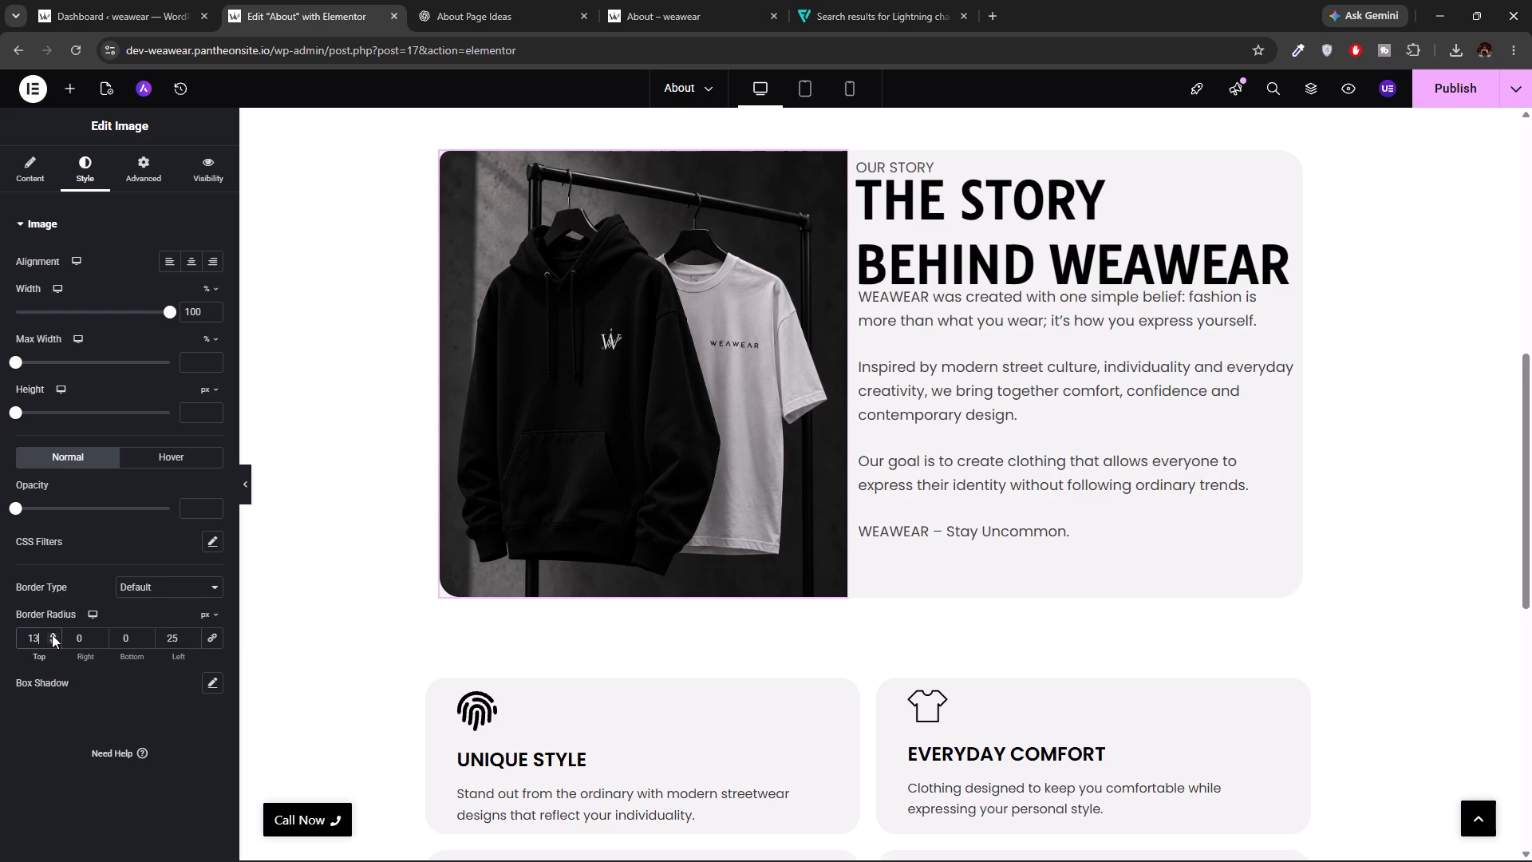
pyautogui.click(52, 635)
pyautogui.click(52, 635)
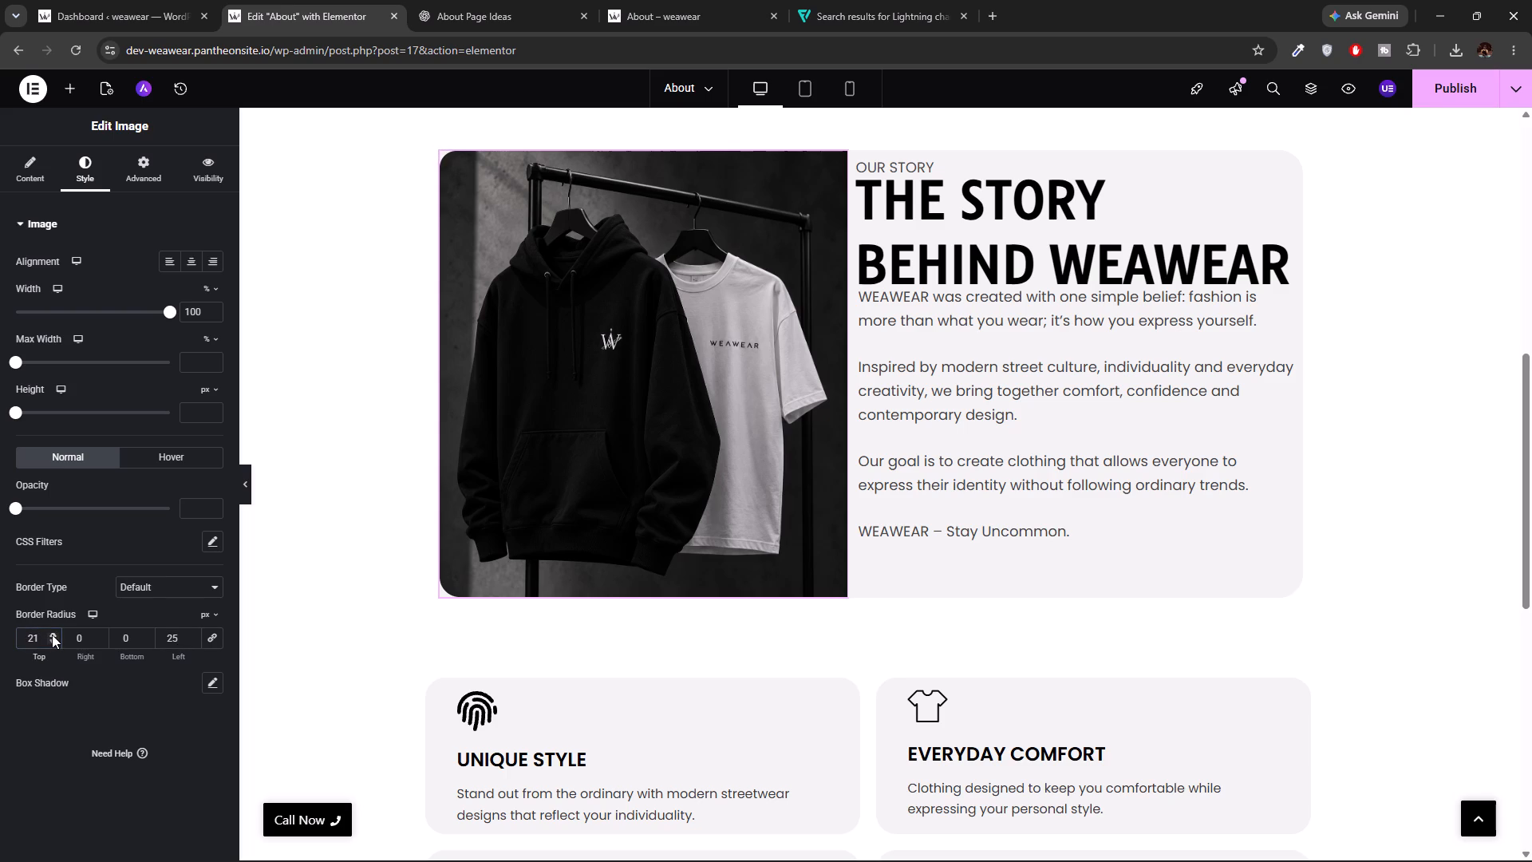
pyautogui.tripleClick(52, 635)
pyautogui.tripleClick(52, 635)
pyautogui.tripleClick(52, 635)
pyautogui.doubleClick(52, 635)
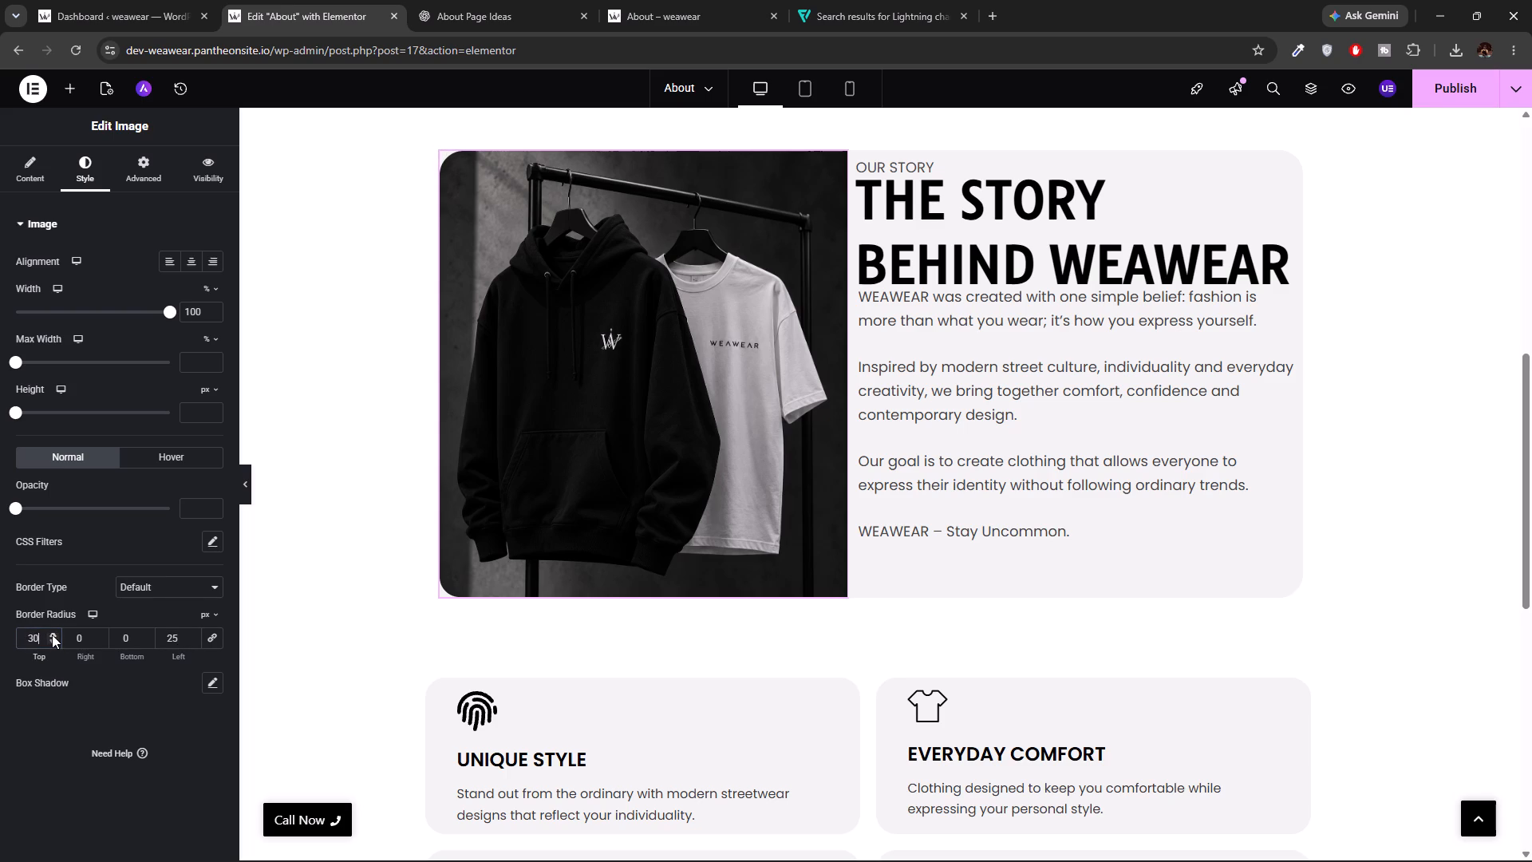
pyautogui.doubleClick(53, 639)
# Set the left border radius of the story image to 30 px to match its top radius.
pyautogui.tripleClick(193, 635)
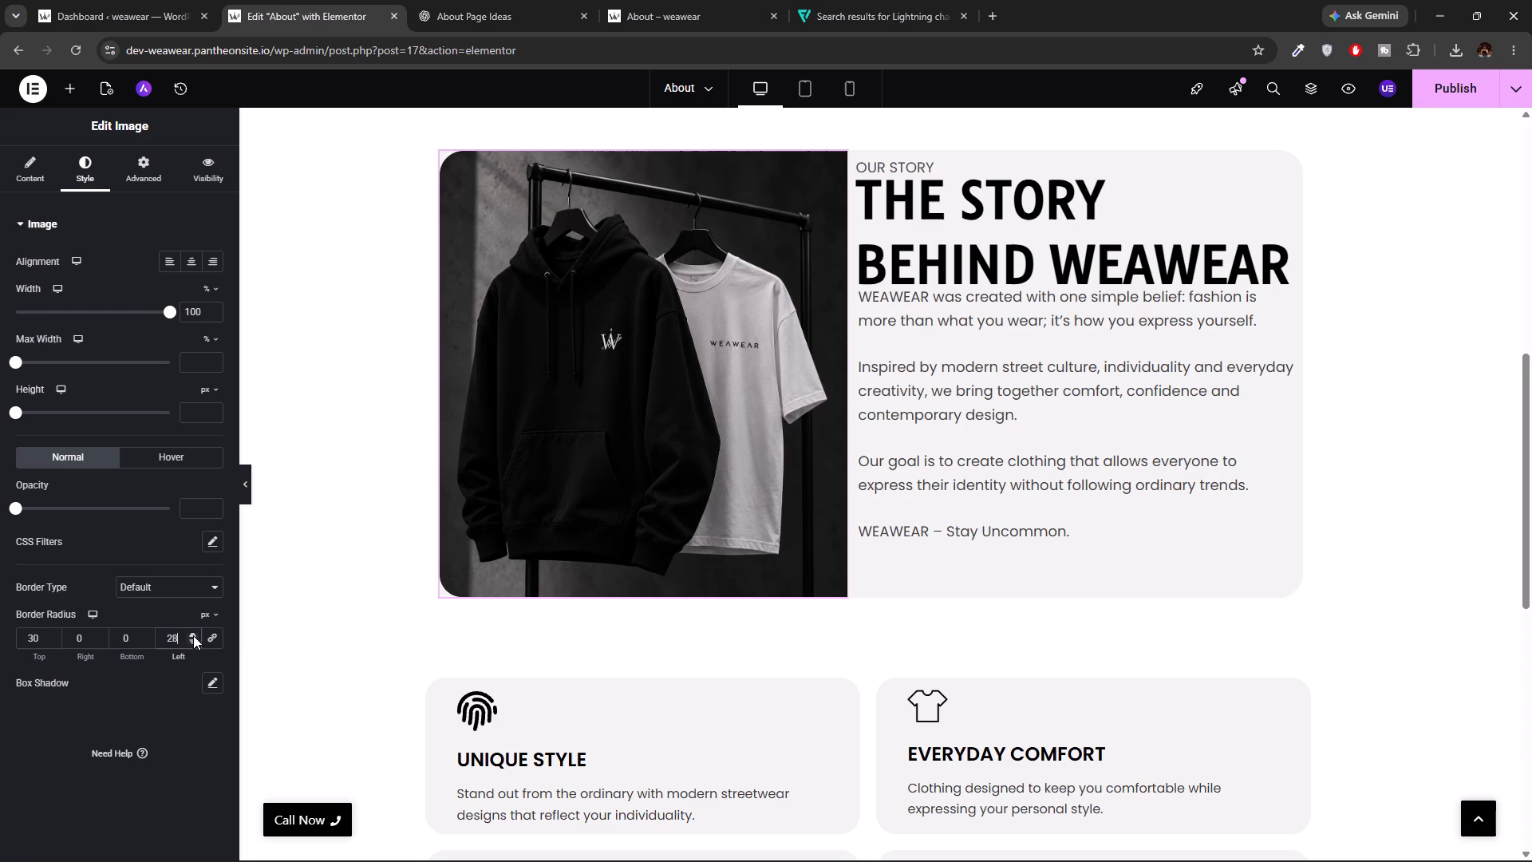
pyautogui.click(193, 635)
pyautogui.click(193, 635)
# Publish the updated About page.
pyautogui.click(1459, 74)
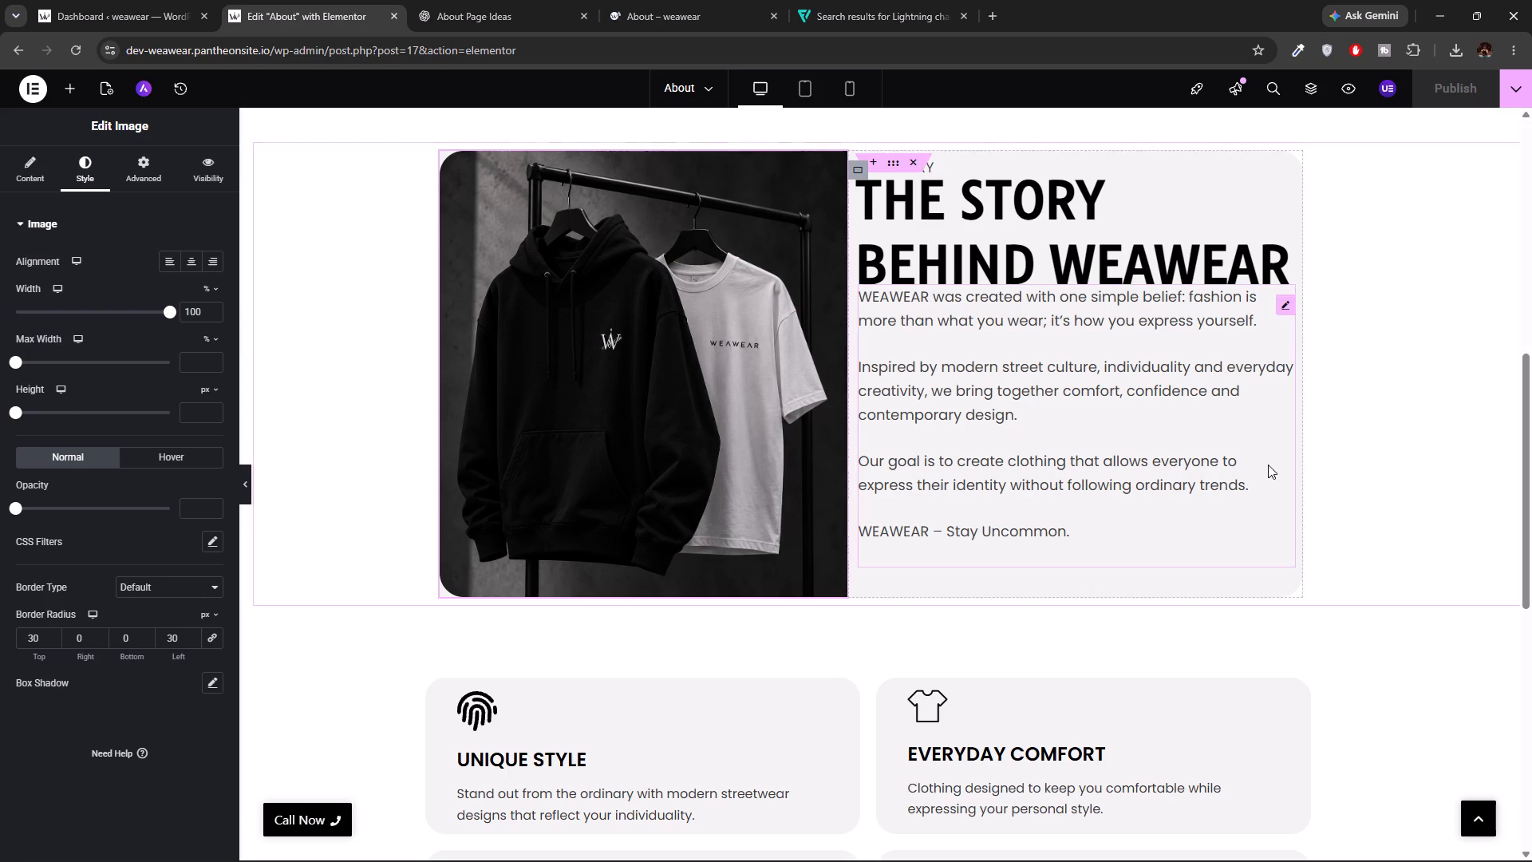
# Look over the feature cards, the footer and the story section of the About page.
pyautogui.scroll(-6, 1234, 633)
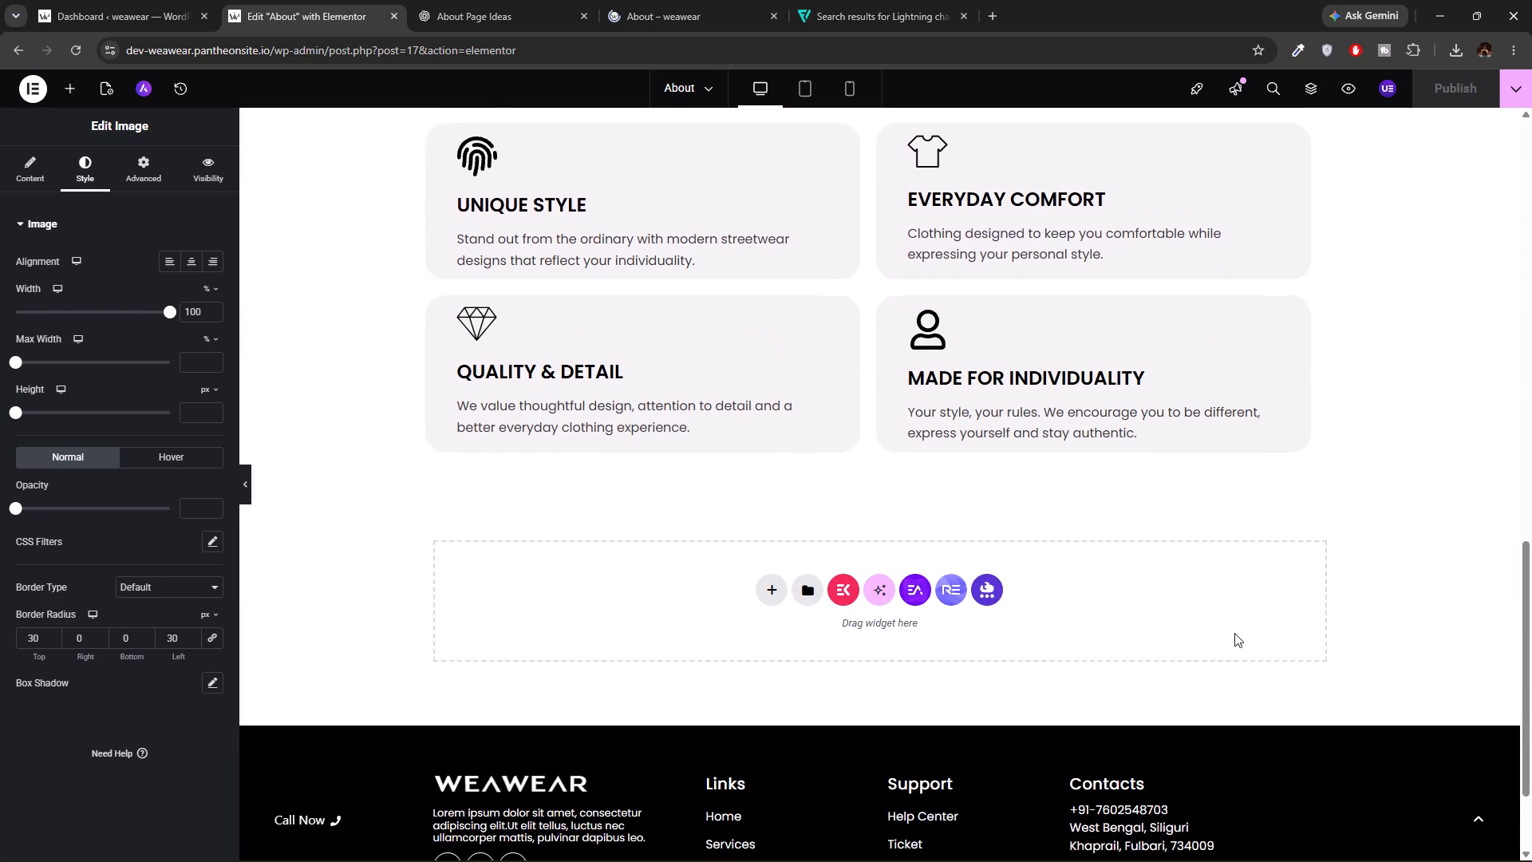
pyautogui.scroll(-1, 1234, 633)
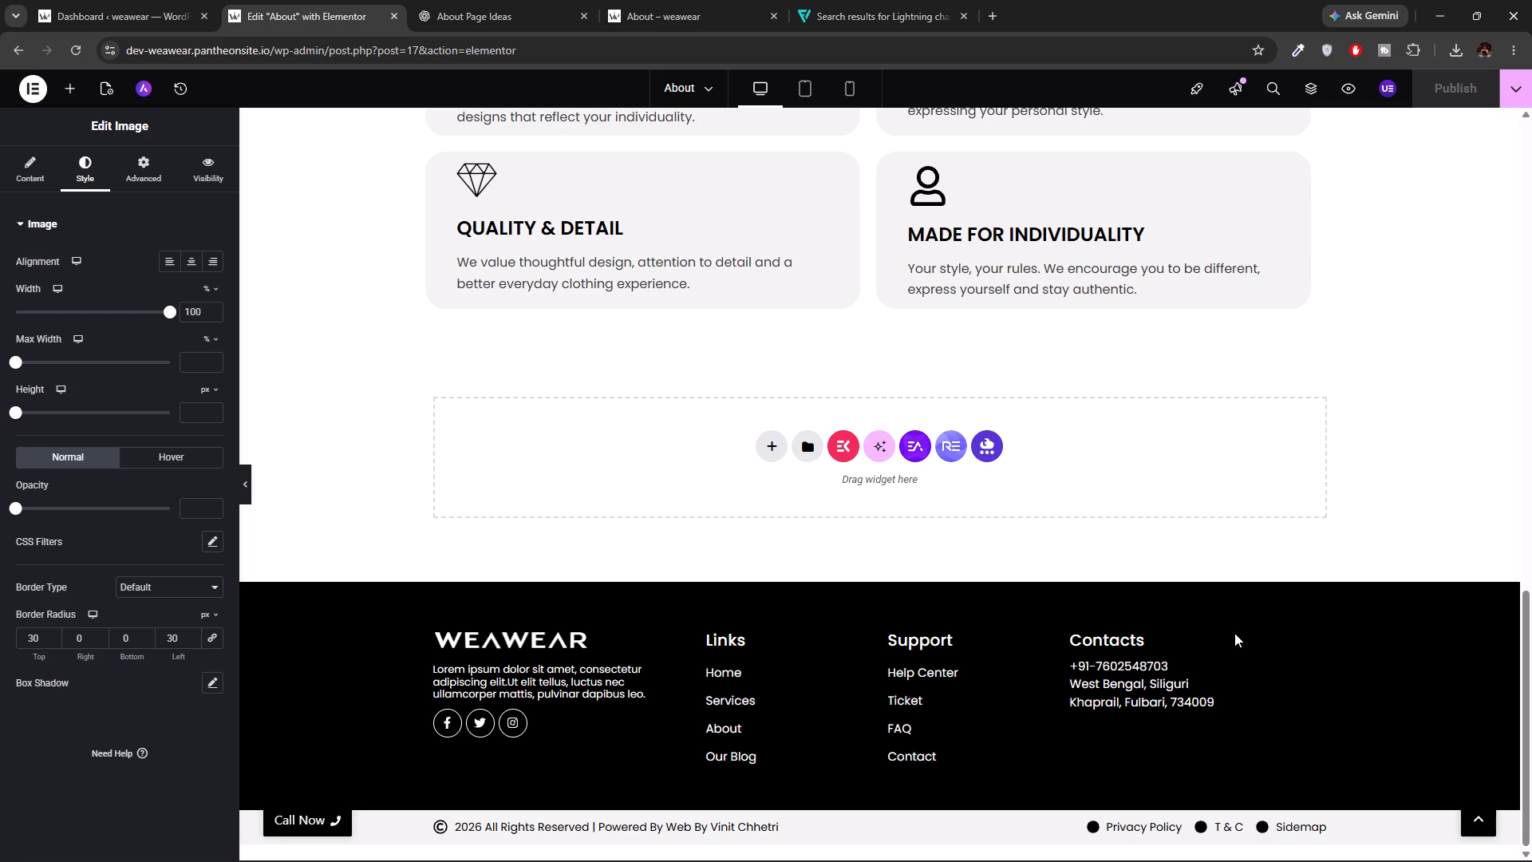
pyautogui.scroll(6, 978, 358)
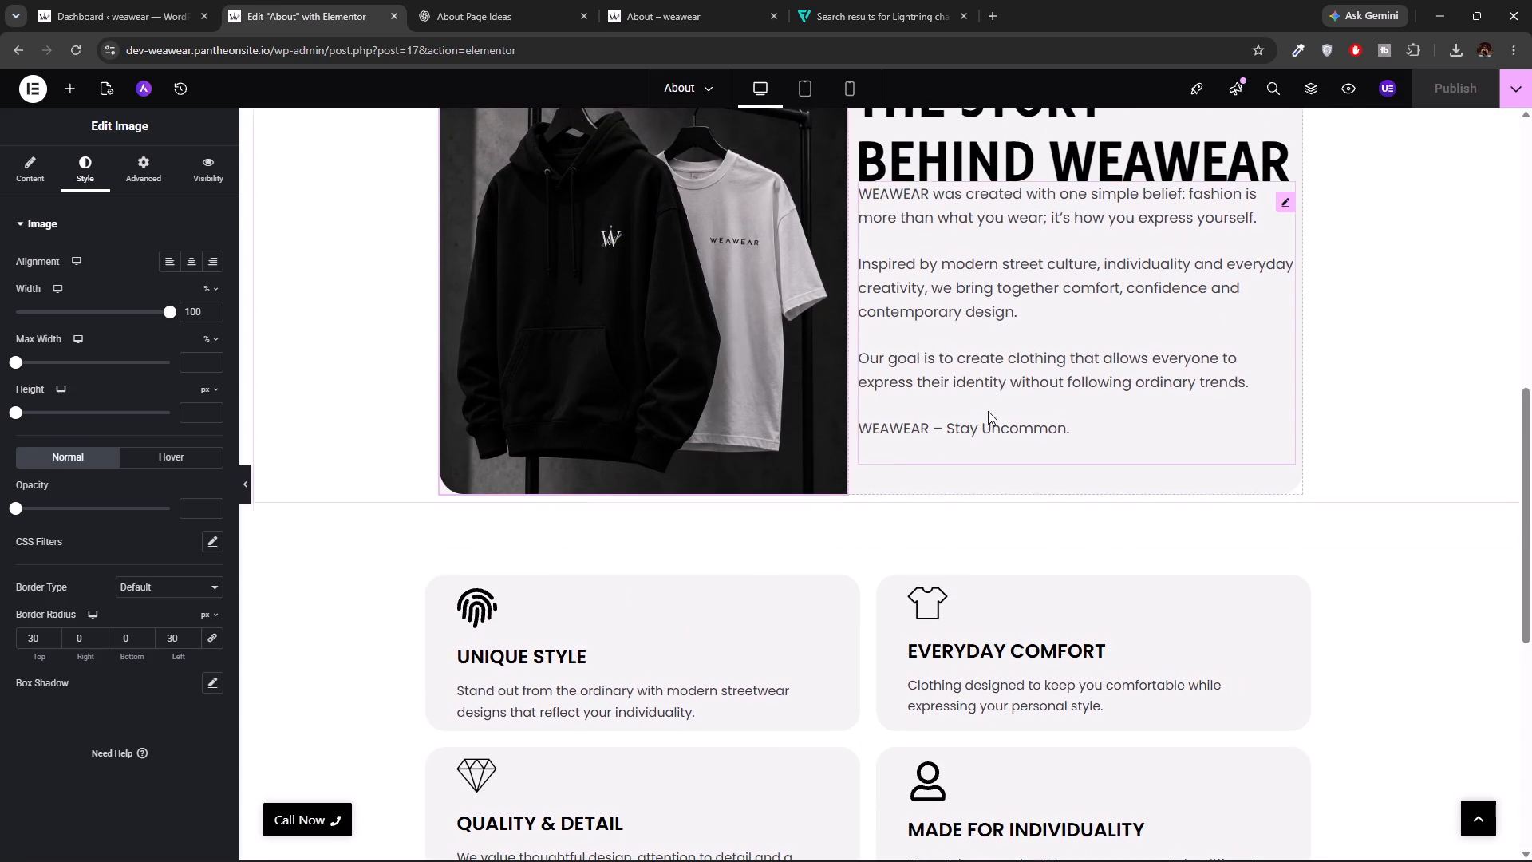
pyautogui.scroll(2, 988, 411)
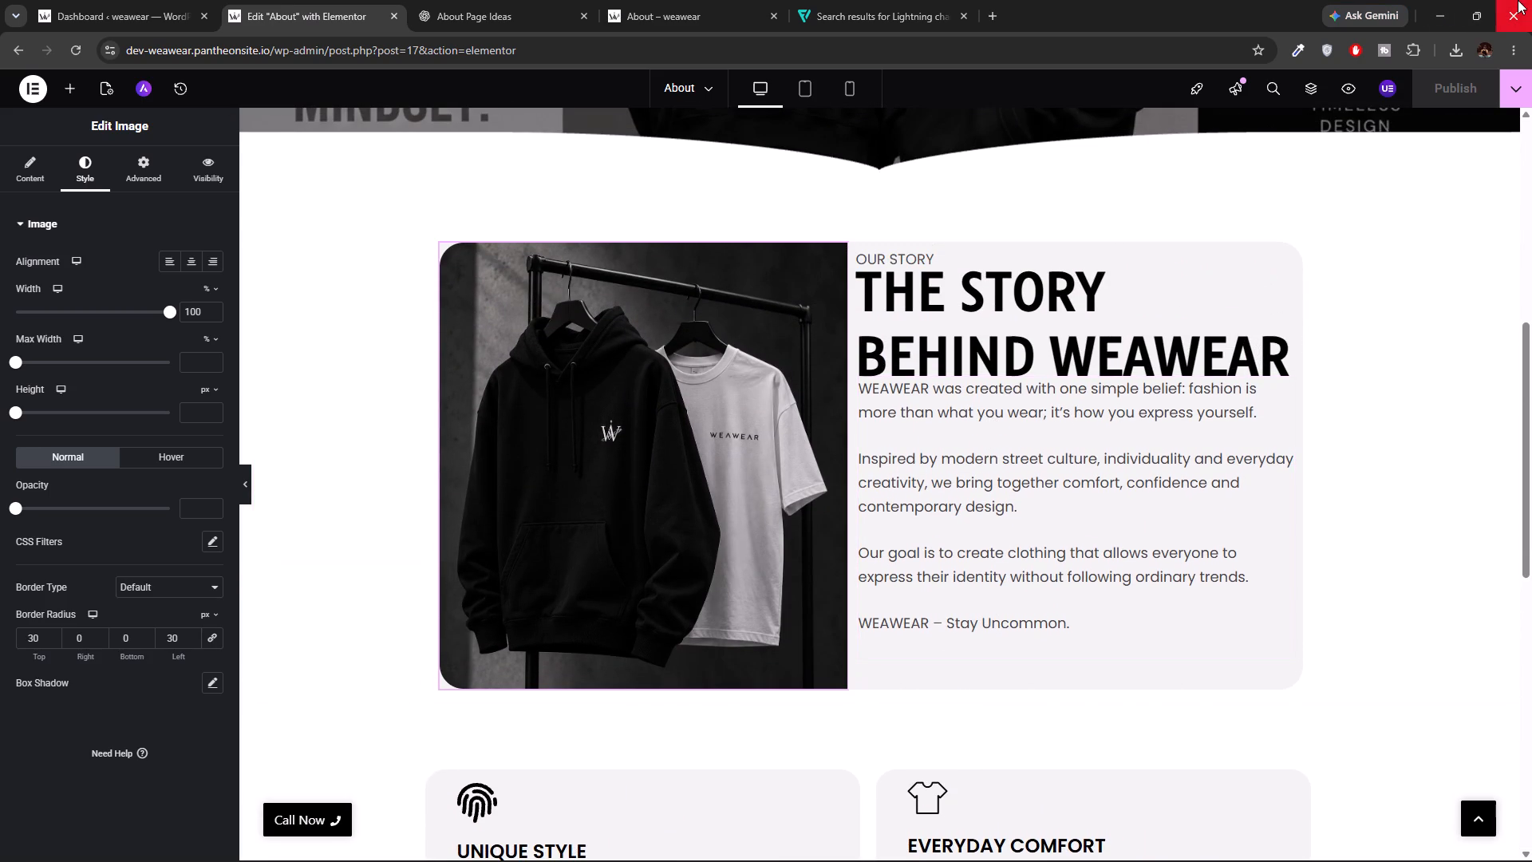
# Close the browser window.
pyautogui.click(1518, 0)
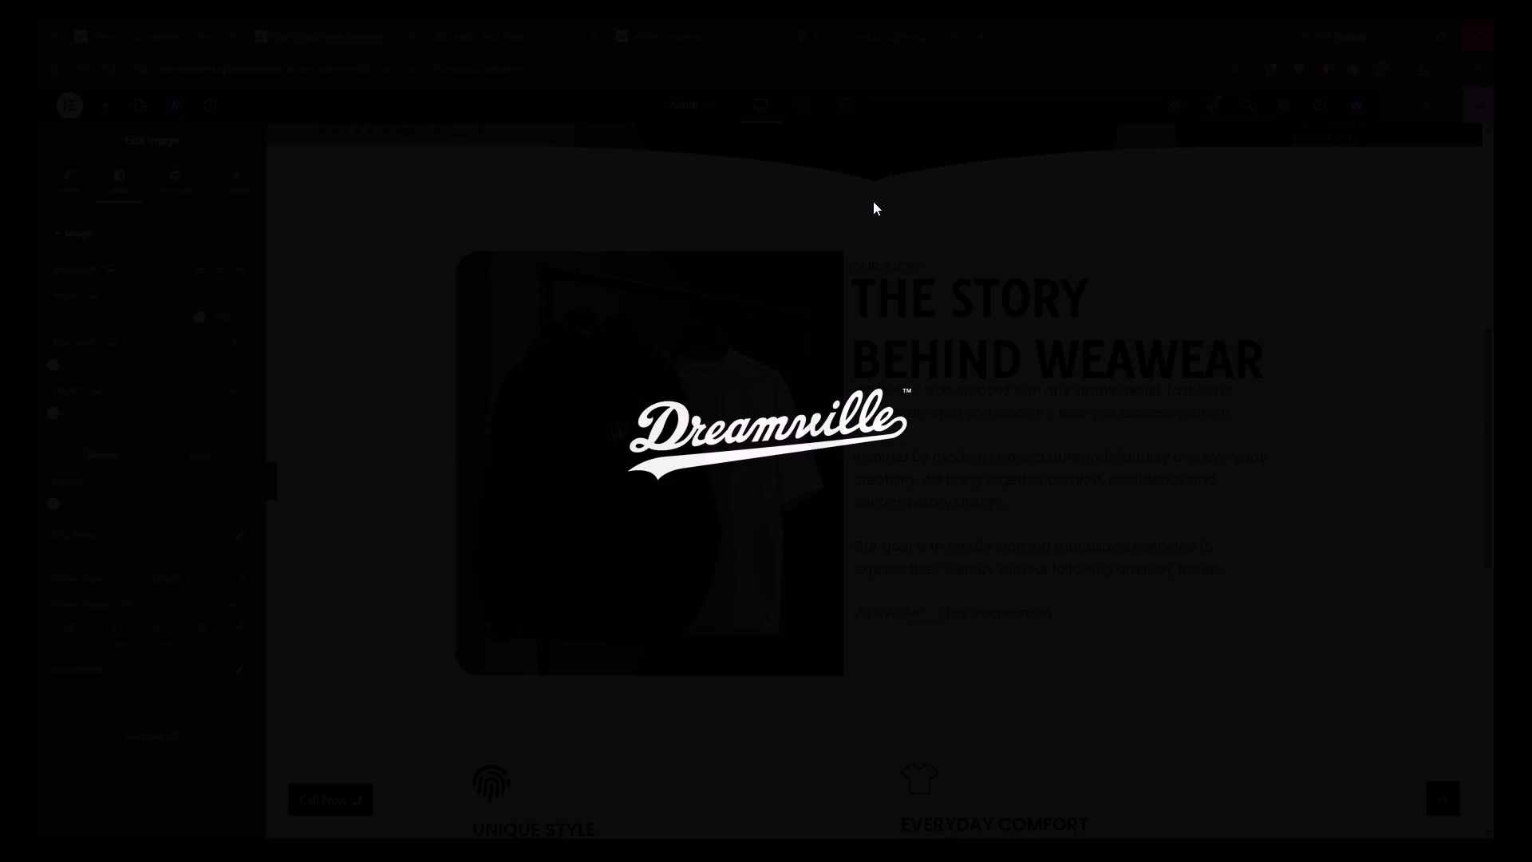
# Shut down the computer from the Windows desktop.
pyautogui.rightClick(873, 201)
pyautogui.click(932, 267)
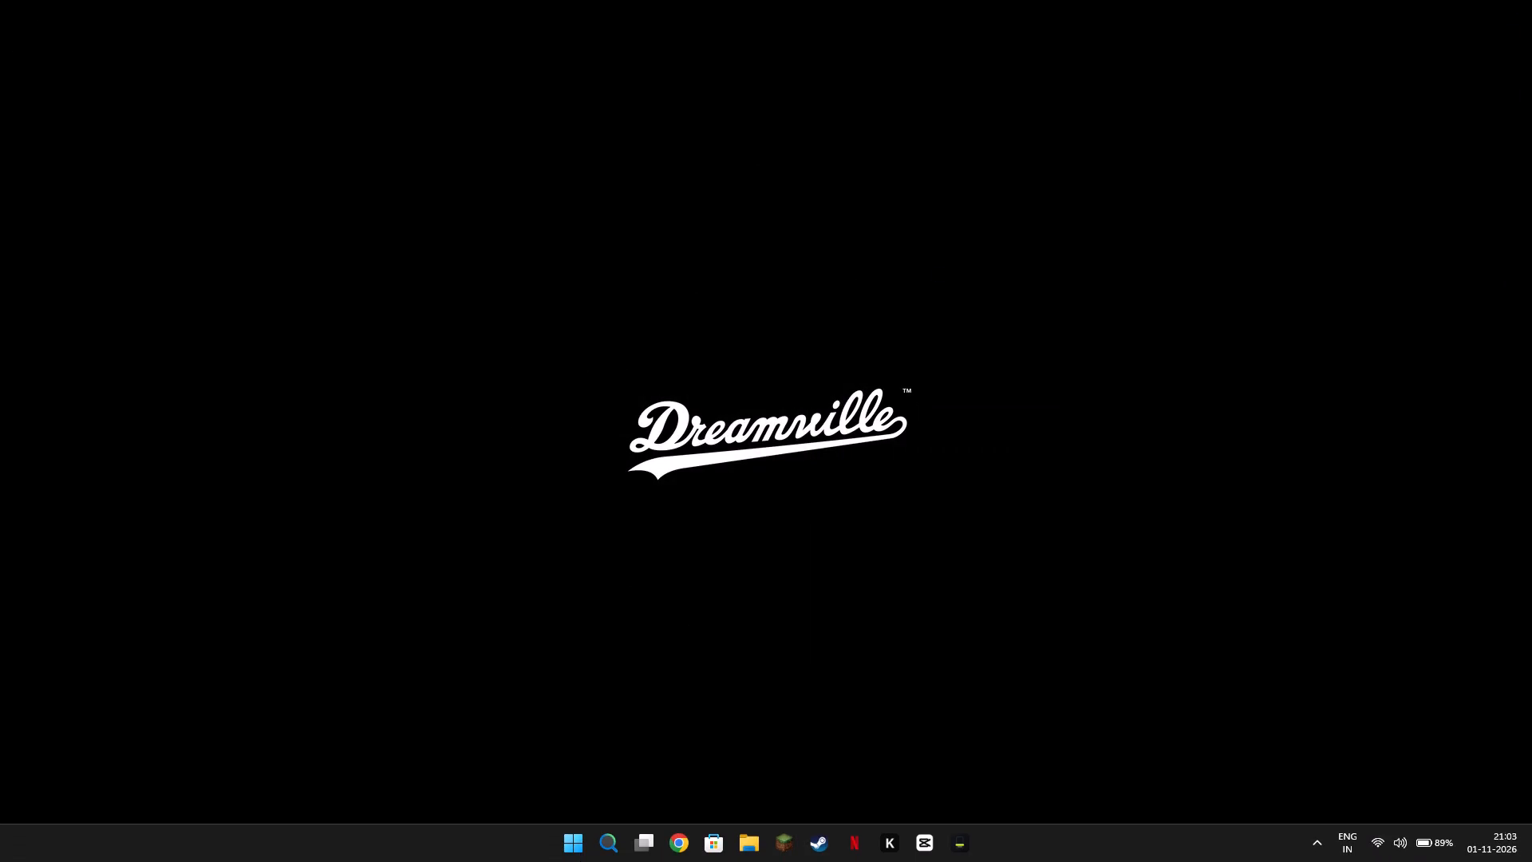
pyautogui.hotkey('alt', 'F4')
pyautogui.press('Return')
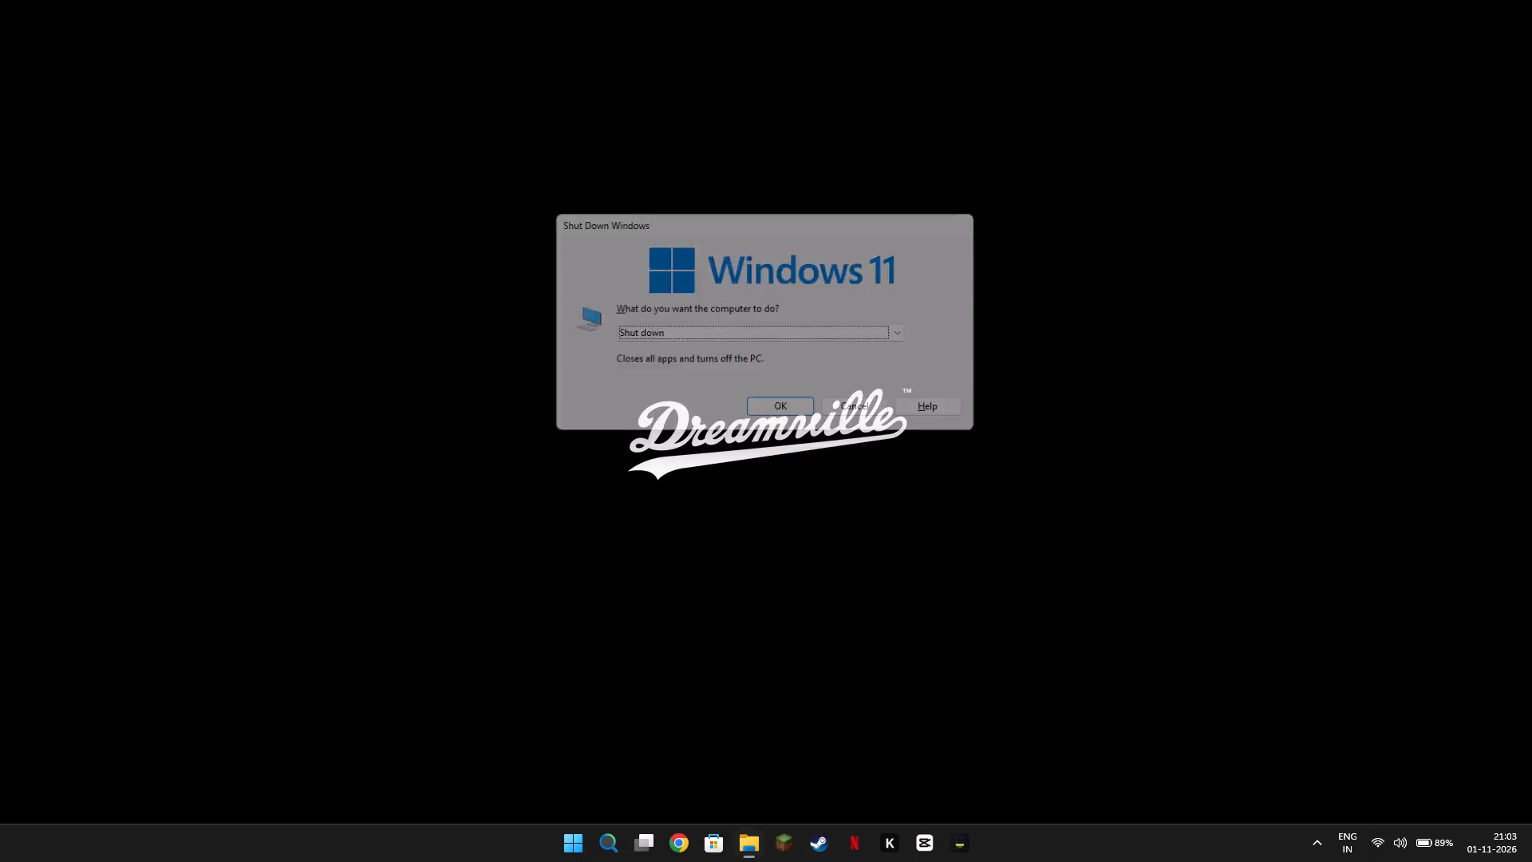